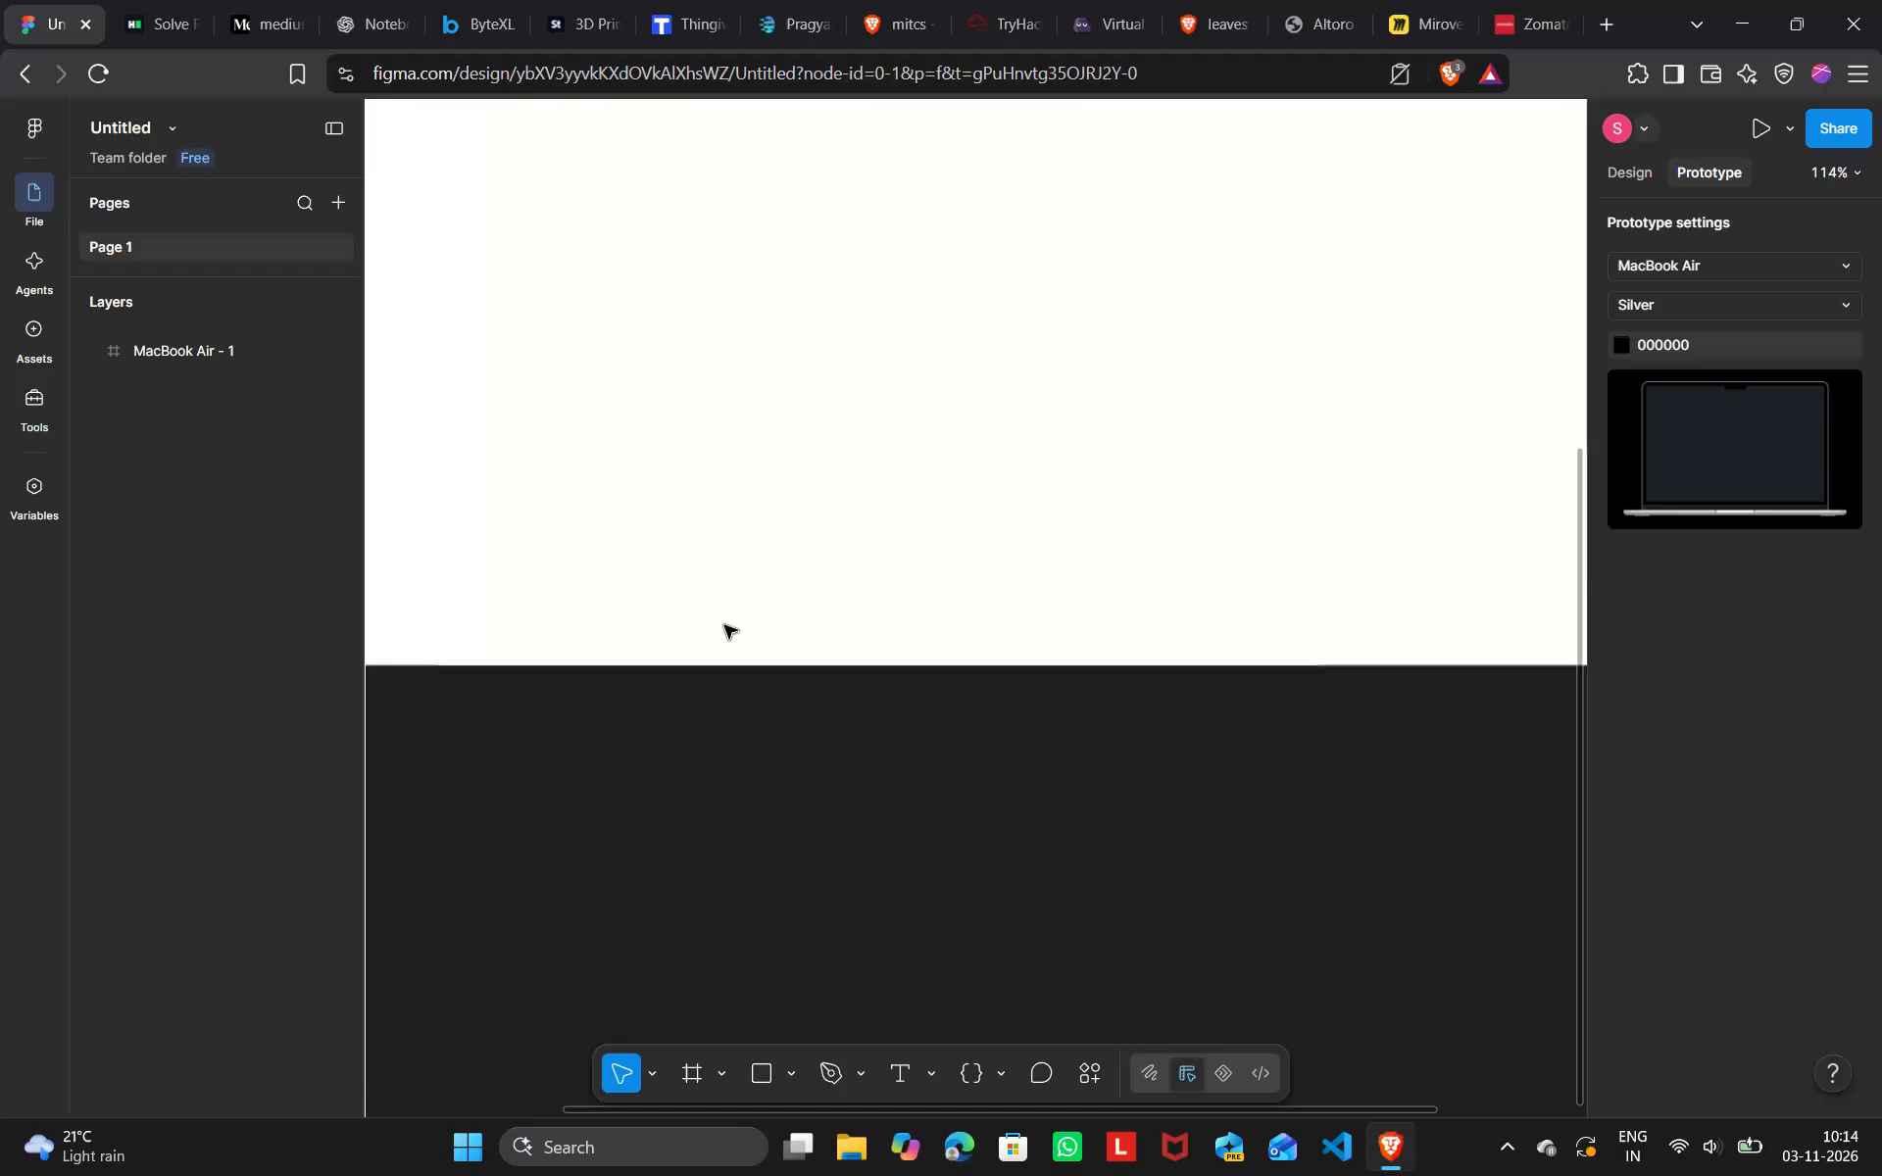
View the Zomato homepage as a reference and return to the Figma design file.
scroll(724, 625, up, 1)
drag(1480, 14, 1490, 17)
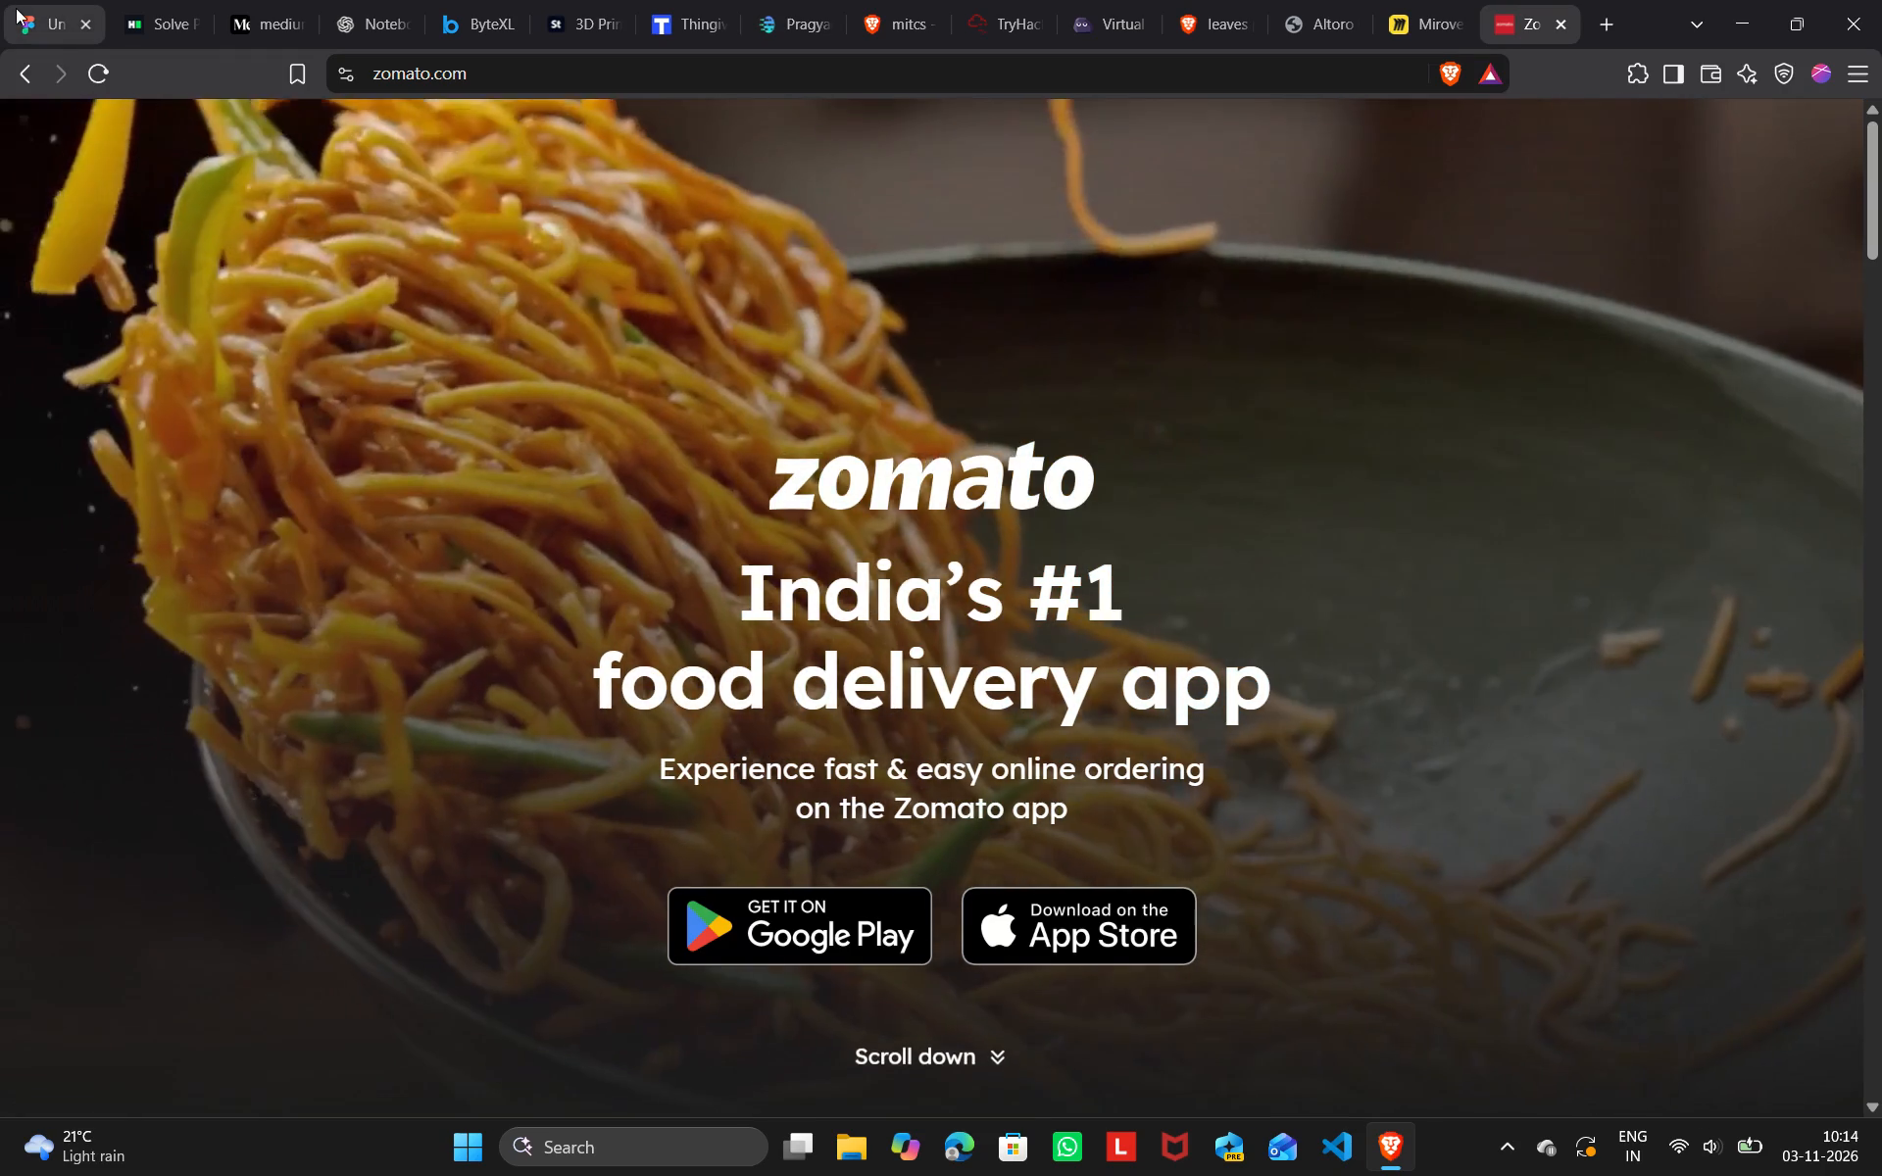
click(31, 8)
click(1100, 826)
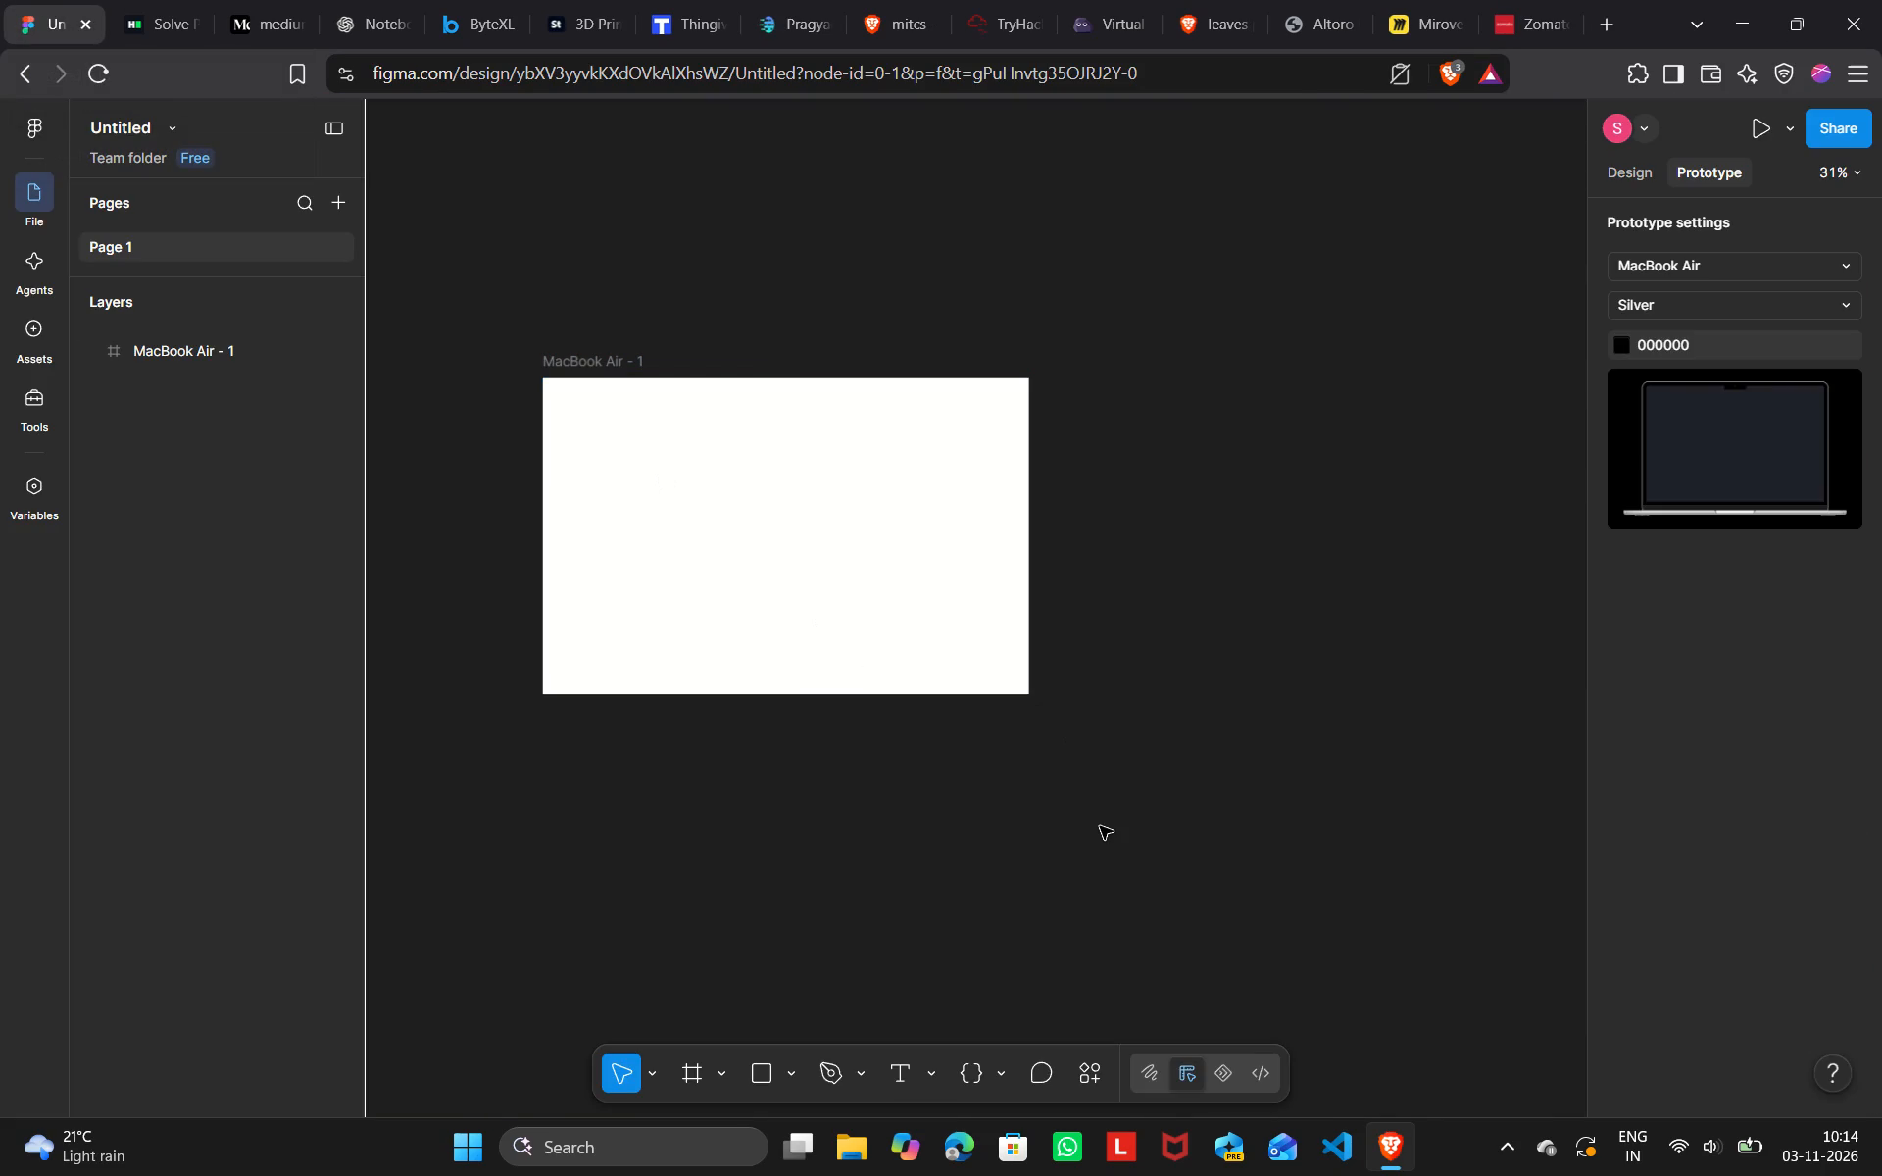
Search the web for "chote bhature png" in a new browser tab and show the image results.
click(1605, 19)
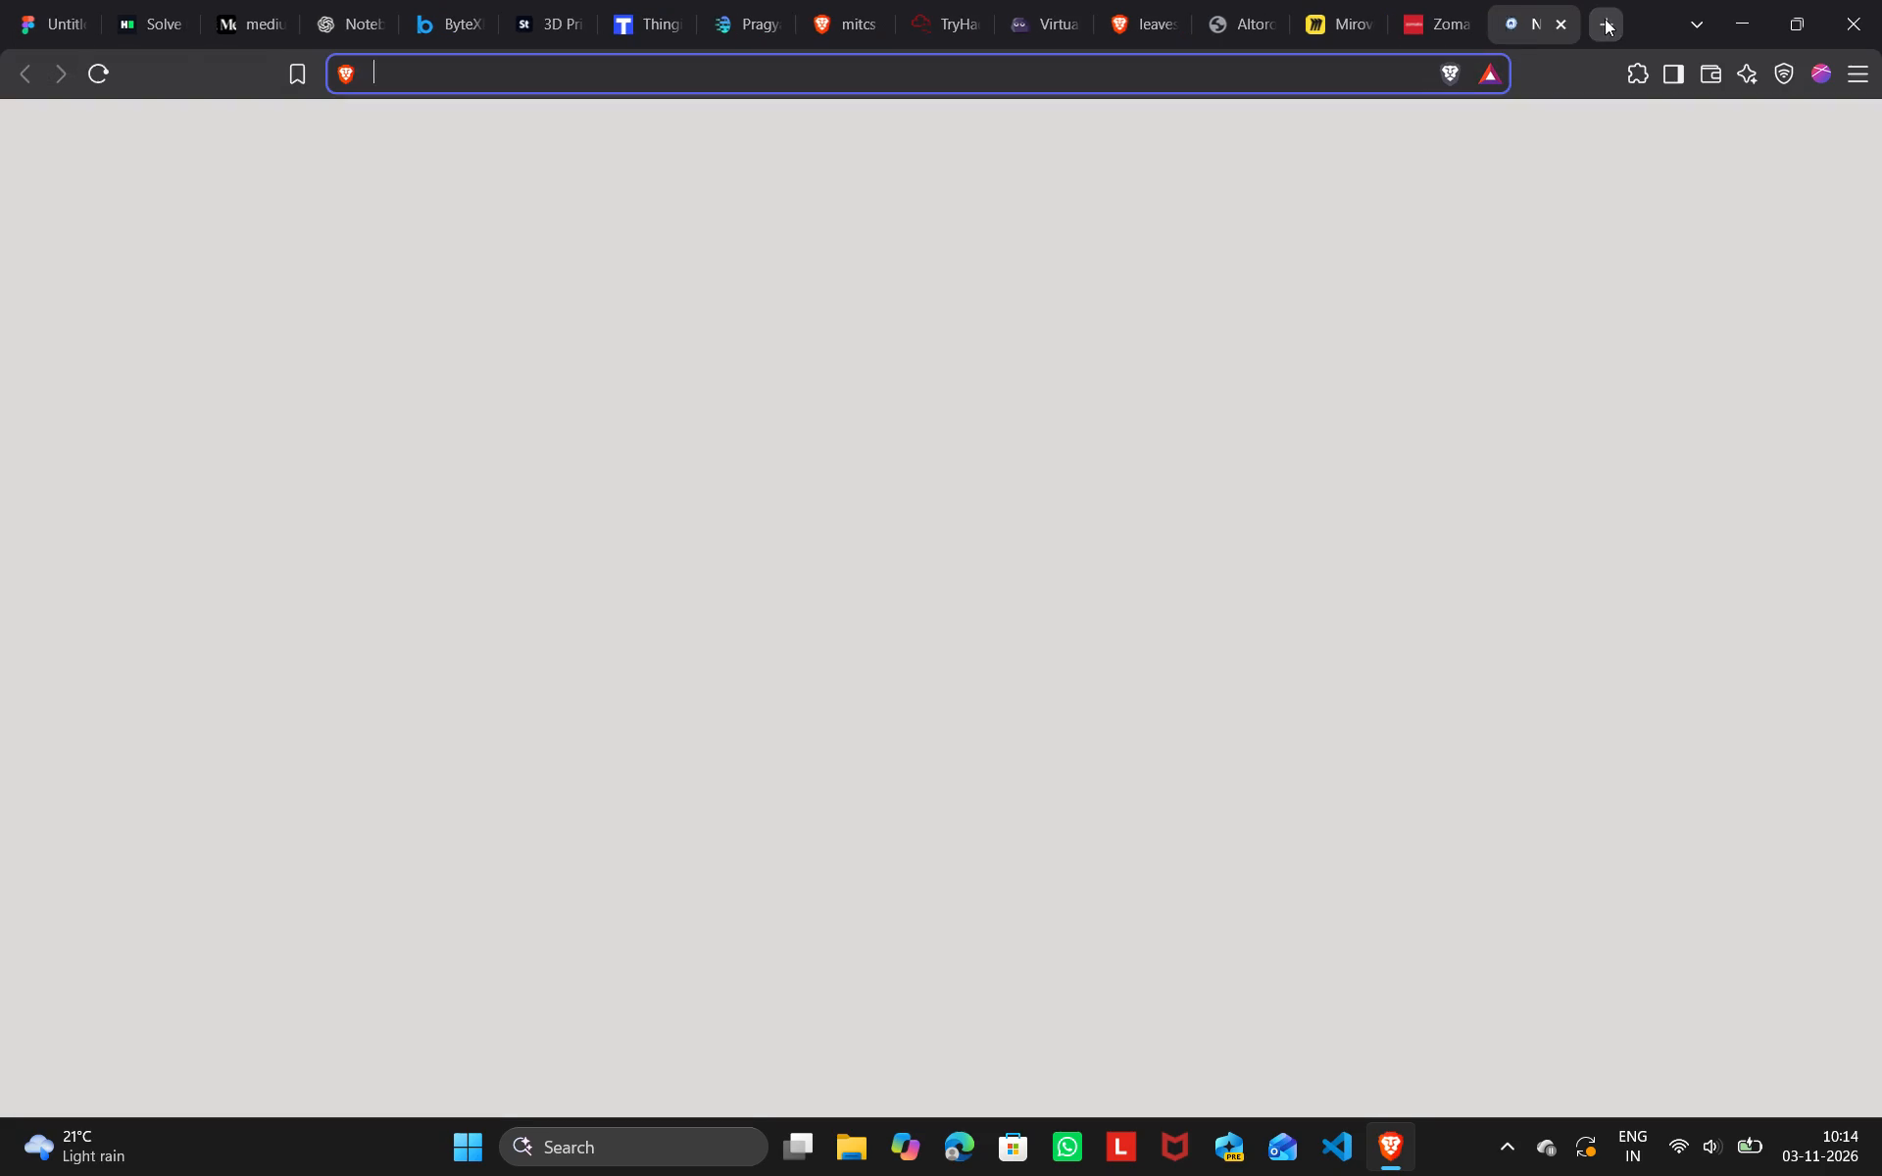
click(1092, 606)
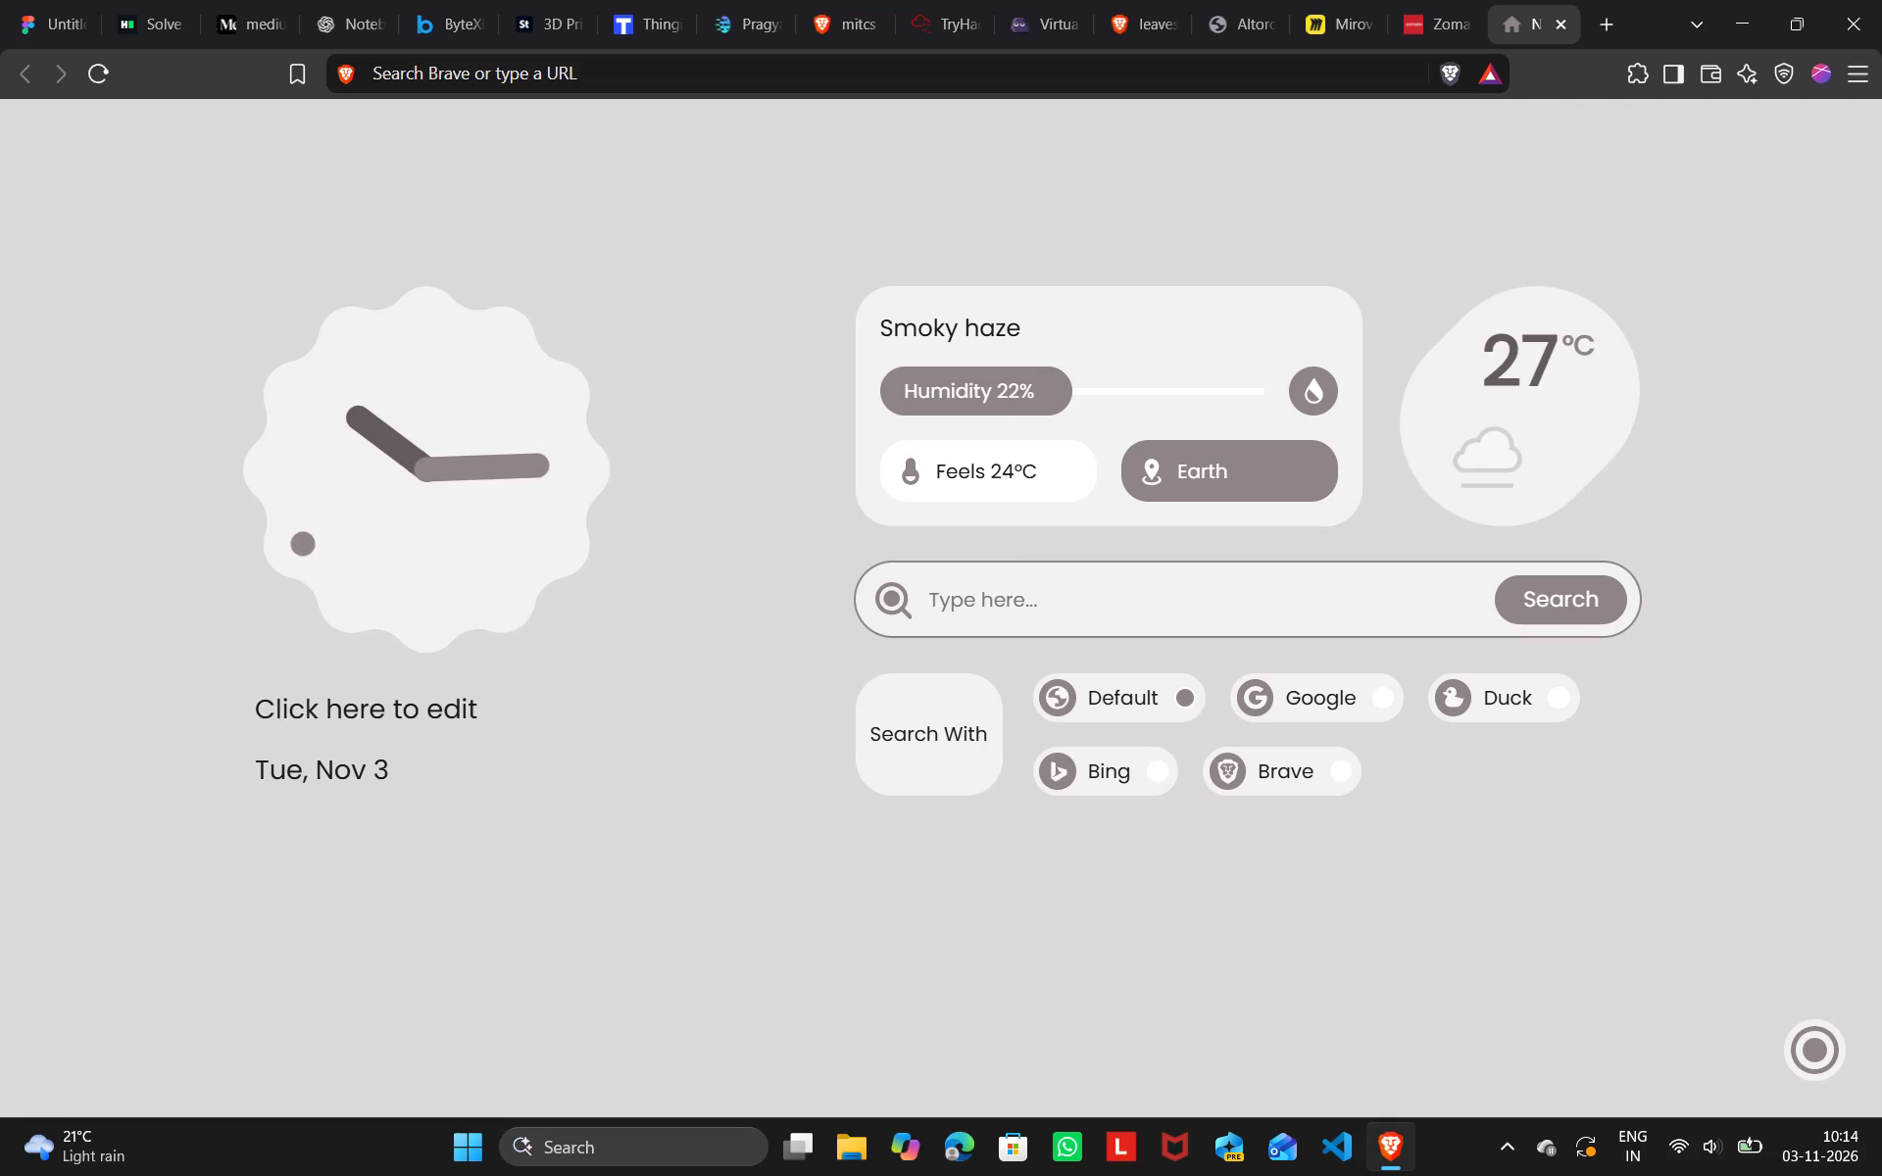
text(chote bhature png)
key(Return)
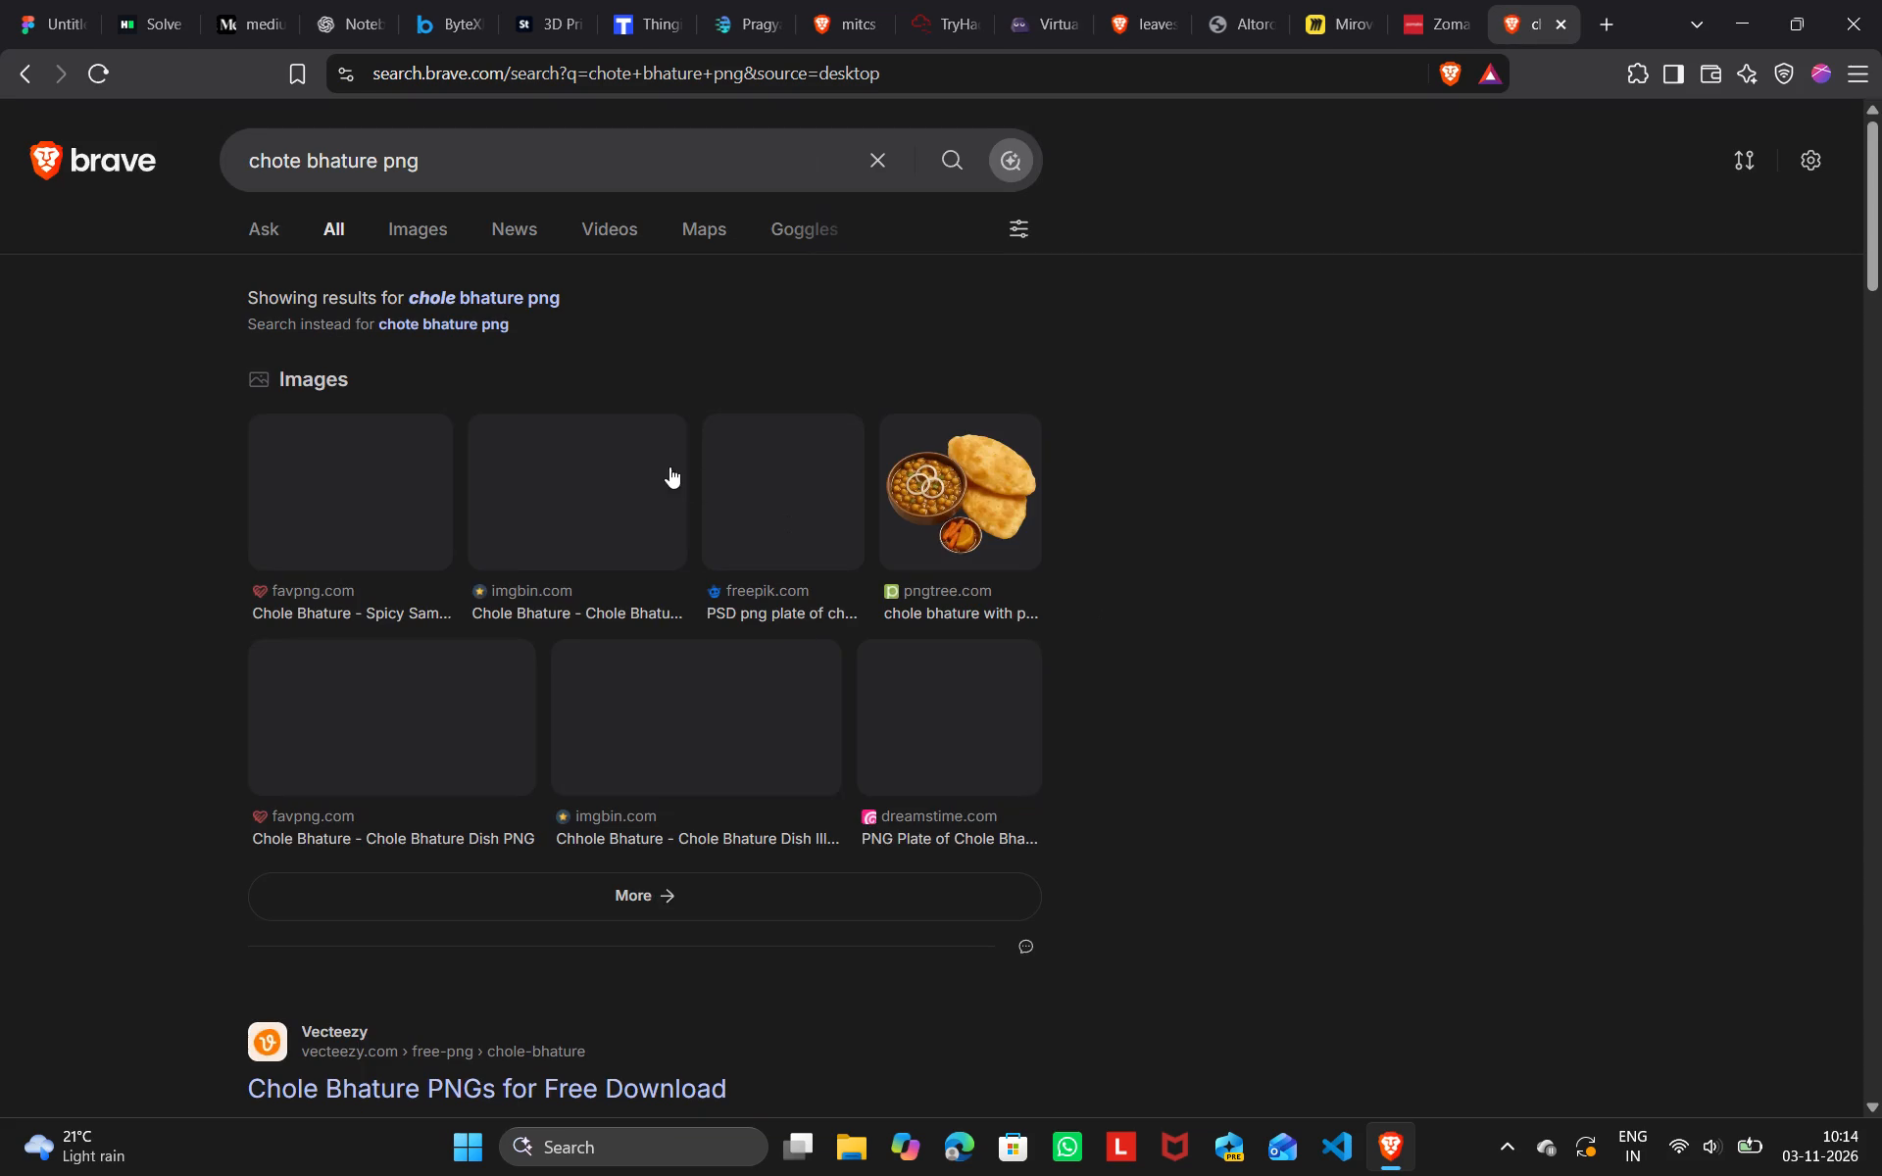
click(420, 214)
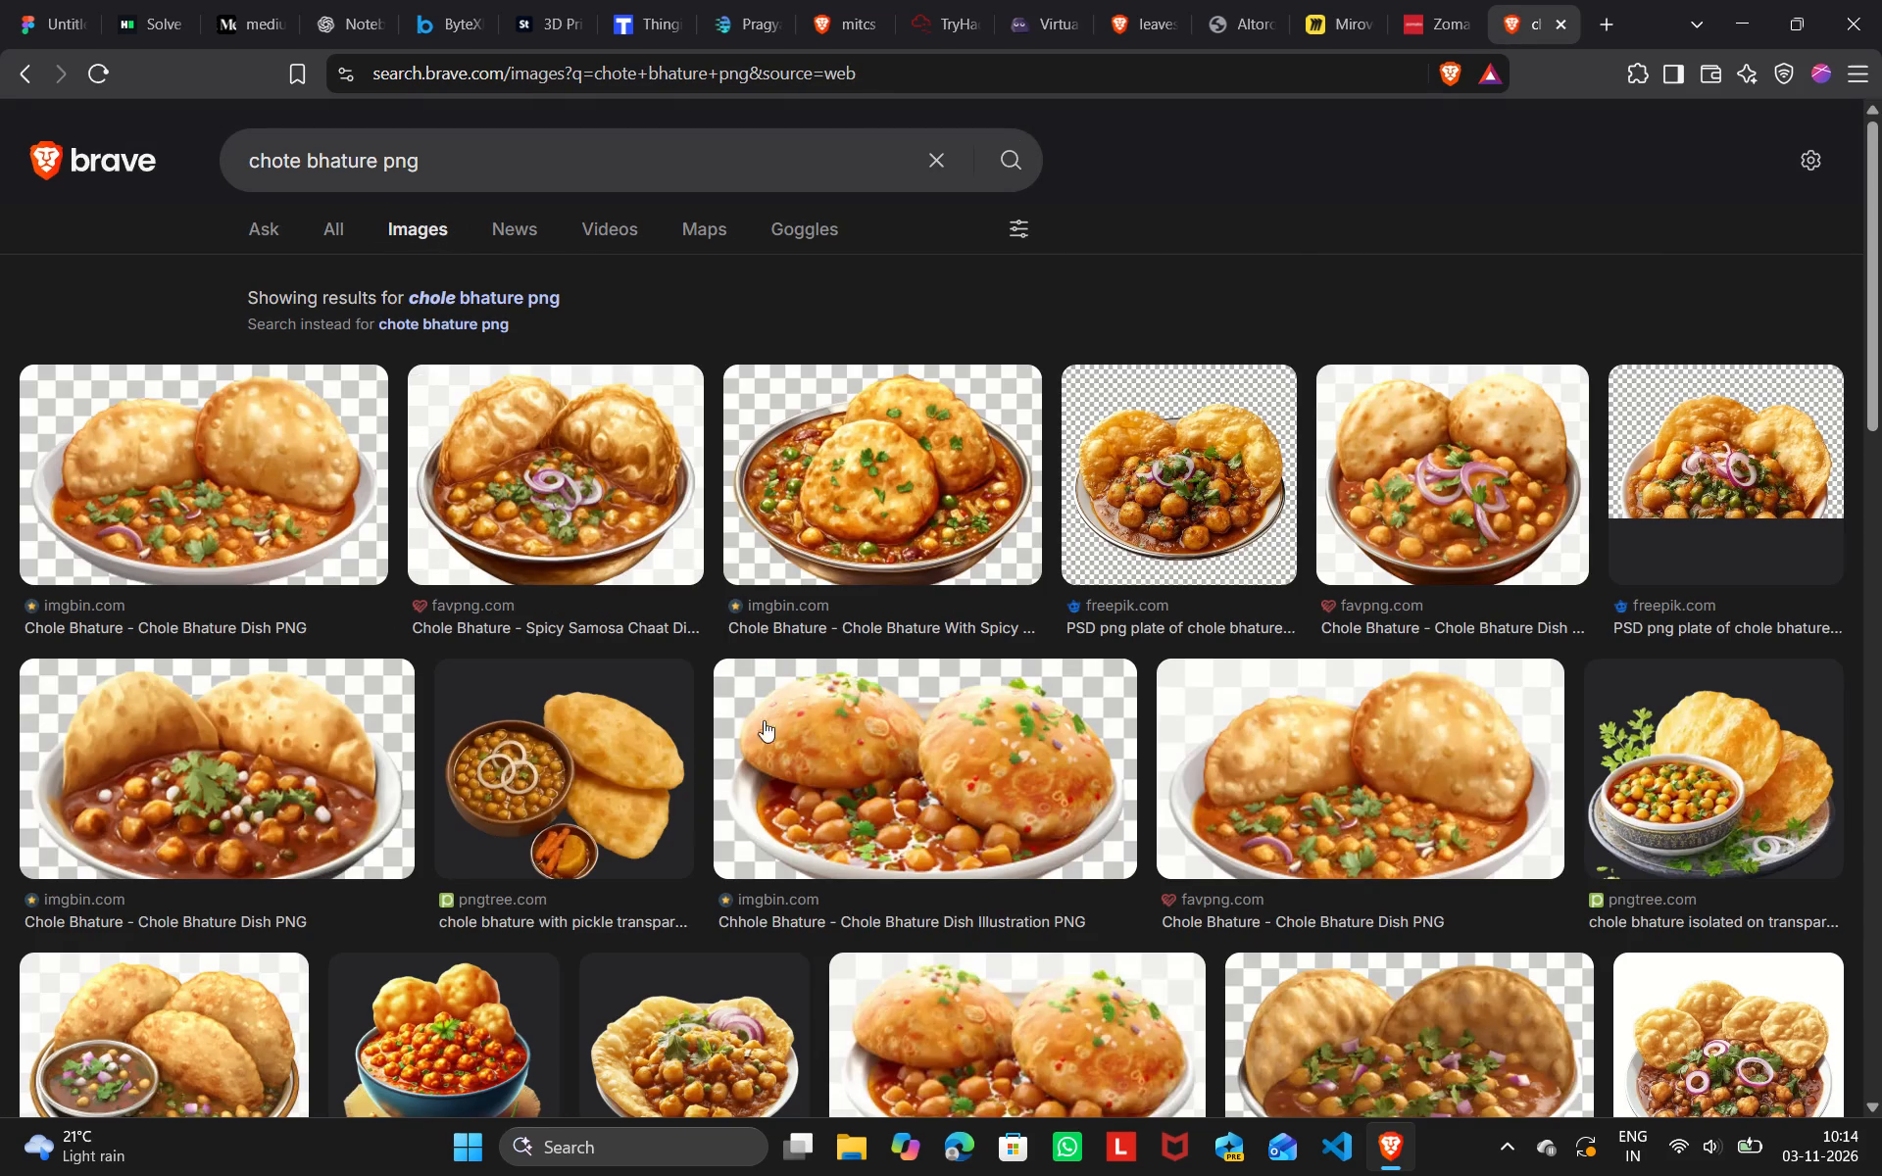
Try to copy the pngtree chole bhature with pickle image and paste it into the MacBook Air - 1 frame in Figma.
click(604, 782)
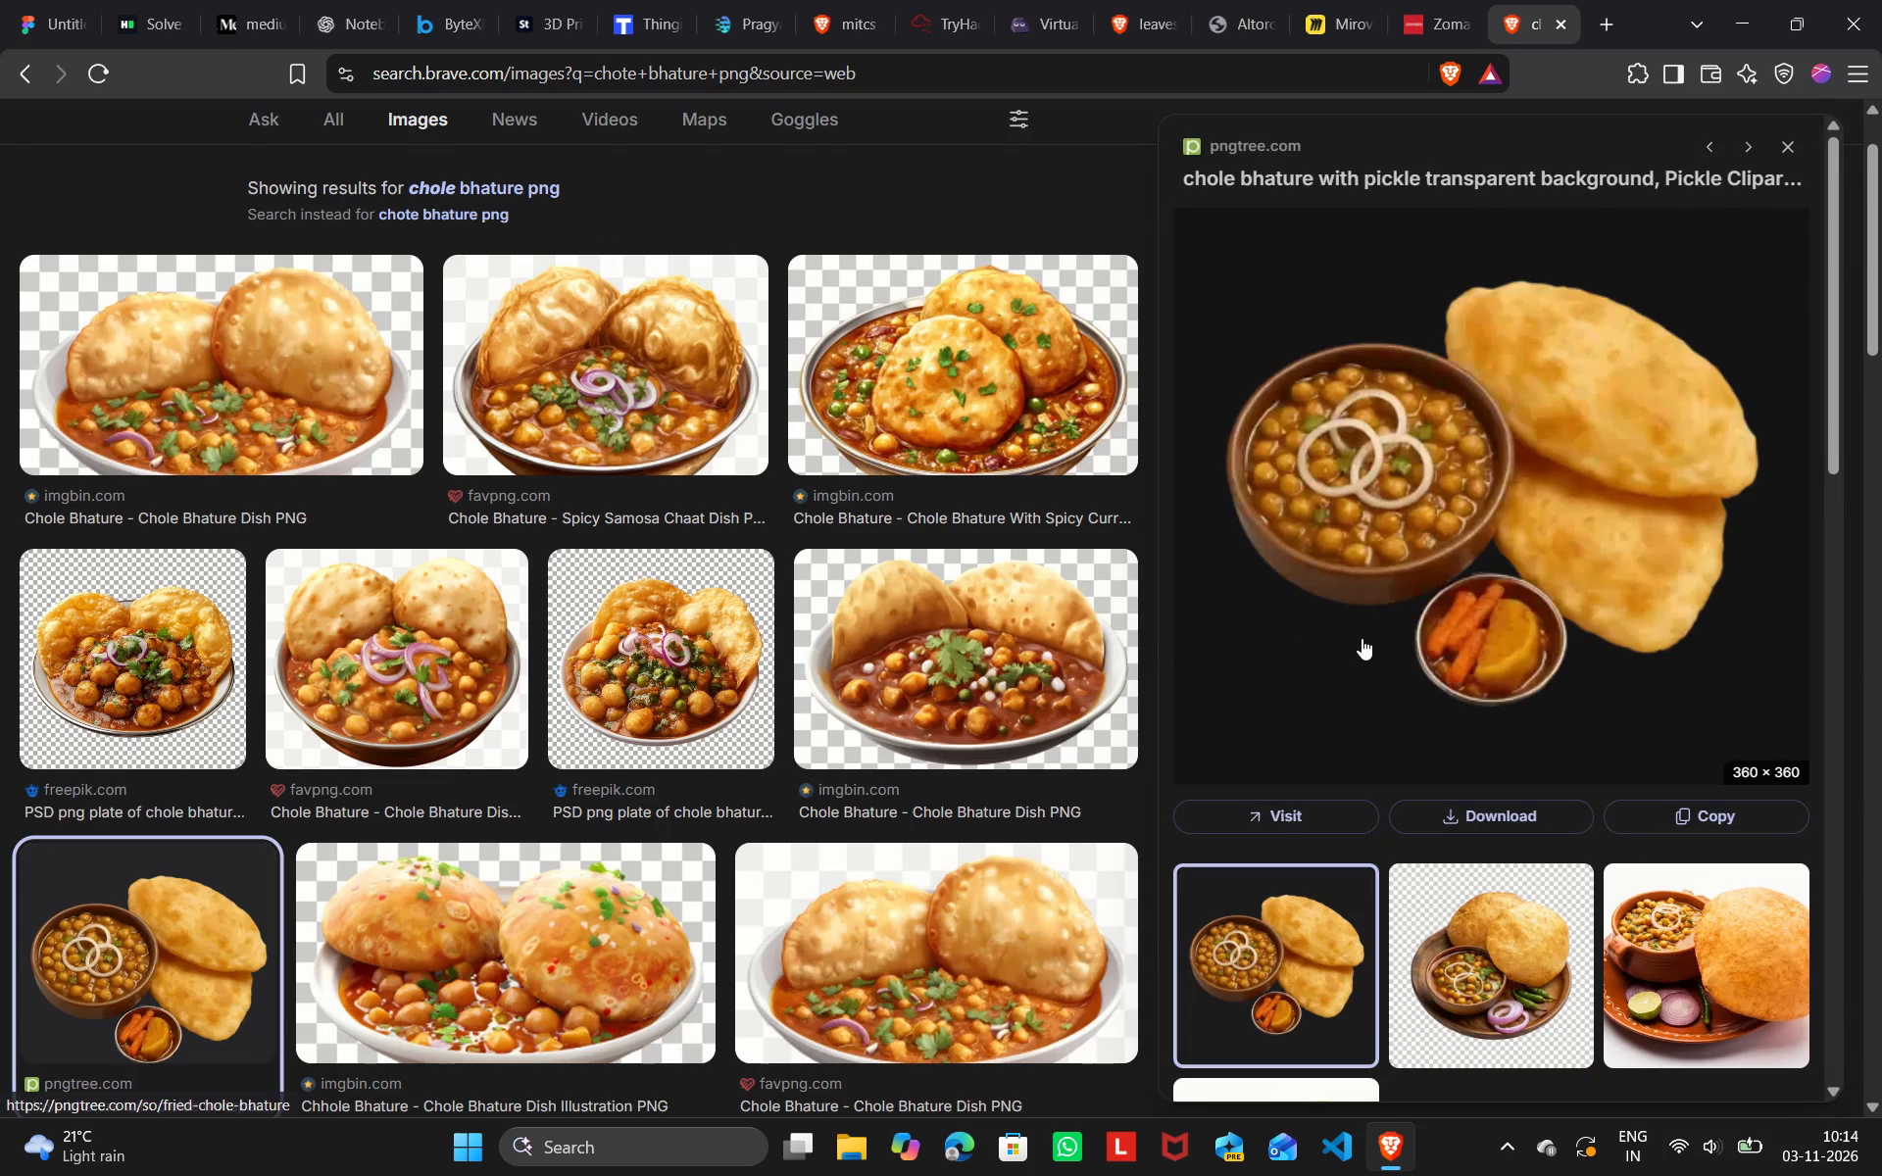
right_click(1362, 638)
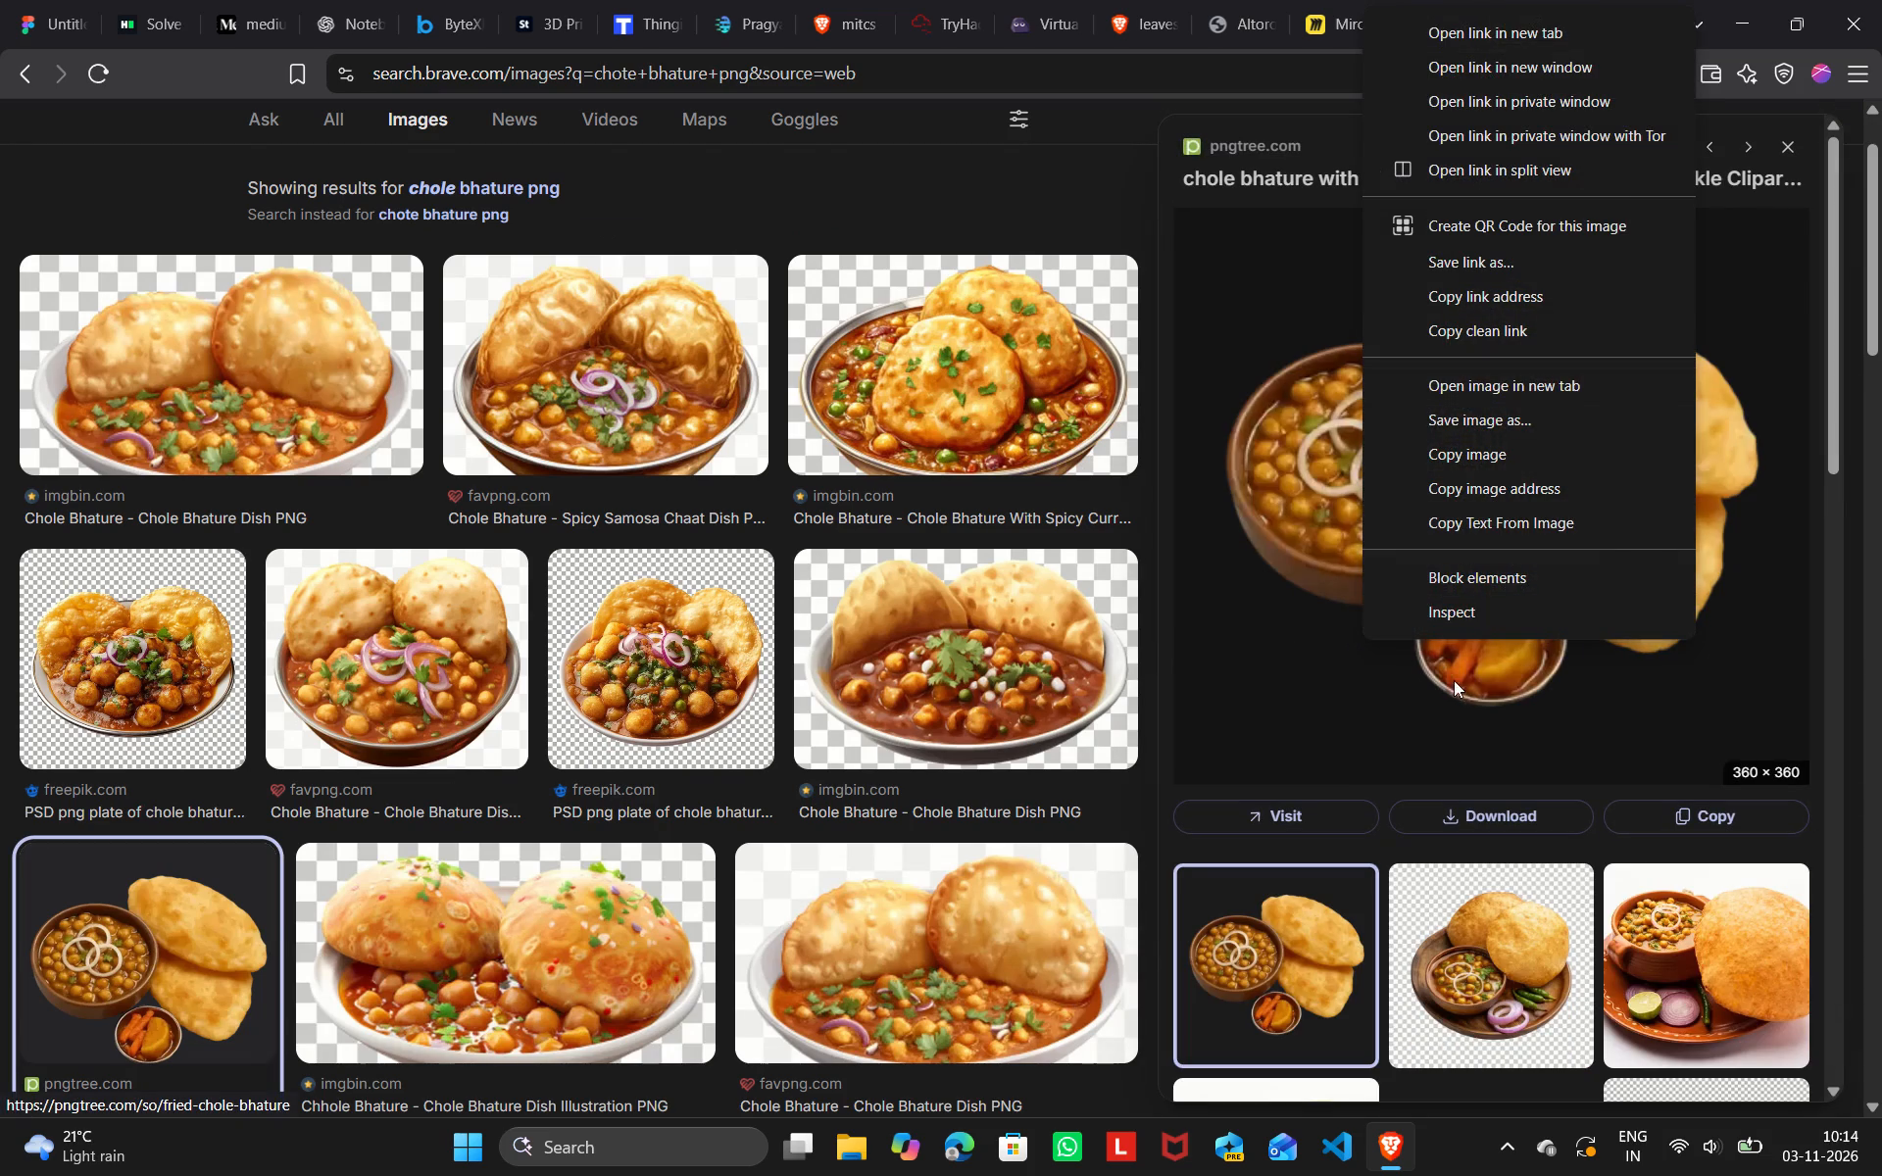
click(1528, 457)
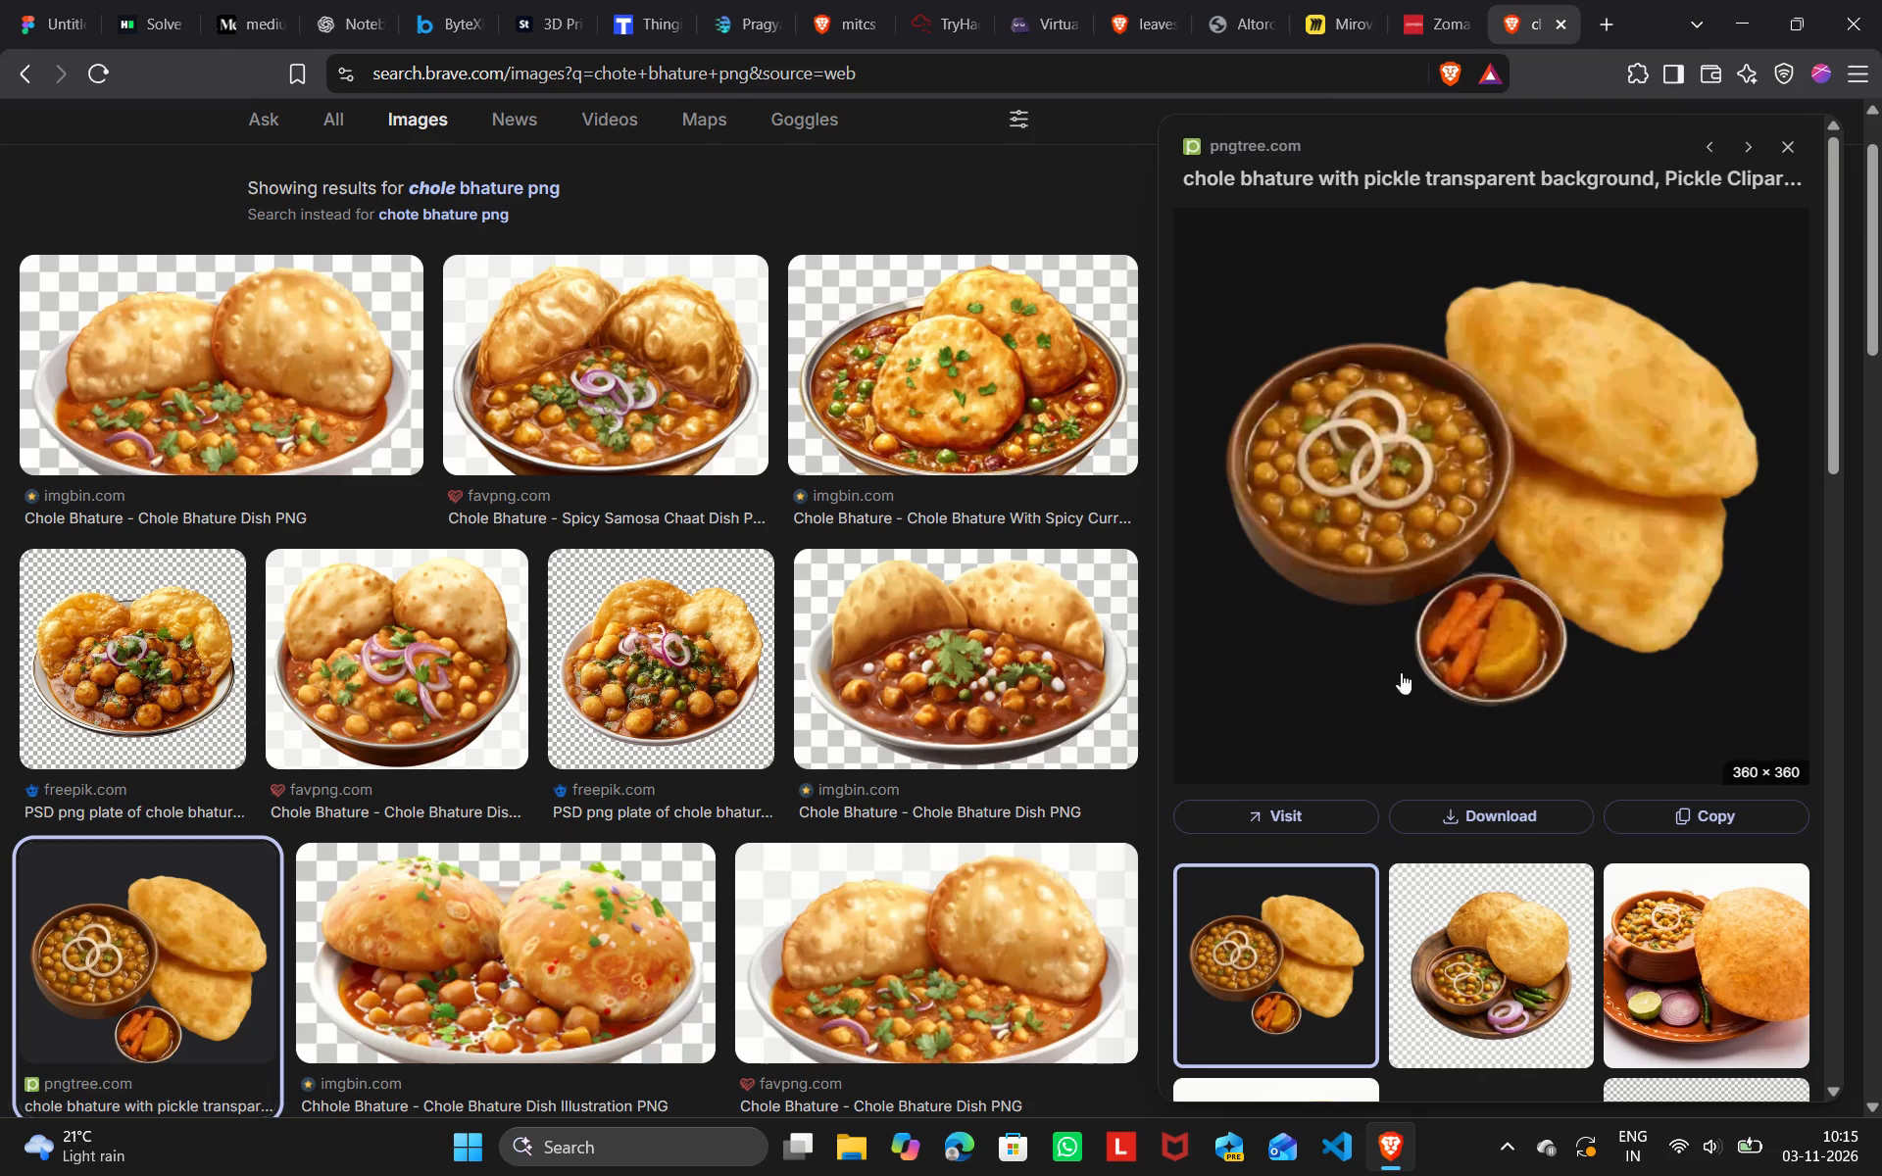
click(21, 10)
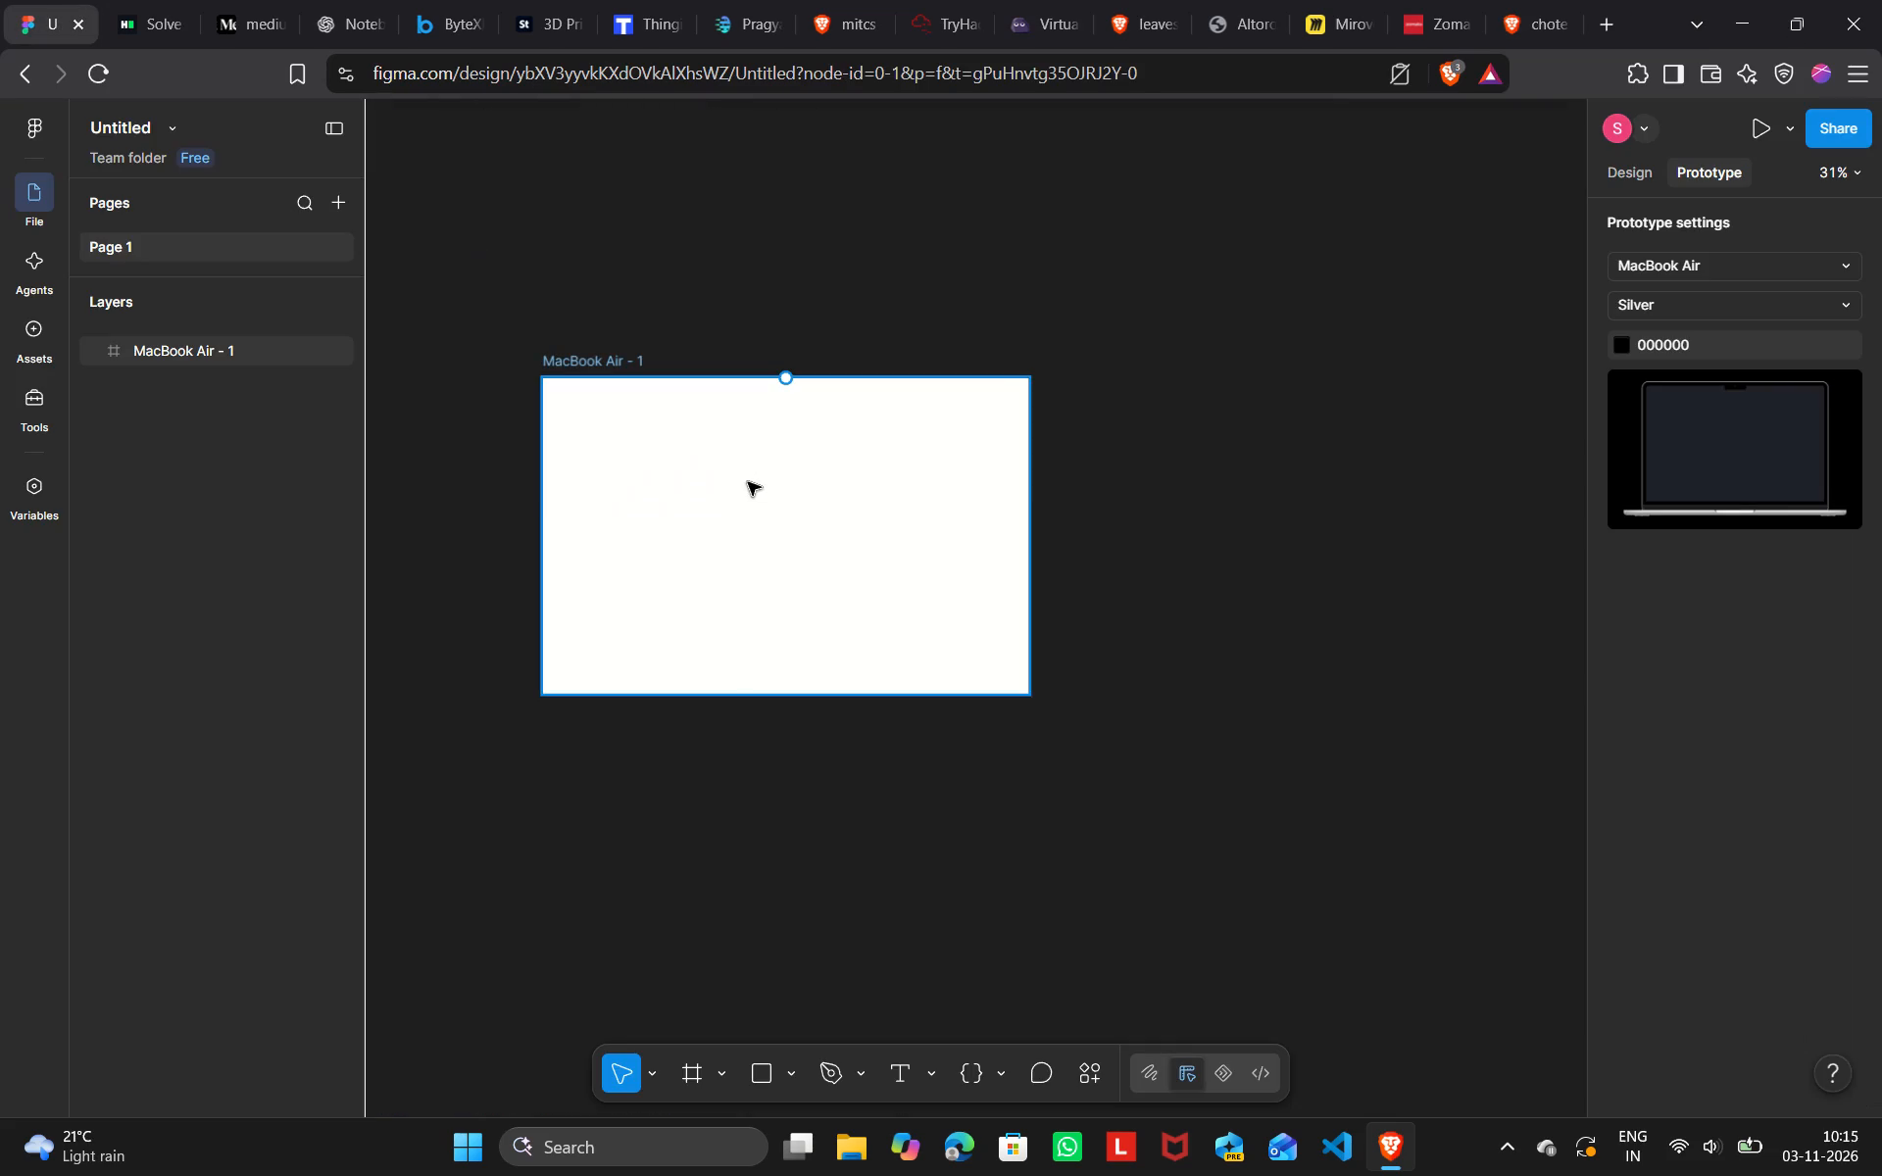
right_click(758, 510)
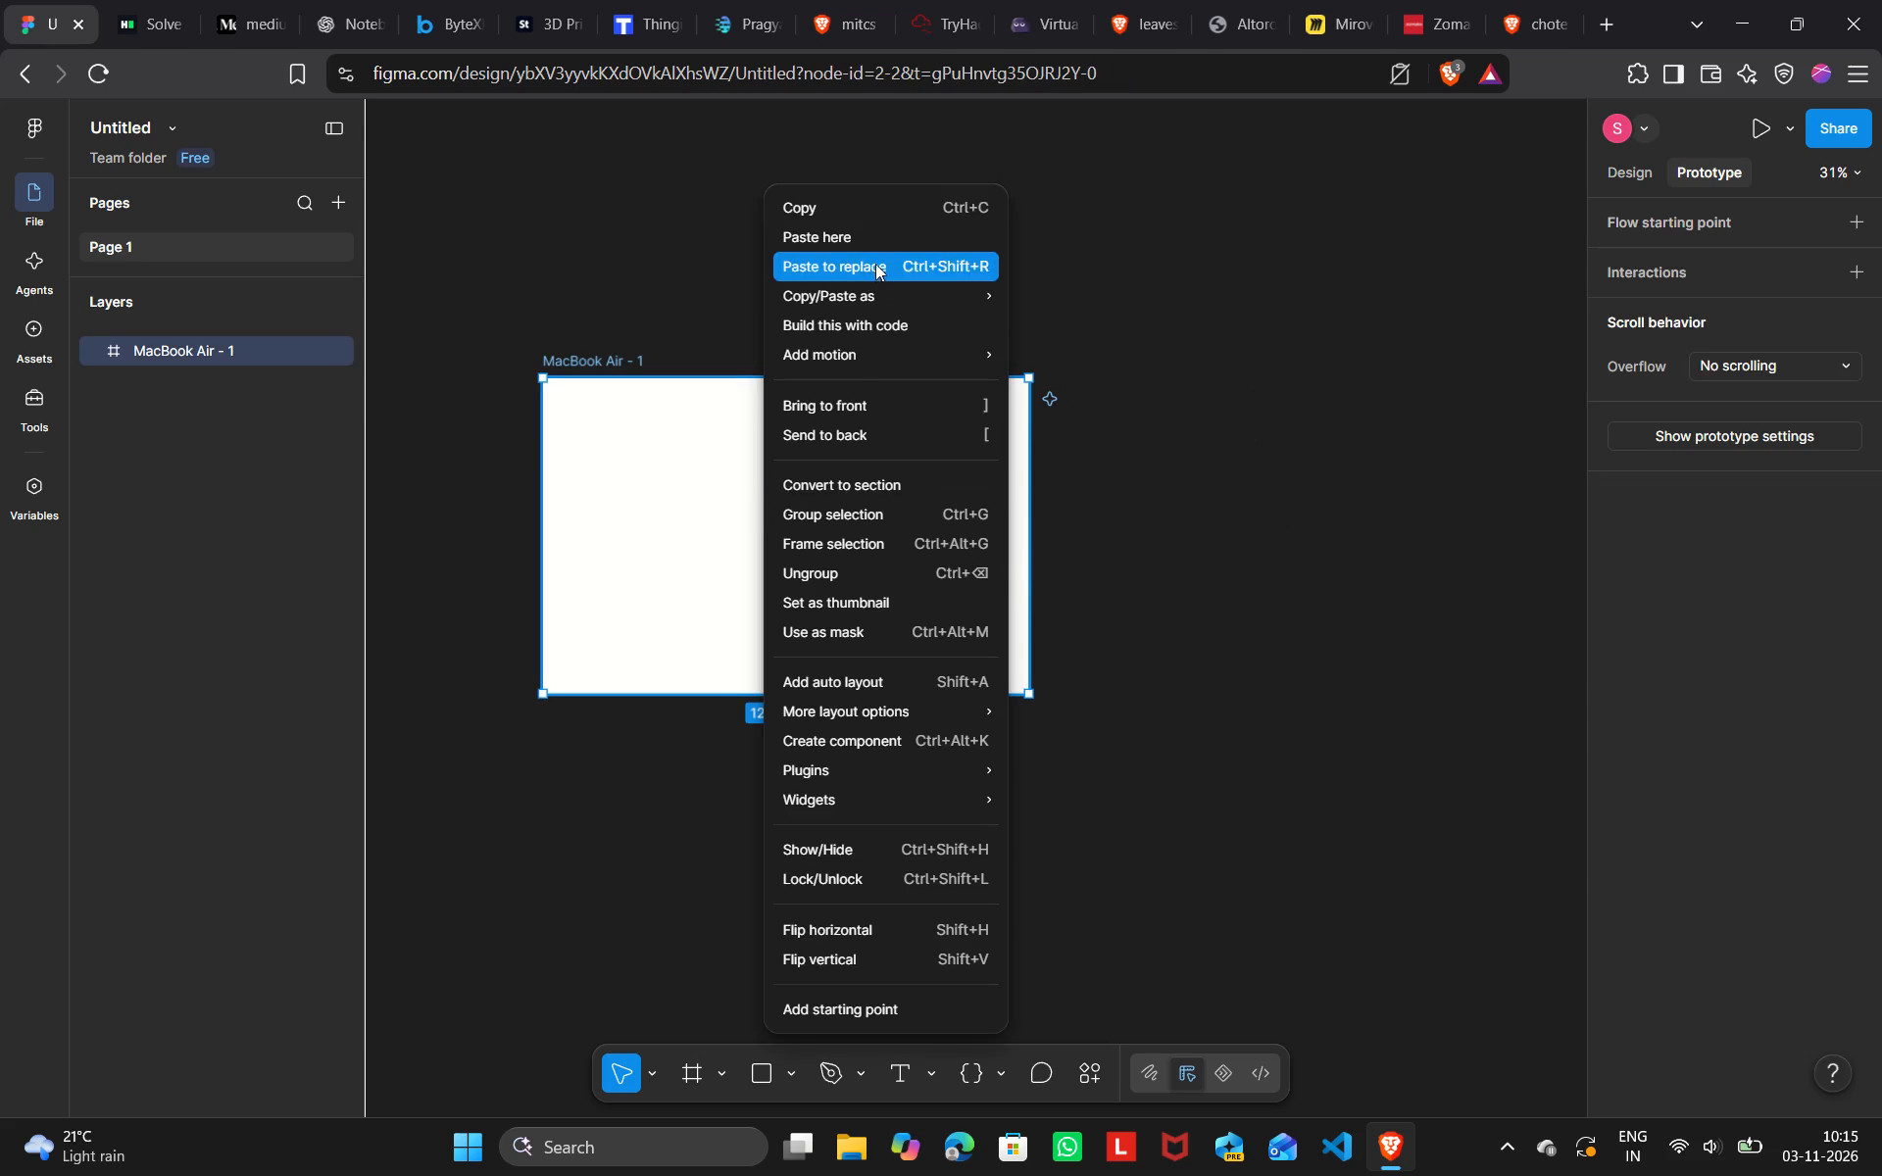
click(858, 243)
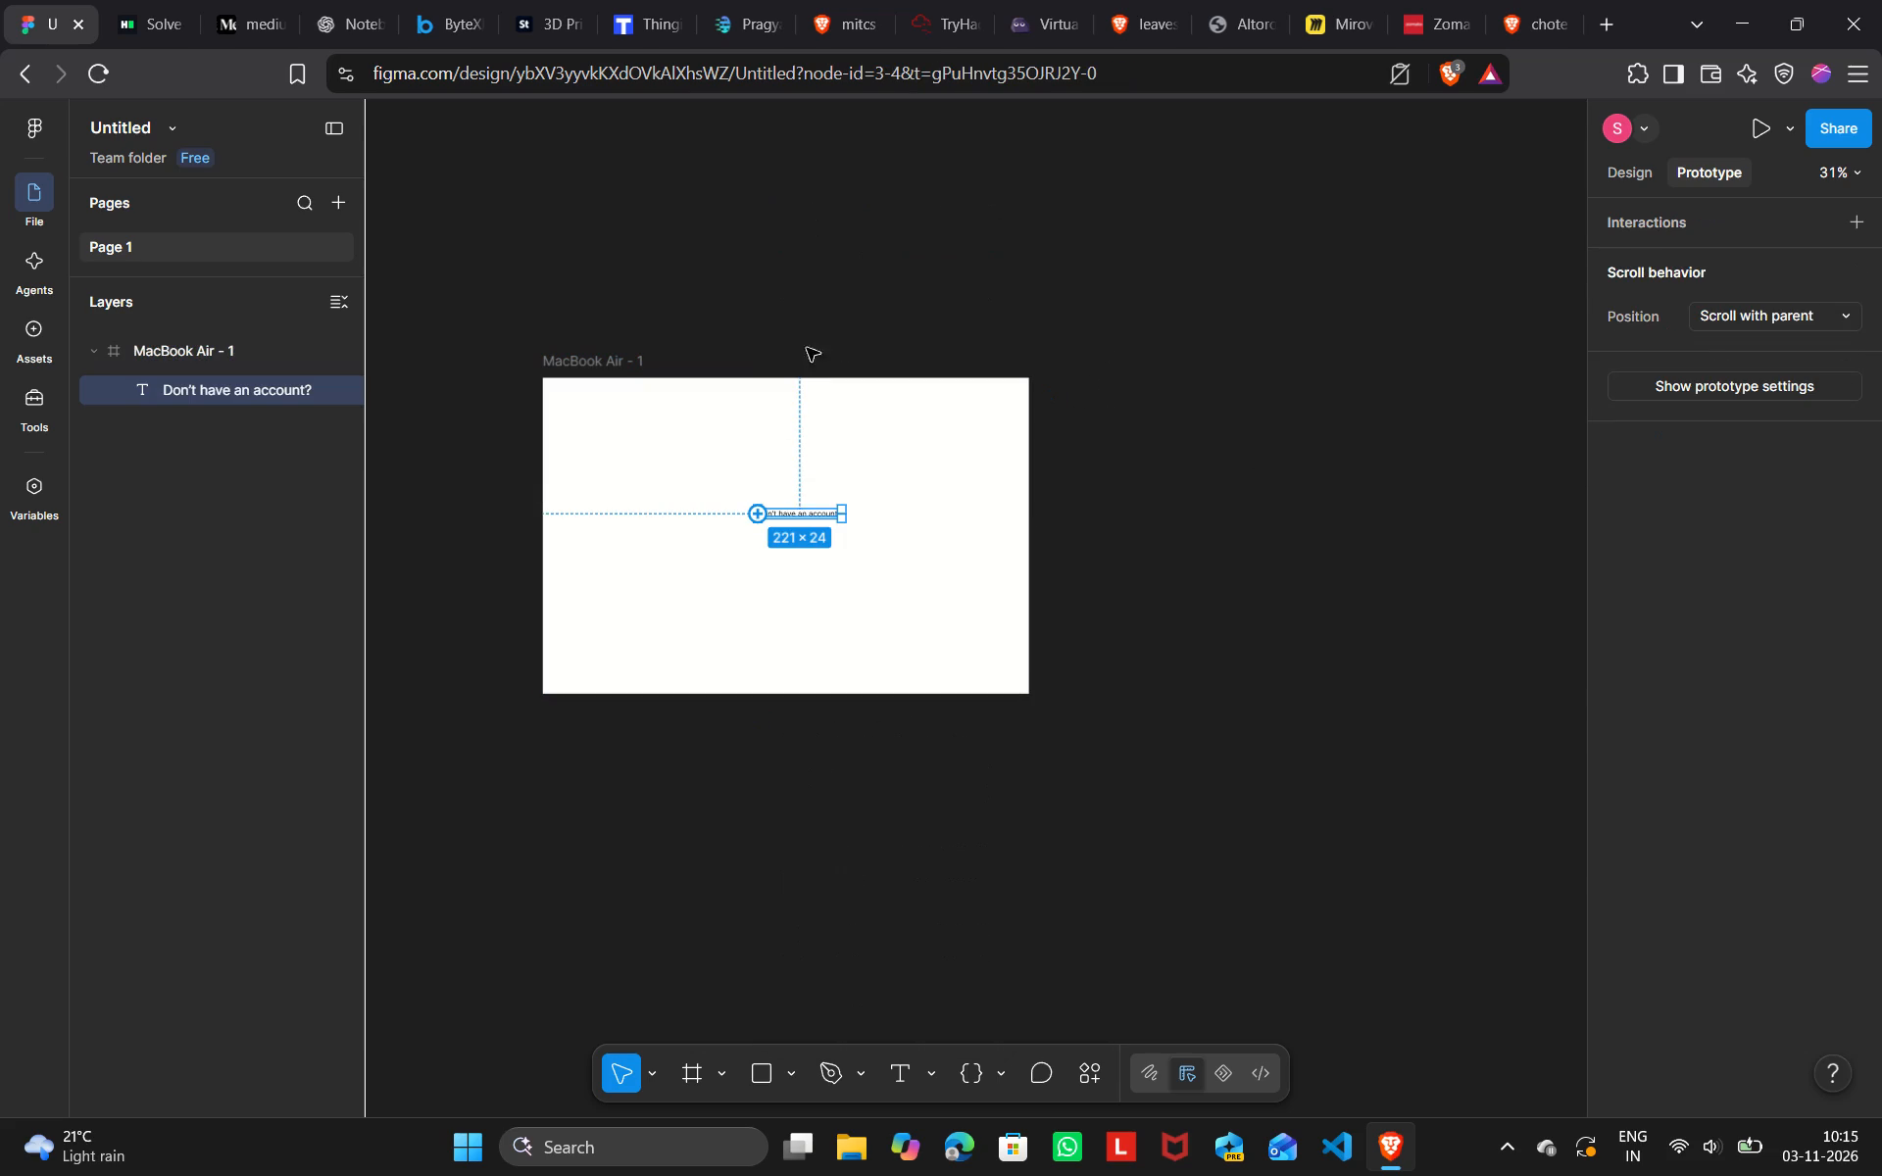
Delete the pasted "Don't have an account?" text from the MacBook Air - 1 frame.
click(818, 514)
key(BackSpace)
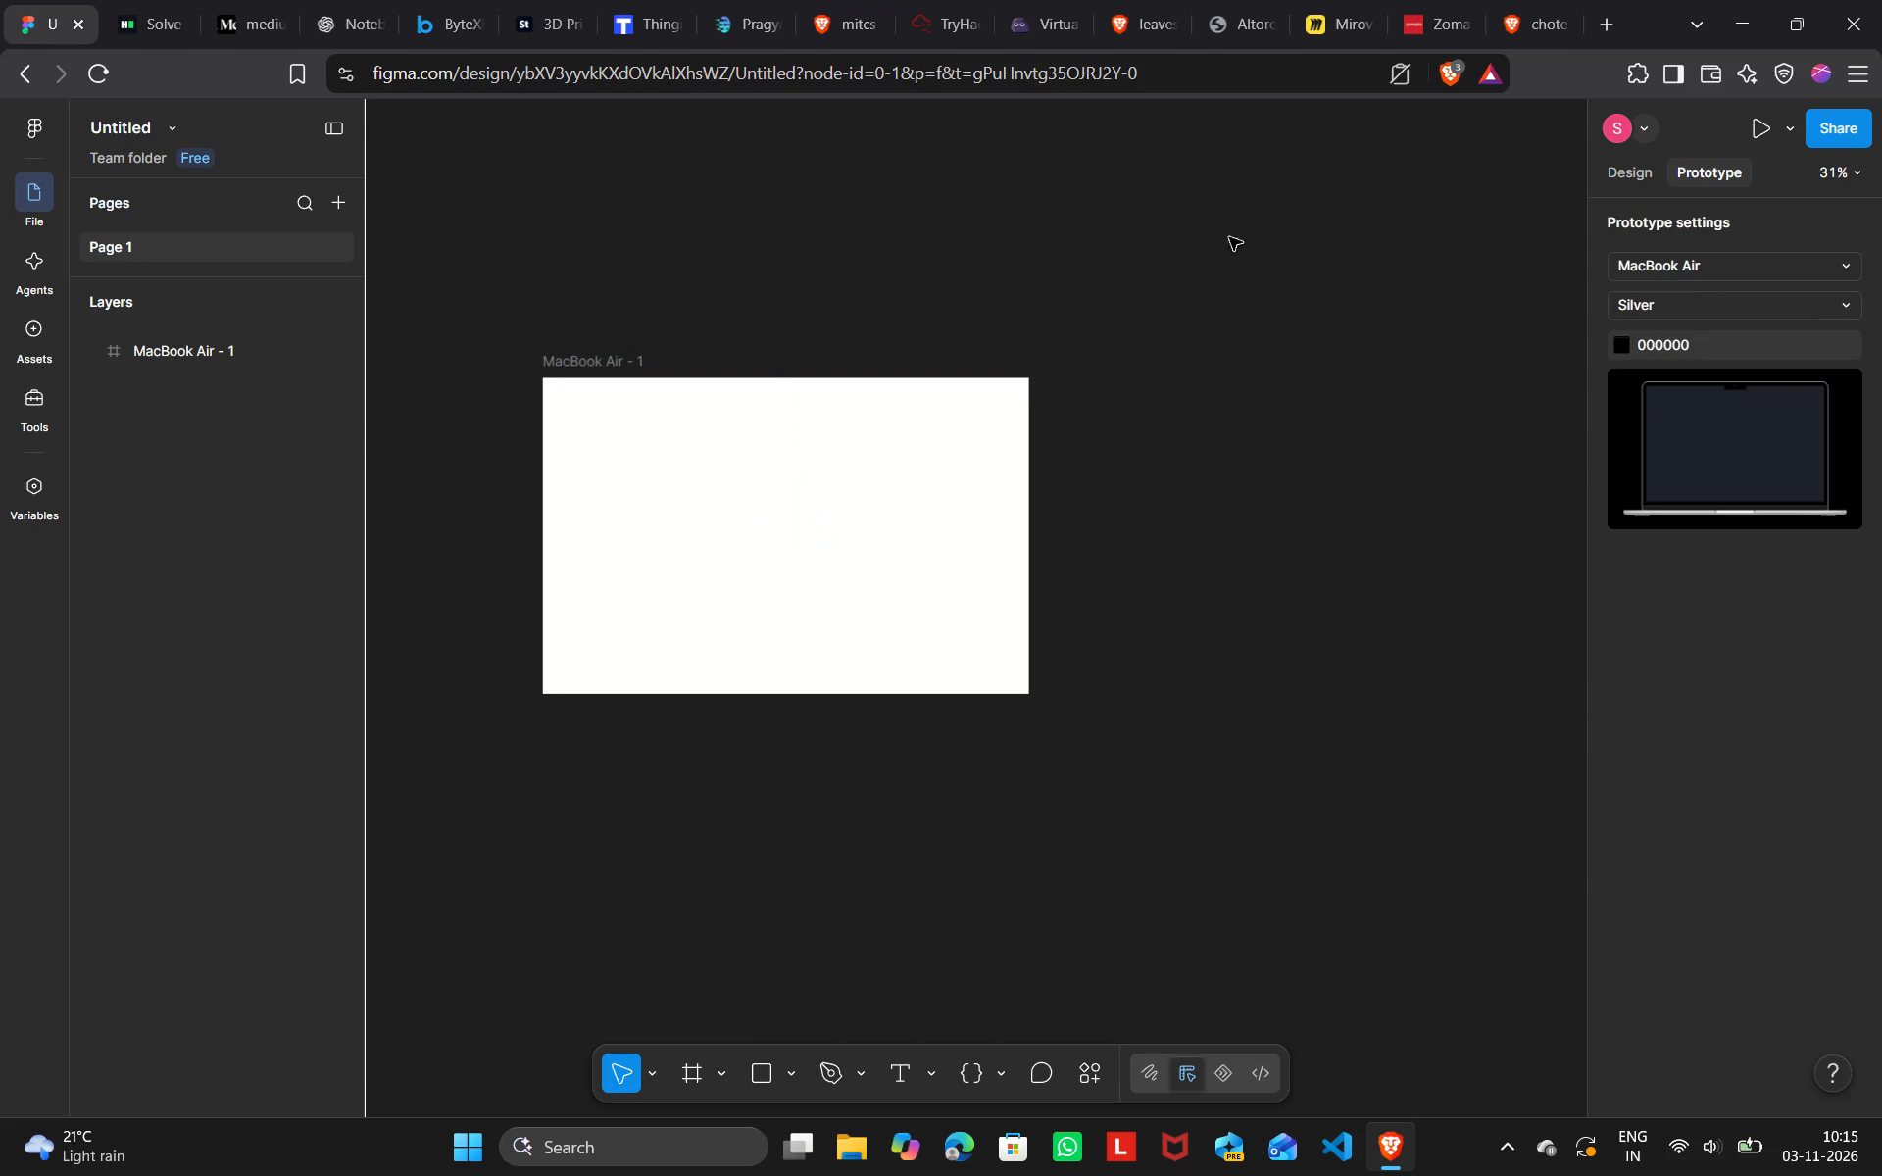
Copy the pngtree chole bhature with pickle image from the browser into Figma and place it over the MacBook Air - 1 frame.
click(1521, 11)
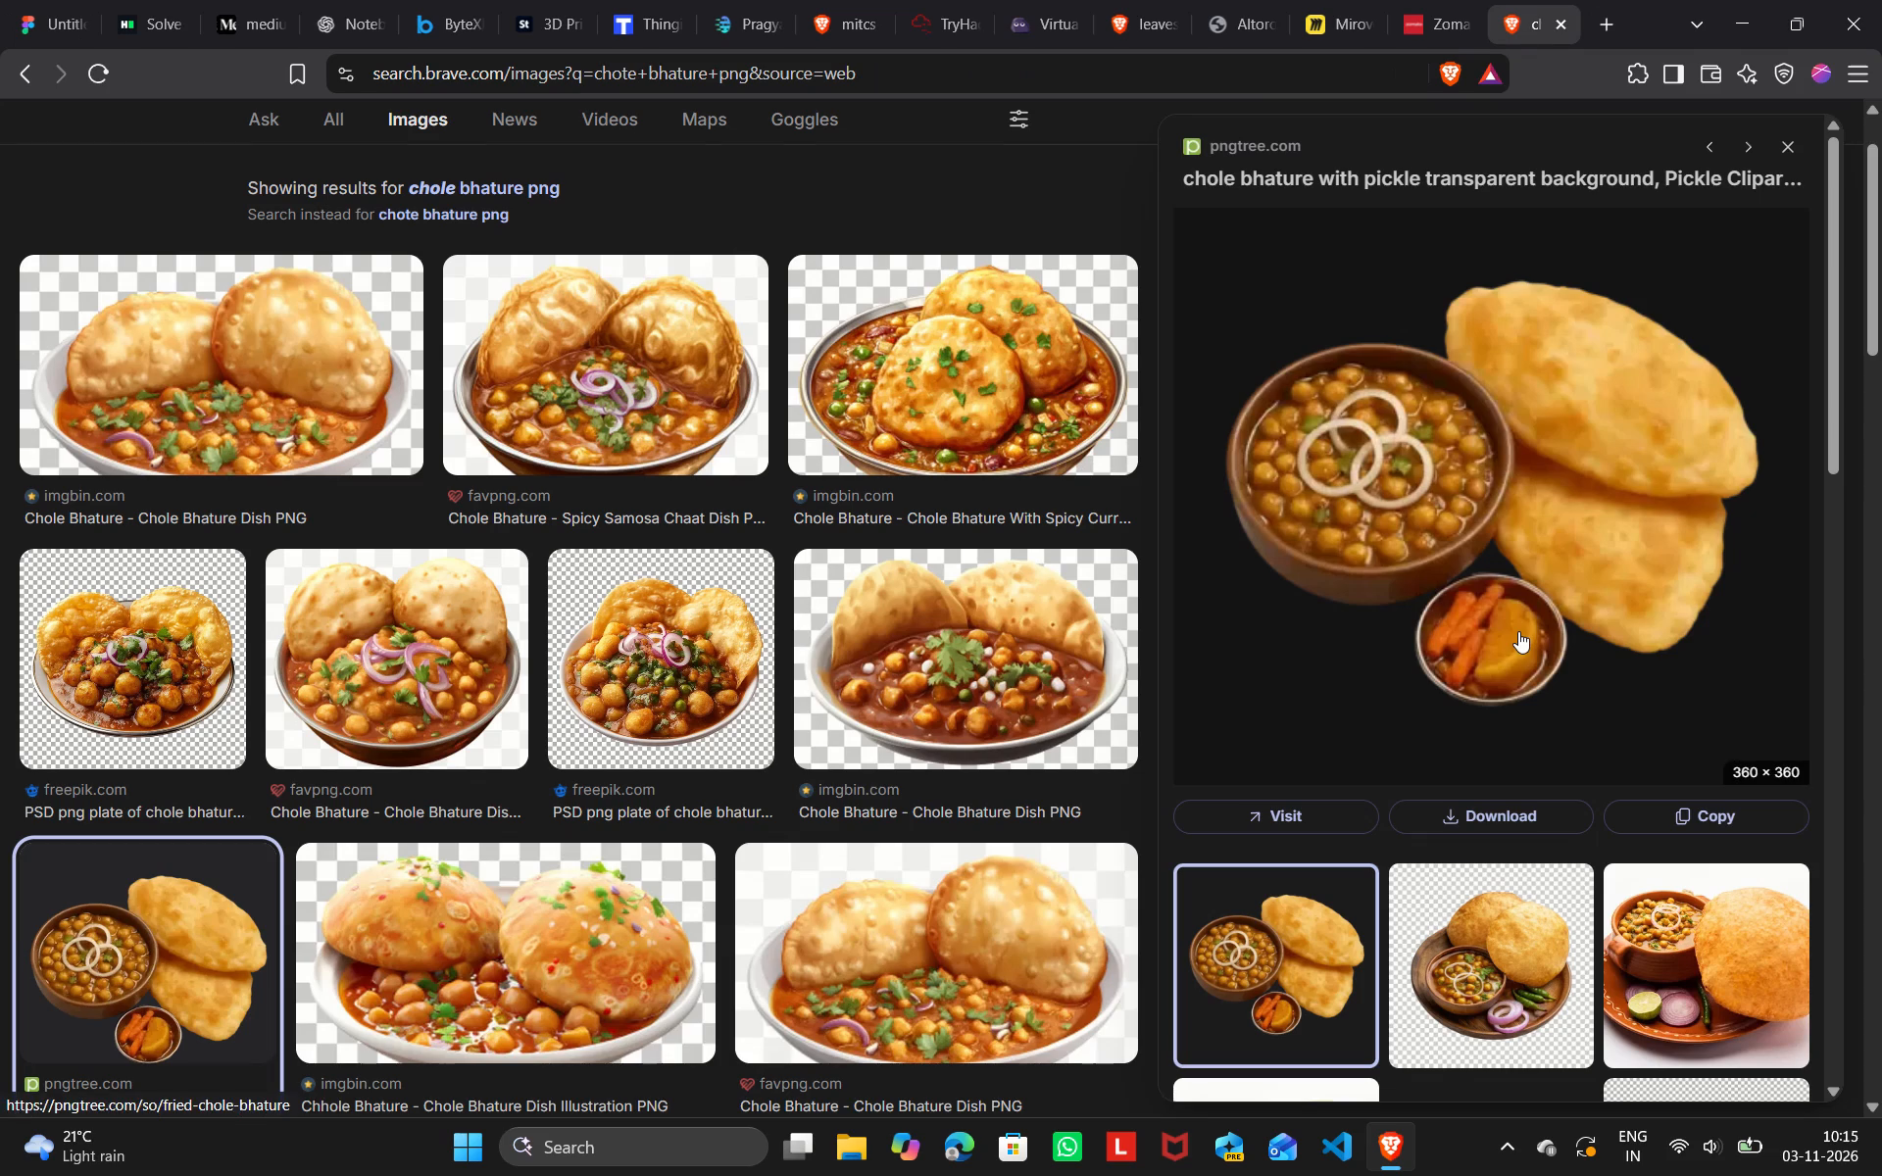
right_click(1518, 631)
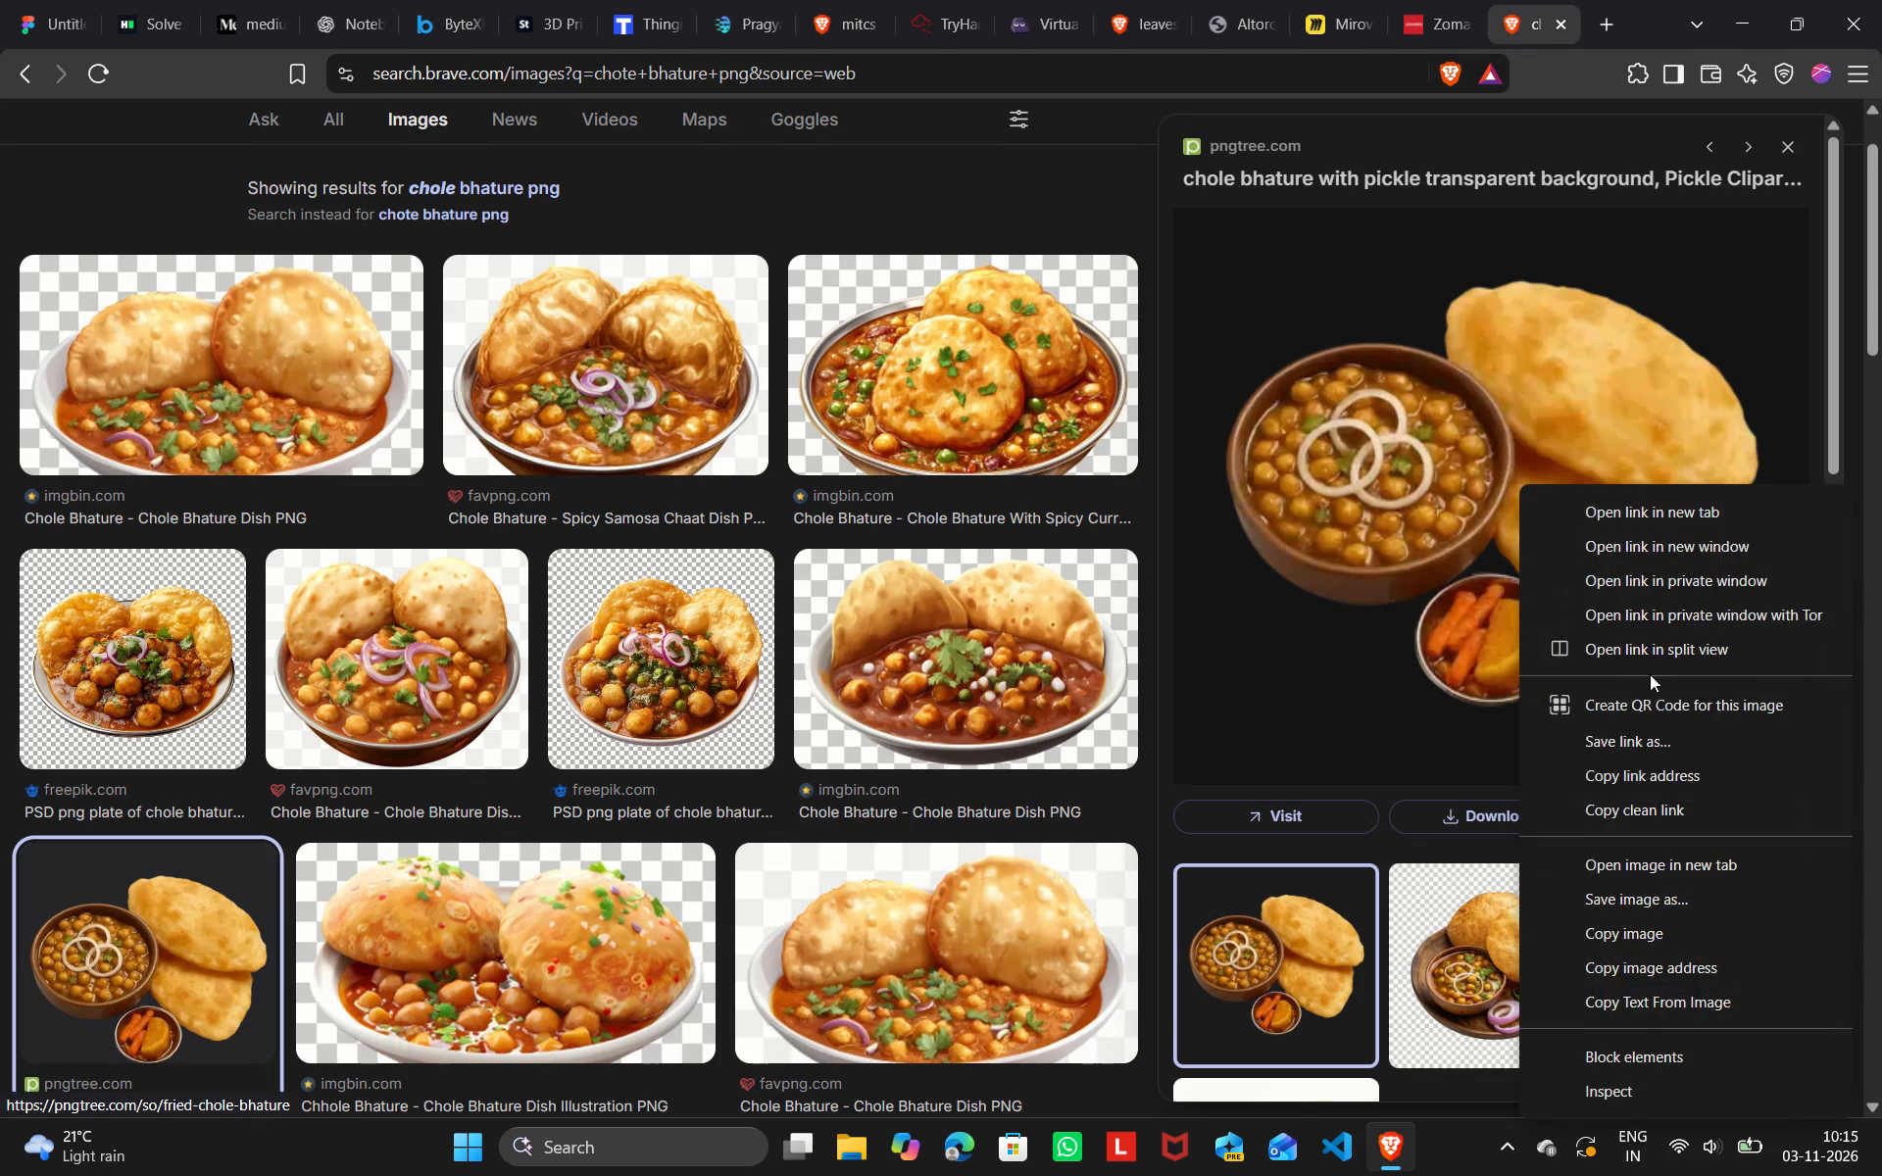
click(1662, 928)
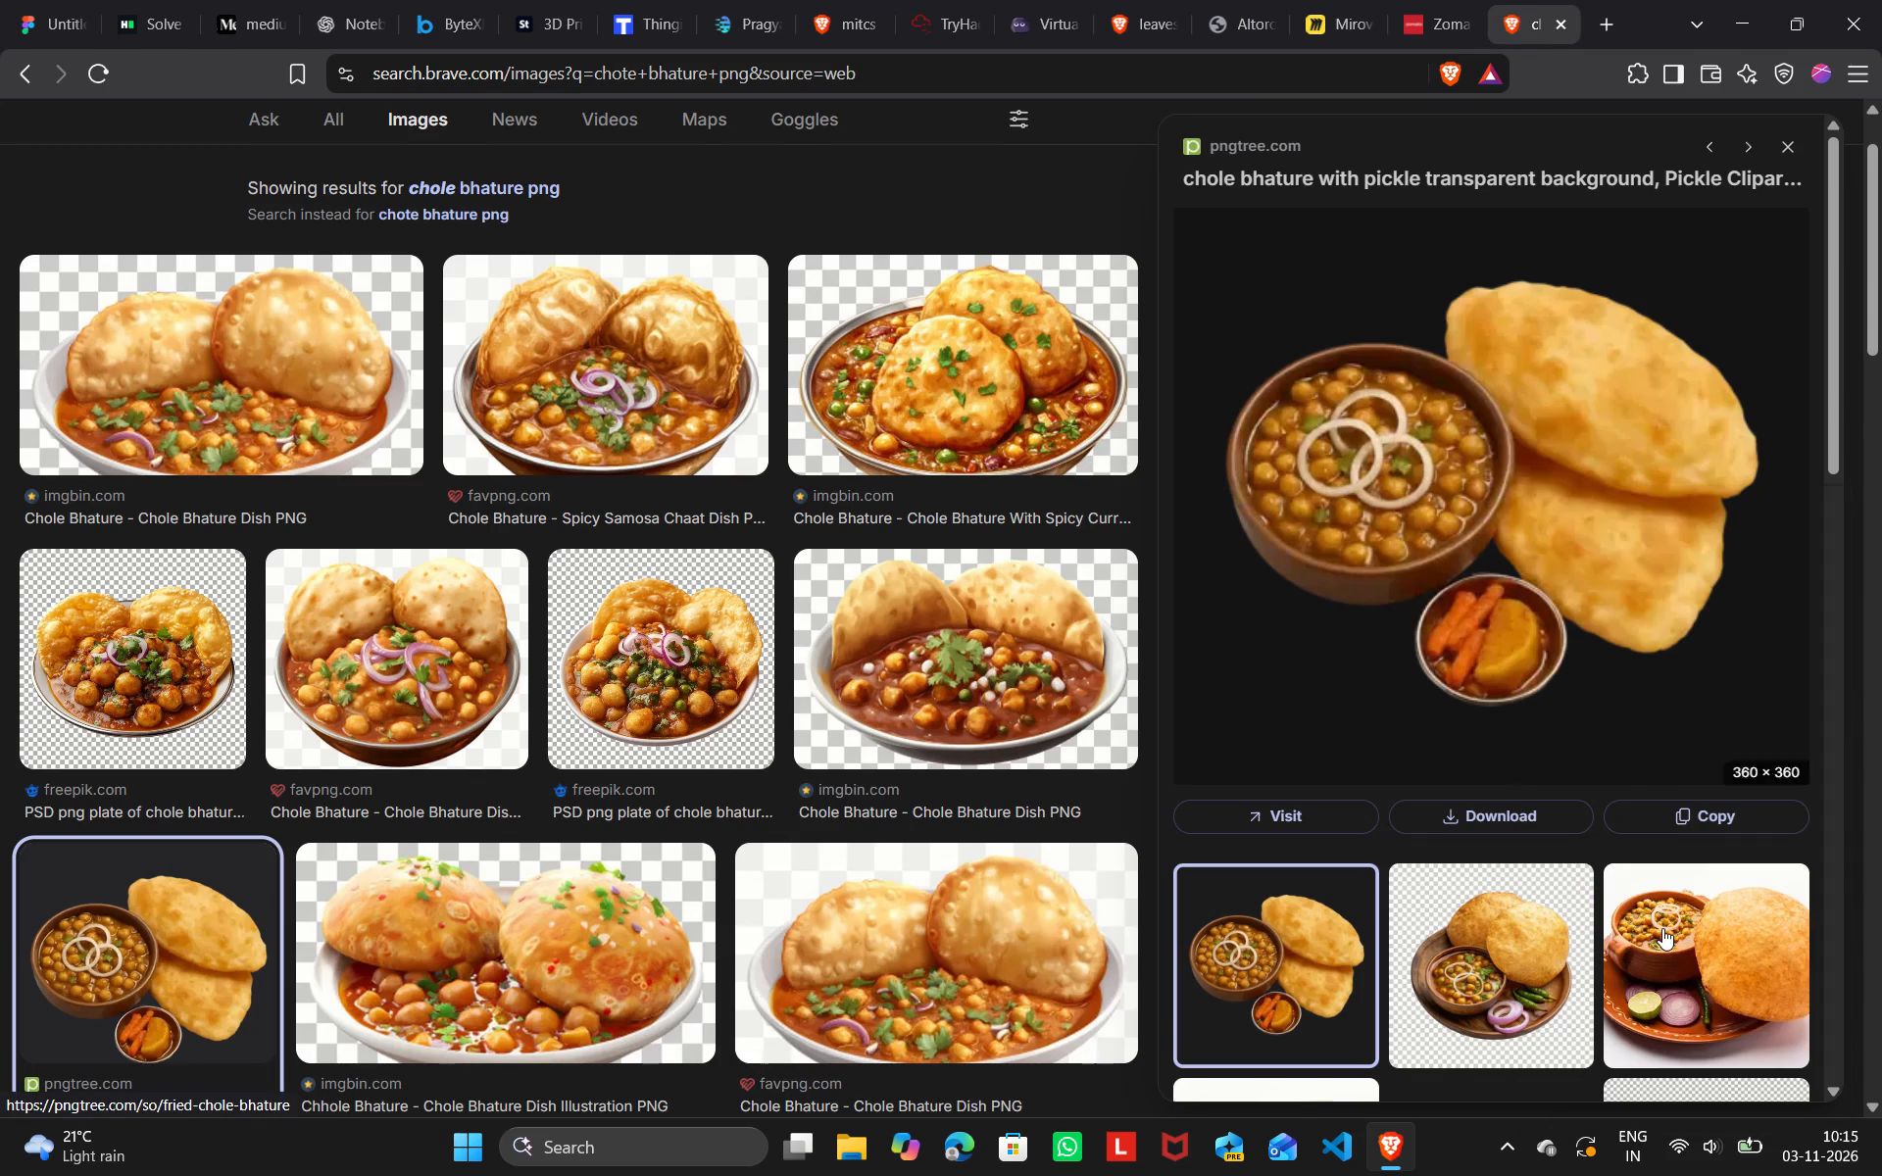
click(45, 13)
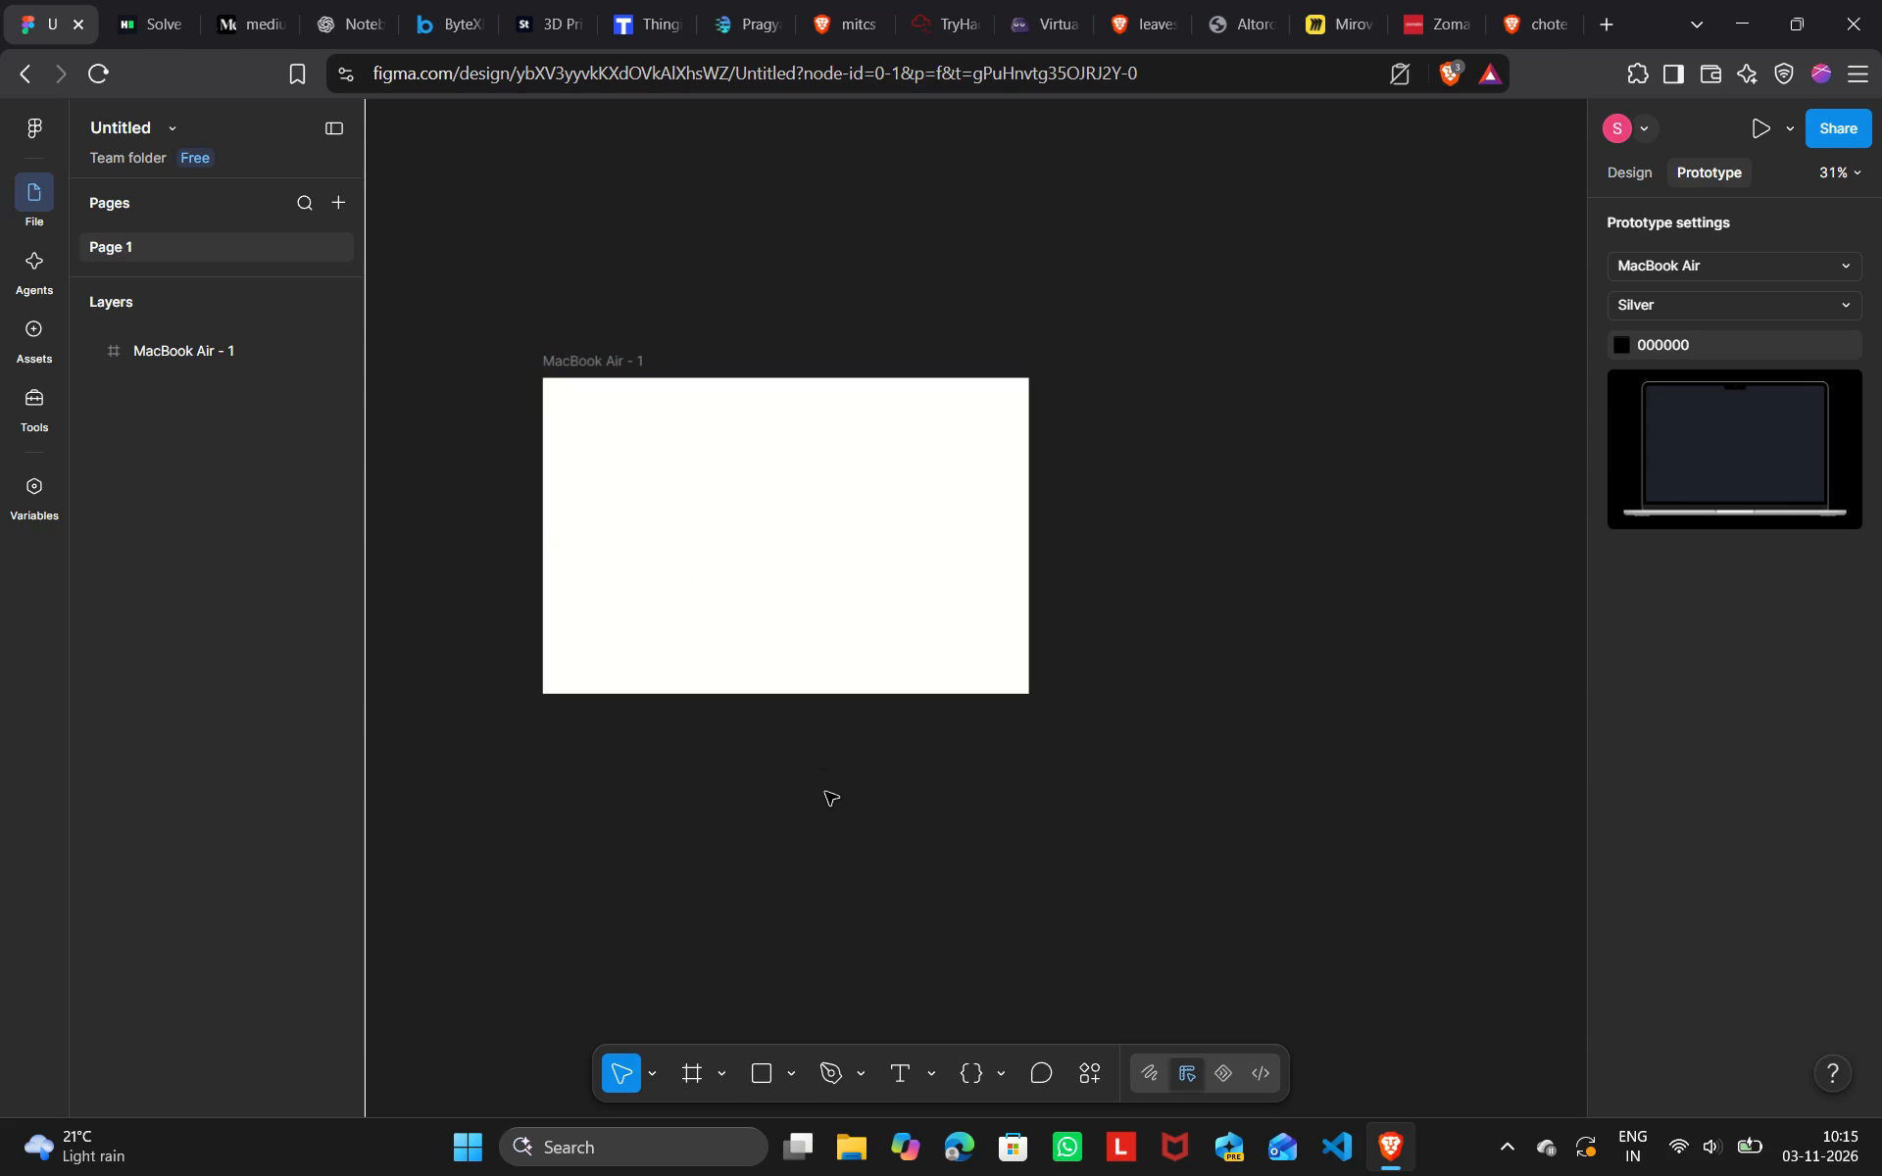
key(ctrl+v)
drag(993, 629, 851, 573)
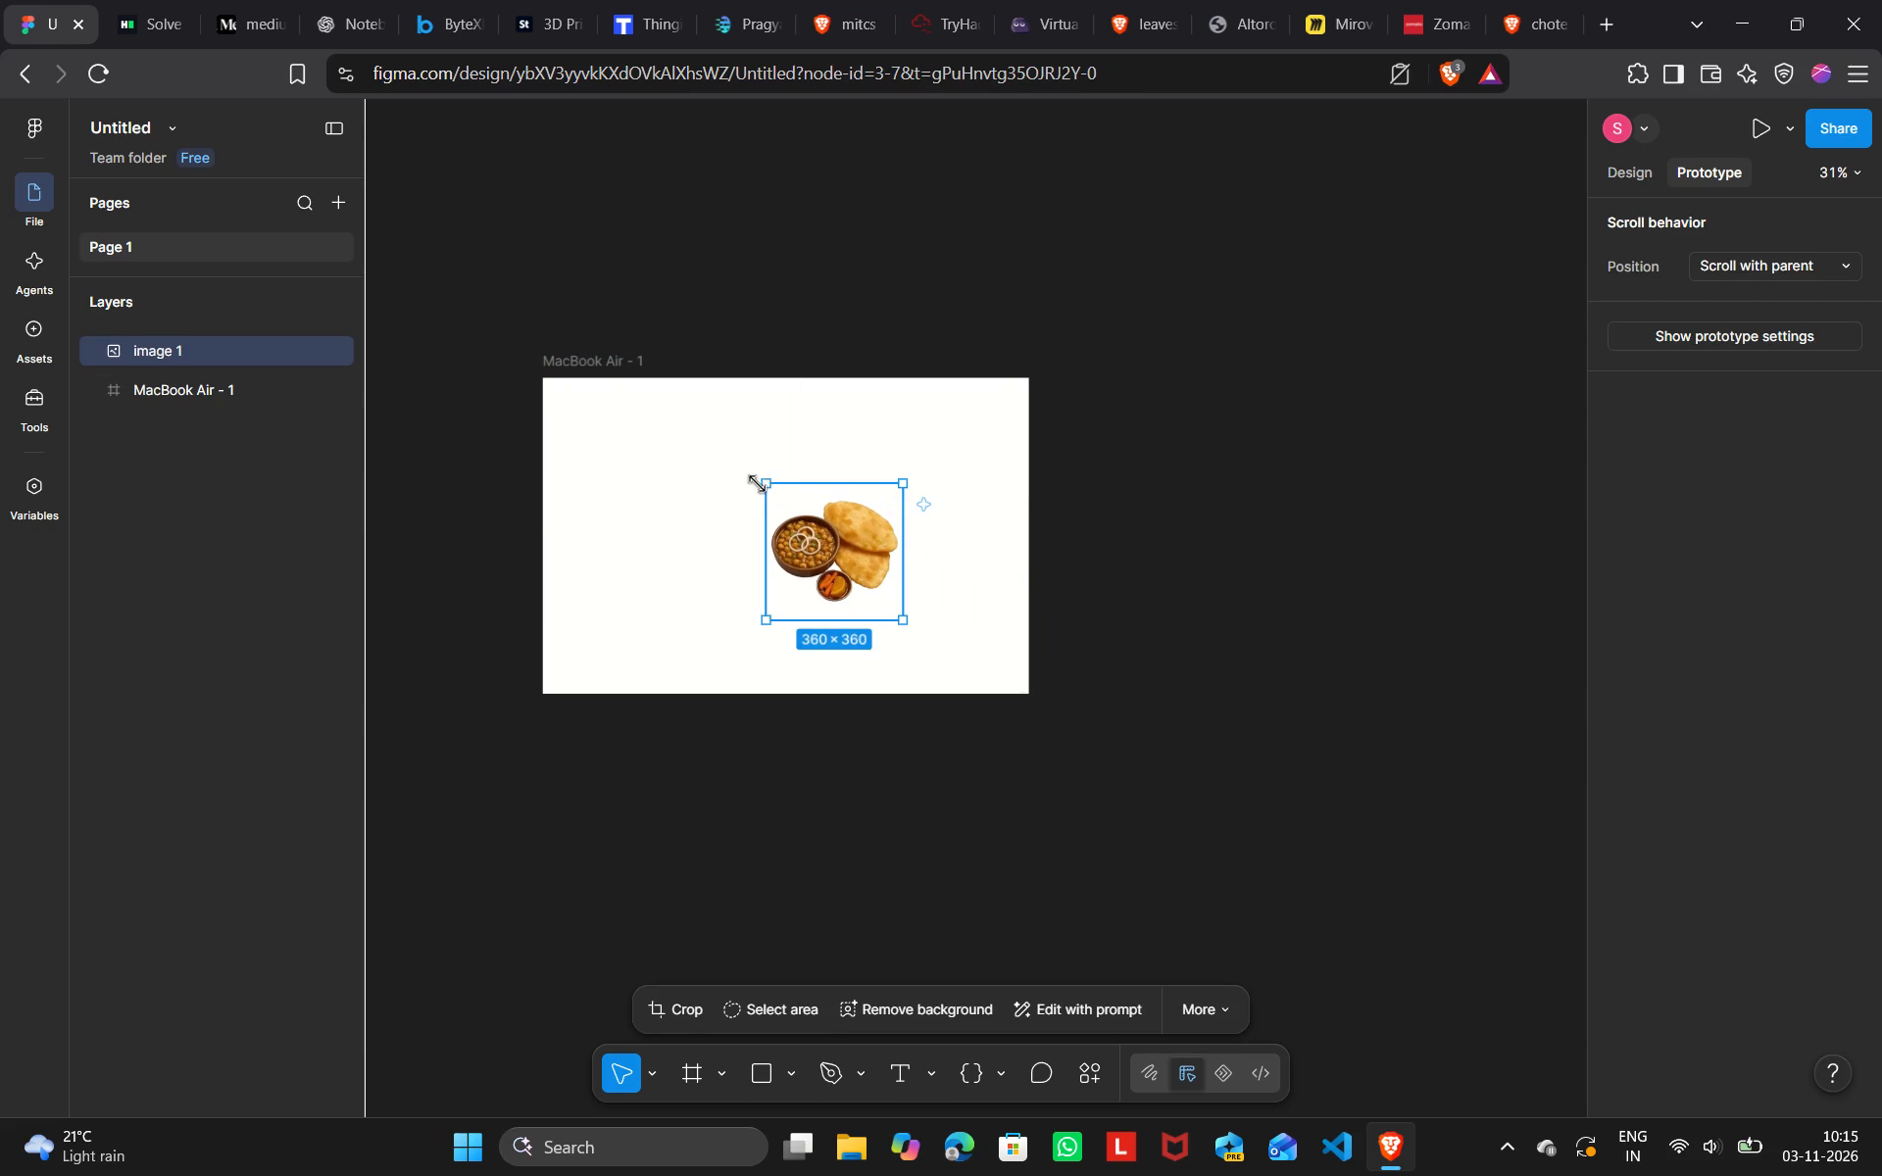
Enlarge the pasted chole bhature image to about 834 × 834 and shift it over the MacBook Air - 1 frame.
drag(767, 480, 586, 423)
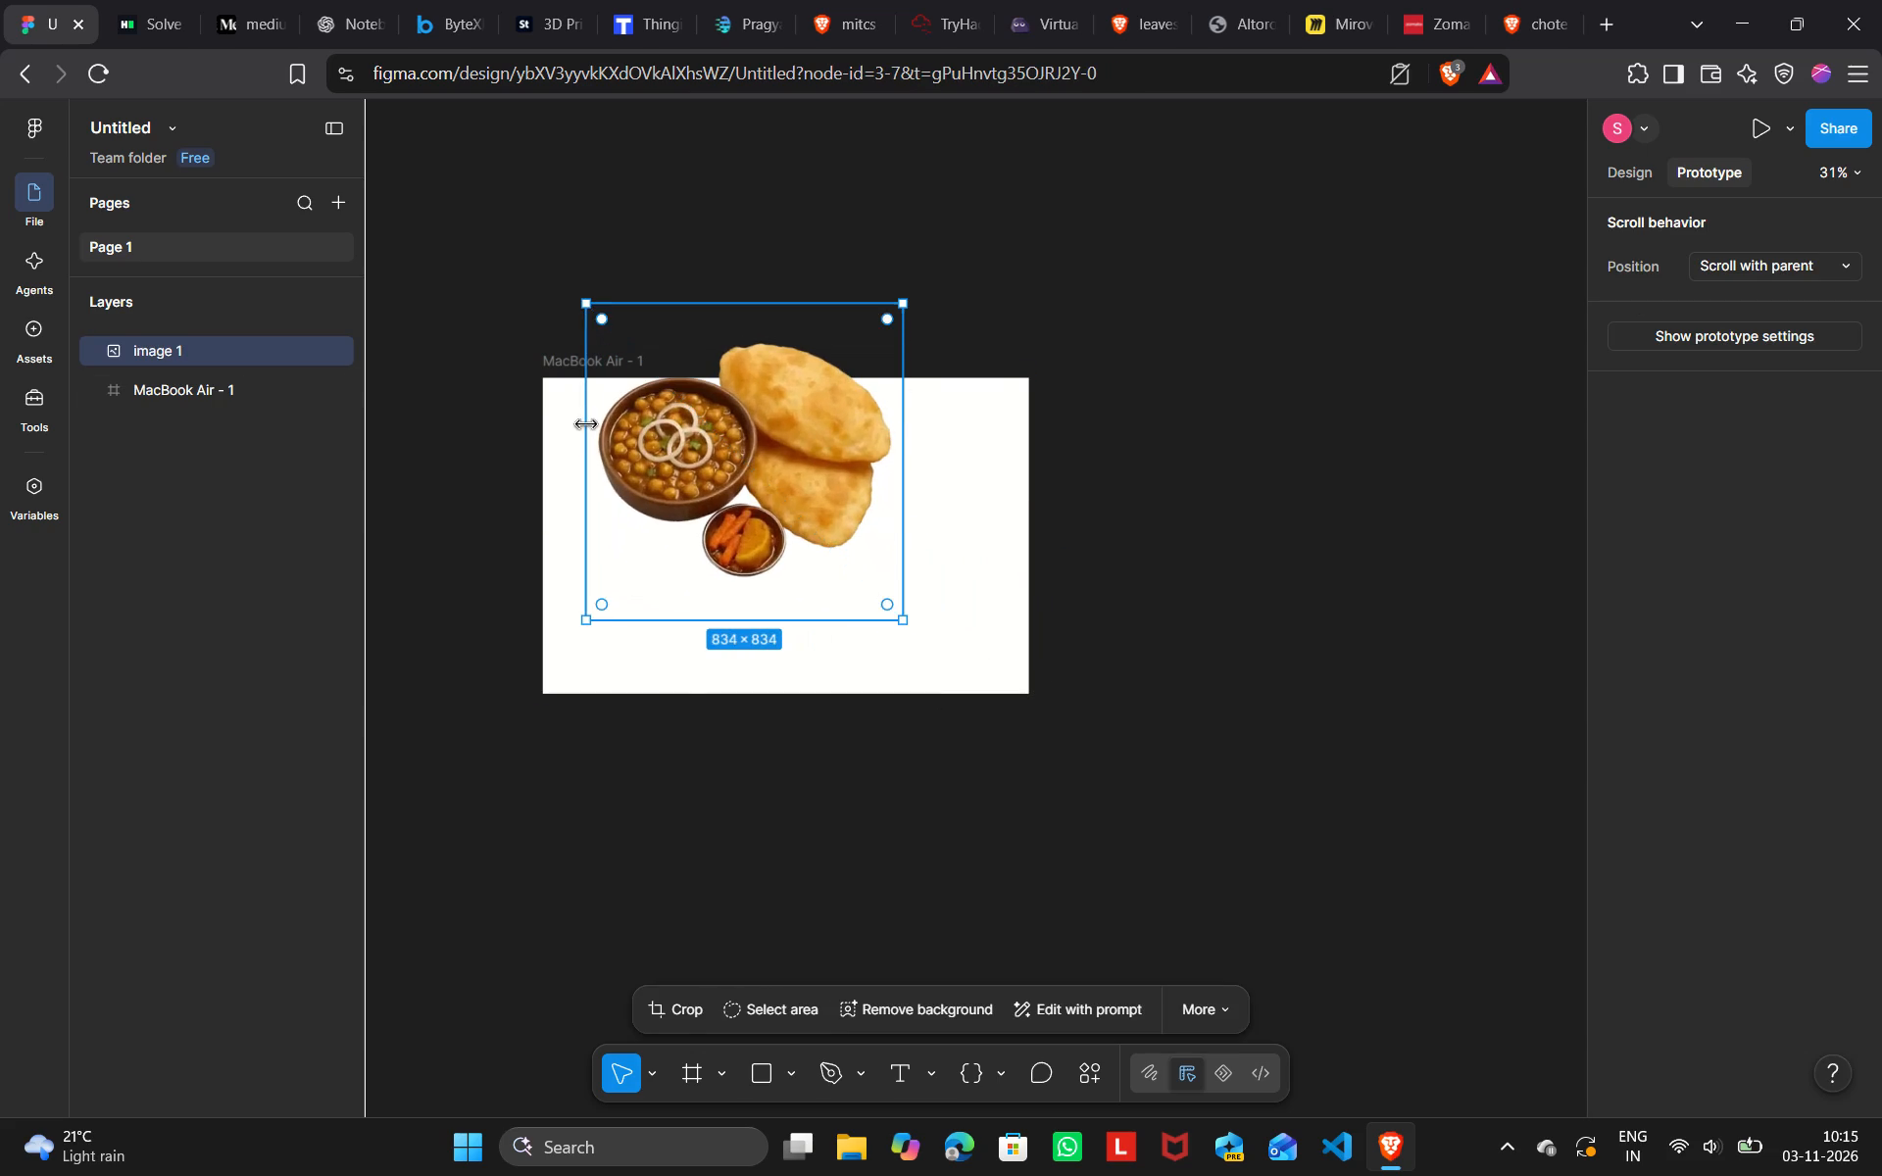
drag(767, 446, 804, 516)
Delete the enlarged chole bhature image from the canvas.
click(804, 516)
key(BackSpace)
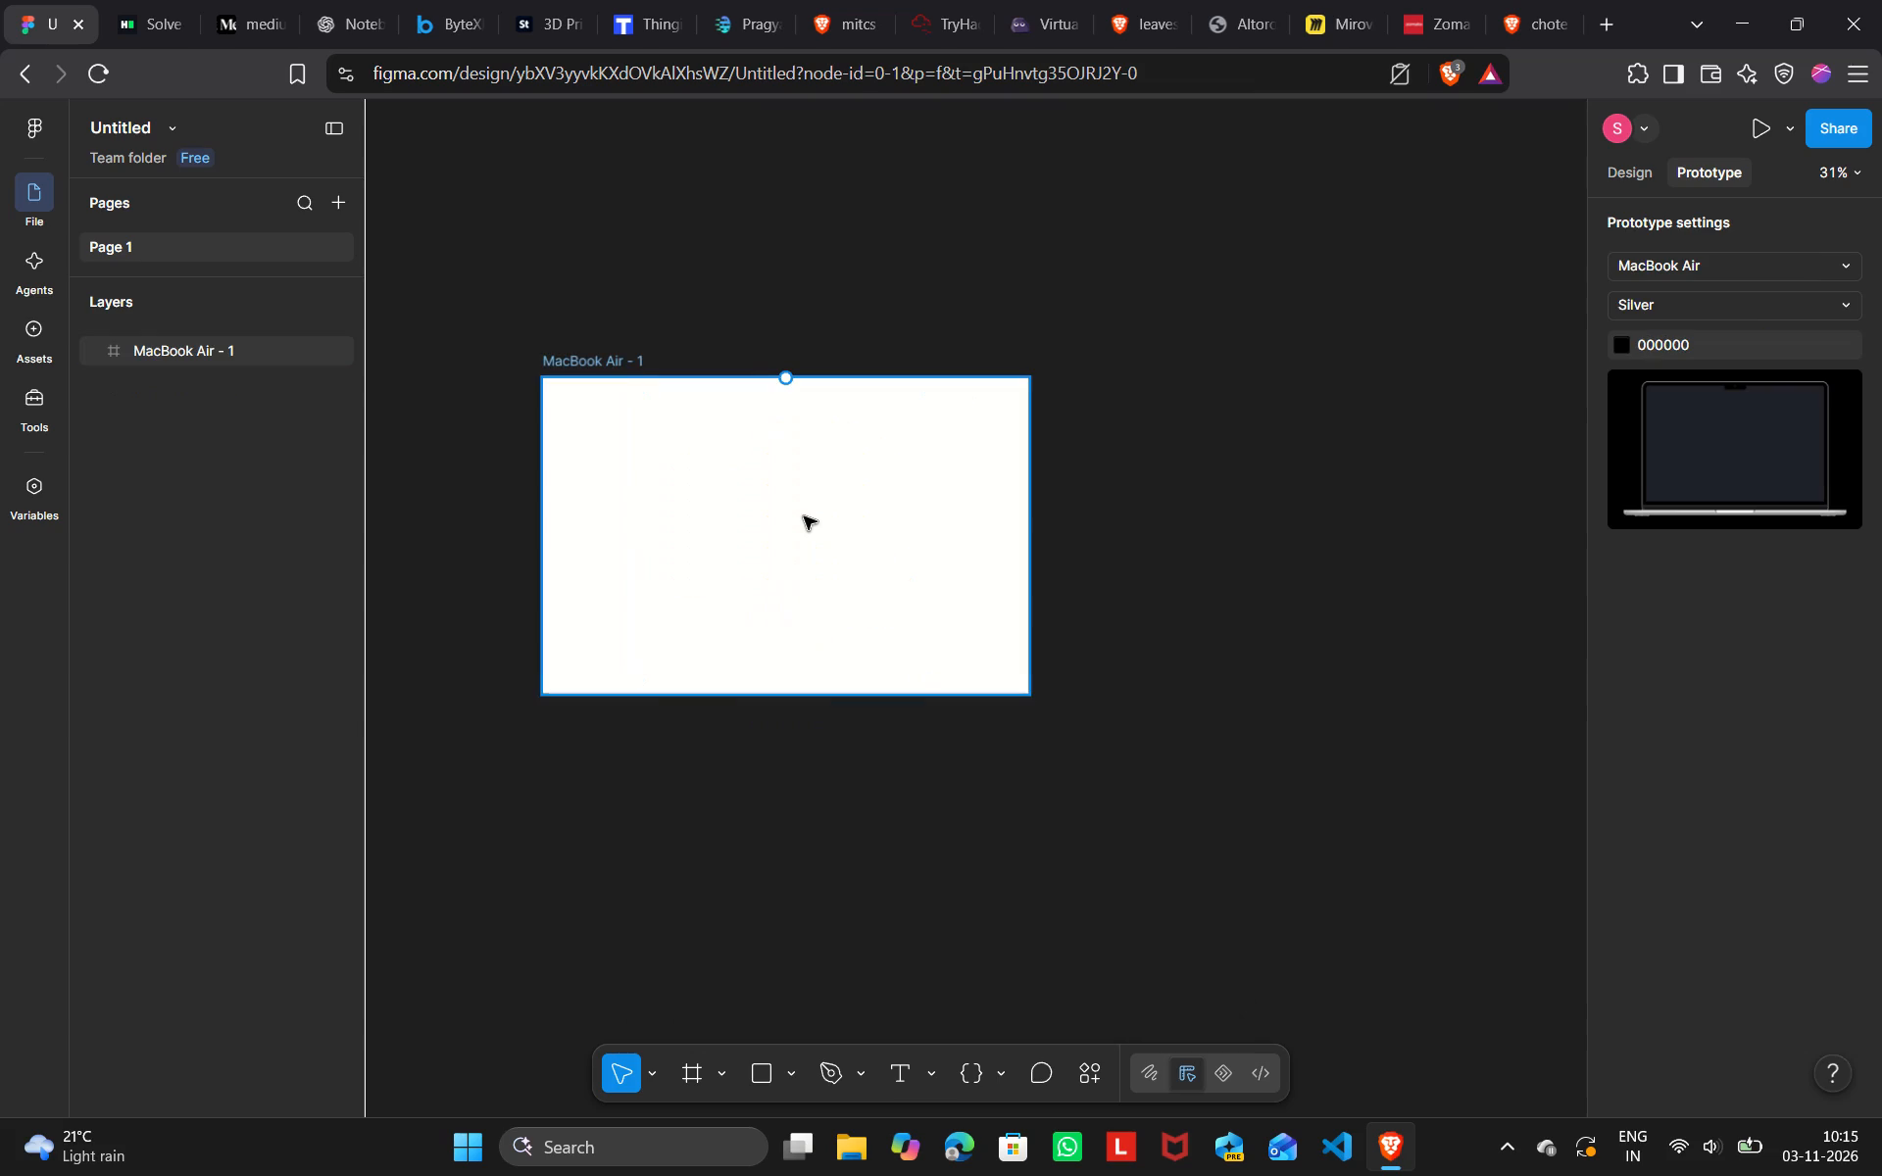
Go back to the browser image results and change the image search to "chote bhature".
click(1495, 9)
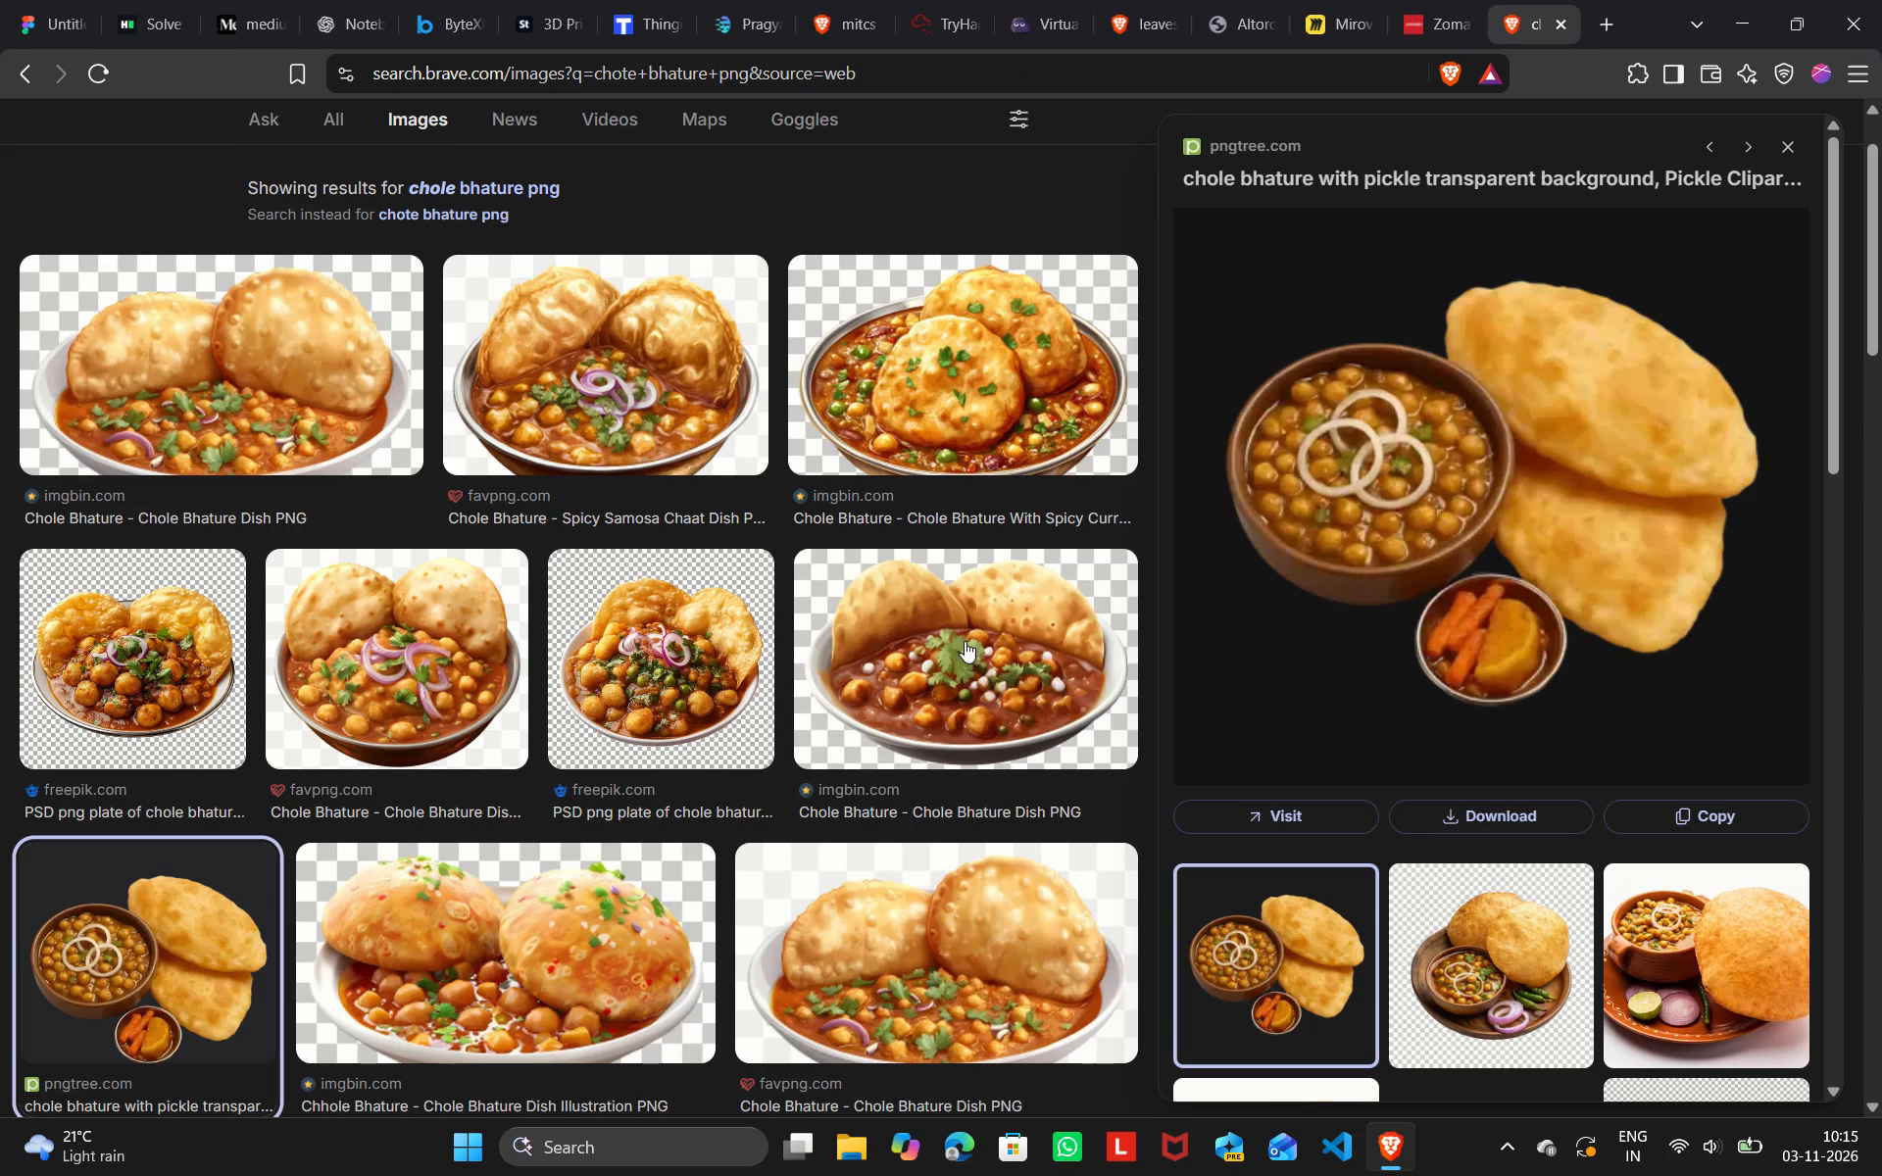
scroll(634, 671, down, 4)
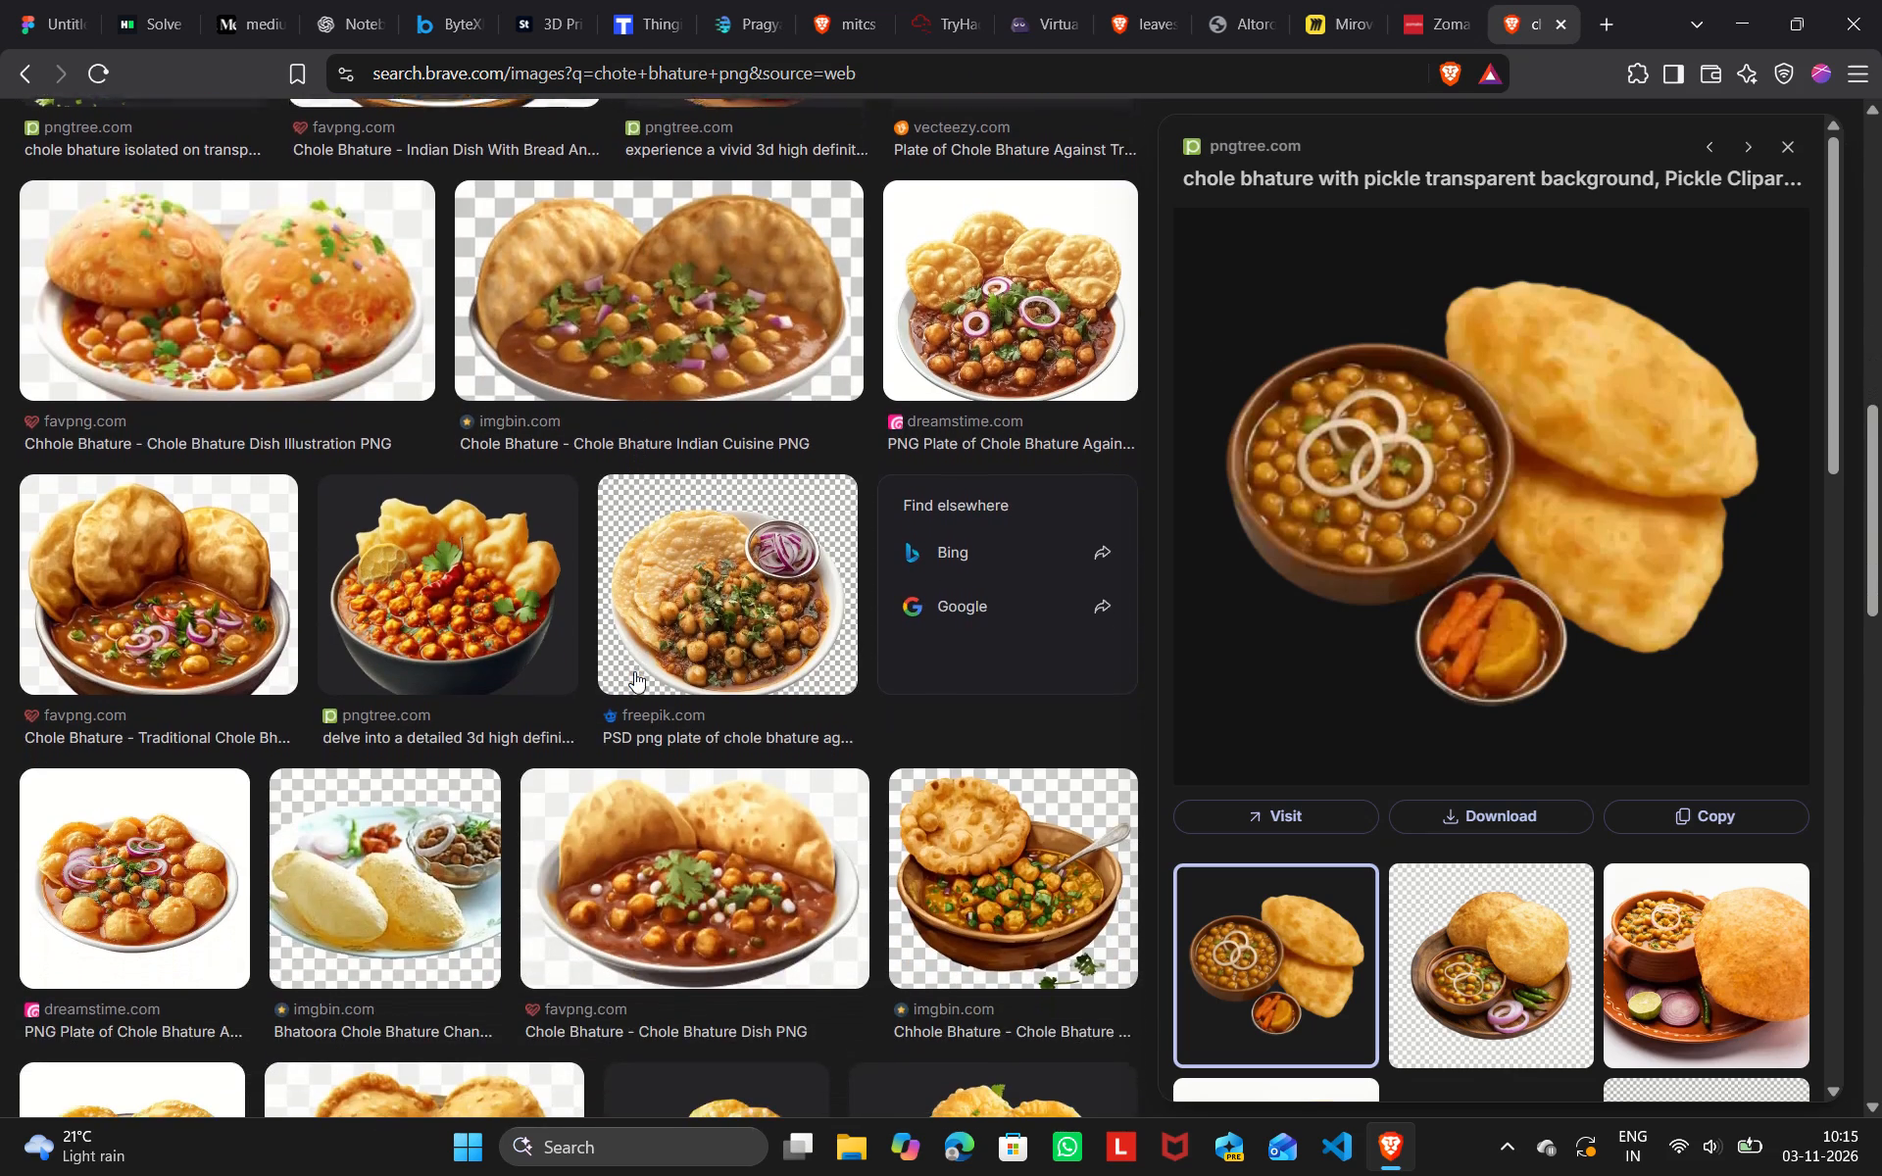
scroll(634, 671, down, 3)
scroll(634, 671, up, 8)
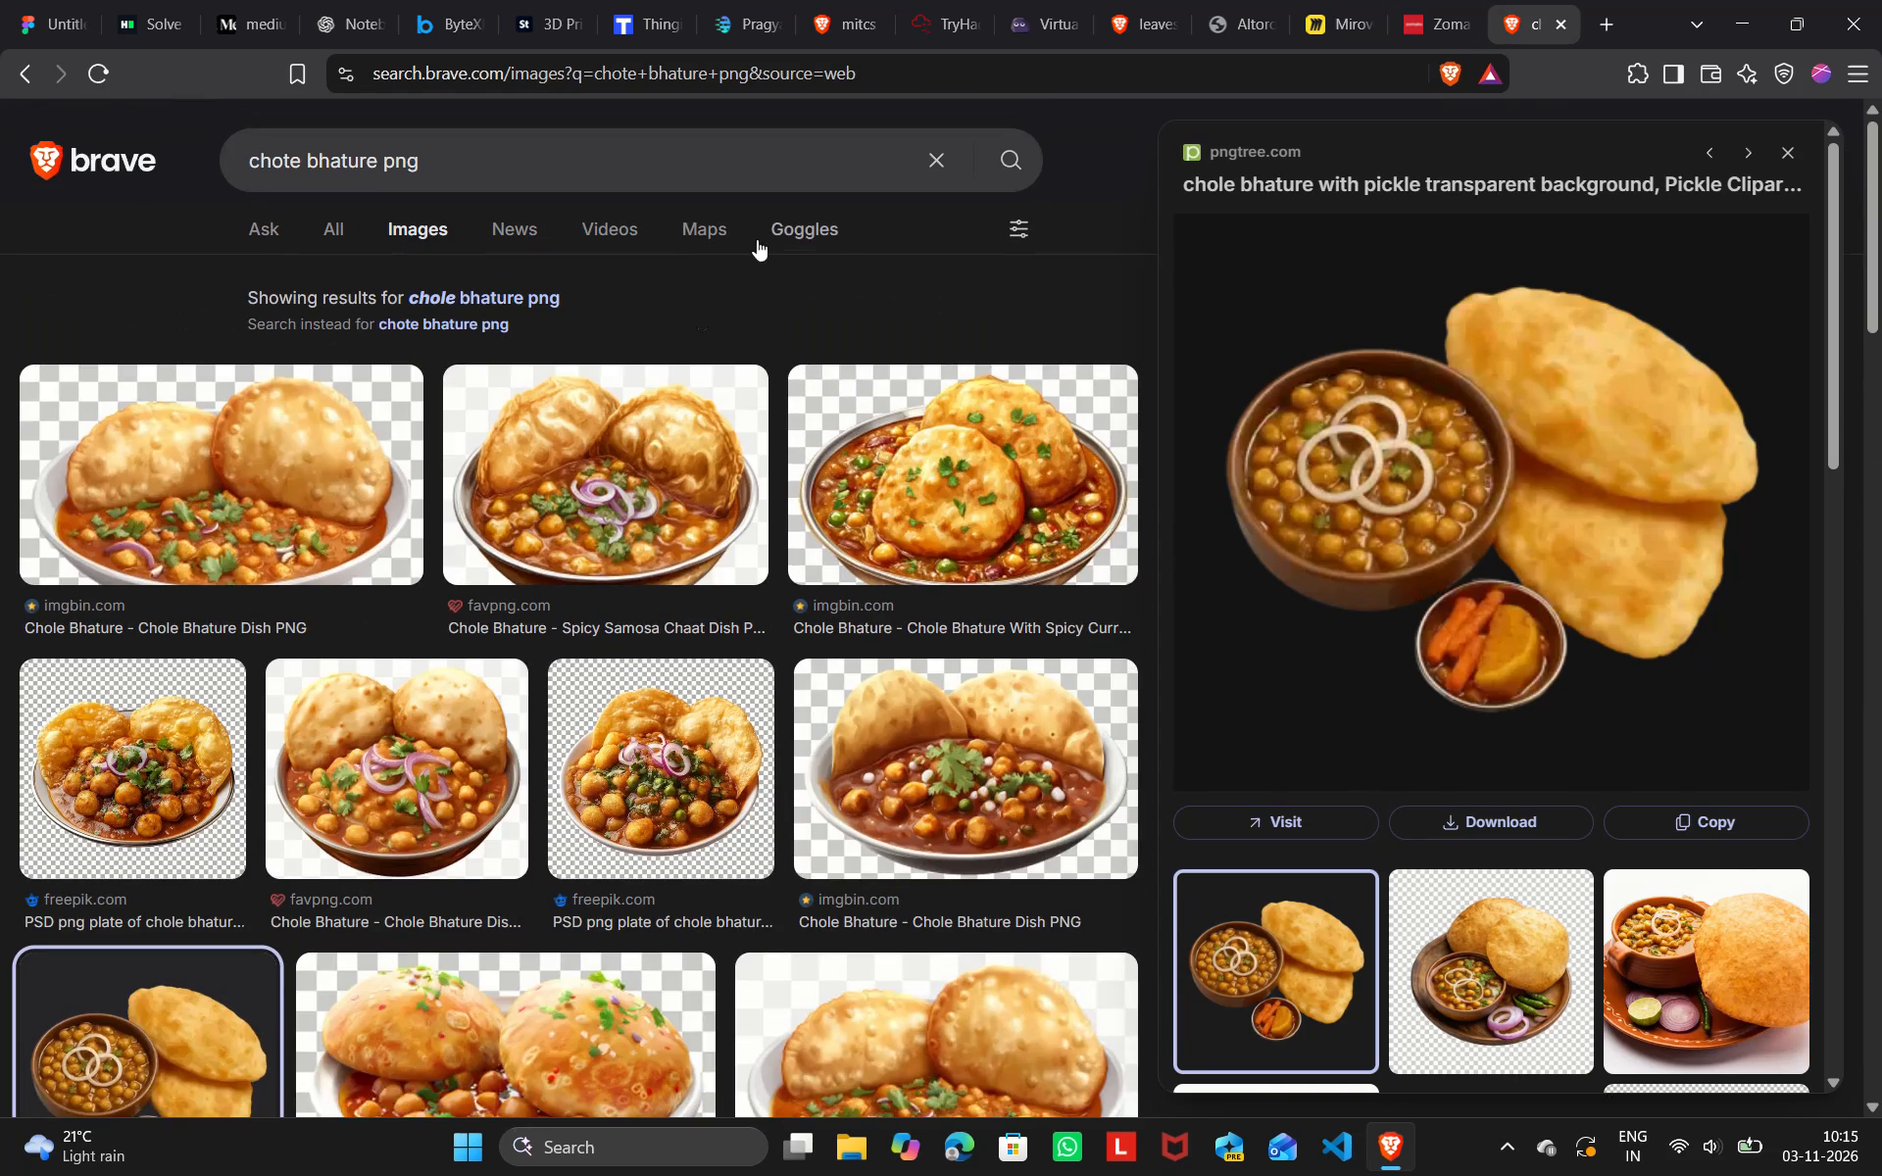
click(376, 161)
key(space)
text(w)
key(Right)
key(Right)
key(Right)
key(Right)
key(Right)
key(Right)
key(Right)
key(Right)
key(Right)
key(Right)
key(Right)
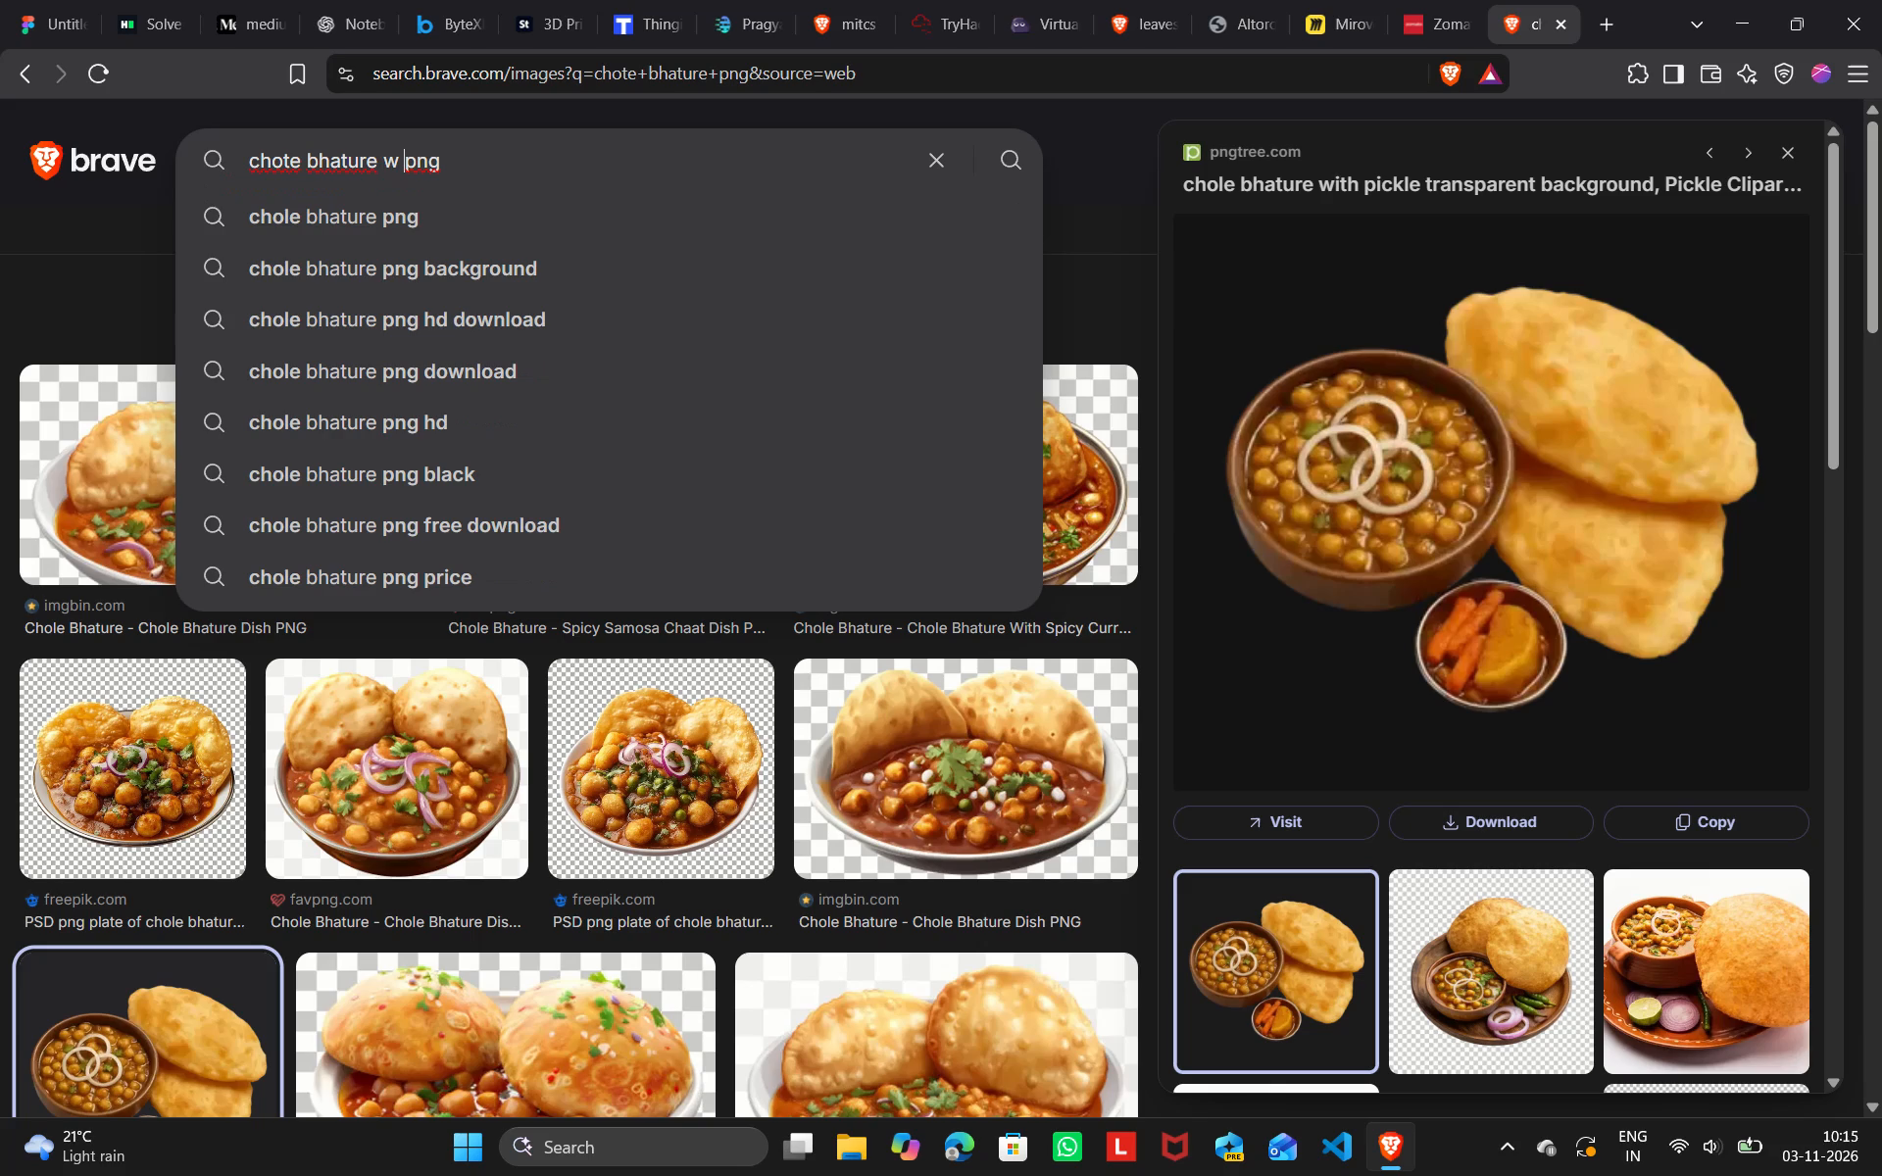
key(BackSpace)
key(BackSpace)
key(BackSpace)
key(BackSpace)
key(BackSpace)
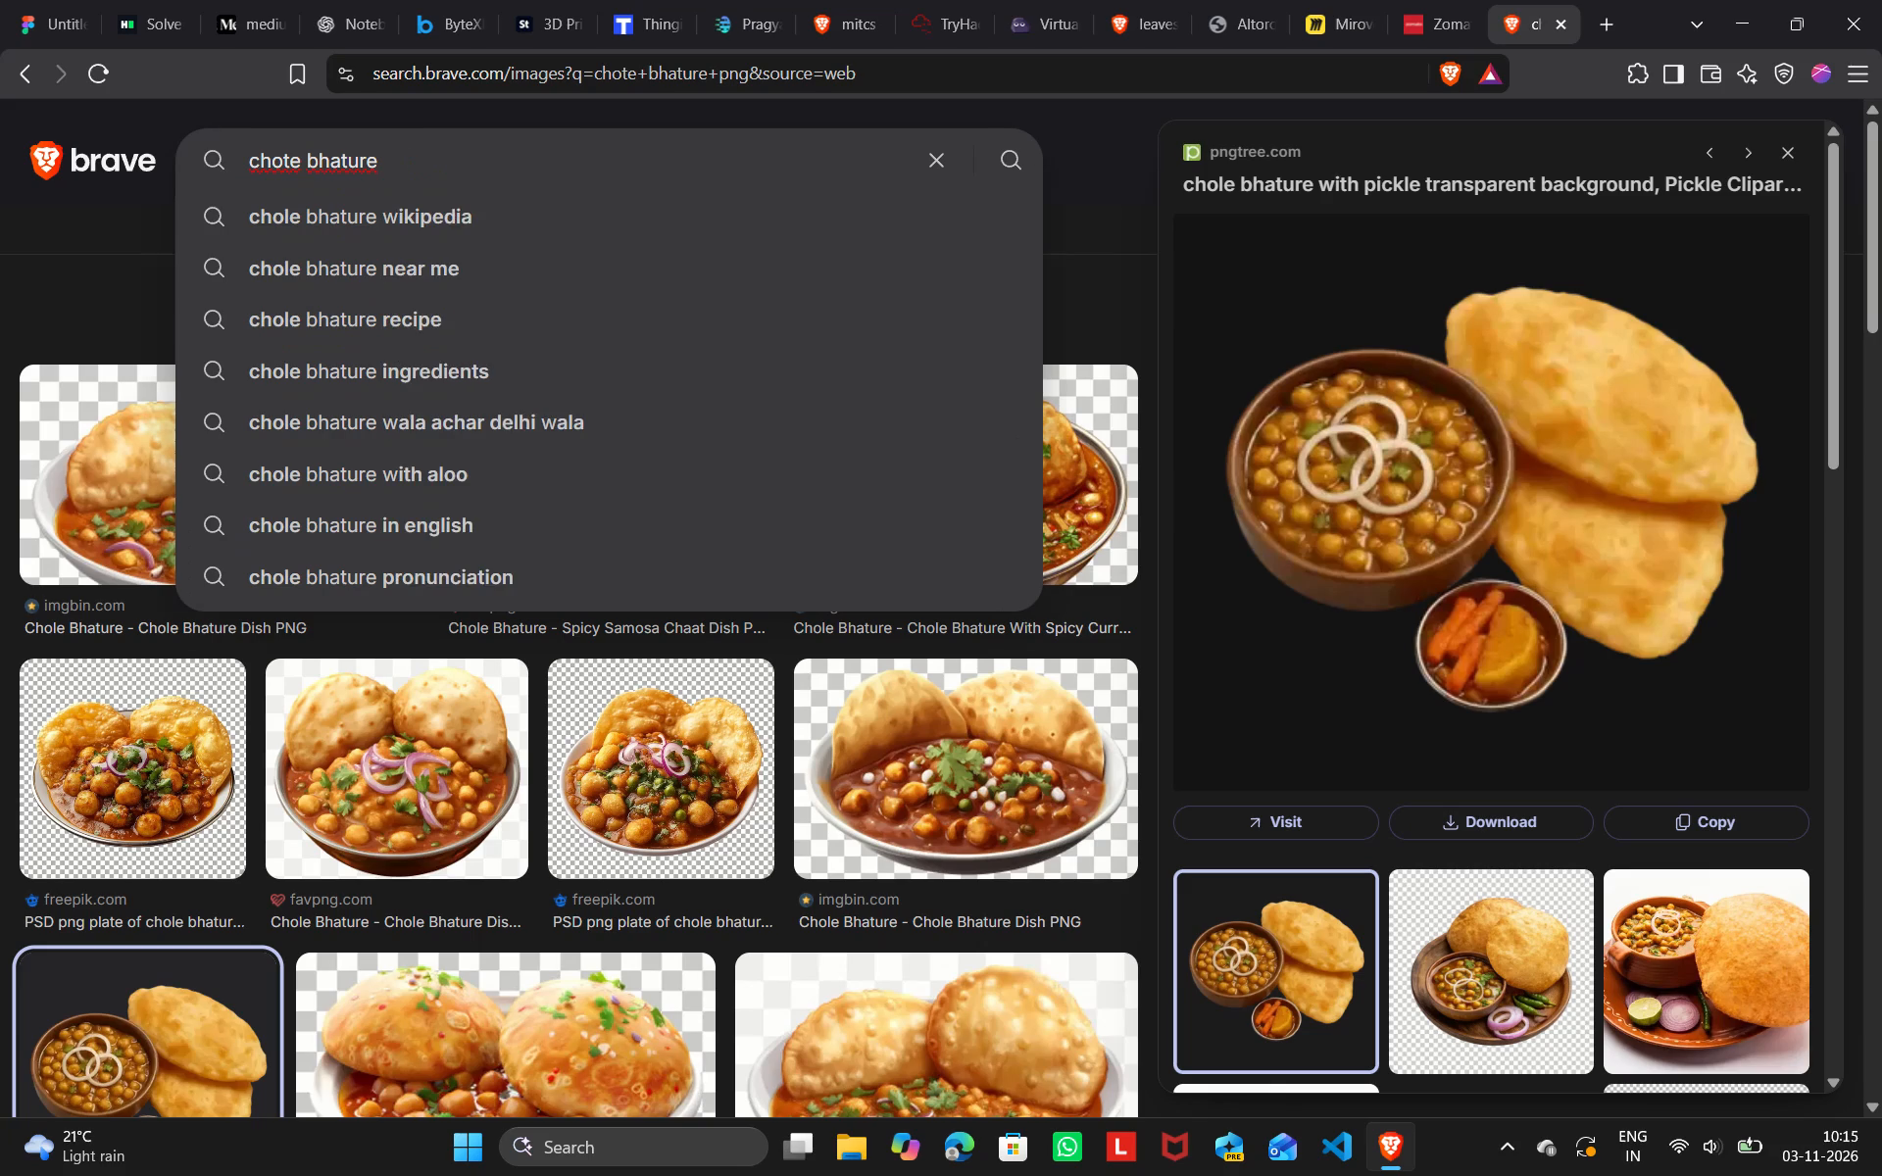
key(BackSpace)
key(Return)
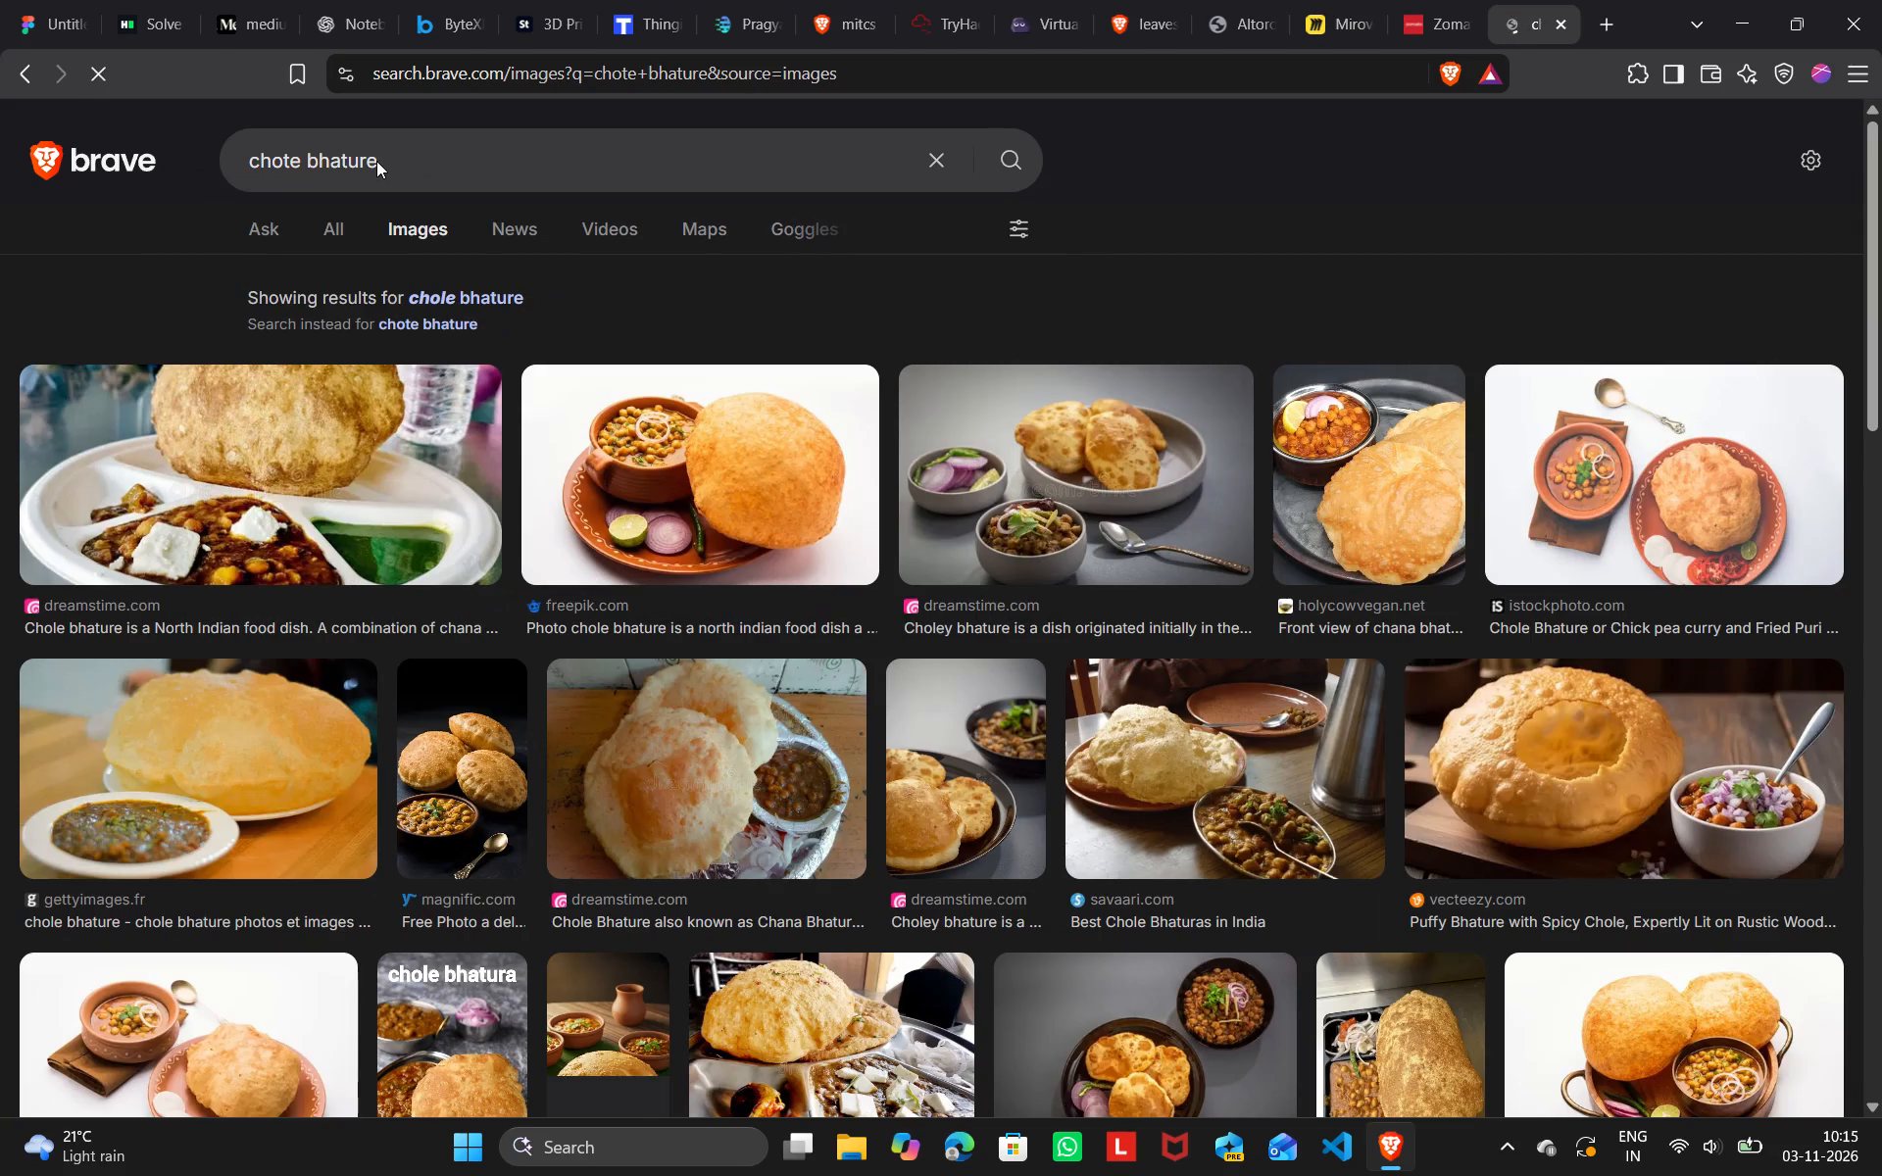
Look through the image results and refine the search to "chote bhature in zomato style".
scroll(568, 580, down, 1)
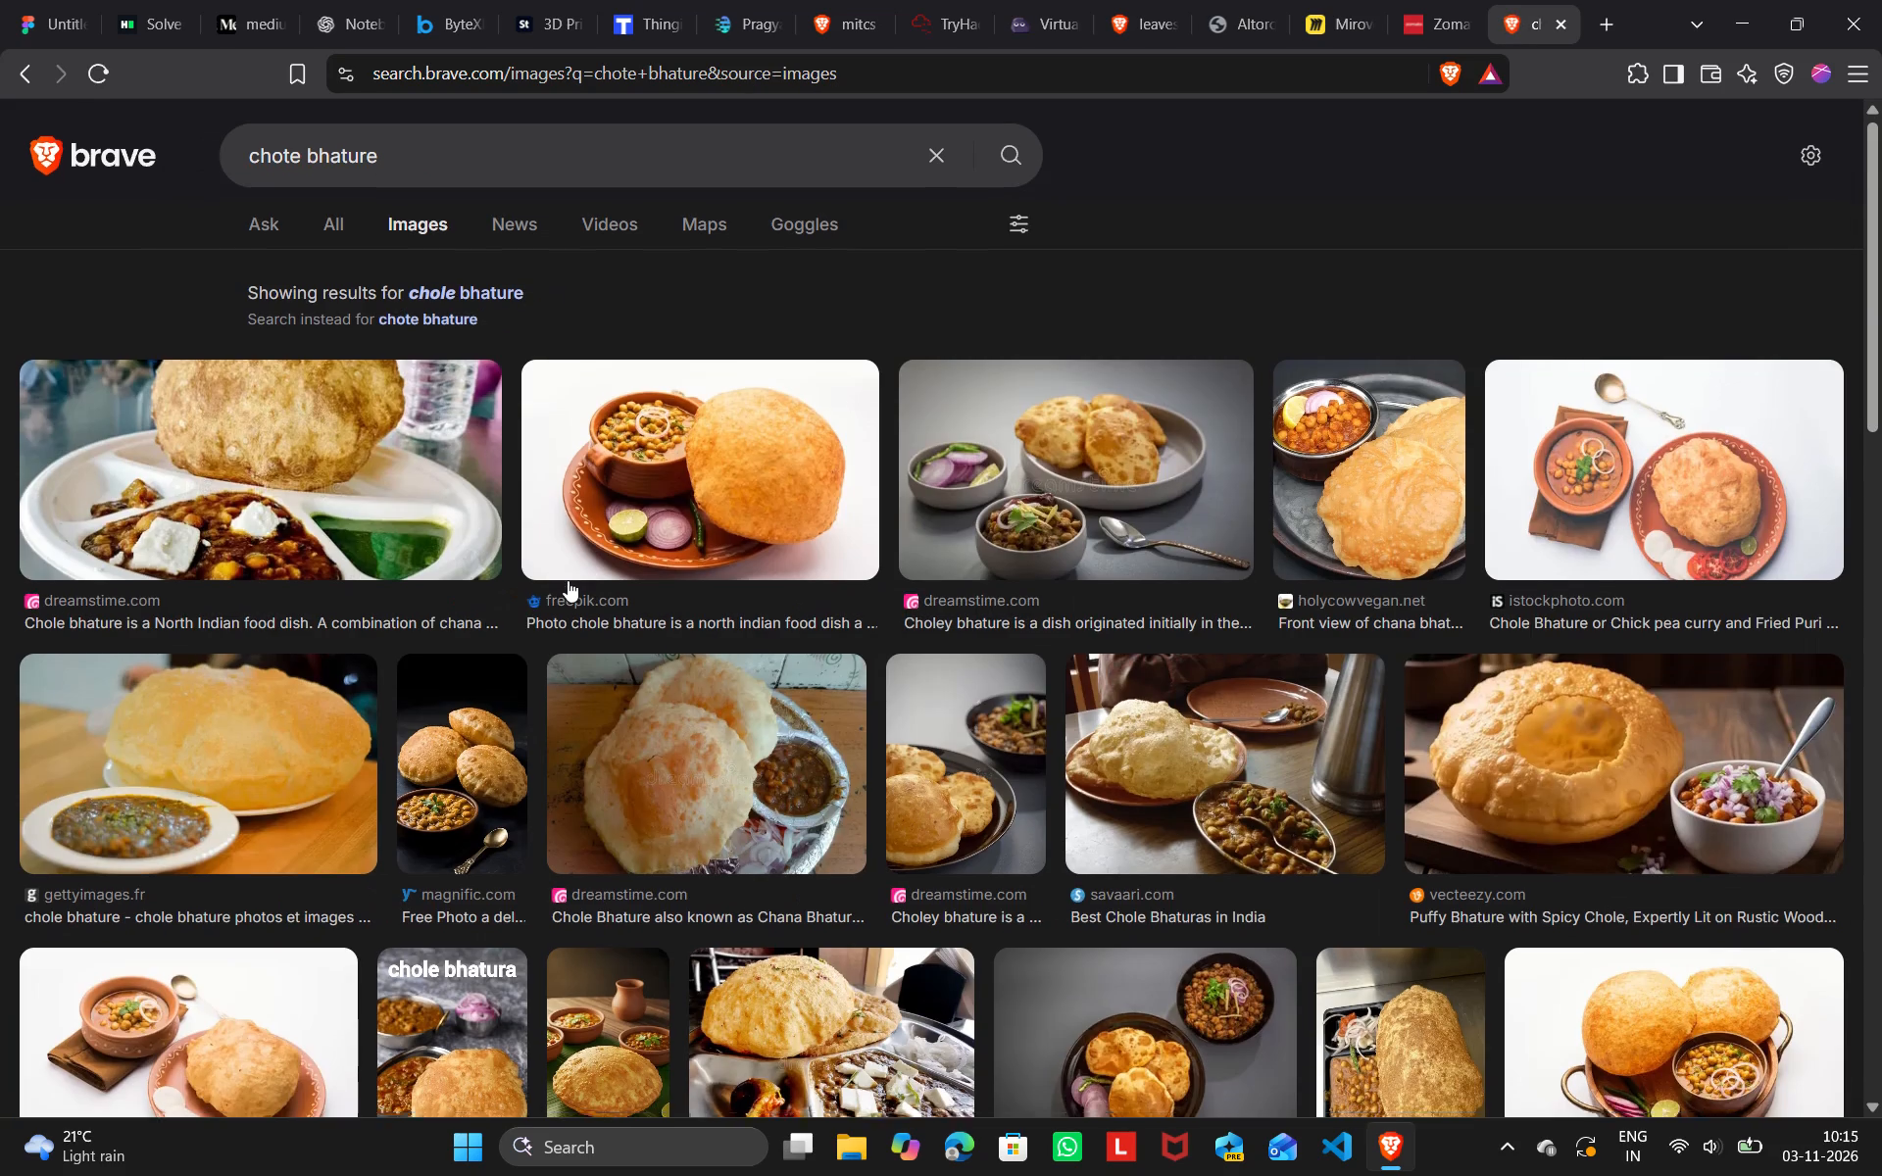
scroll(568, 580, down, 4)
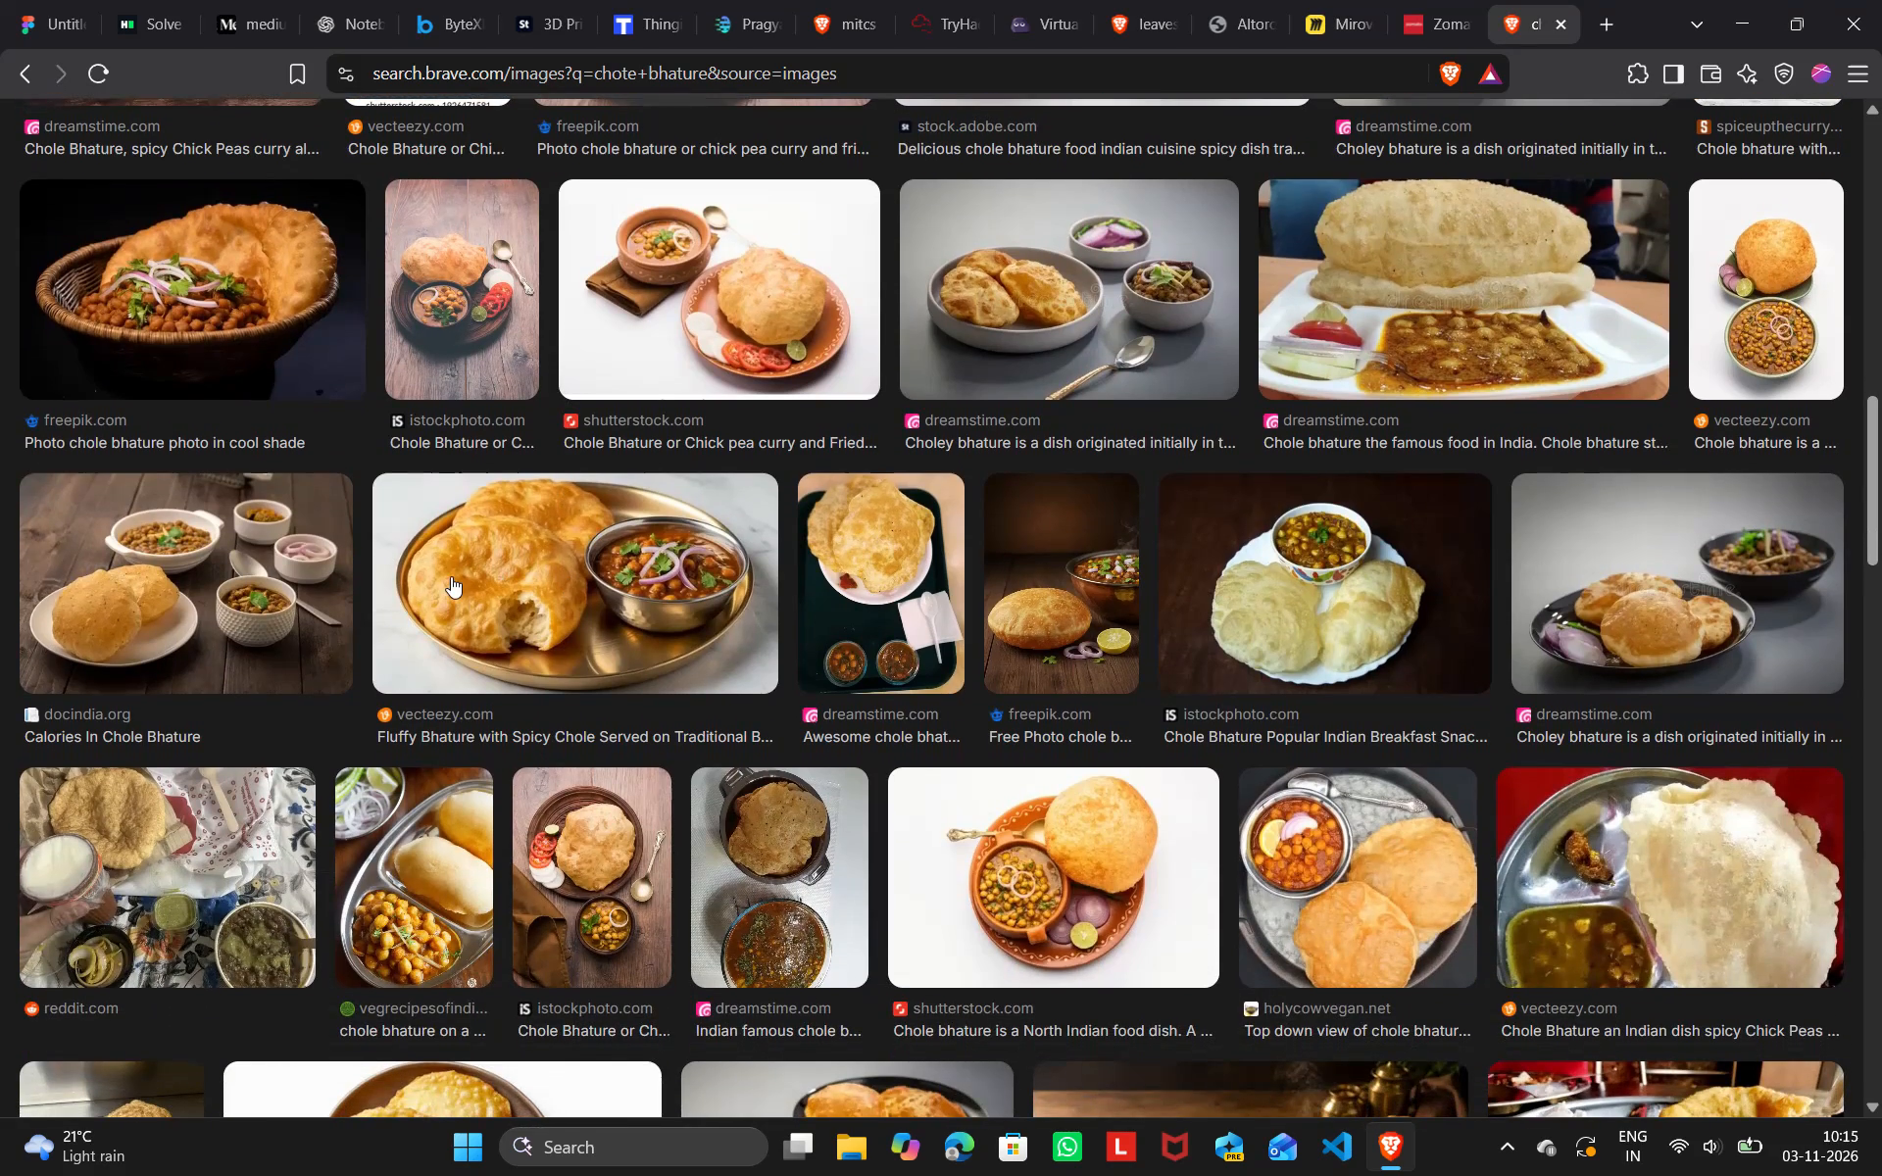
scroll(447, 575, up, 6)
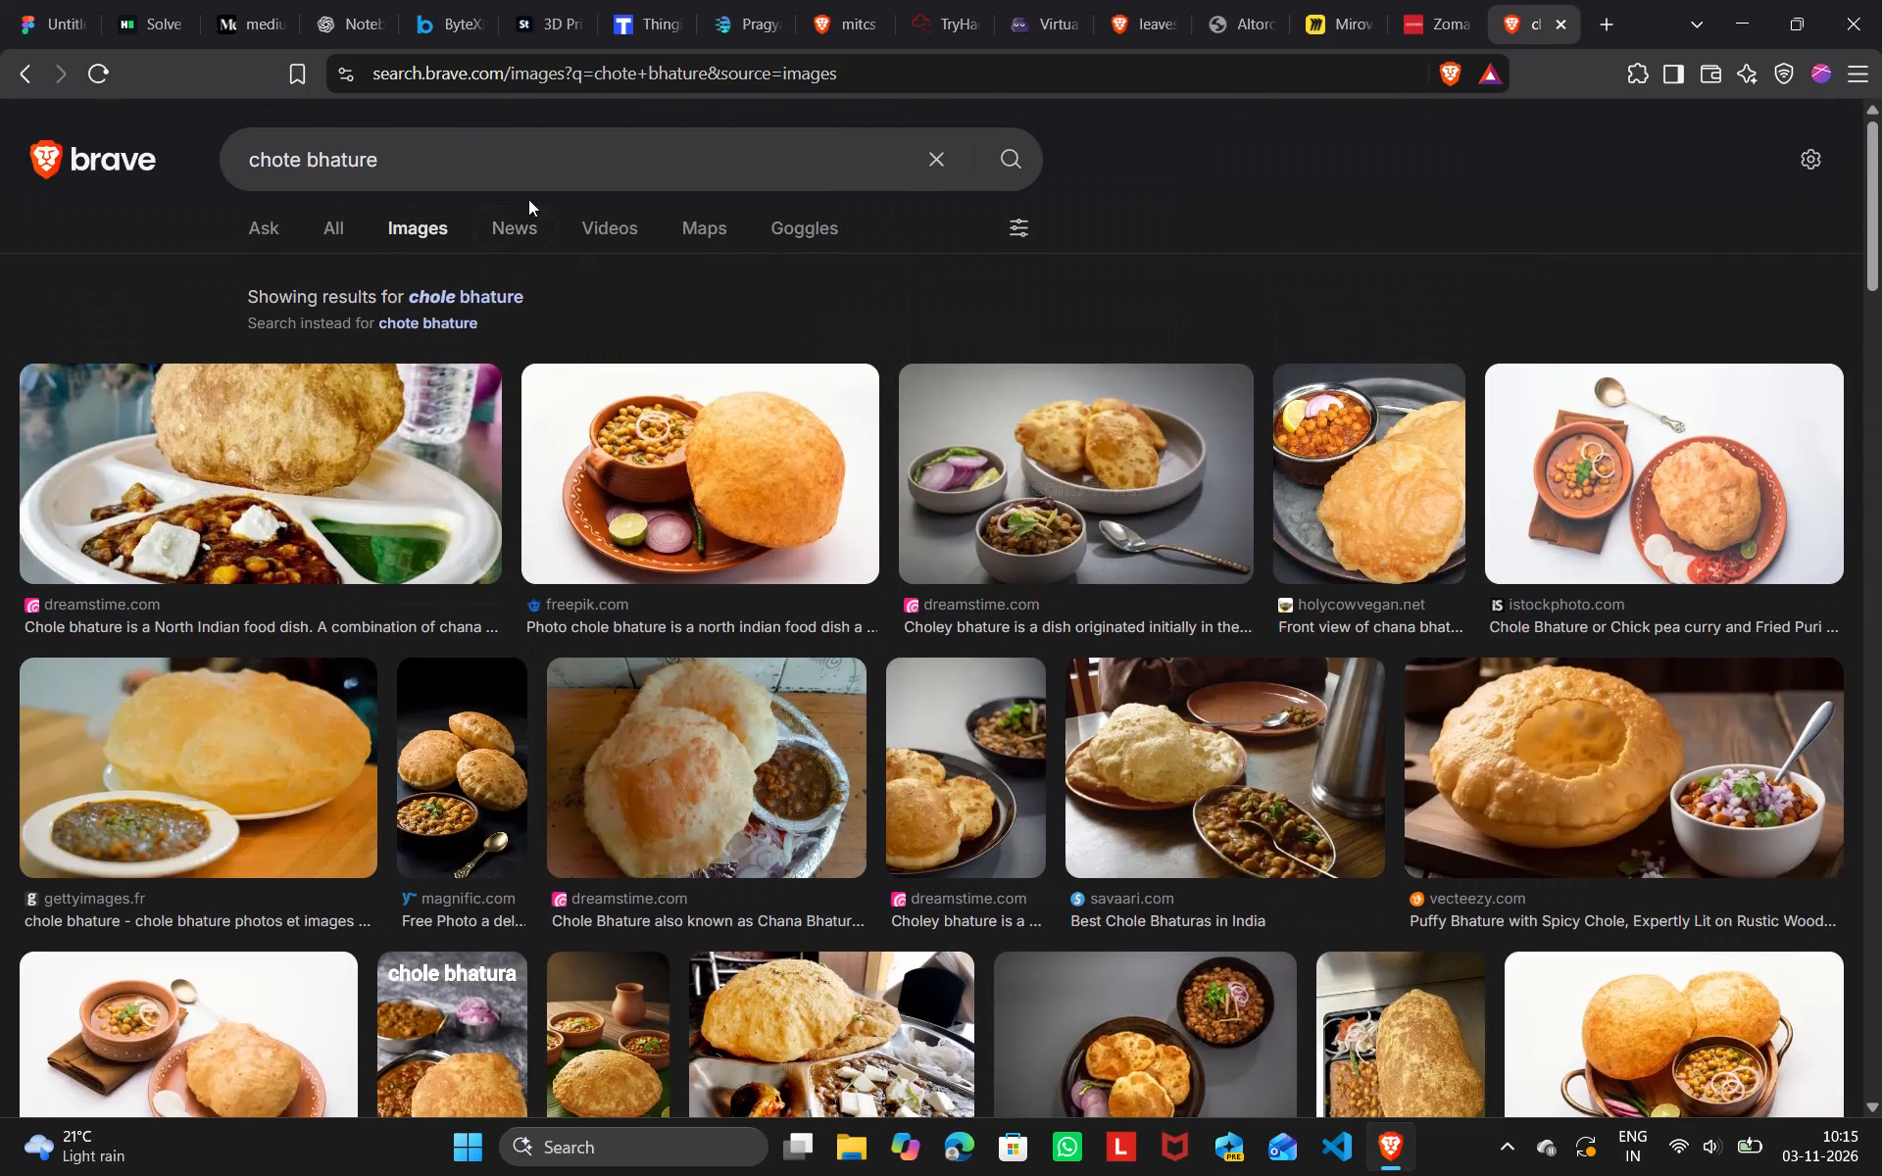
click(508, 163)
key(space)
text(in zomato style)
key(Return)
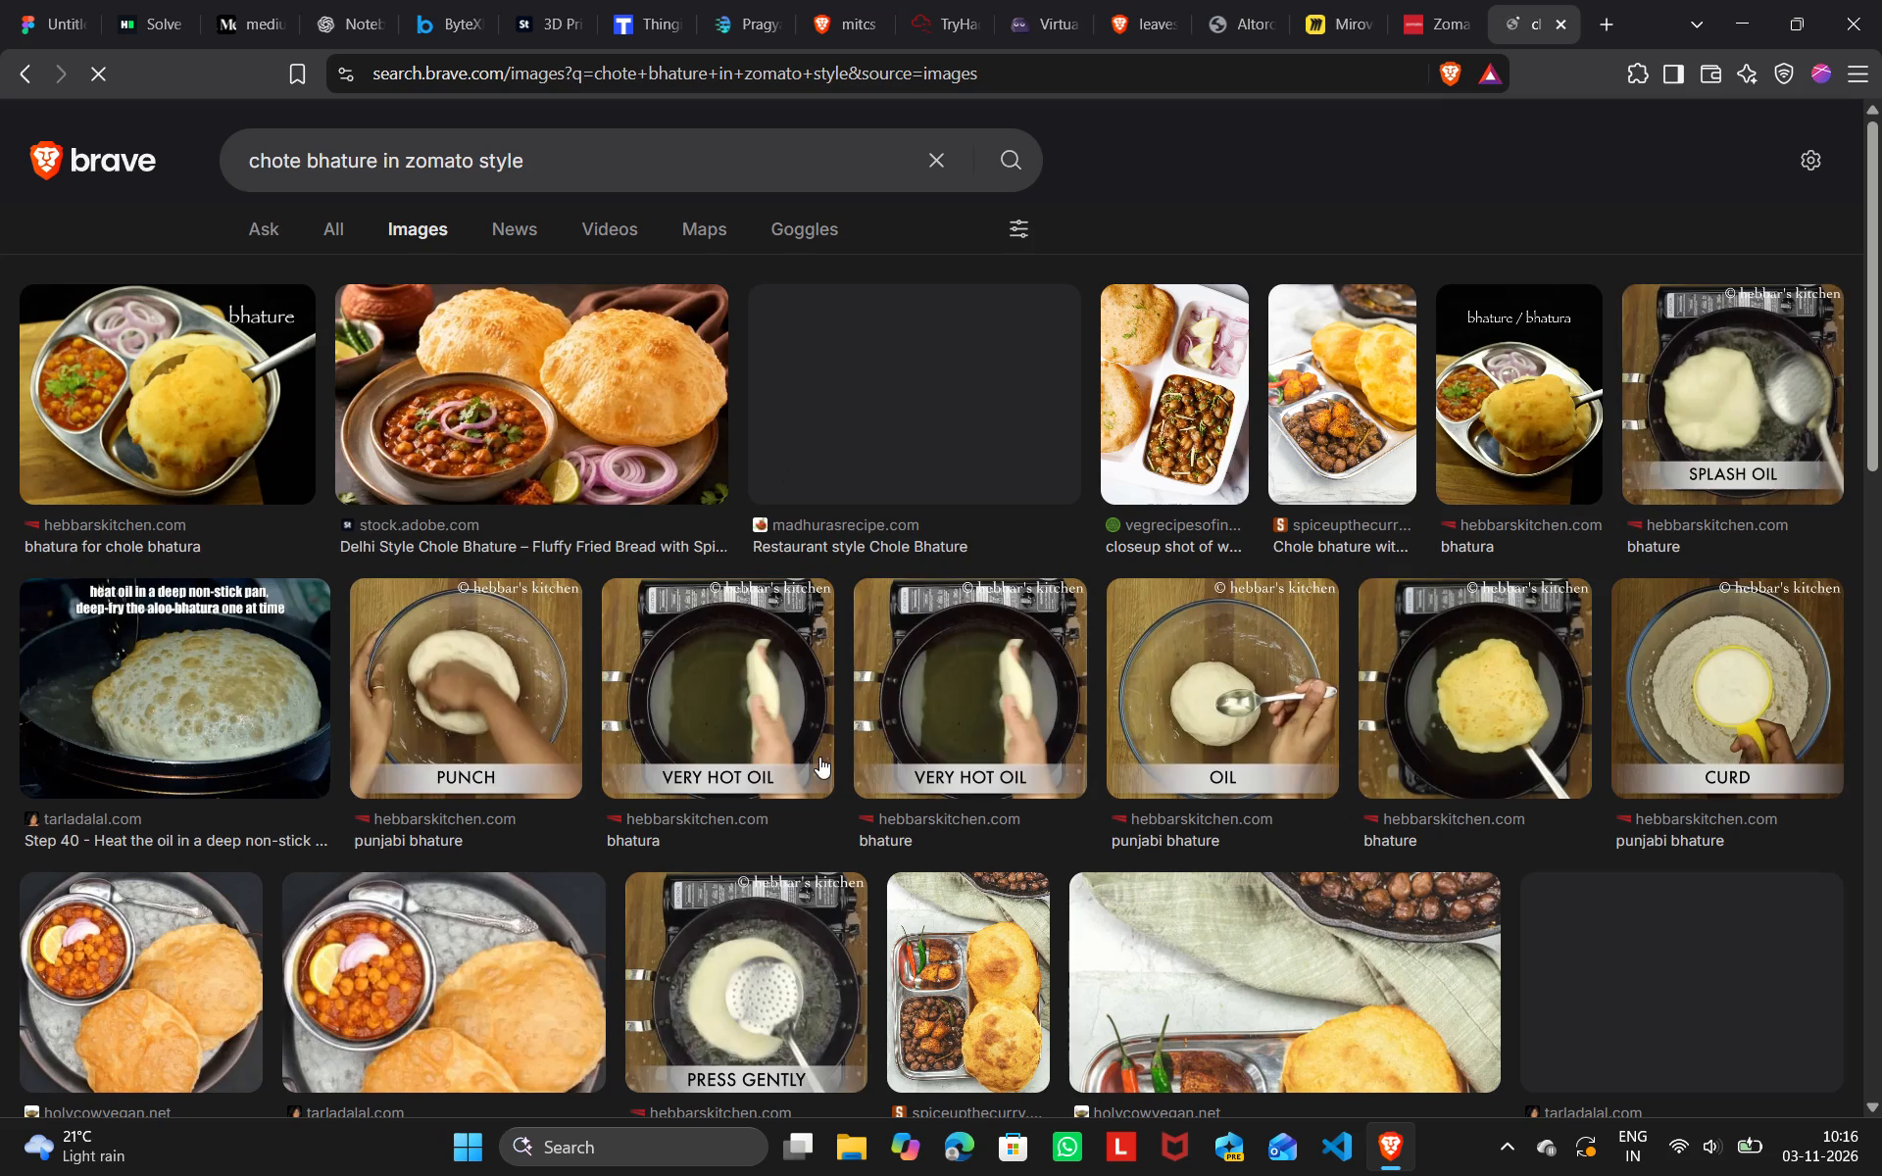
Look through the image results, open the "Delhi Style Chole Bhature" picture from stock.adobe.com and copy the image.
scroll(1058, 477, down, 4)
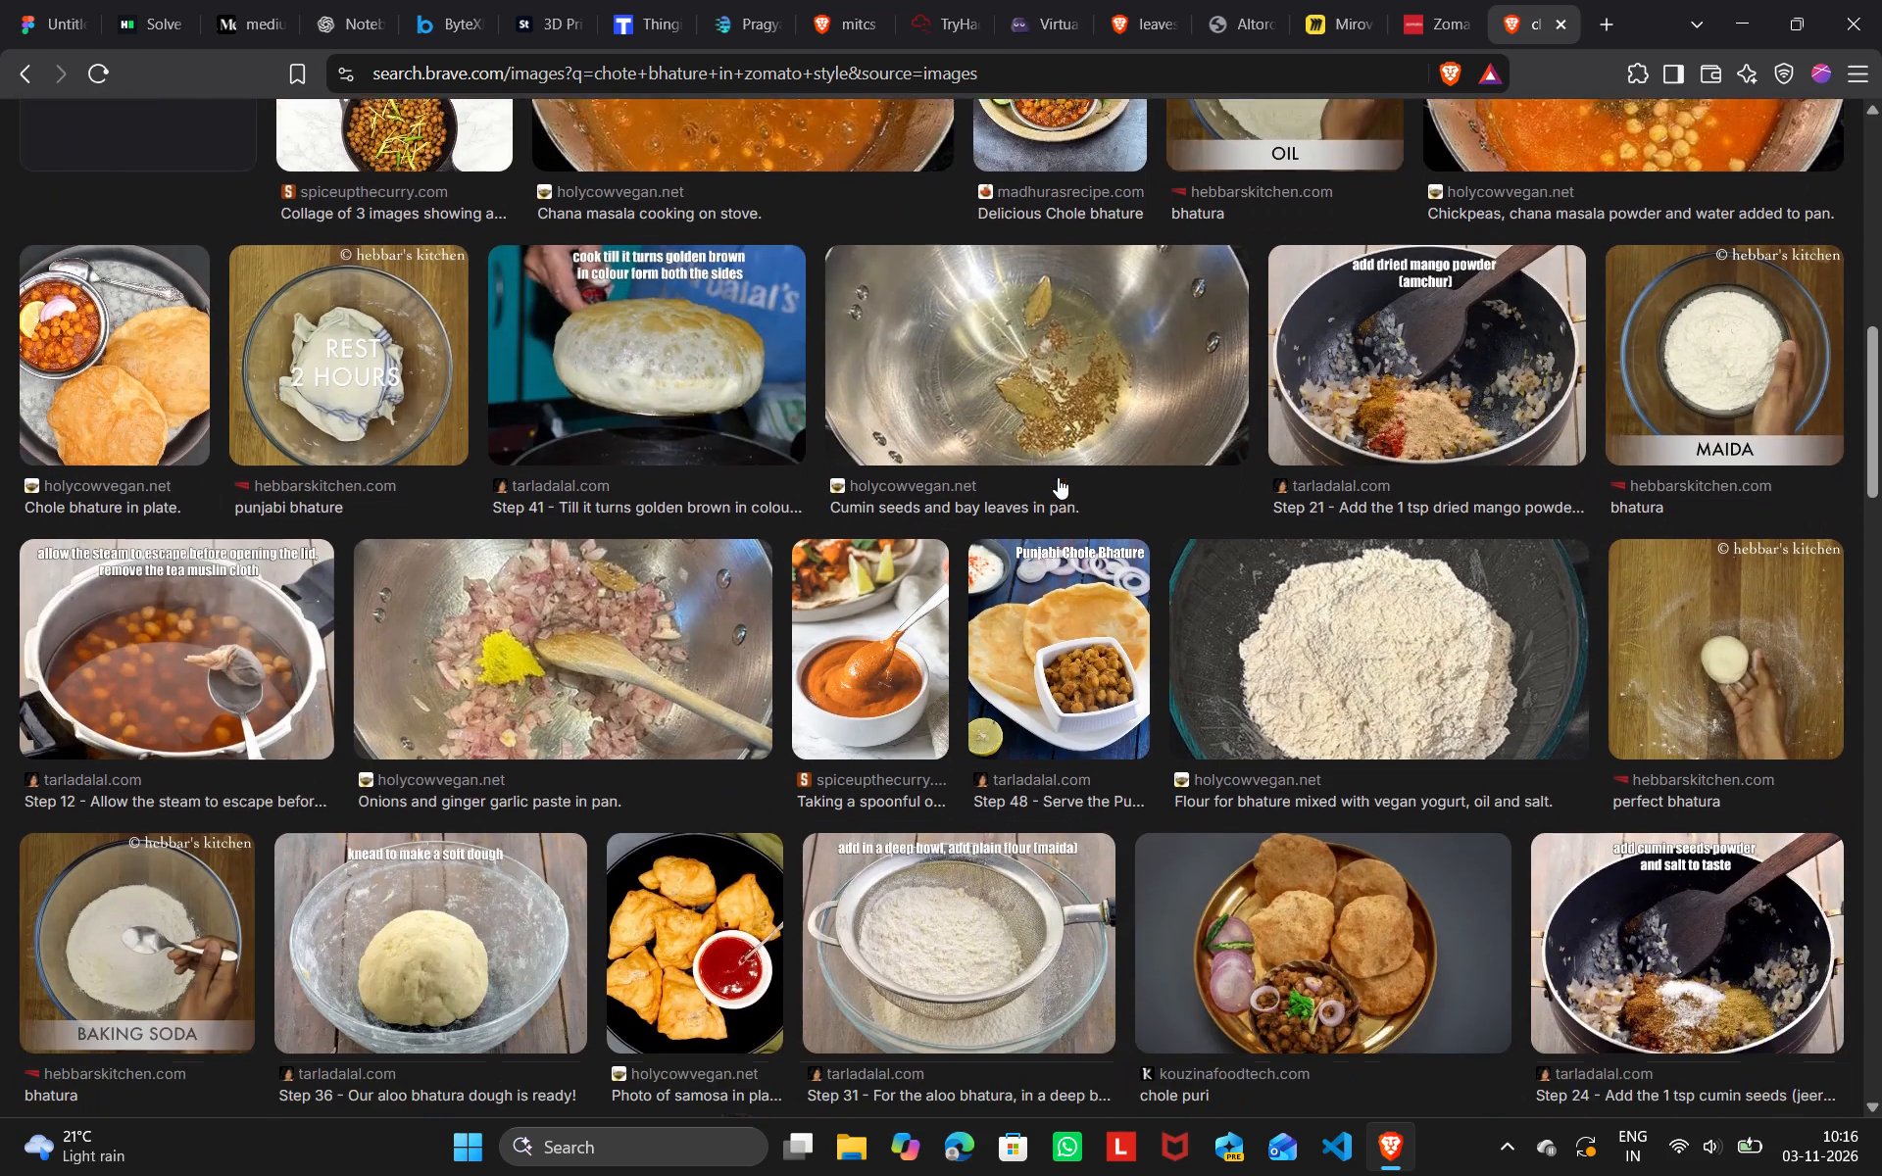
scroll(1058, 477, down, 4)
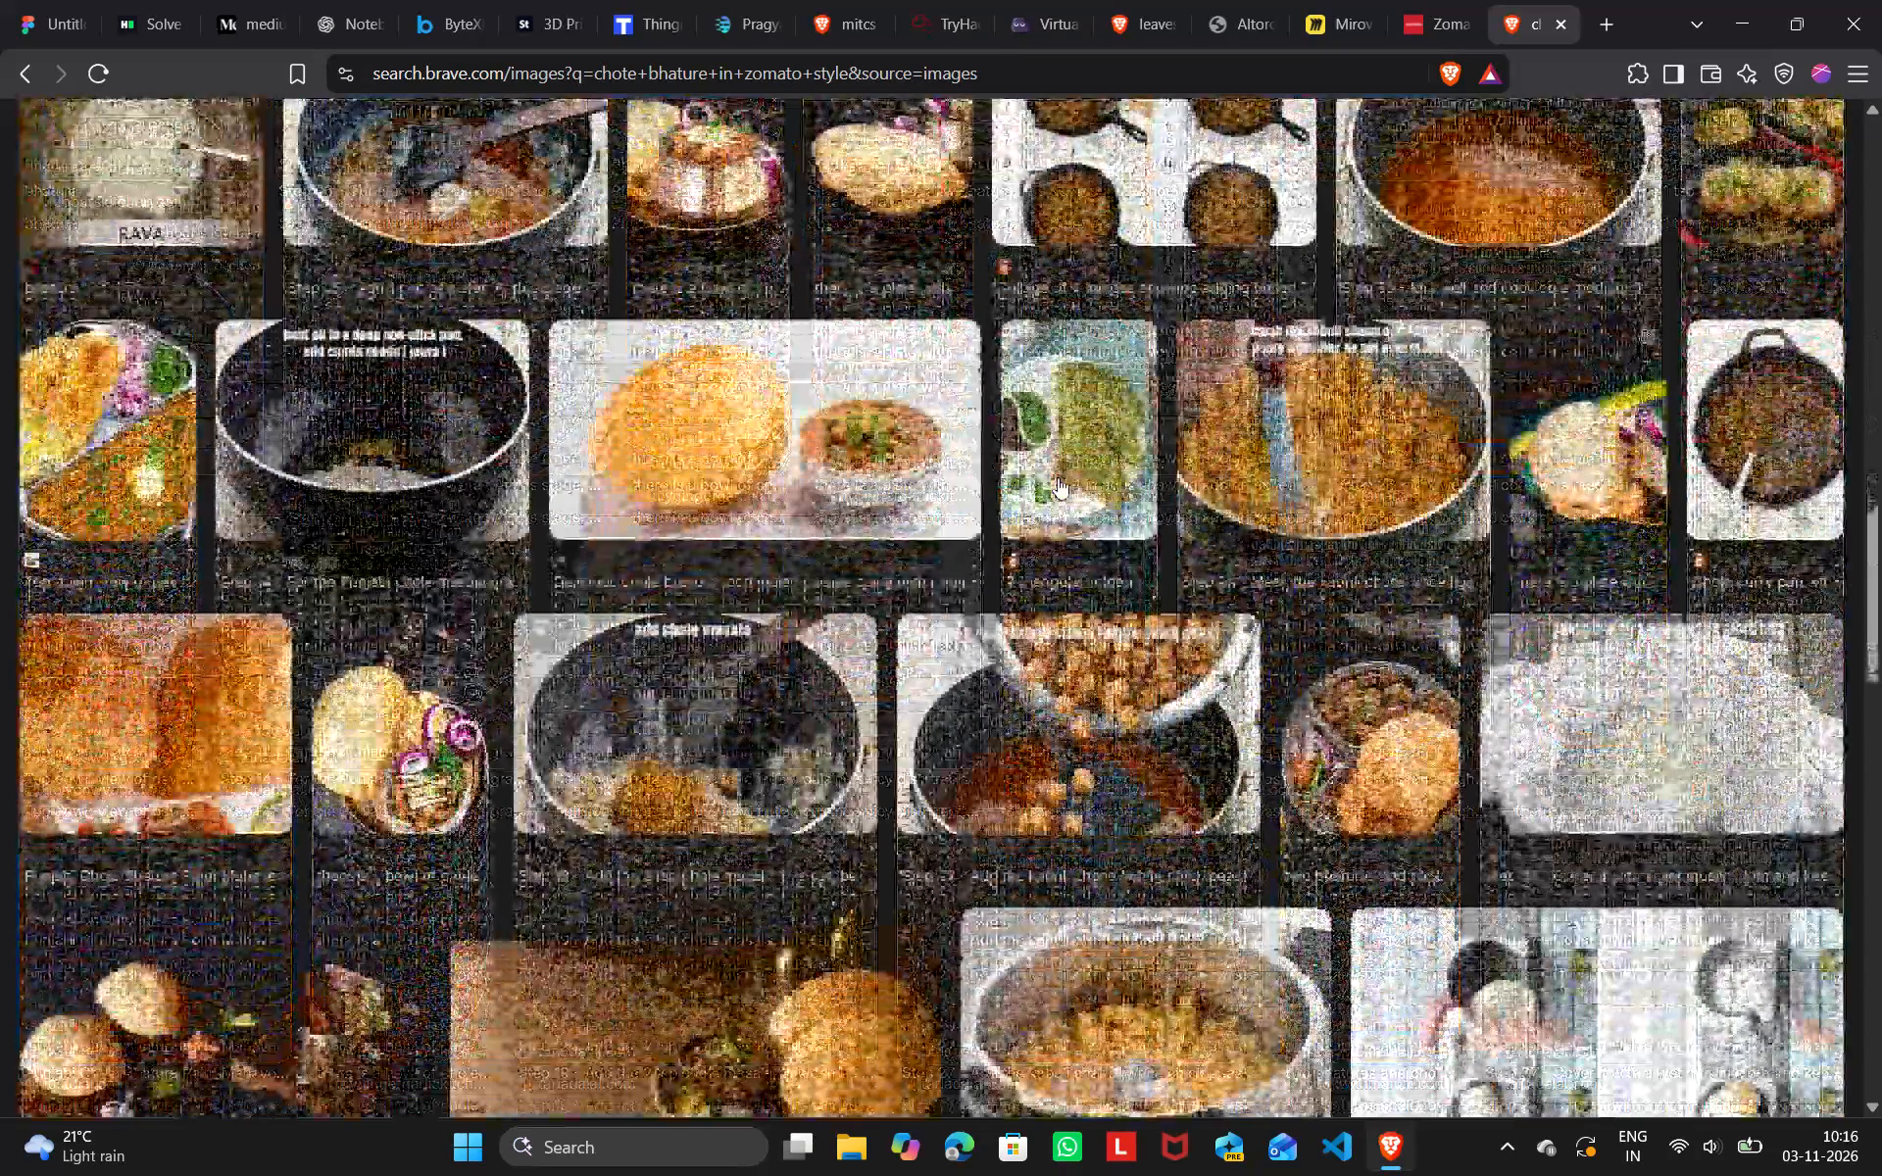
scroll(1058, 477, up, 8)
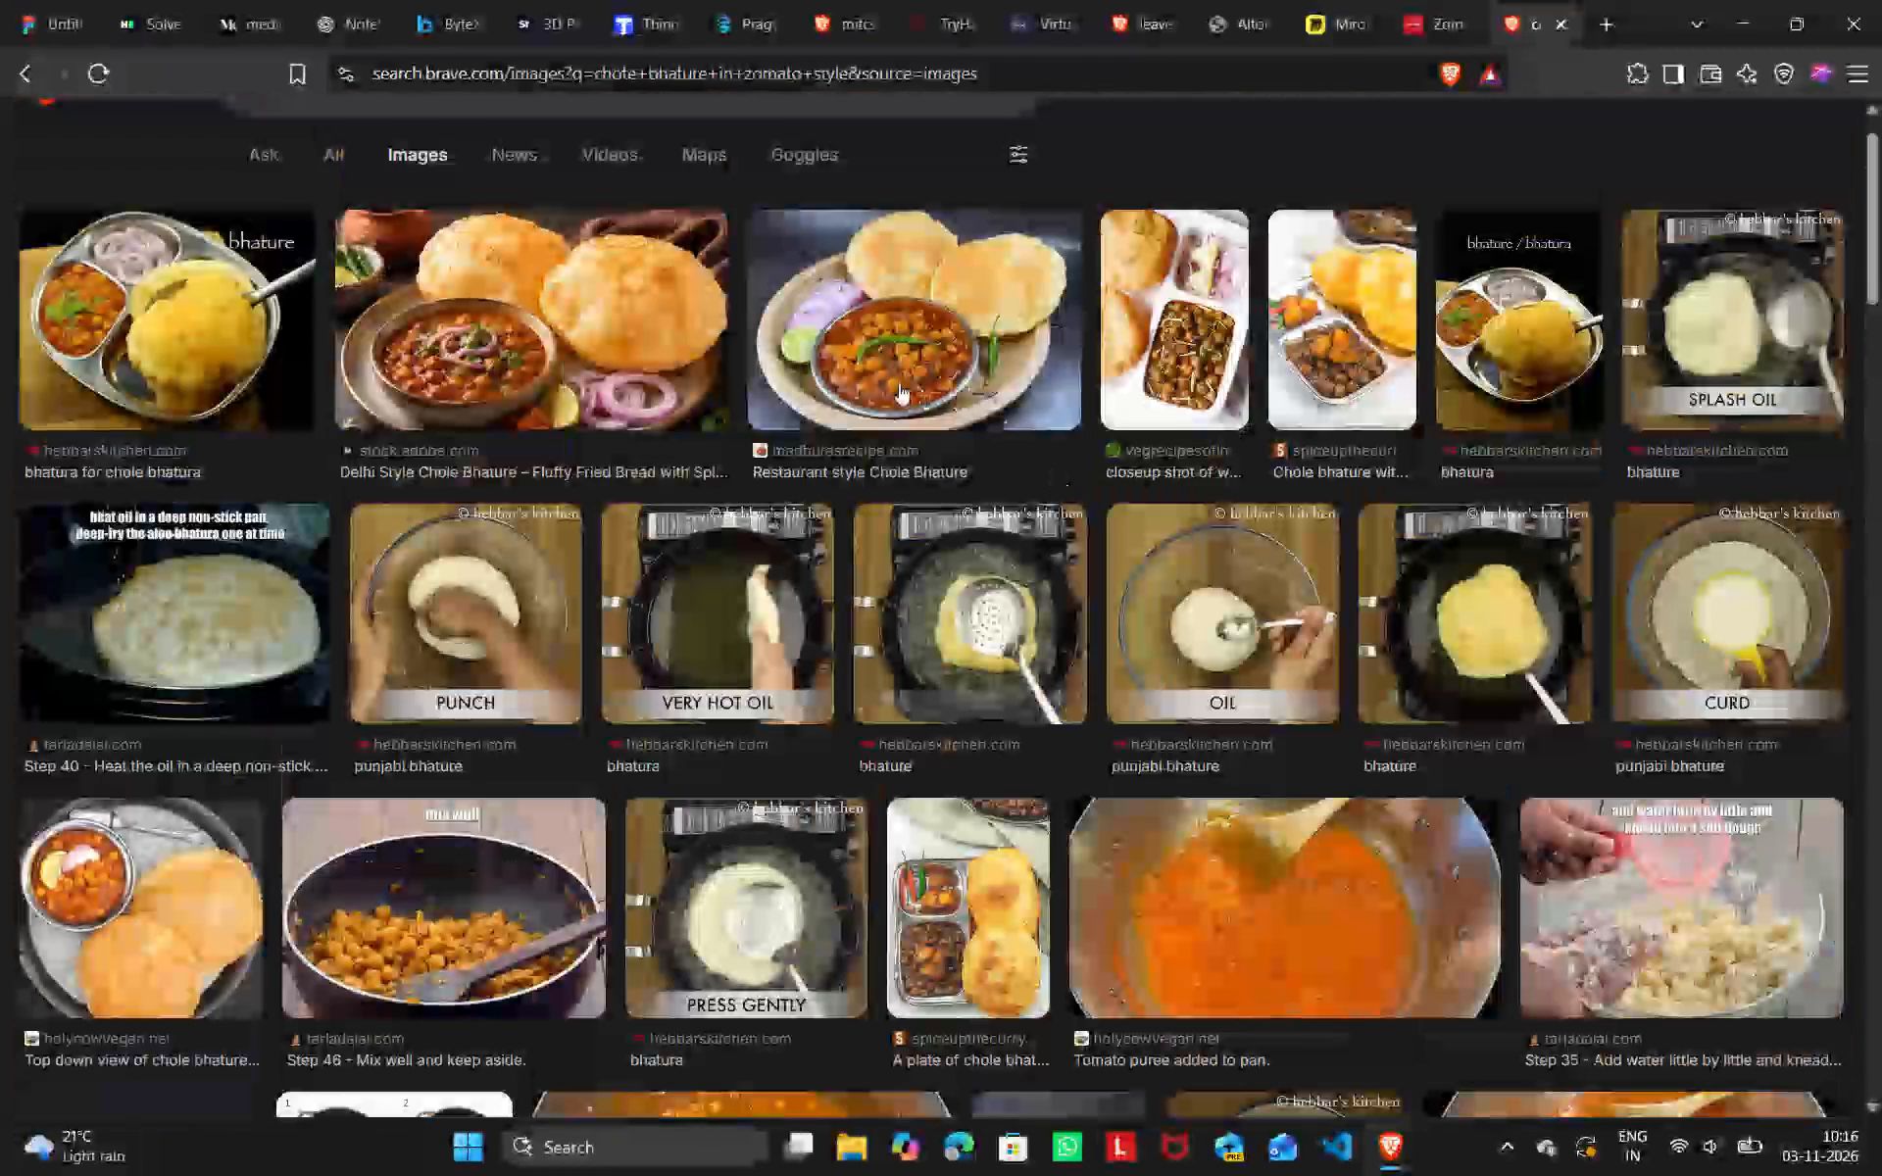
click(601, 402)
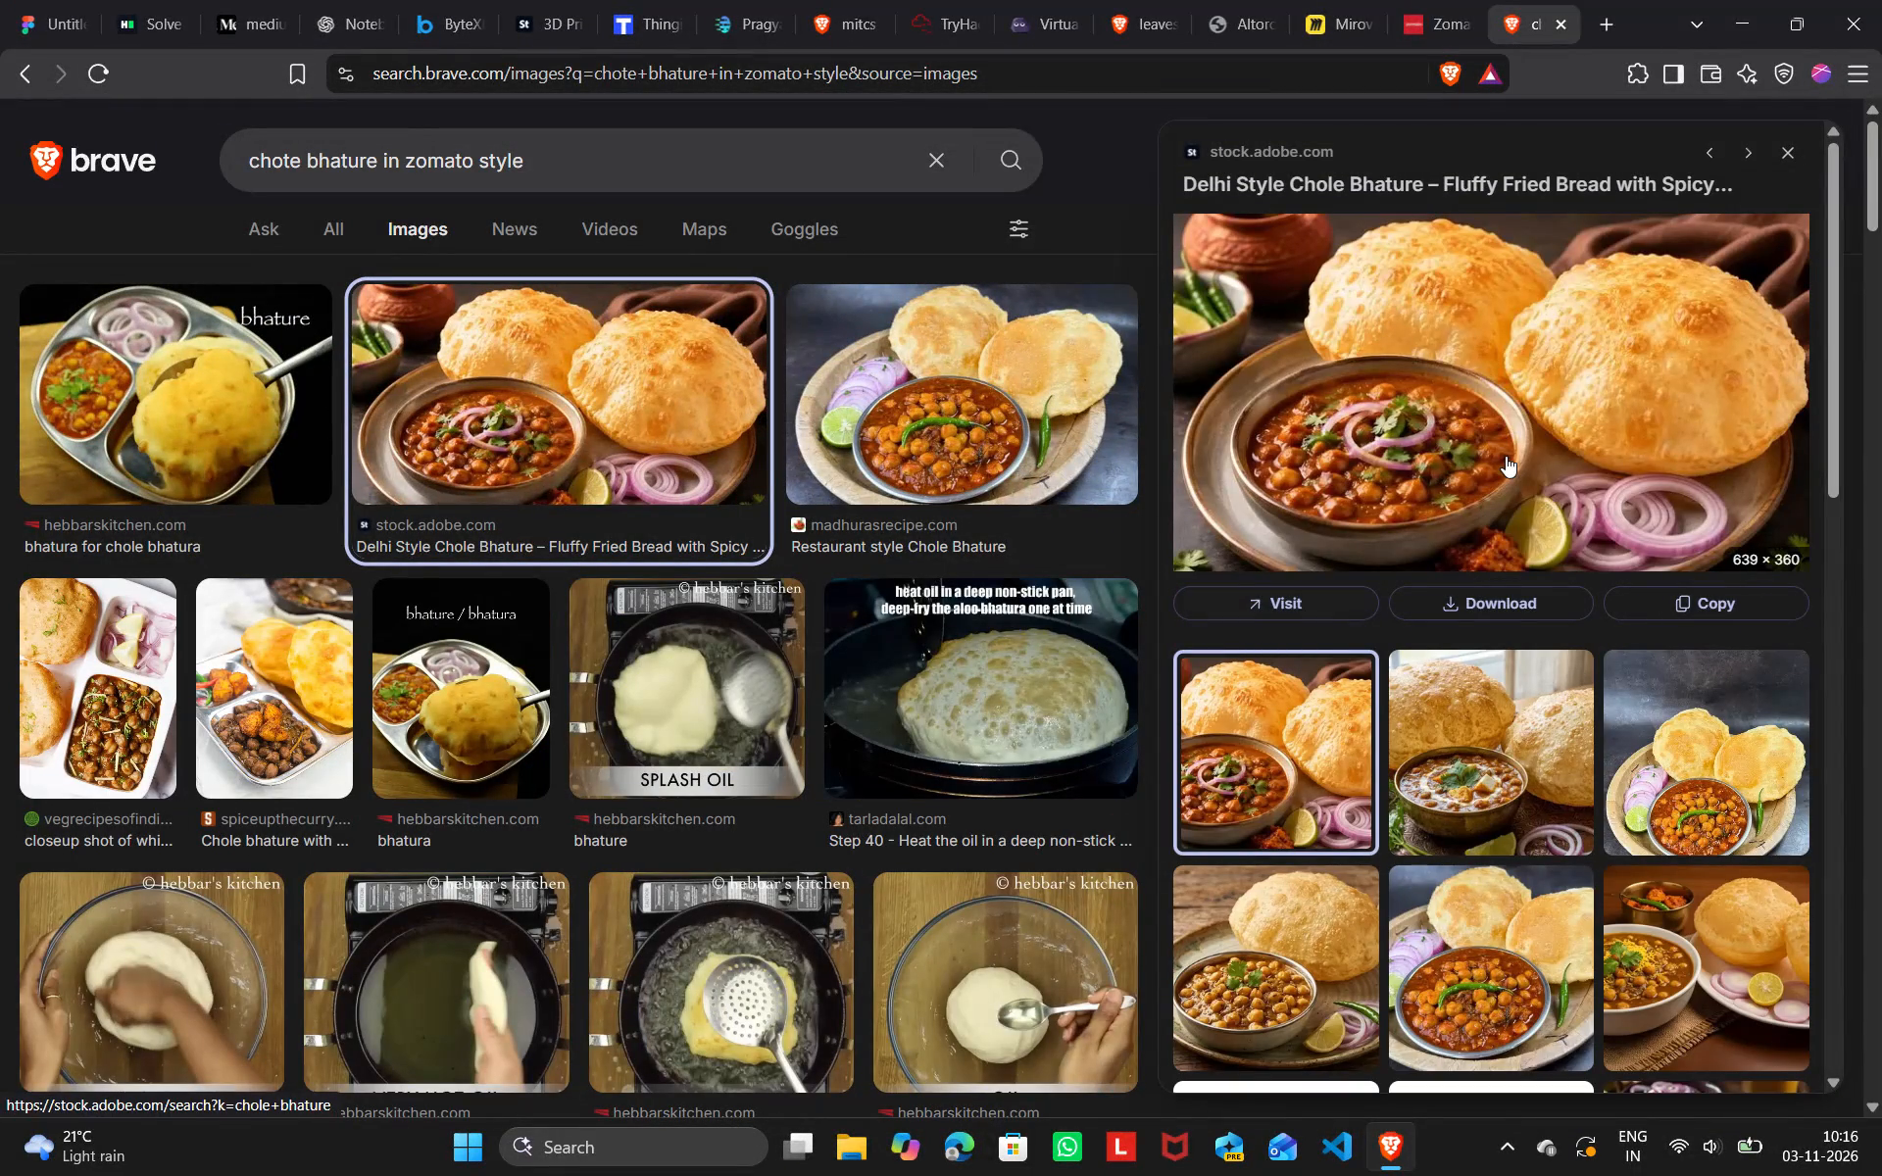
right_click(1506, 456)
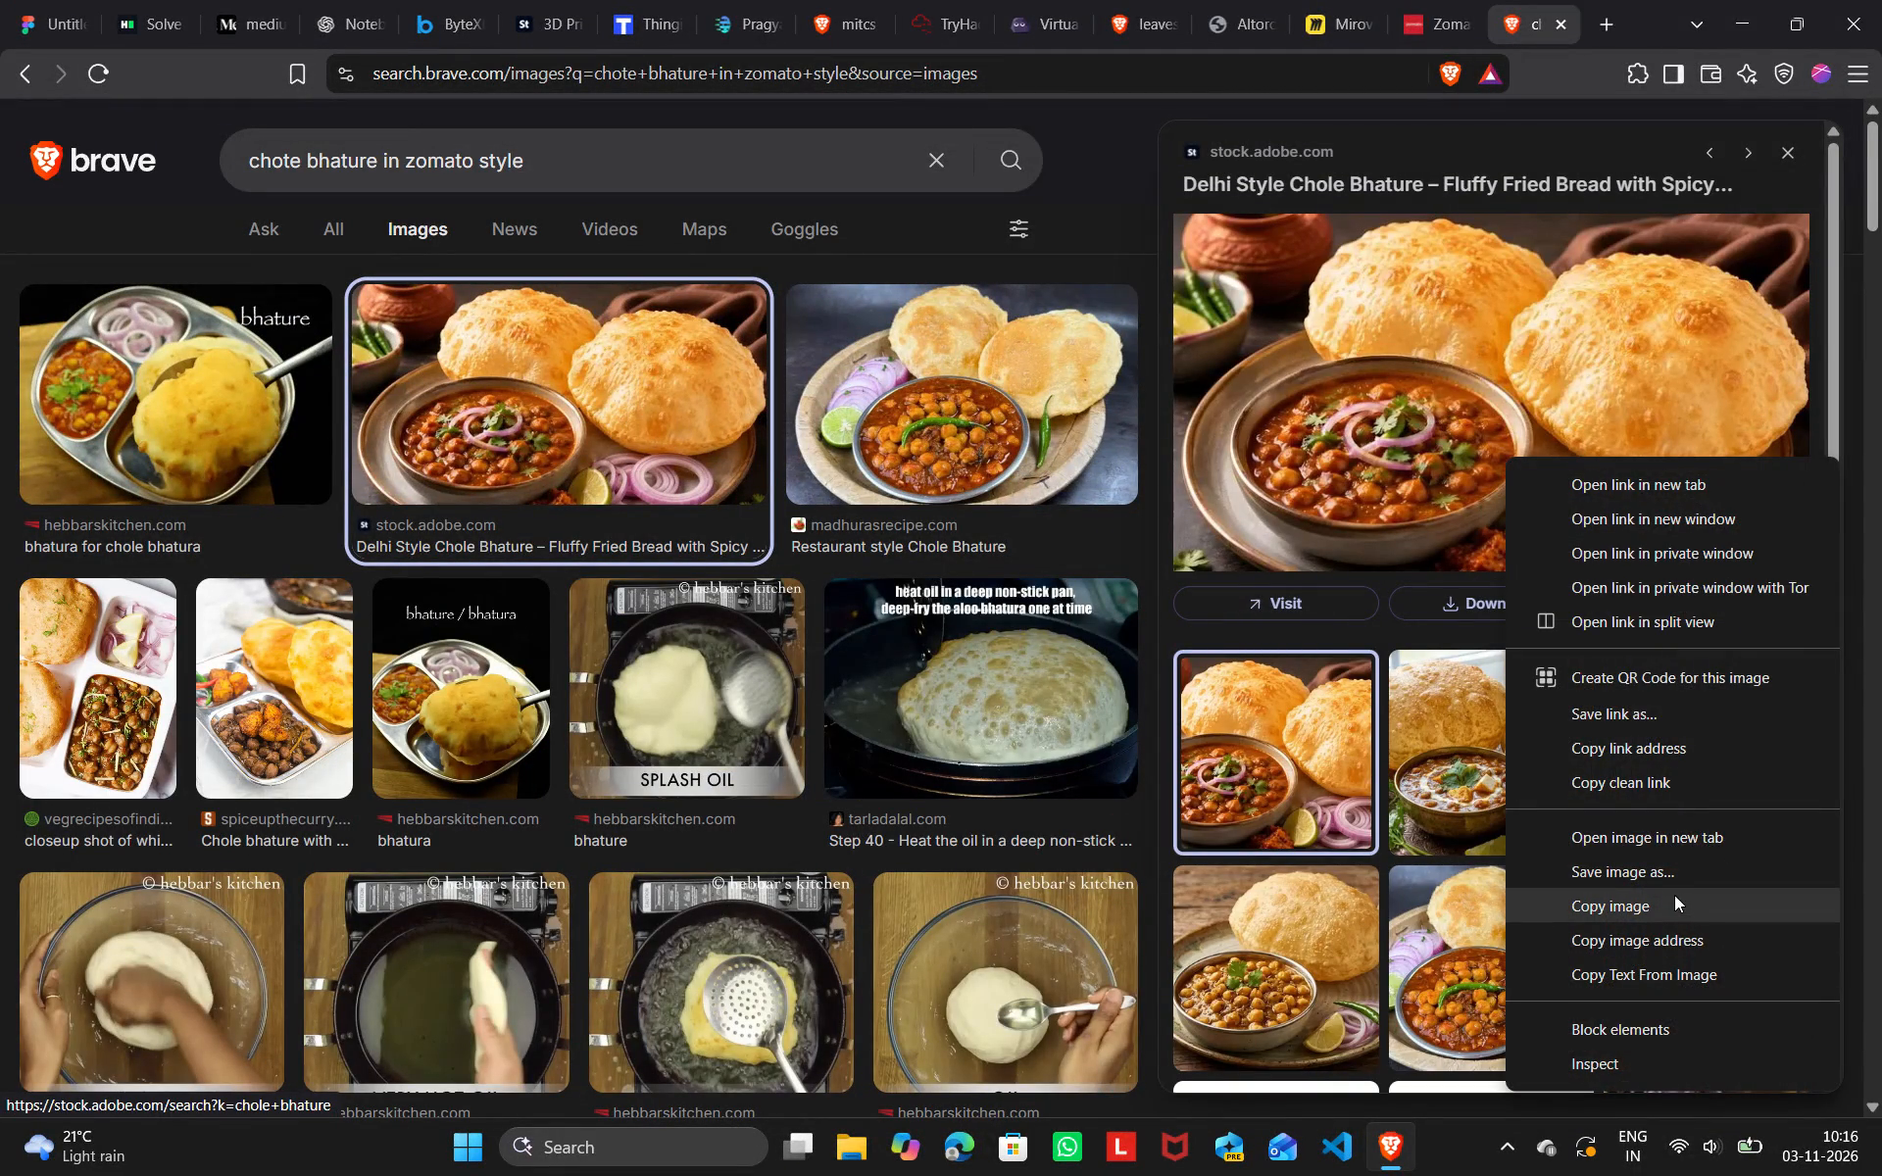
click(1674, 895)
Switch to the Figma file and move the empty MacBook Air - 1 frame upward on the canvas.
click(20, 31)
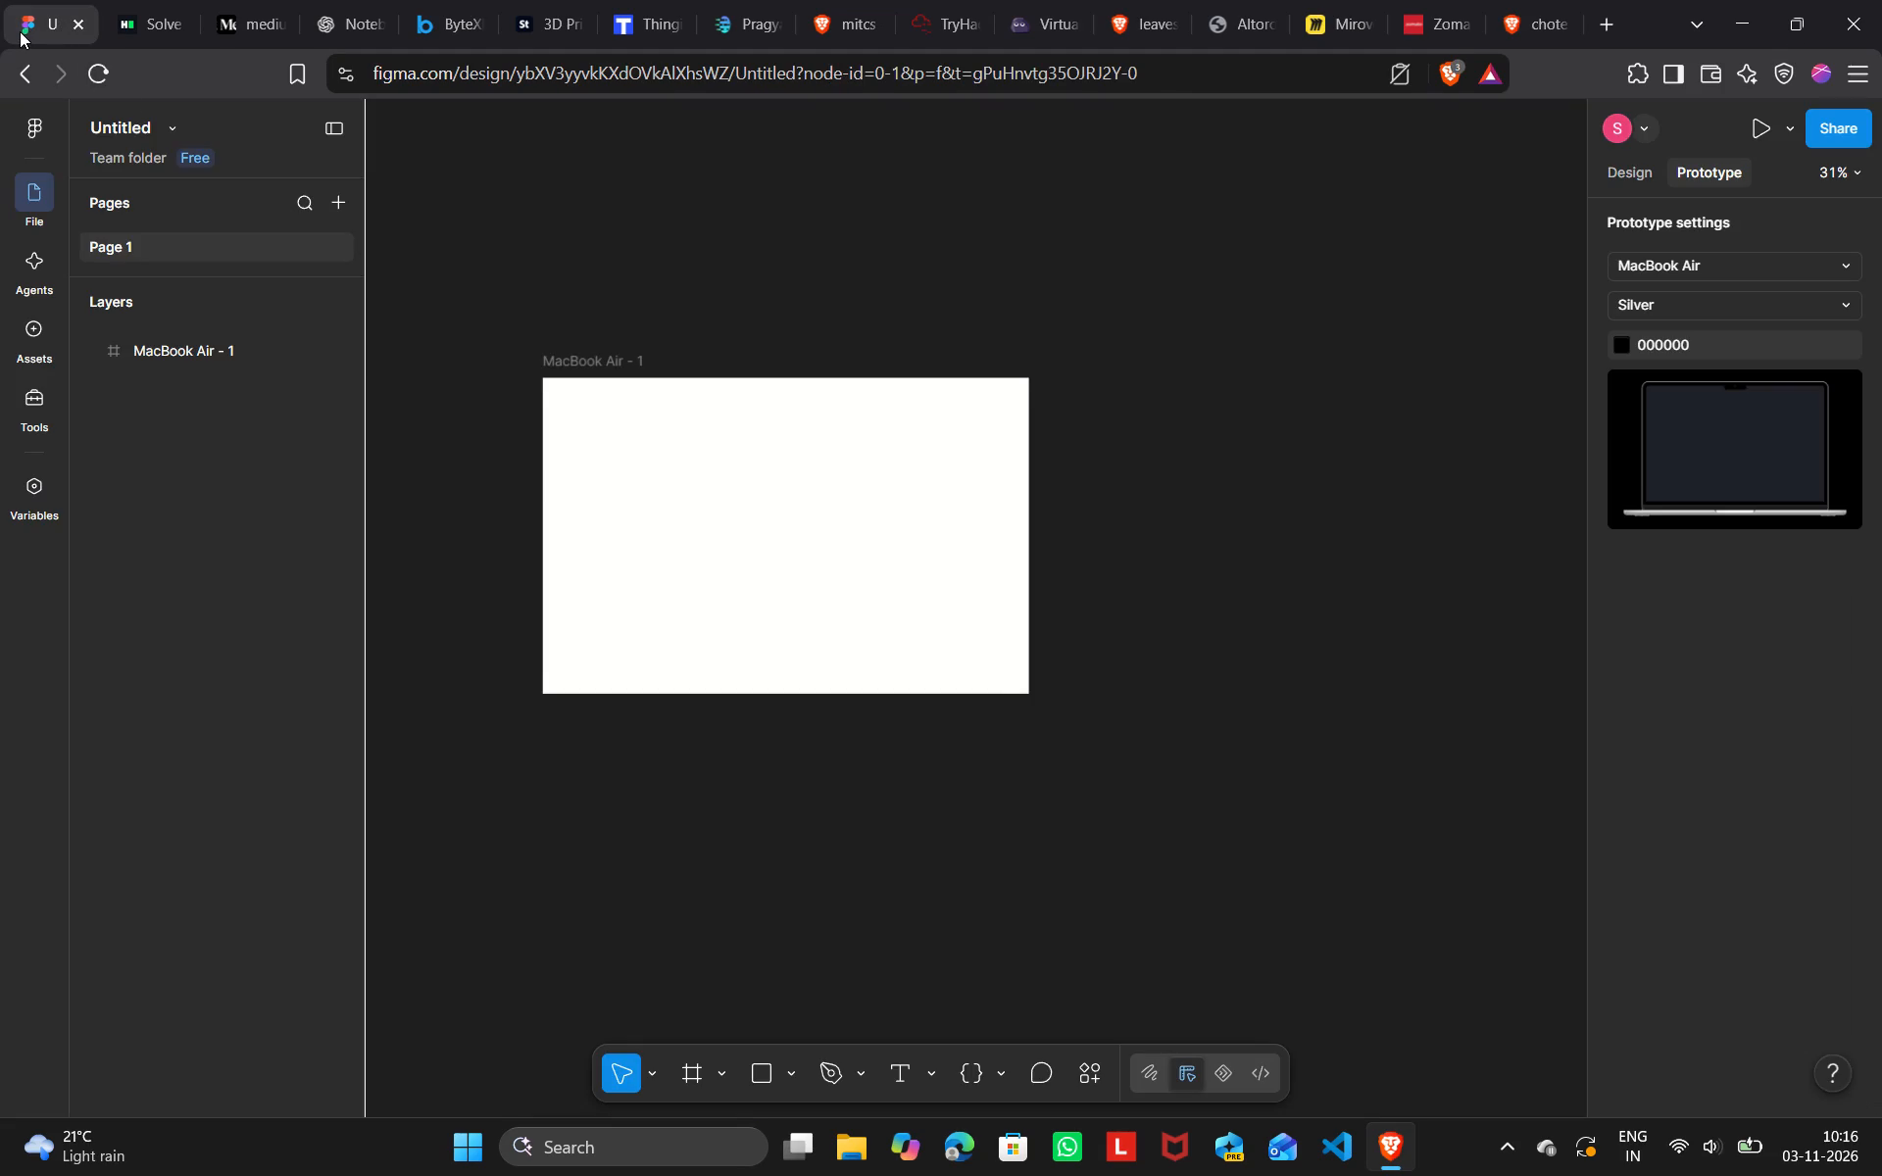
drag(772, 539, 736, 251)
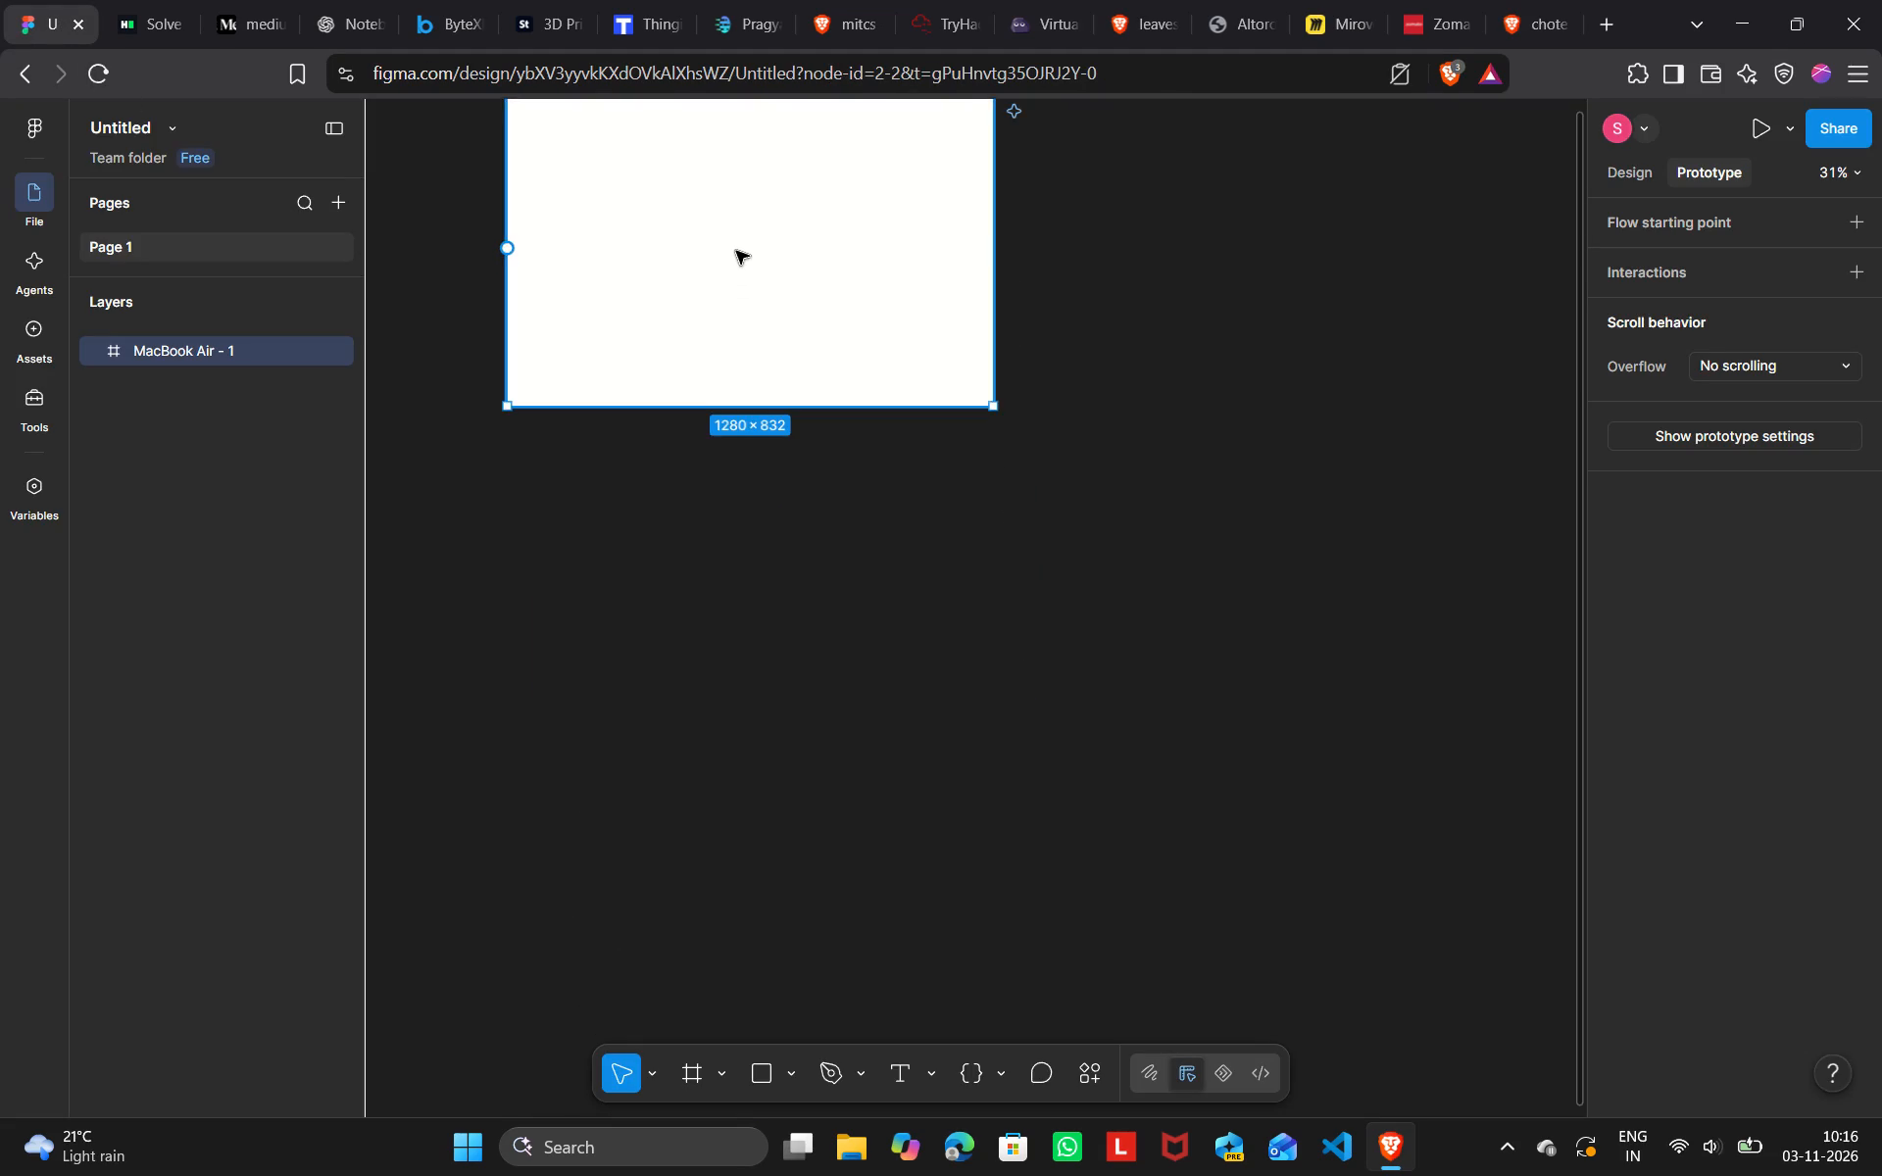
Paste the copied chole bhature image onto the canvas and move it inside the MacBook Air - 1 frame.
scroll(736, 251, up, 2)
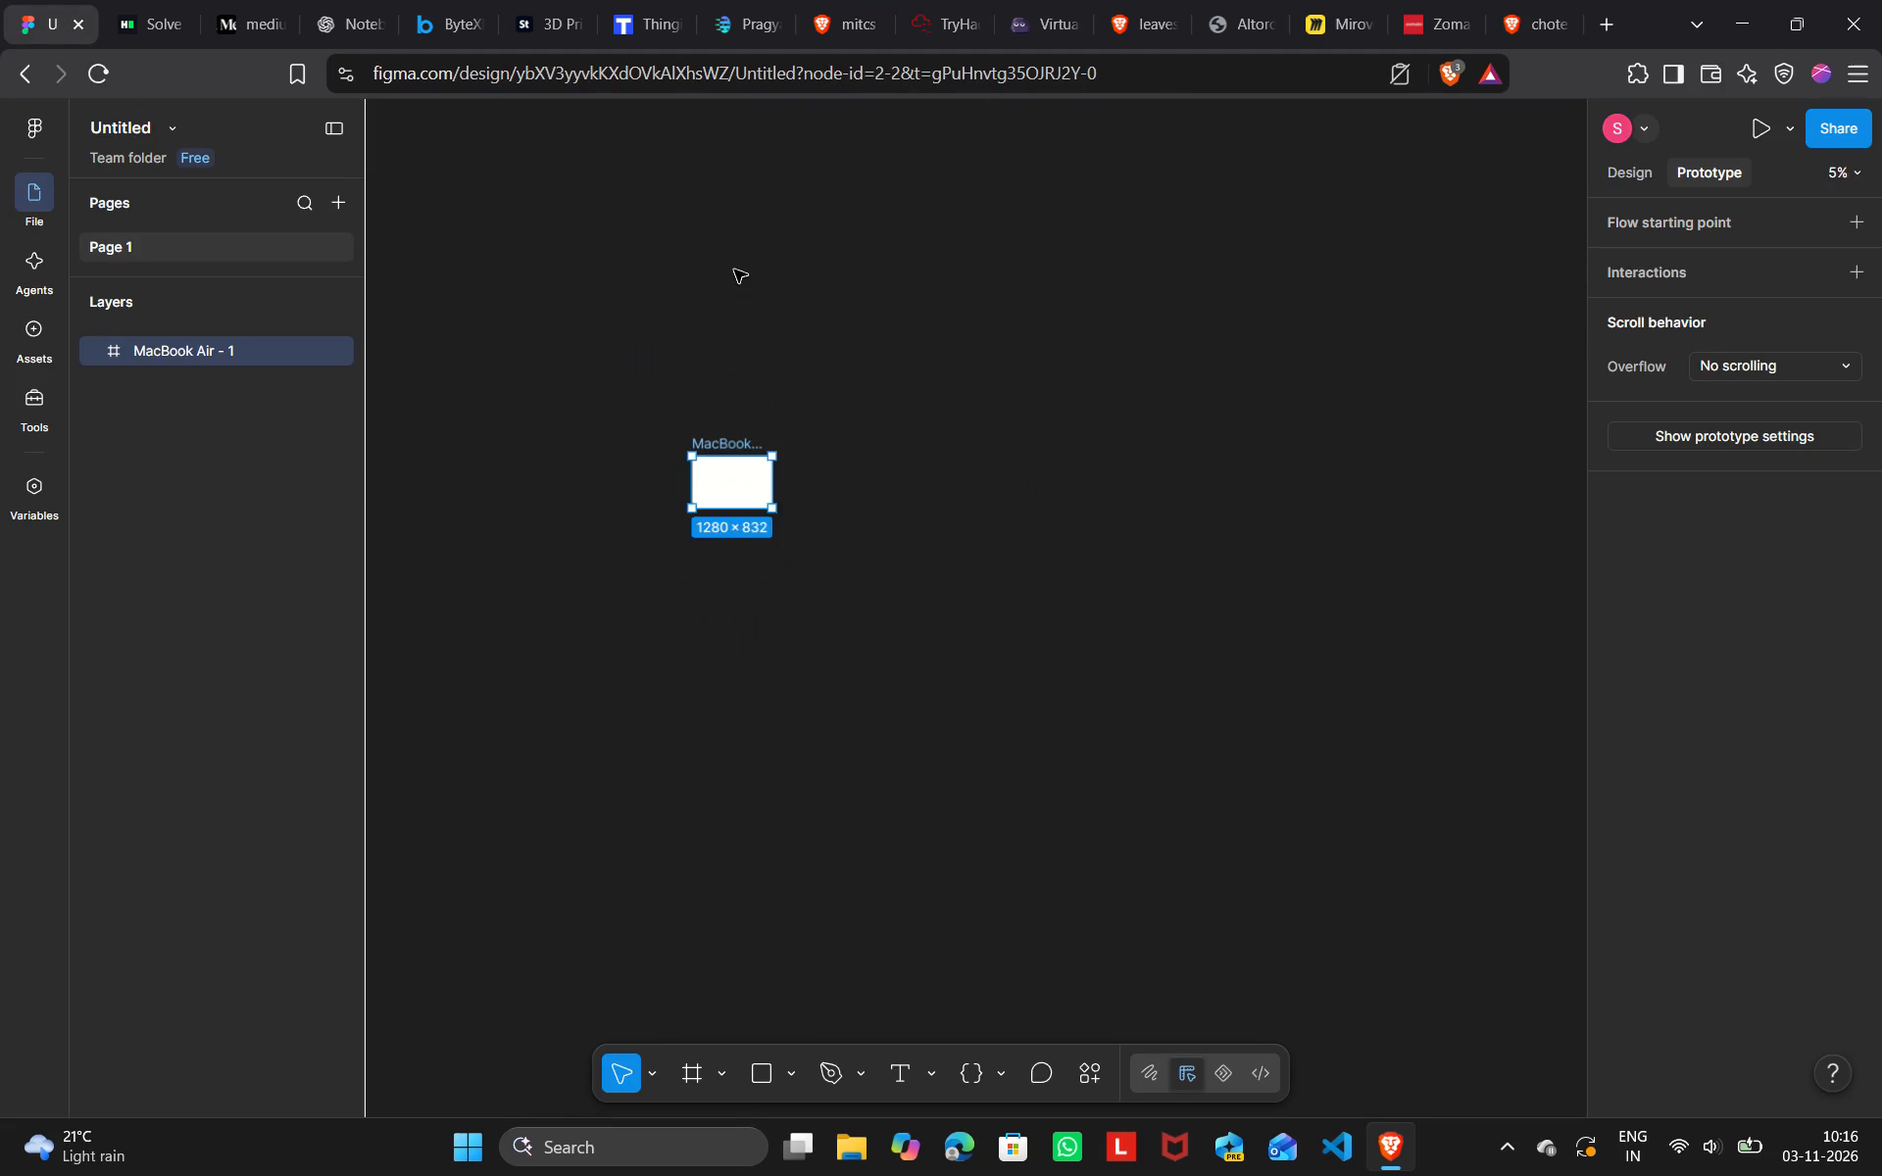
drag(736, 637, 771, 976)
scroll(771, 976, down, 3)
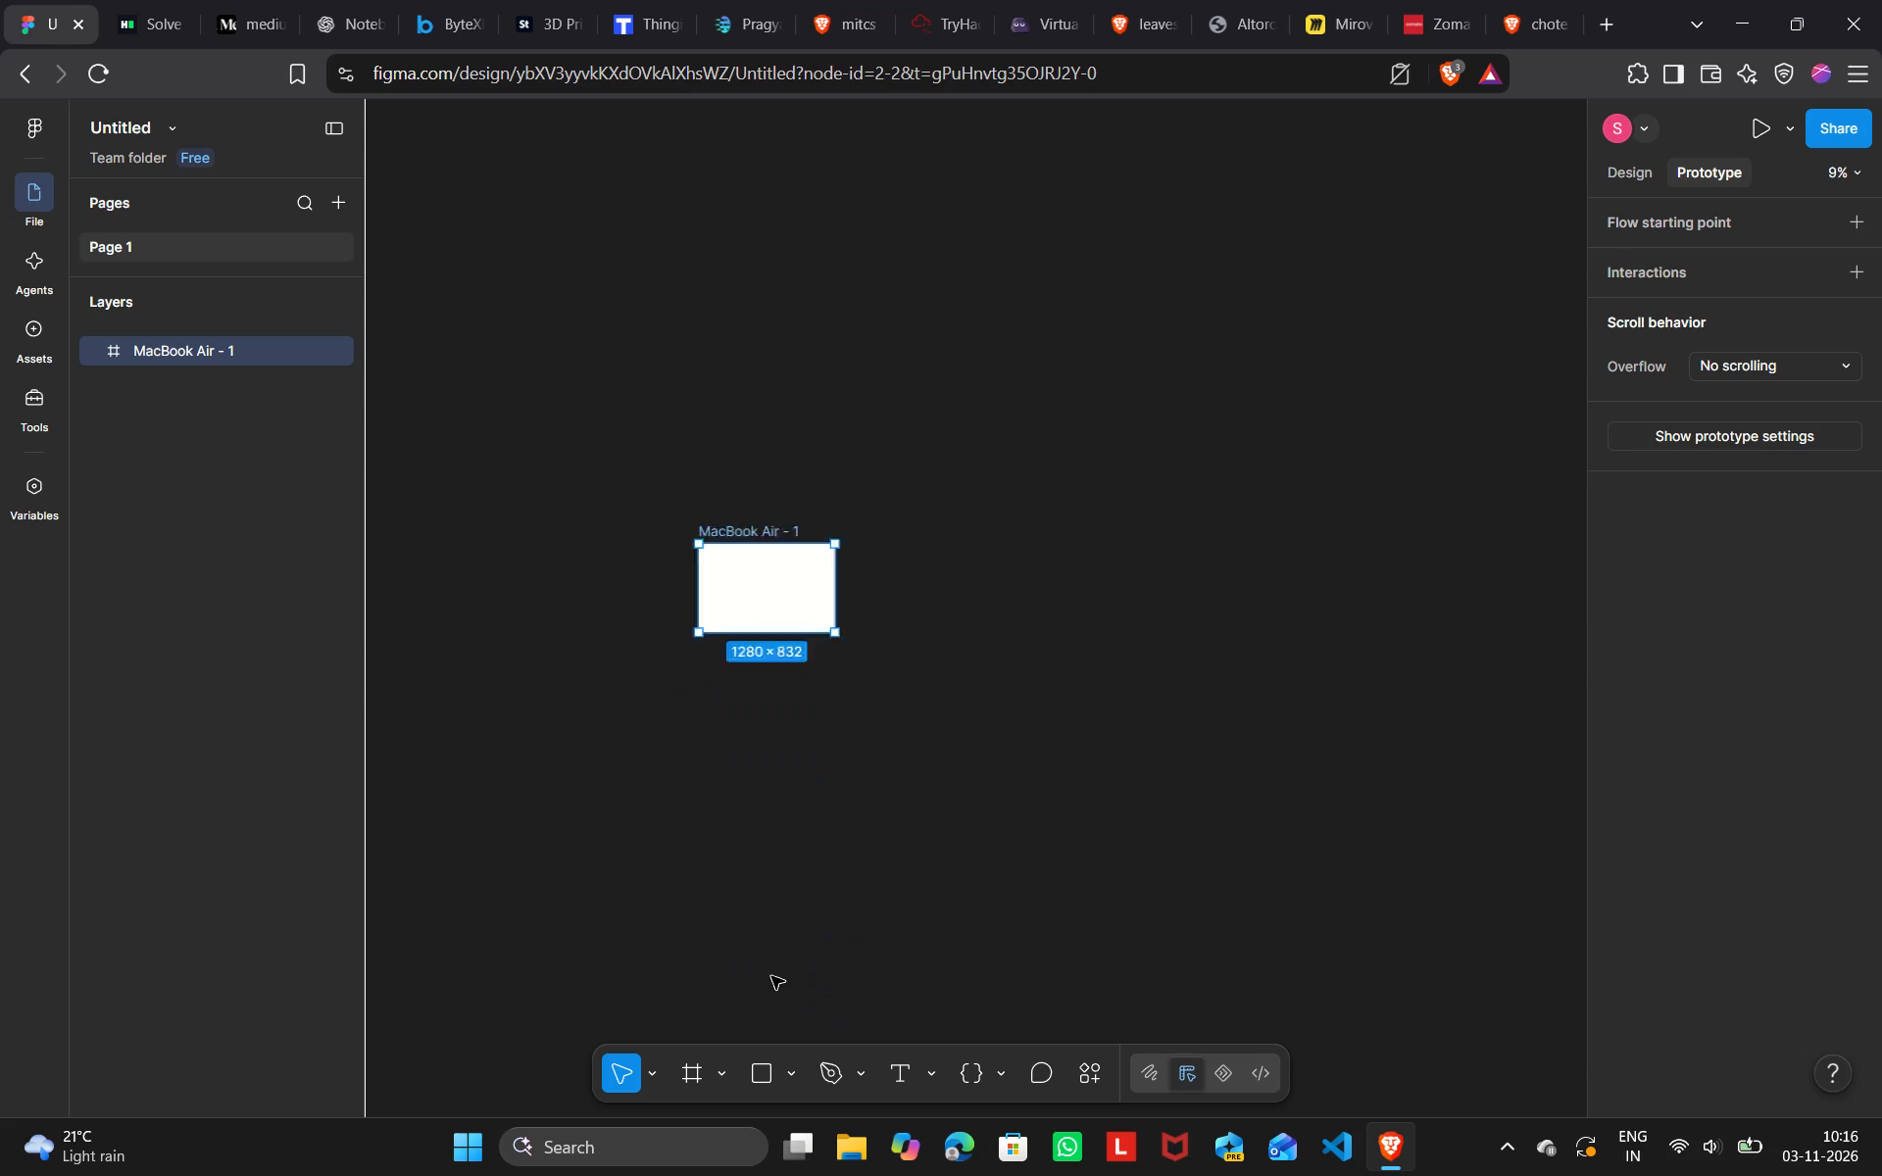
scroll(771, 976, down, 2)
click(943, 523)
scroll(943, 523, up, 2)
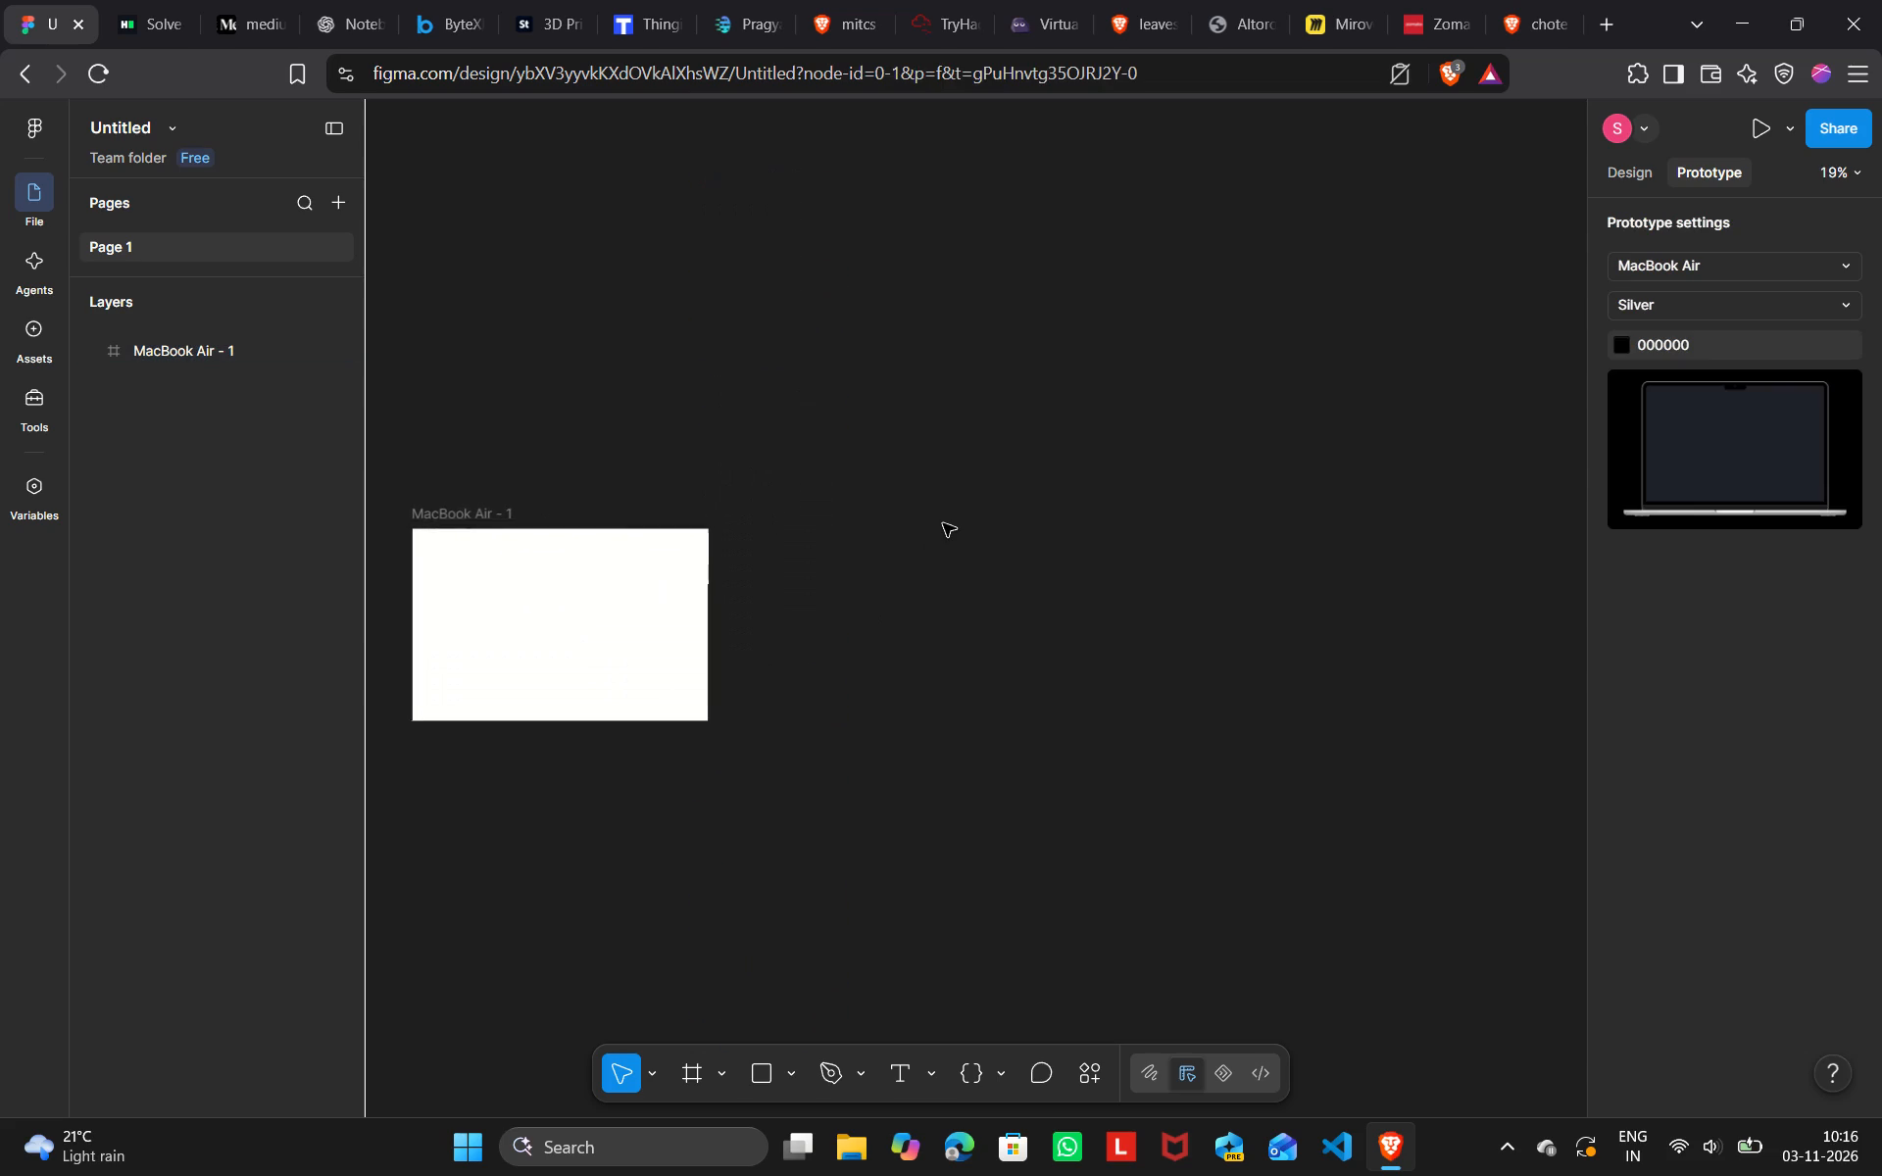
key(ctrl+v)
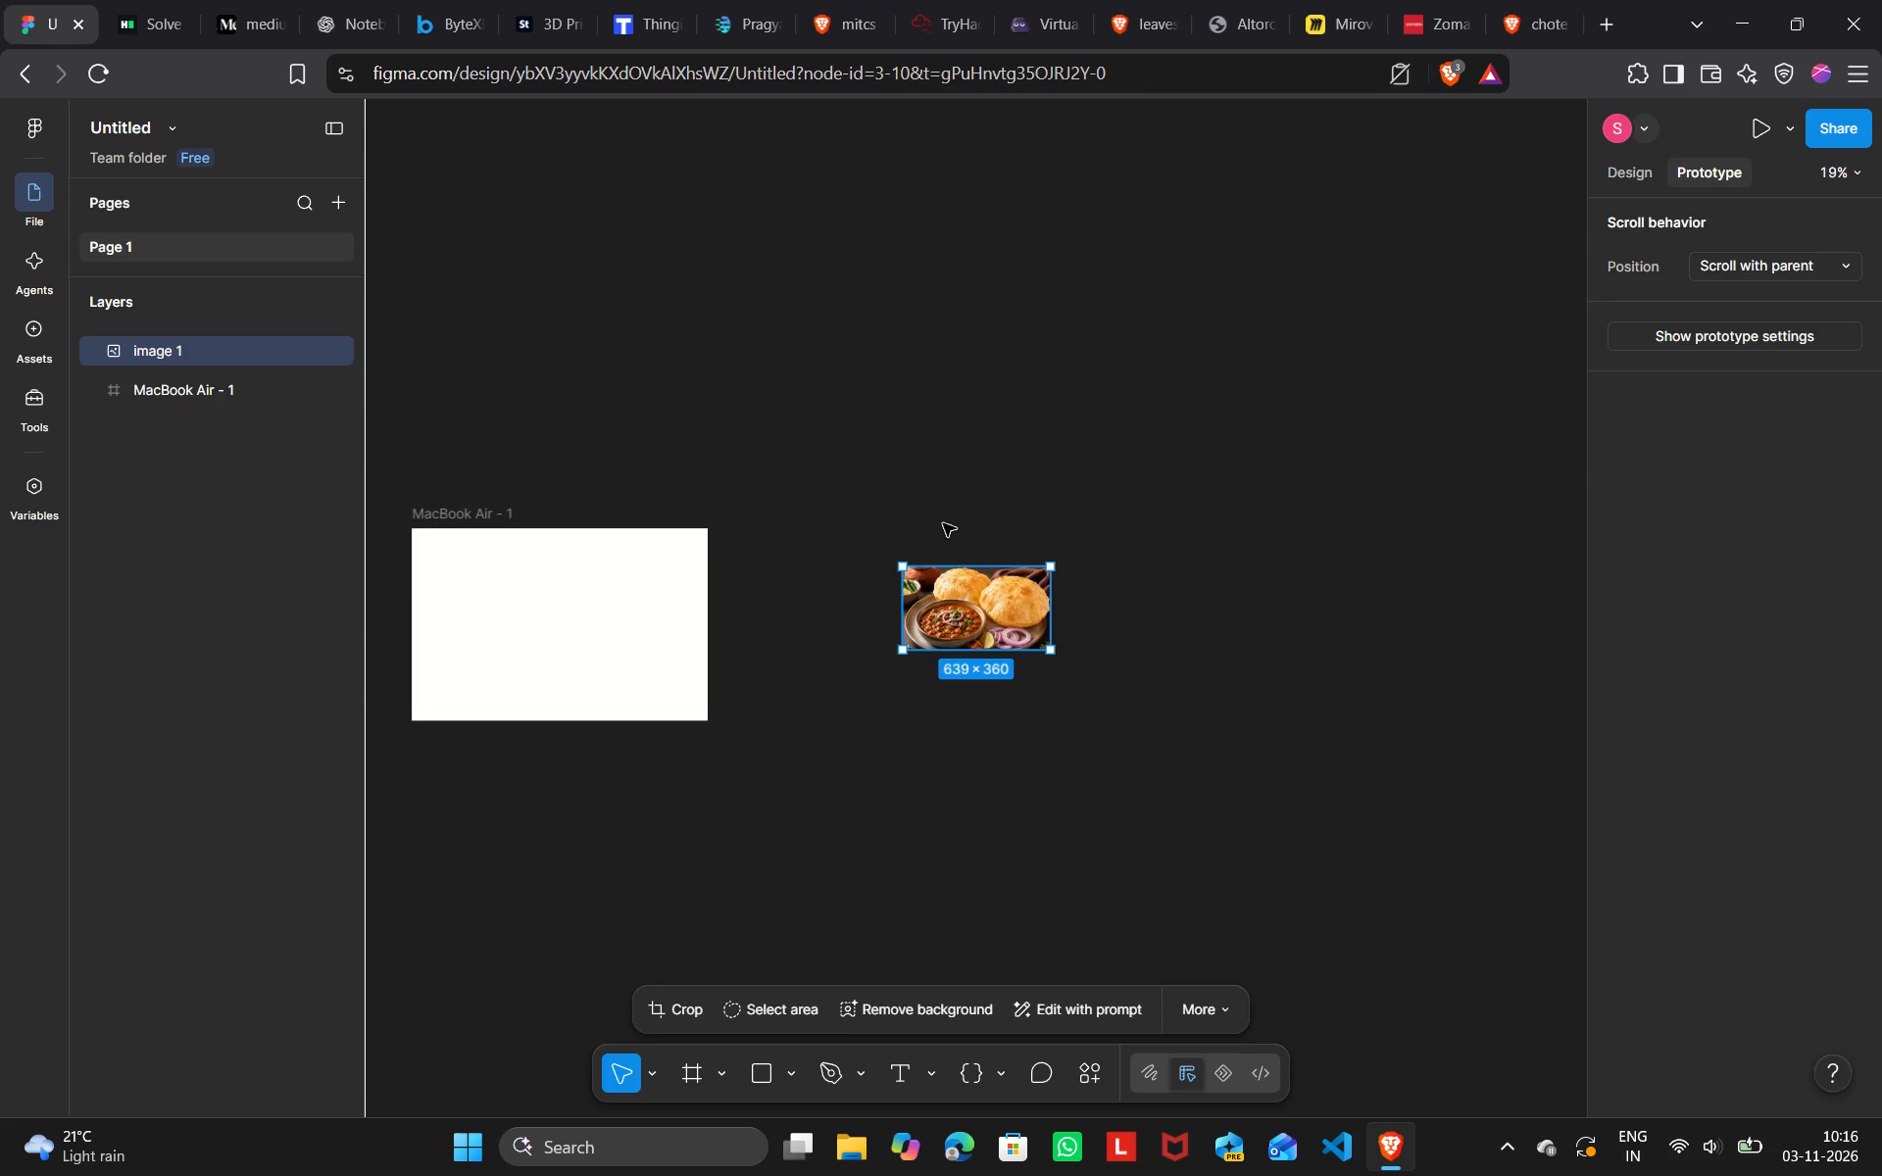
drag(974, 609, 585, 608)
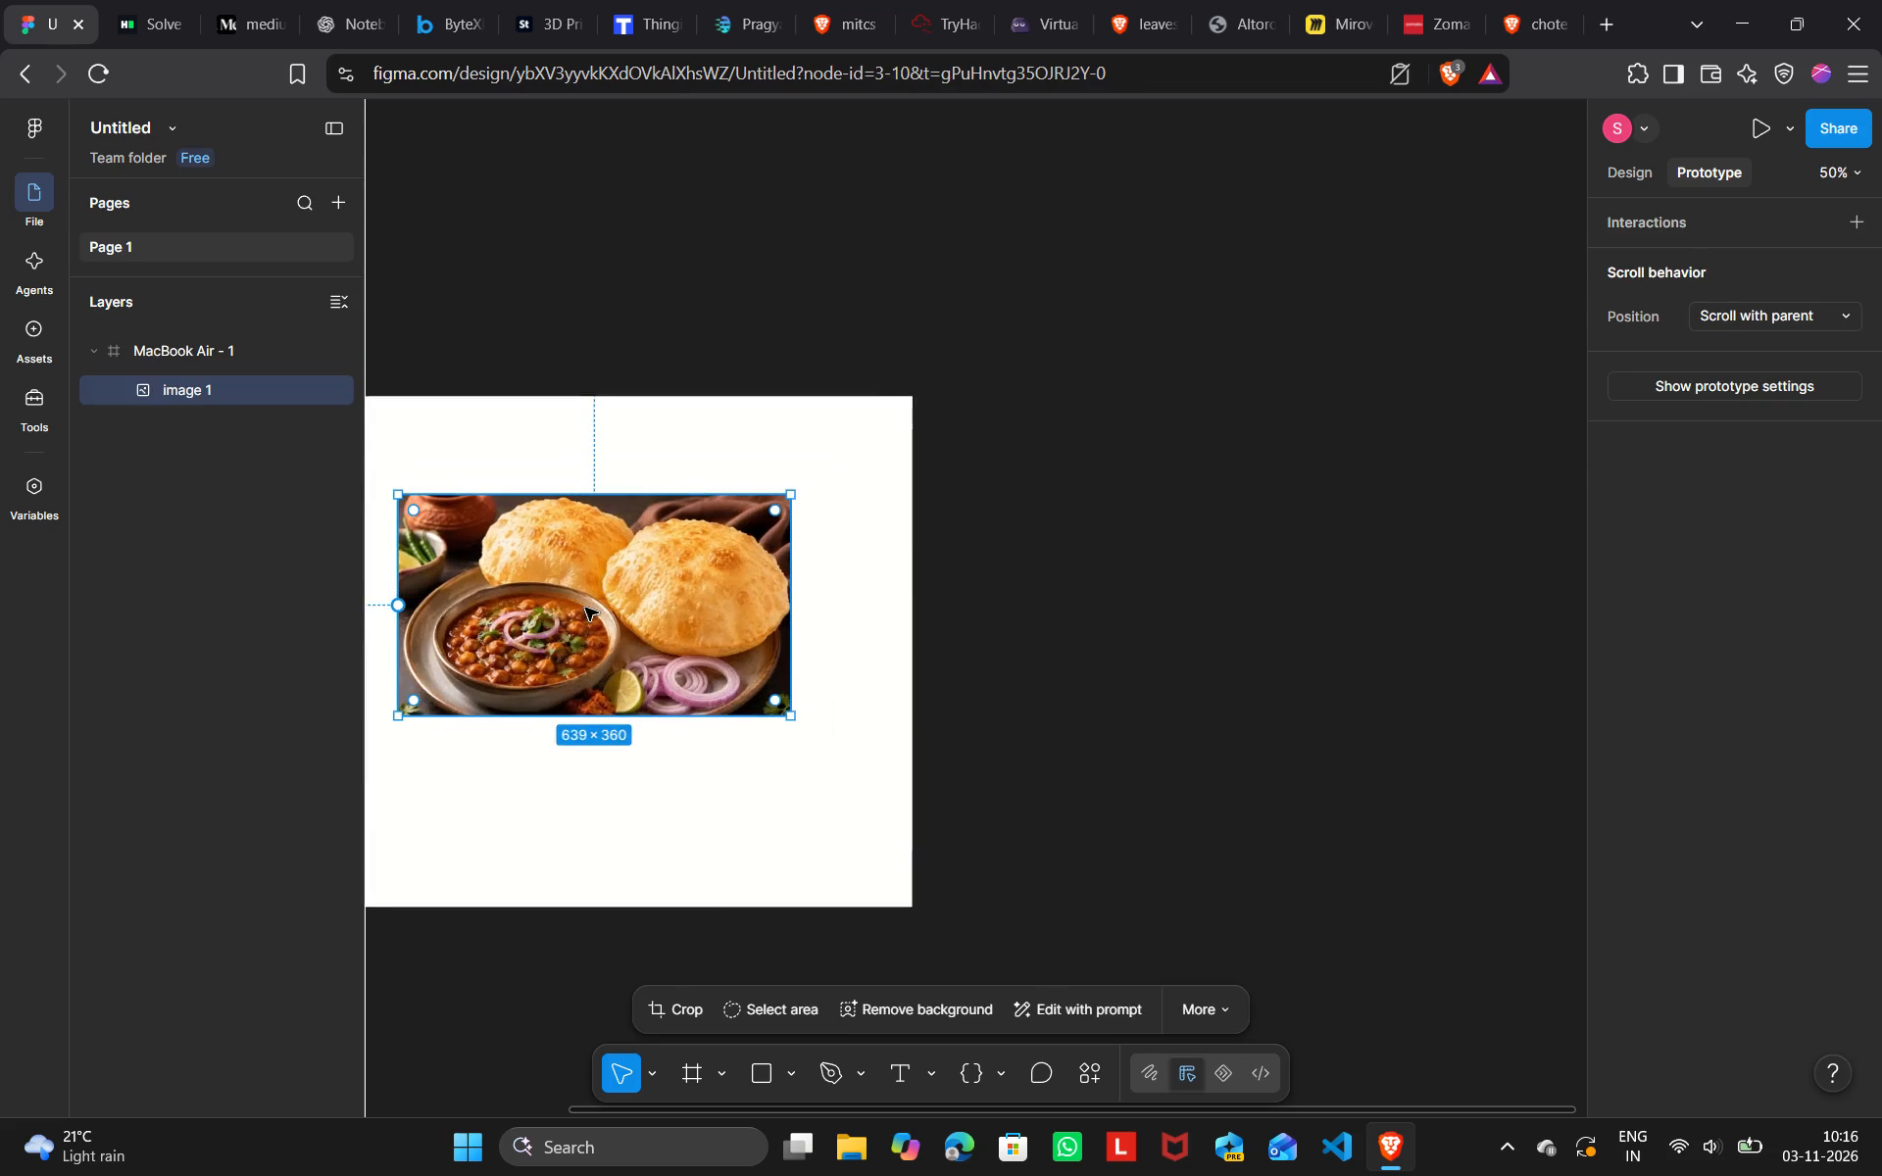
Enlarge the chole bhature image to about 1033 × 582 and align it with the frame's top-left corner.
scroll(585, 608, right, 1)
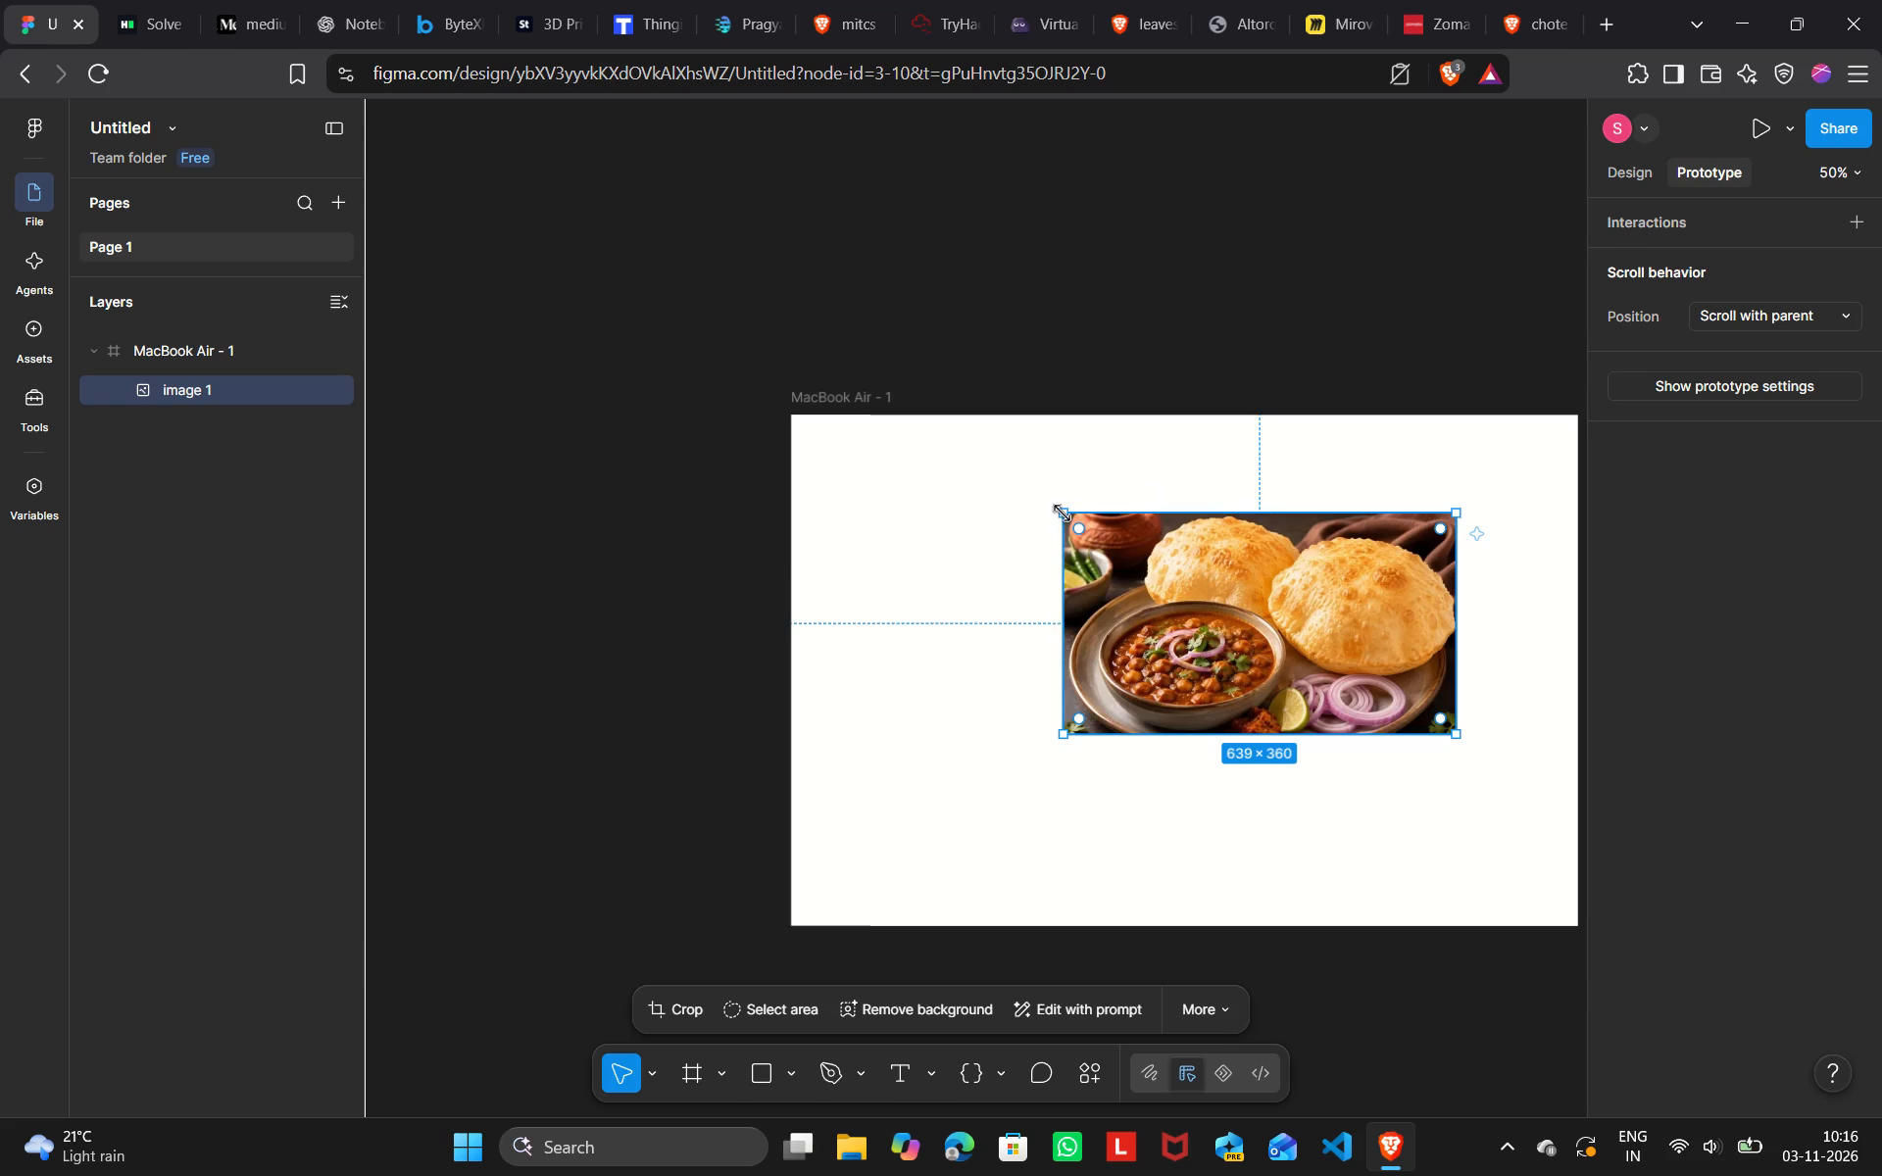
drag(1062, 510, 820, 497)
drag(1012, 541, 1013, 583)
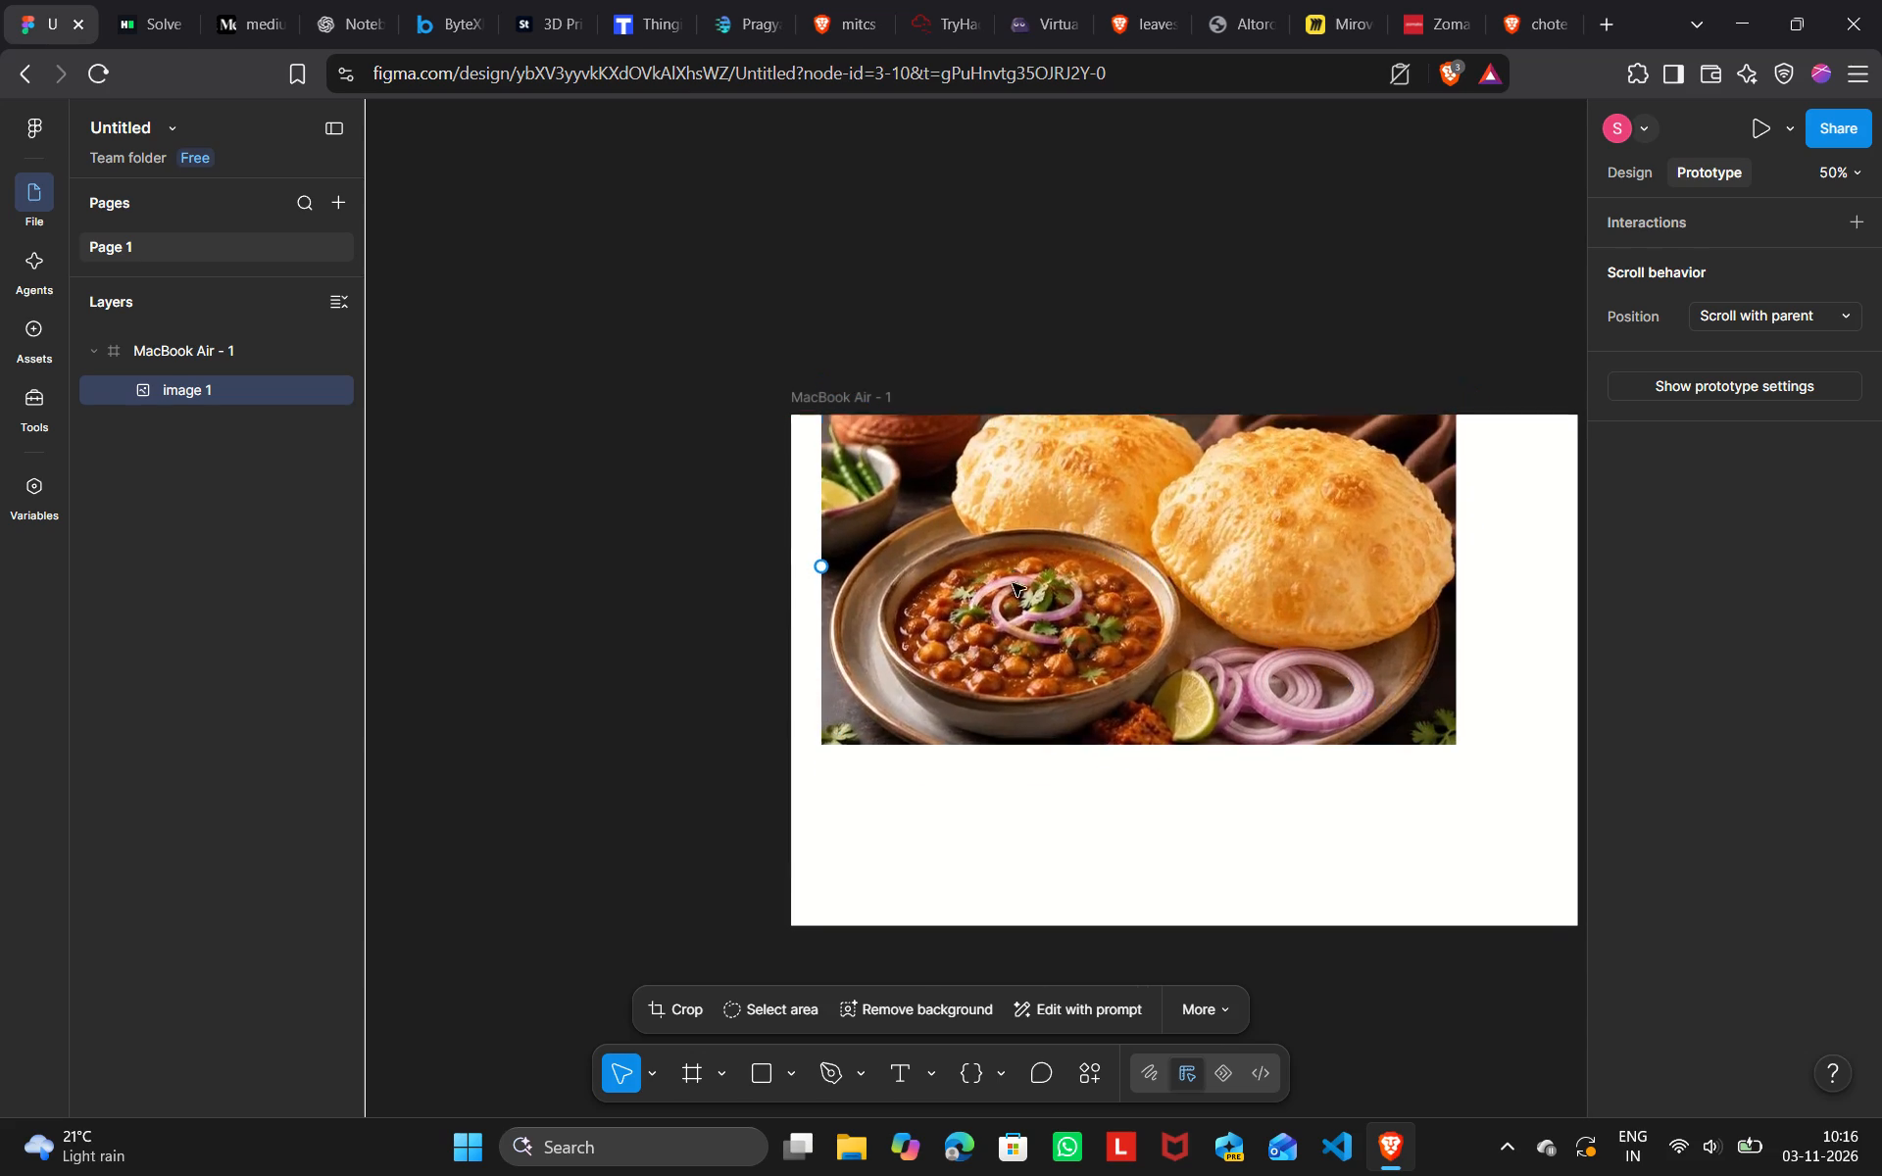
drag(1013, 583, 986, 581)
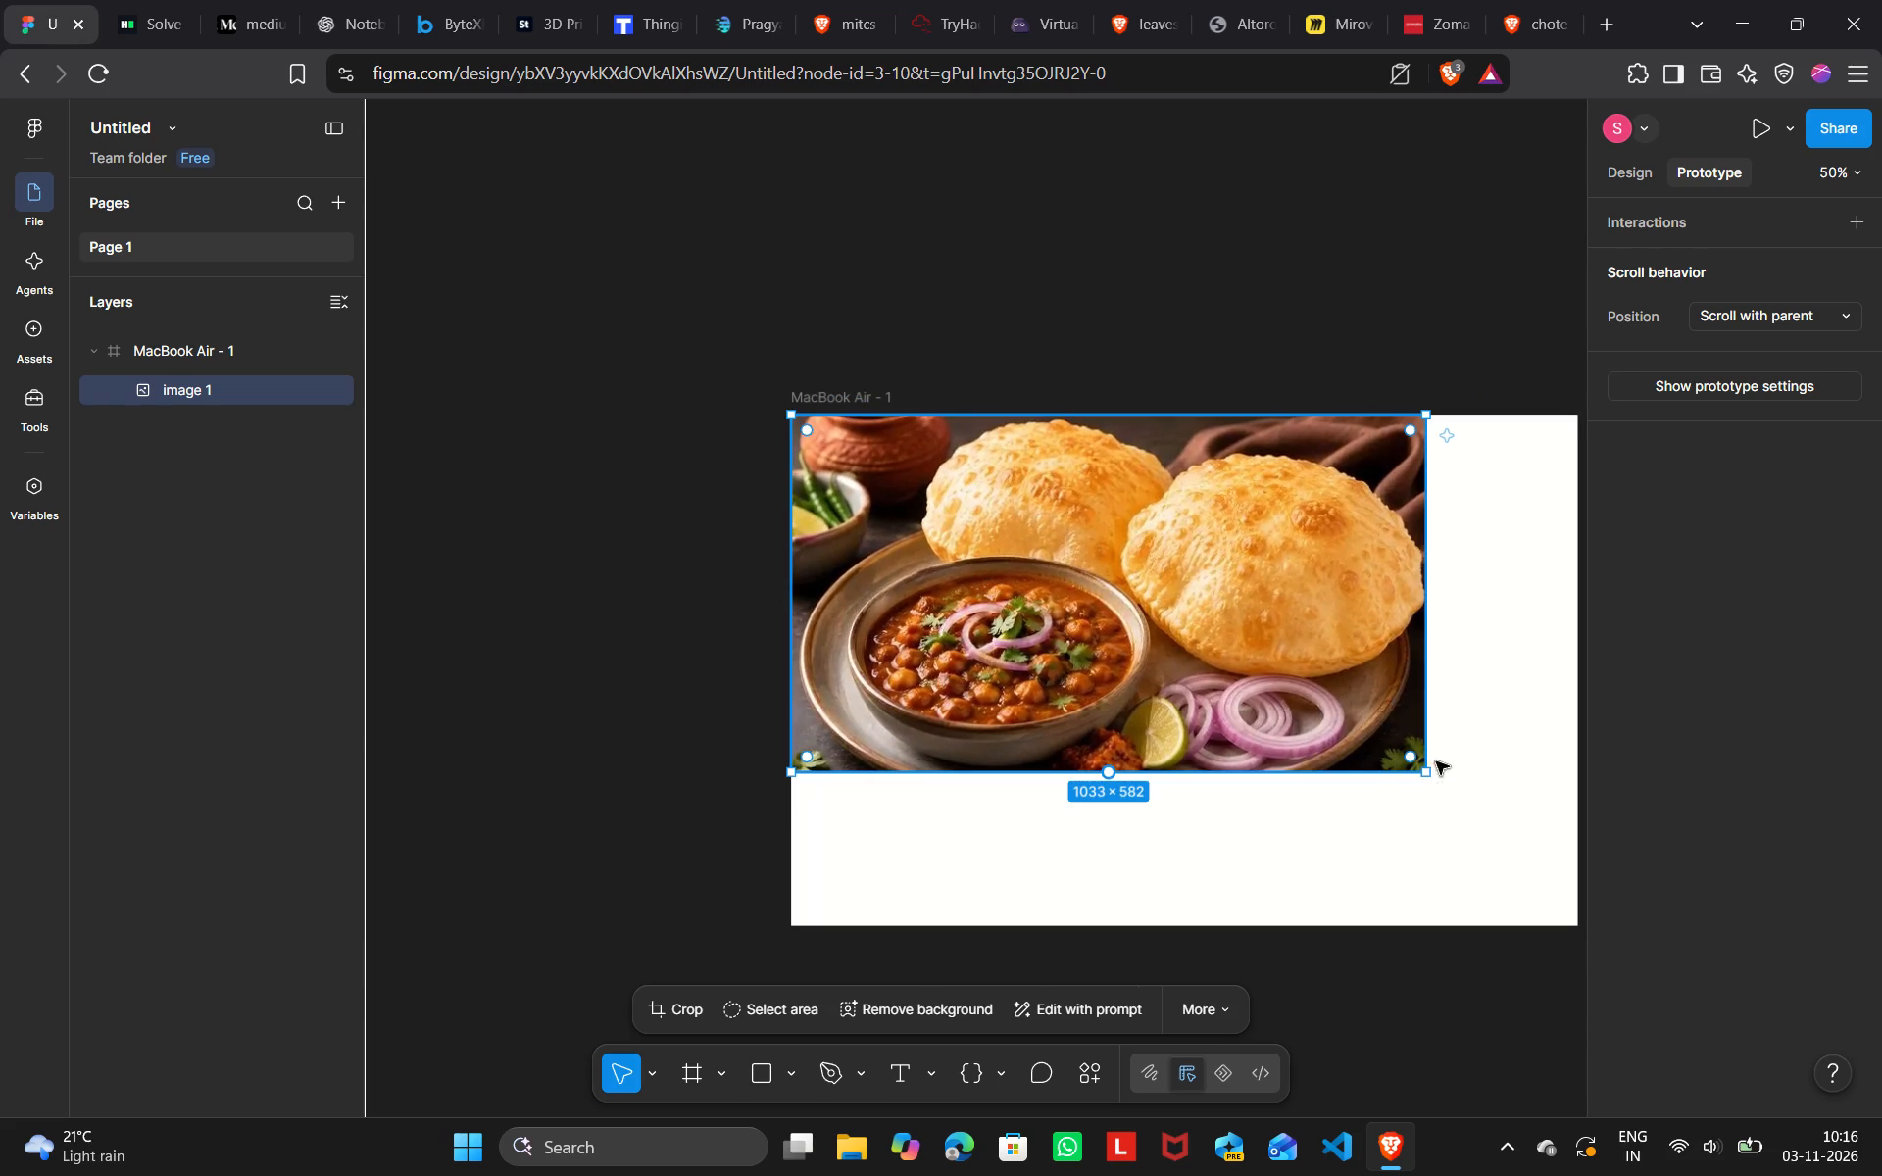
Resize the image from its bottom-right corner to about 1452 × 818 so it spans the frame's width.
drag(1424, 767, 1587, 845)
scroll(1399, 806, left, 1)
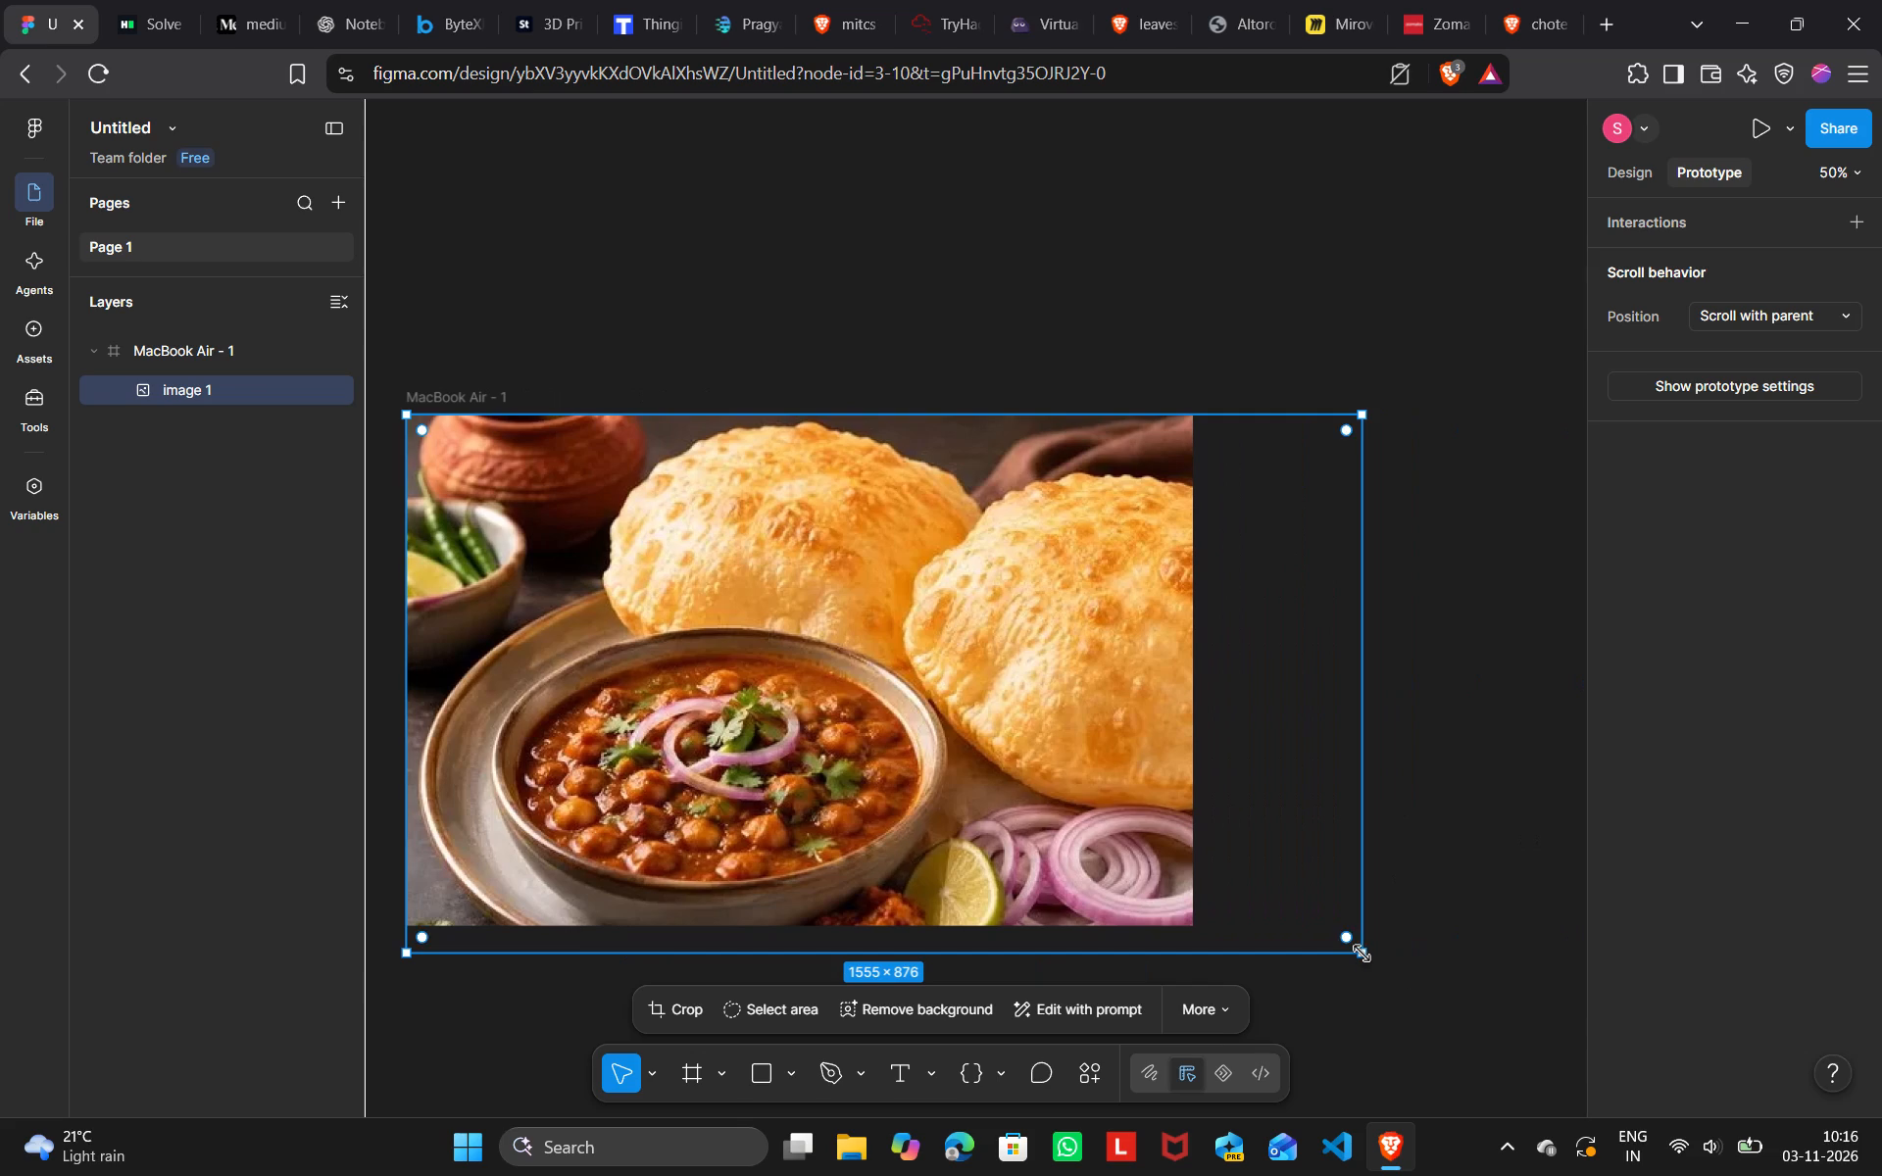
drag(1362, 953, 1143, 917)
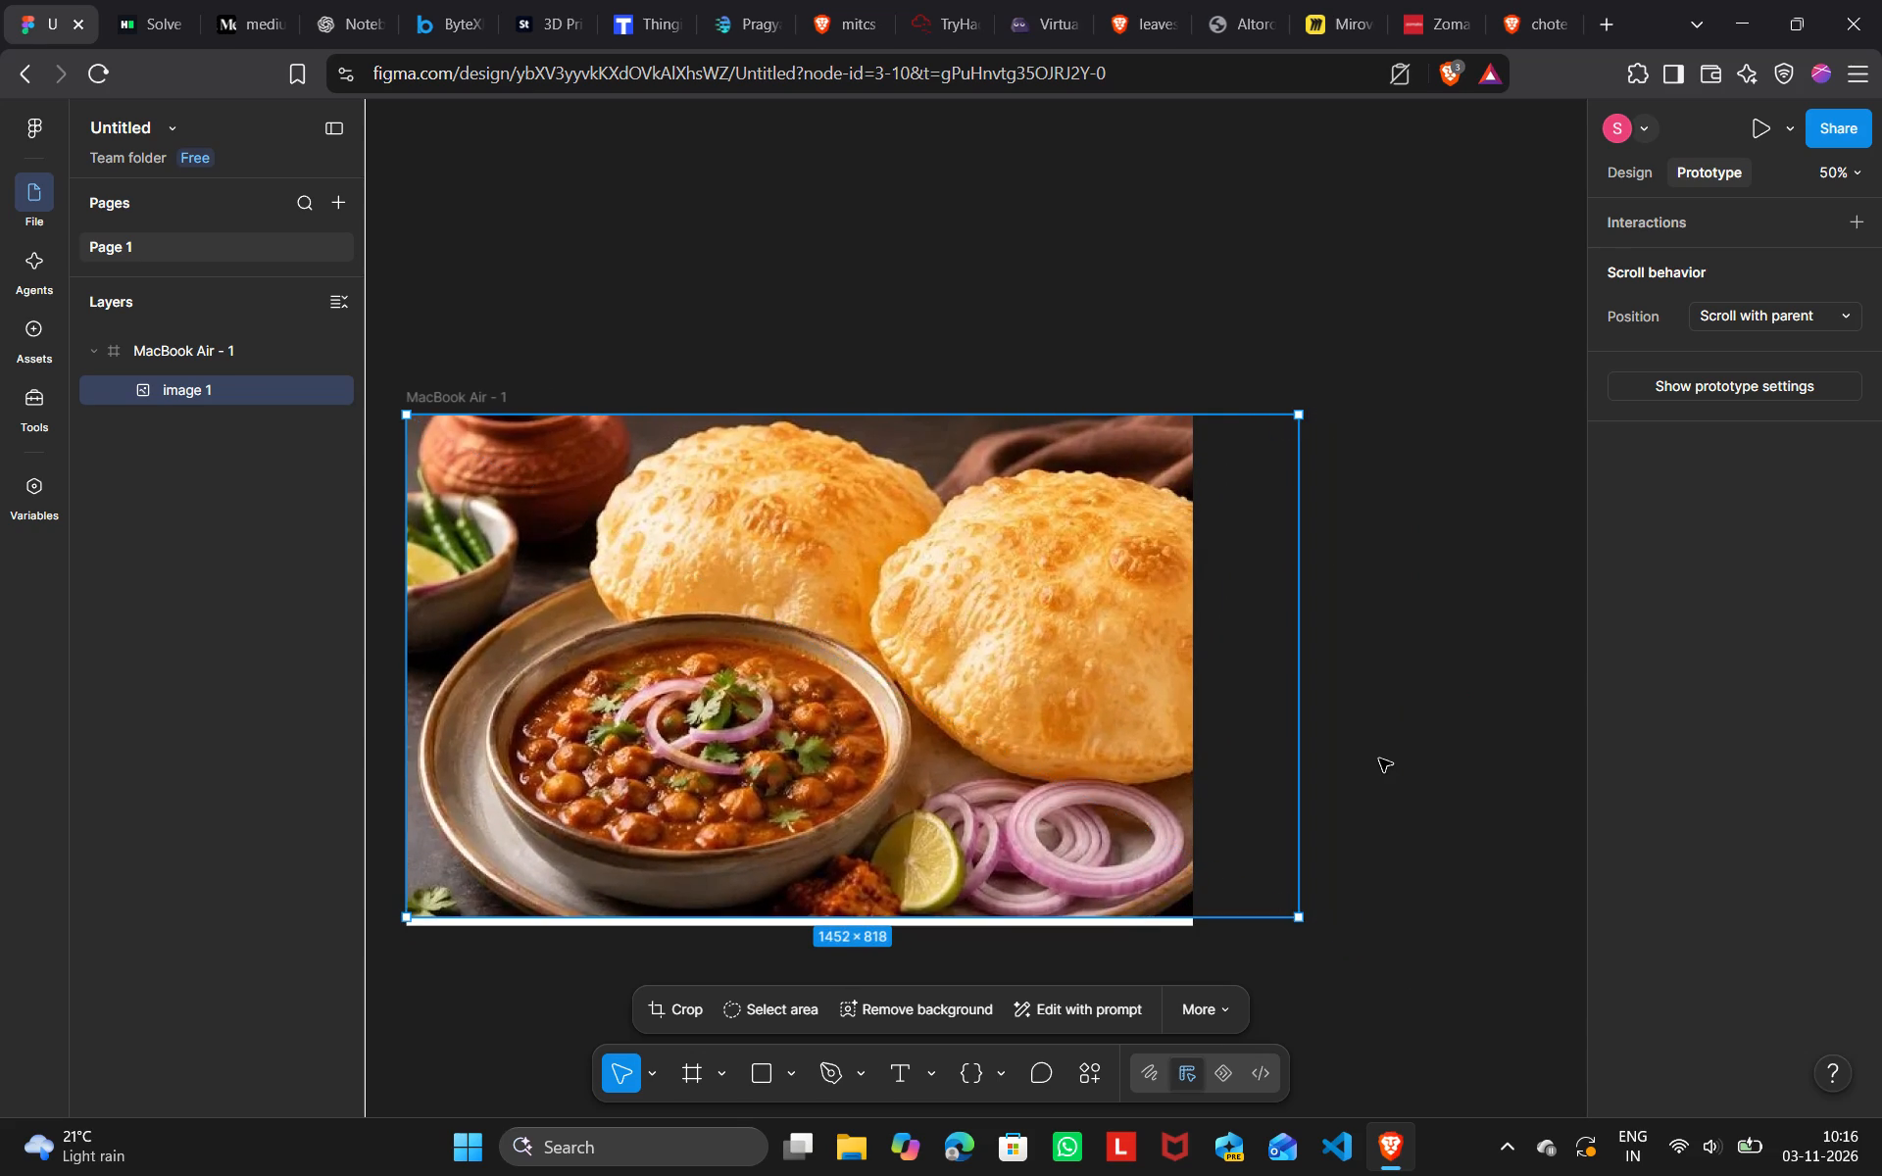
click(1379, 759)
drag(1198, 712, 1155, 718)
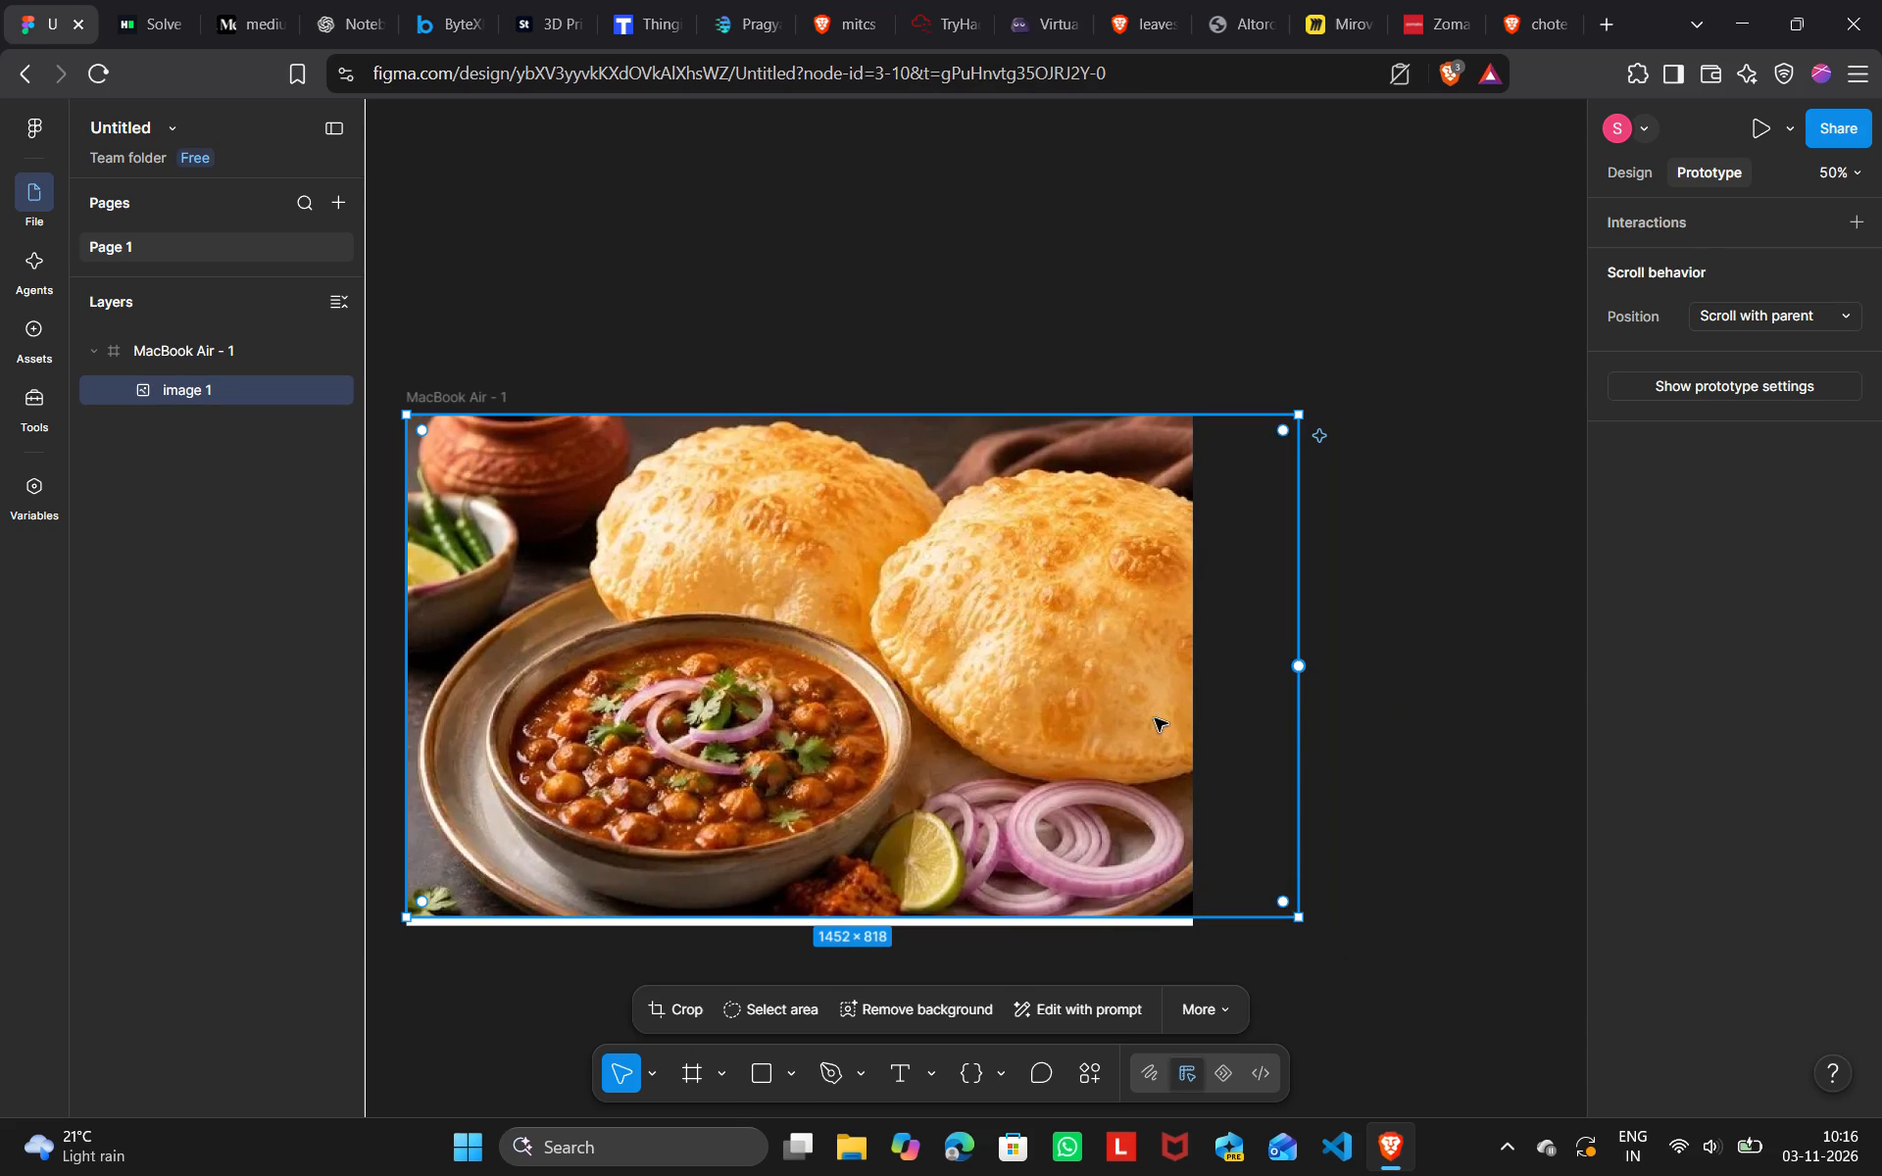
Nudge the image left inside the frame, leaving only a small overhang past the frame's right edge.
click(1099, 710)
key(Left)
key(Left)
key(Left)
key(Left)
key(Left)
key(Left)
key(Left)
key(Left)
key(Left)
key(Left)
key(Left)
key(Left)
key(Left)
key(Left)
key(Left)
key(Left)
key(Left)
key(Left)
key(Left)
key(Left)
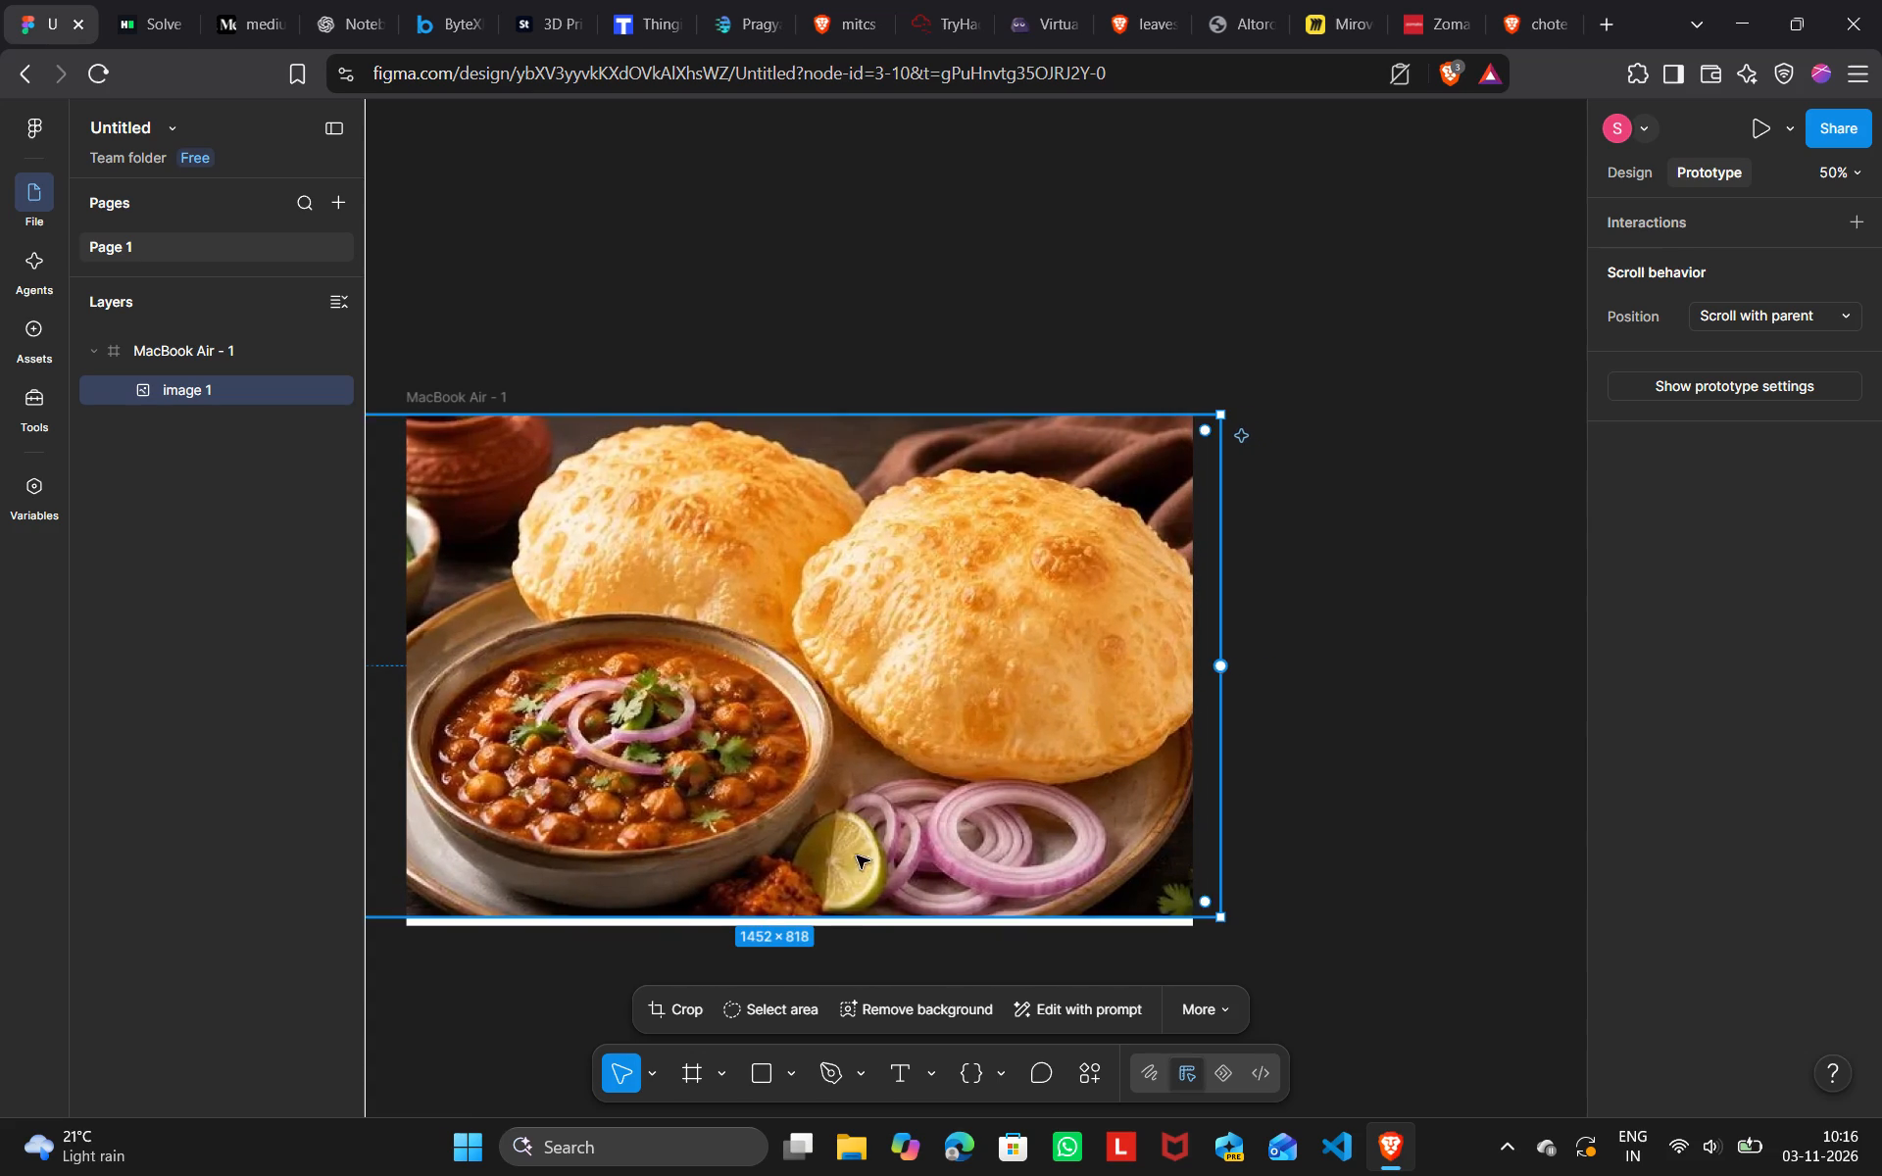
Extend the image's bottom edge to make it about 1476 × 832, covering the frame's full height.
drag(803, 913, 803, 920)
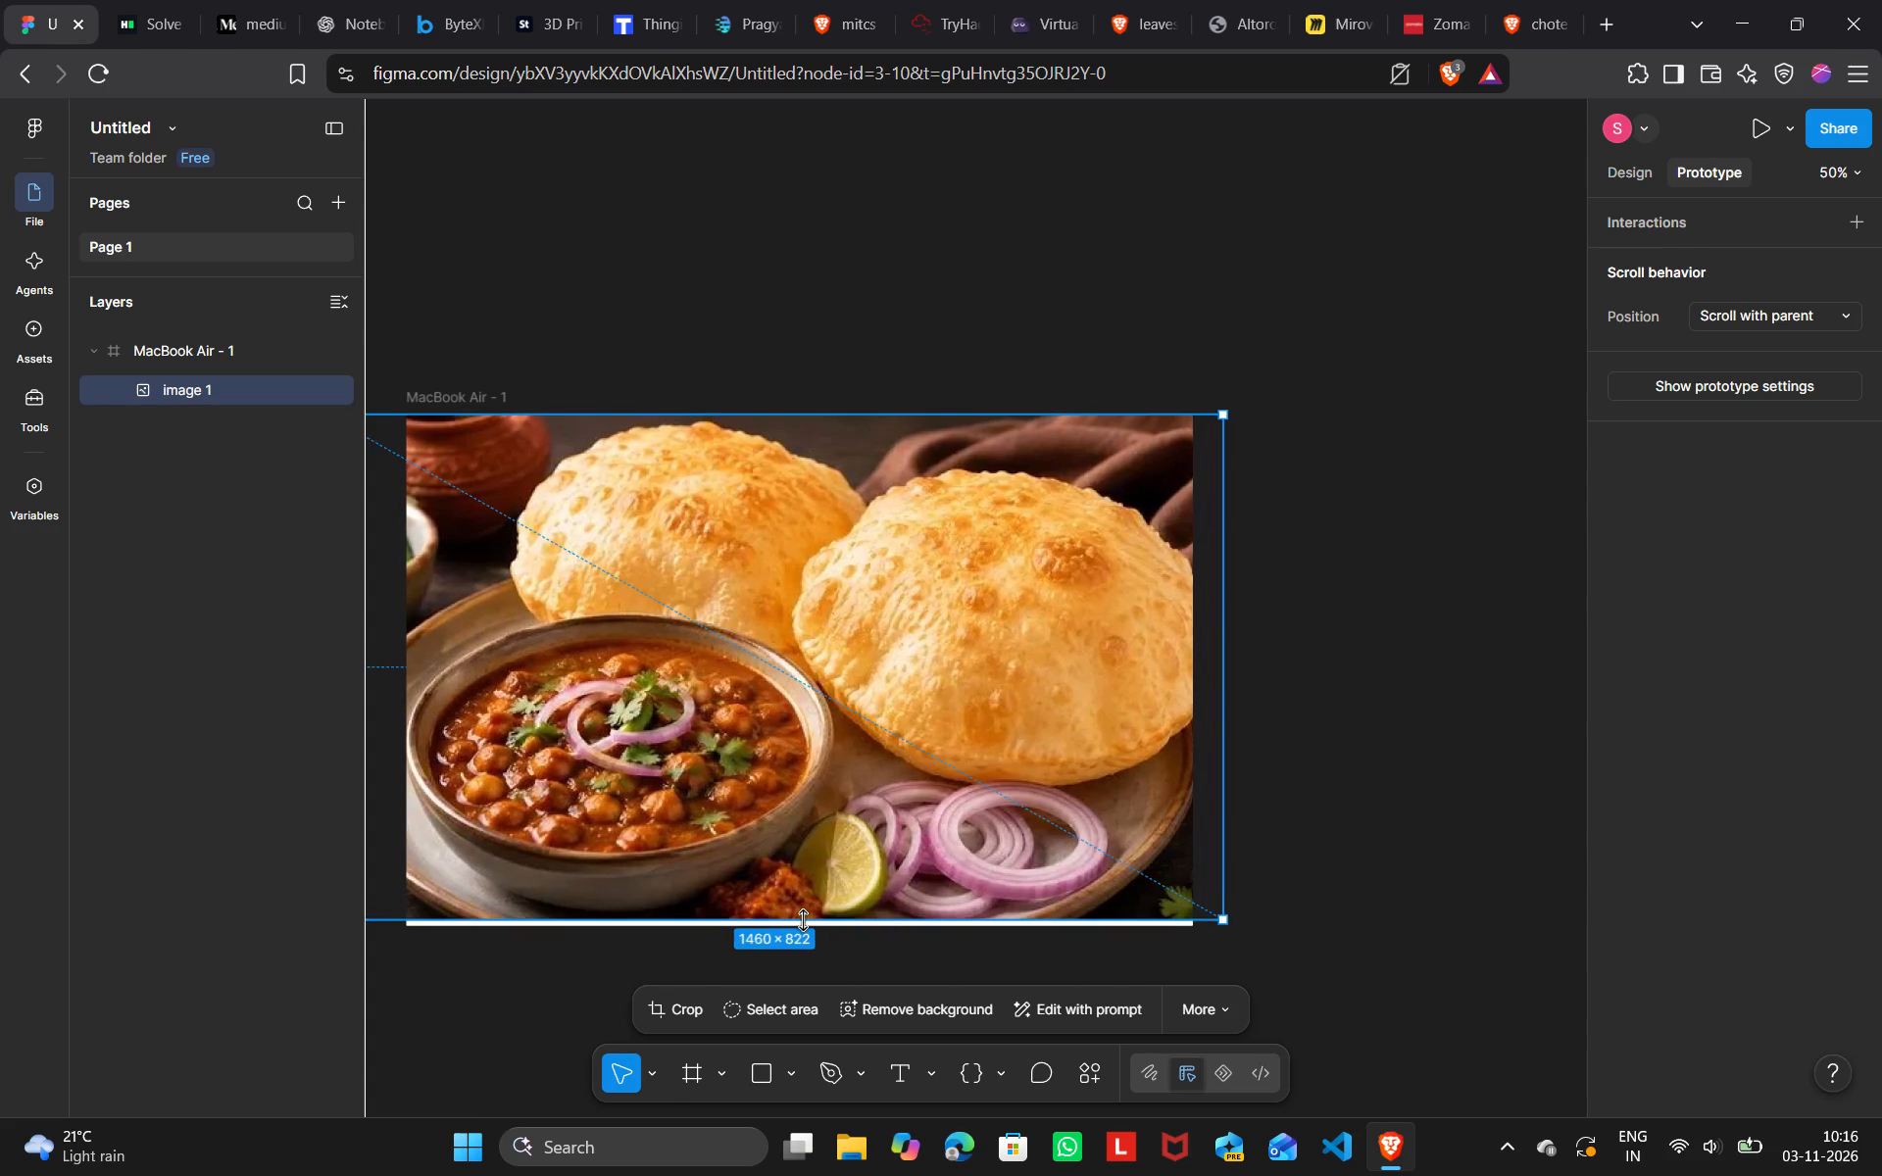
drag(803, 920, 803, 927)
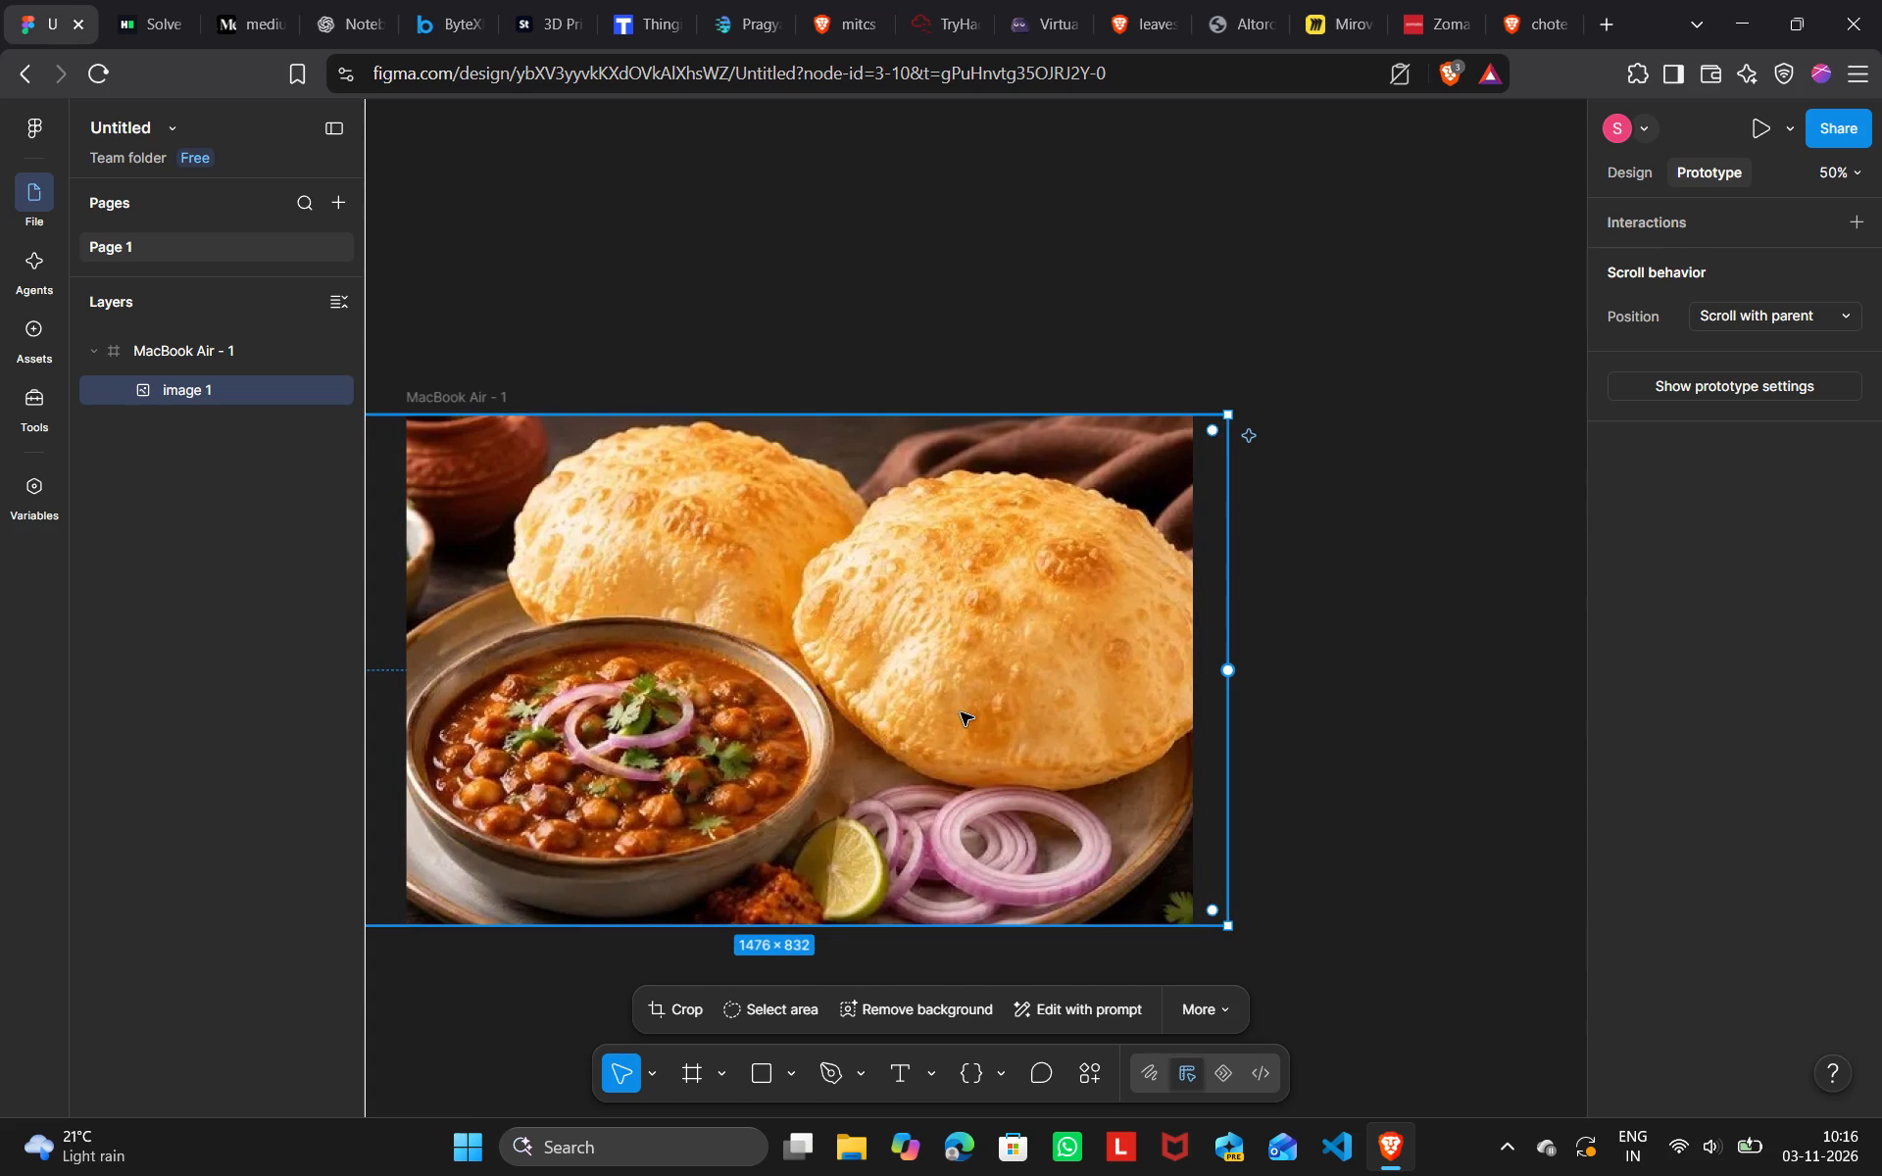
Nudge the enlarged image slightly further left within the MacBook Air - 1 frame and deselect it.
click(961, 712)
key(Left)
key(Left)
key(Left)
key(Left)
key(Left)
key(Left)
key(Left)
key(Left)
key(Left)
key(Left)
key(Left)
key(Left)
key(Left)
key(Left)
key(Left)
key(Left)
key(Left)
key(Left)
key(Left)
key(Left)
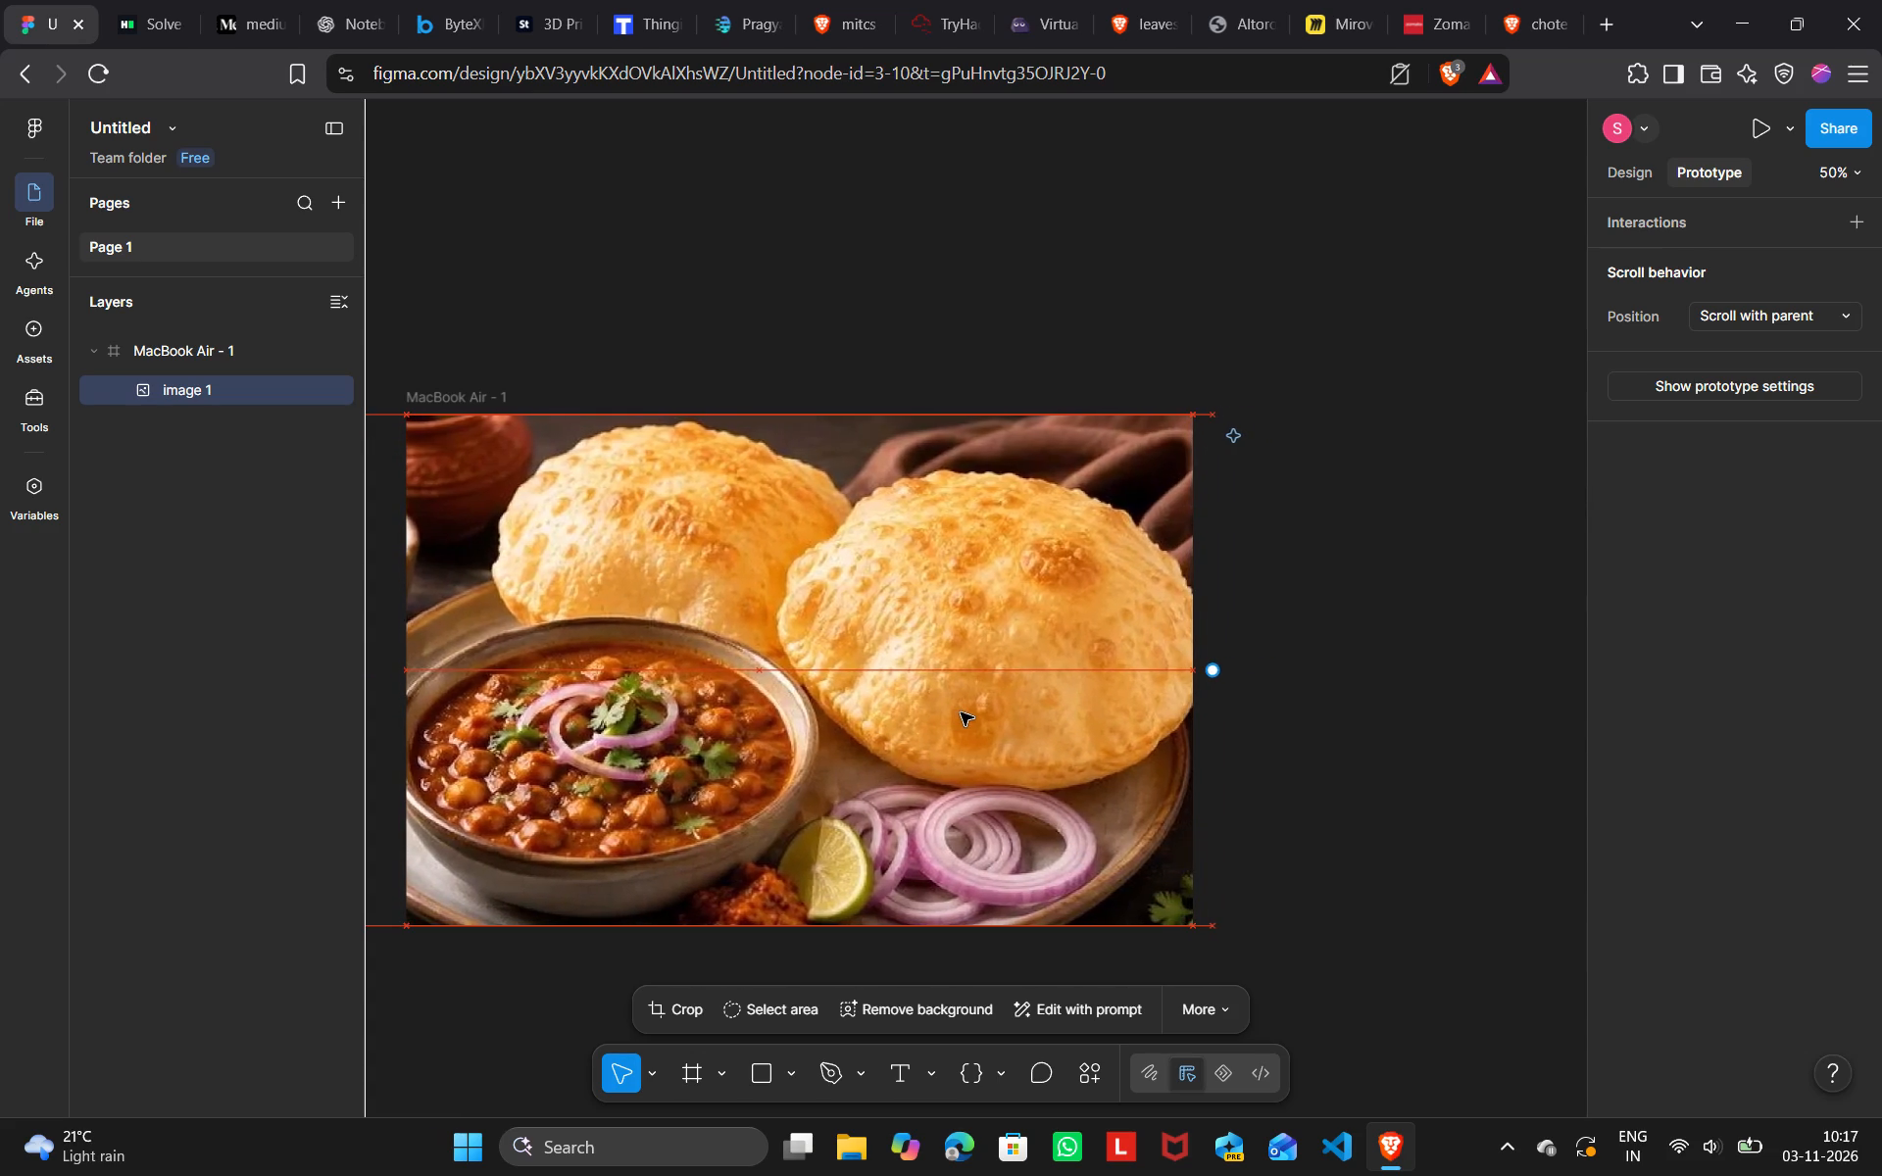
click(1218, 649)
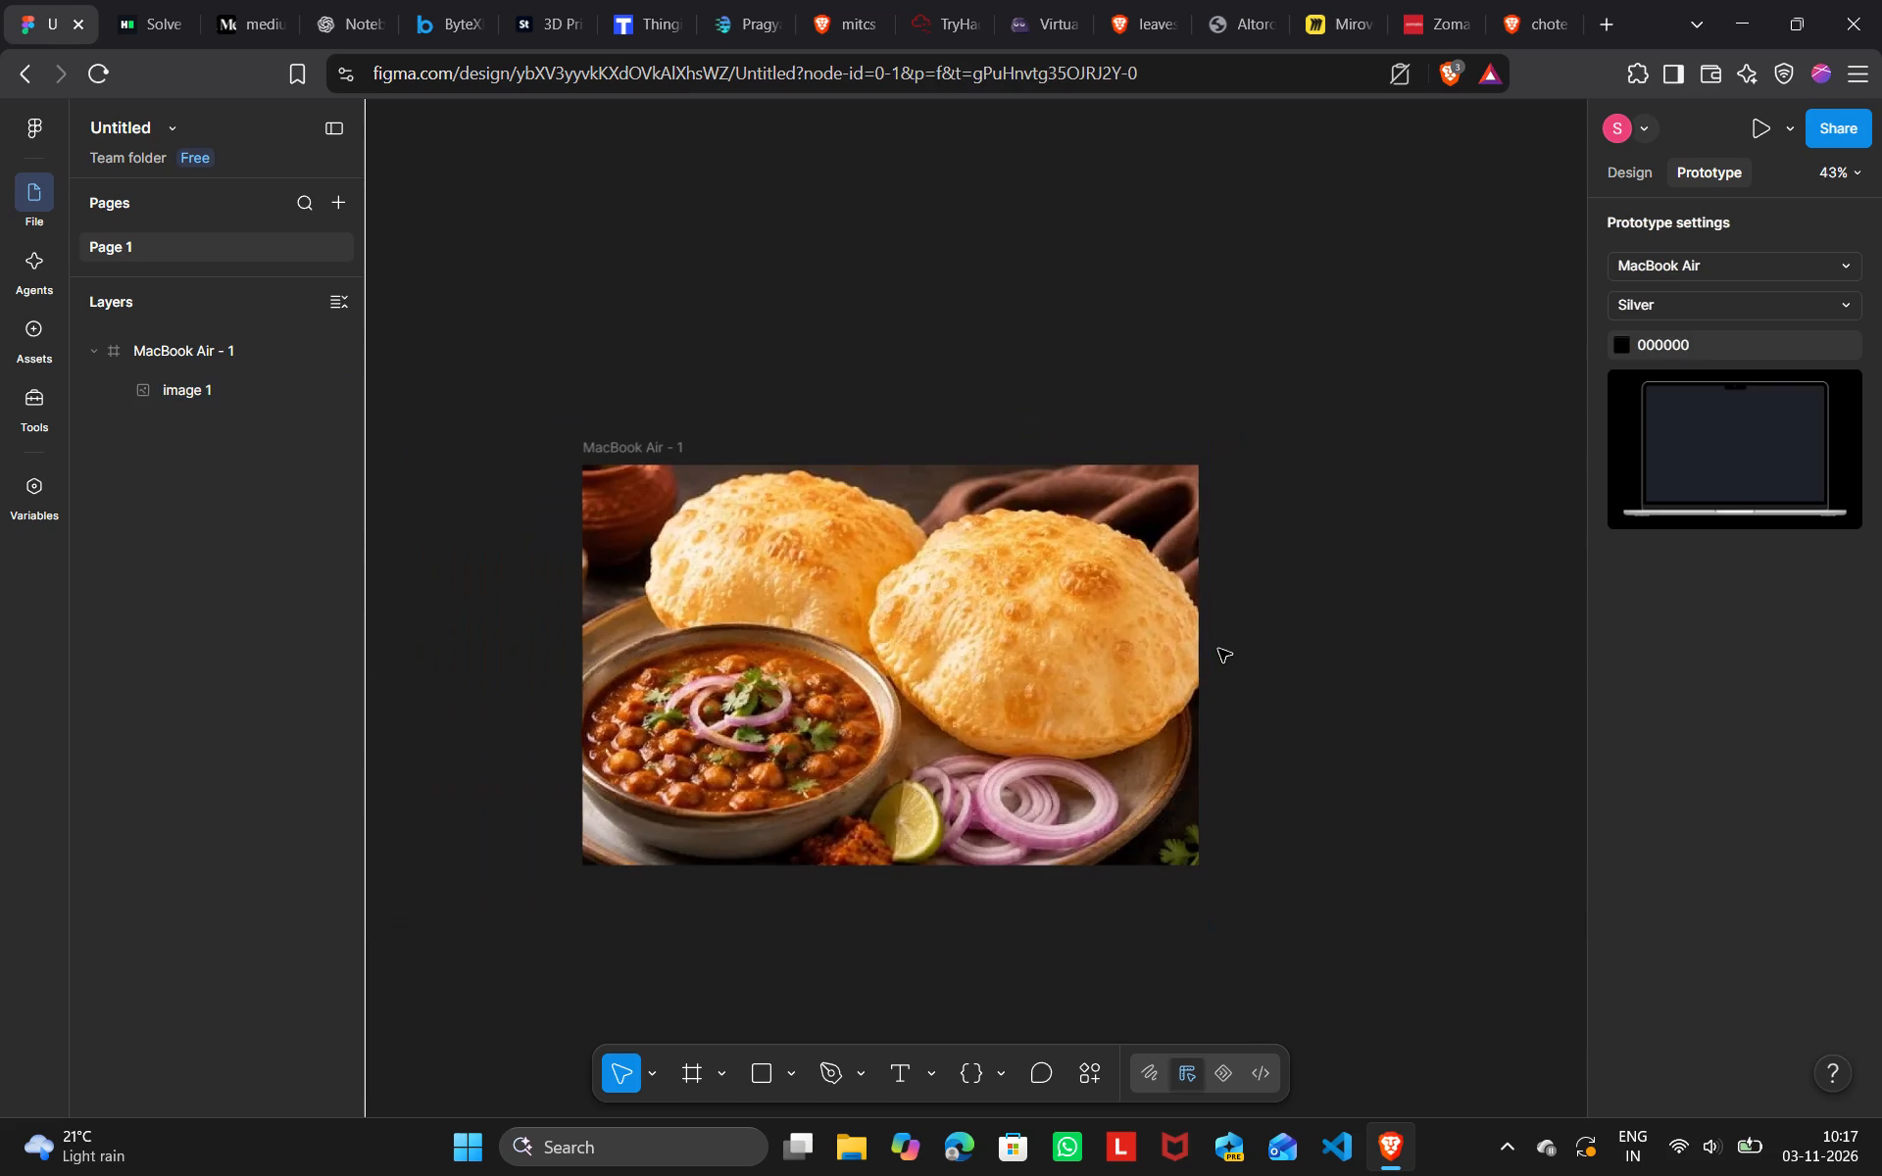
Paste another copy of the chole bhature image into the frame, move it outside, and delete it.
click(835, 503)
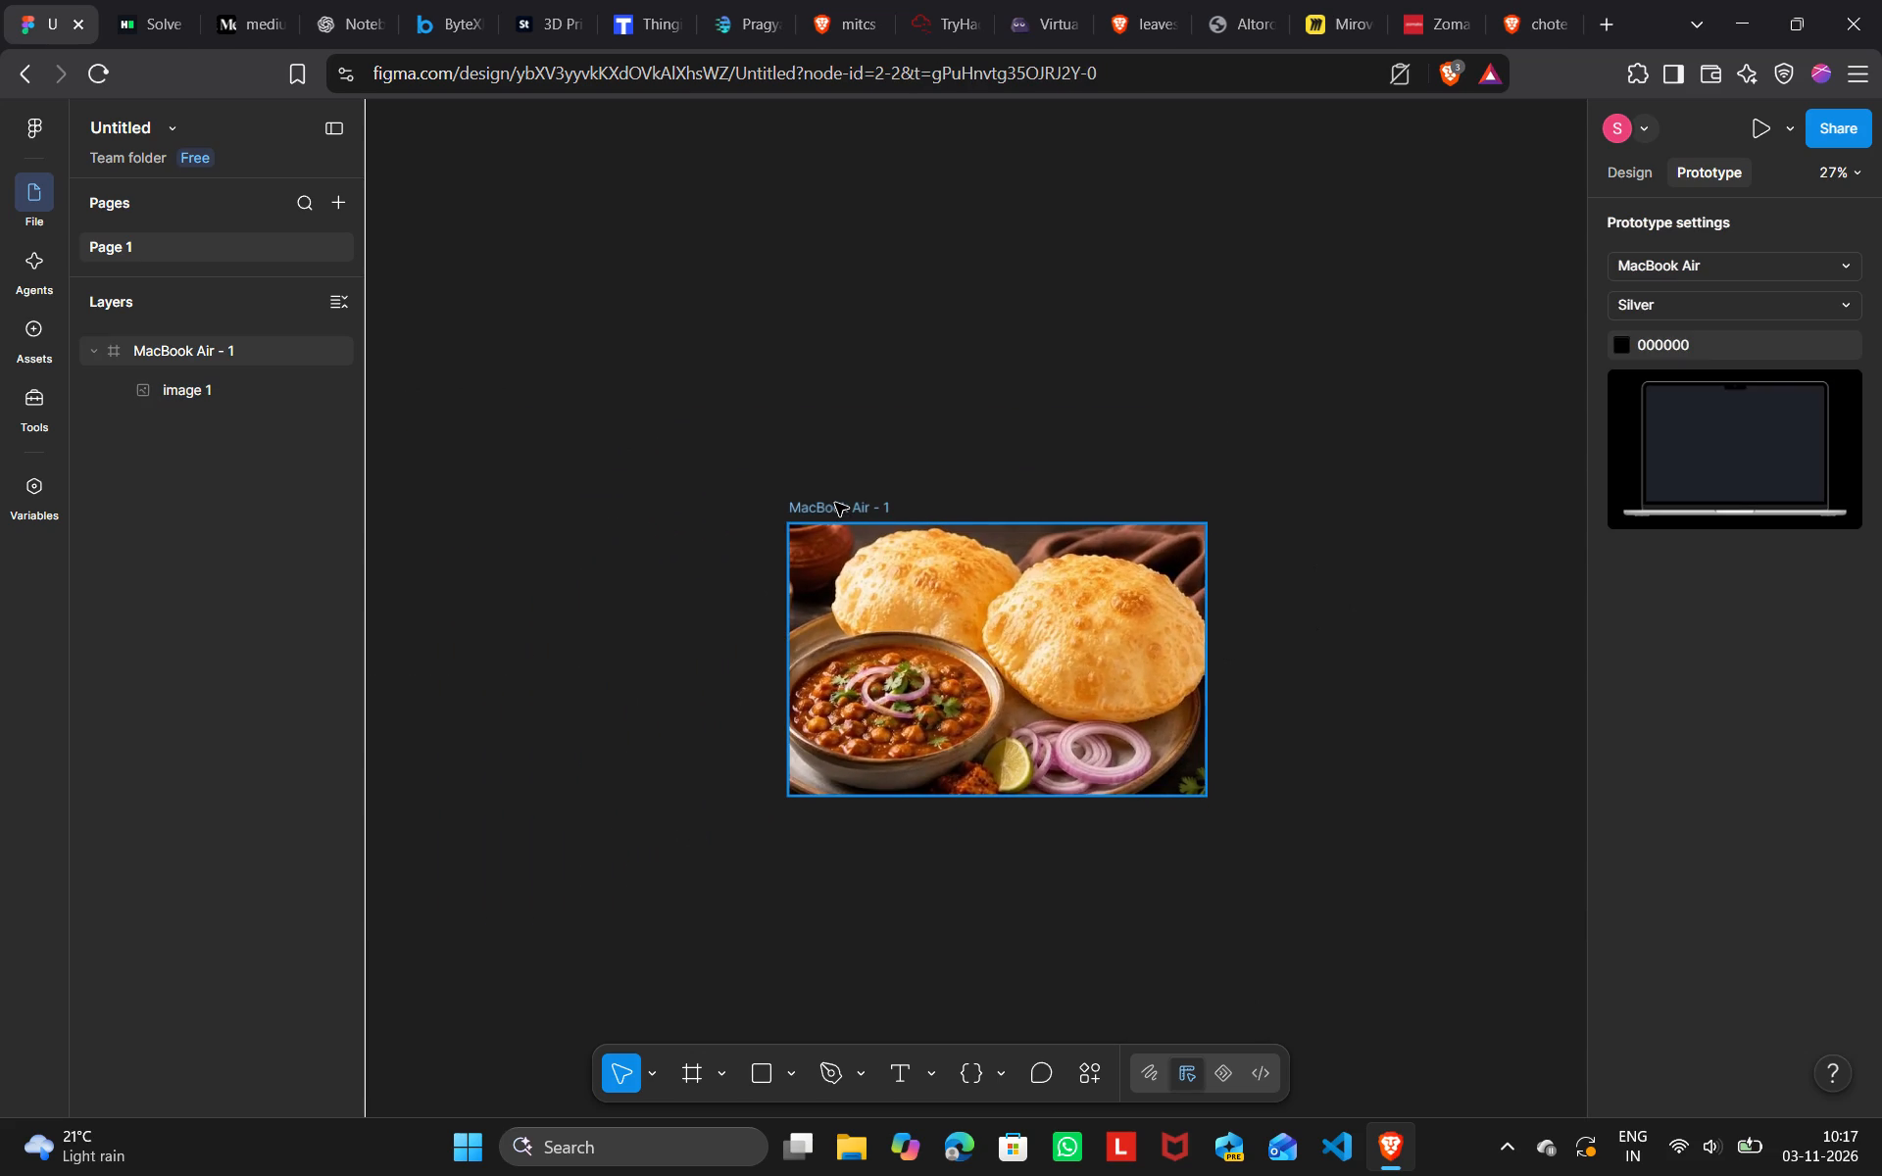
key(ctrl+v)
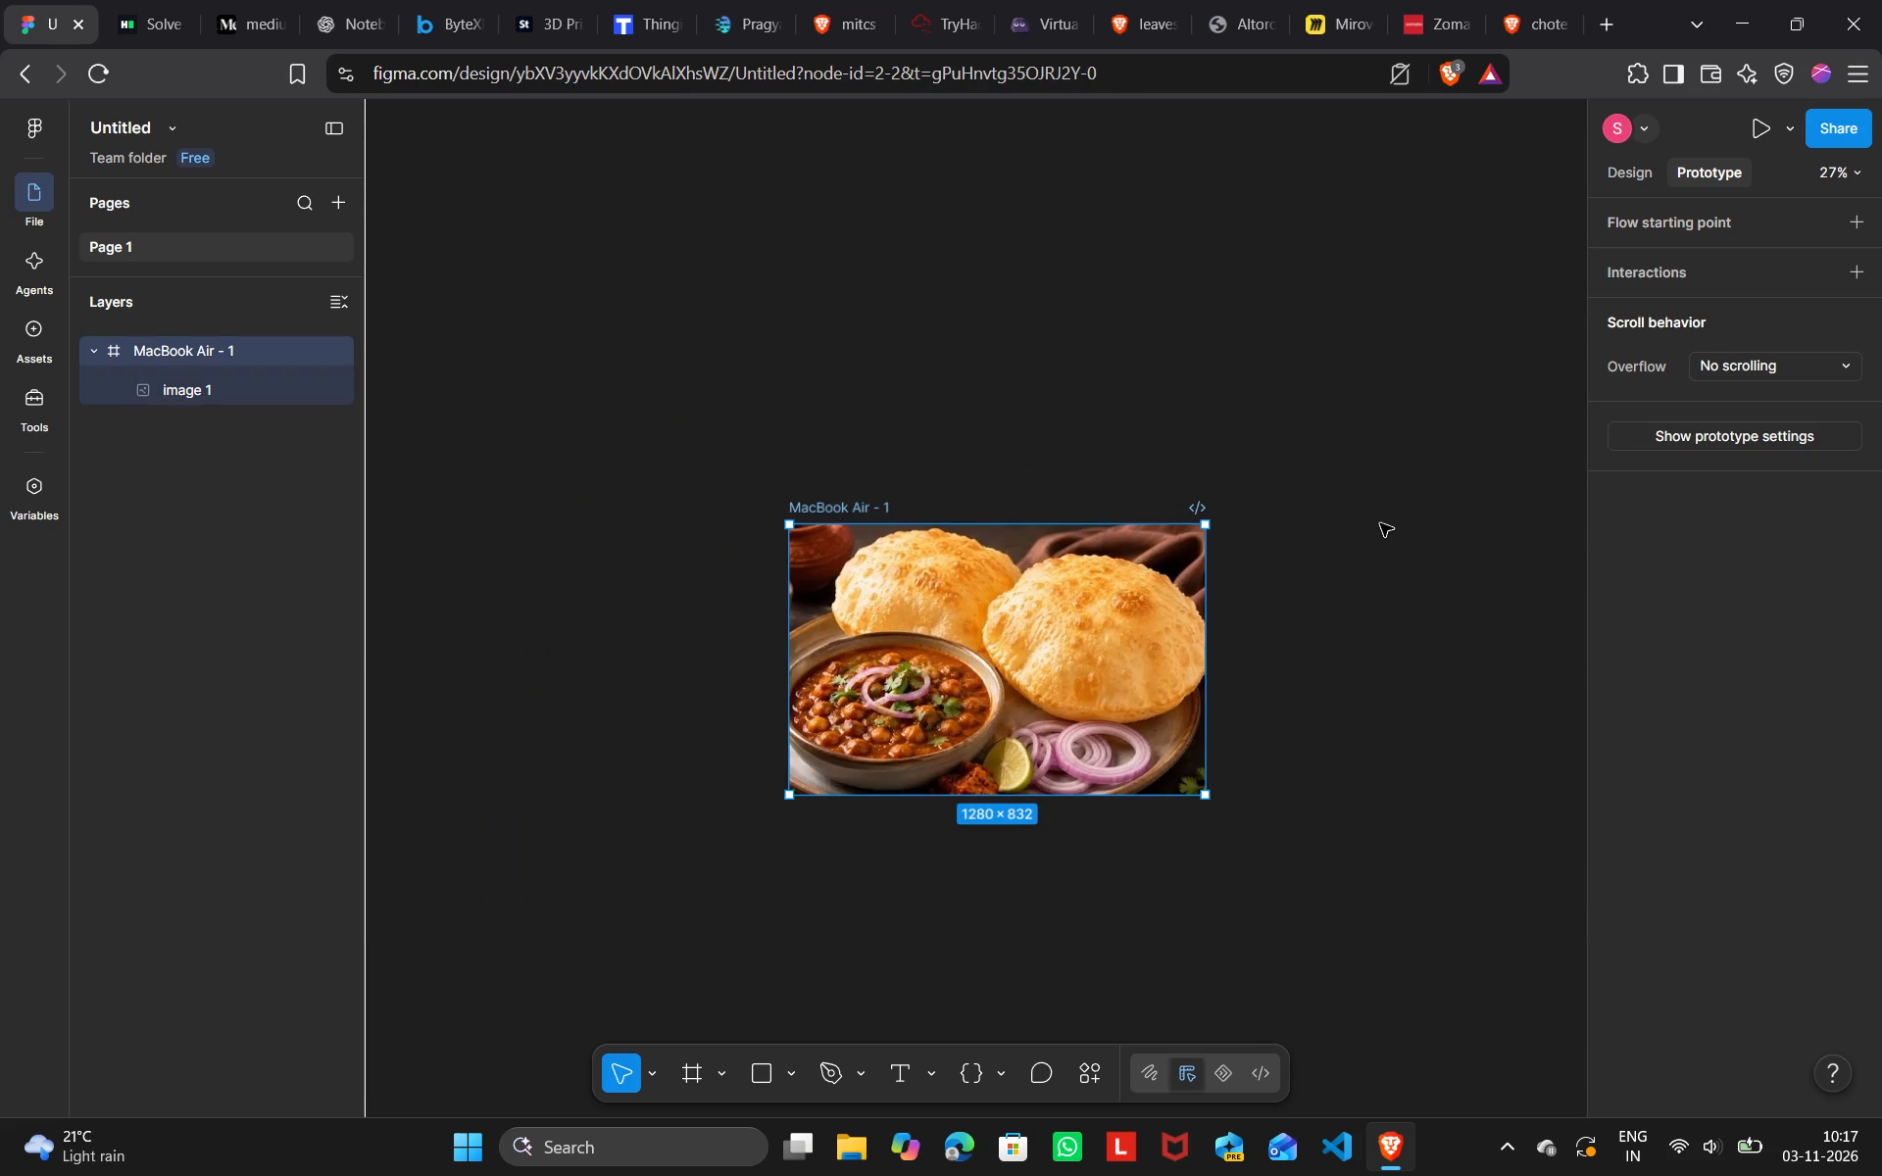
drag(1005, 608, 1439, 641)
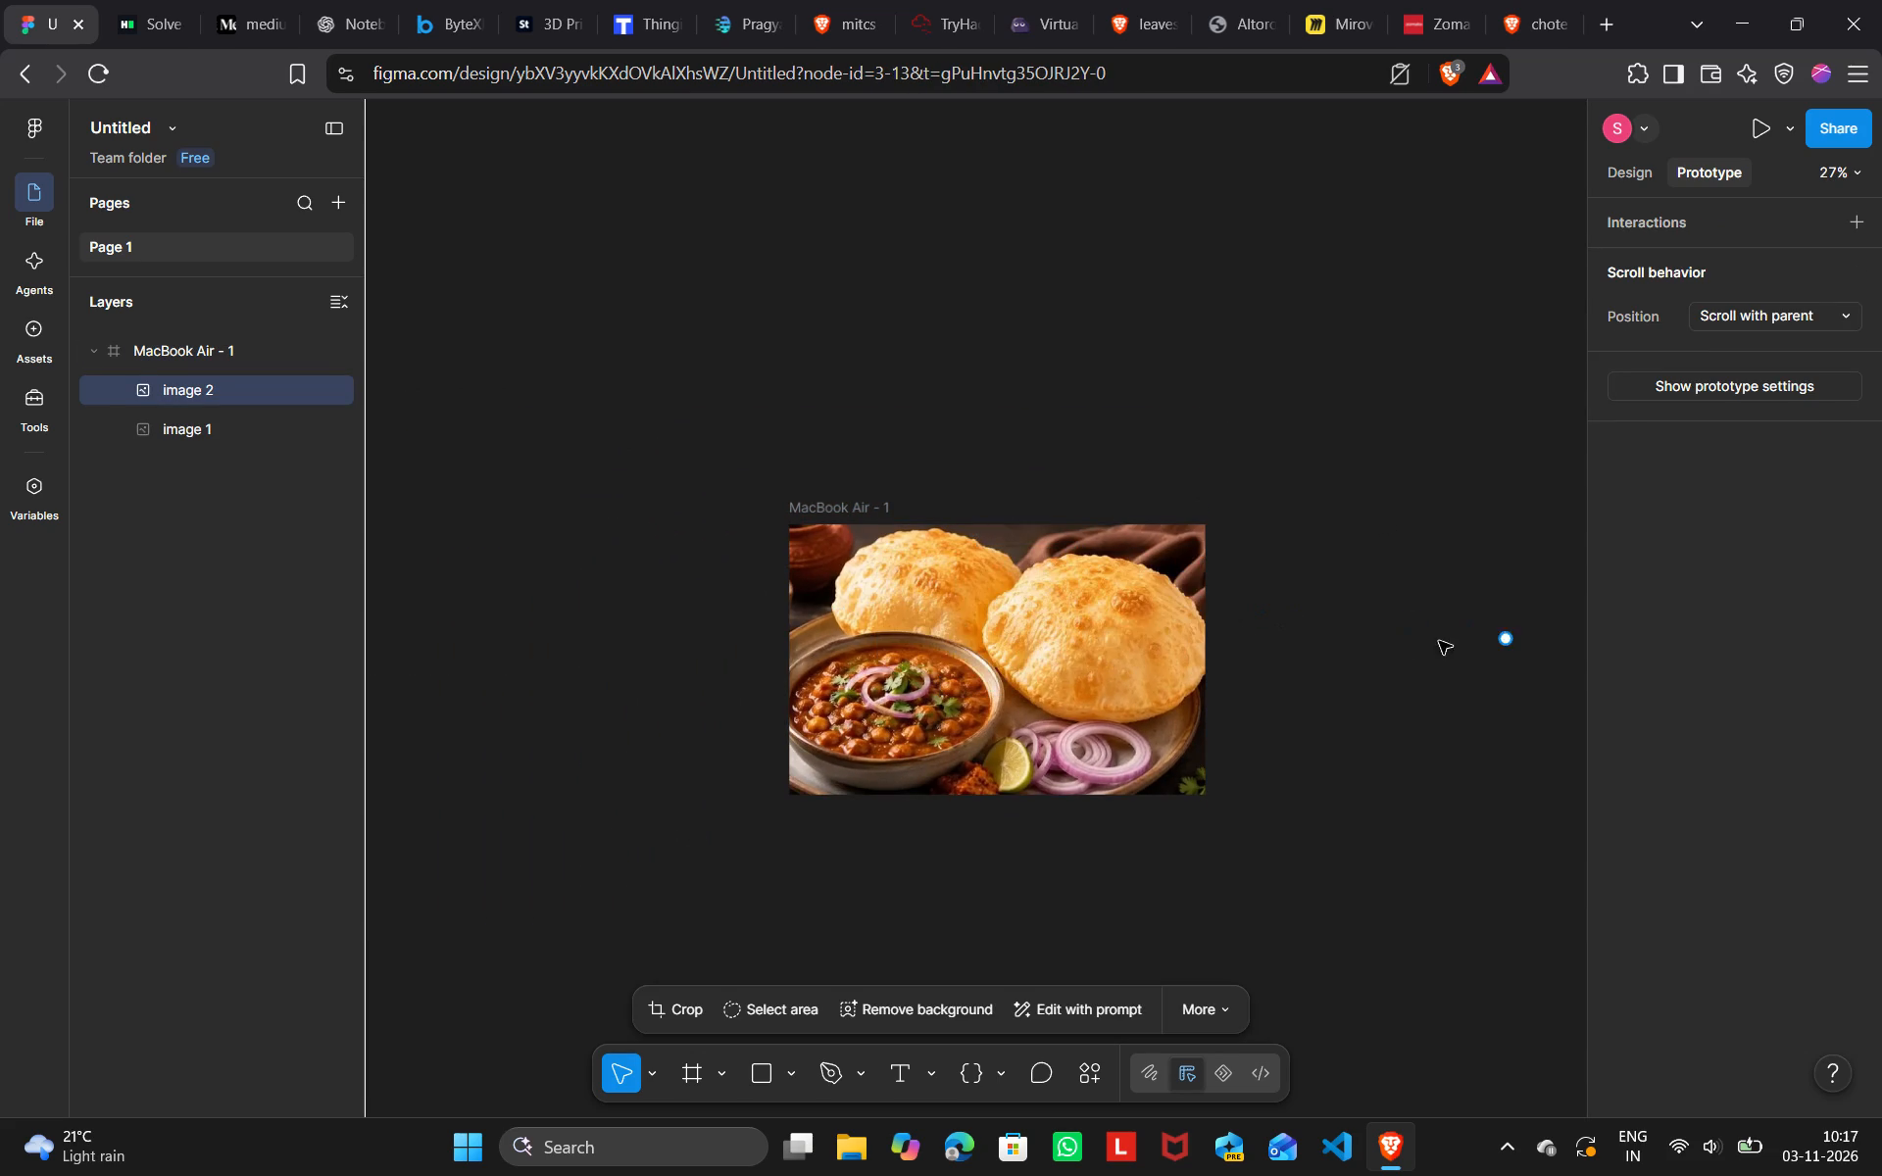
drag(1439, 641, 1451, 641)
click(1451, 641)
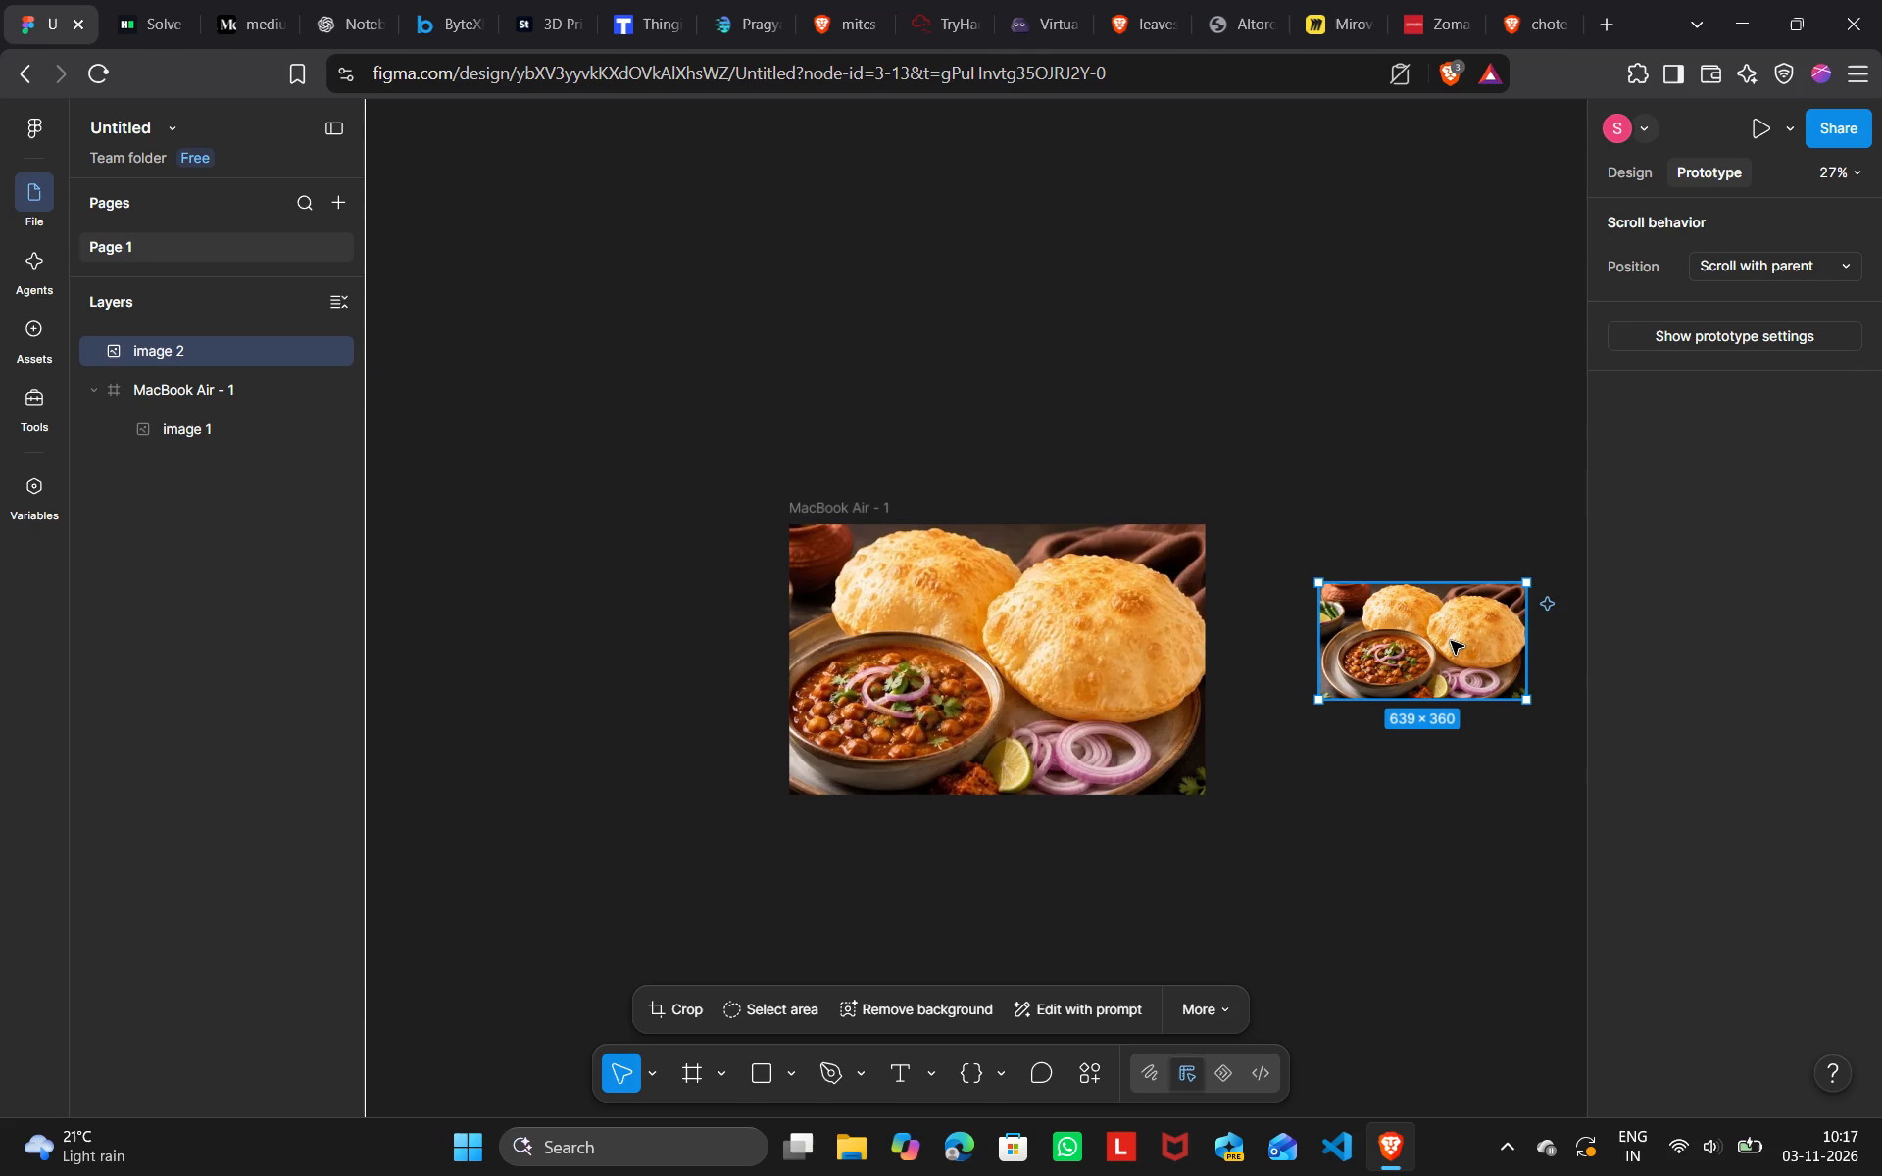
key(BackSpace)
Paste a second 639 × 360 chole bhature image into the frame and move it onto the empty canvas to the right.
click(853, 506)
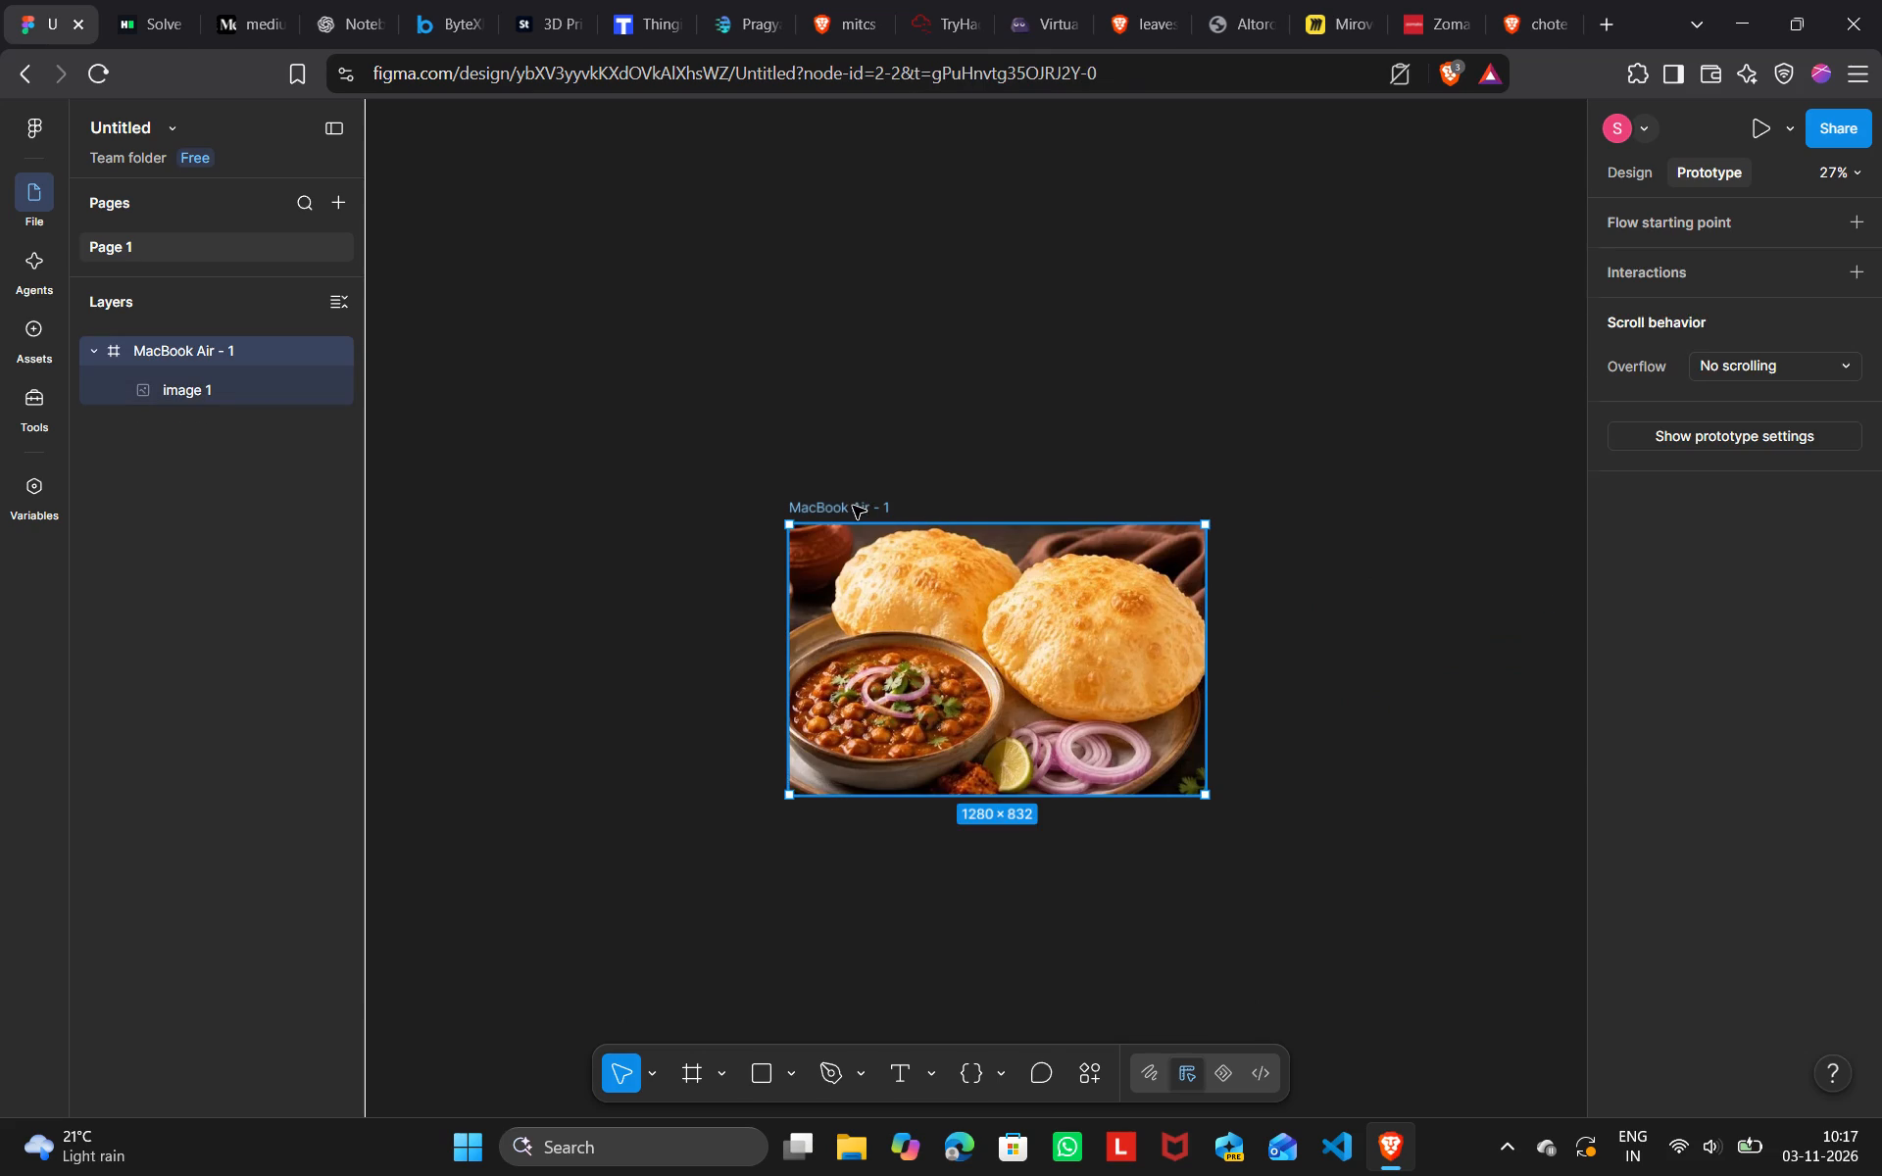
scroll(853, 506, left, 4)
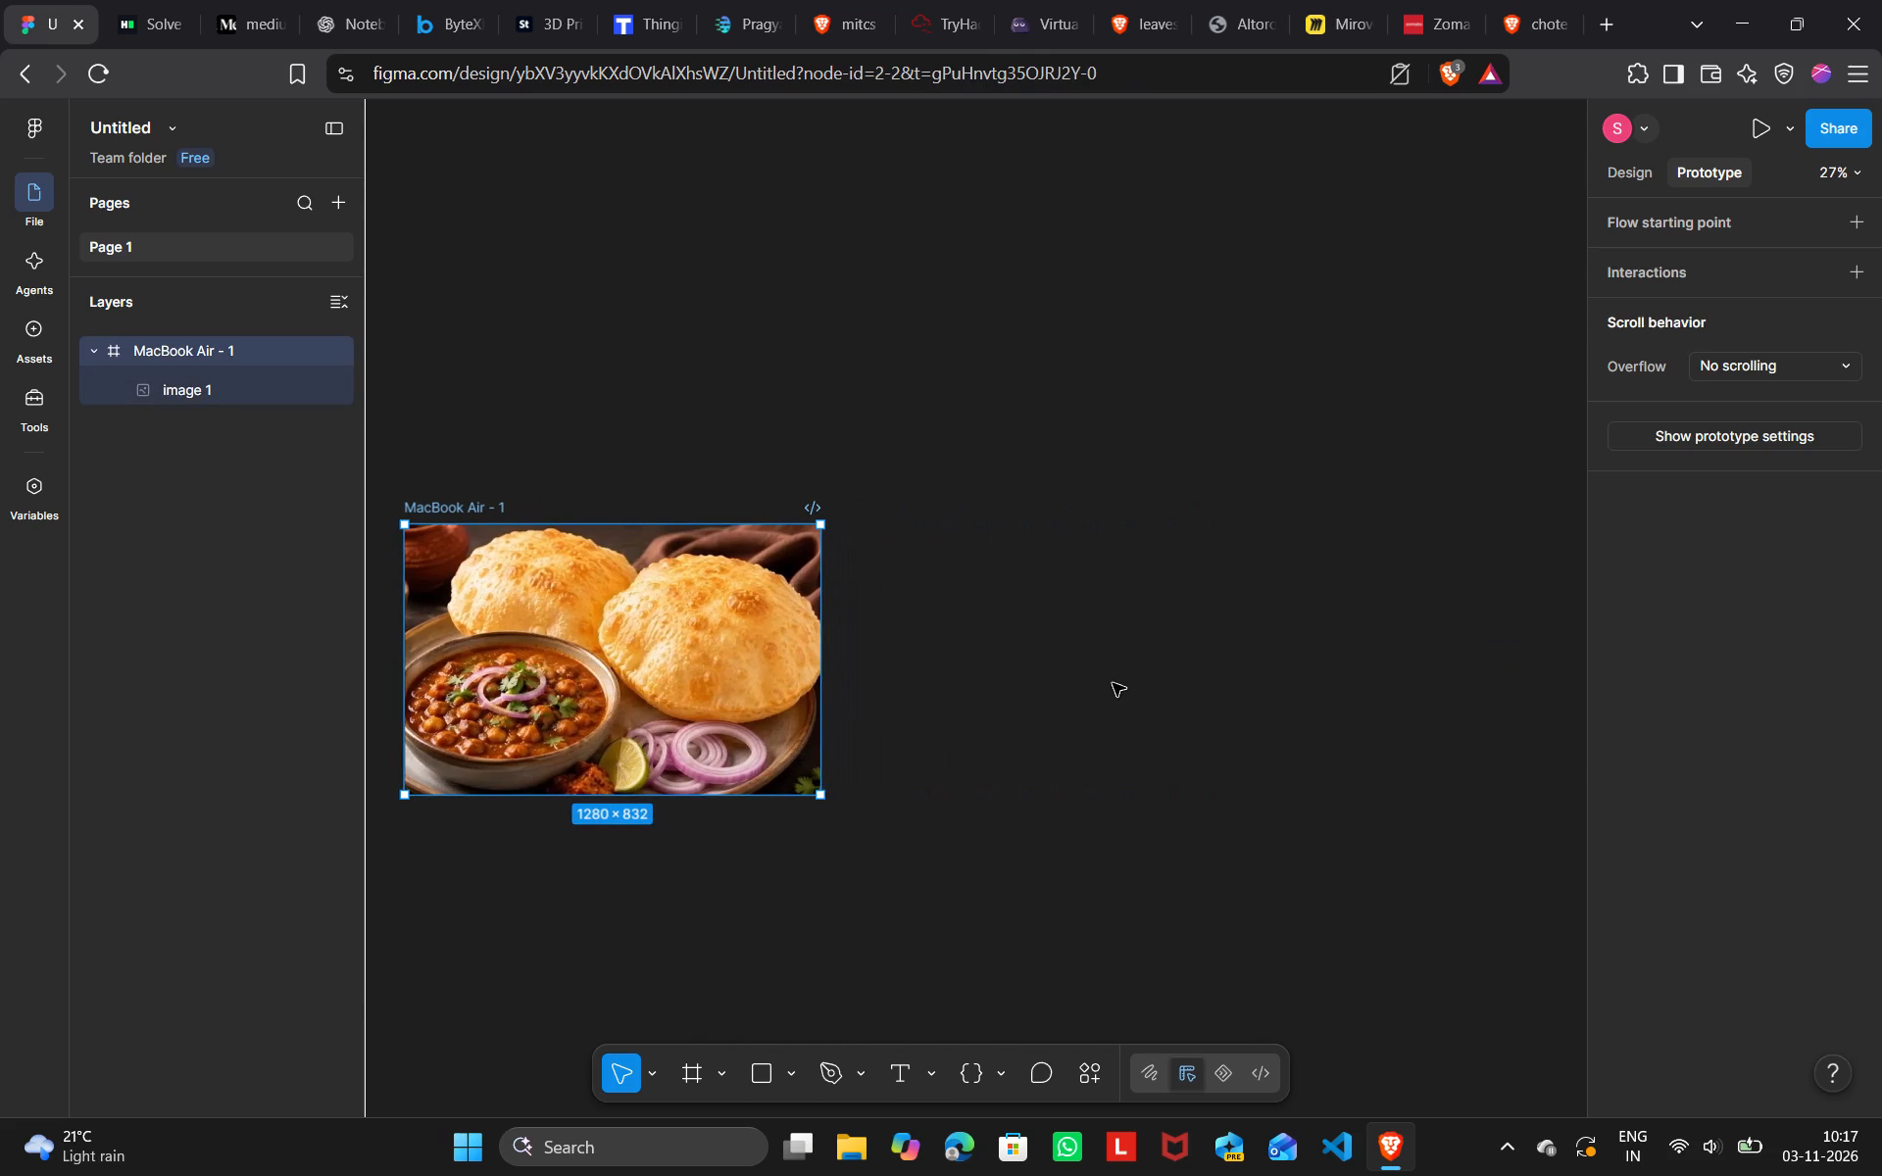
click(487, 510)
key(ctrl+v)
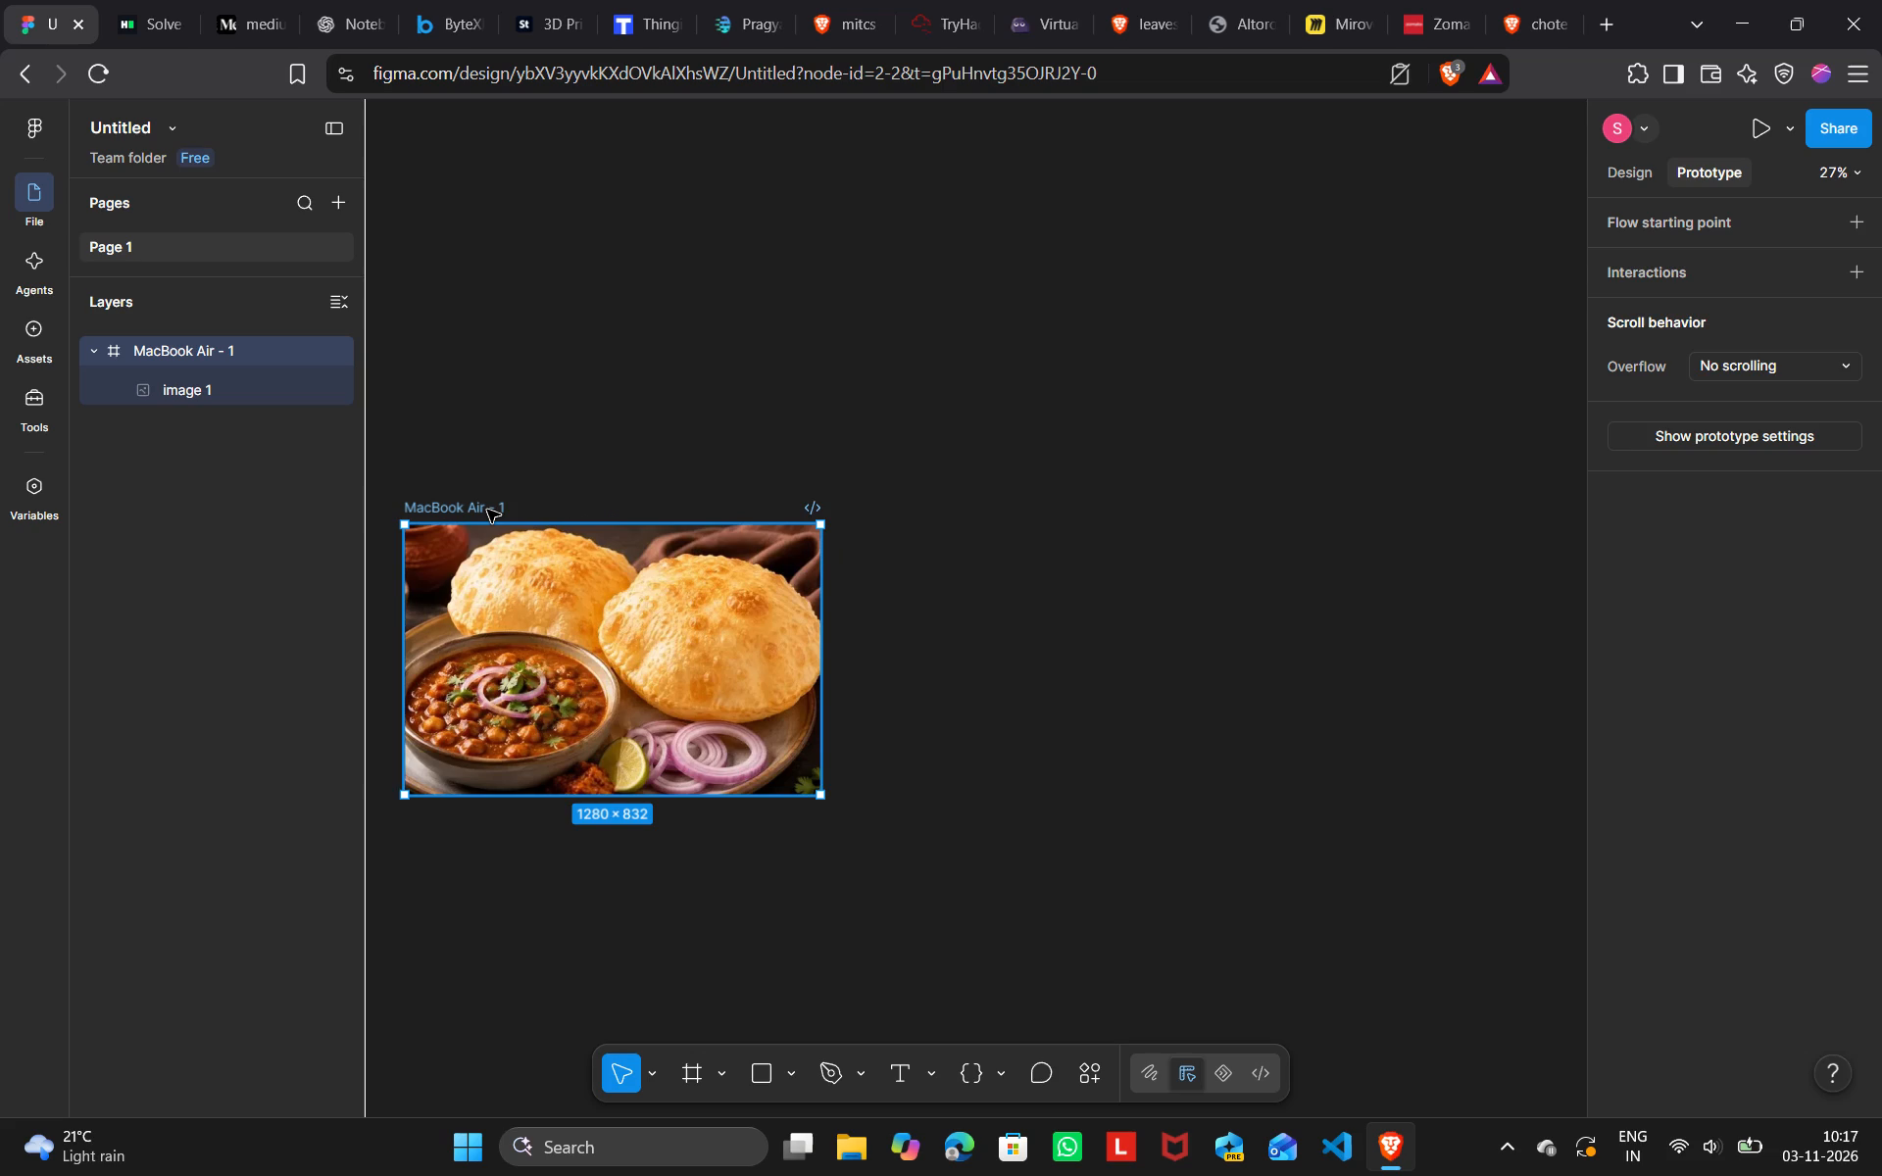
drag(573, 580, 1126, 636)
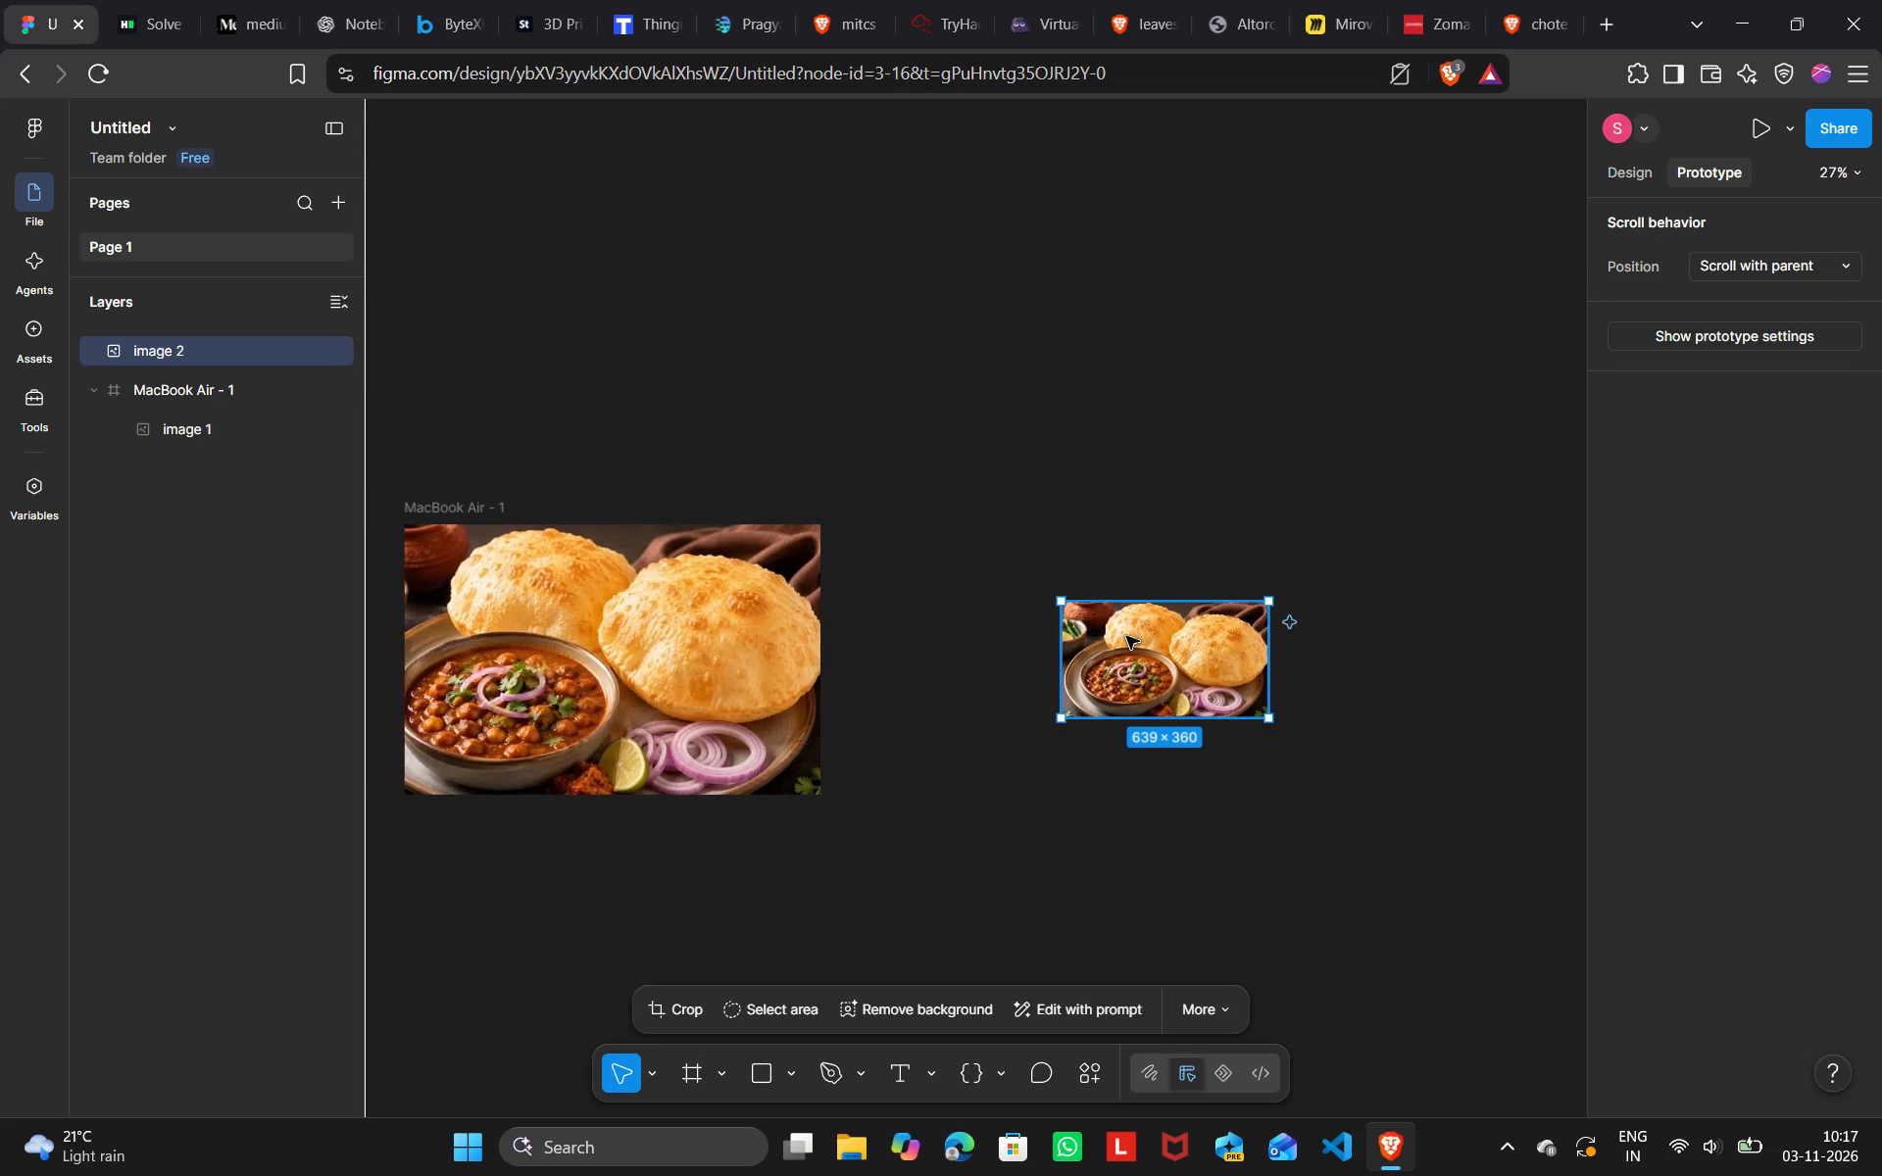
Duplicate the small chole bhature image and place the duplicate just to its right.
click(1155, 664)
key(ctrl+d)
drag(1155, 664, 1428, 674)
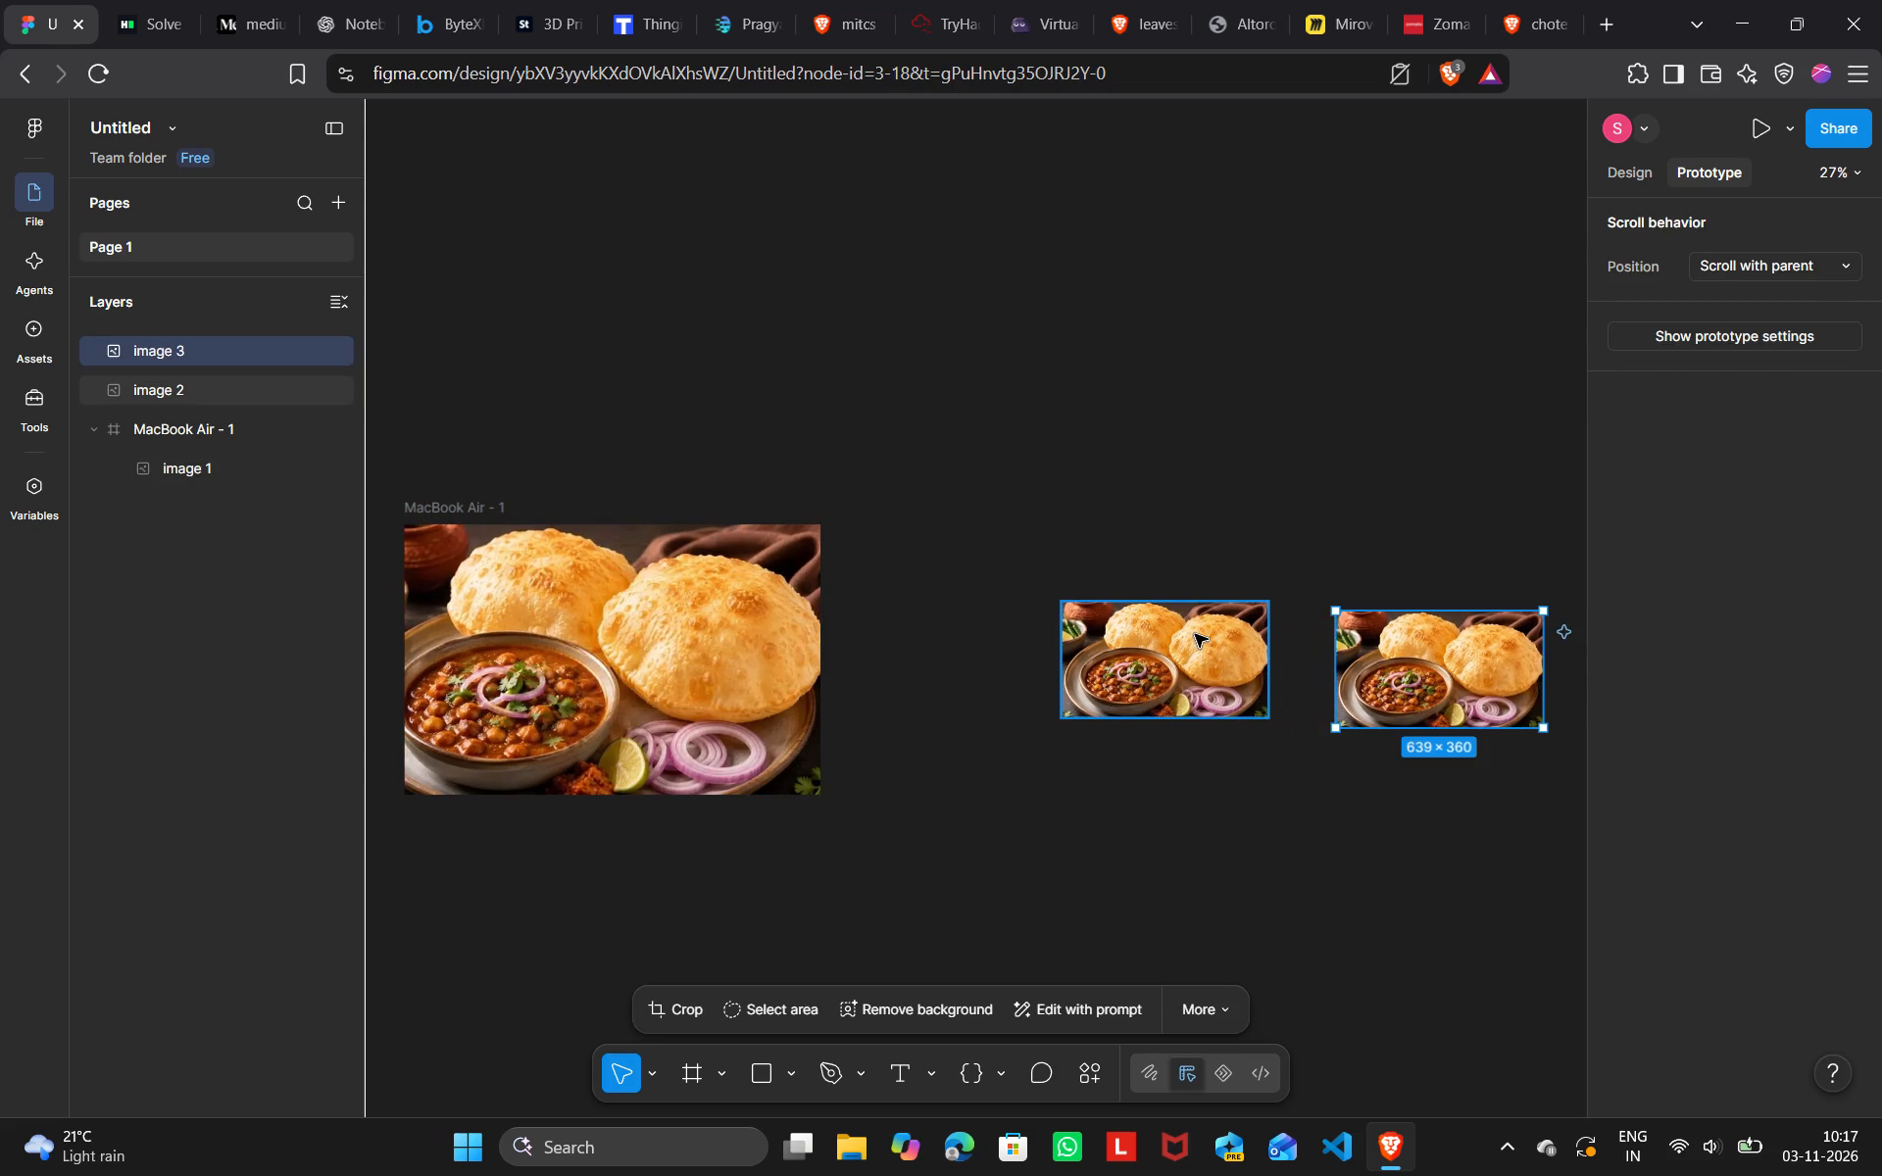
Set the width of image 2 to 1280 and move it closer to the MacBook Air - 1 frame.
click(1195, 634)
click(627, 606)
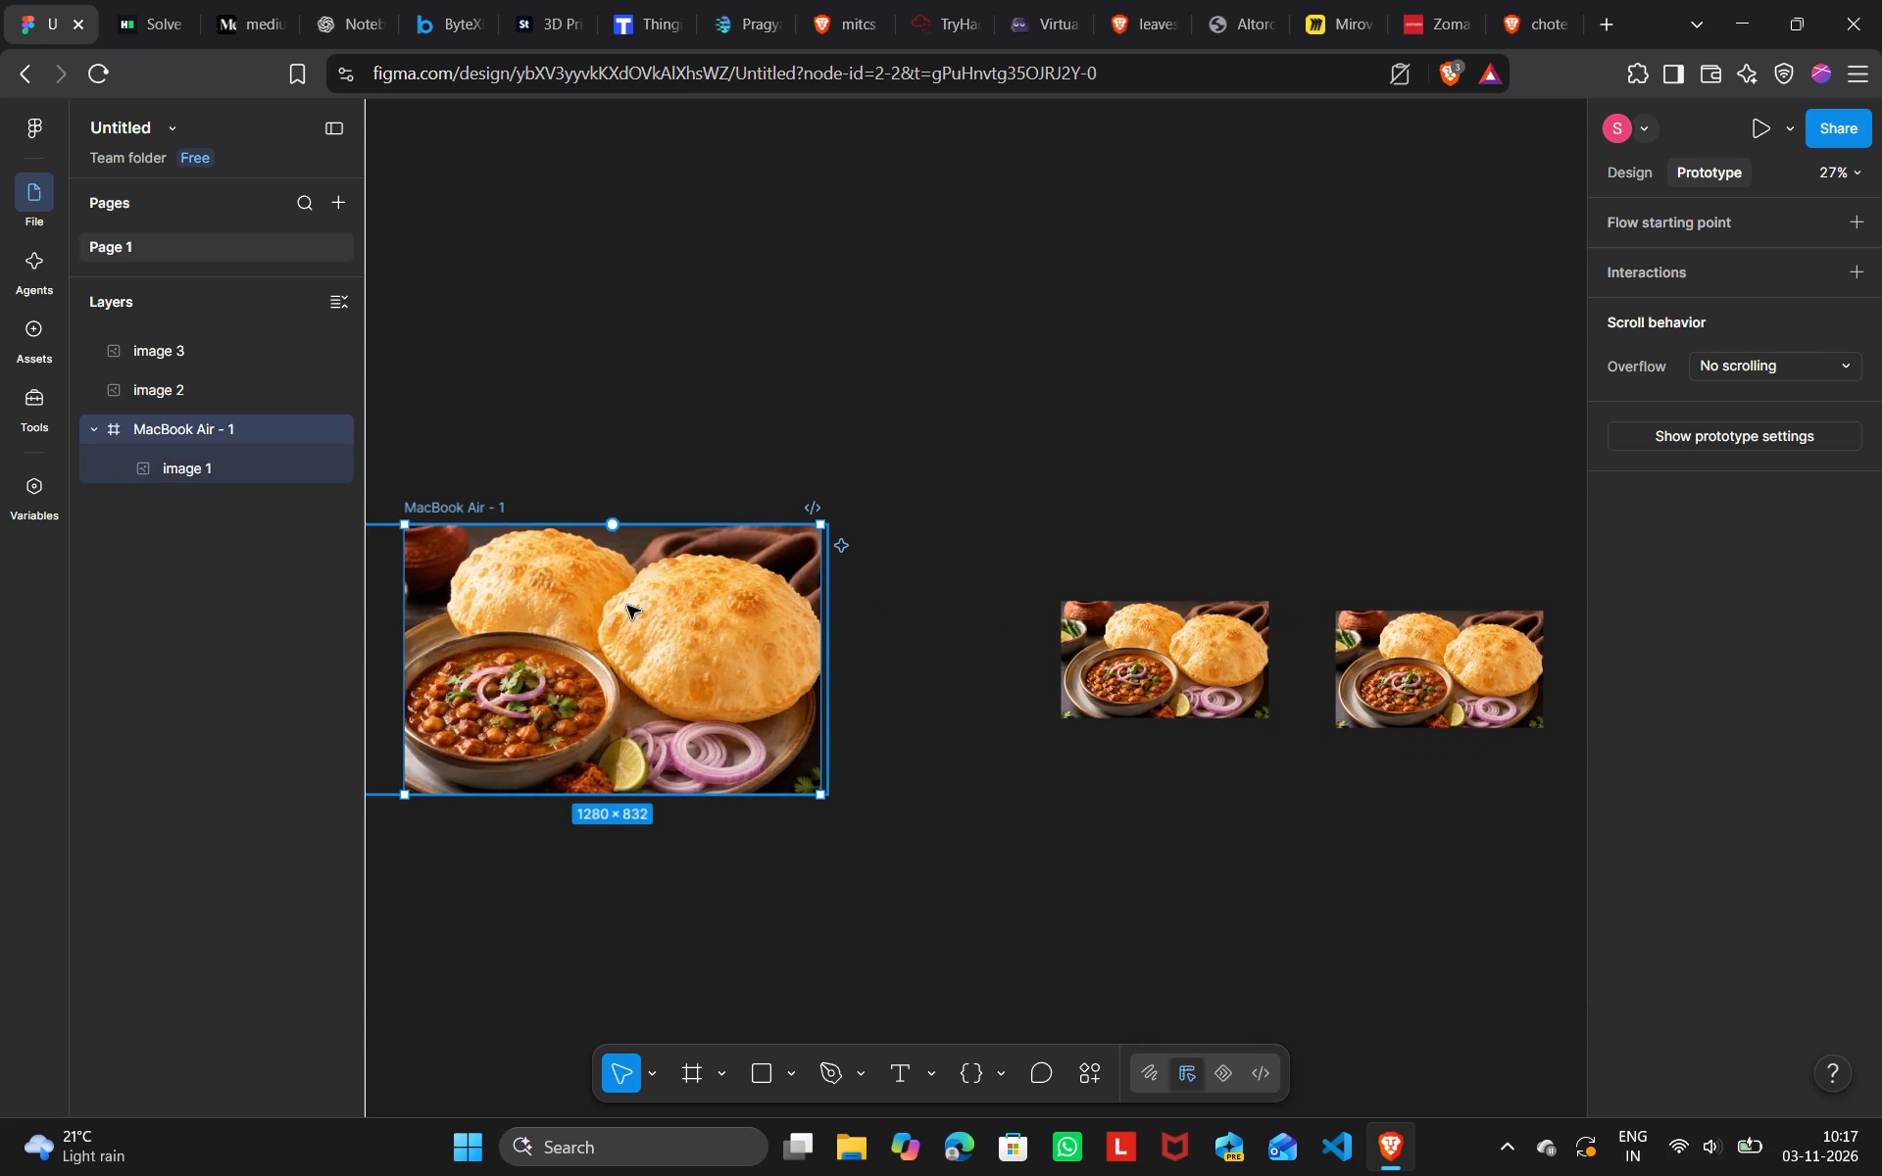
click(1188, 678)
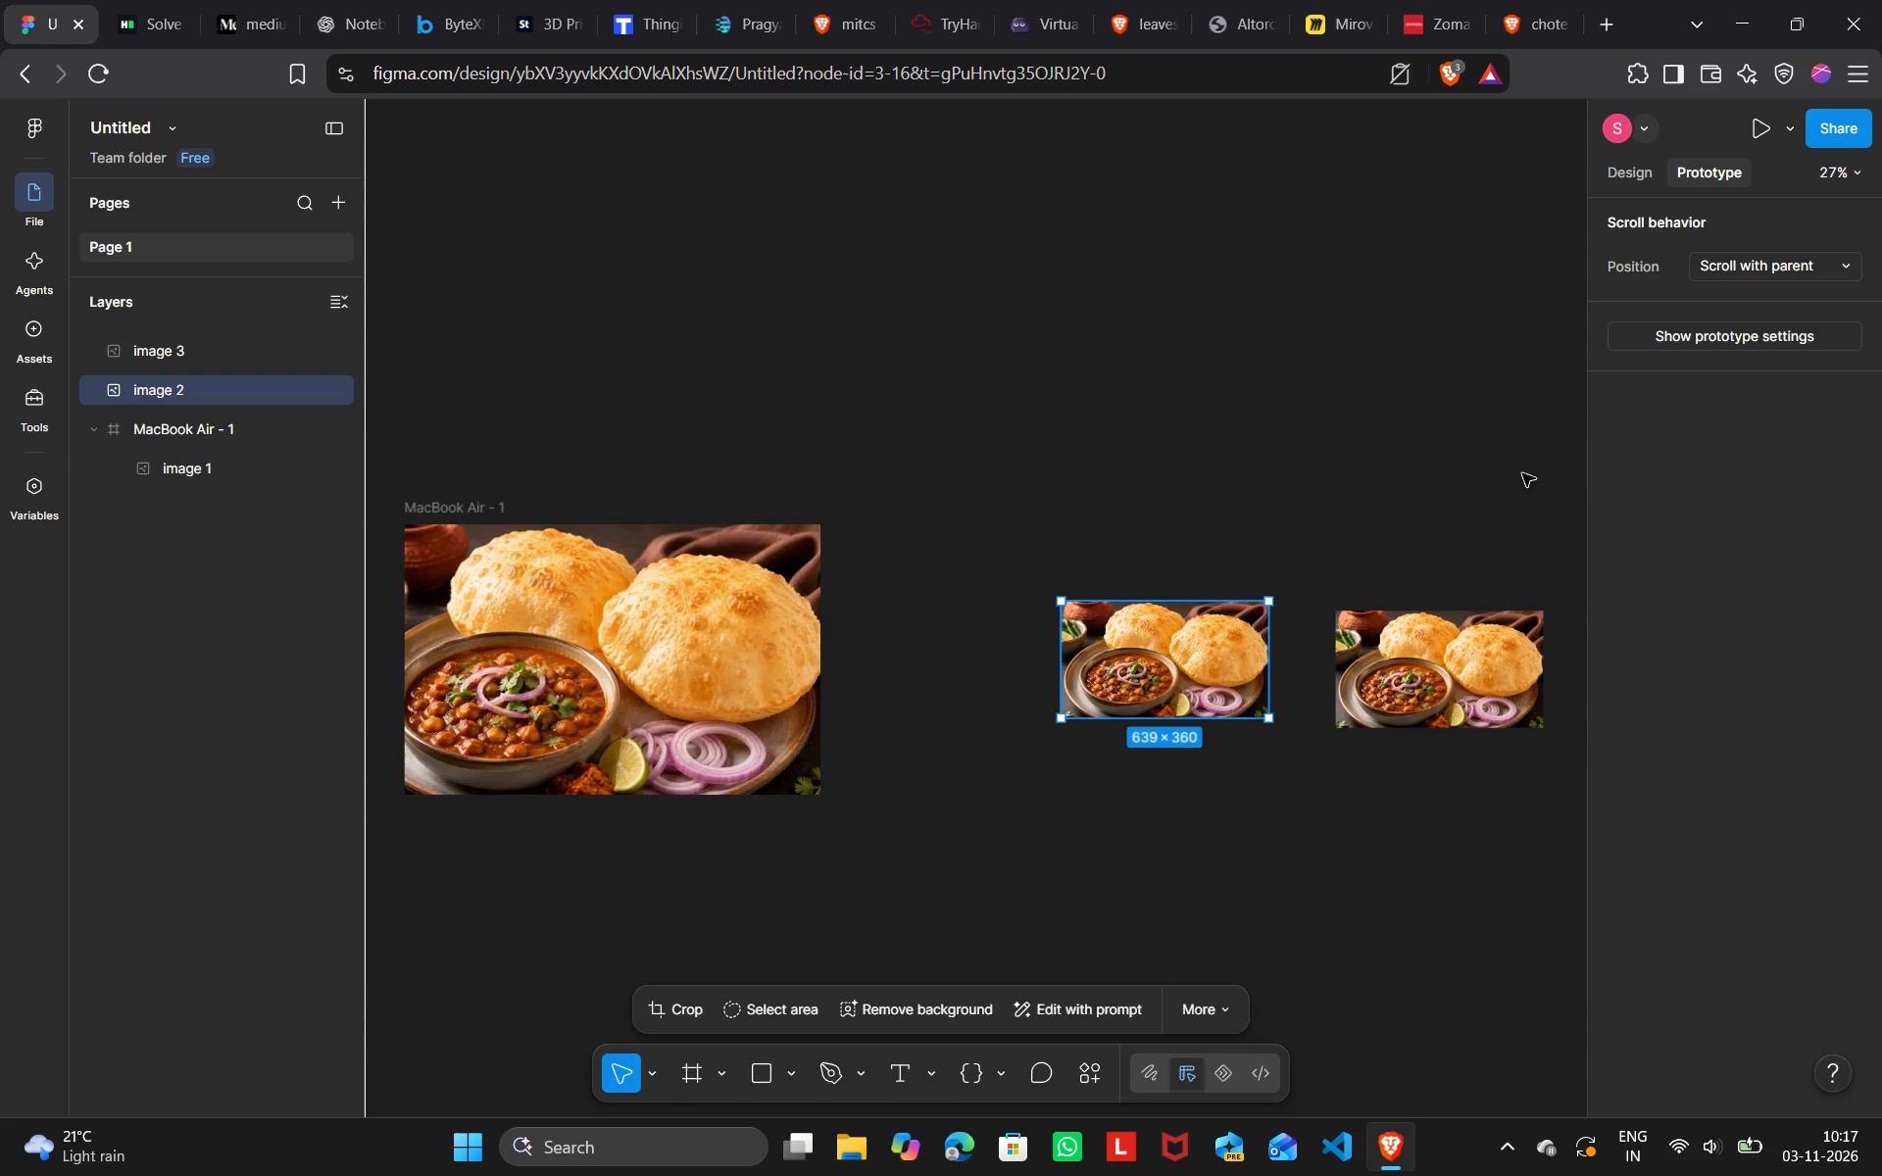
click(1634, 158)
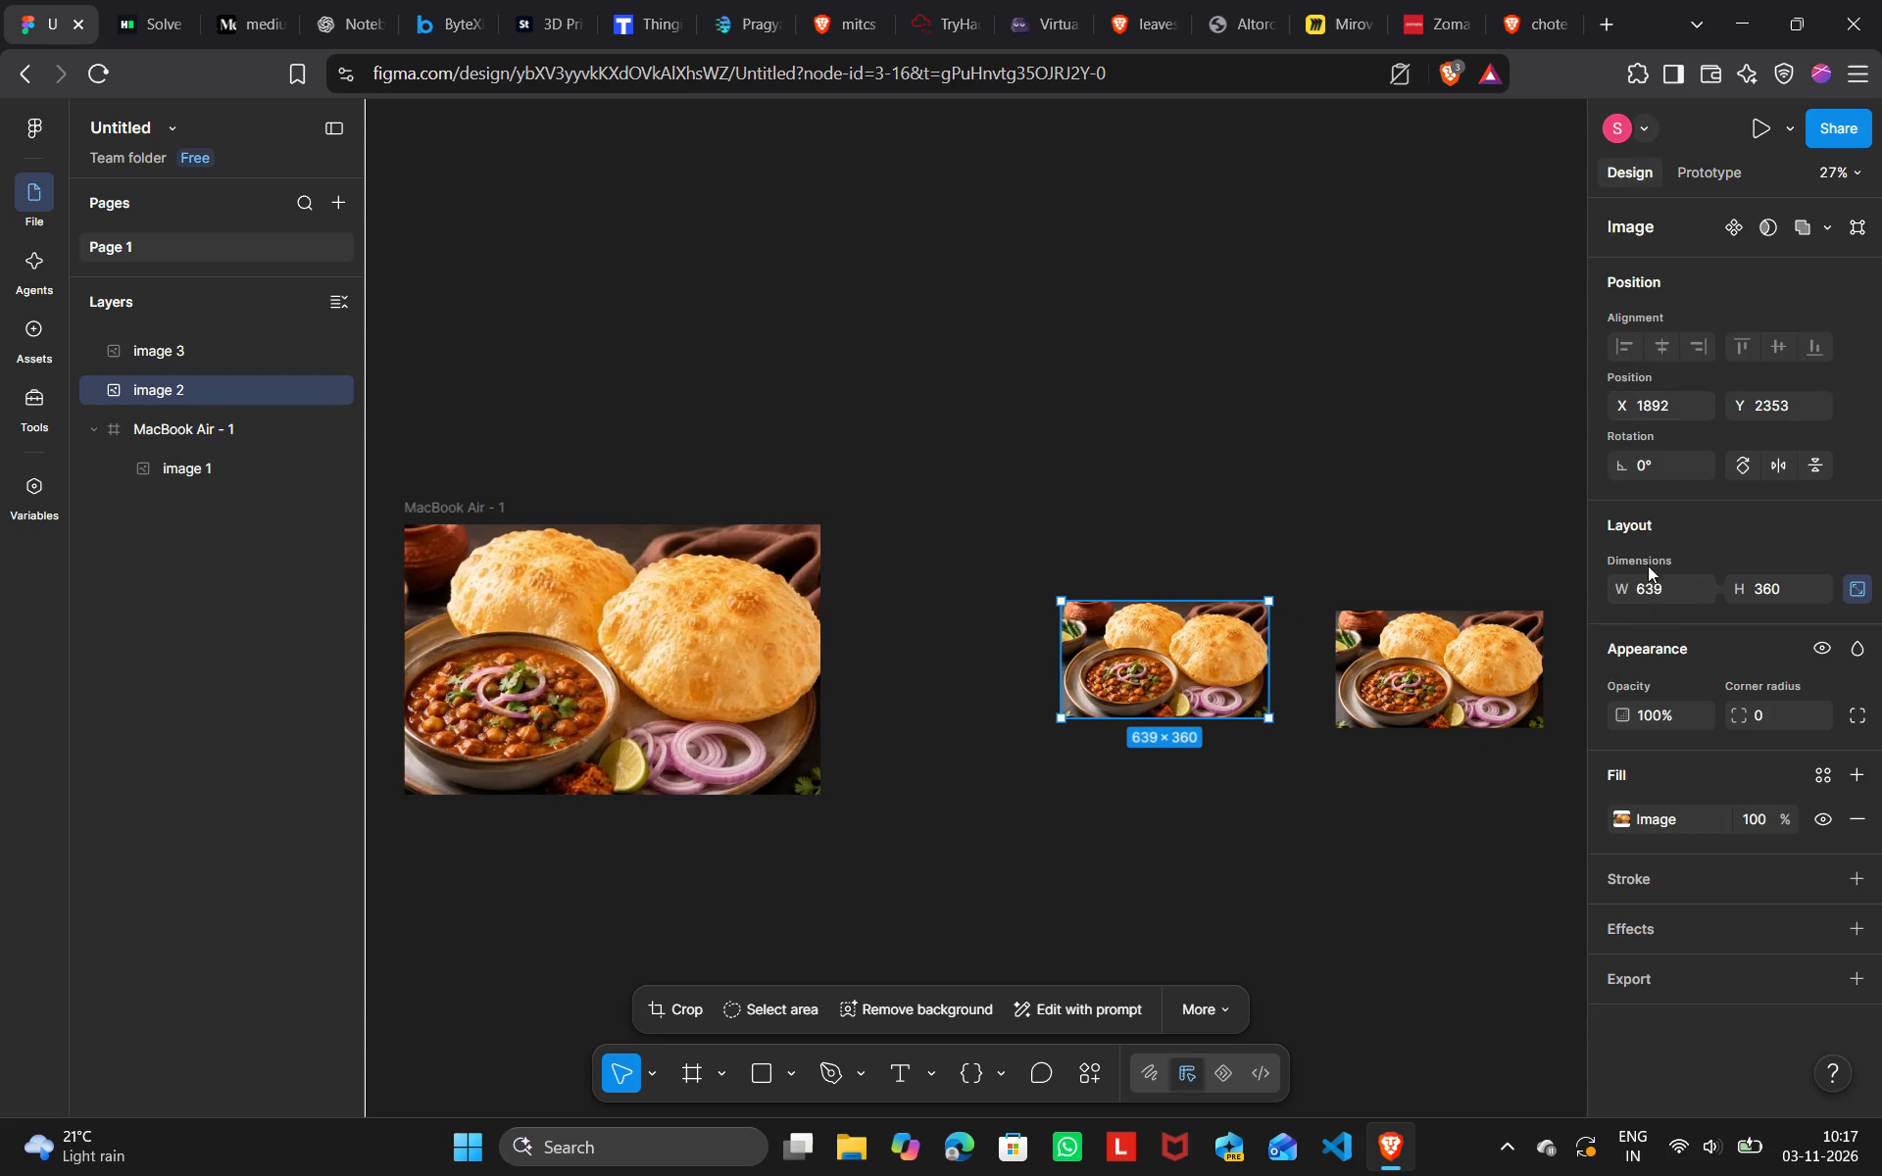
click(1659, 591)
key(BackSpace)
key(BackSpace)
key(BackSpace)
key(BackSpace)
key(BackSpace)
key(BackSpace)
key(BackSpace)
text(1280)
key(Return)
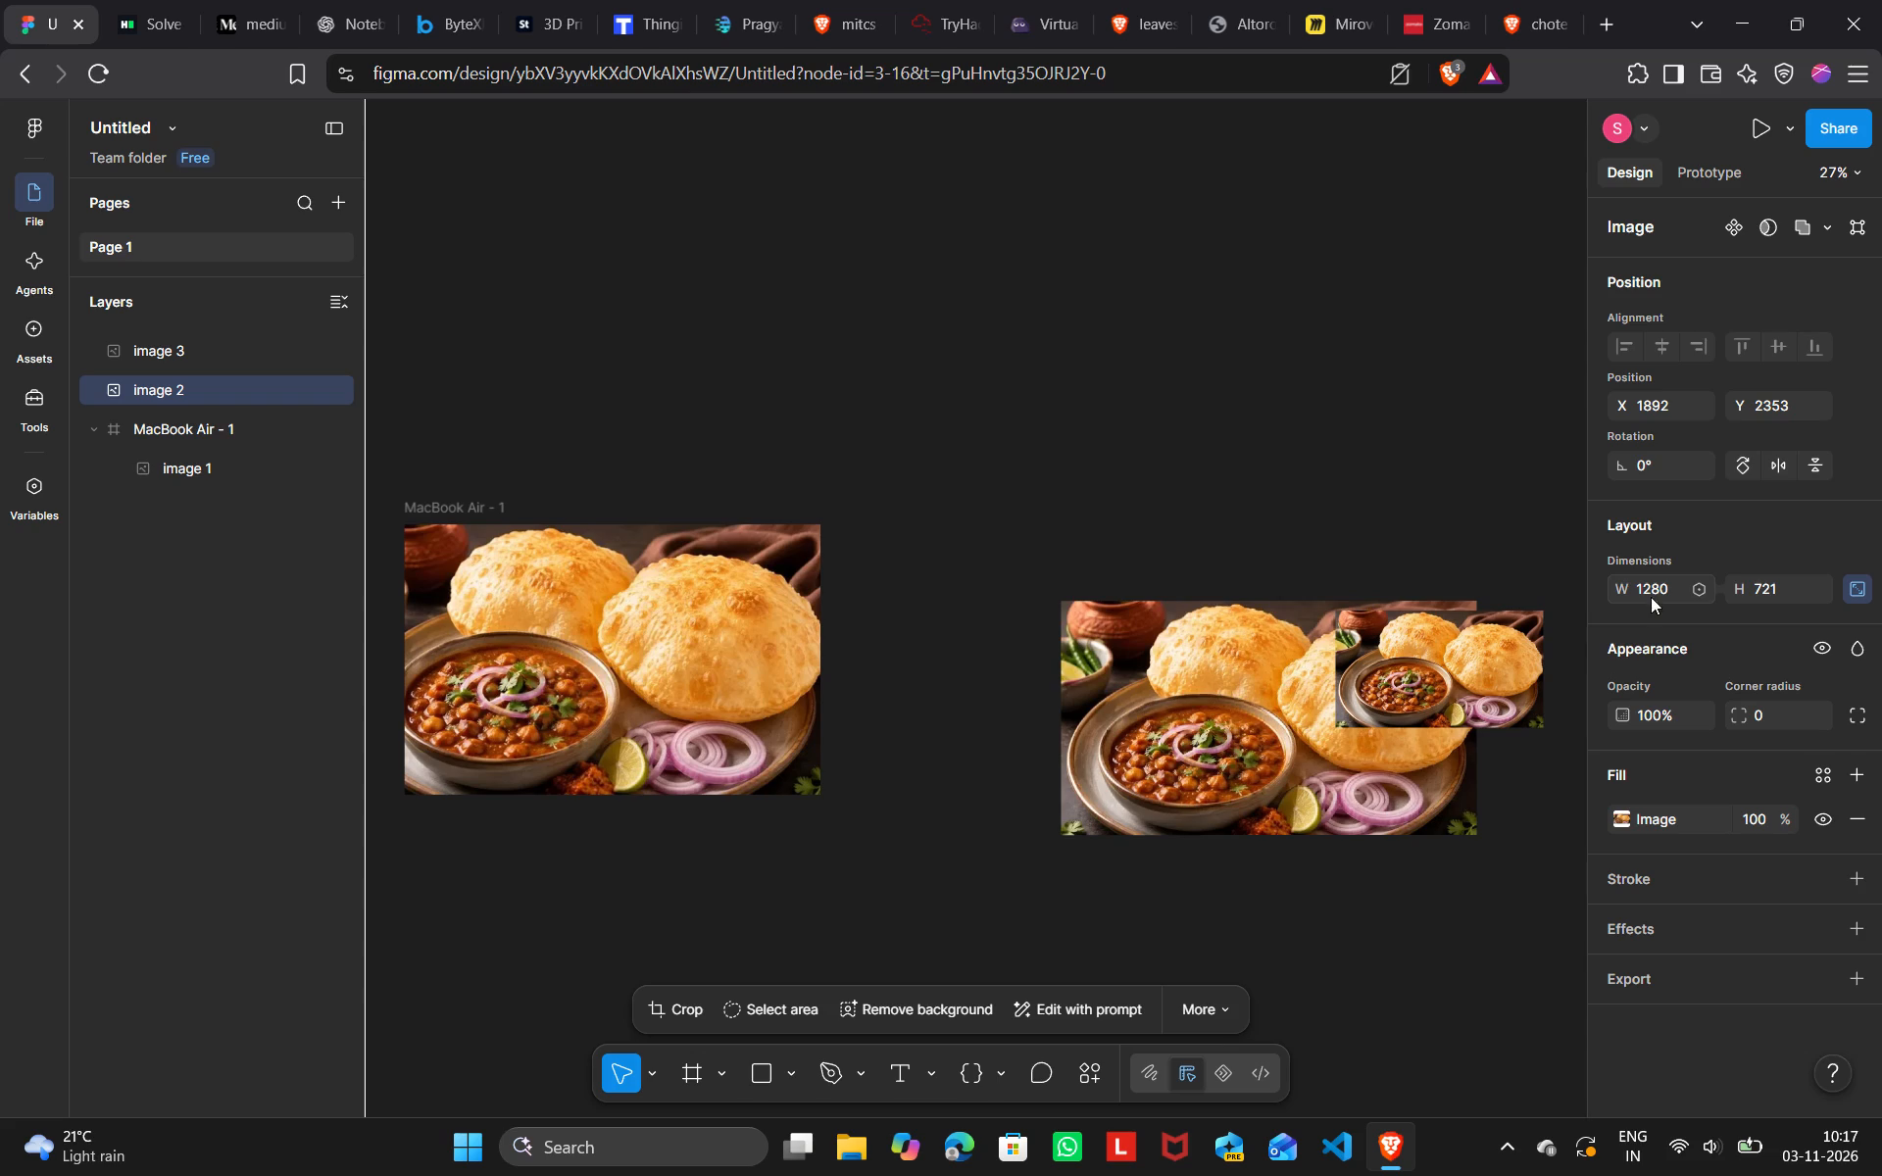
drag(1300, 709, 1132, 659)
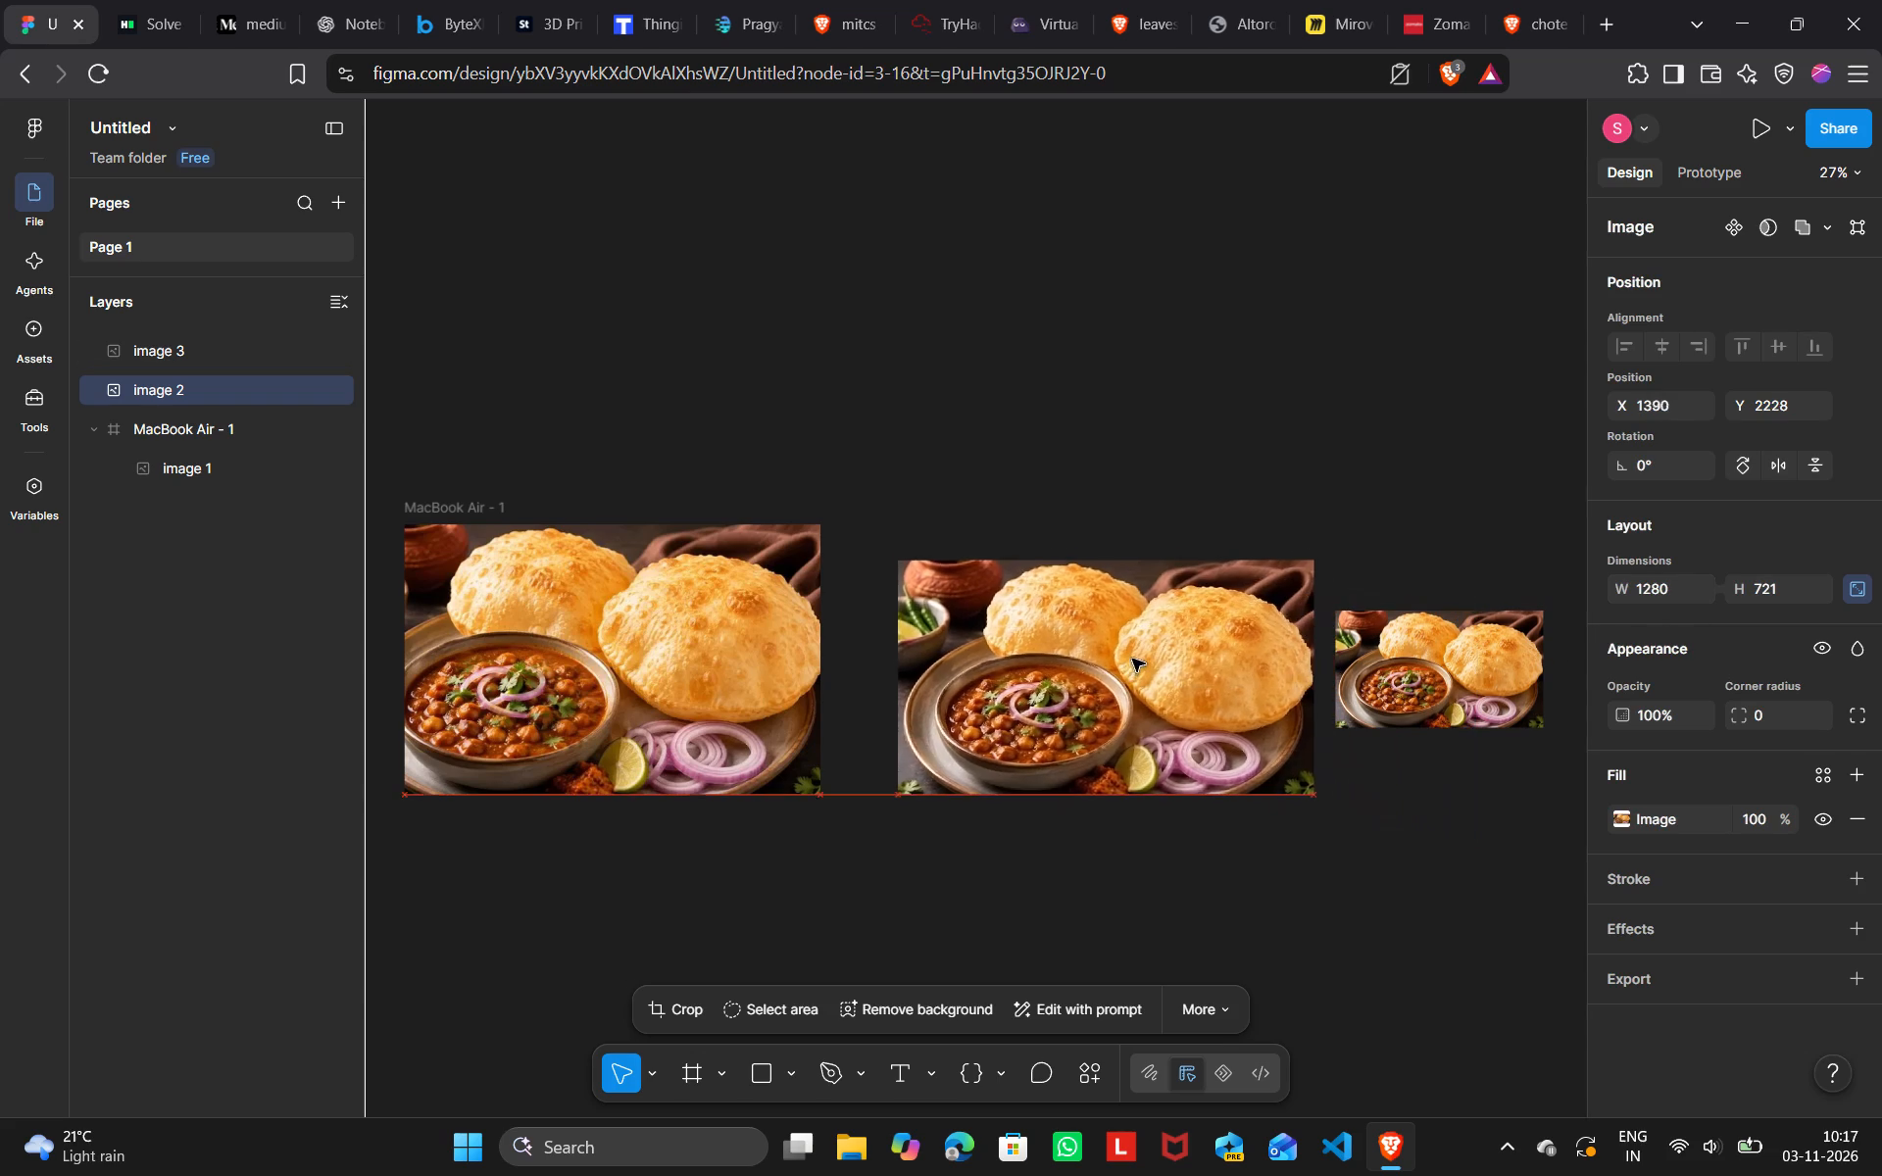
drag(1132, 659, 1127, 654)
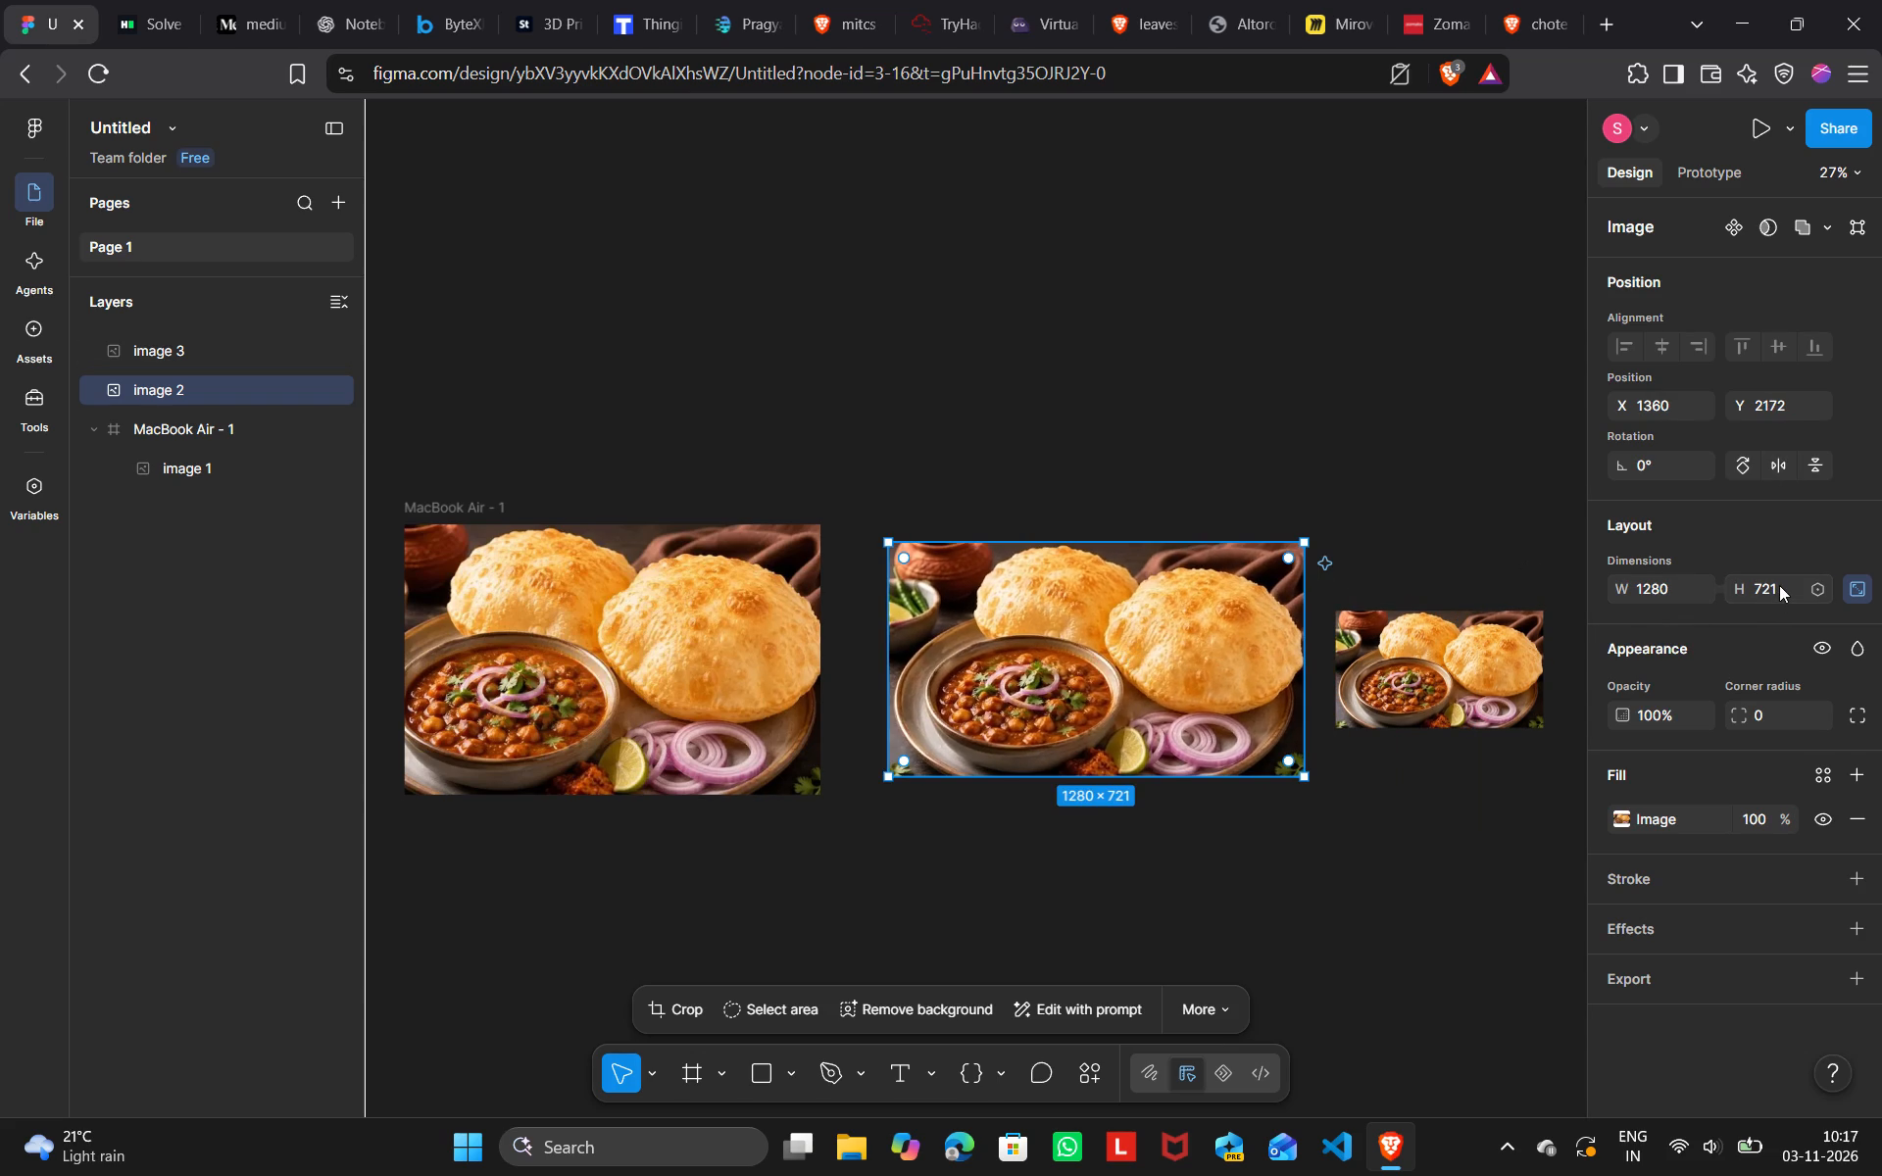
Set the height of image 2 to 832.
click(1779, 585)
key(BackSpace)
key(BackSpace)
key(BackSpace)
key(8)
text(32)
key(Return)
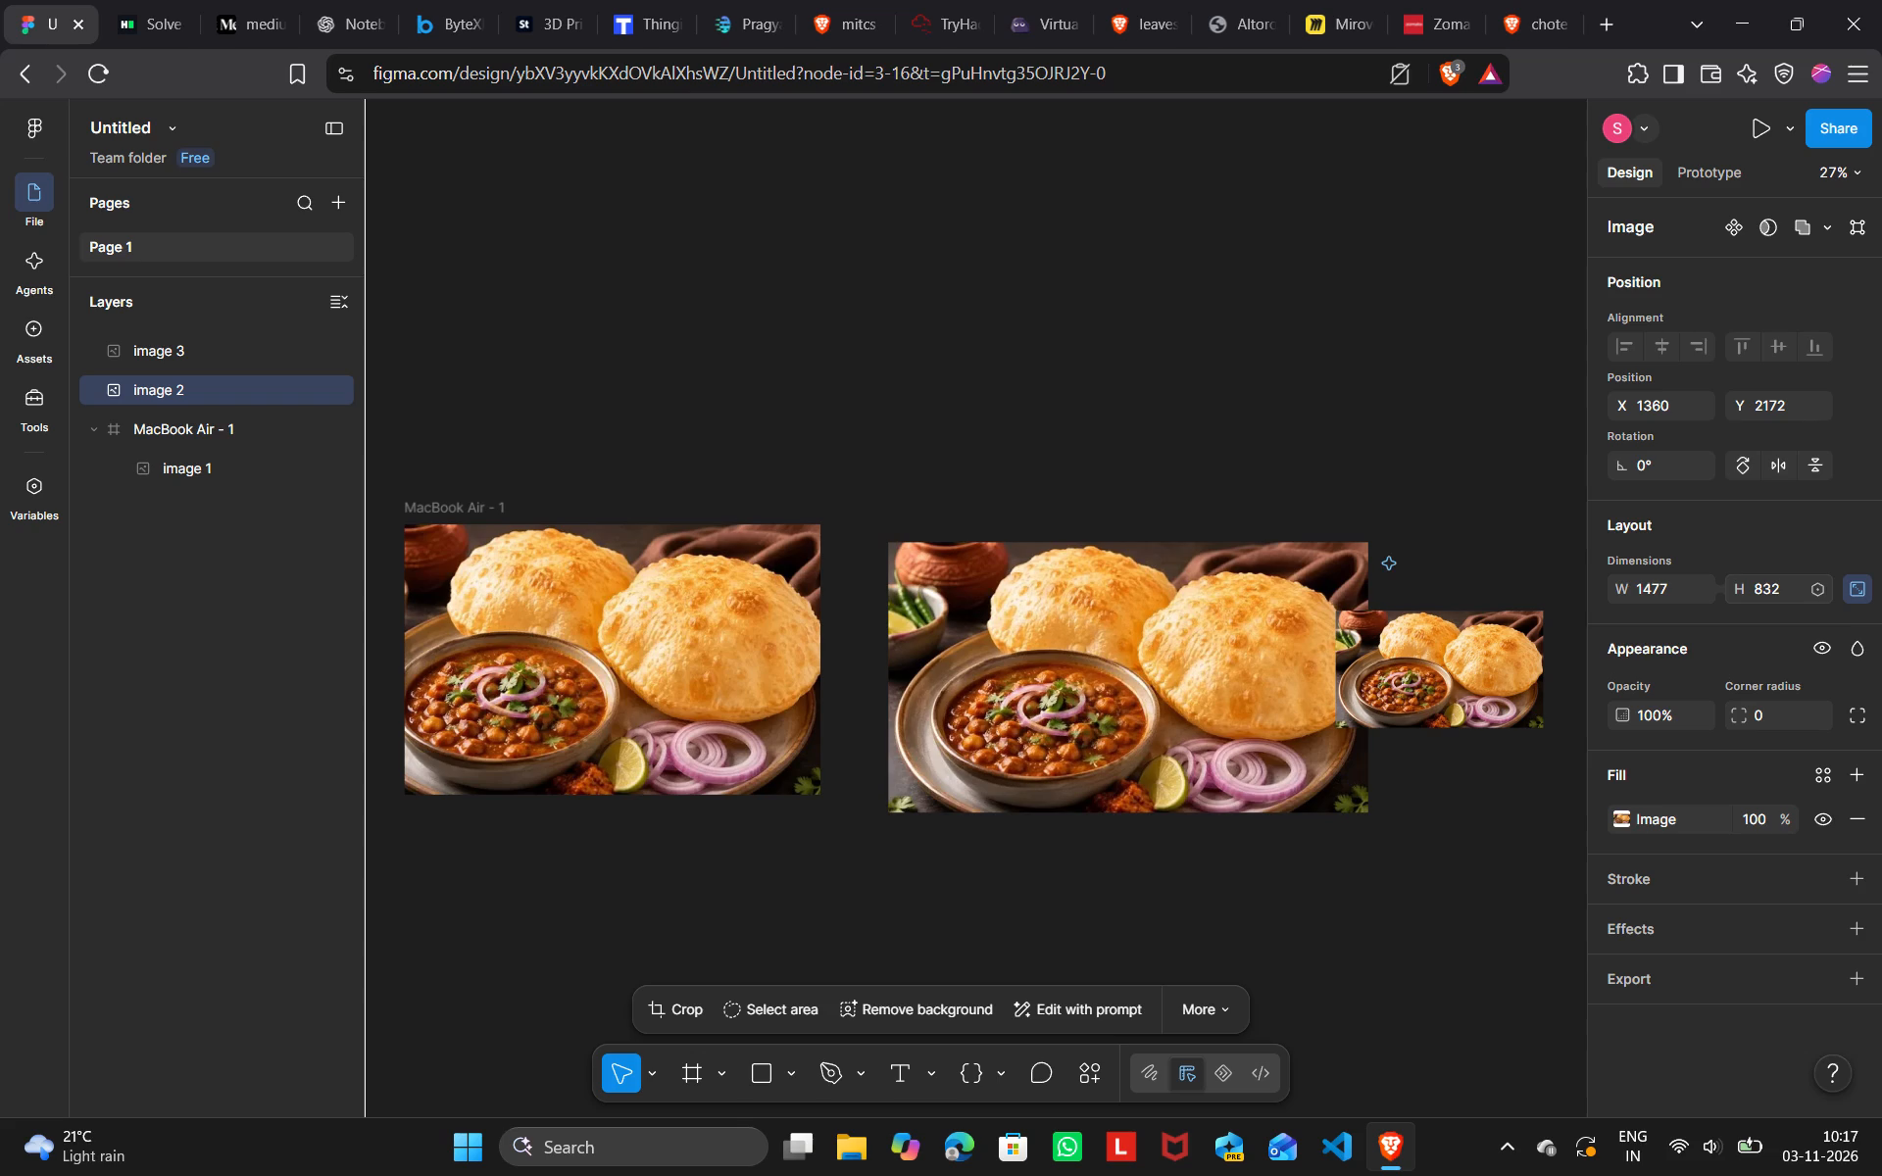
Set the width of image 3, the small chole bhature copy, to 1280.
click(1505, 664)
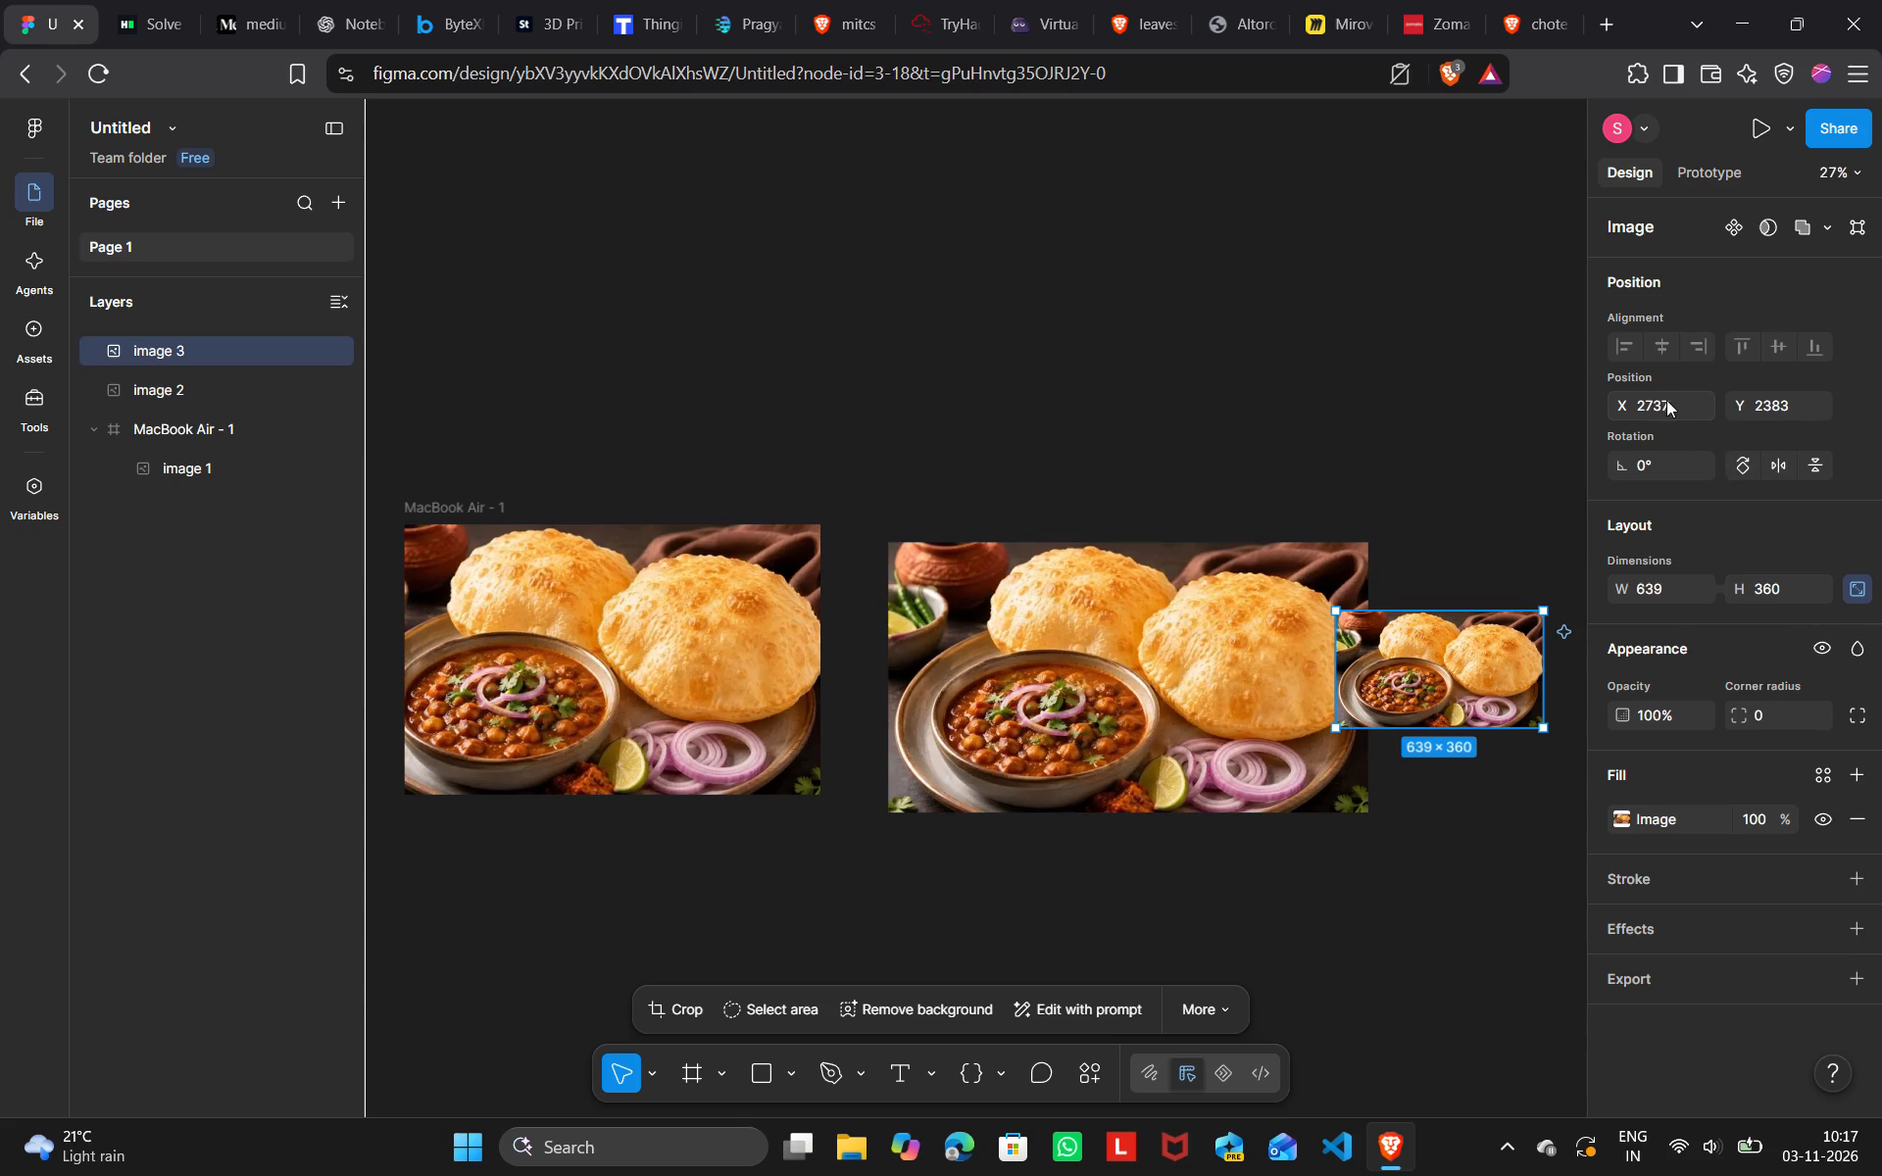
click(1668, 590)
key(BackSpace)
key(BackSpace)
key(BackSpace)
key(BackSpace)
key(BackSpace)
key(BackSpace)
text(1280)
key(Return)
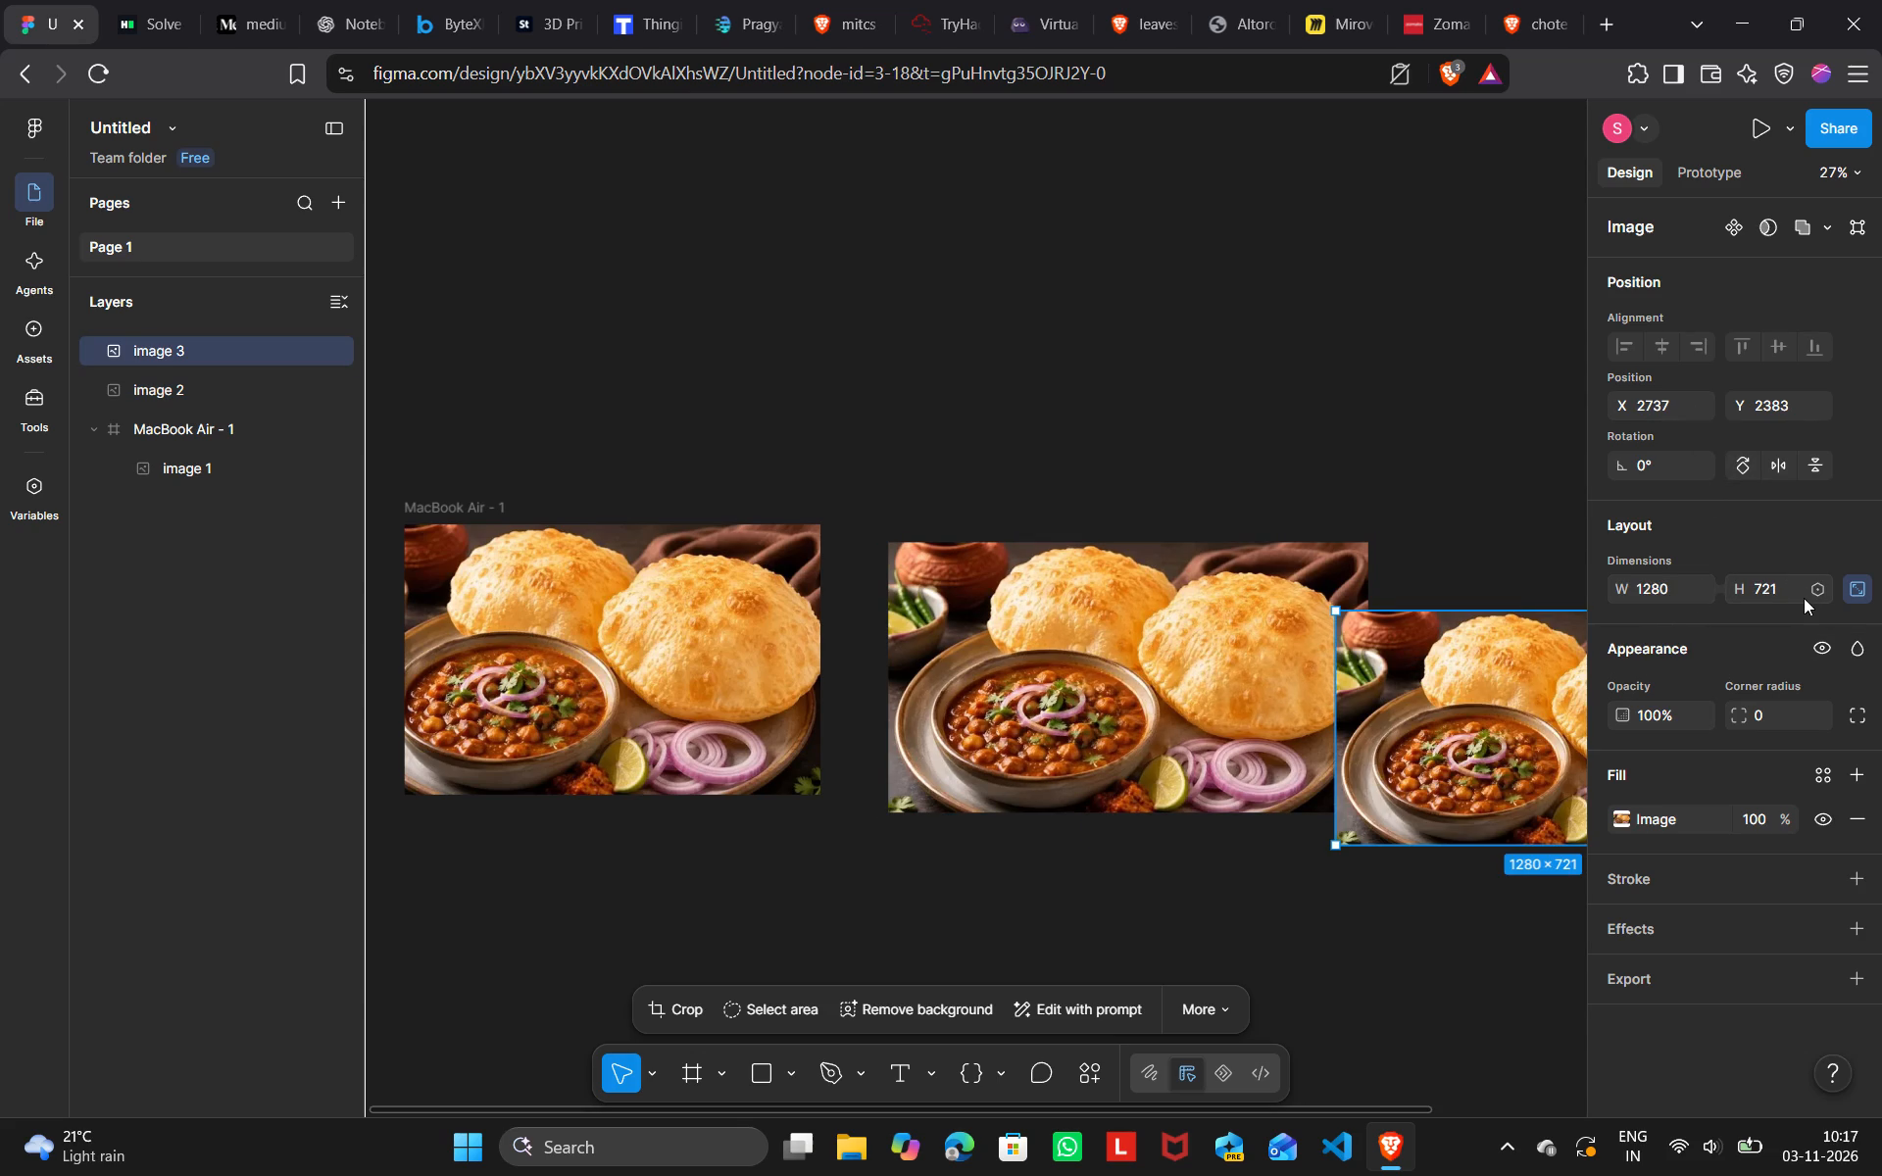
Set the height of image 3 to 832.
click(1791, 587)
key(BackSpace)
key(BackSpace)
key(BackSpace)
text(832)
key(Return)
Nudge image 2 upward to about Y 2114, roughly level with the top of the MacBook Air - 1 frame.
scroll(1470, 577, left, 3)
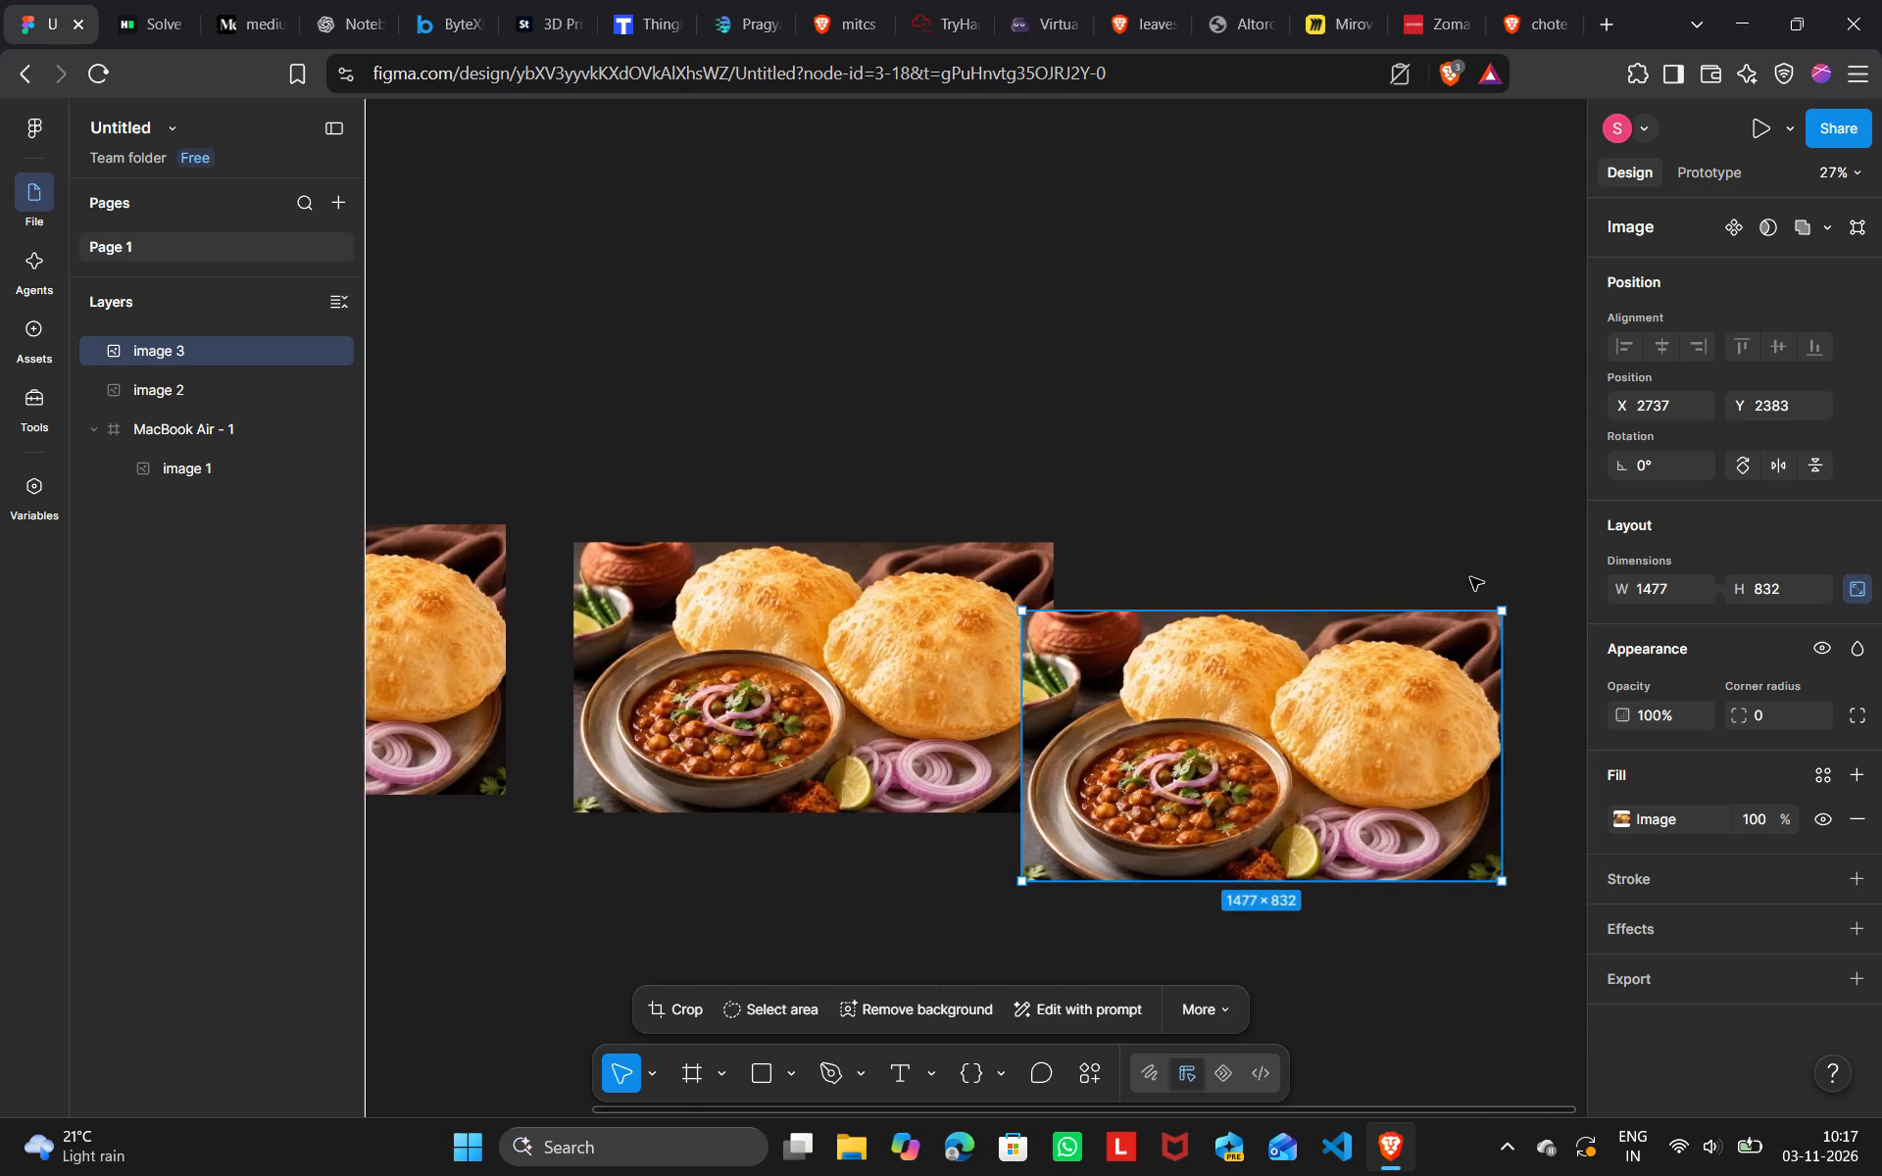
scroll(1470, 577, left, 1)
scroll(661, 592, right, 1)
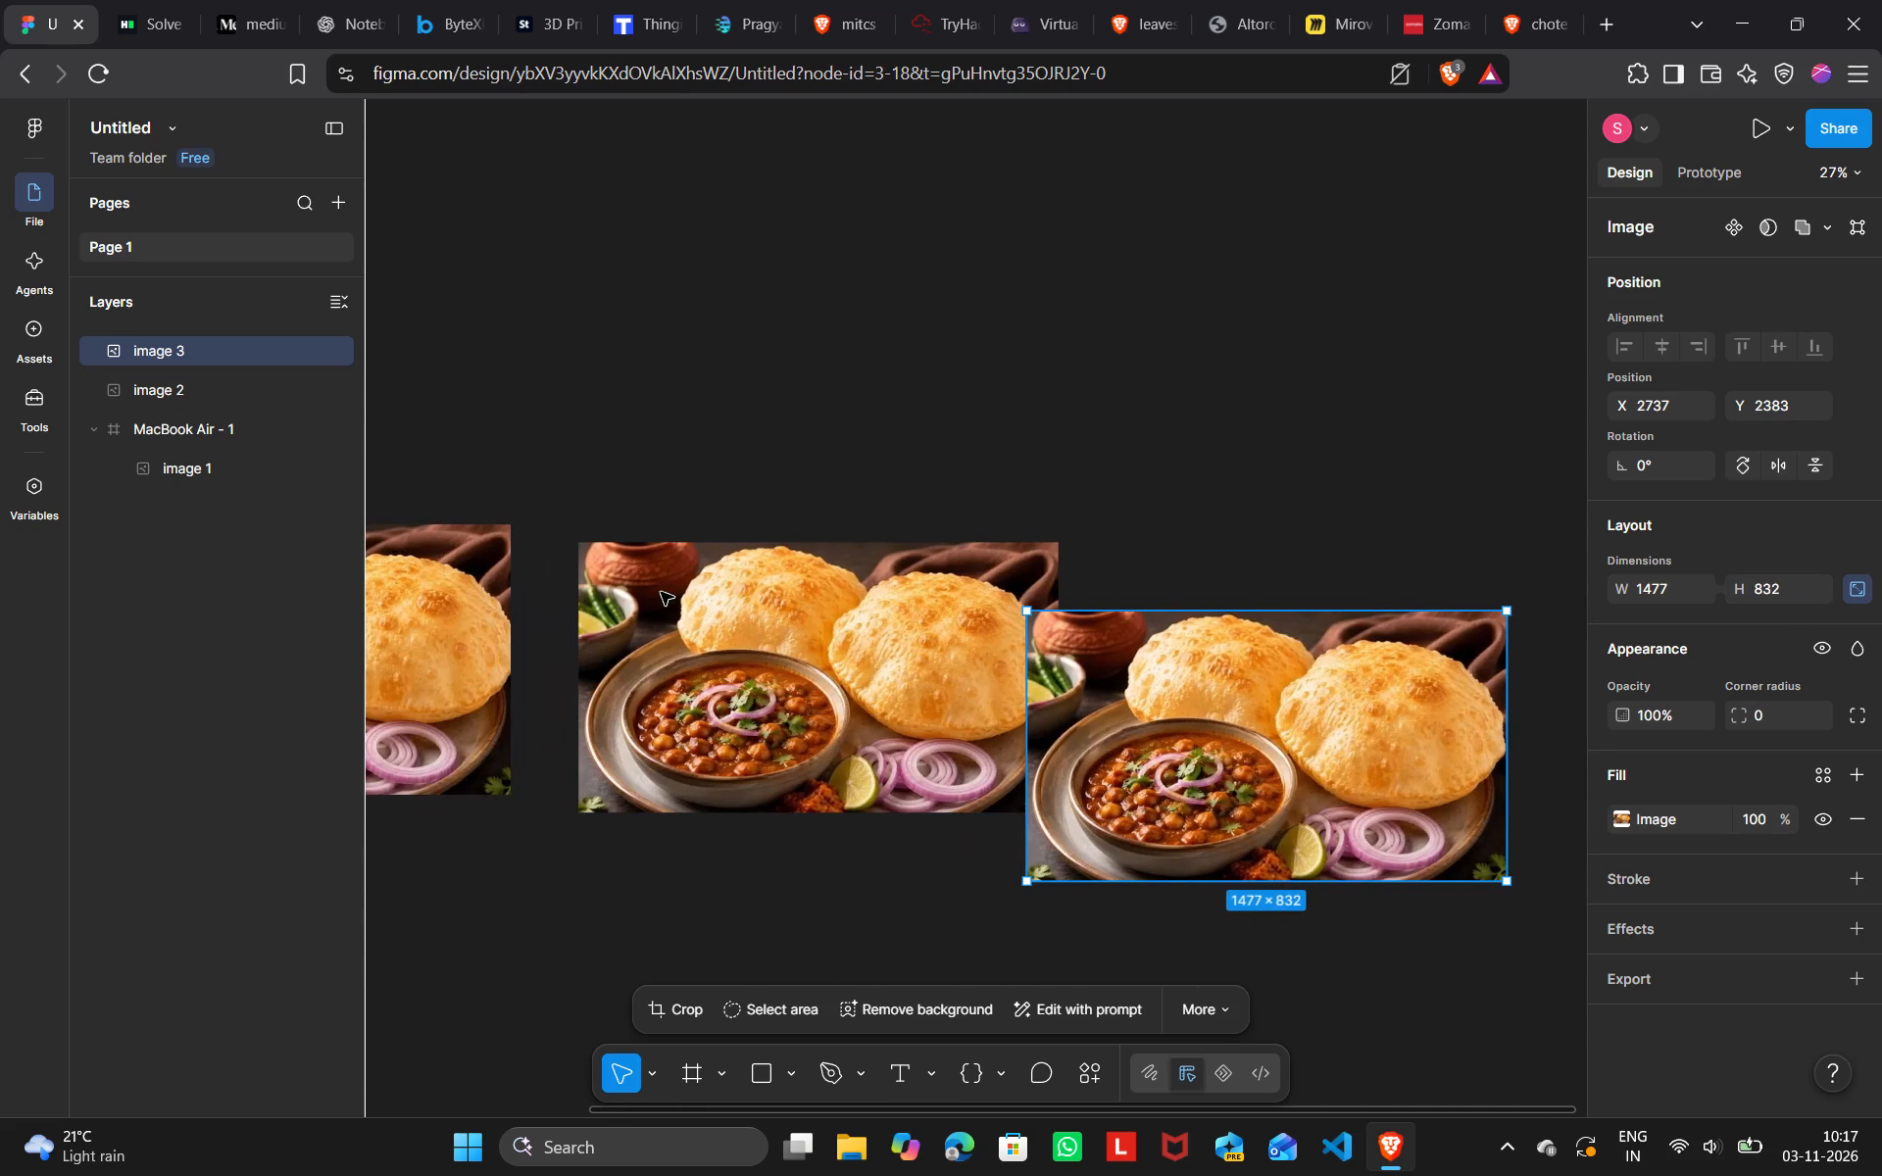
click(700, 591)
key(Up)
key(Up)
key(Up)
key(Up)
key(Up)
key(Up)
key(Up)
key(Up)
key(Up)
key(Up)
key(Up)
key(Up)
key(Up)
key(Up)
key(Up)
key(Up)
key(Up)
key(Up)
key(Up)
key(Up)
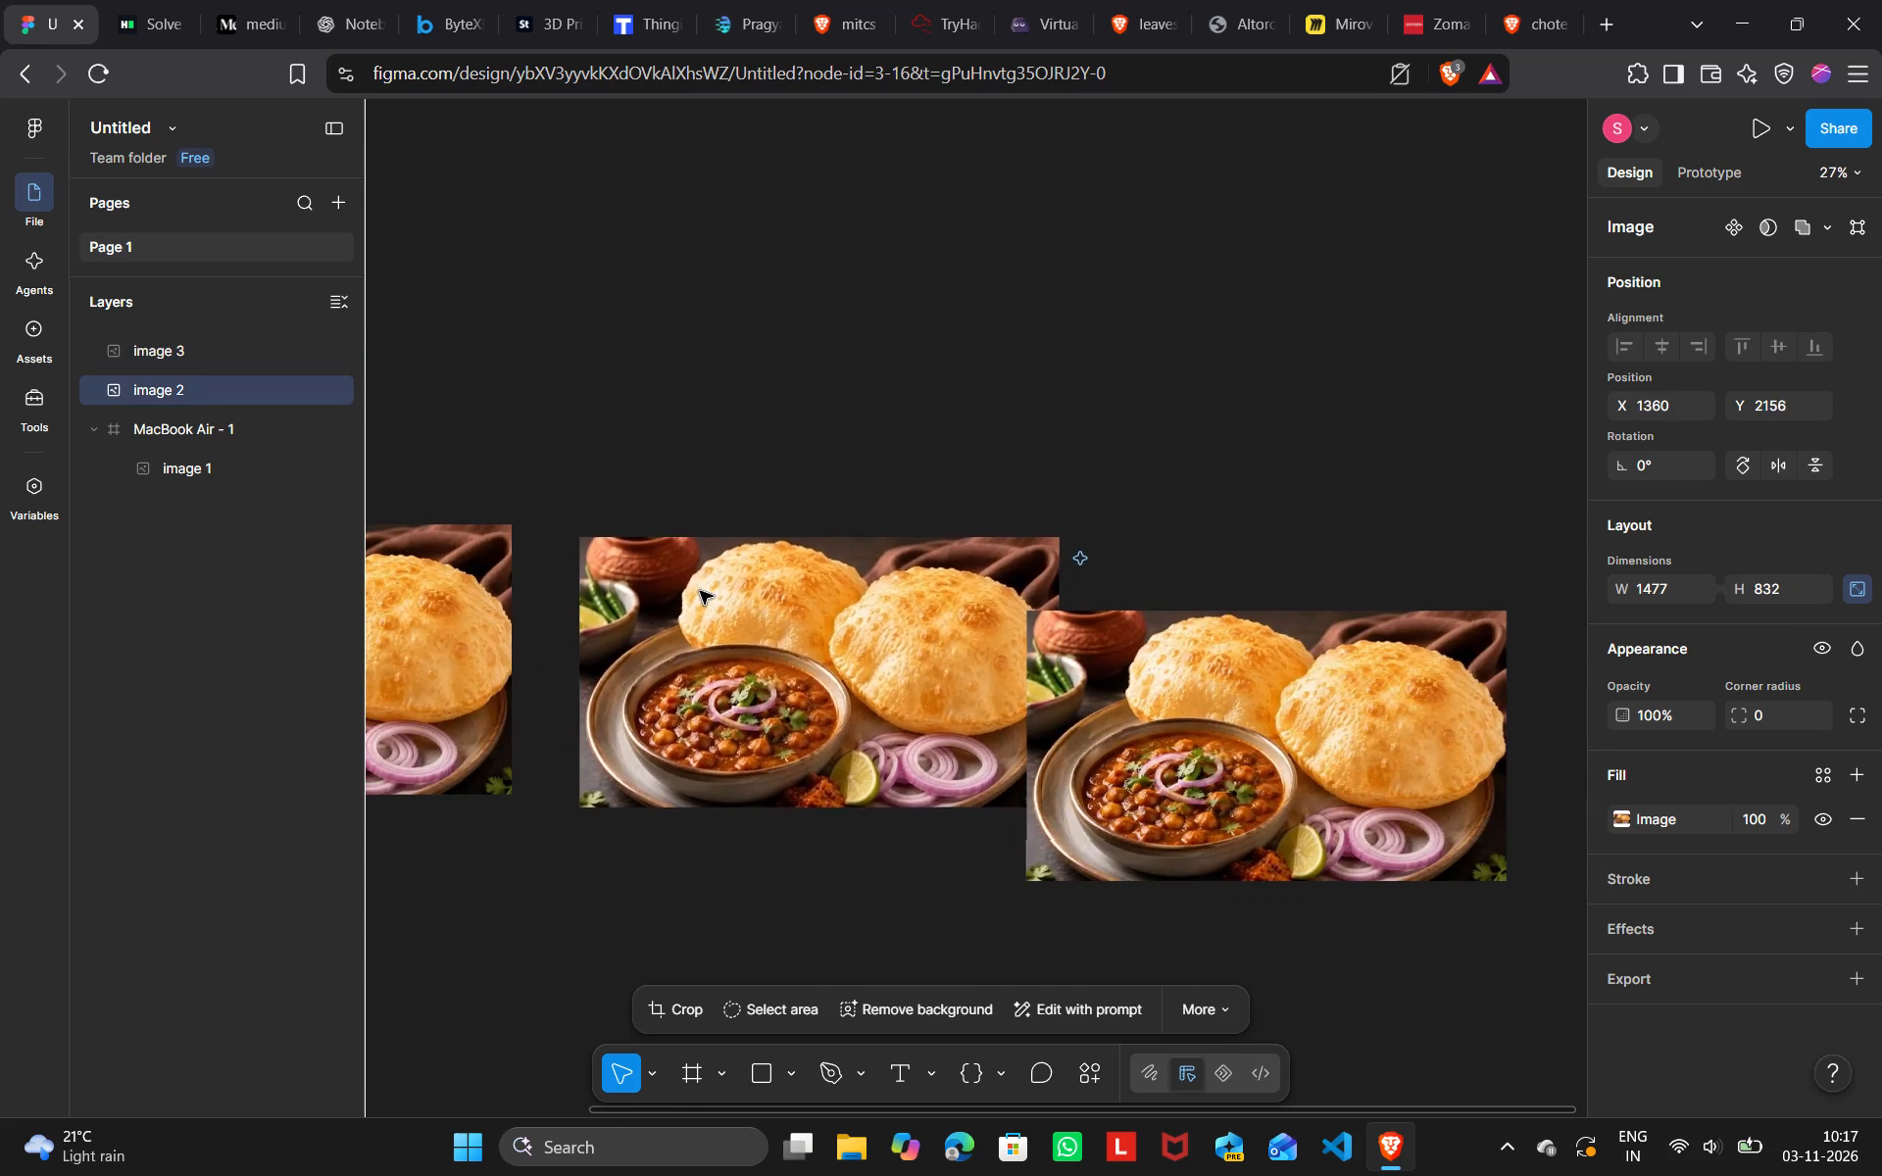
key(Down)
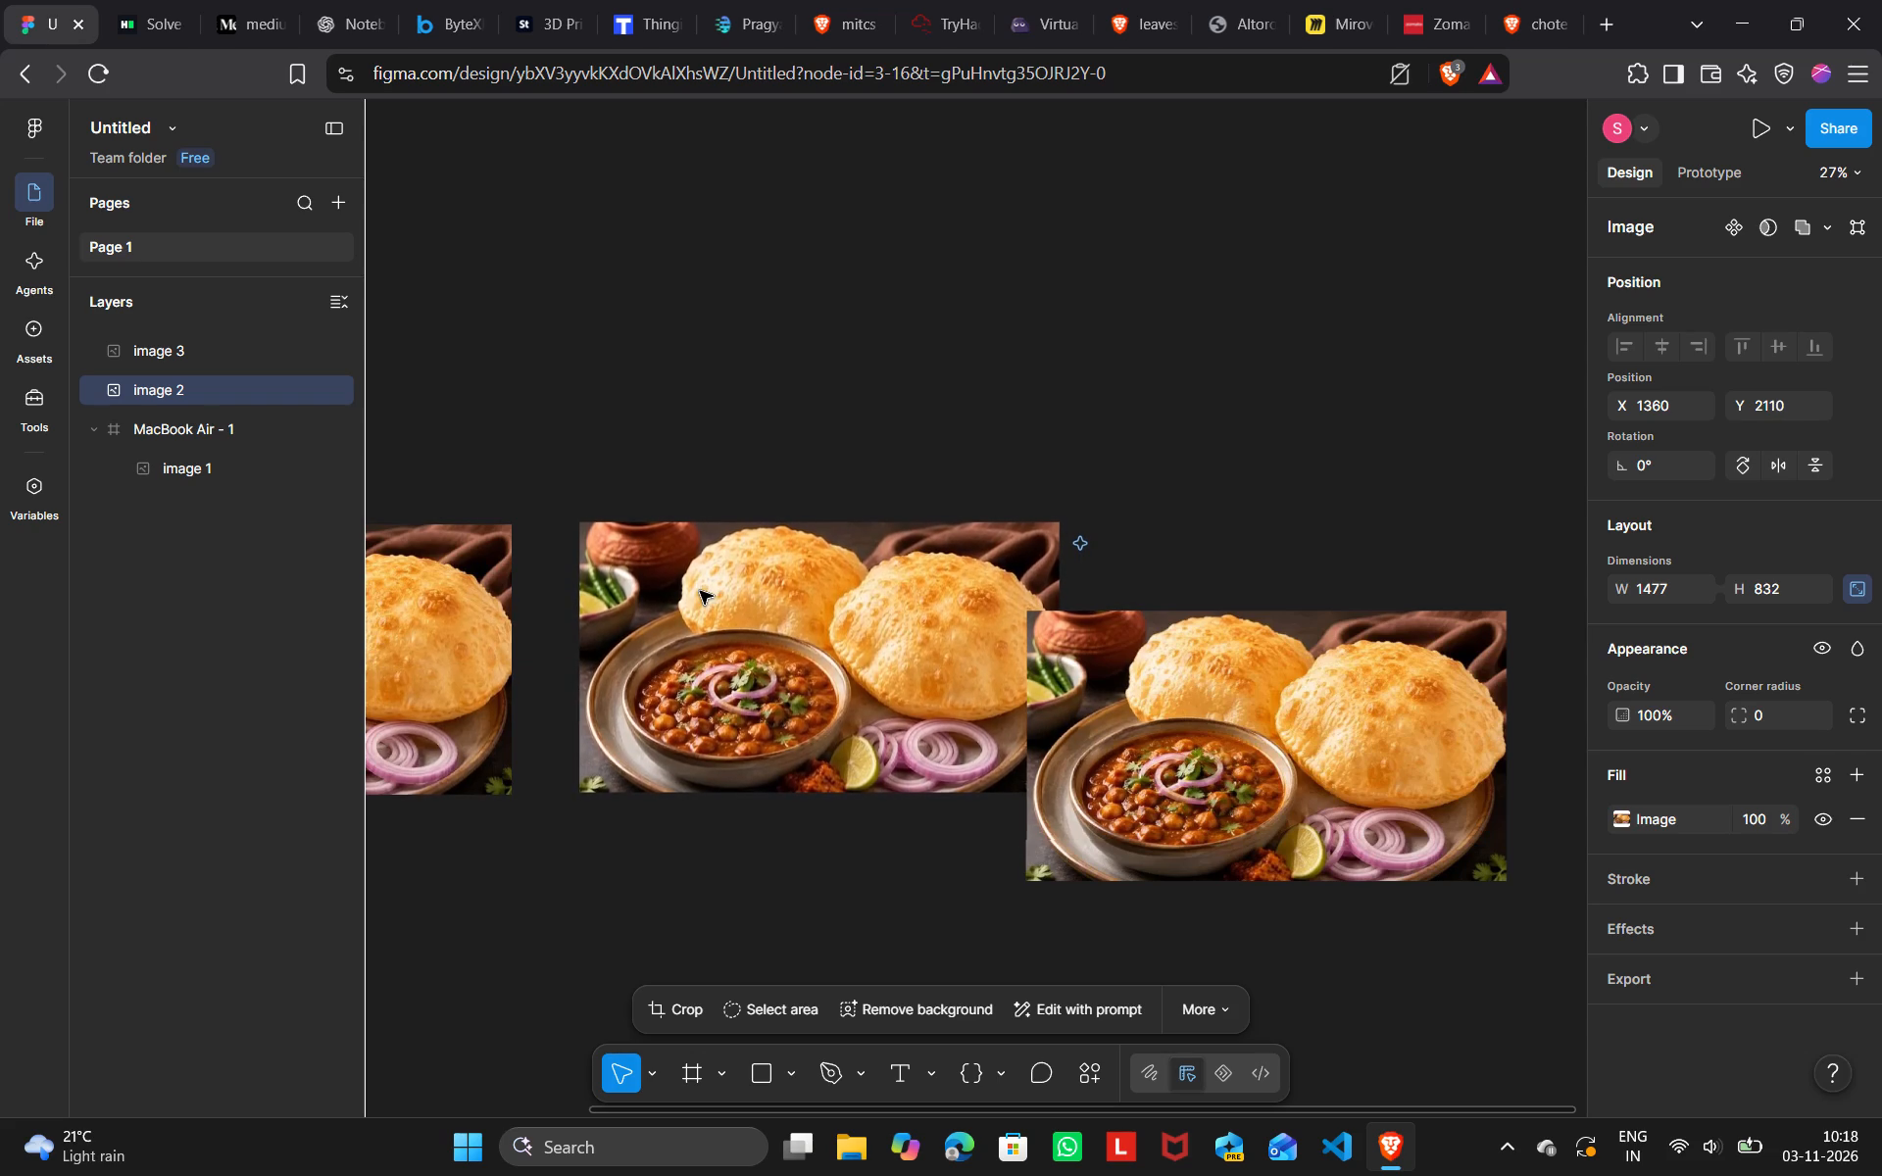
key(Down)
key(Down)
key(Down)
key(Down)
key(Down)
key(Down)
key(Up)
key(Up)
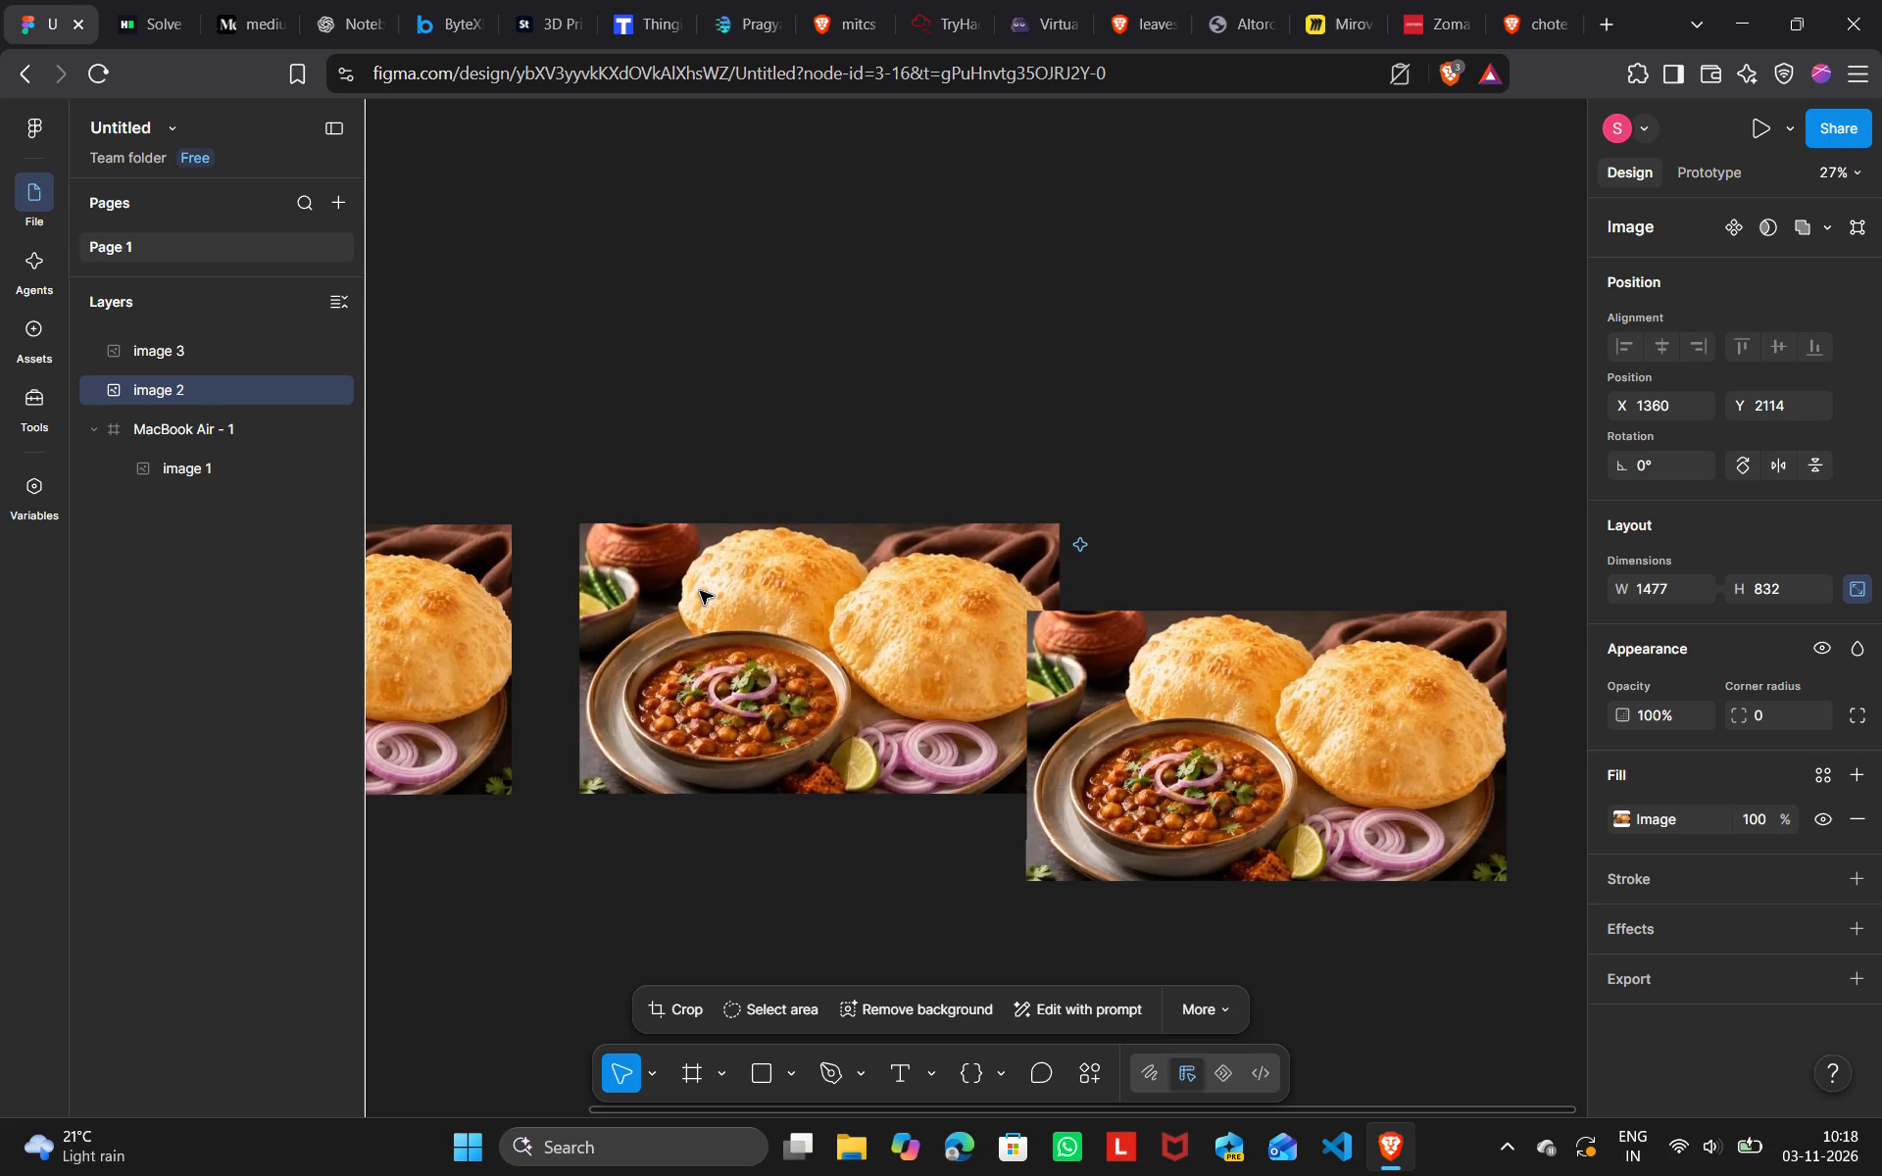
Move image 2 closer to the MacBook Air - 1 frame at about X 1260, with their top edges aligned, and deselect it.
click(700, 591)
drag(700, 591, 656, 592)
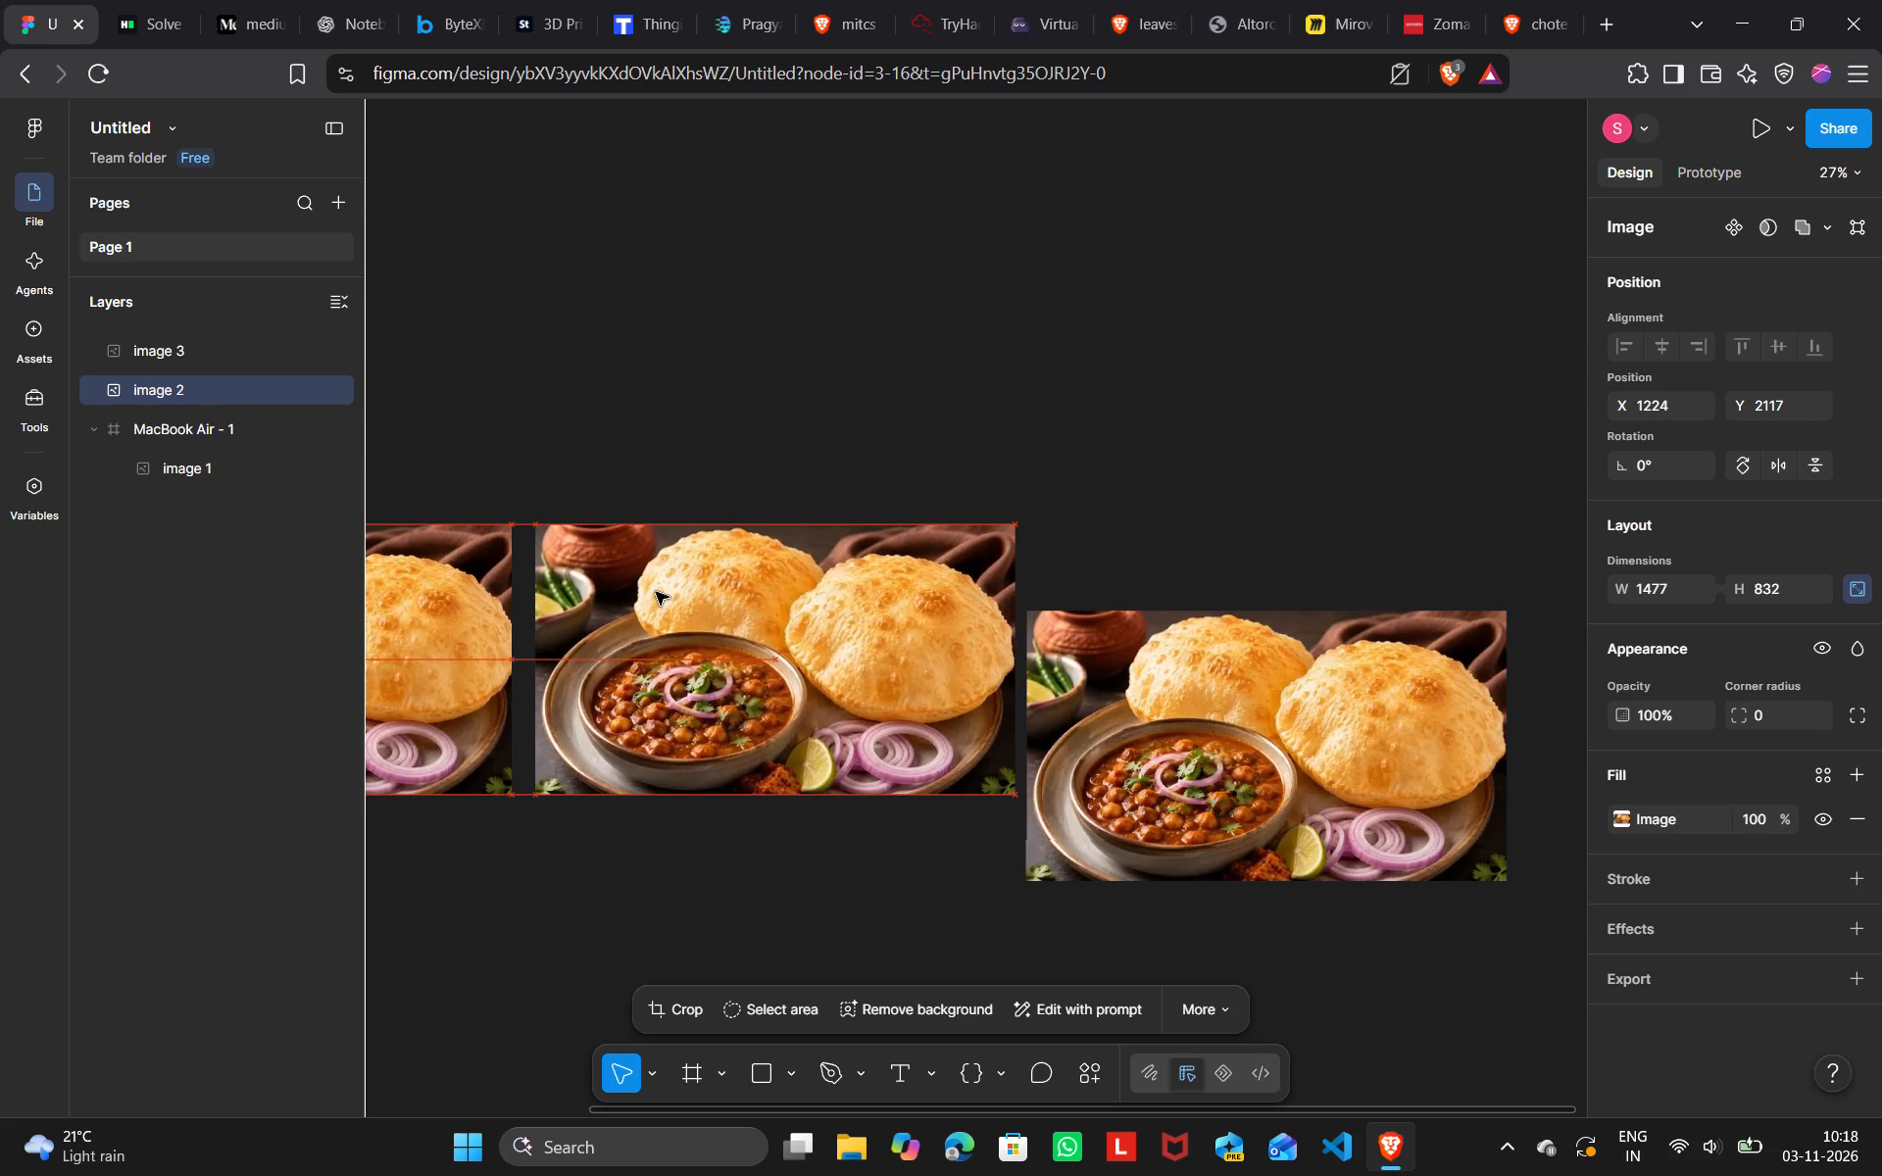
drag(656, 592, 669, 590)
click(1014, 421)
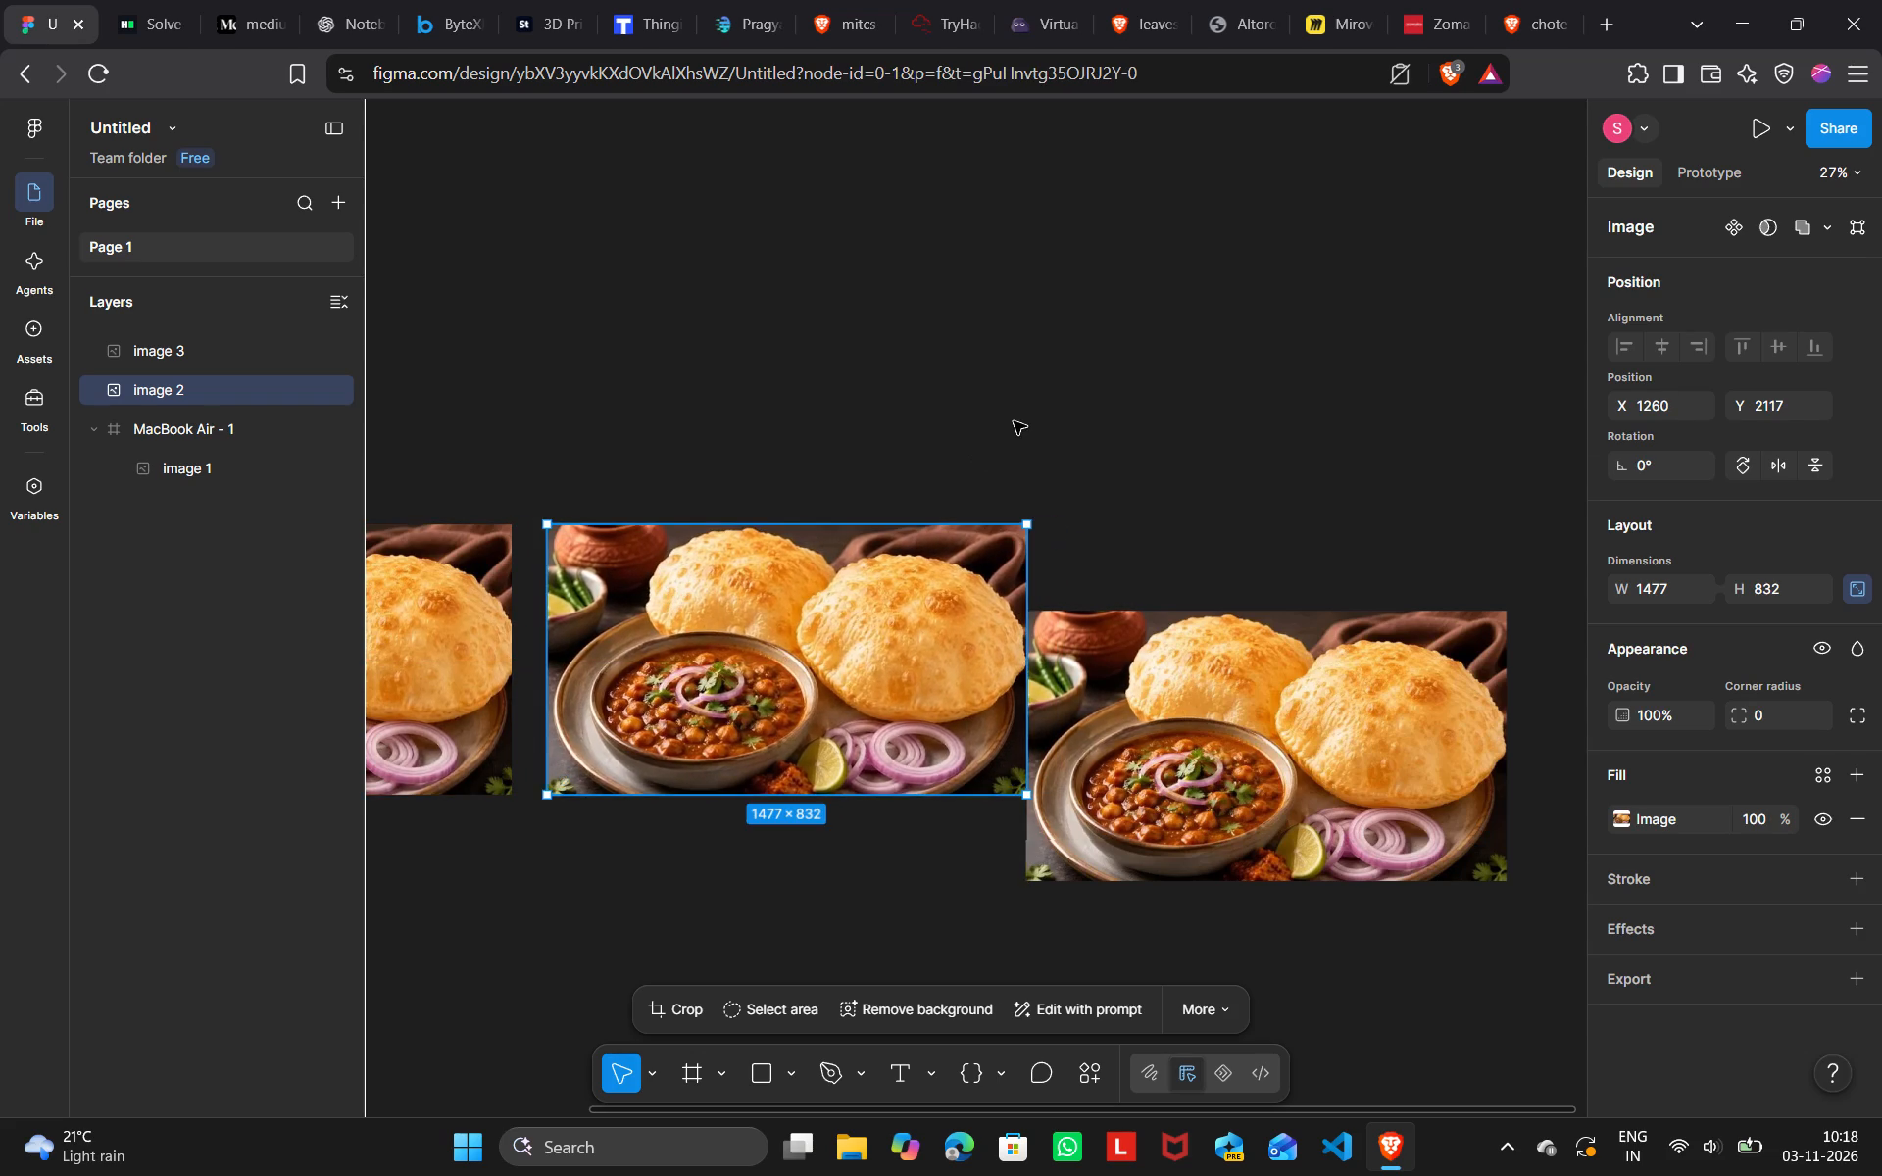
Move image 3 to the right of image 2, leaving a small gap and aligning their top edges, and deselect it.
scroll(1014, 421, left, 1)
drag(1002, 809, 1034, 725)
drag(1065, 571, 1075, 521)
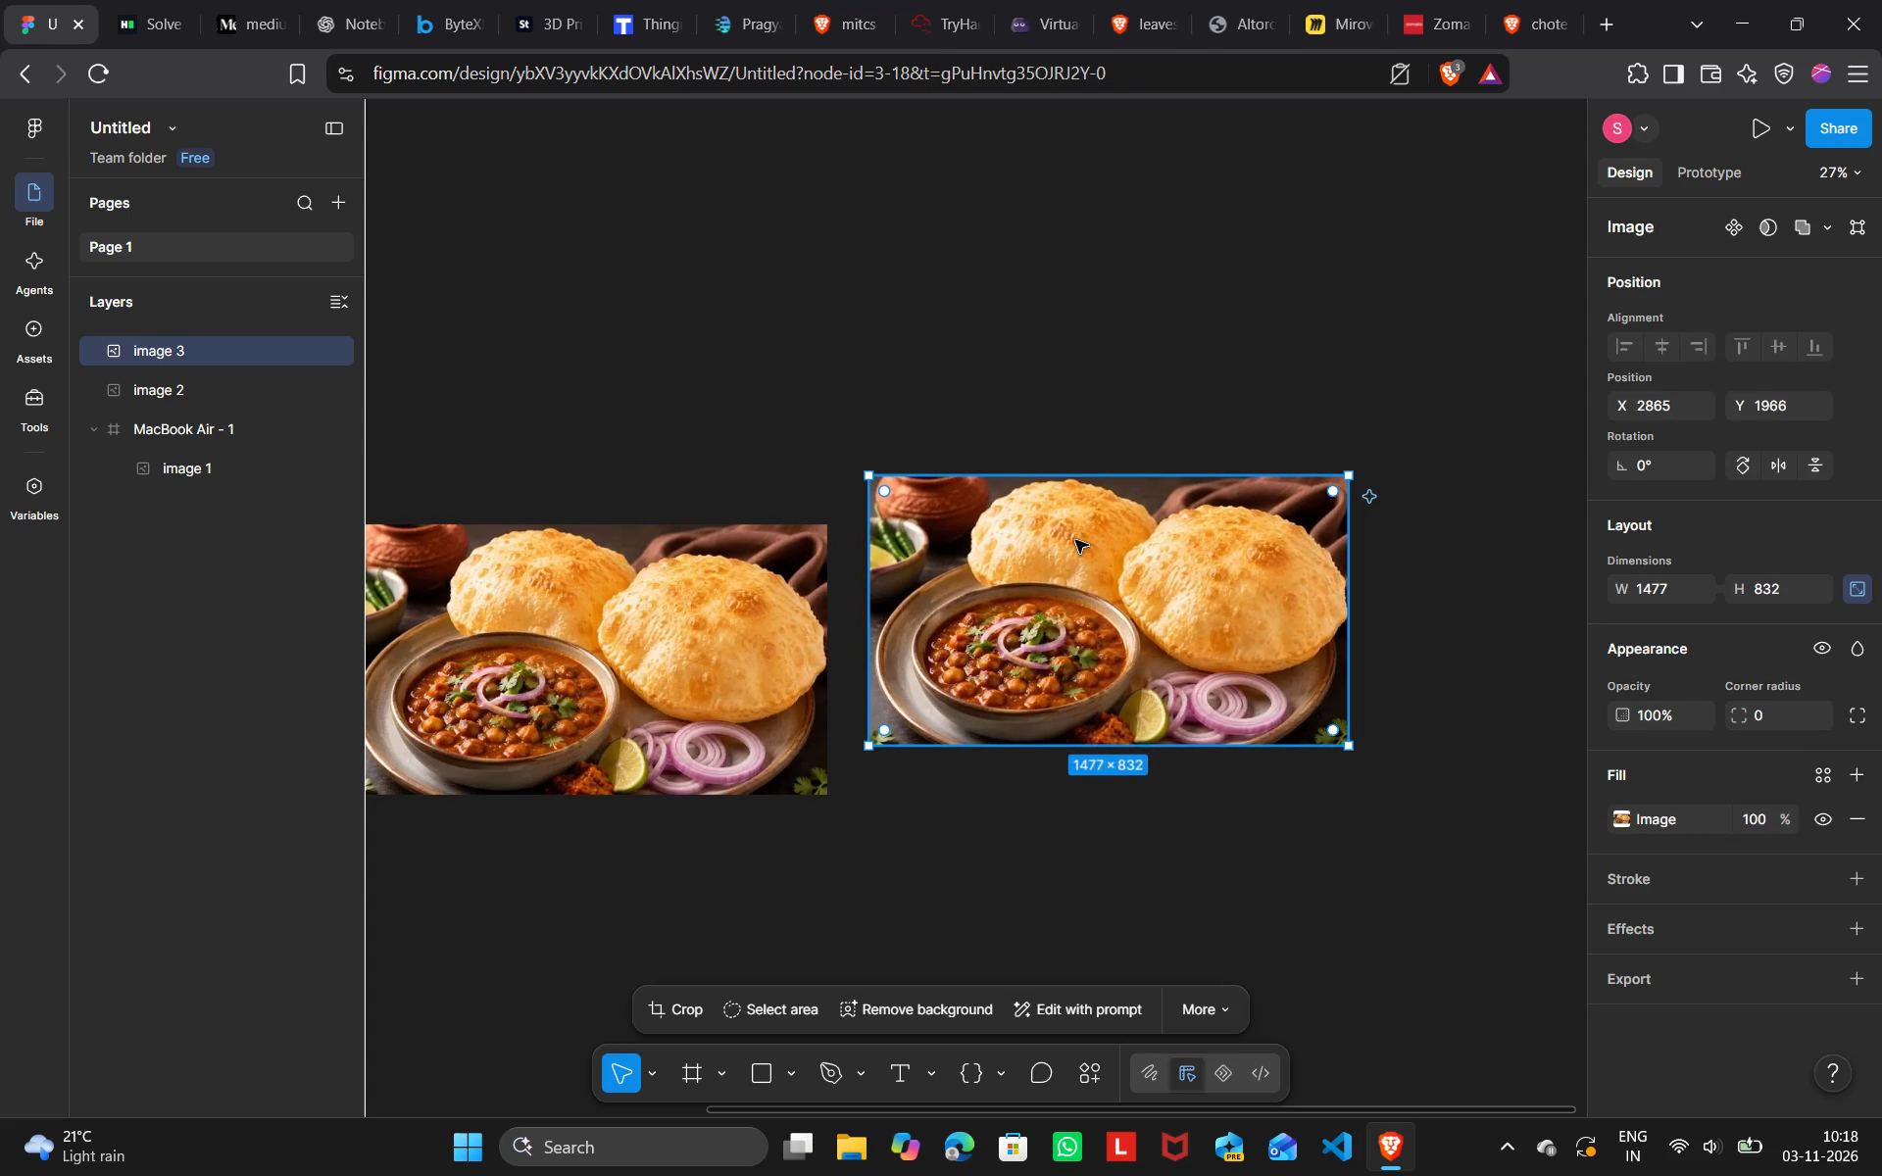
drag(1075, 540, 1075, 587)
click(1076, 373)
Delete image 2 and image 3 from the canvas beside the frame.
scroll(1076, 373, right, 1)
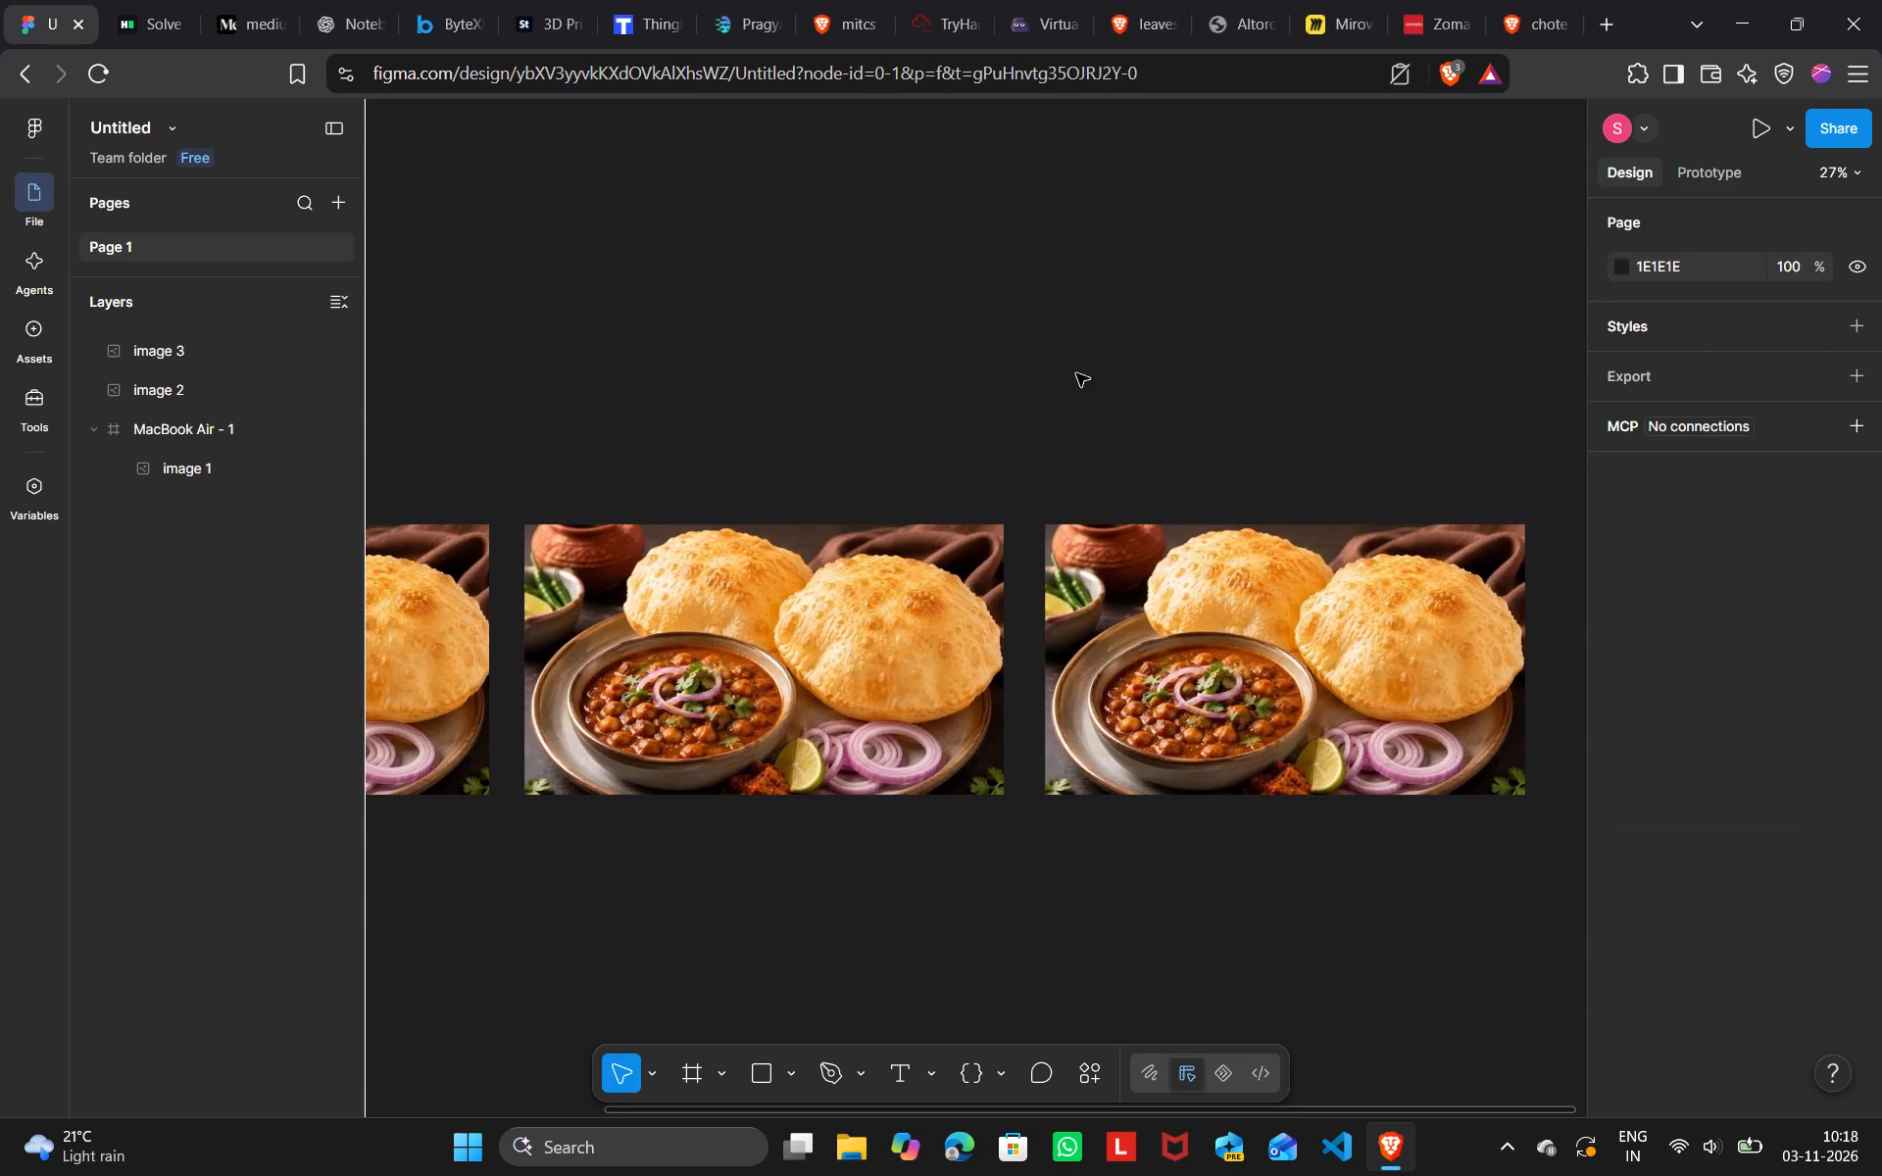
click(892, 682)
key(BackSpace)
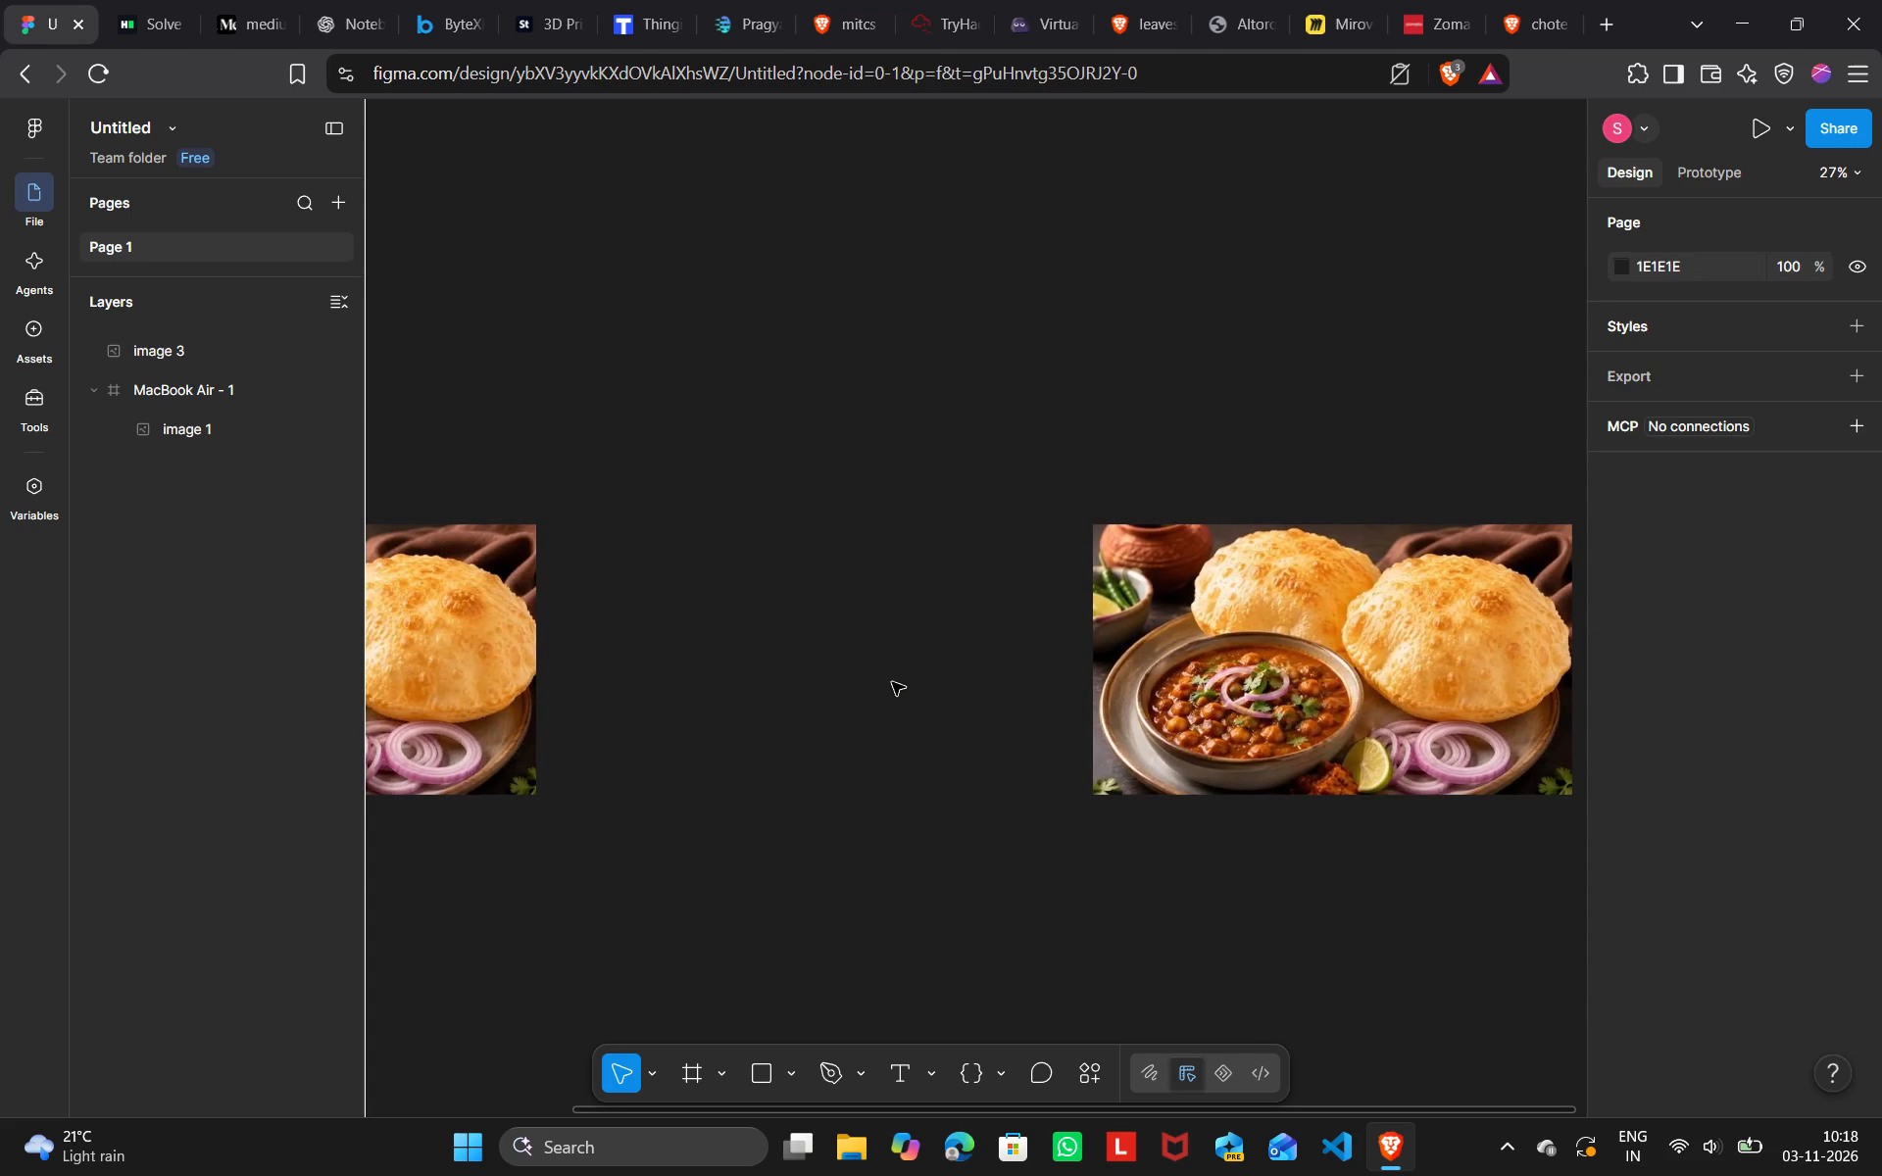
click(1292, 661)
key(BackSpace)
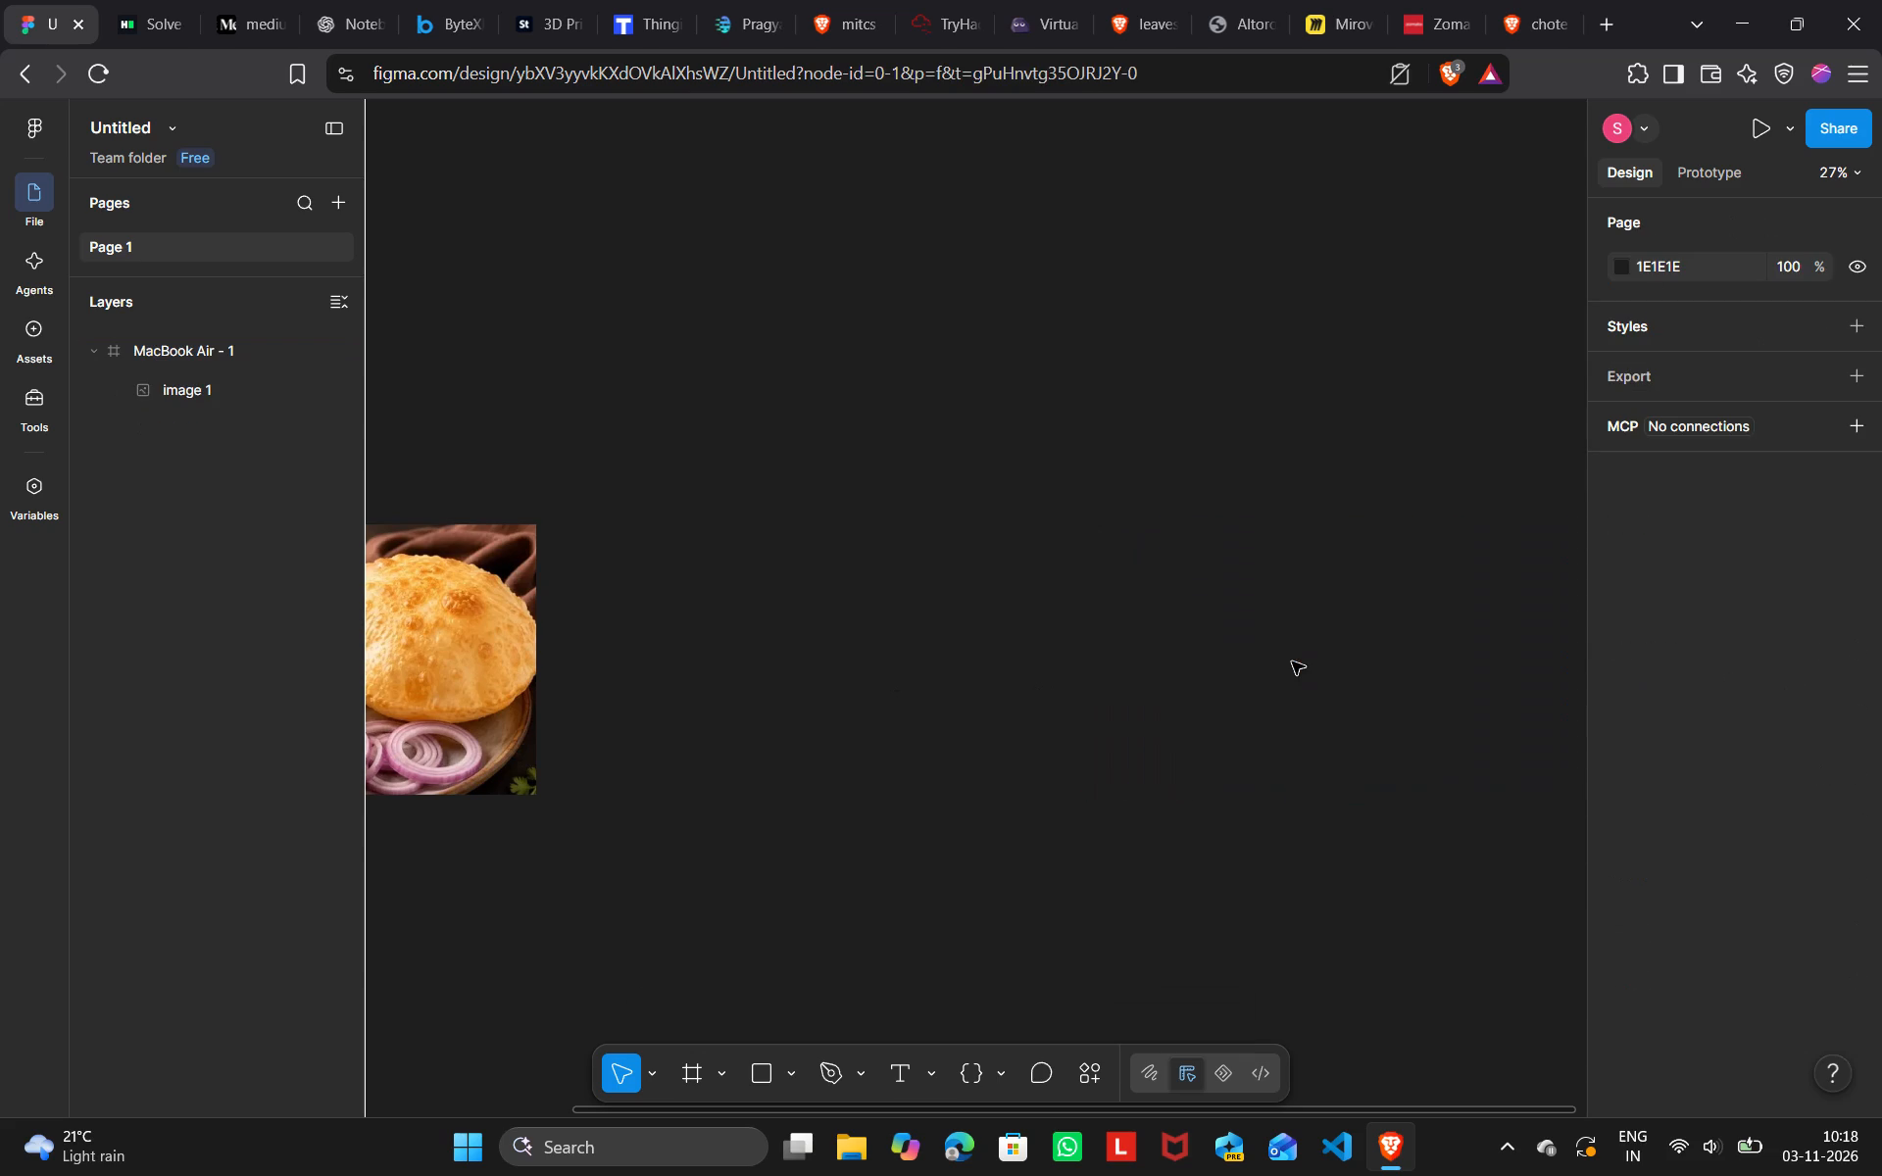
Copy the MacBook Air - 1 frame with its image and paste it on the empty canvas to its right.
scroll(586, 693, right, 3)
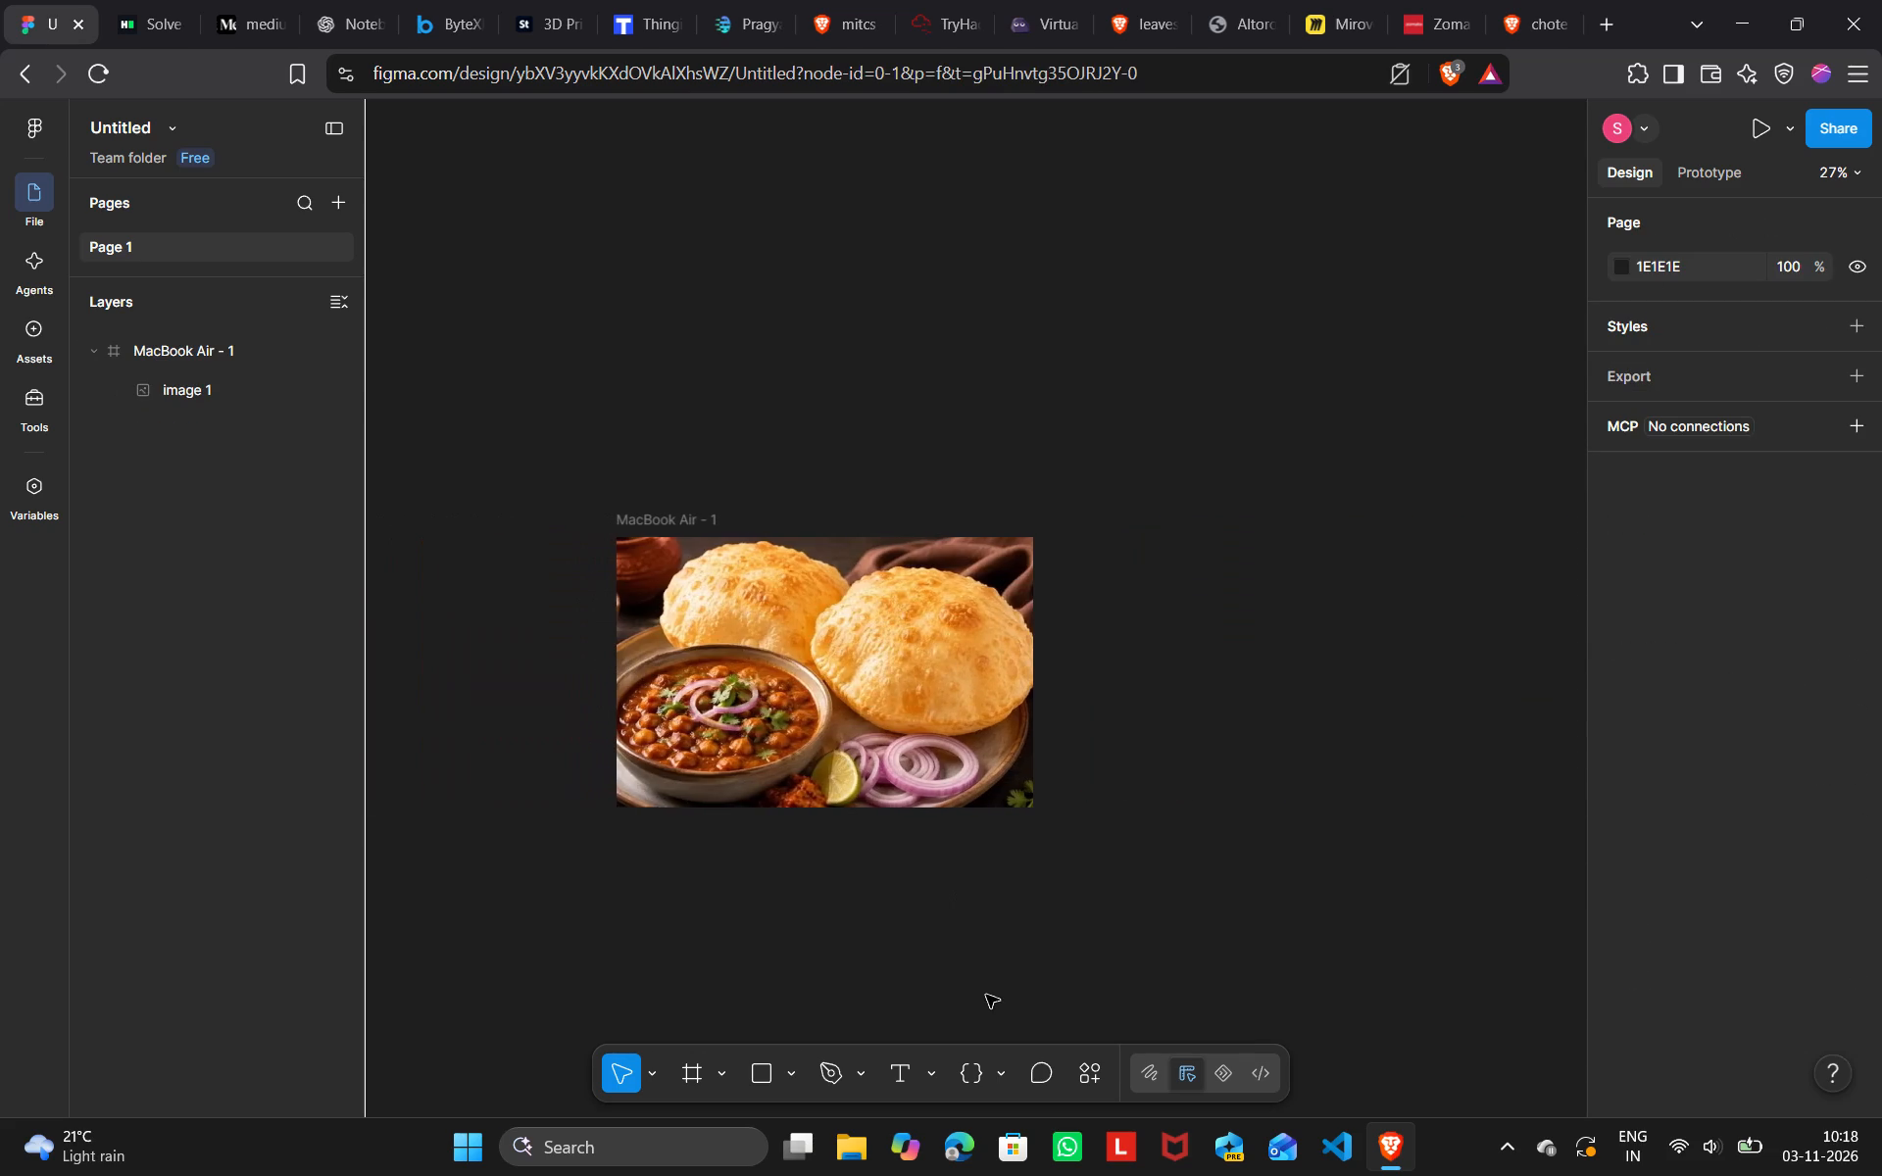
click(260, 349)
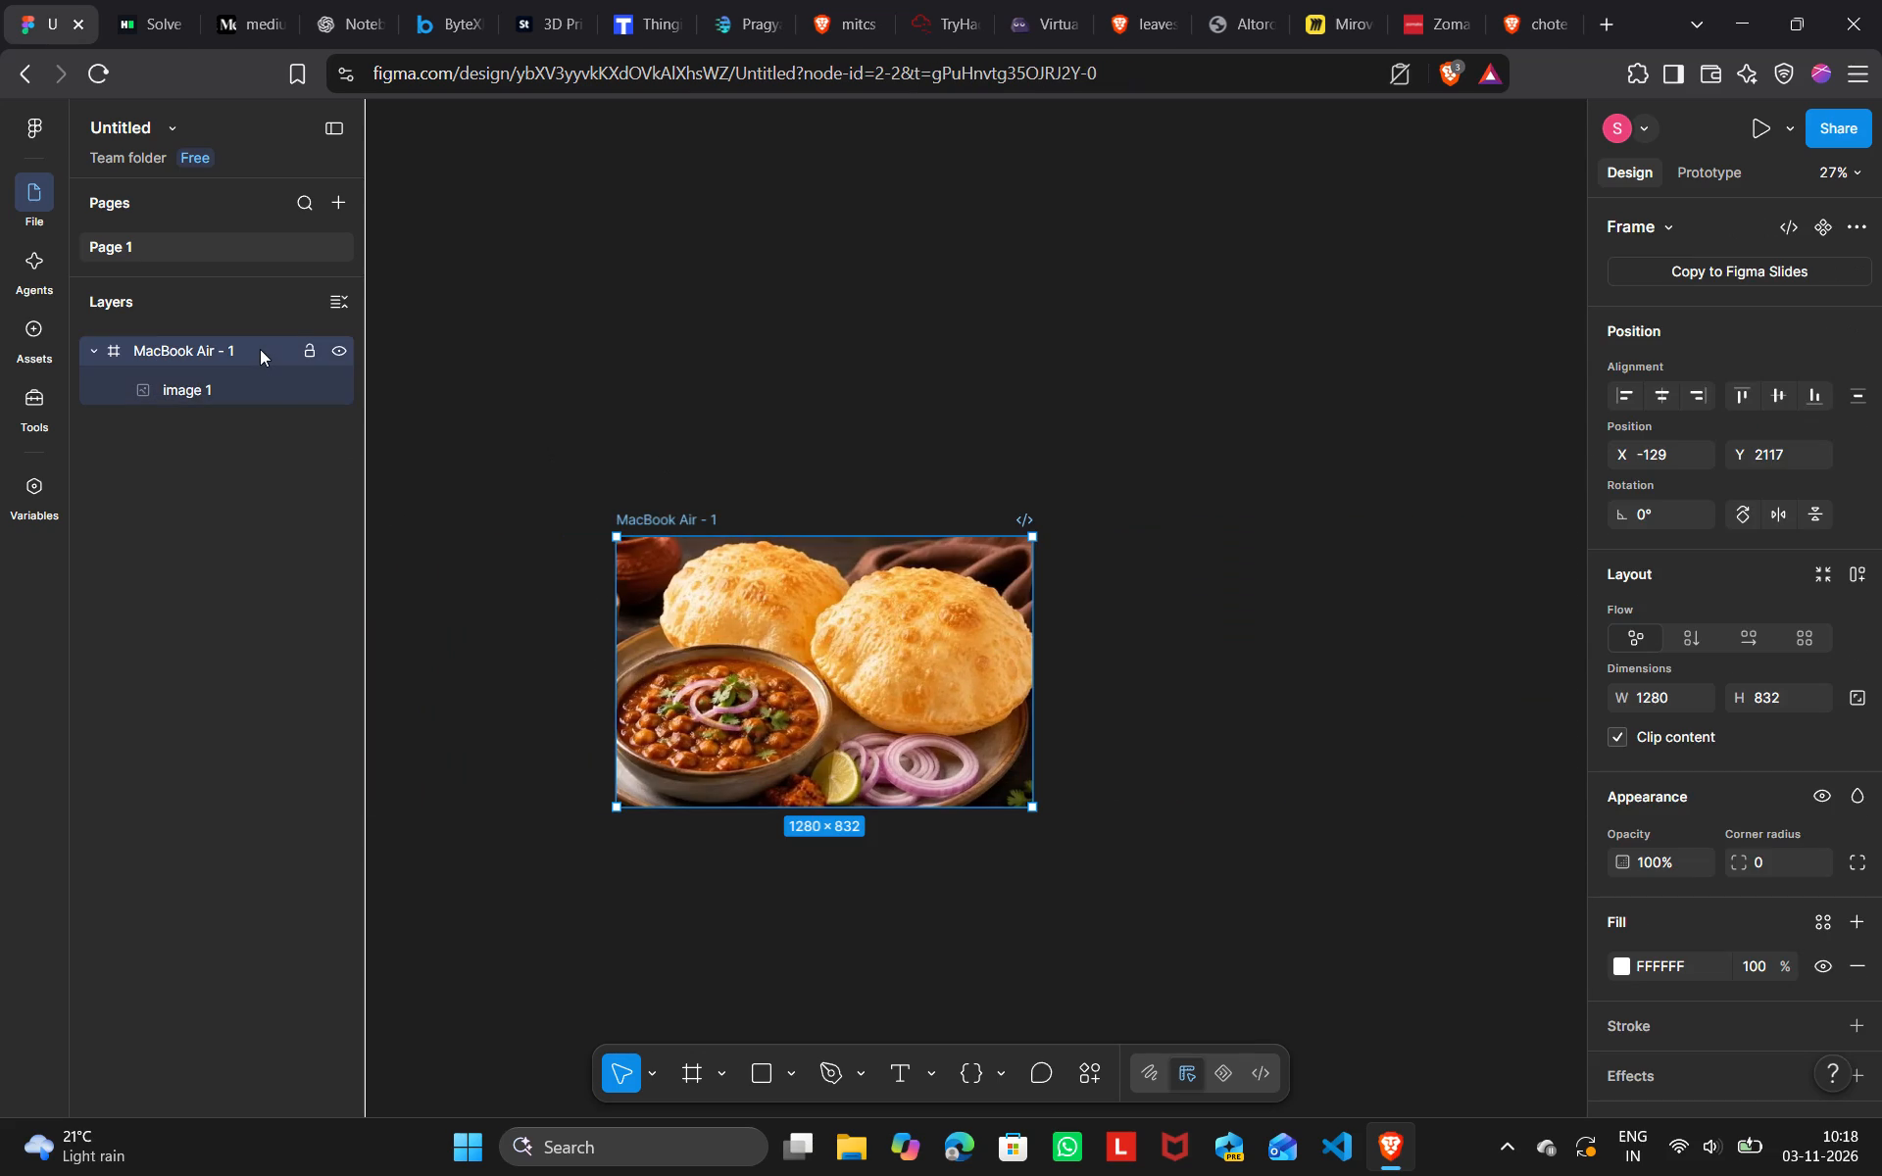
right_click(260, 349)
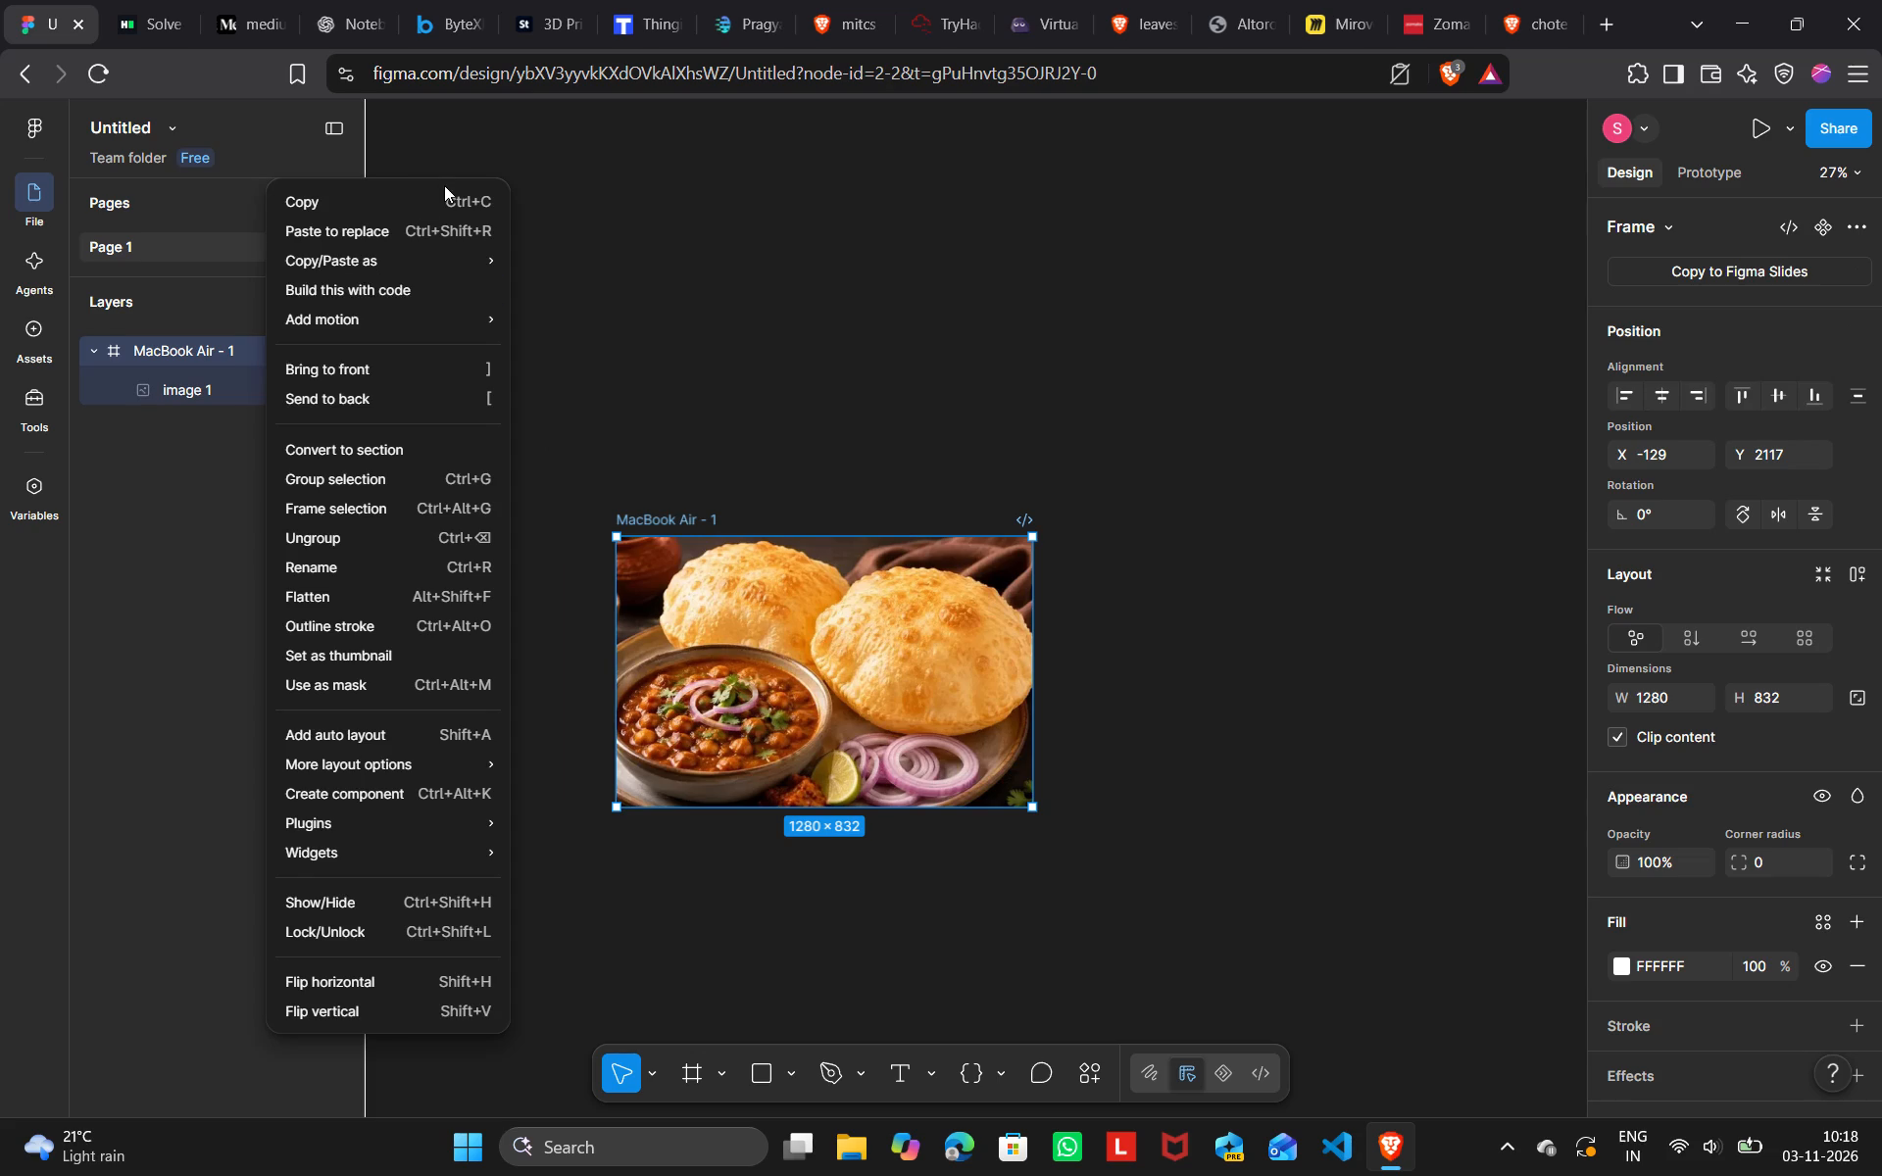
click(445, 201)
right_click(1338, 525)
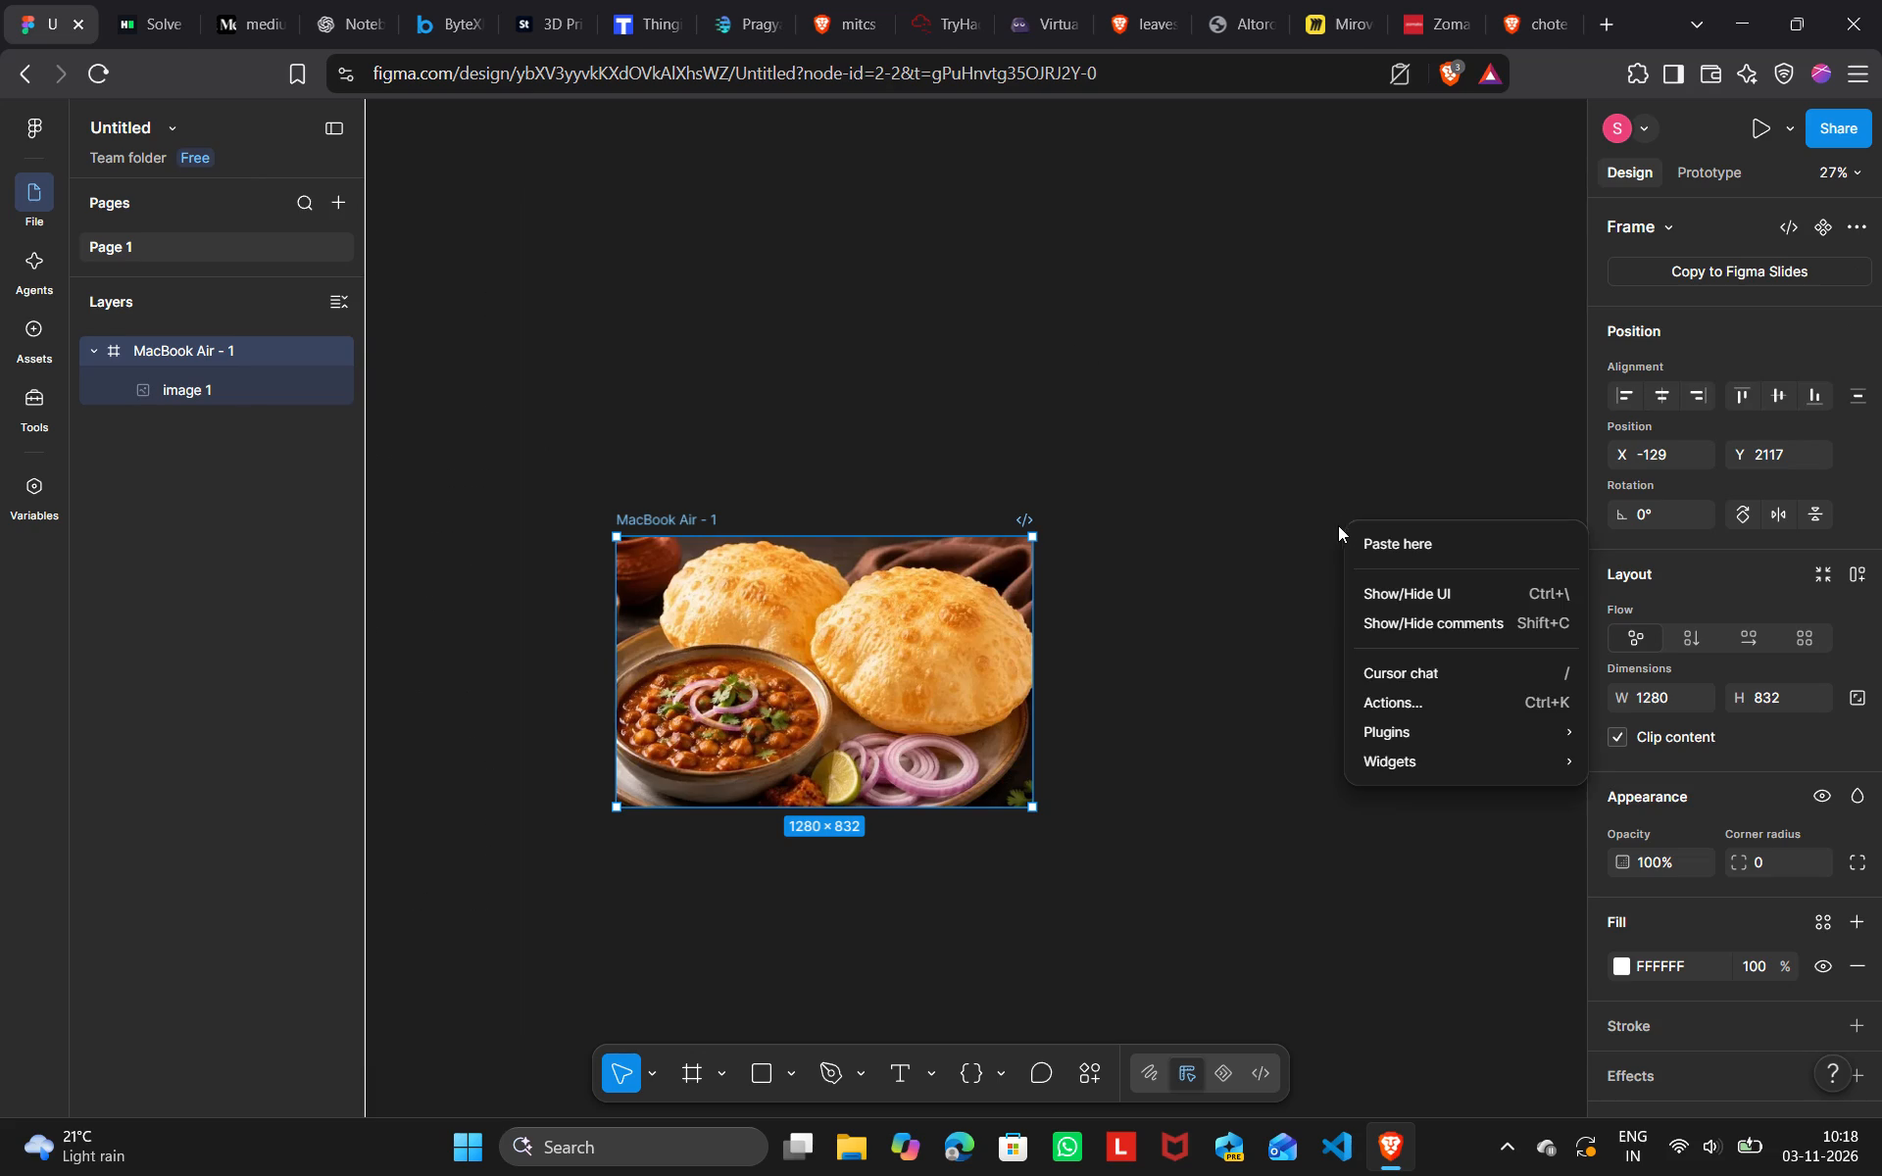
click(1404, 549)
scroll(1404, 549, left, 3)
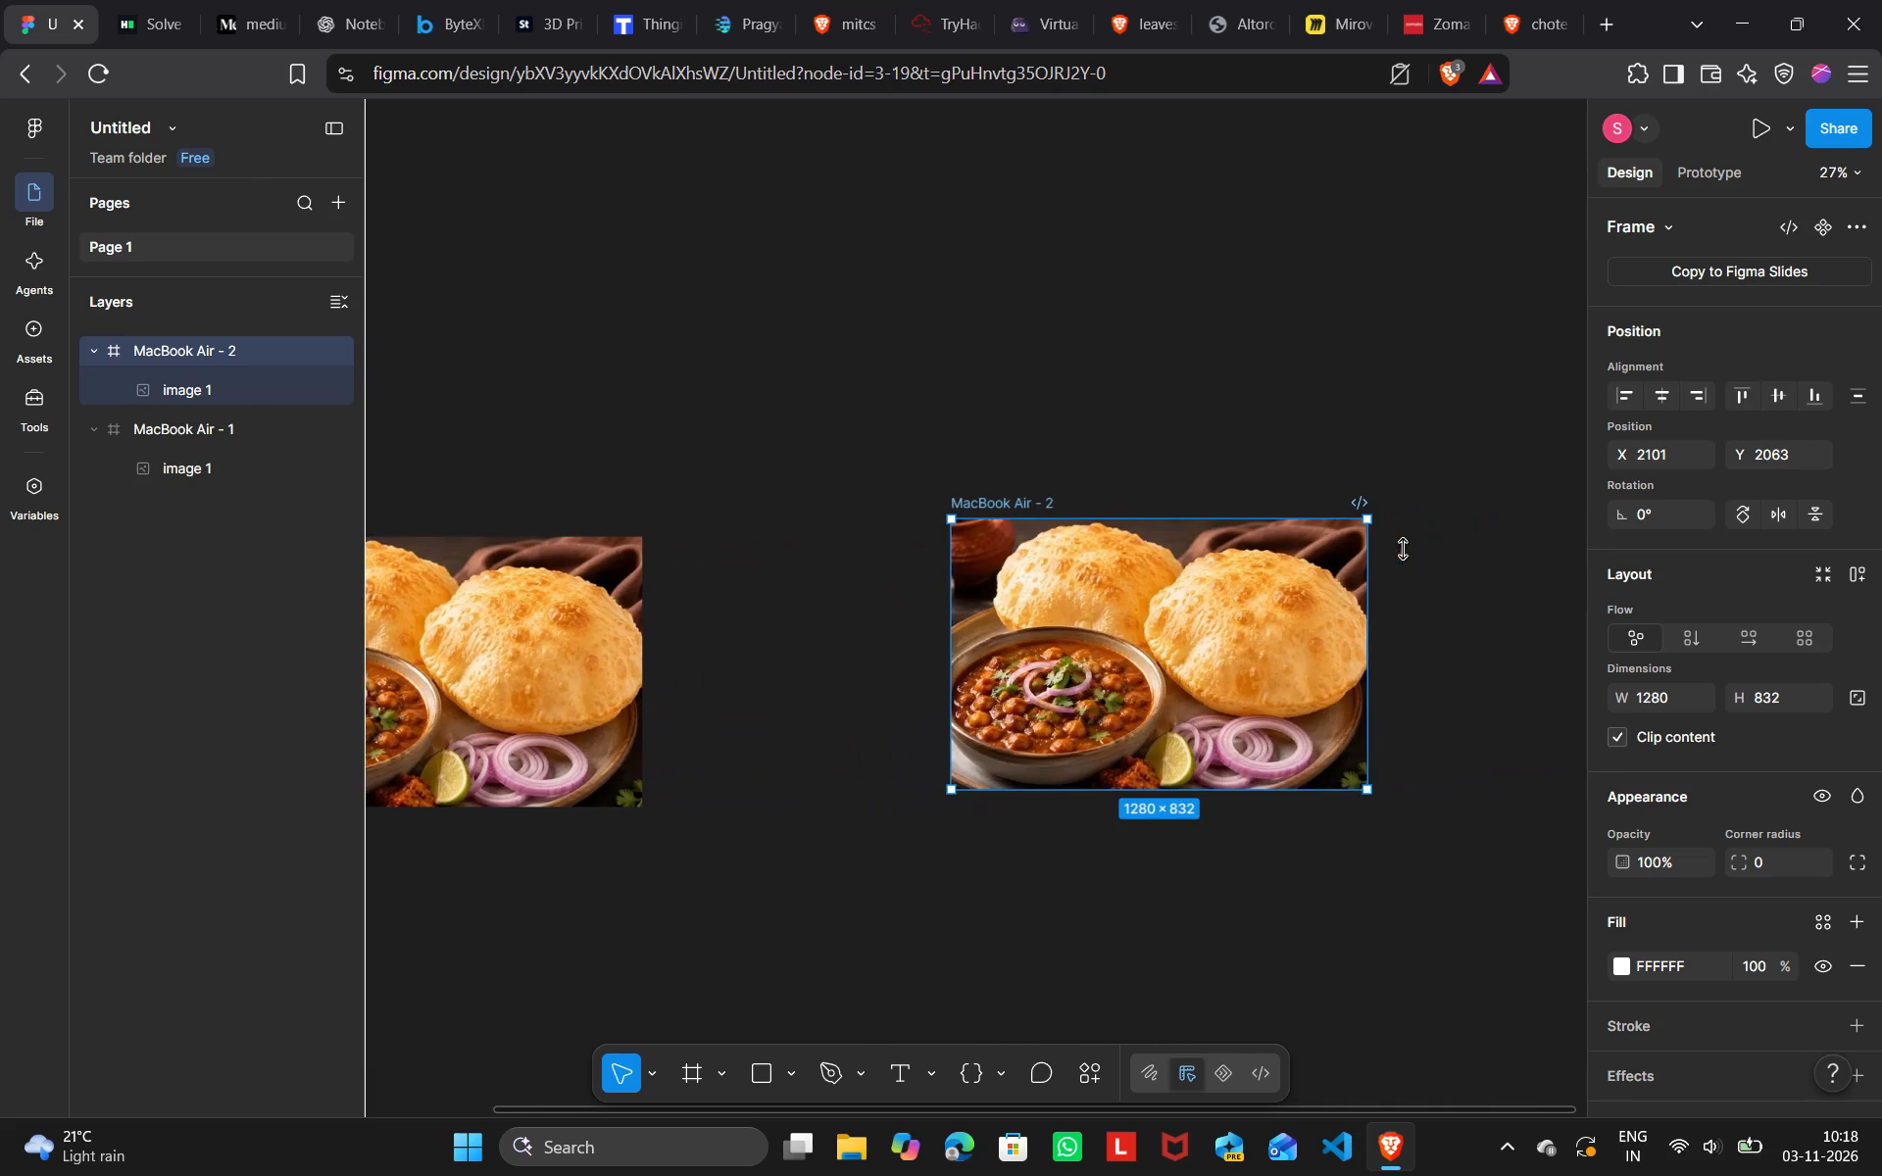
Delete the chole bhature image inside the MacBook Air - 2 frame, leaving the frame blank.
click(1226, 651)
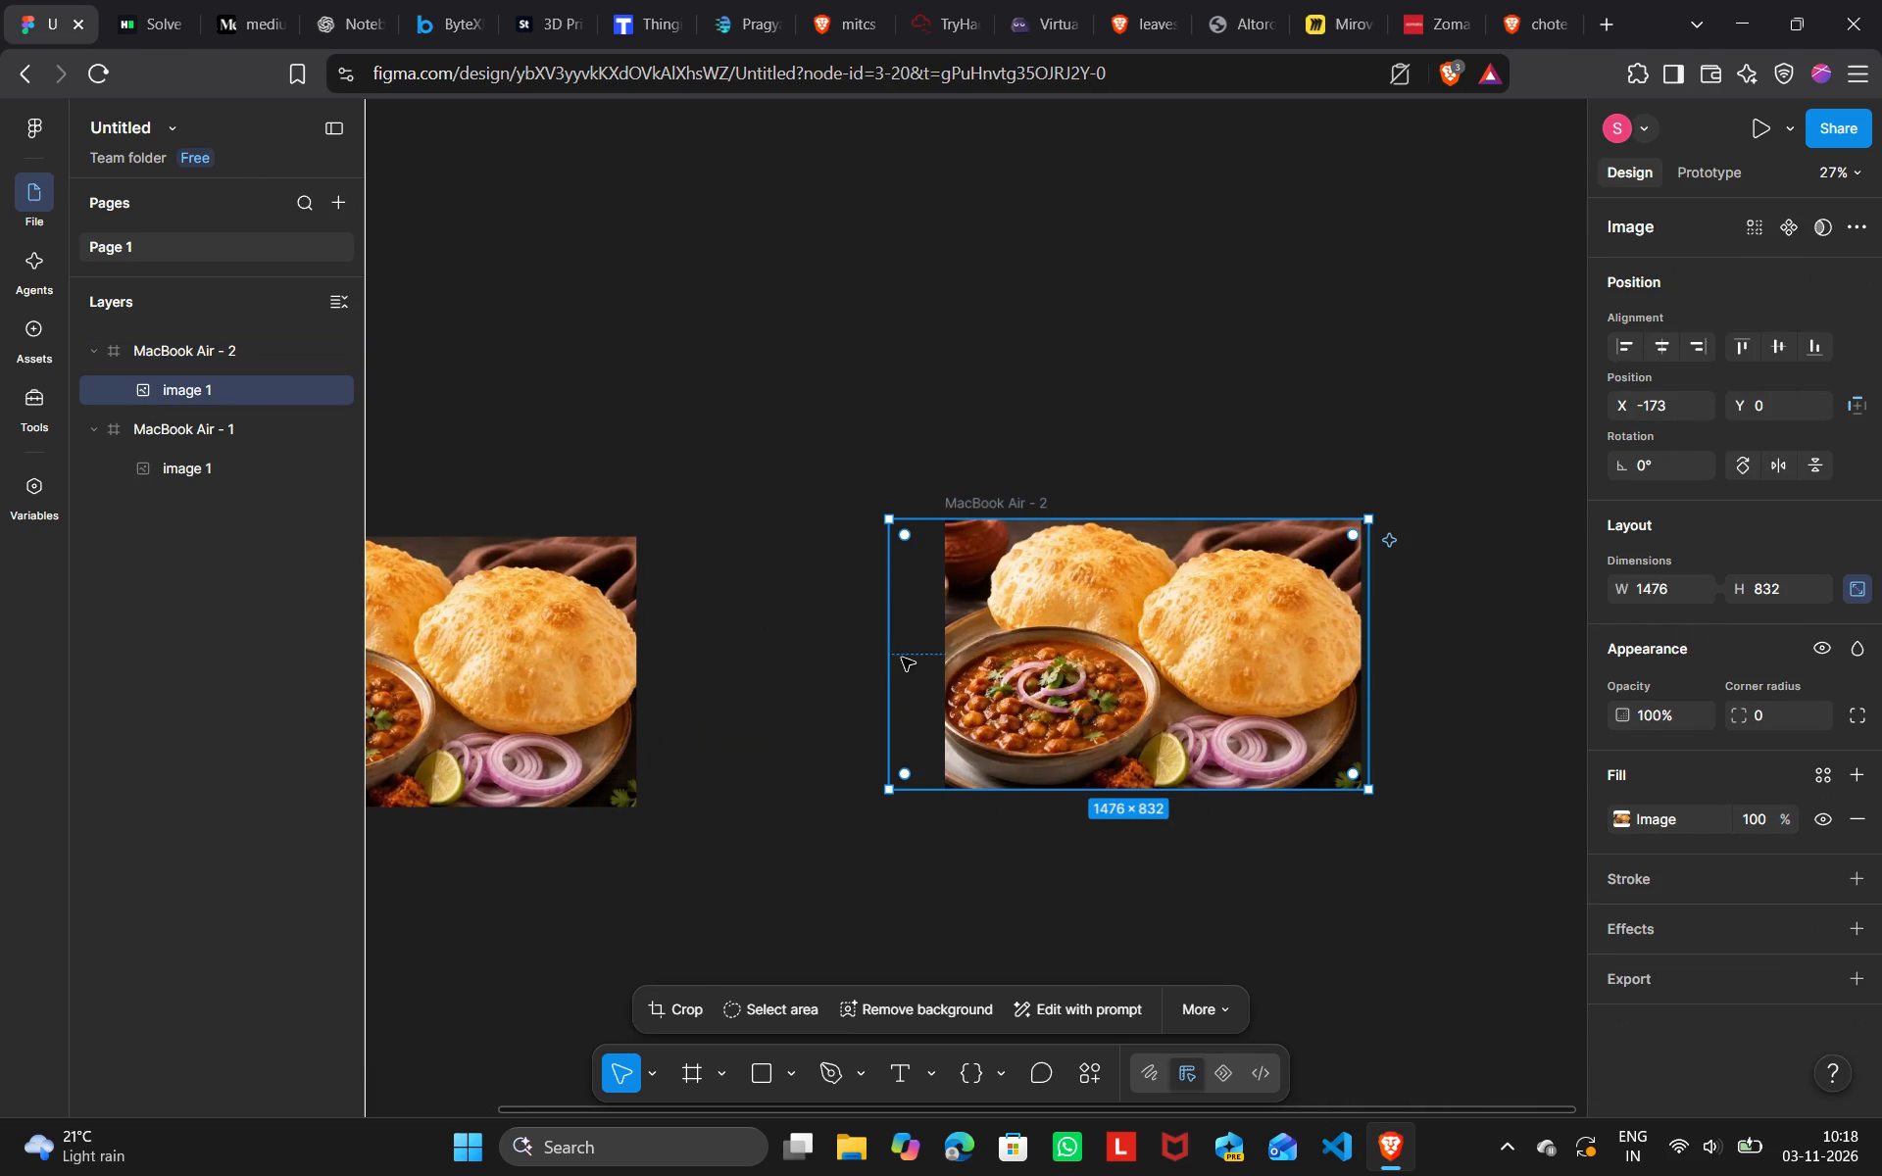
drag(890, 655, 994, 672)
click(1153, 629)
key(BackSpace)
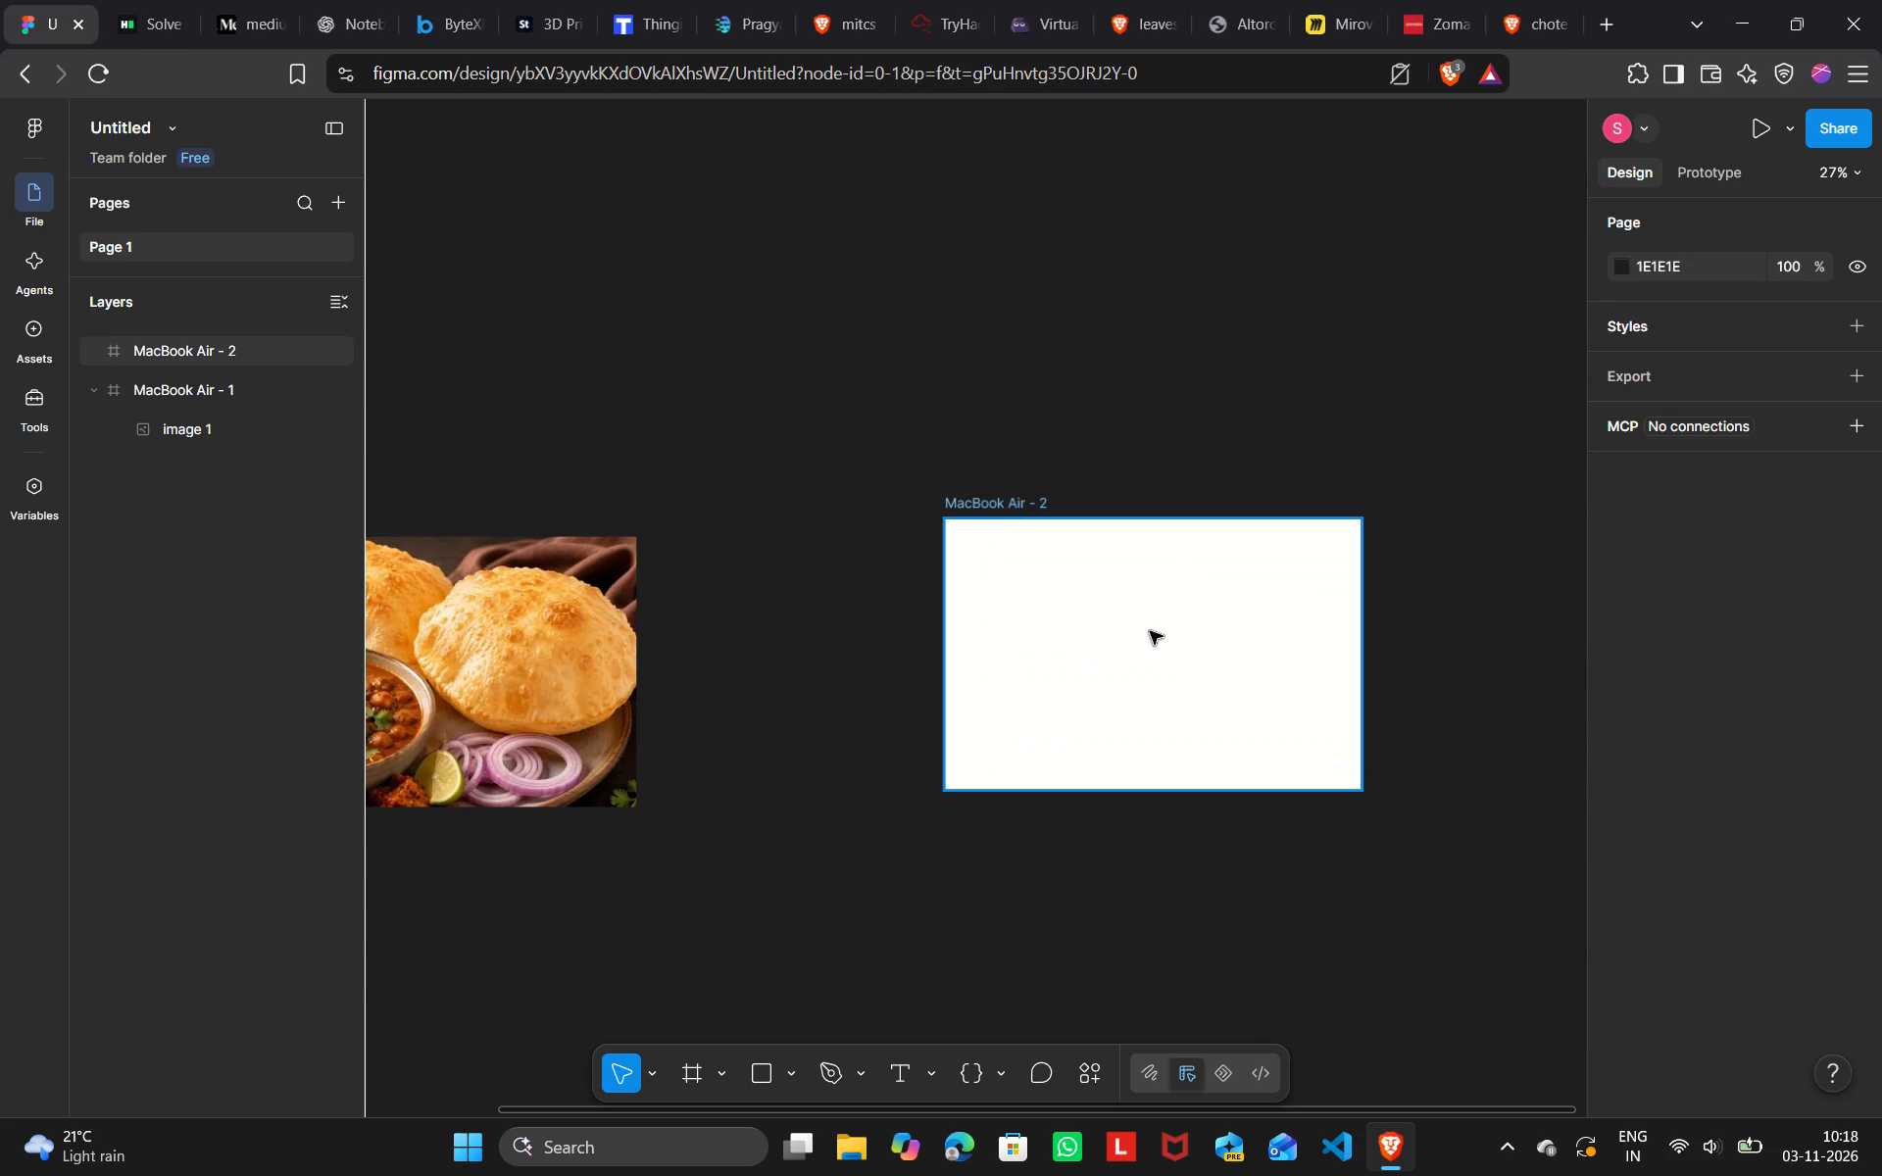
Move the blank MacBook Air - 2 frame closer to MacBook Air - 1, aligning their top edges, and deselect it.
drag(1135, 639, 957, 654)
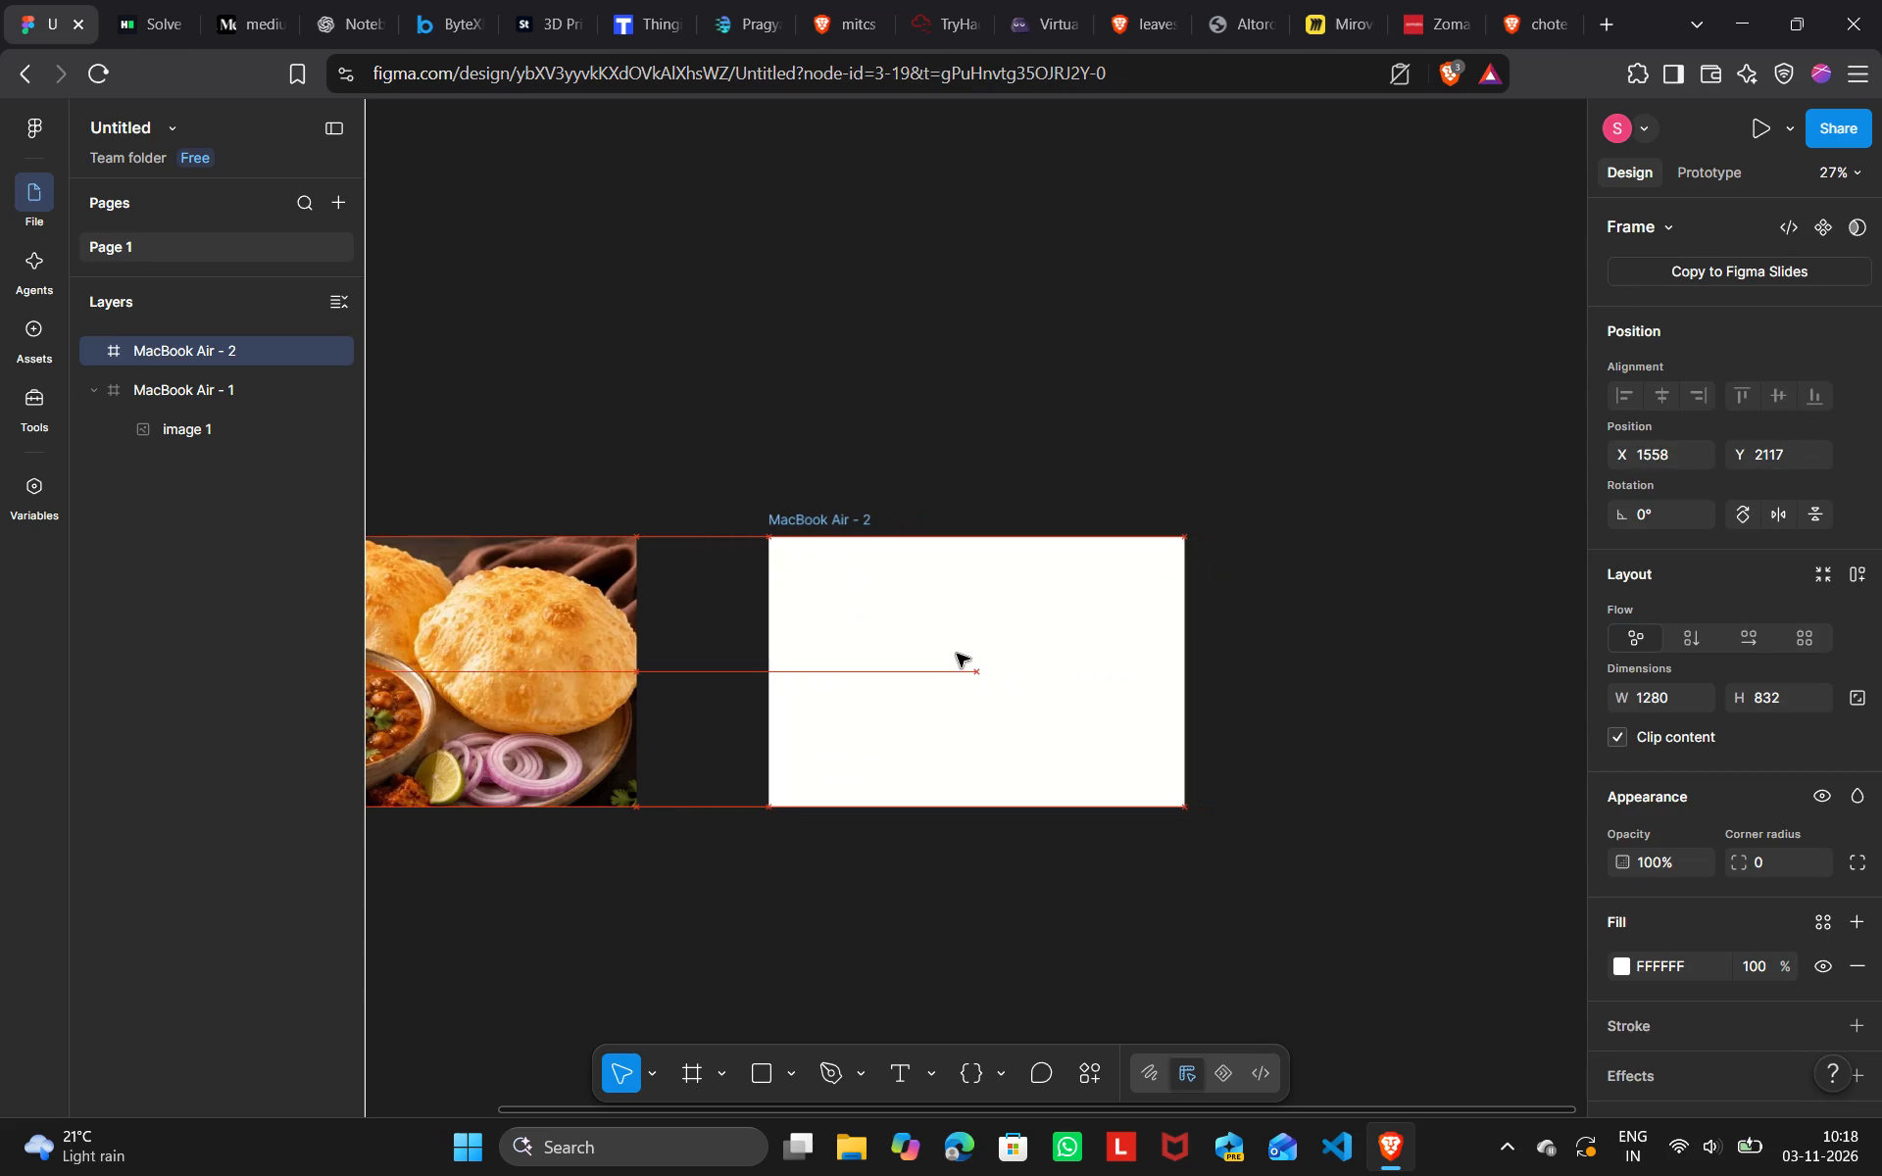
drag(957, 654, 951, 654)
click(1379, 490)
Duplicate the blank MacBook Air - 2 frame, placing the copy directly to its right.
scroll(1379, 490, left, 1)
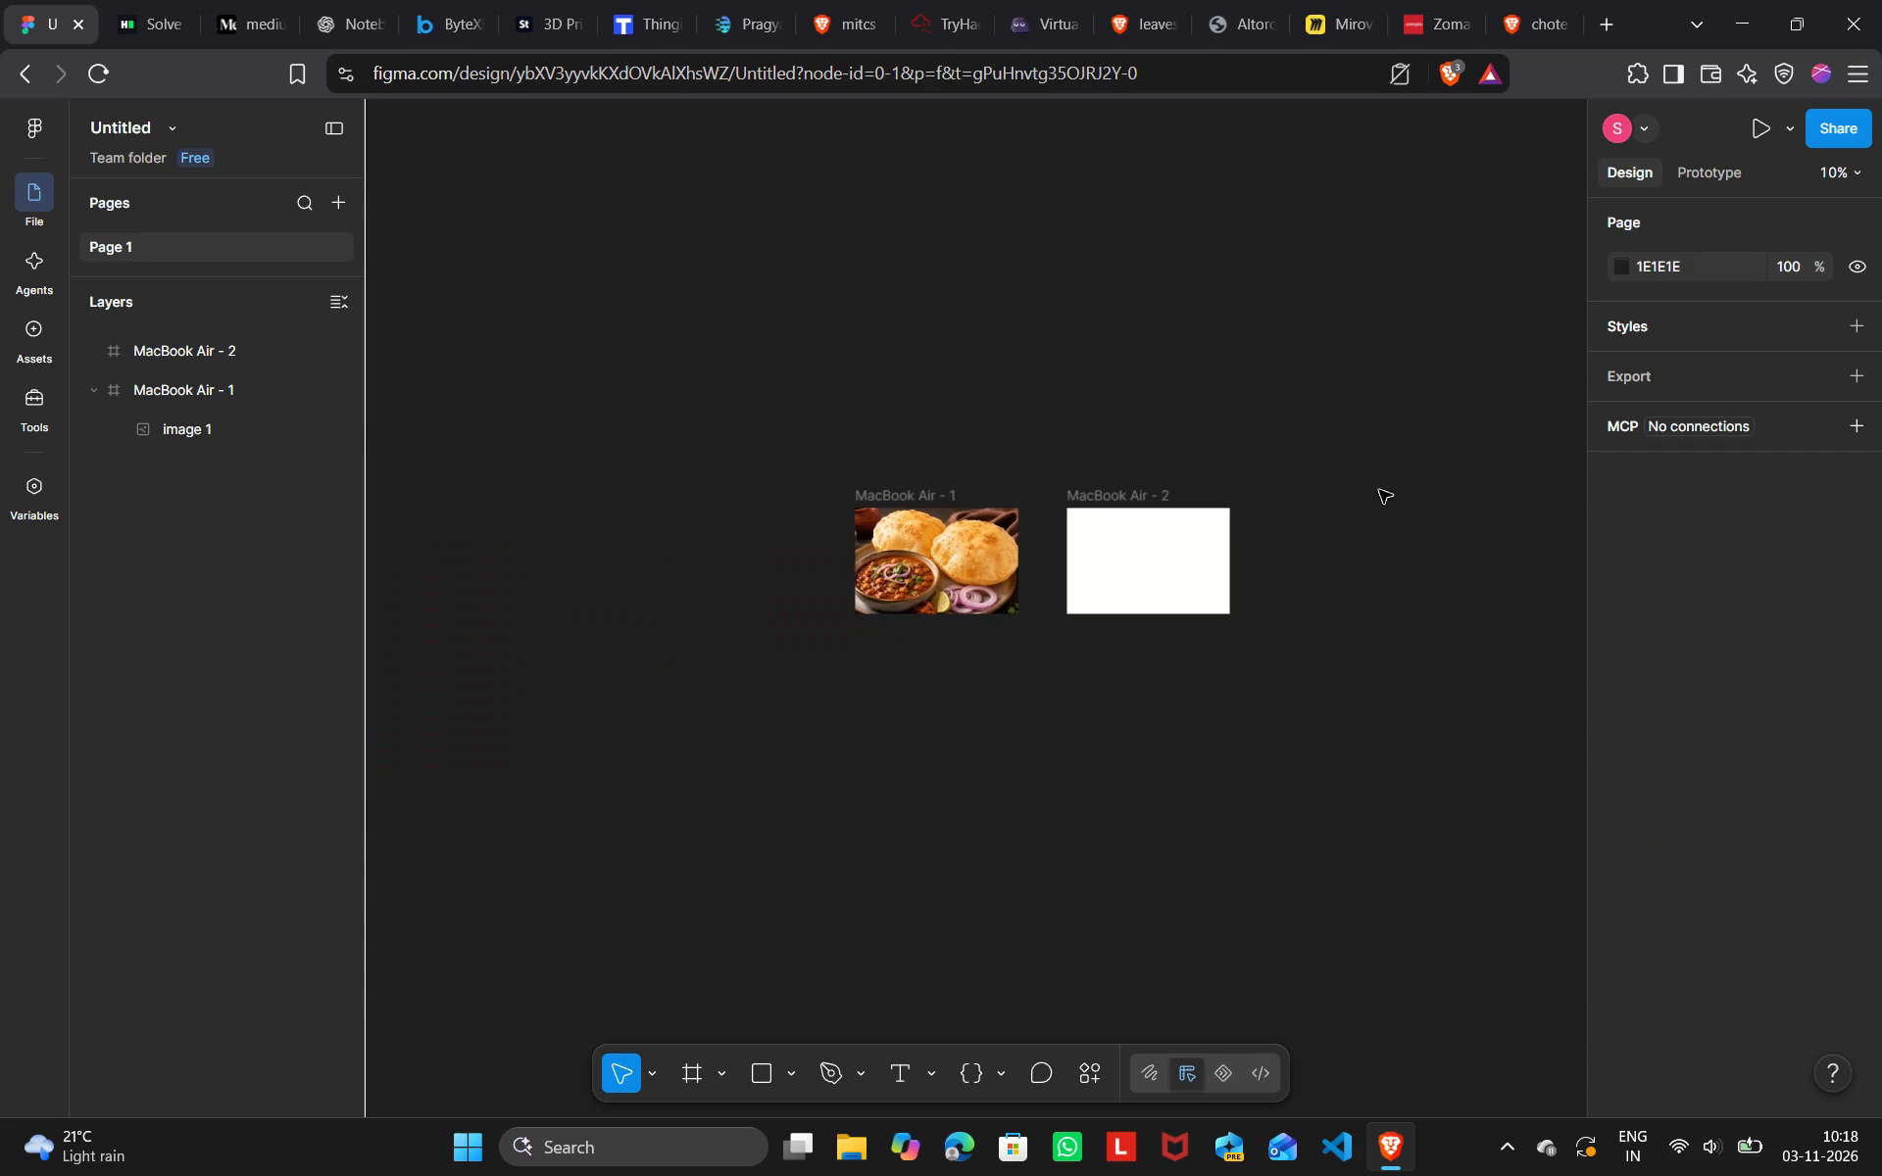
scroll(1379, 490, left, 1)
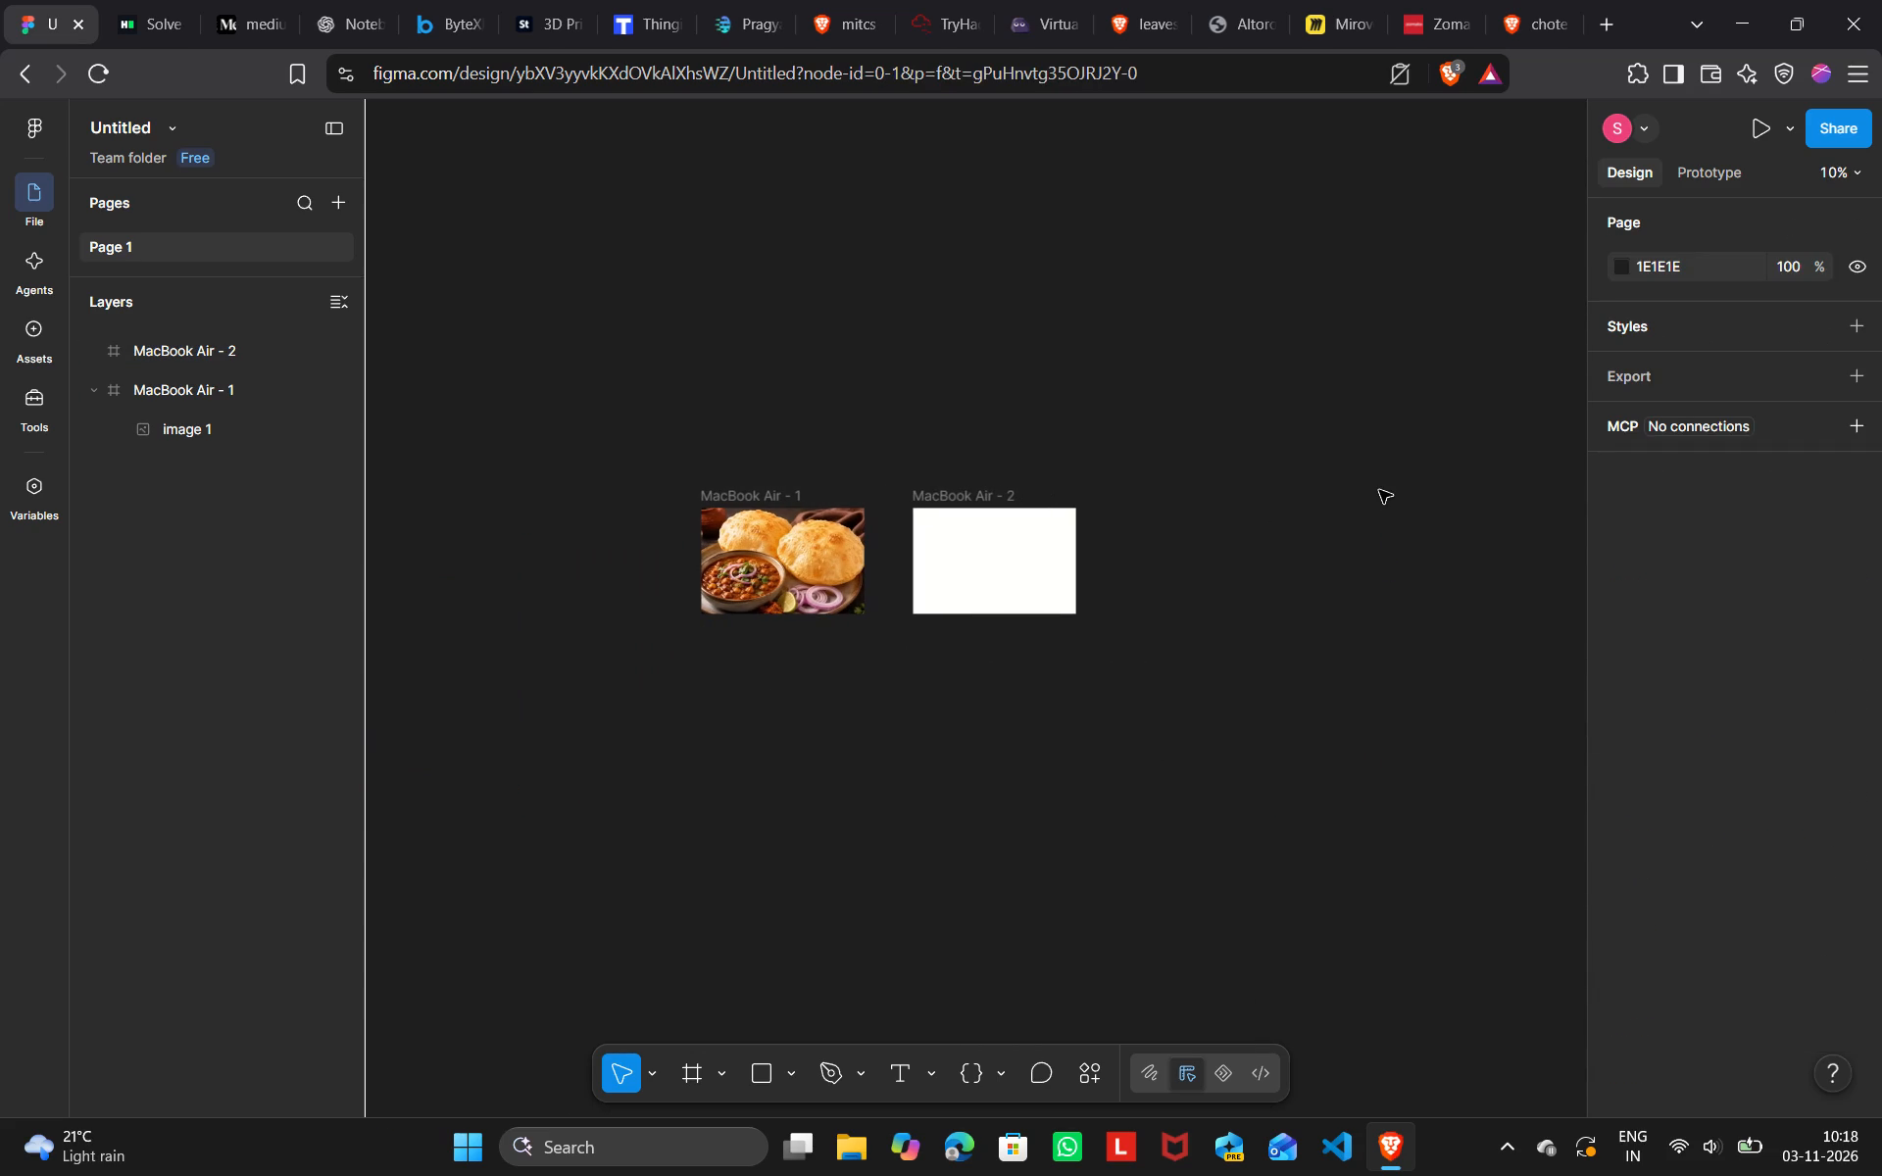
click(985, 552)
key(ctrl+d)
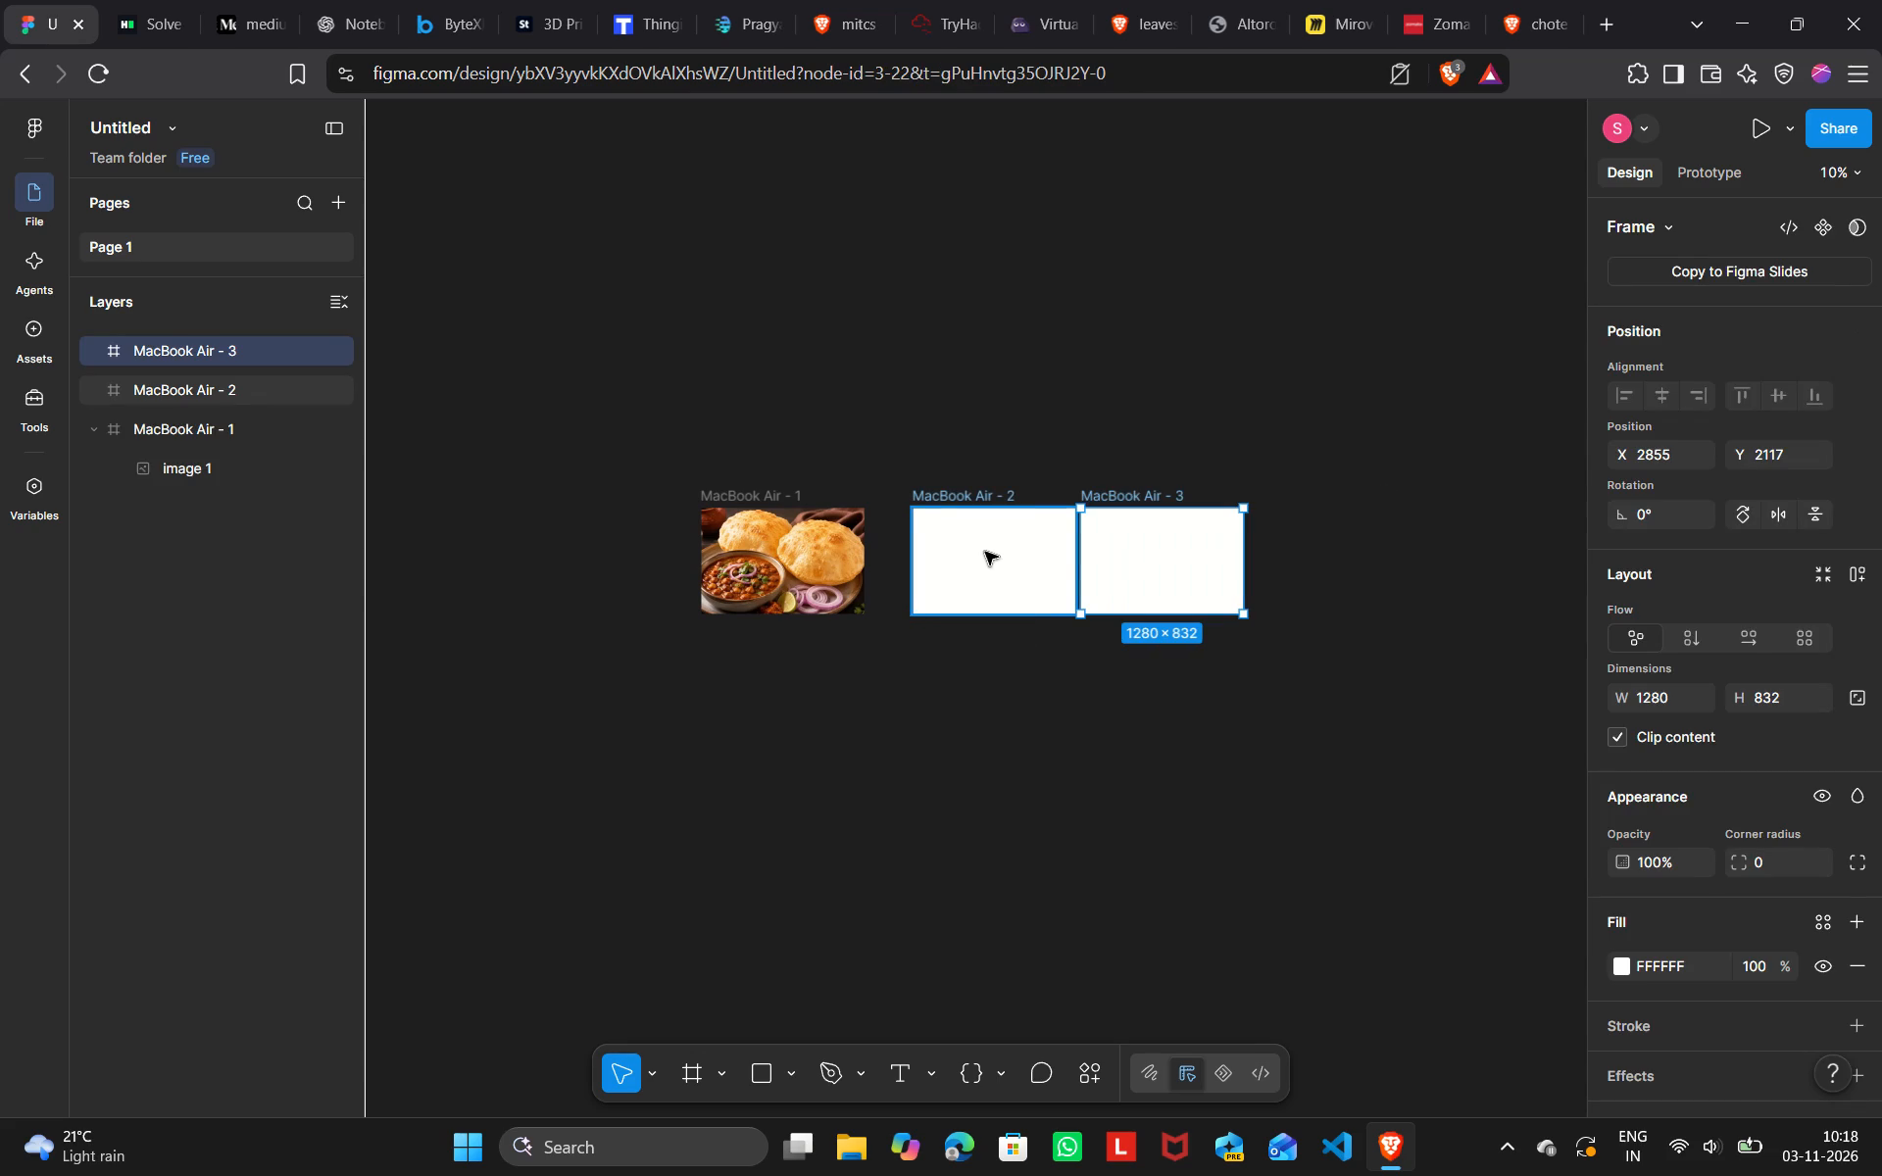
Move the MacBook Air - 2 frame to X about 1363, evenly spaced between MacBook Air - 1 and MacBook Air - 3.
drag(970, 554, 948, 557)
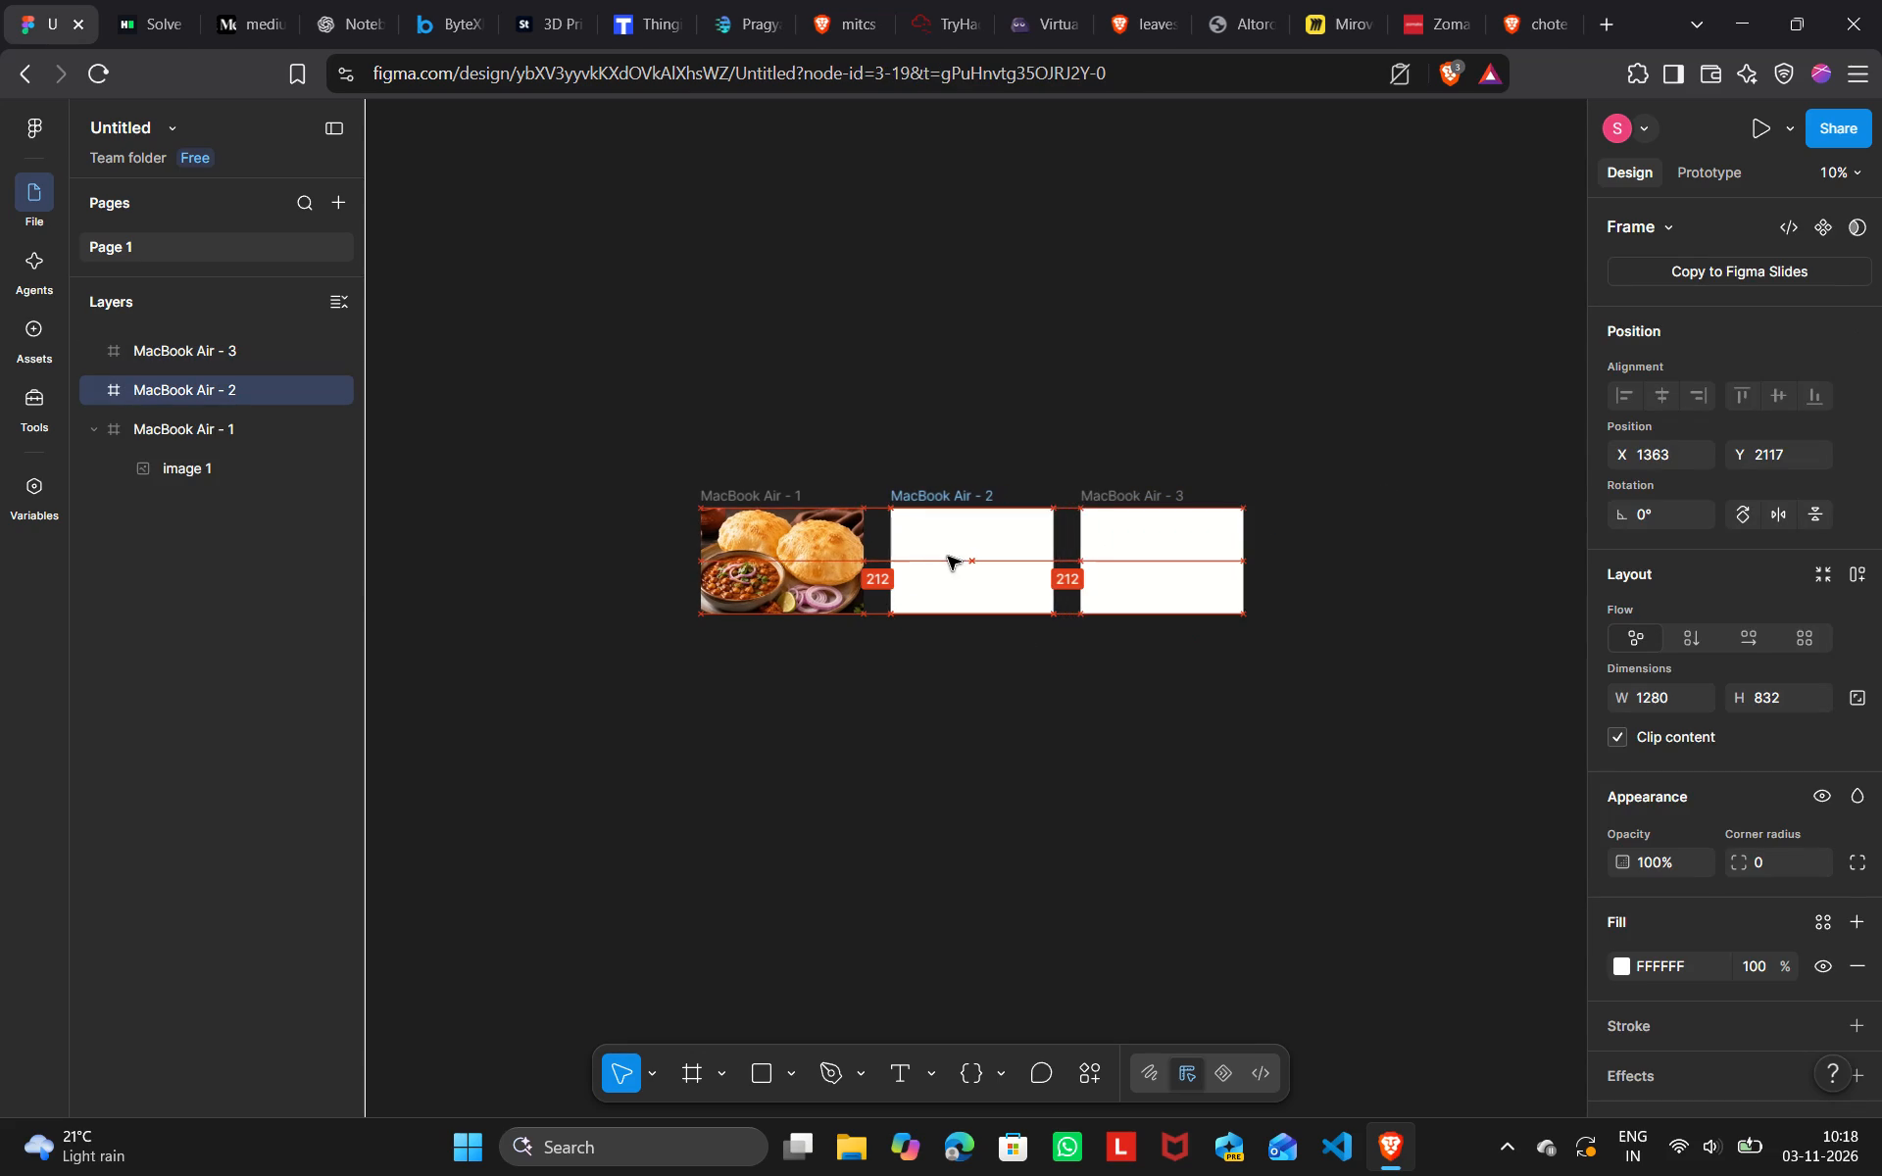
drag(948, 557, 947, 556)
Nudge the MacBook Air - 3 frame toward MacBook Air - 2, to X 2820.
click(1111, 542)
key(Left)
key(Left)
key(Left)
key(Left)
key(Left)
key(Left)
key(Left)
key(Left)
key(Left)
key(Left)
key(Left)
key(Left)
key(Left)
key(Left)
key(Left)
key(Left)
key(Left)
key(Left)
key(Left)
key(Left)
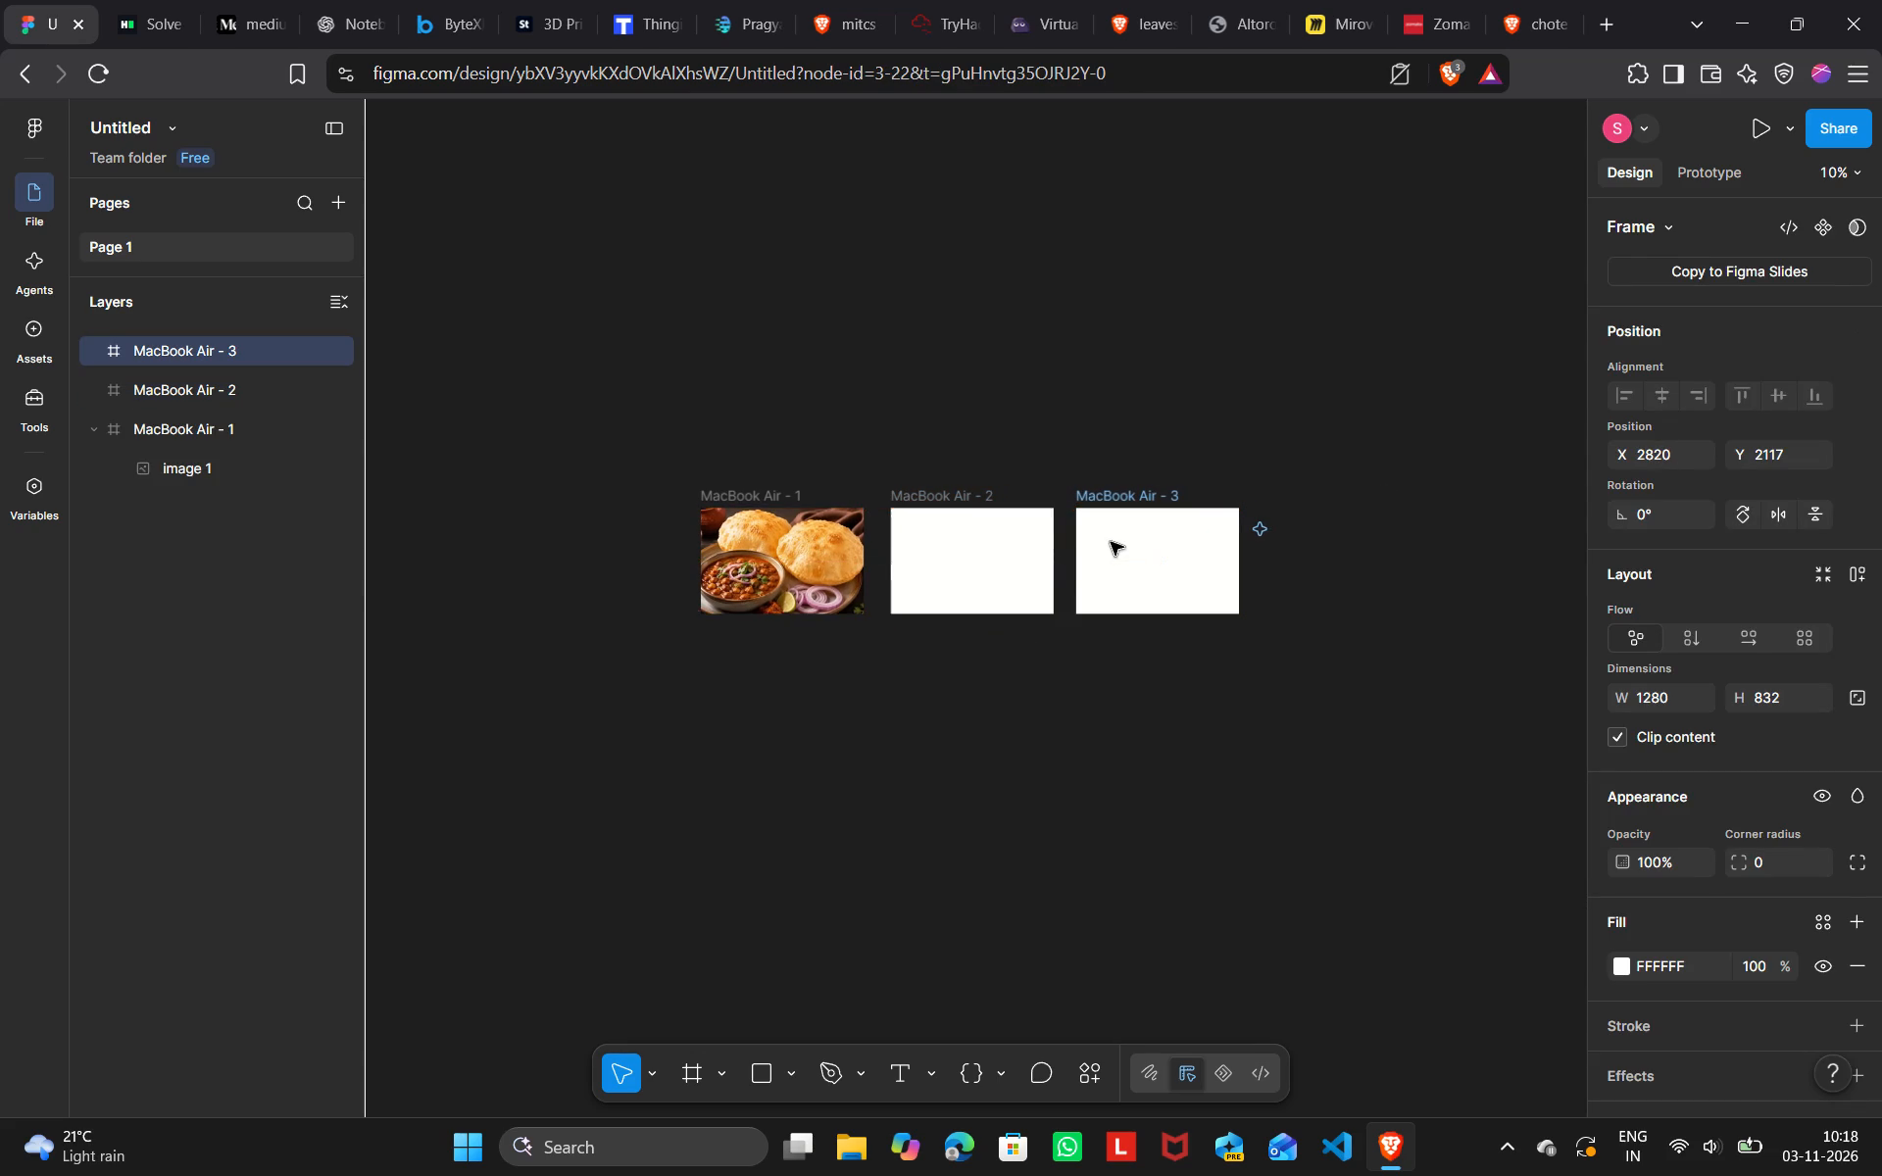
Nudge the MacBook Air - 2 frame closer to MacBook Air - 1, to X 1268.
scroll(1111, 542, right, 4)
scroll(1111, 542, left, 2)
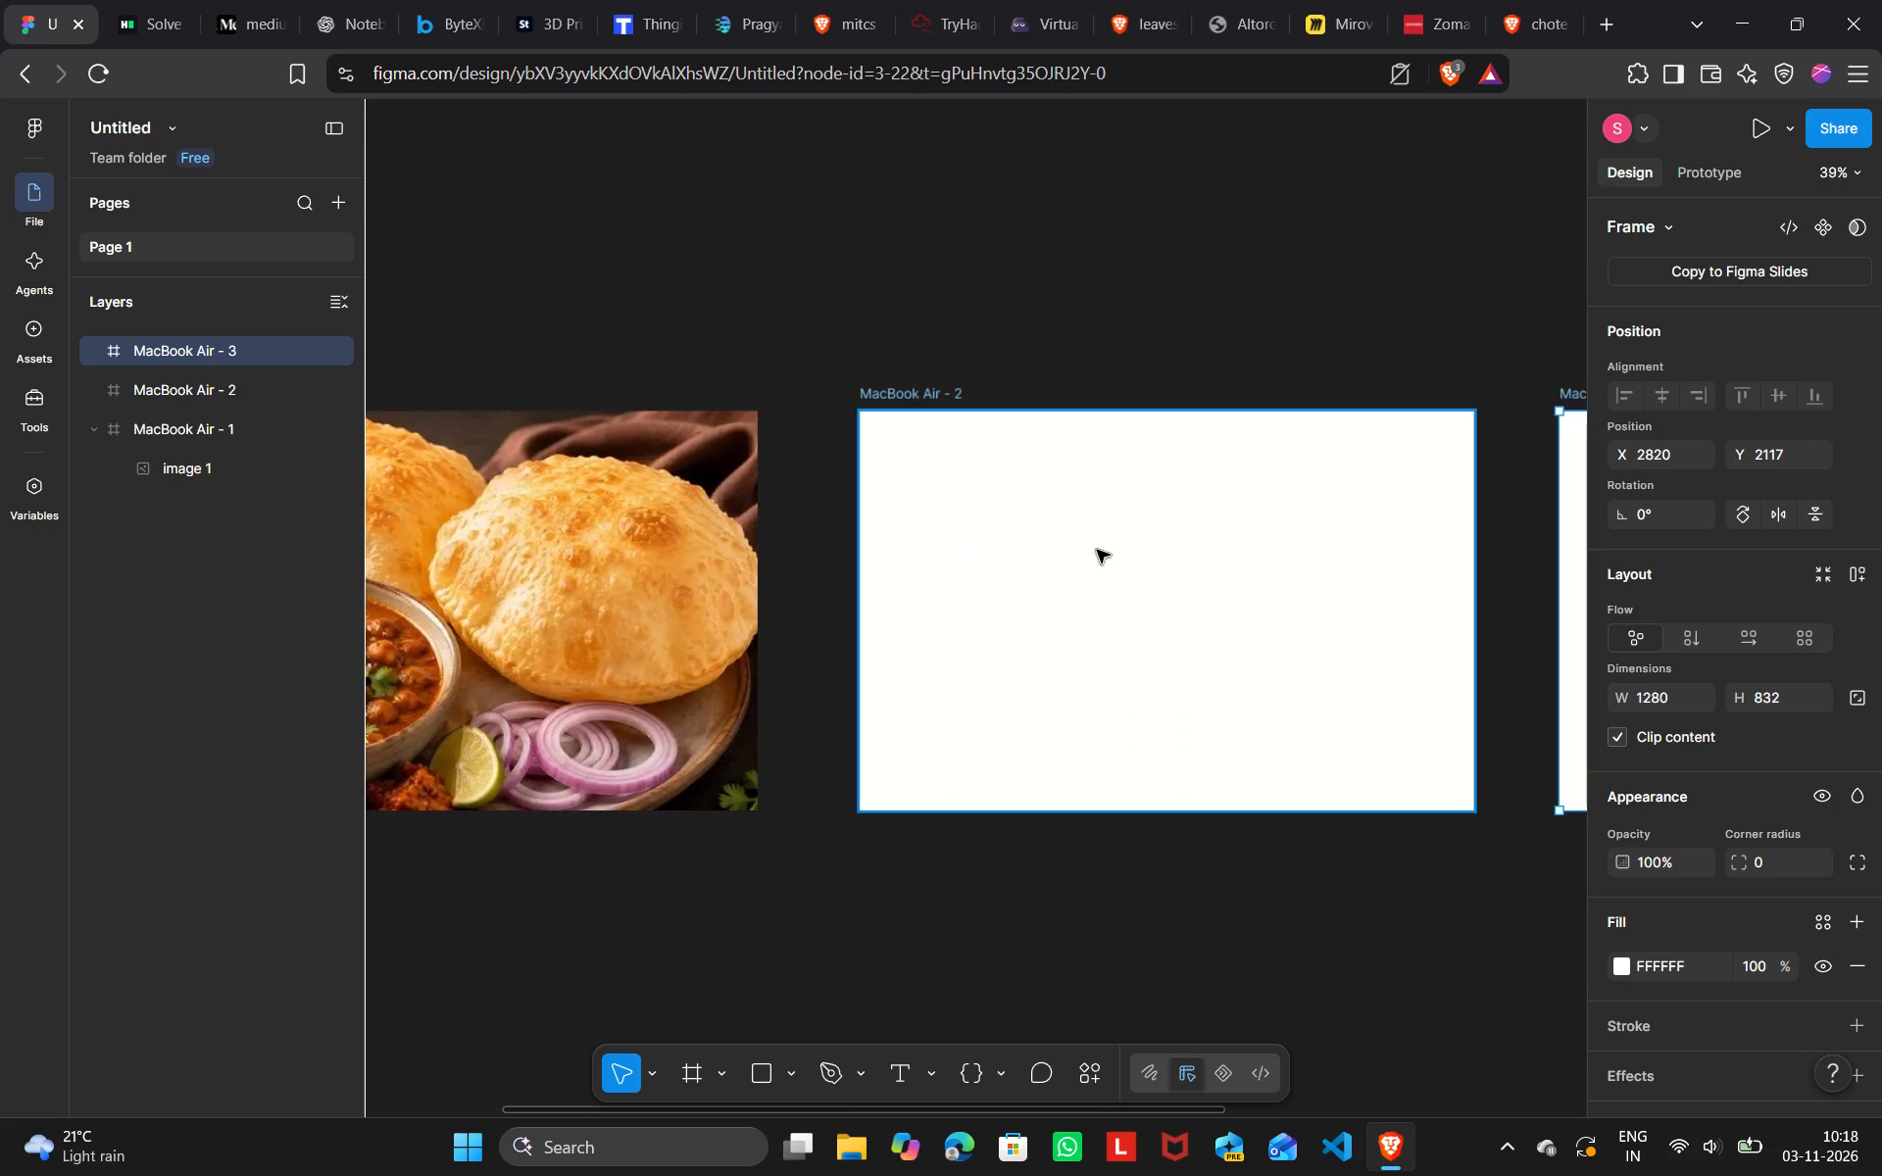
click(1092, 551)
key(Left)
key(Left)
key(Left)
key(Left)
key(Left)
key(Left)
key(Left)
key(Left)
key(Left)
key(Left)
key(Left)
key(Left)
key(Left)
key(Left)
key(Left)
key(Left)
key(Left)
key(Left)
key(Left)
key(Left)
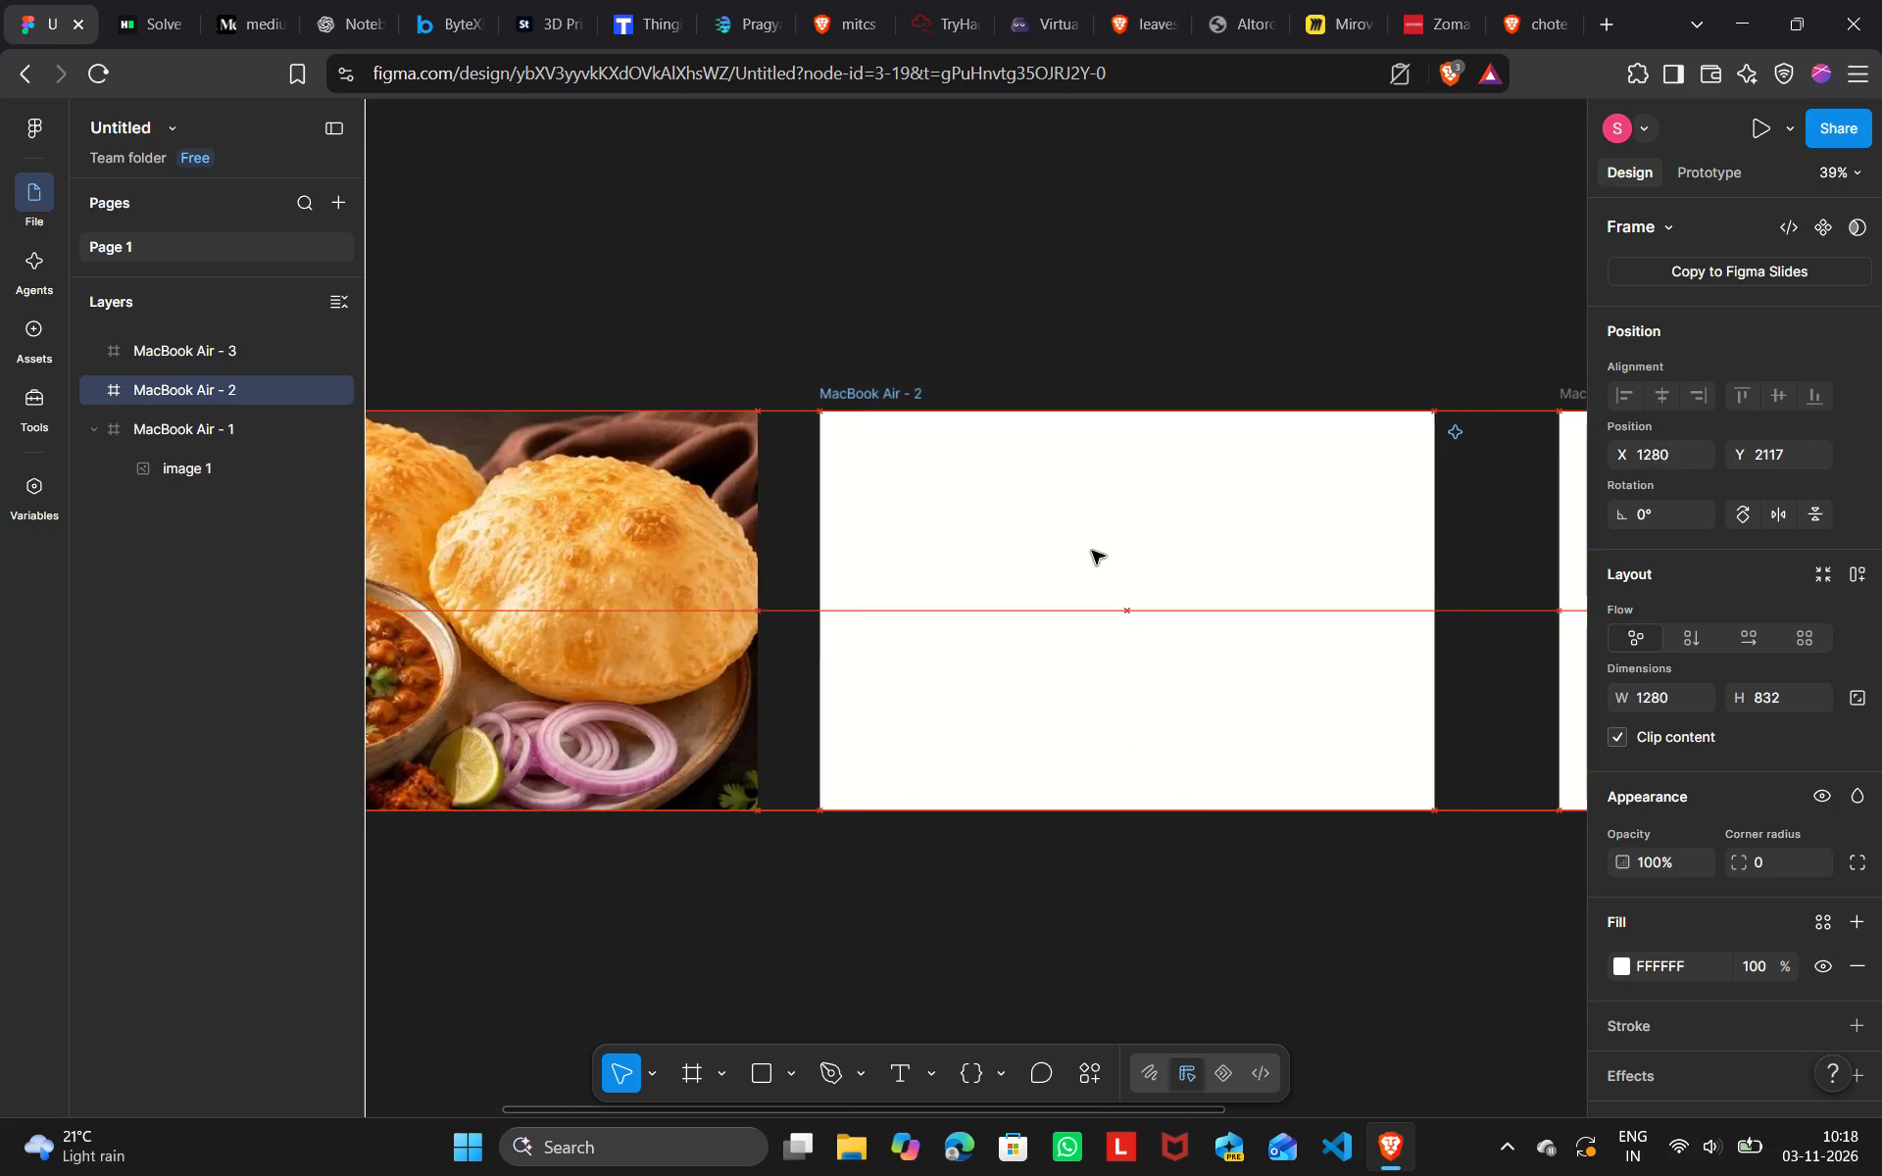
Nudge the MacBook Air - 3 frame closer to MacBook Air - 2, to X 2728, and deselect it.
scroll(1092, 551, left, 4)
click(1092, 551)
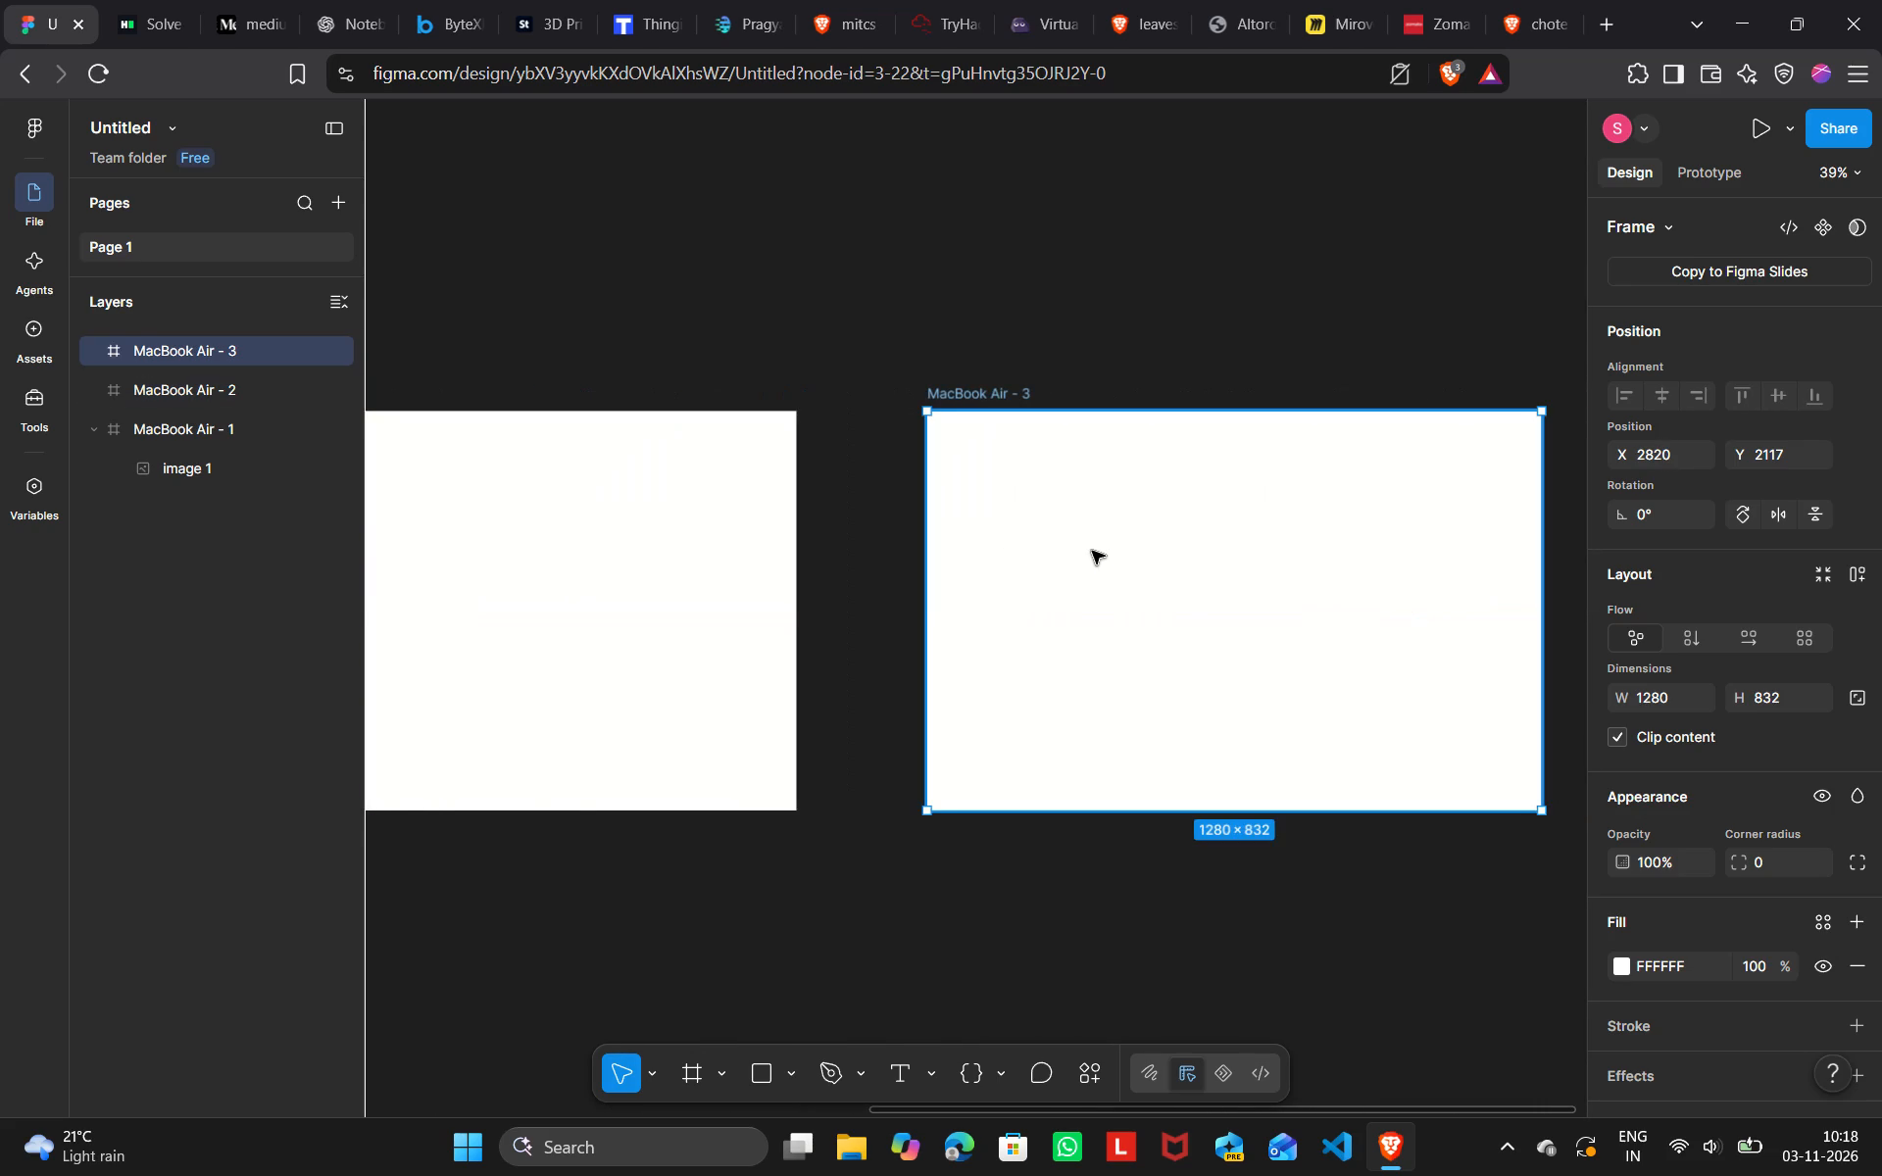
key(Left)
key(Left)
key(Left)
key(Left)
key(Left)
key(Left)
key(Left)
key(Left)
key(Left)
key(Left)
key(Left)
key(Left)
key(Left)
key(Left)
key(Left)
key(Left)
key(Left)
key(Left)
key(Left)
key(Left)
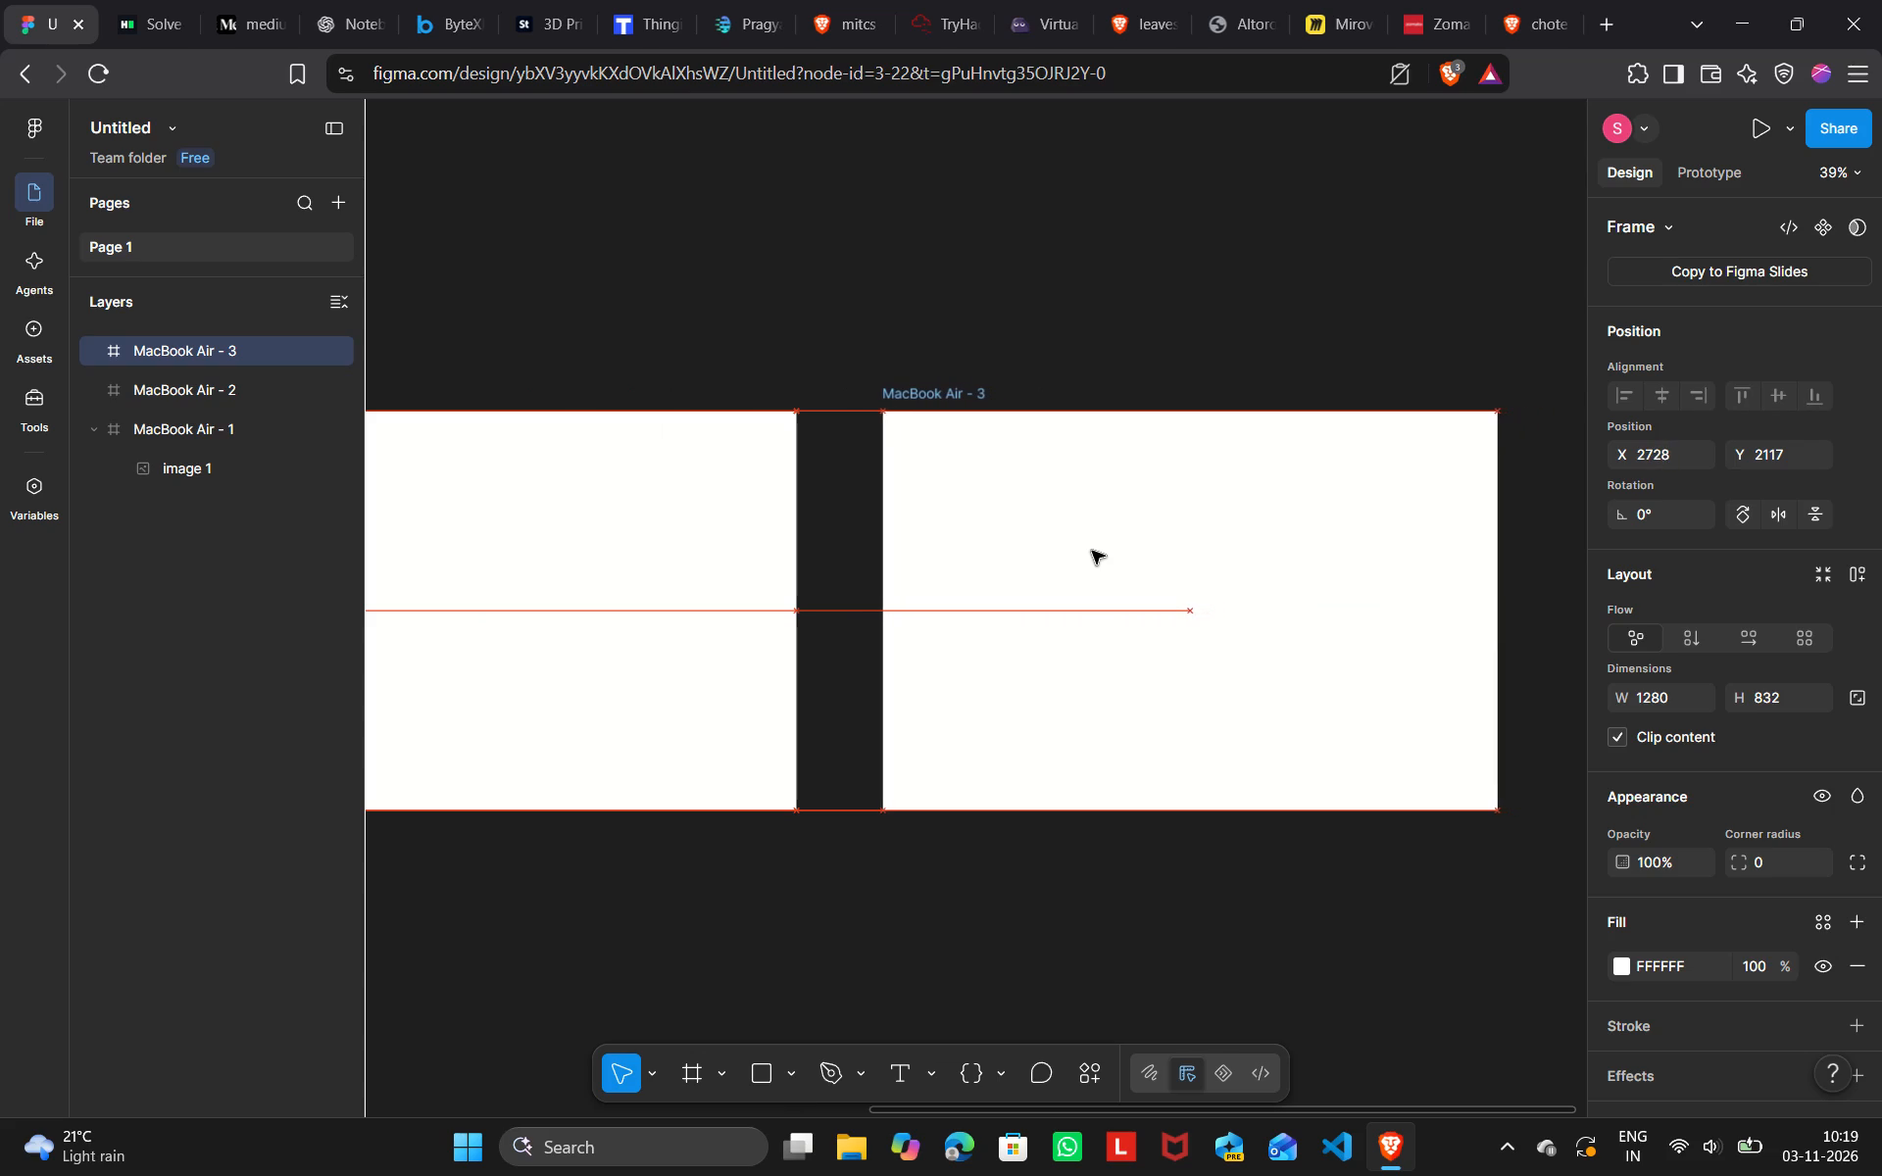
click(1210, 216)
Select the MacBook Air - 2 frame, then switch to the Brave image search and search for "chowmein in zomato style".
scroll(1210, 216, right, 1)
click(1034, 493)
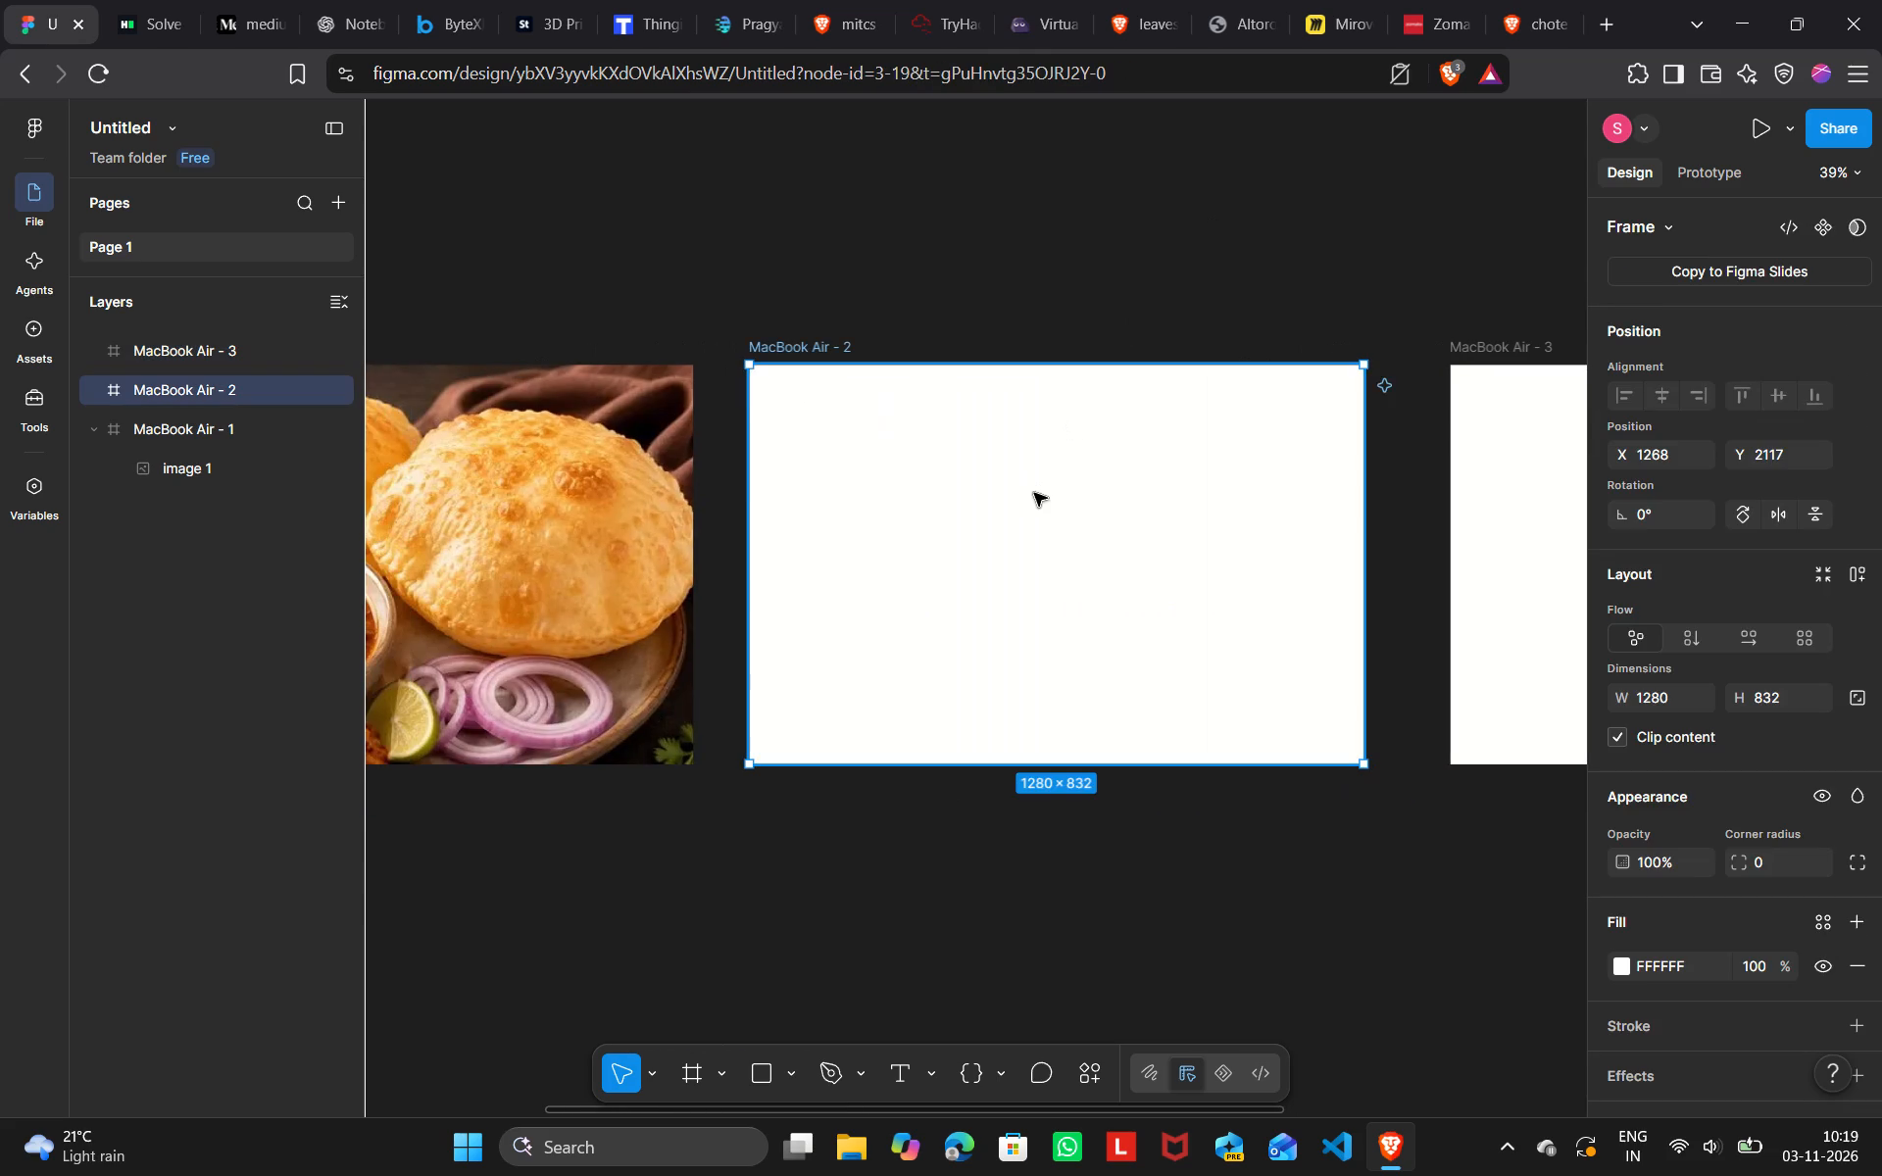
click(1534, 21)
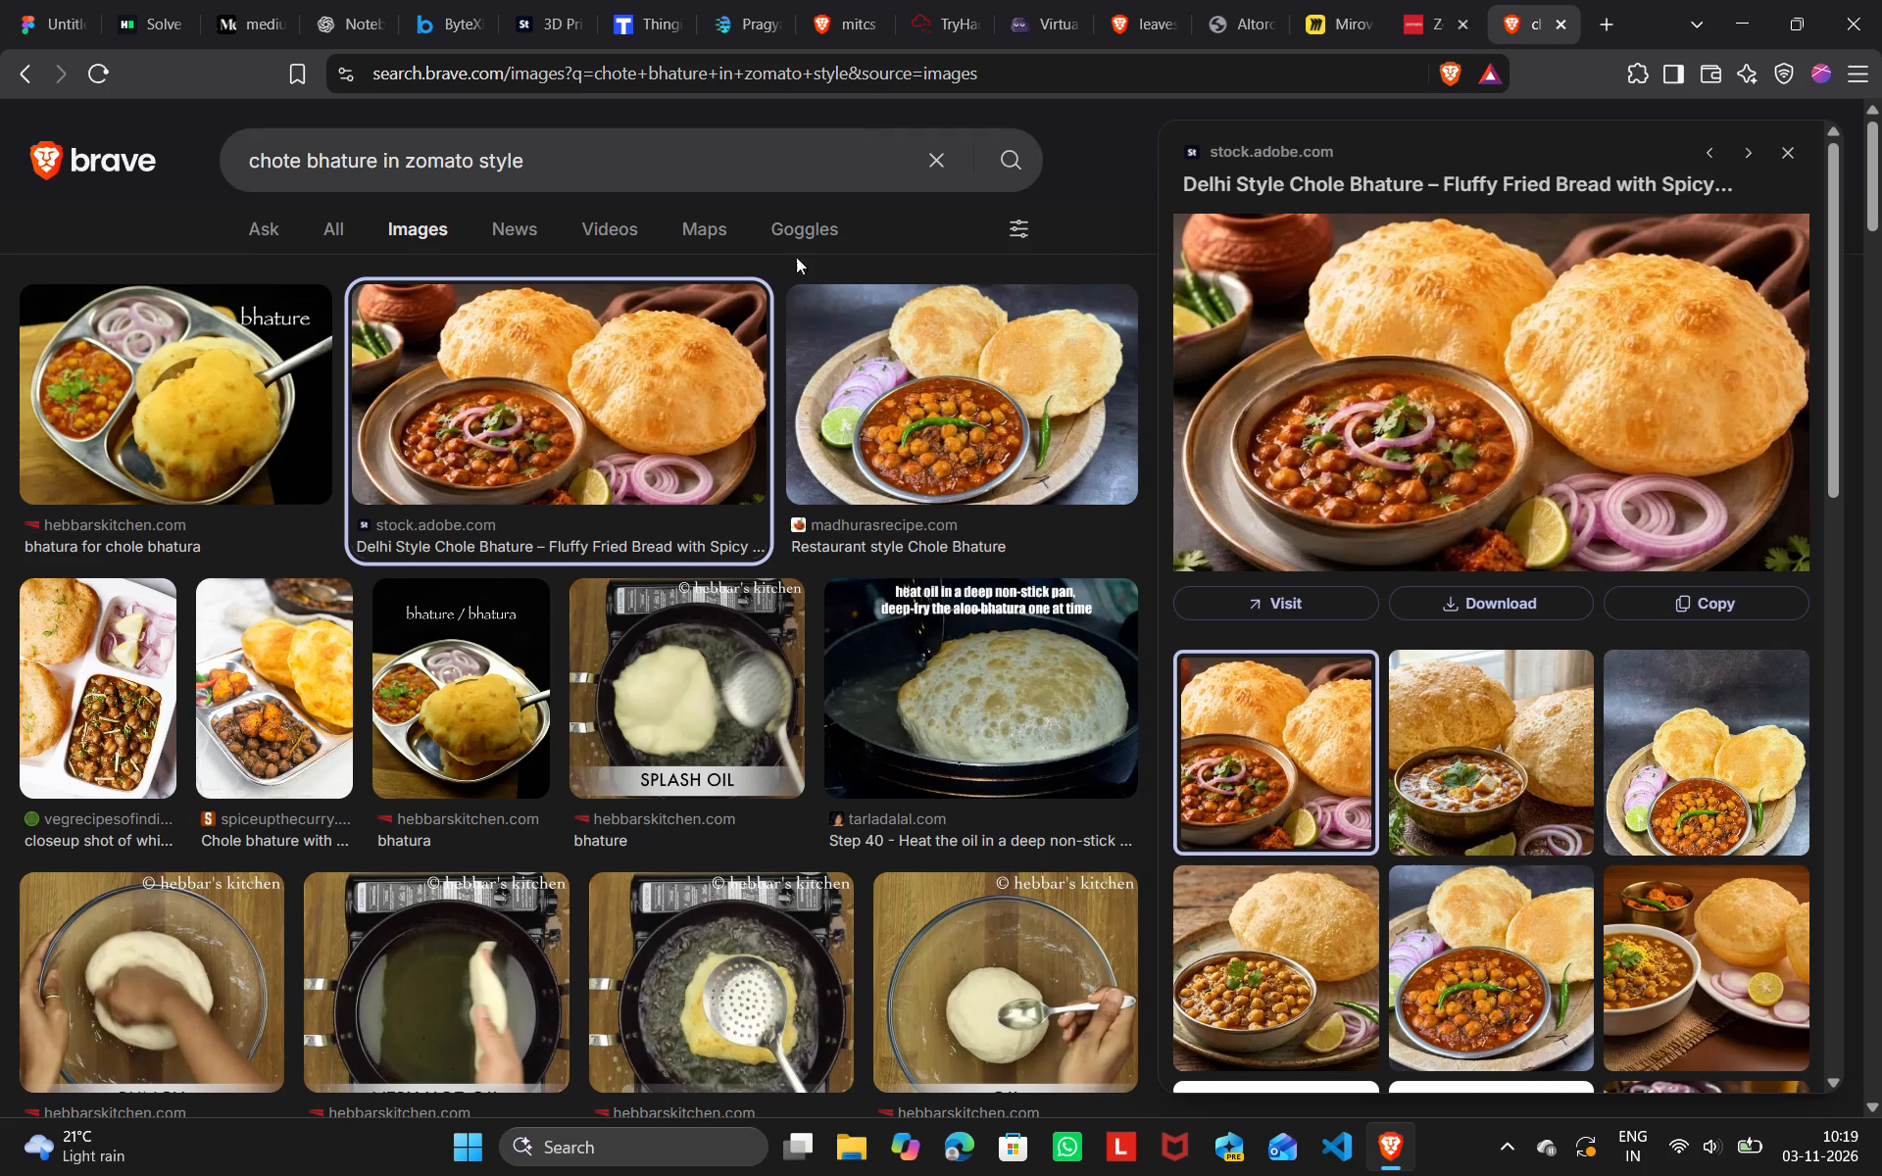
click(655, 164)
key(BackSpace)
key(BackSpace)
key(BackSpace)
key(BackSpace)
key(BackSpace)
key(BackSpace)
key(BackSpace)
key(BackSpace)
key(BackSpace)
key(BackSpace)
key(BackSpace)
key(BackSpace)
key(BackSpace)
key(BackSpace)
key(BackSpace)
key(BackSpace)
key(BackSpace)
key(BackSpace)
key(BackSpace)
key(BackSpace)
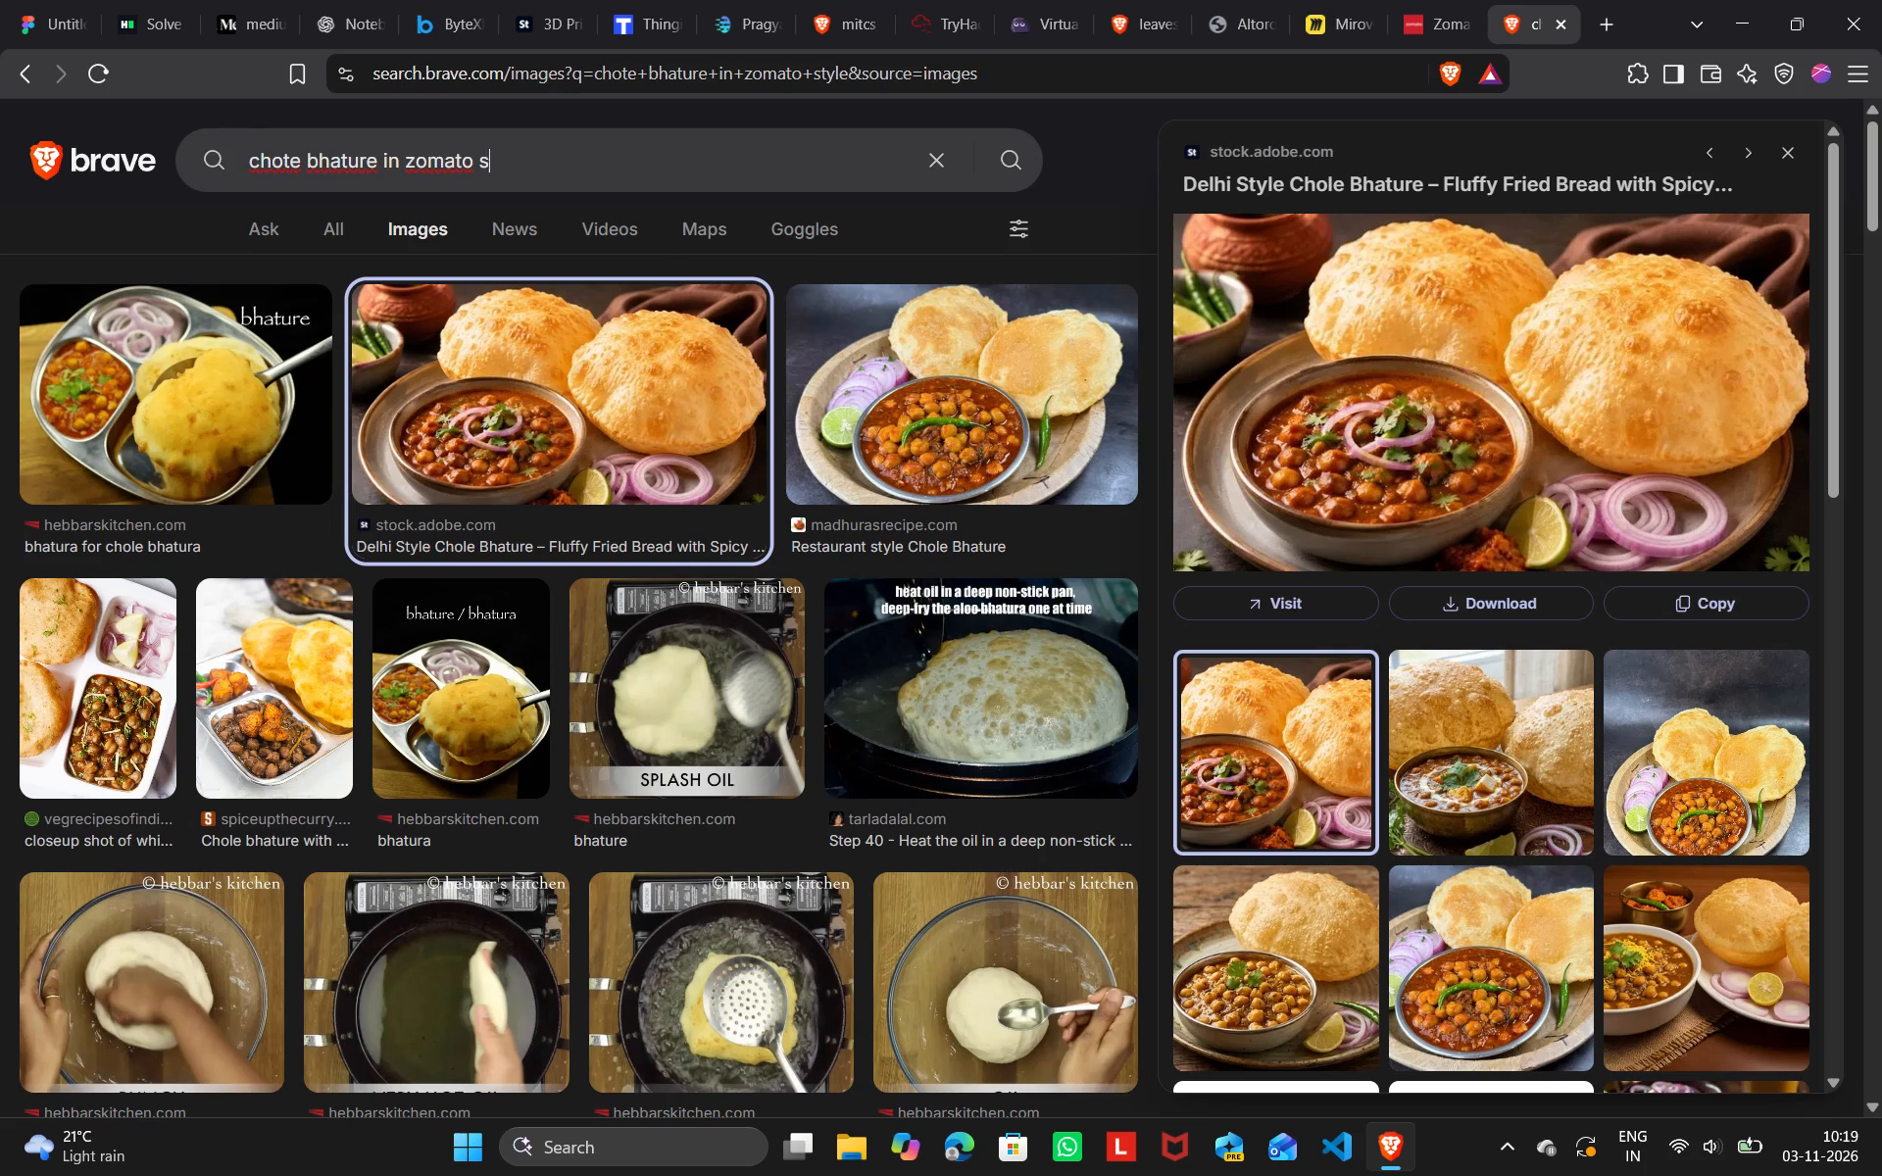
text(chowmein in)
key(space)
text(zom)
text(ato style)
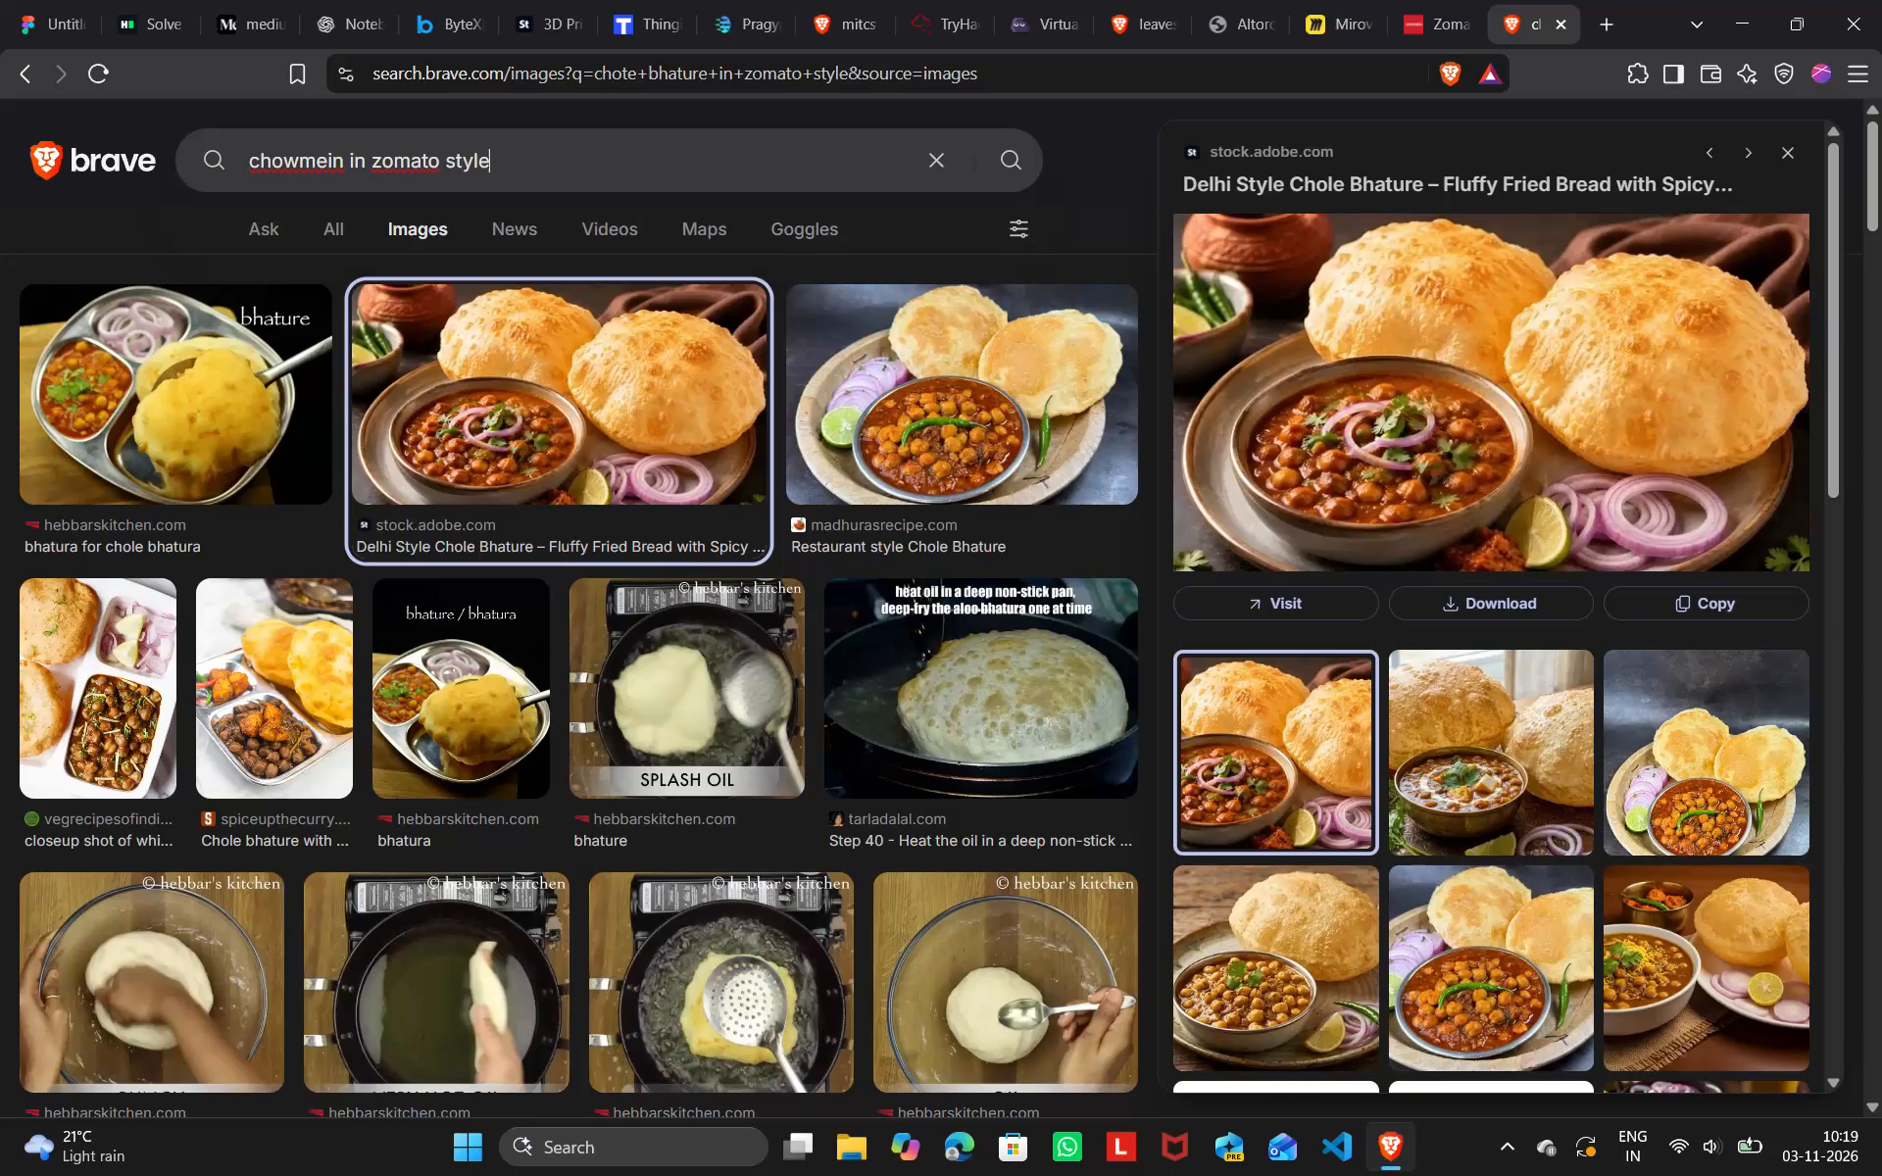
key(Return)
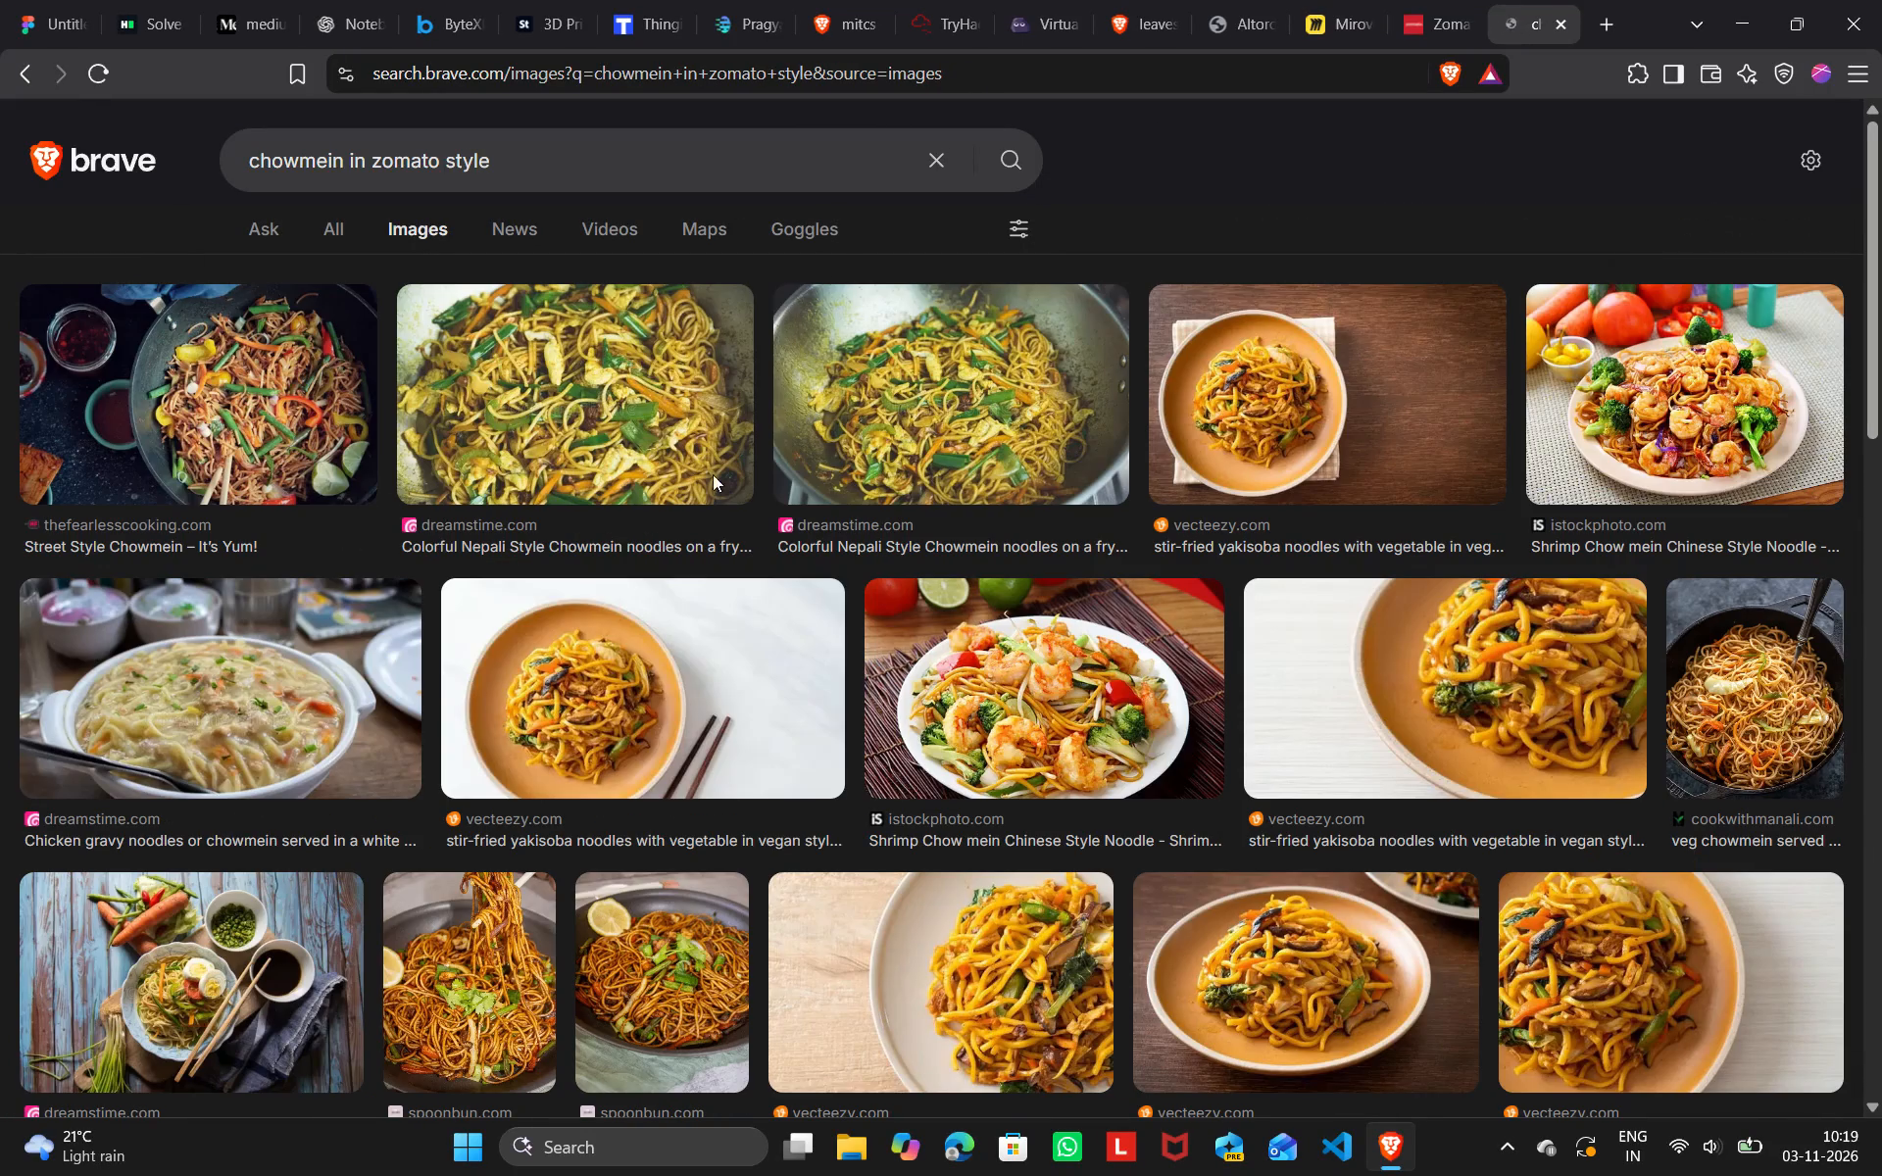
Browse the chowmein image results and preview candidates to find a suitable picture for the second frame.
scroll(921, 543, down, 2)
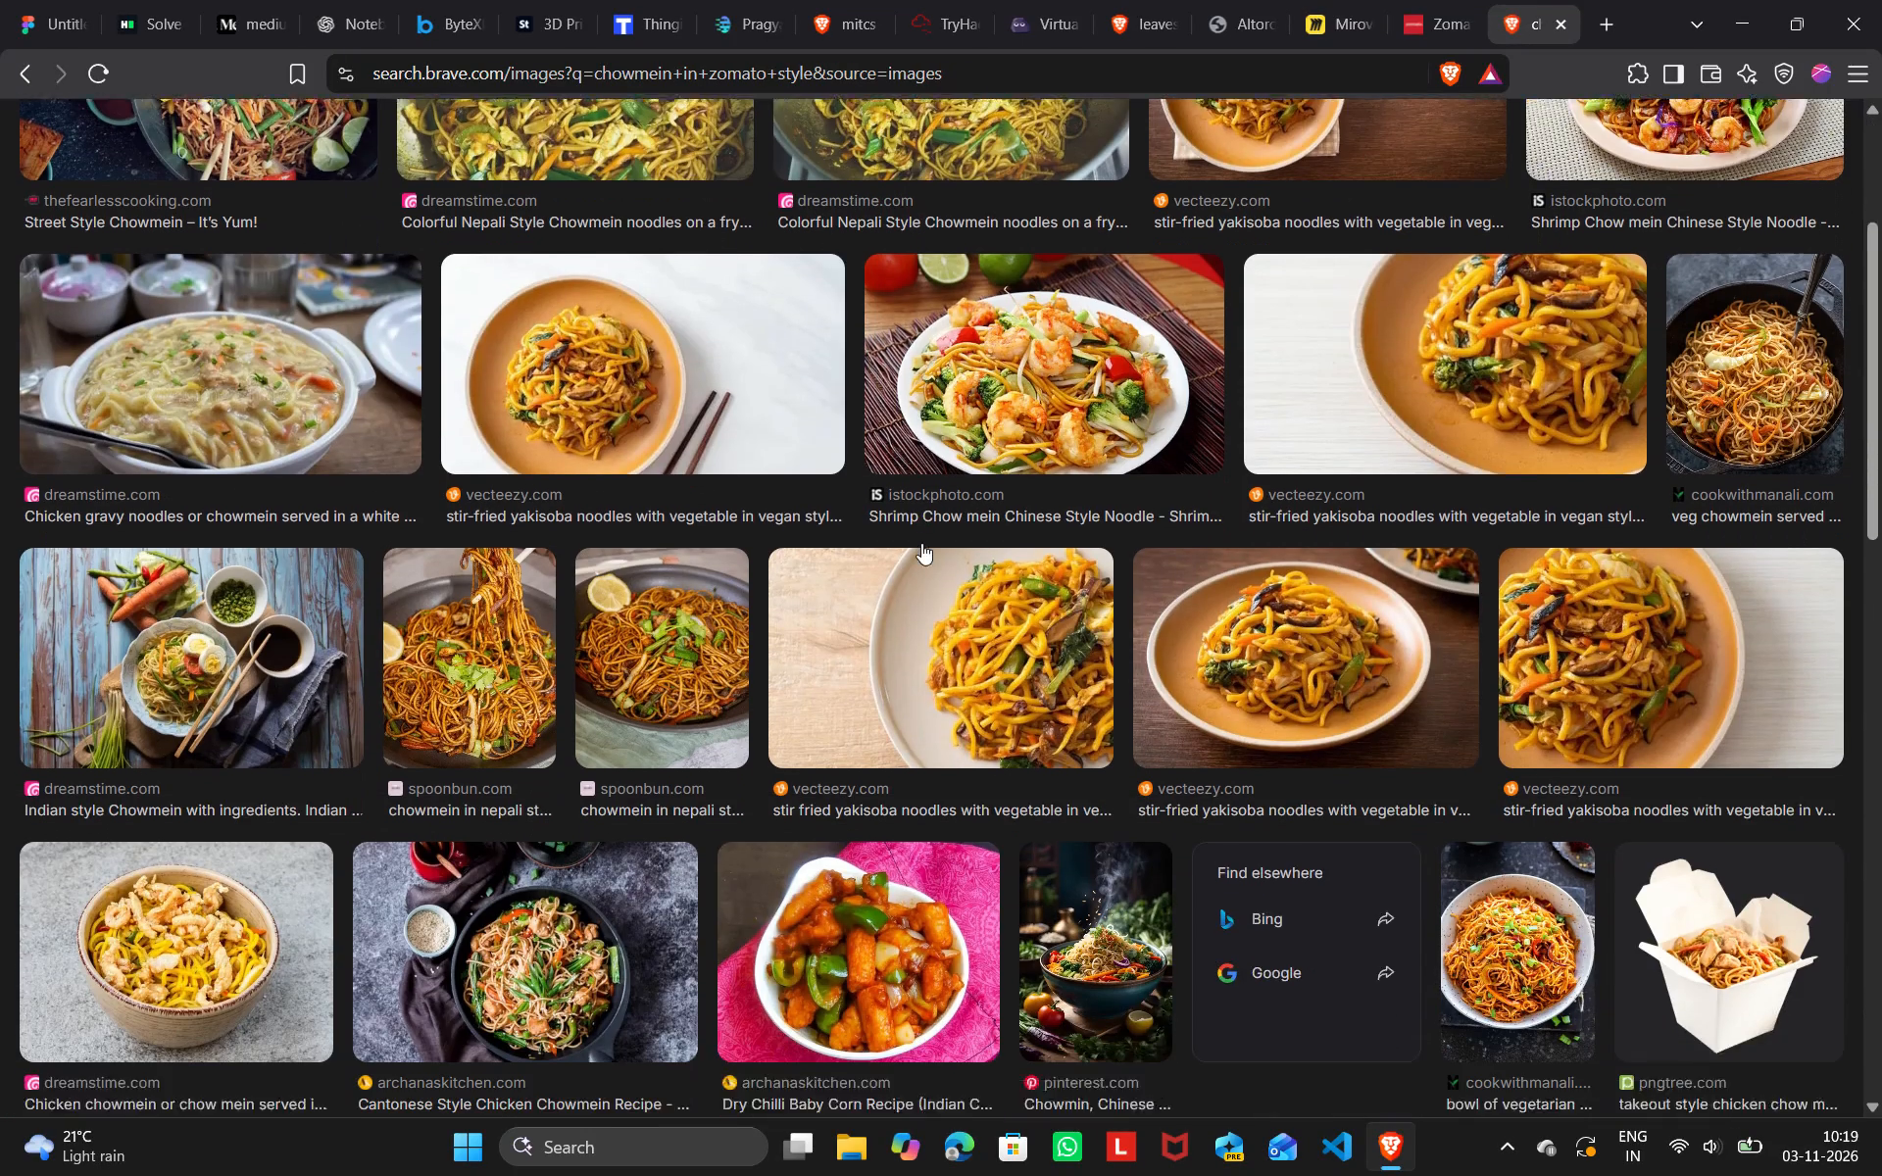
scroll(953, 478, up, 3)
scroll(575, 700, down, 3)
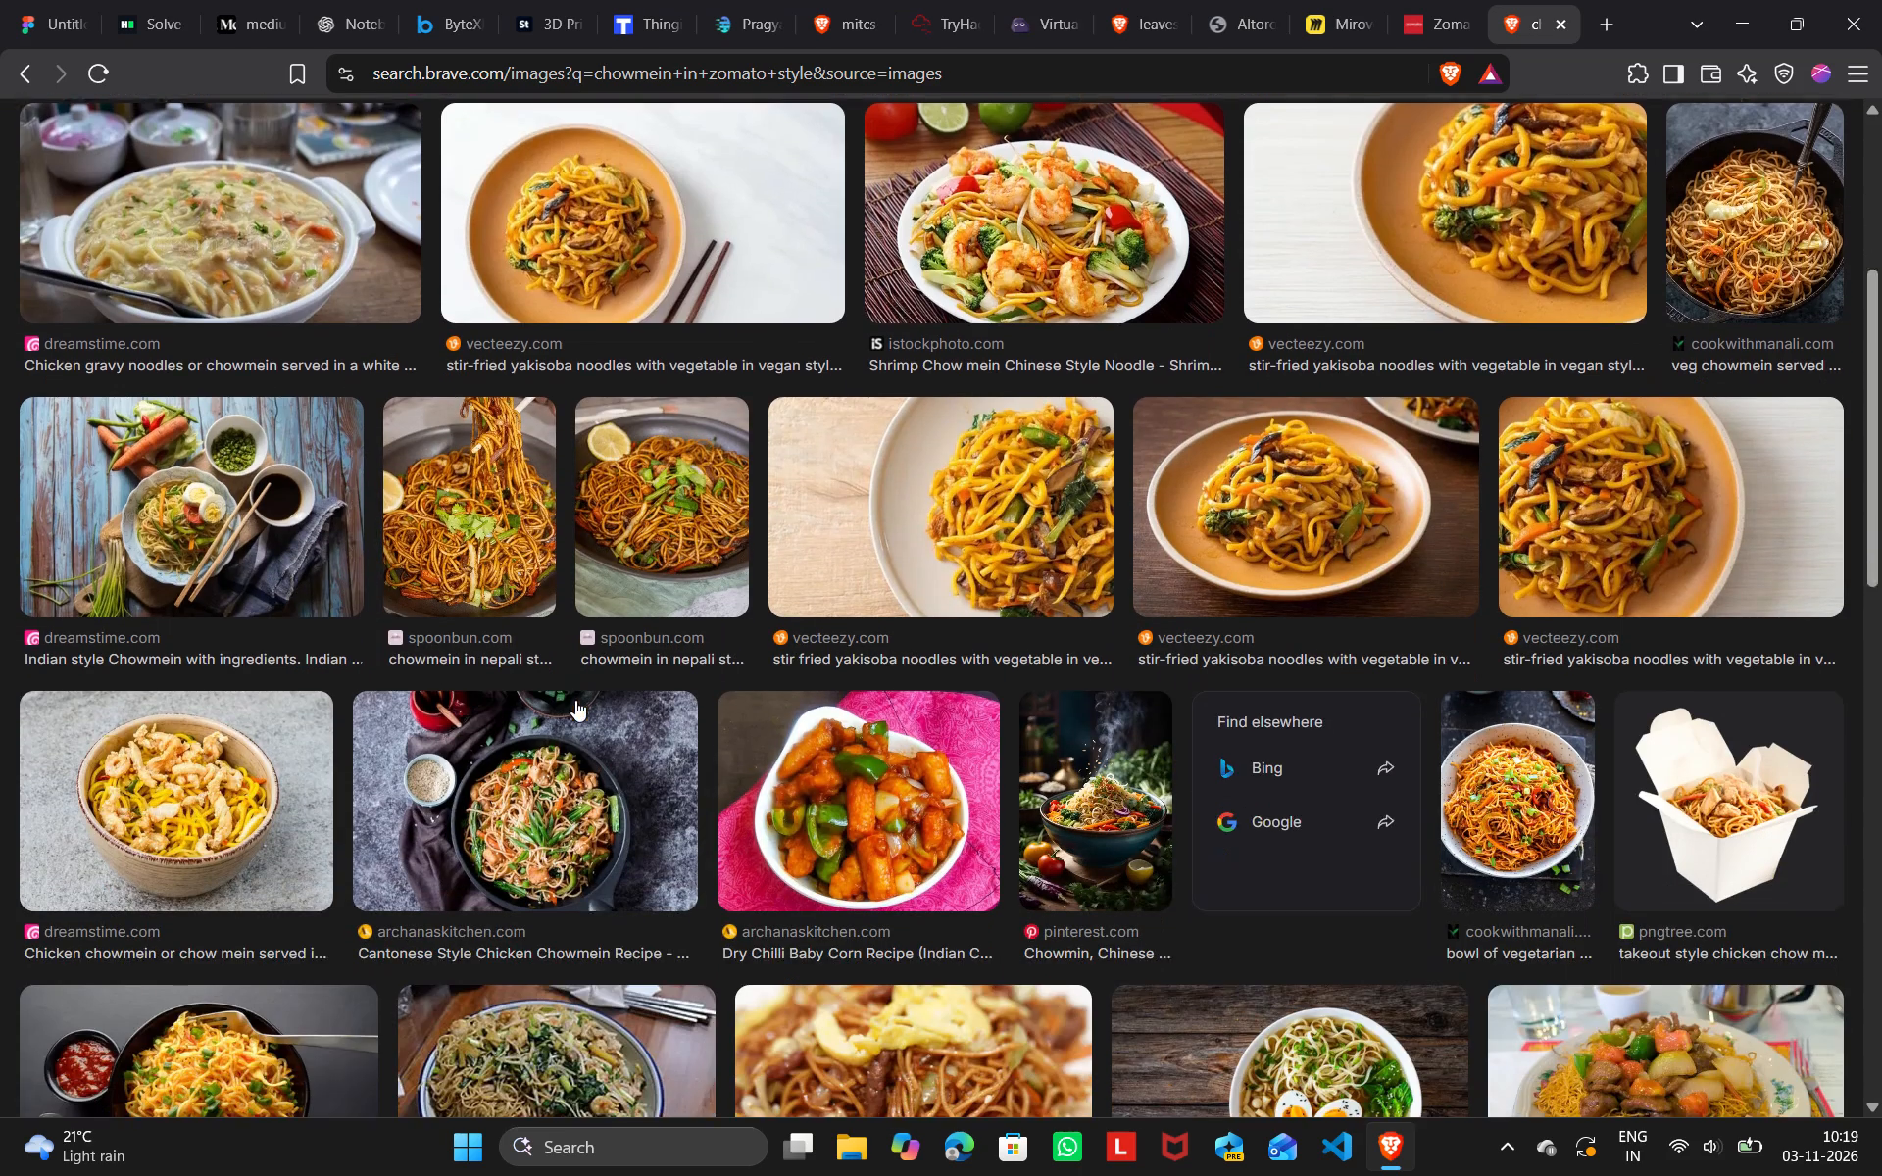
scroll(575, 700, down, 3)
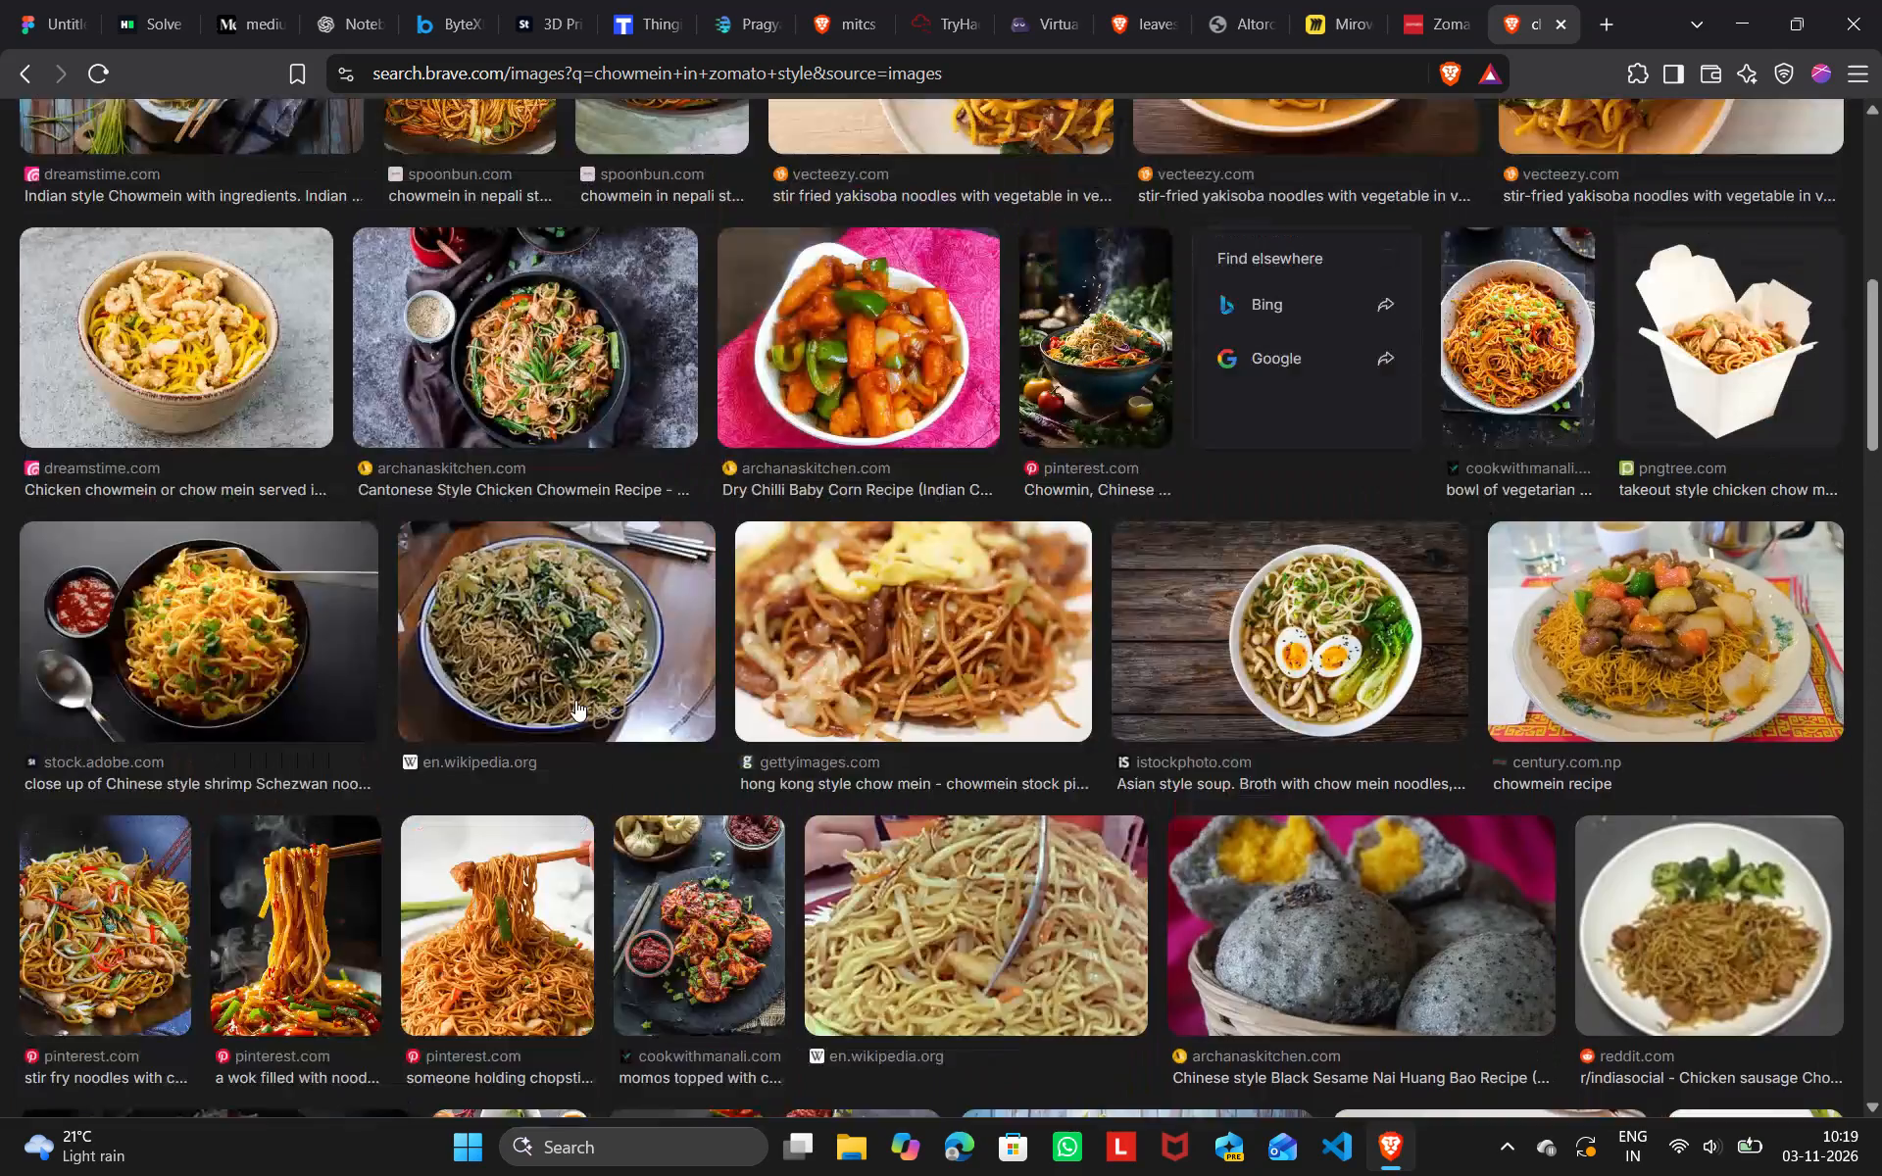
scroll(575, 700, up, 1)
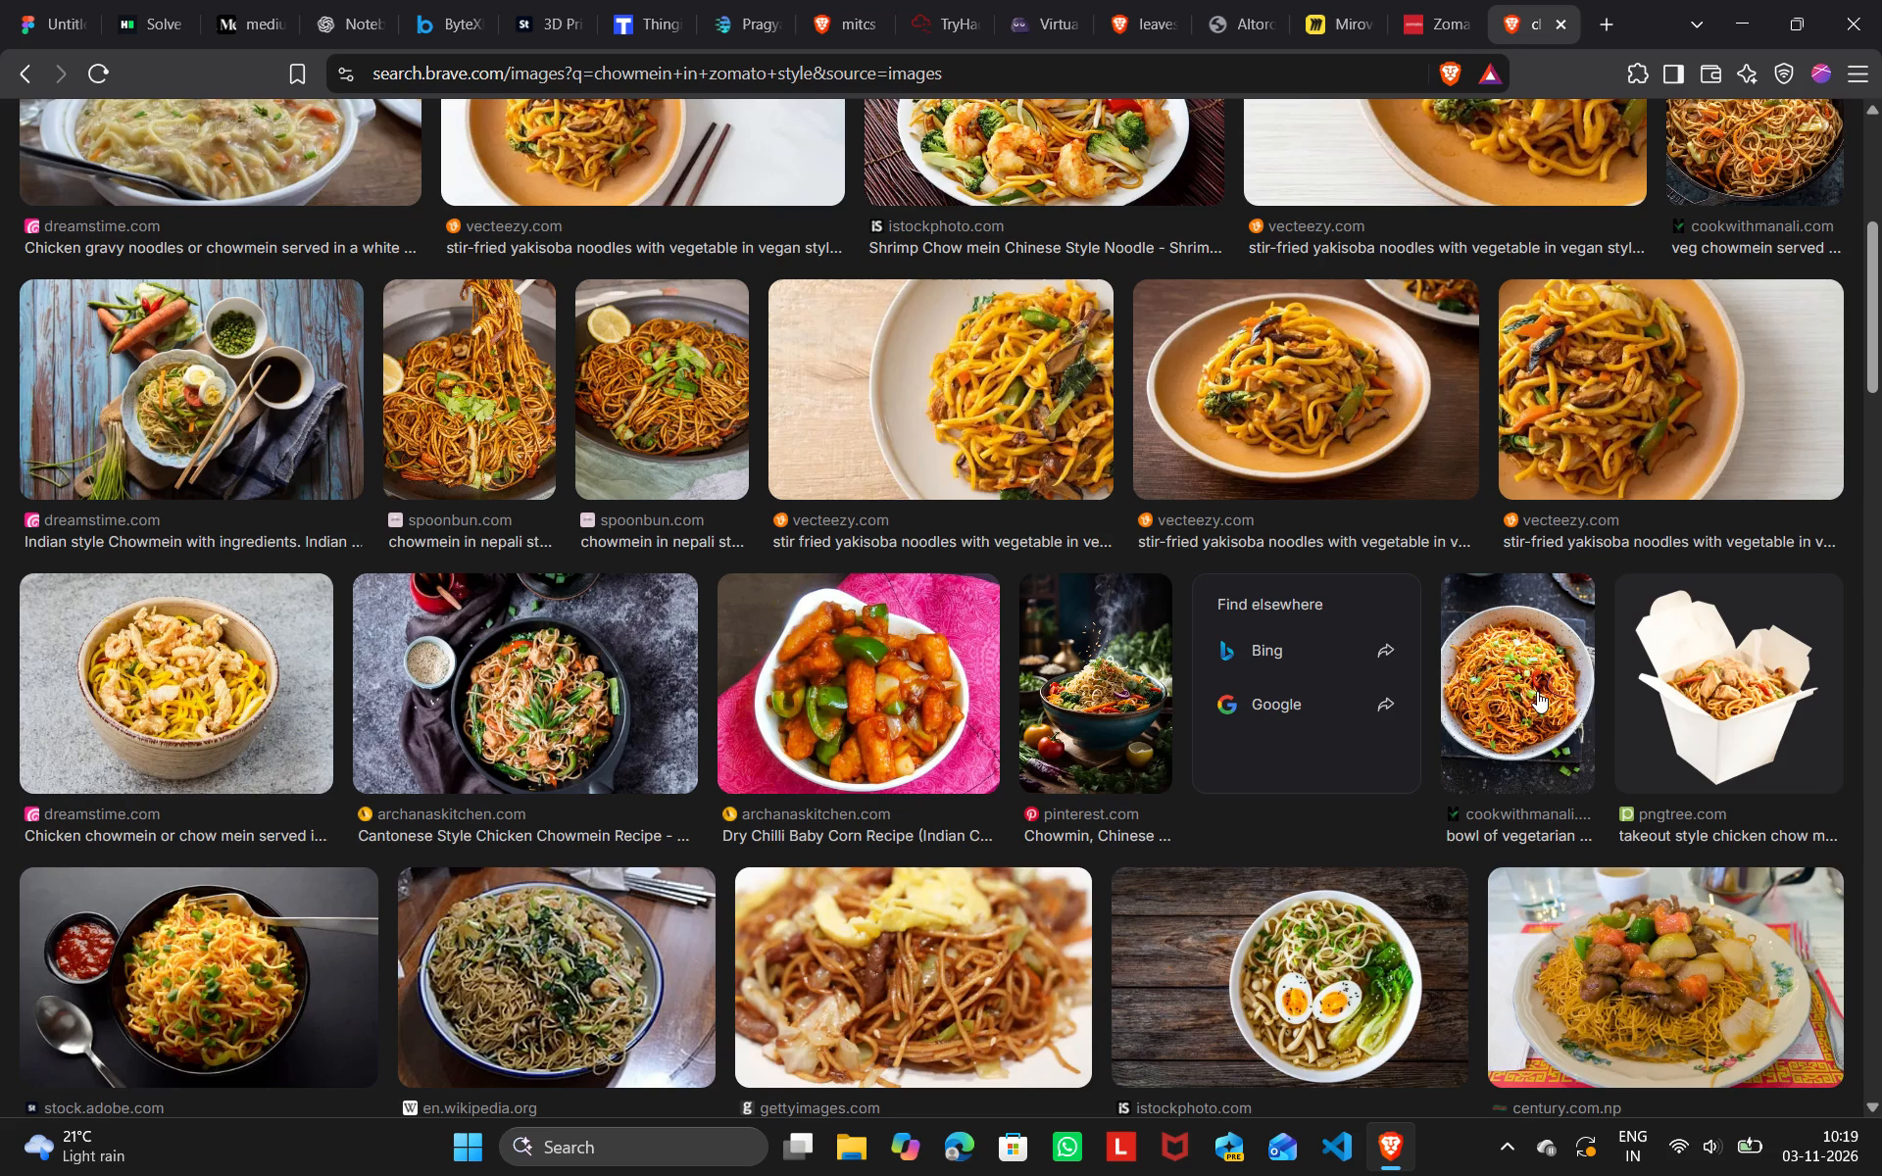
click(494, 421)
scroll(1360, 586, left, 1)
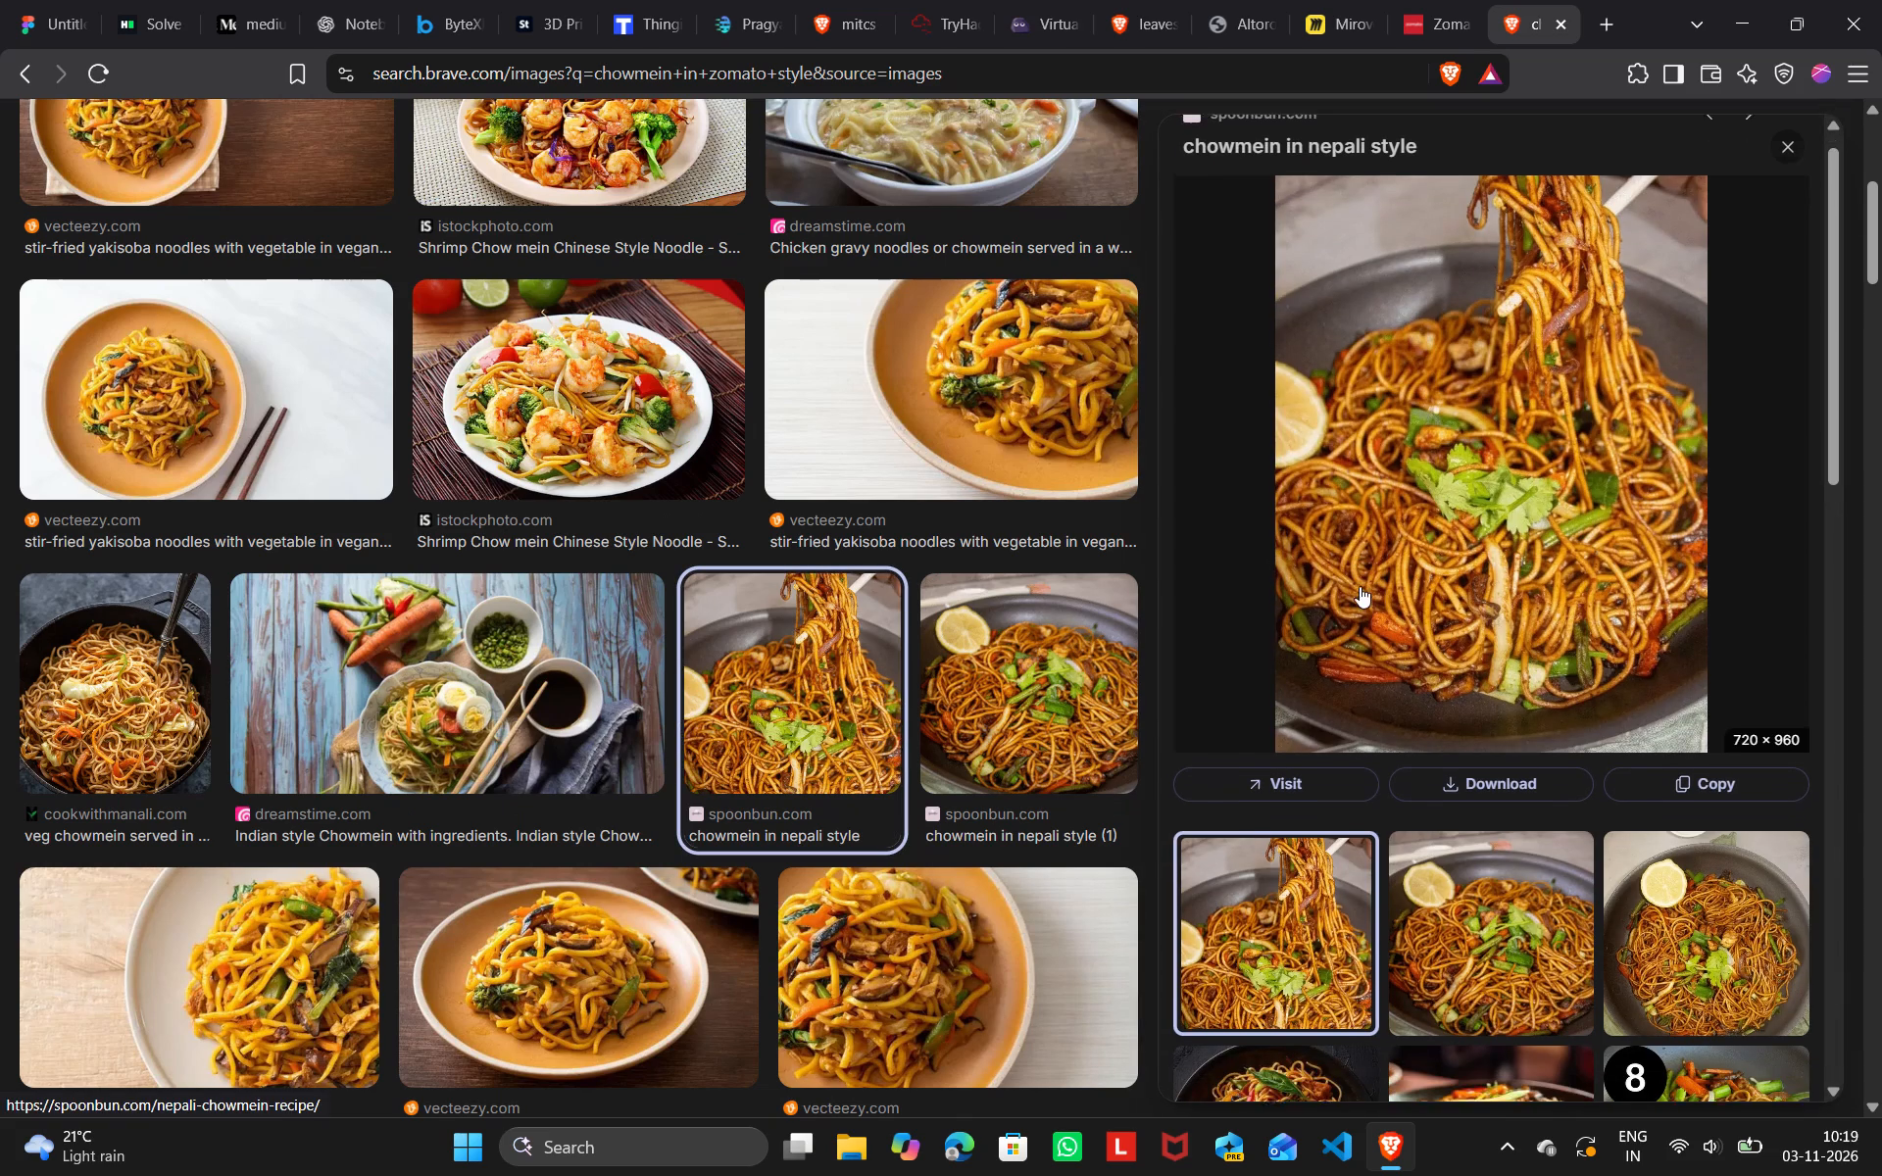
scroll(1360, 586, left, 1)
scroll(1360, 586, down, 1)
scroll(1743, 730, down, 2)
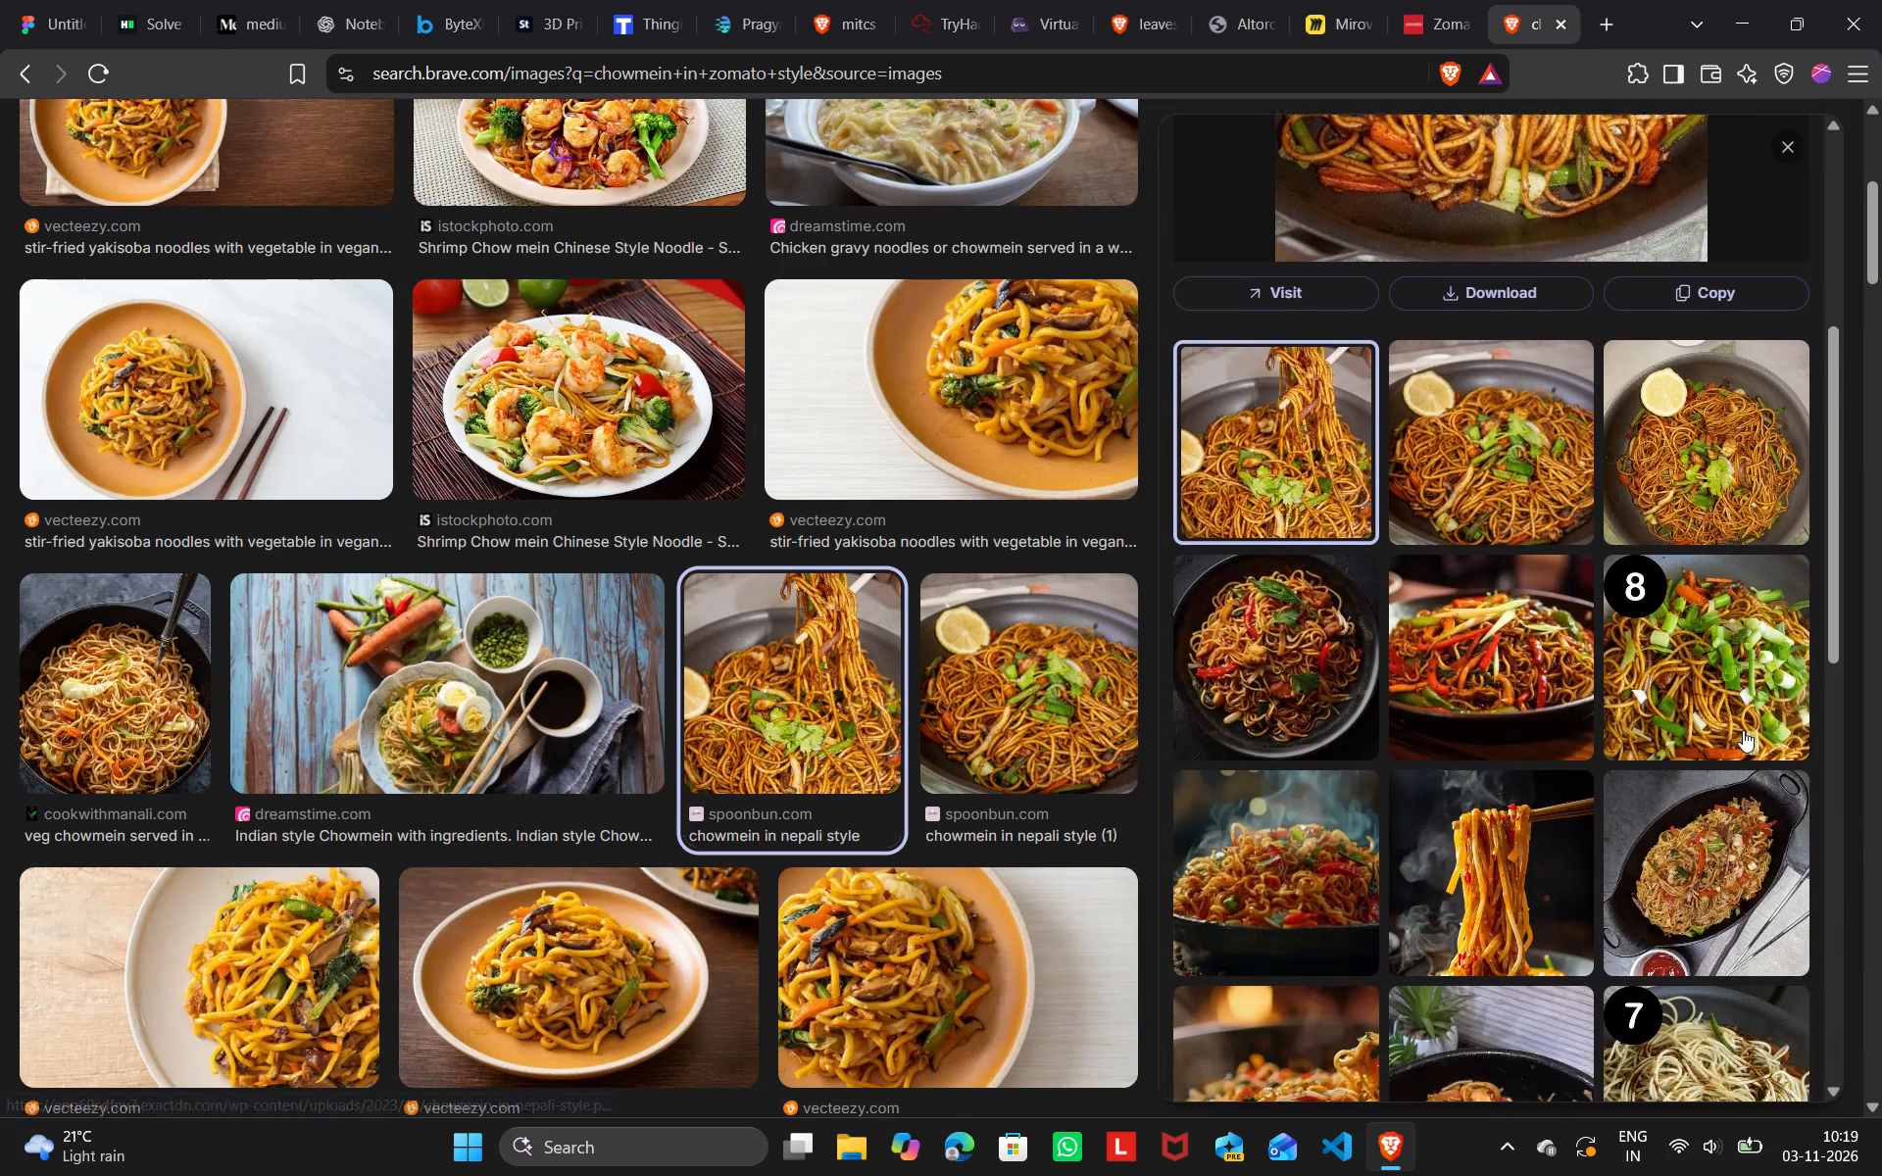
click(1287, 388)
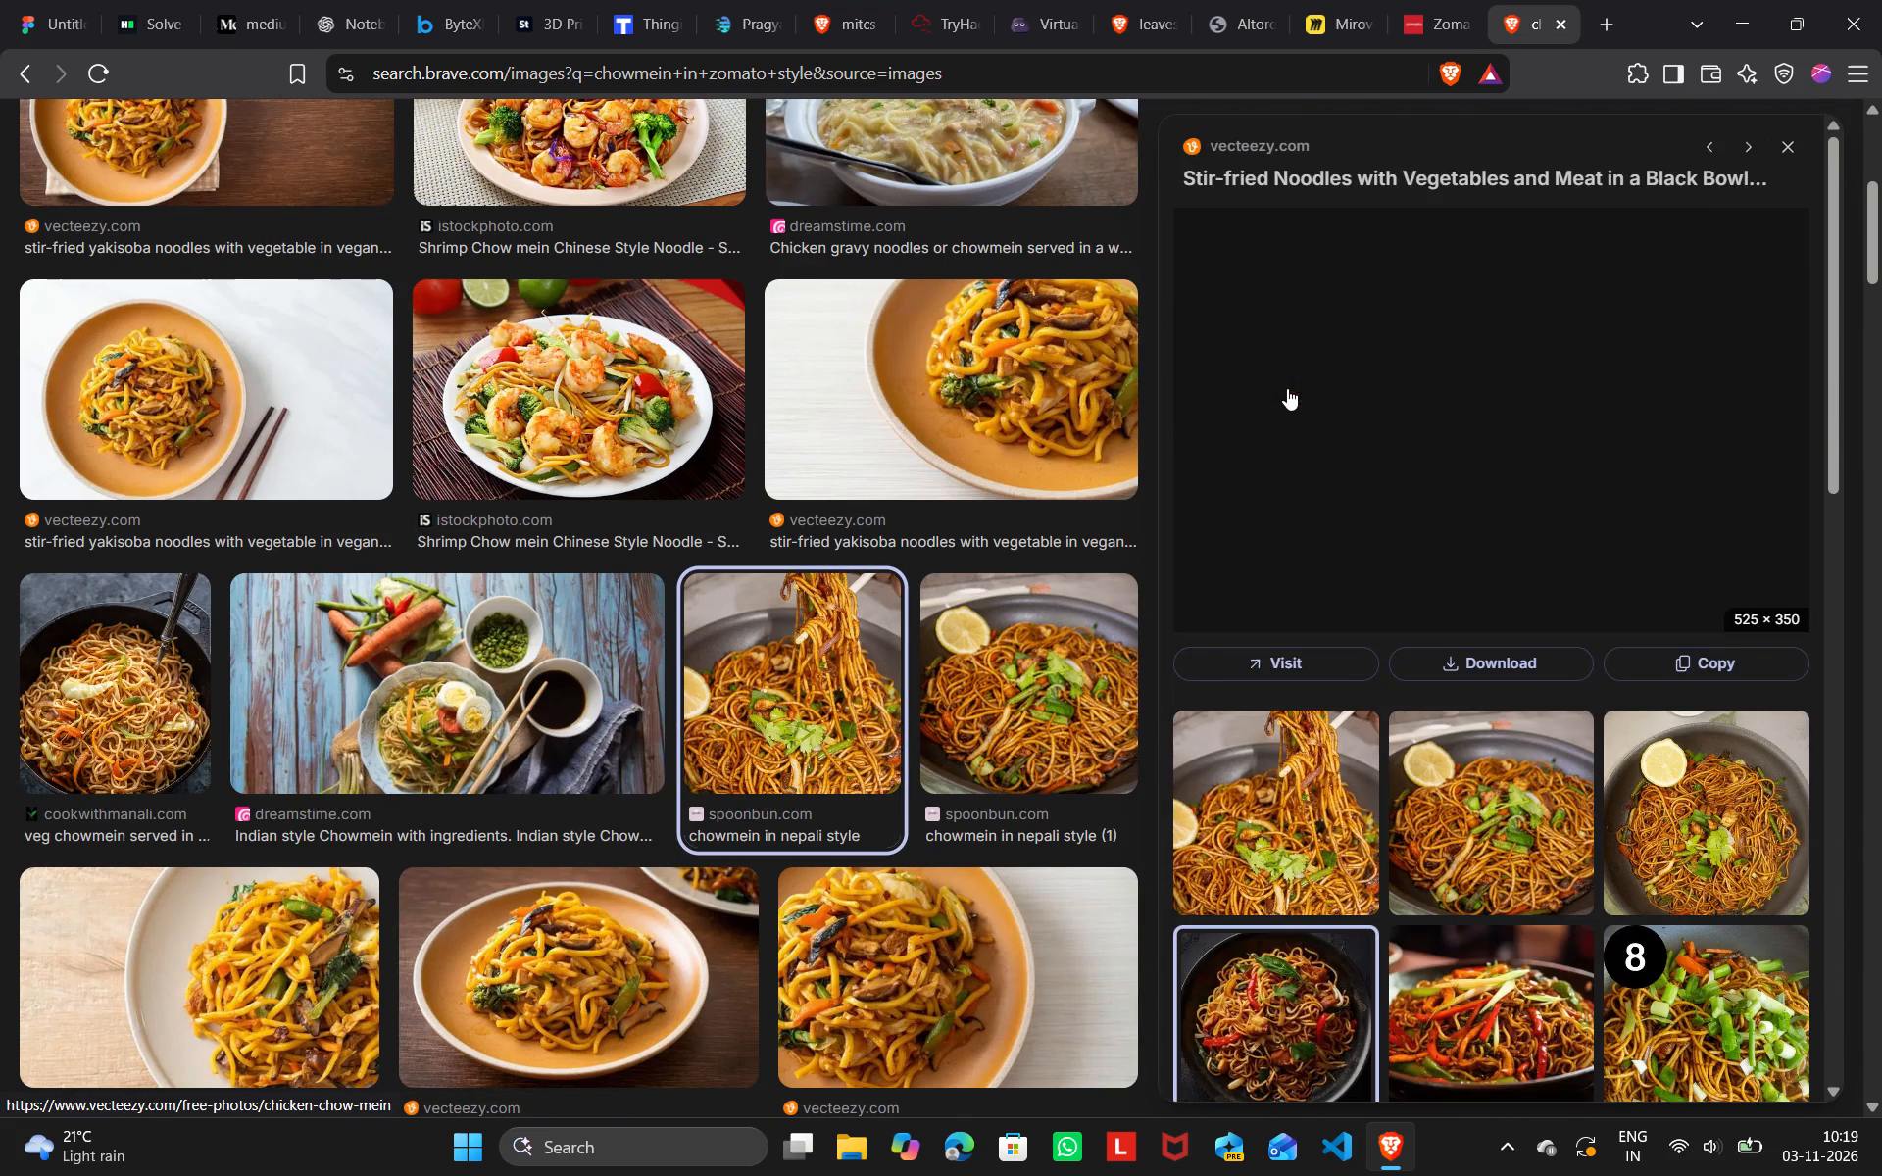
scroll(1411, 500, down, 2)
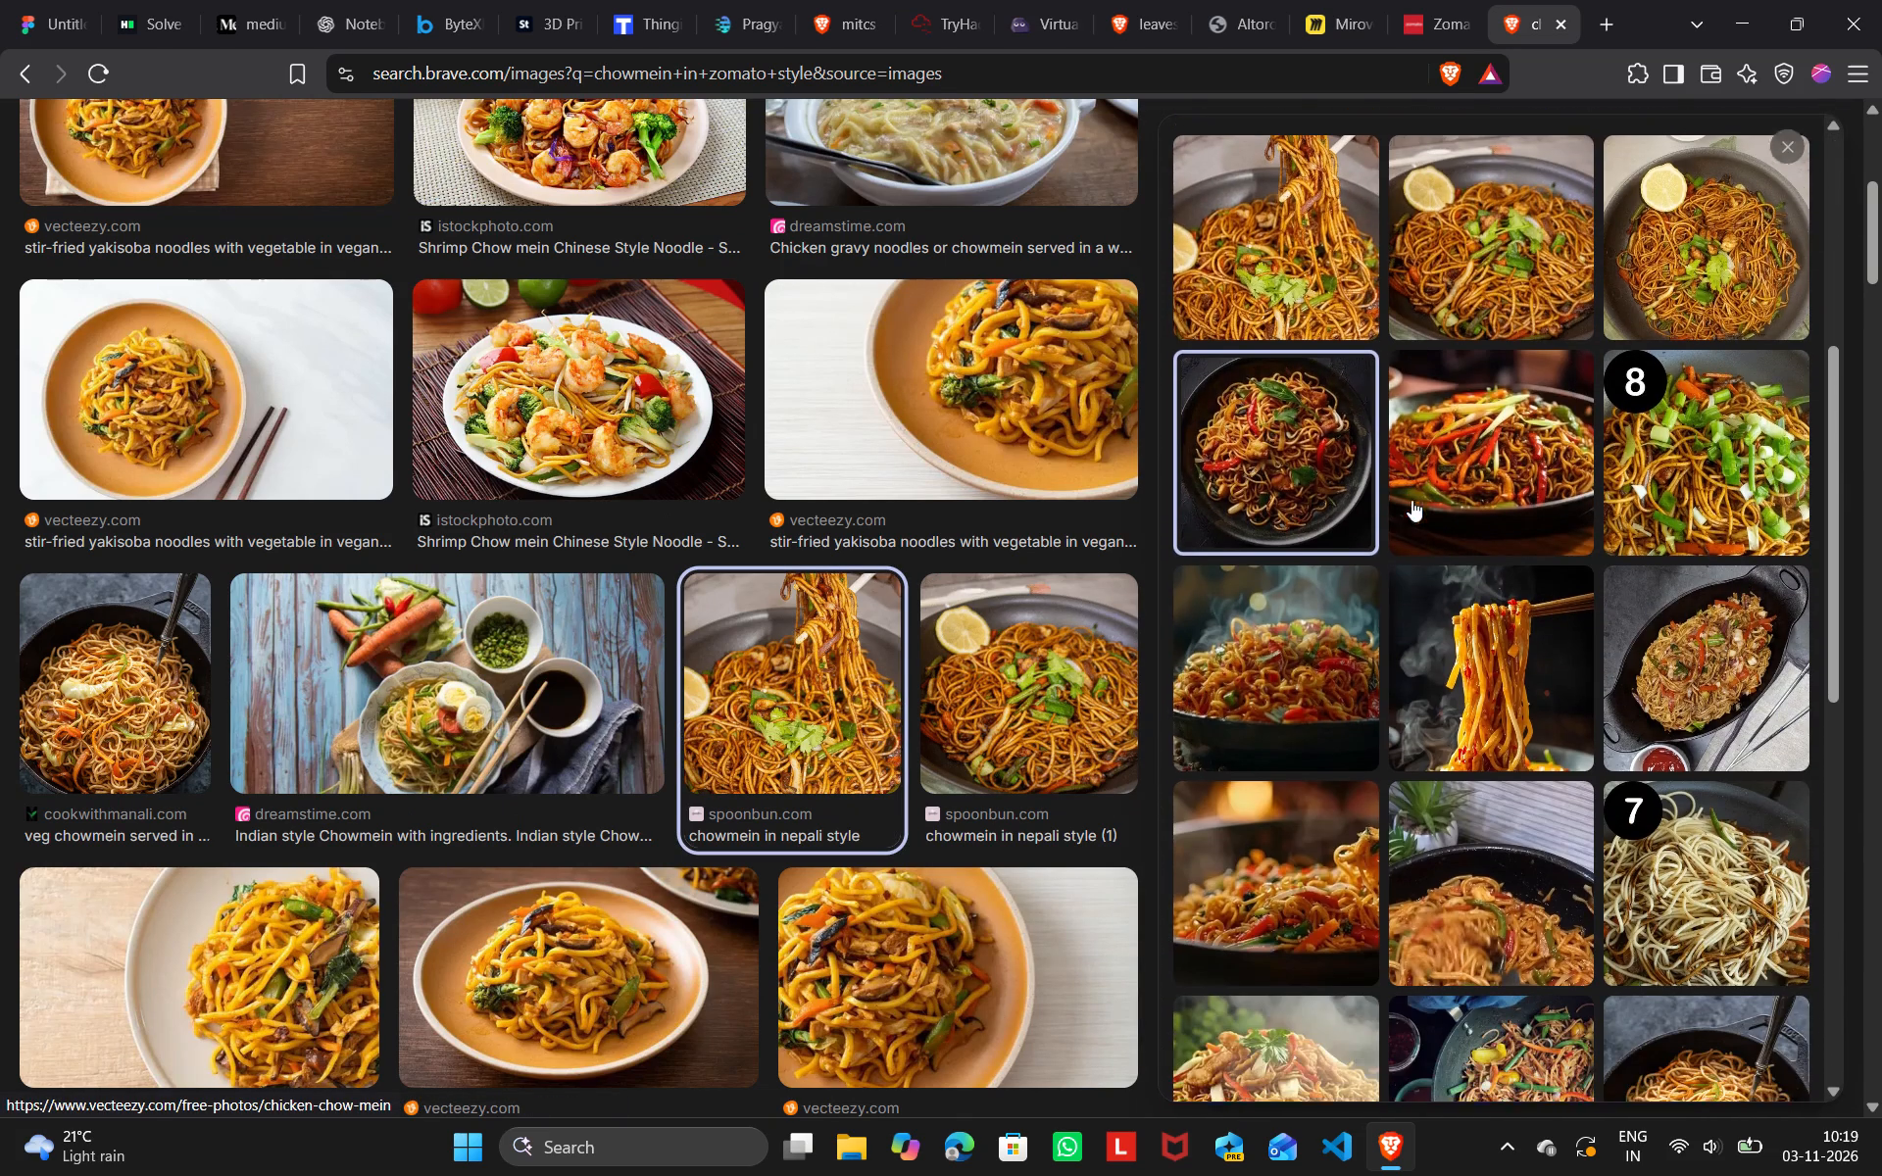
scroll(1457, 792, down, 3)
scroll(1384, 436, down, 2)
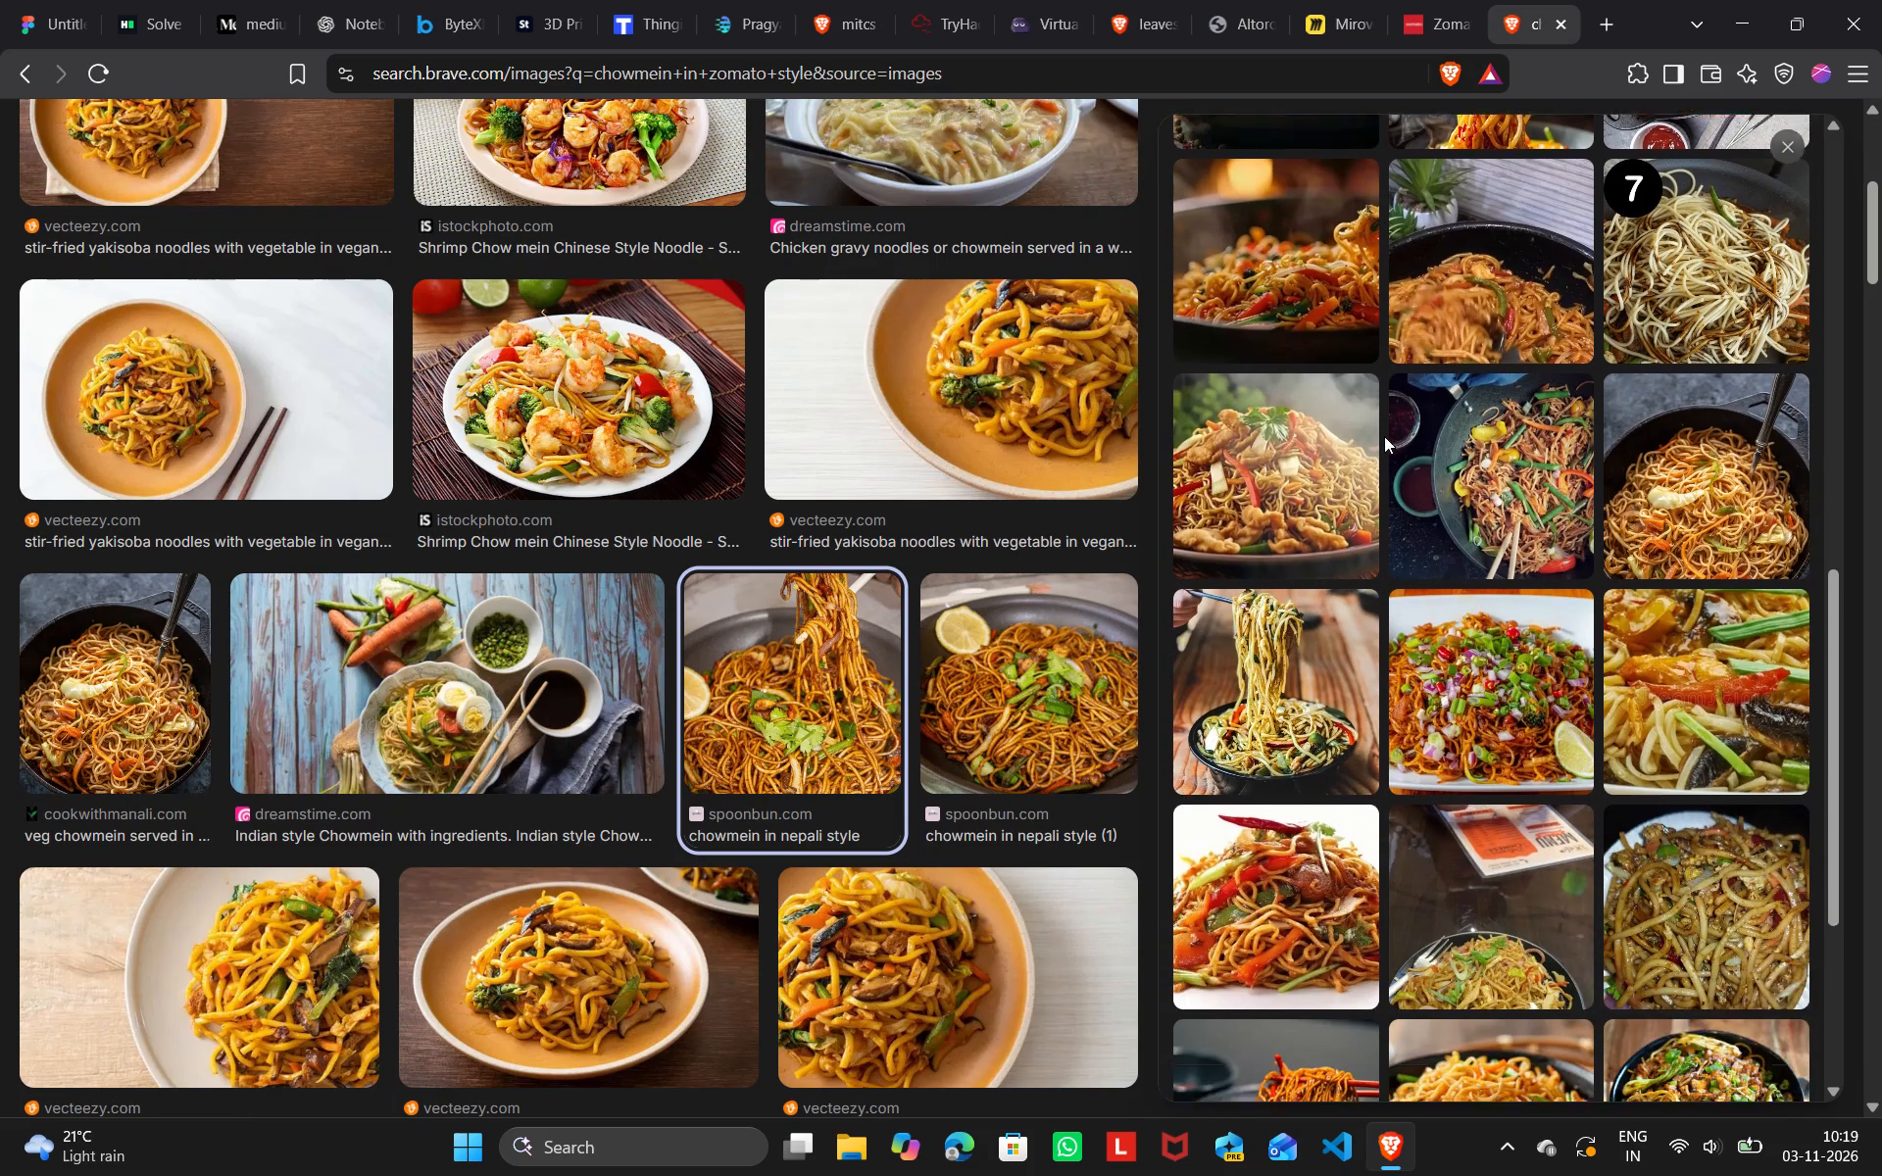
Copy the "veg chowmein served in a small black iron wok" picture and paste it onto the Figma canvas.
click(1650, 385)
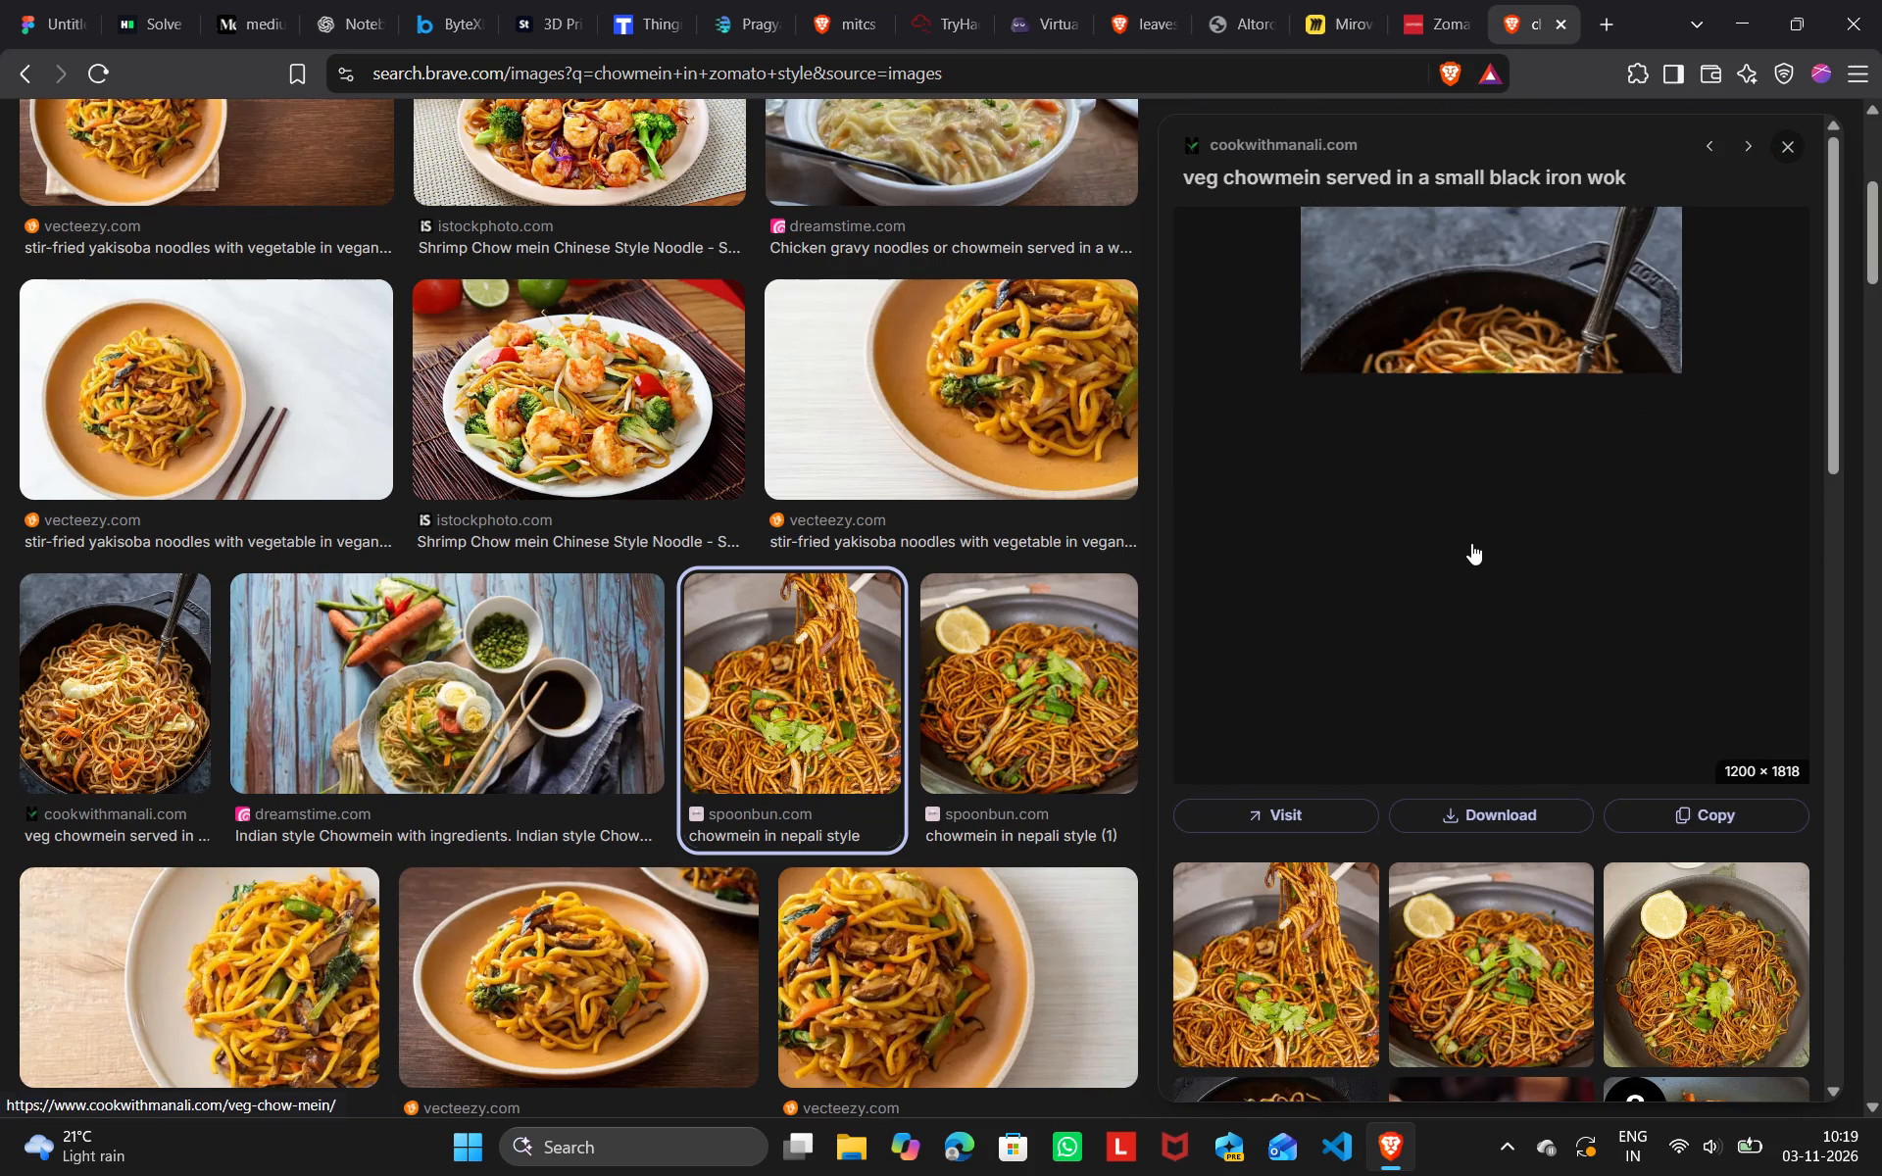
right_click(1471, 543)
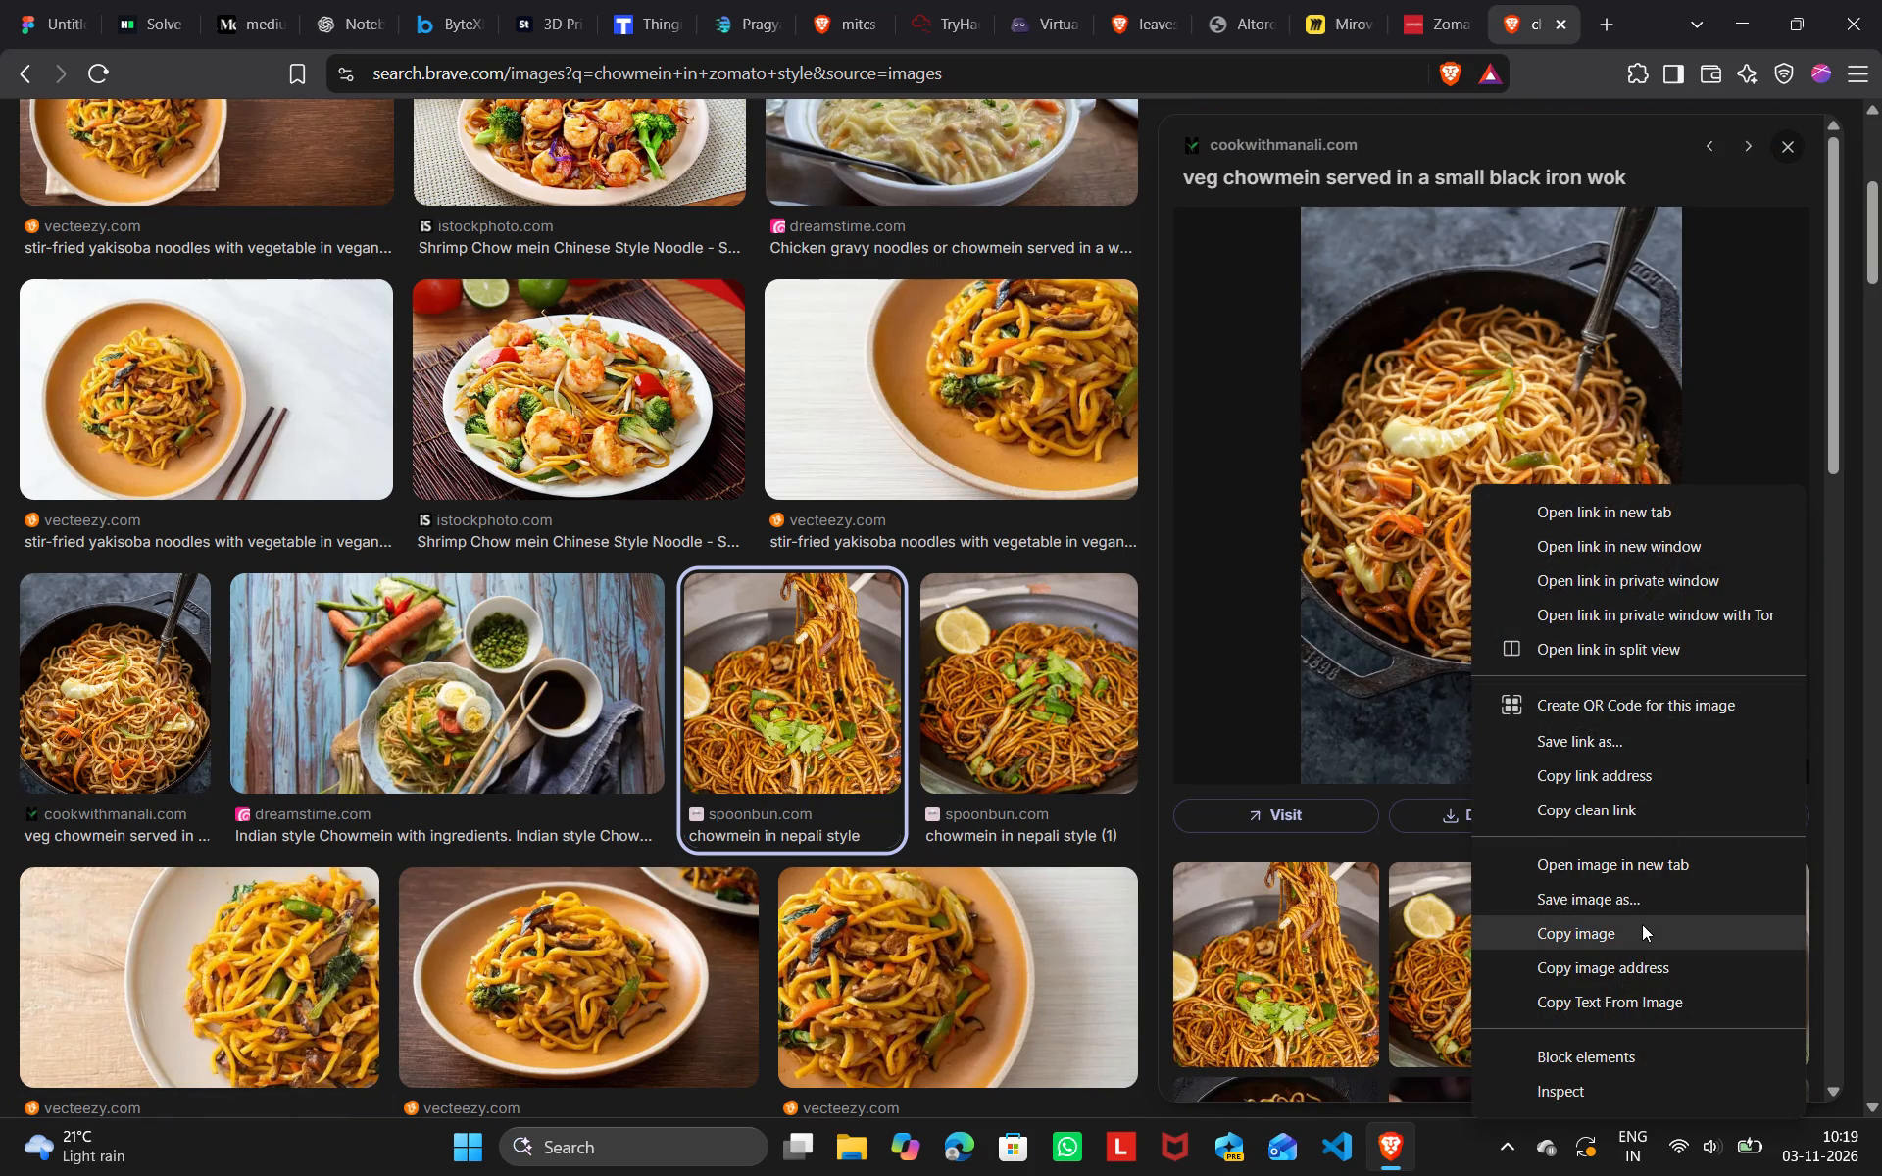
click(1642, 924)
click(34, 19)
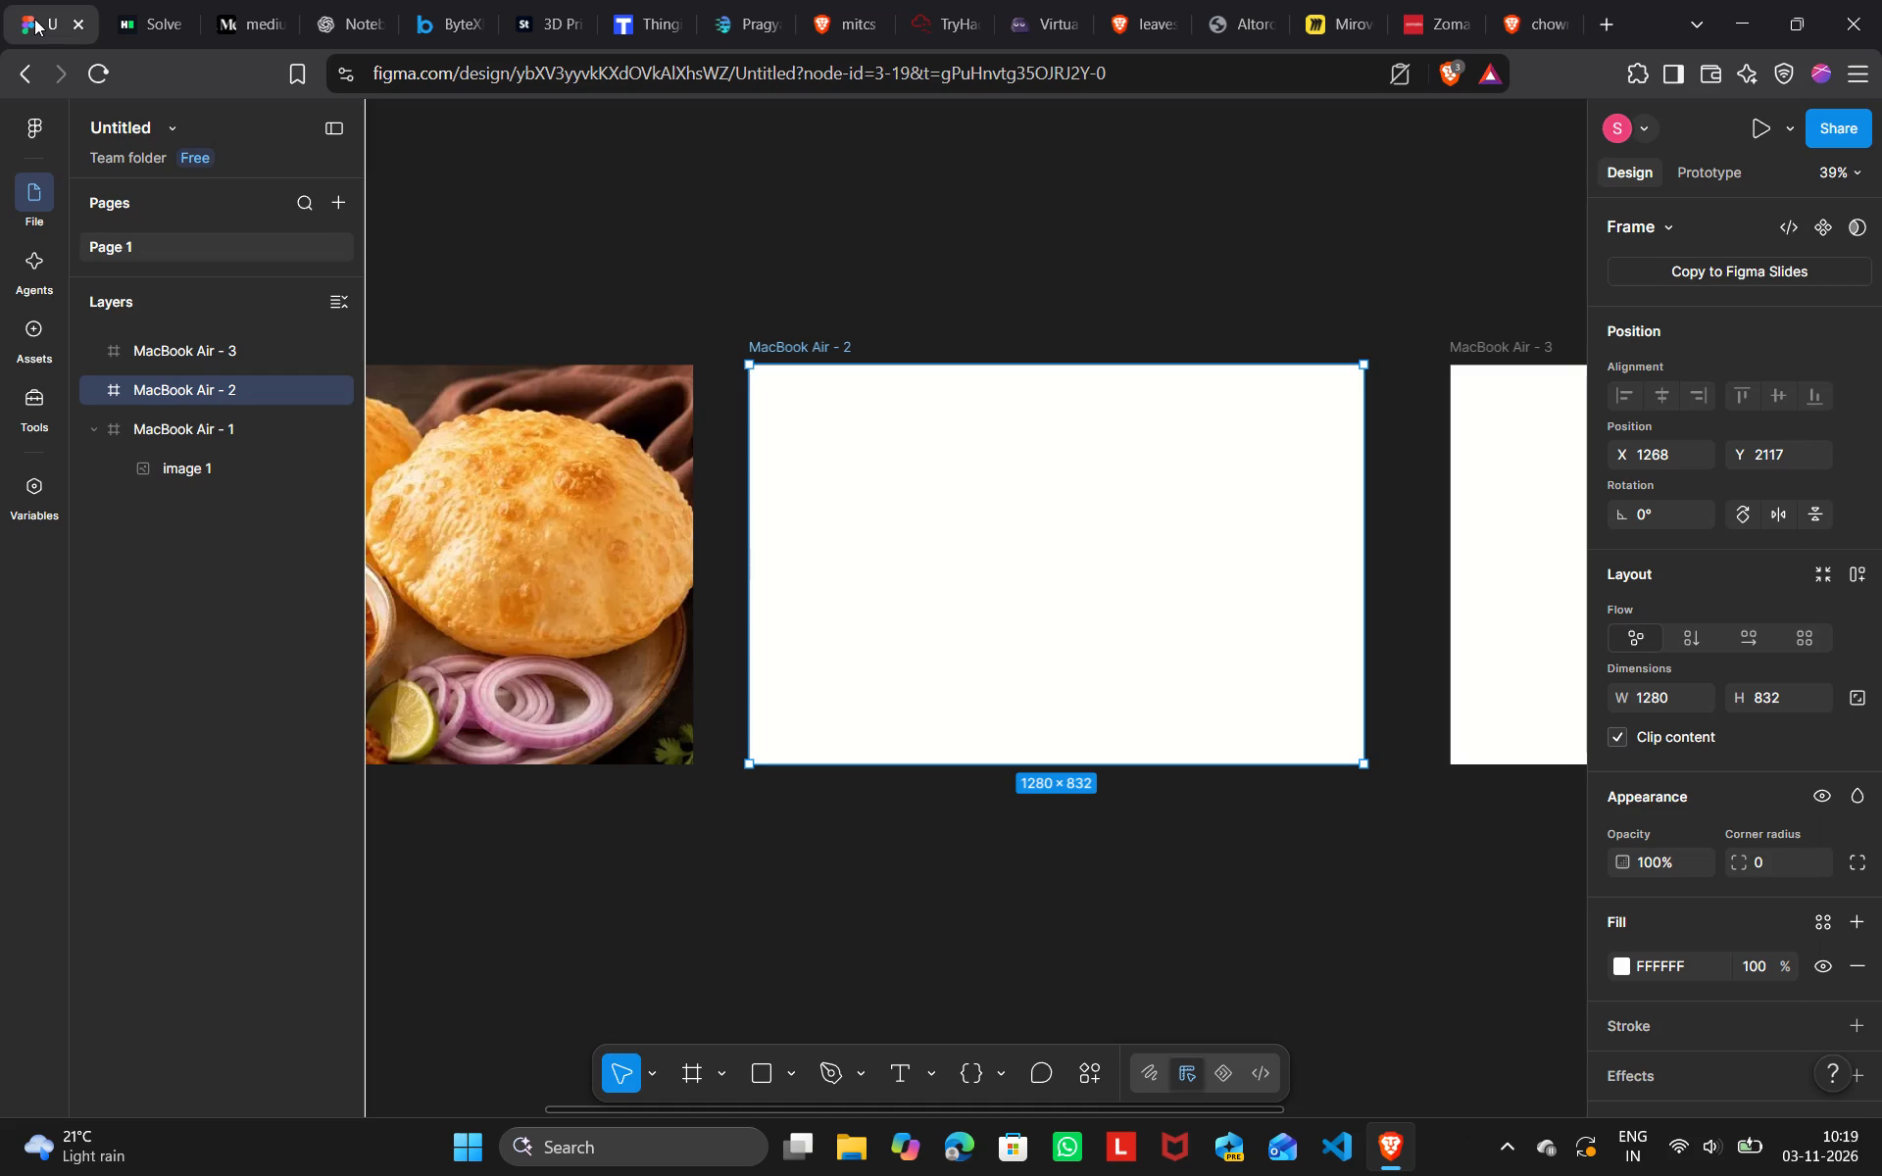
click(857, 259)
key(ctrl+v)
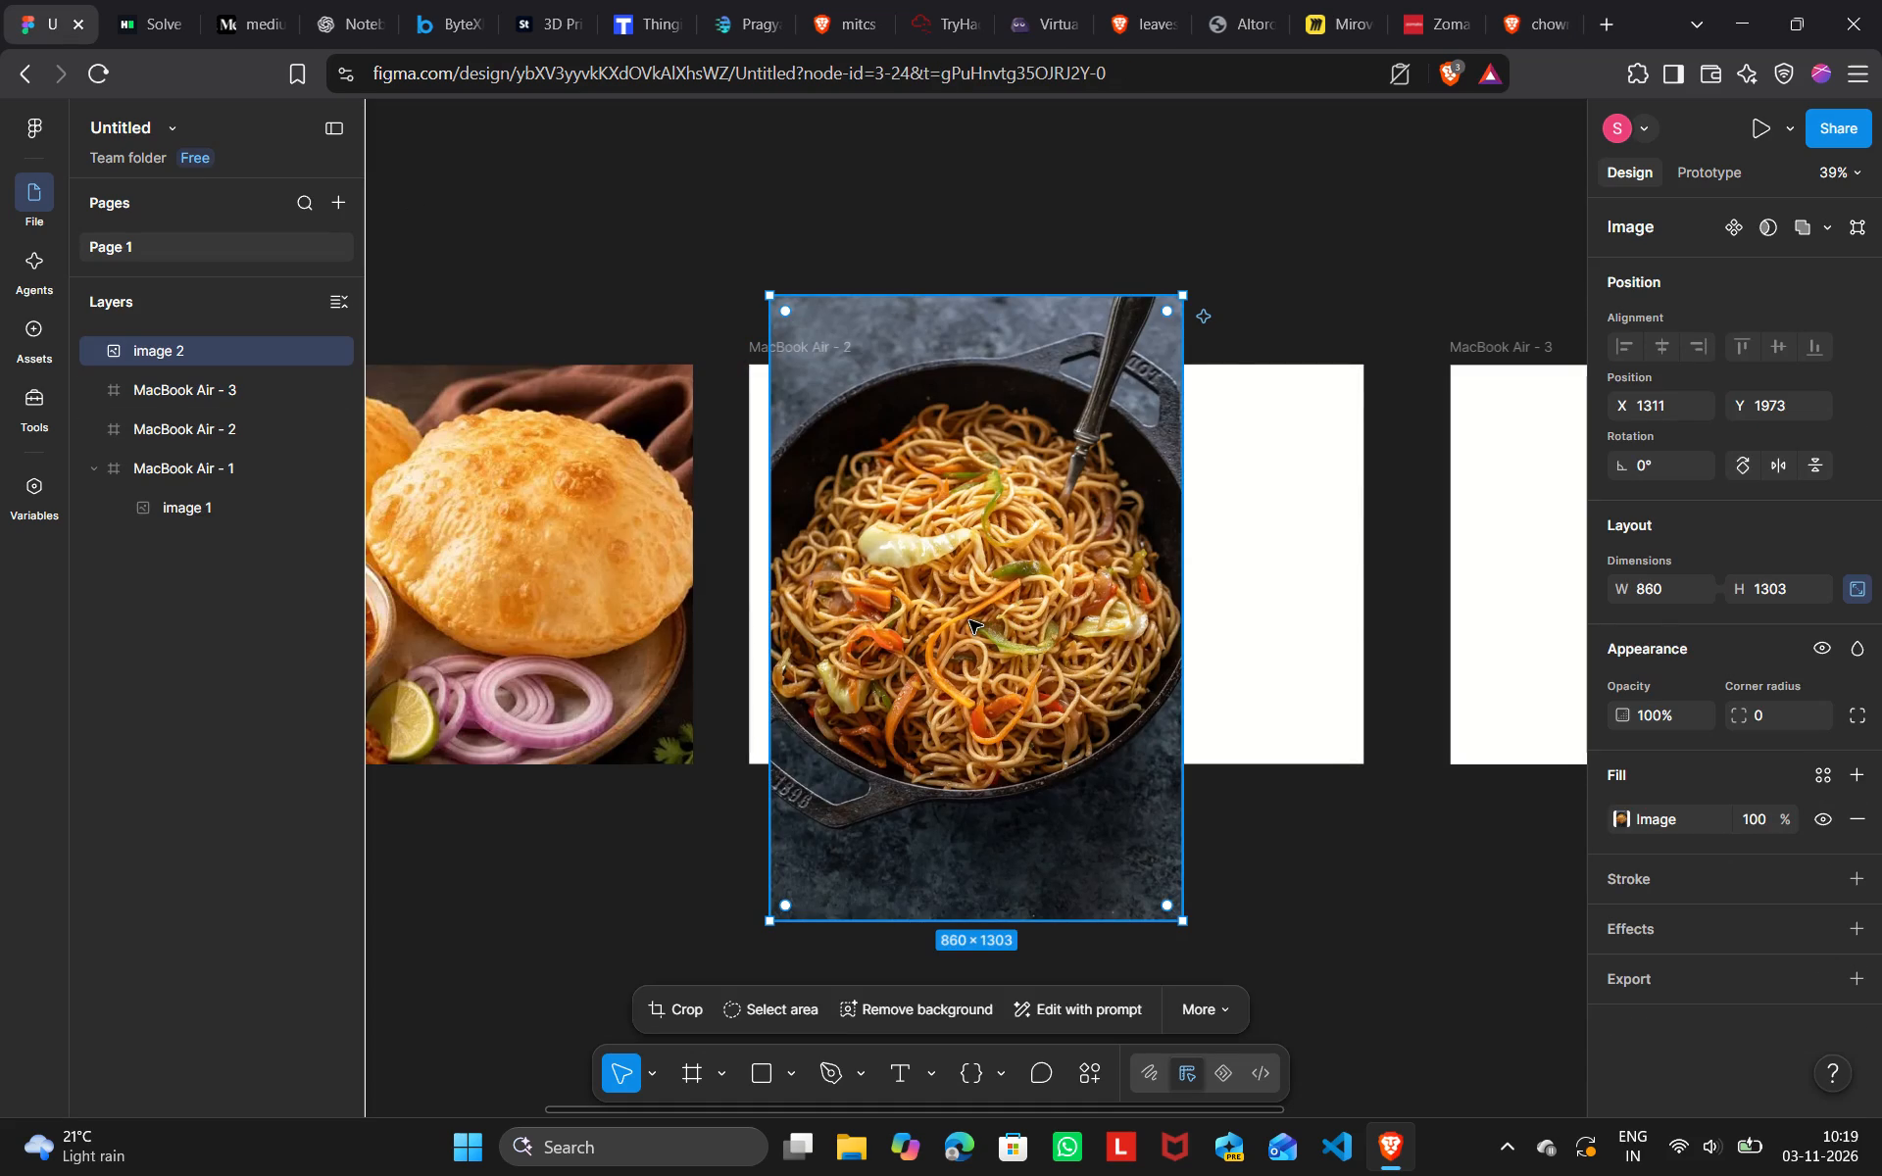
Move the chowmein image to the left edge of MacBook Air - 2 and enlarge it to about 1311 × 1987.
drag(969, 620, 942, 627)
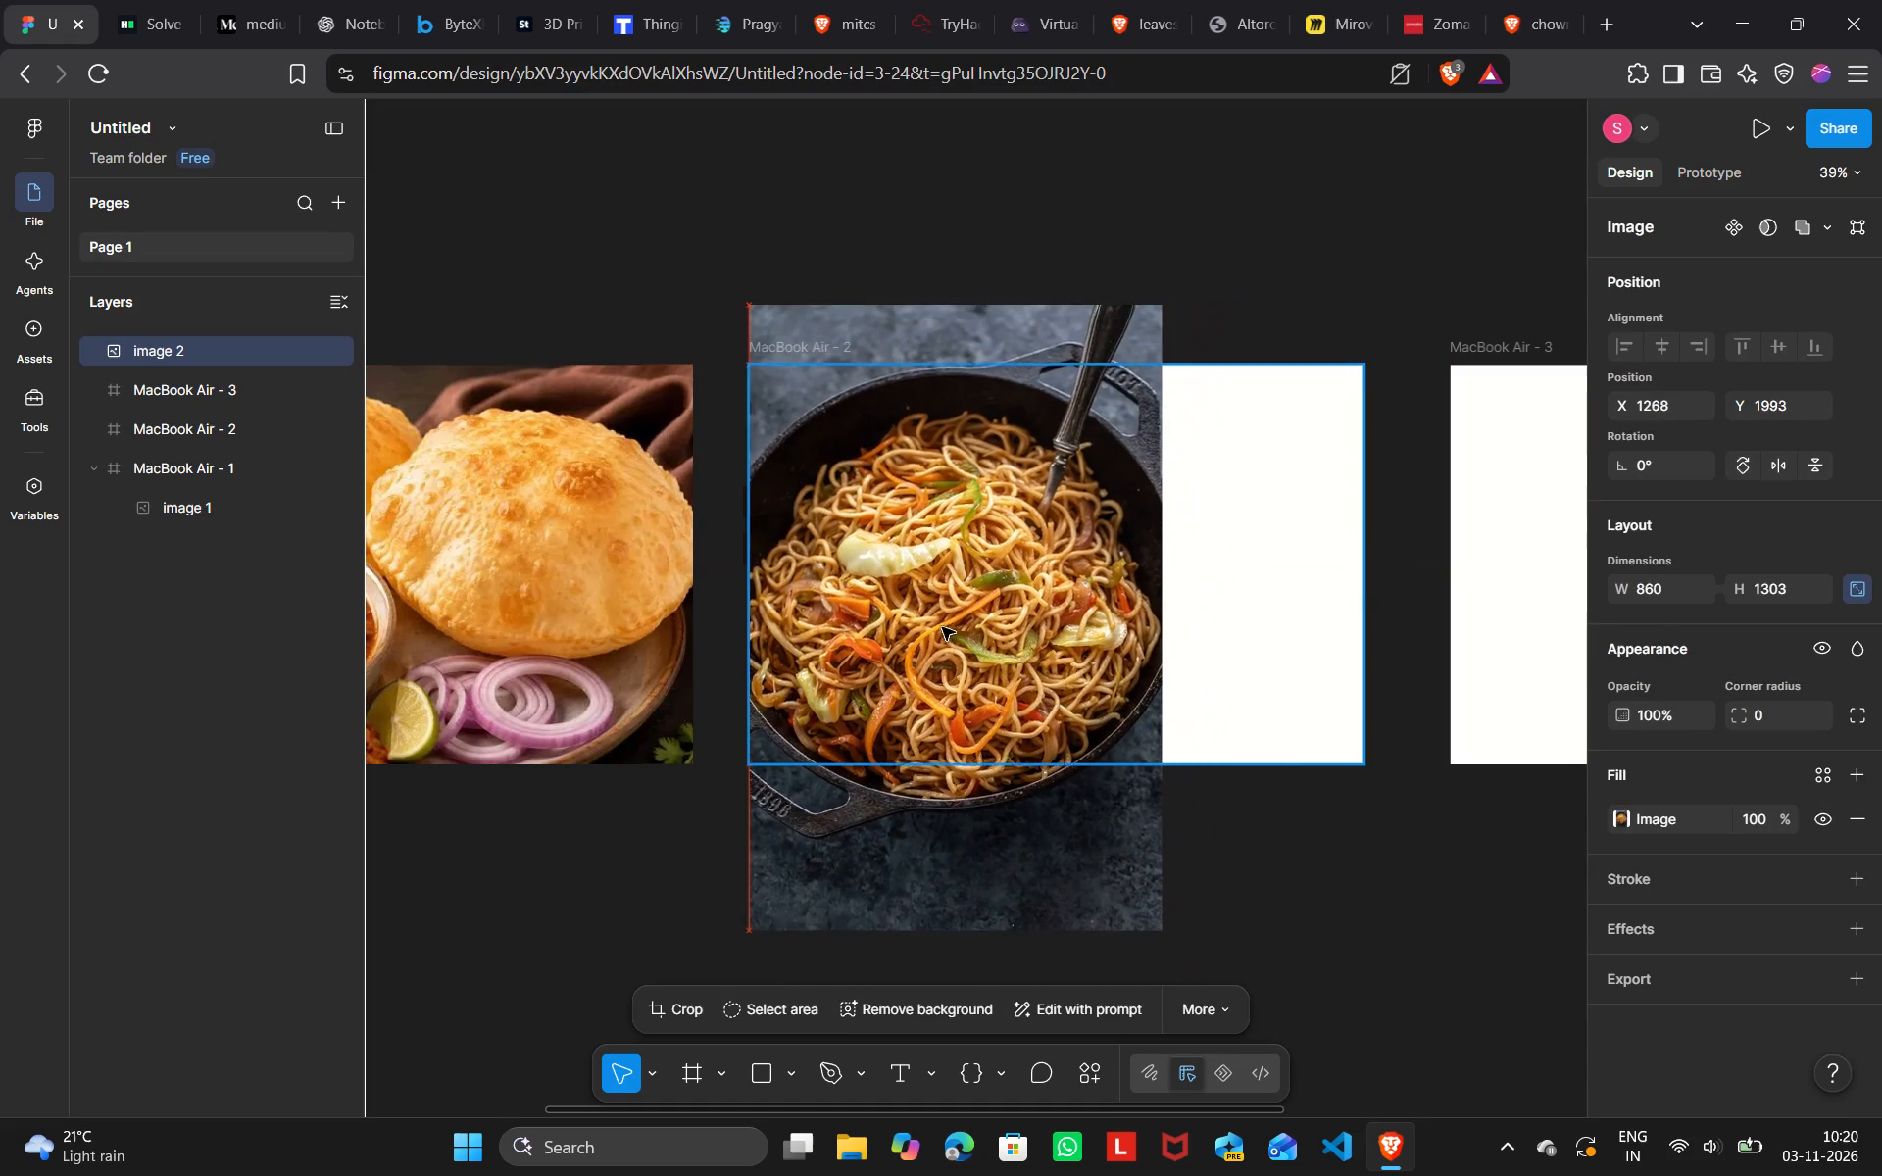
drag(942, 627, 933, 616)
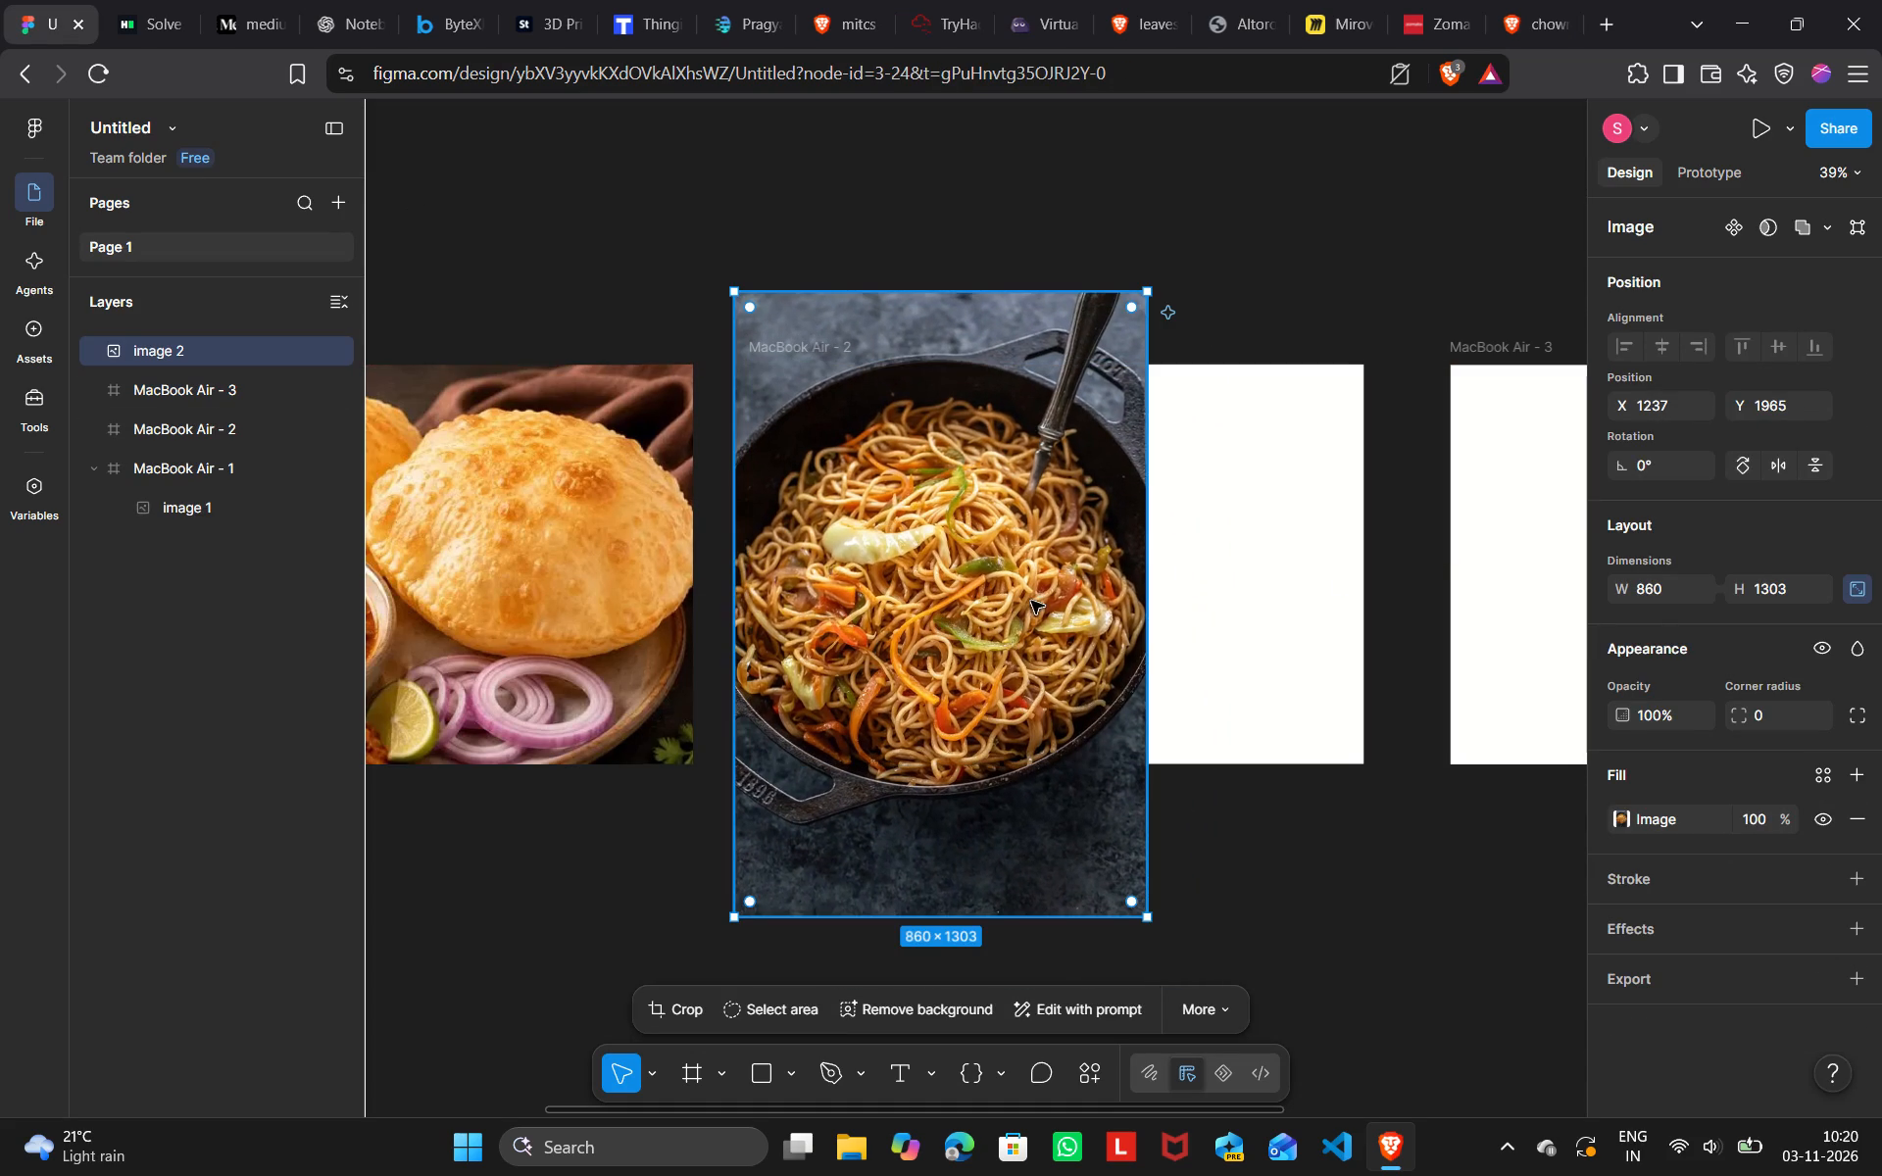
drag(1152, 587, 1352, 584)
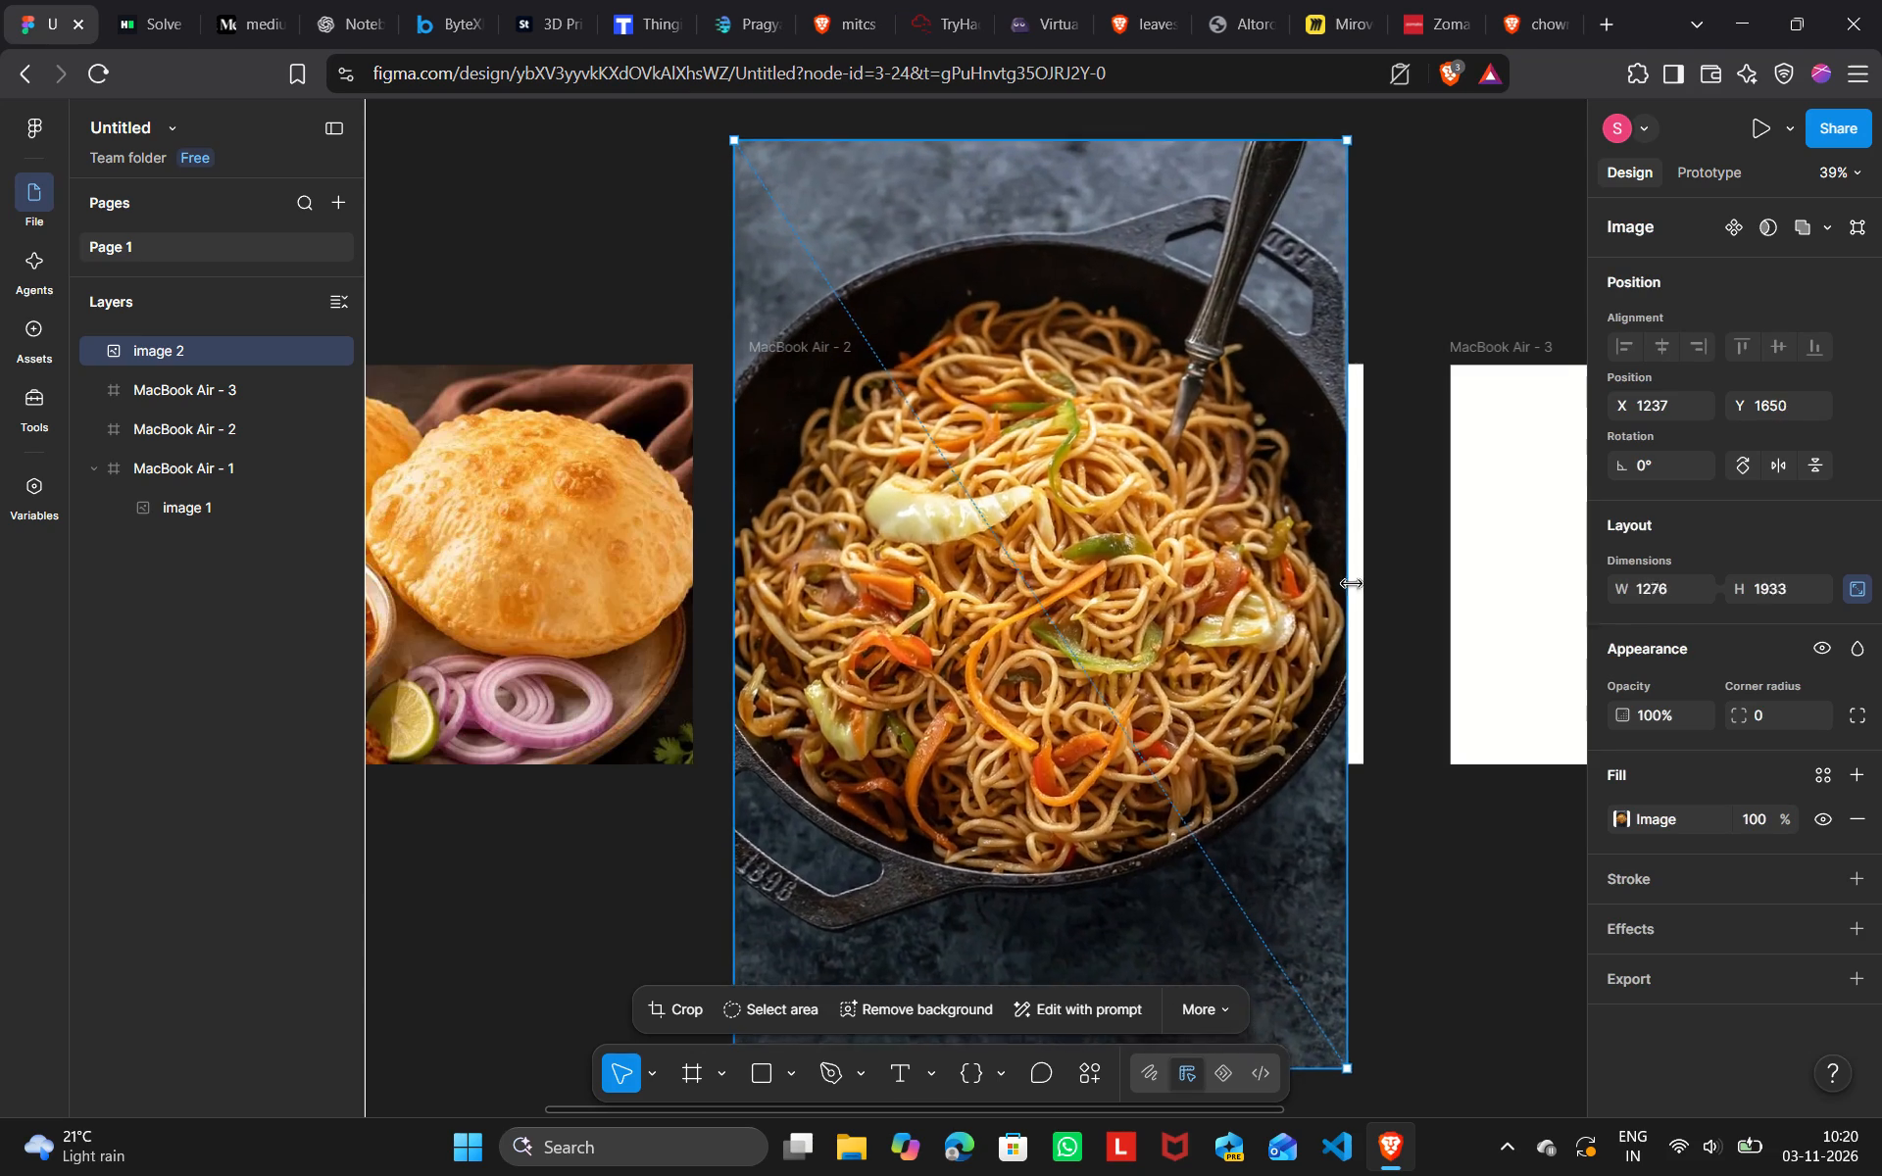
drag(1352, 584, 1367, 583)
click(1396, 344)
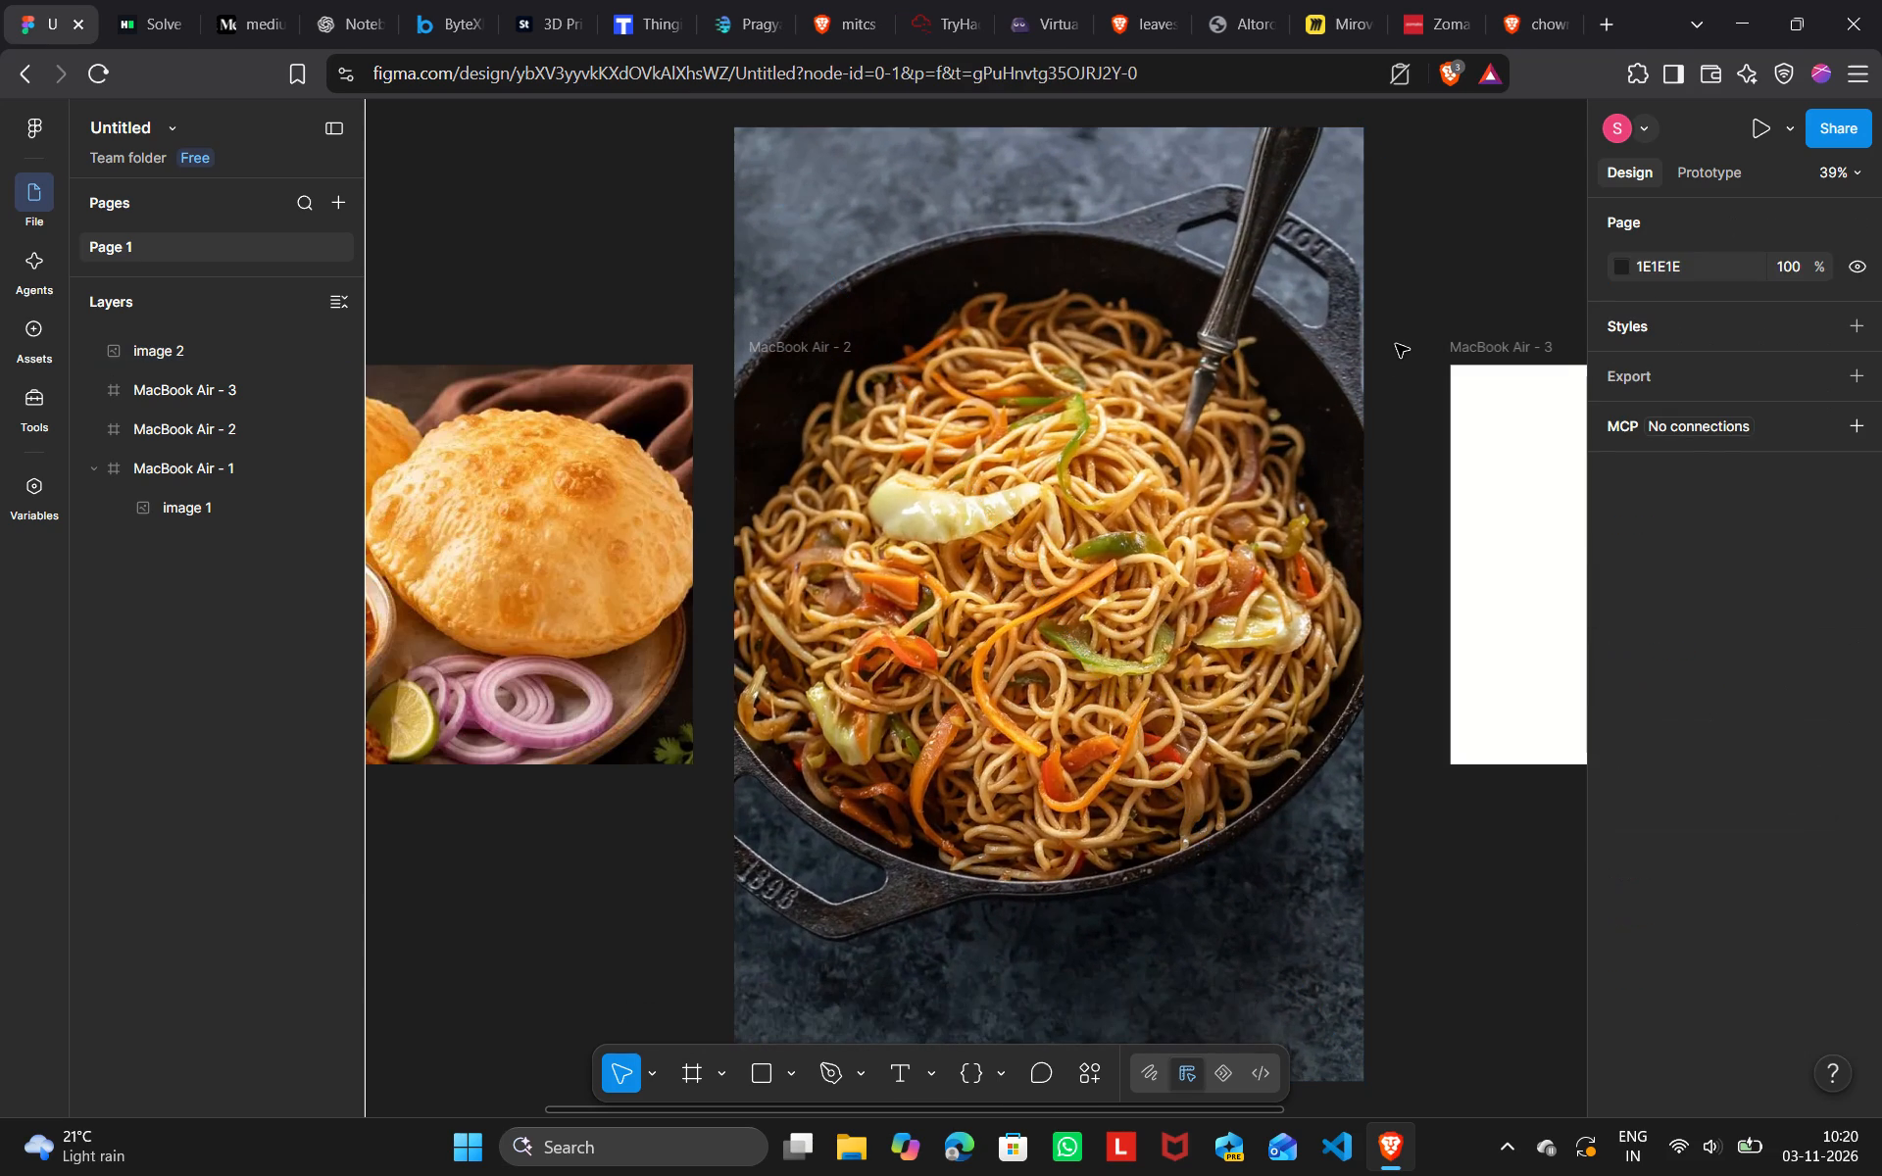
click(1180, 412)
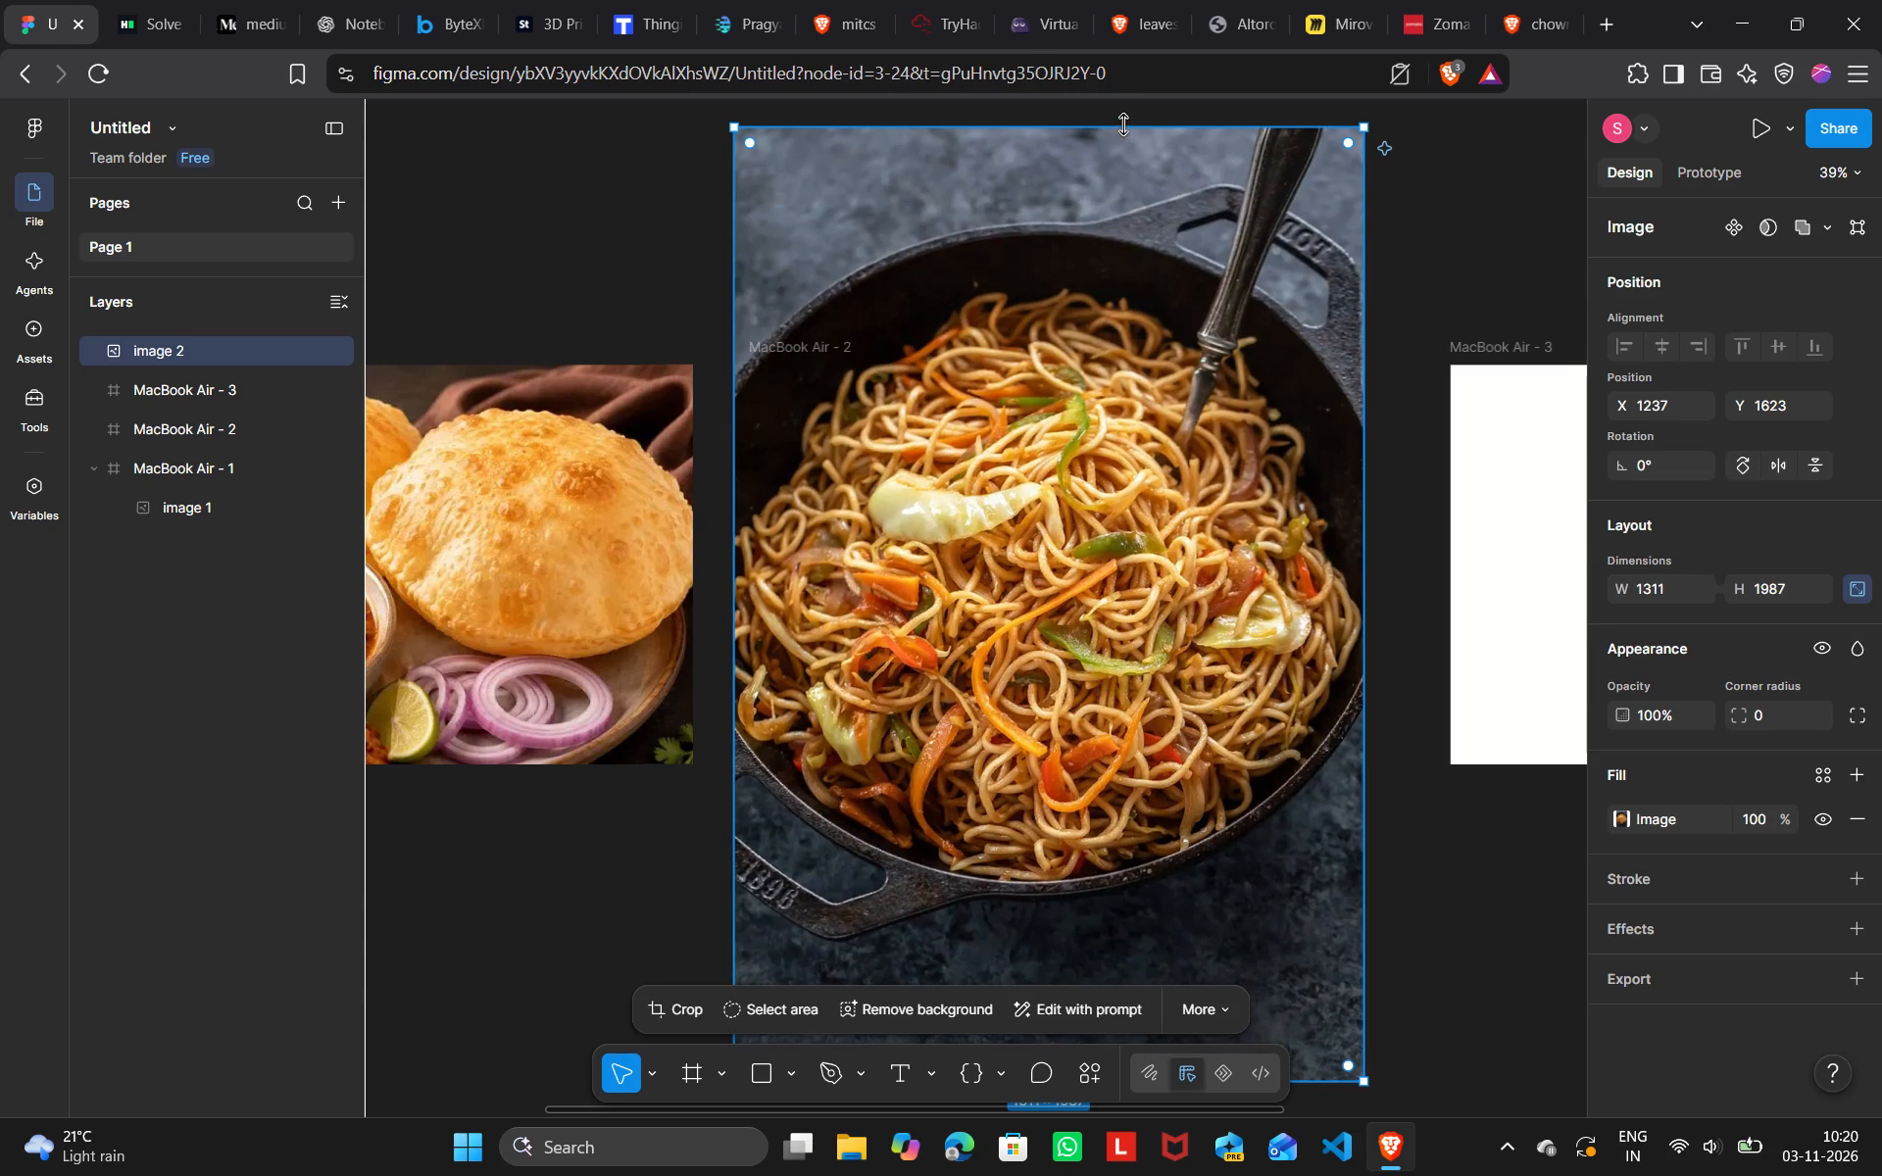
Scale the chowmein image down to about 861 × 1304 over MacBook Air - 2, aligning its top edge with the frame's.
drag(1122, 124, 1135, 403)
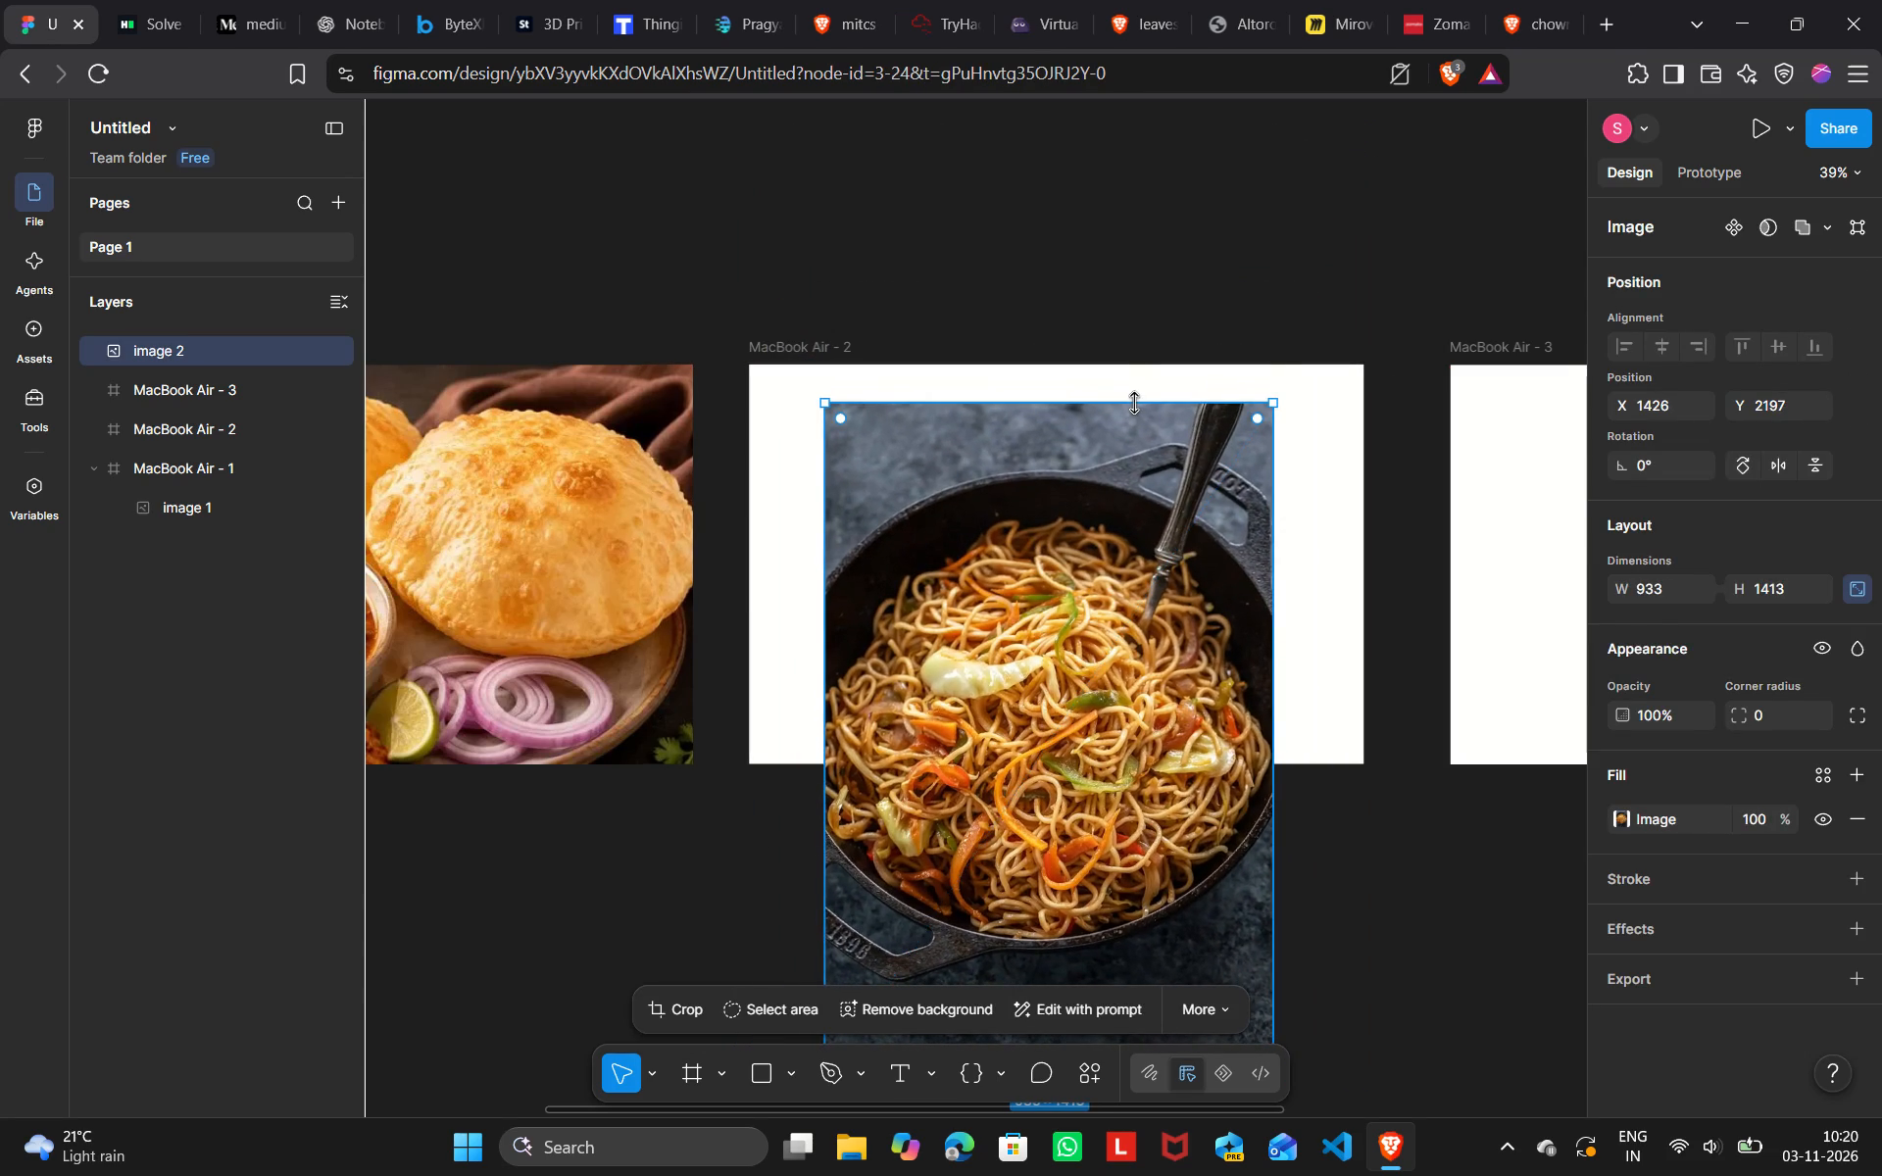
drag(1097, 547, 1064, 456)
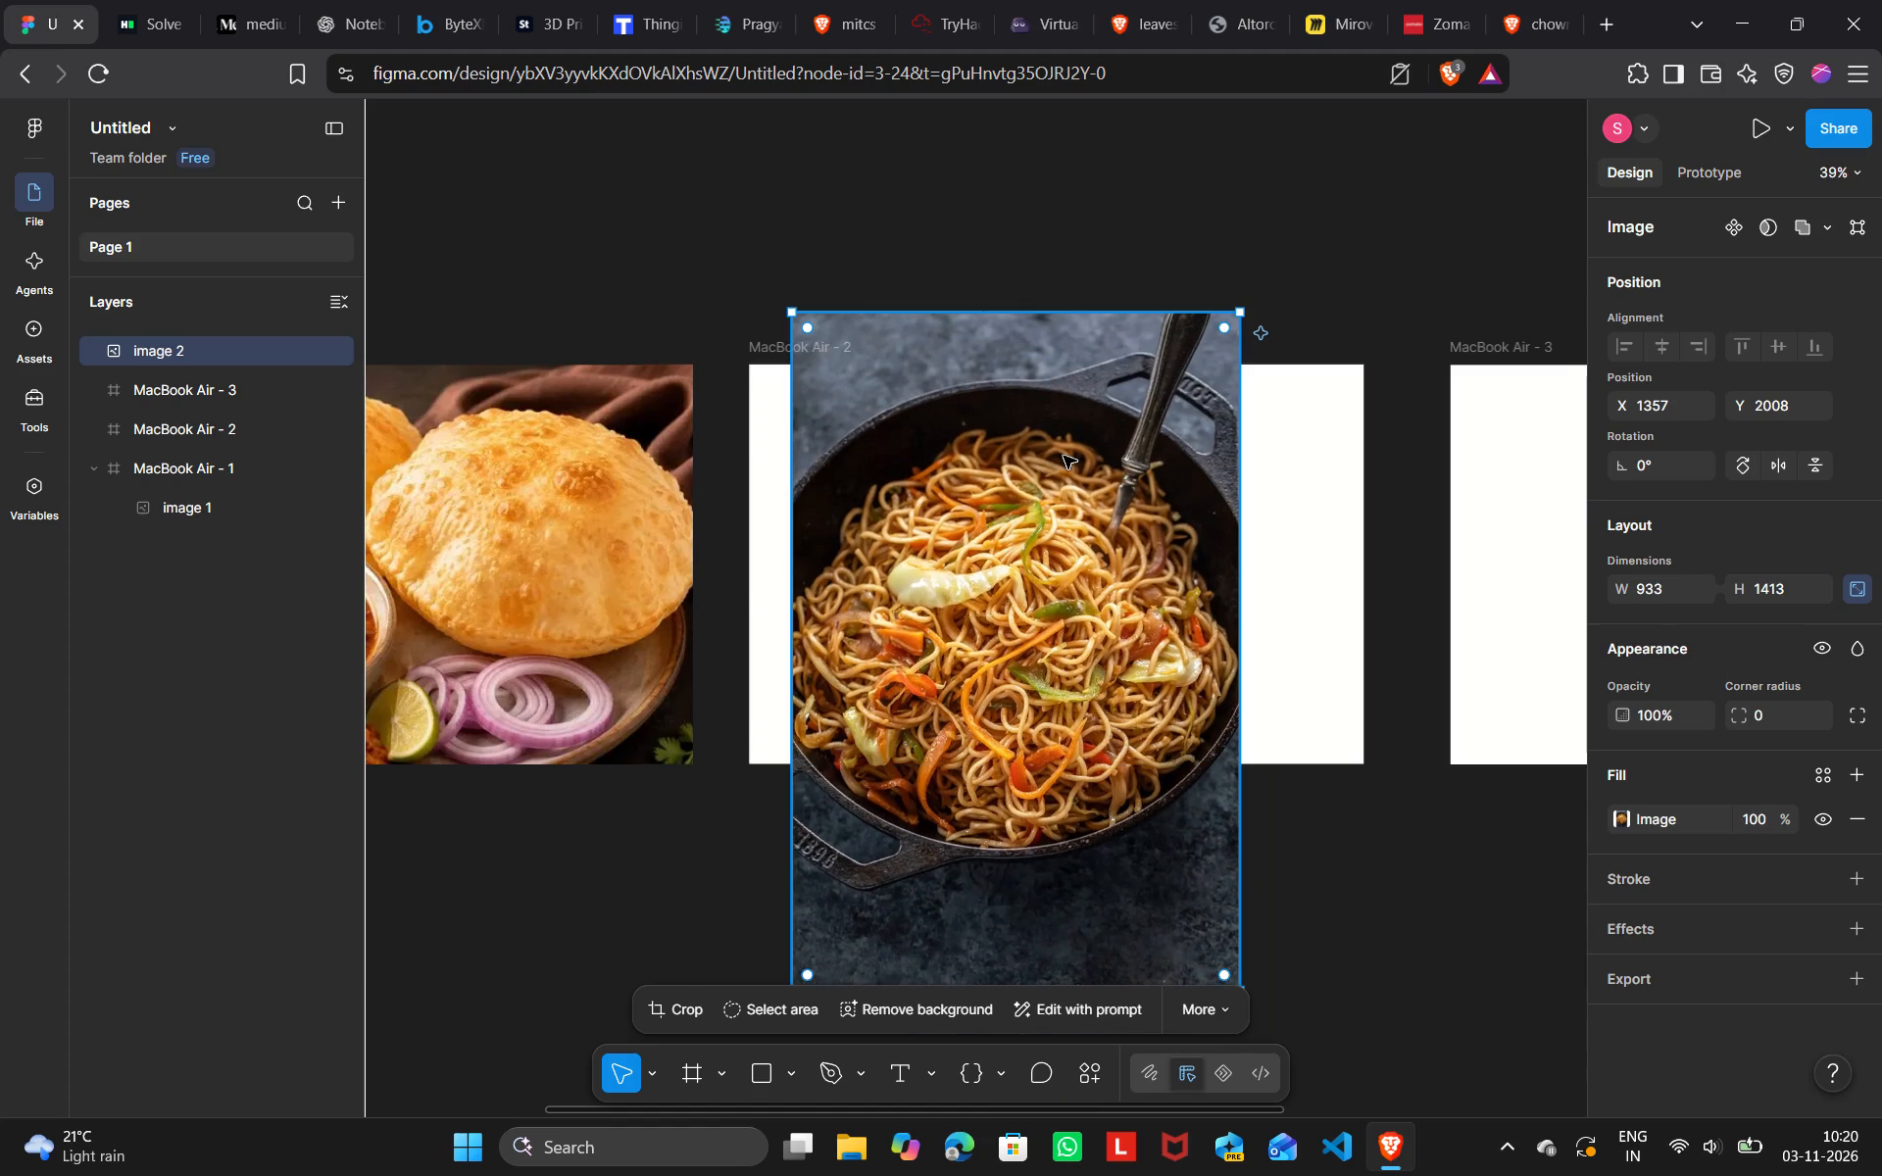
drag(1036, 315, 1037, 359)
Crop the chowmein image to about 861 × 1036 by trimming its bottom and top edges.
scroll(1037, 359, down, 2)
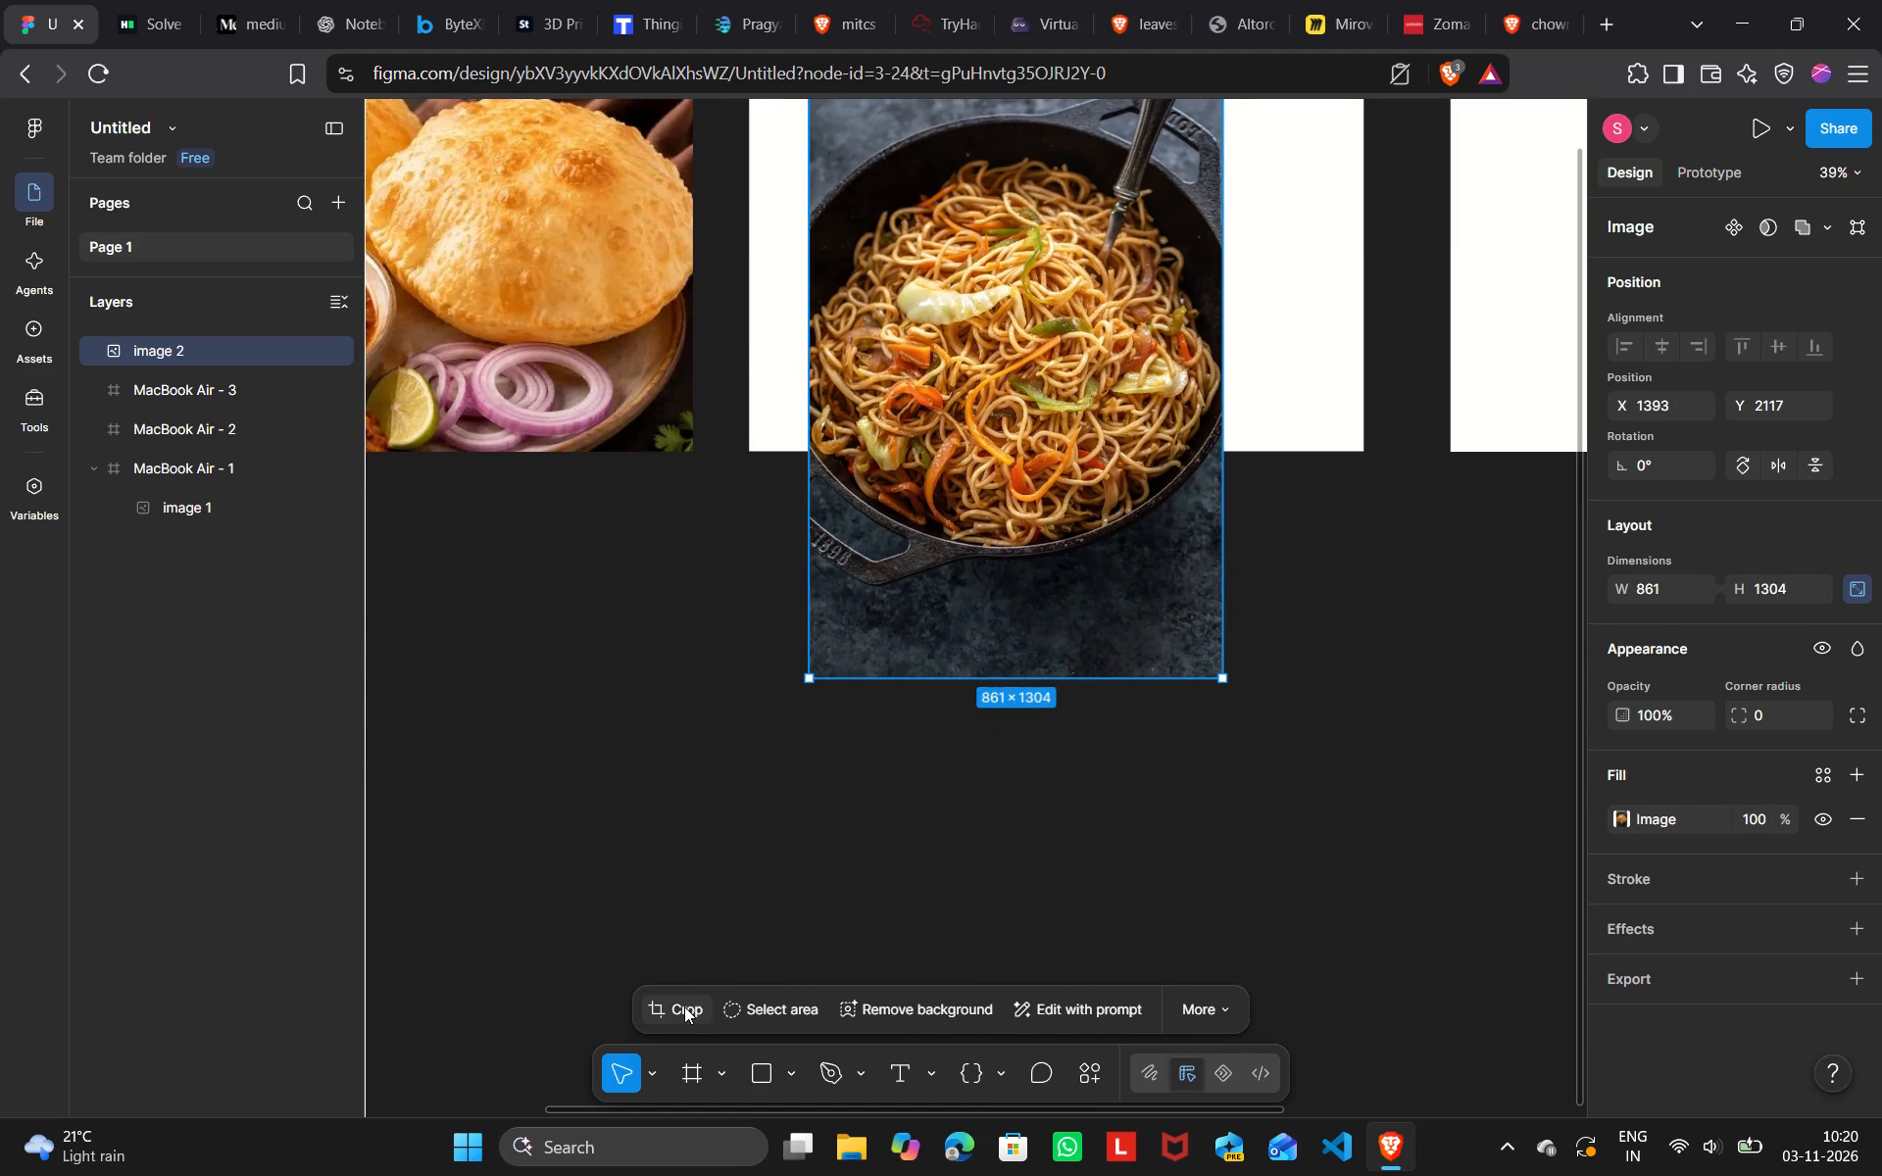
click(682, 1017)
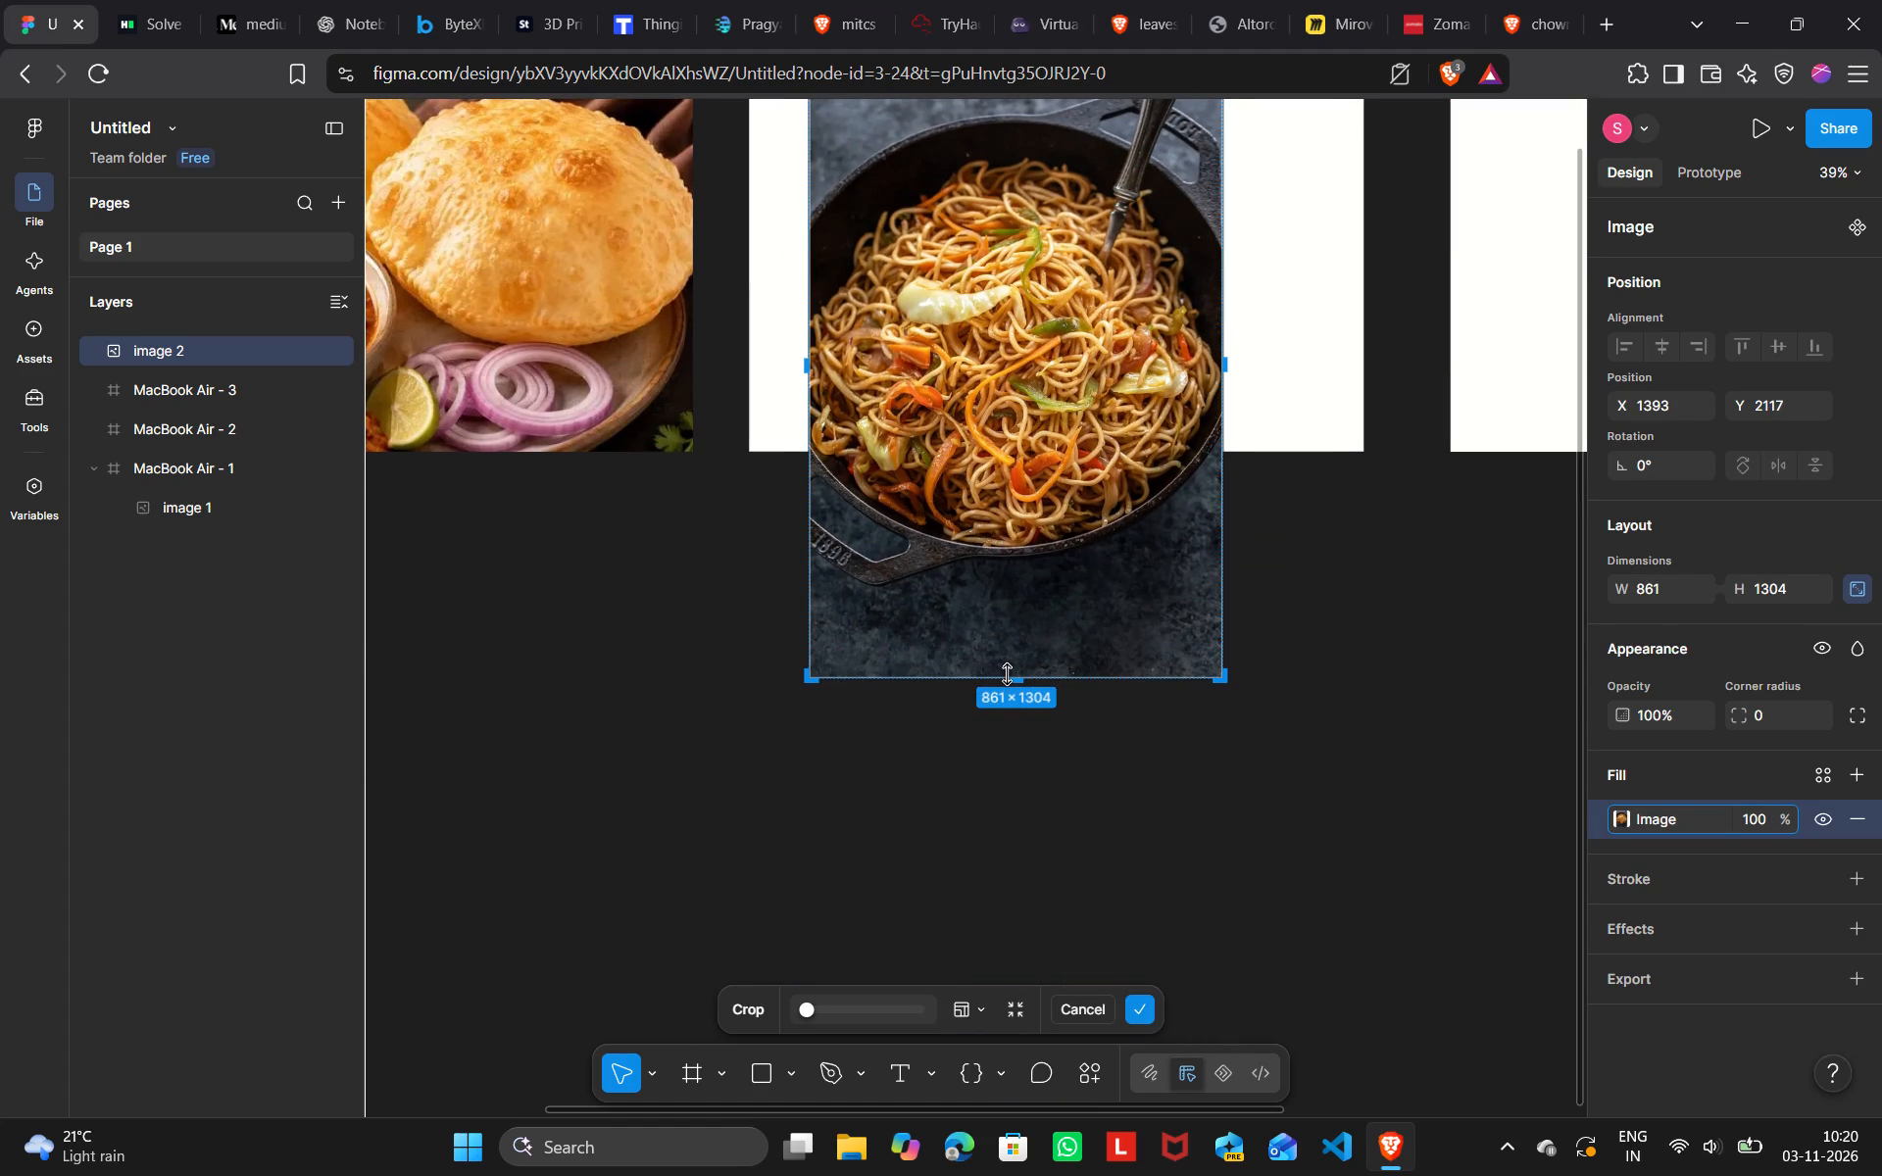
drag(1003, 674, 1020, 574)
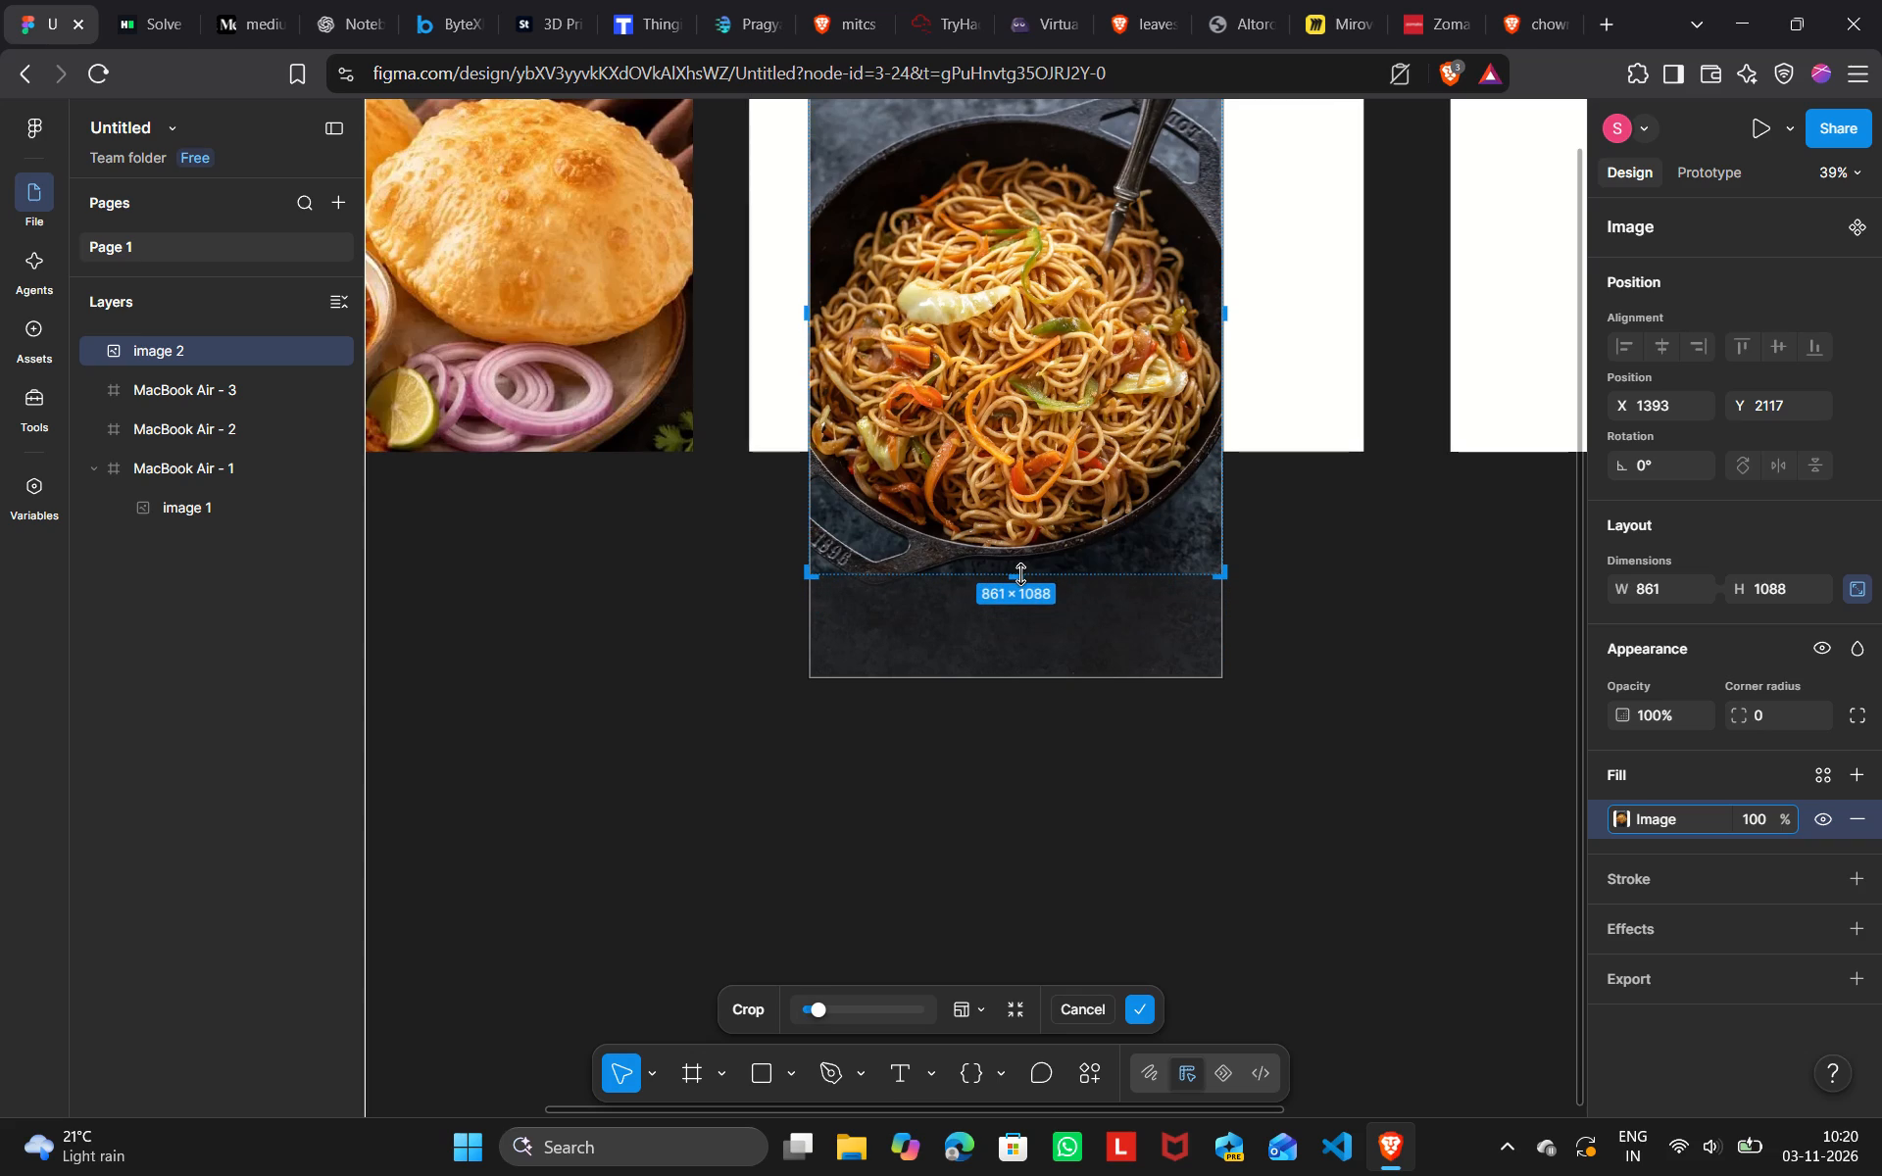
drag(1020, 574, 1023, 586)
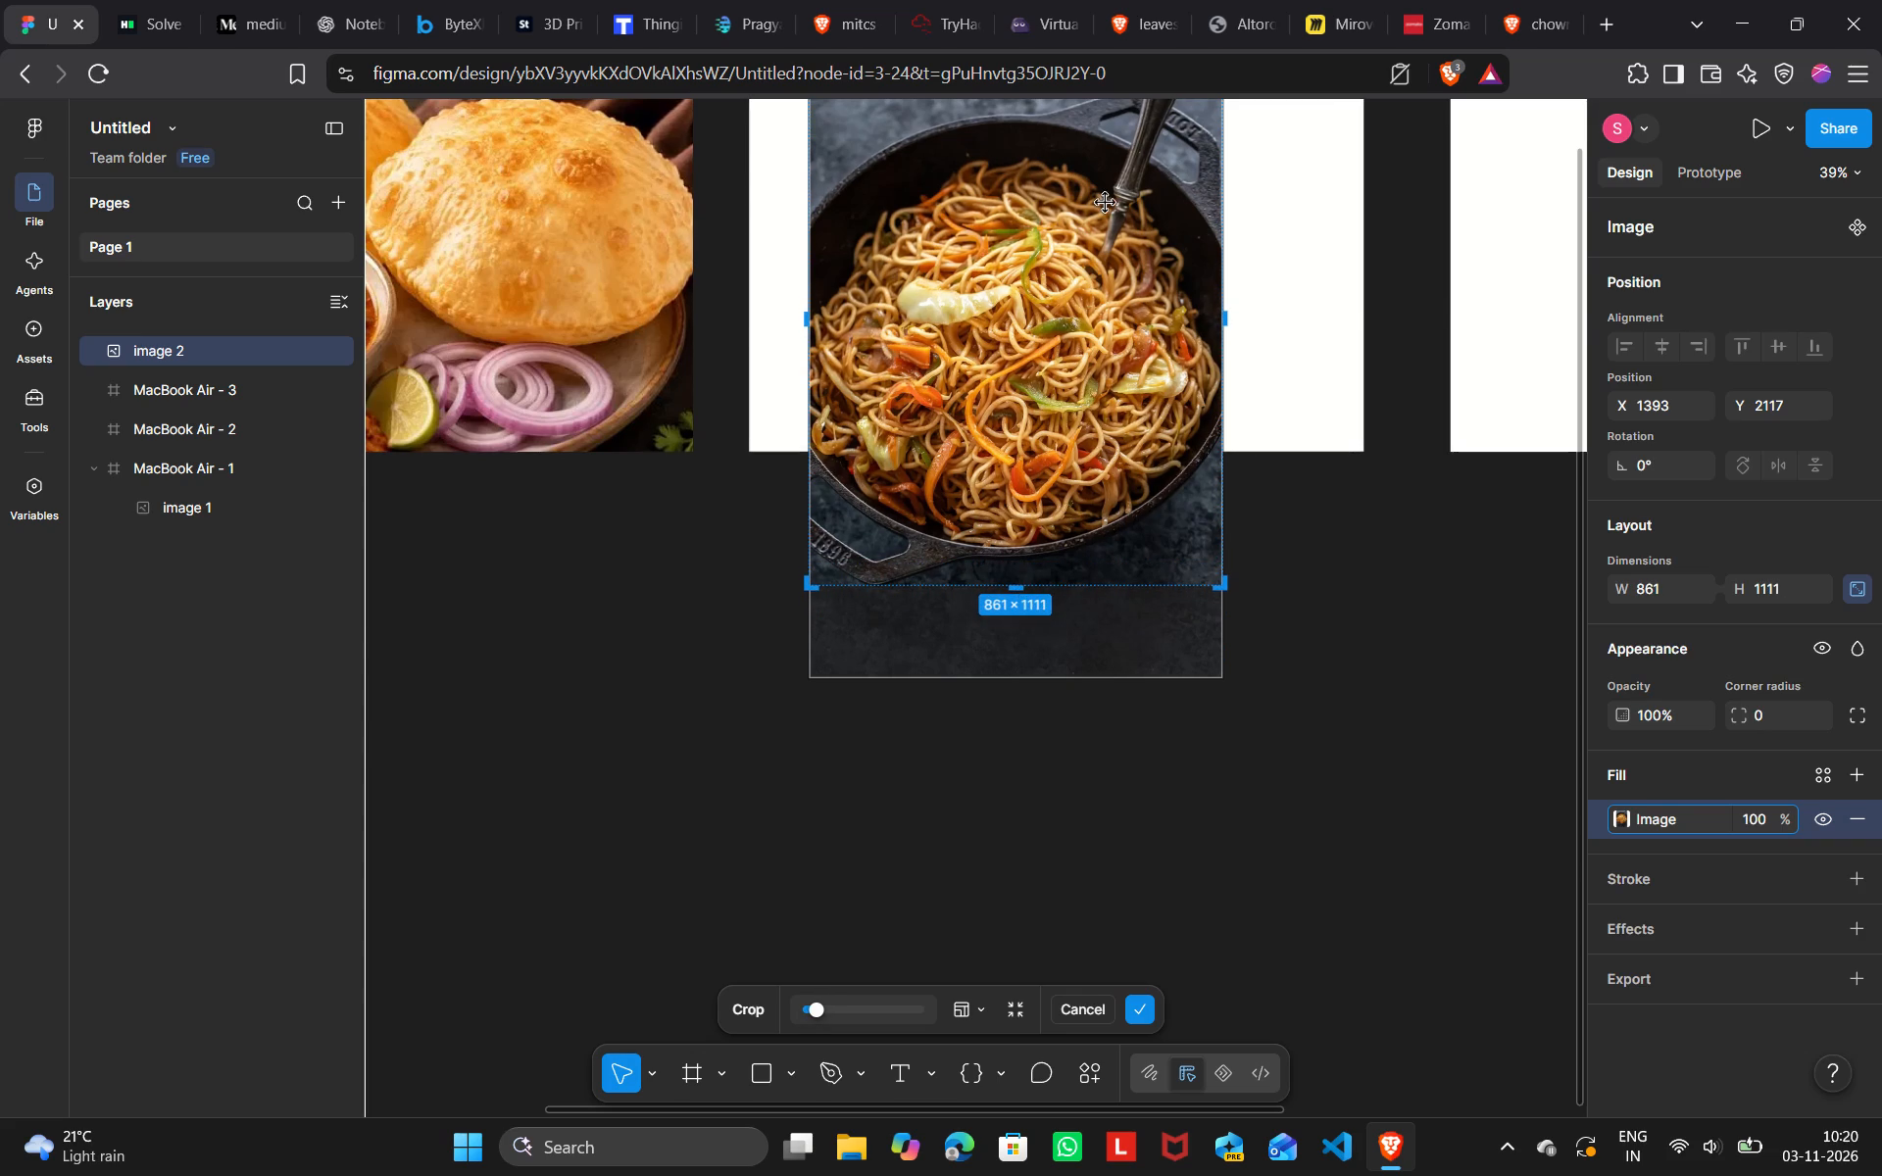
scroll(1106, 203, up, 2)
drag(1014, 342, 1015, 358)
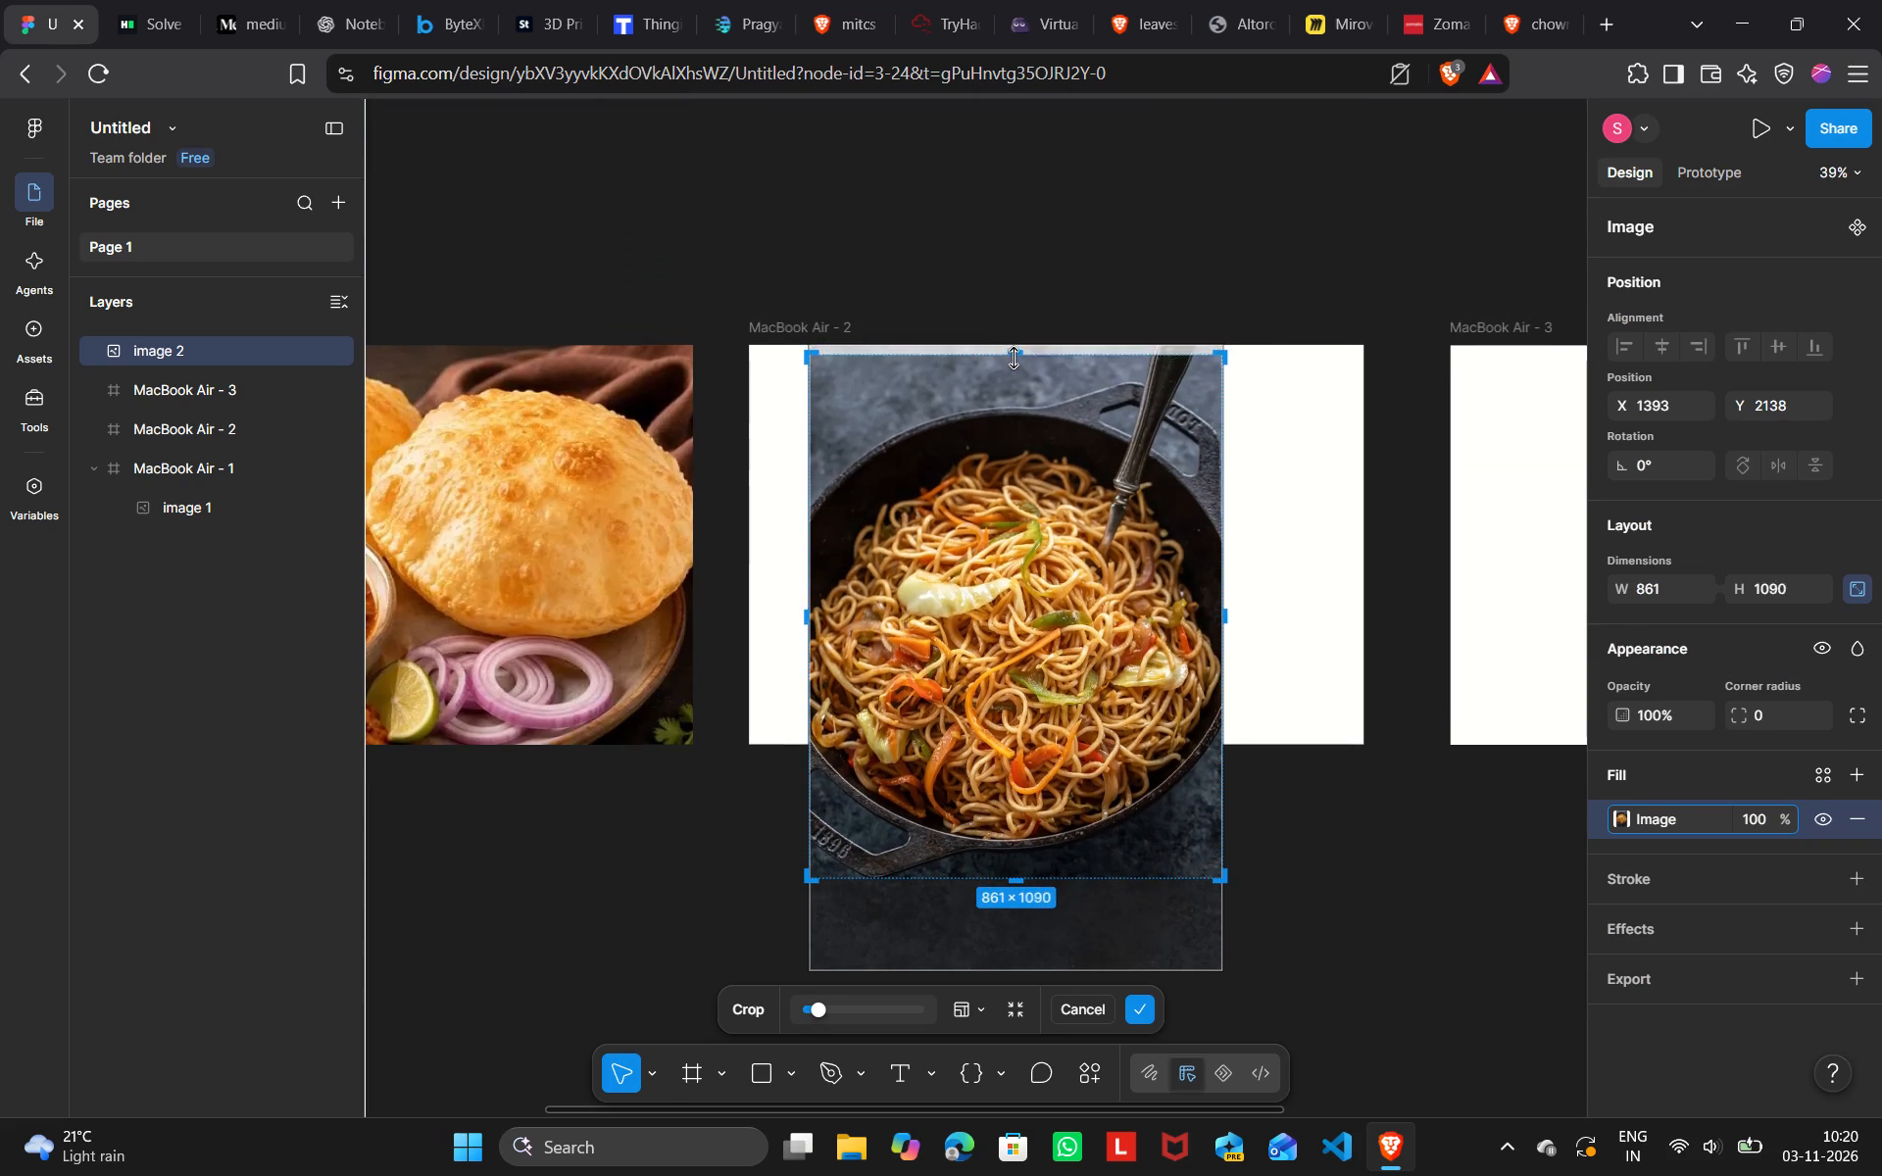
drag(1015, 358, 1018, 381)
click(1117, 61)
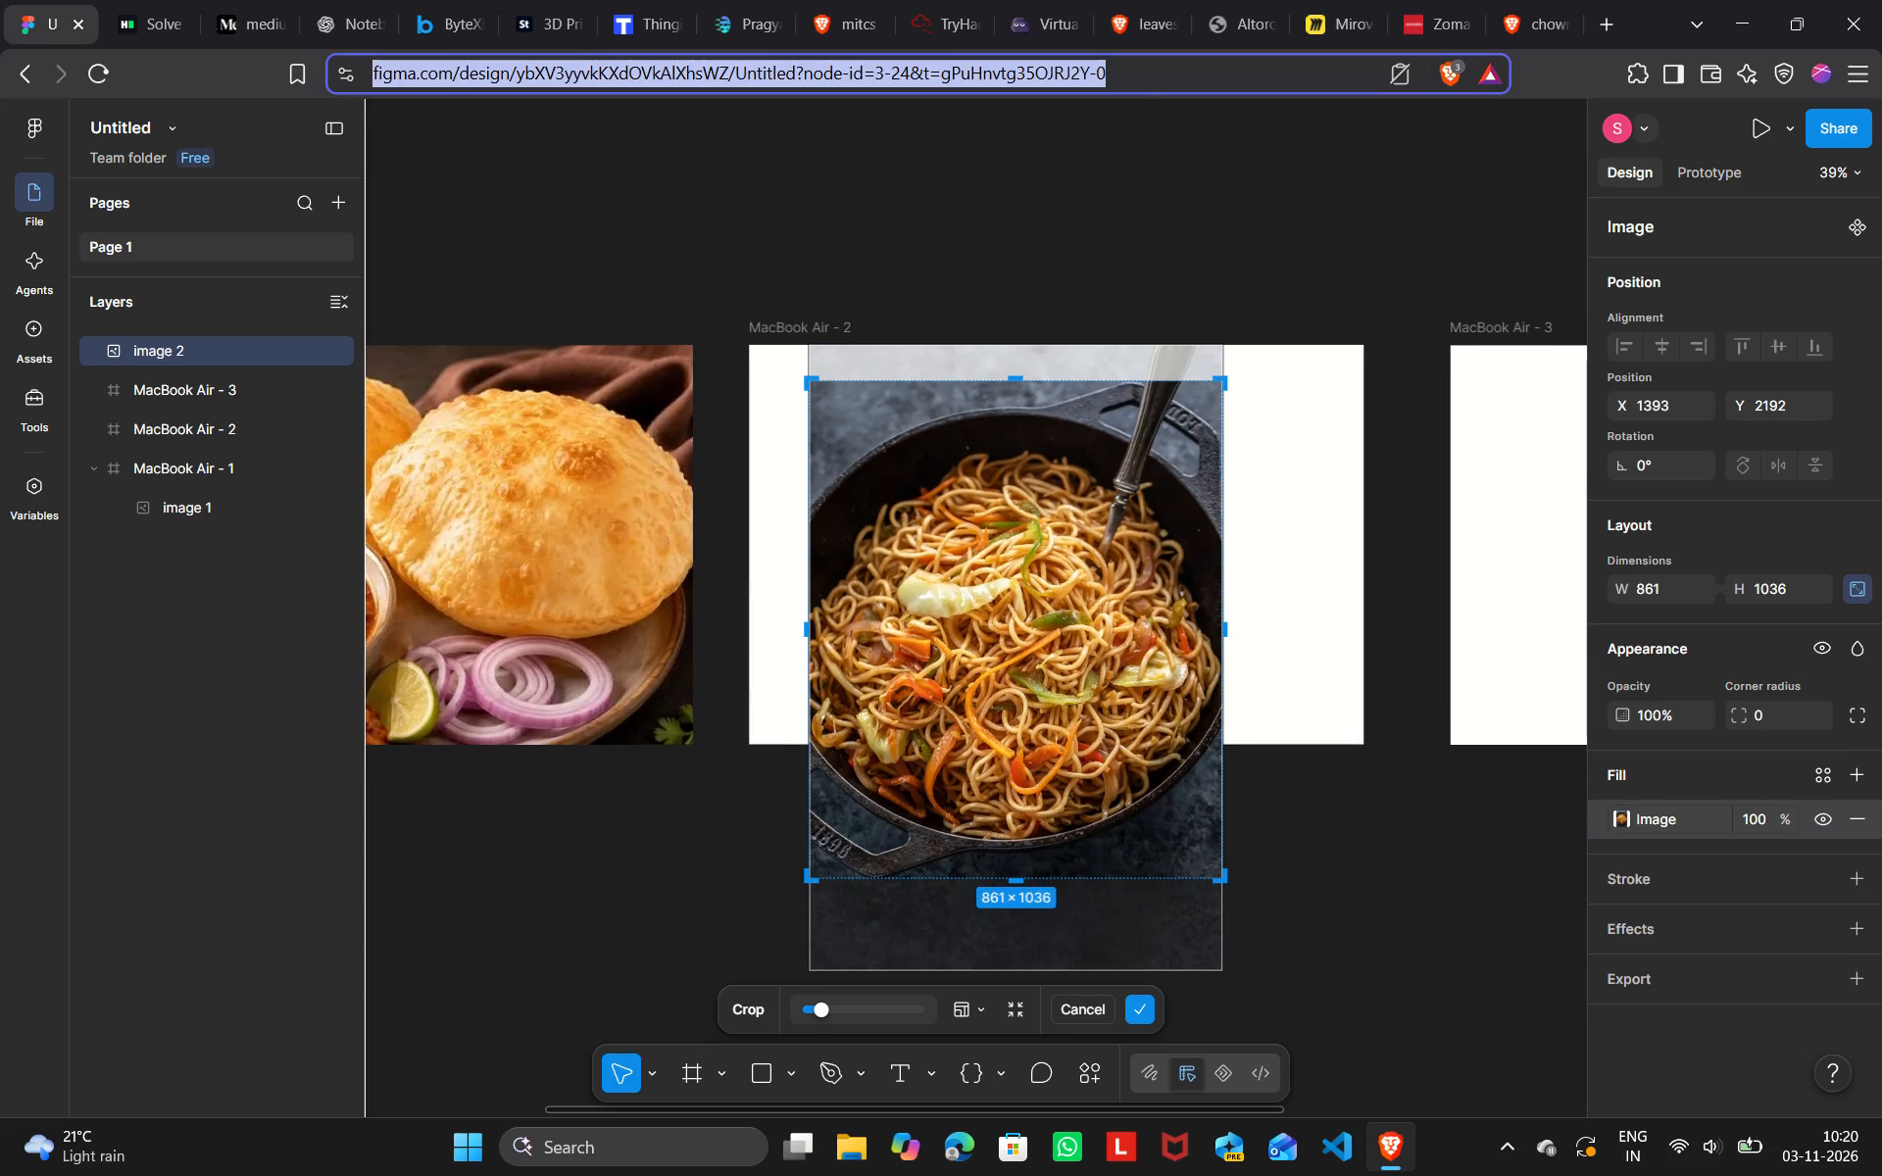
click(1118, 184)
click(1118, 184)
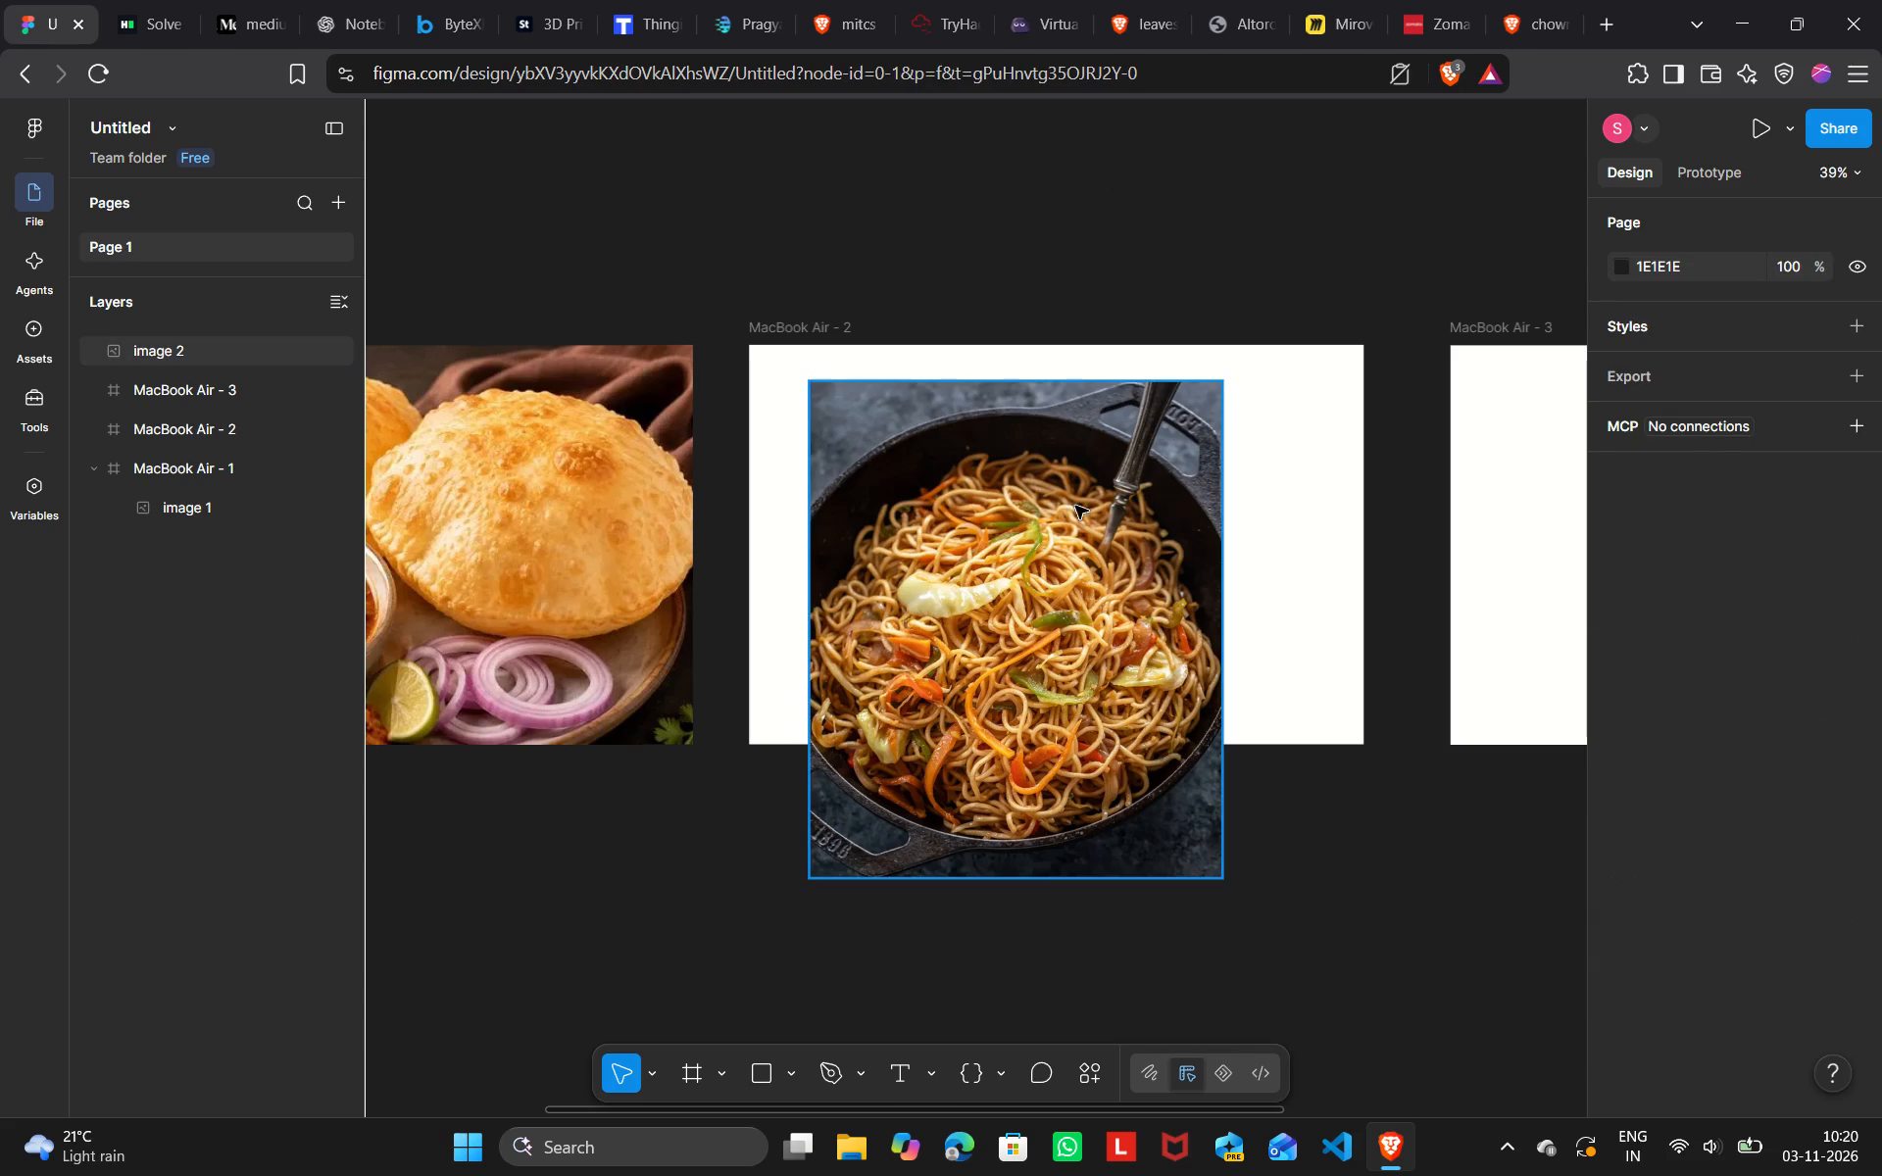
Align the cropped chowmein image with MacBook Air - 2's top-left corner and scale it to about 691 × 832, matching the frame's height.
drag(1065, 599, 1005, 560)
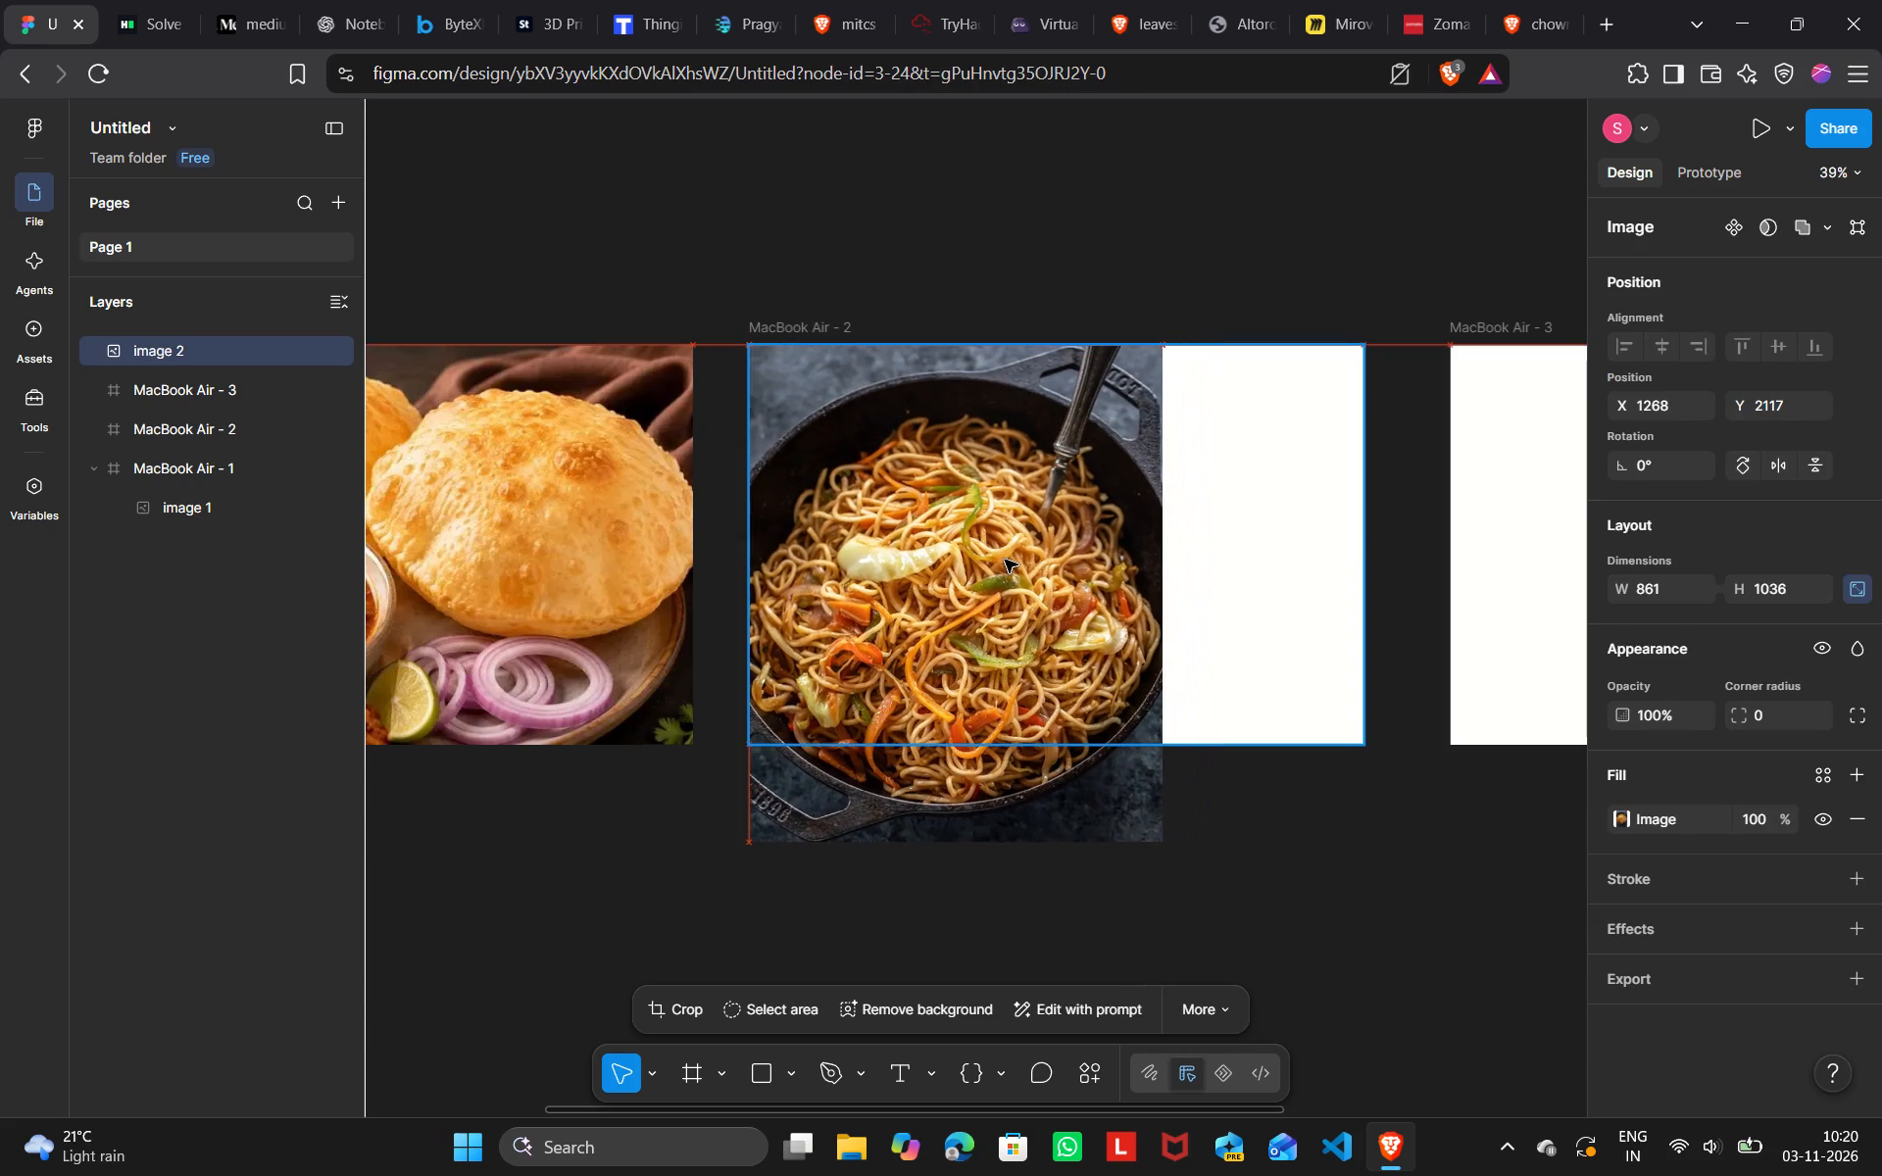
drag(1005, 560, 1004, 561)
drag(1036, 835, 1038, 806)
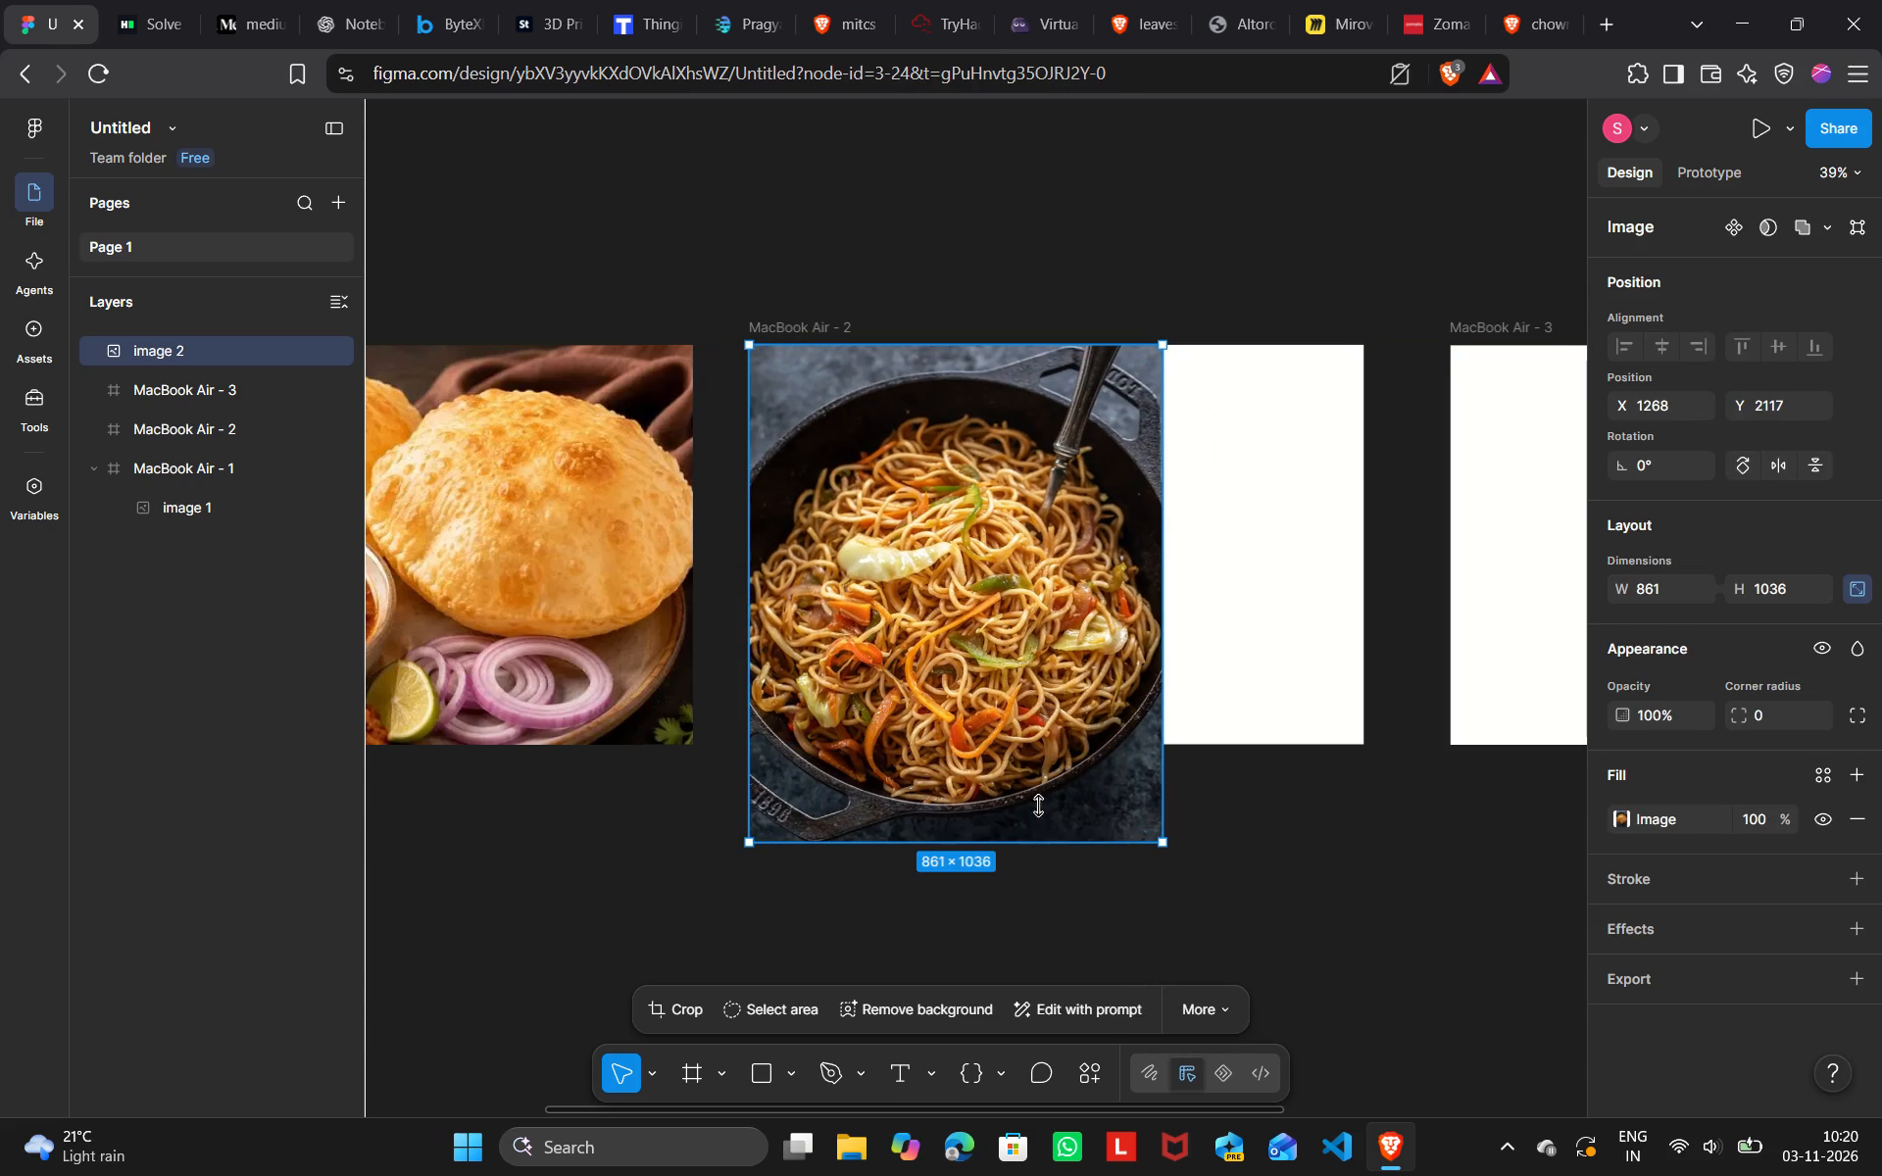
drag(1038, 806, 1046, 742)
click(1011, 596)
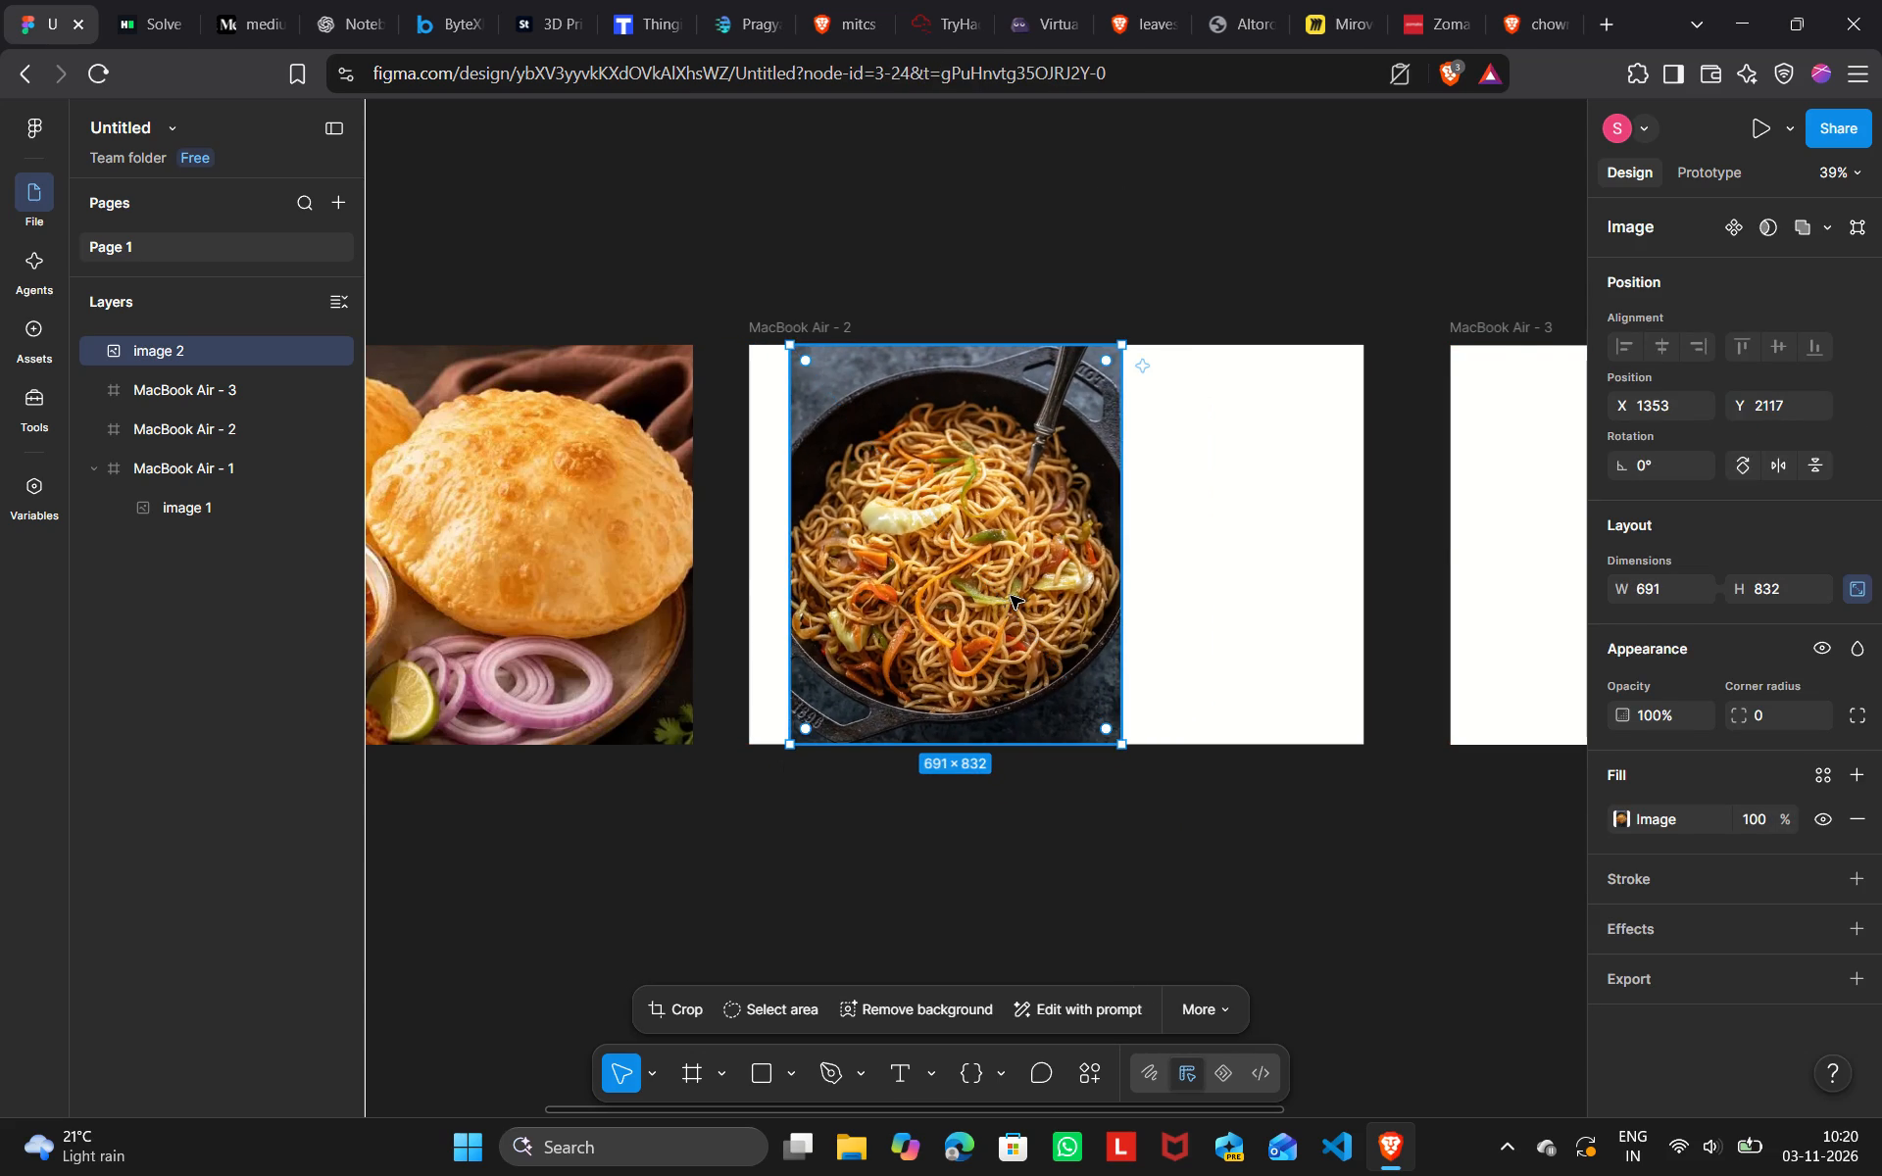
Nudge the chowmein image left to X 1268, flush with MacBook Air - 2's left edge, and deselect it.
key(Left)
key(Left)
key(Left)
key(Left)
key(Left)
key(Left)
key(Left)
key(Left)
key(Left)
key(Left)
key(Left)
key(Left)
key(Left)
key(Left)
key(Left)
key(Left)
key(Left)
key(Left)
key(Left)
key(Left)
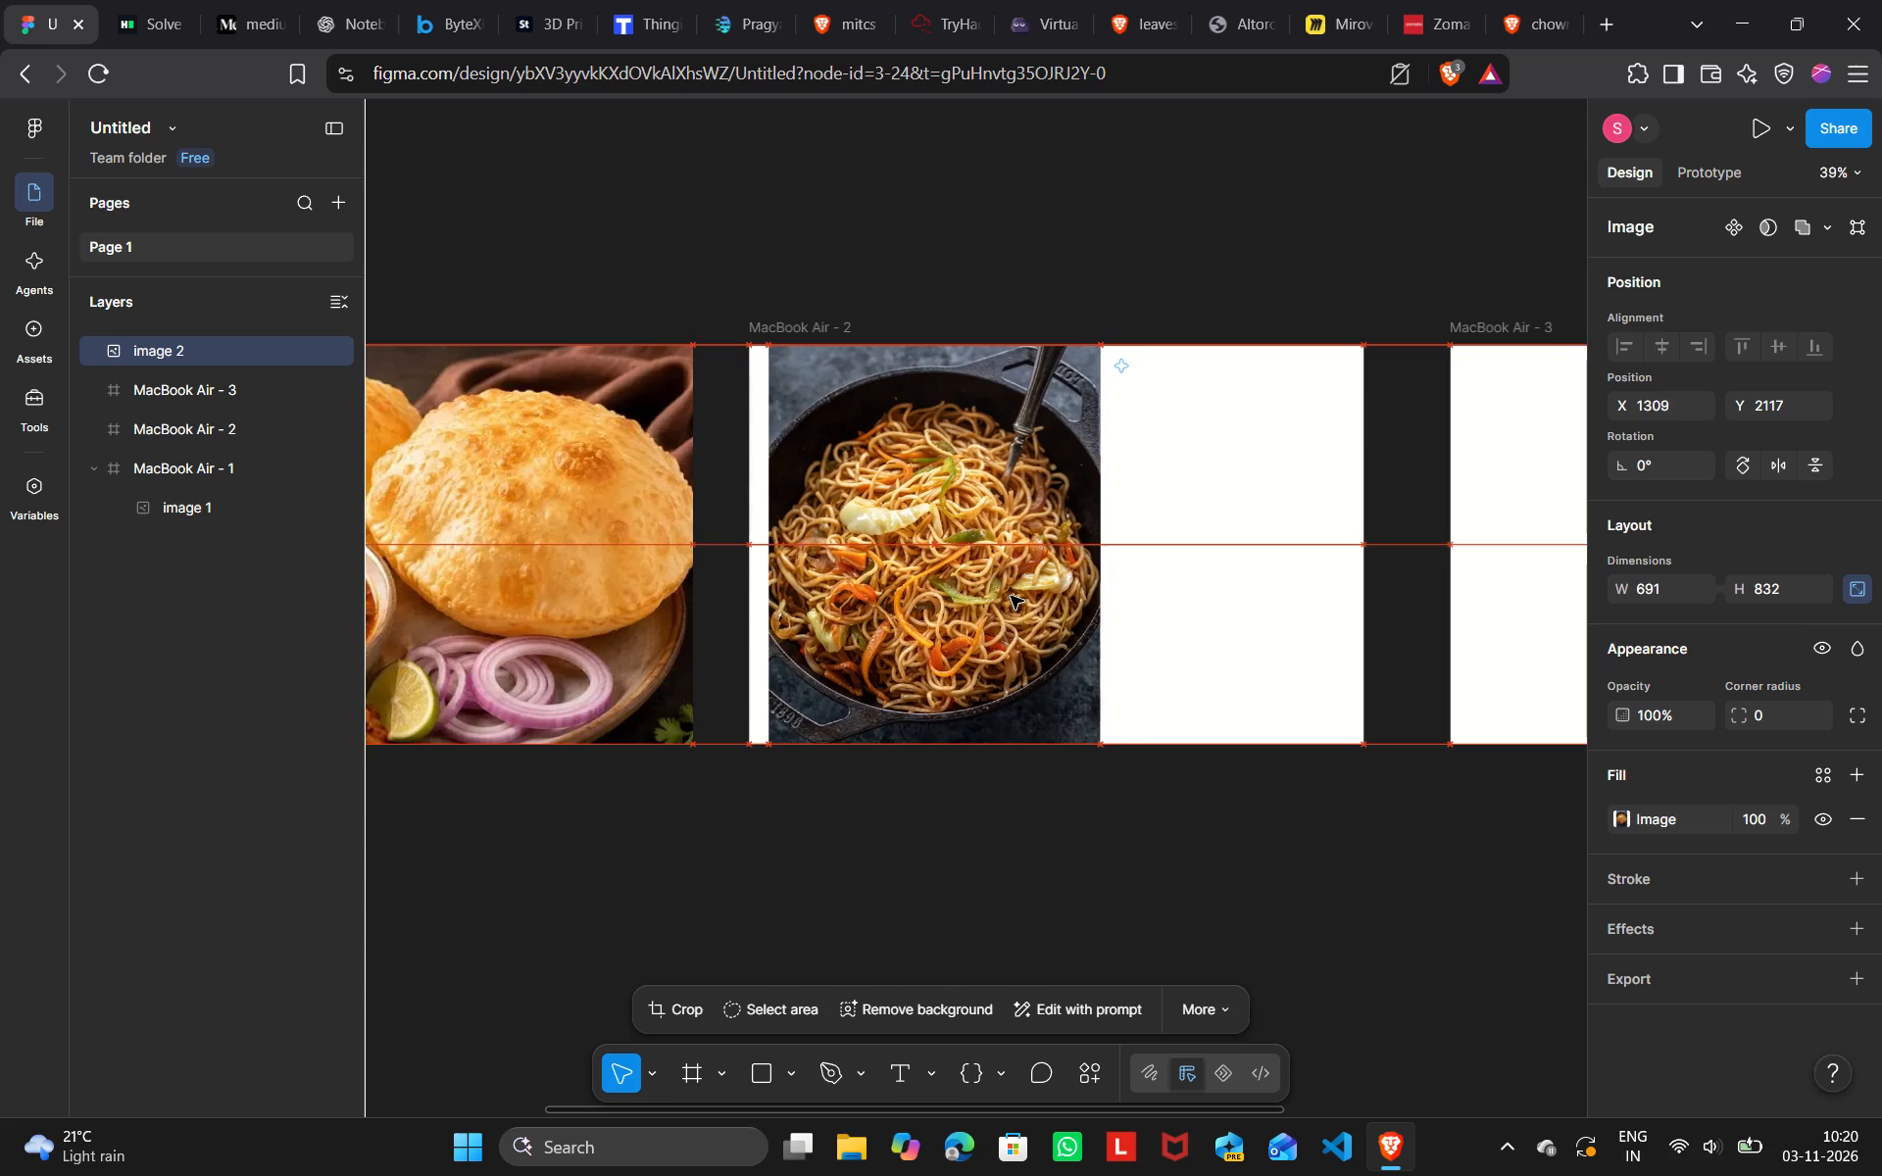
key(Left)
key(Left)
key(Left)
key(Left)
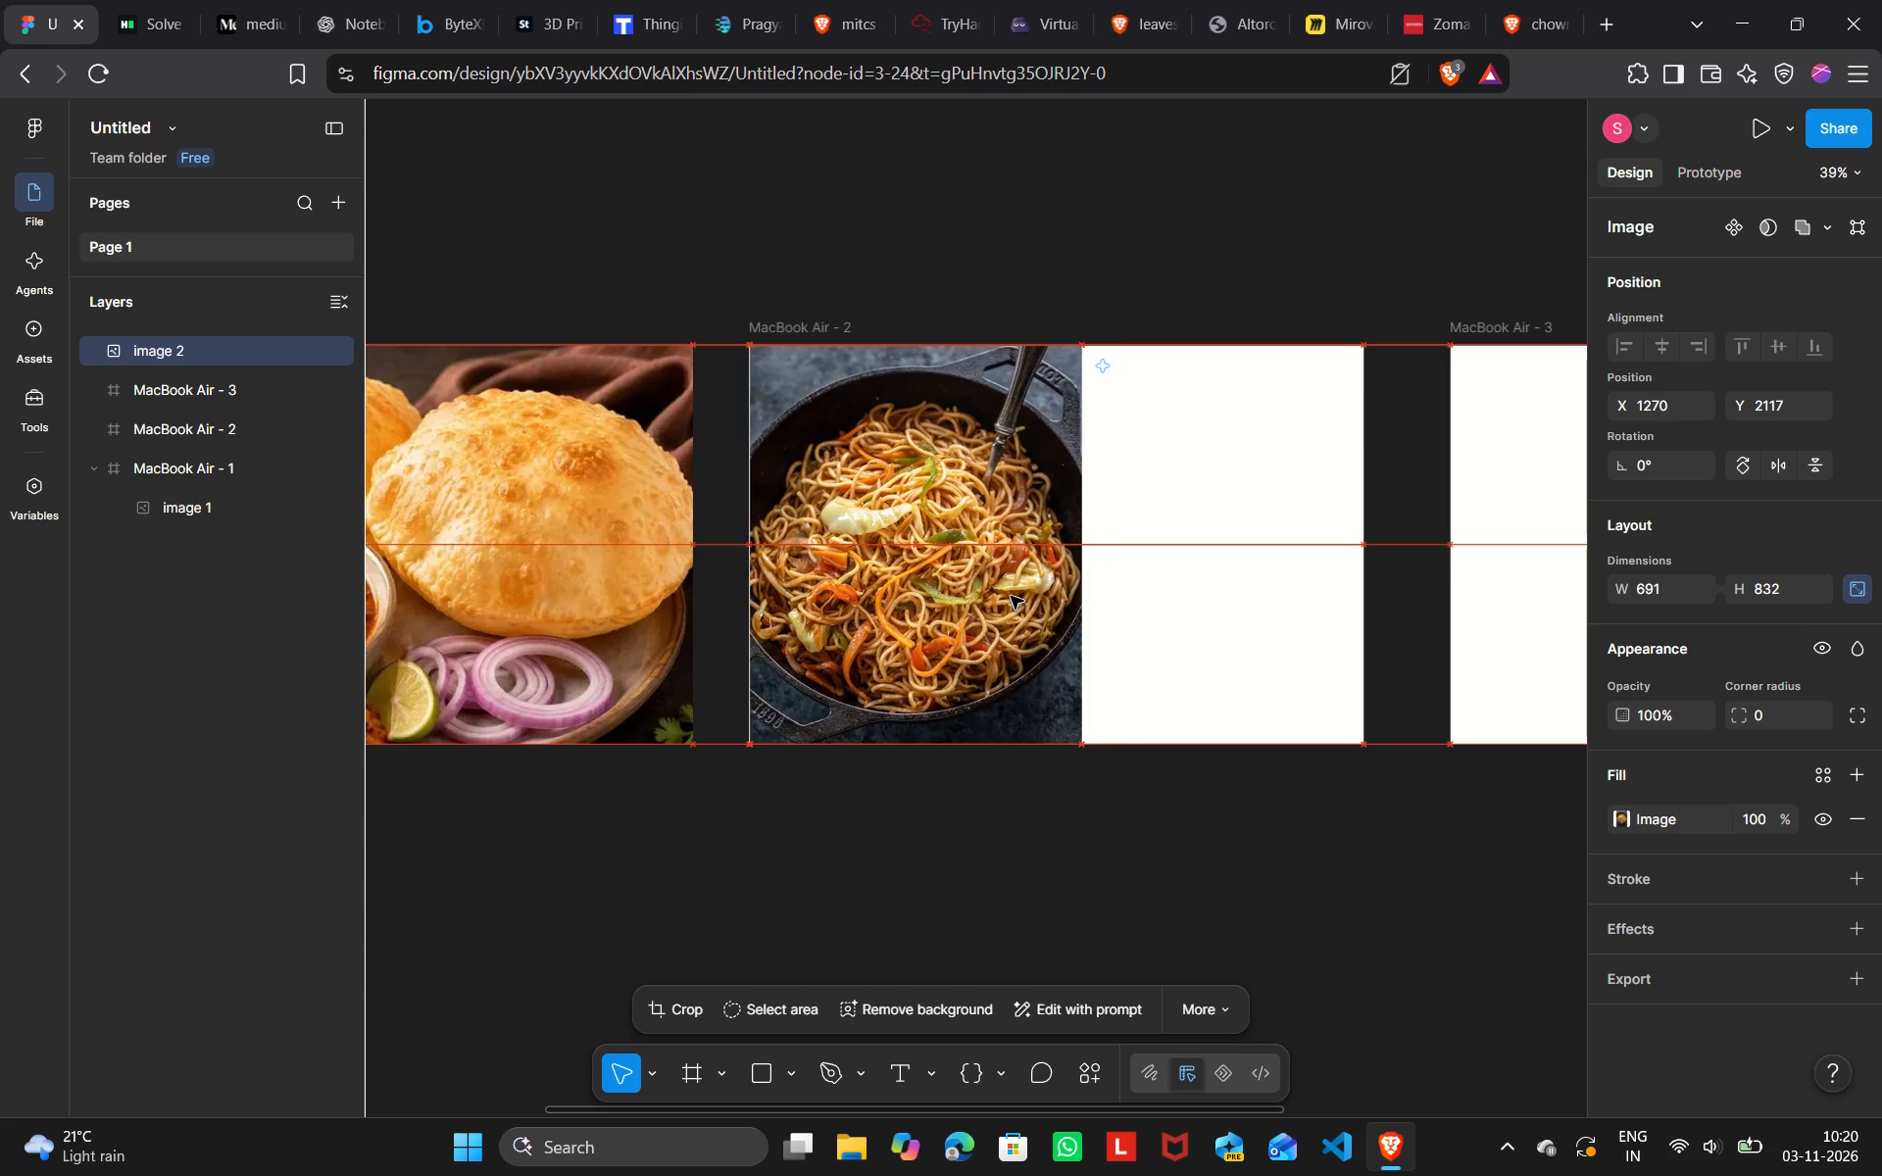
key(Left)
key(Left)
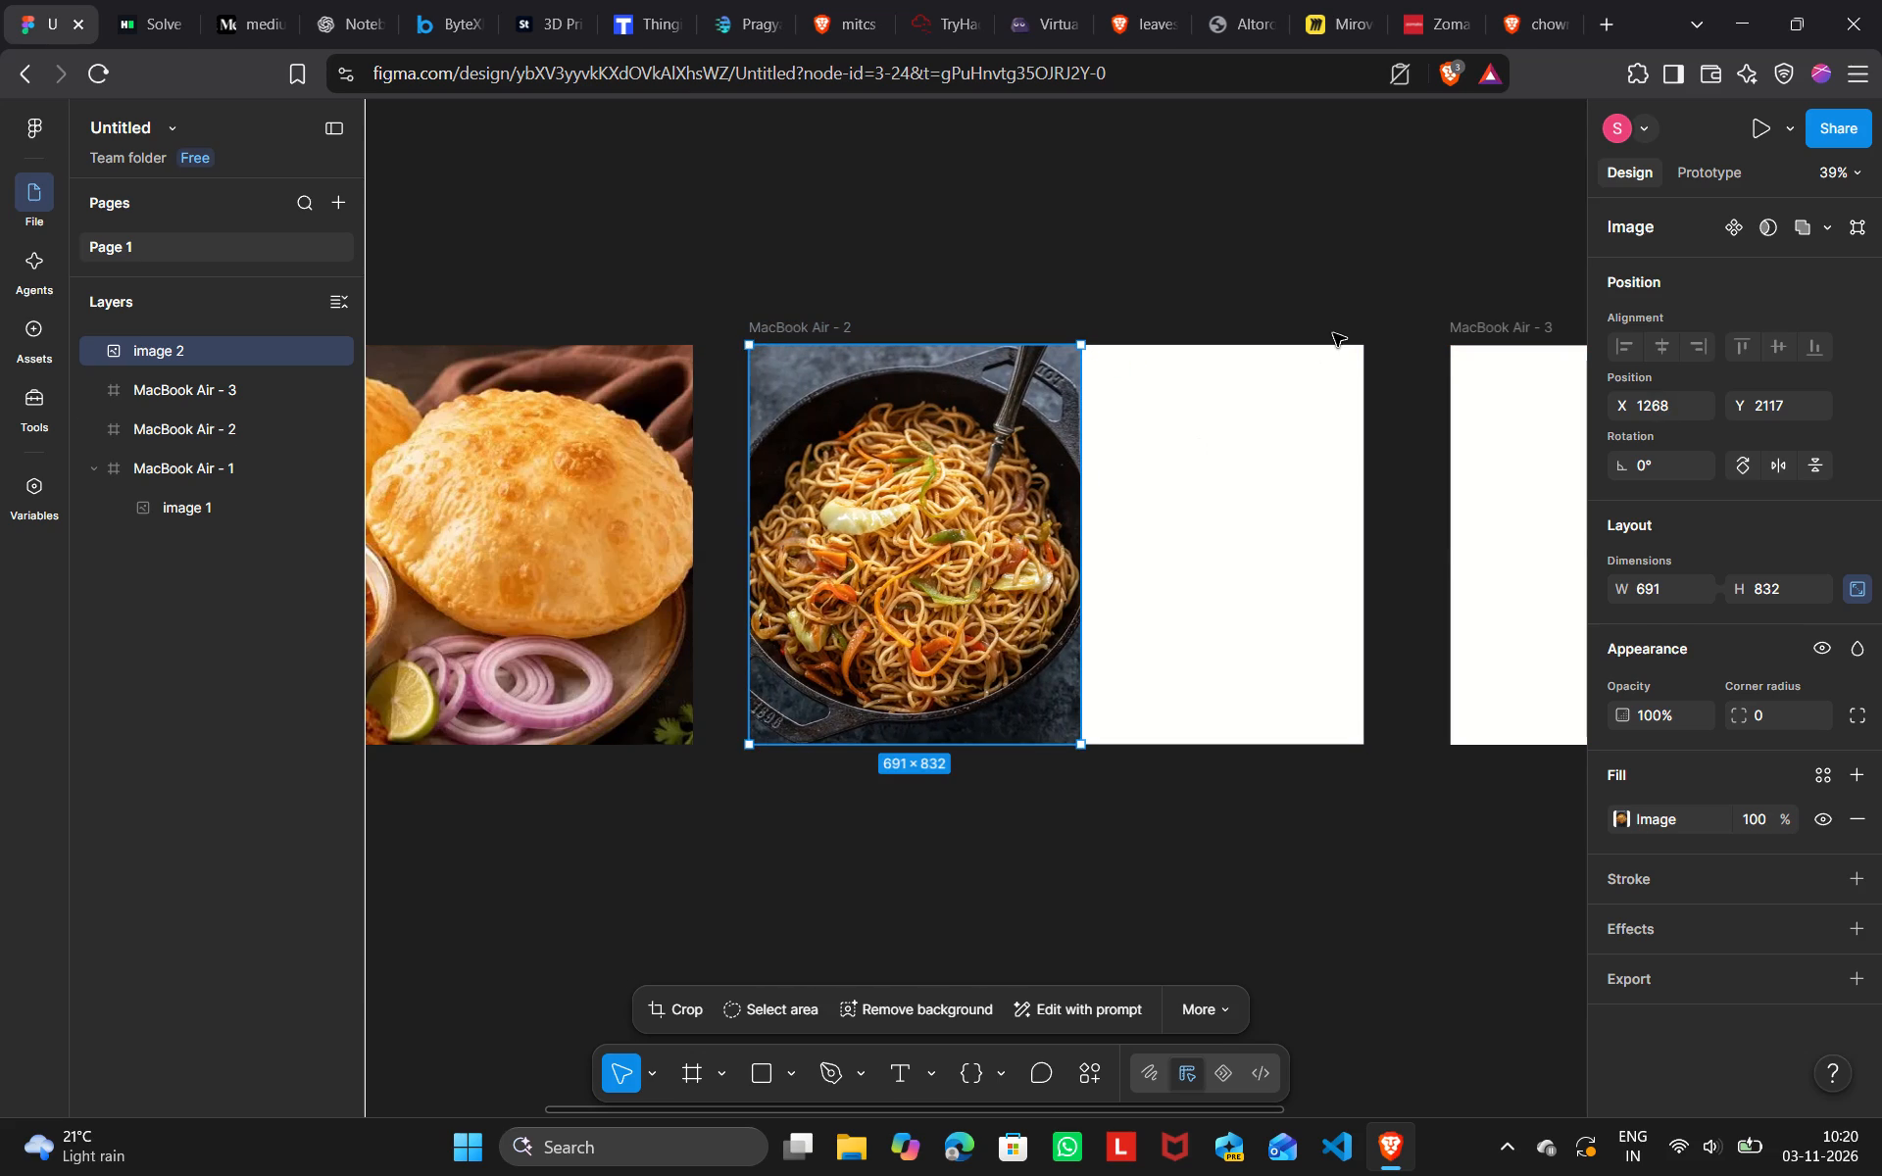
click(1367, 139)
scroll(1042, 370, left, 1)
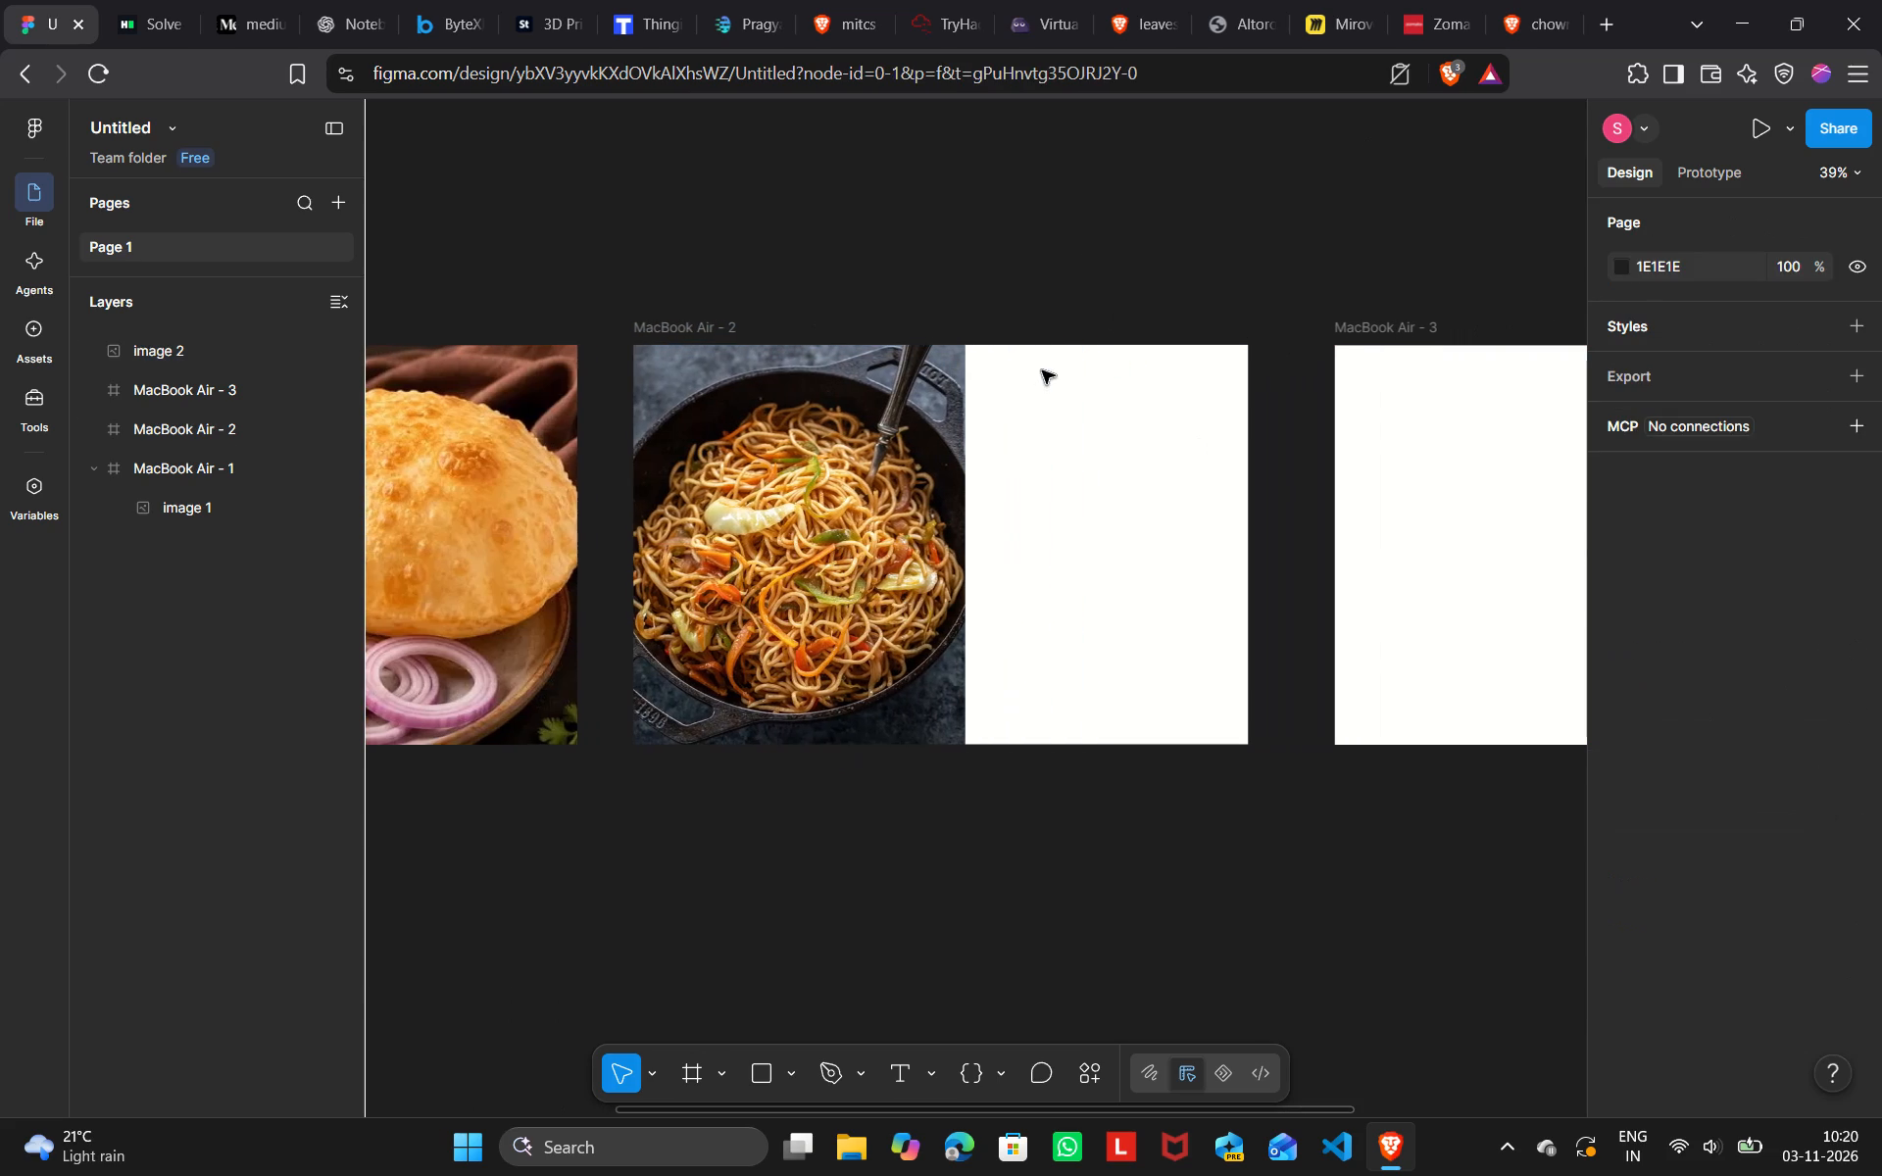
click(1086, 254)
Browse the chowmein image search results for another picture to use beside the wok image.
click(1517, 27)
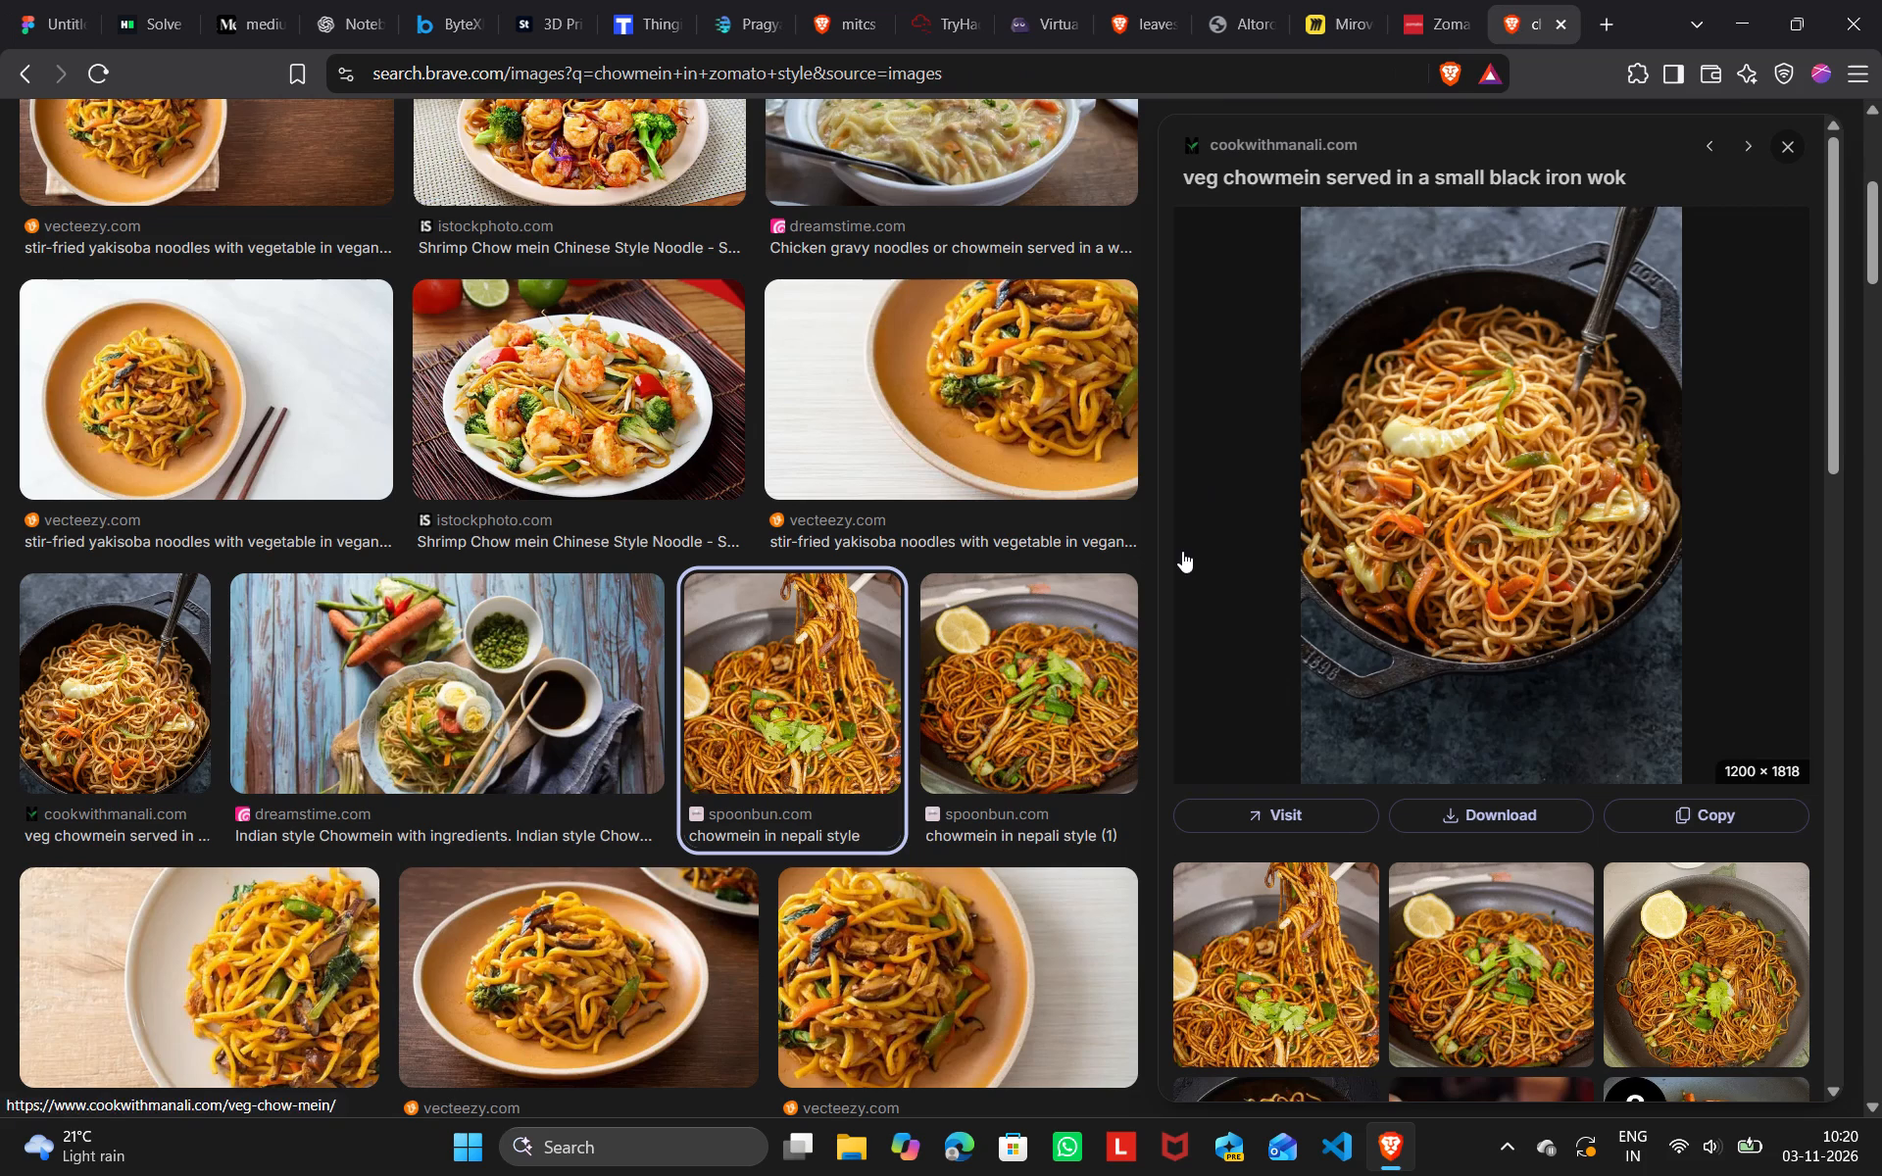
scroll(848, 649, down, 3)
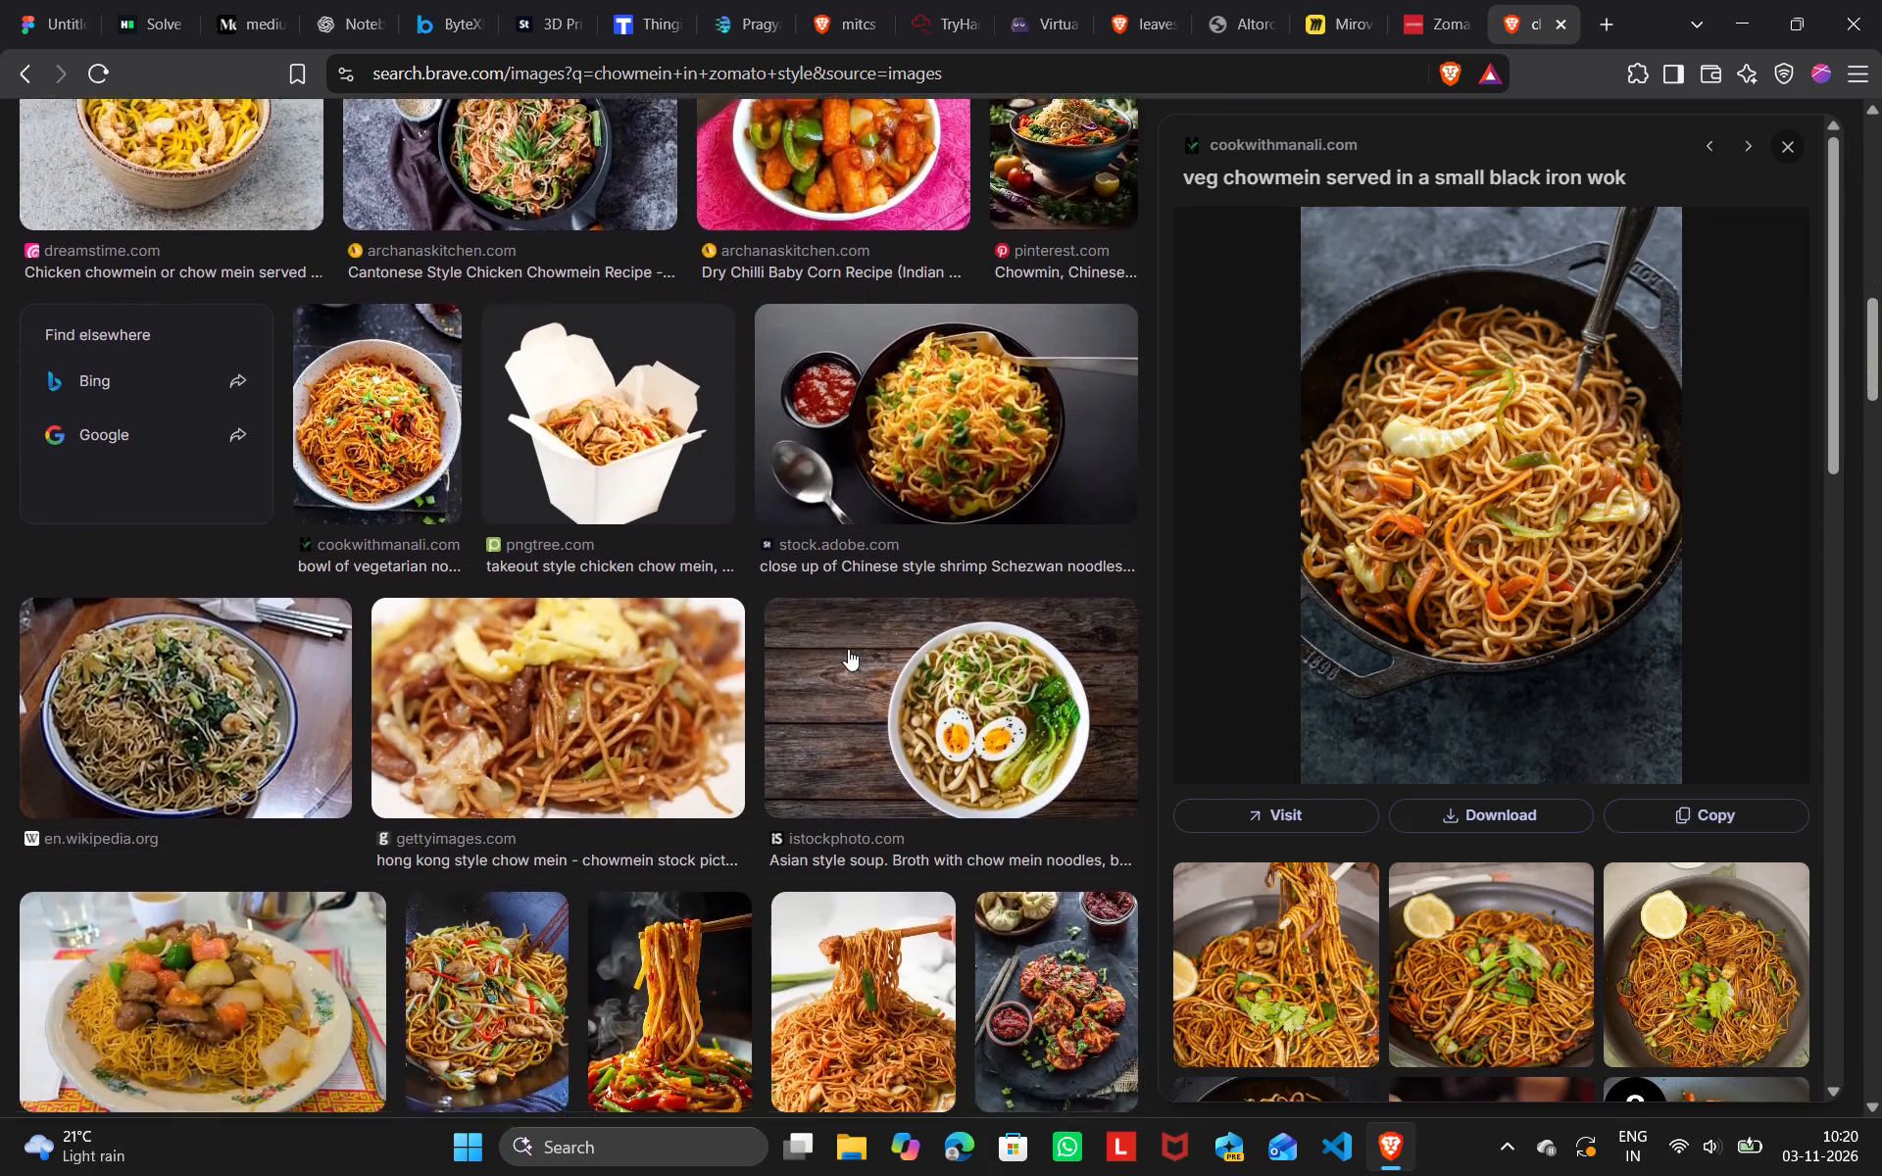
scroll(788, 705, down, 5)
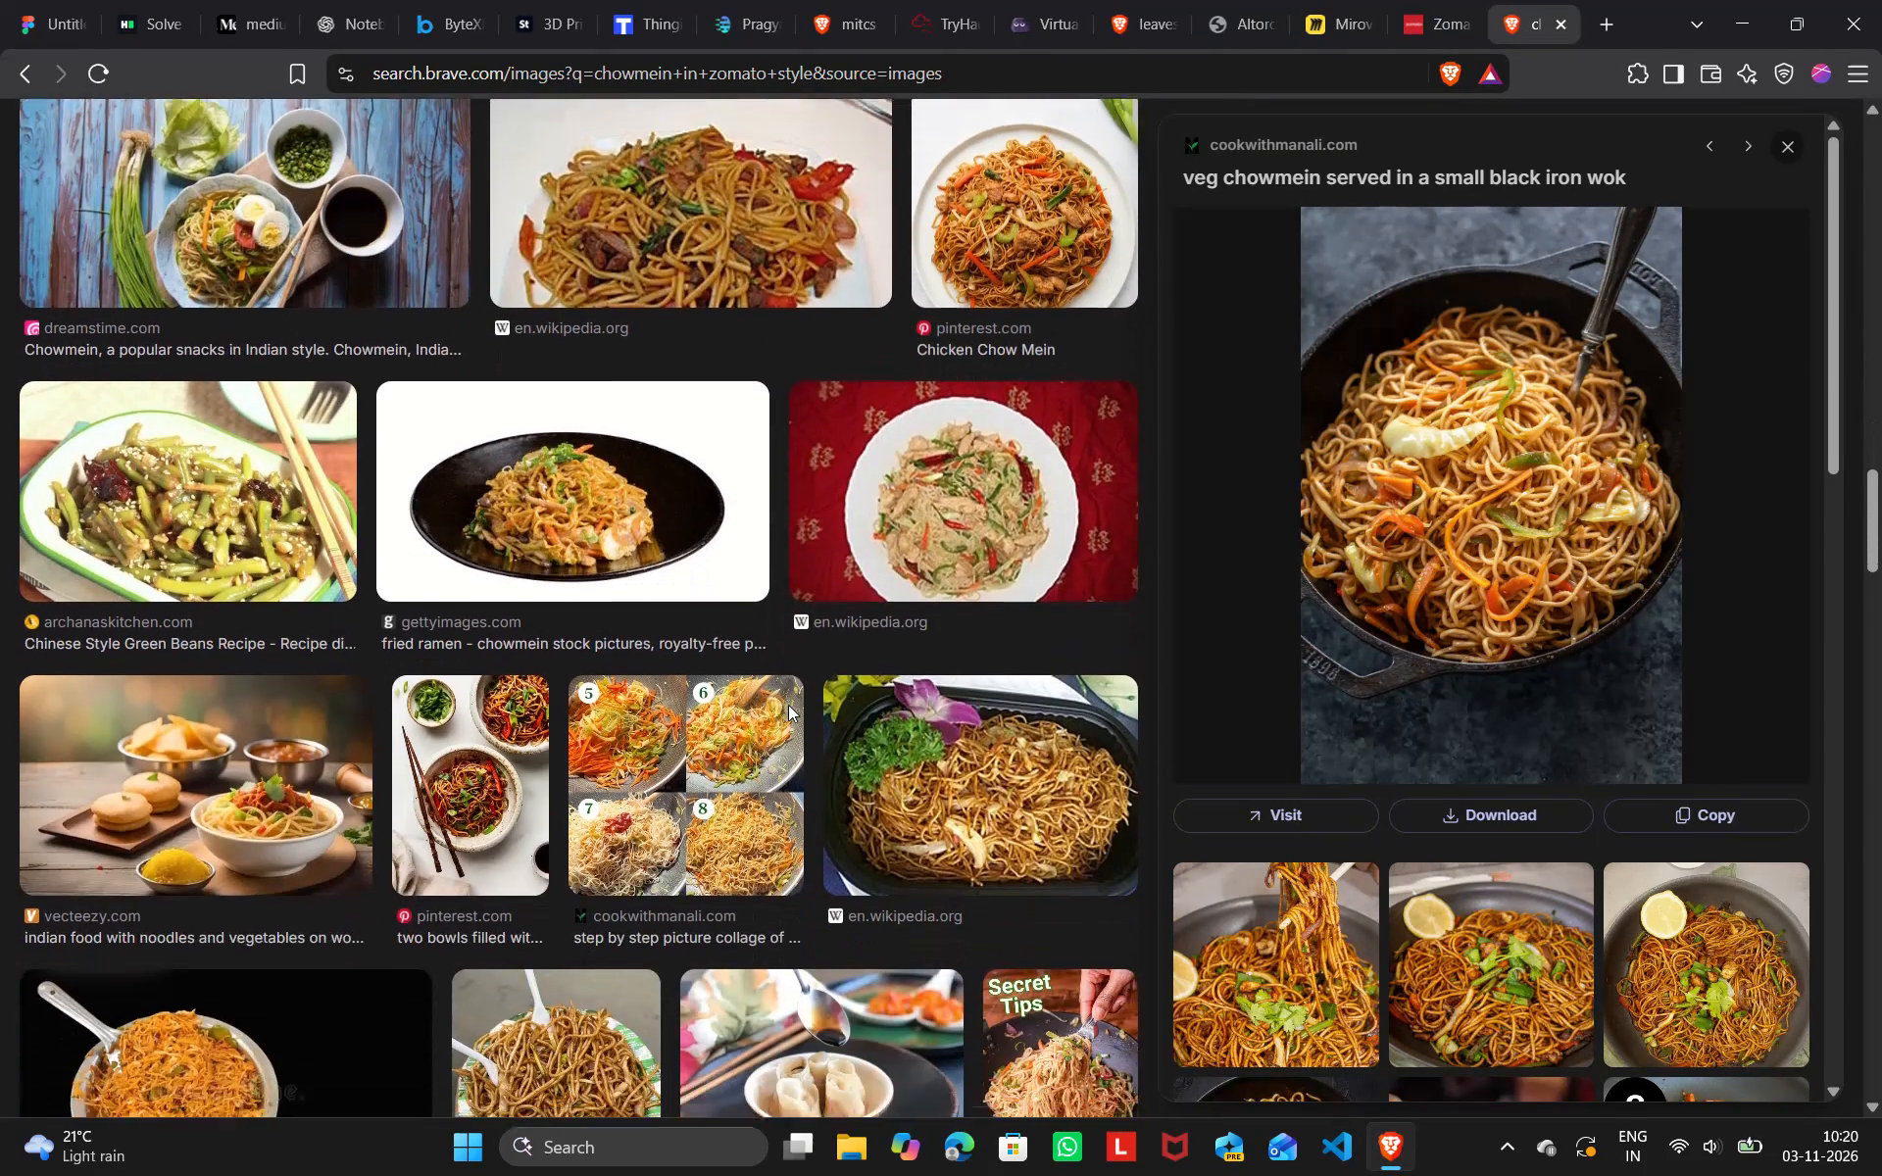
scroll(788, 705, down, 1)
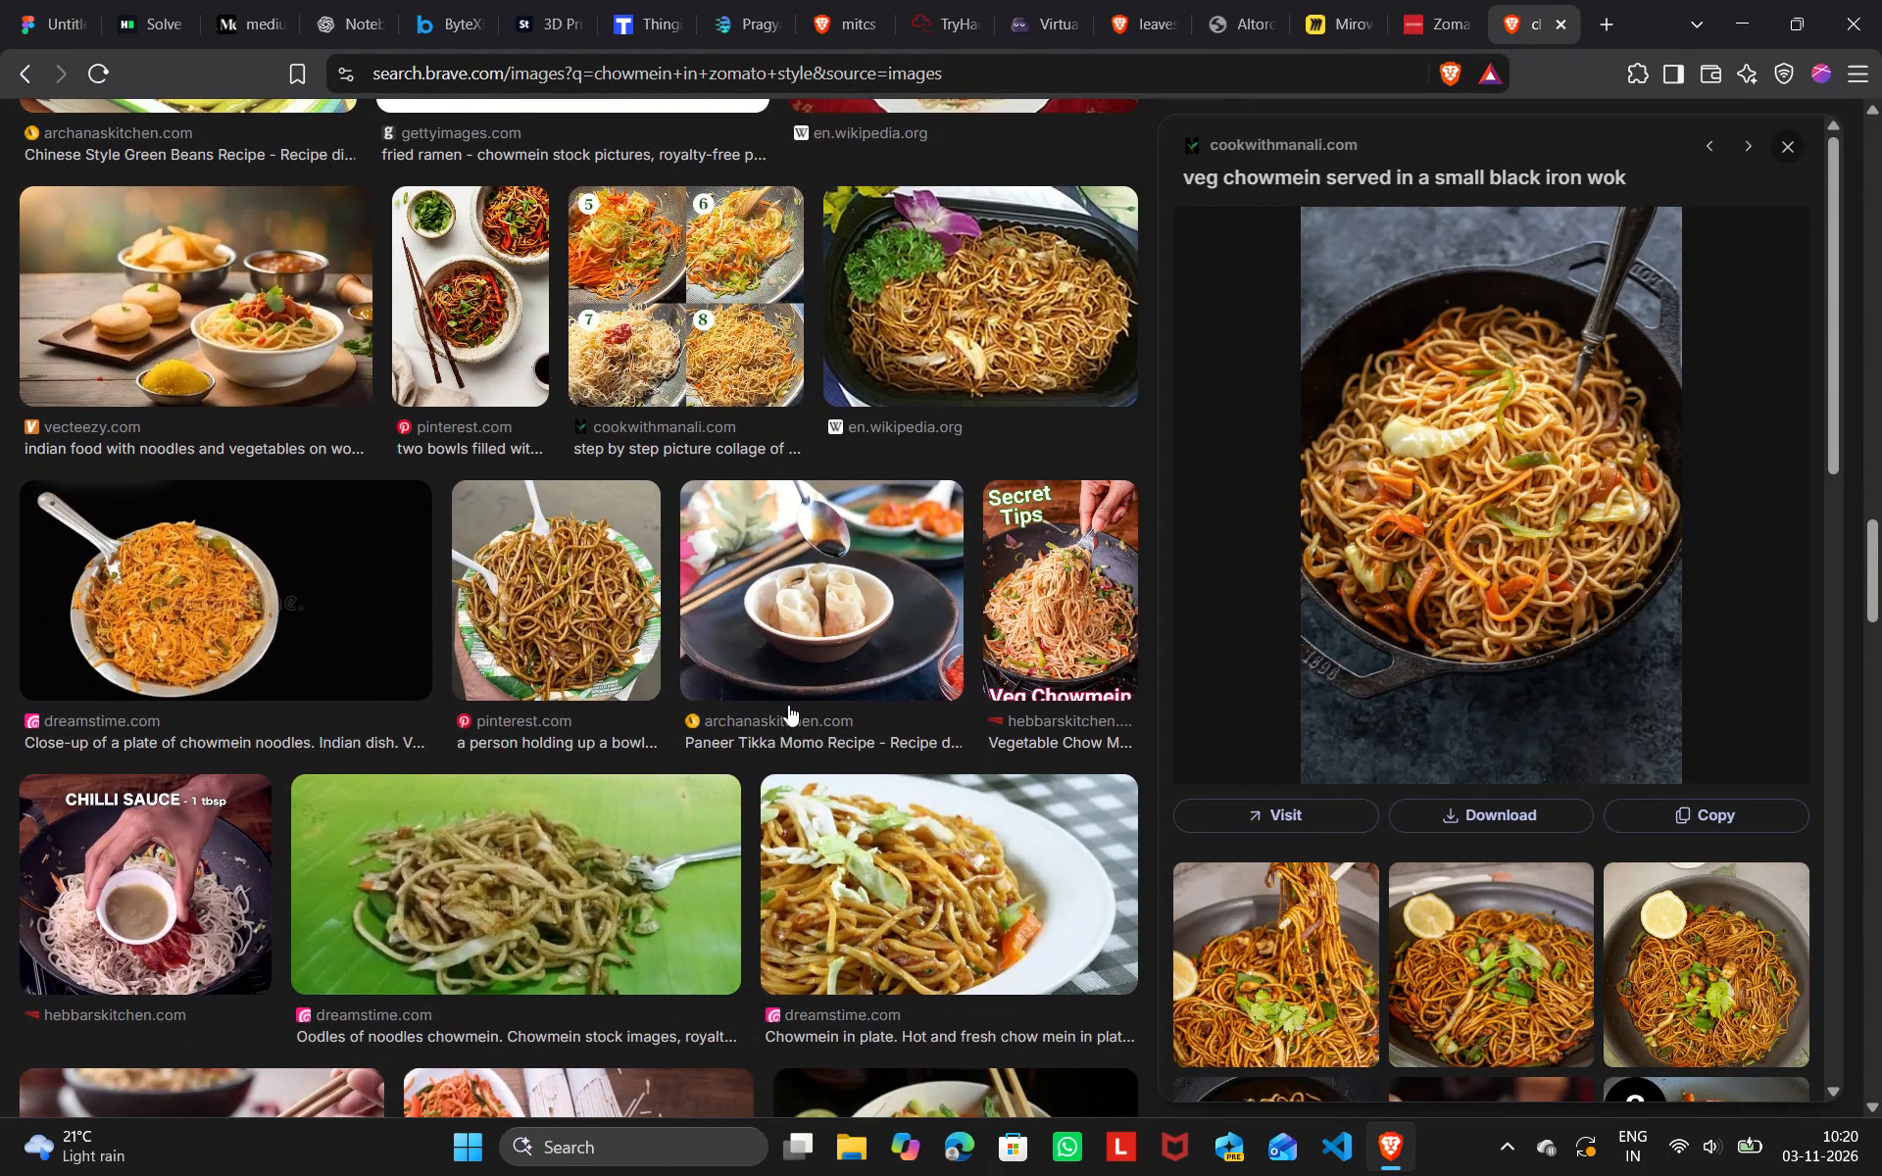
scroll(530, 463, down, 2)
scroll(530, 463, up, 13)
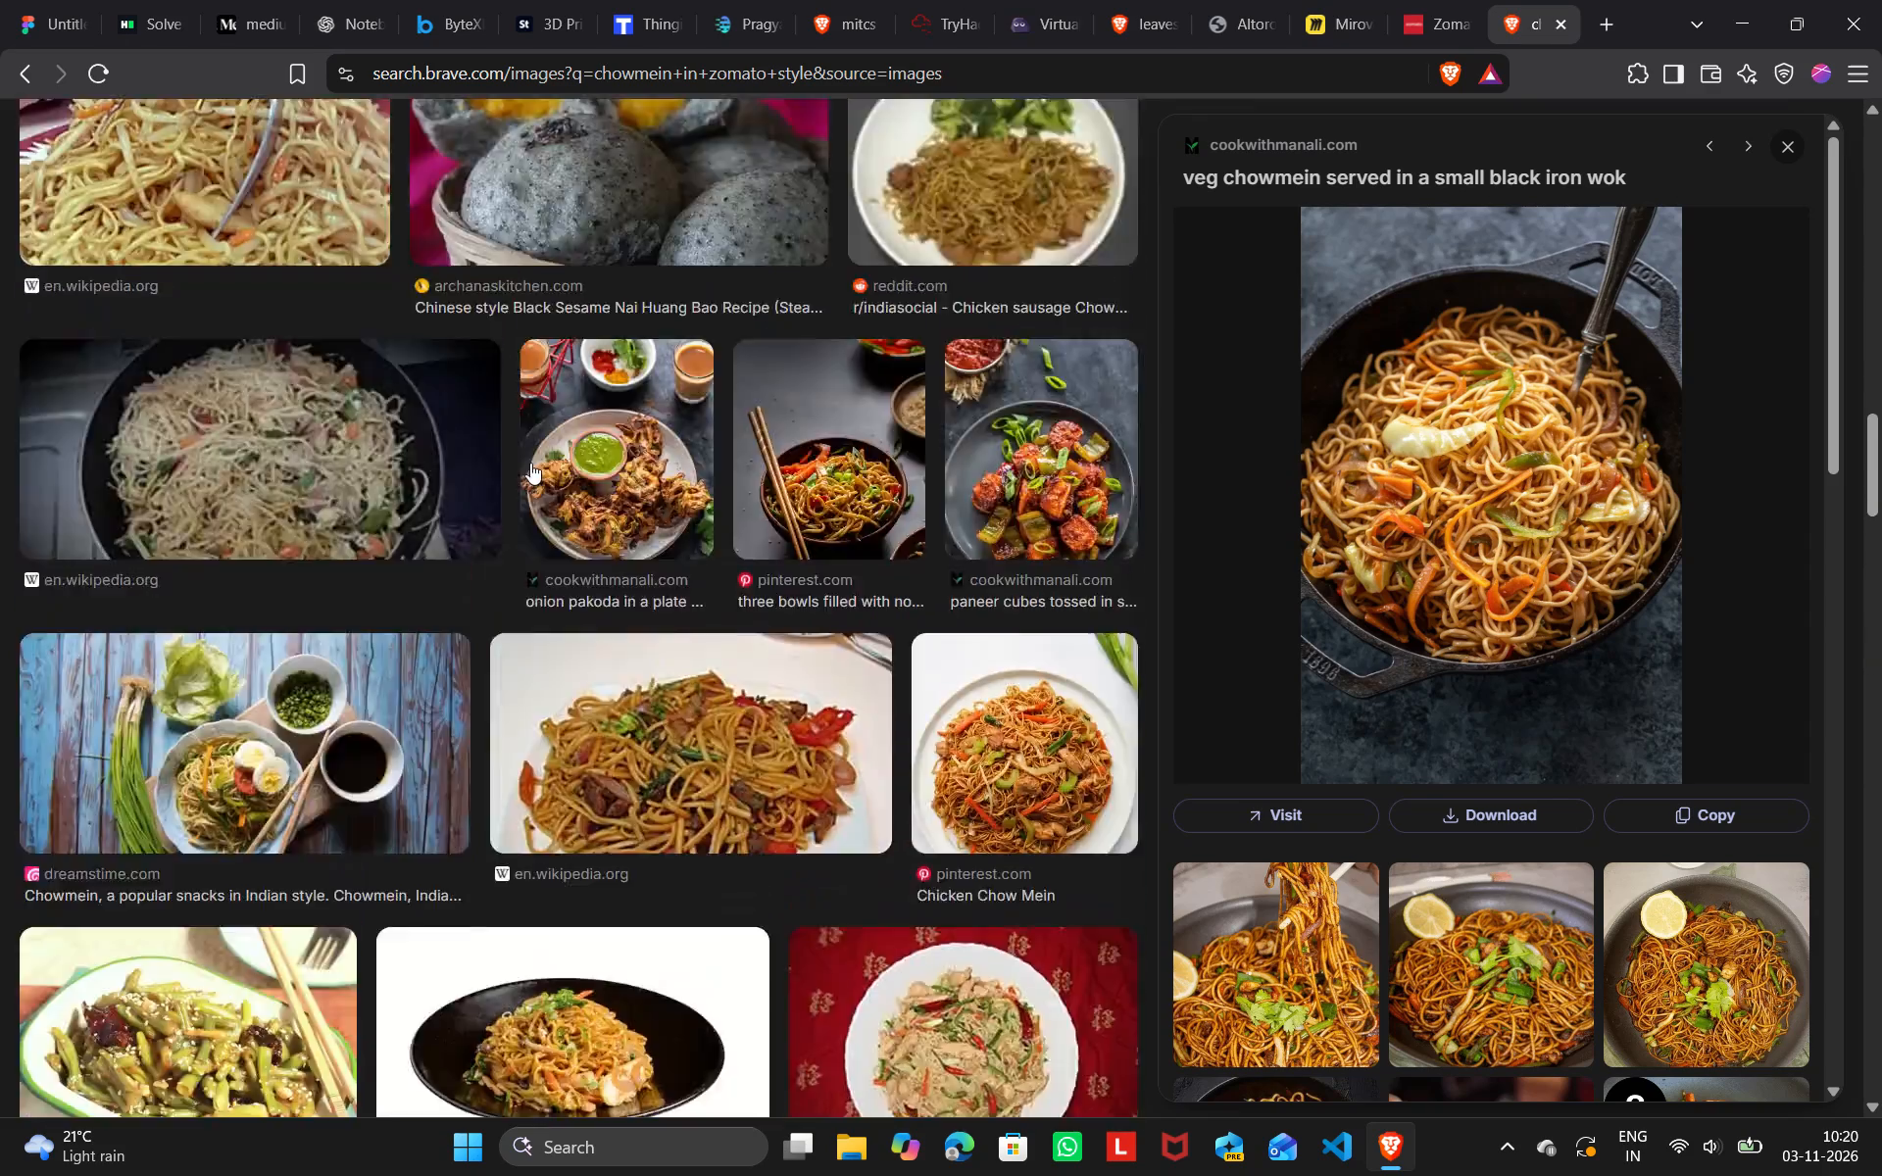
scroll(530, 463, up, 3)
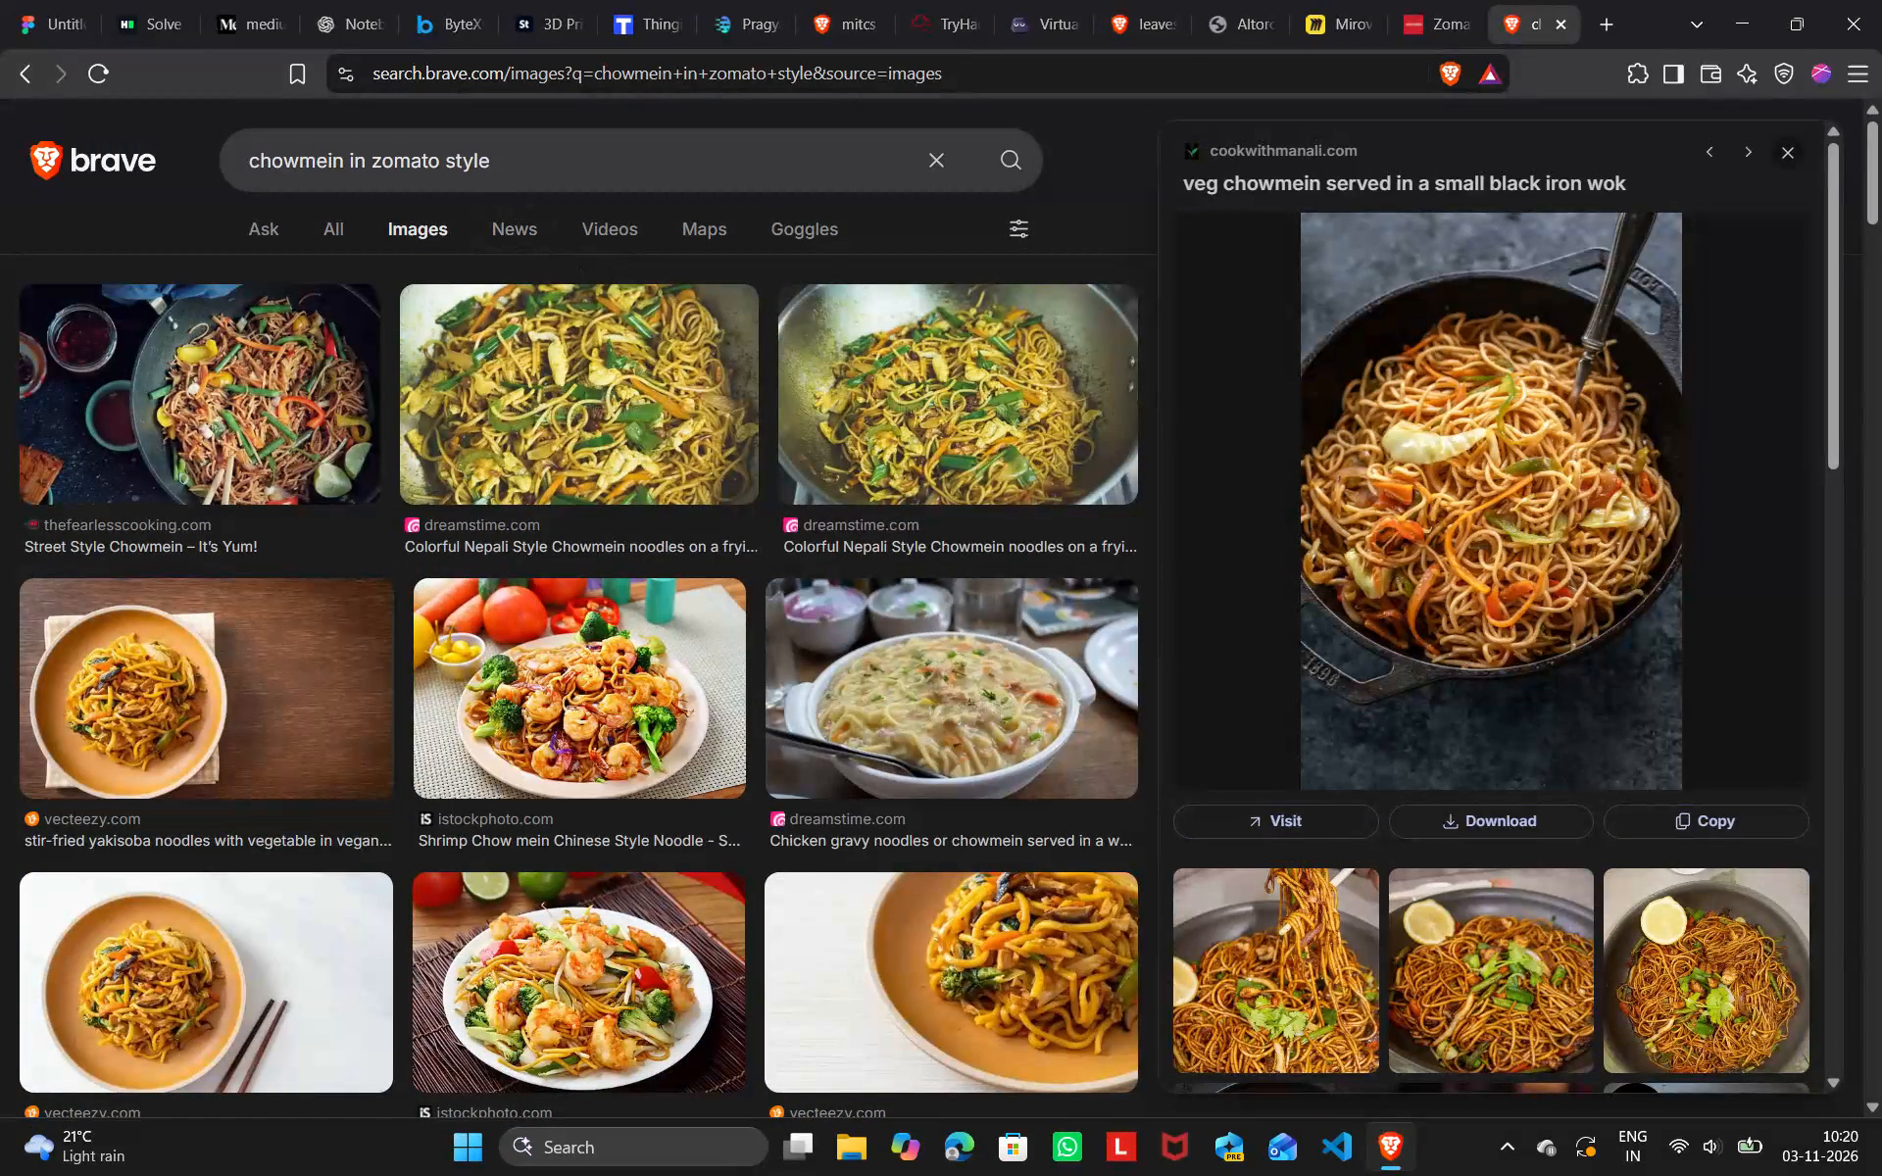
Change the image search to "burger in zomato style" and run it.
click(345, 160)
key(BackSpace)
key(BackSpace)
key(BackSpace)
key(BackSpace)
key(BackSpace)
key(BackSpace)
key(BackSpace)
key(BackSpace)
key(BackSpace)
key(BackSpace)
key(BackSpace)
key(BackSpace)
key(BackSpace)
key(BackSpace)
key(BackSpace)
key(BackSpace)
key(BackSpace)
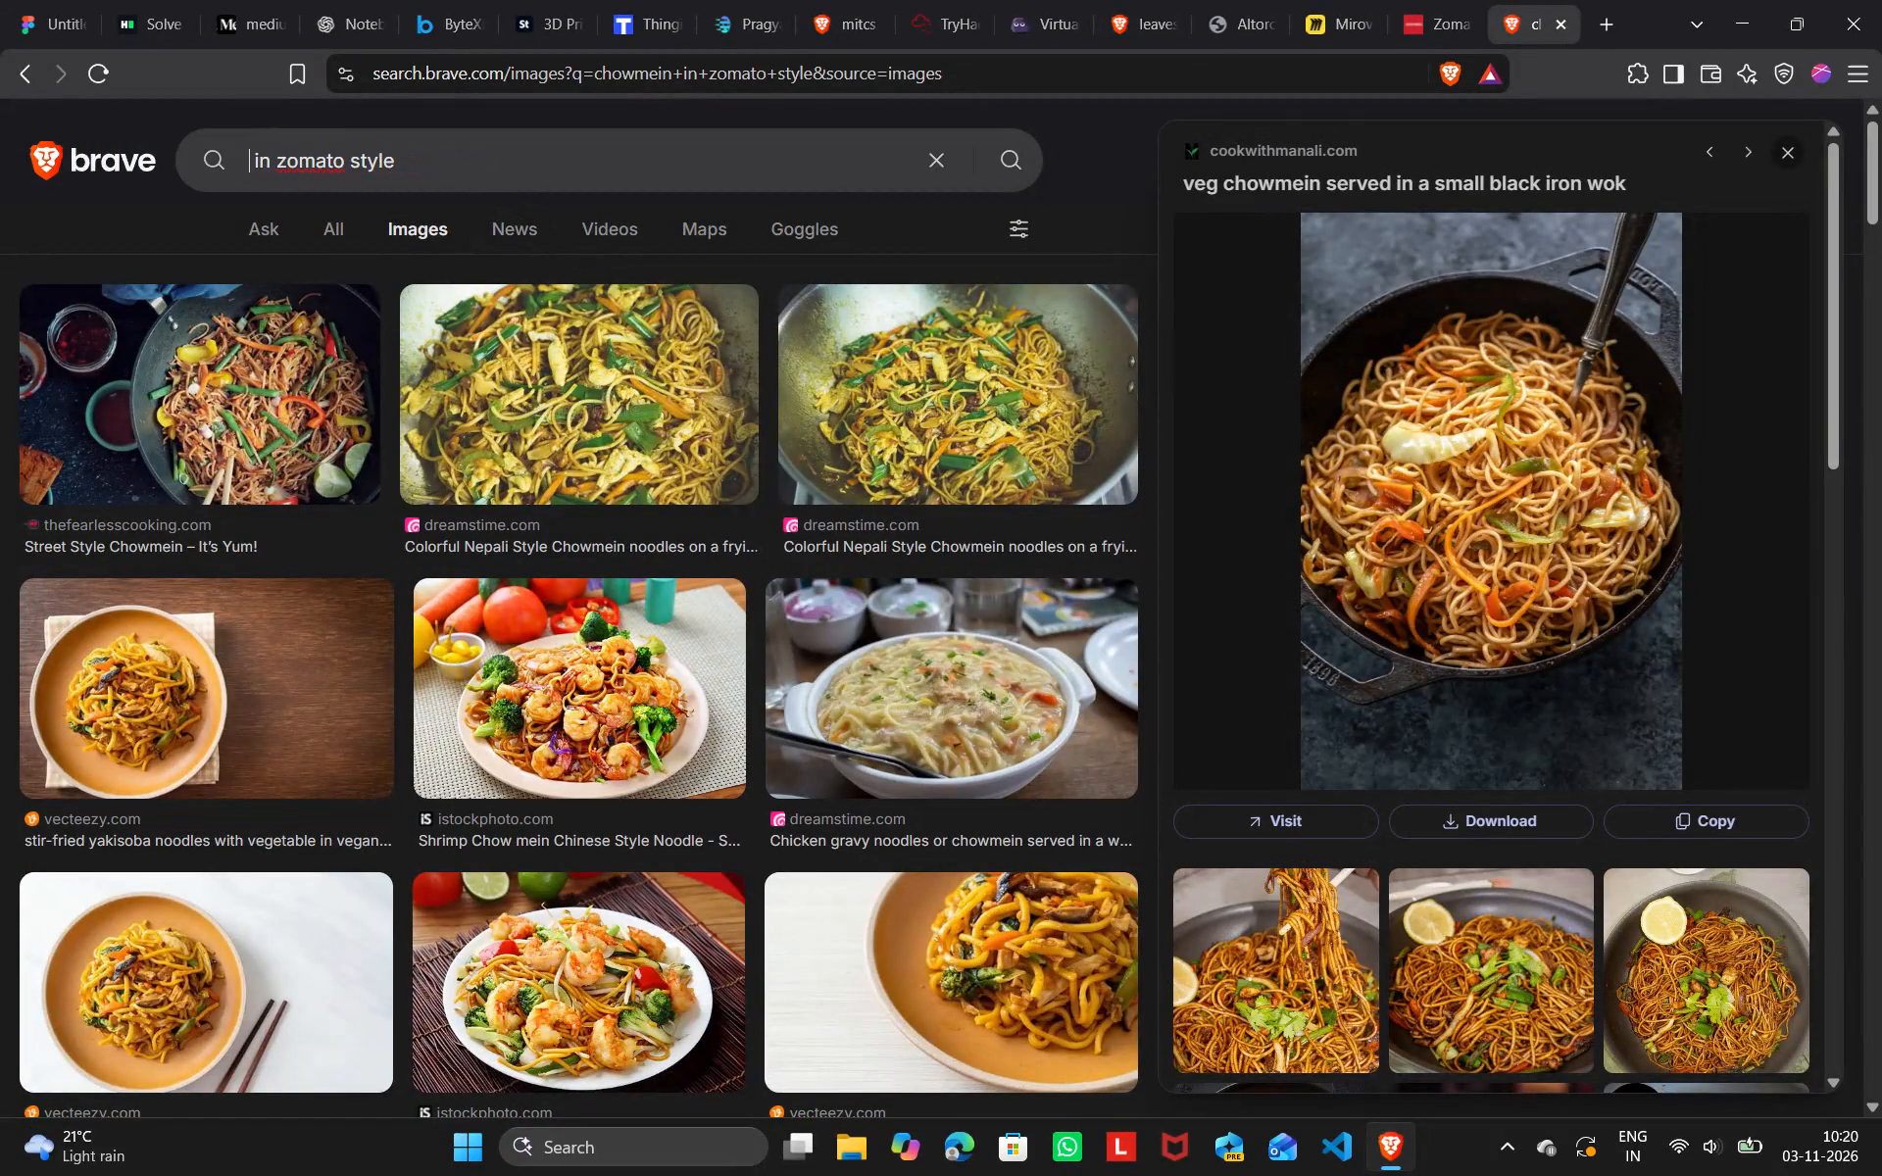
text(burger)
key(Return)
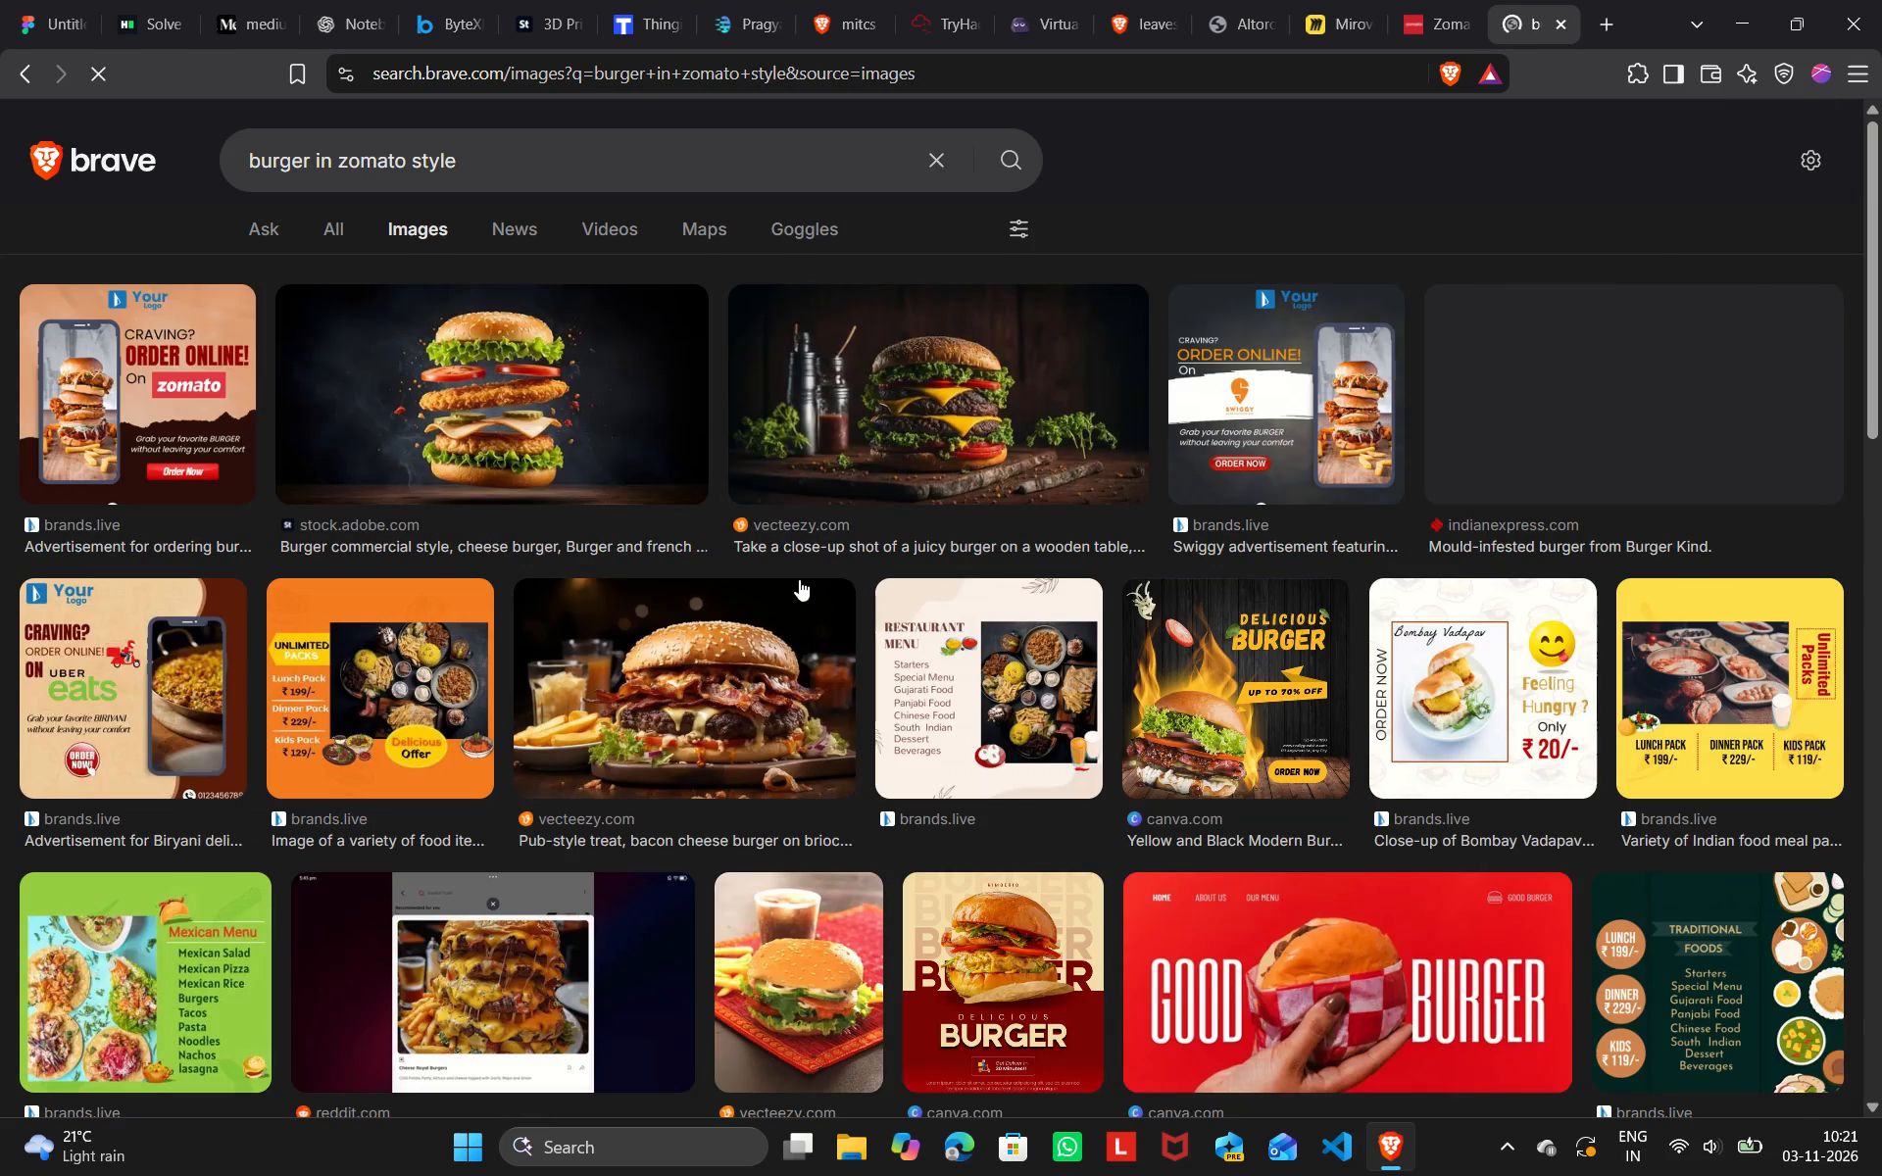
Preview the "Burger commercial style, cheese burger" picture and examine the related burger pictures for a suitable one.
click(502, 368)
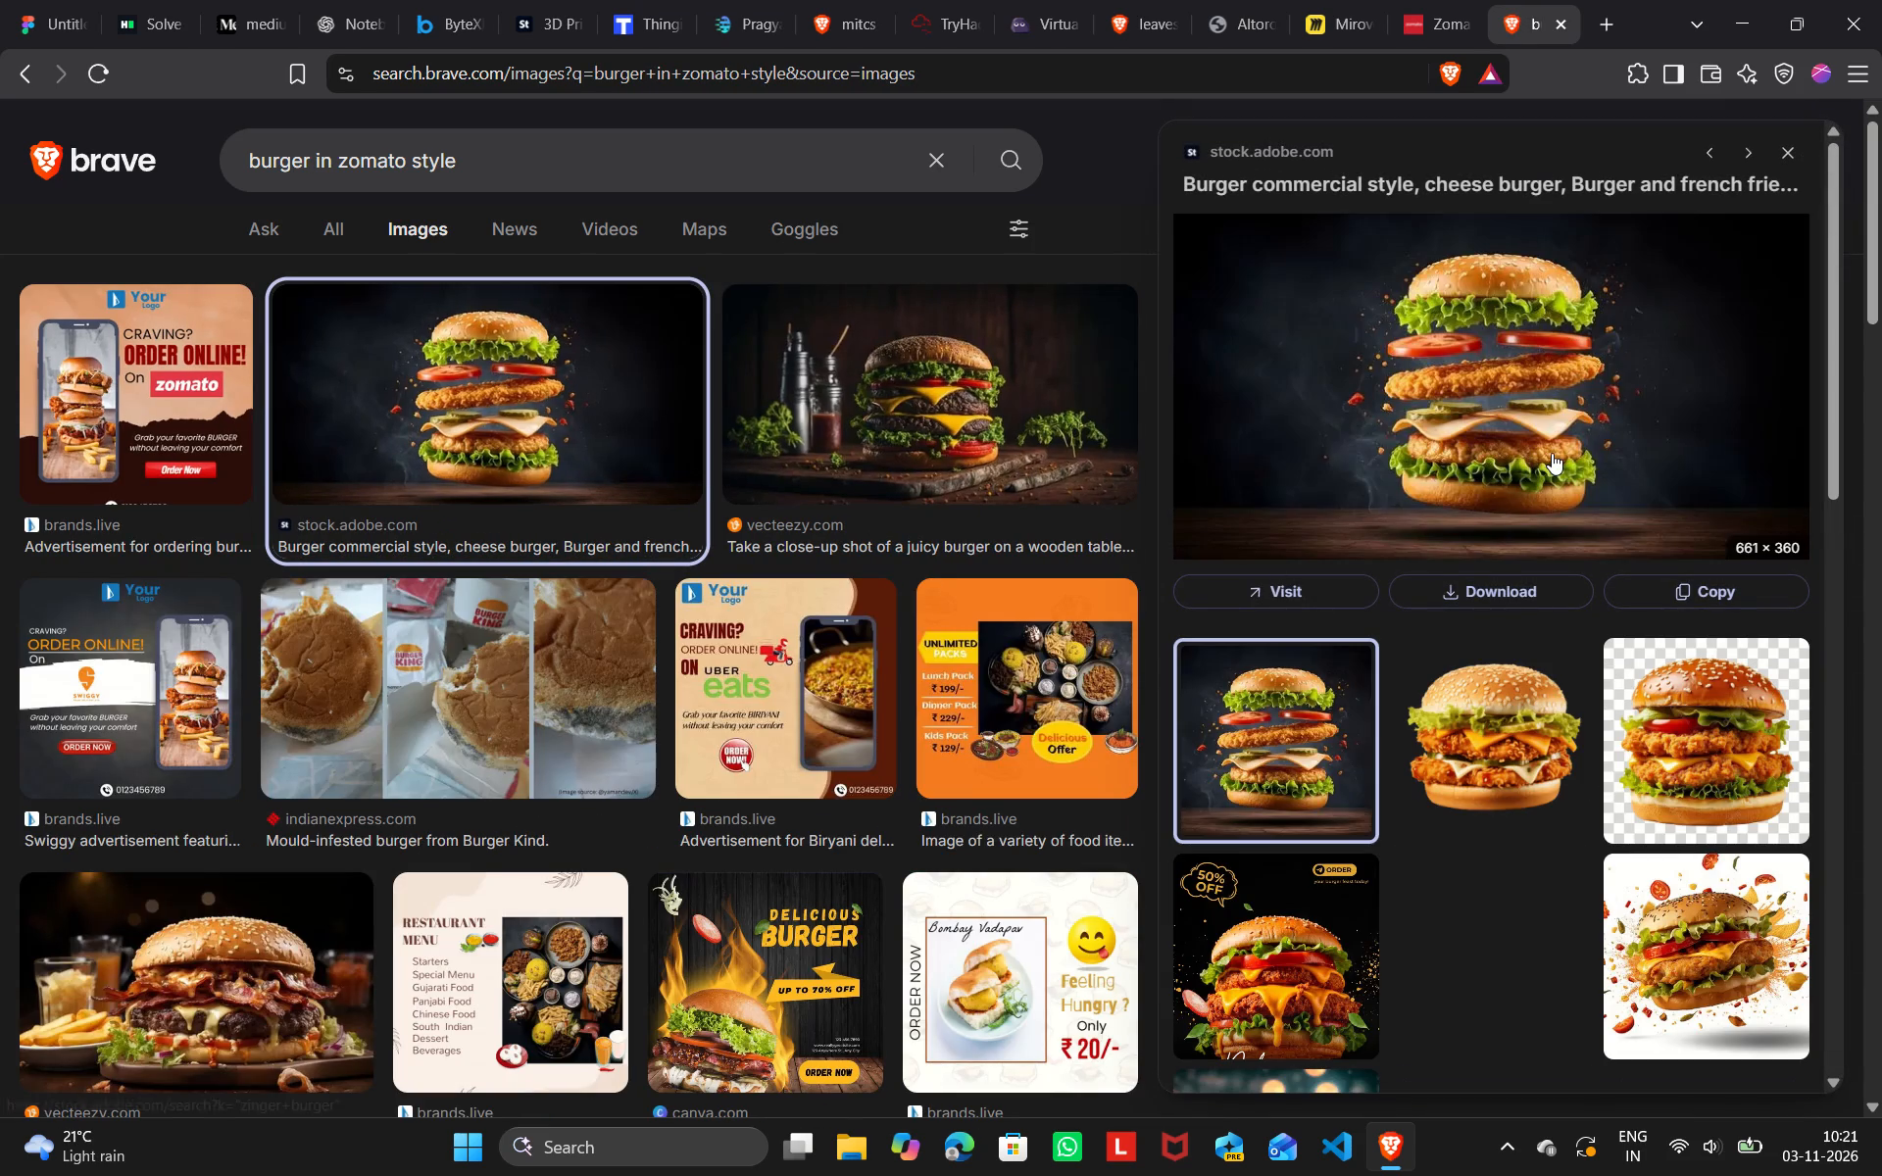
right_click(1552, 453)
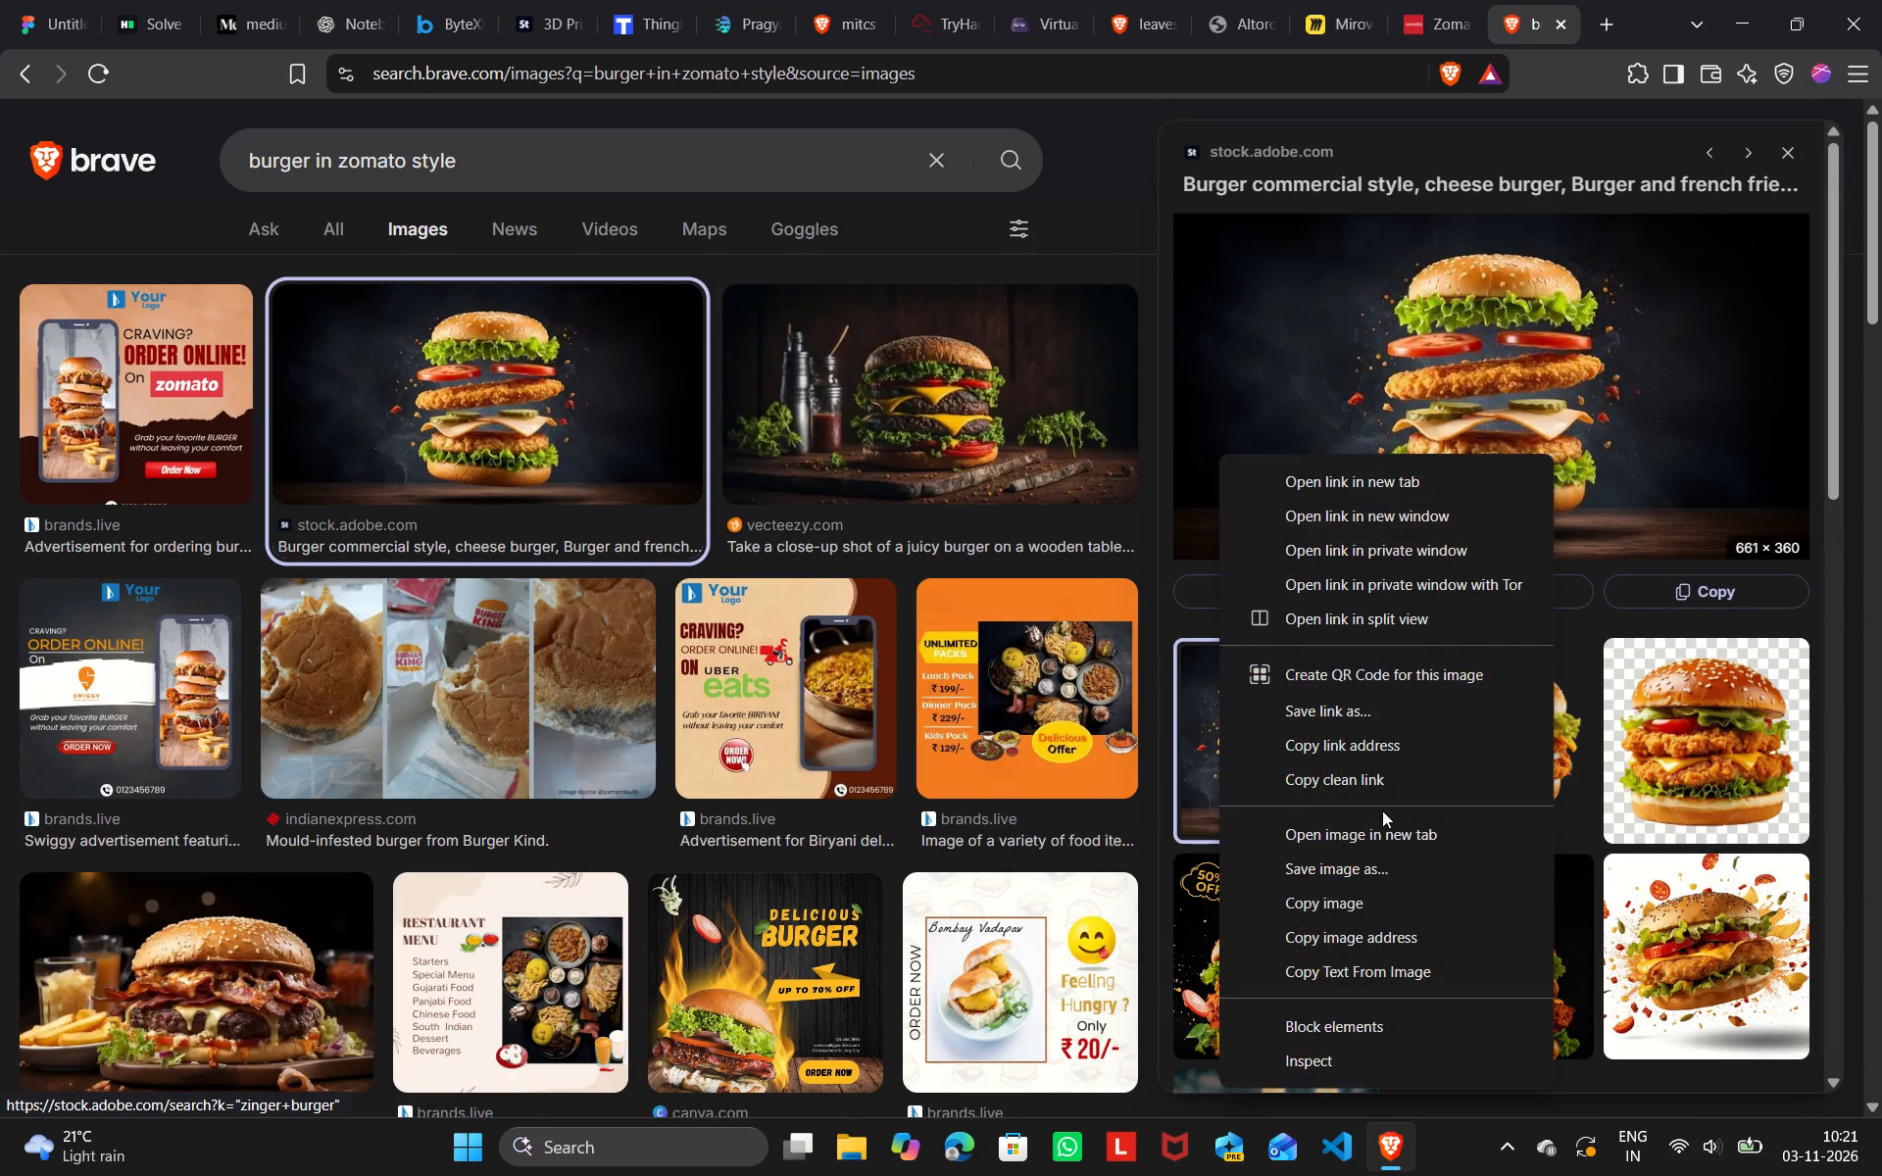
click(1647, 274)
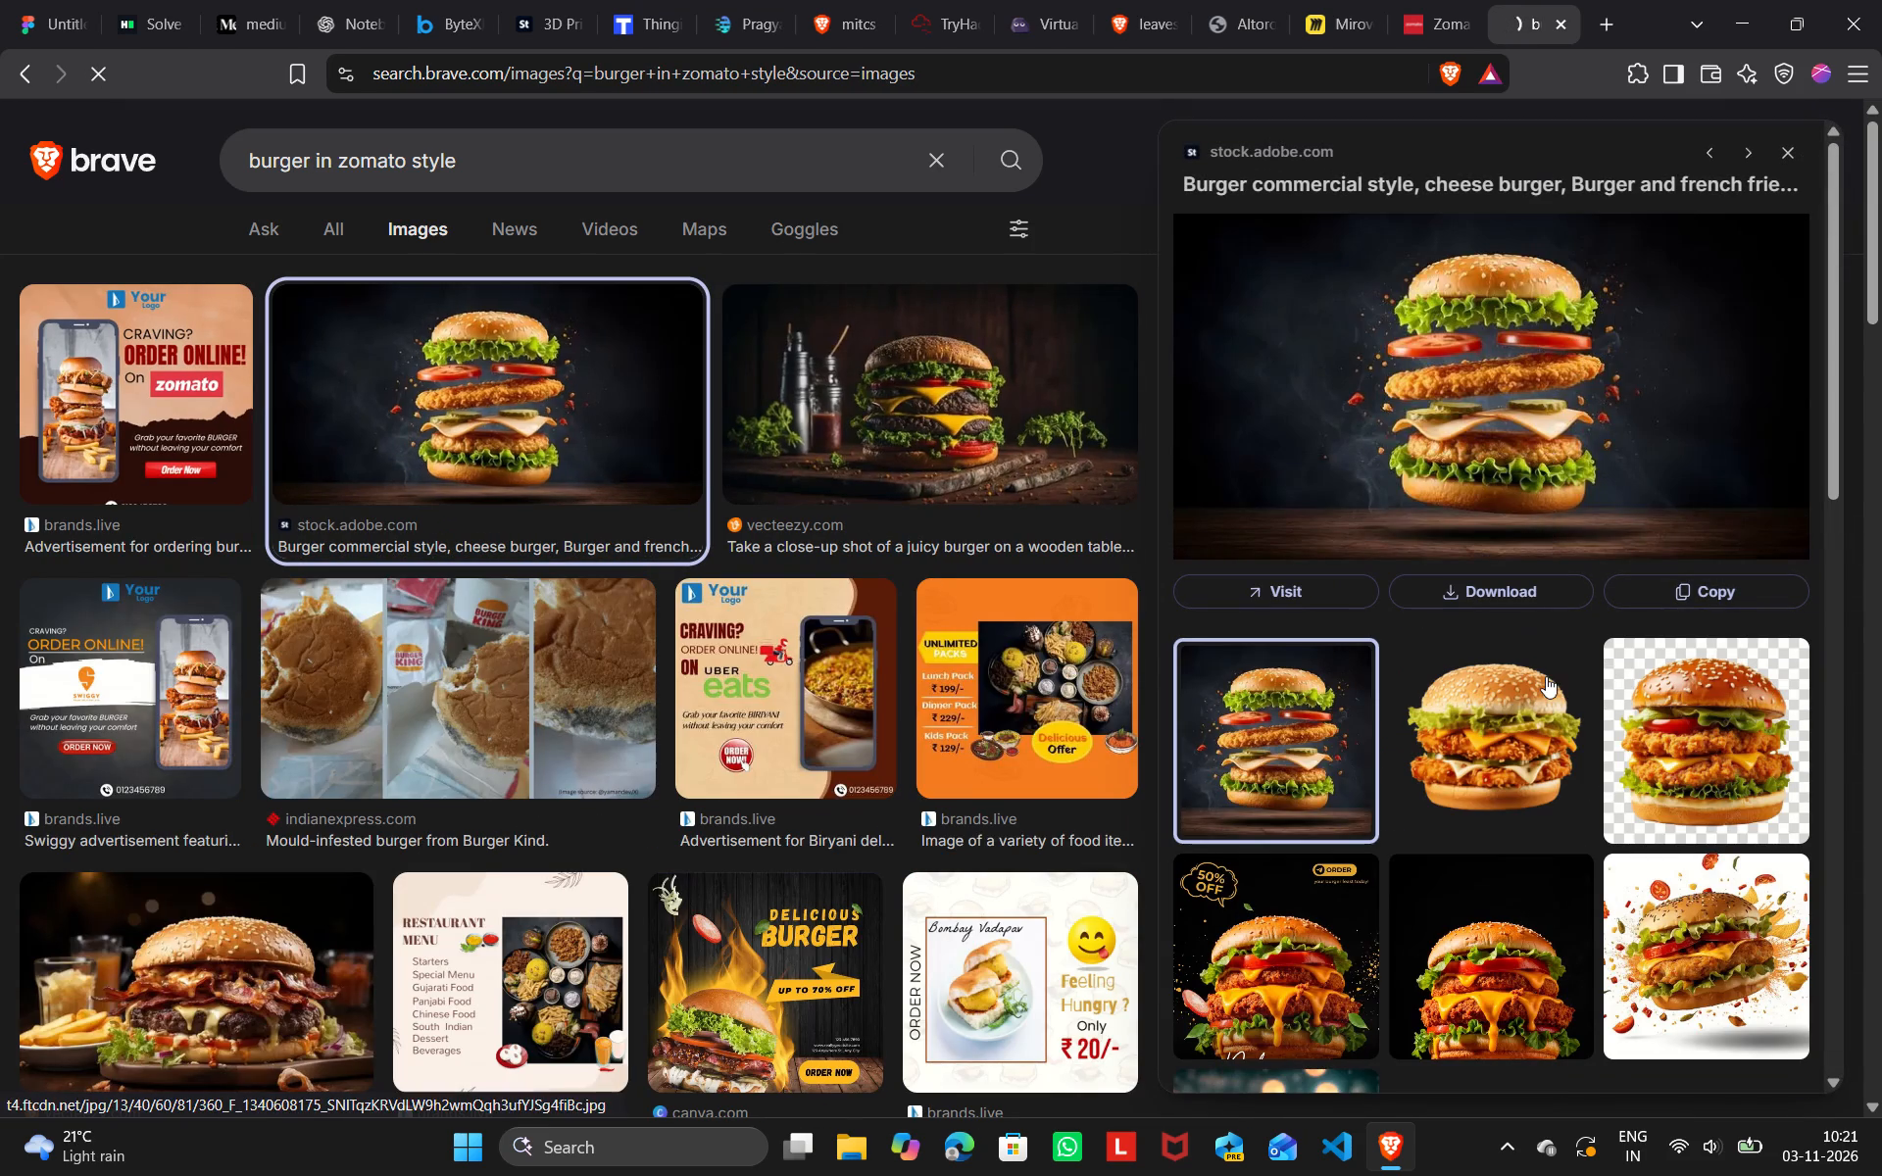
scroll(1546, 676, down, 1)
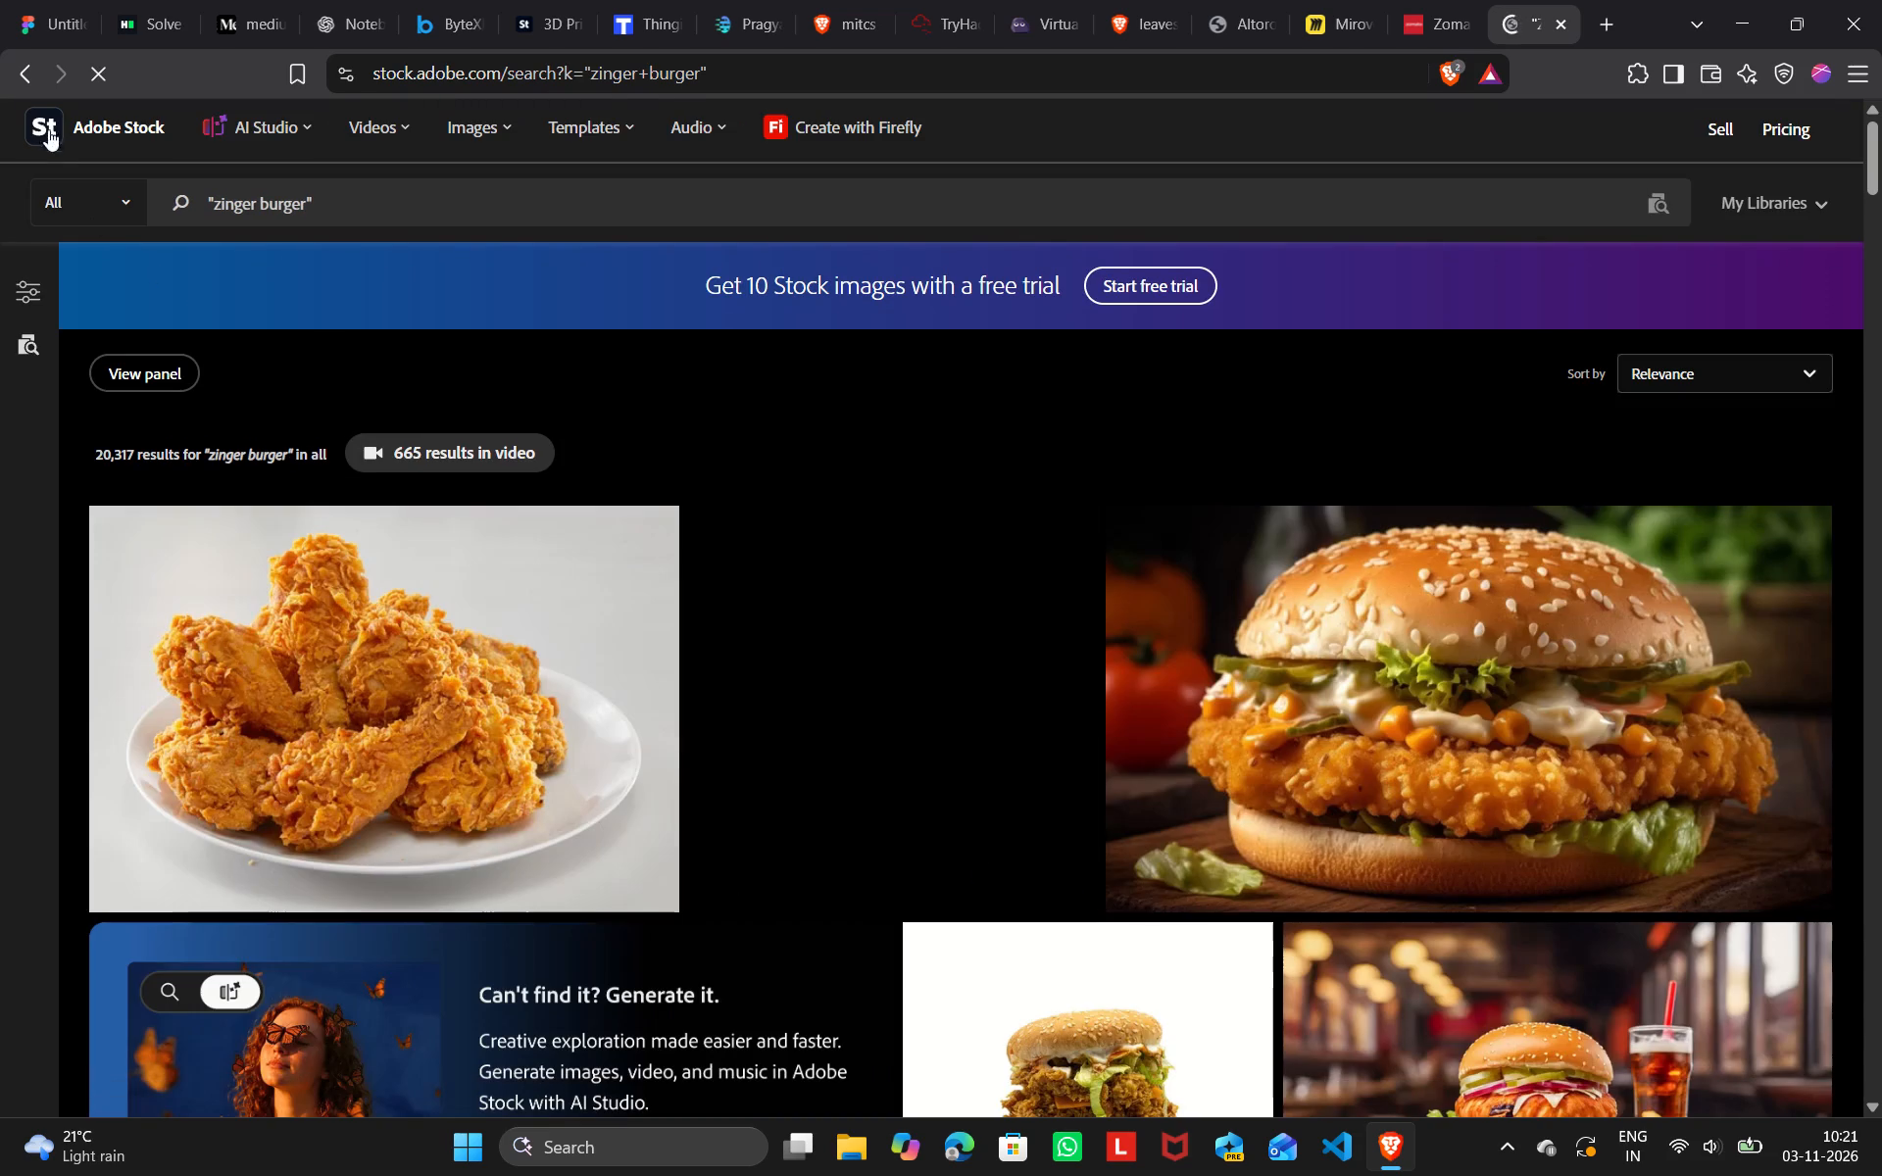
click(25, 73)
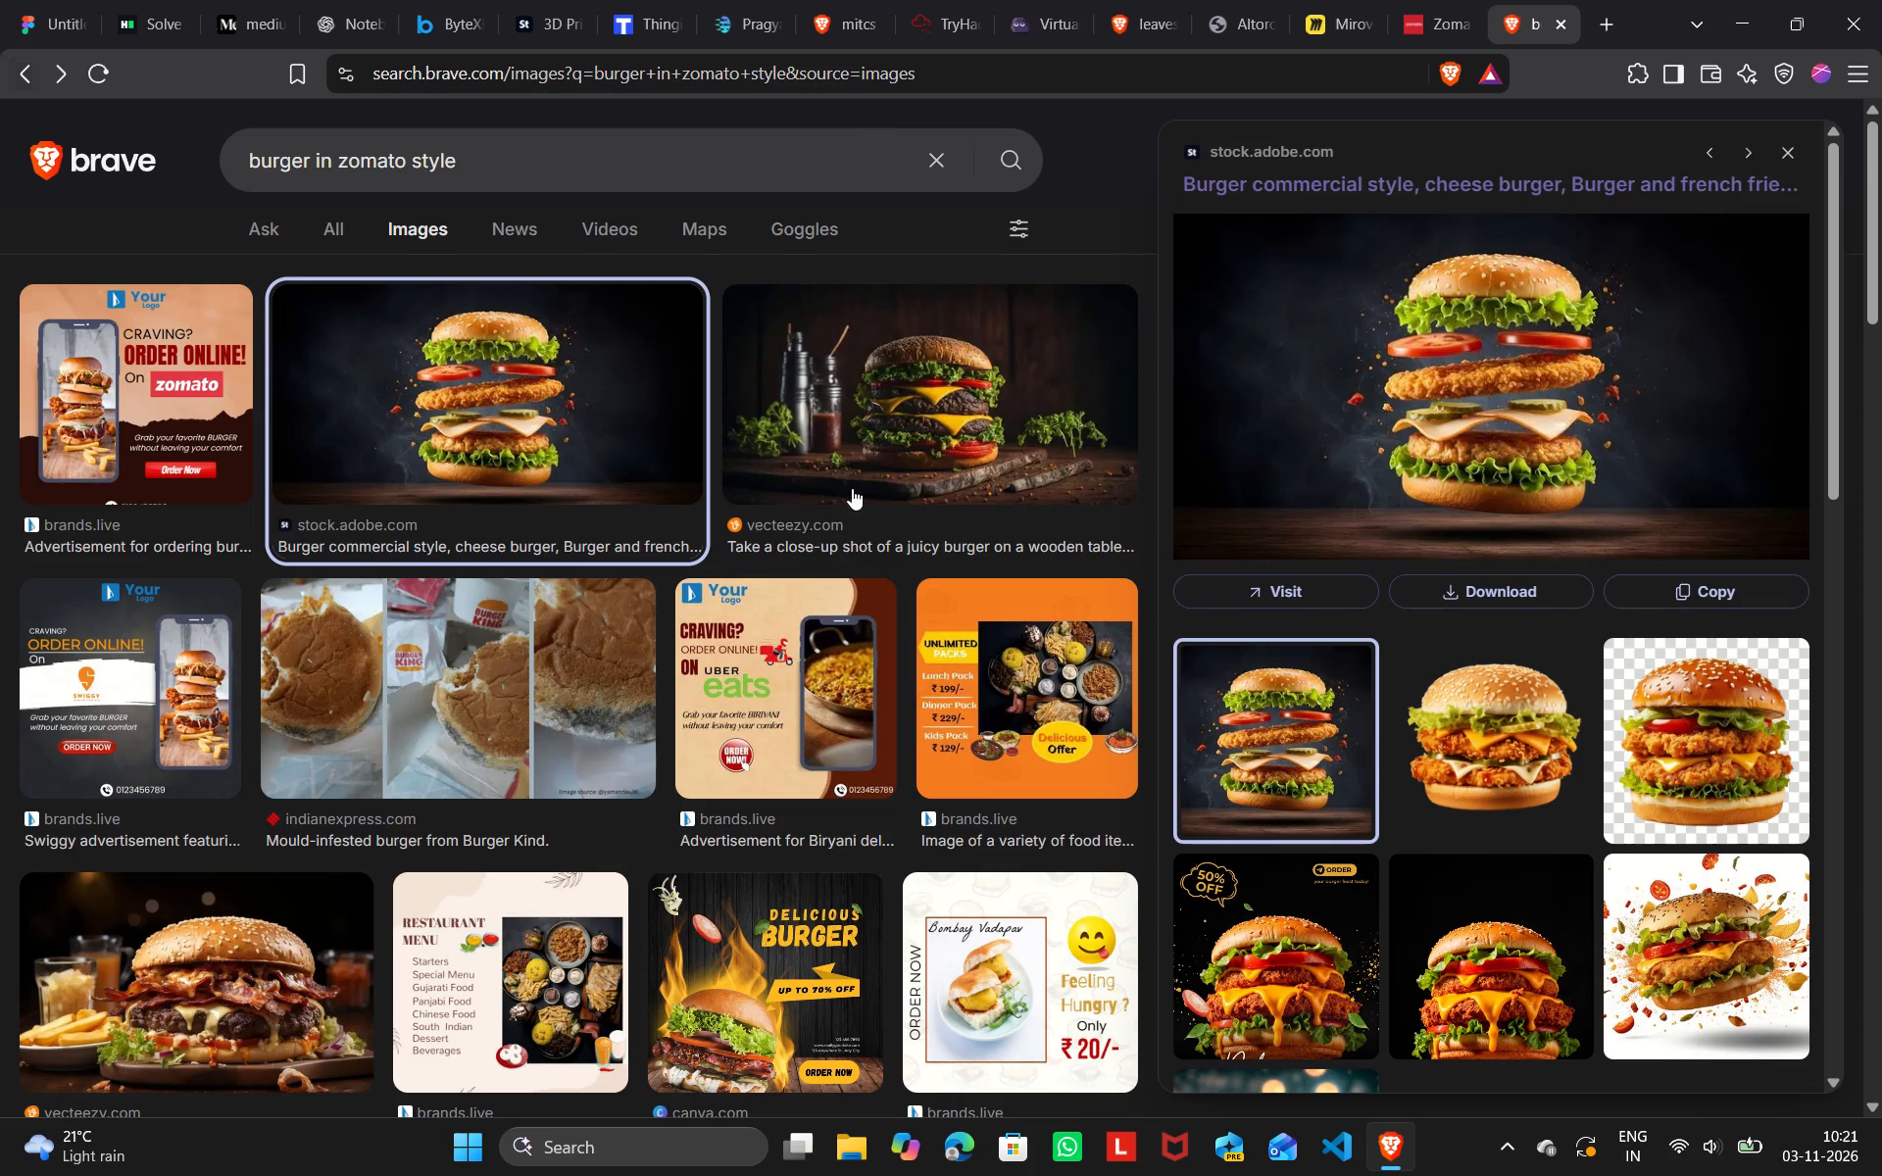
scroll(1419, 516, down, 2)
scroll(818, 860, down, 2)
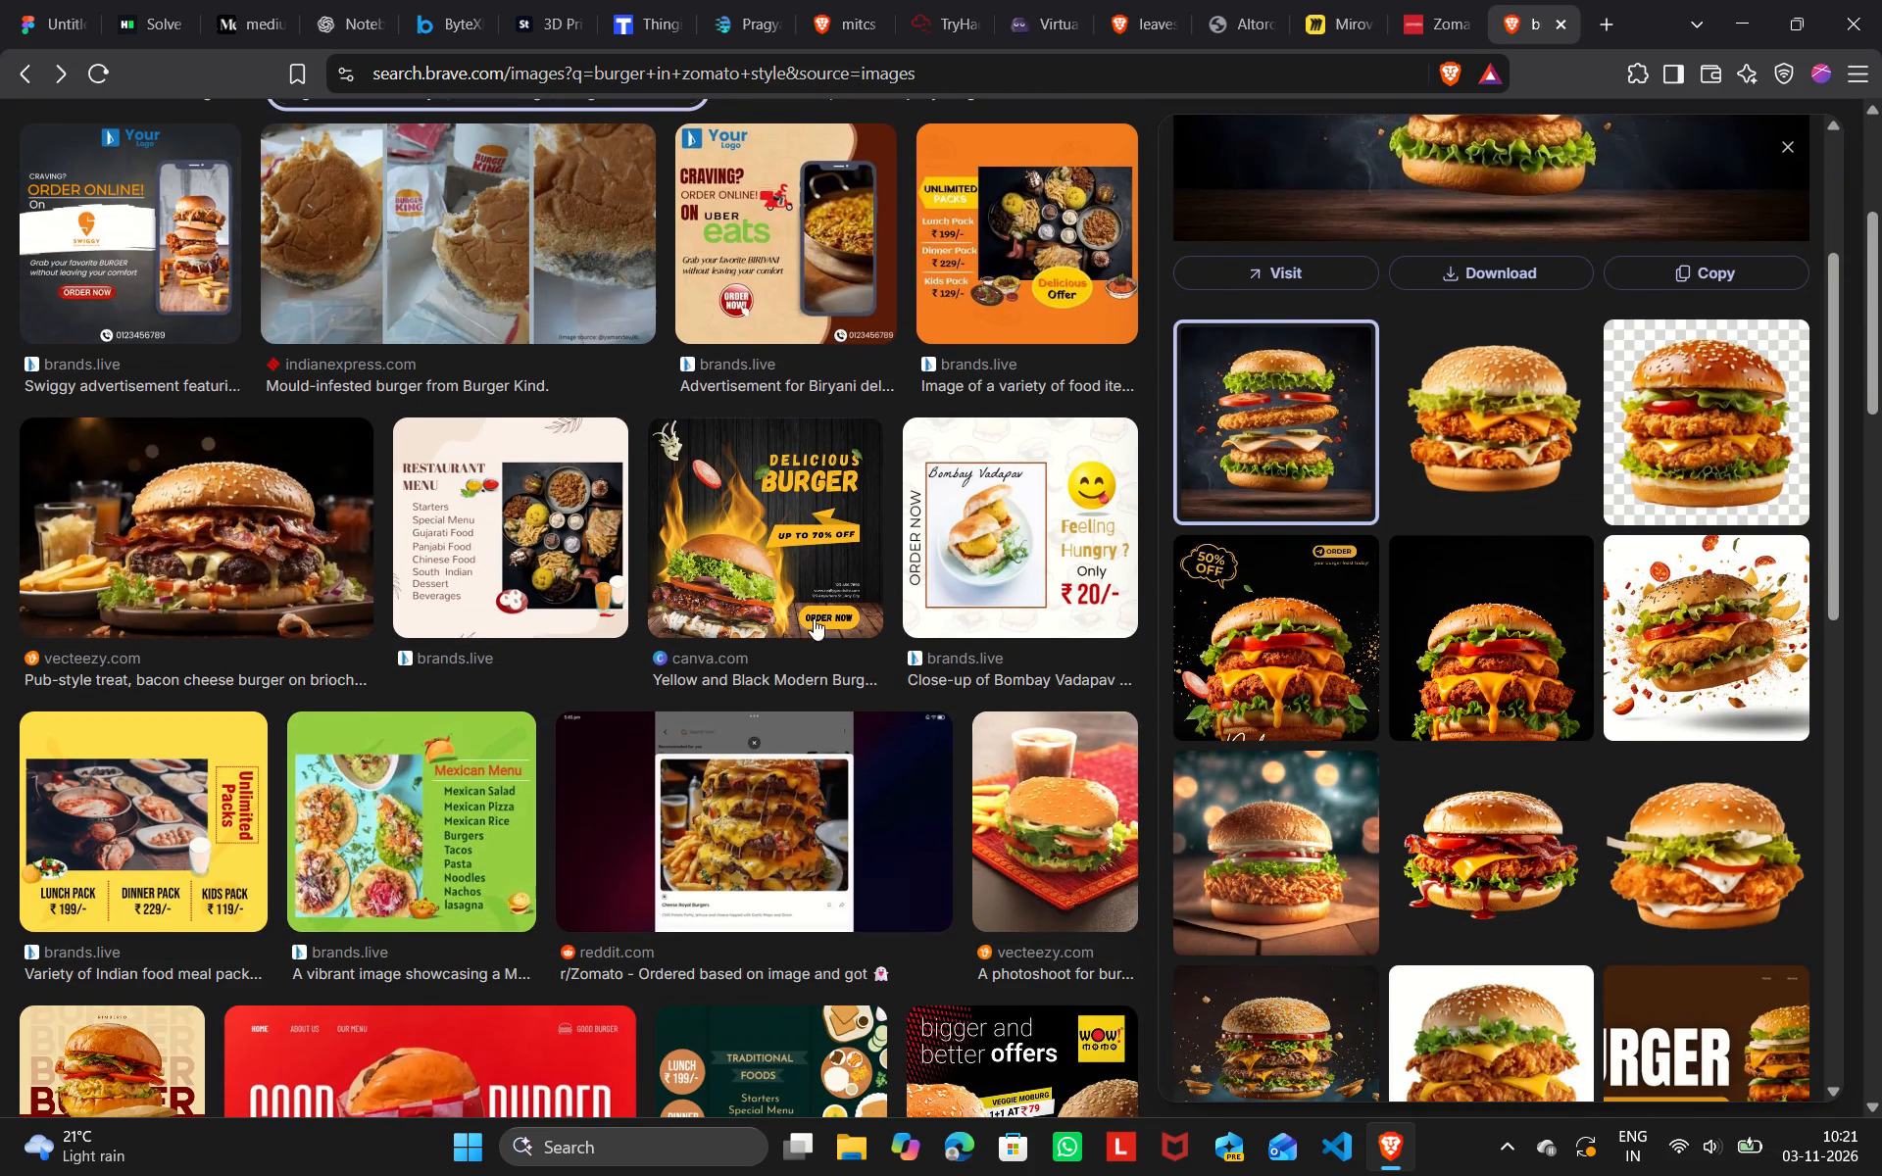
scroll(1487, 557, down, 1)
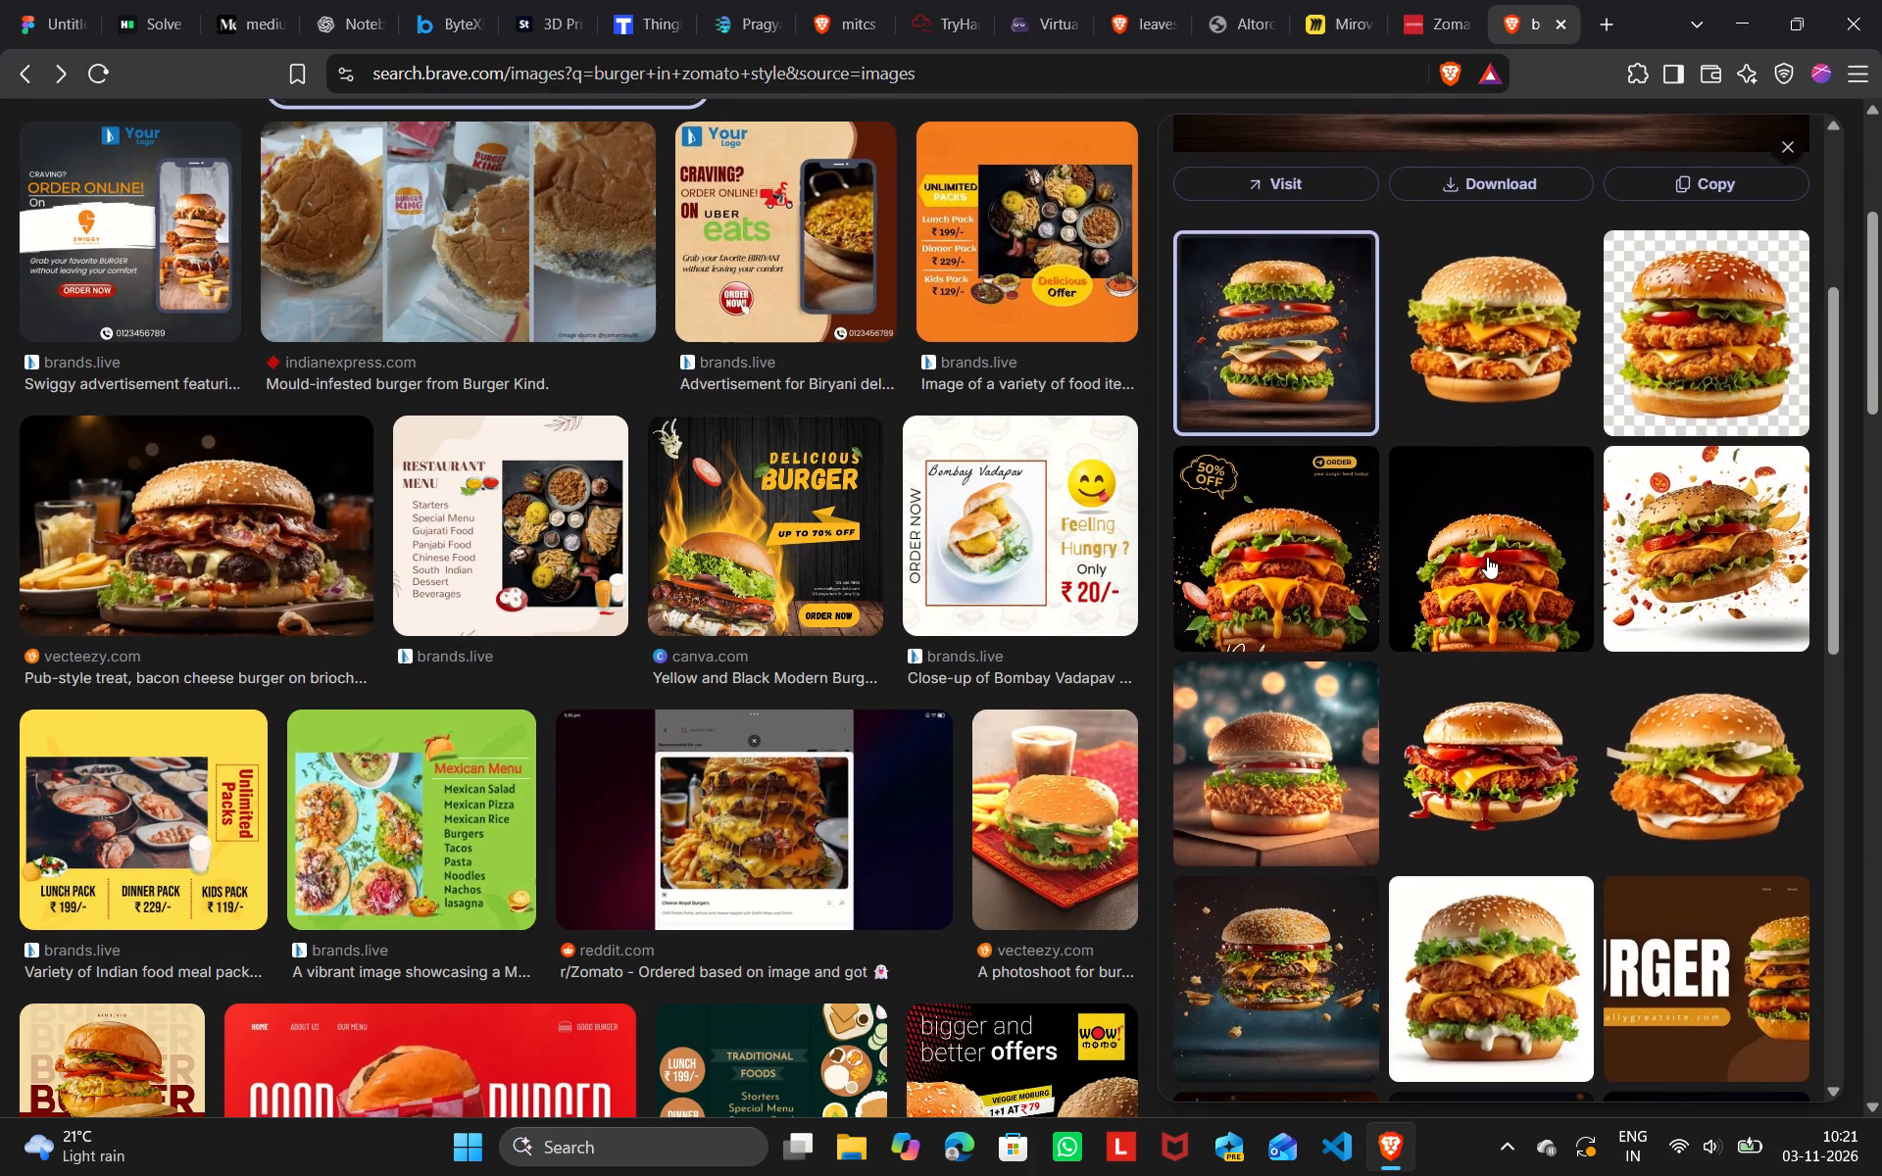
scroll(1487, 557, down, 1)
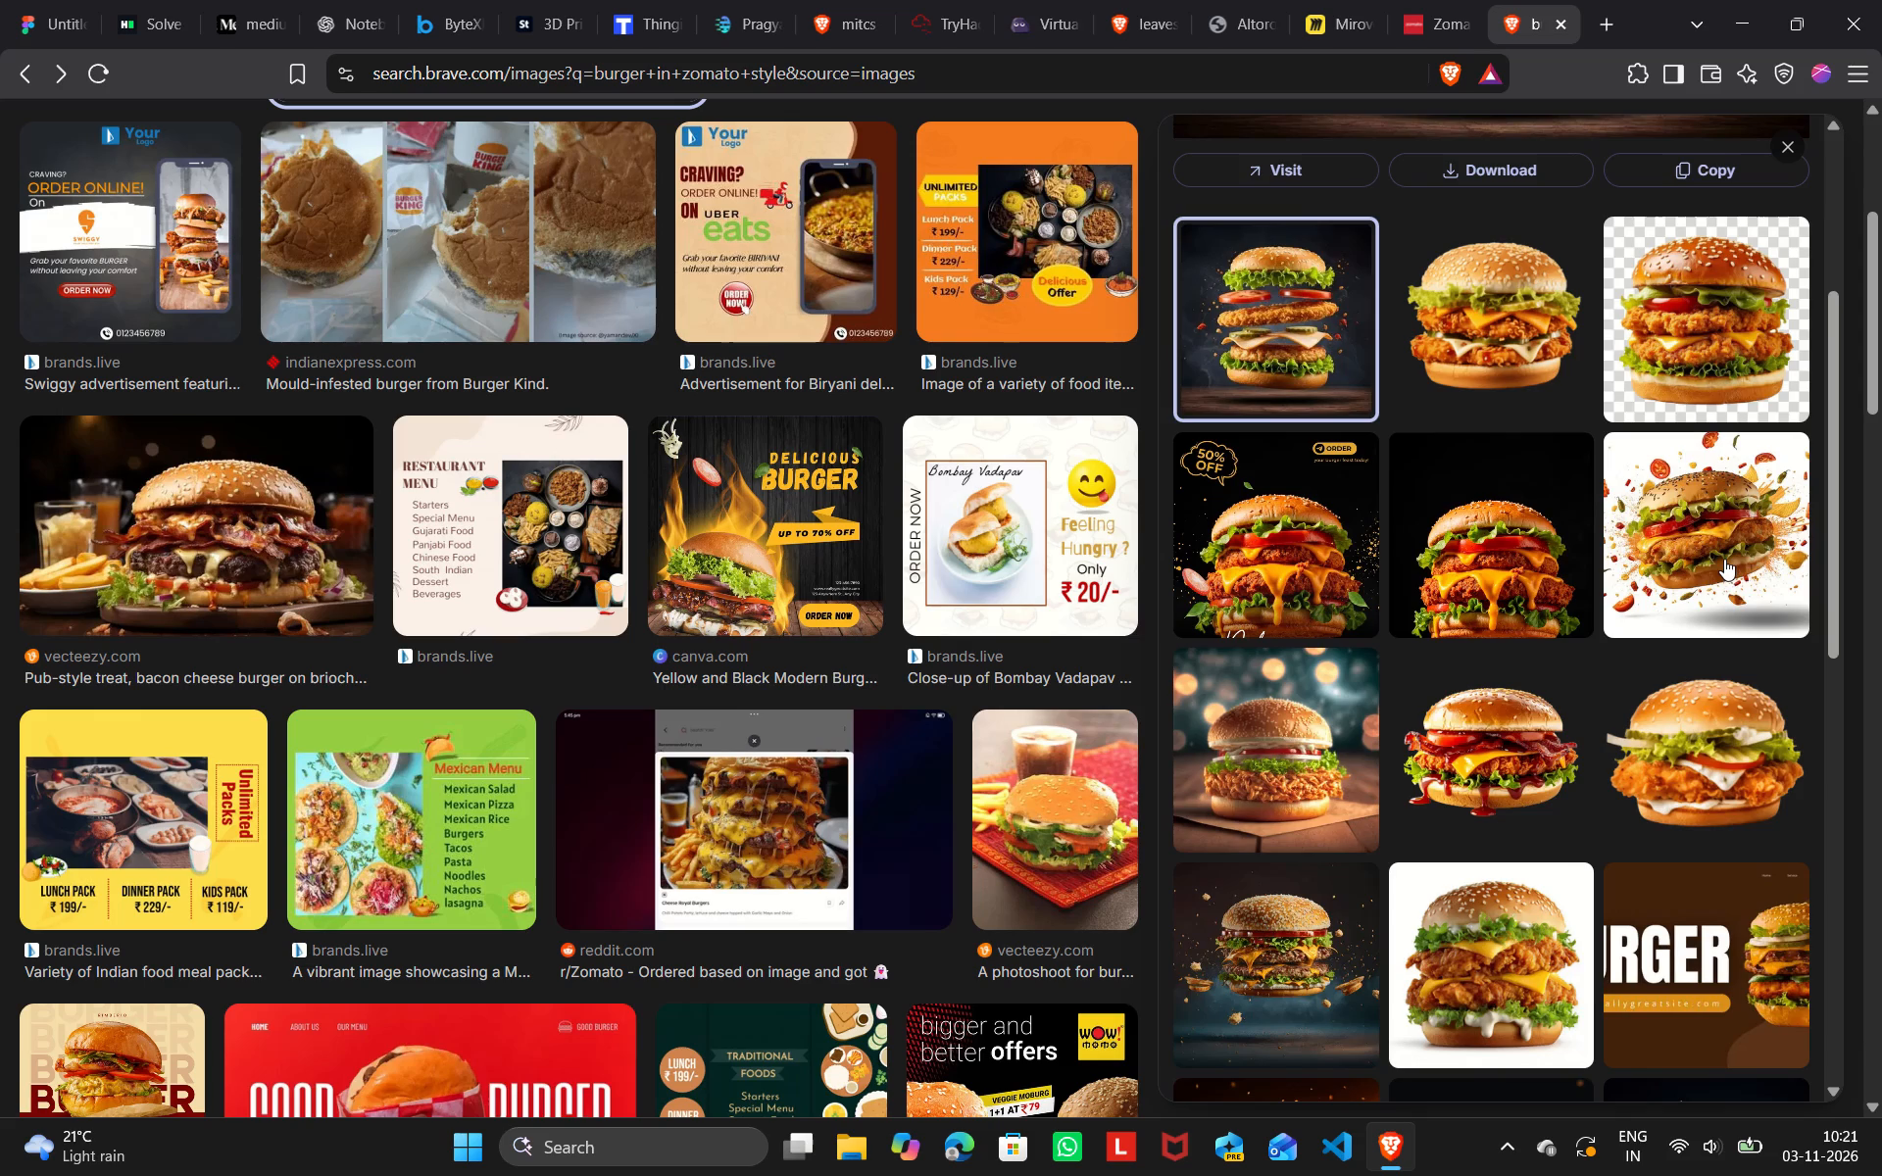
Copy the "Delicious Burger with white background" picture, paste it into MacBook Air - 2 in Figma, and place it beside the chowmein at about X 688, Y 307.
click(1724, 559)
right_click(1584, 529)
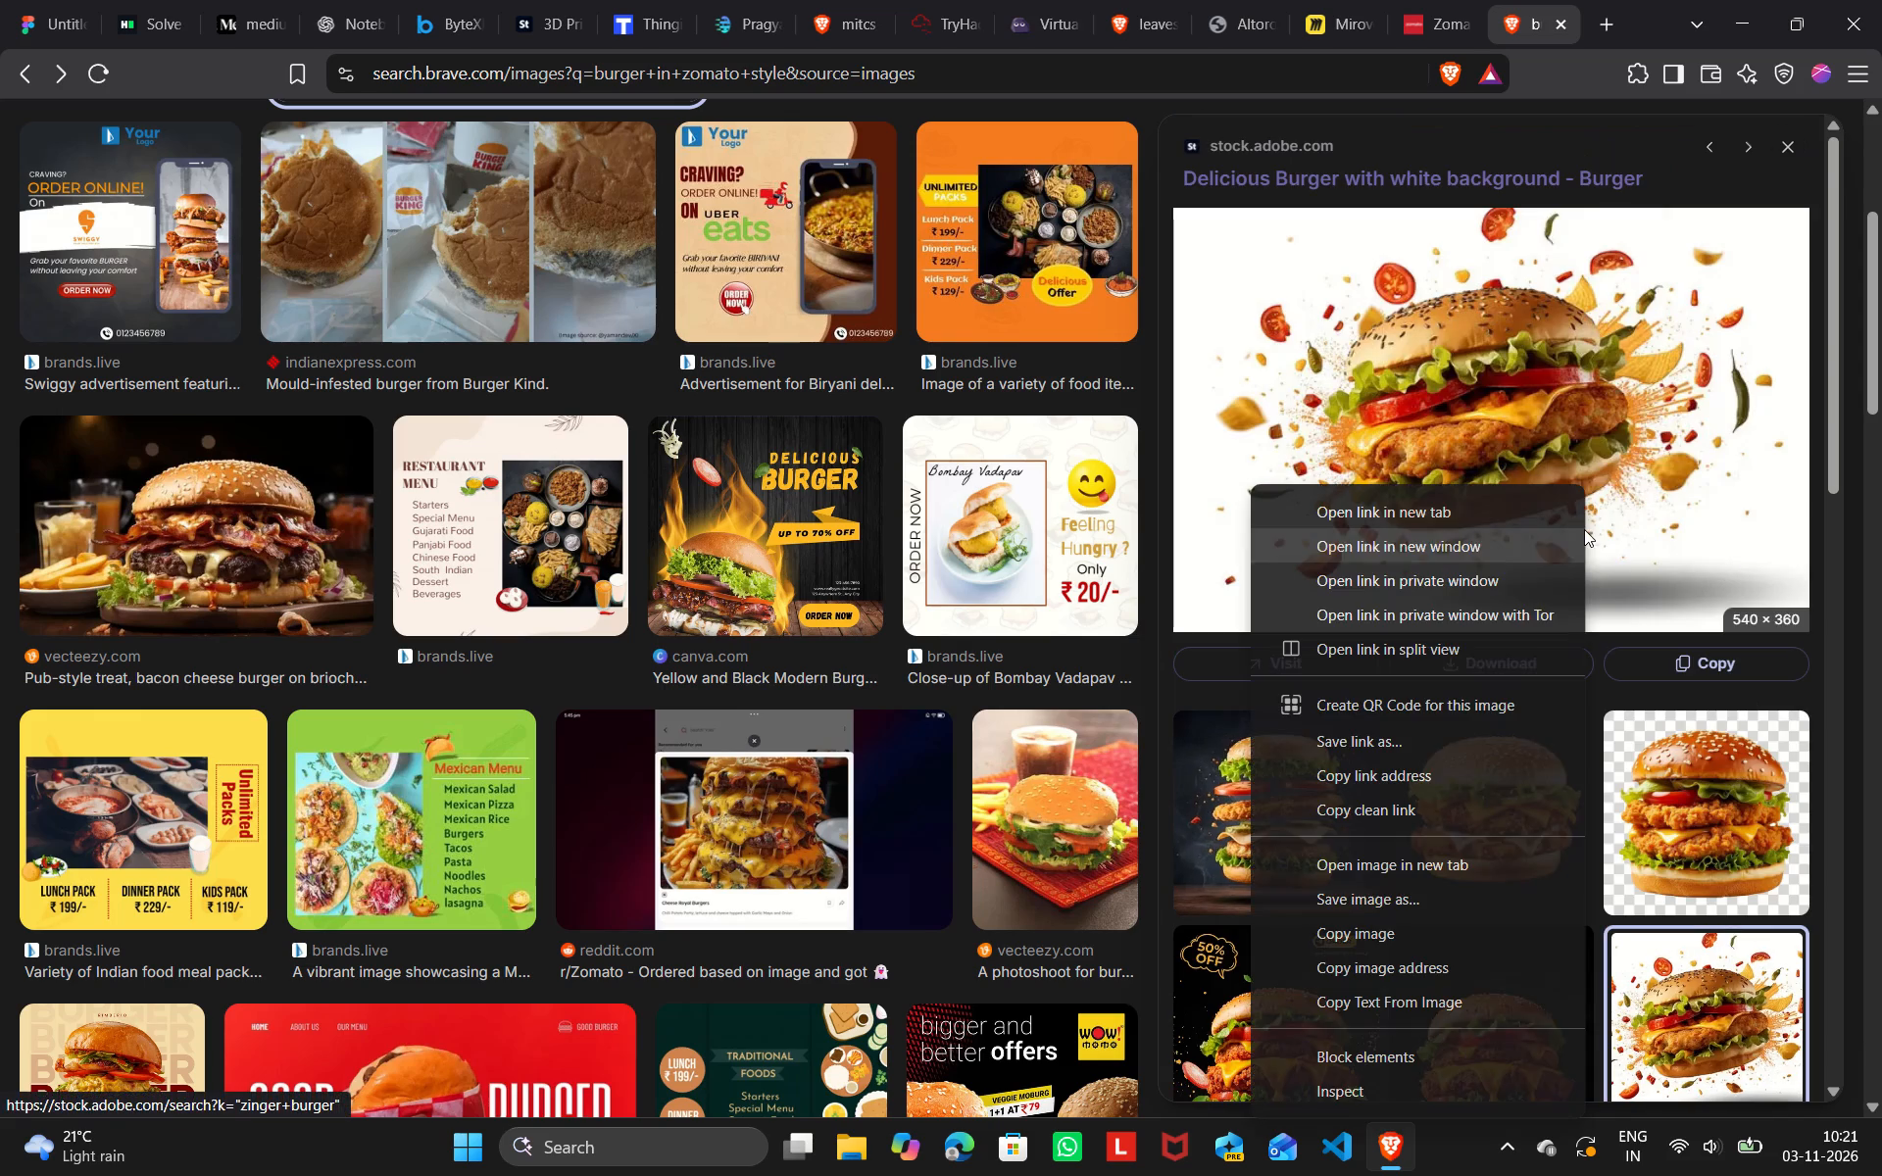
click(1366, 938)
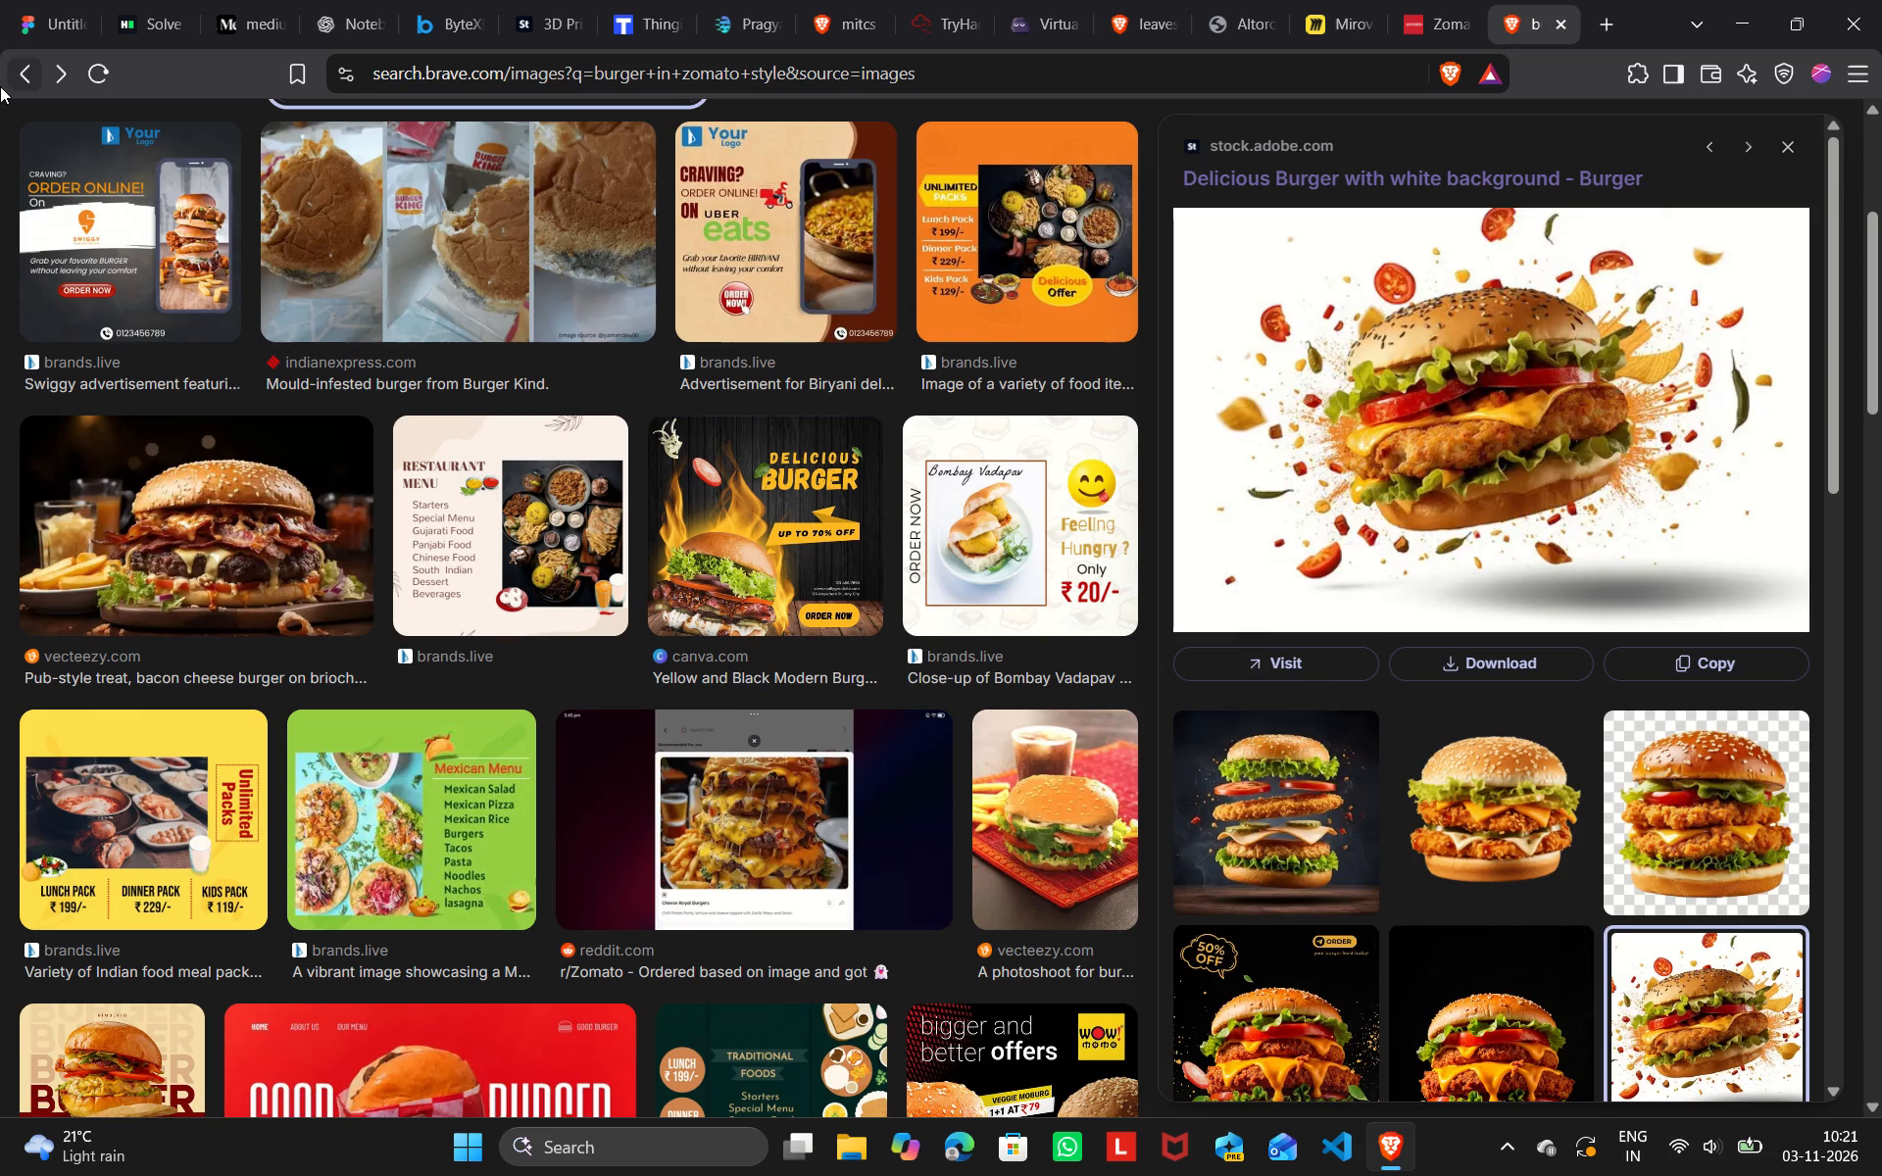
click(16, 10)
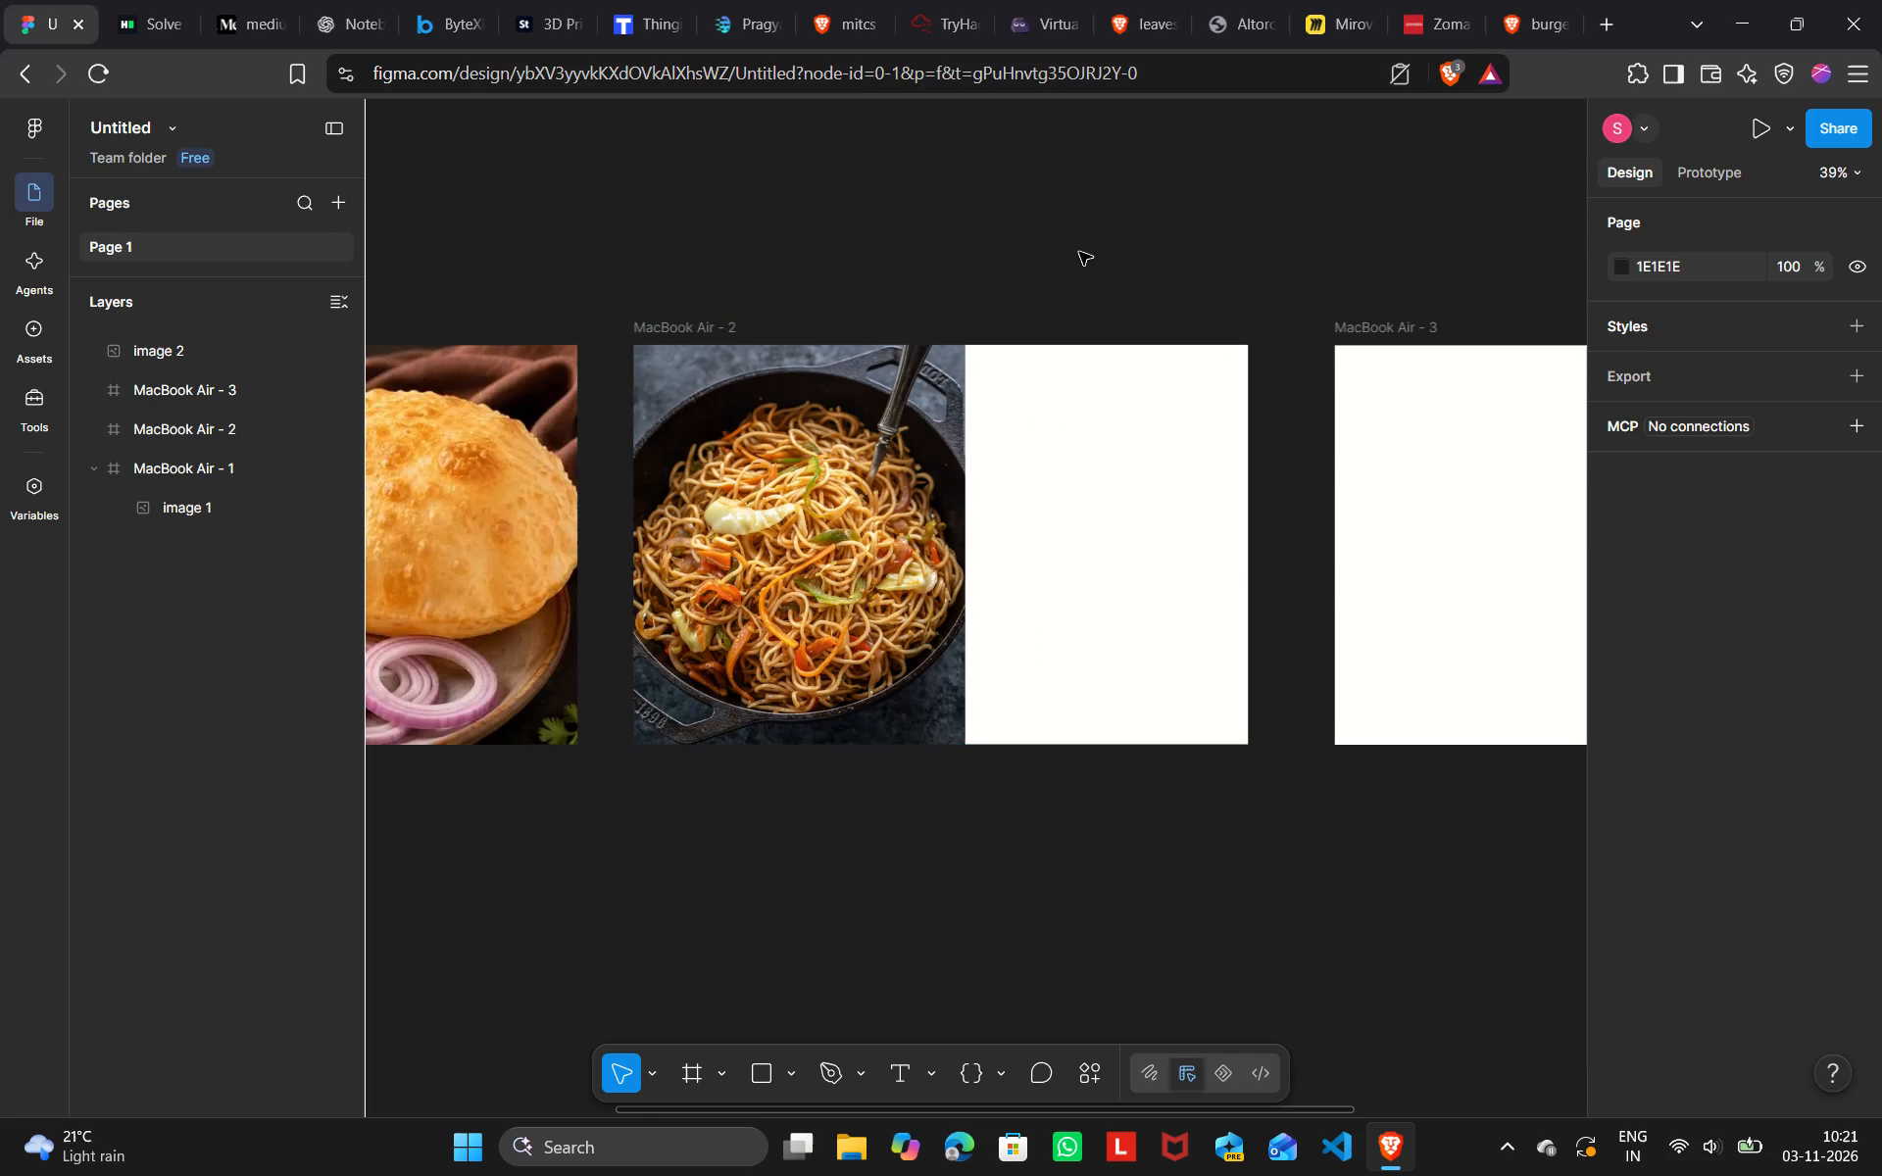
key(ctrl+v)
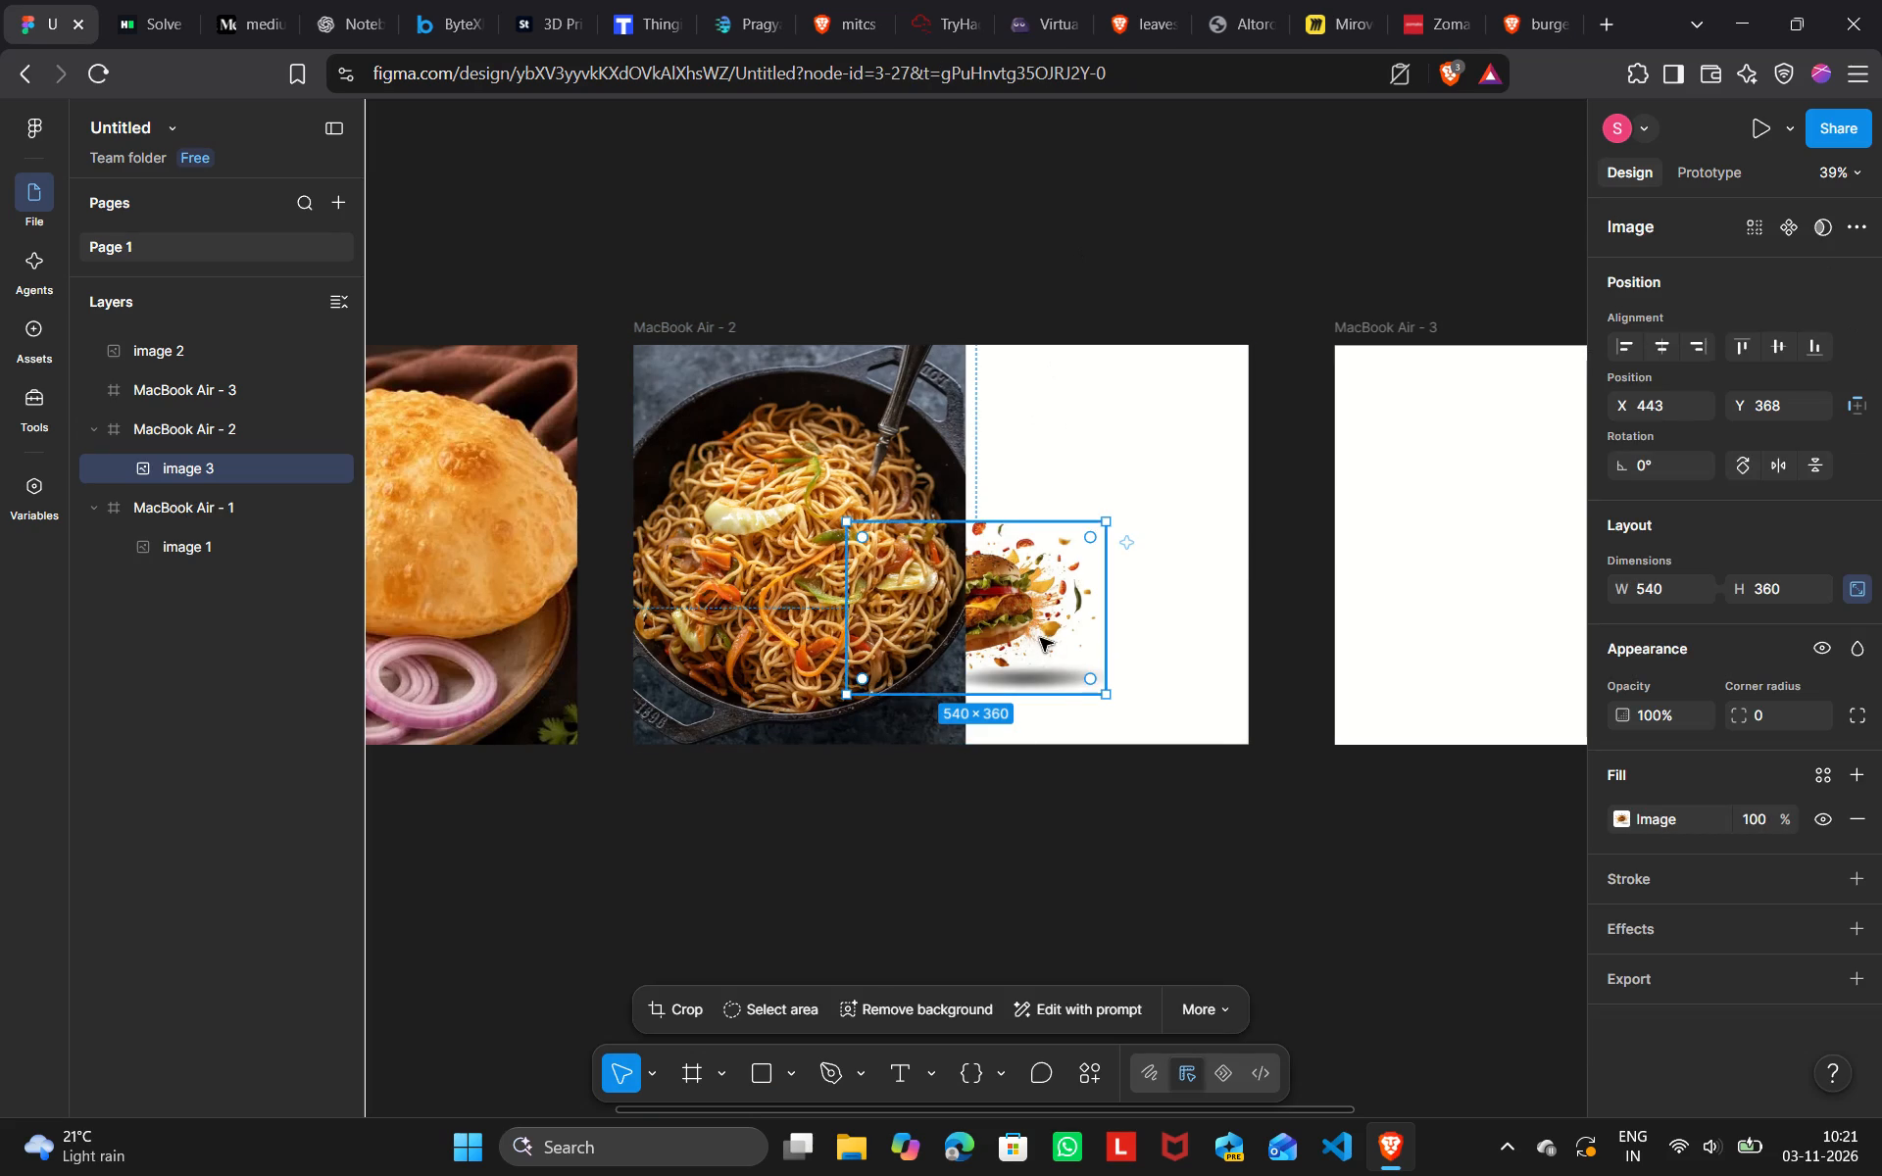
drag(1035, 635, 1153, 606)
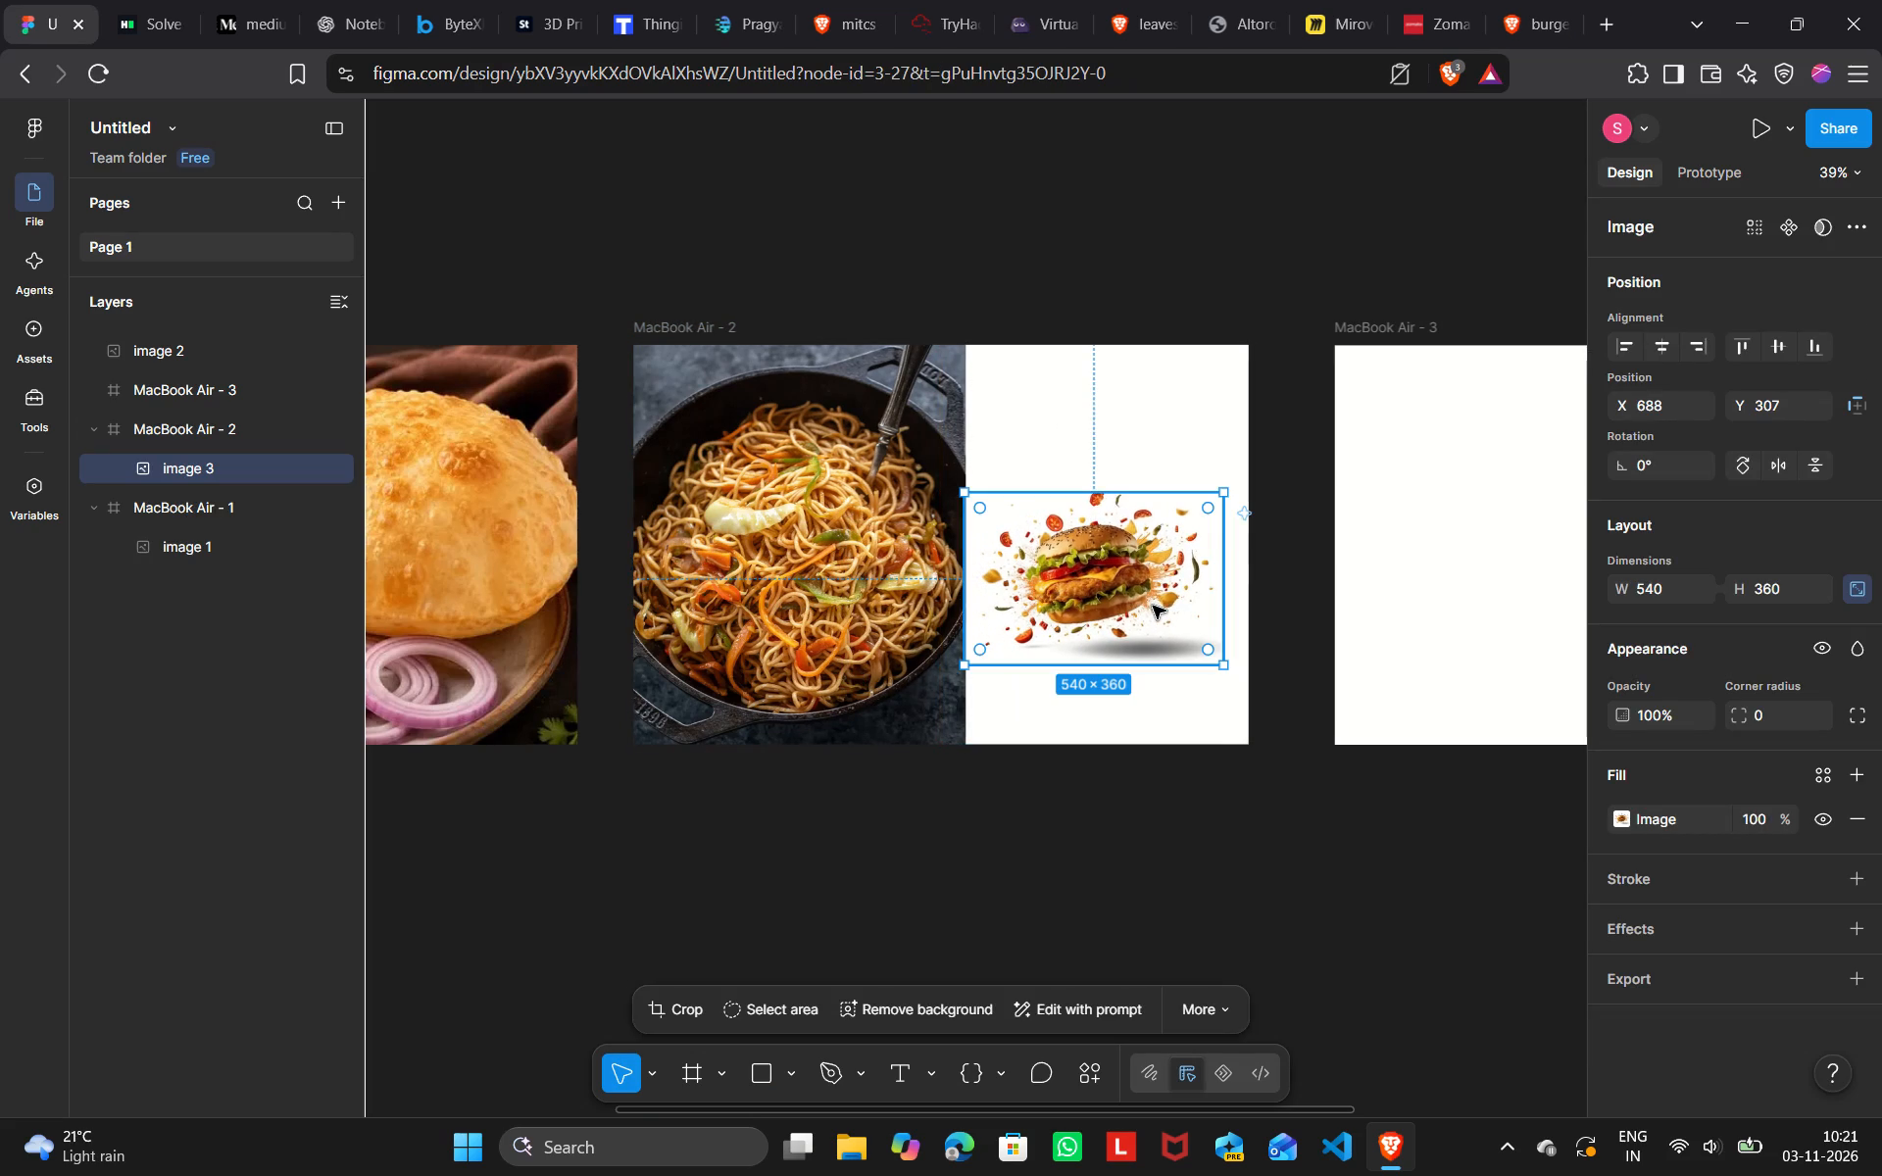
Enlarge the burger image proportionally to about 1562 × 1041, starting from the top edge of MacBook Air - 2.
drag(1102, 491, 1103, 423)
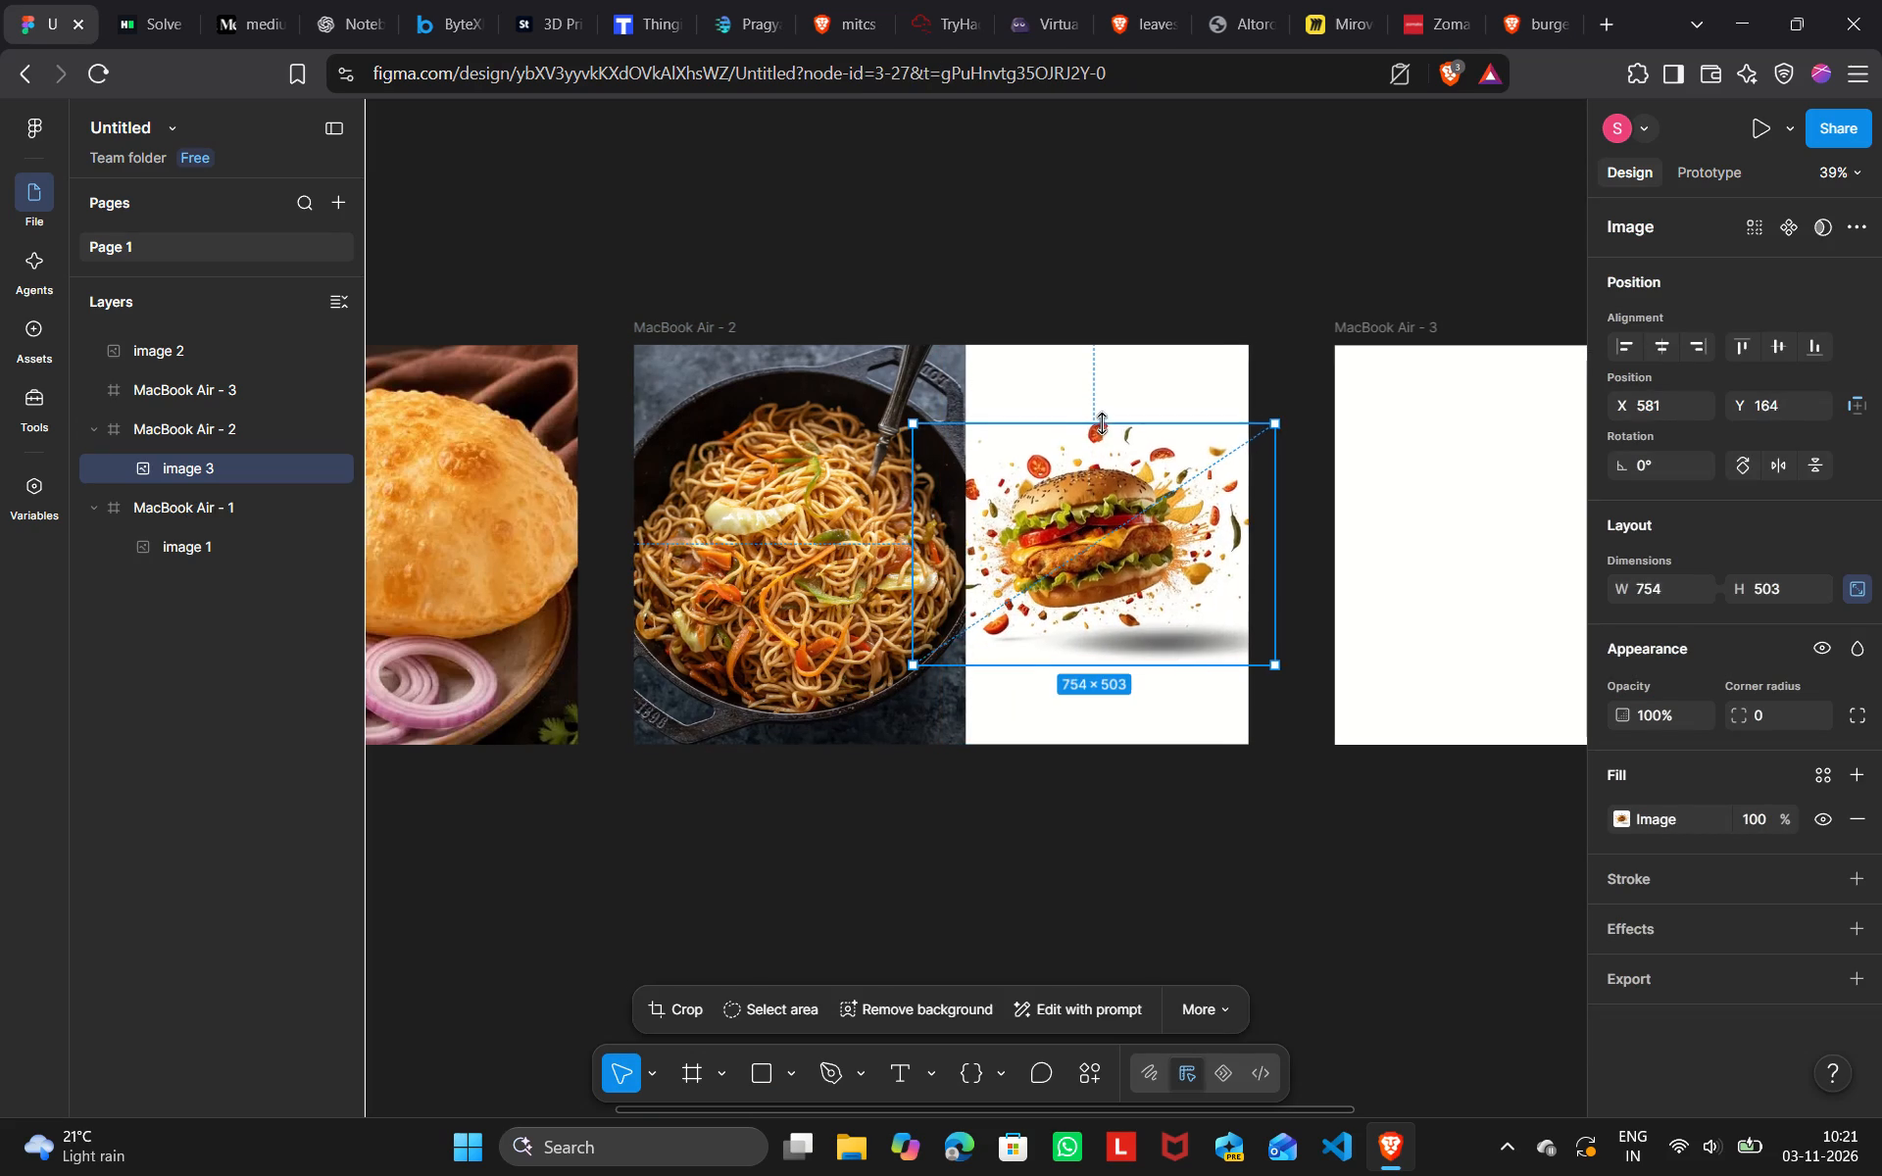
drag(1103, 423, 1114, 343)
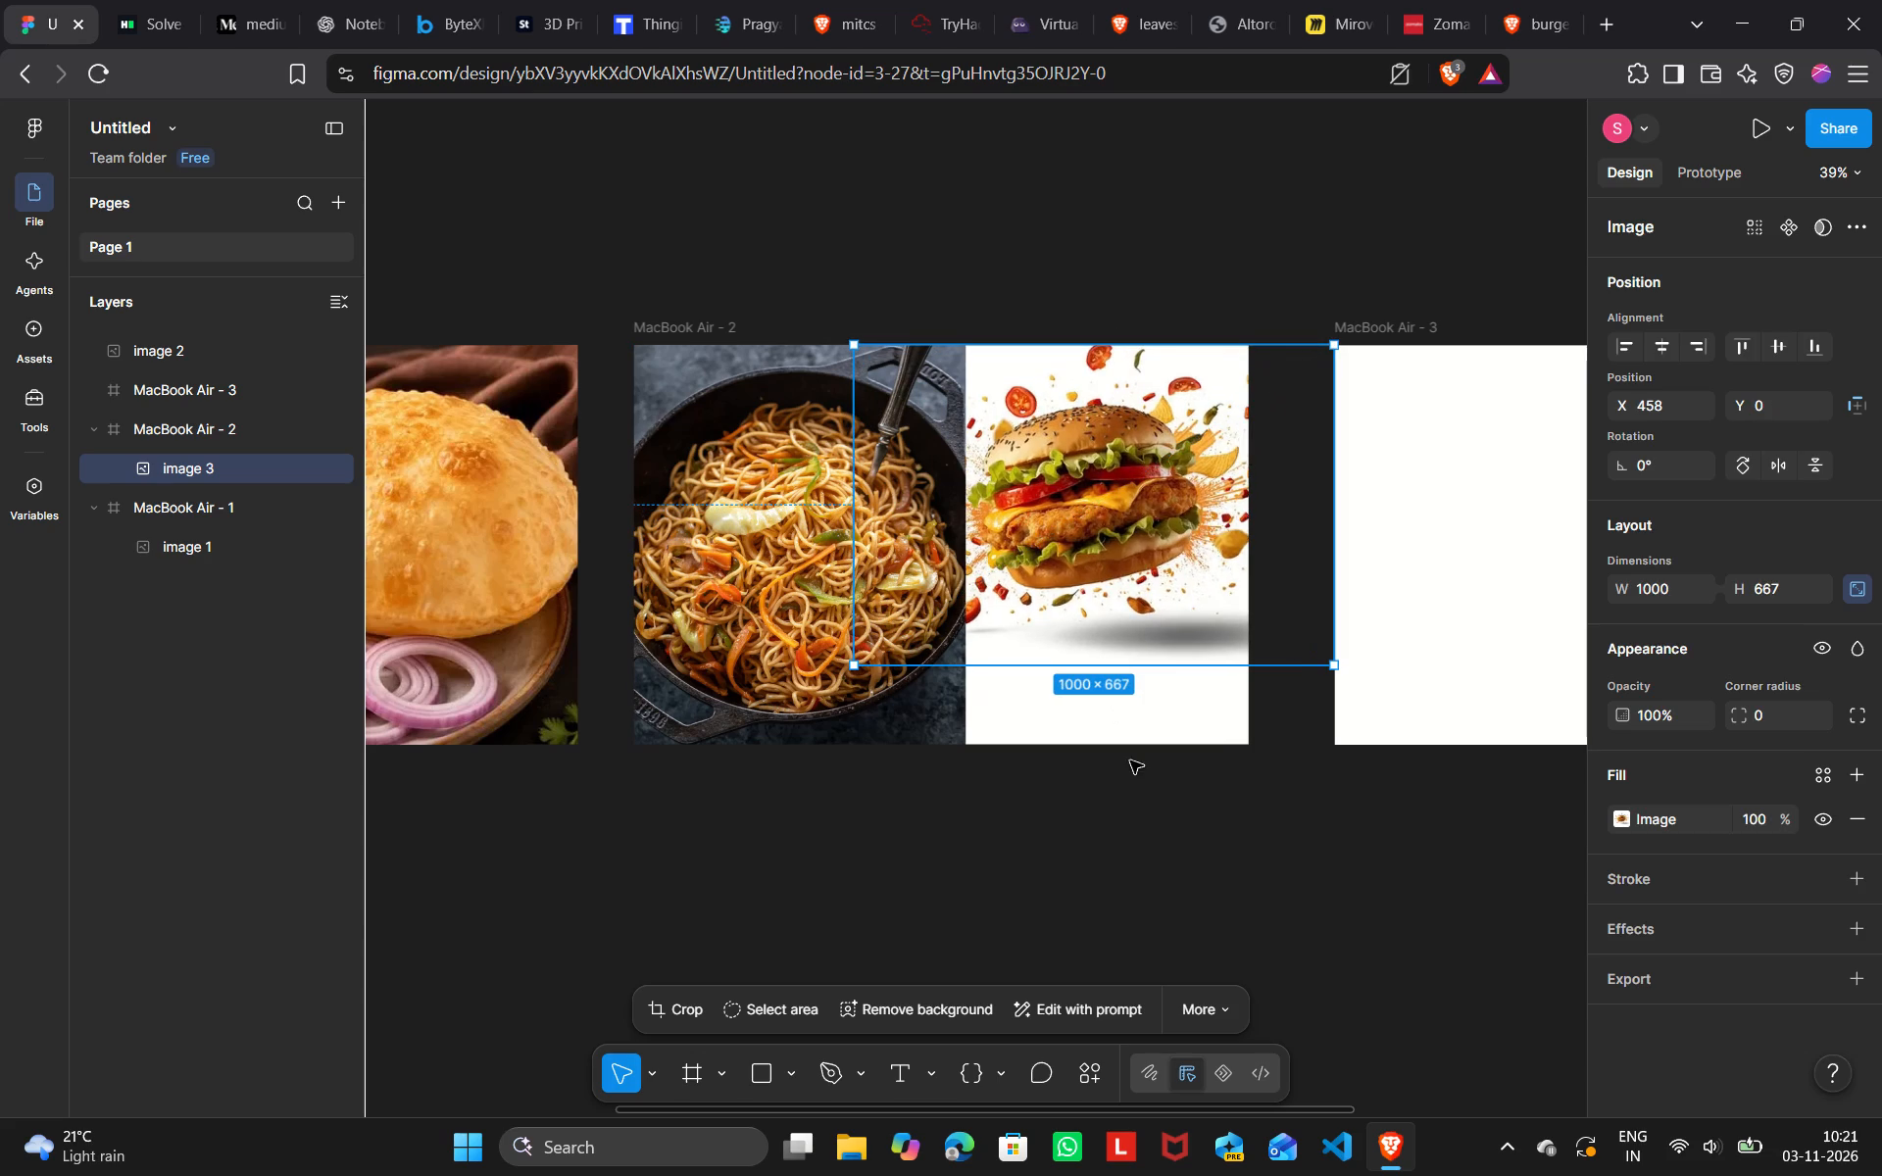
drag(1126, 660, 1140, 803)
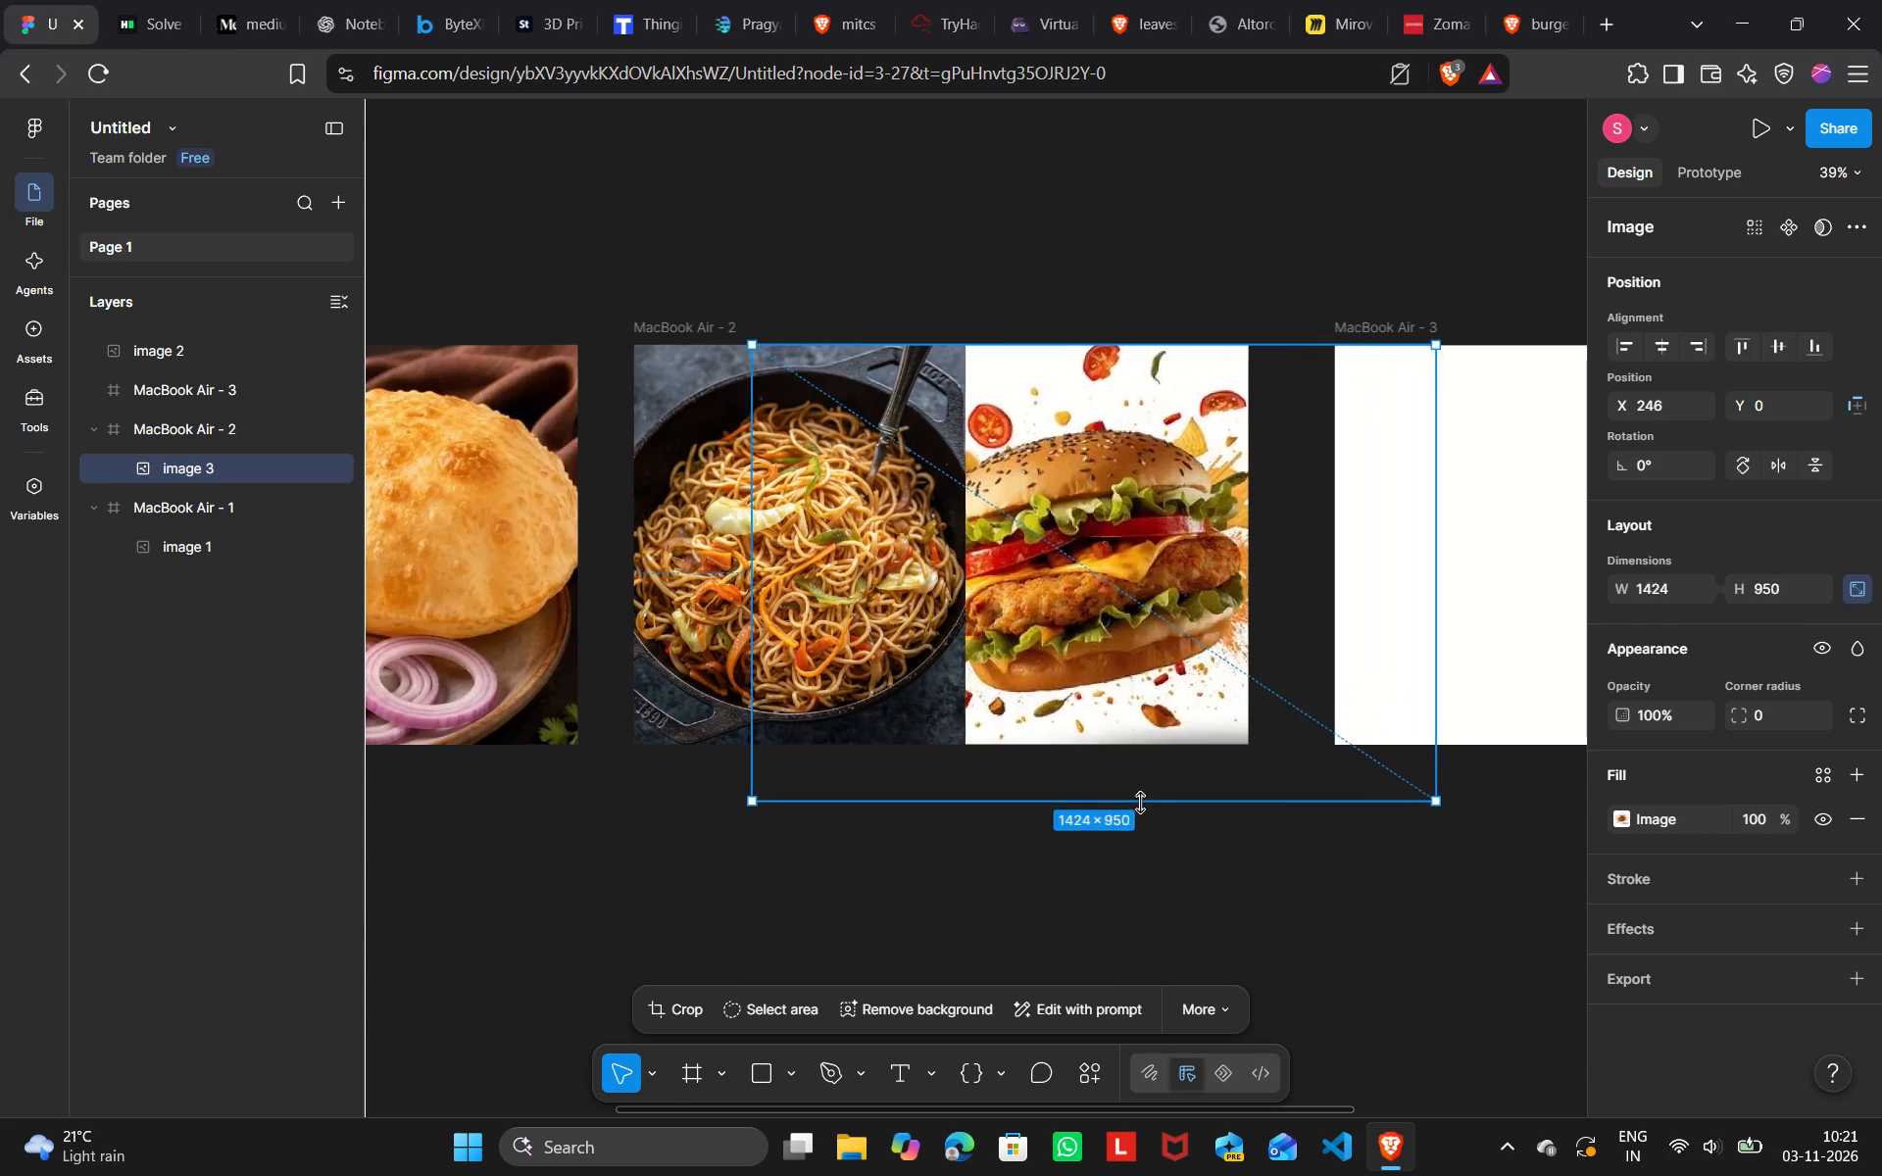
drag(1140, 803, 1138, 846)
Move the burger image into MacBook Air - 3 and centre it at about X -141, Y -105 so it fills the frame.
drag(1089, 601, 1340, 507)
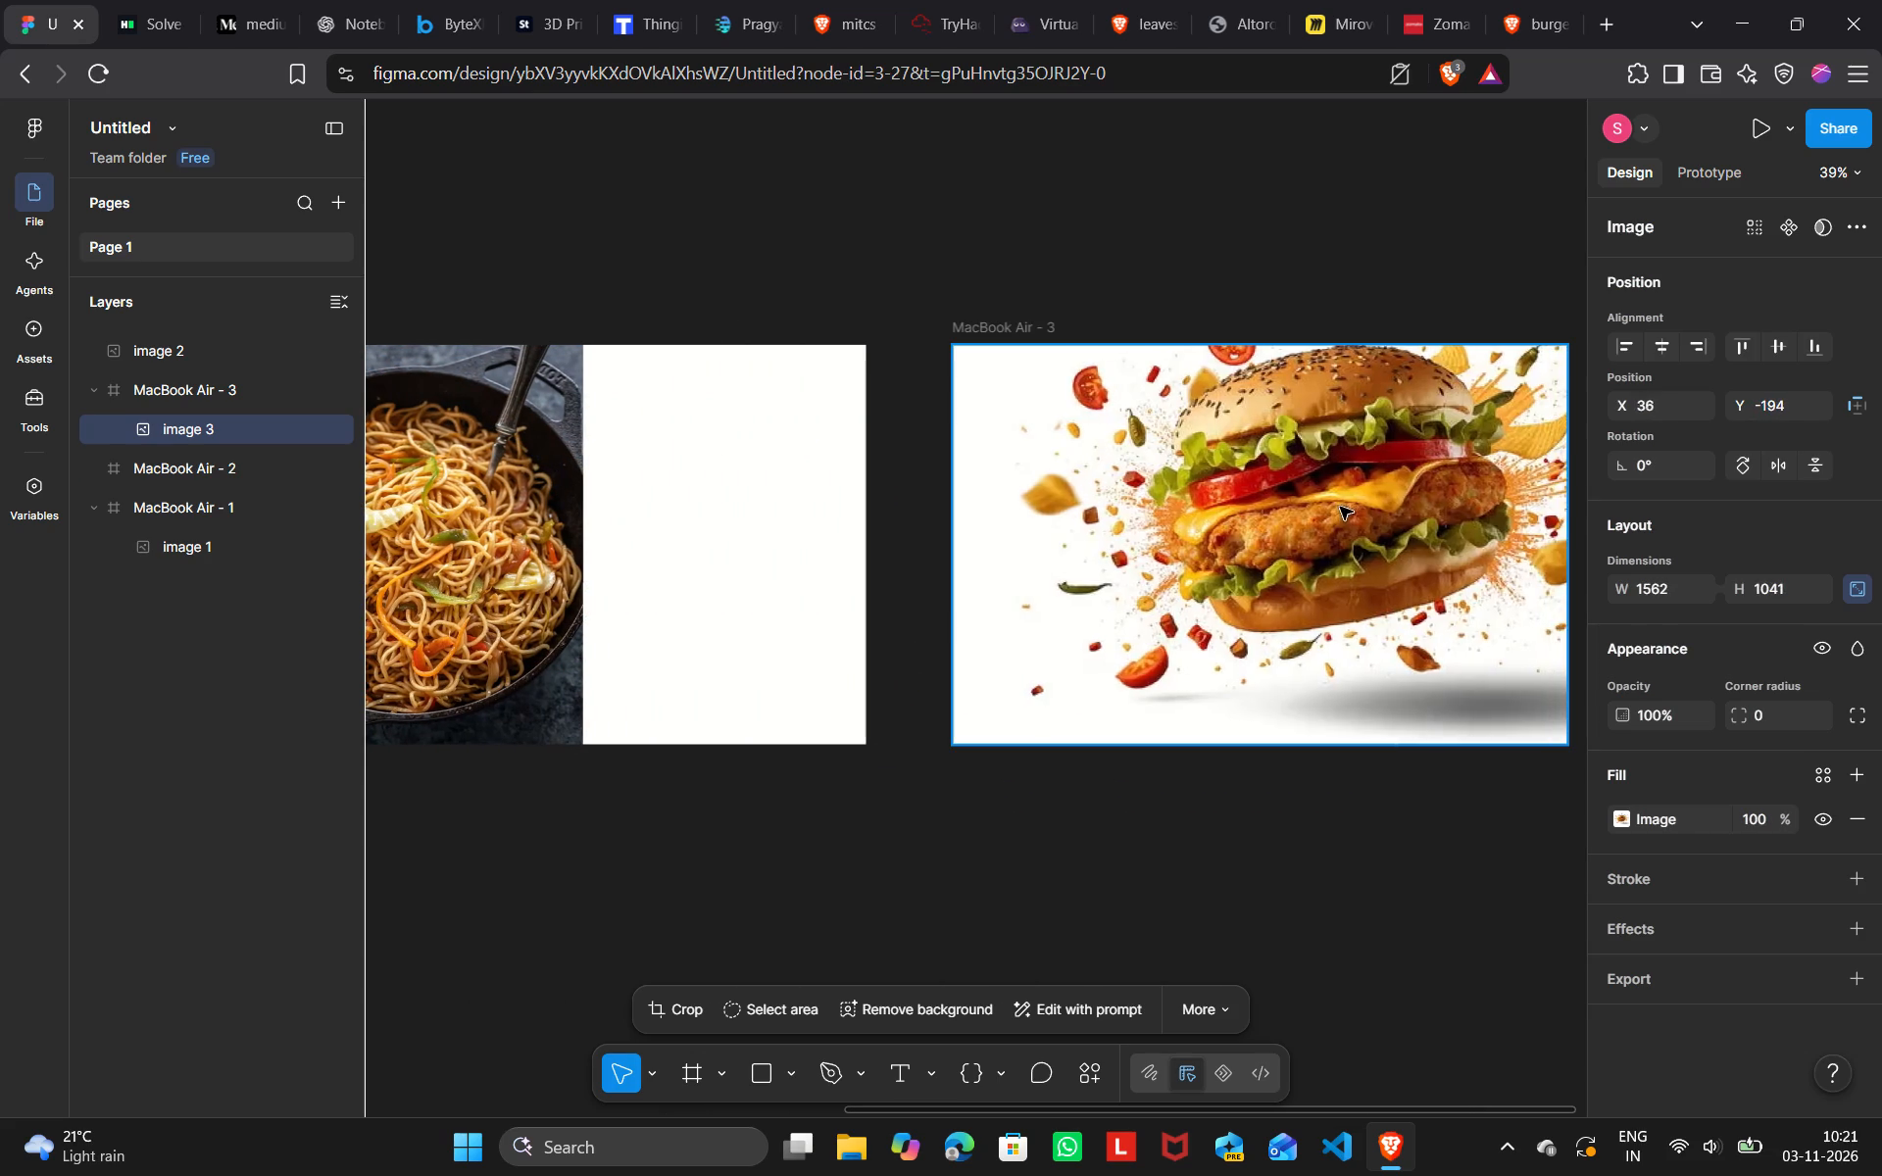
drag(1340, 507, 1278, 534)
scroll(1278, 534, left, 1)
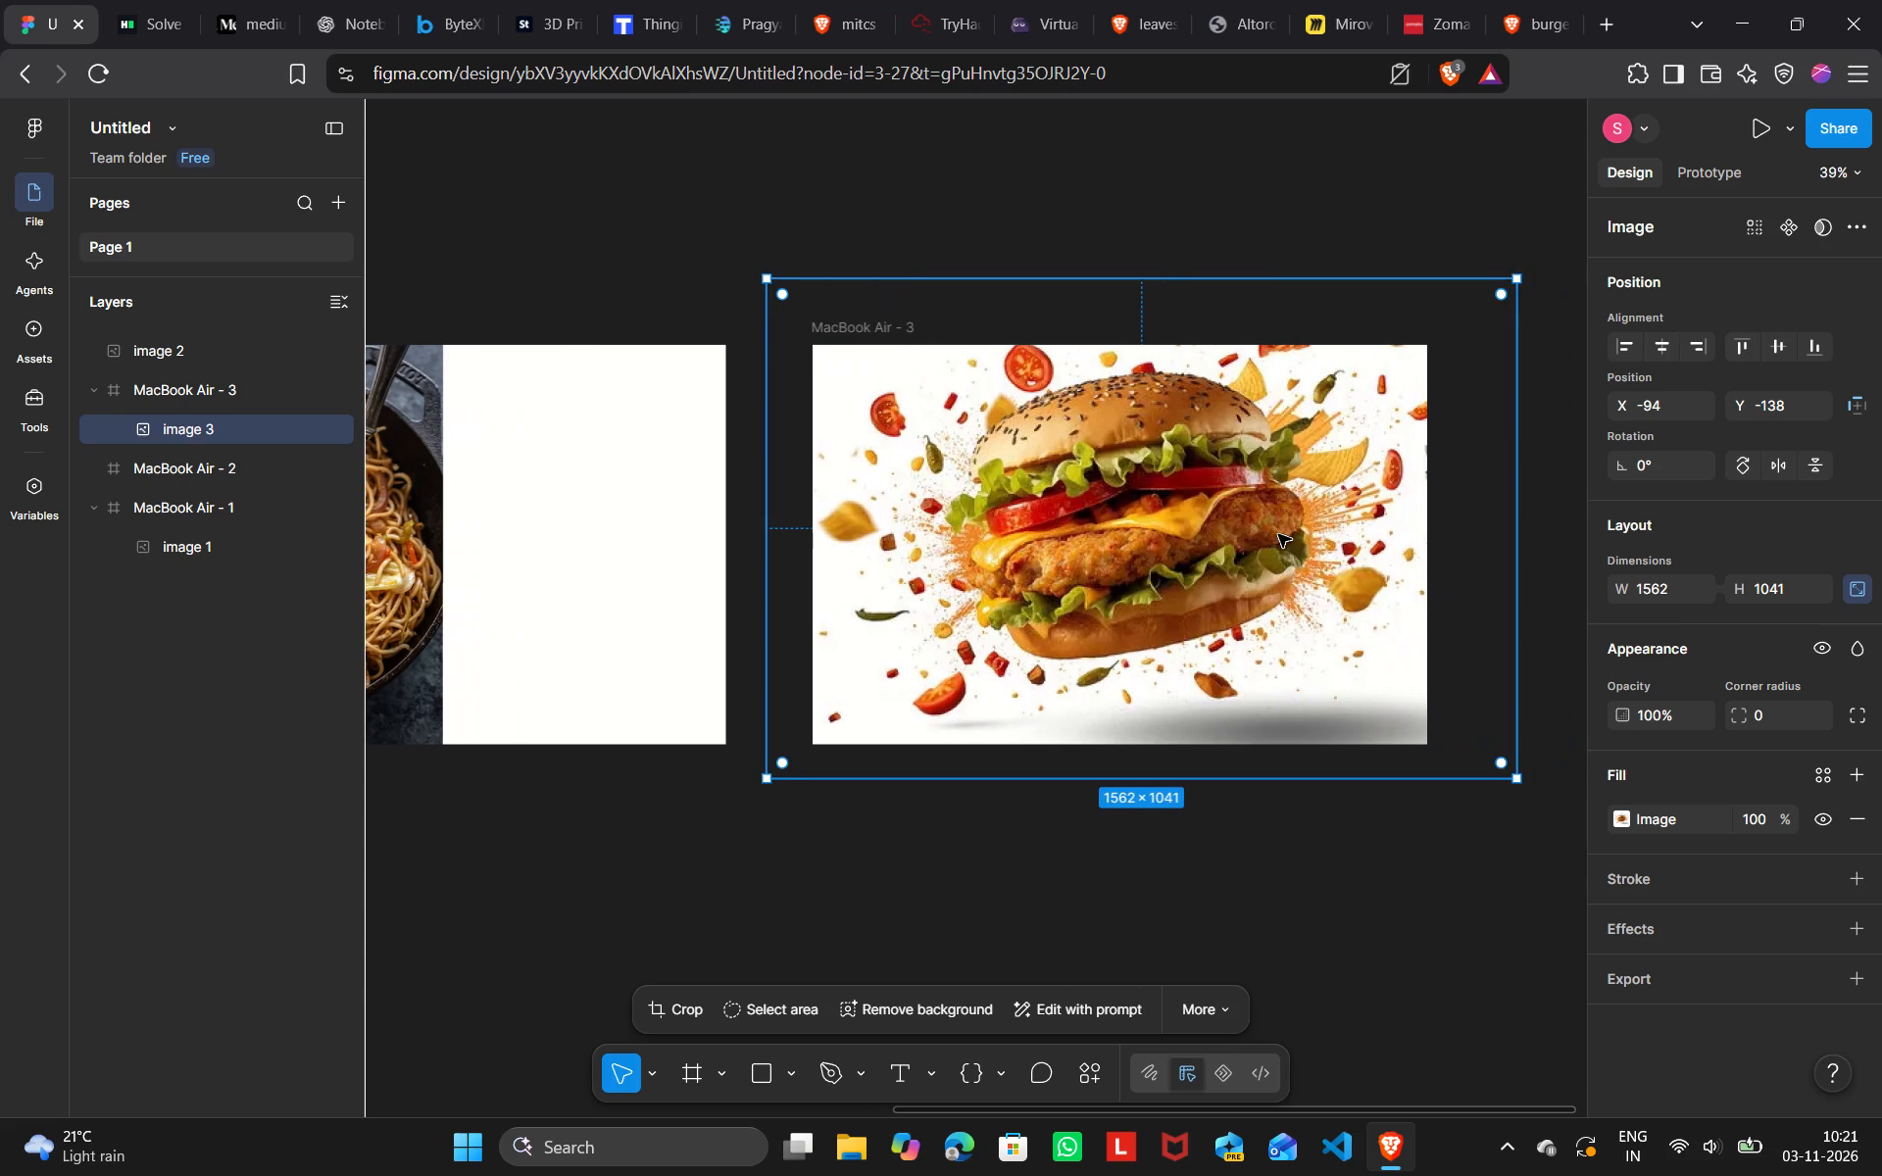
drag(1191, 529, 1167, 548)
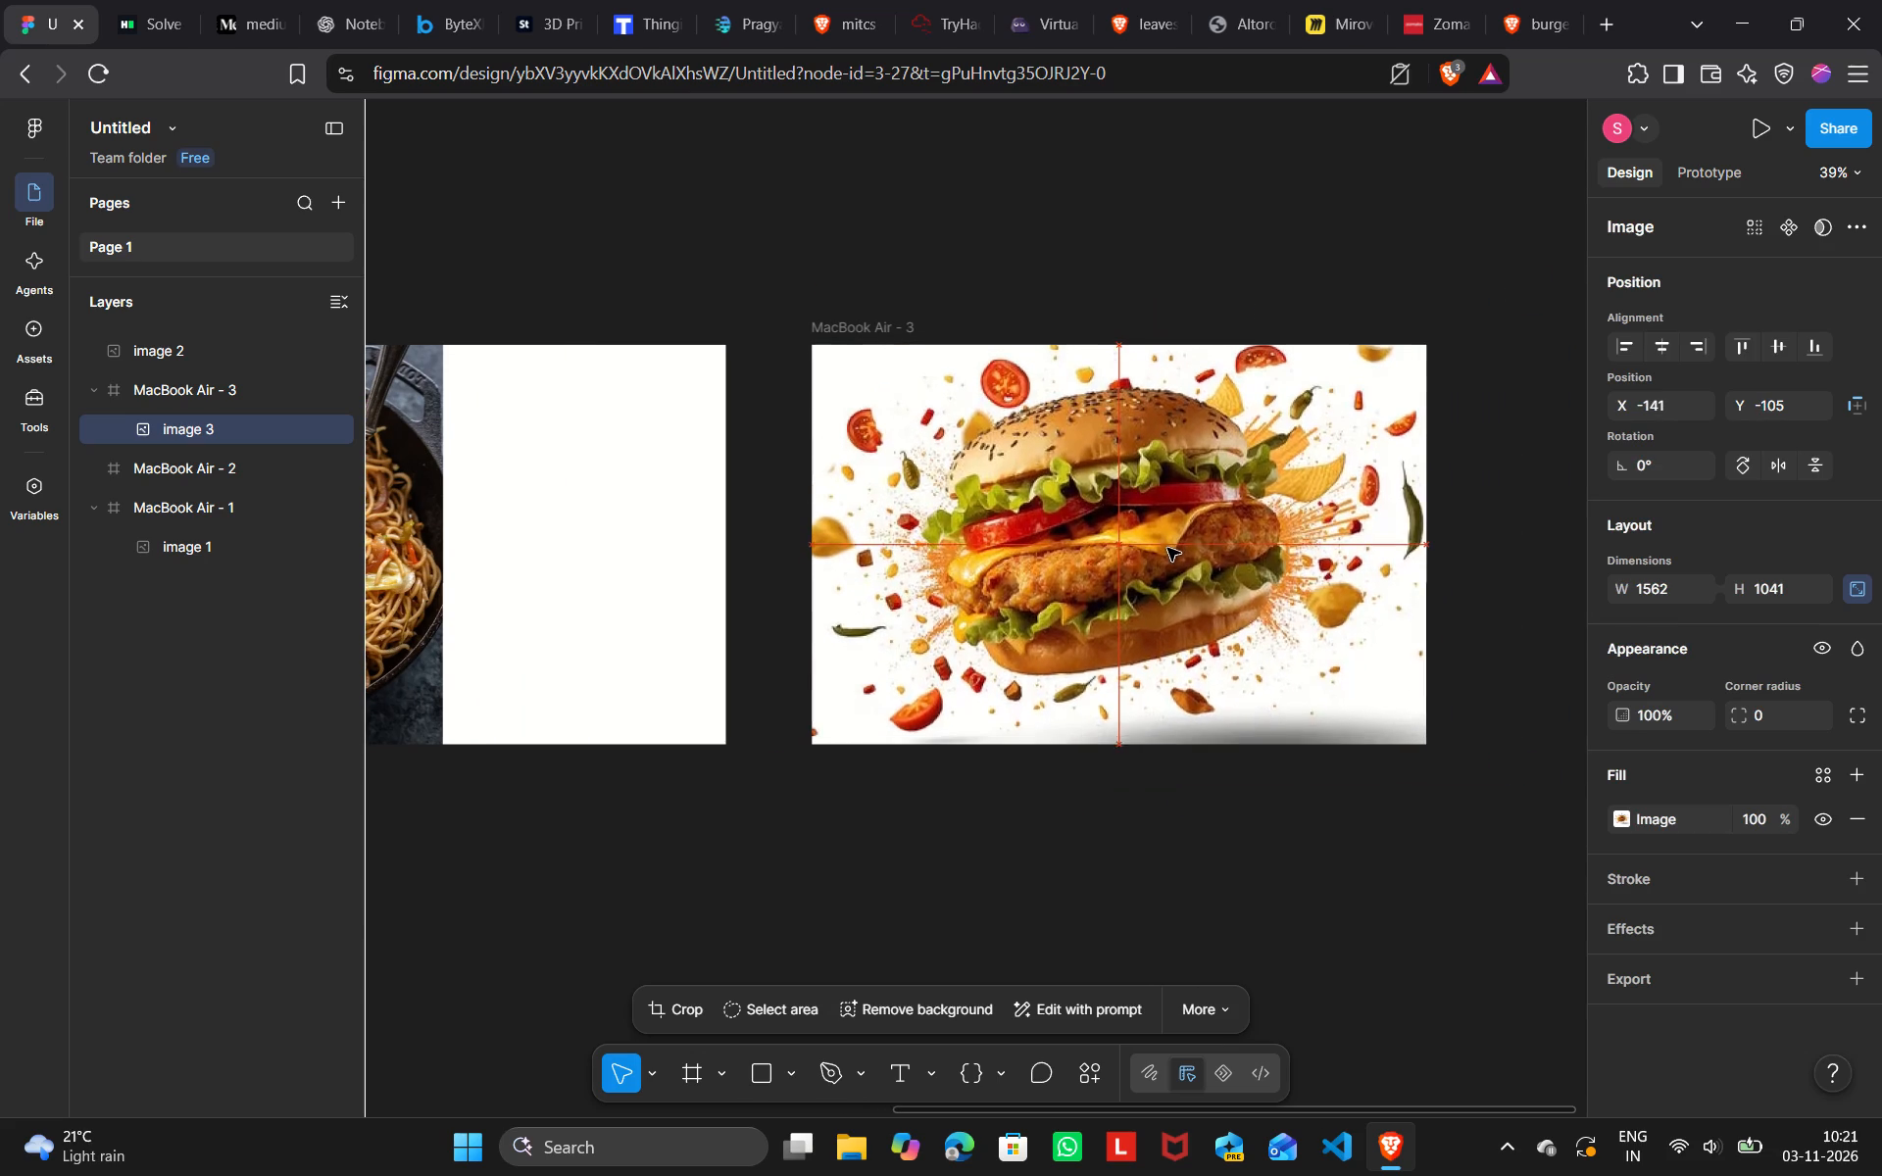
drag(1167, 548, 1166, 547)
click(1322, 907)
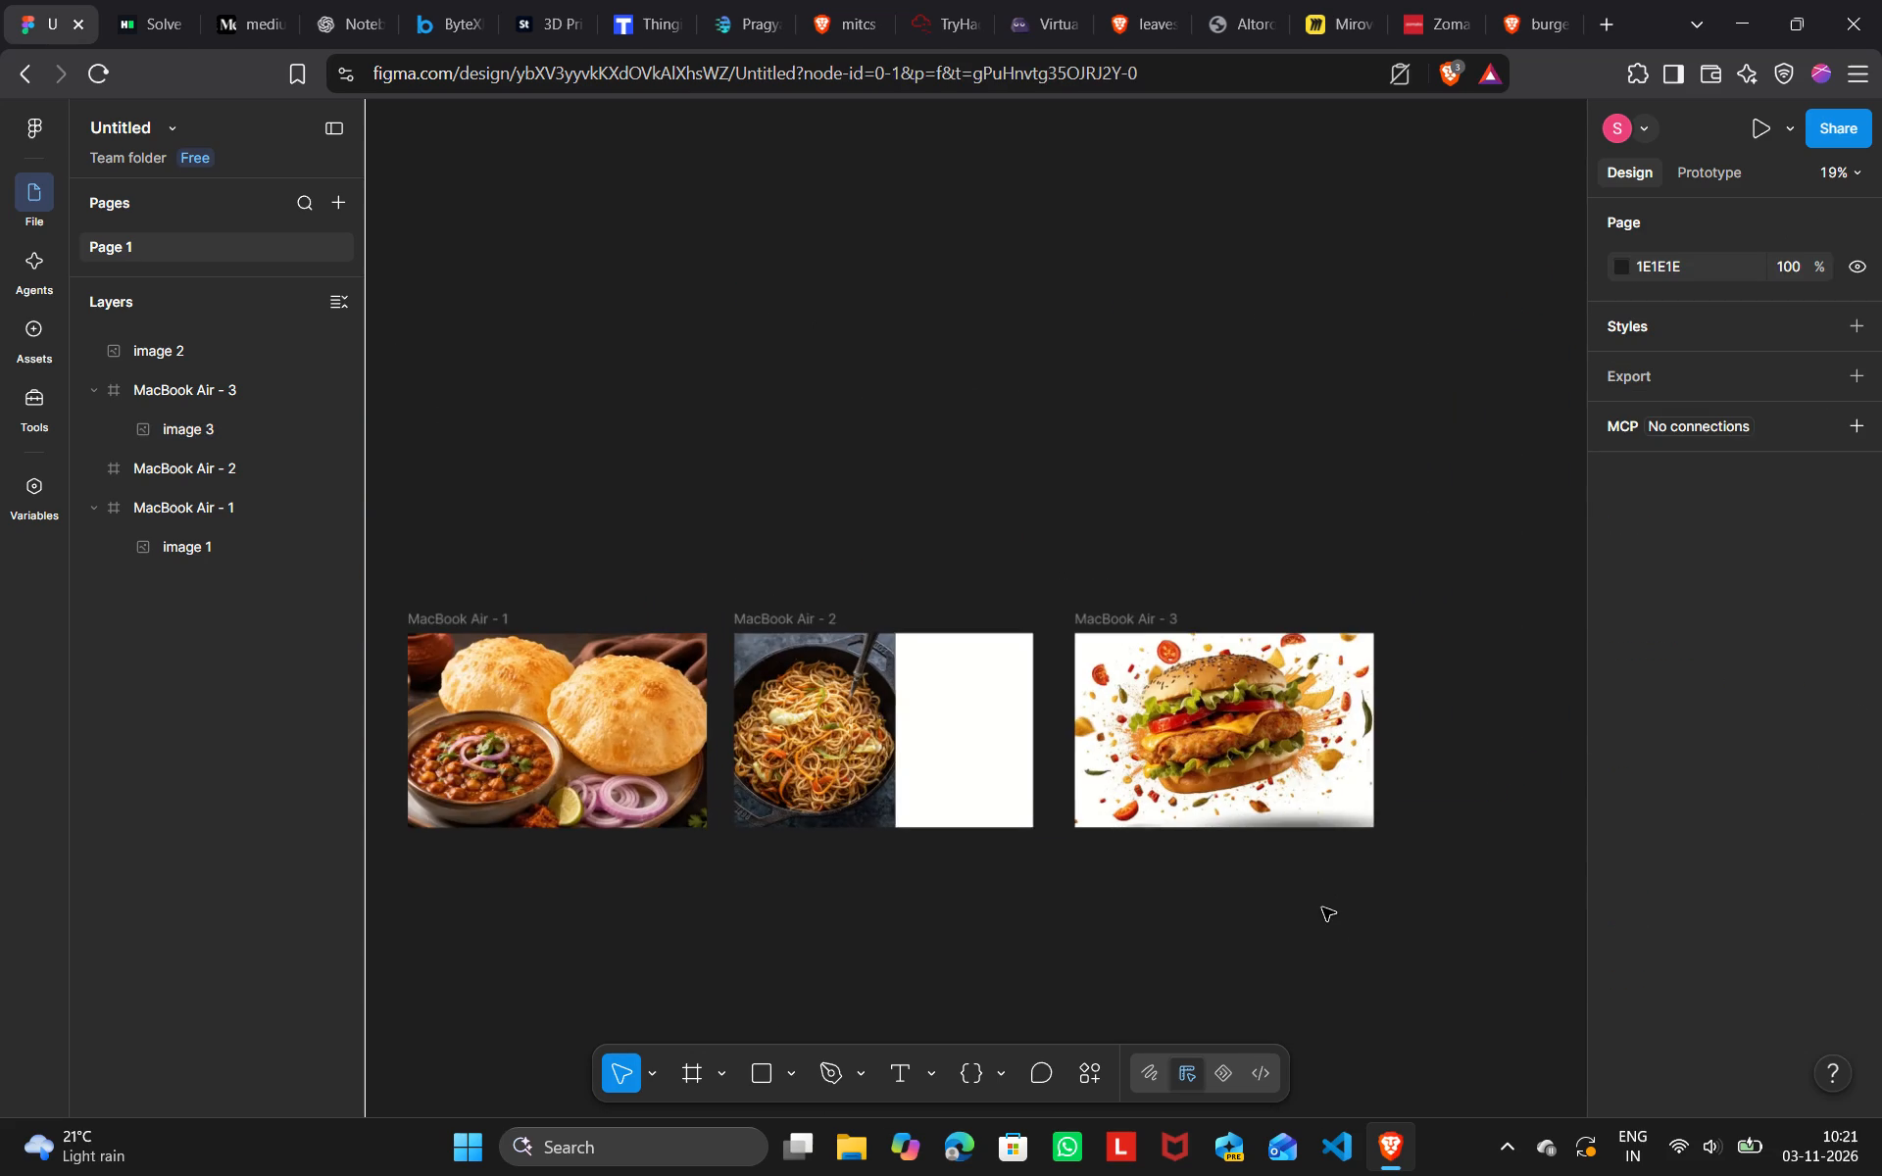
scroll(1322, 907, down, 1)
click(998, 972)
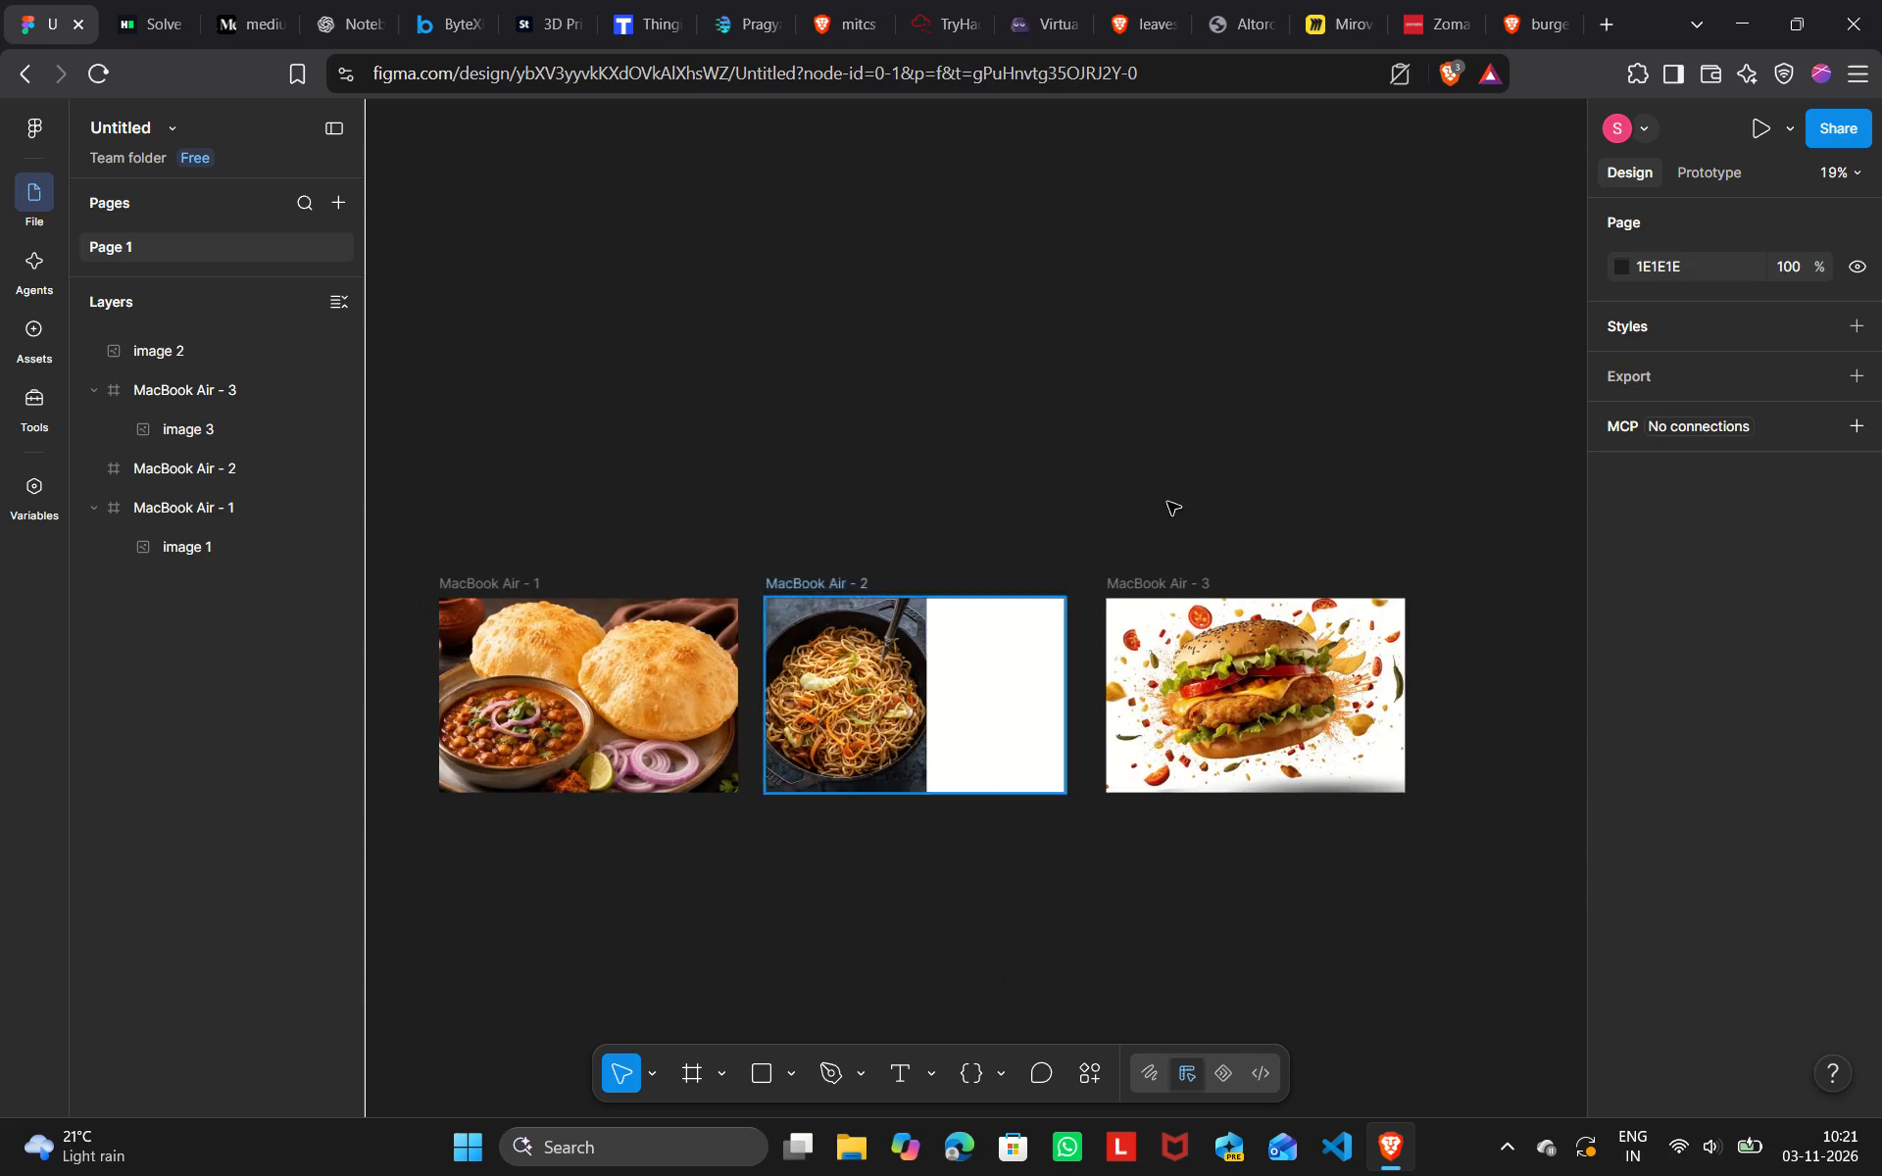
Preview the "Pub-style treat, bacon cheese burger" picture and examine the other burger search results for a picture to put beside the chowmein.
click(1513, 18)
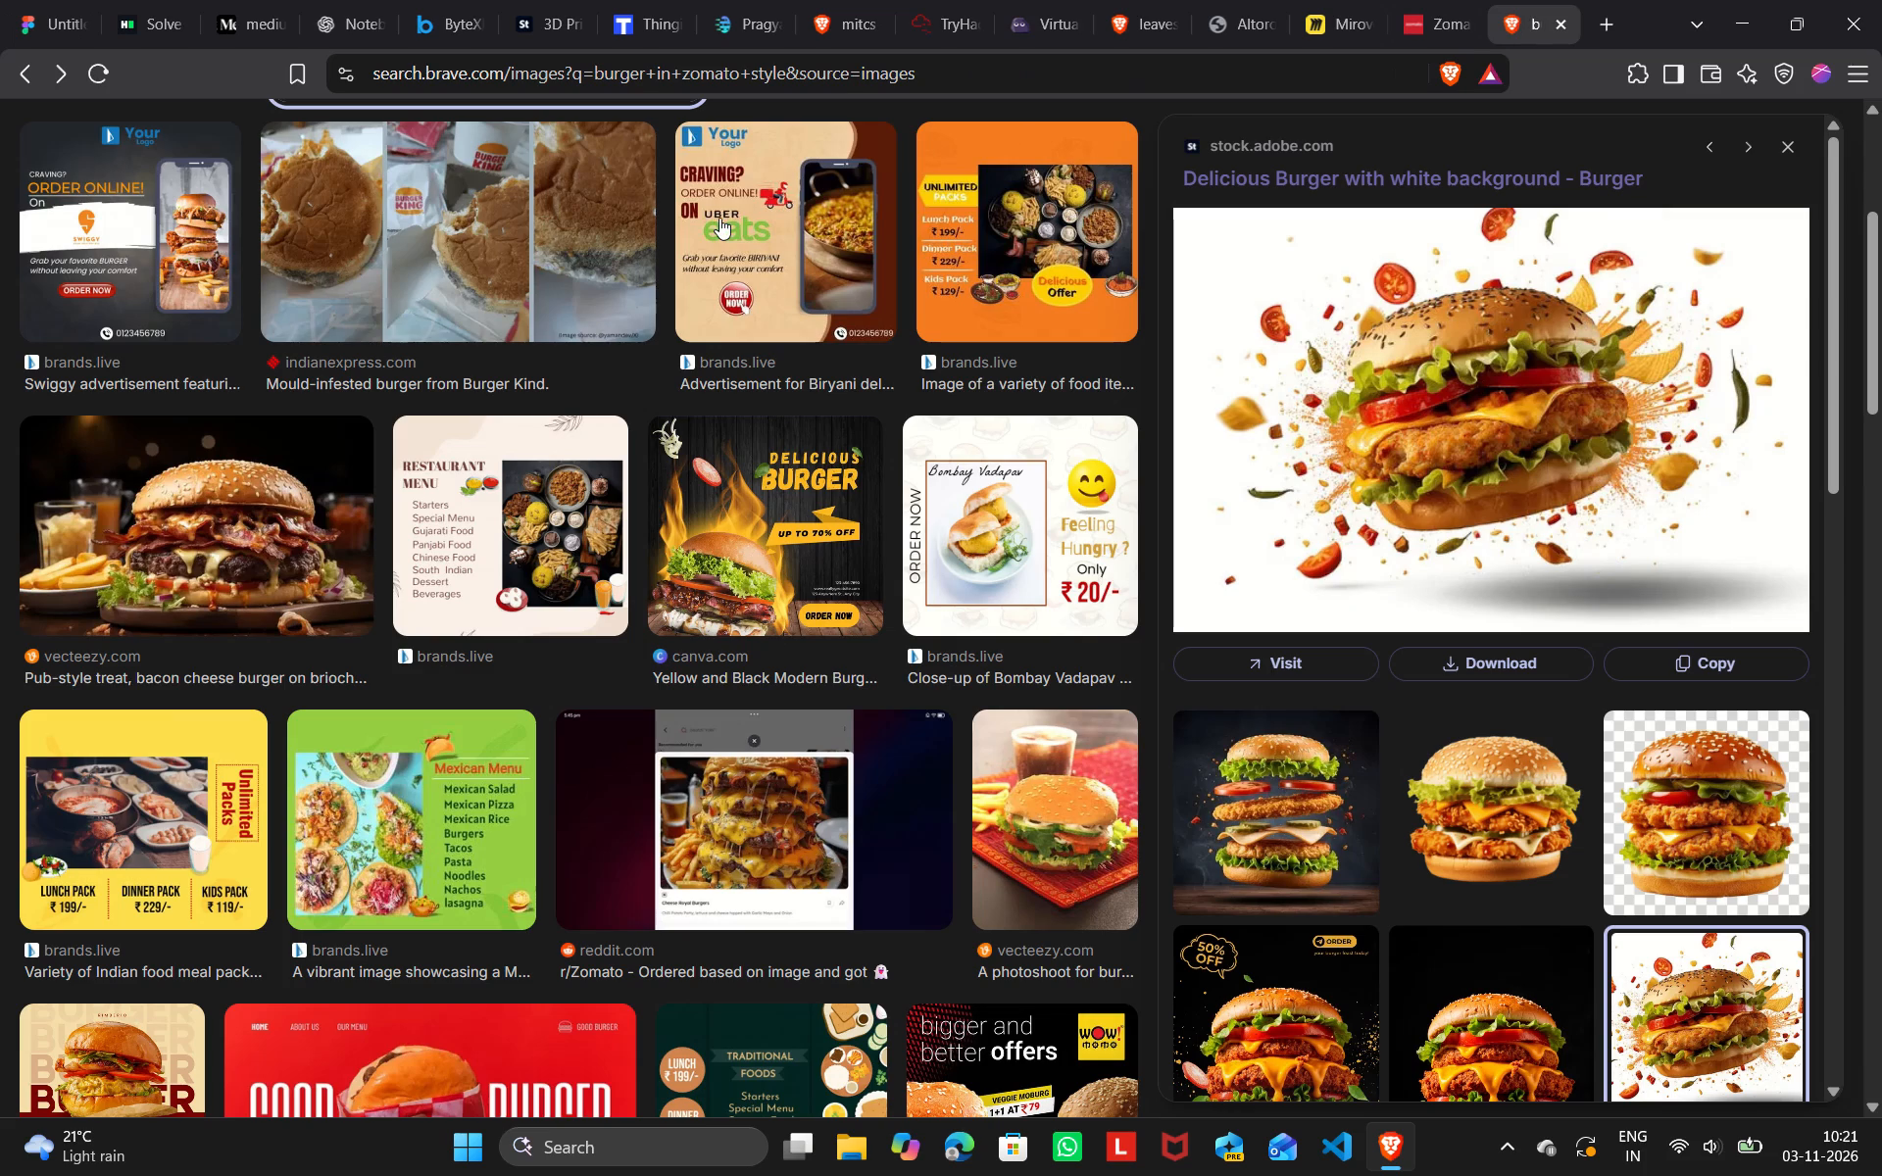
scroll(524, 494, up, 6)
scroll(524, 494, down, 3)
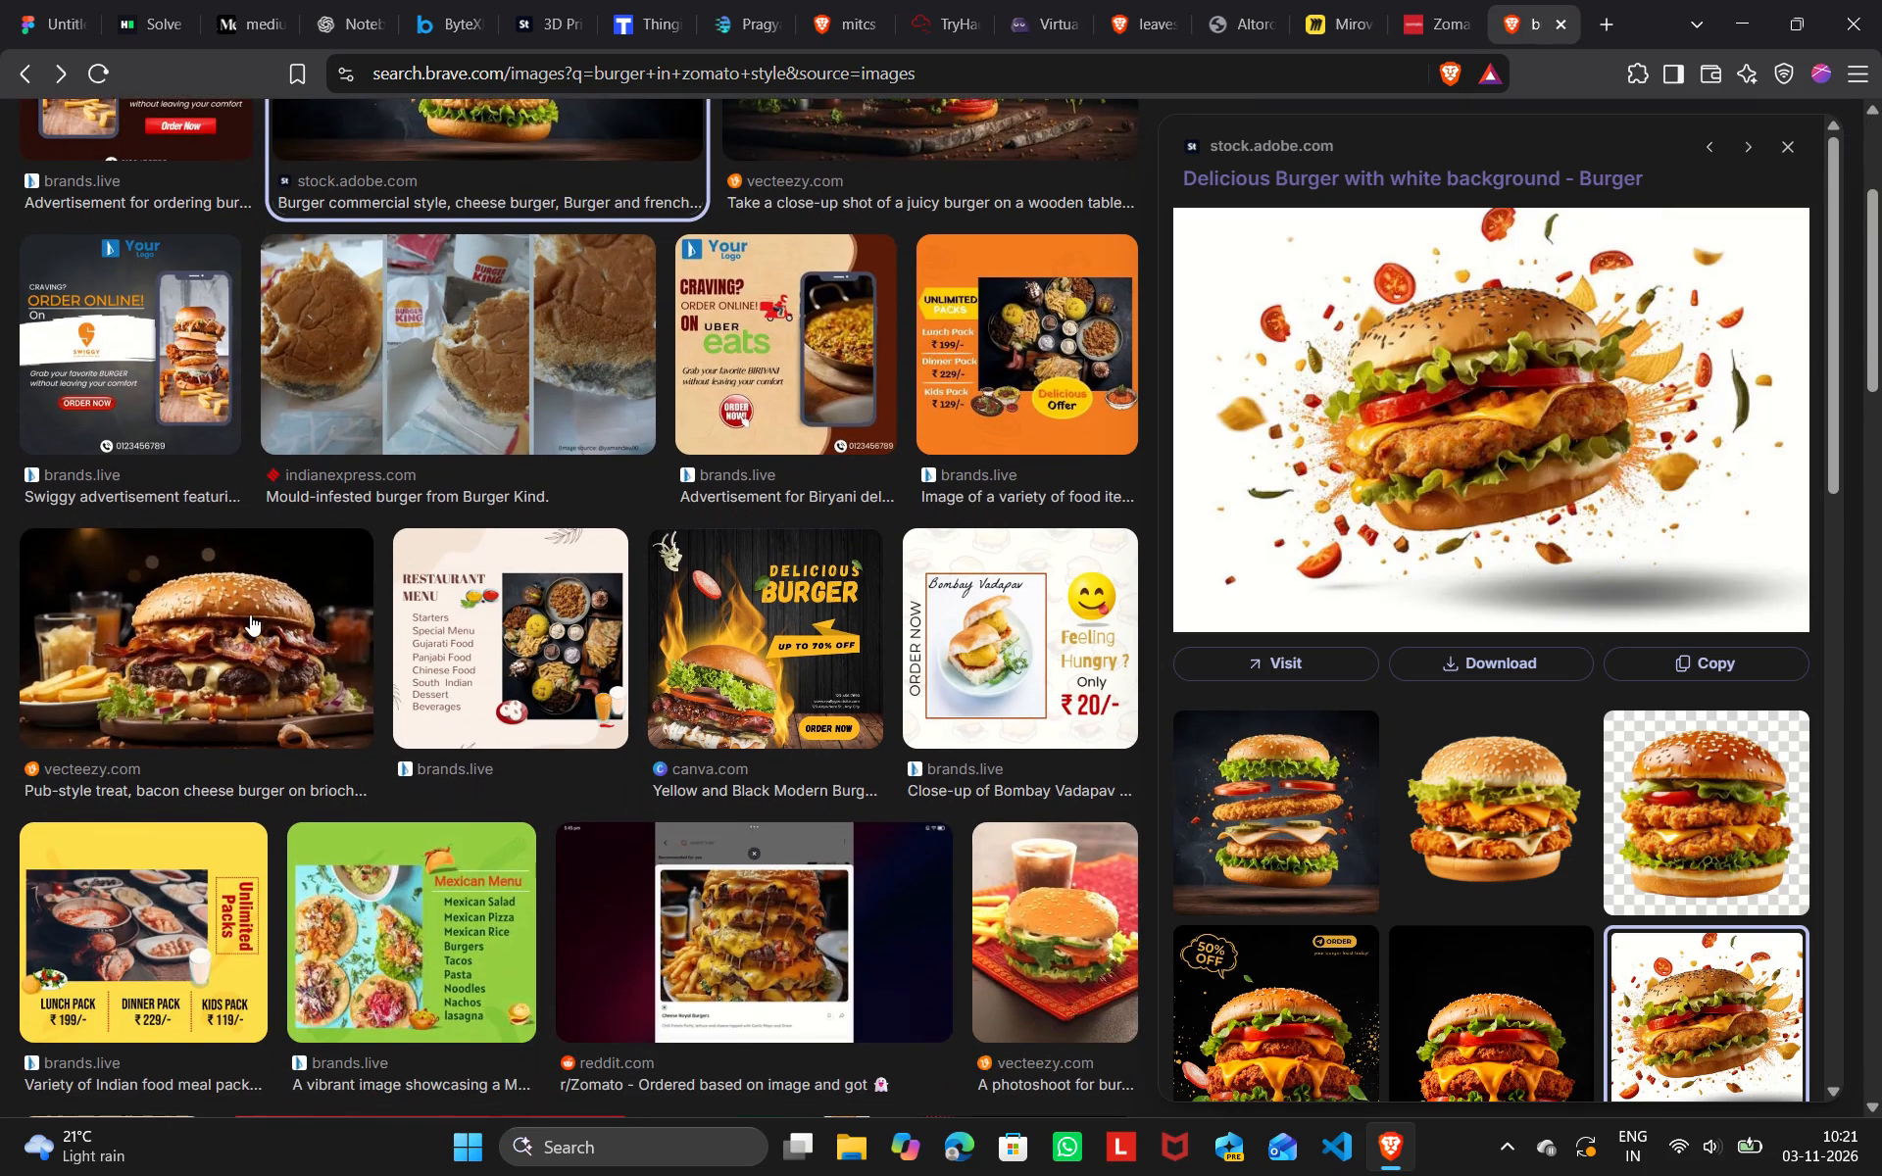
click(250, 614)
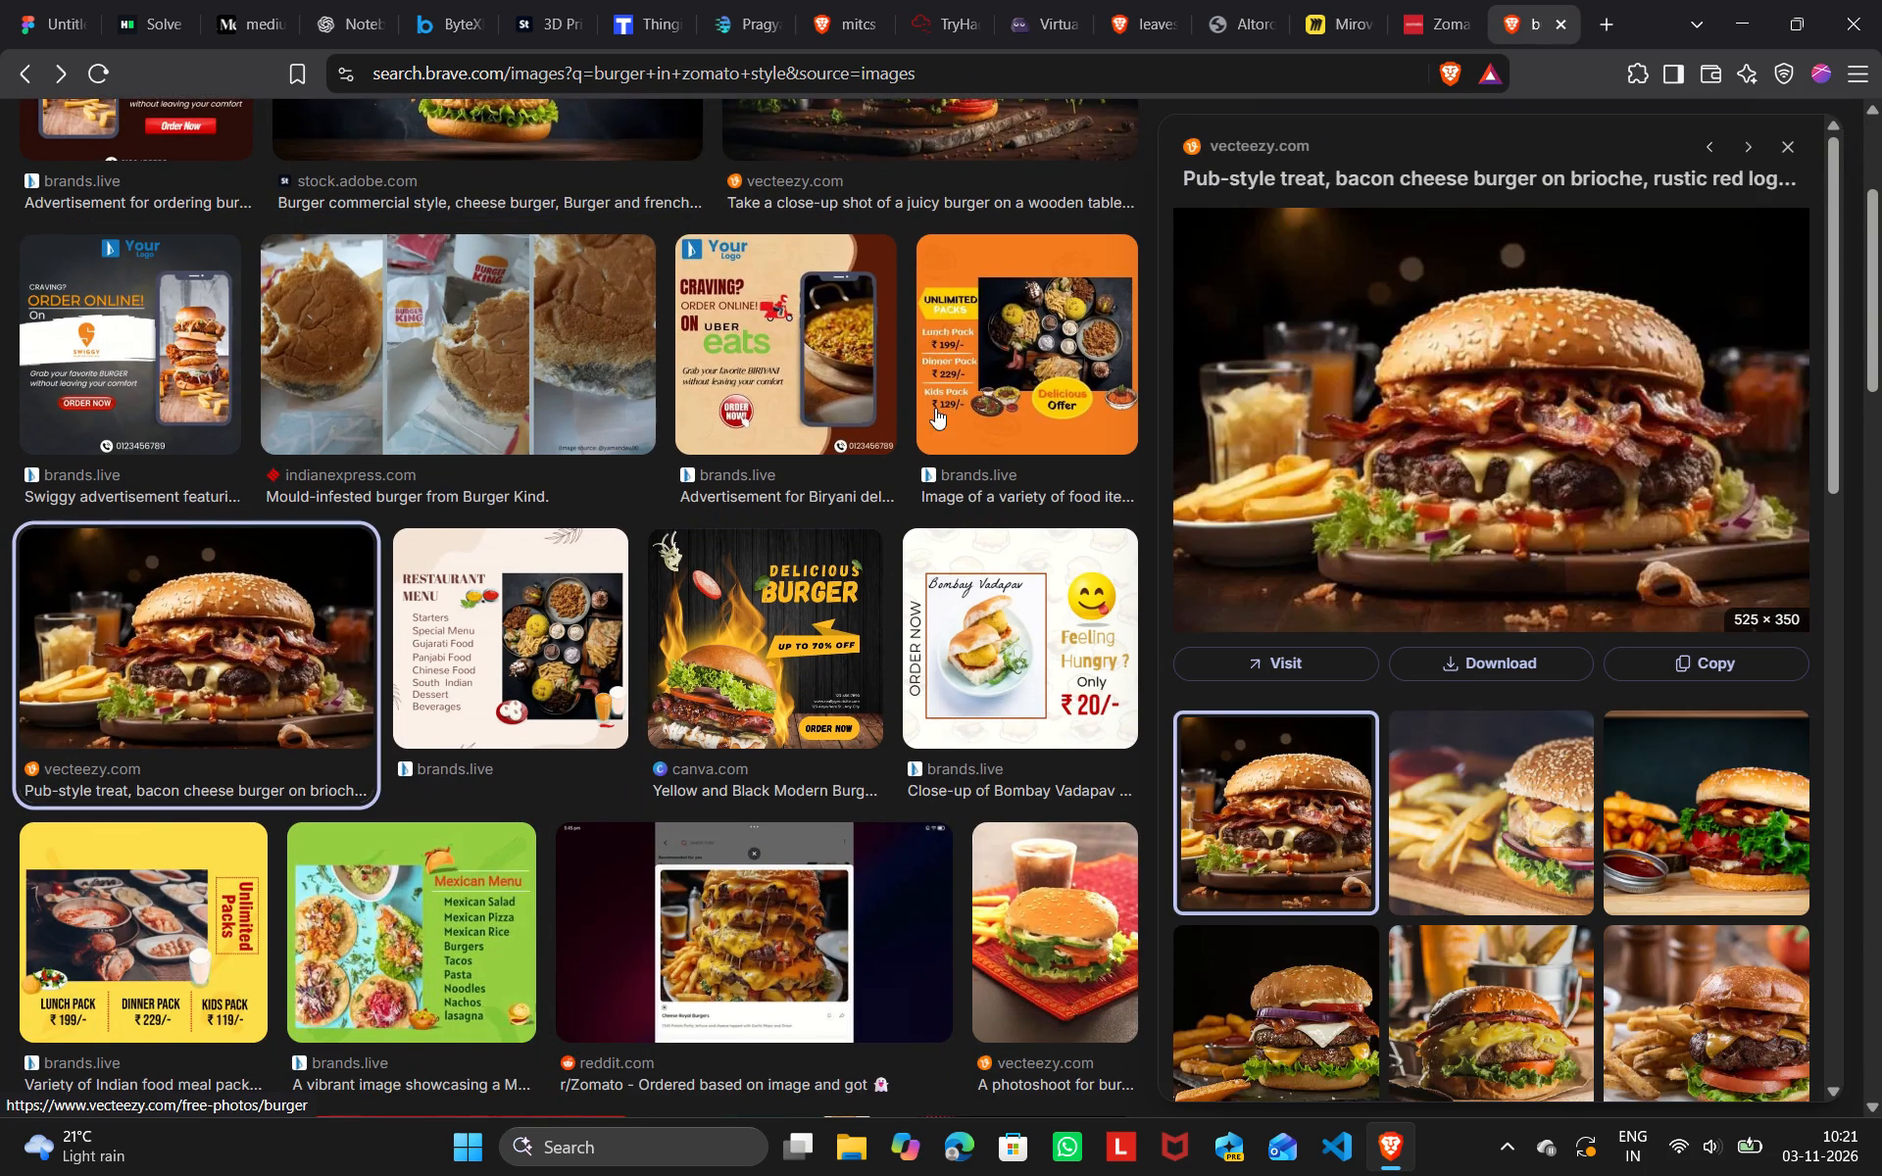
scroll(782, 398, up, 5)
scroll(461, 350, down, 4)
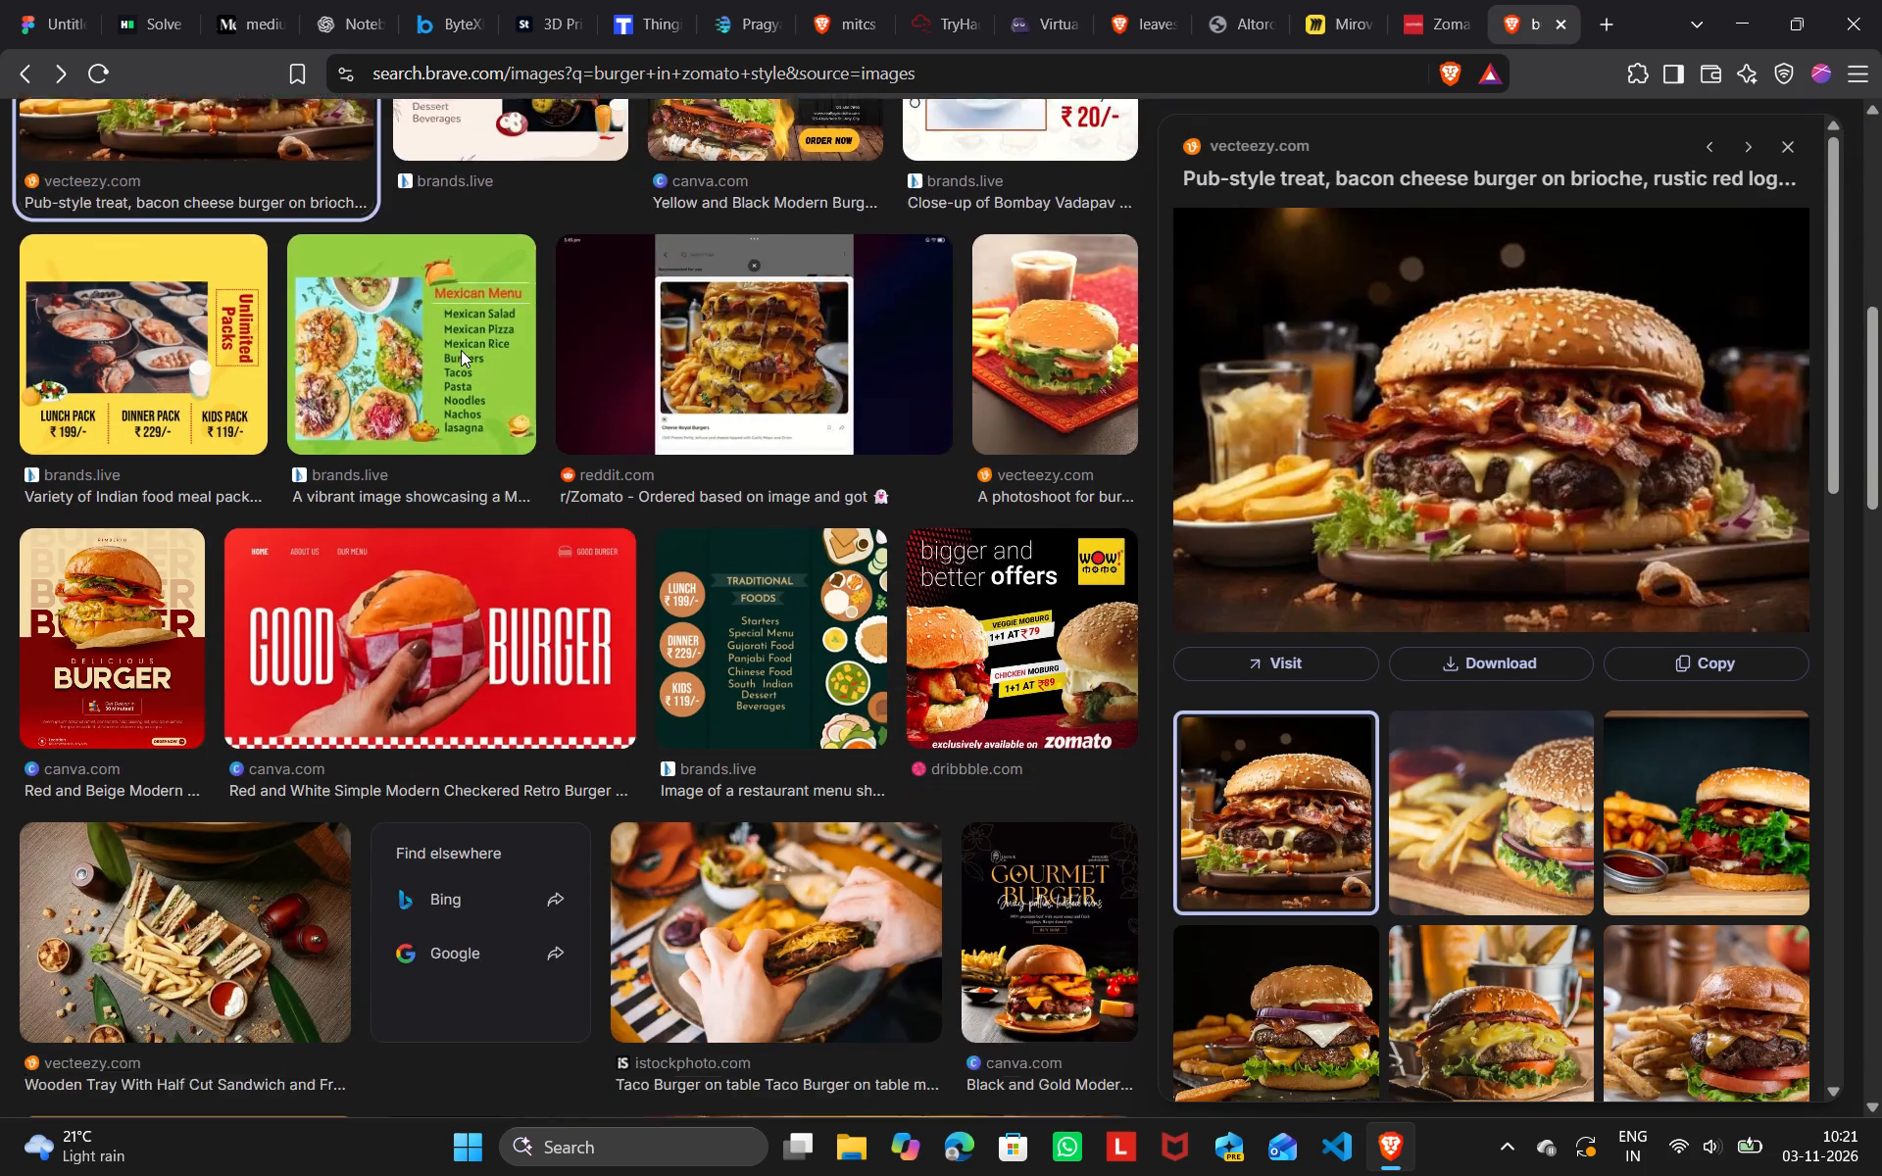
scroll(461, 350, down, 5)
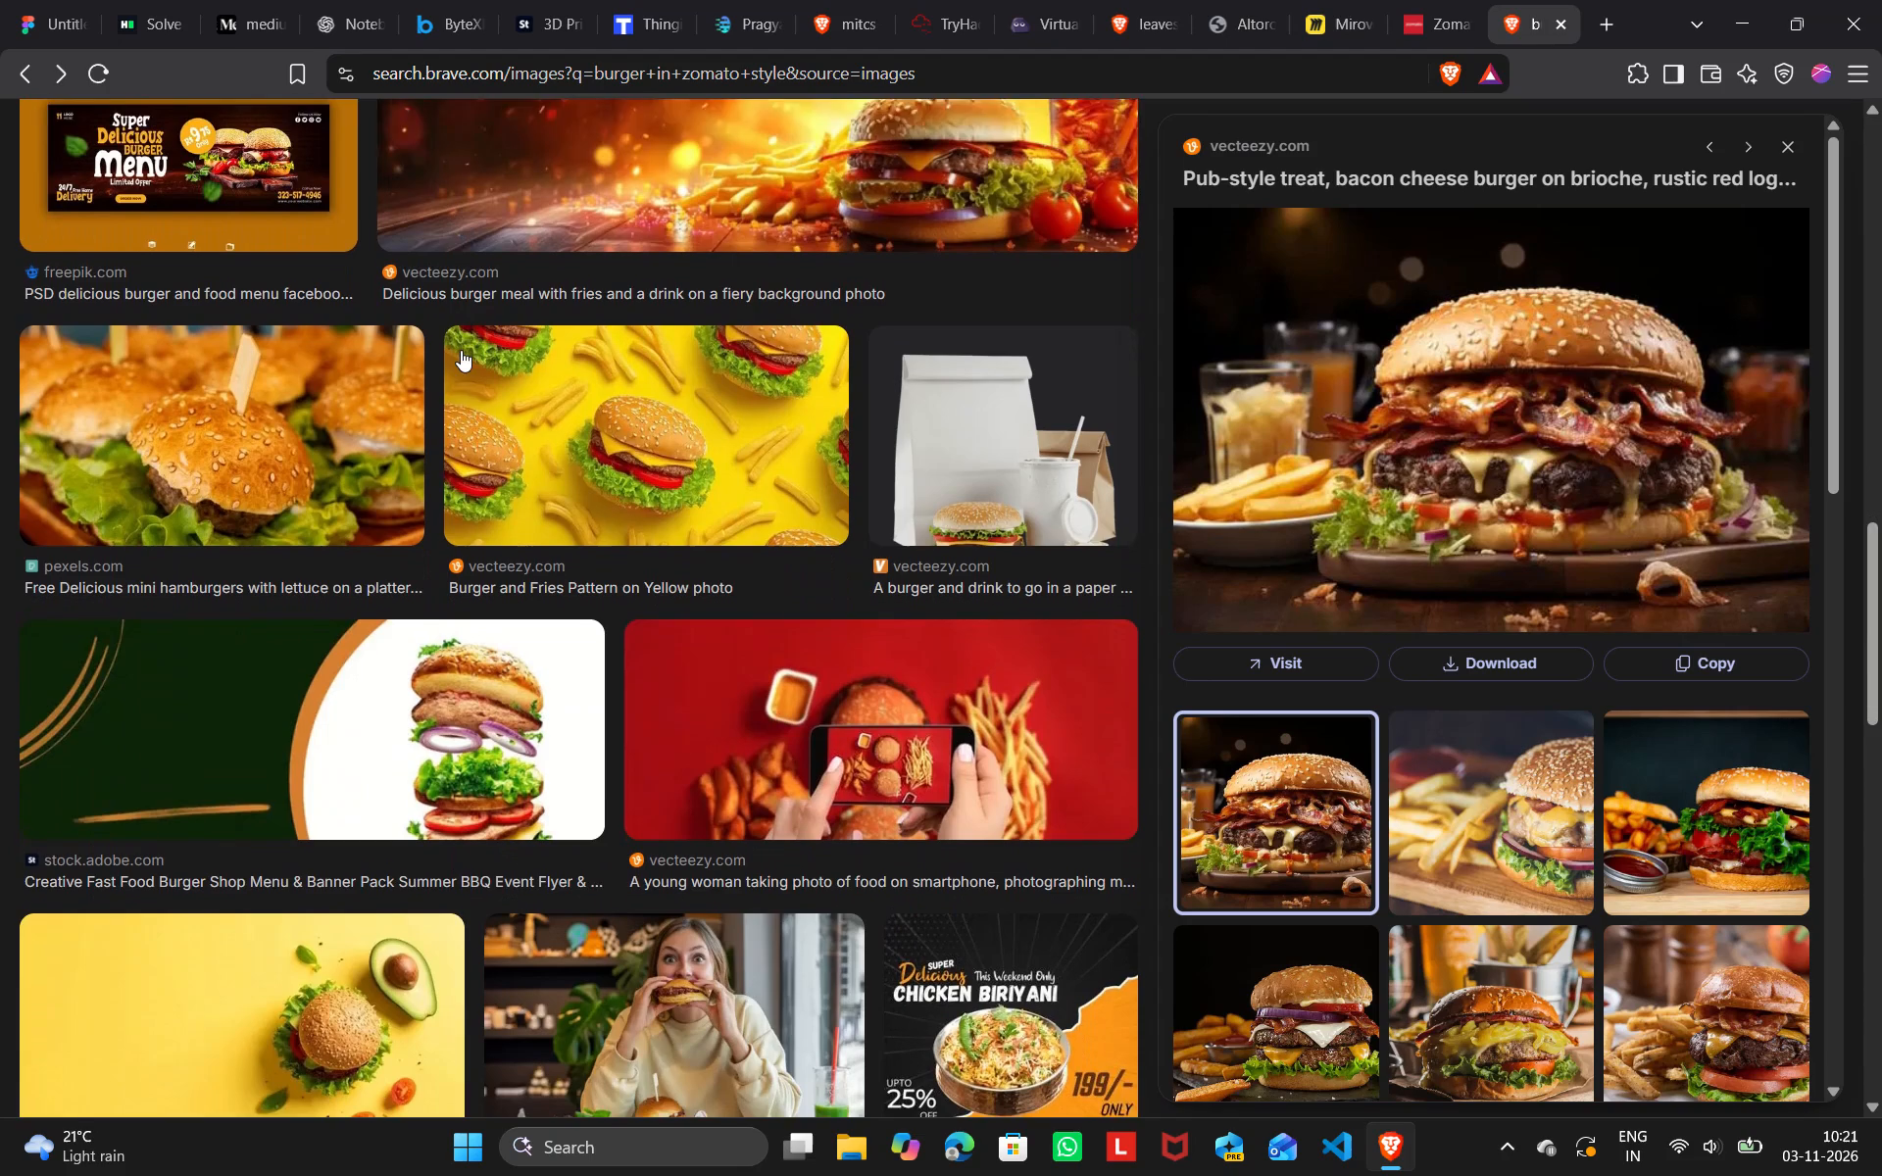
scroll(461, 350, down, 3)
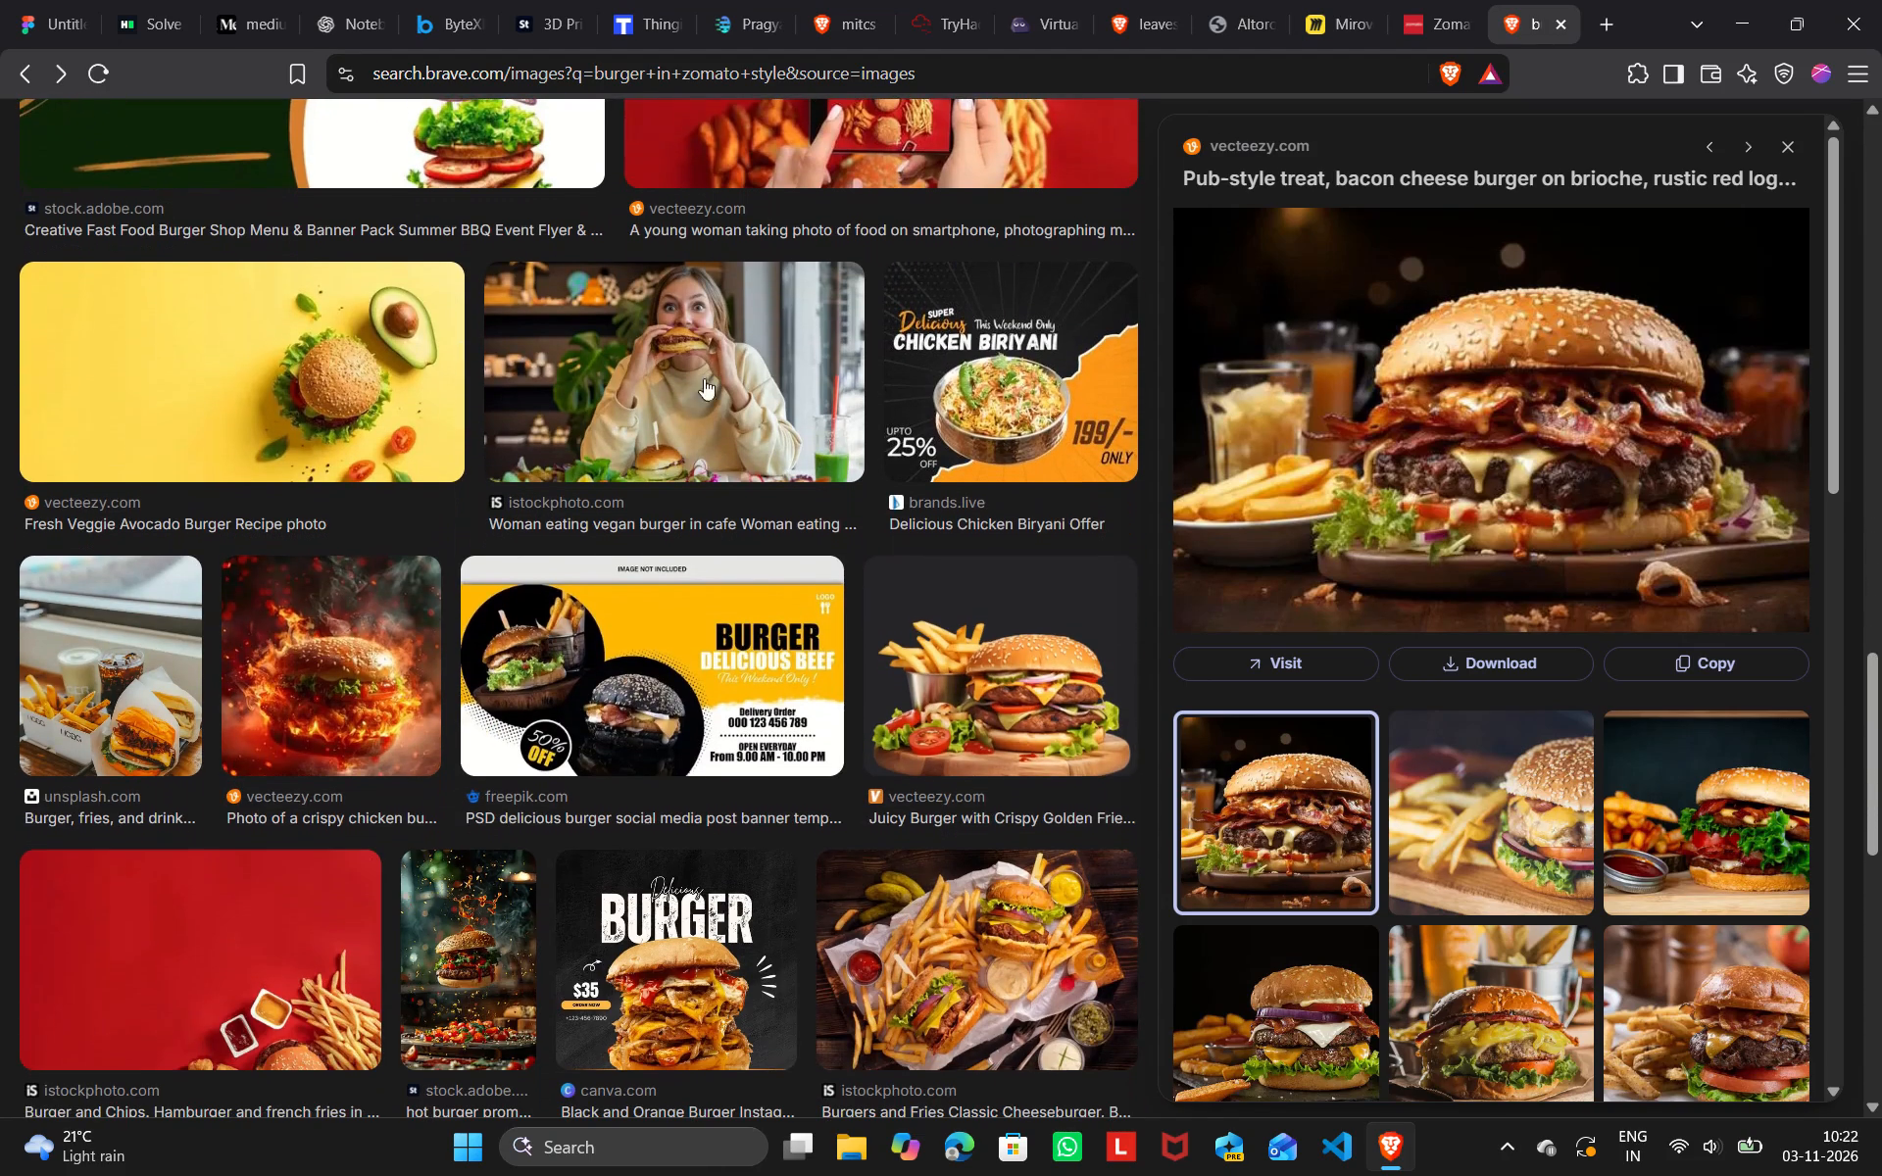
scroll(854, 429, down, 2)
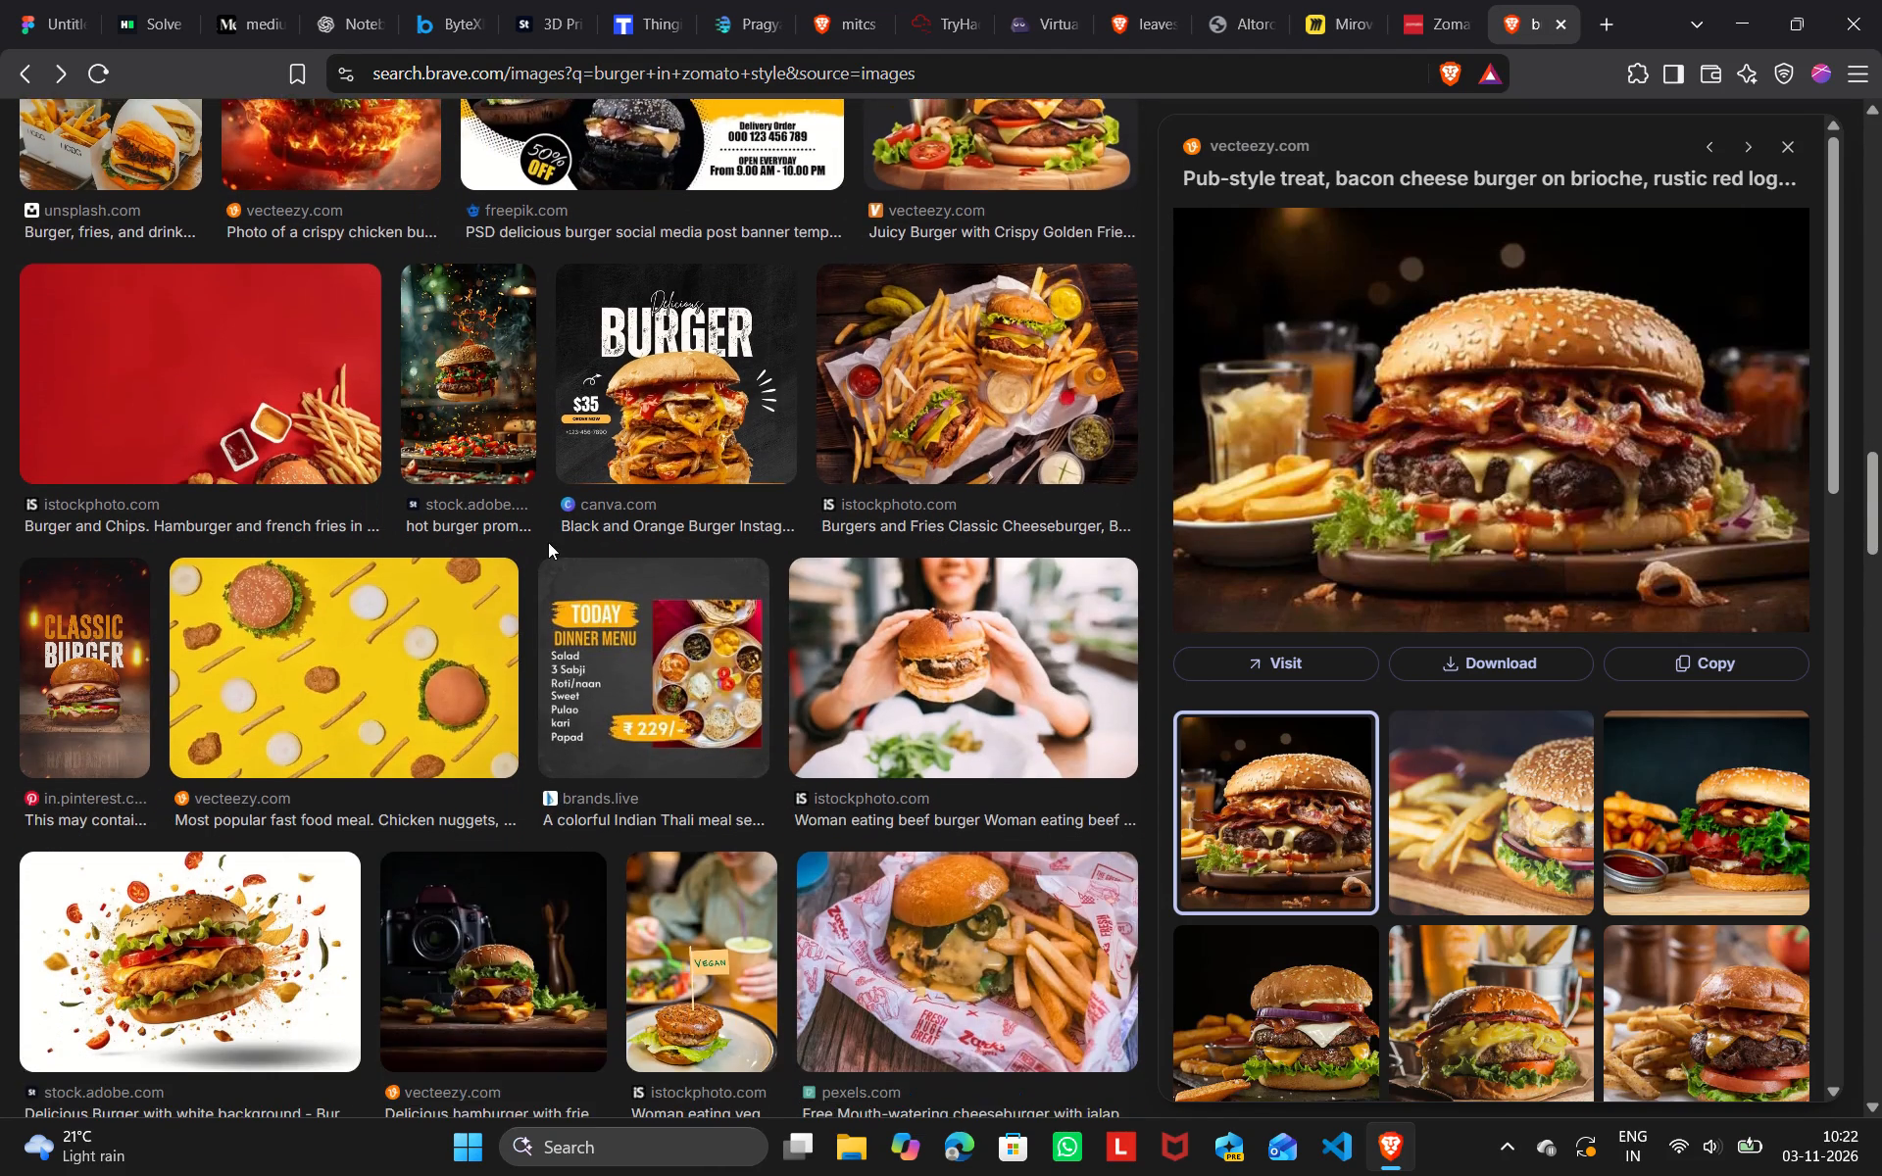
scroll(548, 542, down, 1)
scroll(548, 542, up, 18)
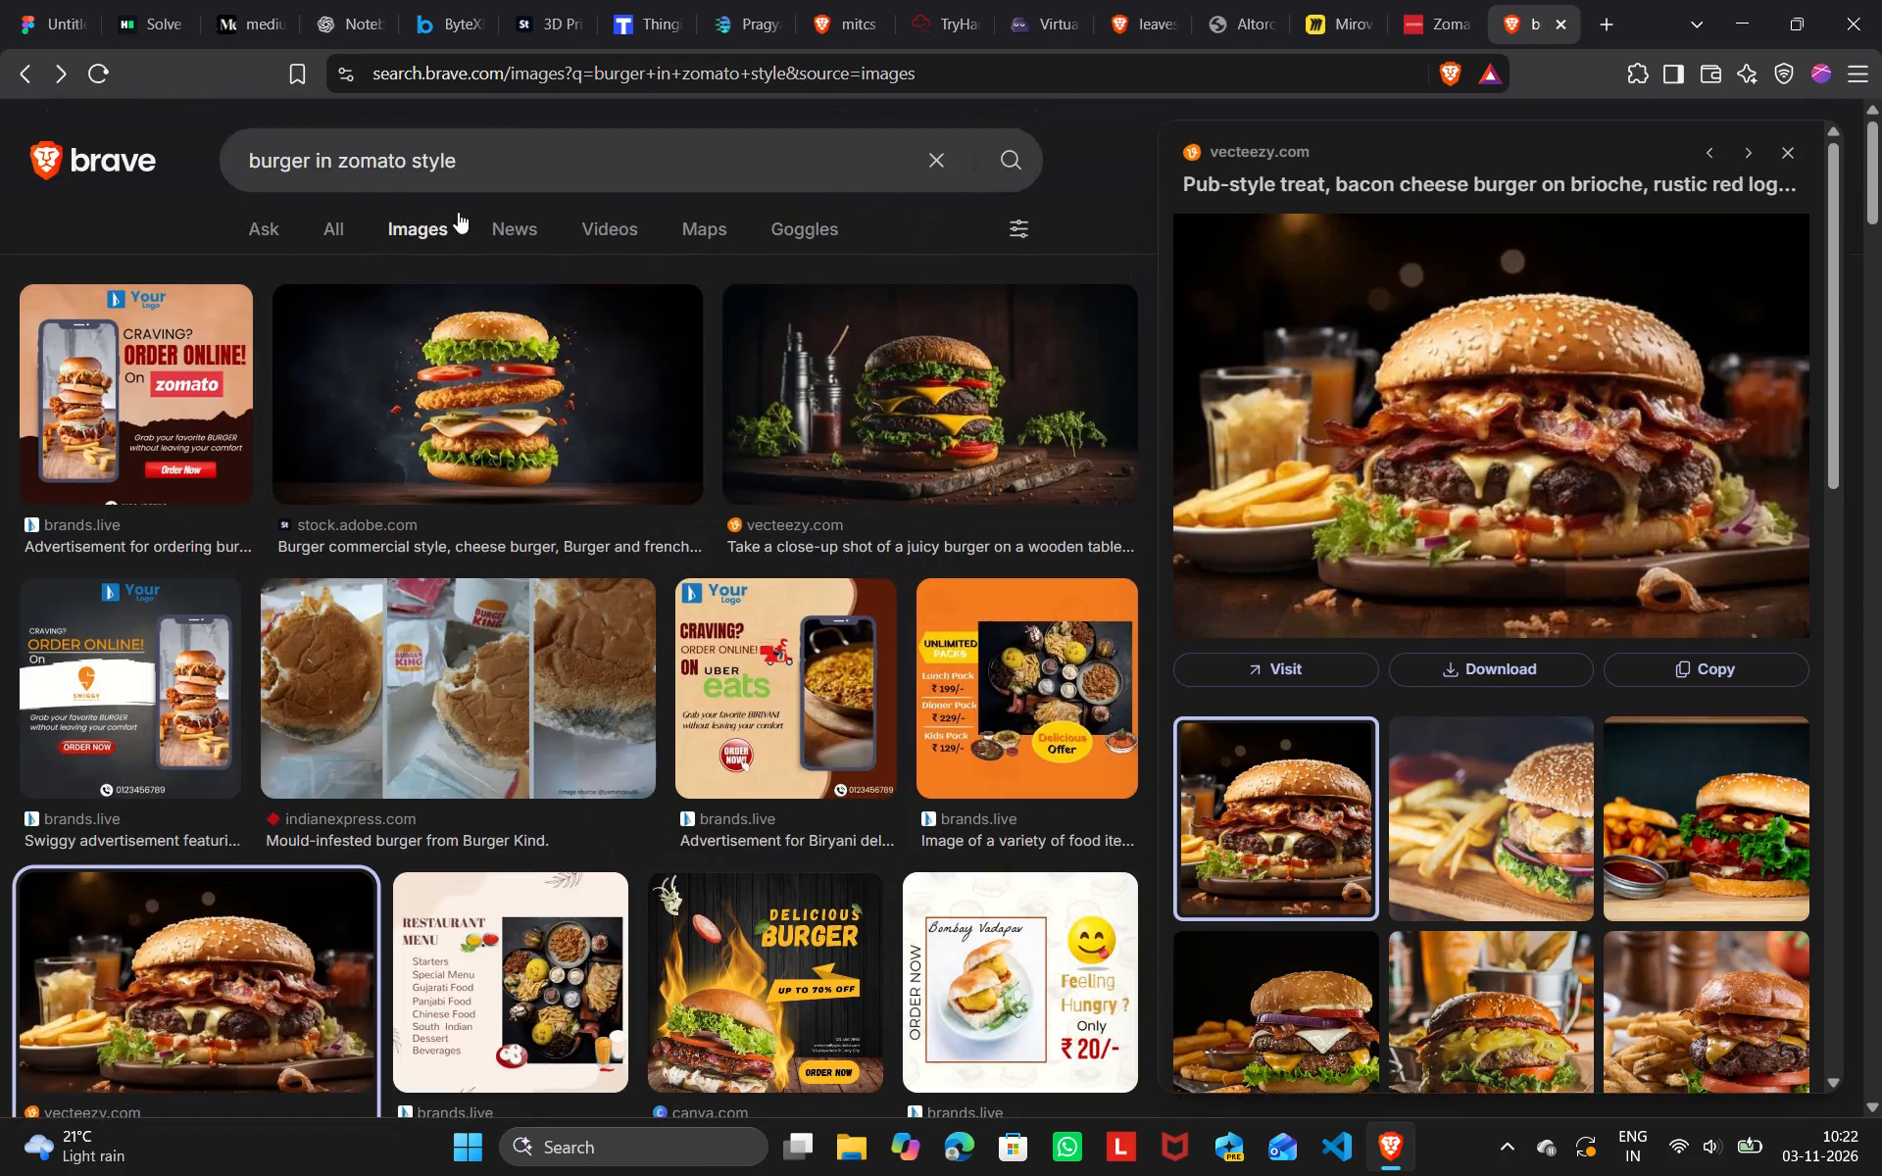
Change the image search to "french fries in zomato style" and run it.
click(308, 175)
key(BackSpace)
key(BackSpace)
key(BackSpace)
key(BackSpace)
key(BackSpace)
key(BackSpace)
key(BackSpace)
key(BackSpace)
key(BackSpace)
key(BackSpace)
key(BackSpace)
key(BackSpace)
key(BackSpace)
key(BackSpace)
key(BackSpace)
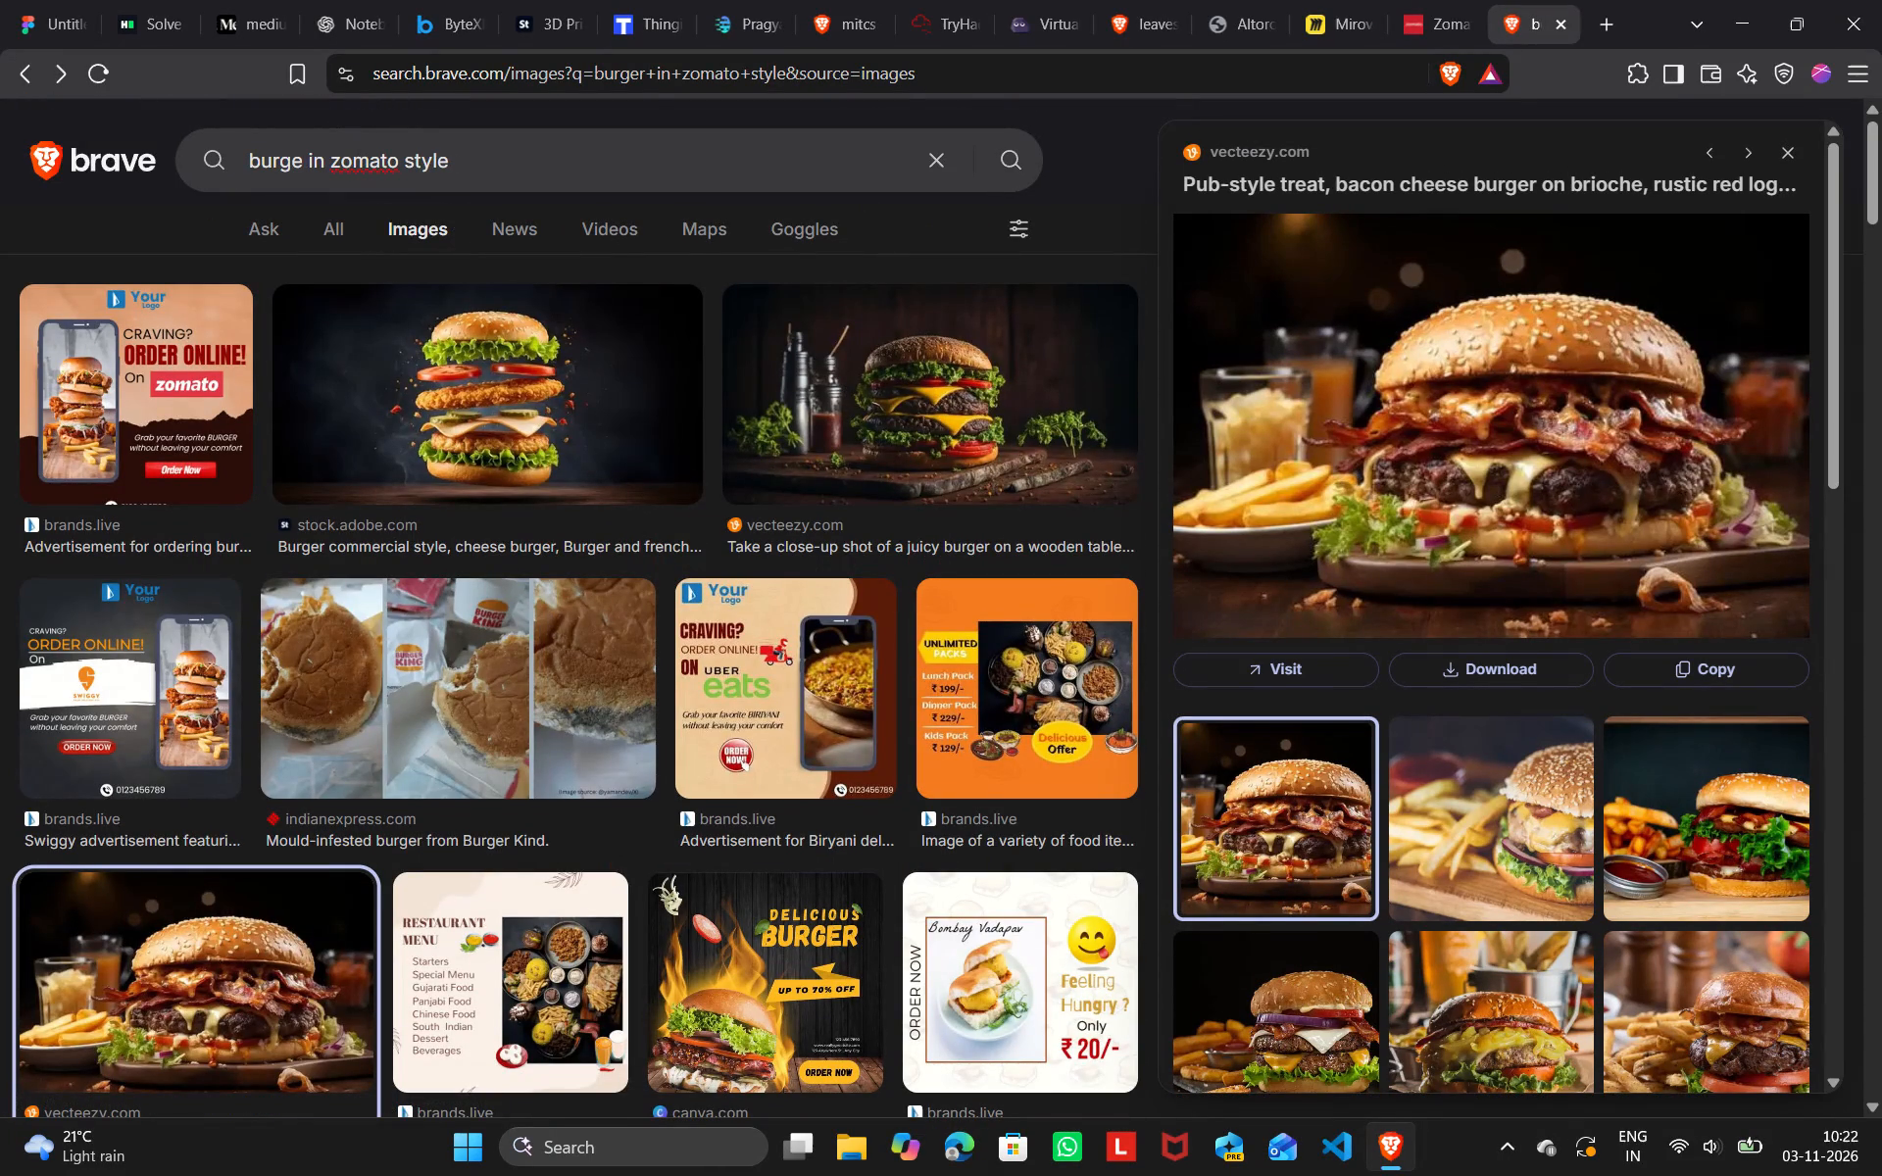
text(french fries)
key(Return)
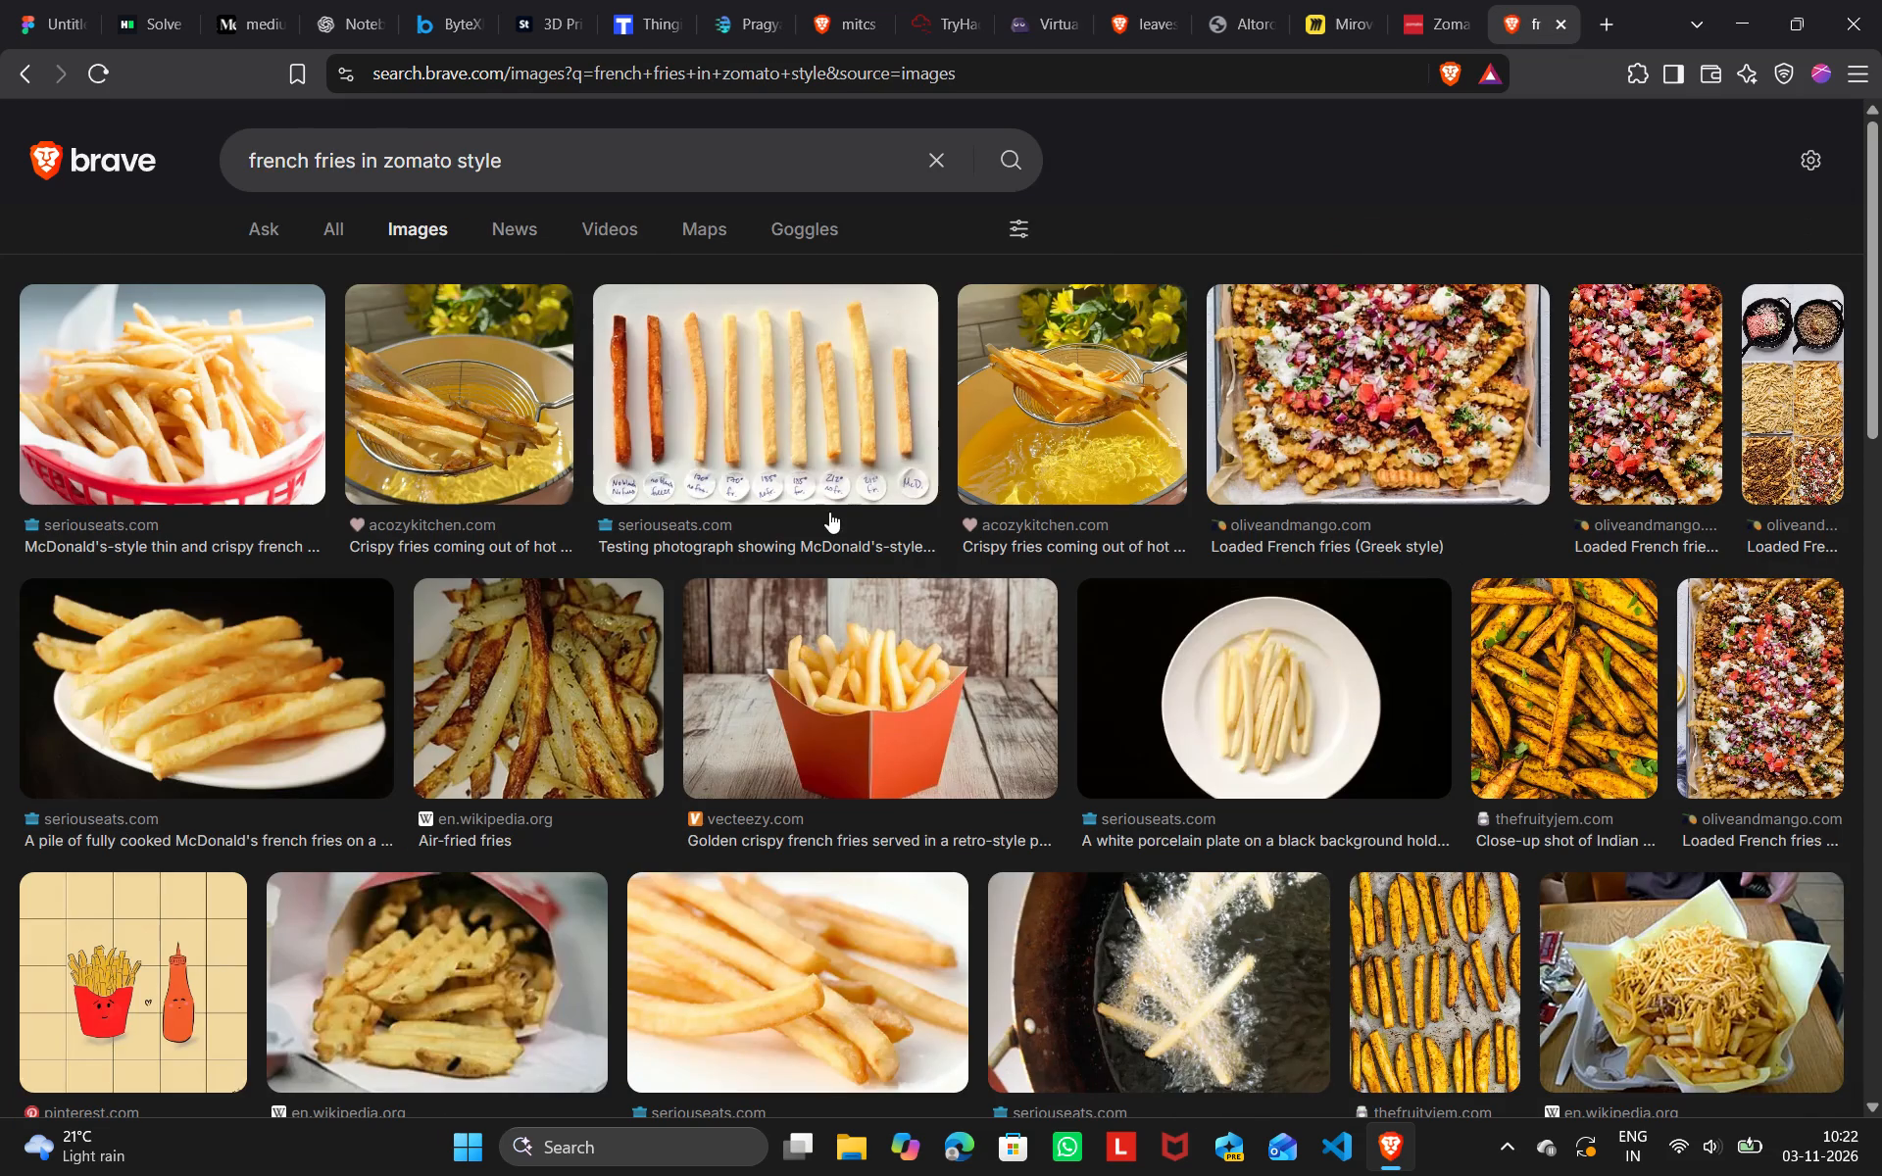
Copy the "French fries in a paper box on a red background" picture and paste it into the Figma file.
click(893, 691)
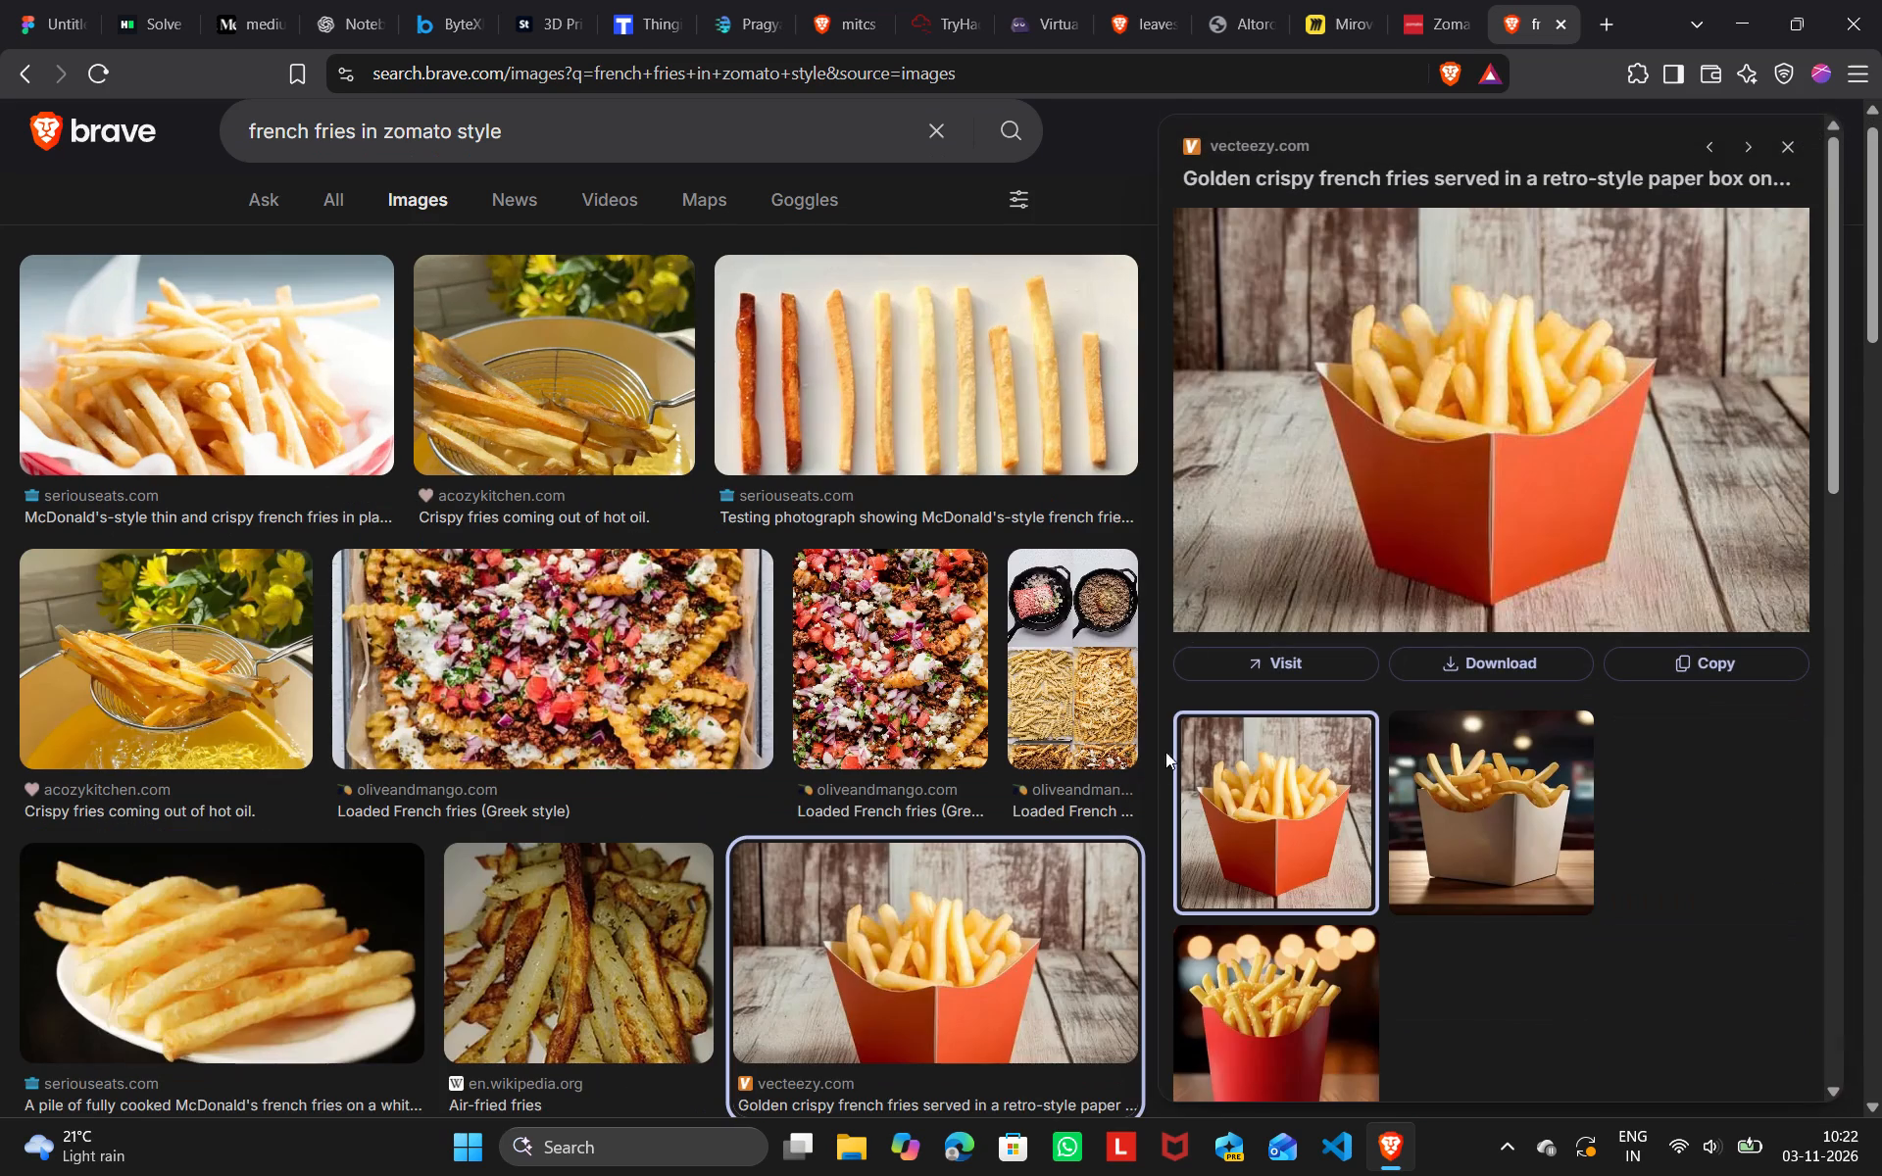
scroll(1178, 578, down, 2)
scroll(1486, 691, down, 1)
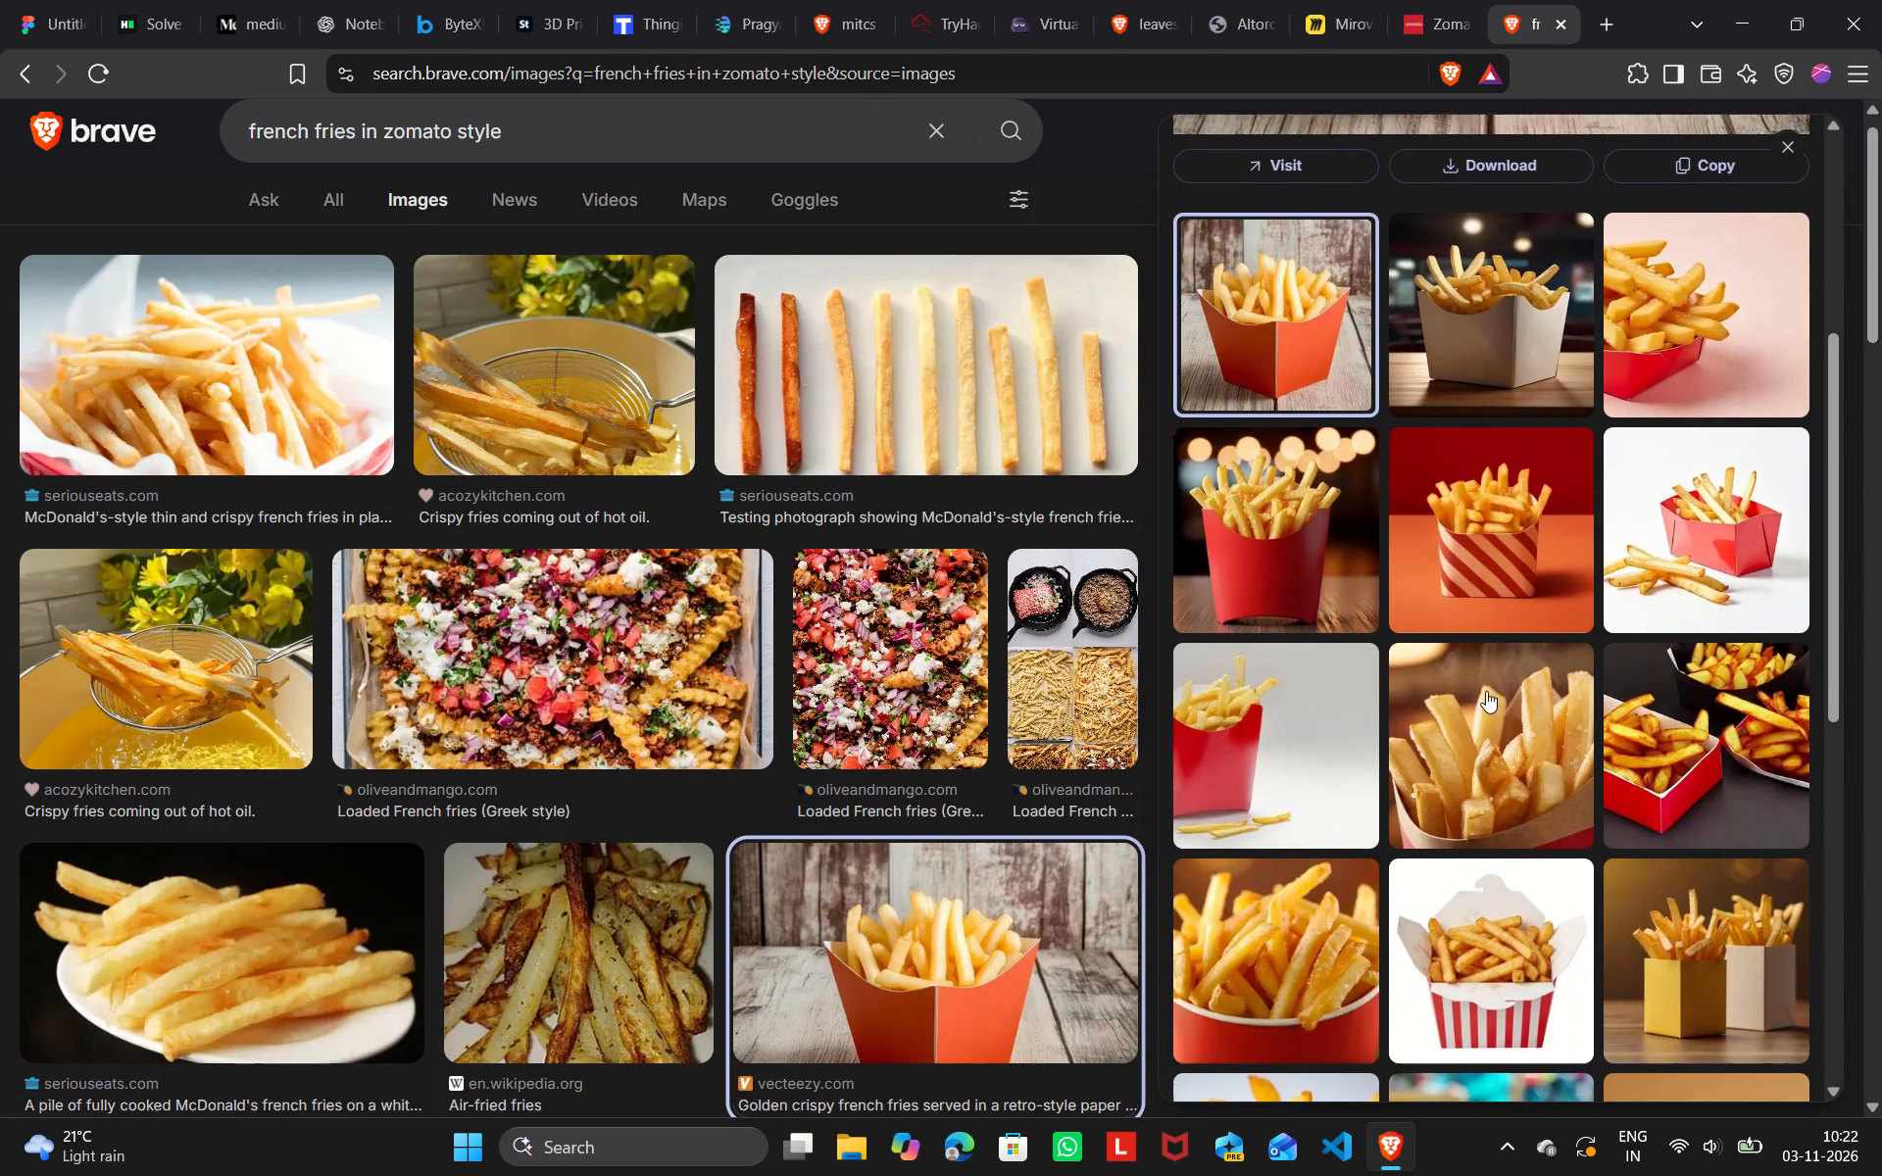
scroll(1486, 691, down, 1)
click(1482, 484)
right_click(1482, 484)
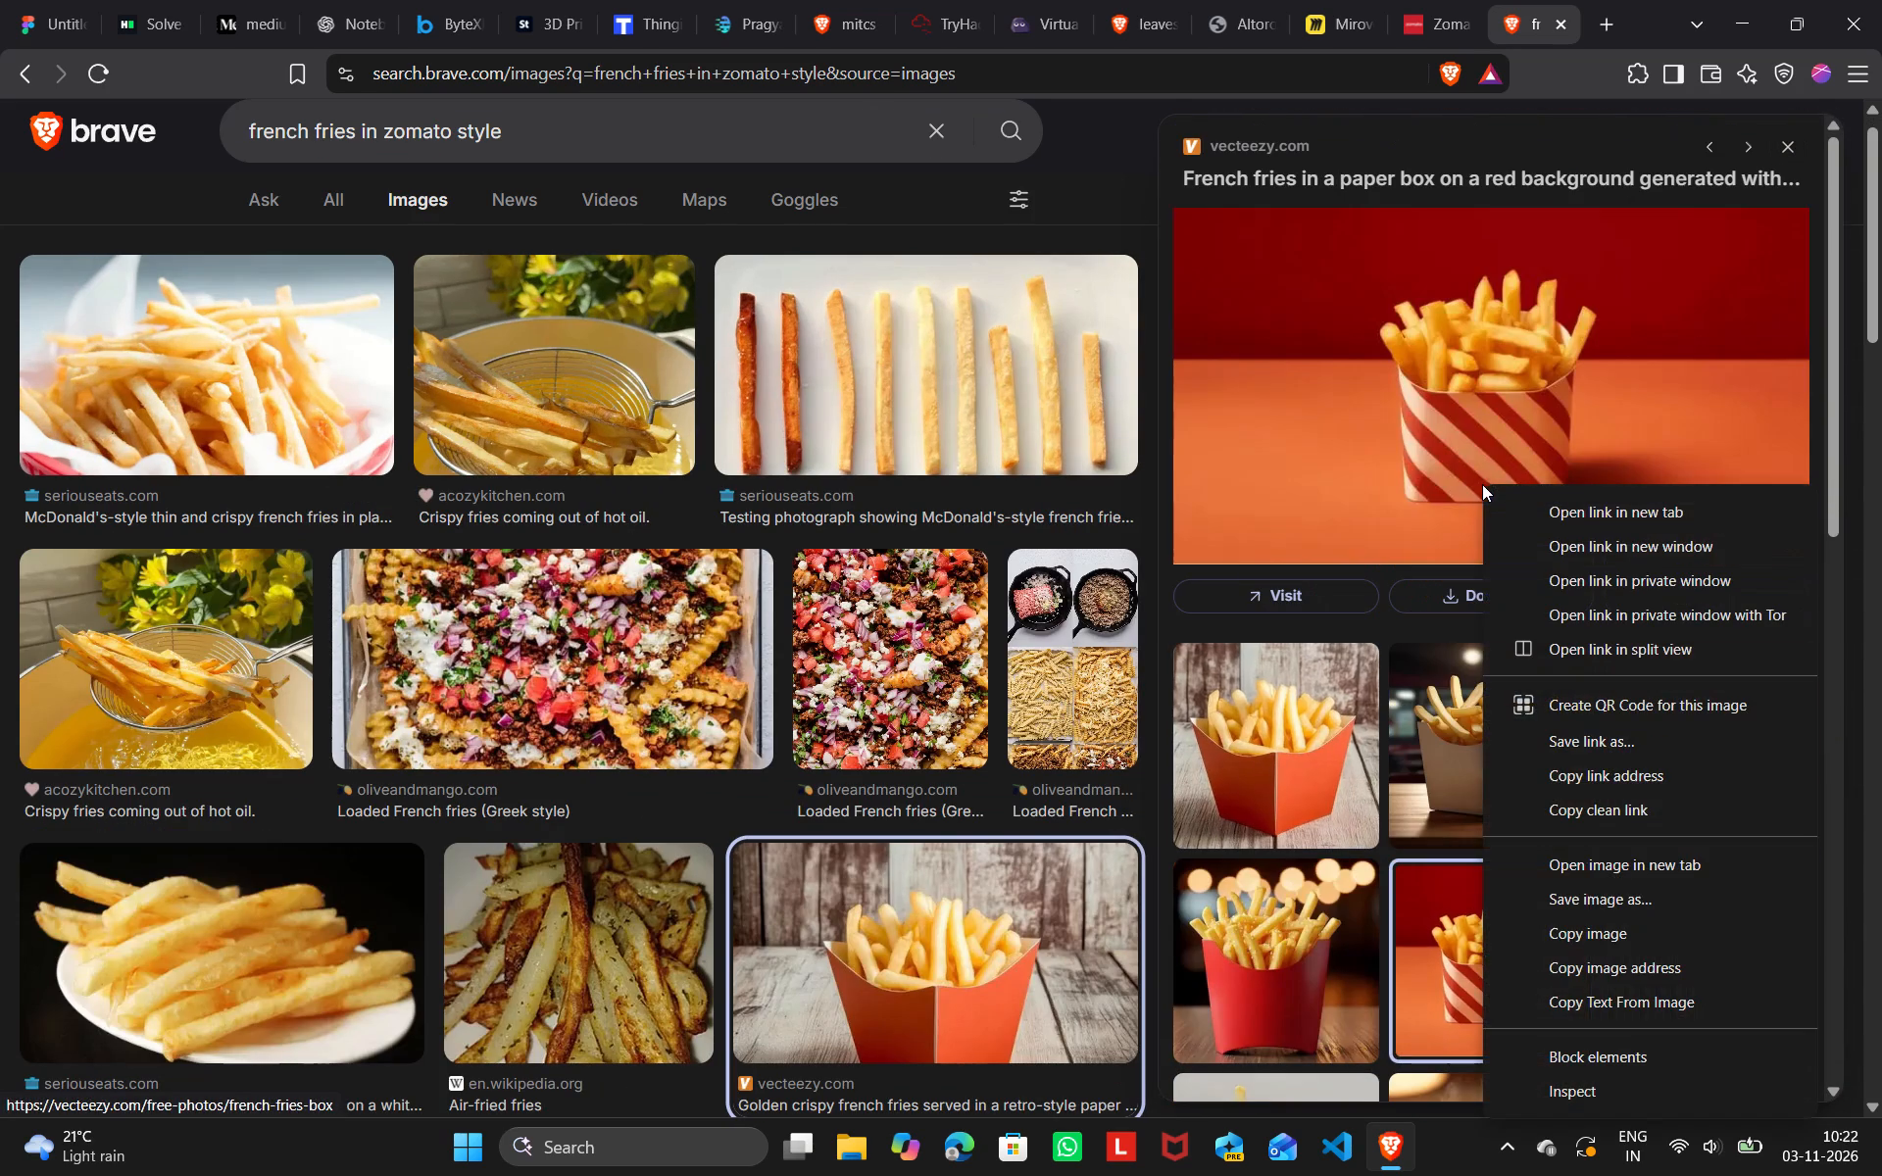
click(1635, 929)
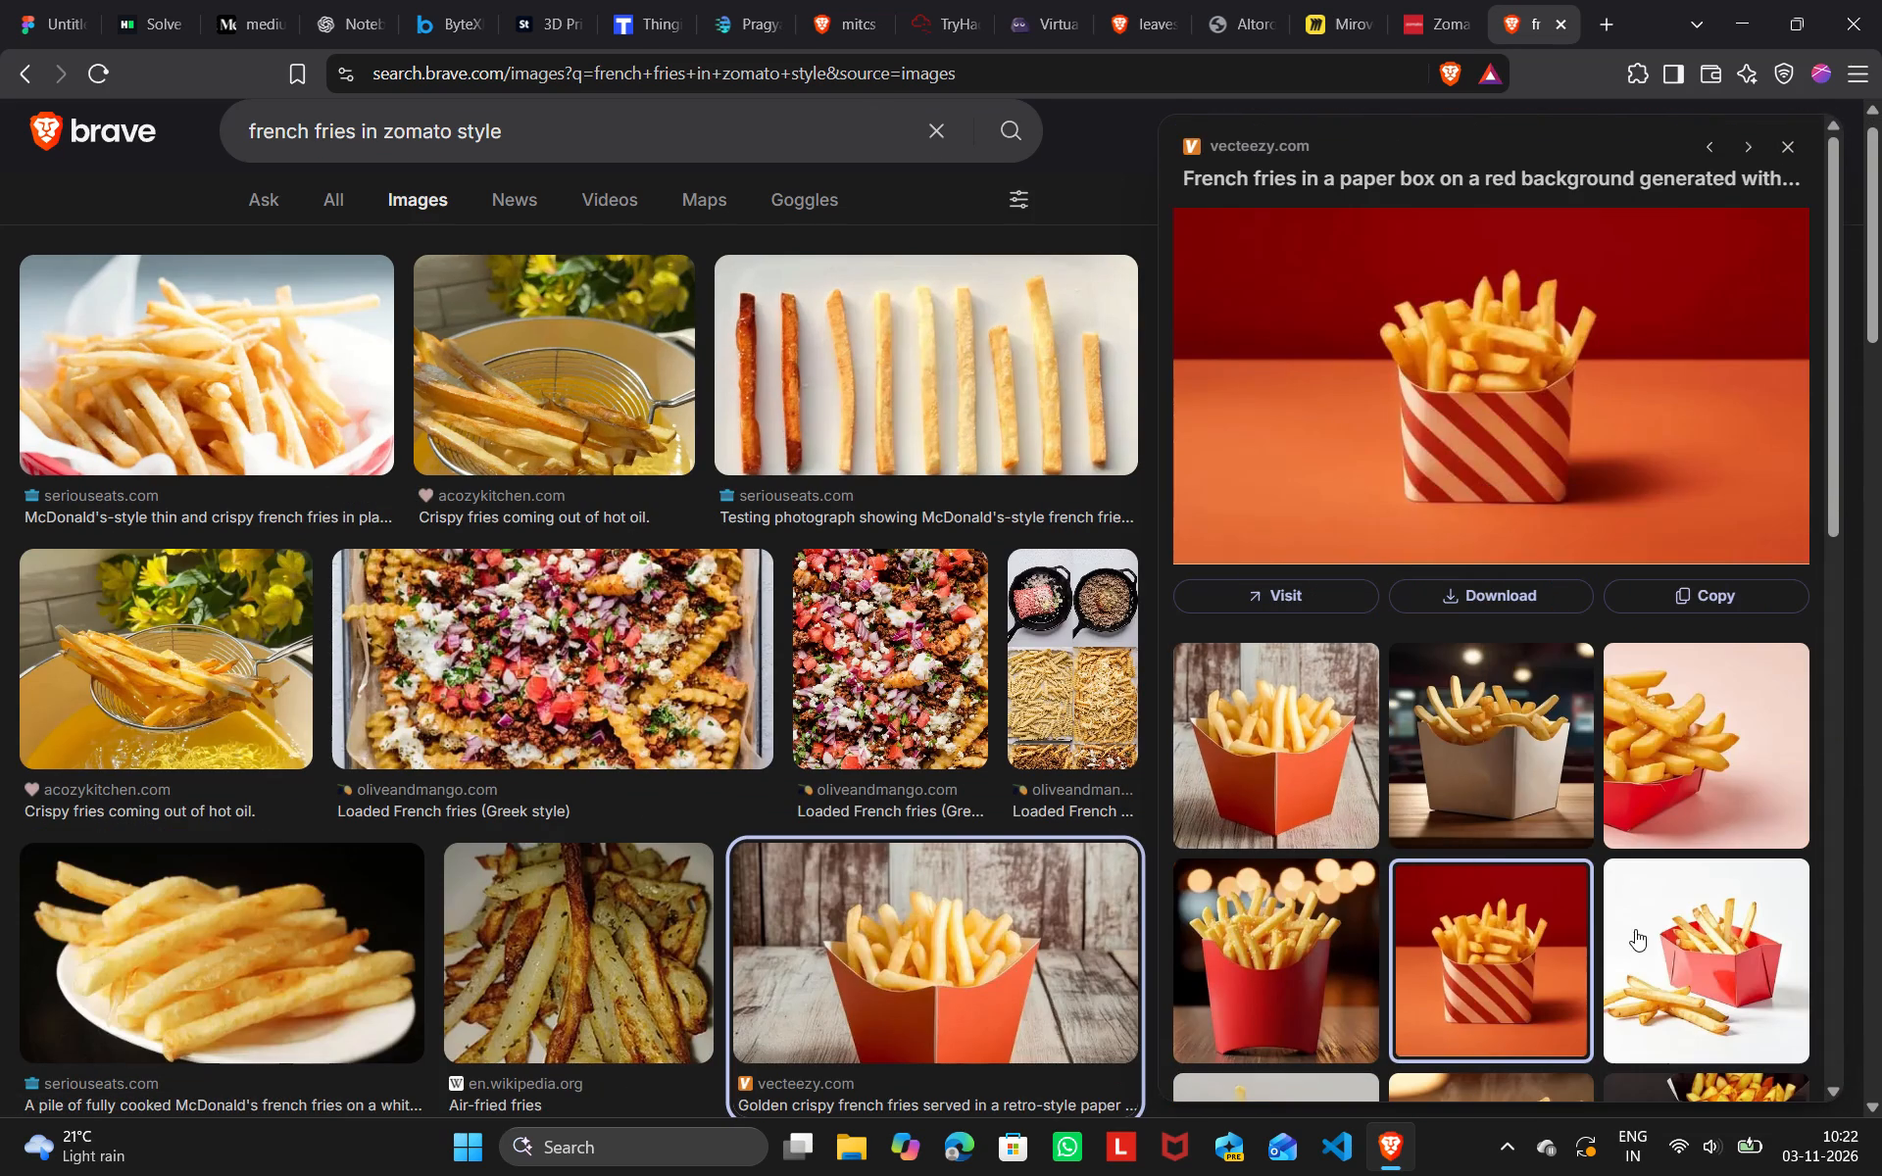
click(32, 23)
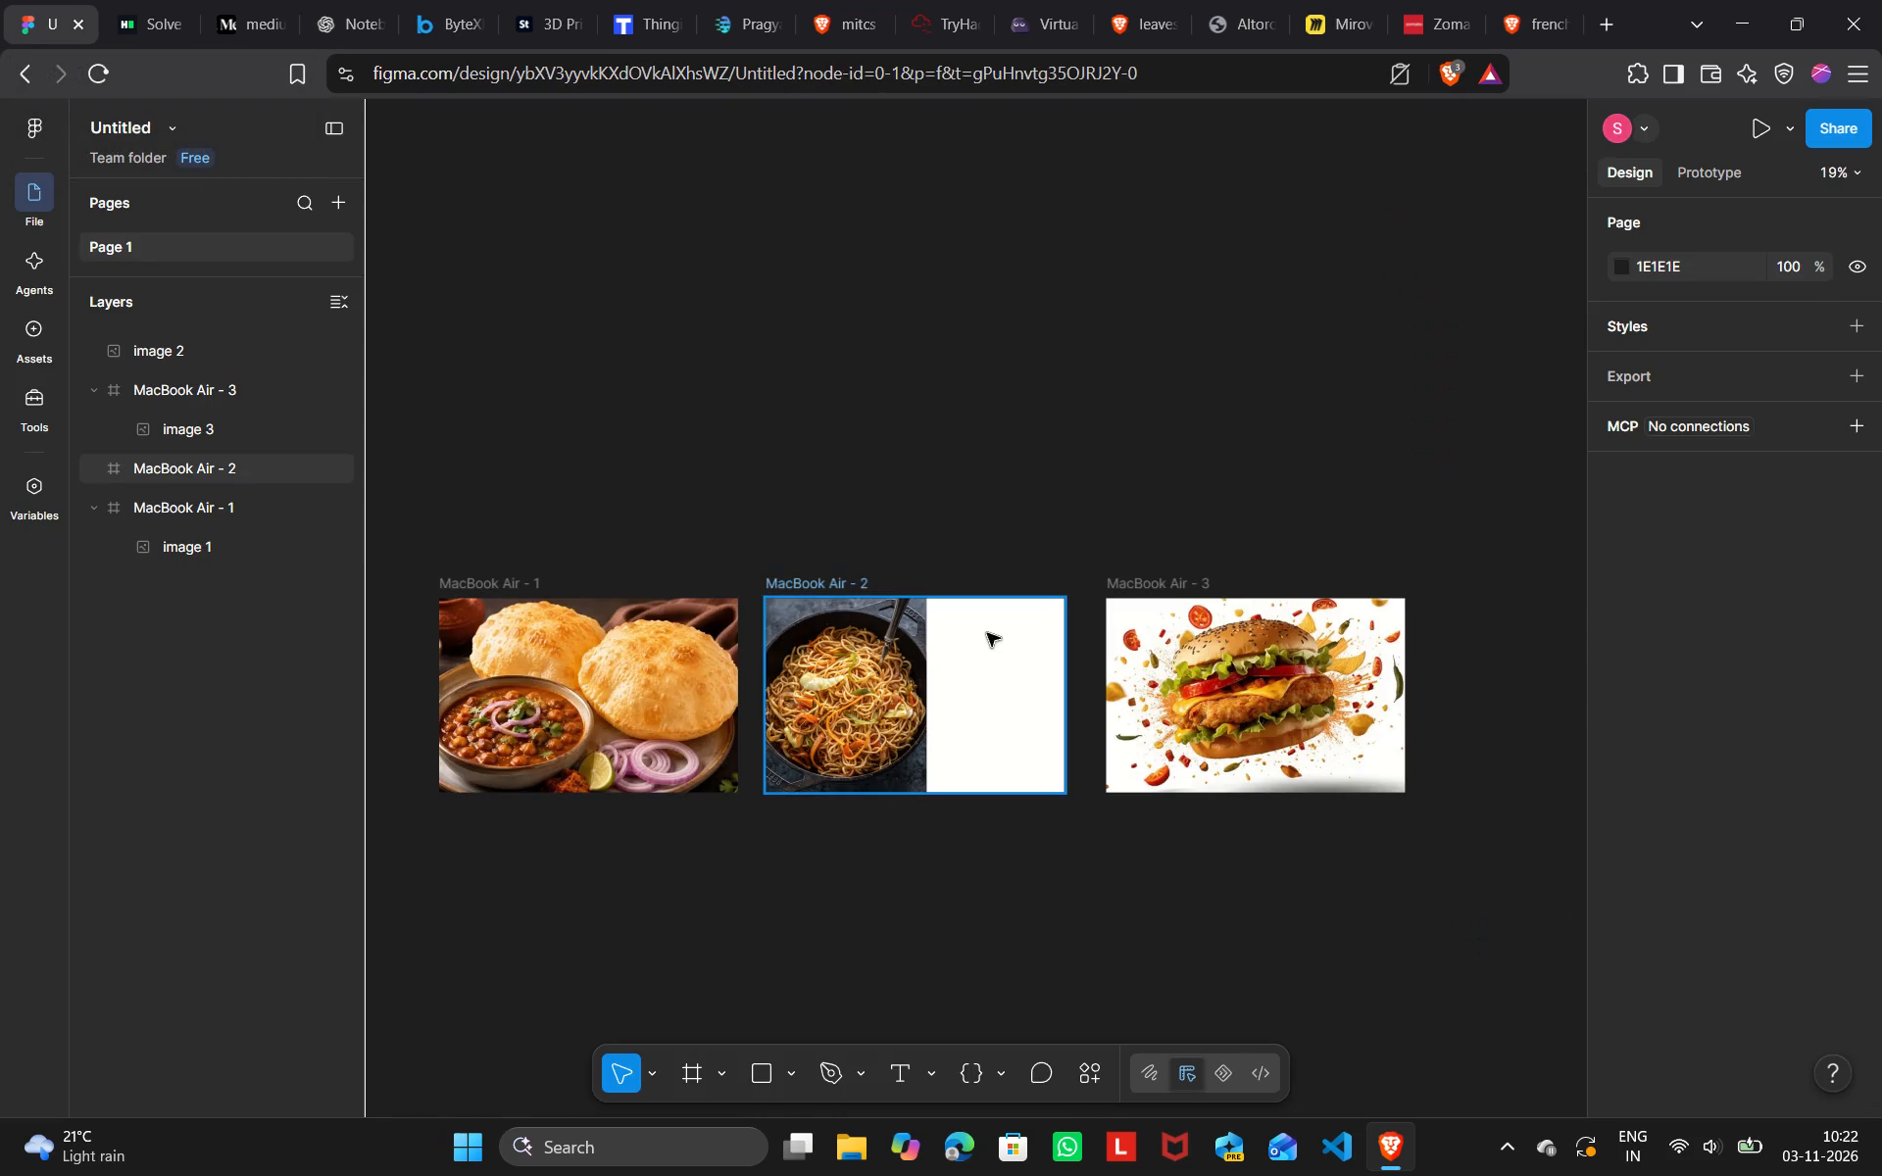
click(996, 428)
key(ctrl+v)
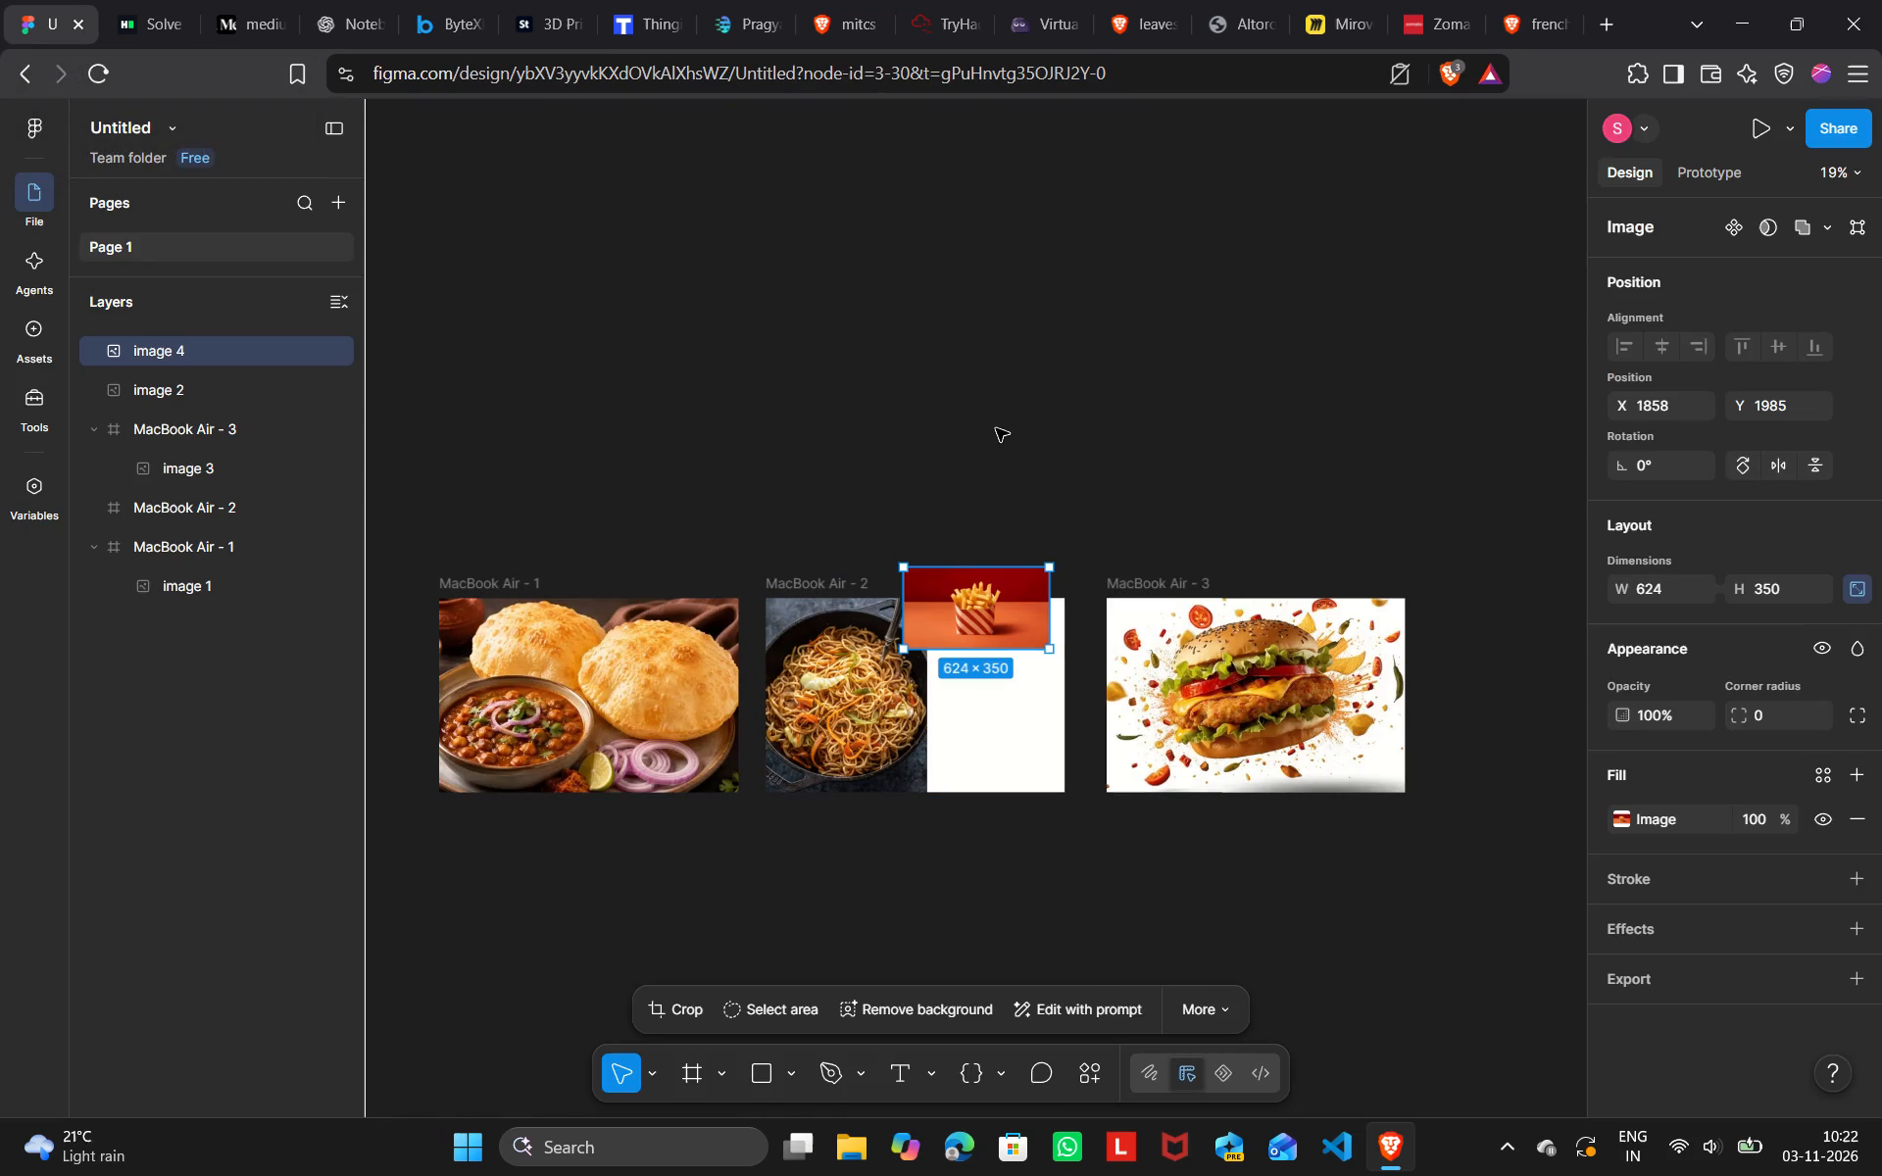
Enlarge the fries image to about 1522 × 854 and move it over MacBook Air - 2 at about X 1451, Y 2237.
drag(973, 652, 979, 717)
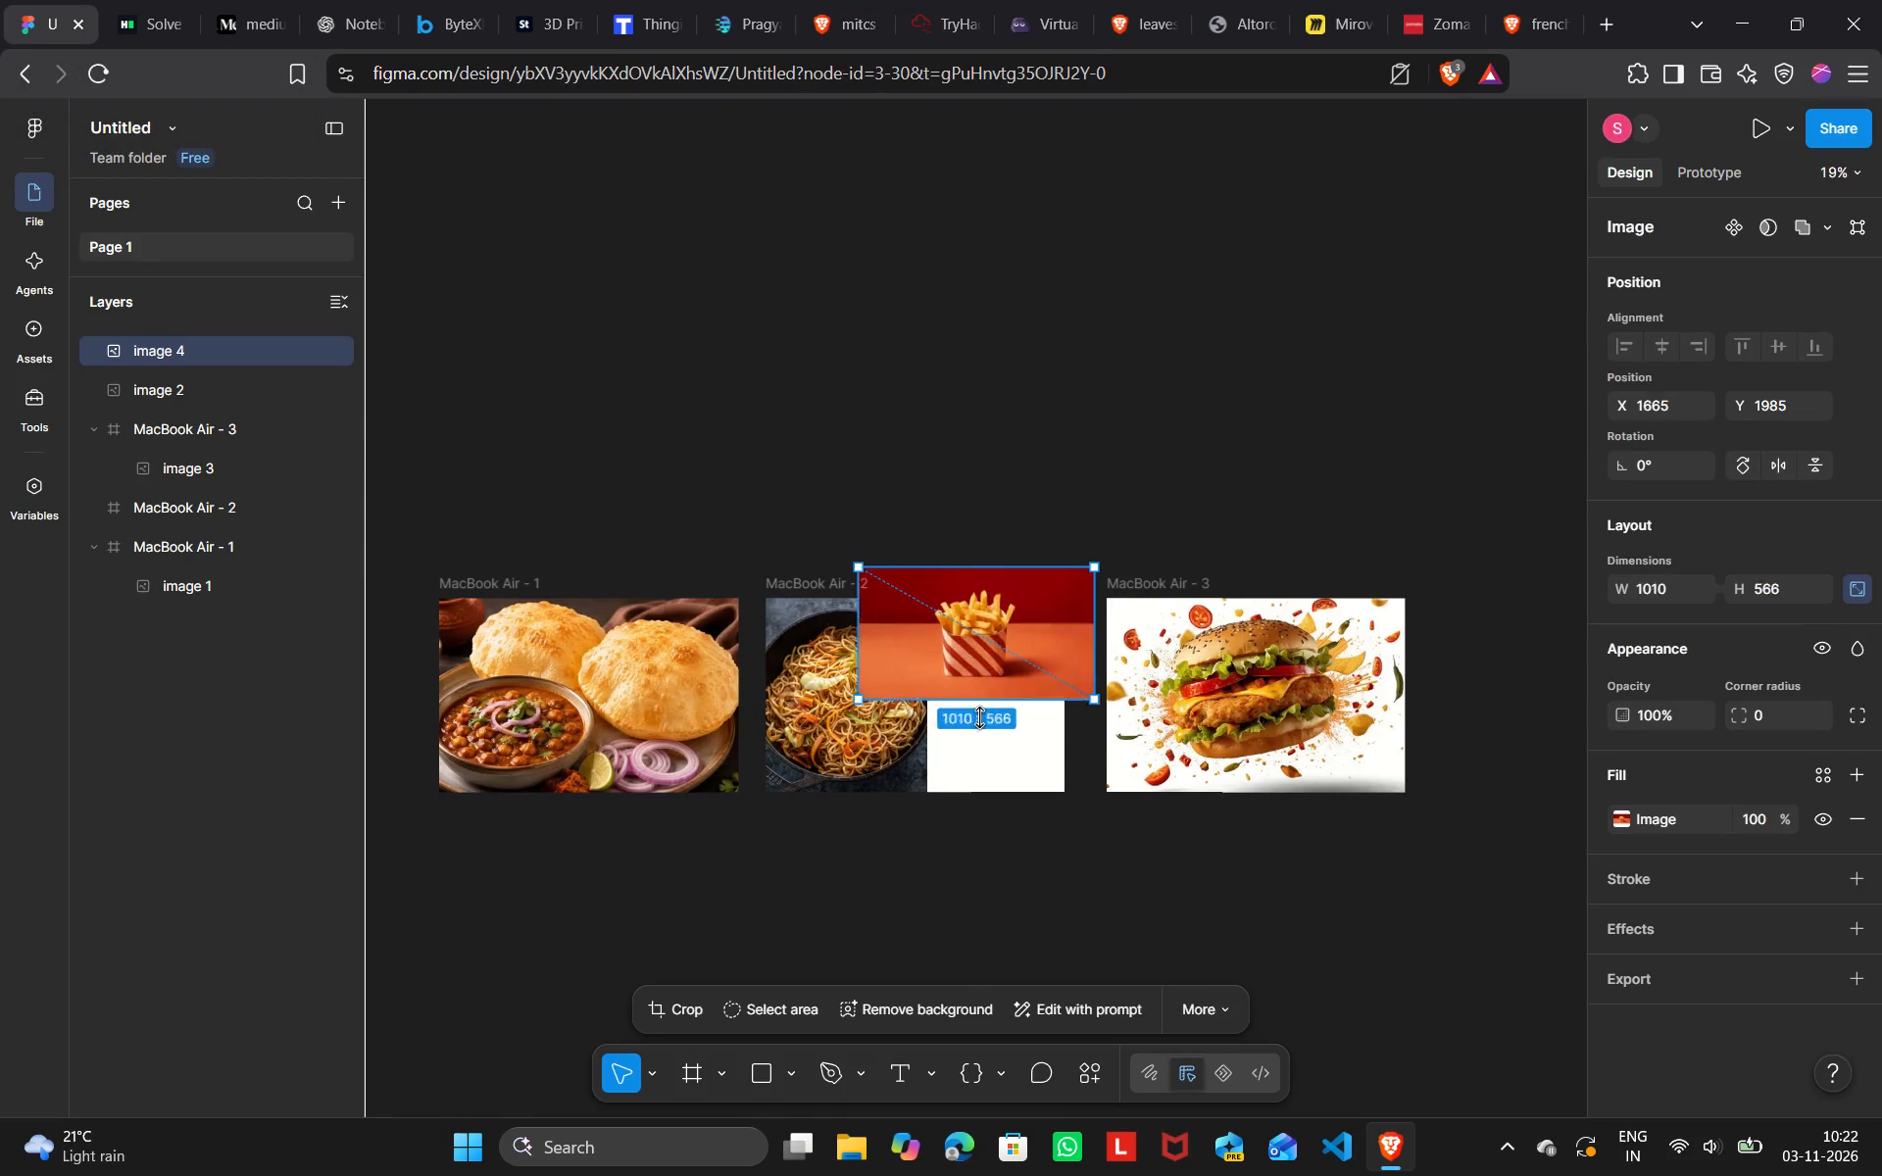
drag(979, 717, 973, 766)
drag(978, 680, 987, 751)
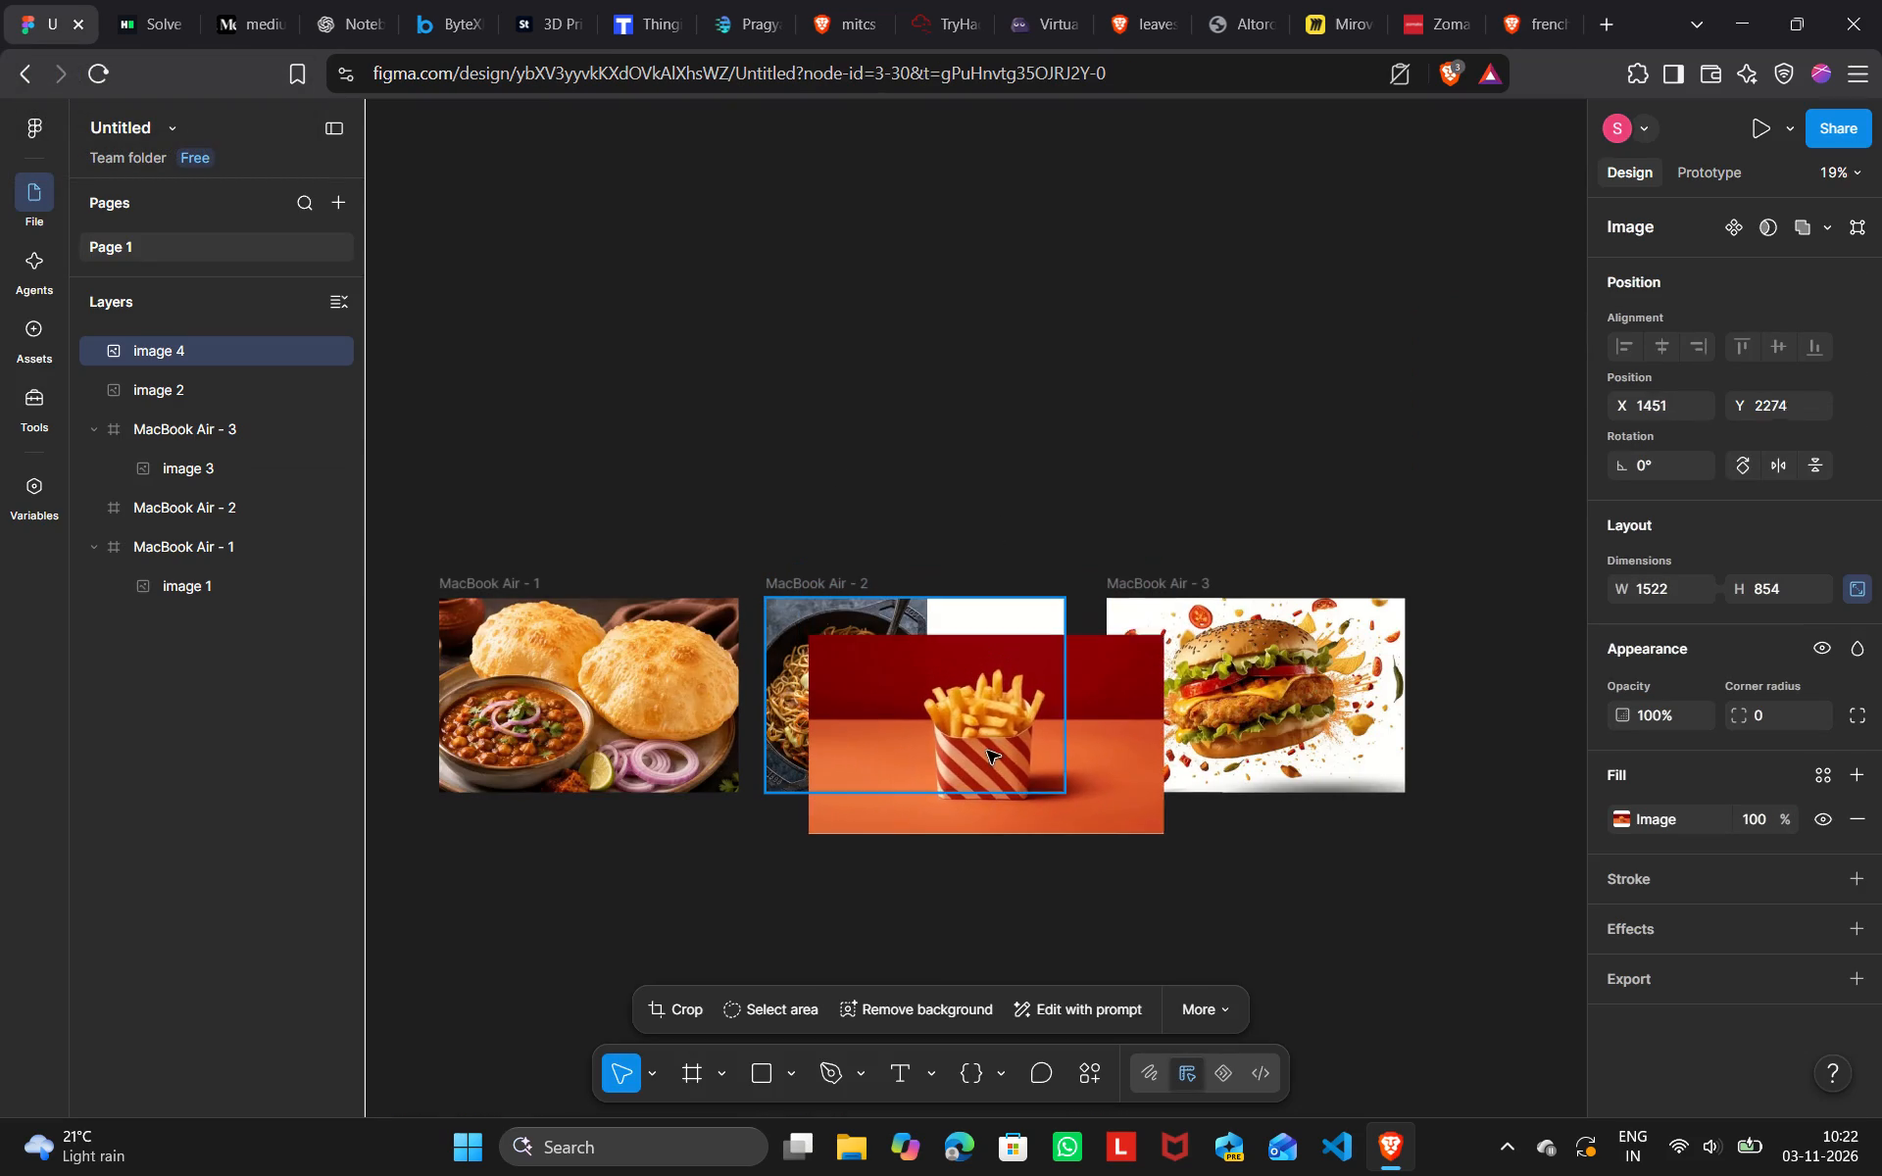
drag(987, 751, 988, 739)
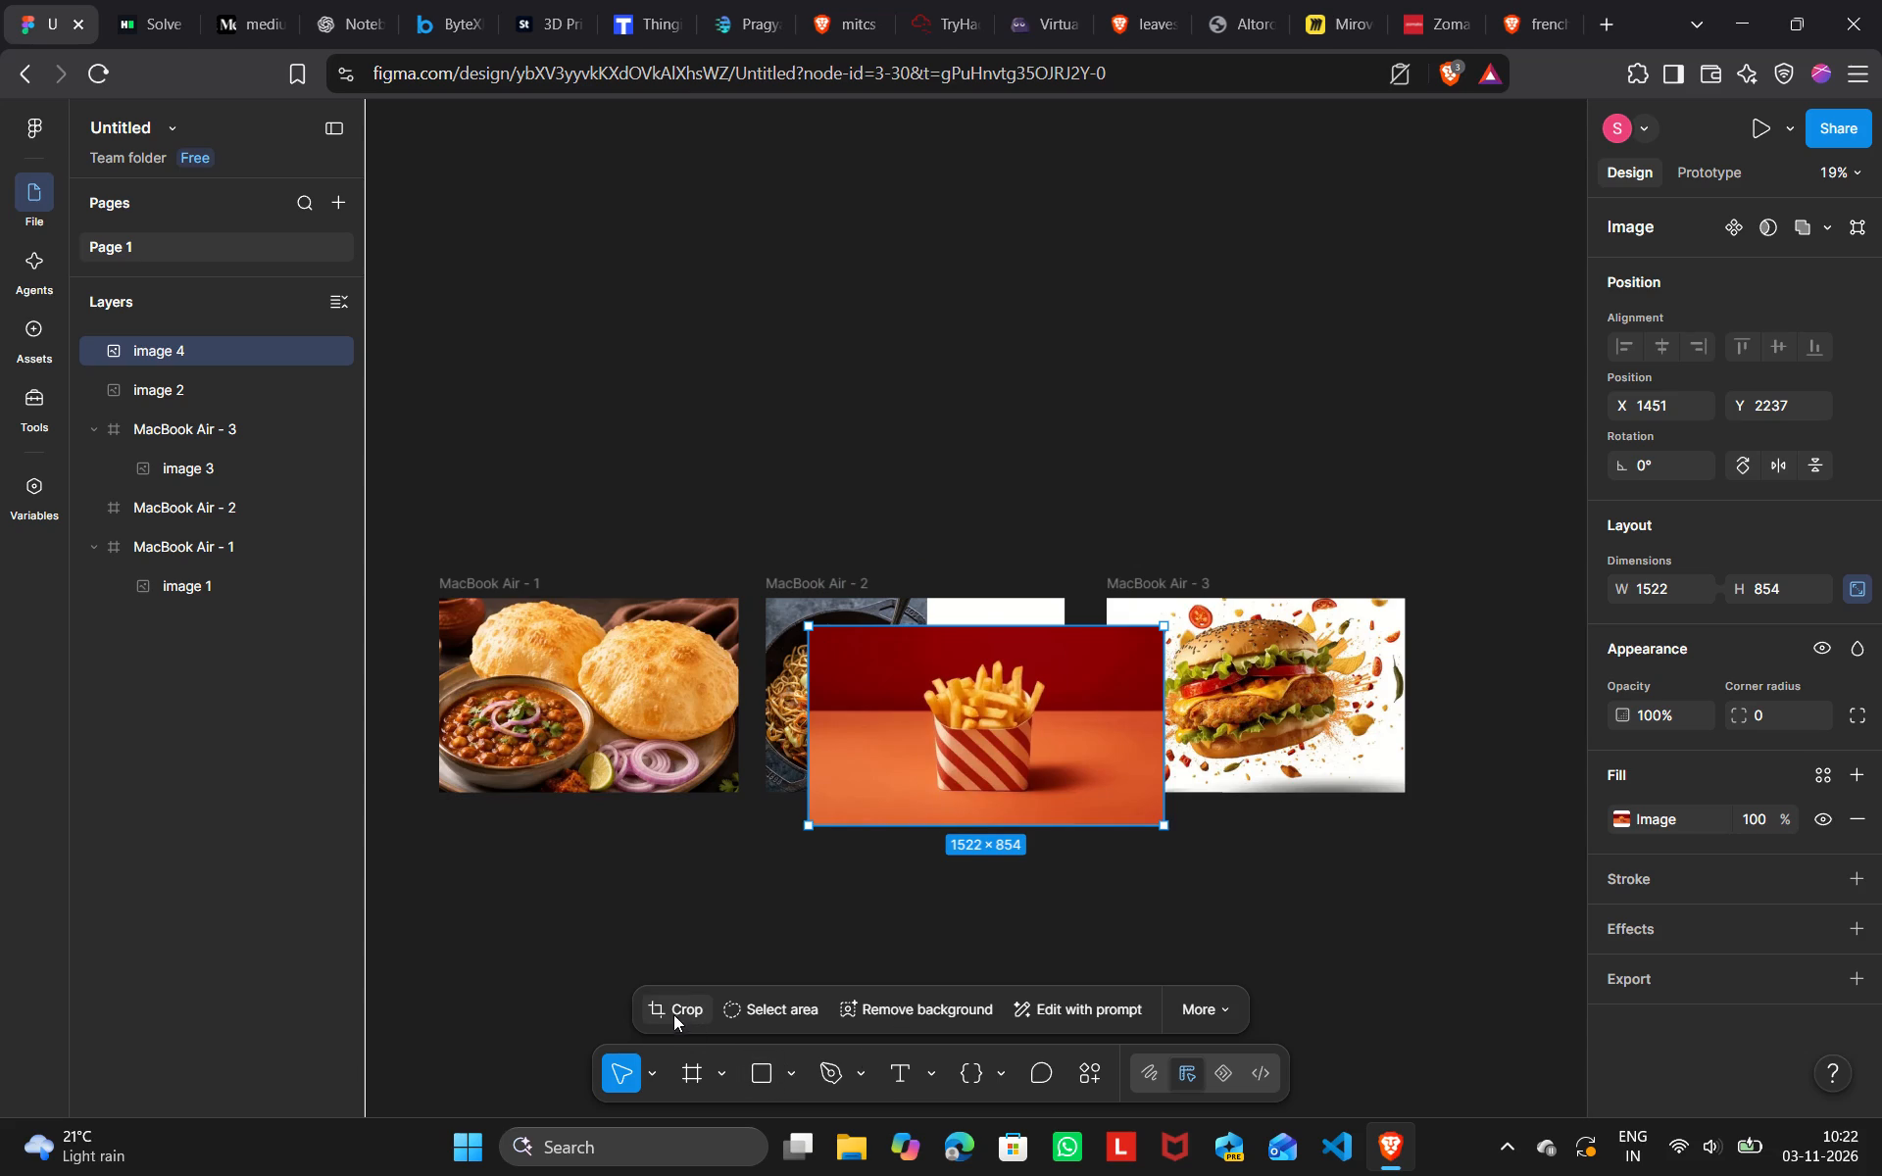
Crop both sides of the fries image down to about 648 × 854 around the striped box.
click(673, 1013)
drag(811, 746, 814, 746)
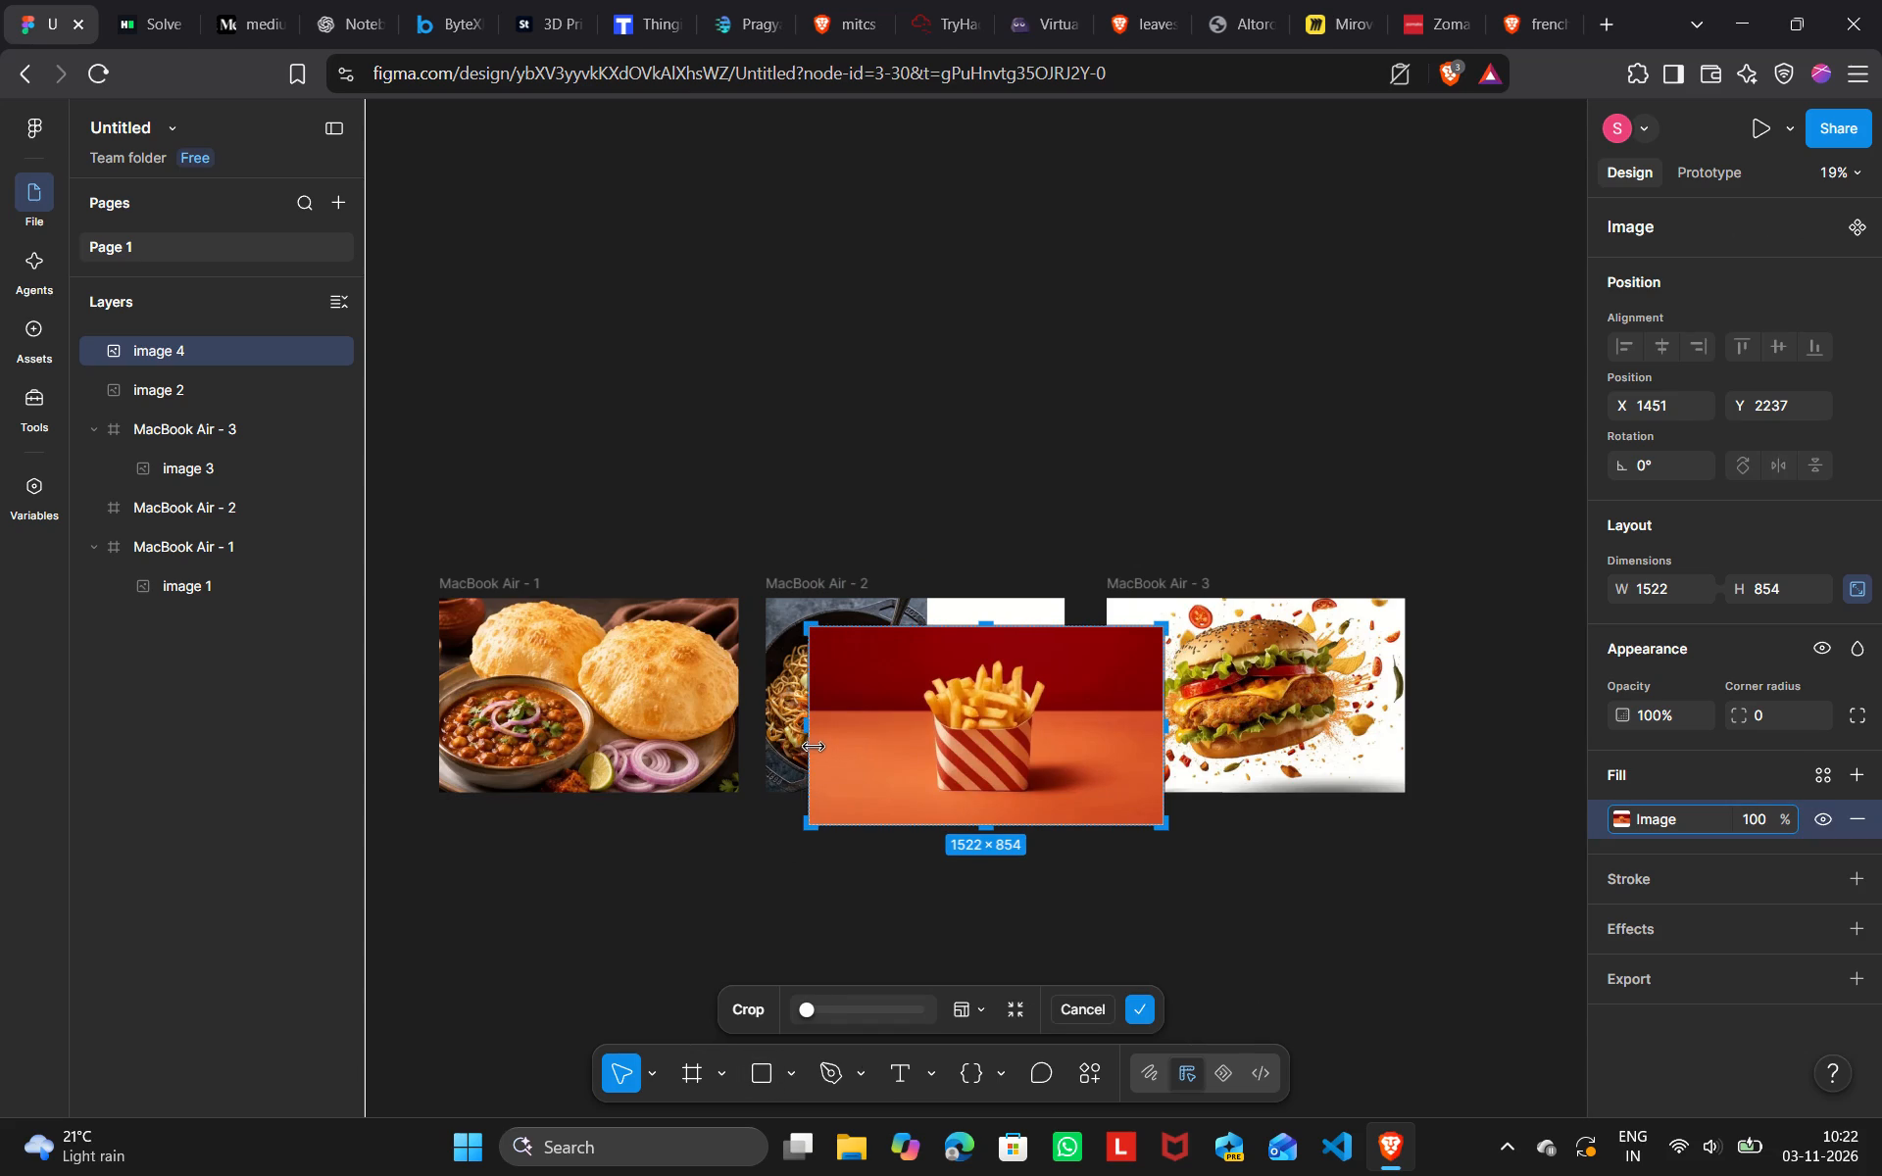
drag(814, 746, 913, 754)
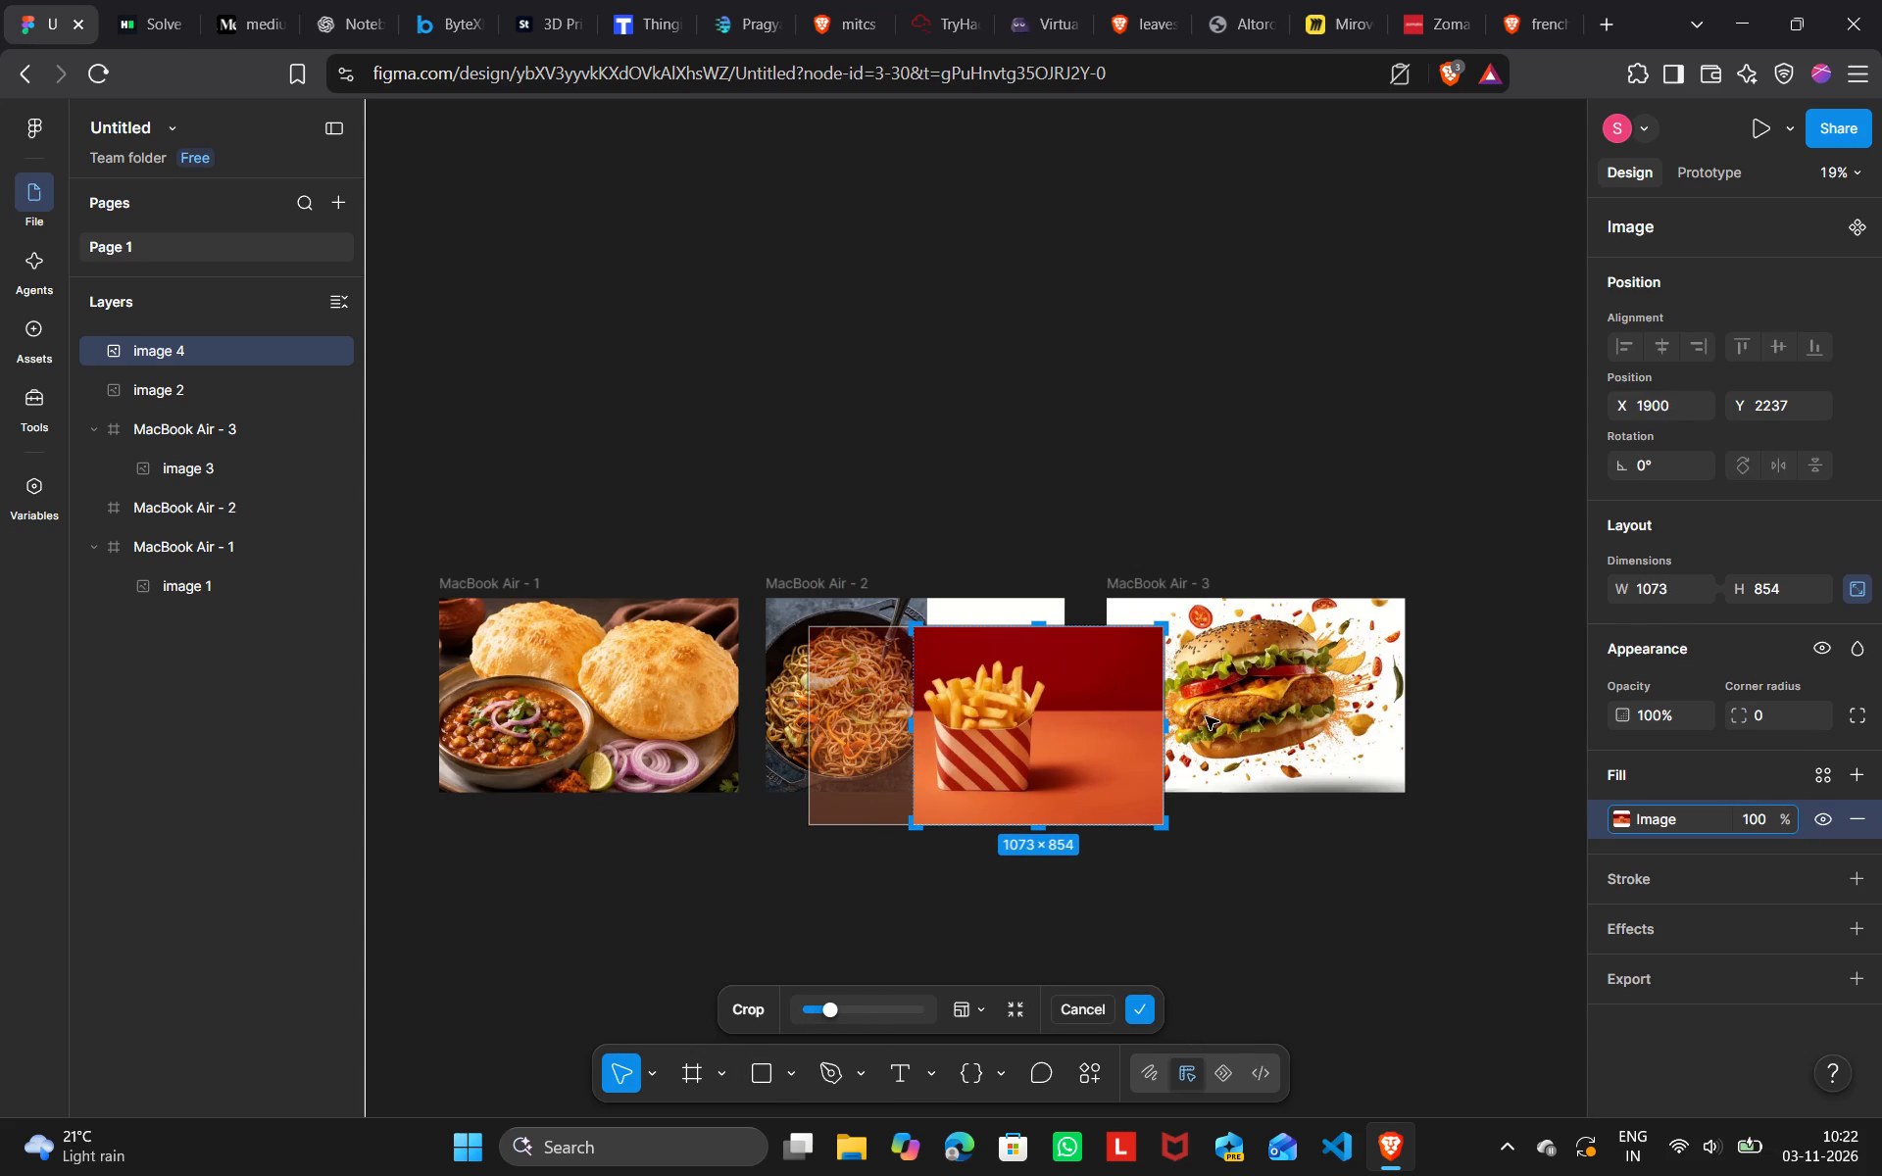
drag(1164, 717, 1067, 708)
click(1009, 897)
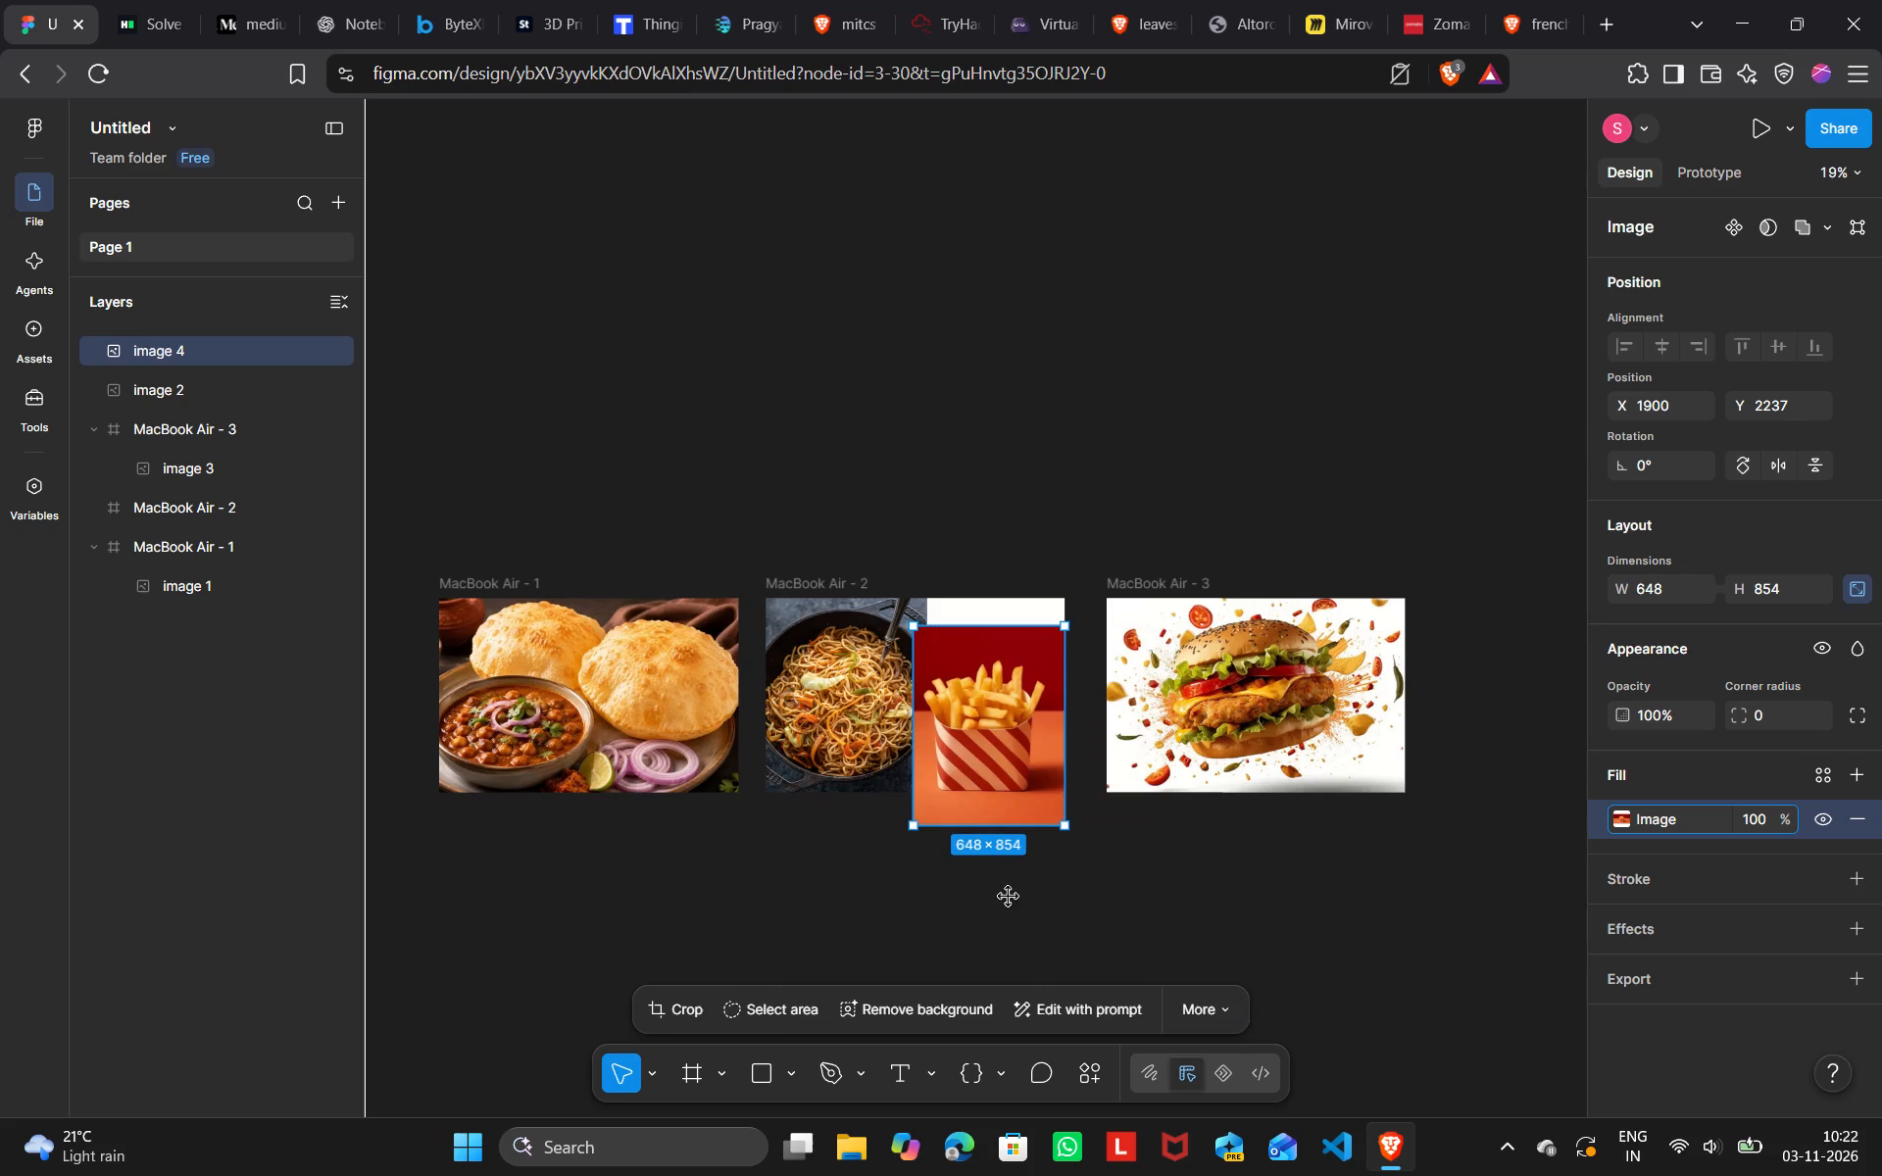
Move the fries image beside the chowmein and scale it to about 588 × 776 to fit the blank width of MacBook Air - 2.
drag(1014, 775, 1017, 752)
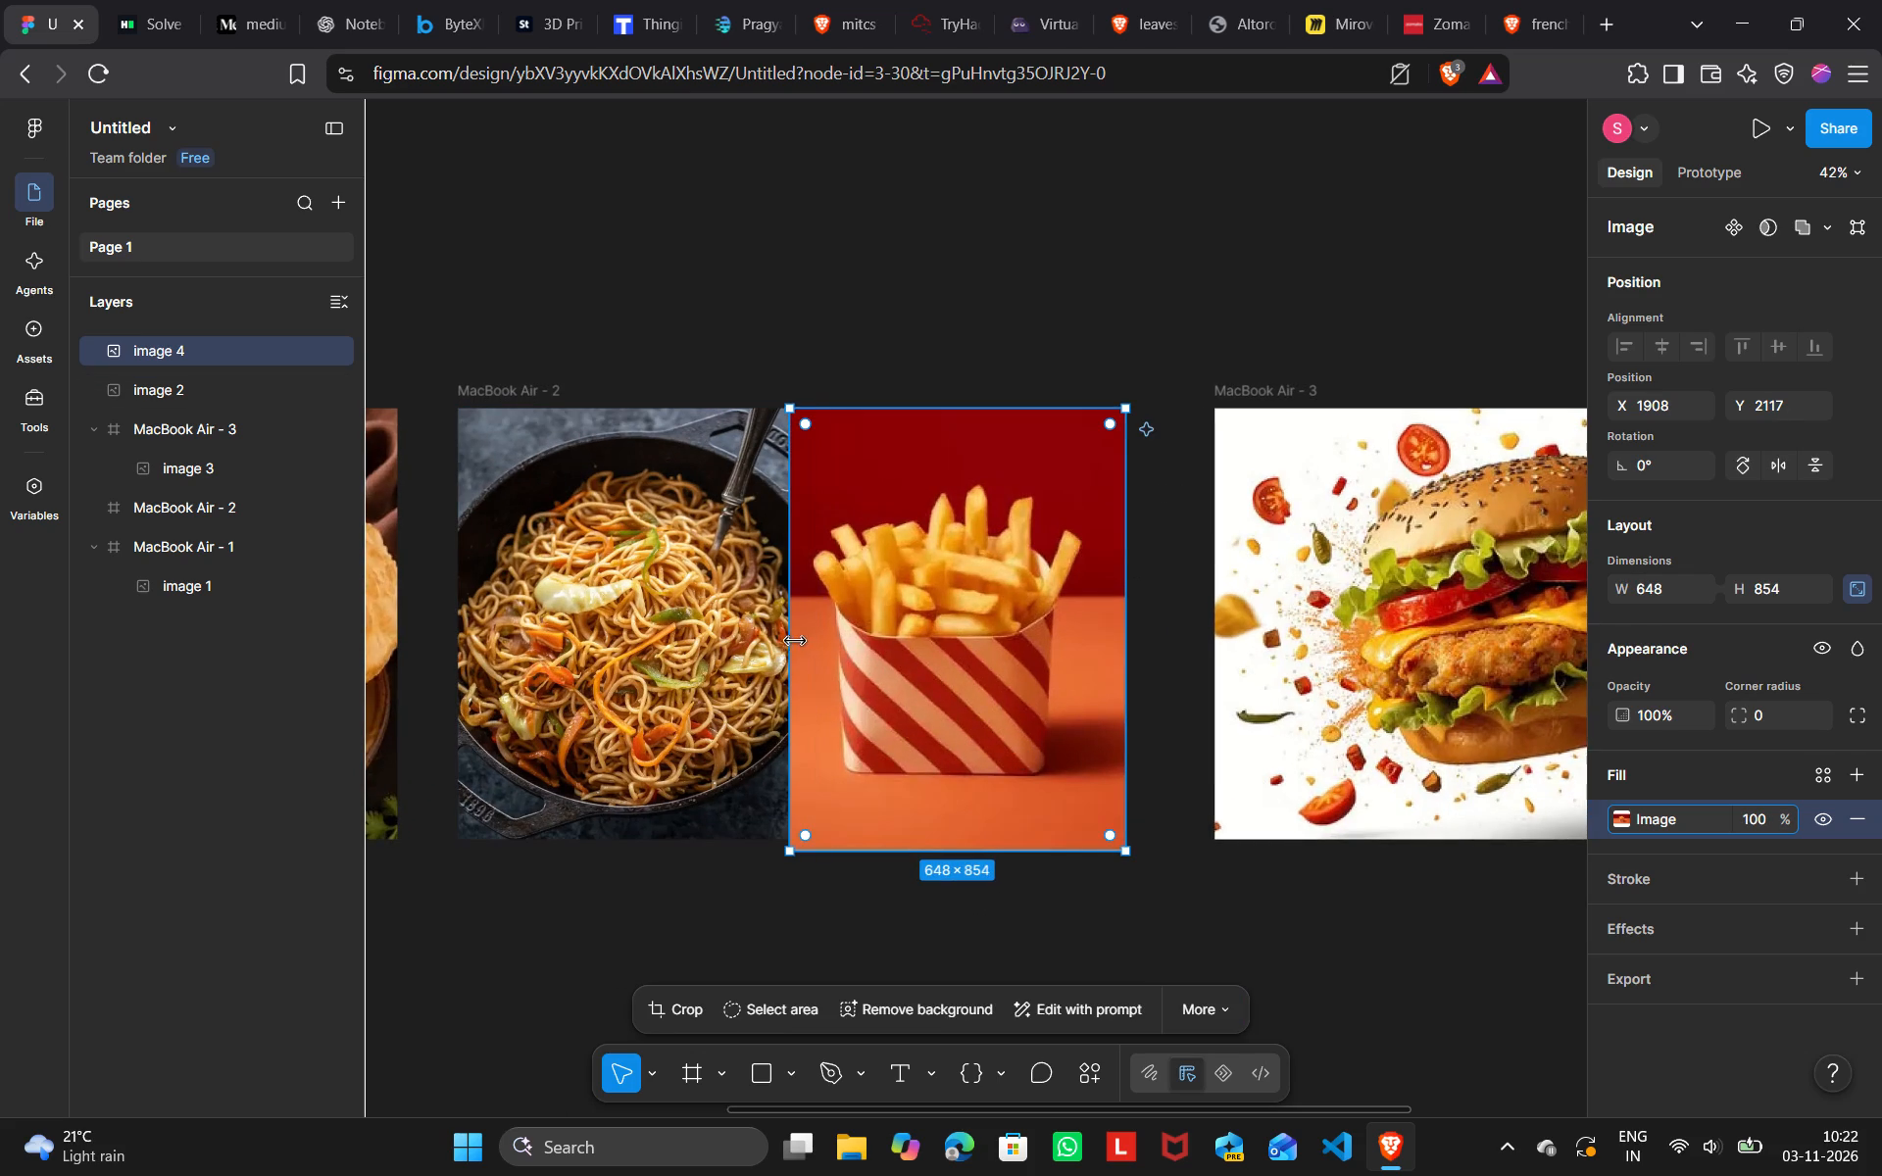
drag(791, 639, 819, 640)
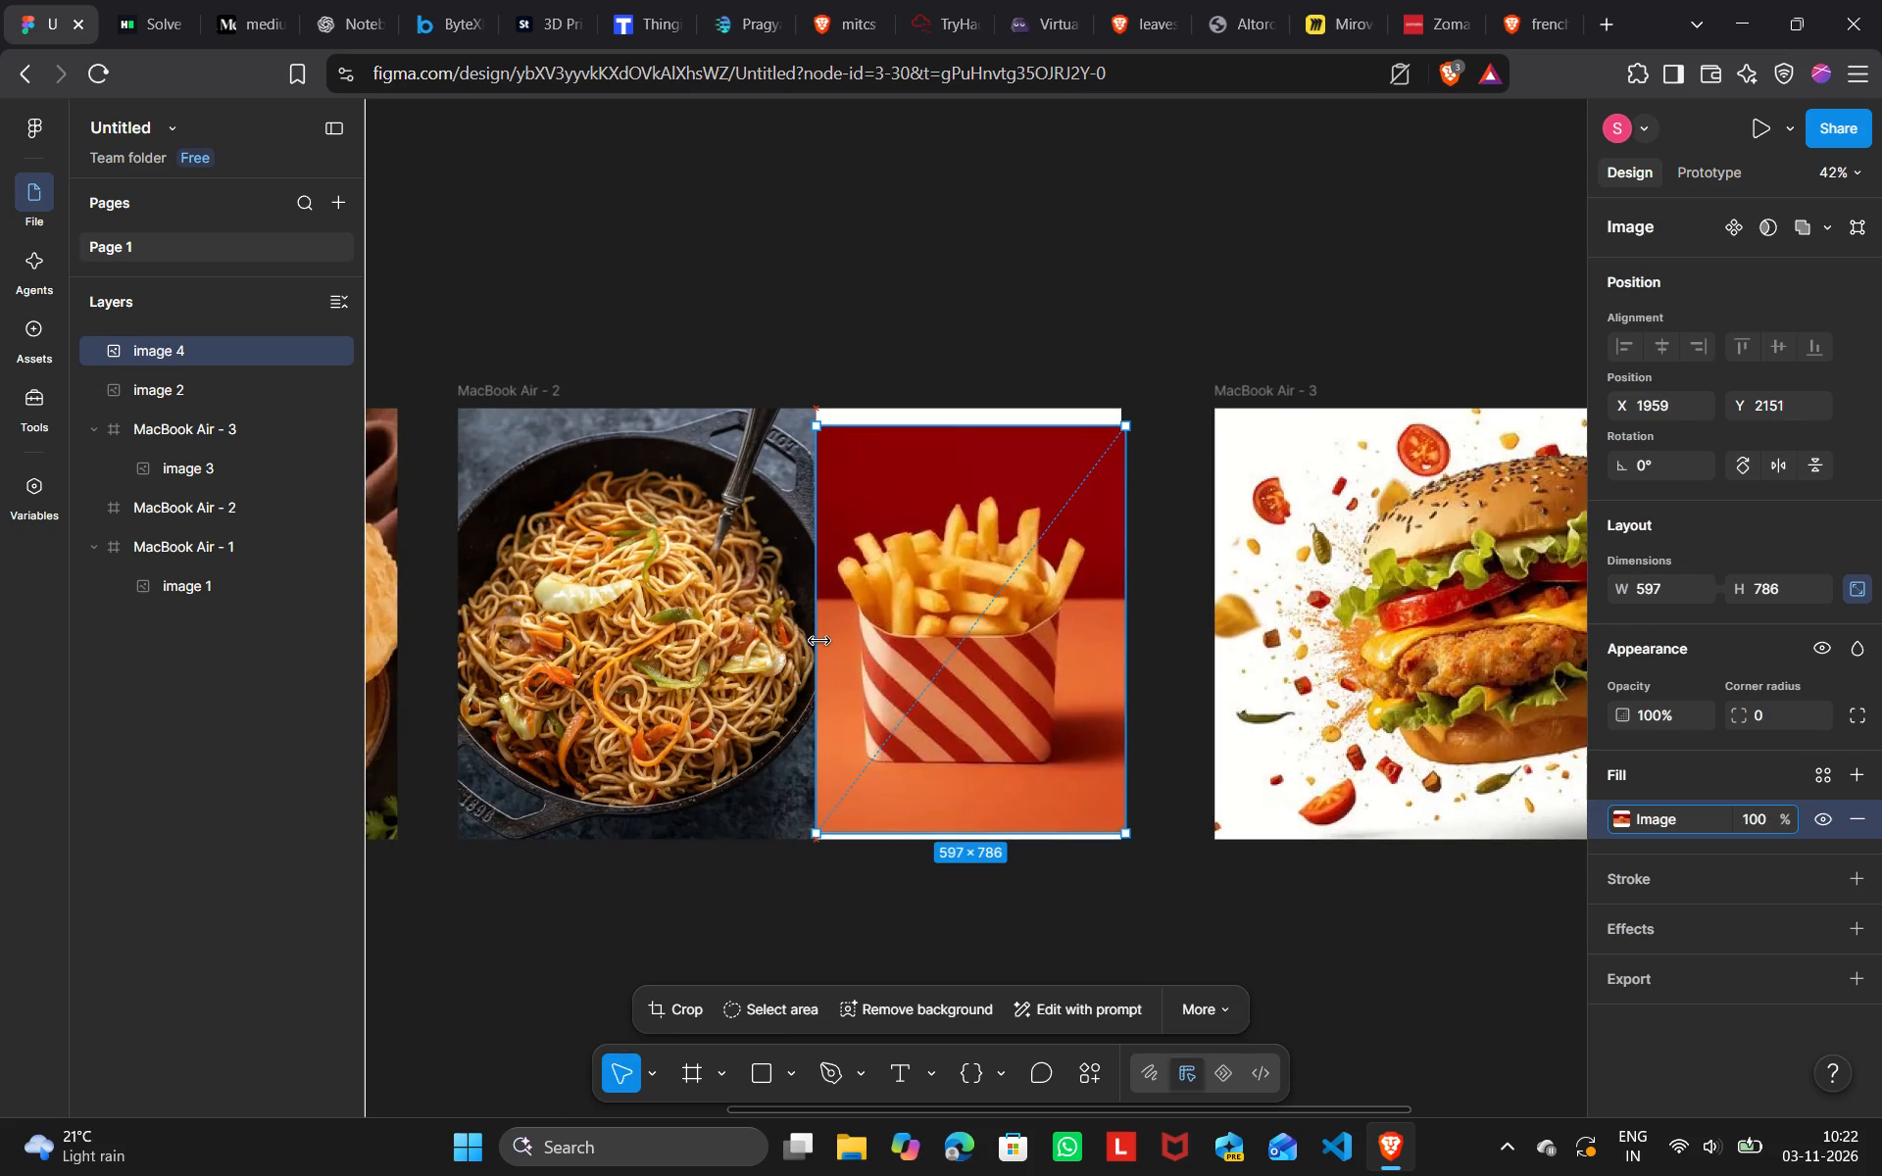
drag(819, 640, 820, 640)
click(1127, 641)
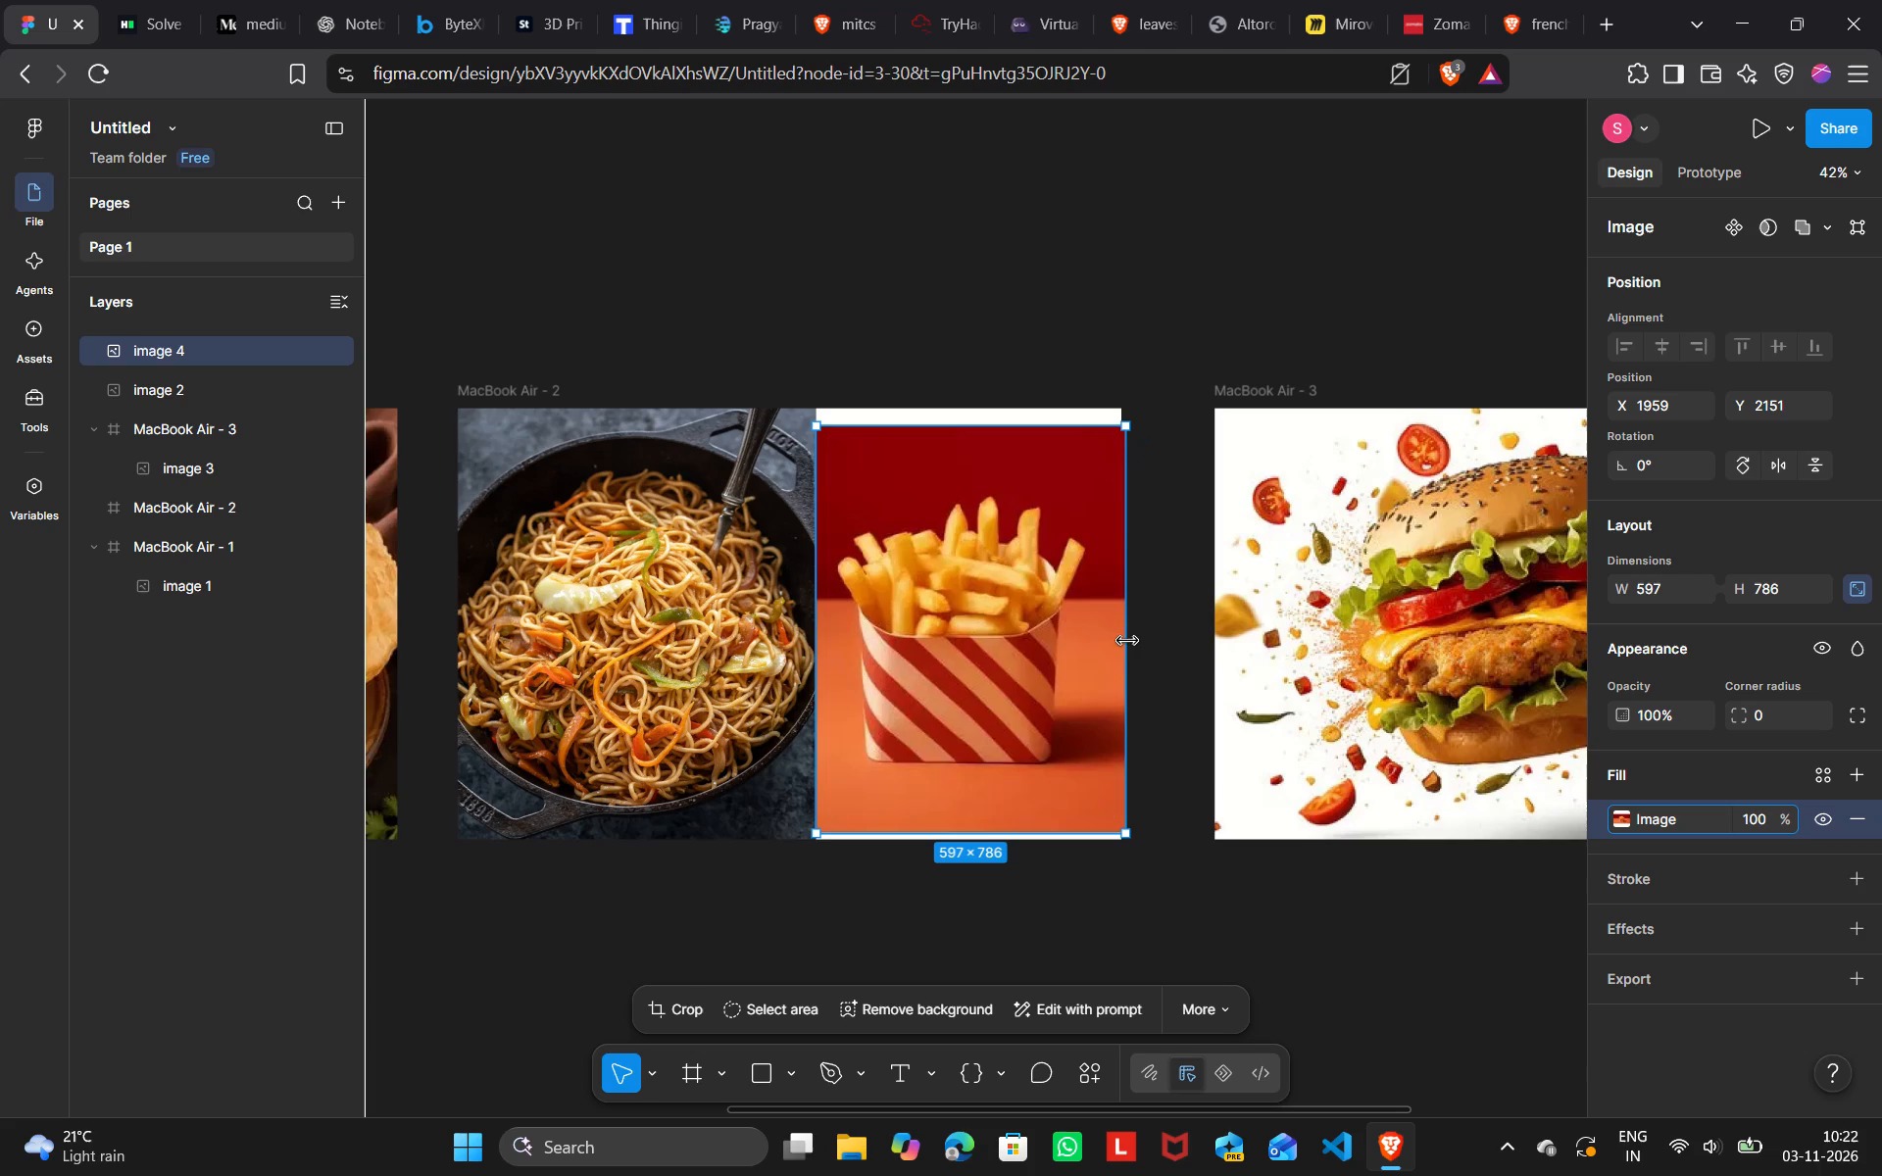
Nudge the fries image up to Y 2117, flush with the top edge of MacBook Air - 2.
click(995, 474)
key(Up)
key(Up)
key(Up)
key(Up)
key(Up)
key(Up)
key(Up)
key(Up)
key(Up)
key(Up)
key(Up)
key(Up)
key(Up)
key(Up)
key(Up)
key(Up)
key(Up)
key(Up)
key(Up)
key(Up)
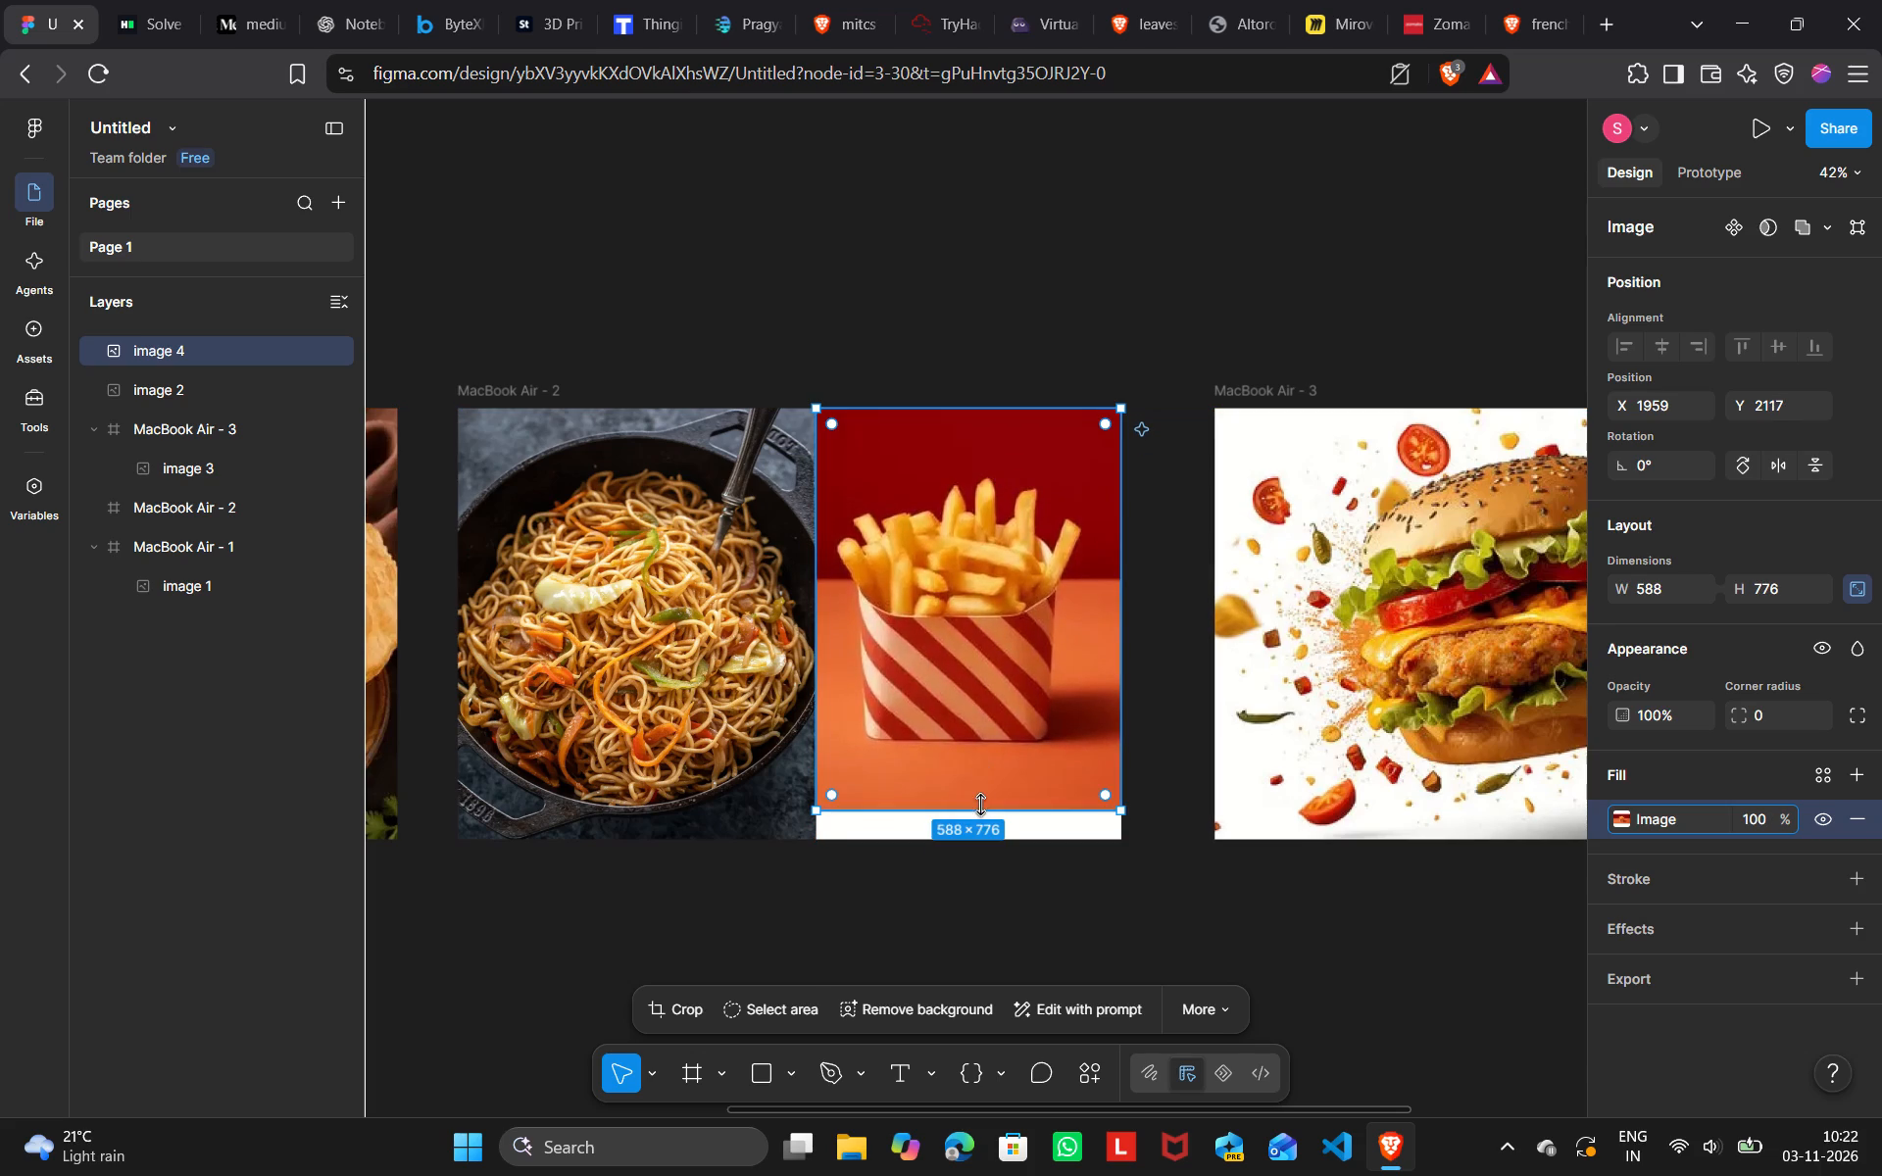
Extend the crop of the fries image down to the bottom edge of MacBook Air - 2, at 588 × 832.
click(690, 996)
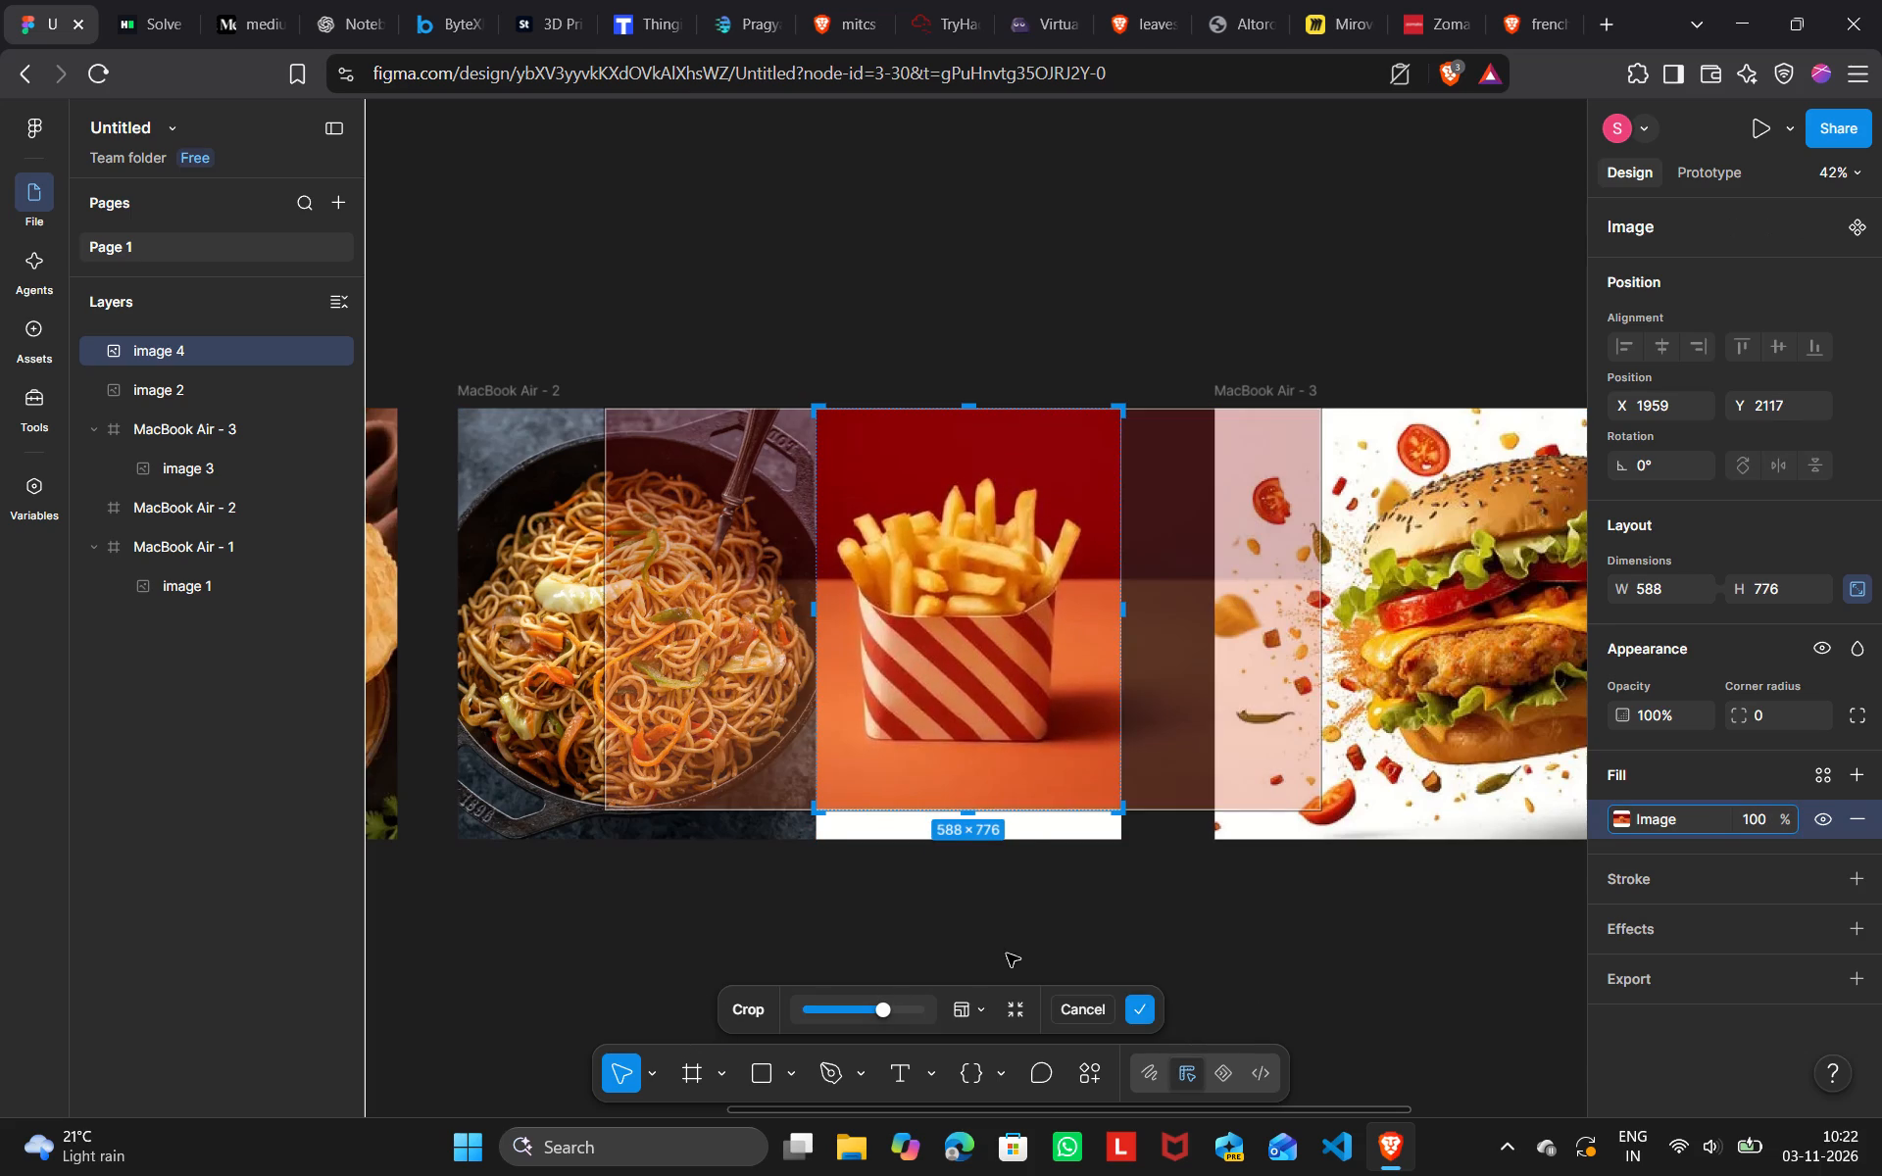
drag(1003, 807, 1007, 842)
click(1026, 876)
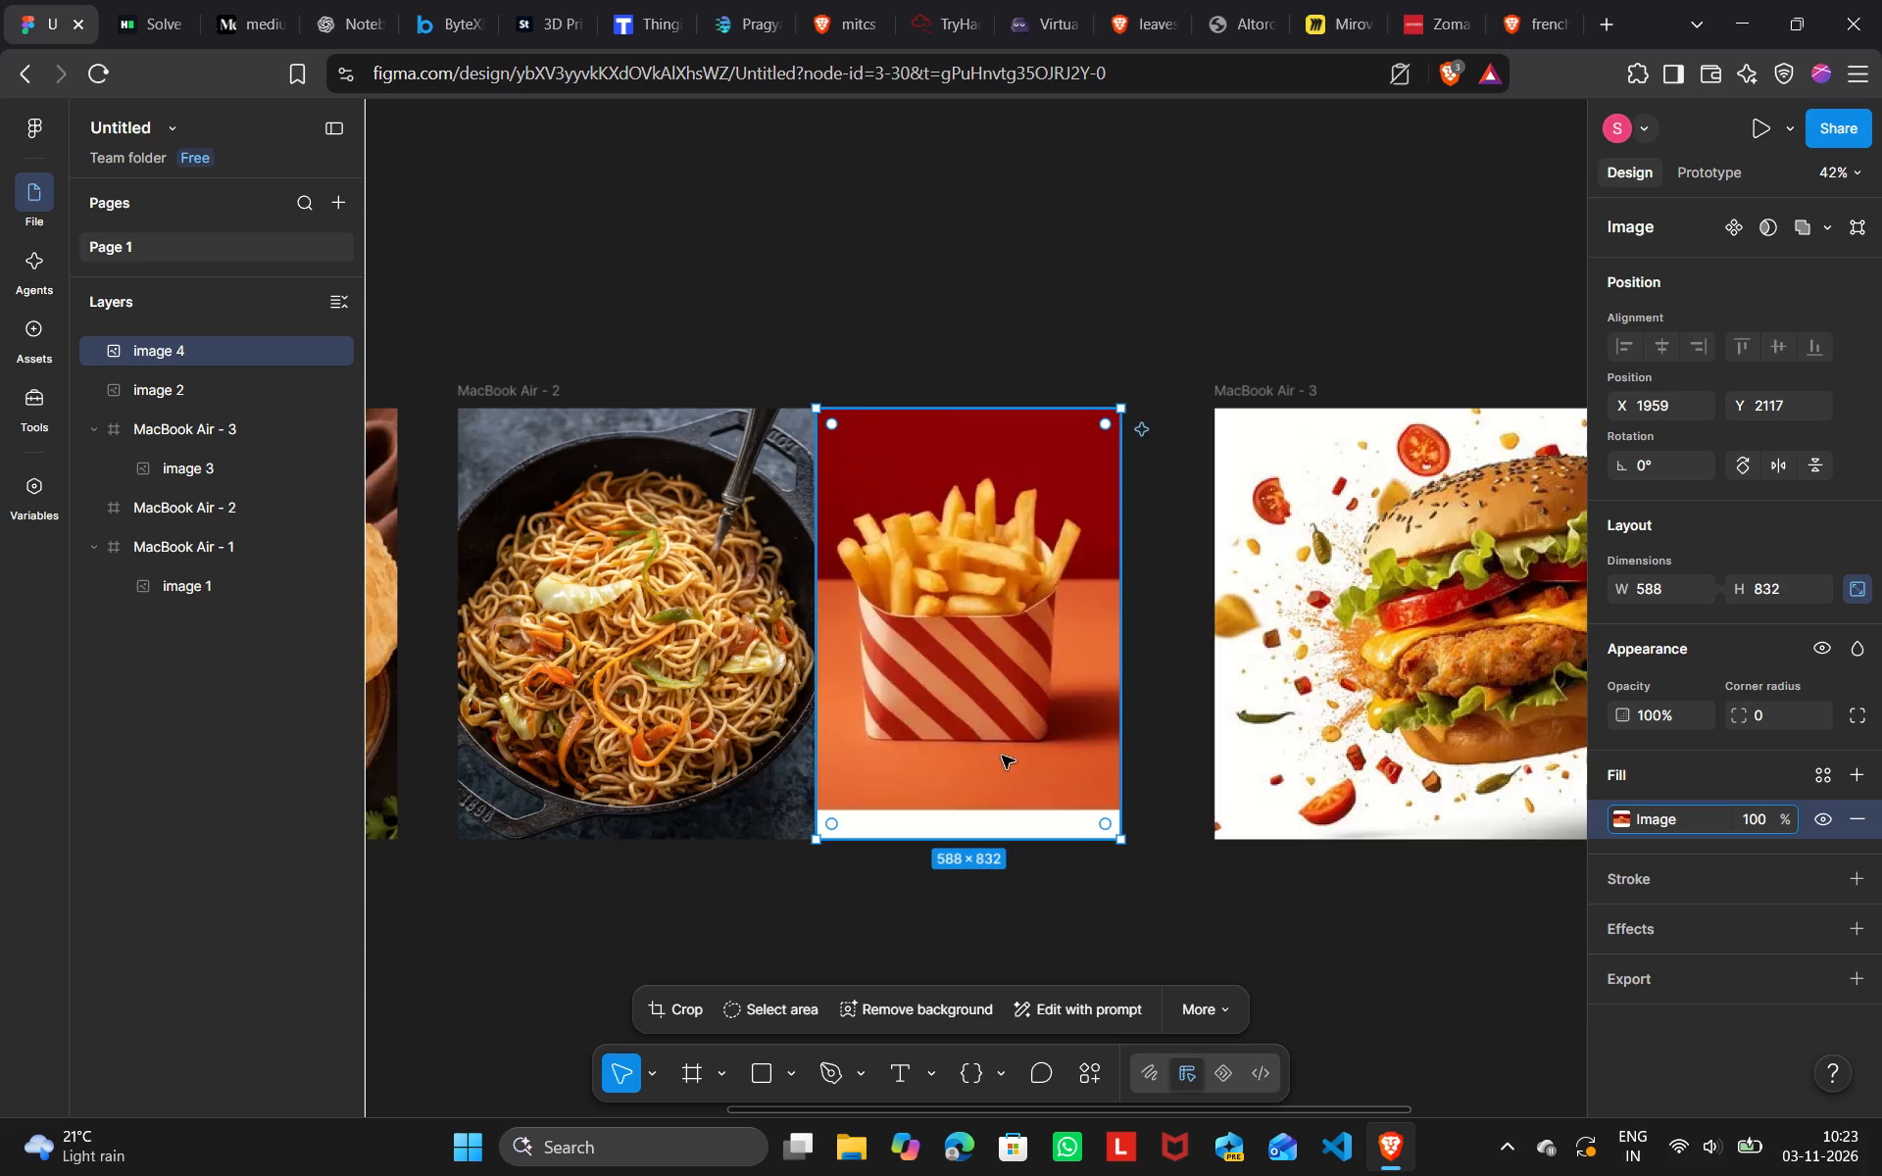
Scale the fries image up to about 632 × 895 and place it against the chowmein at X 1959, Y 2117.
drag(1000, 749, 1000, 763)
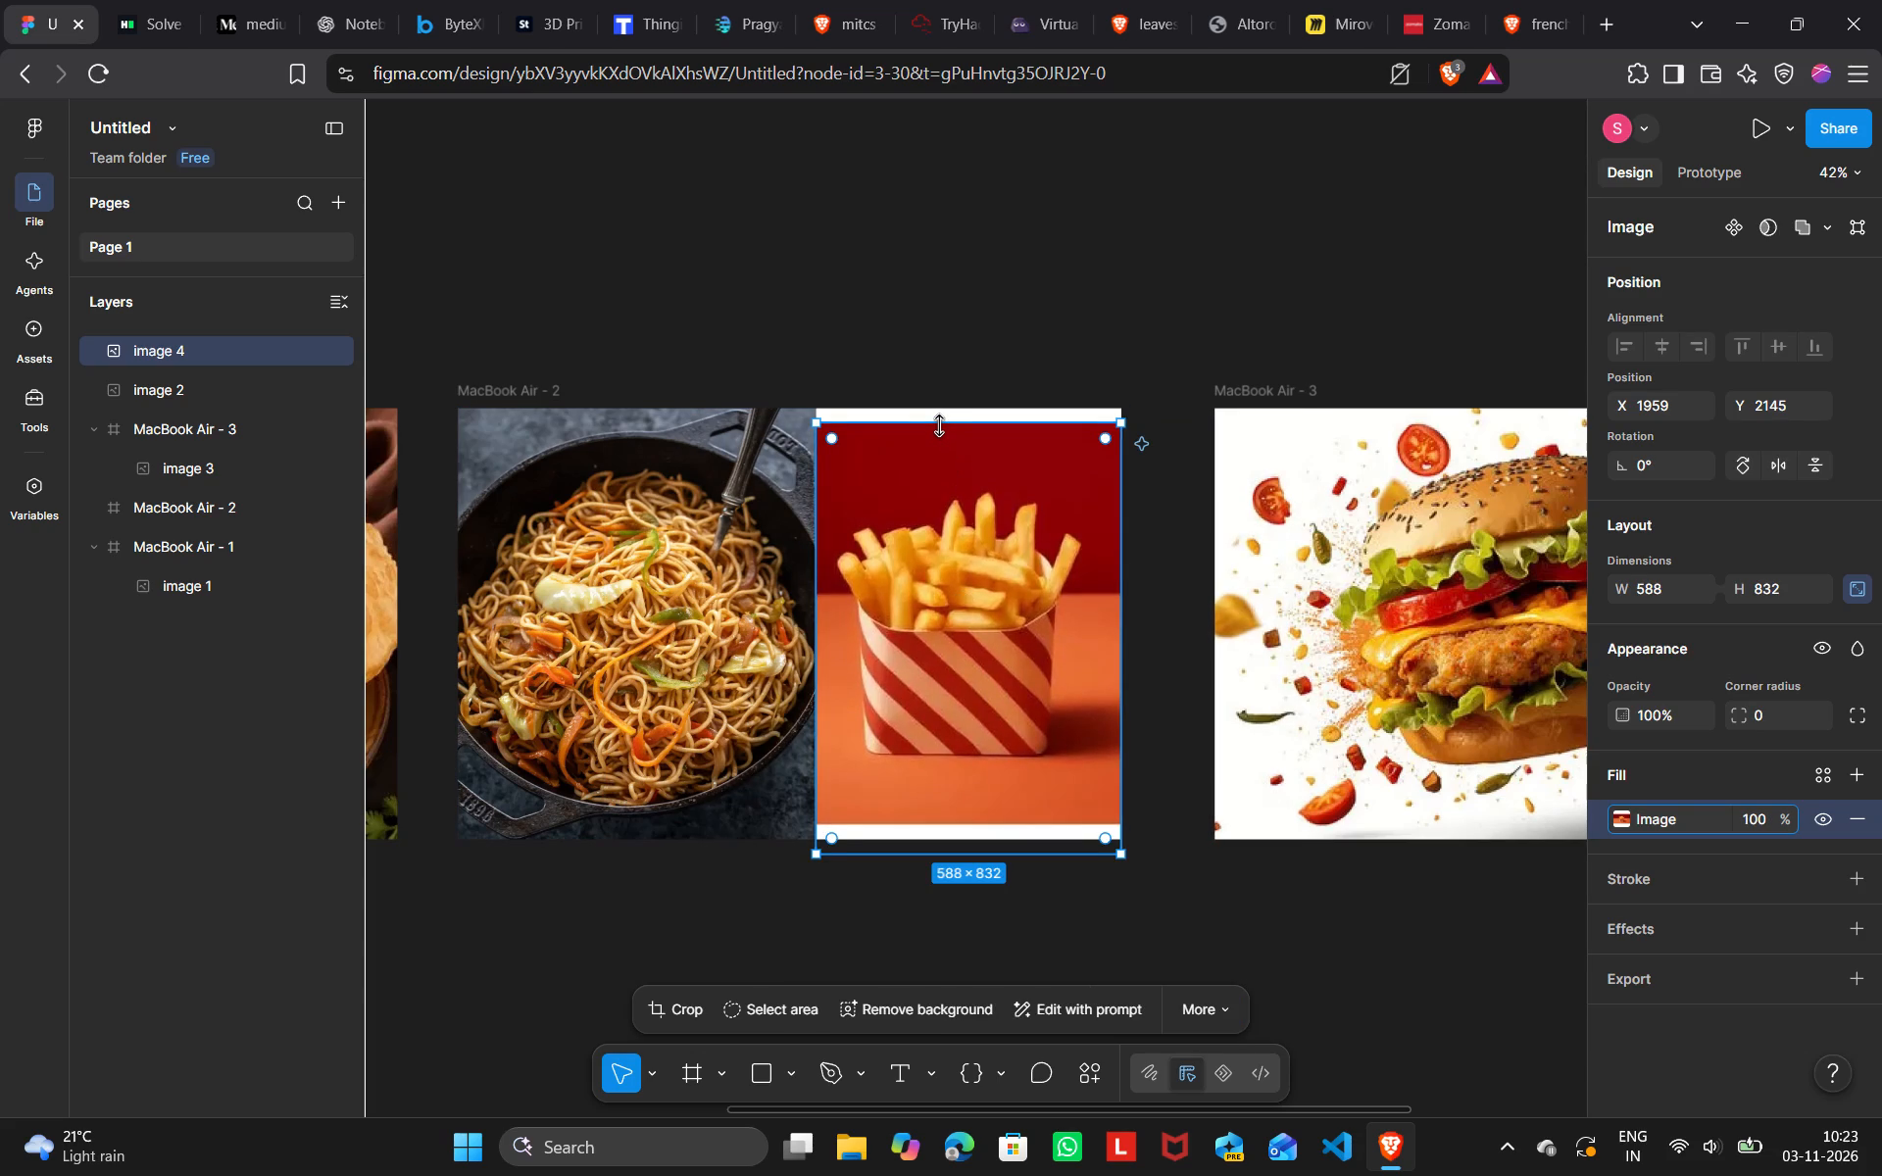
drag(940, 425, 944, 412)
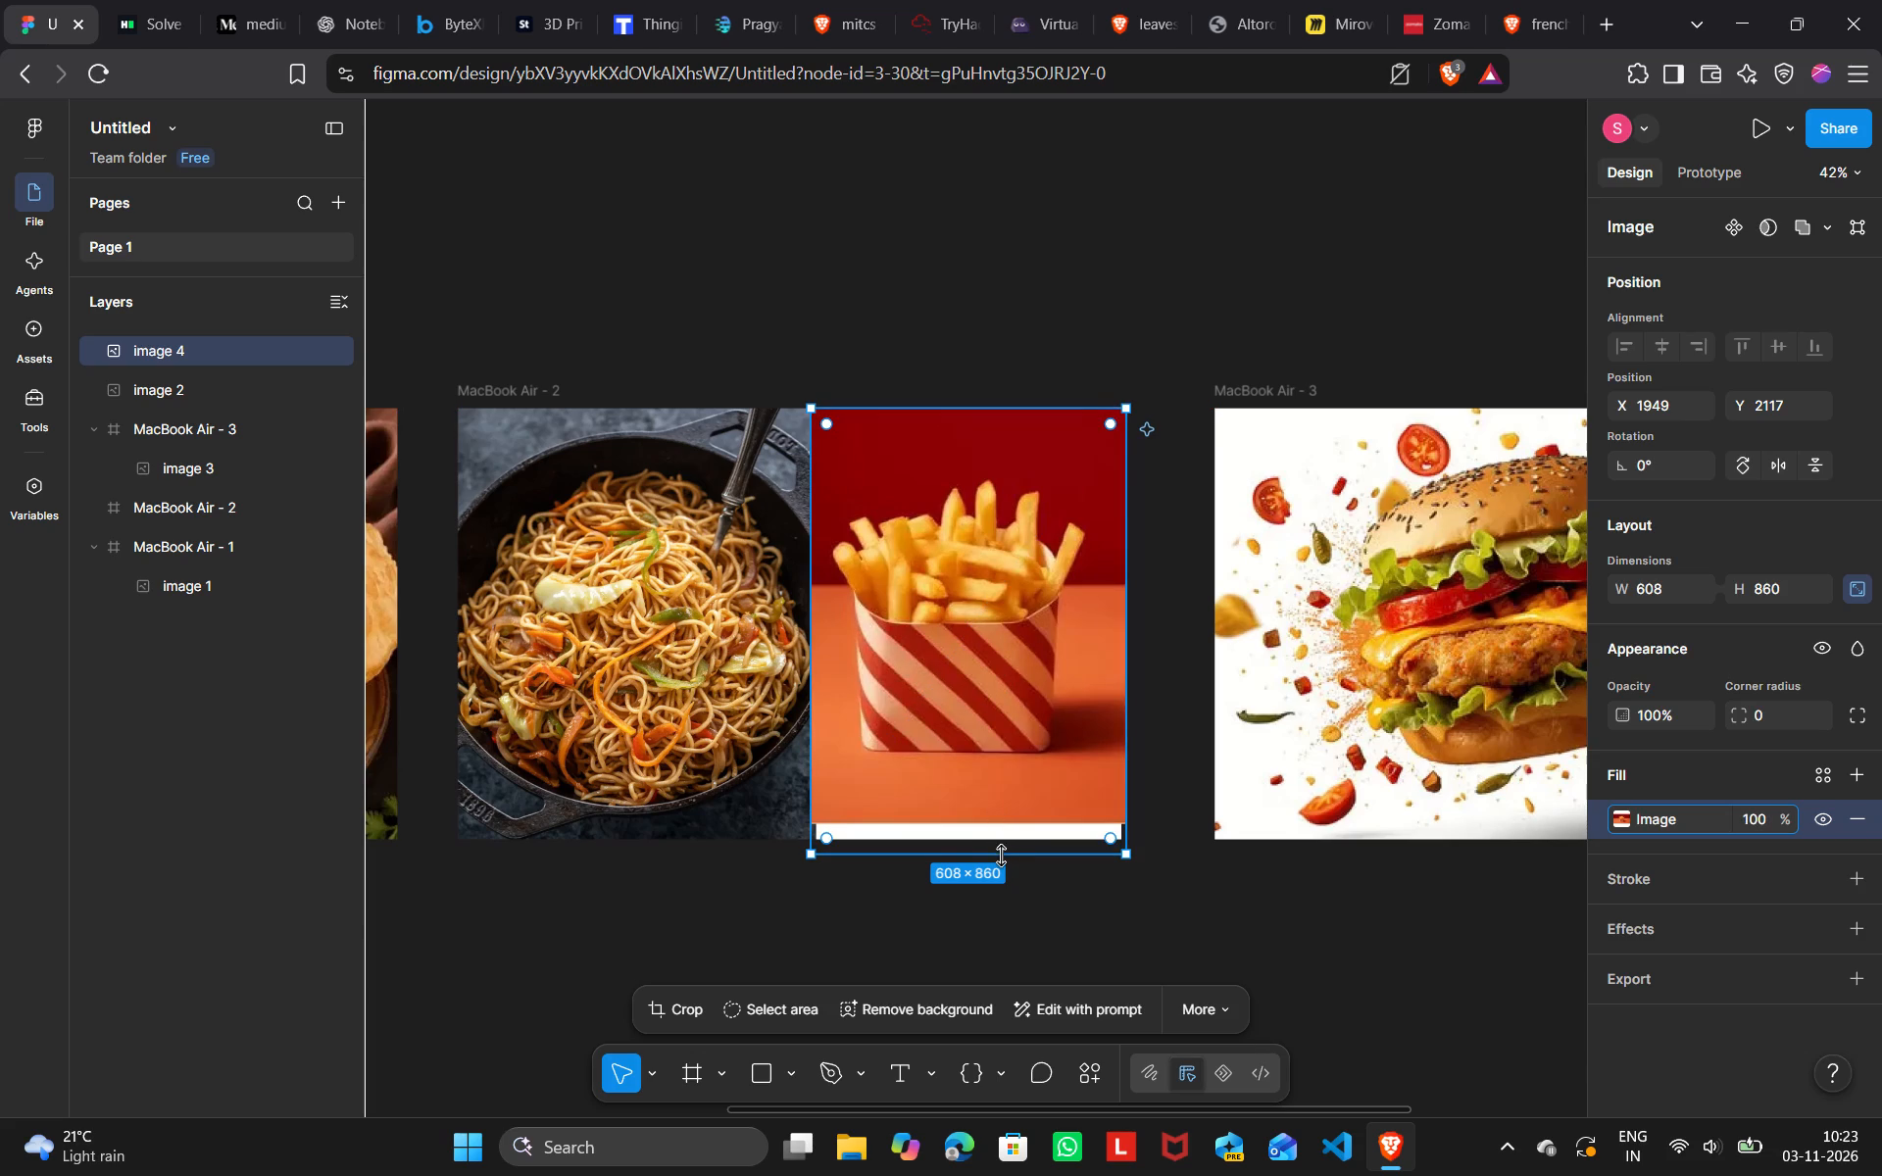
drag(1001, 856, 1002, 872)
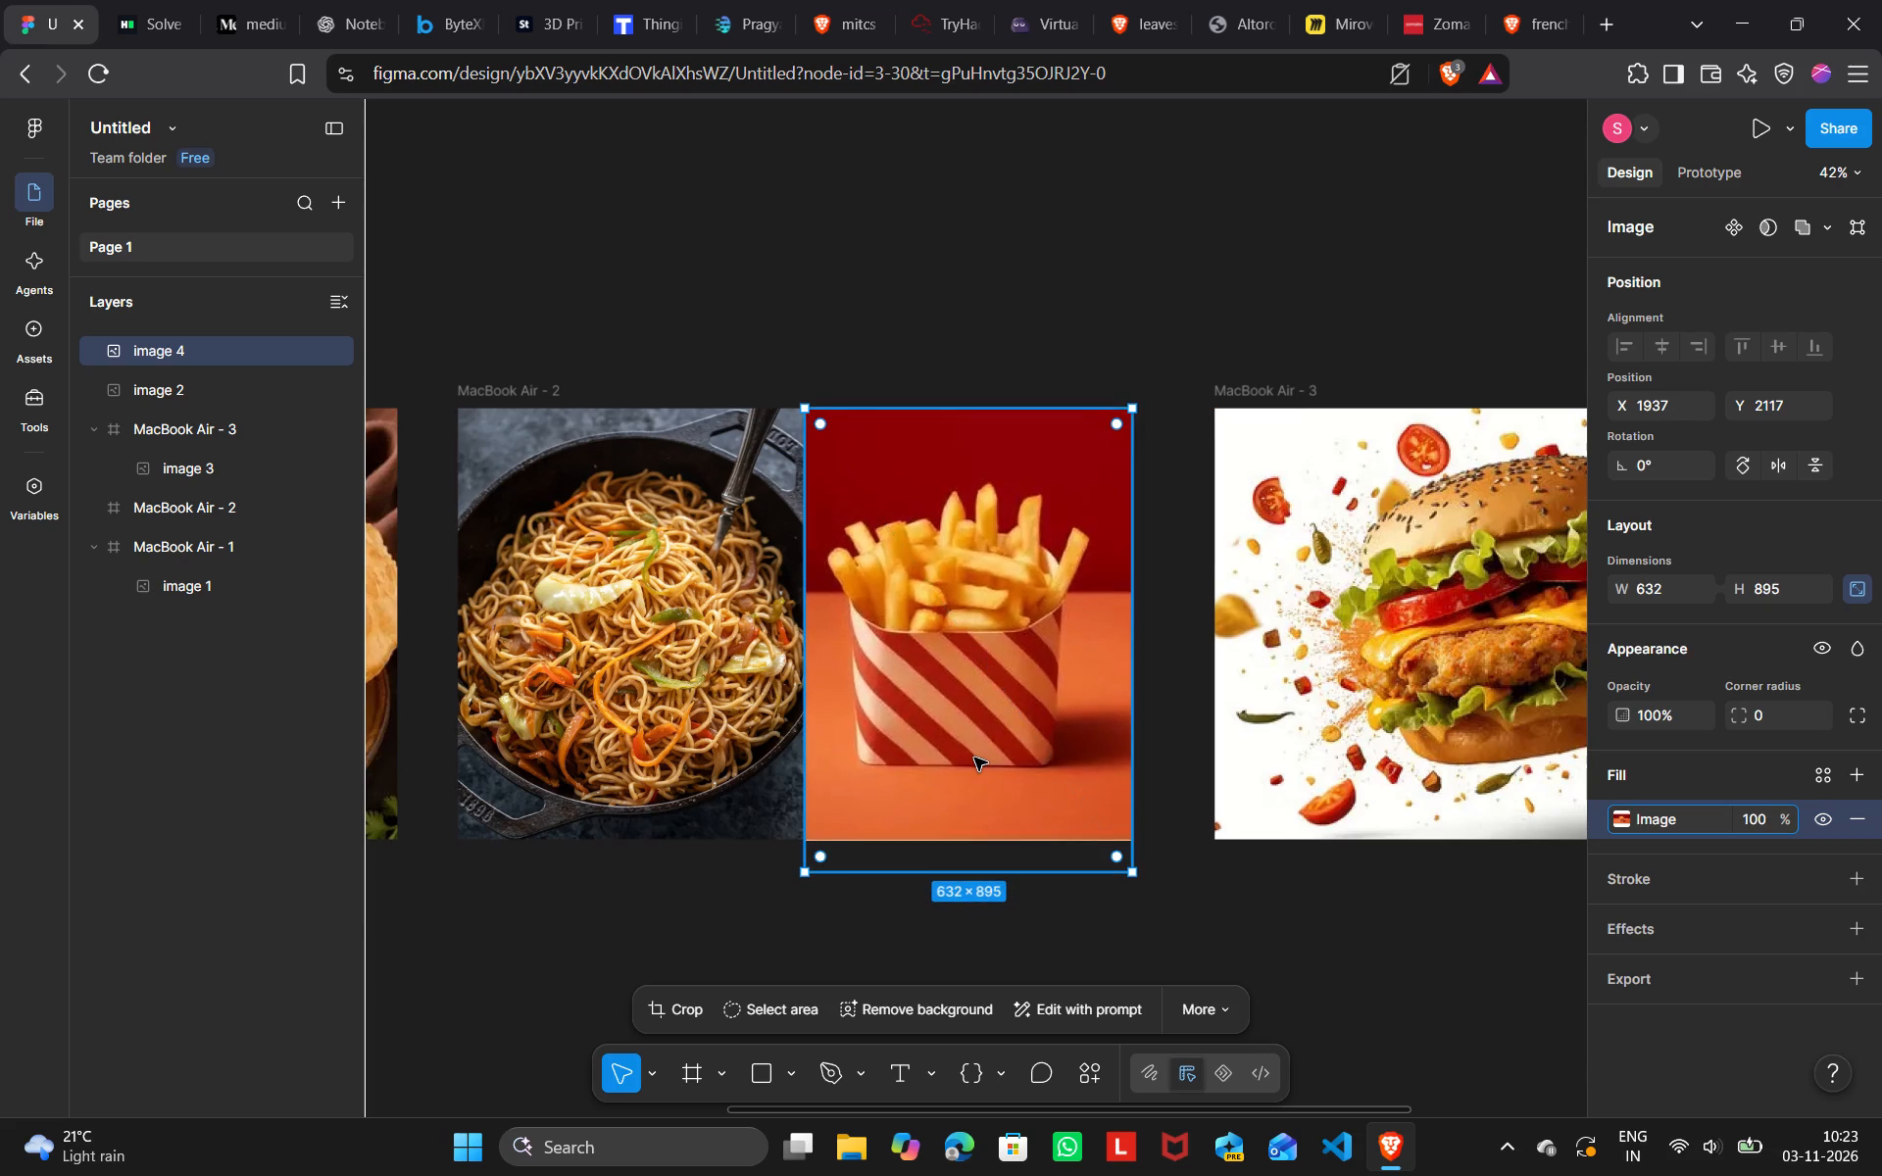
drag(974, 758, 989, 760)
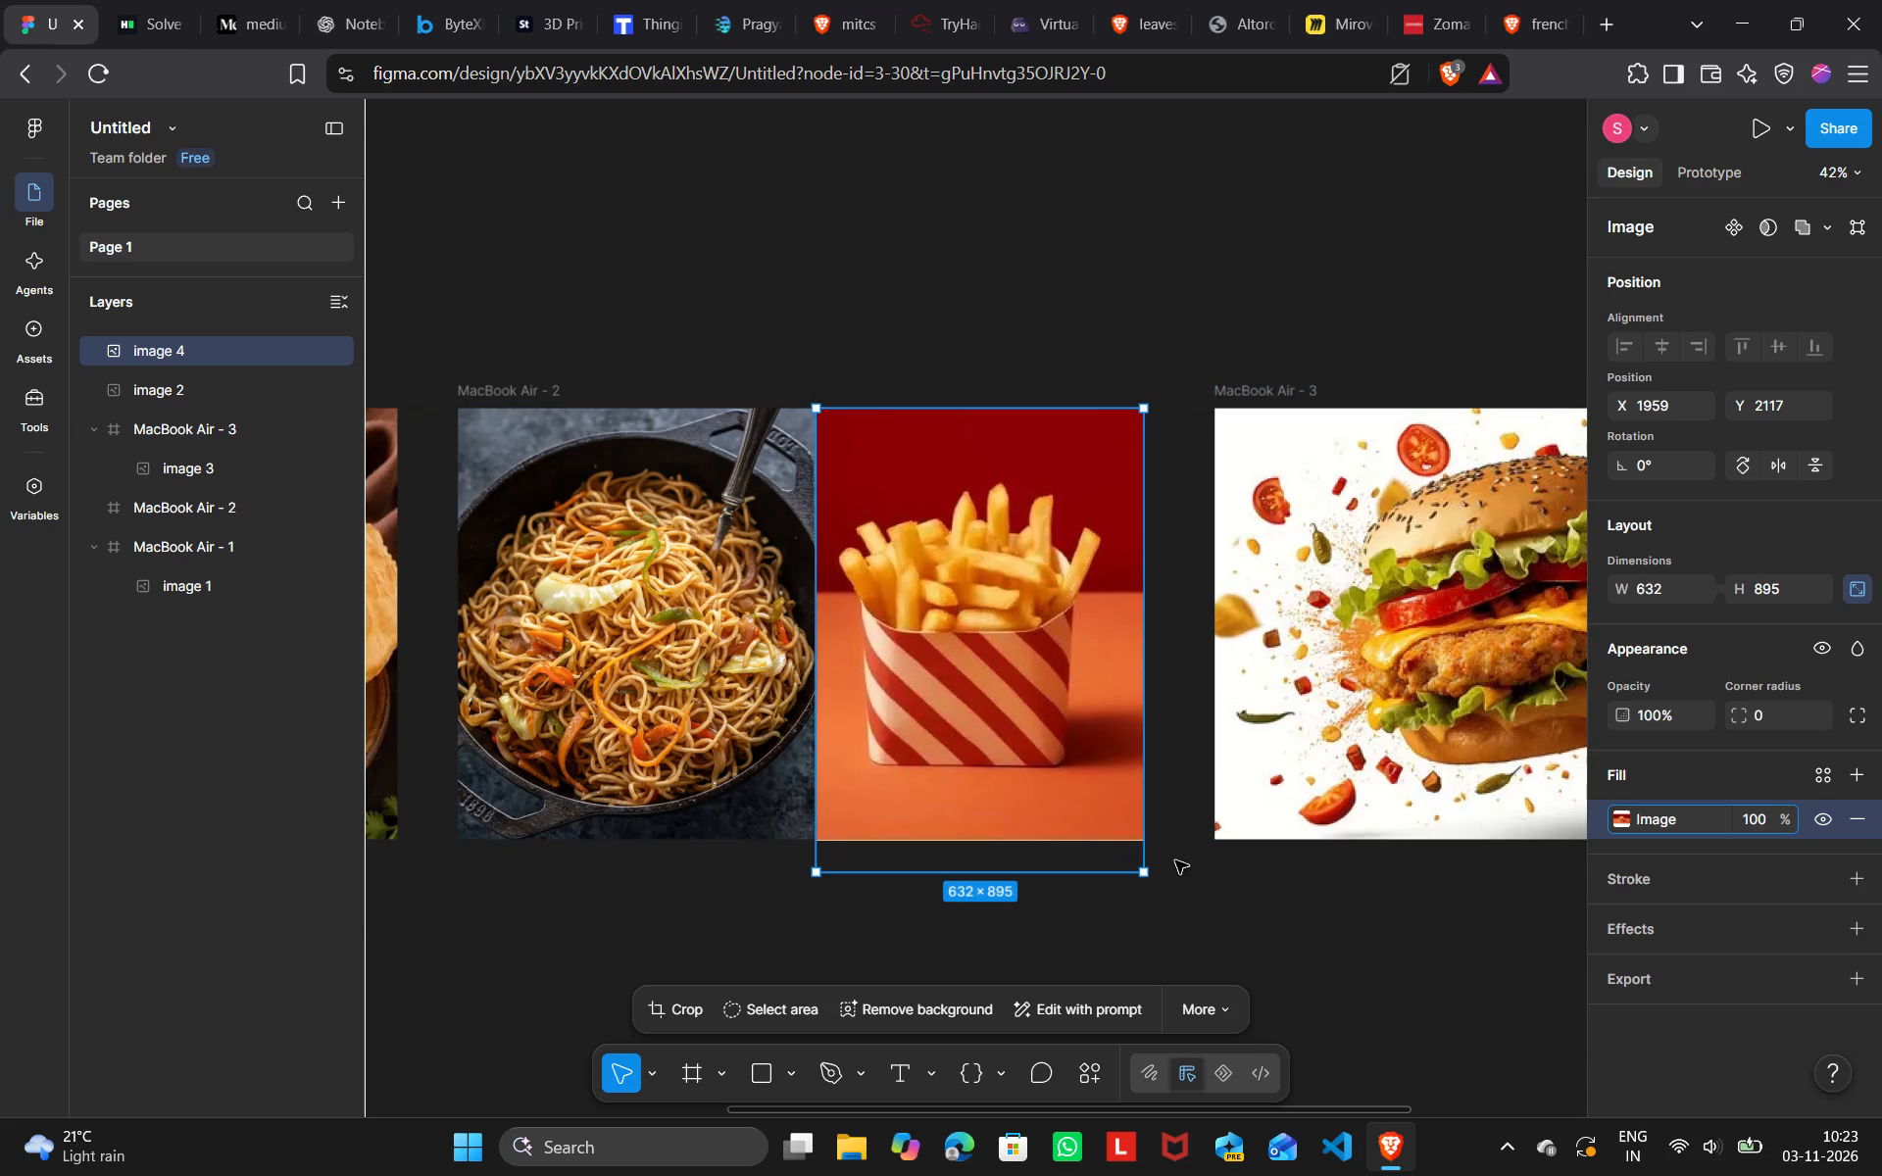
Crop the right side of the fries image to about 589 wide, in line with the edge of MacBook Air - 2.
click(667, 1000)
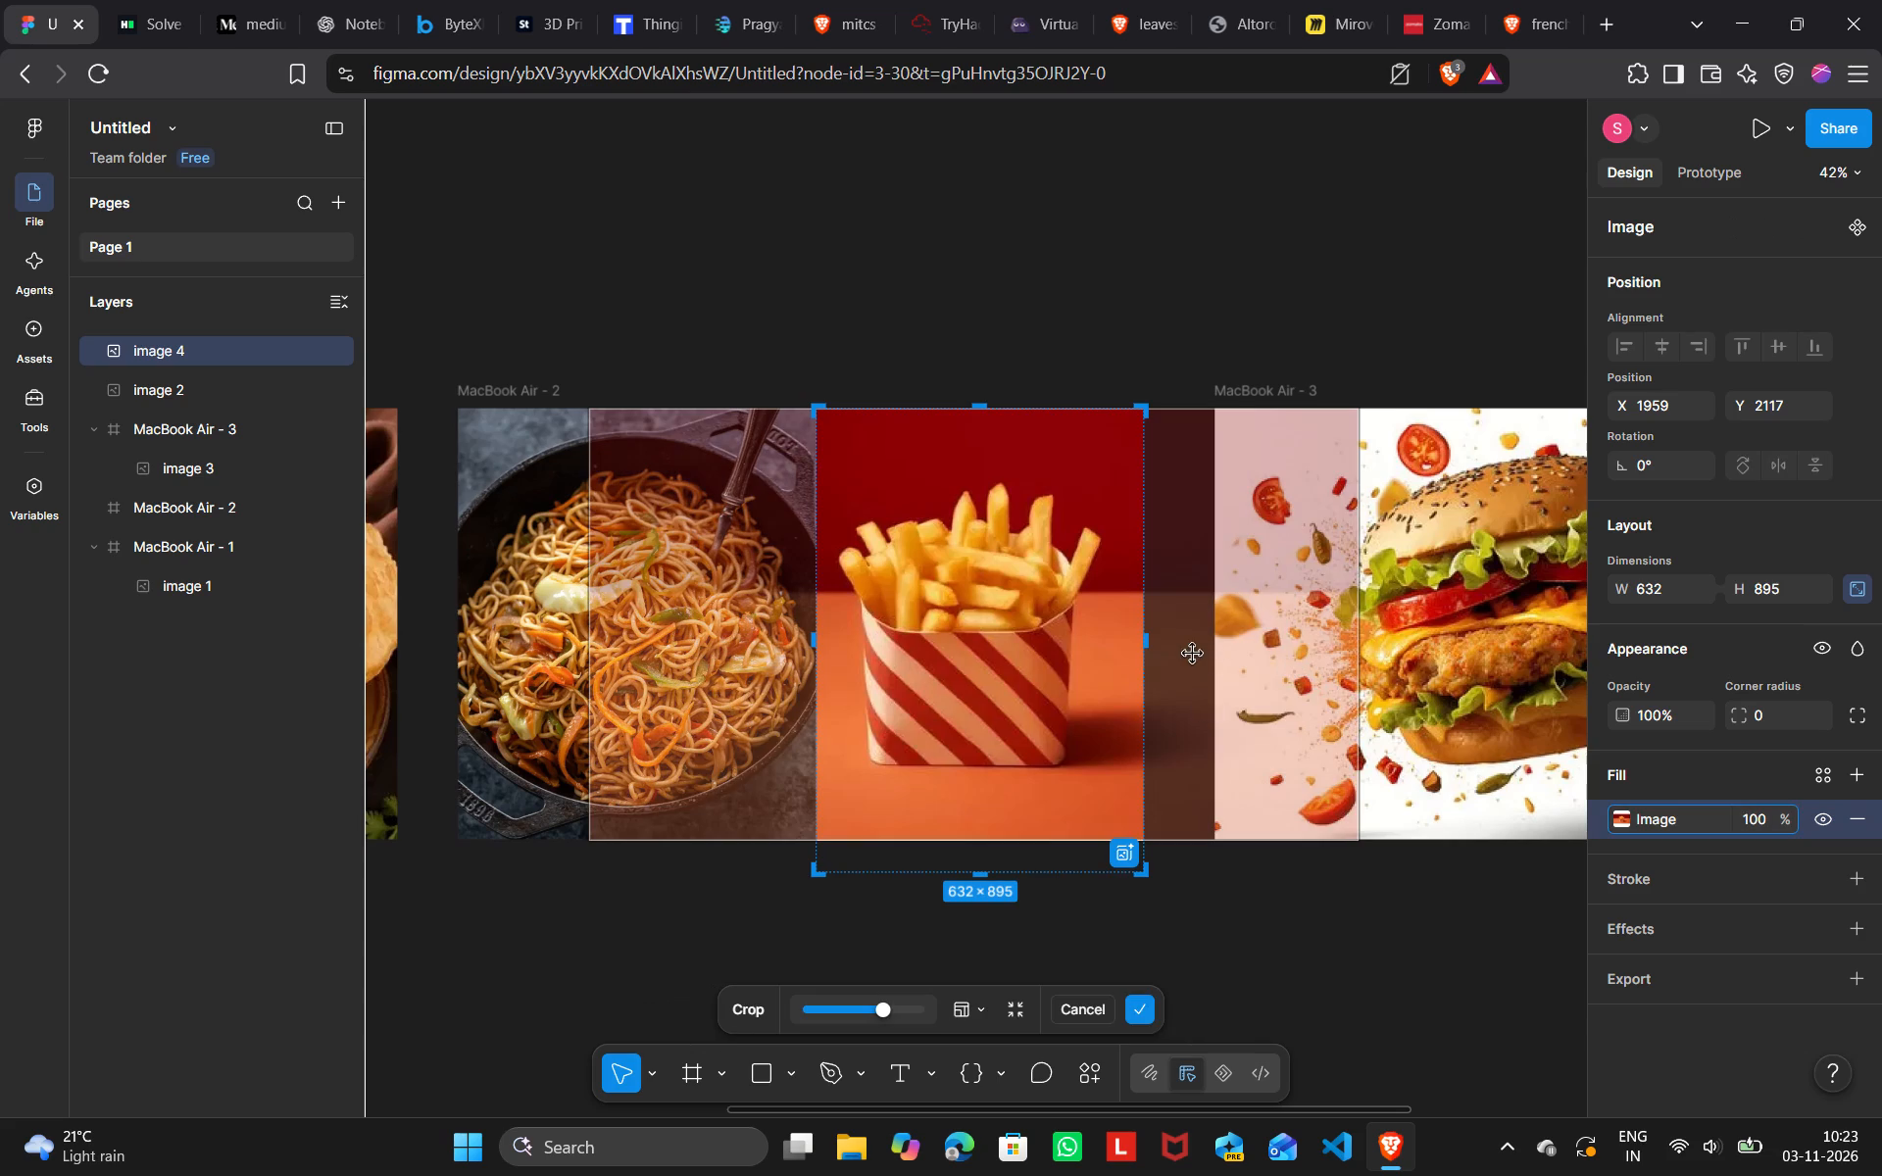
drag(1148, 696, 1122, 711)
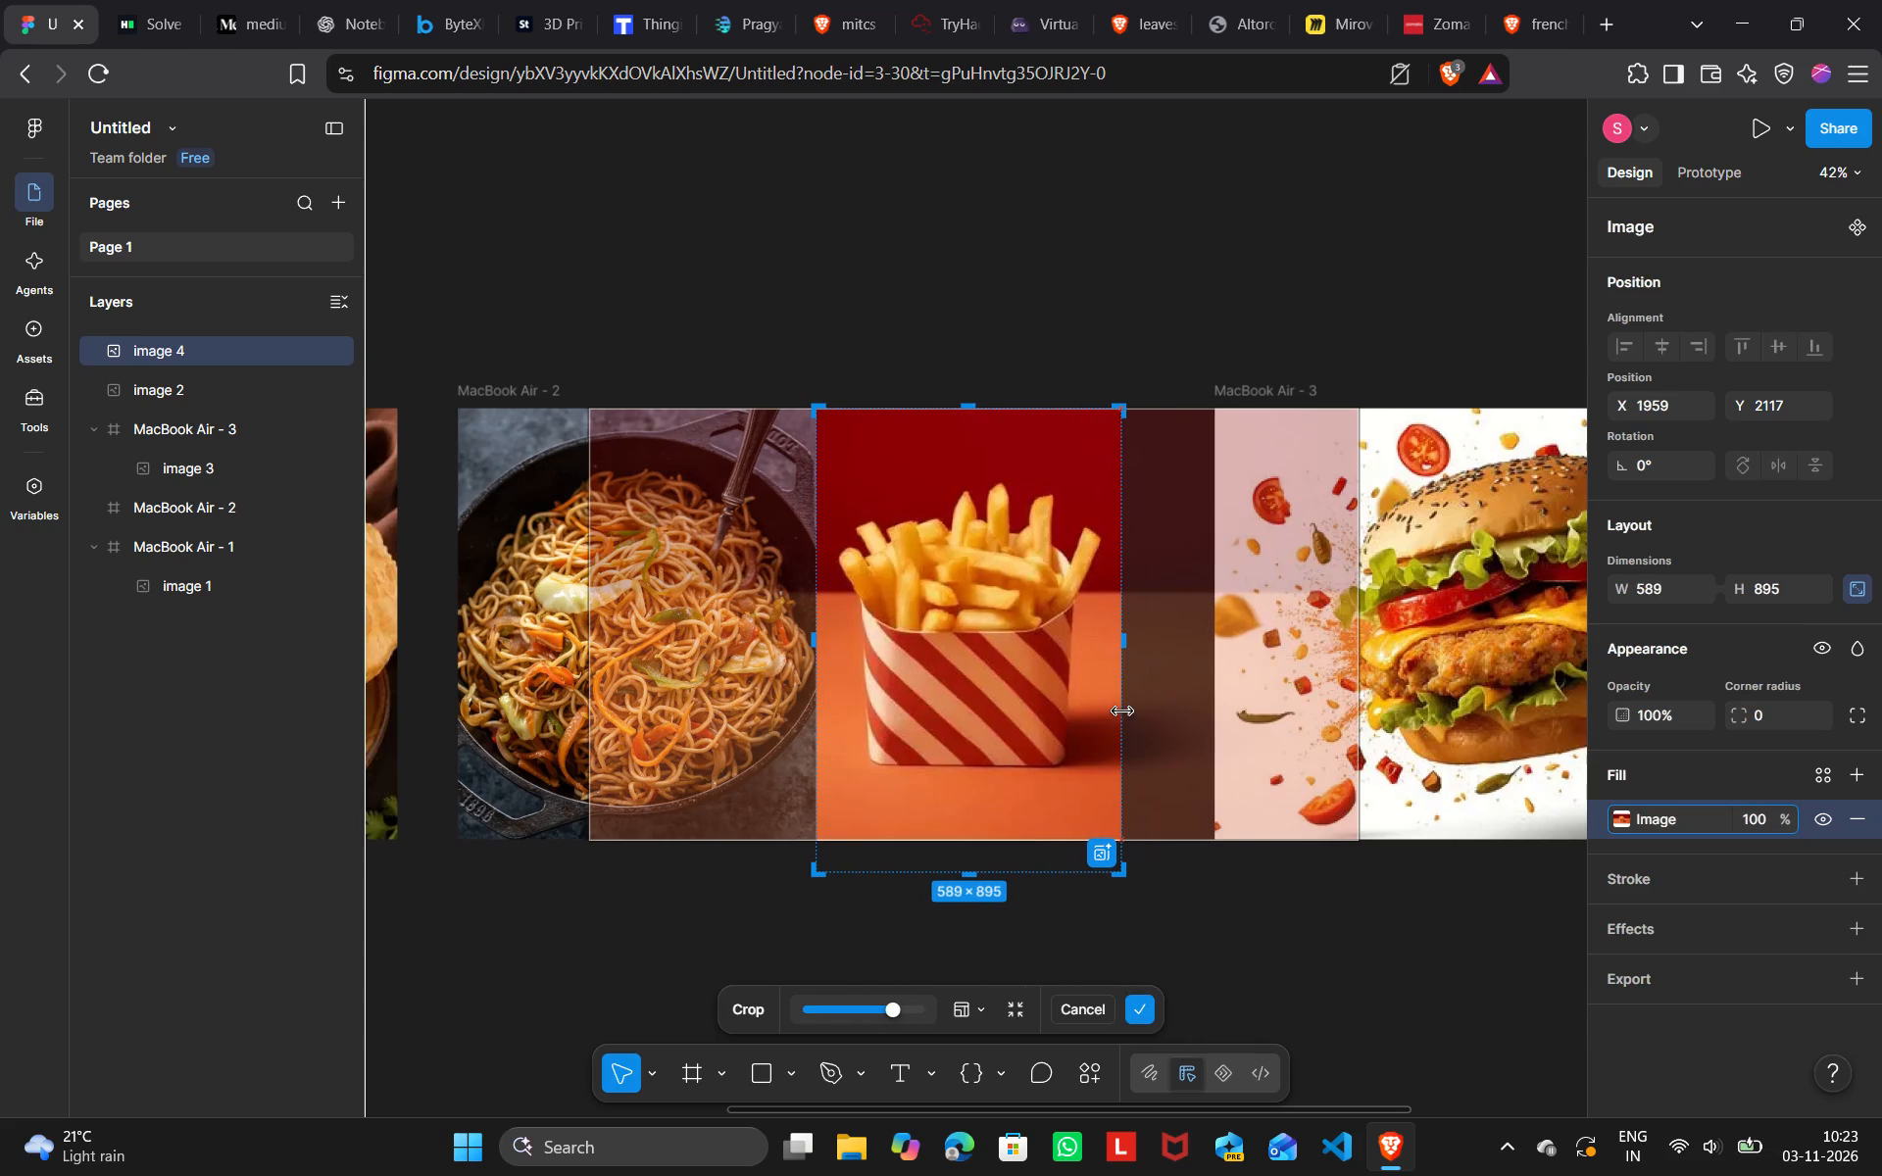
drag(1122, 711, 1117, 713)
click(1146, 357)
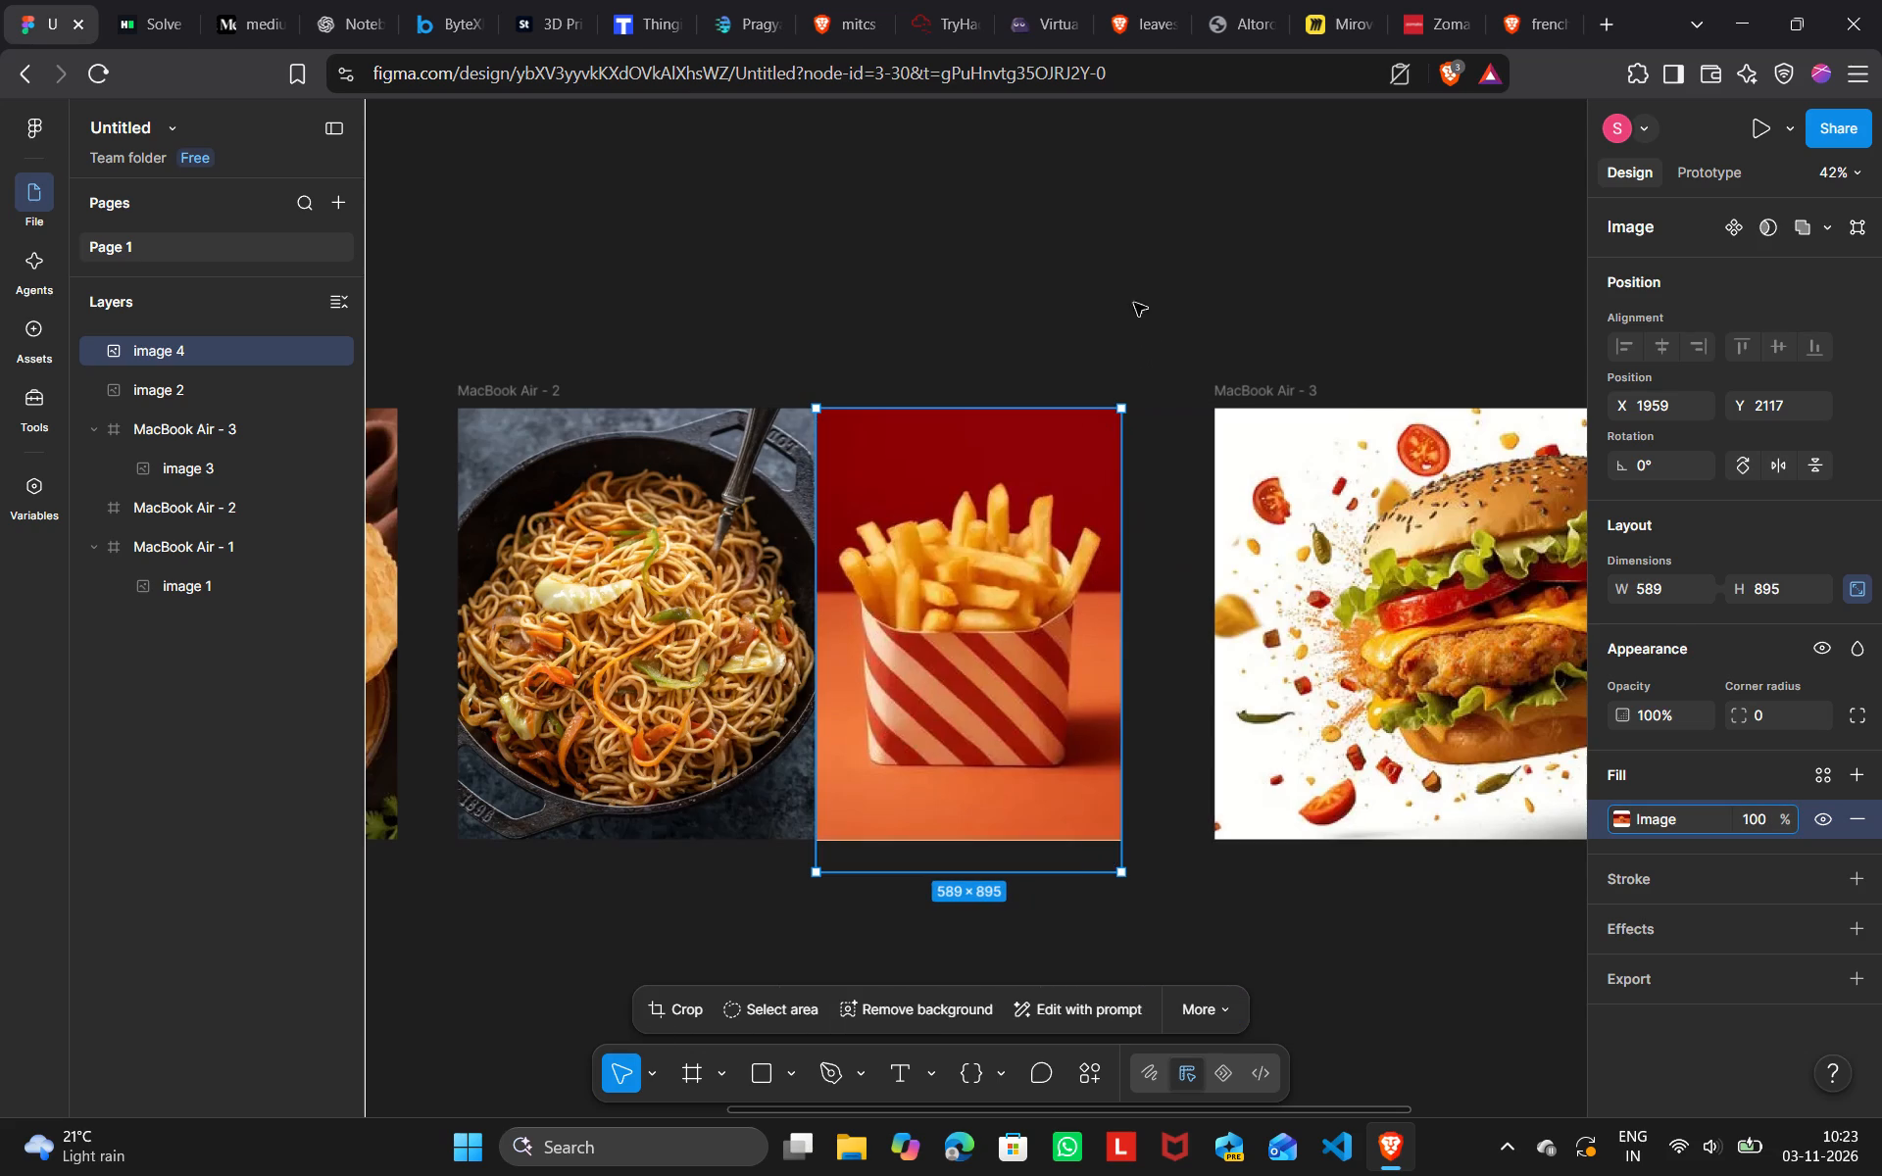
click(1137, 291)
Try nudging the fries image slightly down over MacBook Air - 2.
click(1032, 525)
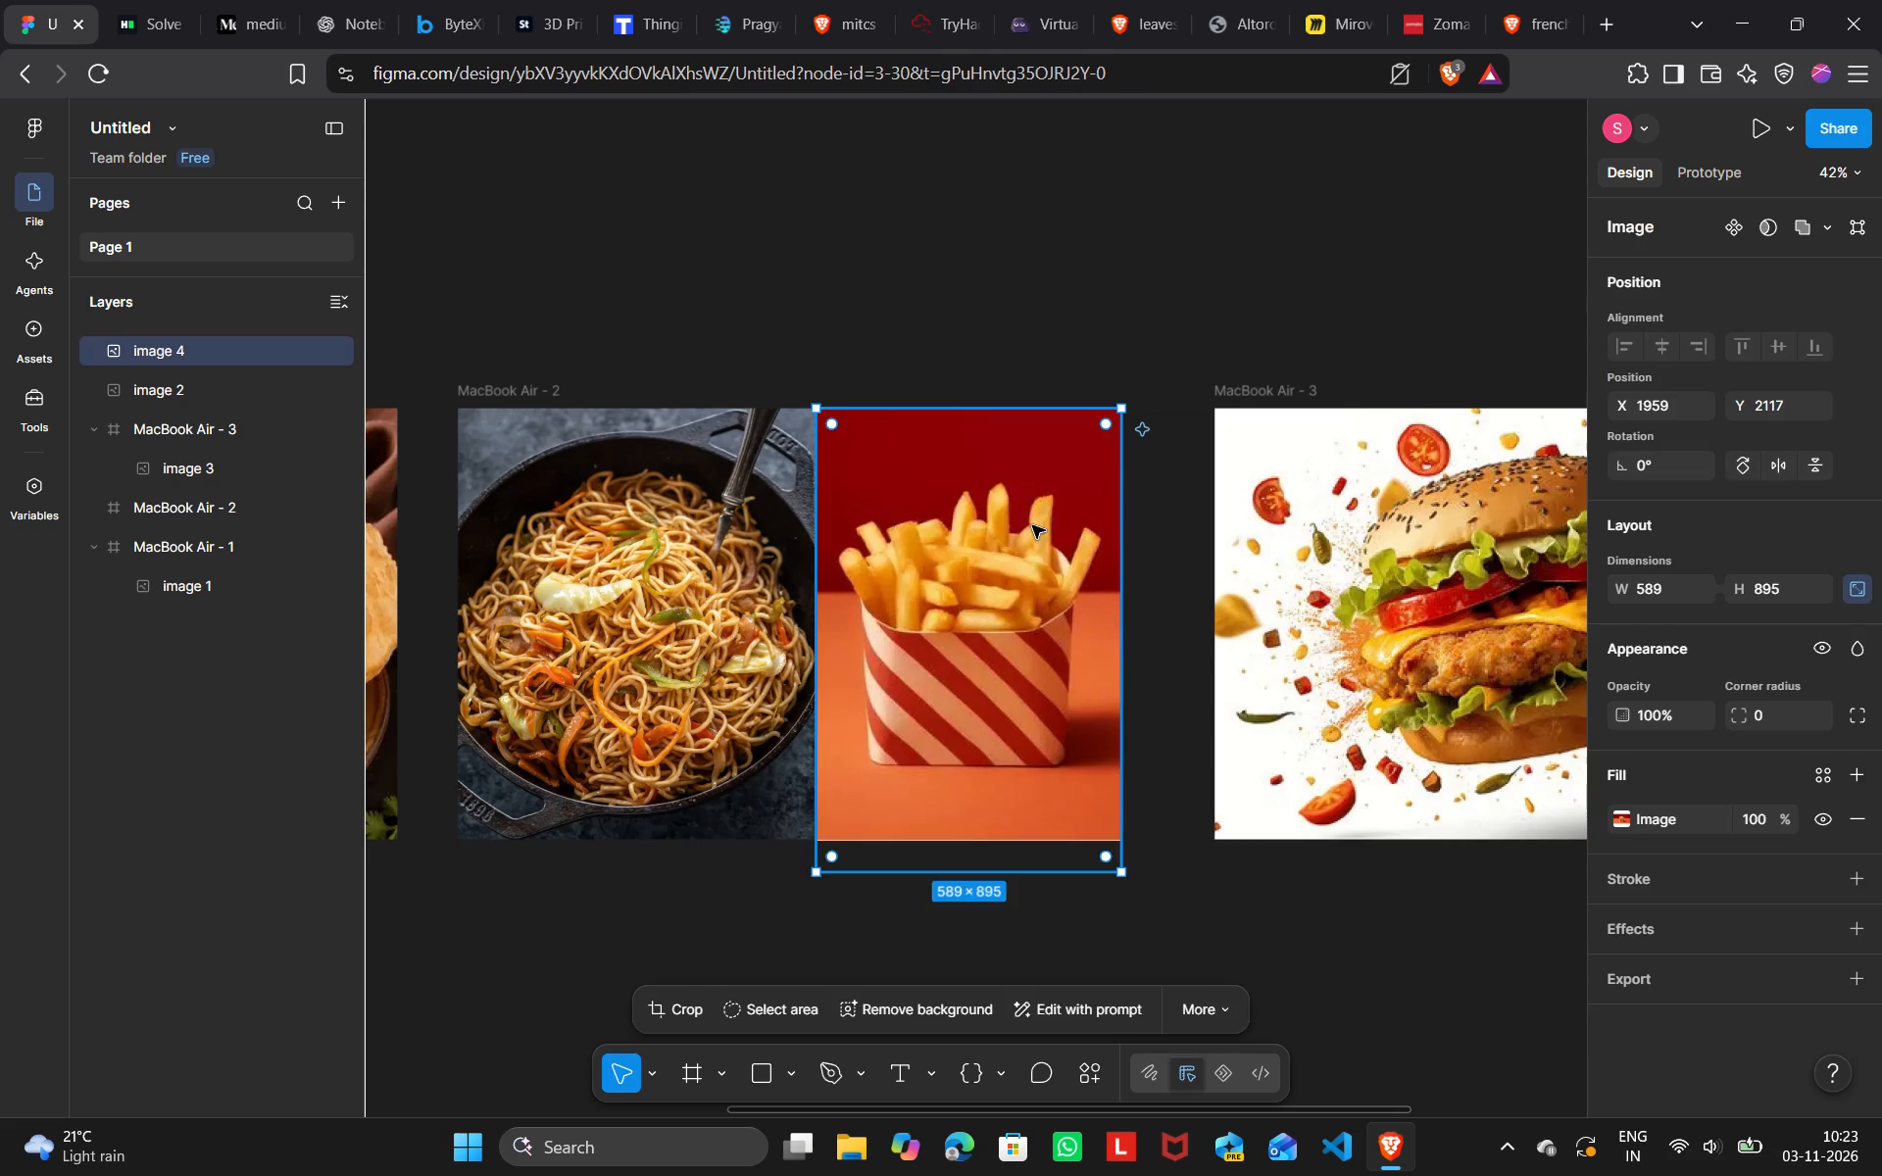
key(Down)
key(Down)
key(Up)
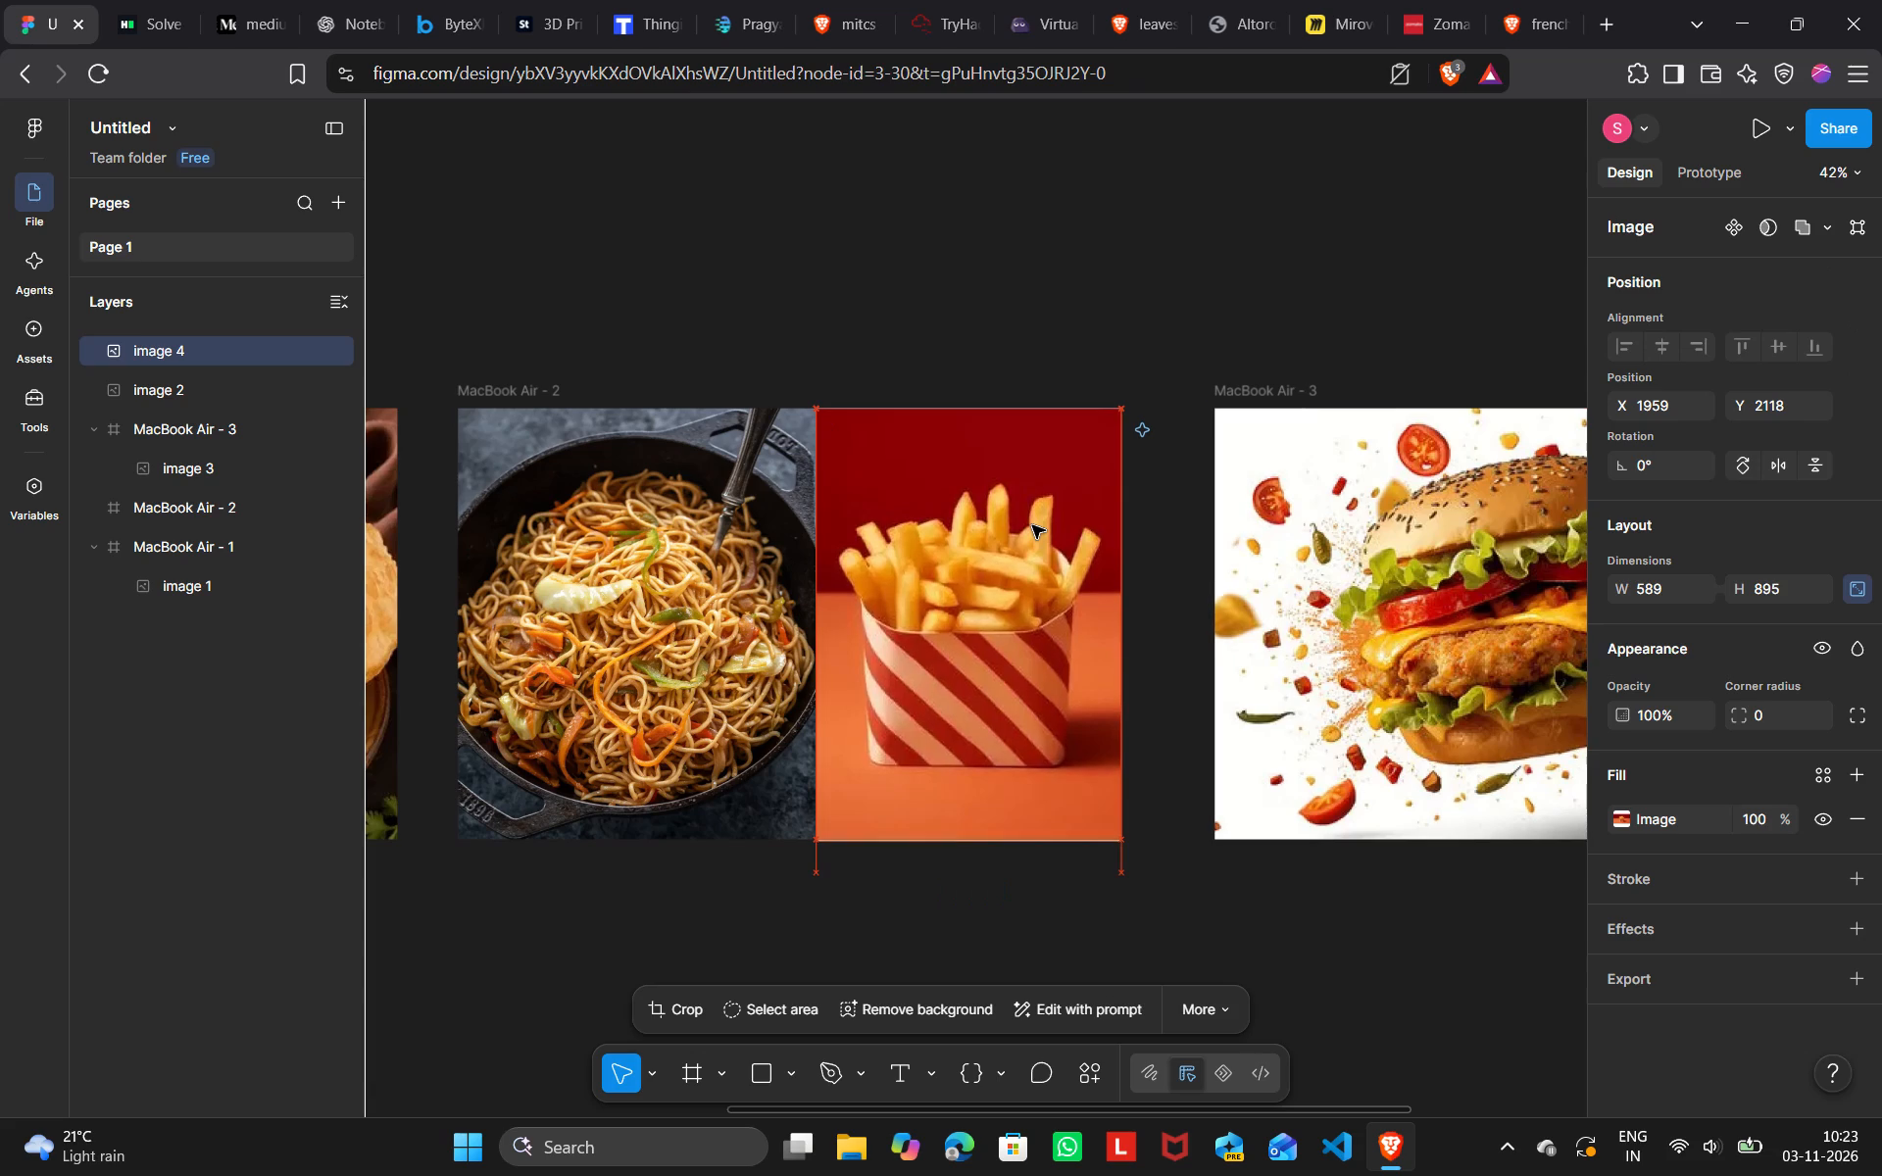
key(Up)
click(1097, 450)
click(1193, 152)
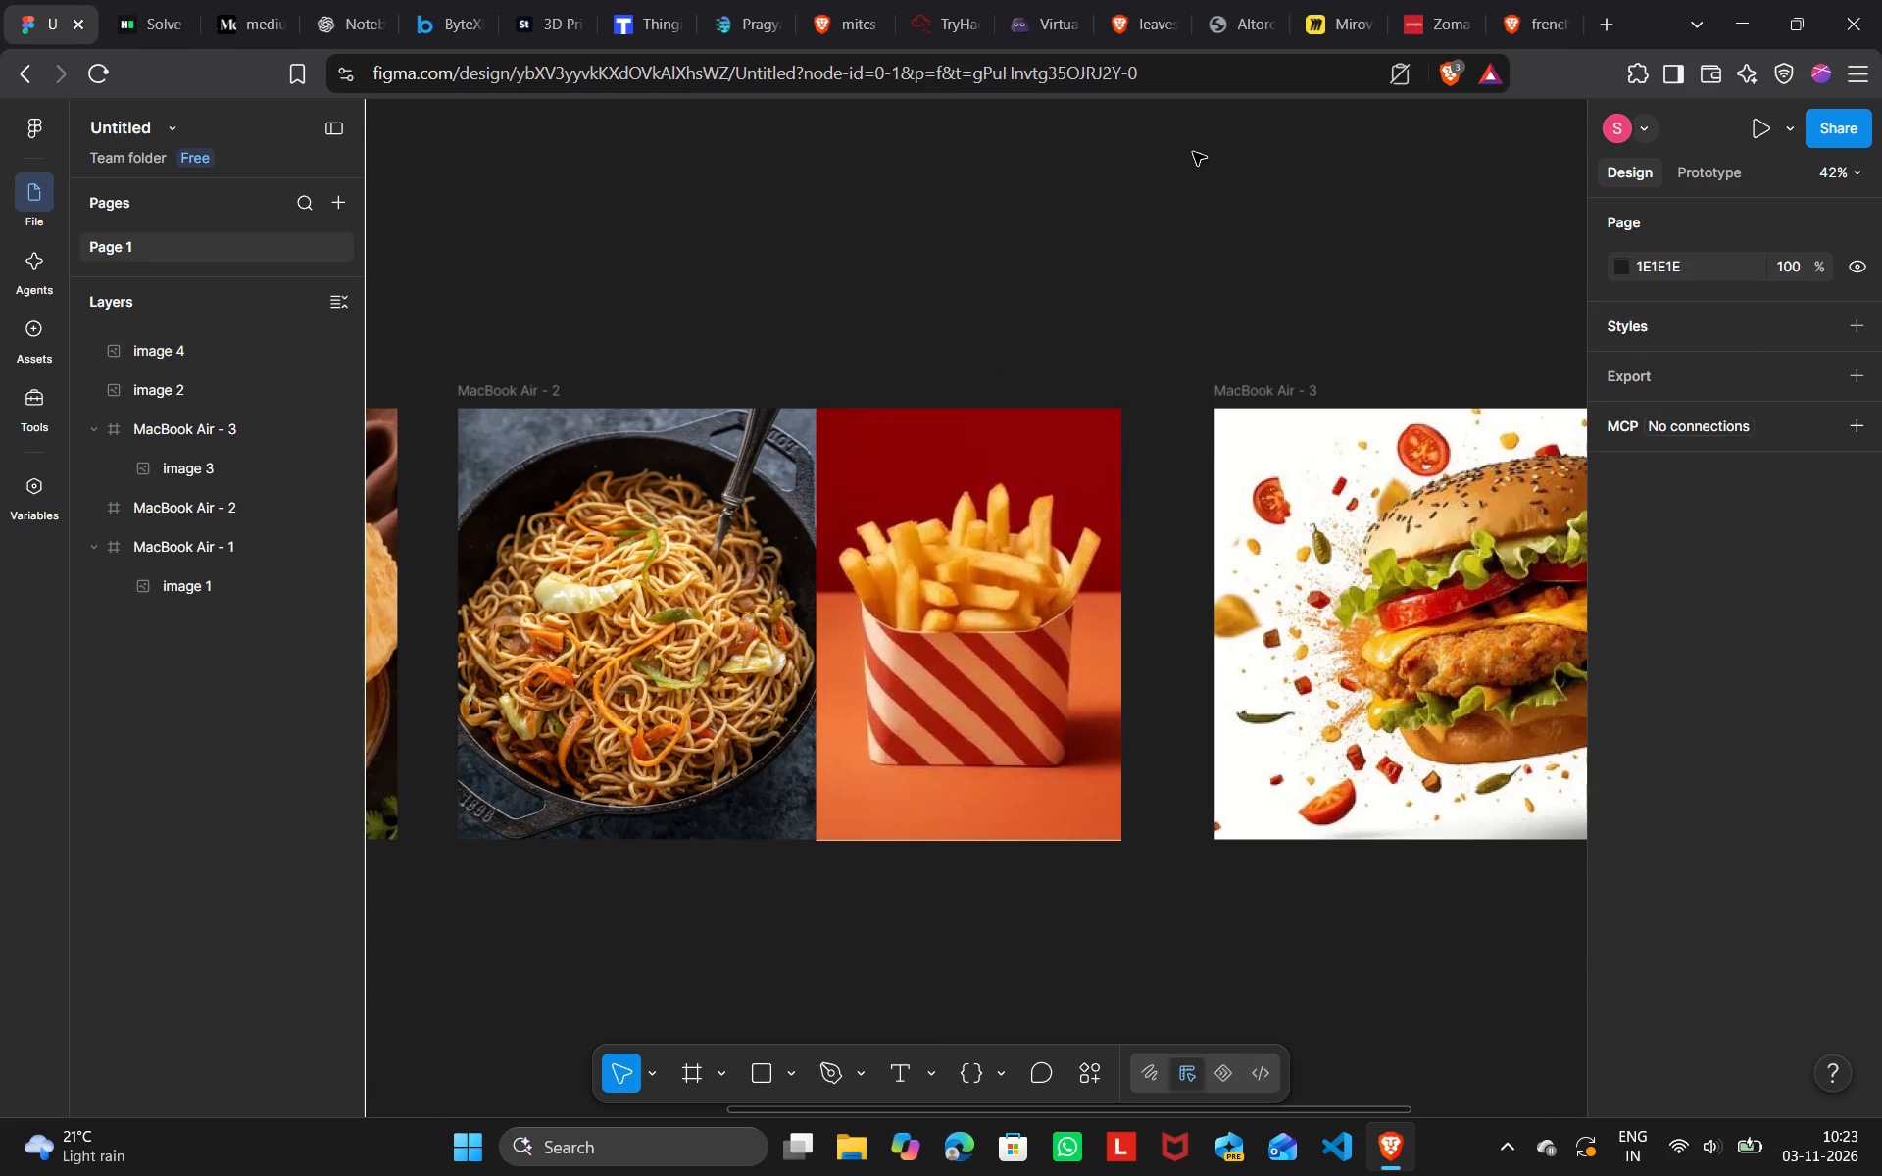
Switch from the Figma design to the image search and search for "pizza in zomato style".
scroll(1193, 152, left, 2)
scroll(1193, 152, up, 1)
scroll(1193, 152, right, 1)
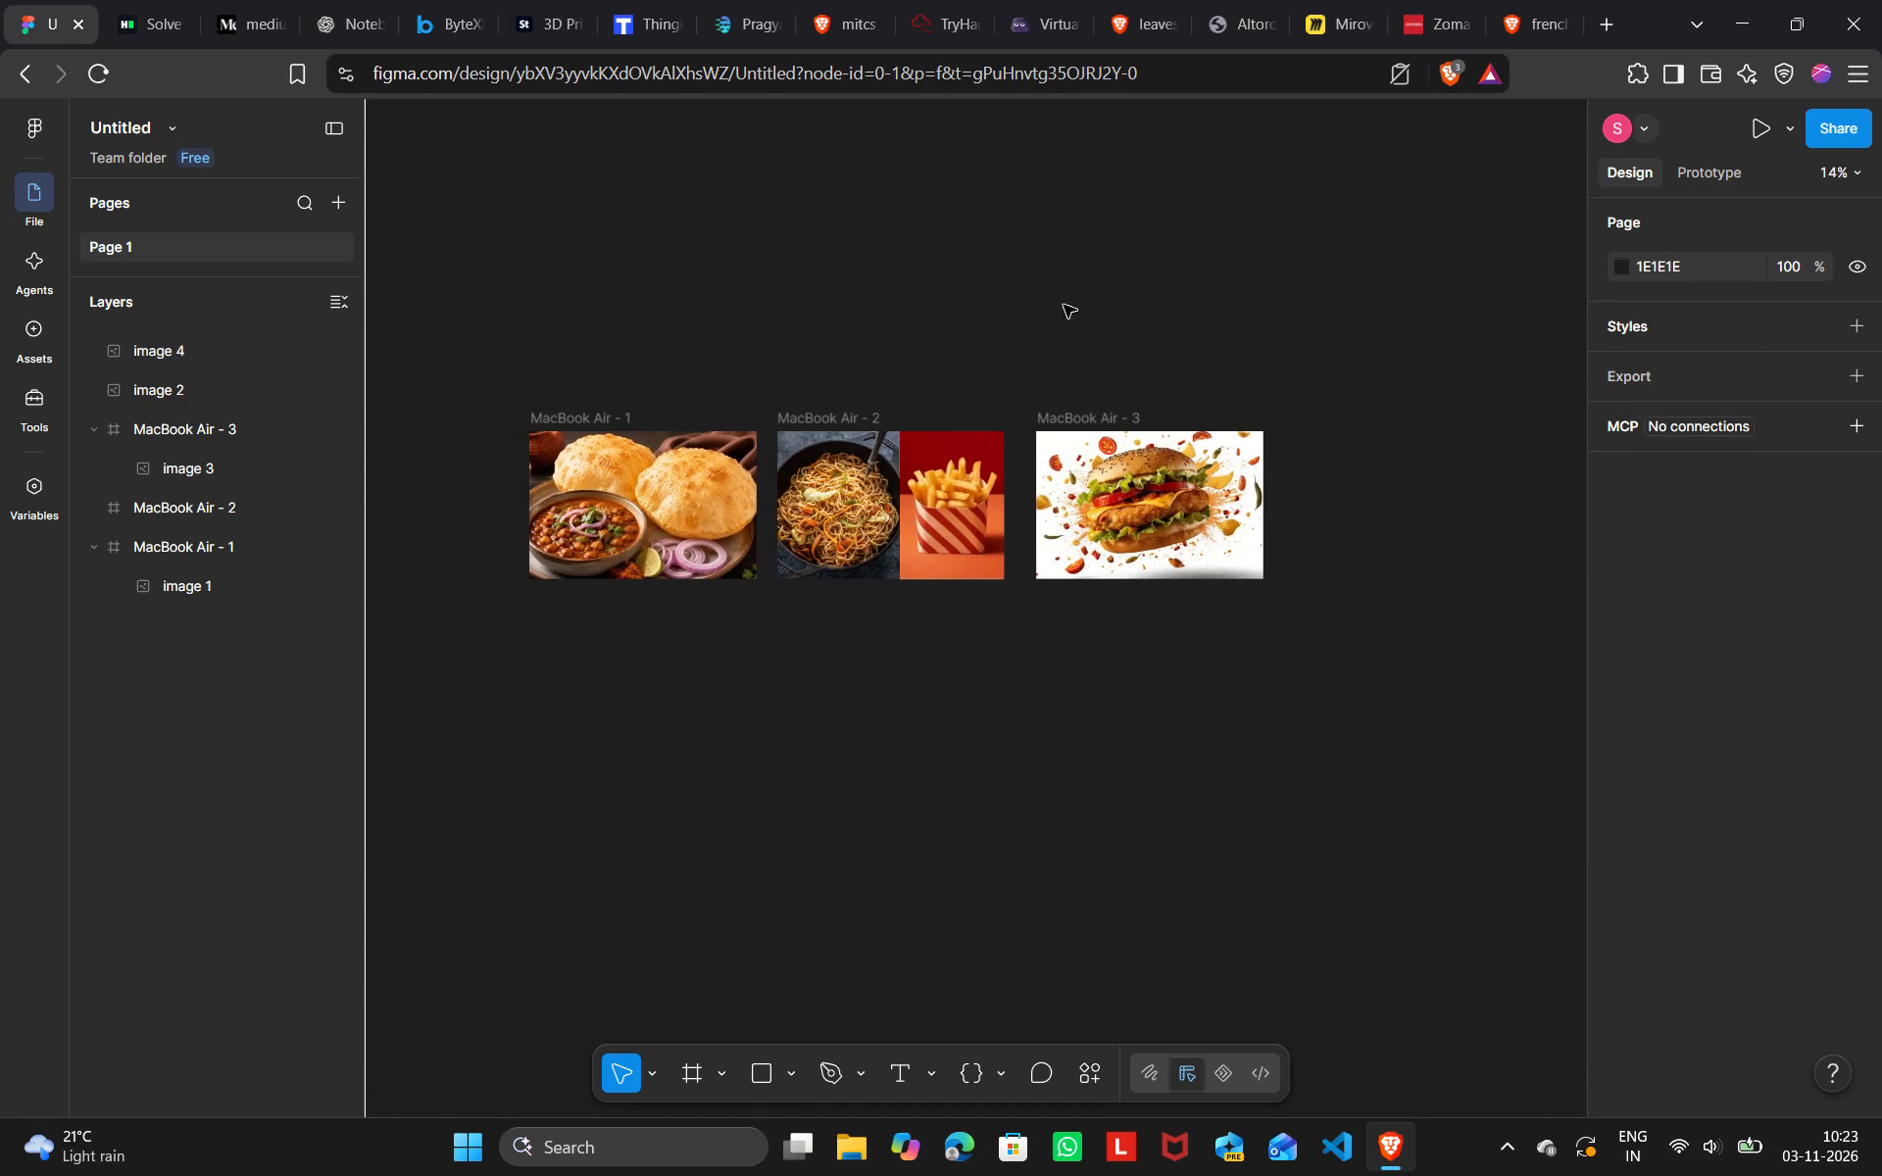
click(1436, 22)
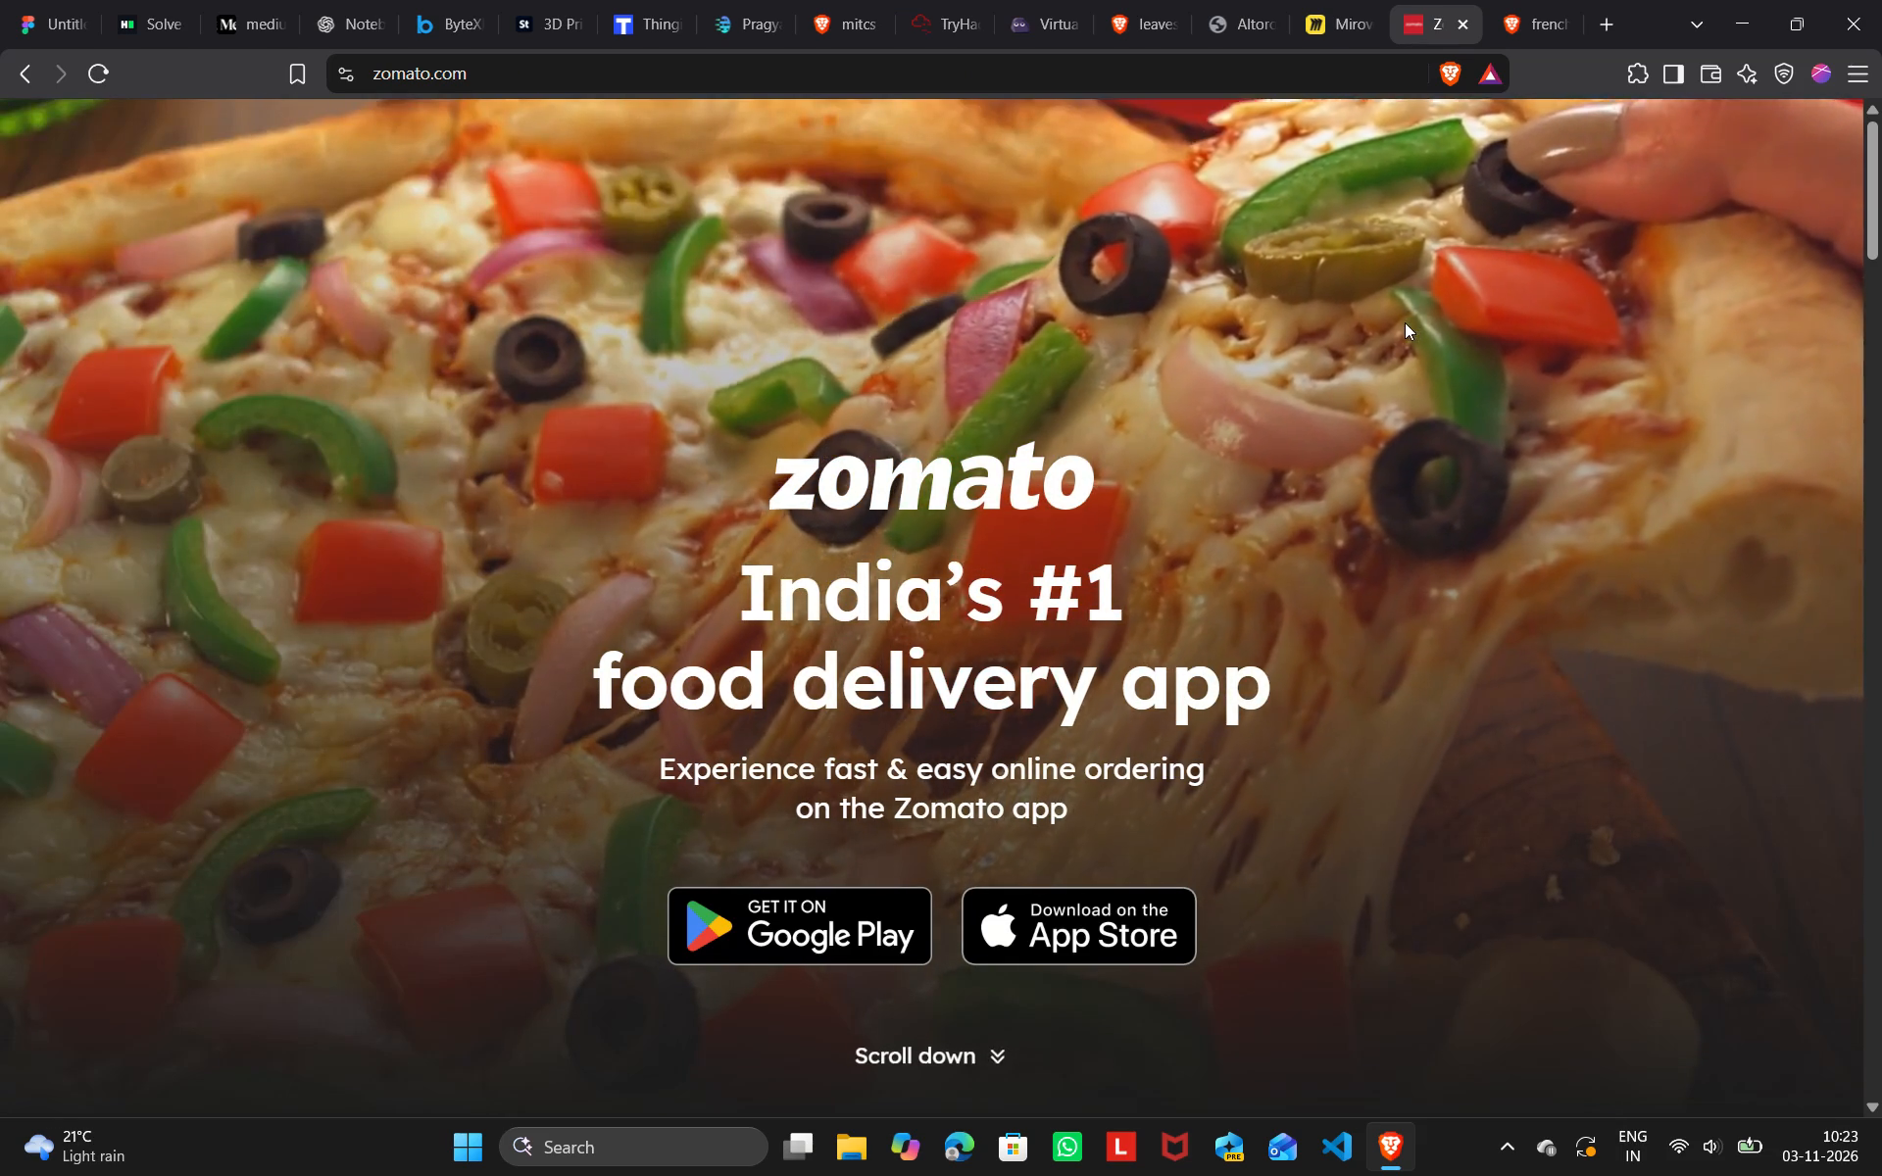
click(1523, 0)
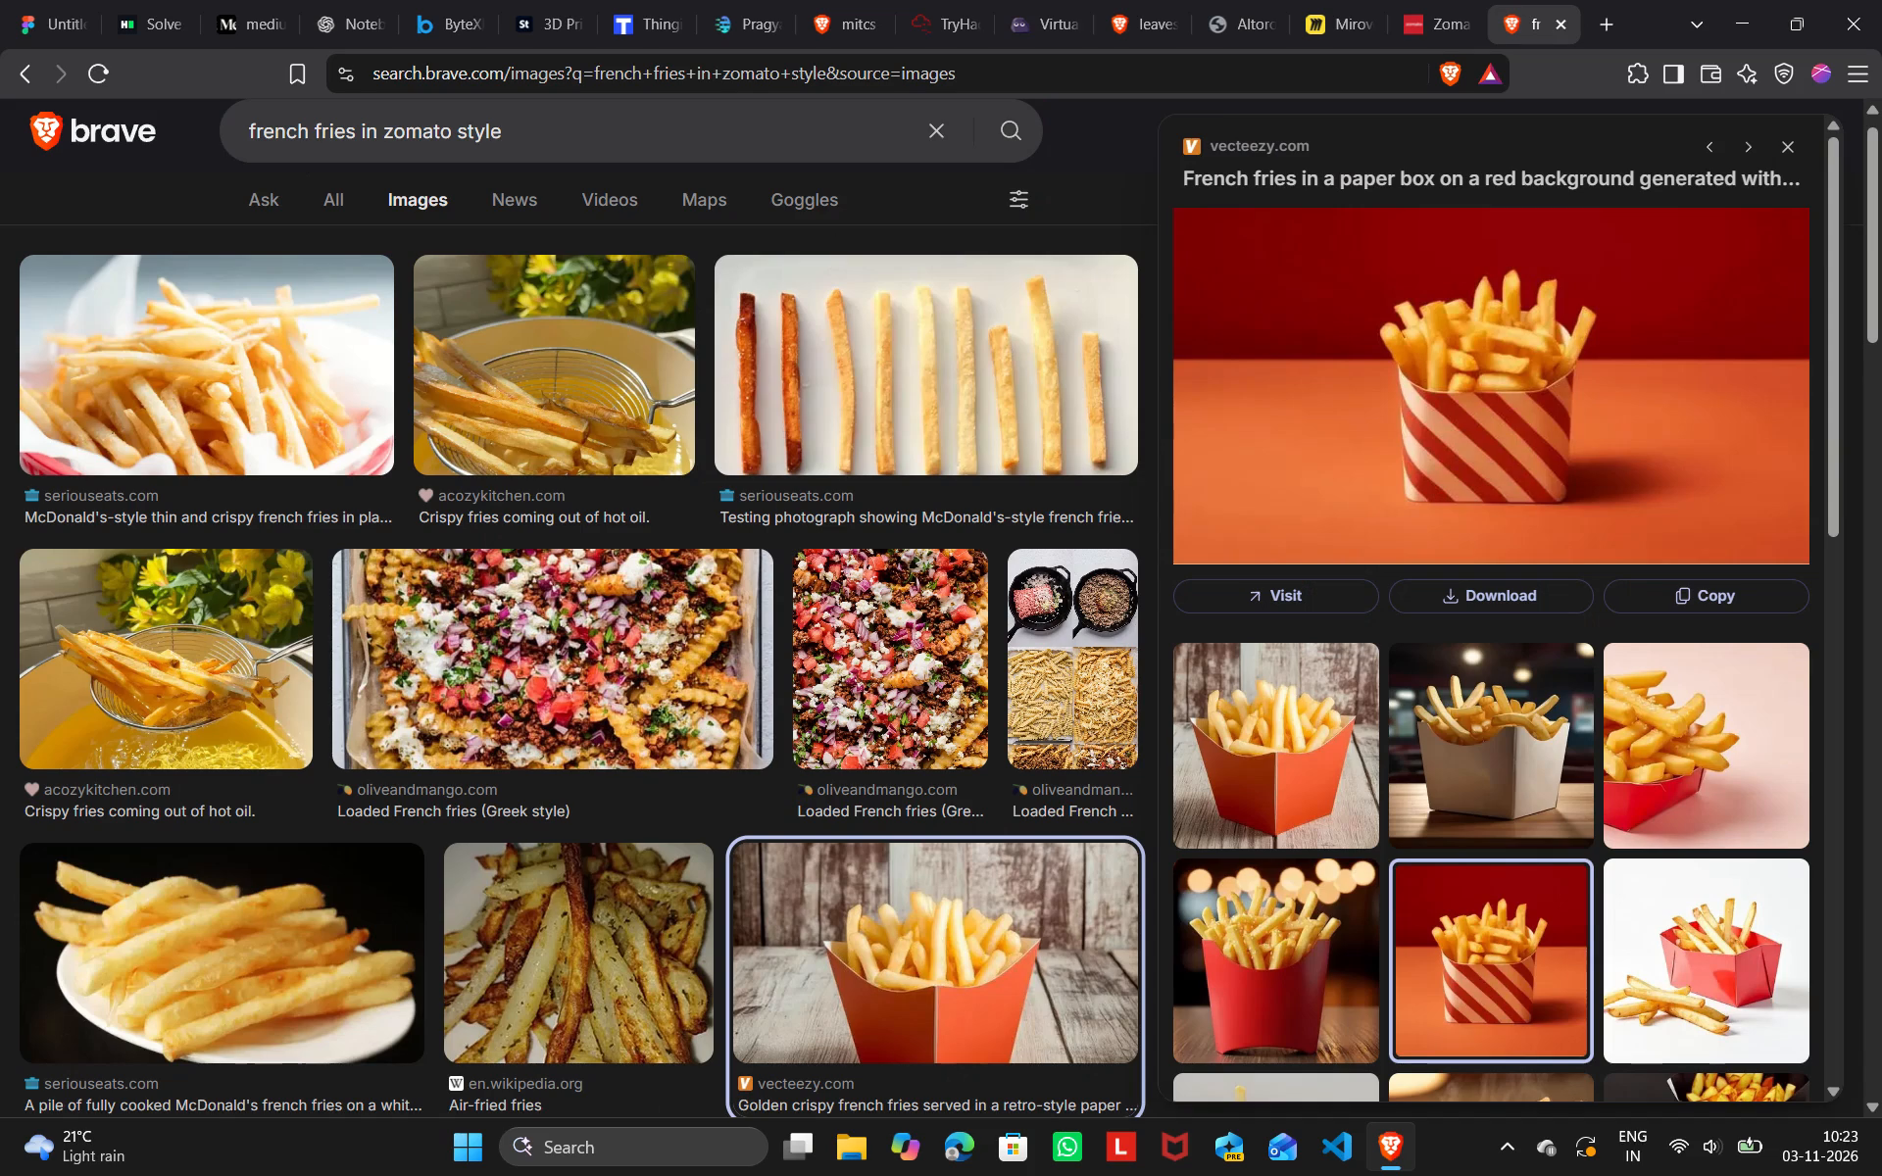
click(351, 133)
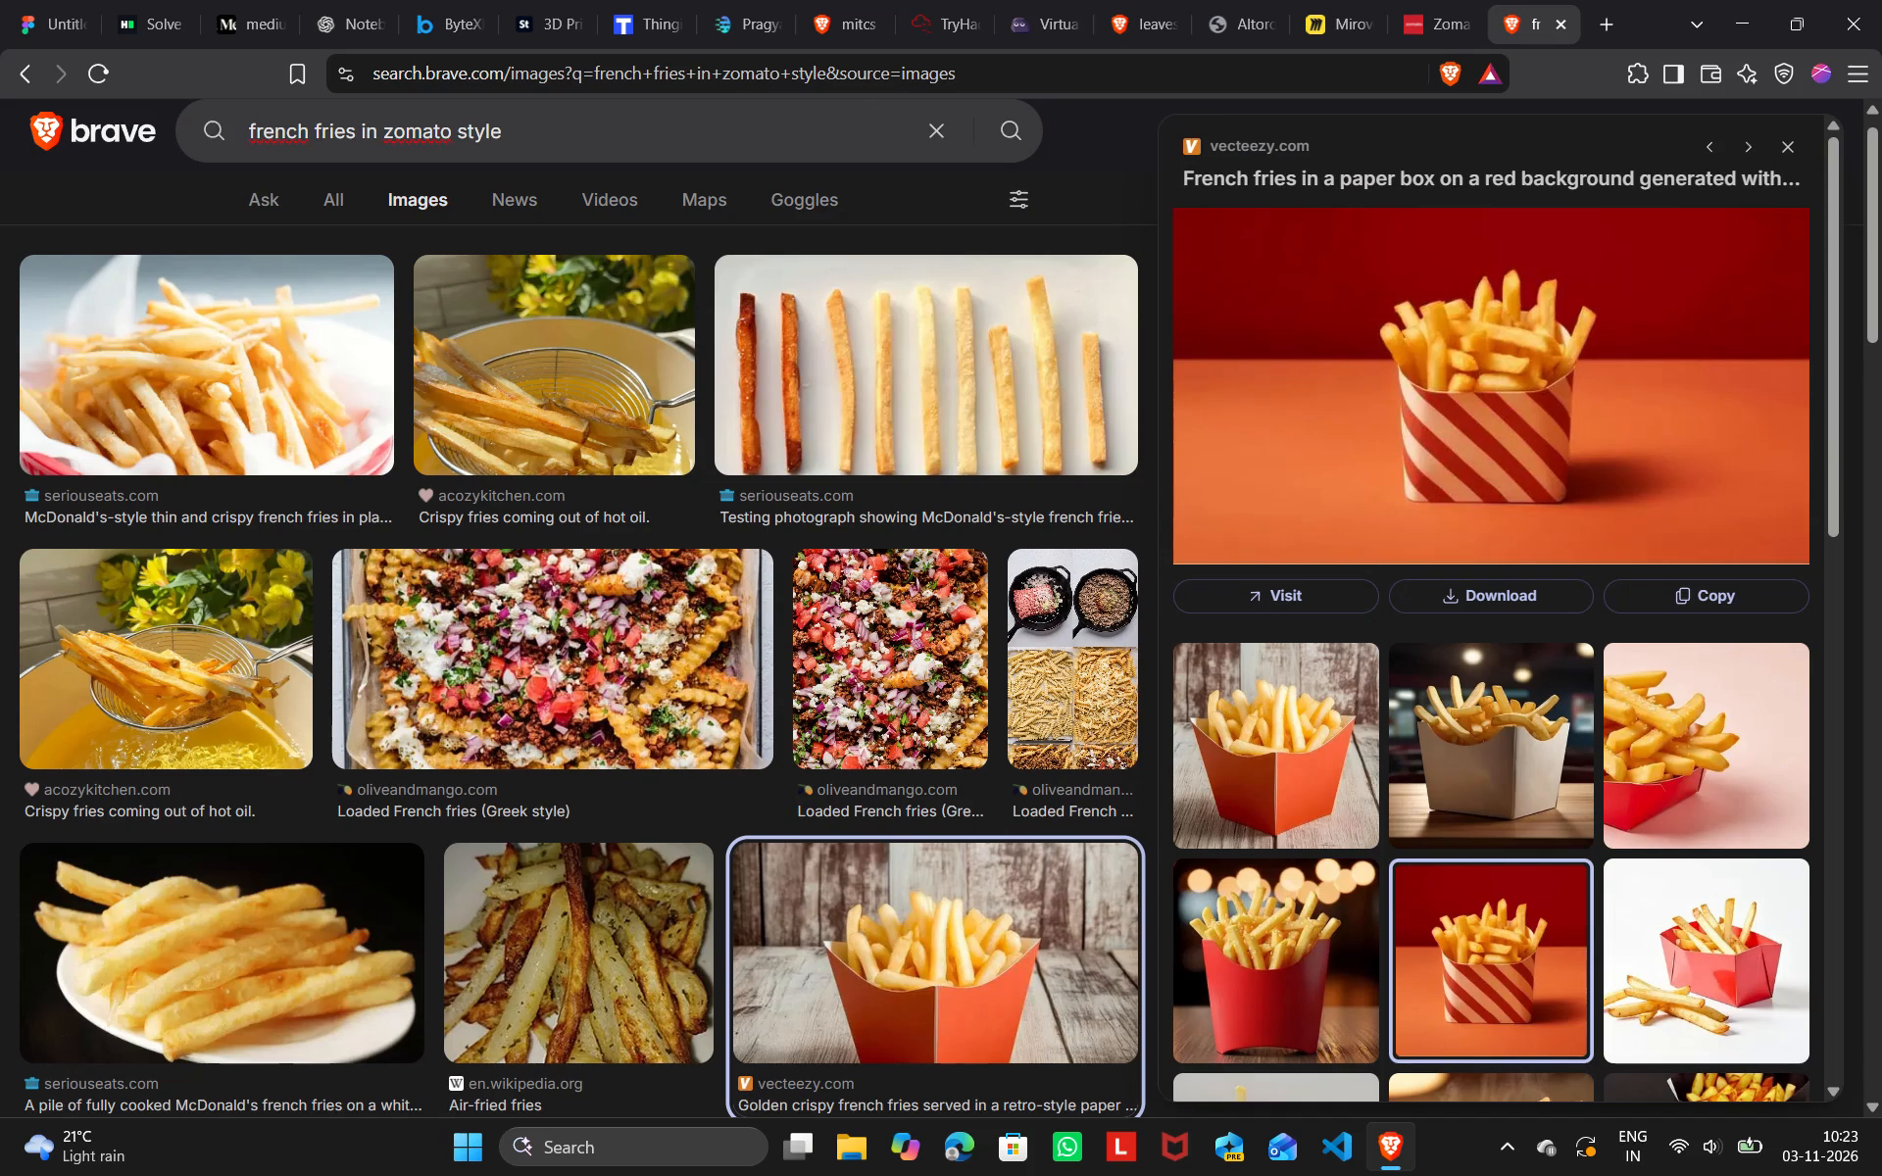
key(BackSpace)
key(BackSpace)
key(BackSpace)
key(BackSpace)
key(BackSpace)
key(BackSpace)
key(BackSpace)
key(BackSpace)
key(BackSpace)
key(BackSpace)
key(BackSpace)
key(BackSpace)
key(BackSpace)
key(BackSpace)
key(BackSpace)
key(BackSpace)
key(BackSpace)
key(BackSpace)
key(BackSpace)
key(BackSpace)
text(pizza)
key(space)
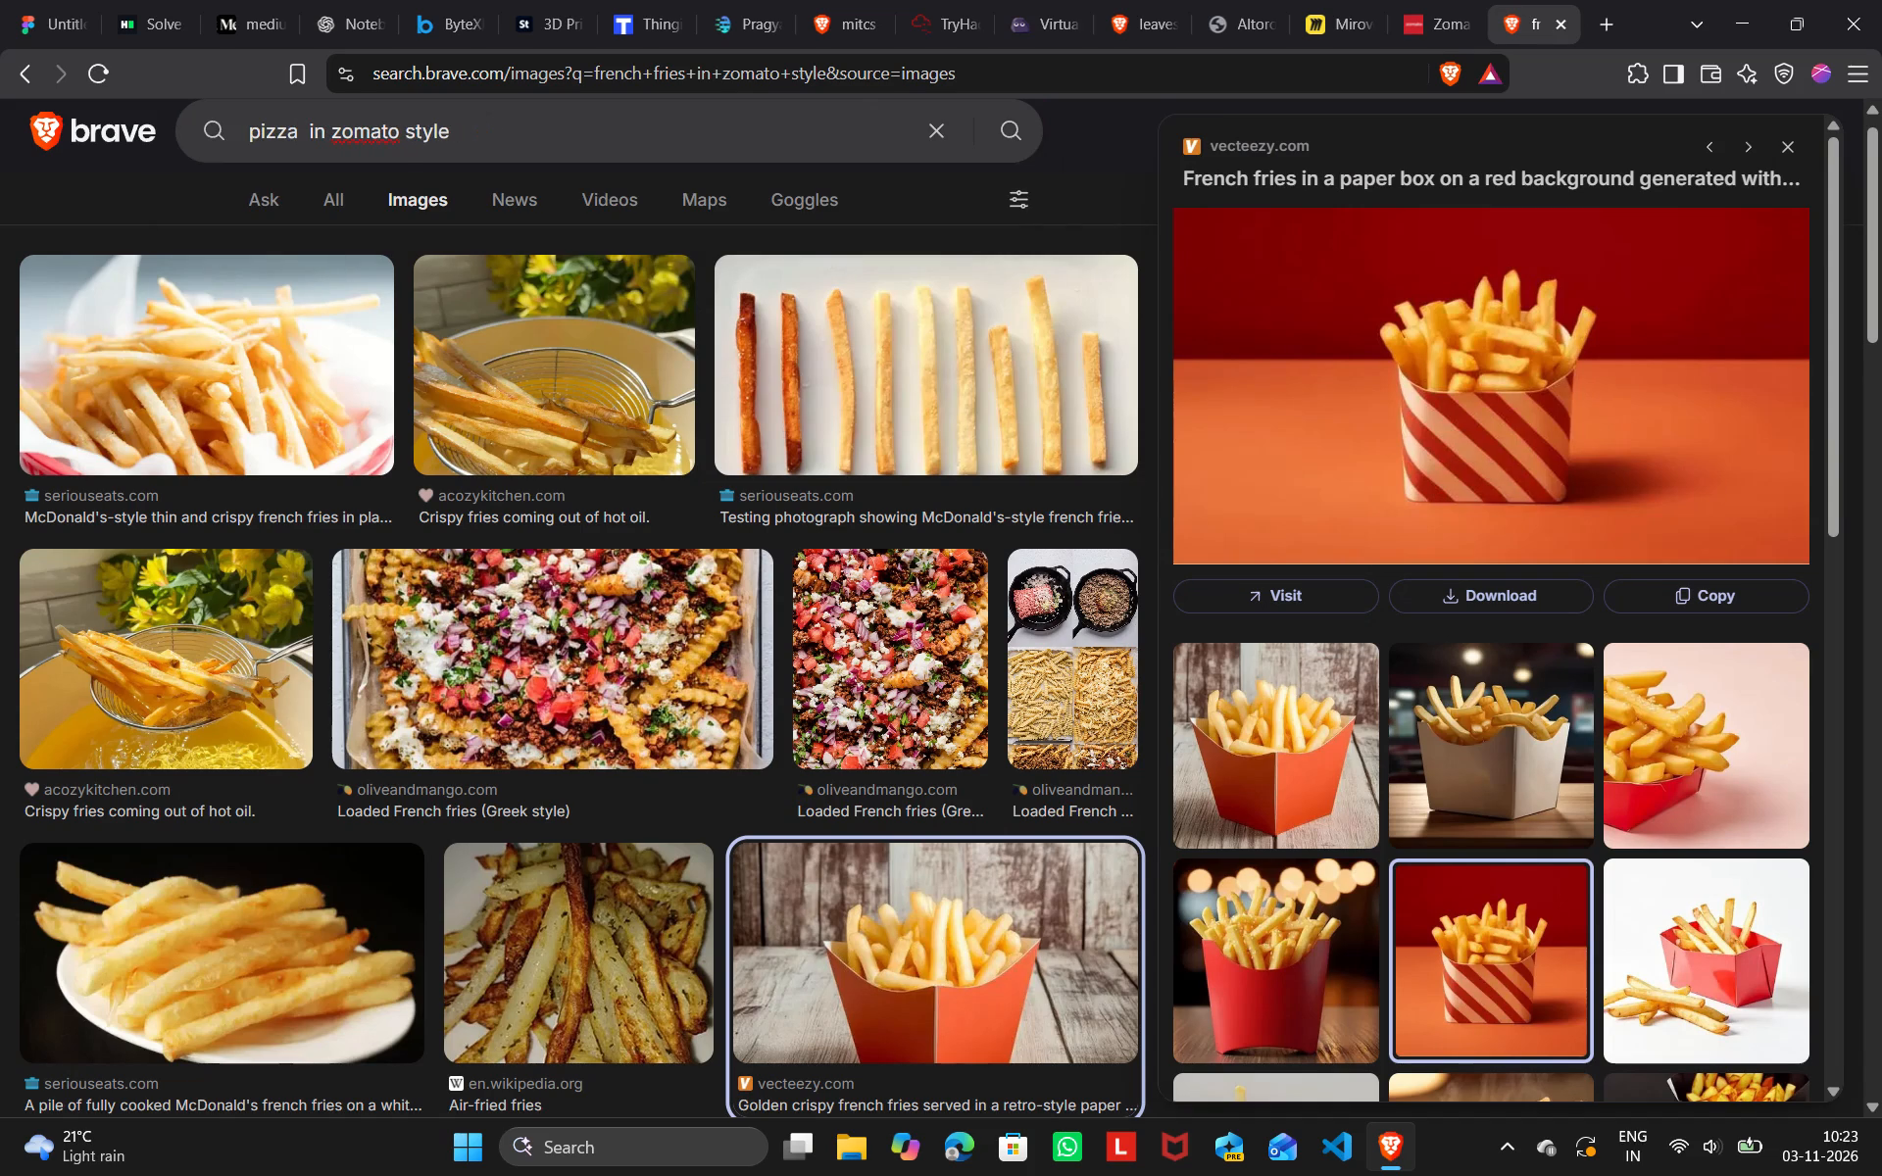
key(BackSpace)
key(Return)
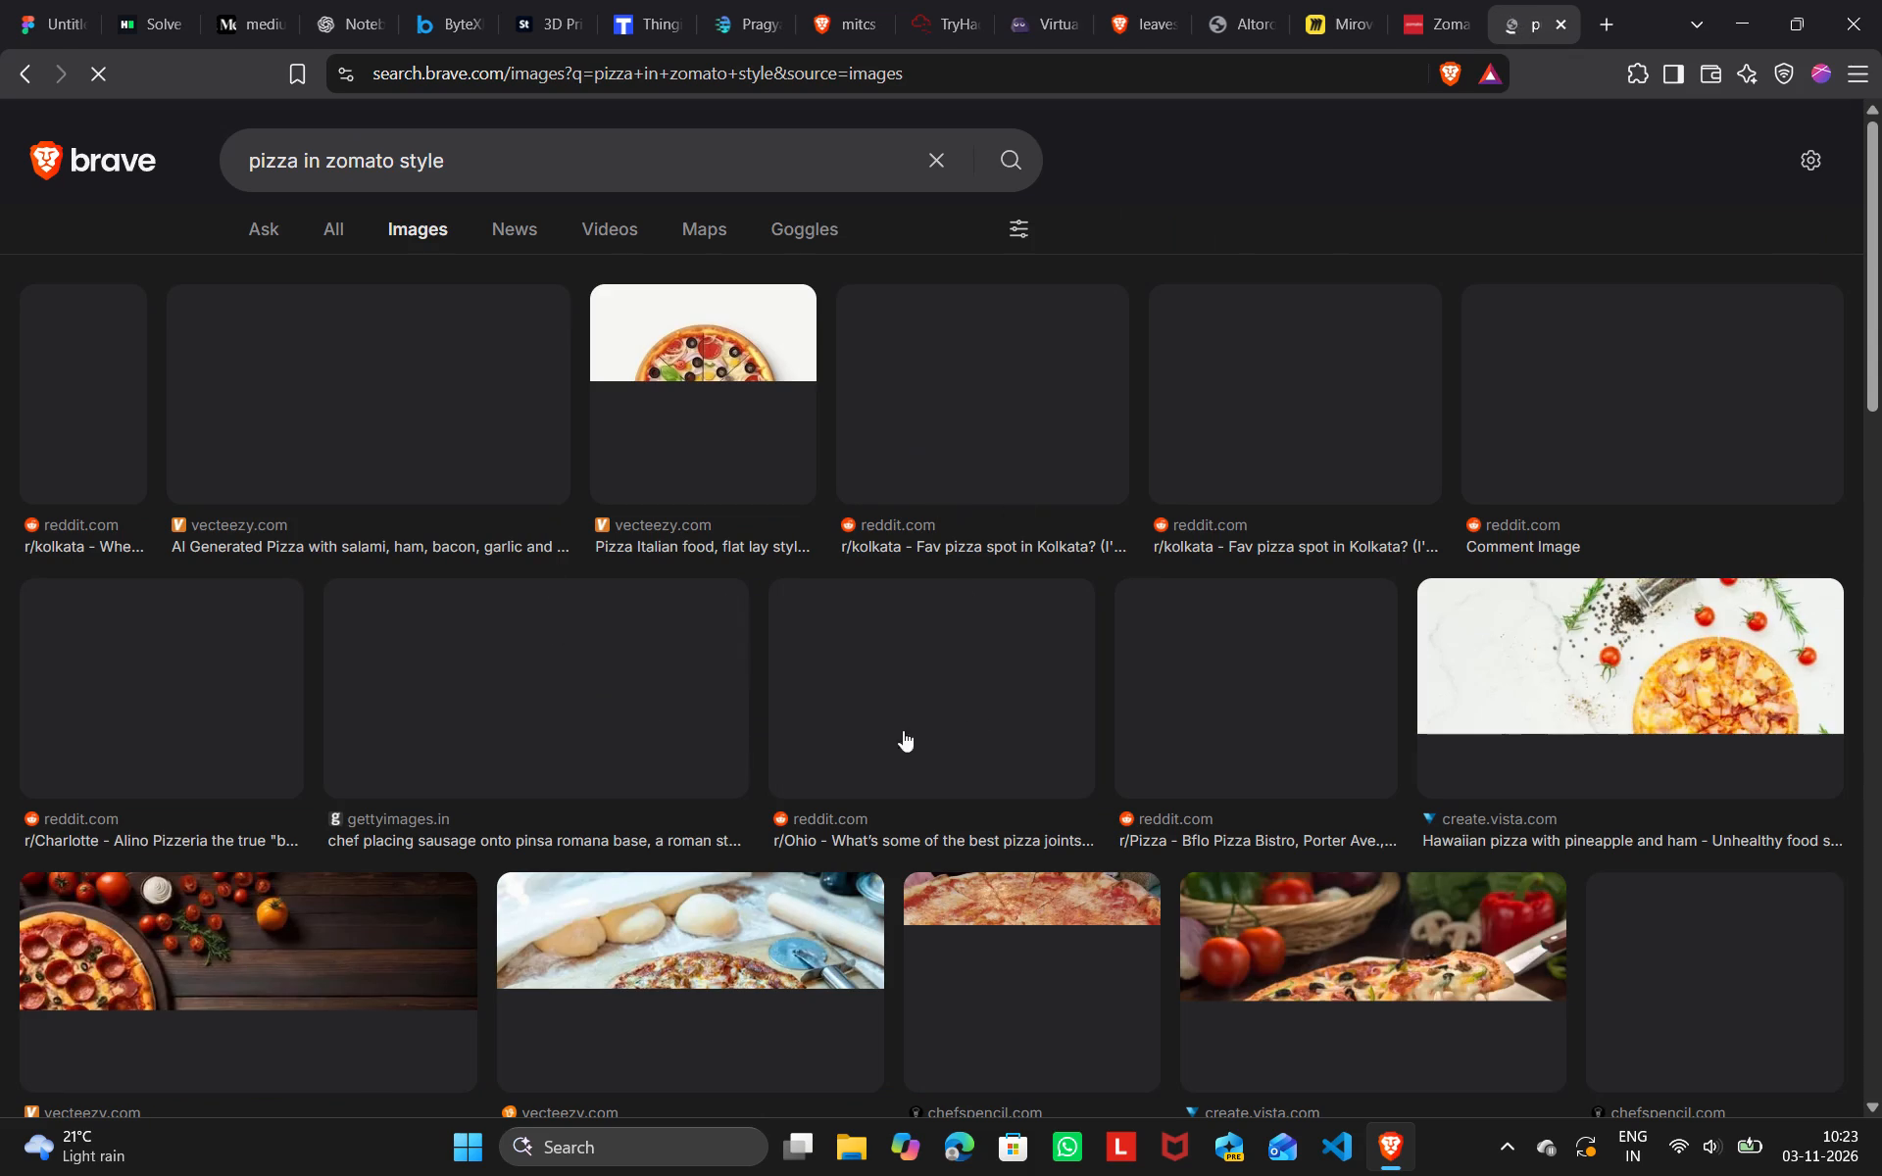
Browse the pizza images and open the preview of the freshly baked pizza on a rustic wooden table.
scroll(549, 476, right, 3)
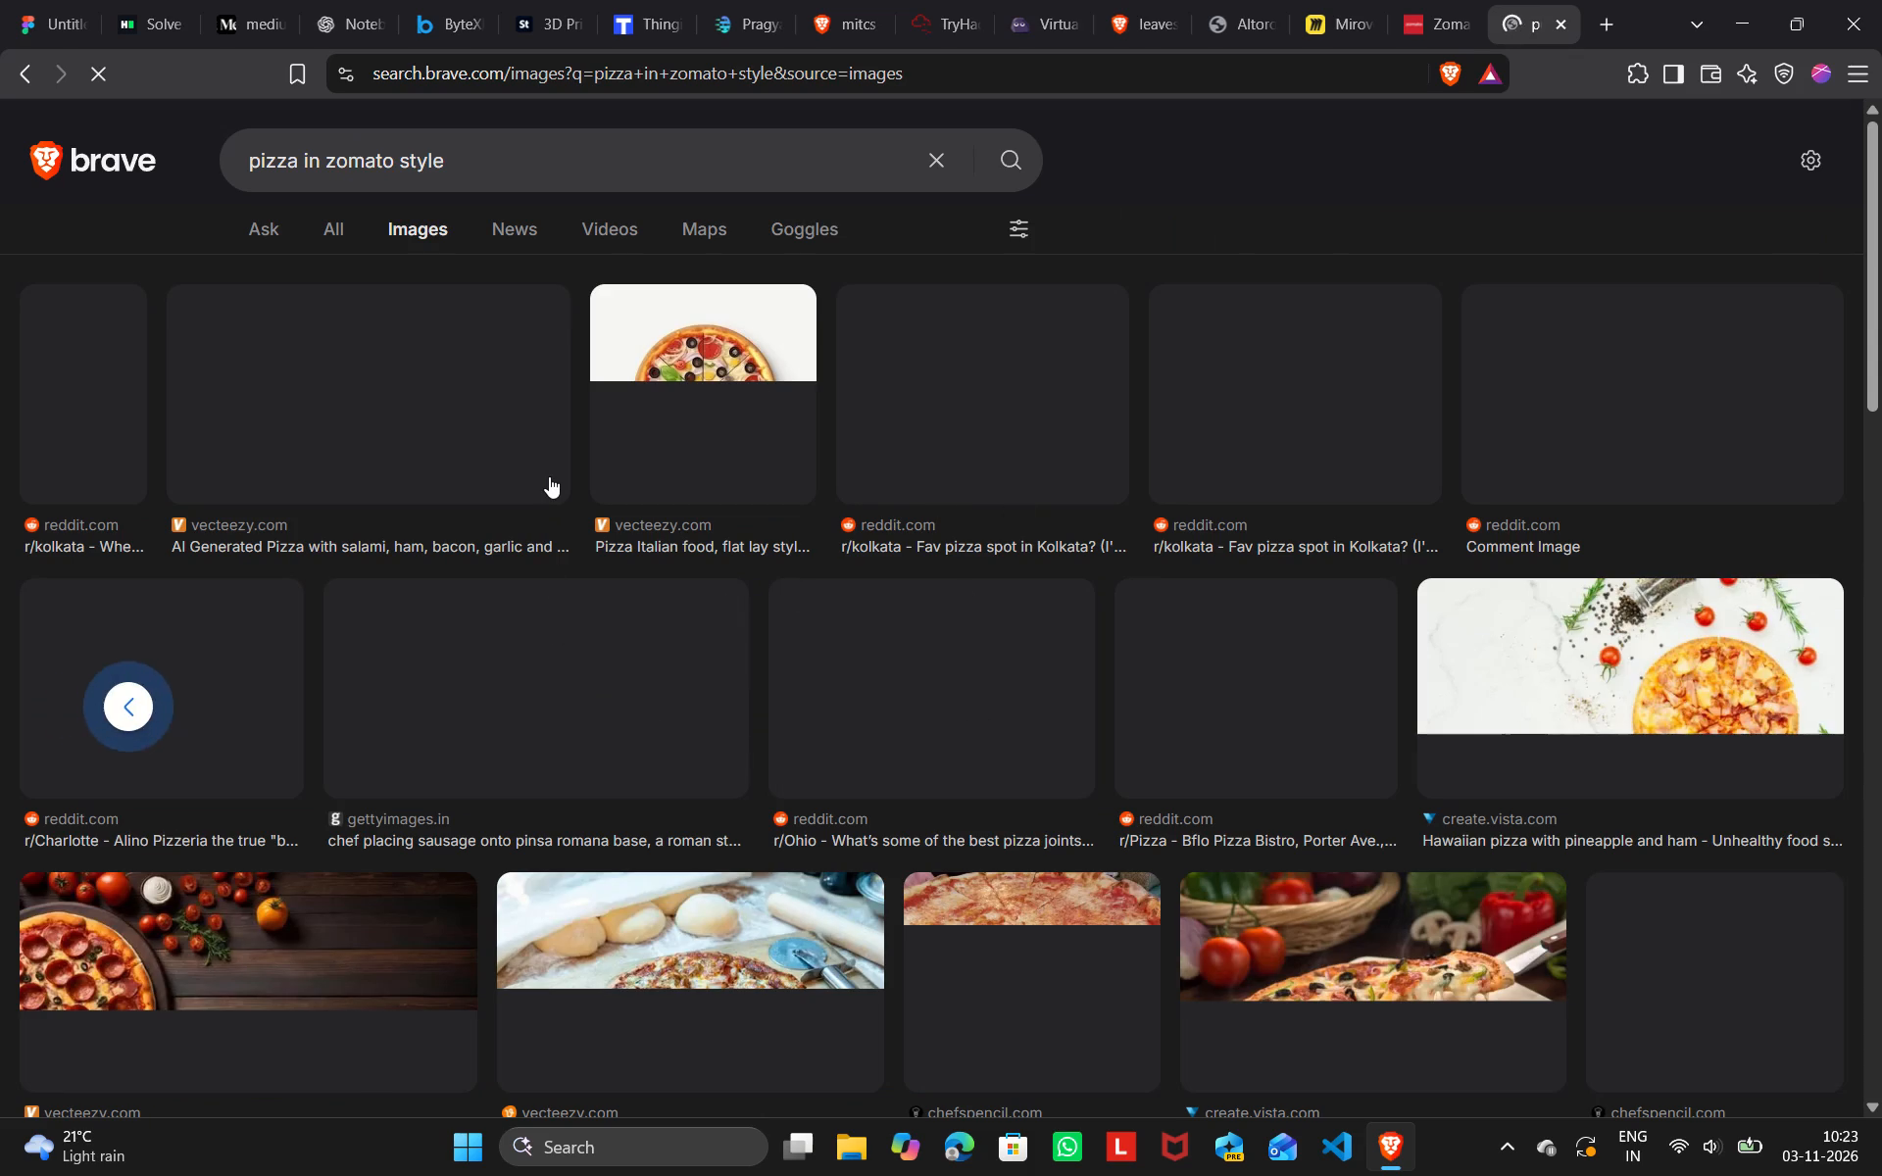
scroll(549, 476, down, 1)
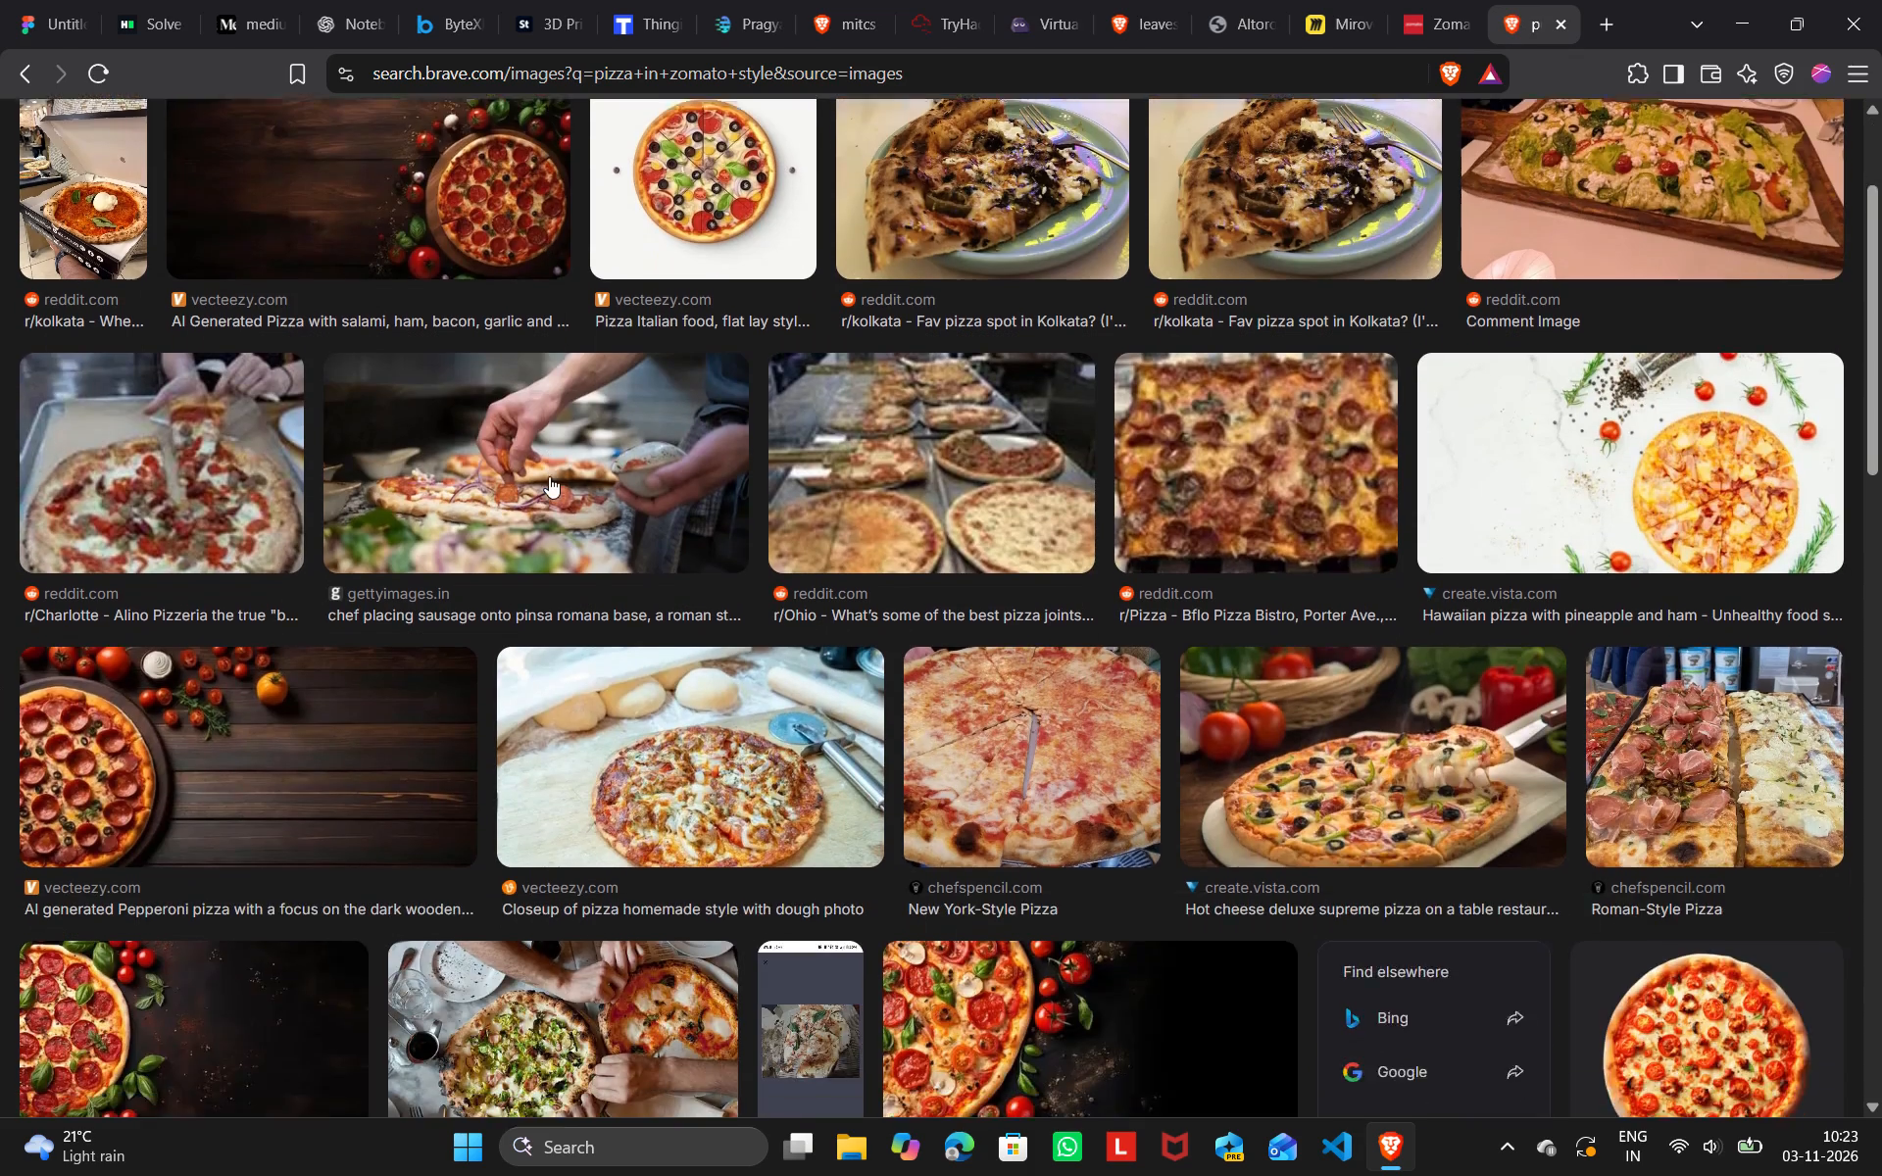
scroll(549, 476, up, 1)
scroll(549, 476, down, 4)
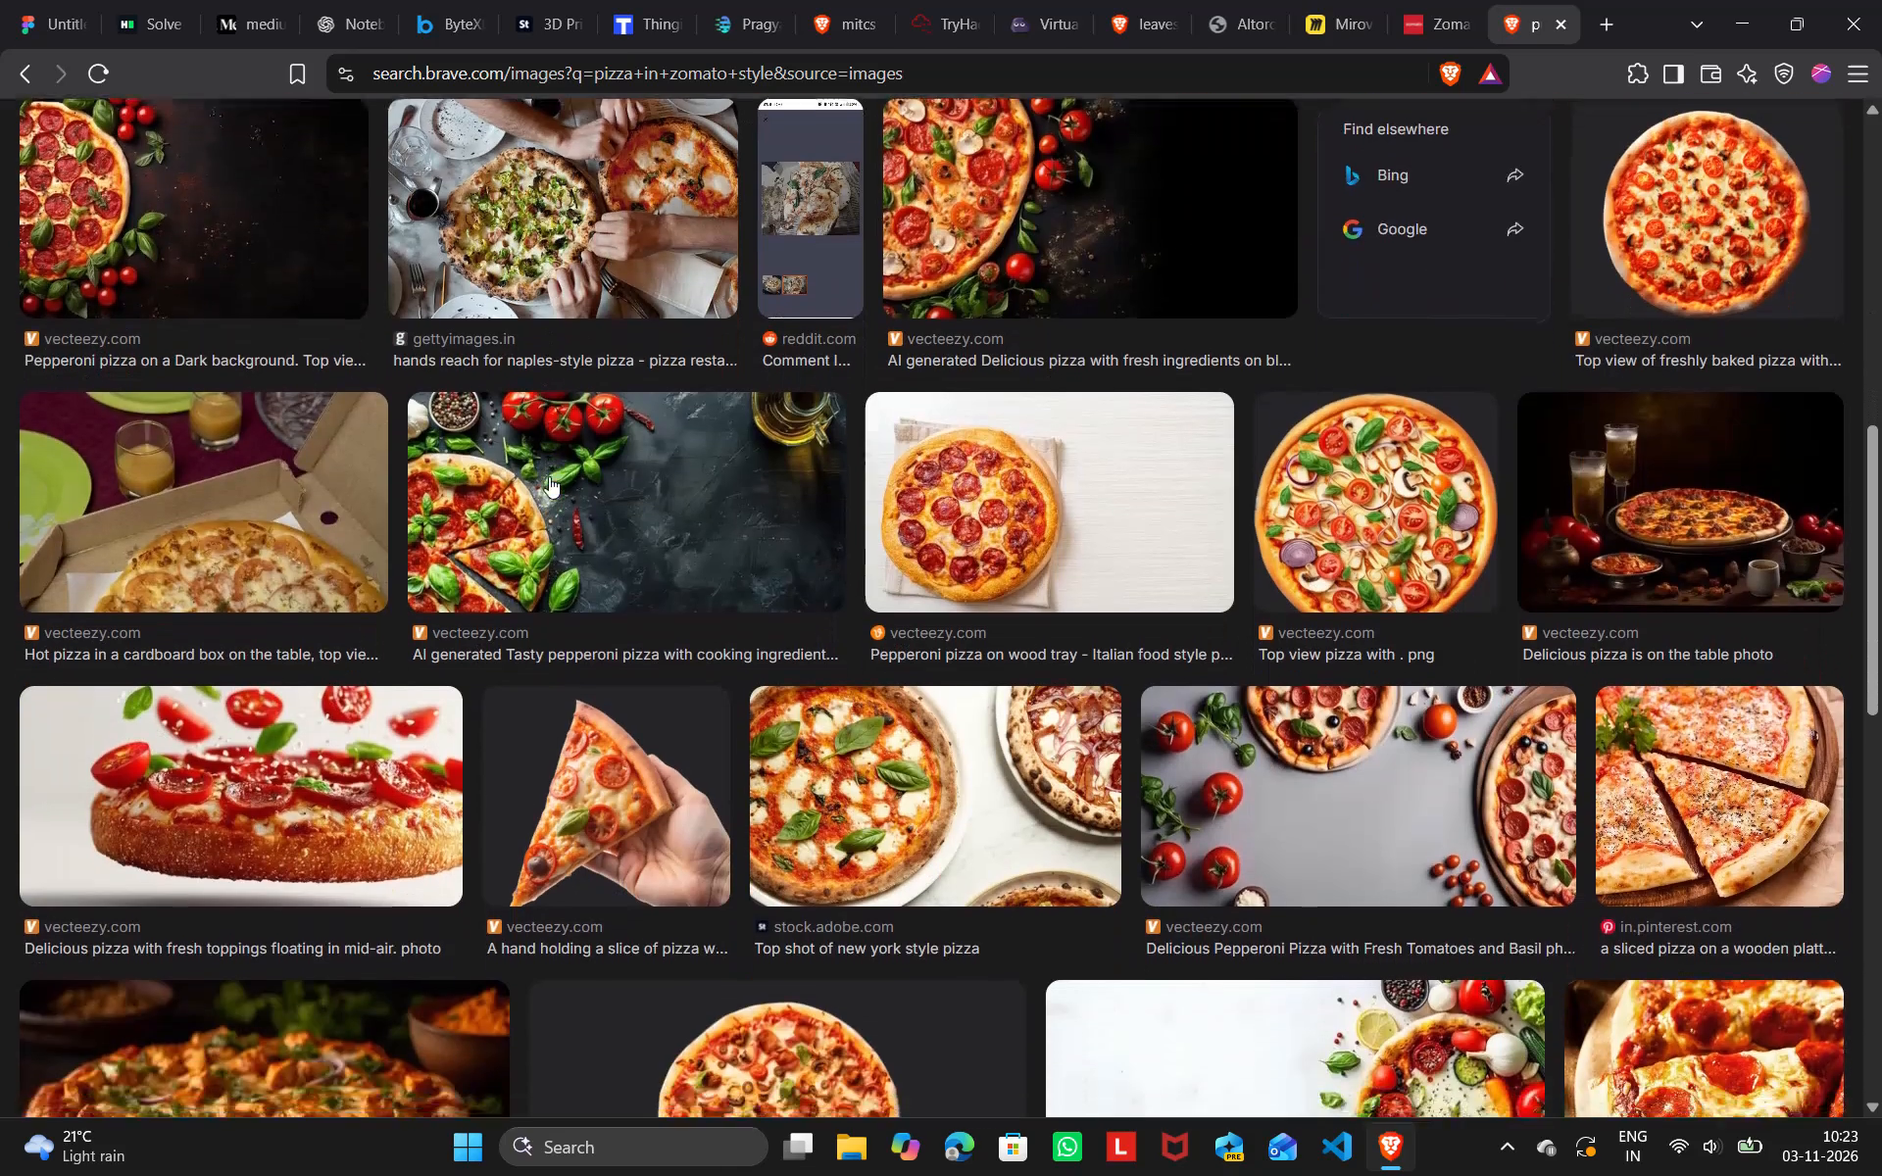
scroll(549, 476, down, 2)
click(286, 645)
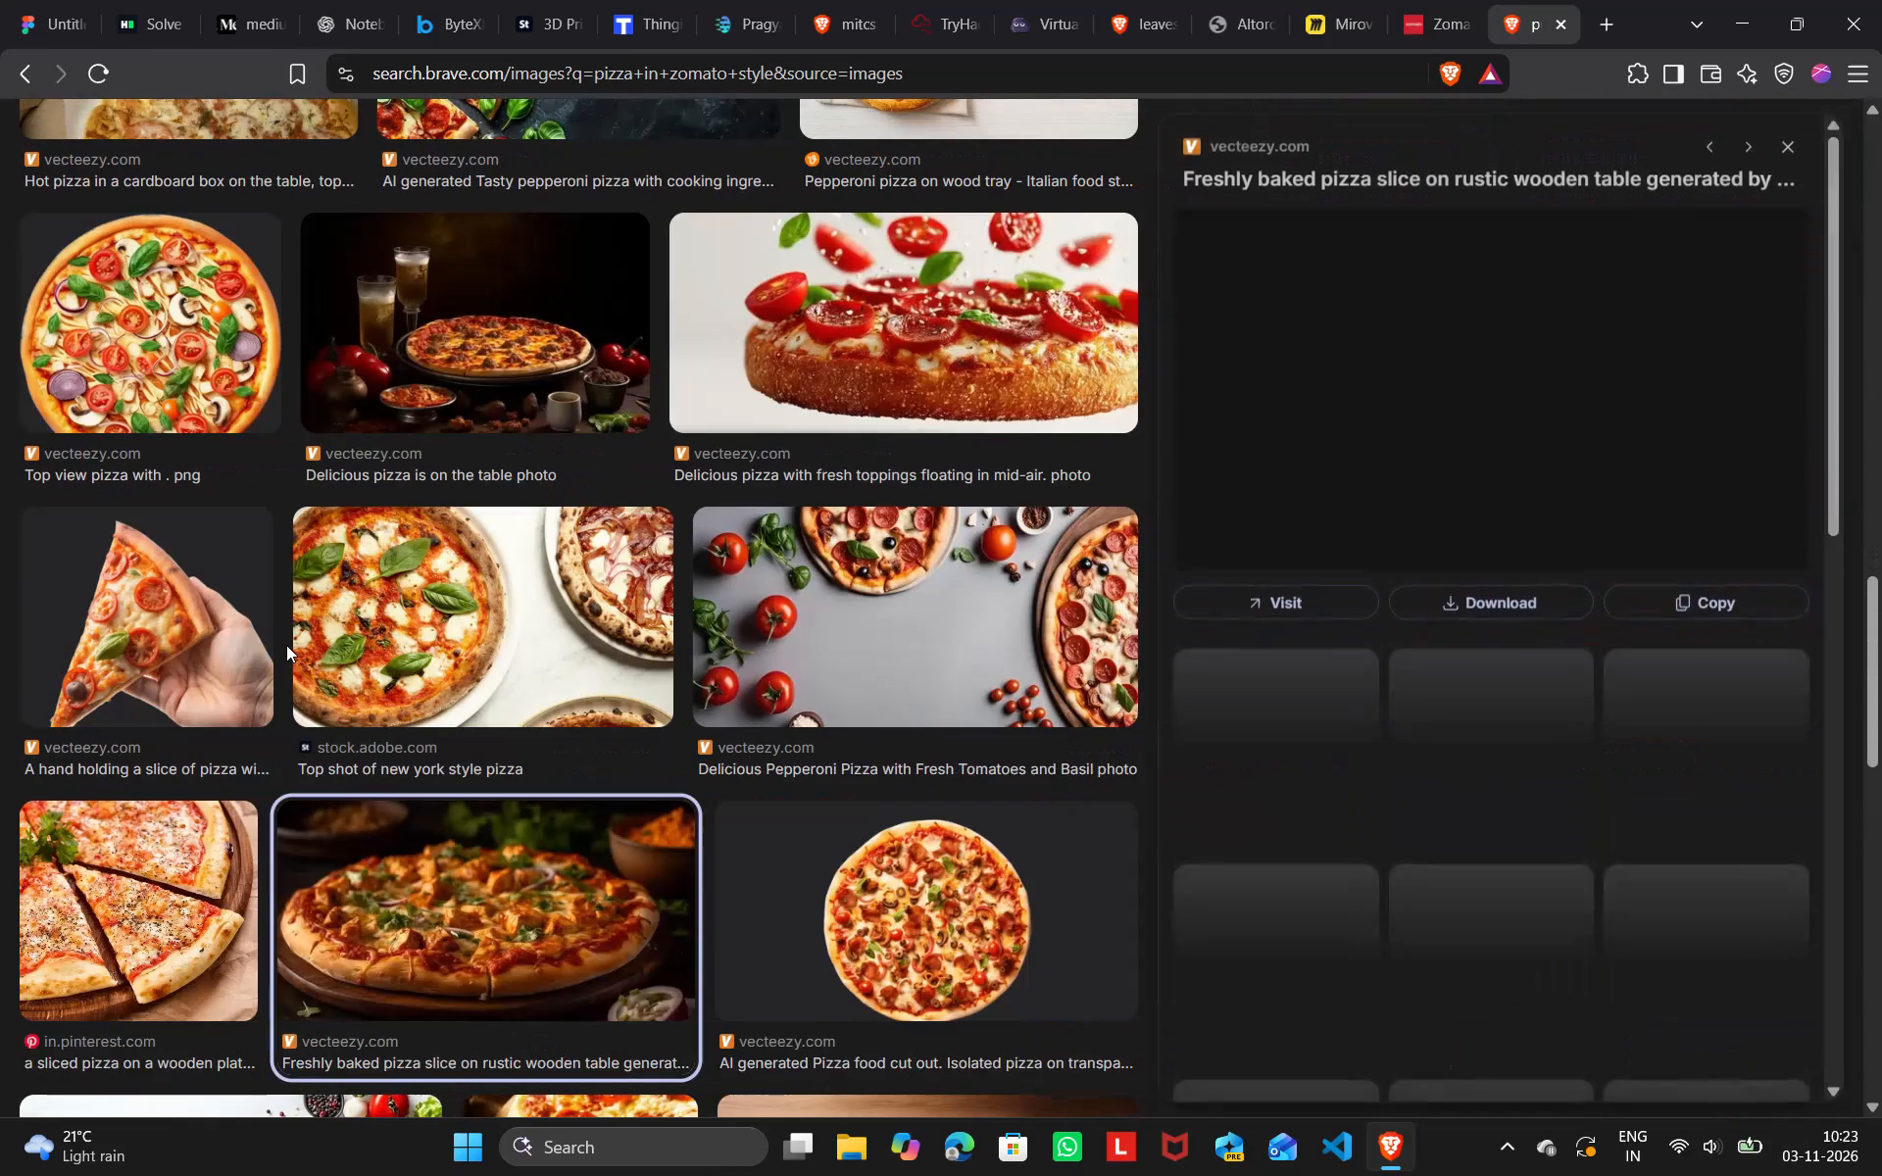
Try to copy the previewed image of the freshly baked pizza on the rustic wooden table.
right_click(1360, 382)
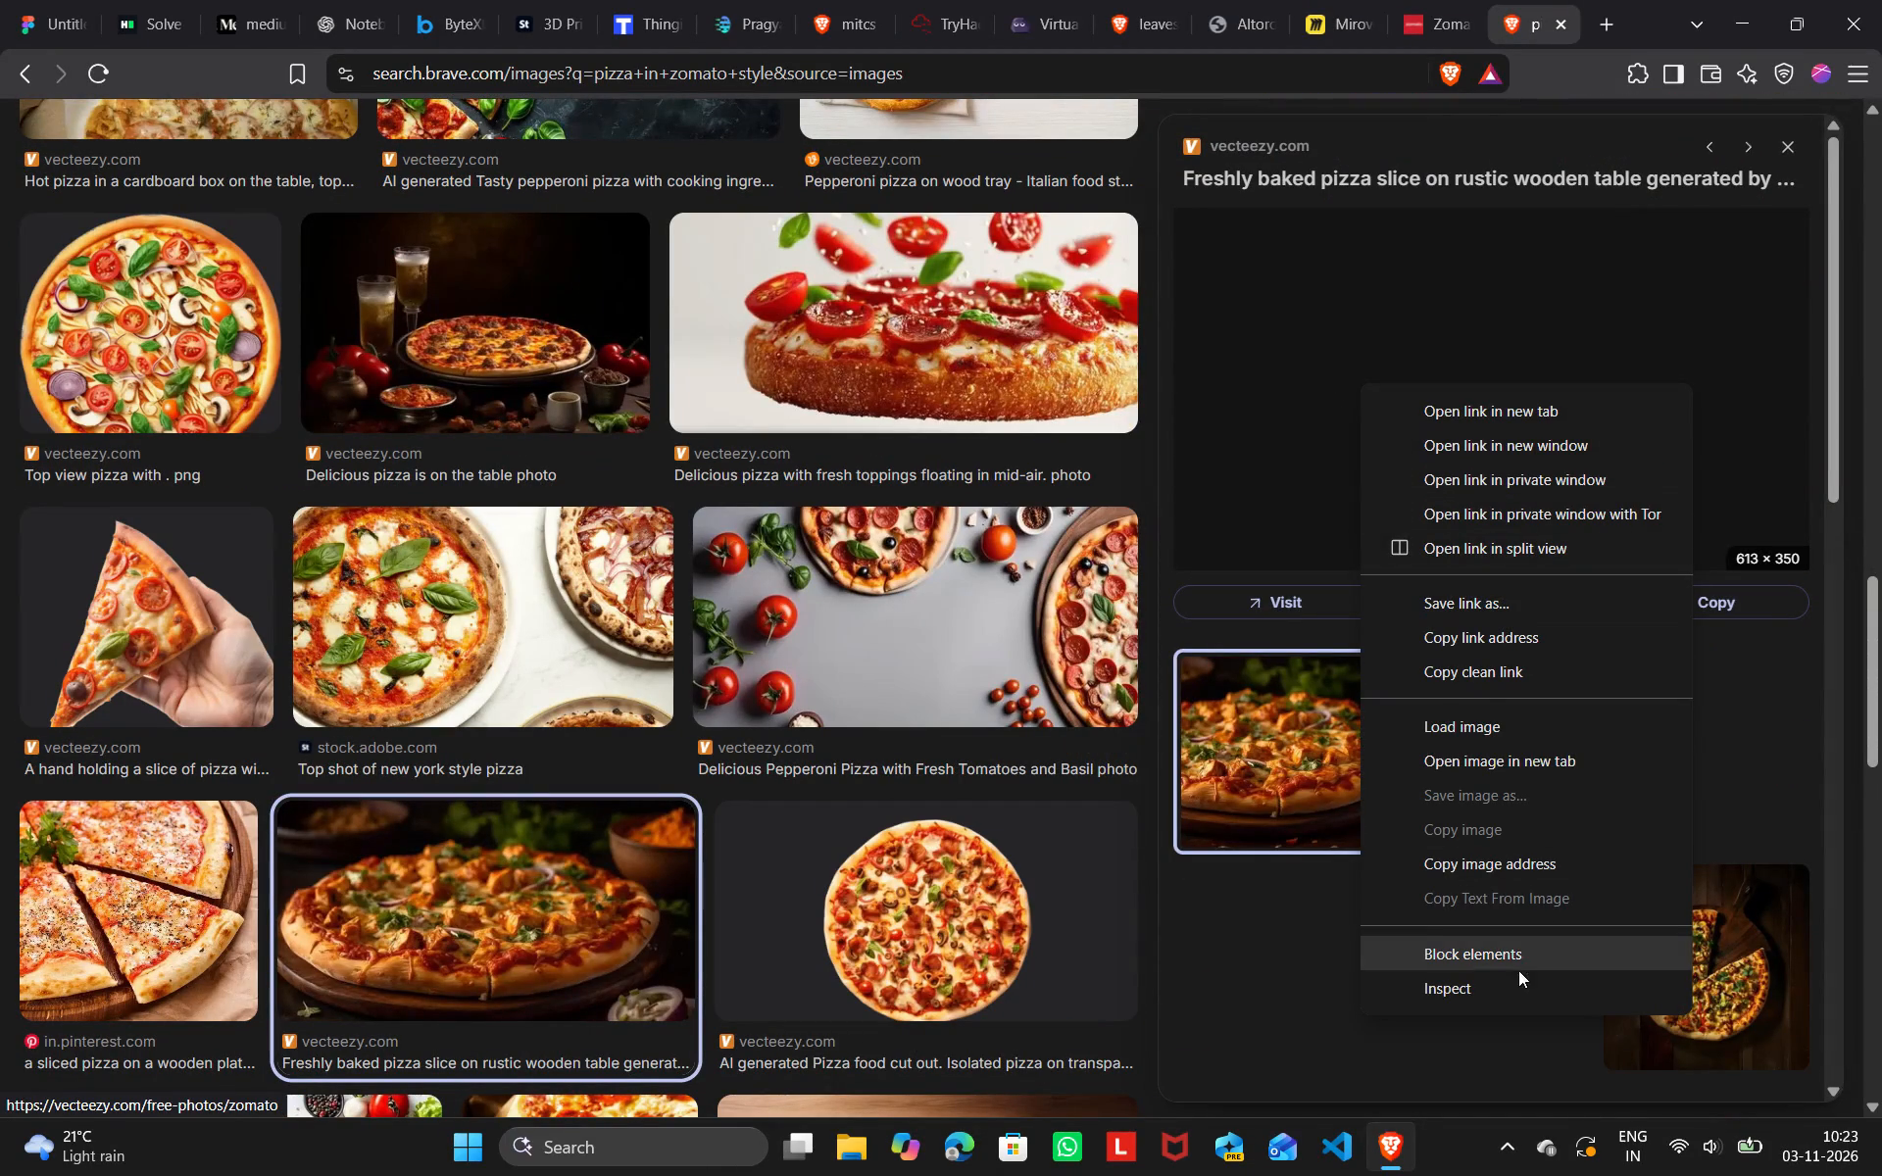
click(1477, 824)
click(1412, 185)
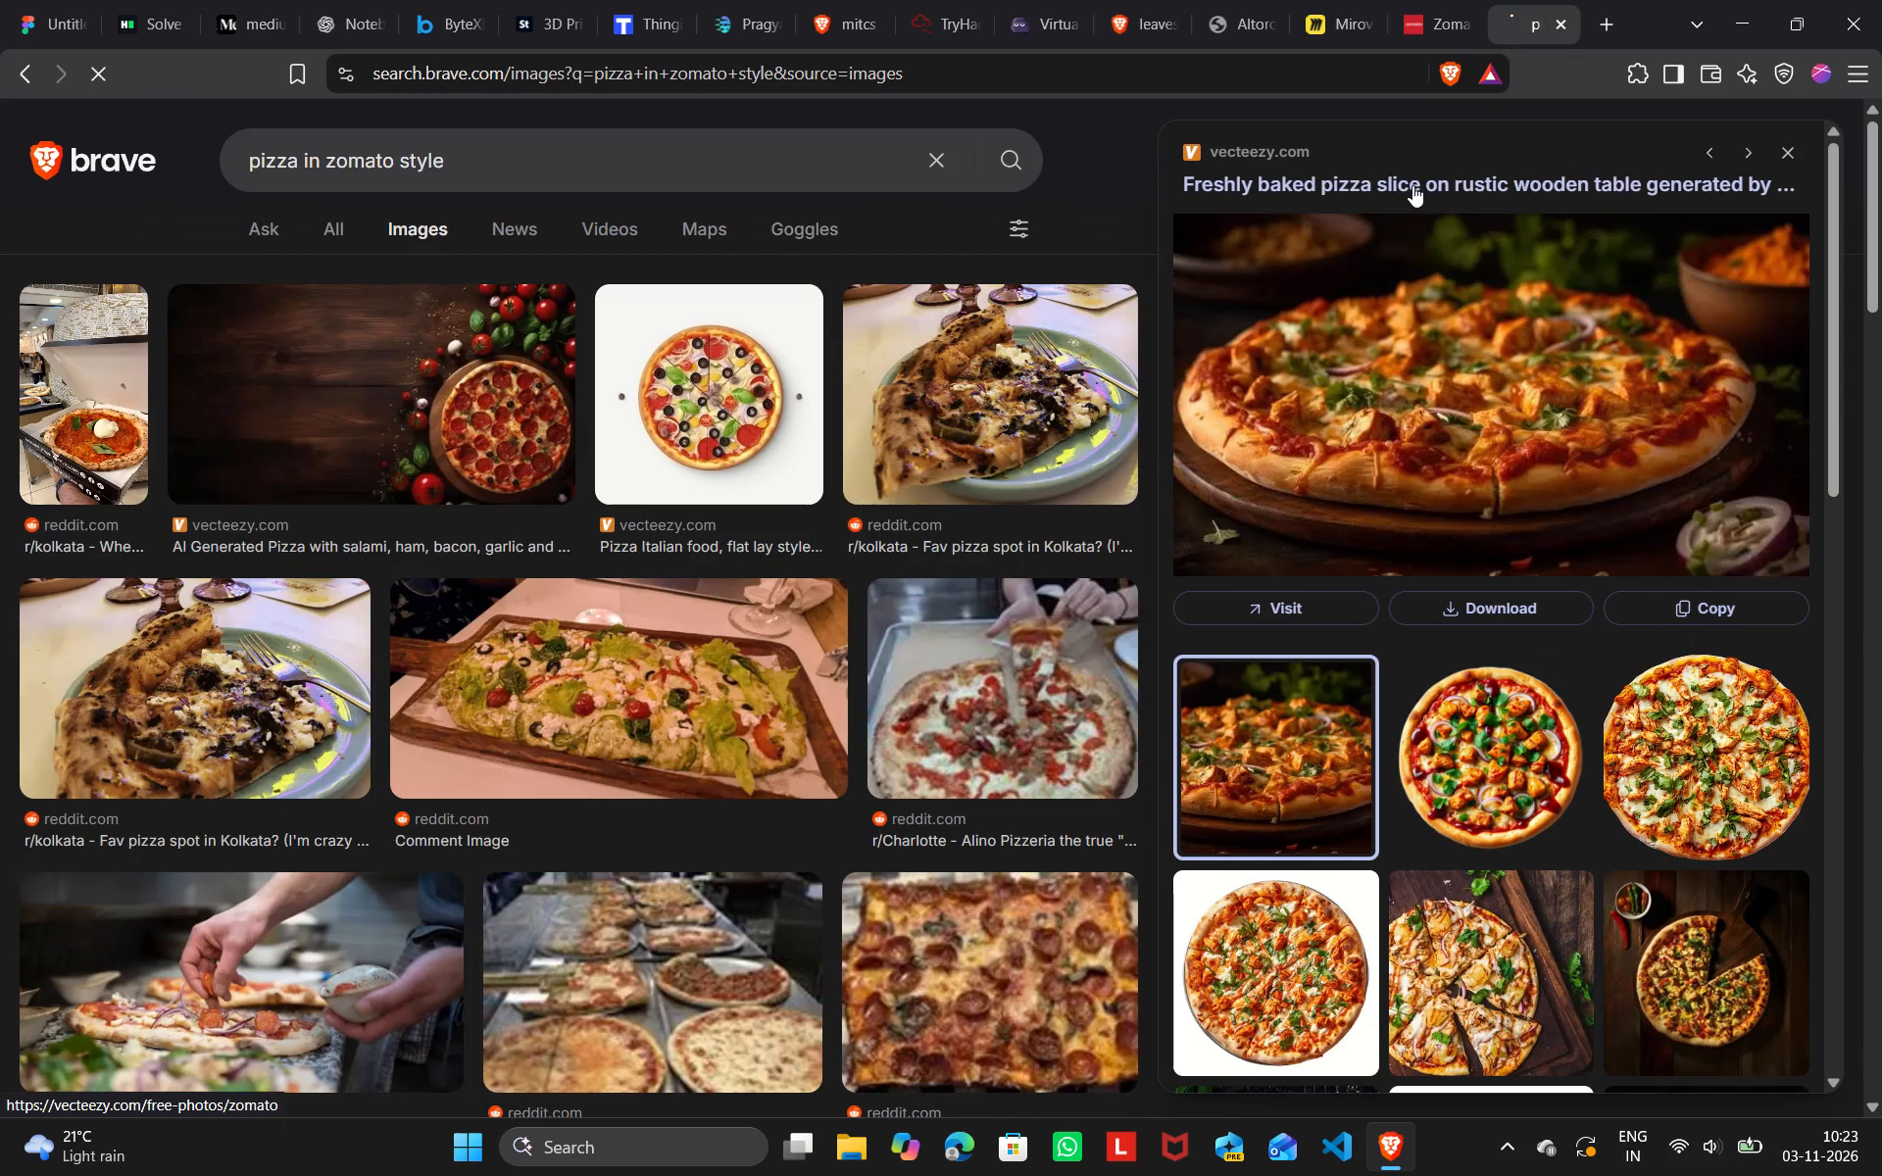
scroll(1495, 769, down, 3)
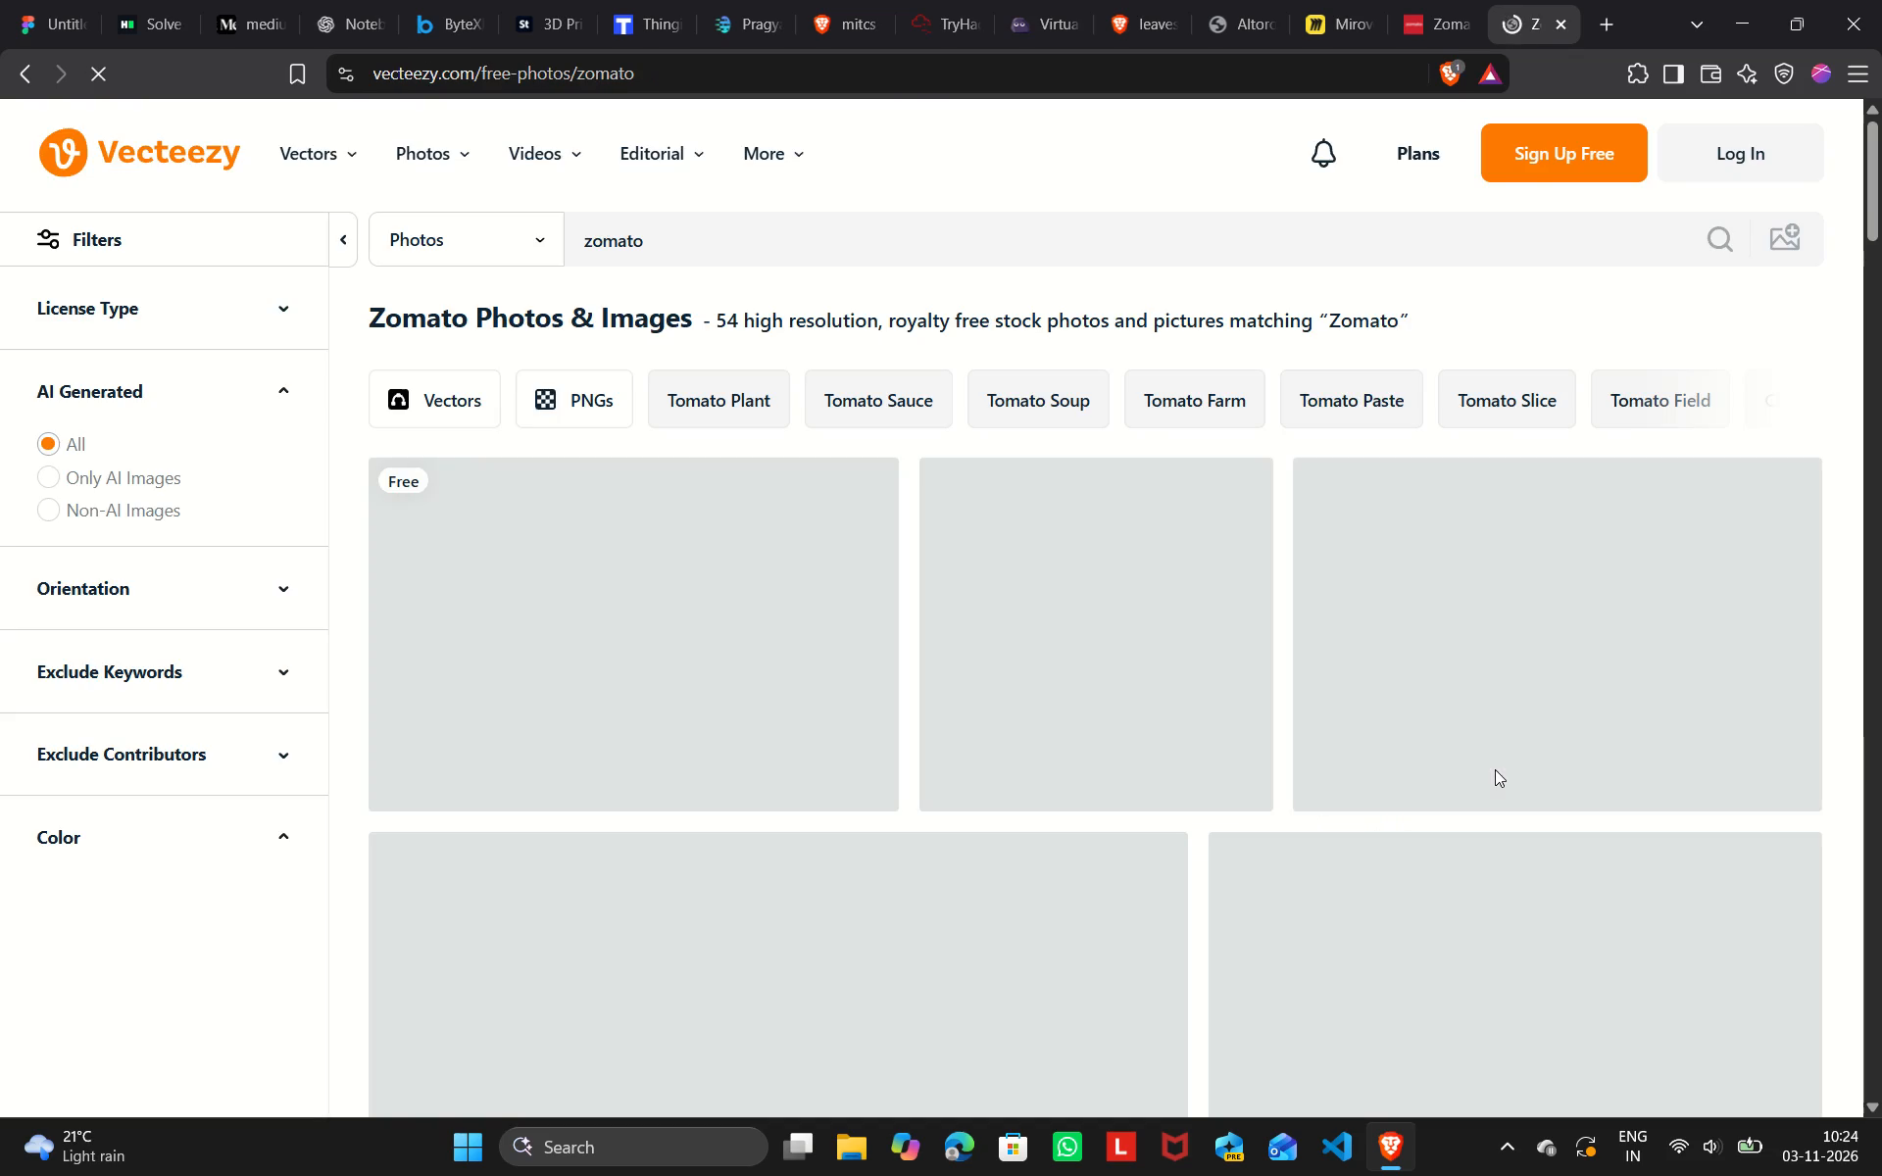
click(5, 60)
Open the pepperoni pizza on a wooden board with dark lighting from the related images and copy it.
scroll(1523, 668, down, 3)
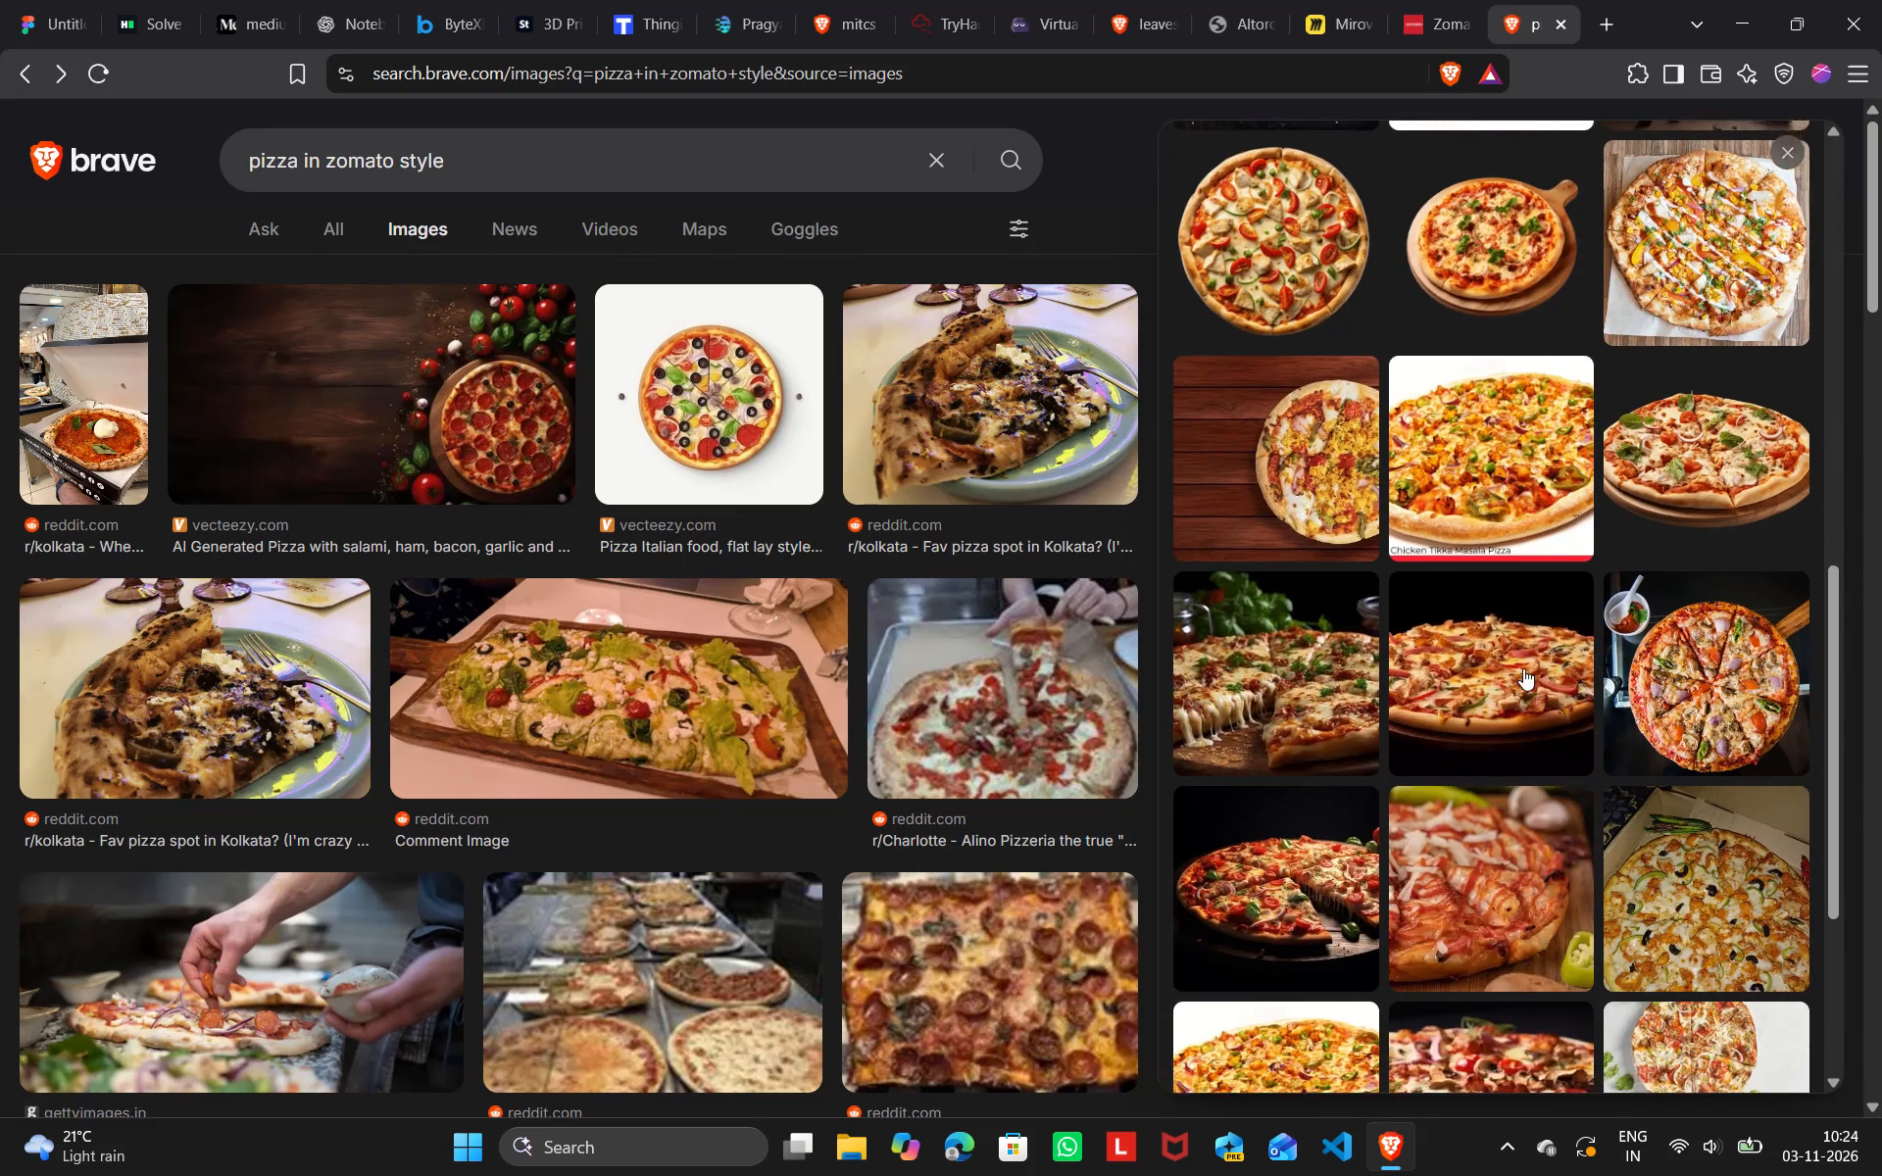
scroll(1523, 668, down, 2)
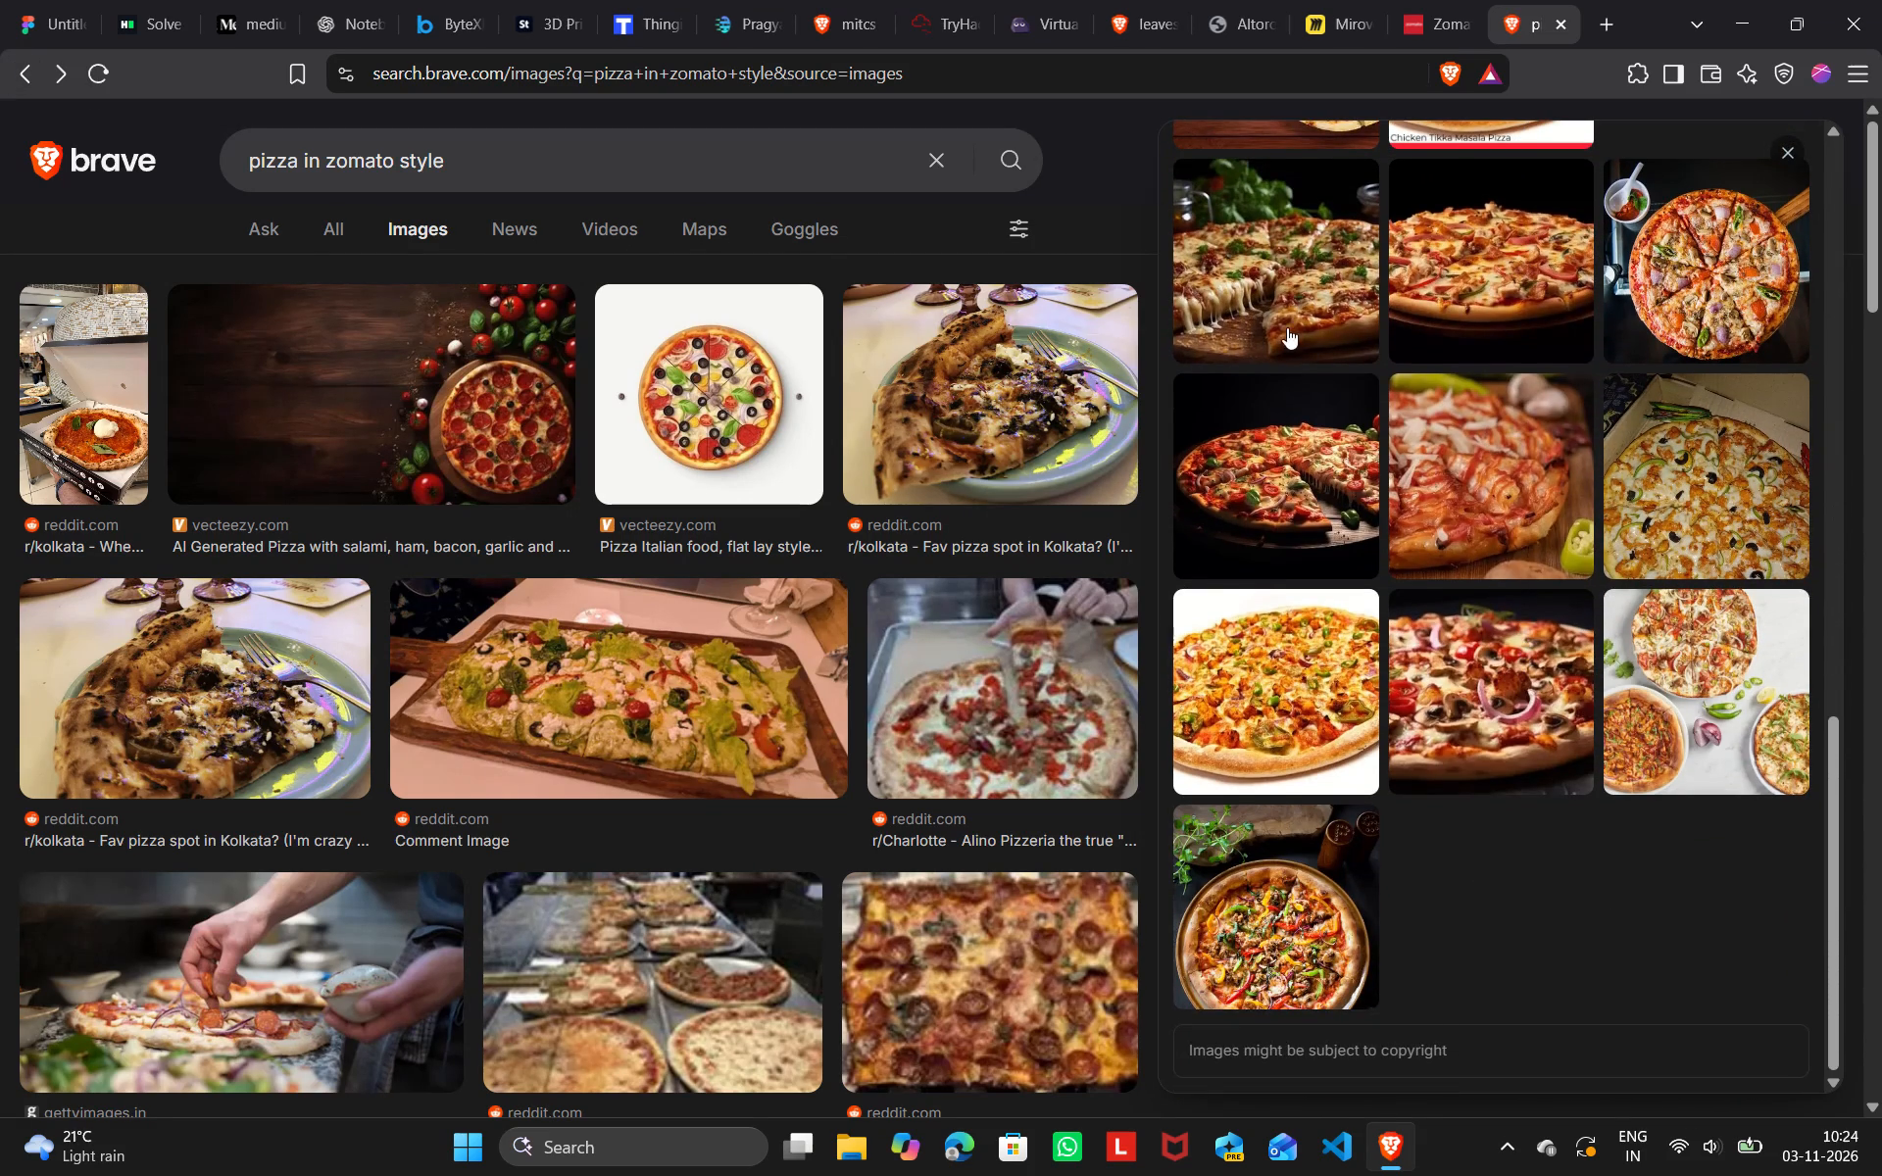
click(1286, 447)
right_click(1592, 539)
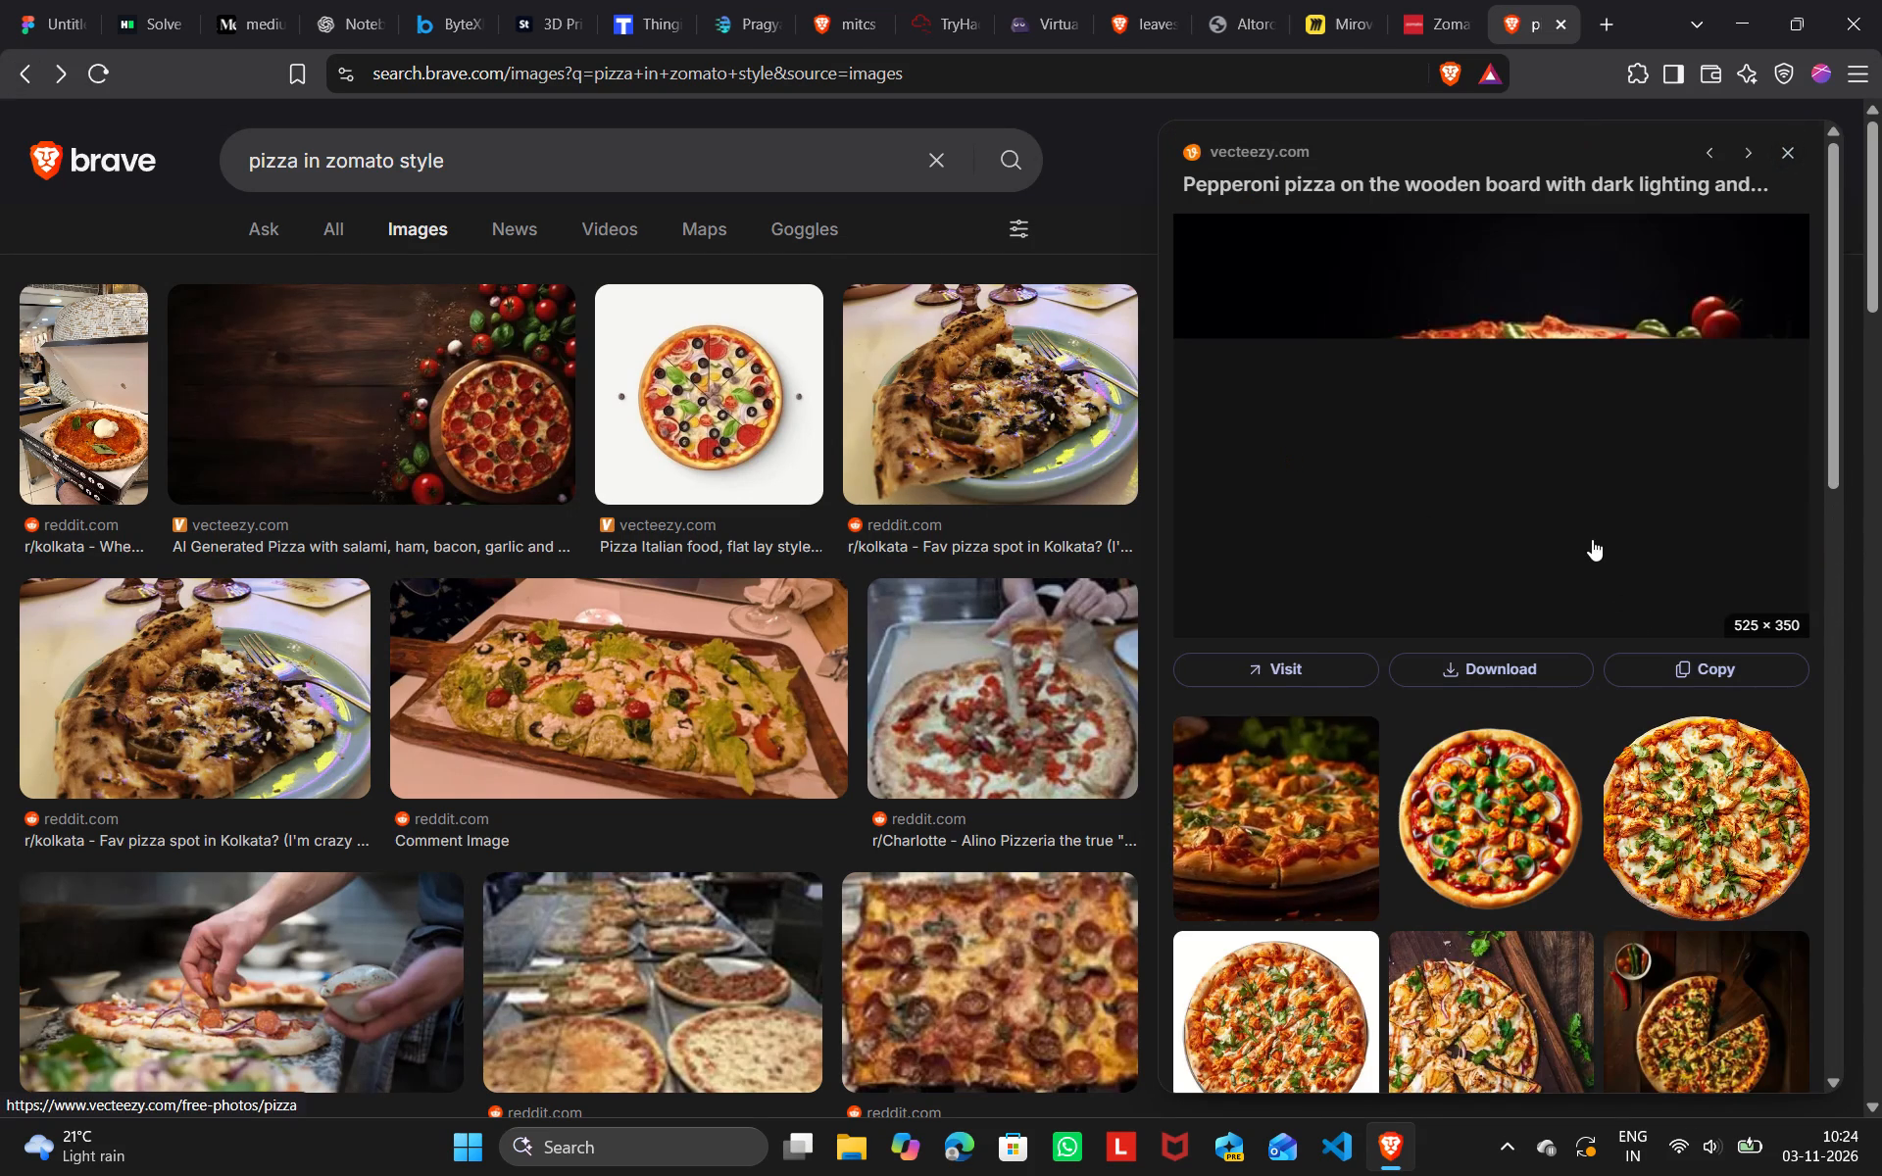
click(1398, 942)
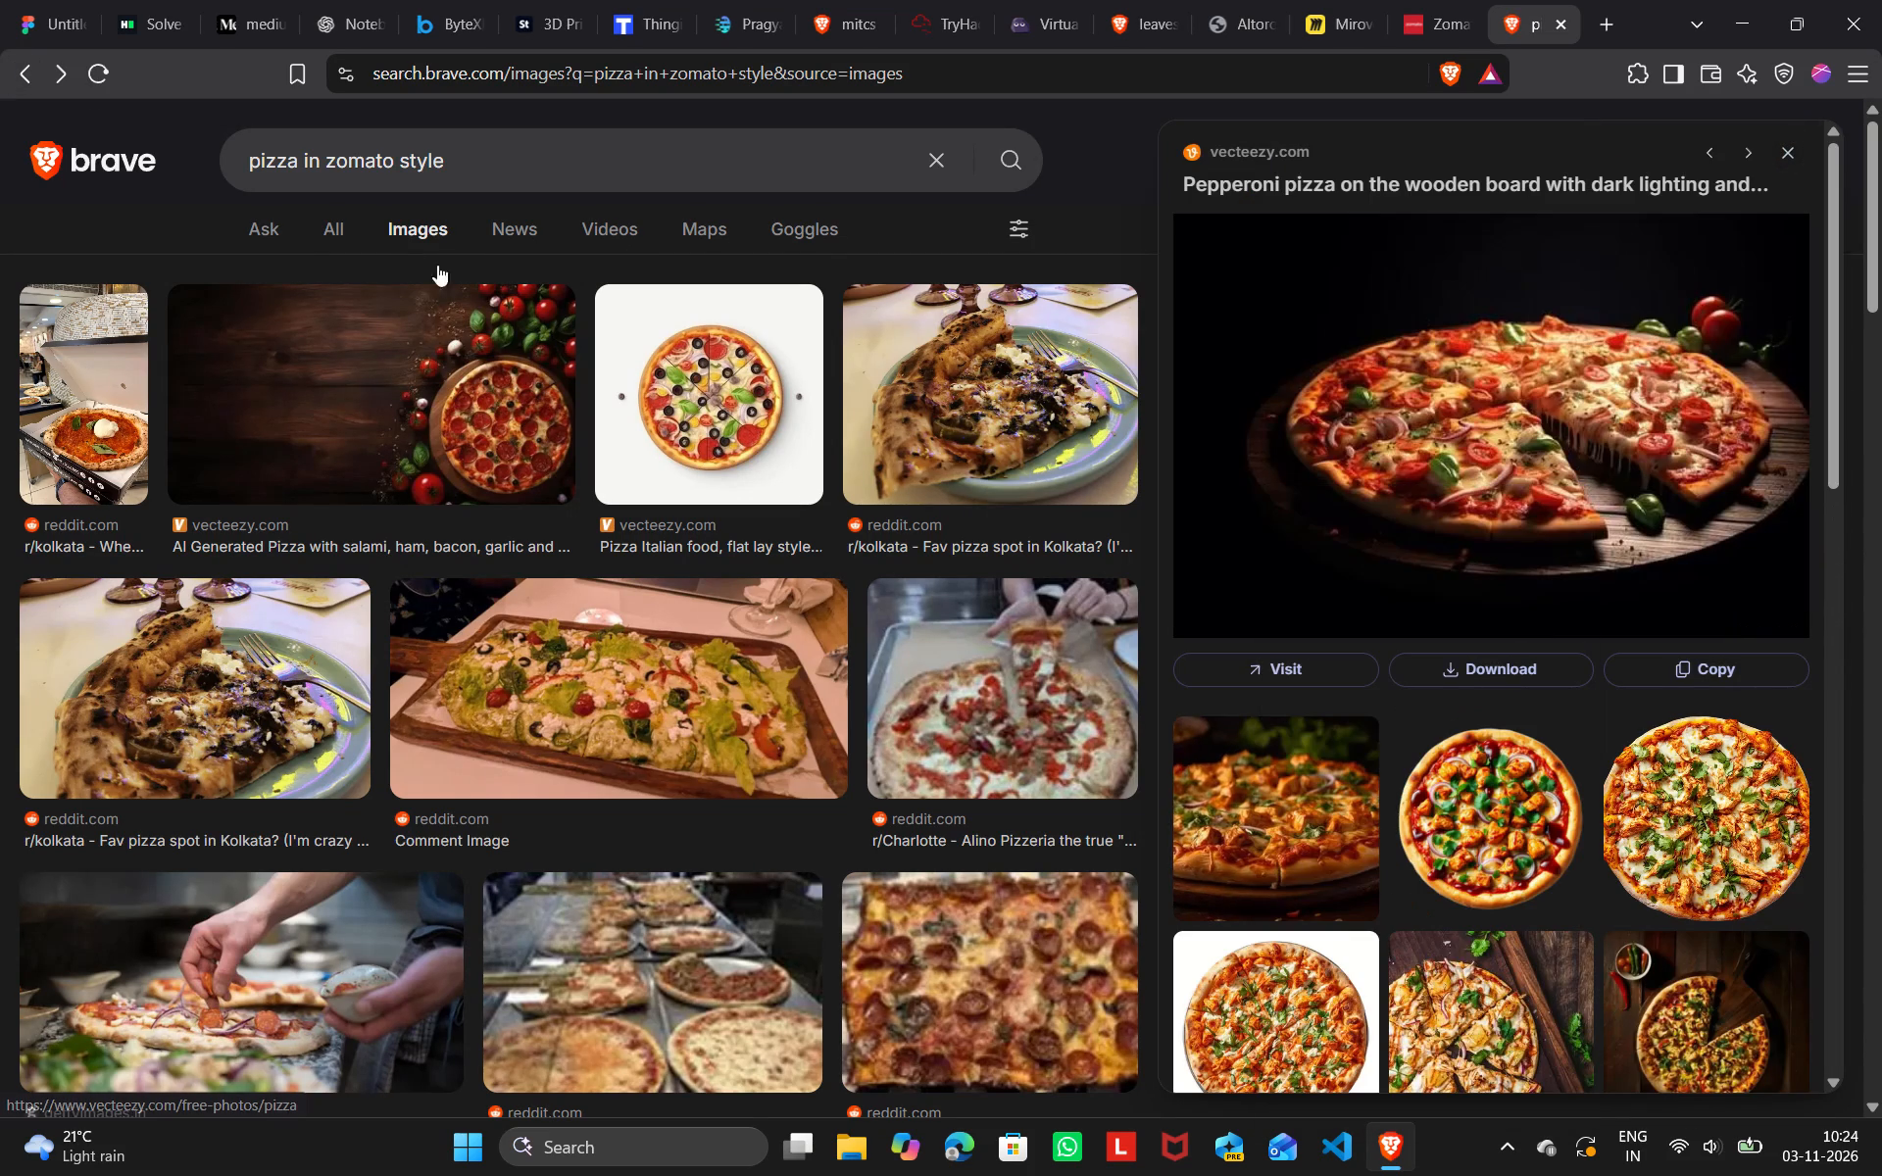
Return to the Figma design and paste the pepperoni pizza image onto the canvas.
click(12, 0)
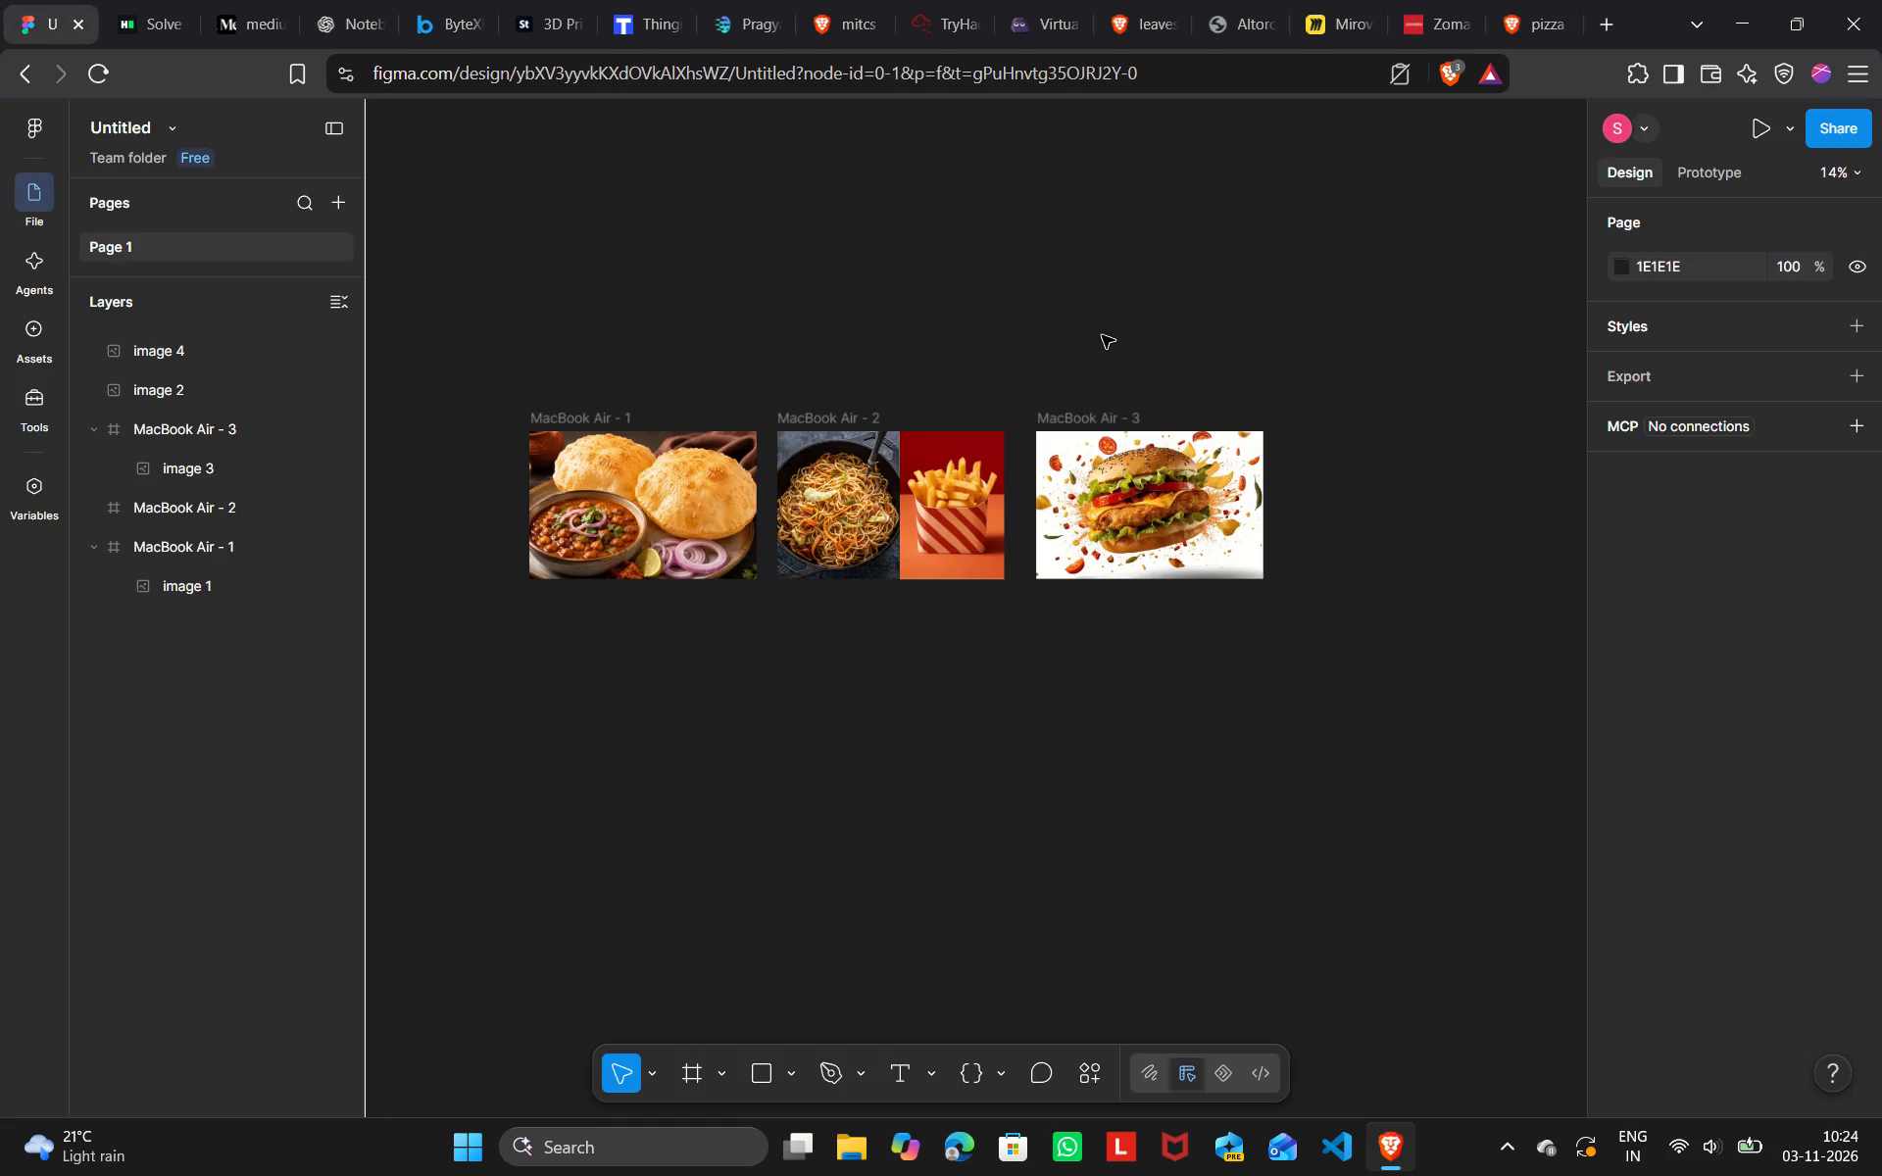
click(1102, 335)
key(ctrl+v)
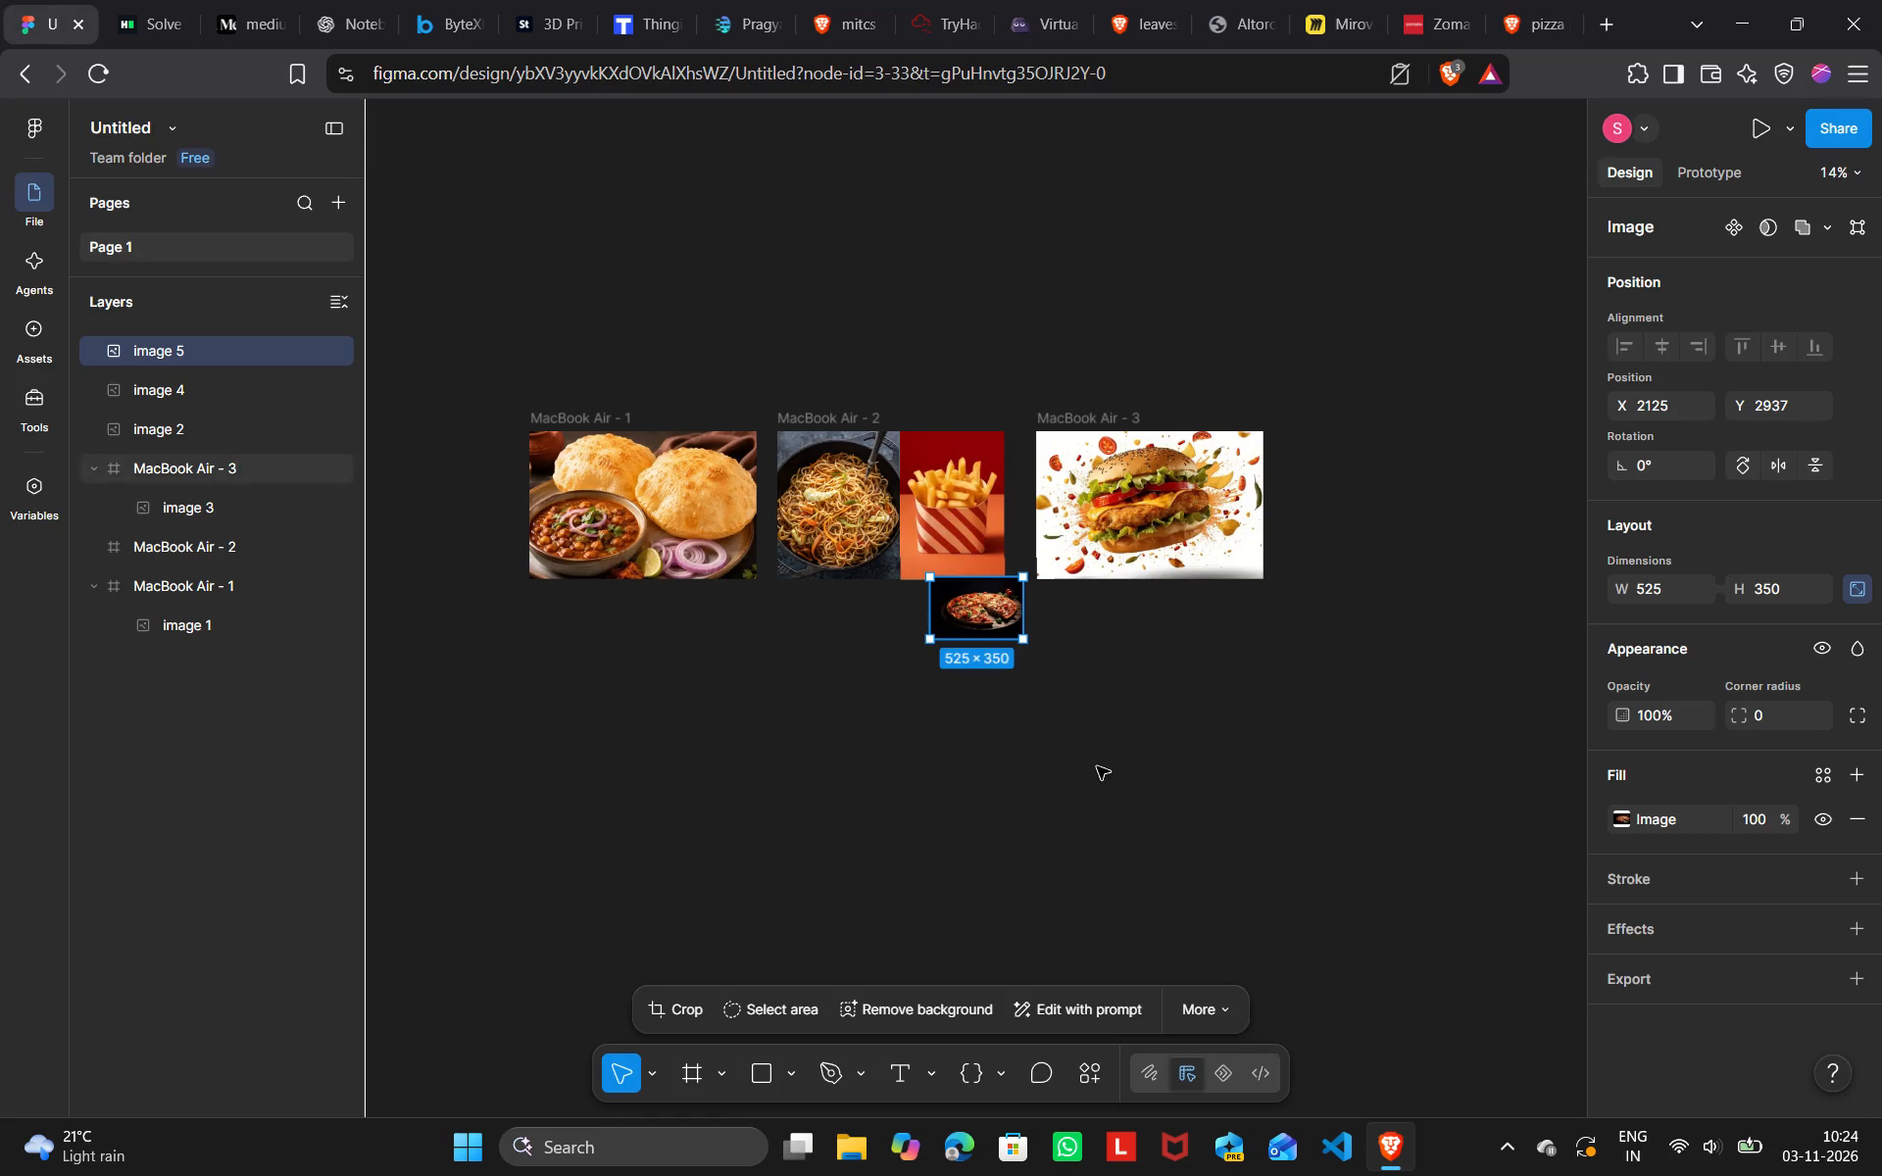
click(1088, 751)
Paste another copy of the pizza image into the MacBook Air - 2 frame.
click(846, 412)
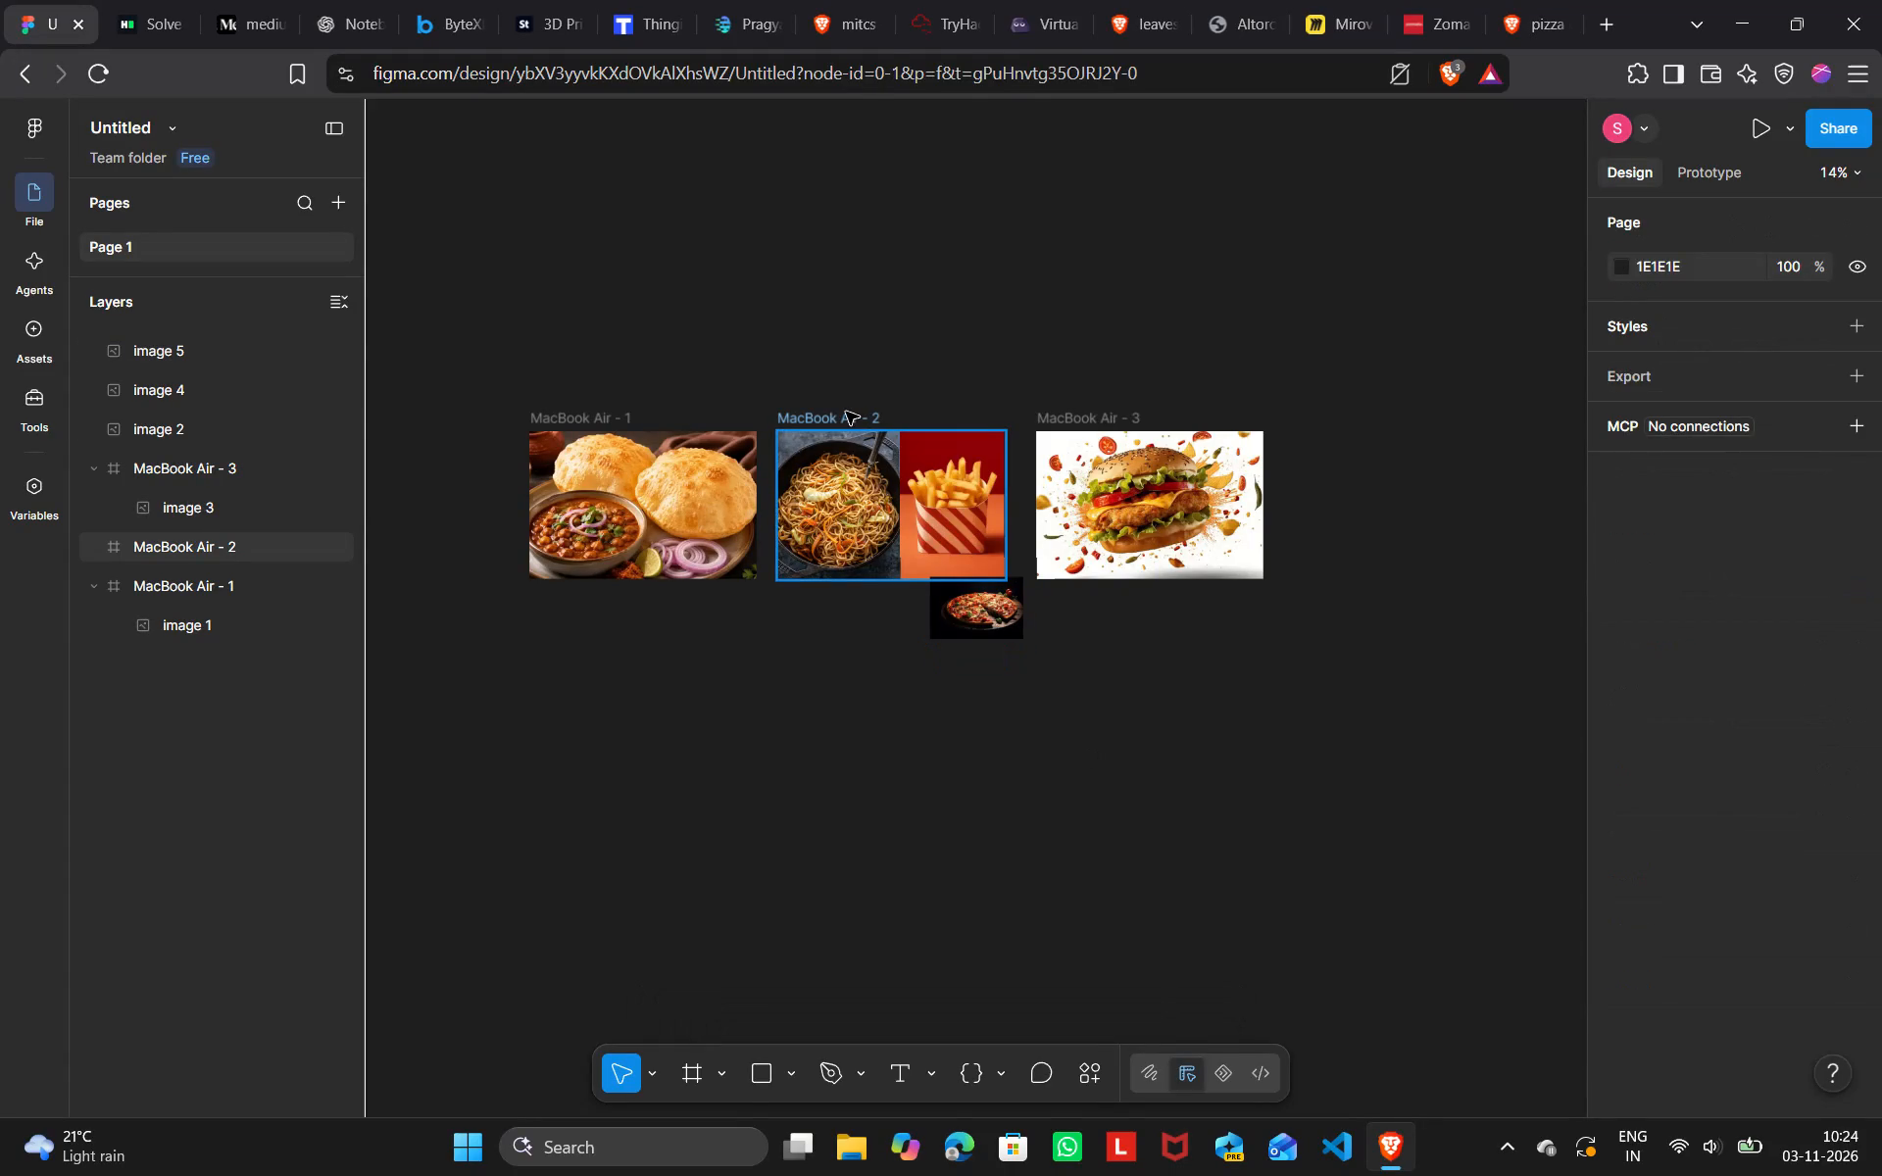
key(ctrl+v)
Move the MacBook Air - 2 frame past MacBook Air - 3 to about X 4188, Y 2105, spaced 180 from it.
drag(846, 412, 1348, 393)
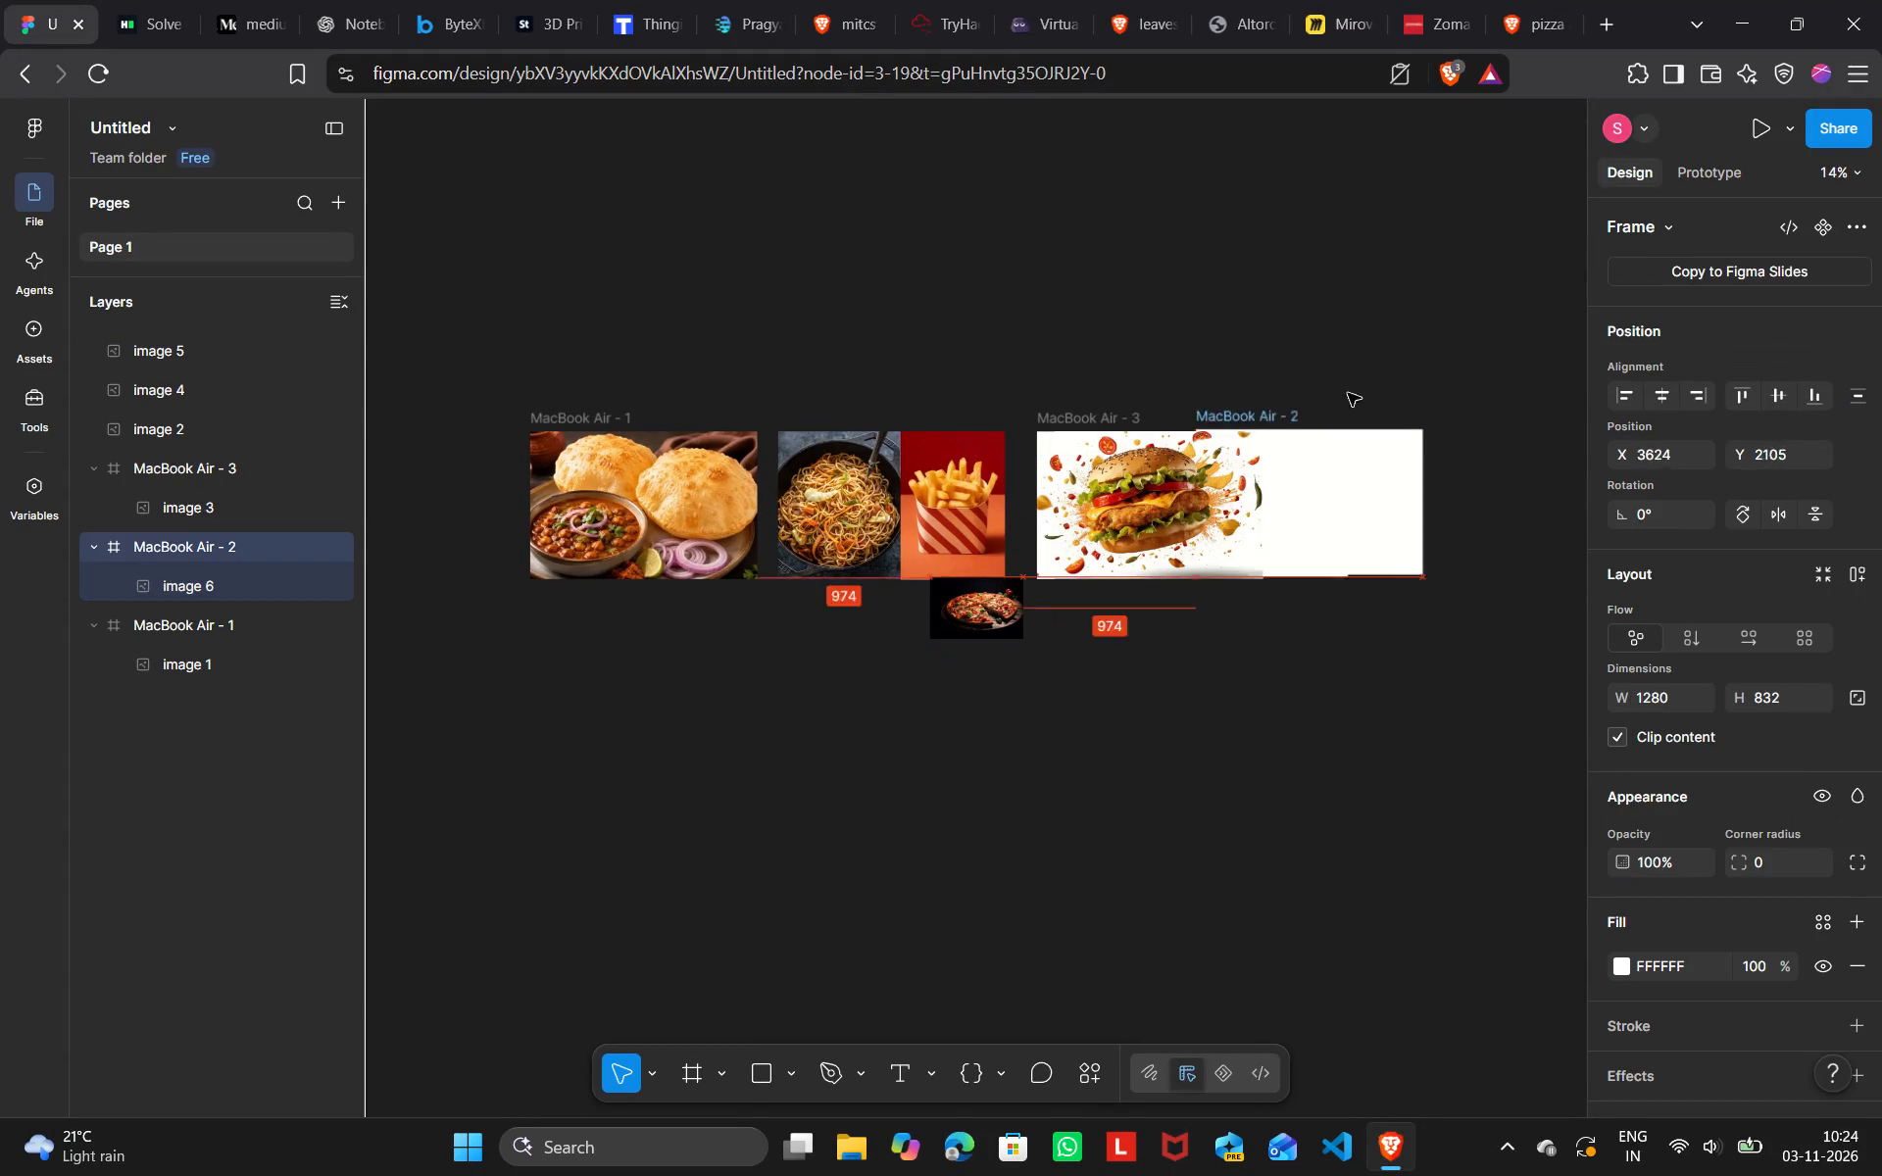
drag(1348, 393, 1367, 409)
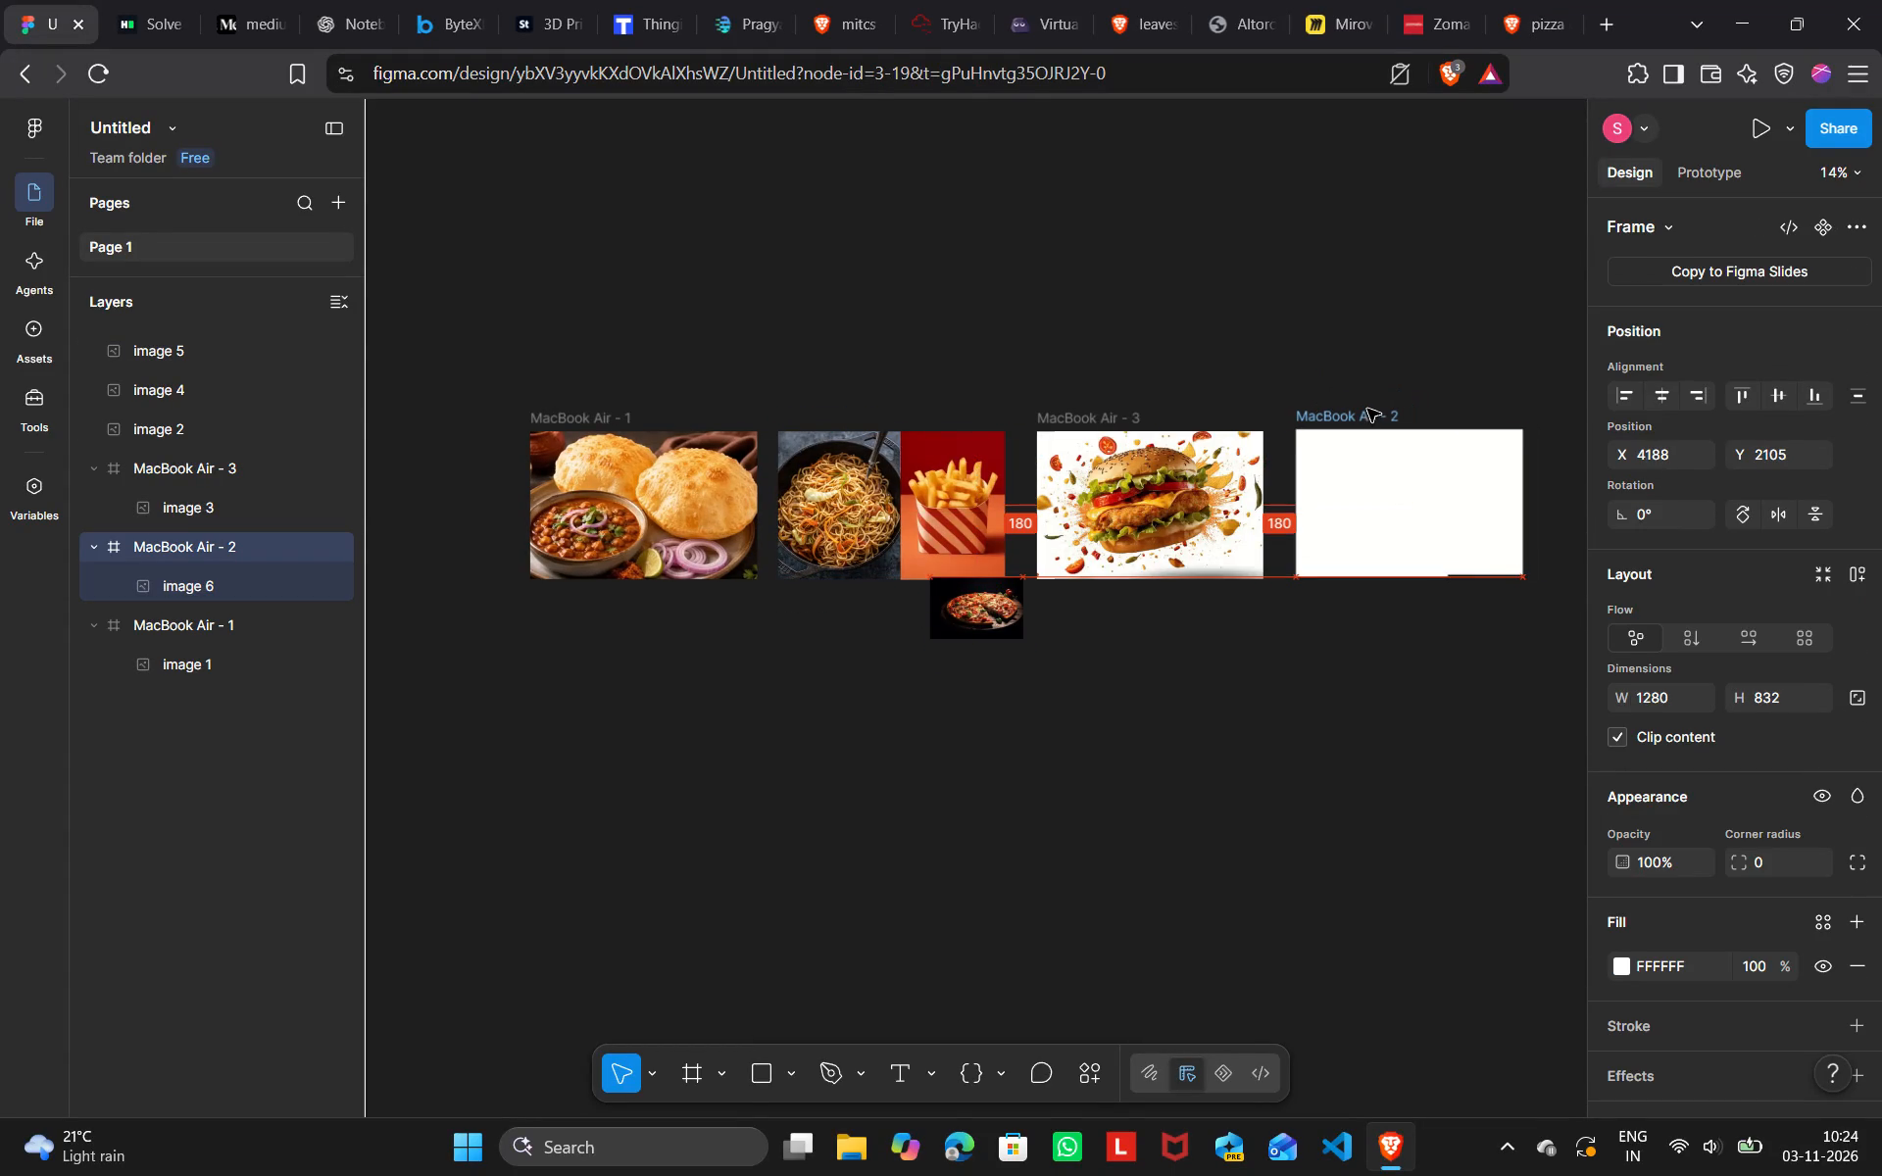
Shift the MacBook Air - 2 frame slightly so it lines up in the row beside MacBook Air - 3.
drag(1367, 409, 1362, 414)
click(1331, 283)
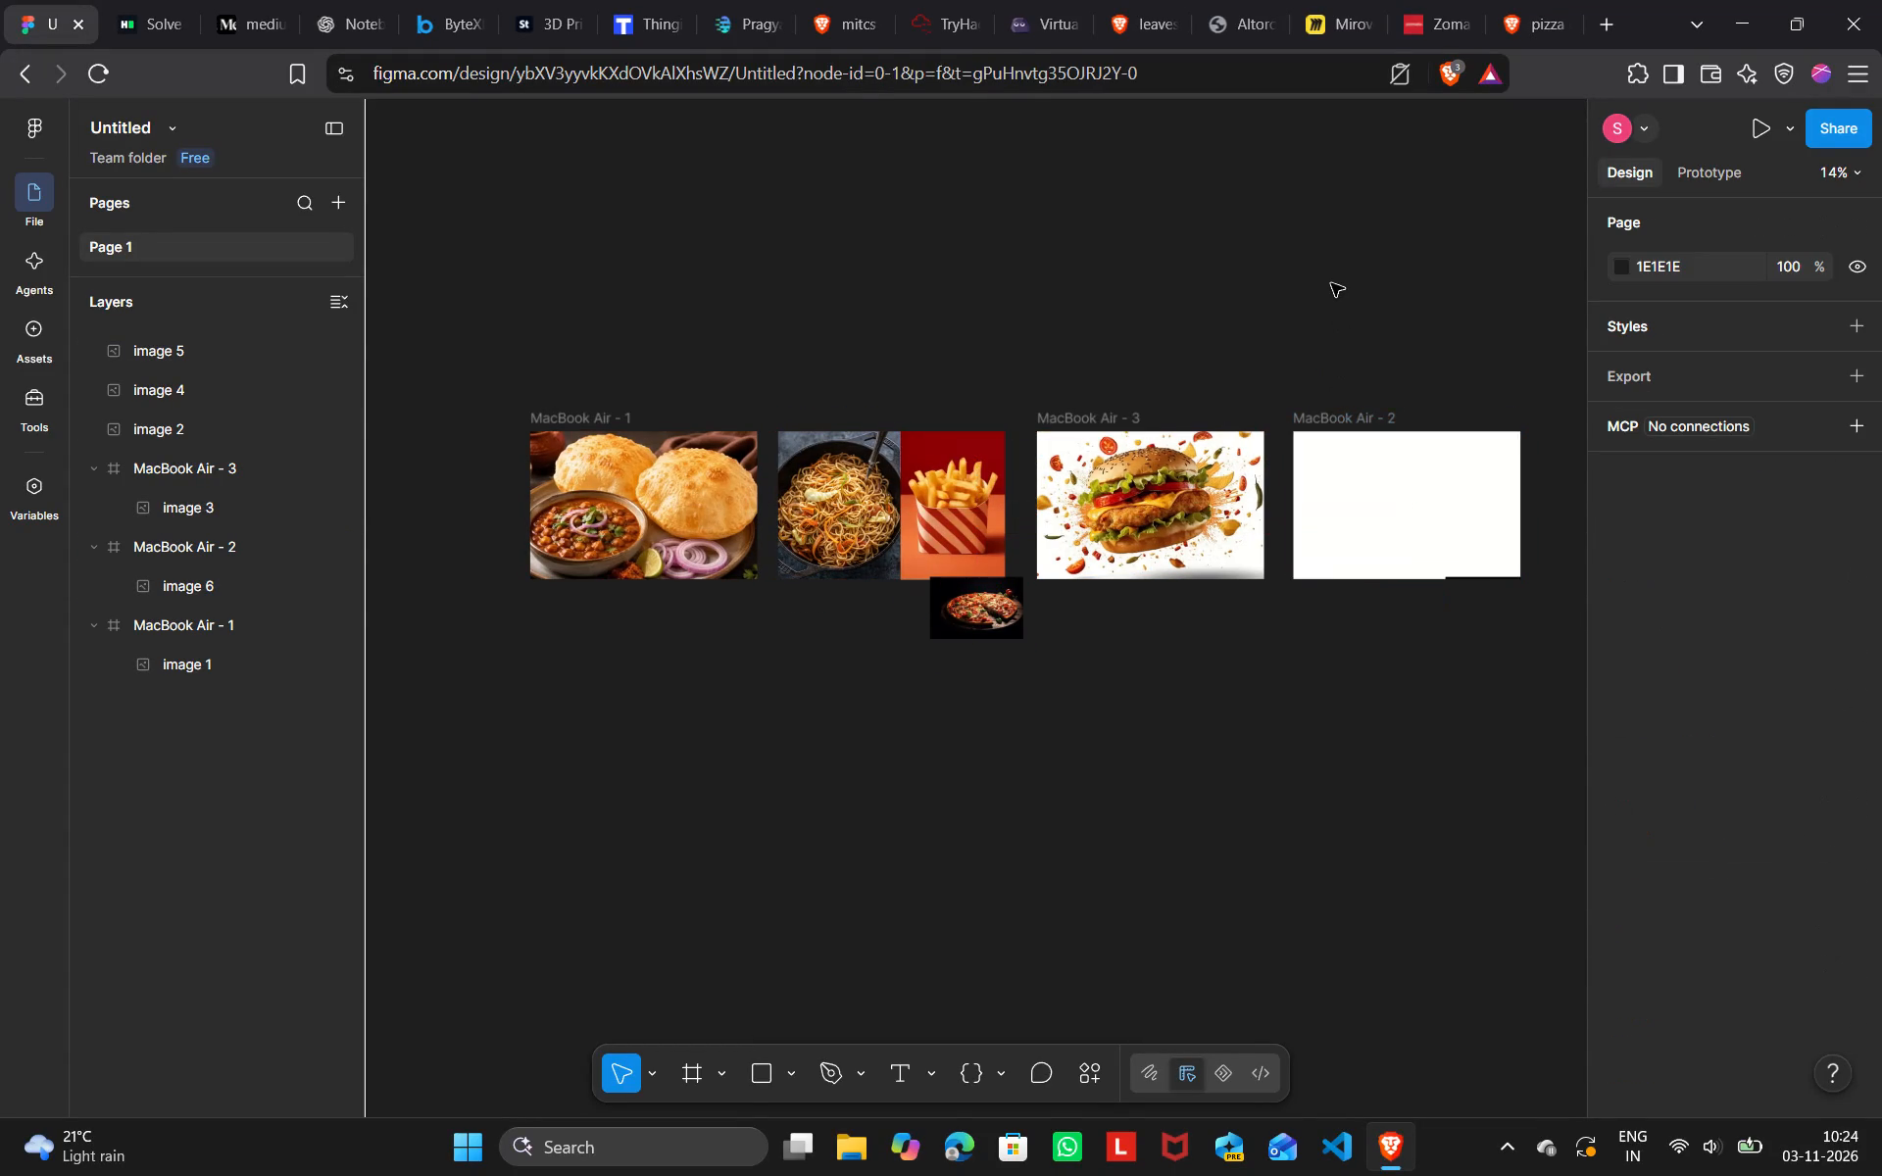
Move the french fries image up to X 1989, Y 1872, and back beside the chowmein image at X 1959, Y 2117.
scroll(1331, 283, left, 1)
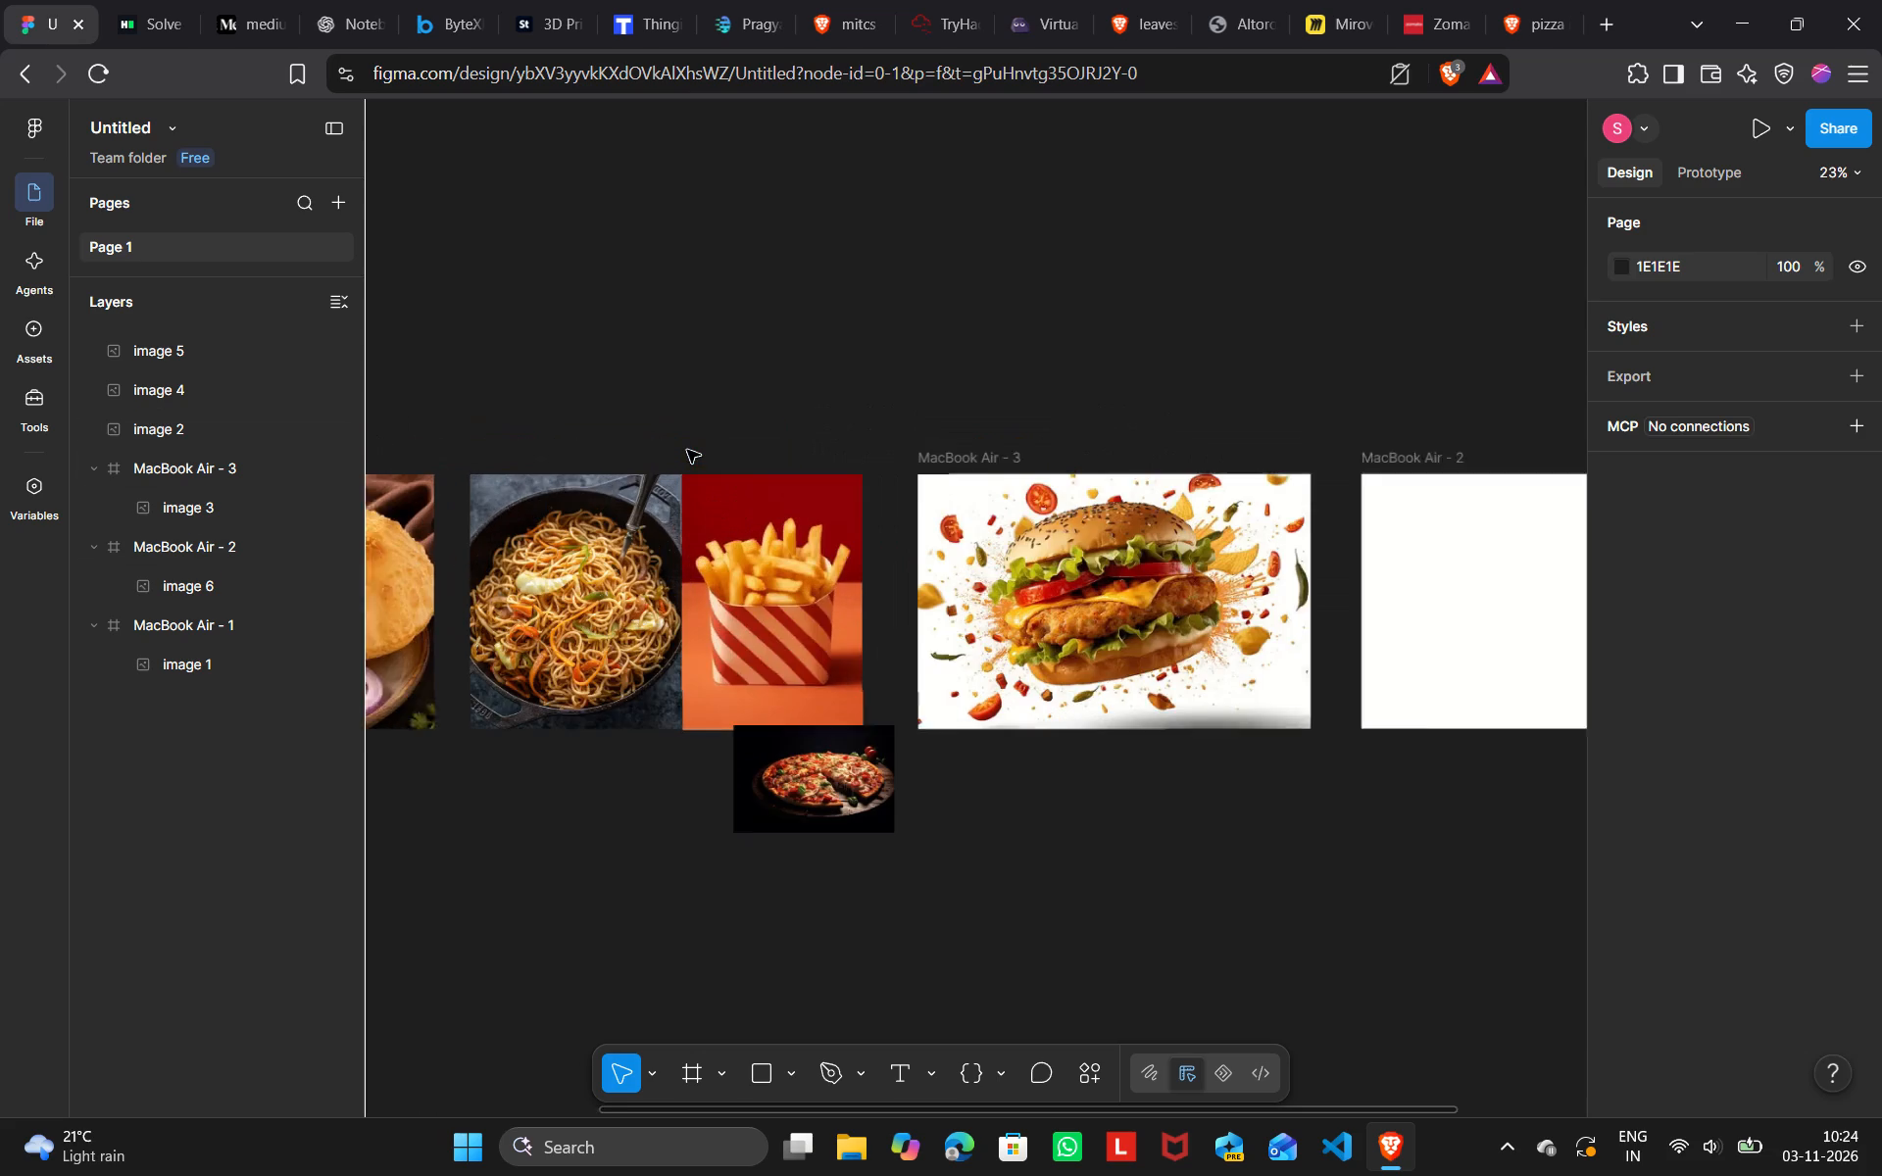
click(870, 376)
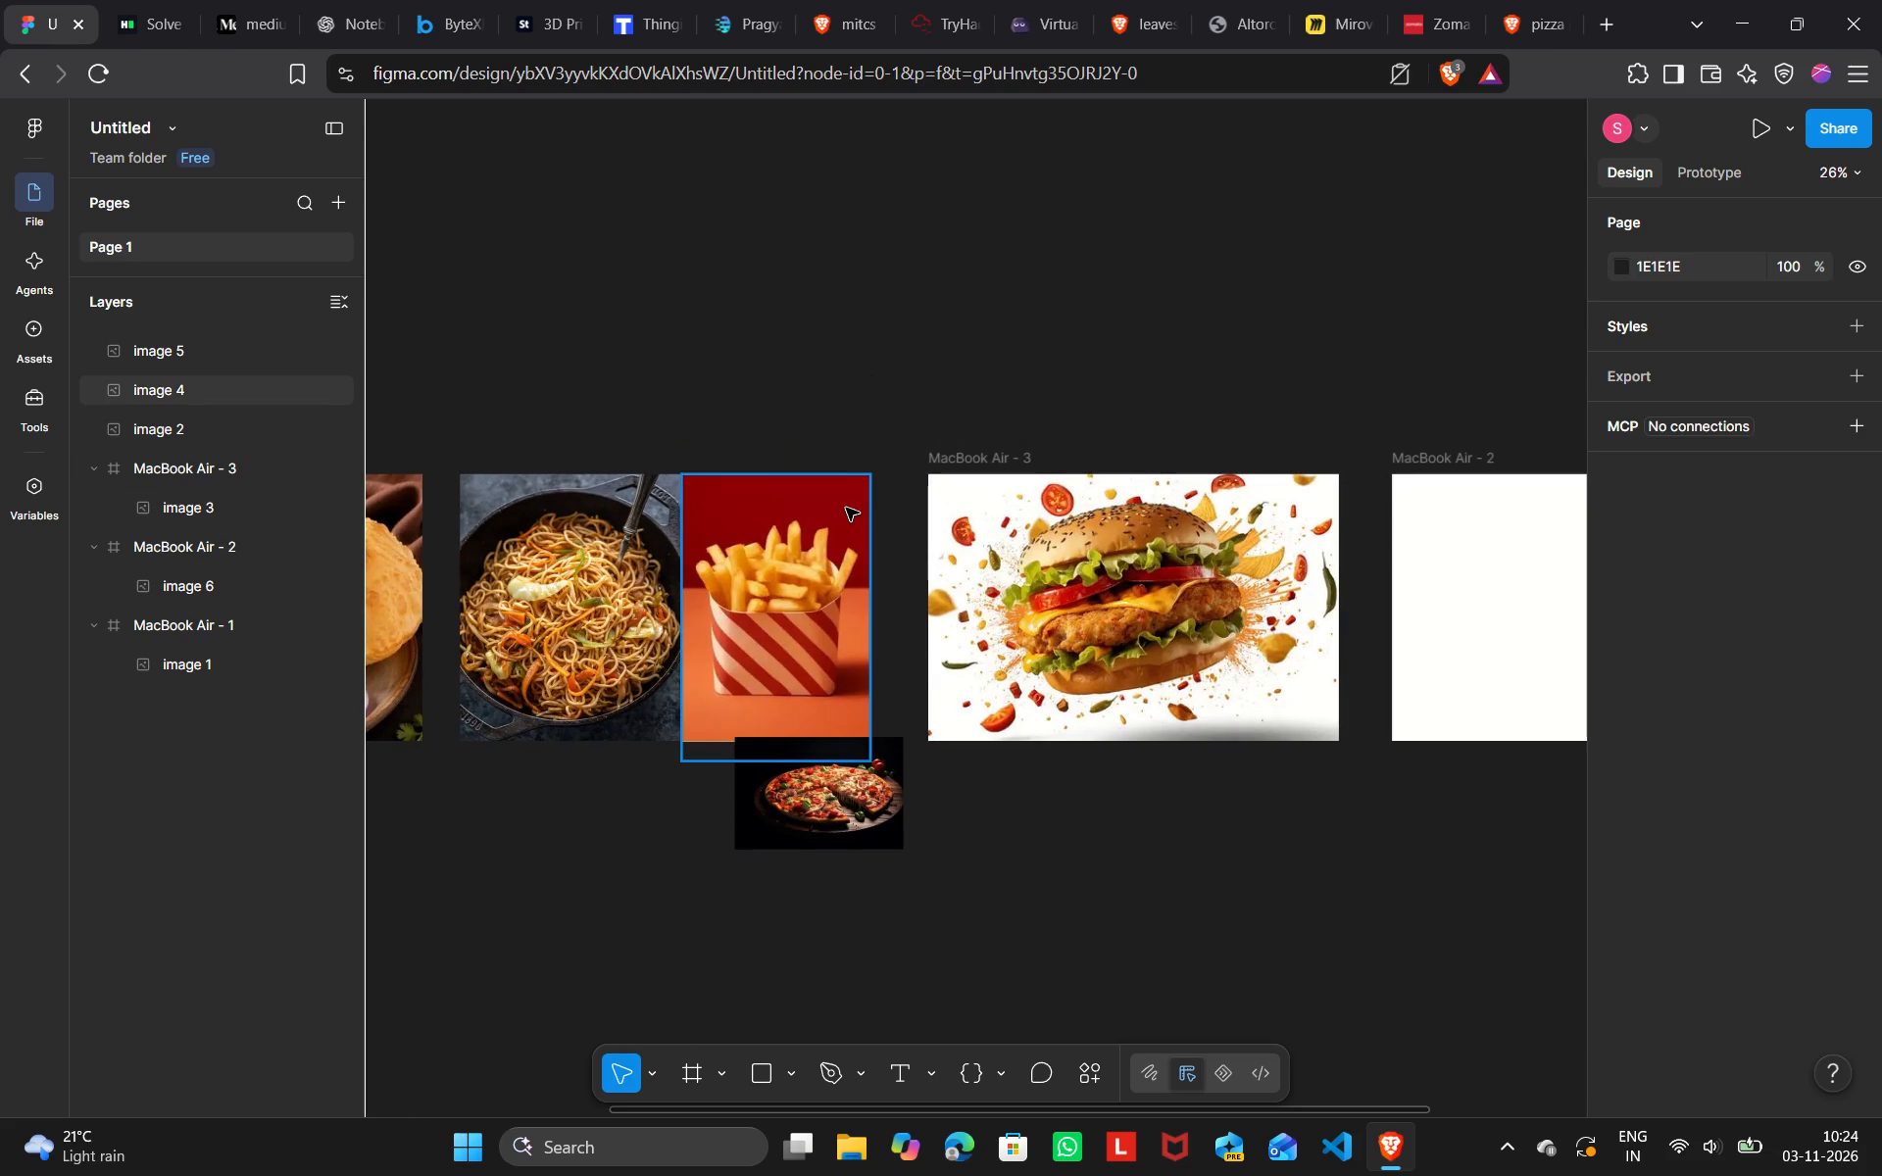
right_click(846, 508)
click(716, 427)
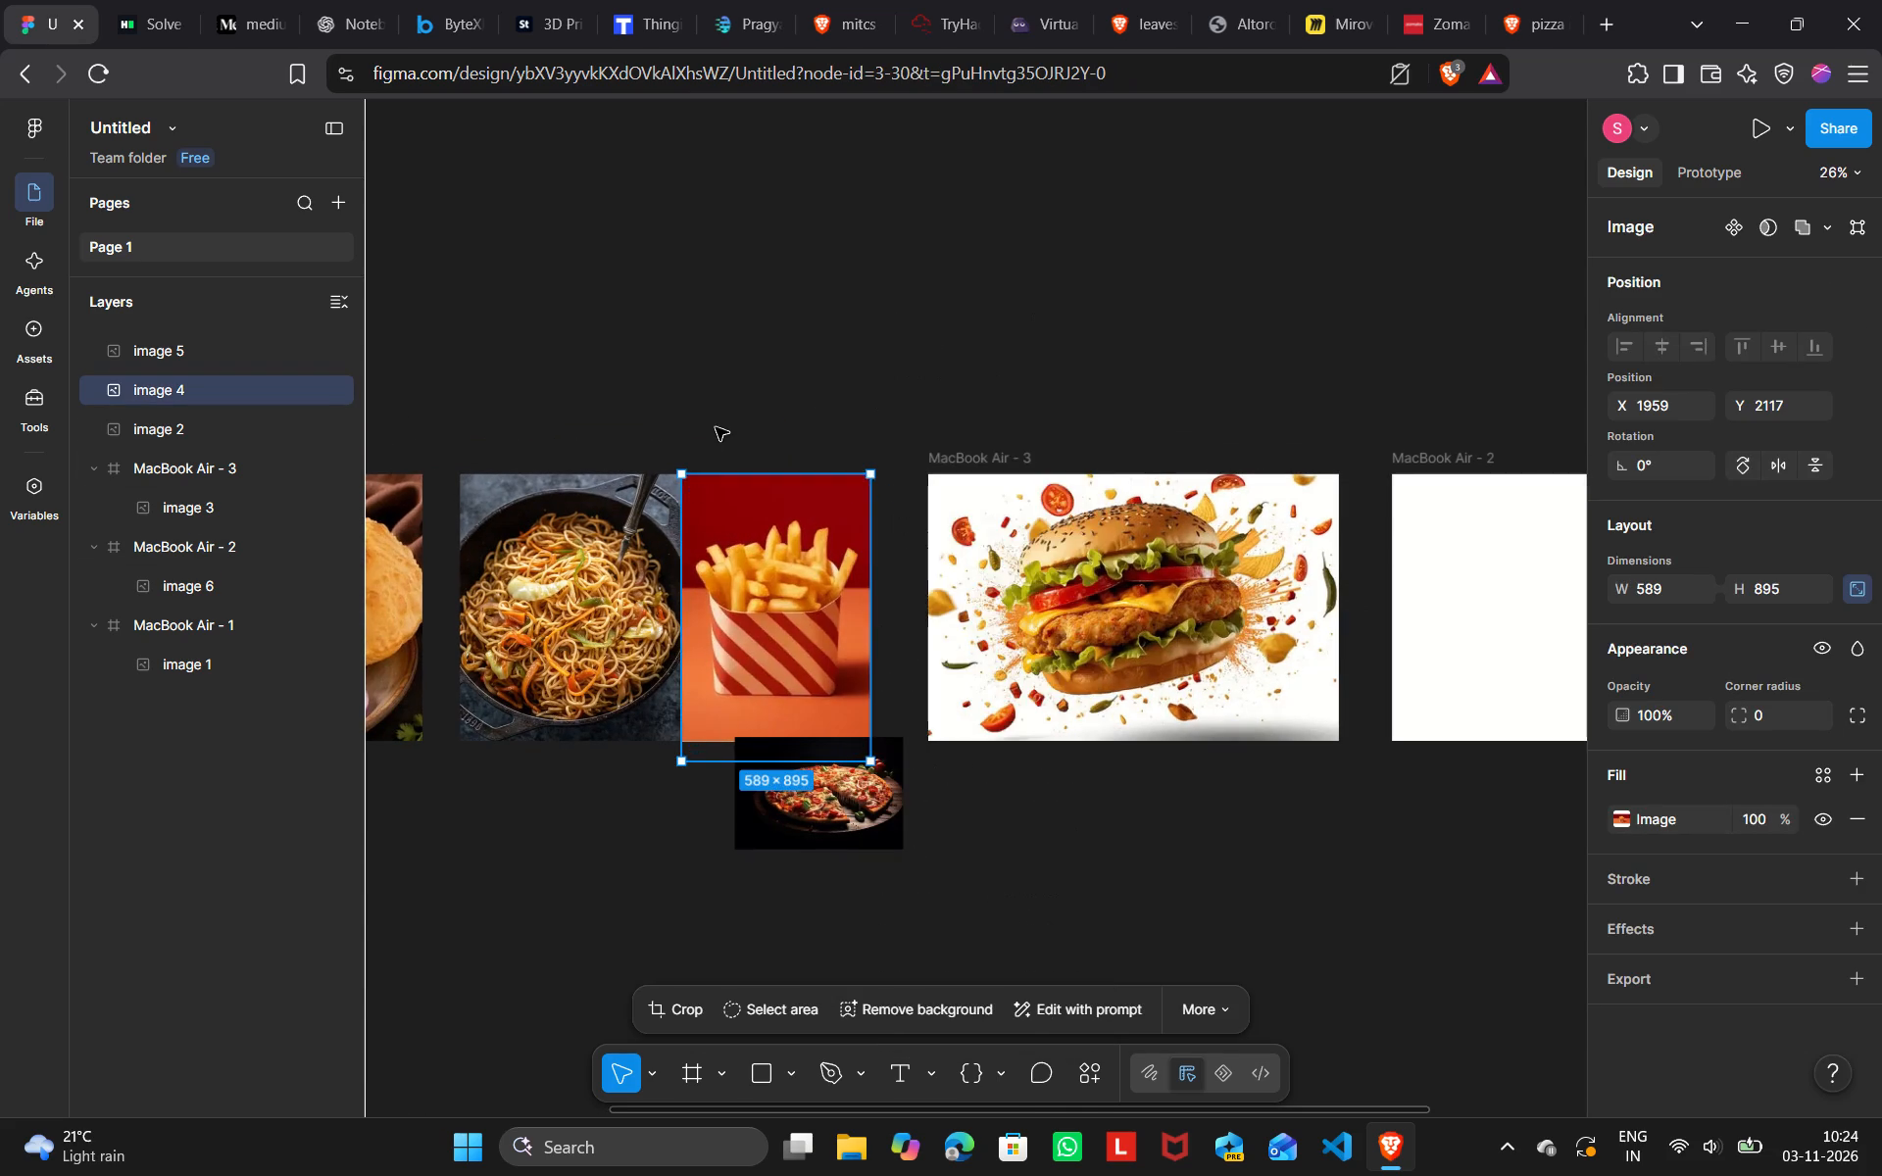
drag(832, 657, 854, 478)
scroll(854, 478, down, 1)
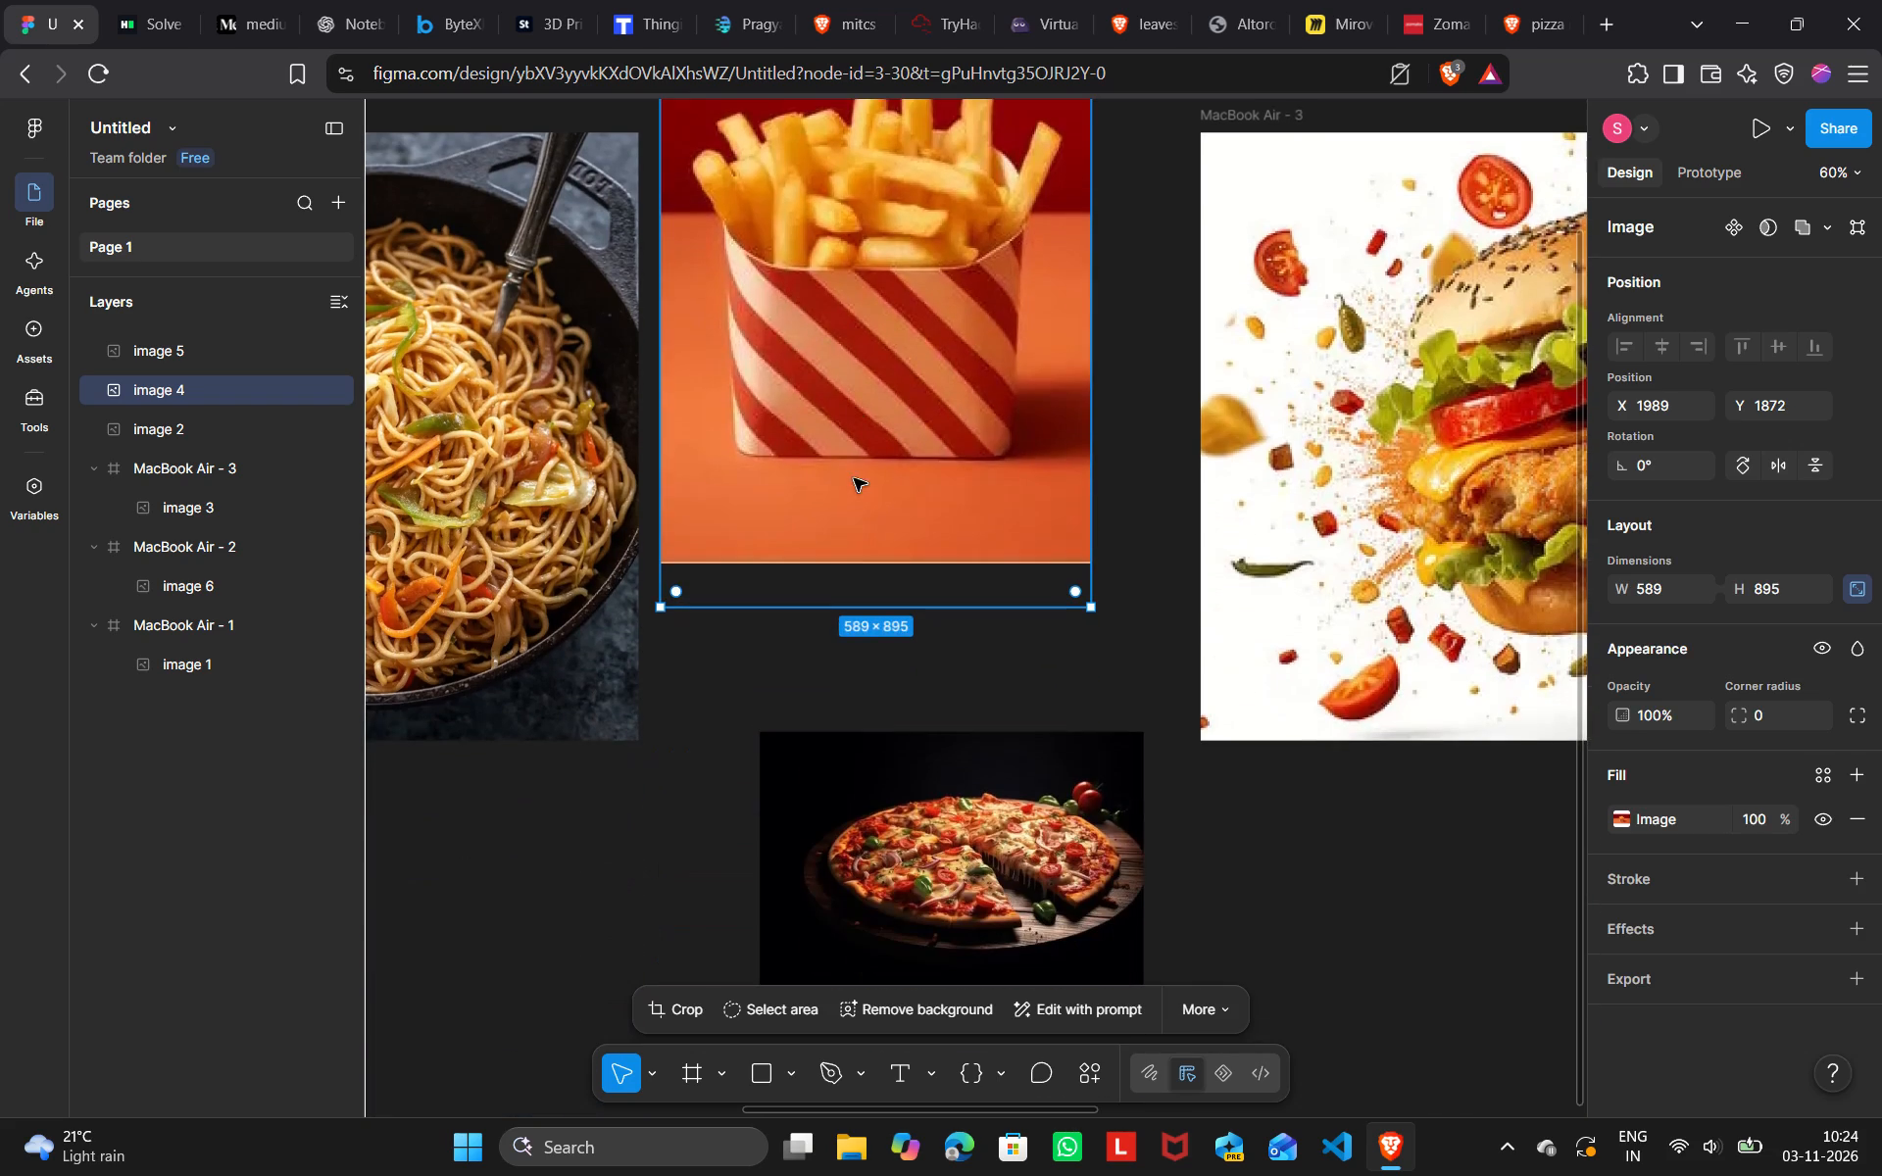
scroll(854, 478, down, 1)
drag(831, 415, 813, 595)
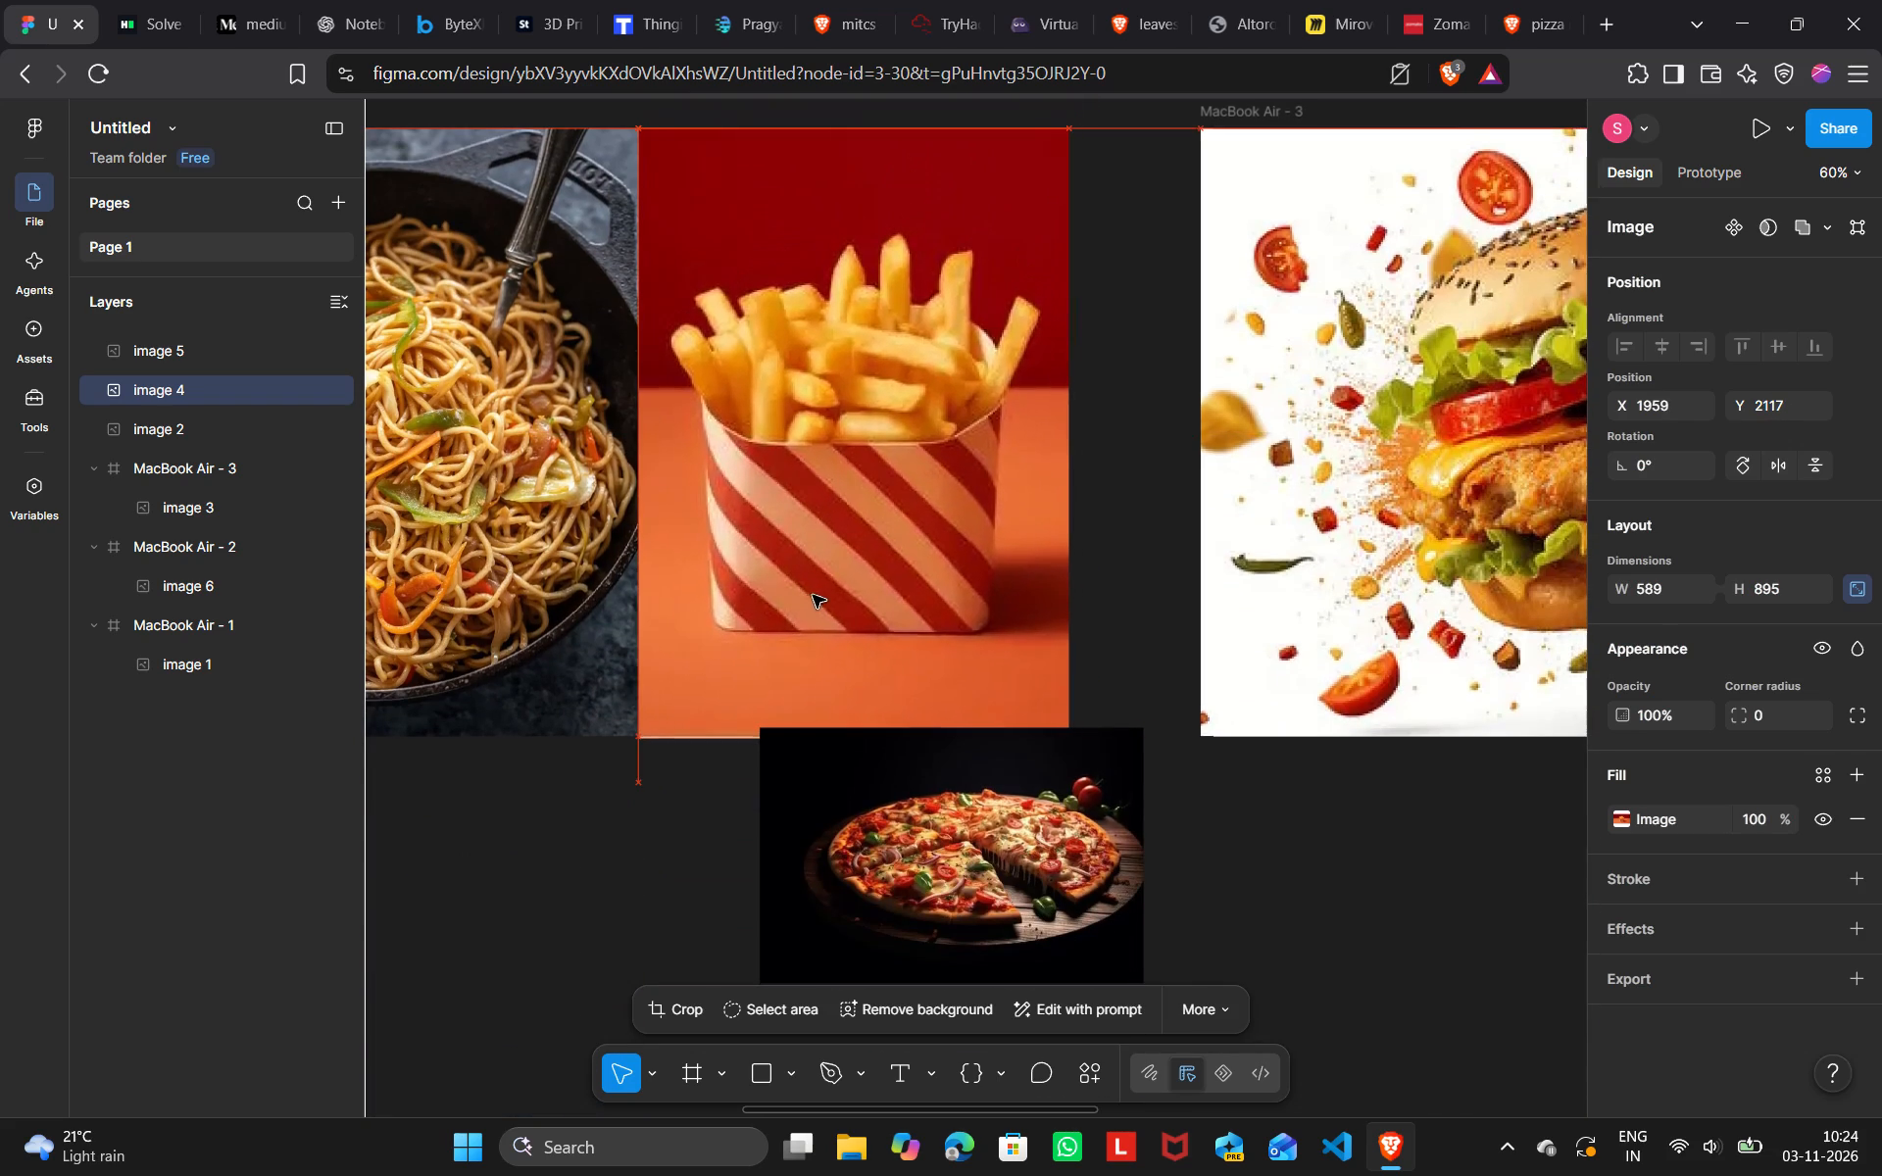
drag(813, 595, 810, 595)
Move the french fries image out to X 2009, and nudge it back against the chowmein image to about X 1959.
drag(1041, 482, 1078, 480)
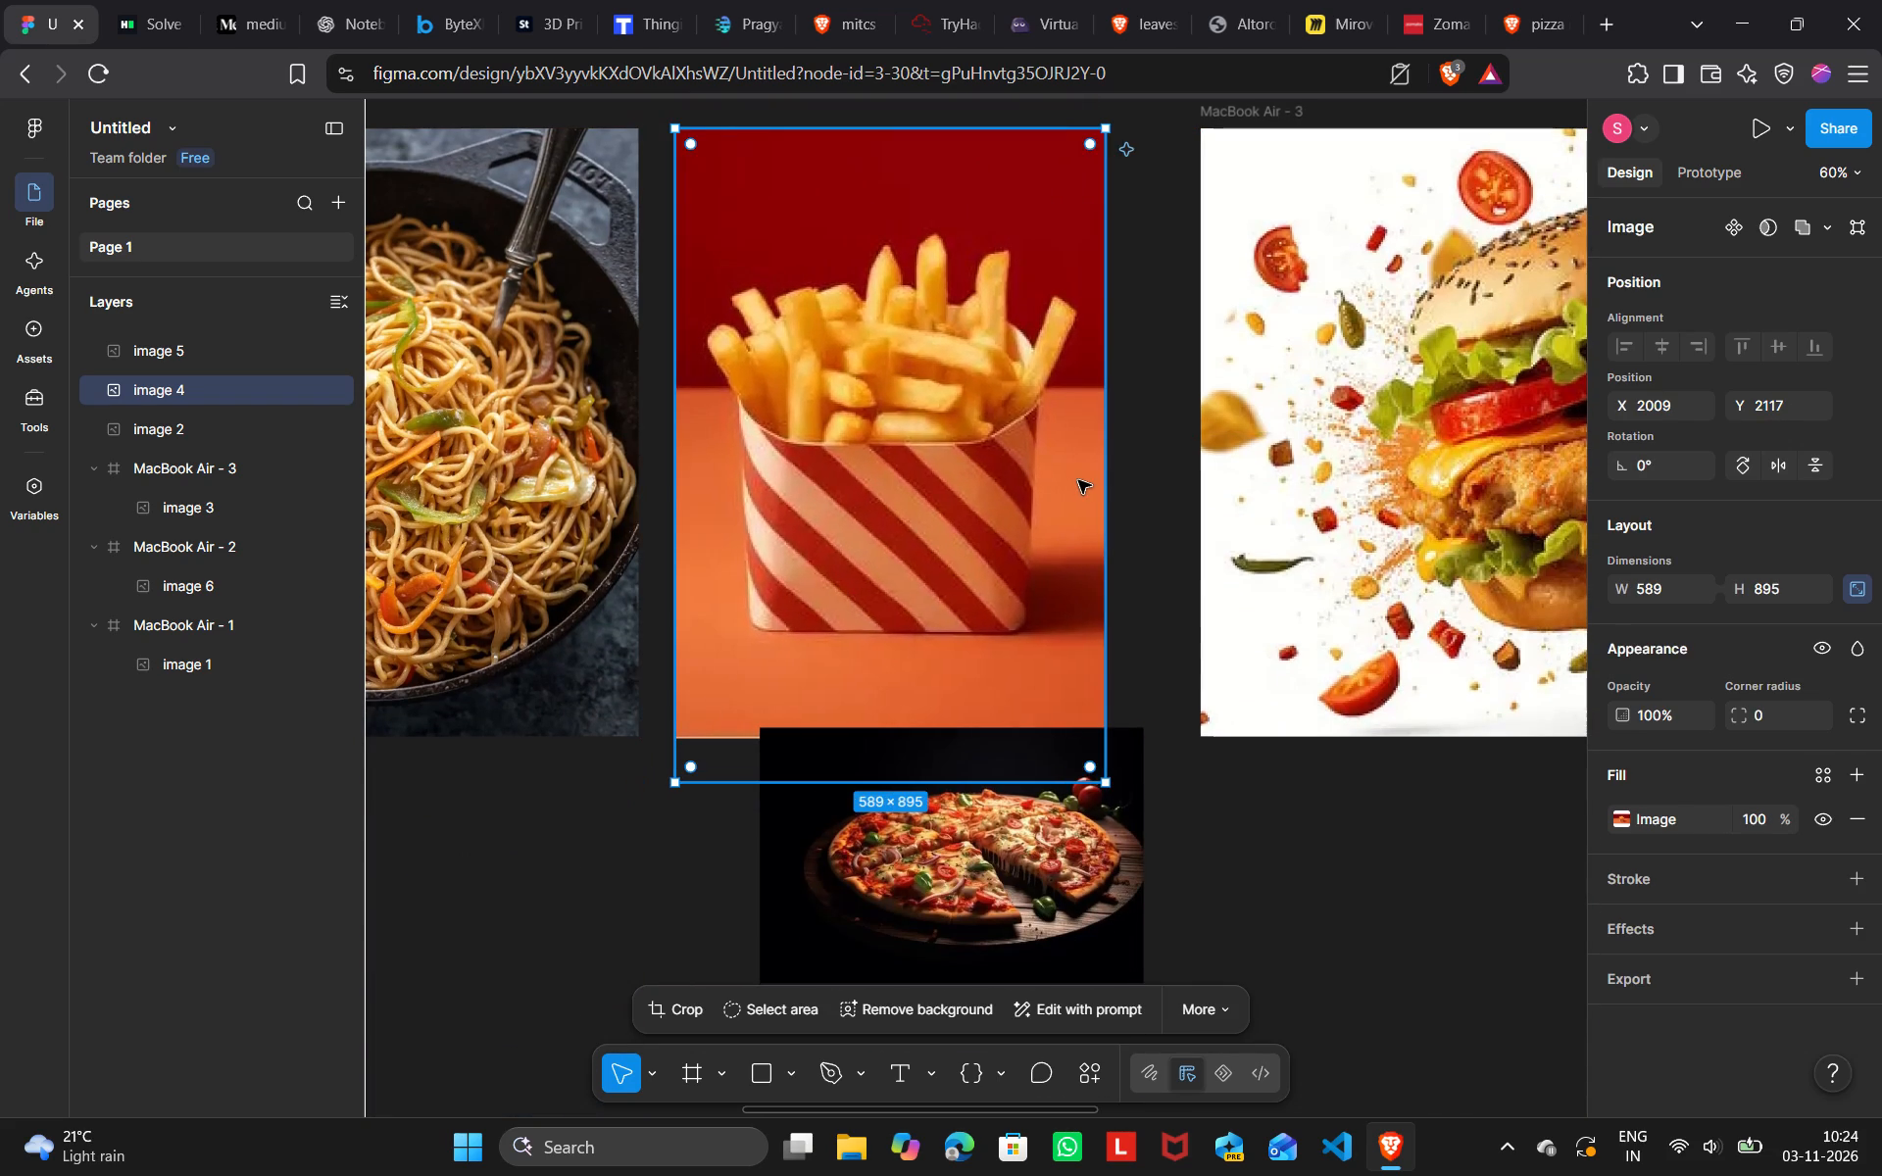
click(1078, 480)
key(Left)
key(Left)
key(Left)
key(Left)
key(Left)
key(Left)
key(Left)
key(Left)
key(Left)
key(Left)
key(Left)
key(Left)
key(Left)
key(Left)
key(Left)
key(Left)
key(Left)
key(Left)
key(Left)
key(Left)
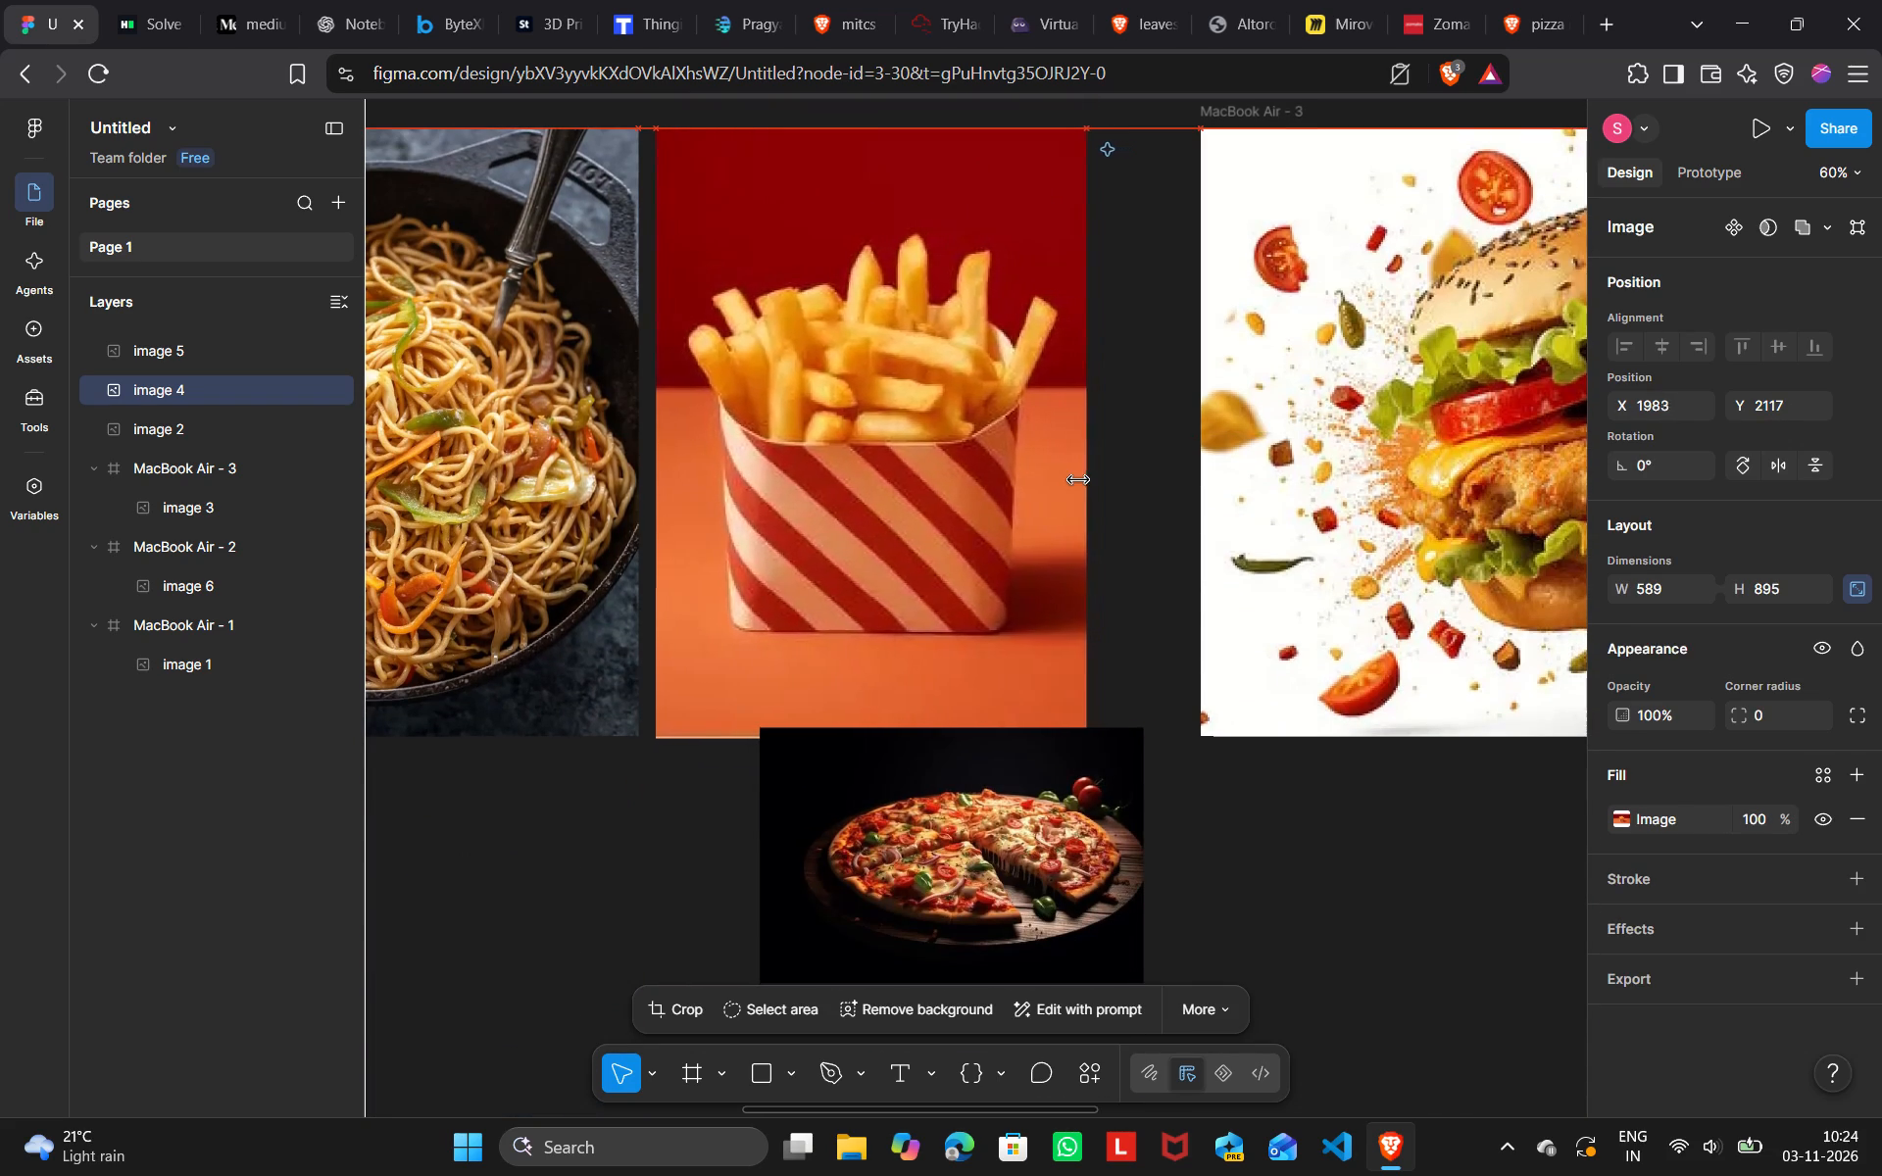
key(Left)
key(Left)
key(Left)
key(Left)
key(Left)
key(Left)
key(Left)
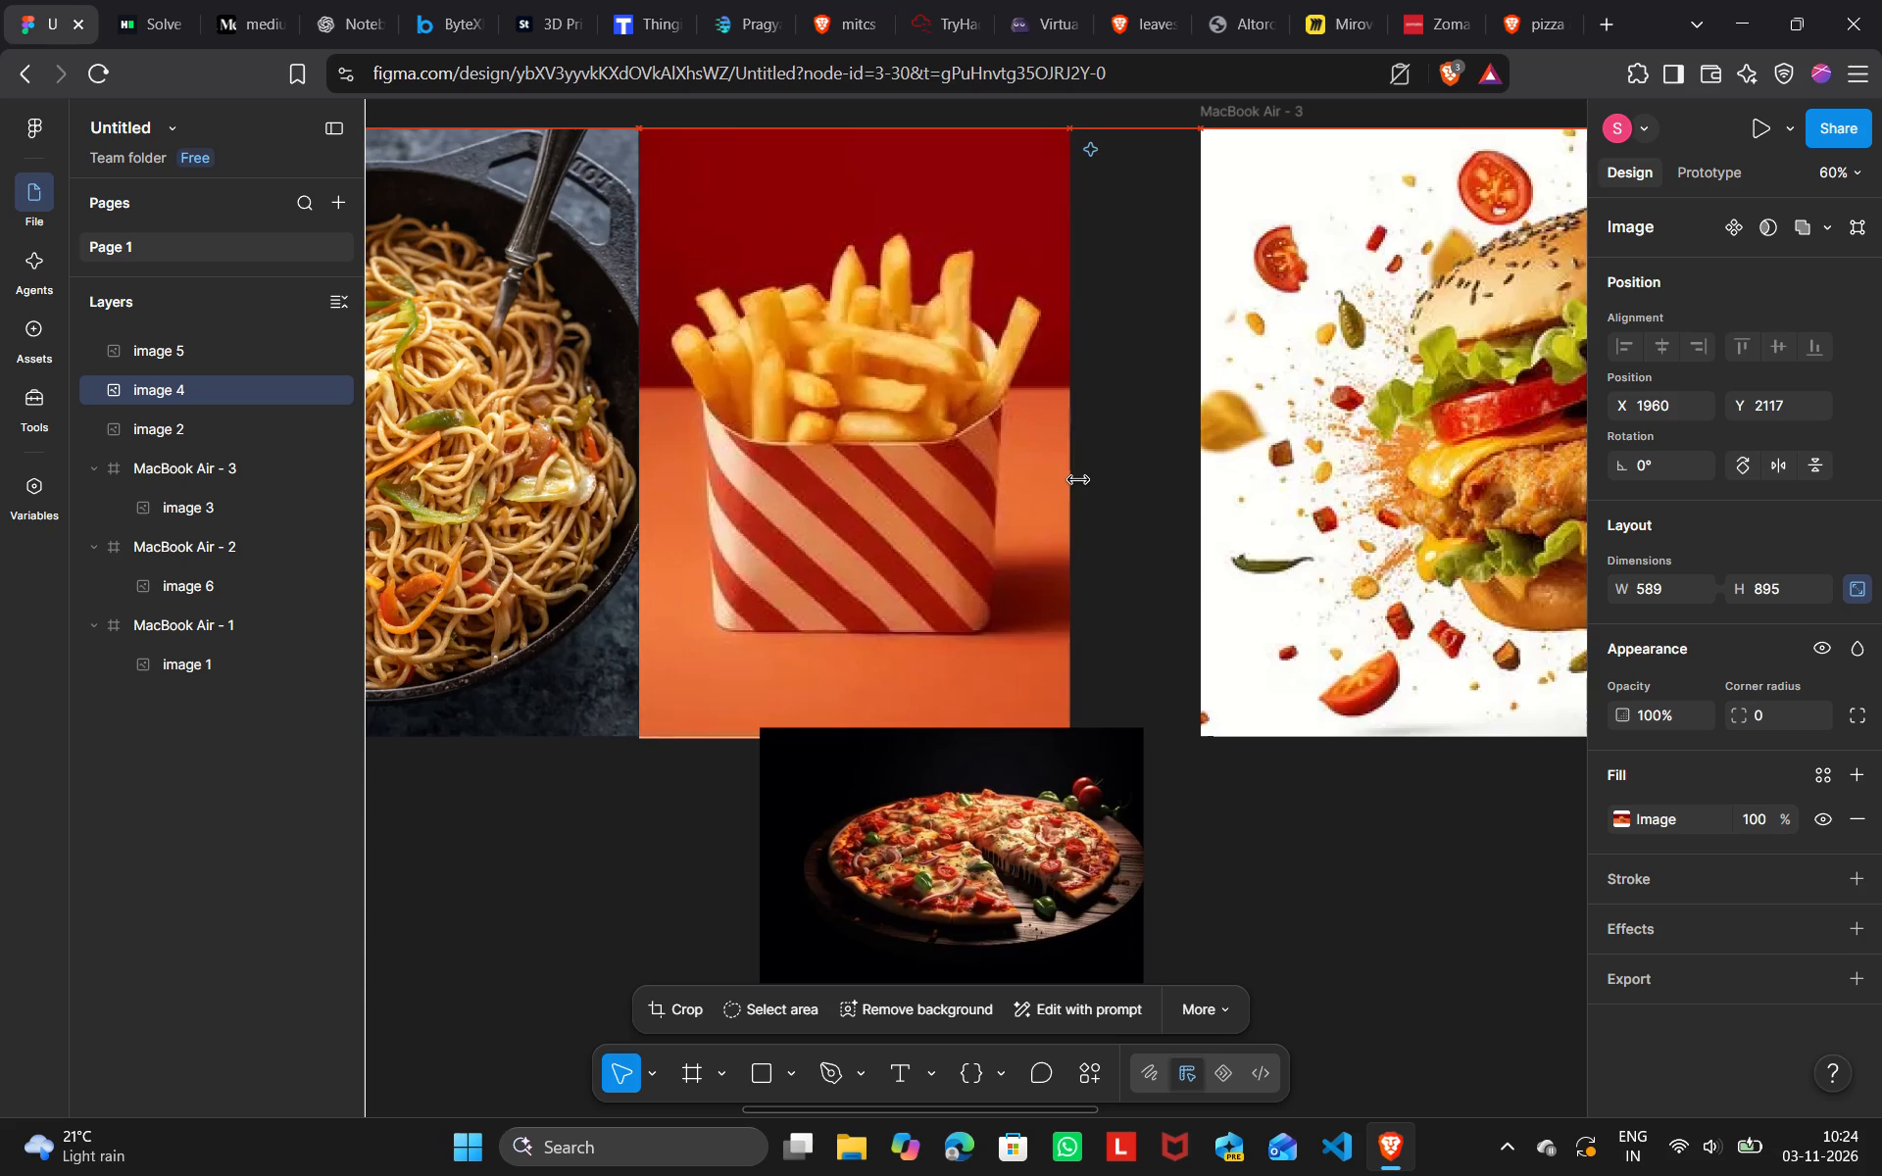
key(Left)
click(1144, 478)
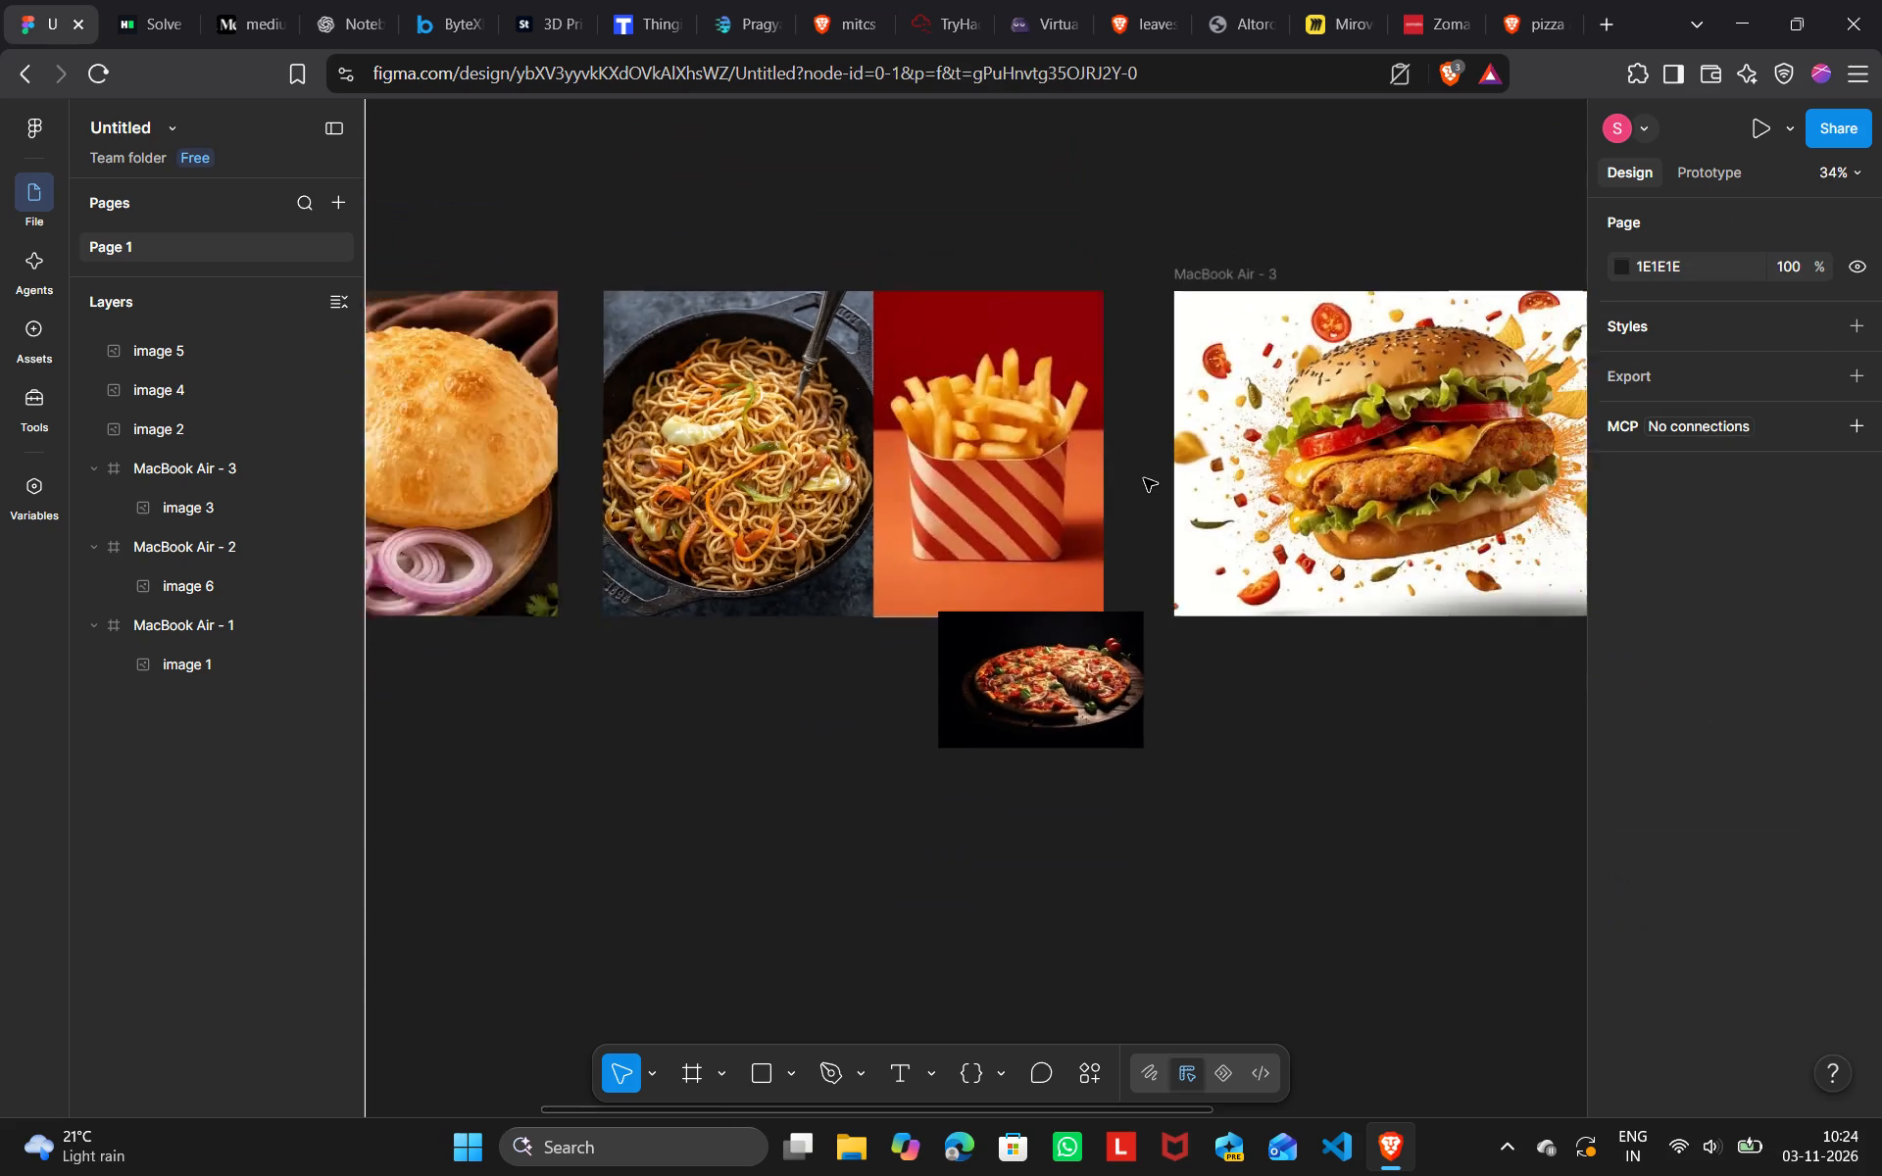
Move the MacBook Air - 2 frame back behind the chowmein and french fries images, between MacBook Air - 1 and MacBook Air - 3.
scroll(1144, 478, left, 2)
drag(1455, 439, 1431, 442)
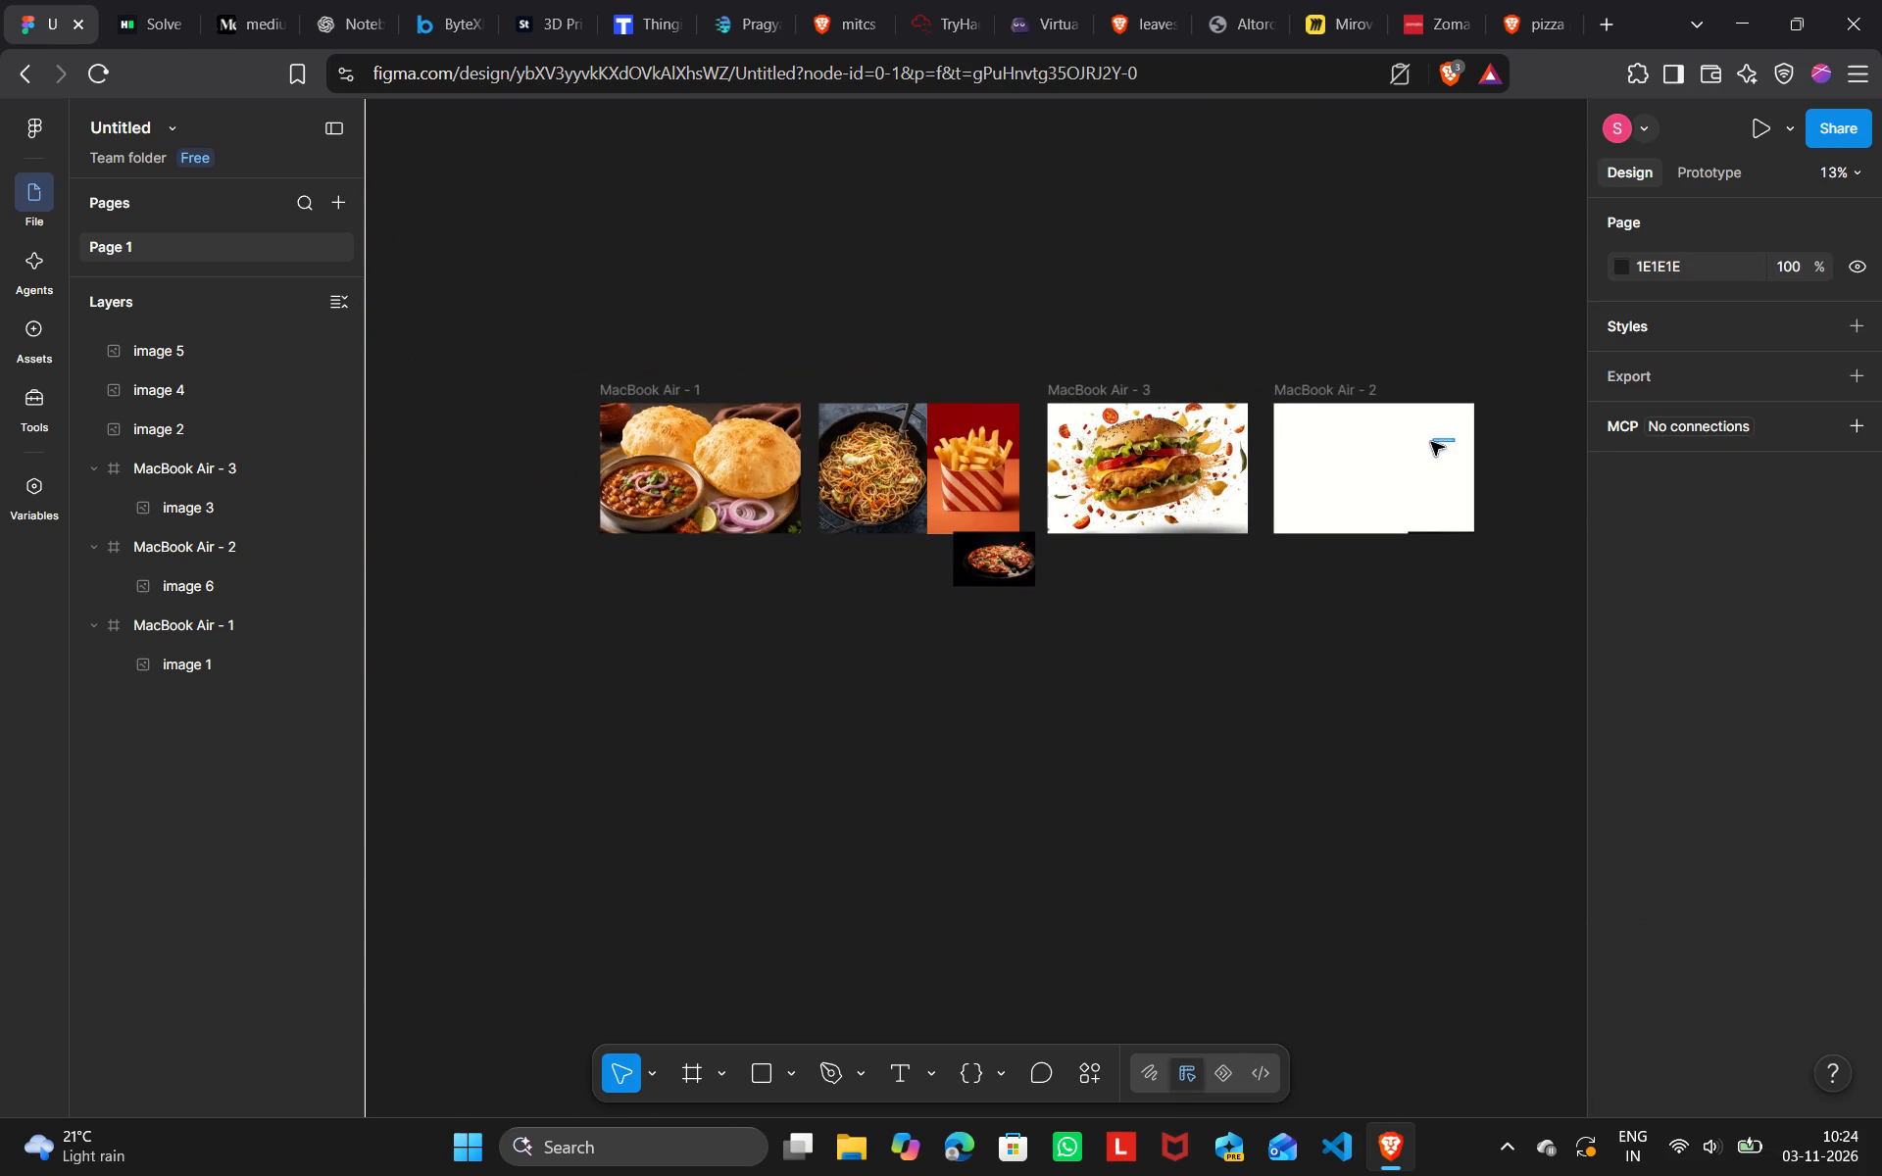
drag(1431, 442, 1431, 441)
drag(1335, 384, 927, 373)
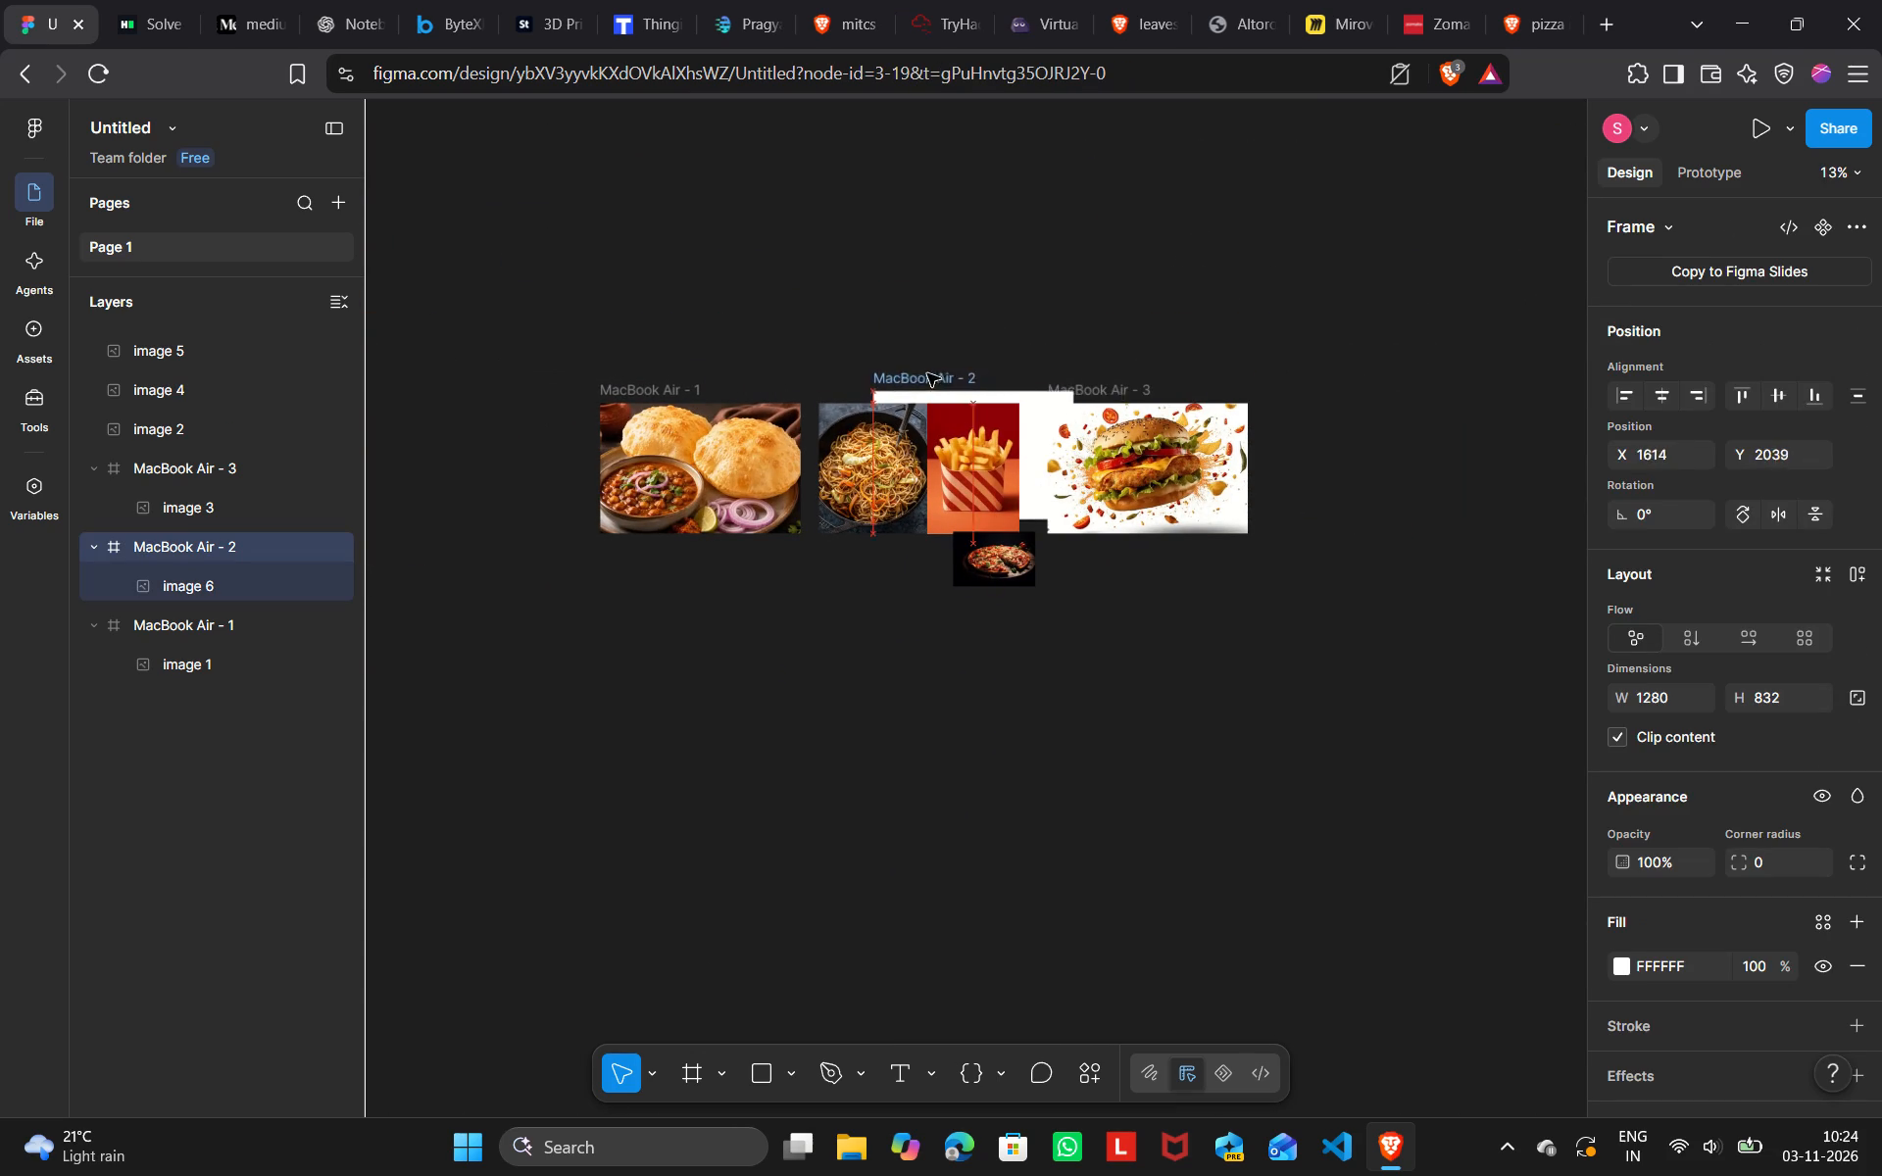
drag(927, 373, 880, 386)
click(925, 324)
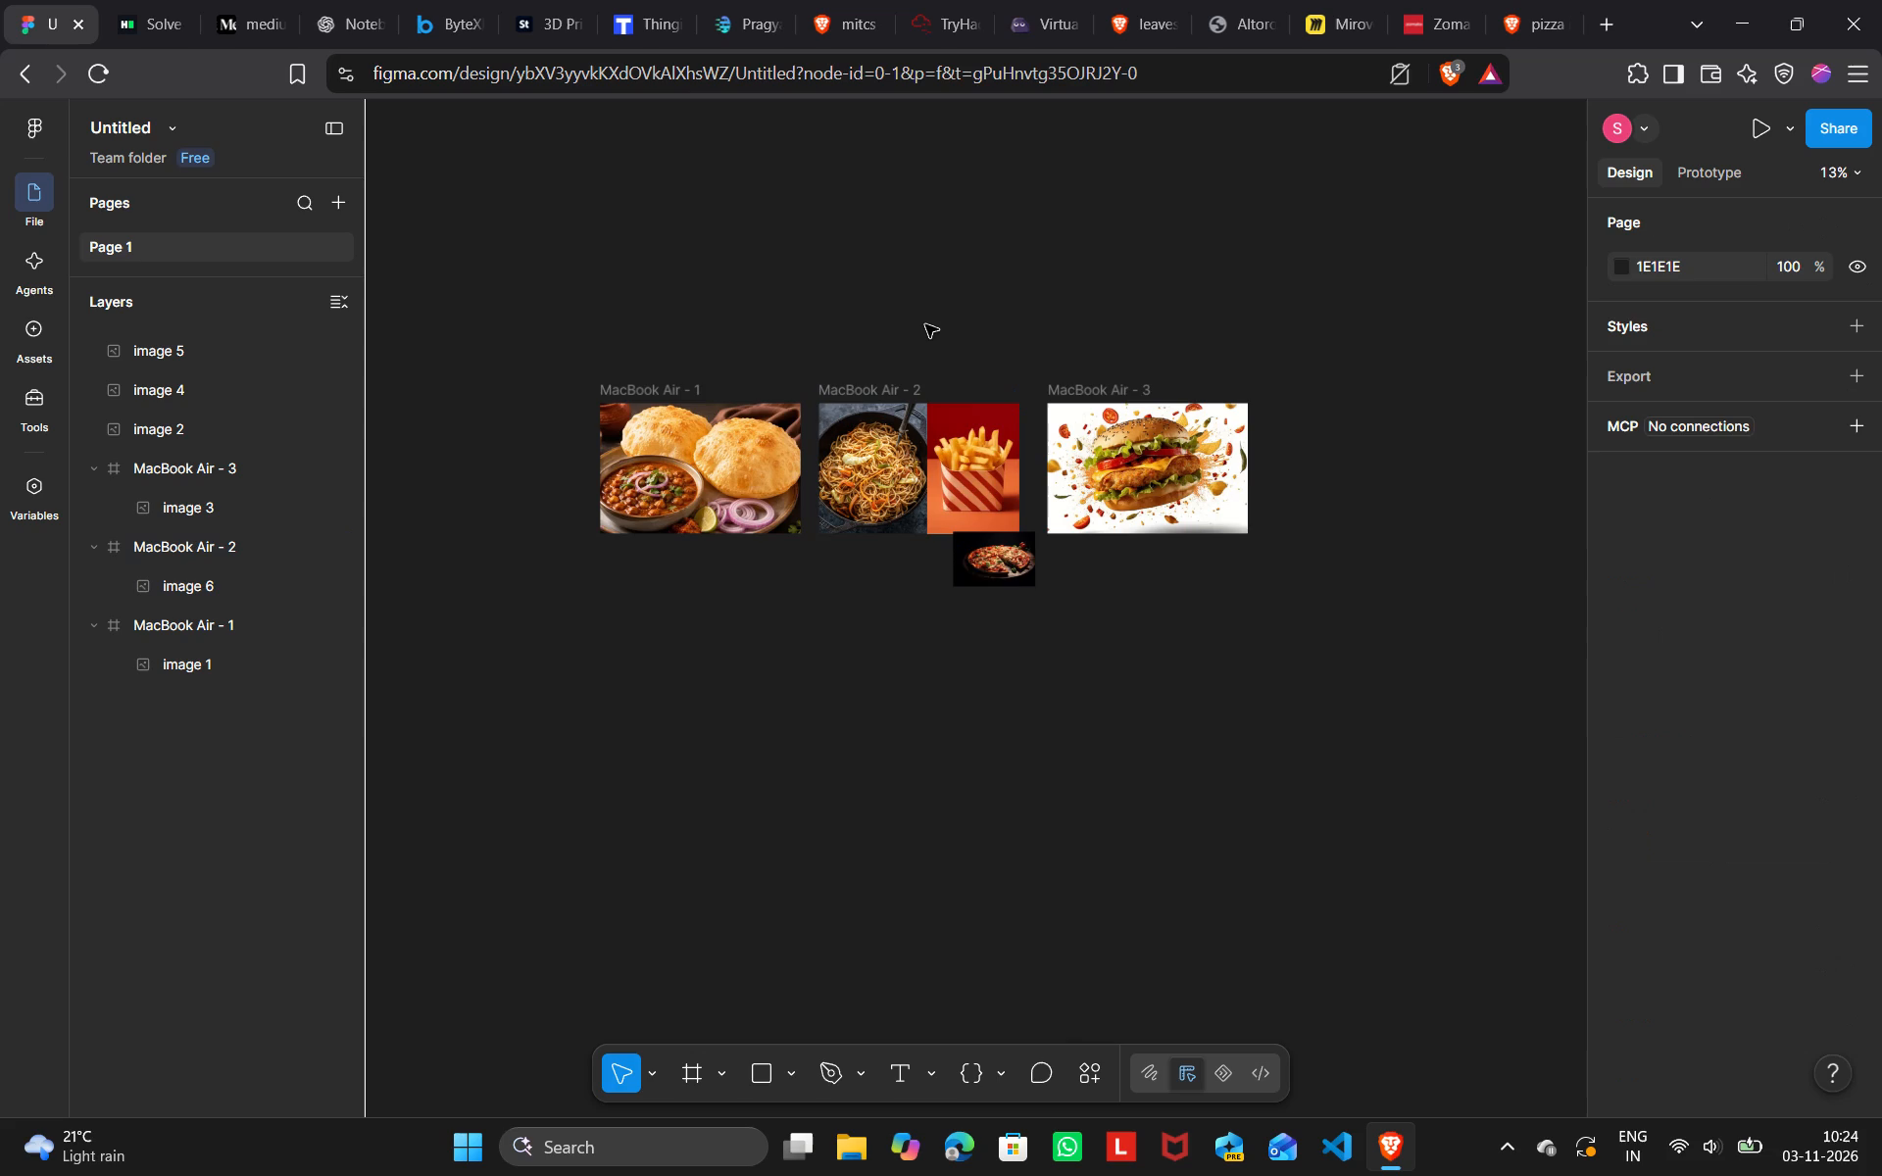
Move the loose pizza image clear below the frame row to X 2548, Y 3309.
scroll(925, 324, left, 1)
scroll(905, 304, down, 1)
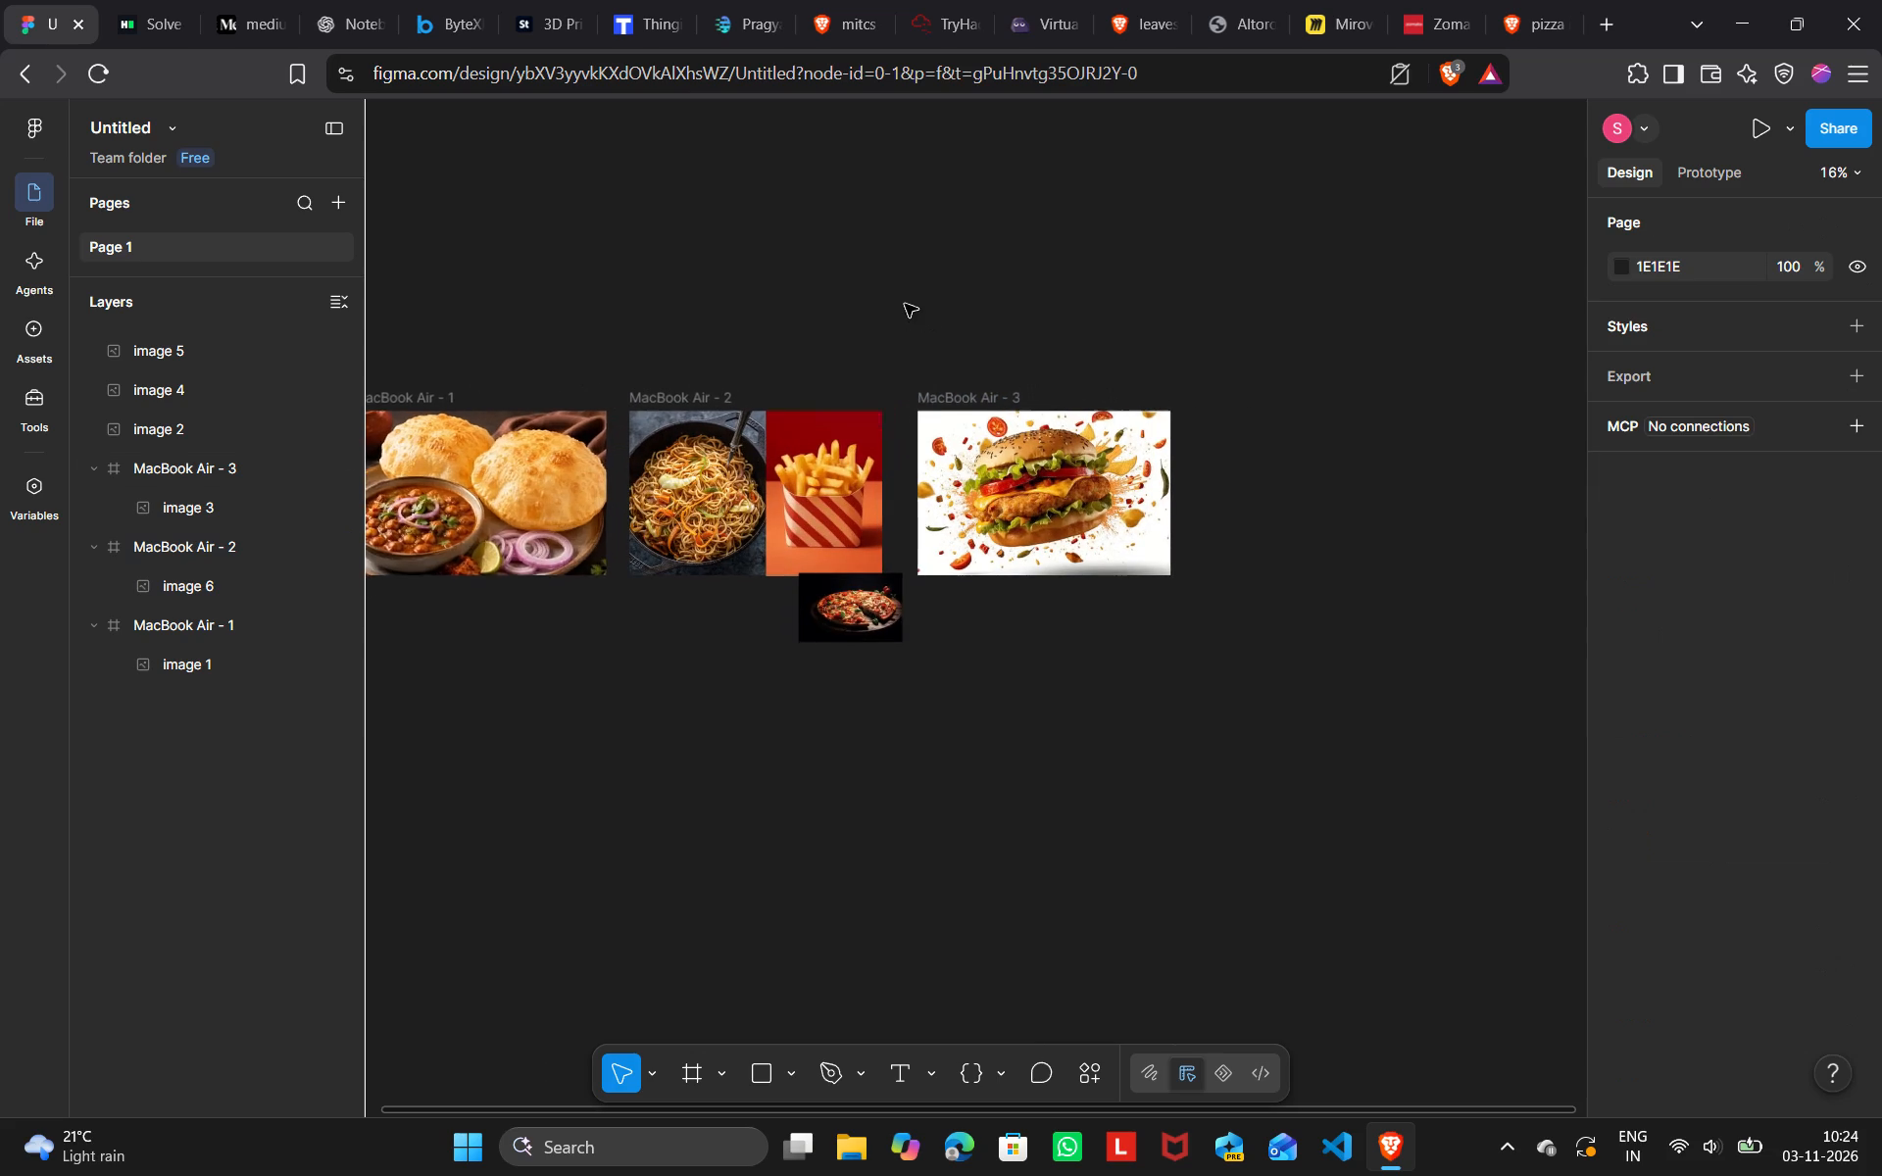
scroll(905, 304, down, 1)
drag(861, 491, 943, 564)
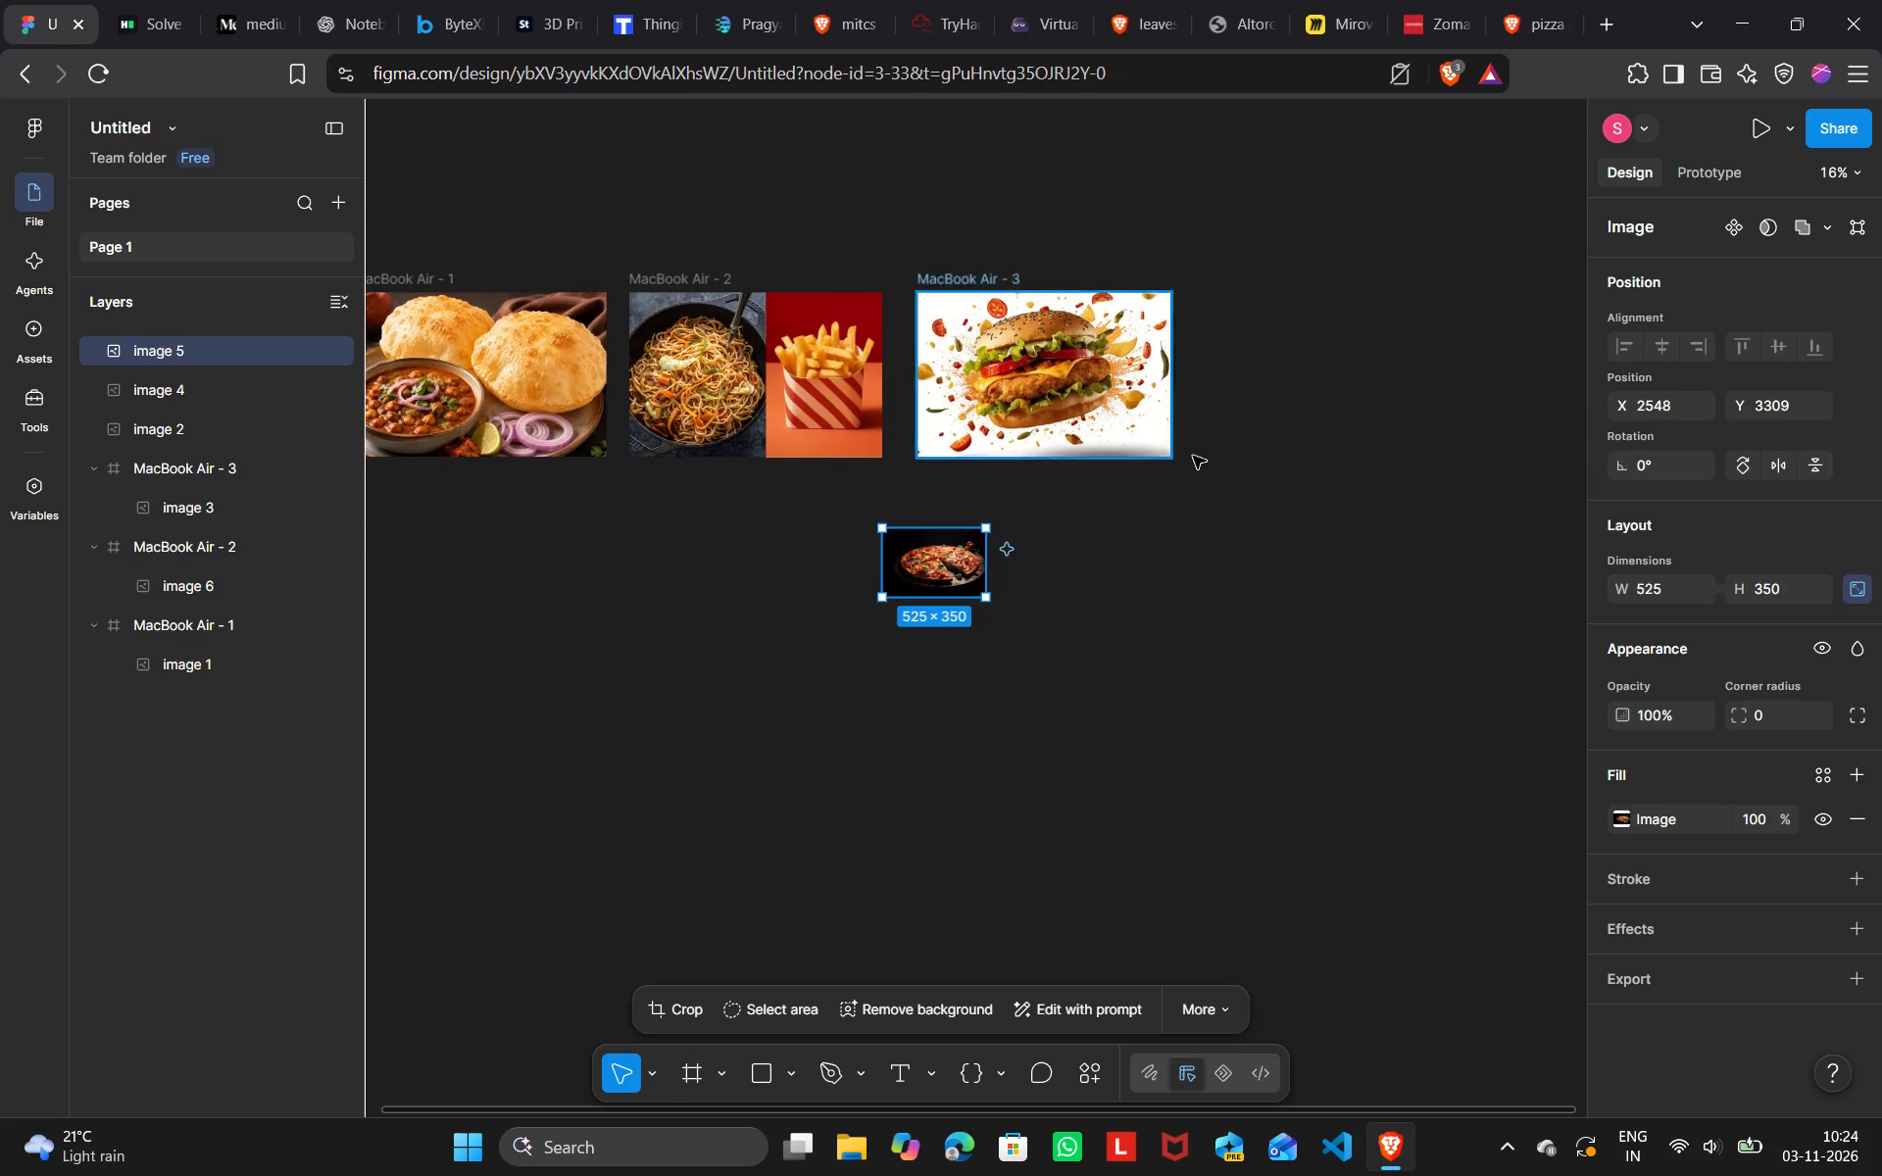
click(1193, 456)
Duplicate the MacBook Air - 3 frame with its burger image.
click(975, 274)
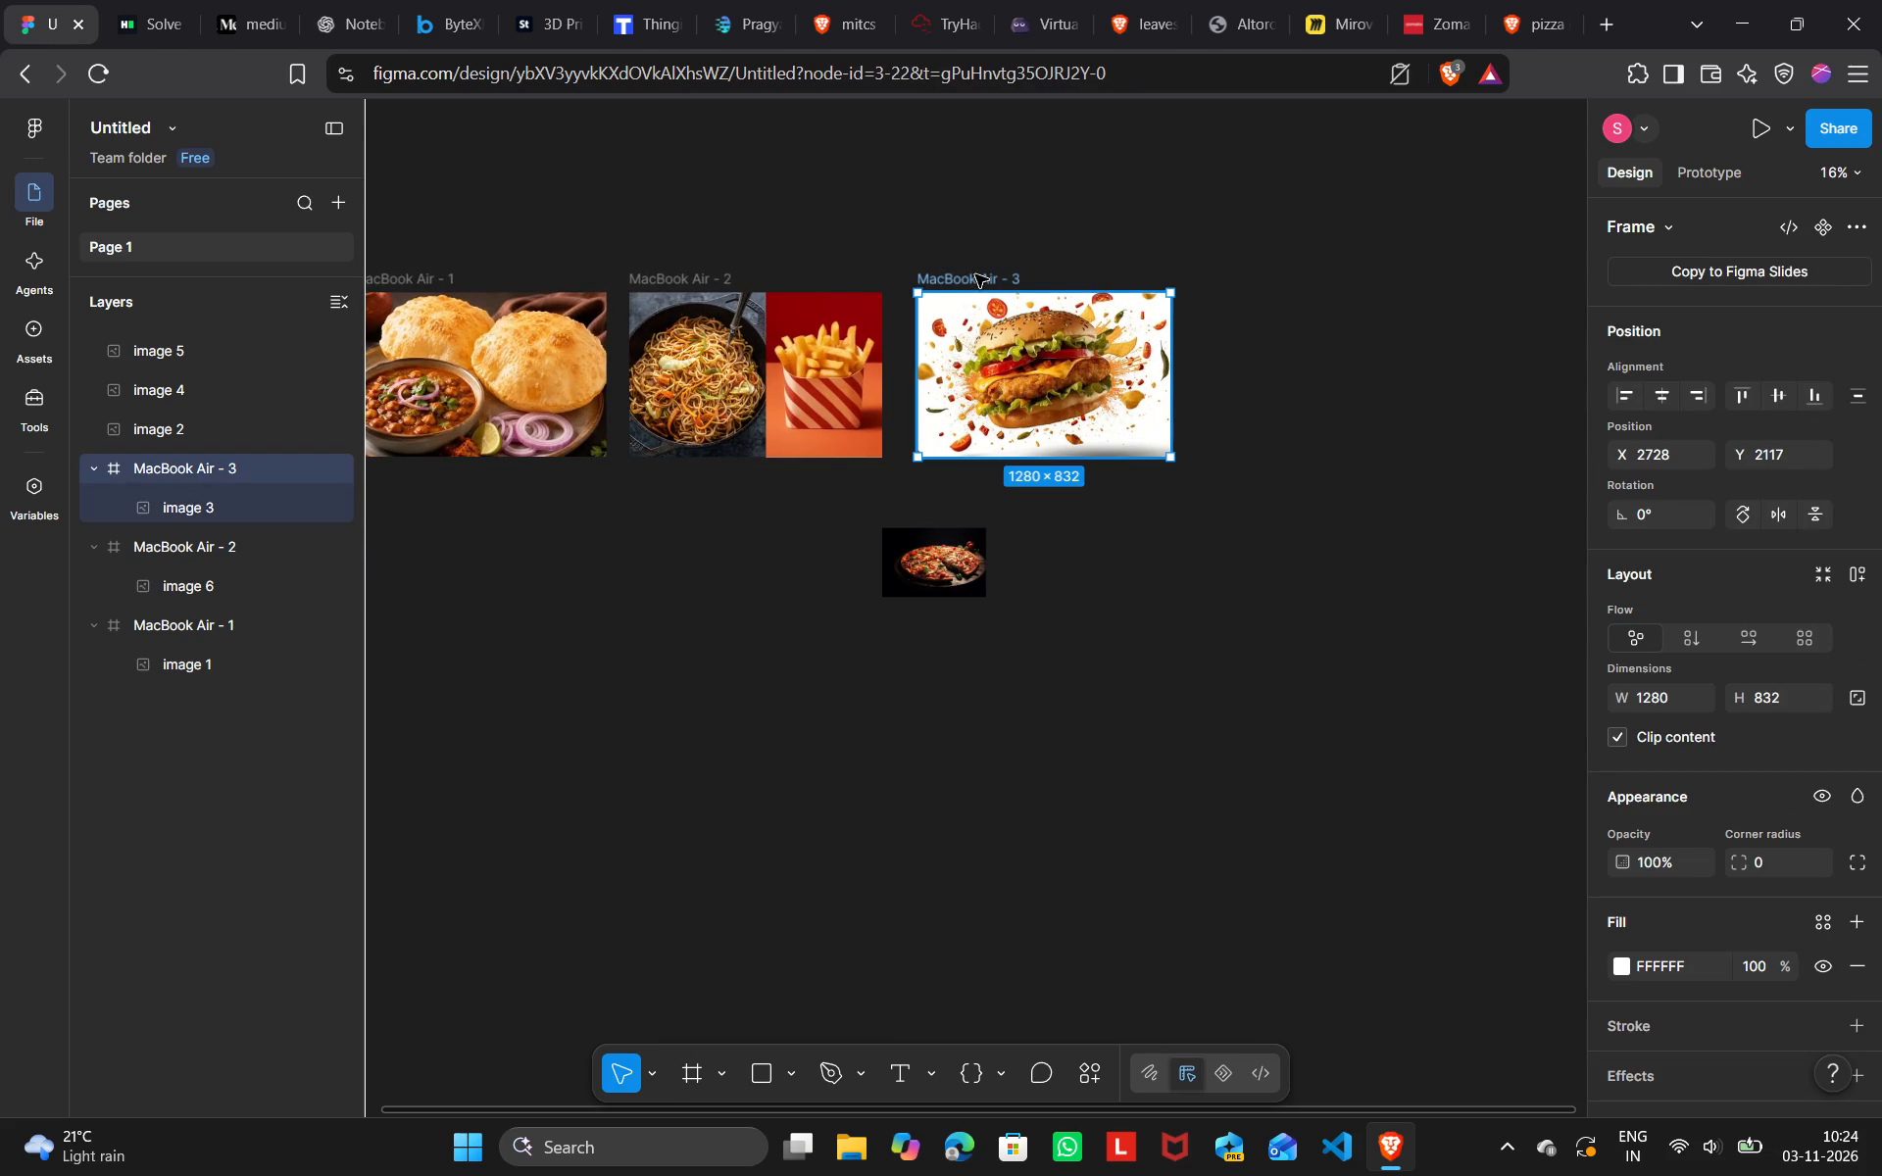
key(ctrl+d)
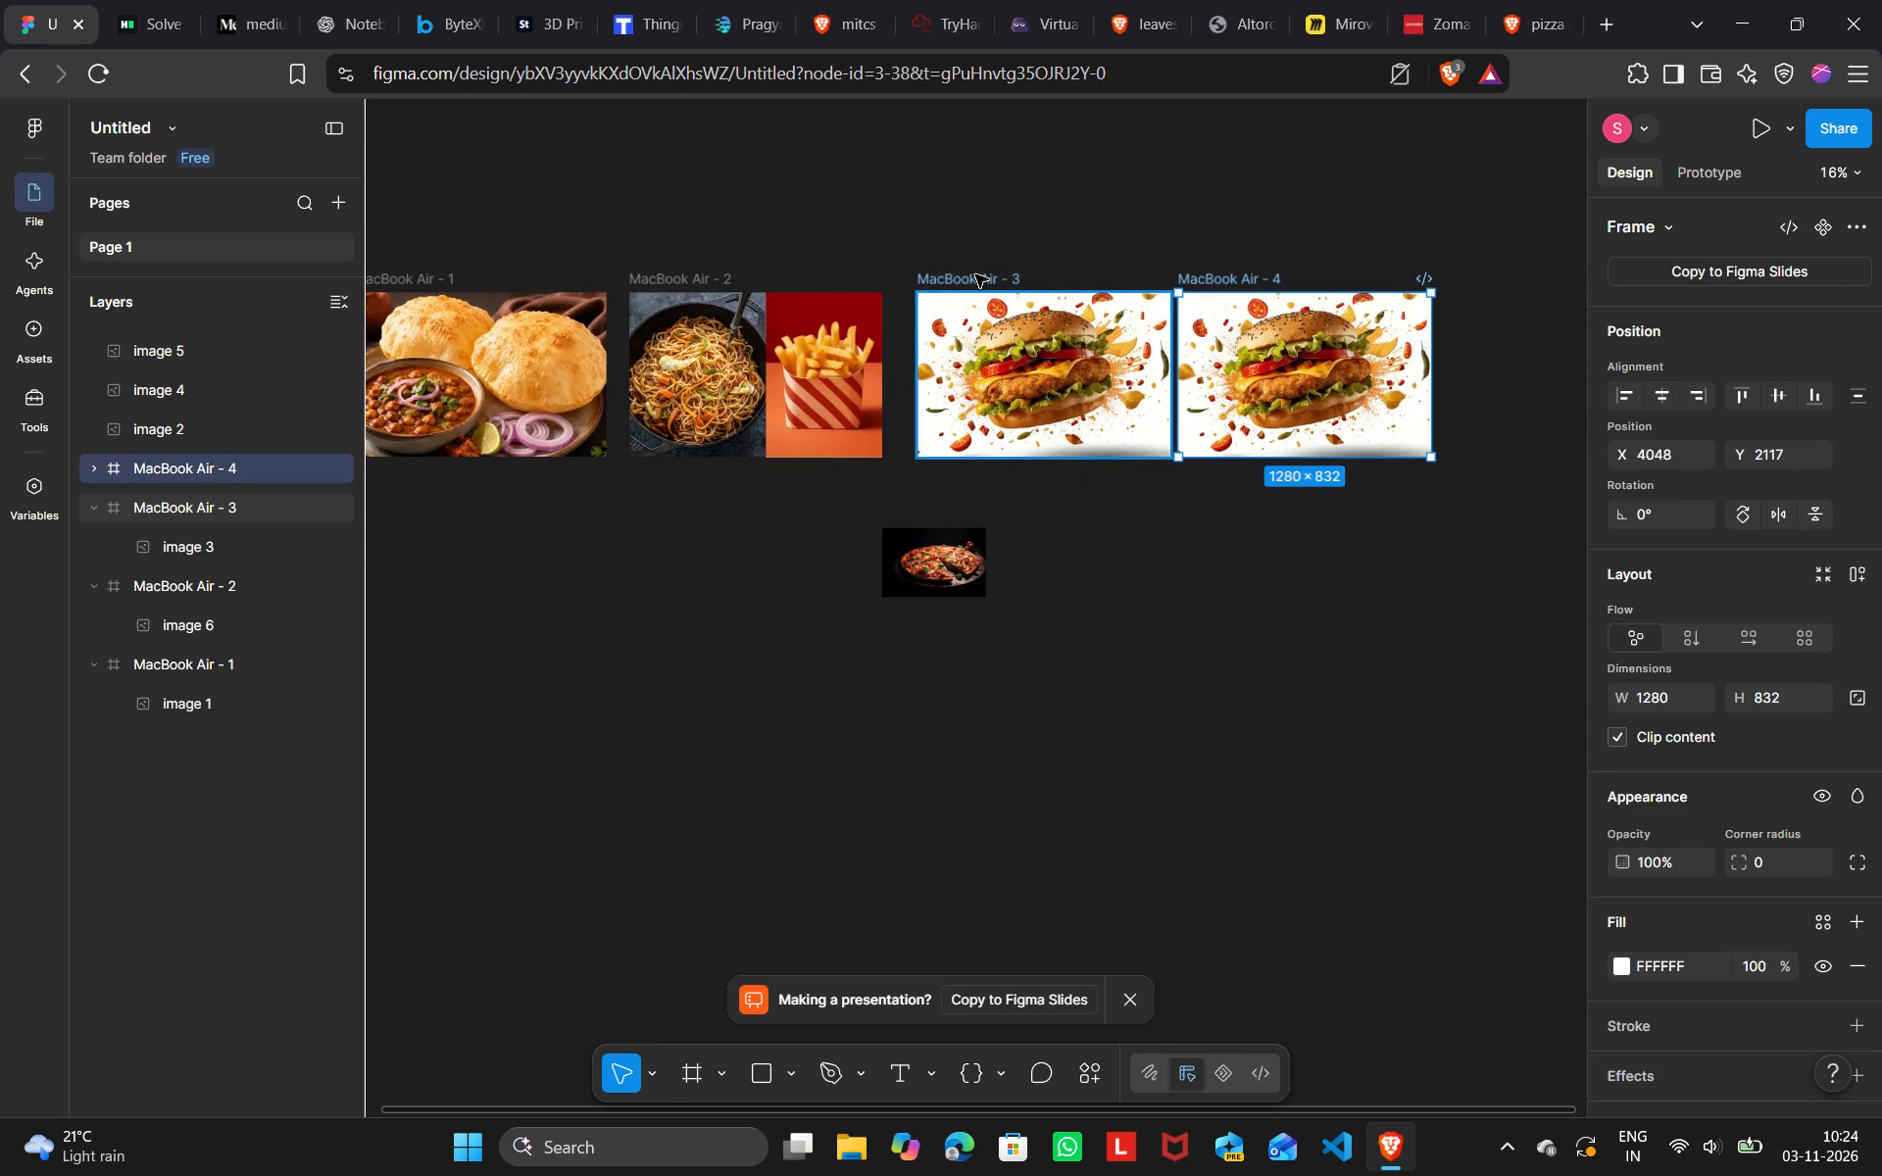
click(1325, 624)
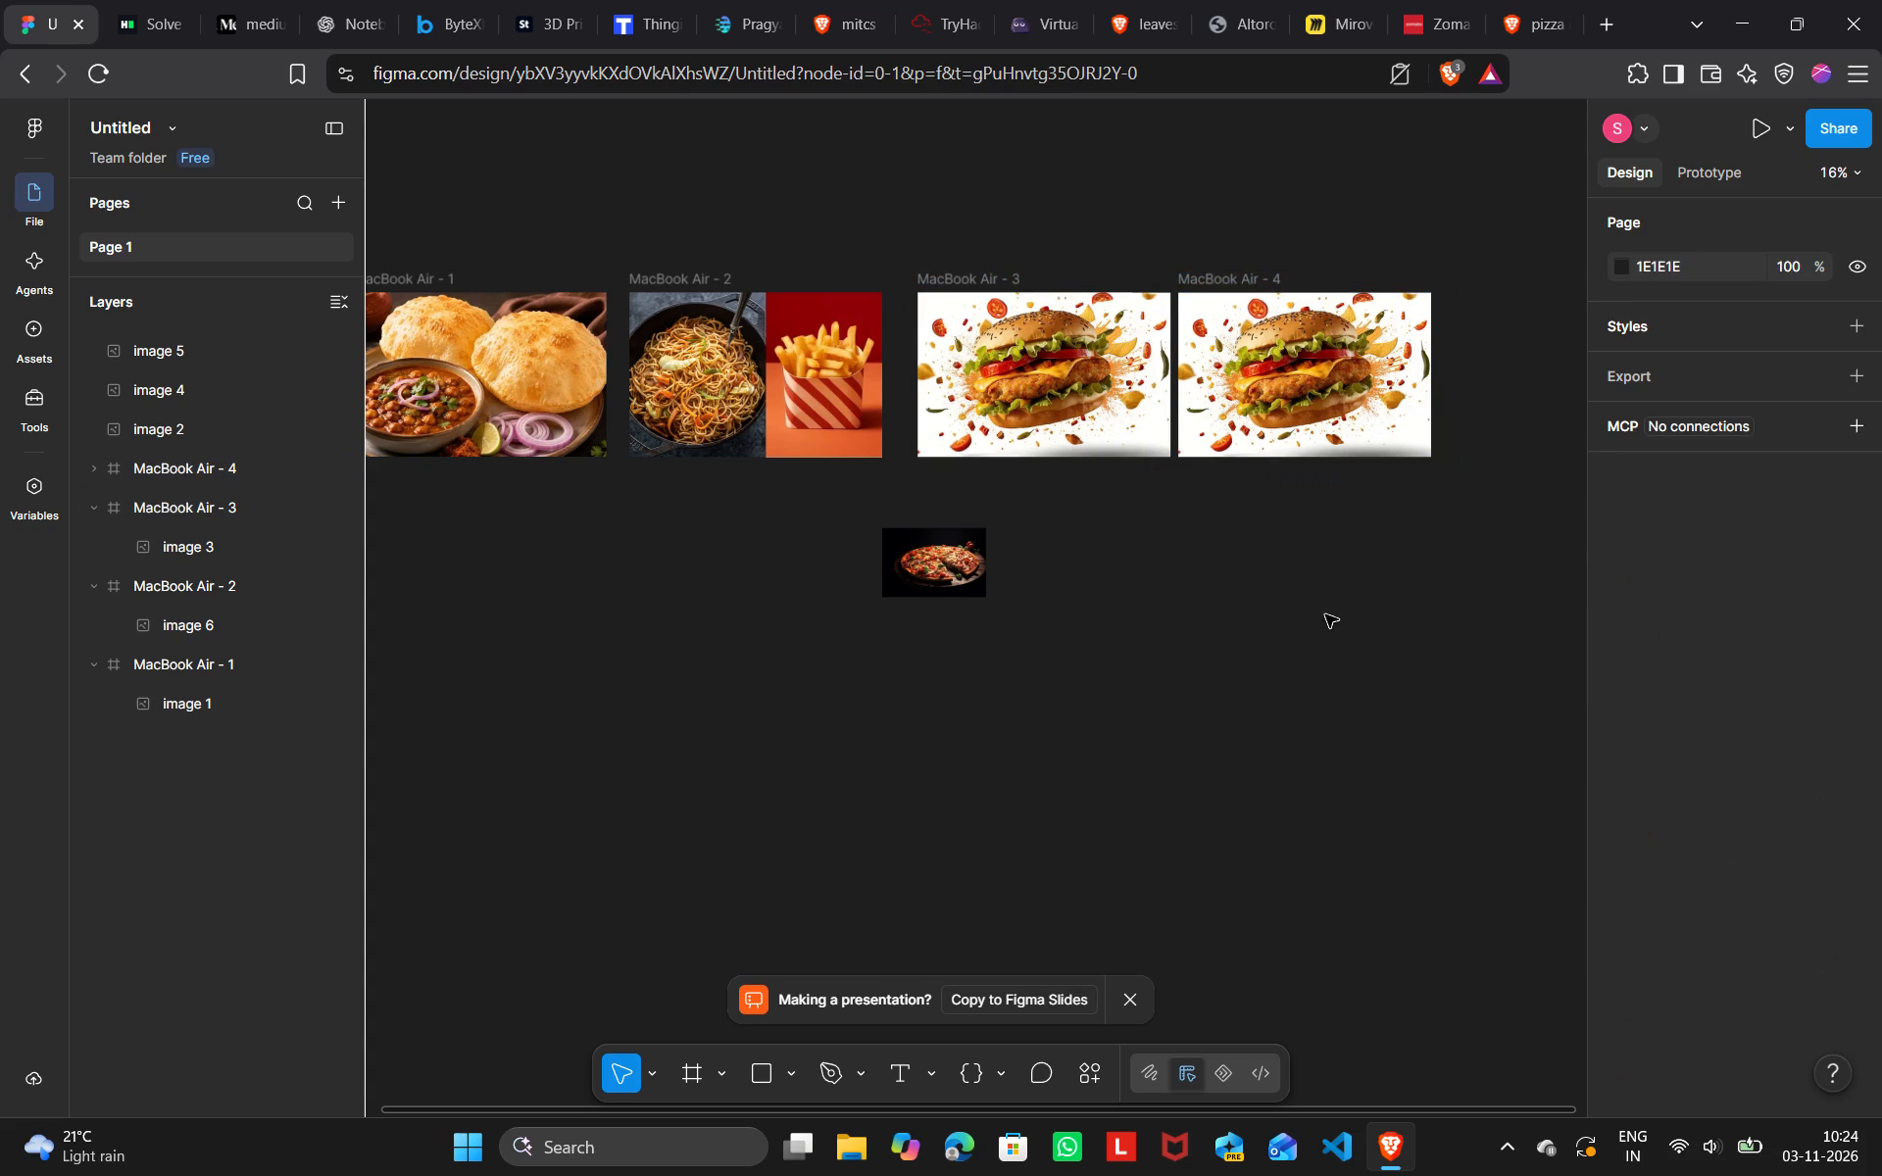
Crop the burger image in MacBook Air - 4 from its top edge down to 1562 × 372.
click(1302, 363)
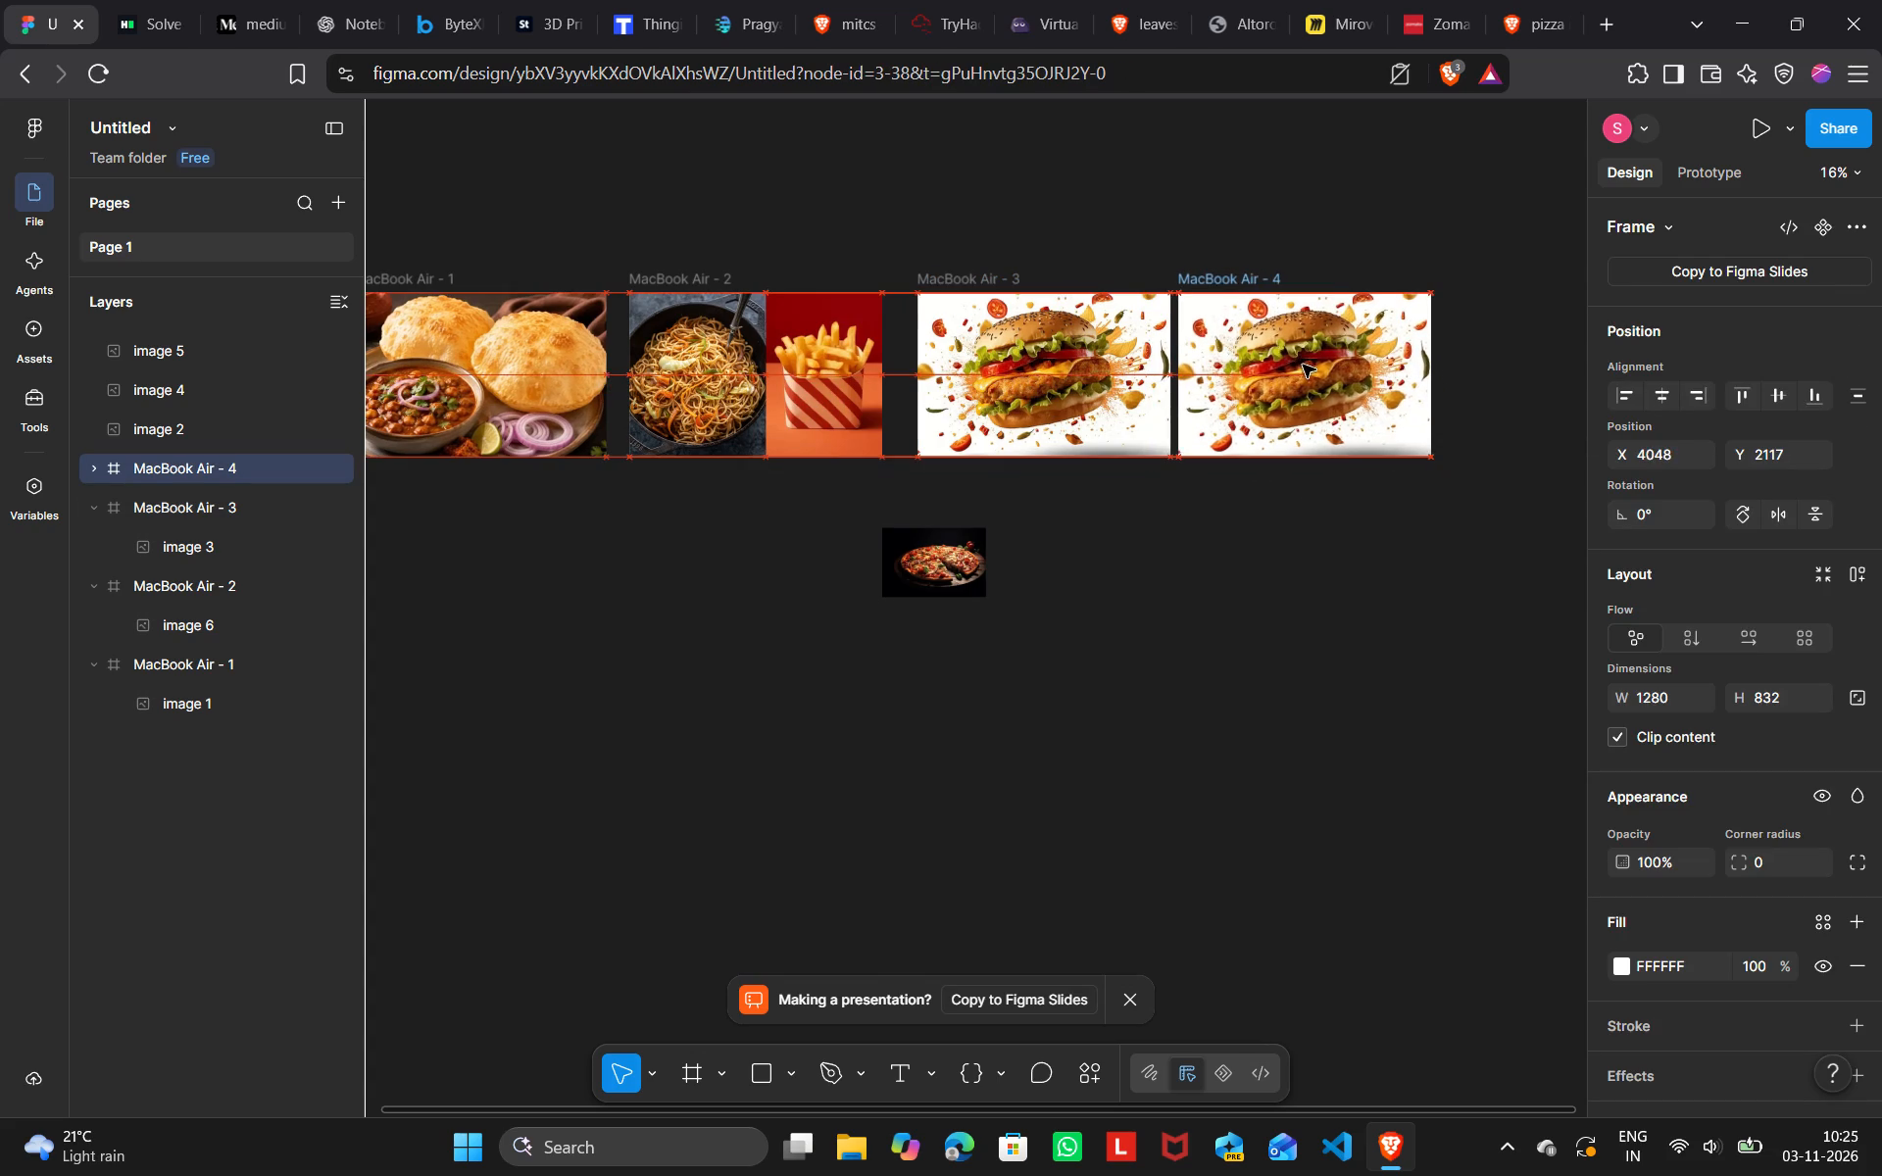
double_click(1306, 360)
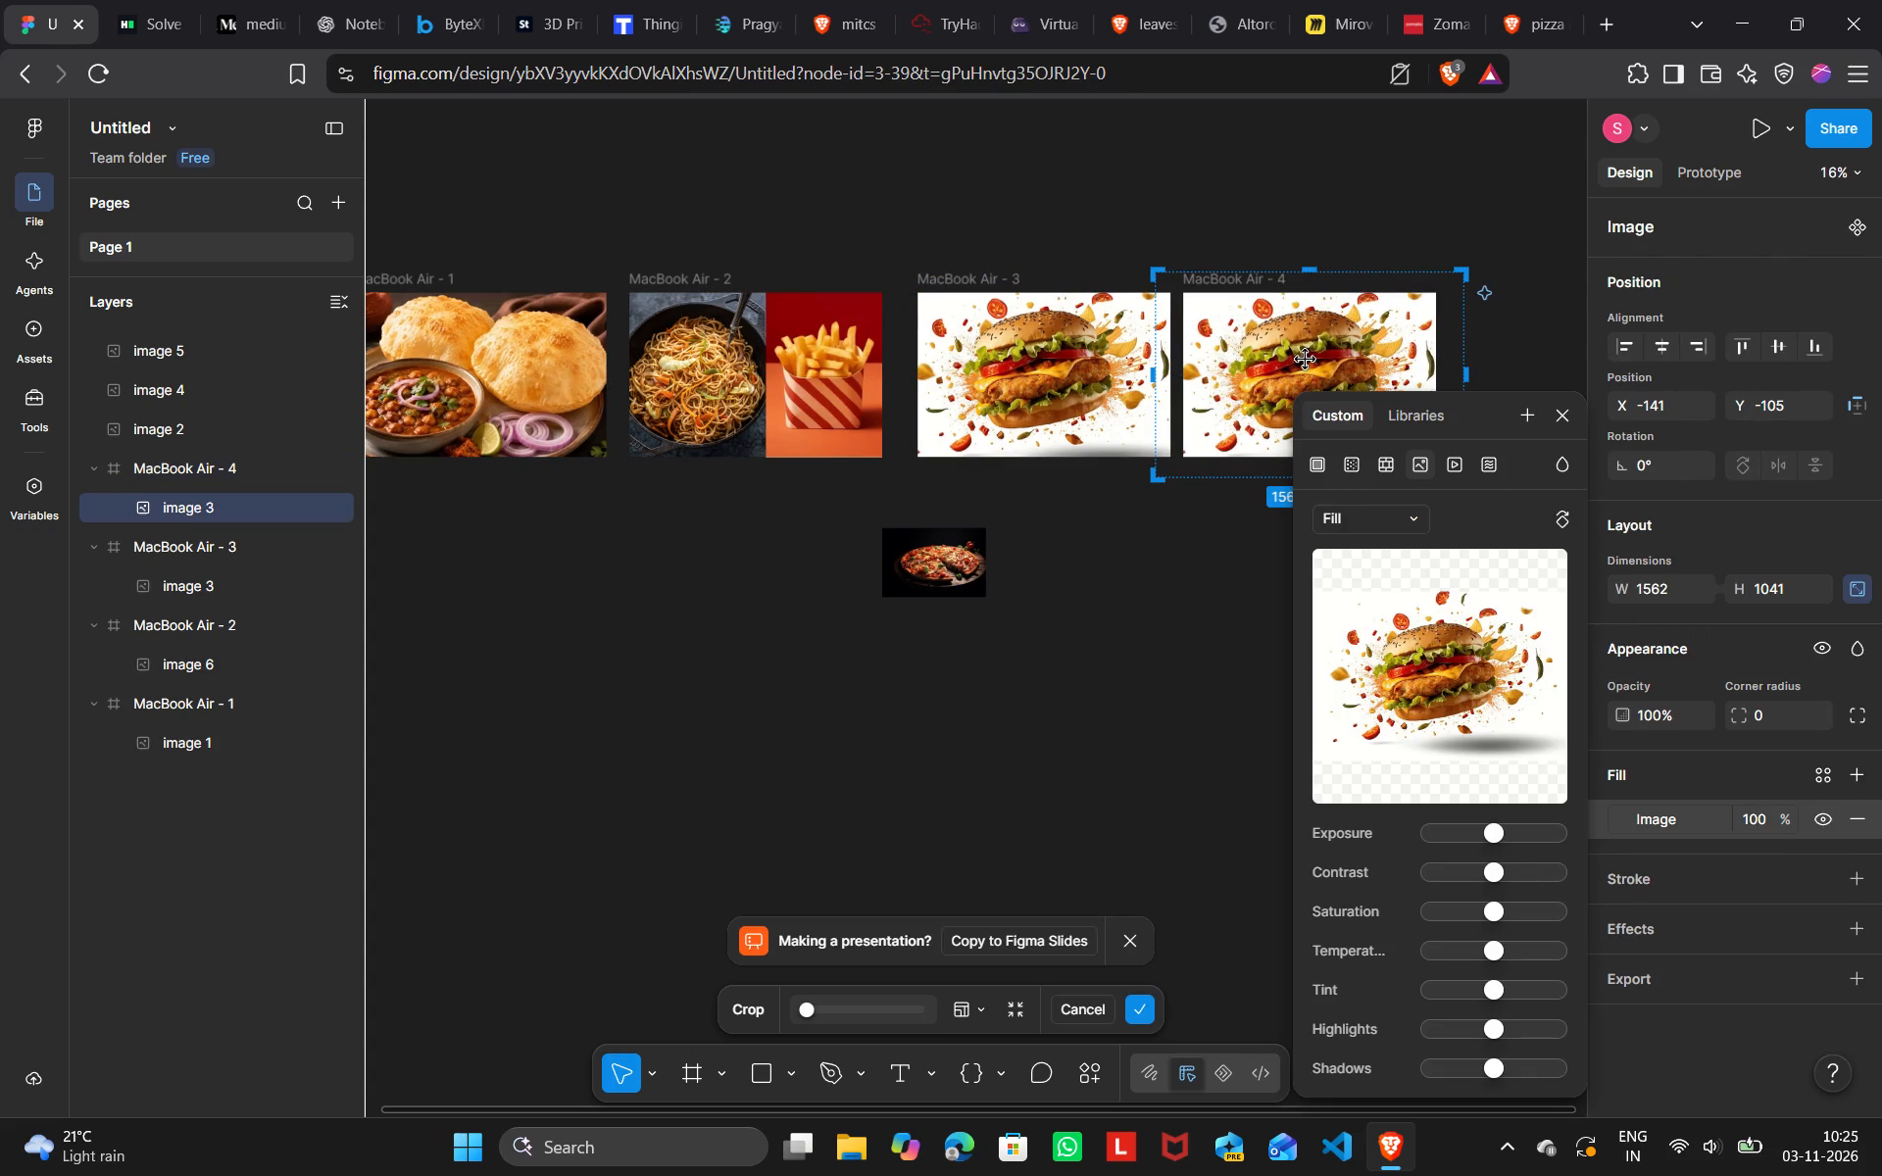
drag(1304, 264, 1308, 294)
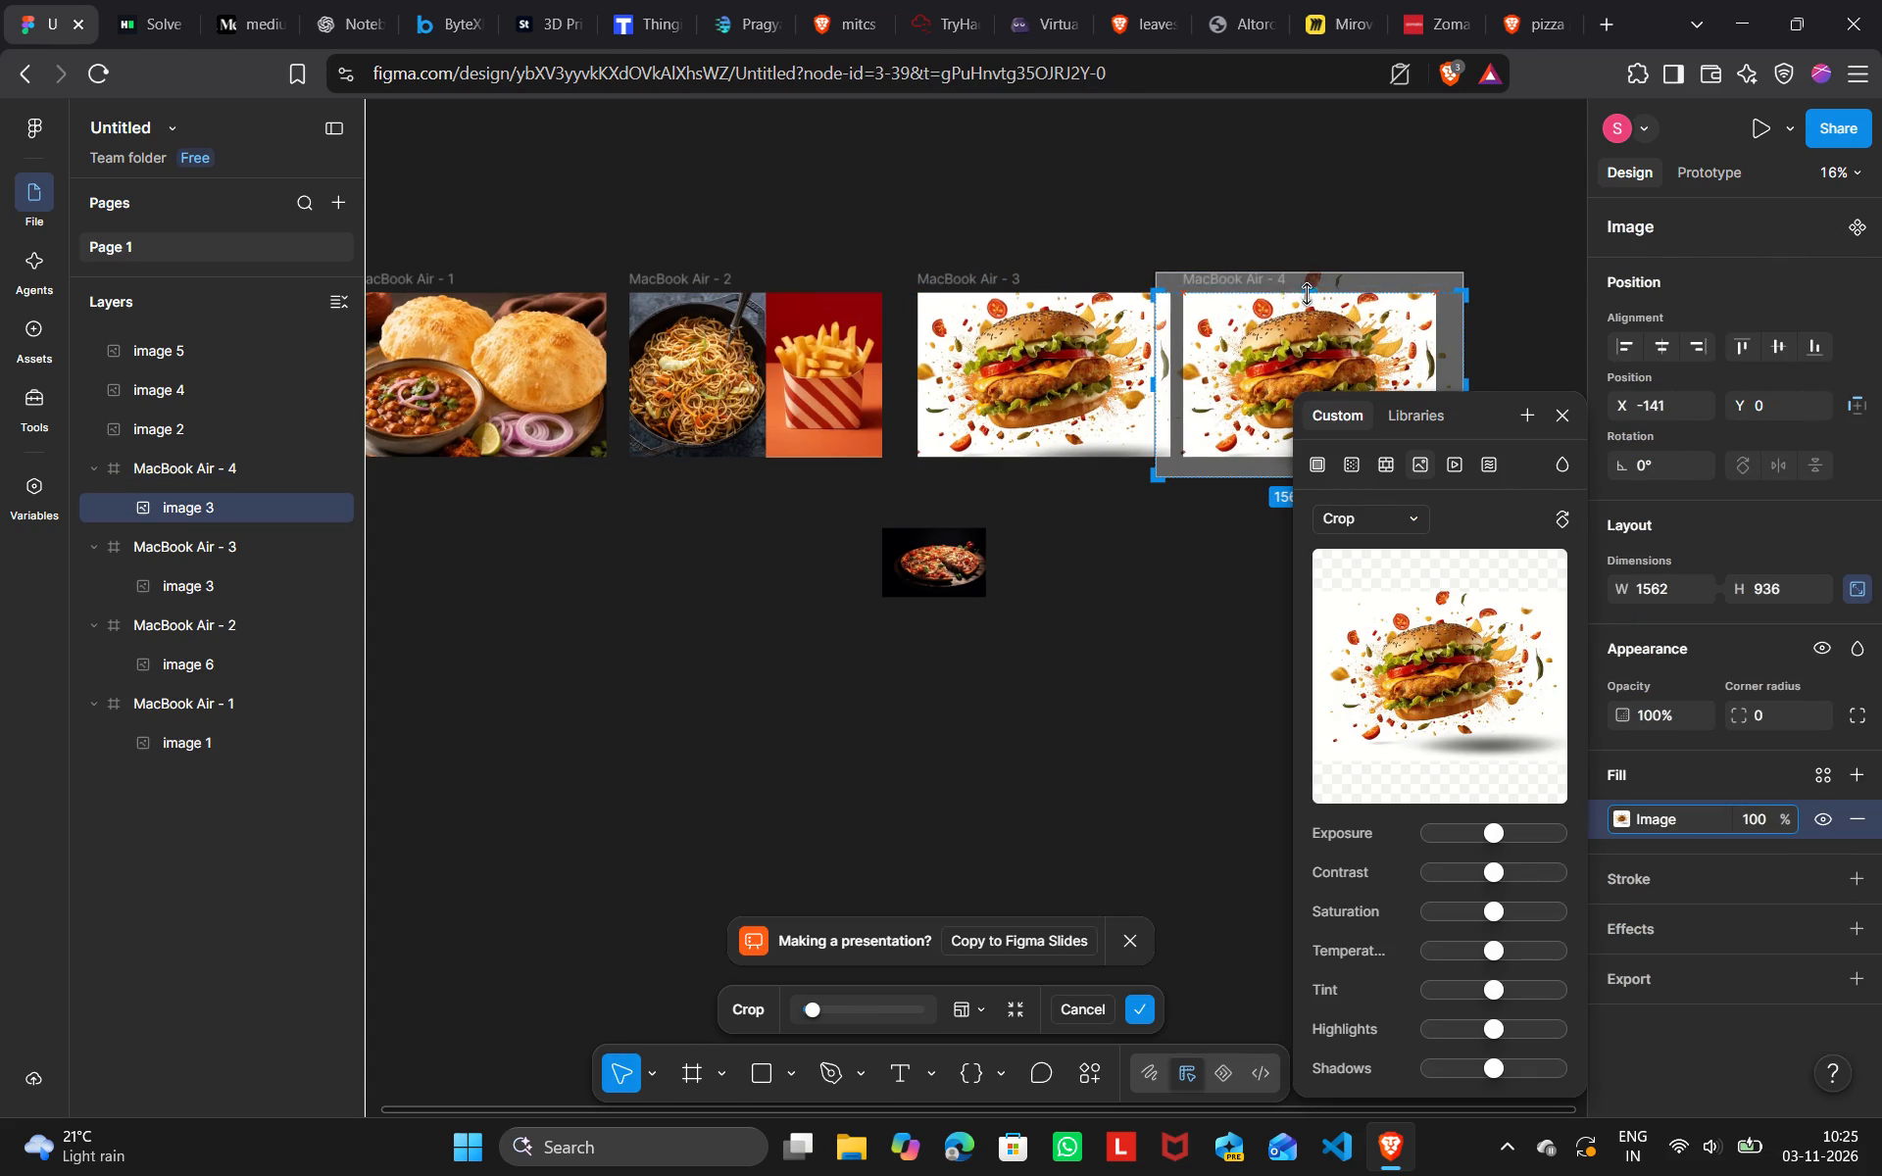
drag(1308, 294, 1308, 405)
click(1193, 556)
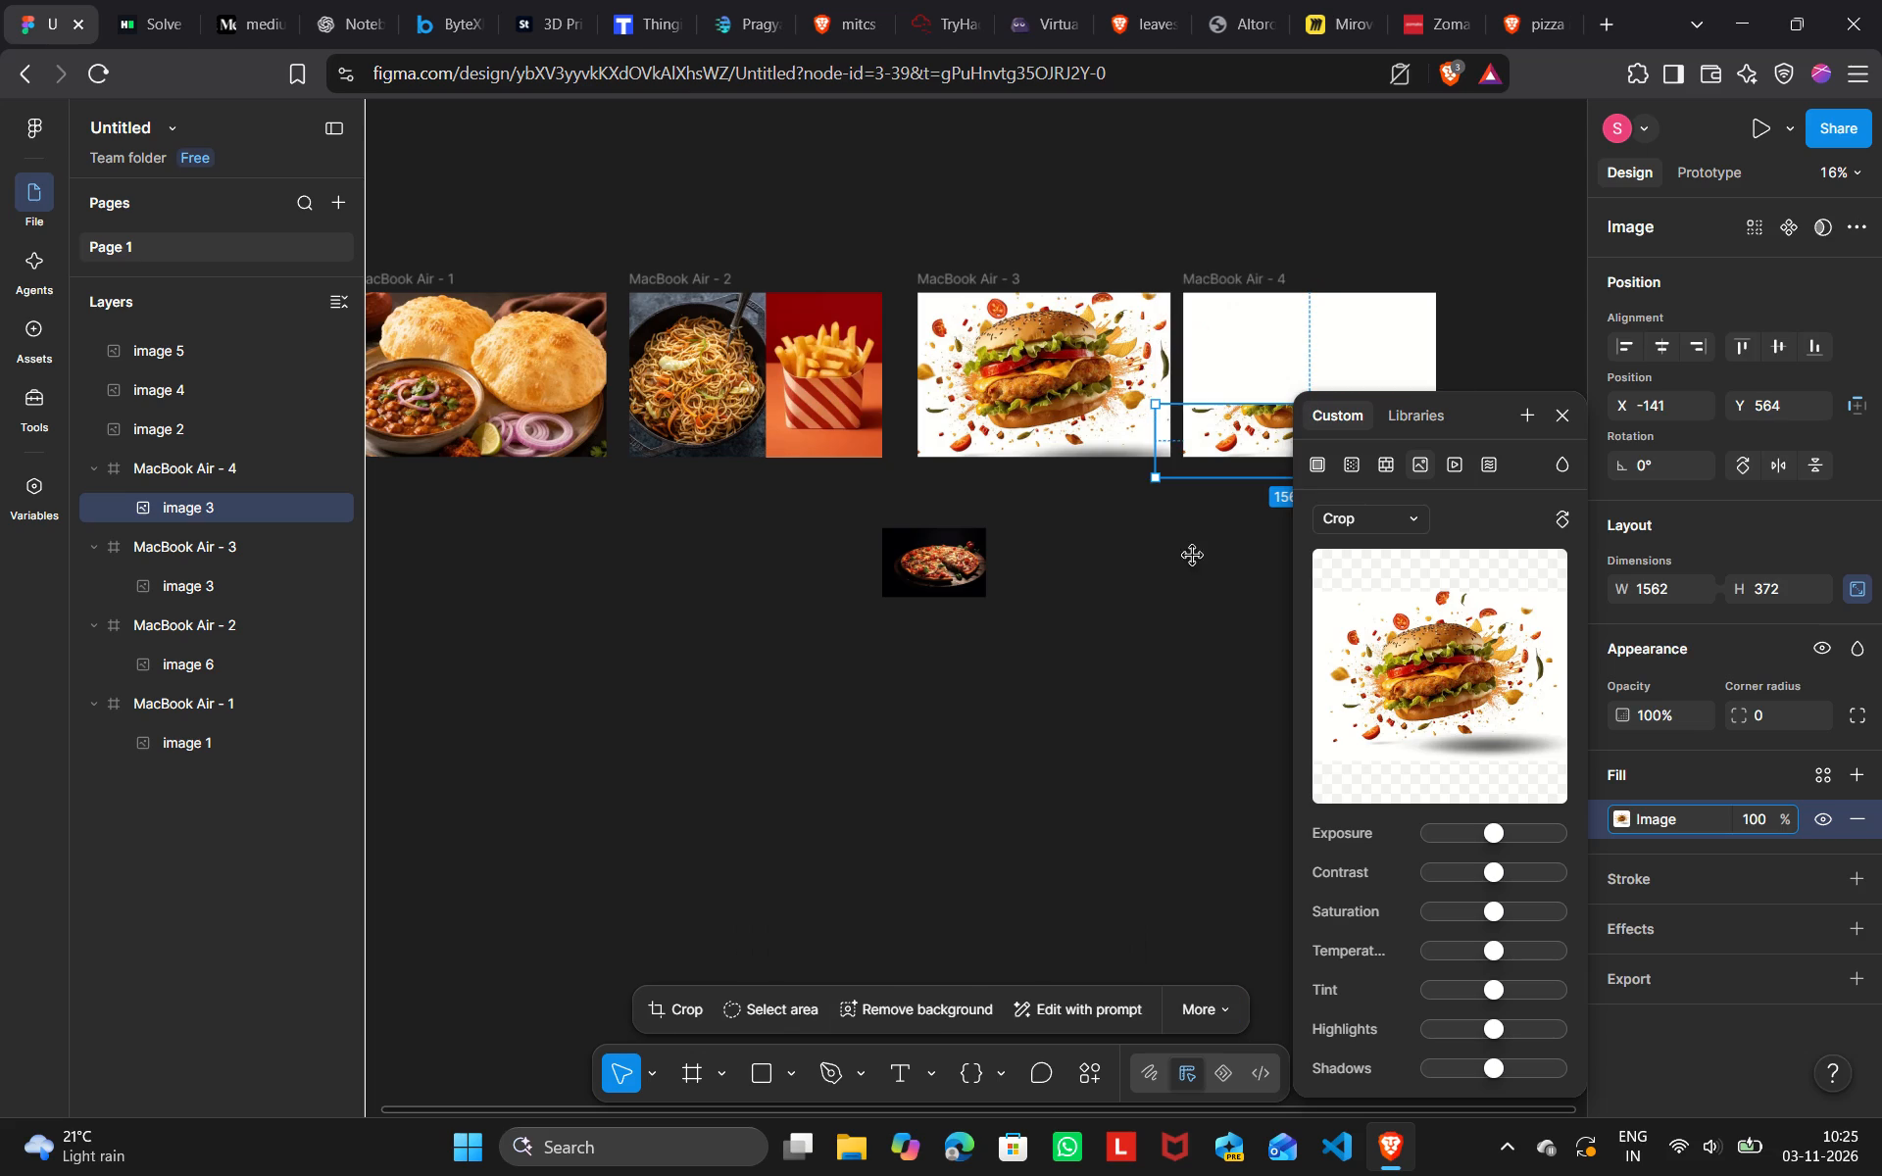
Delete the burger picture's image fill in MacBook Air - 4.
click(1259, 424)
key(BackSpace)
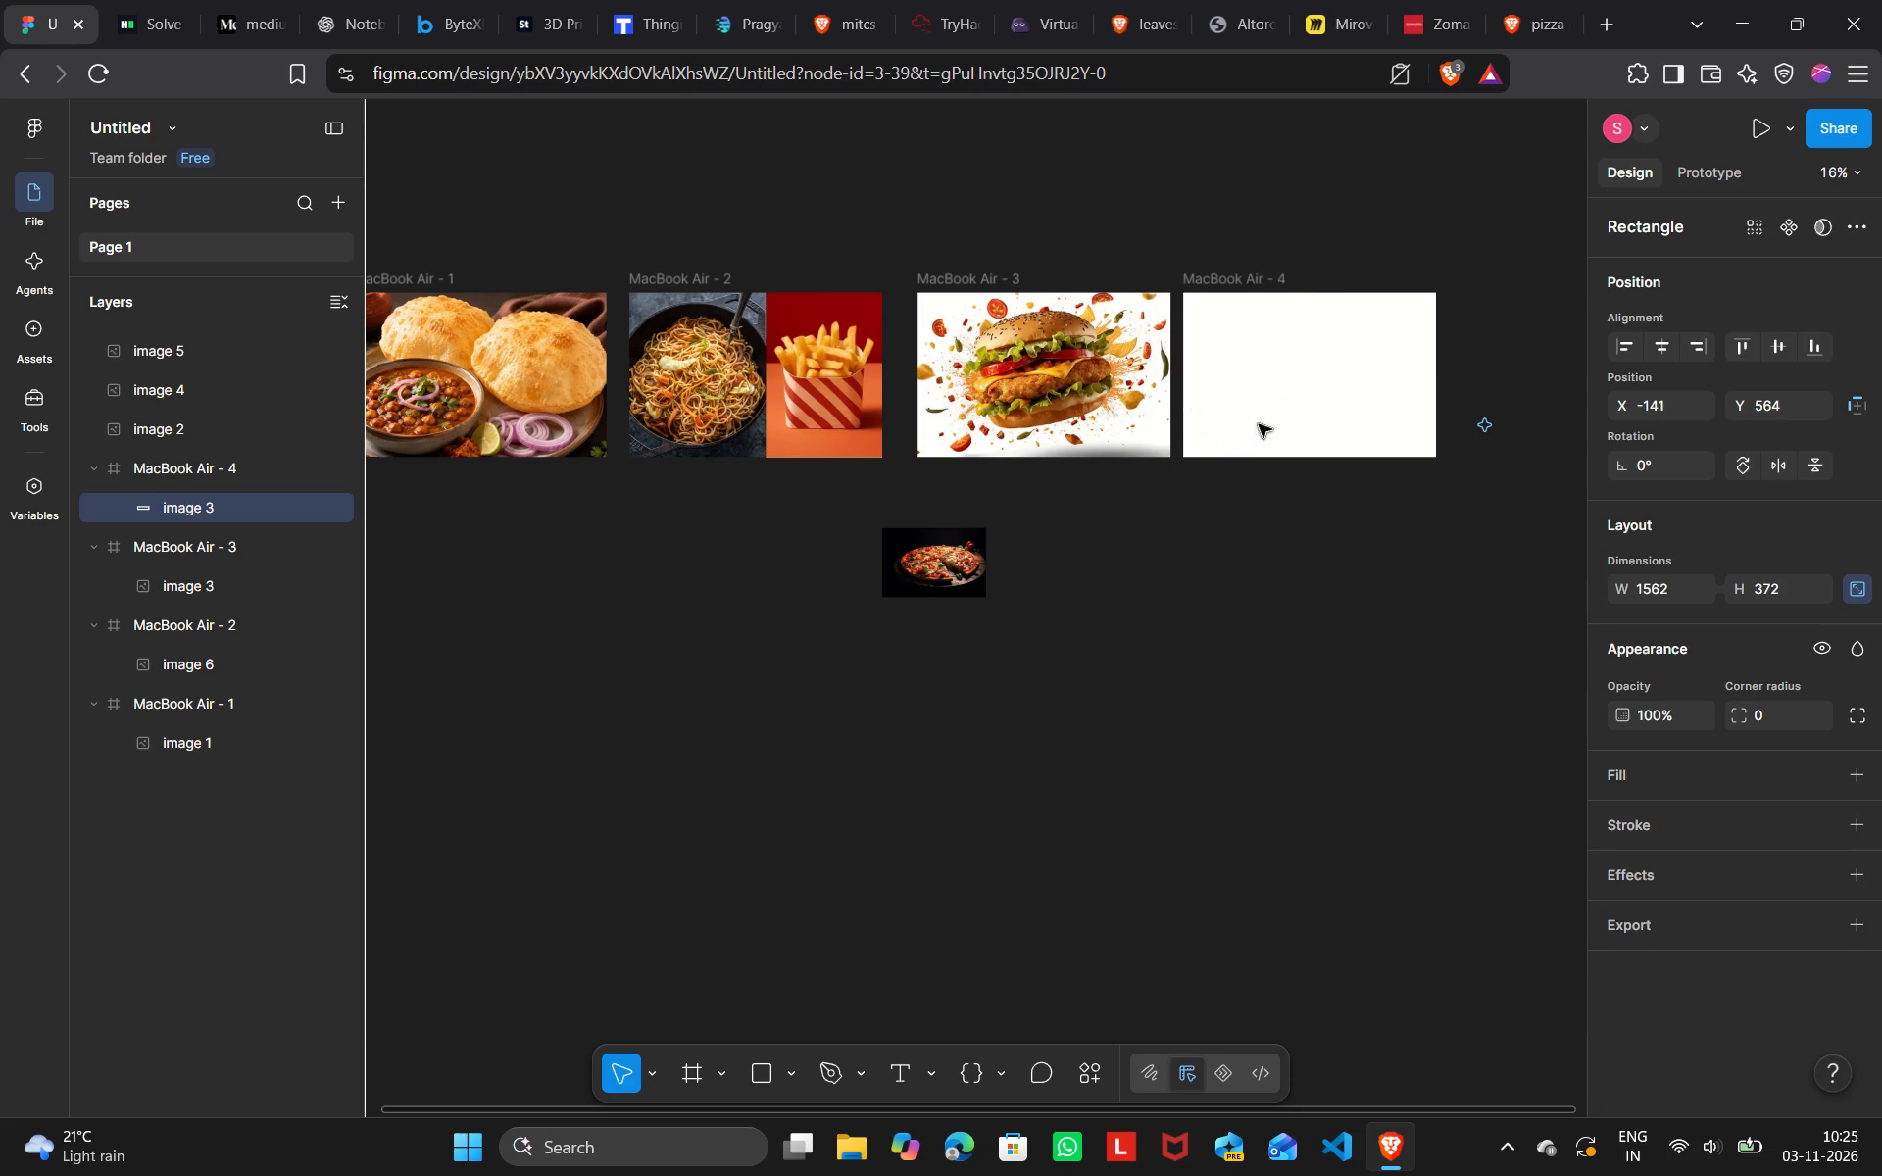
Move the loose pizza image into the MacBook Air - 4 frame at X 377, Y 241.
drag(917, 569, 1301, 379)
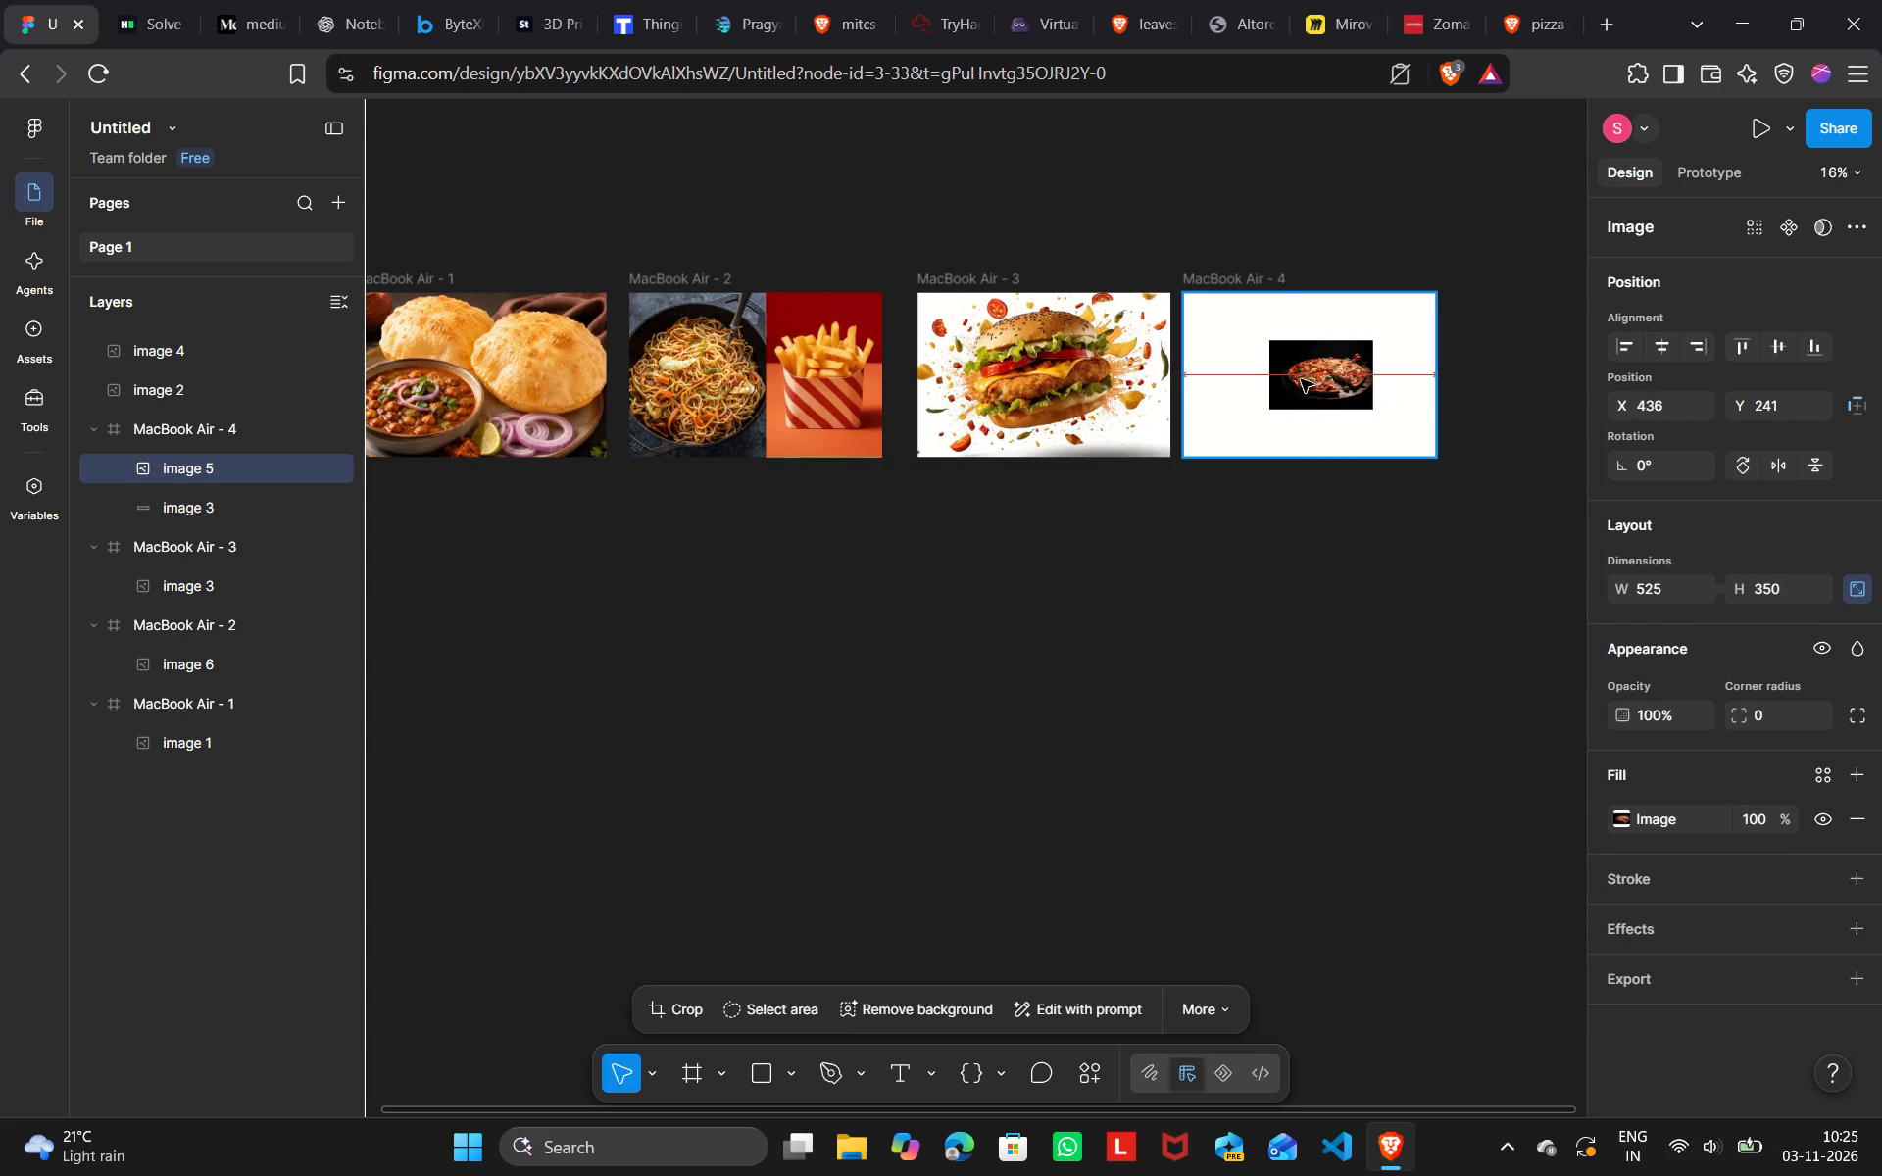
drag(1301, 379, 1298, 379)
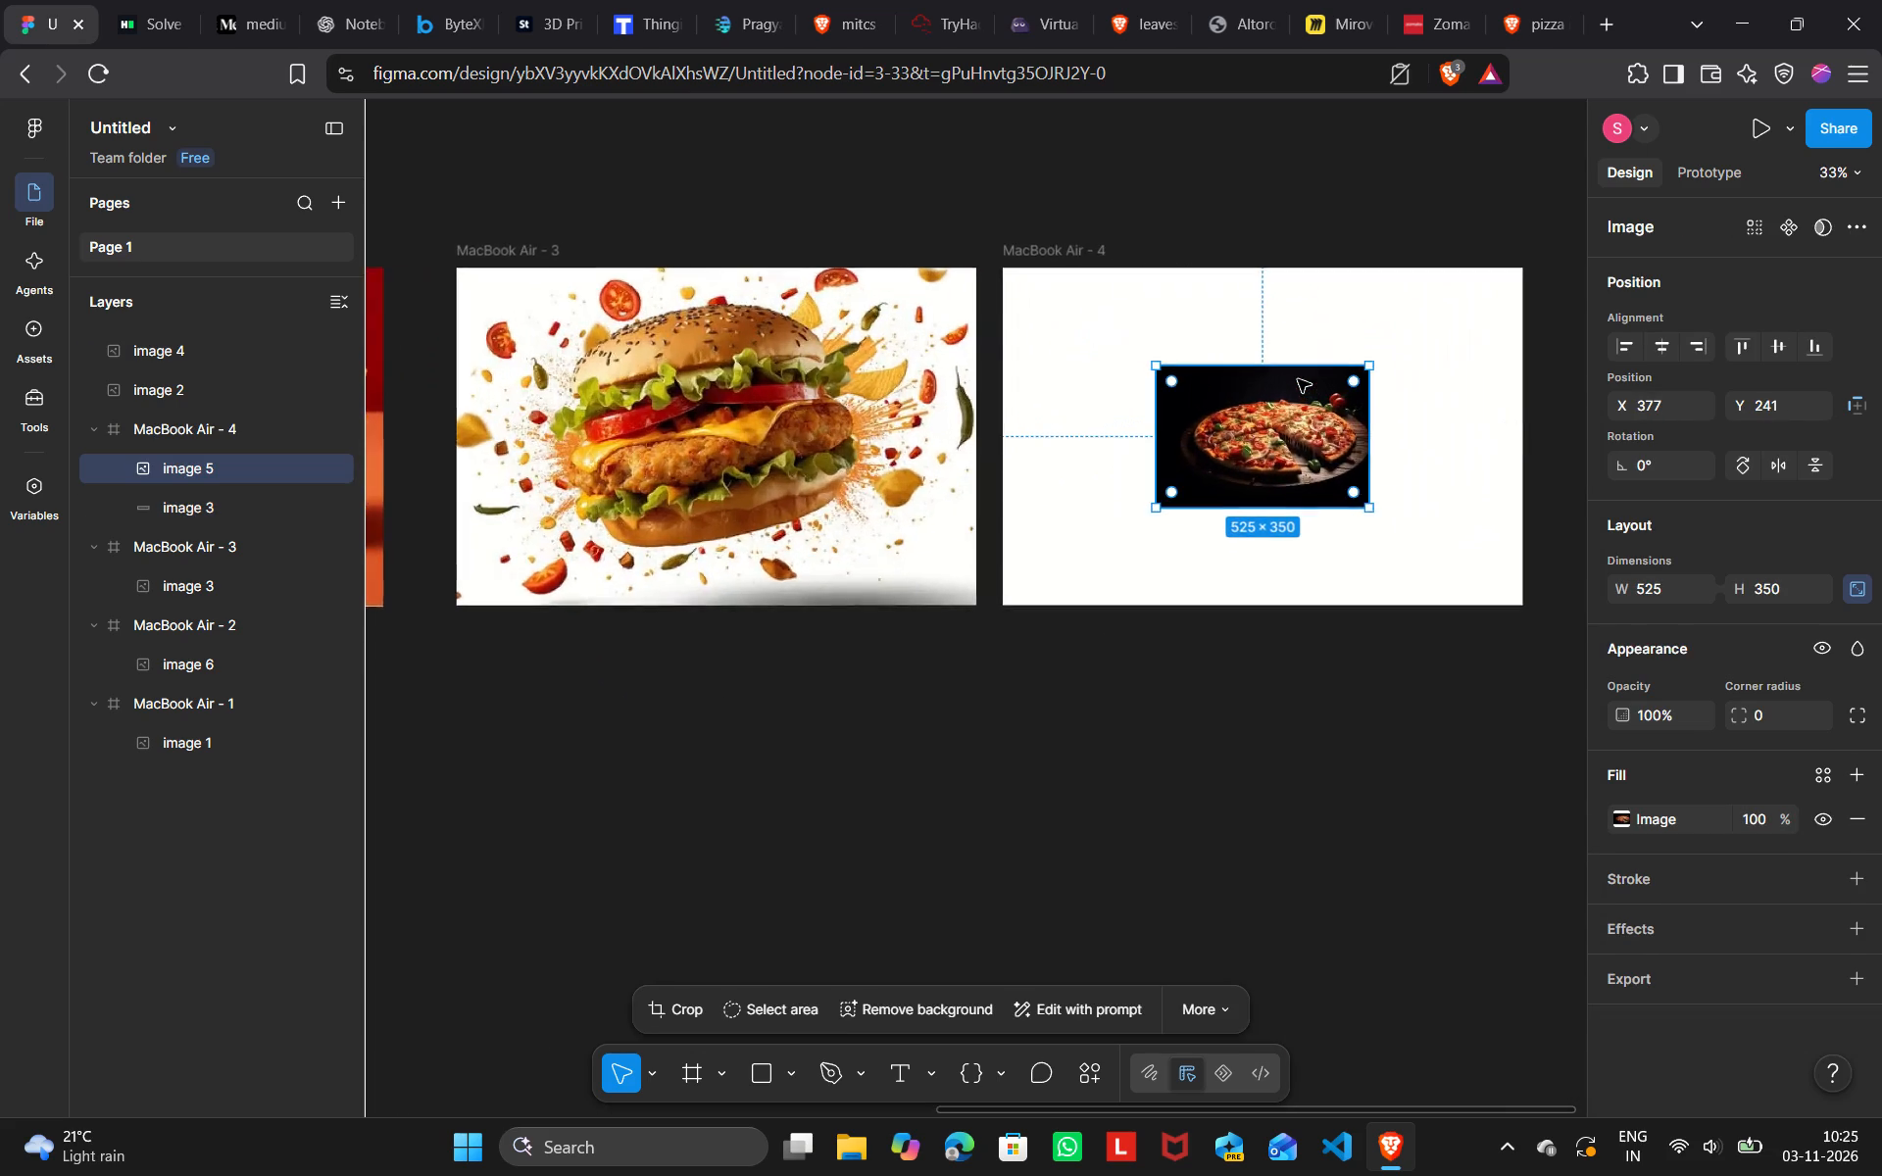
Enlarge the pizza image from the top-left corner of MacBook Air - 4 at X 0, Y 0, to about 1269 × 846.
drag(1028, 359, 922, 315)
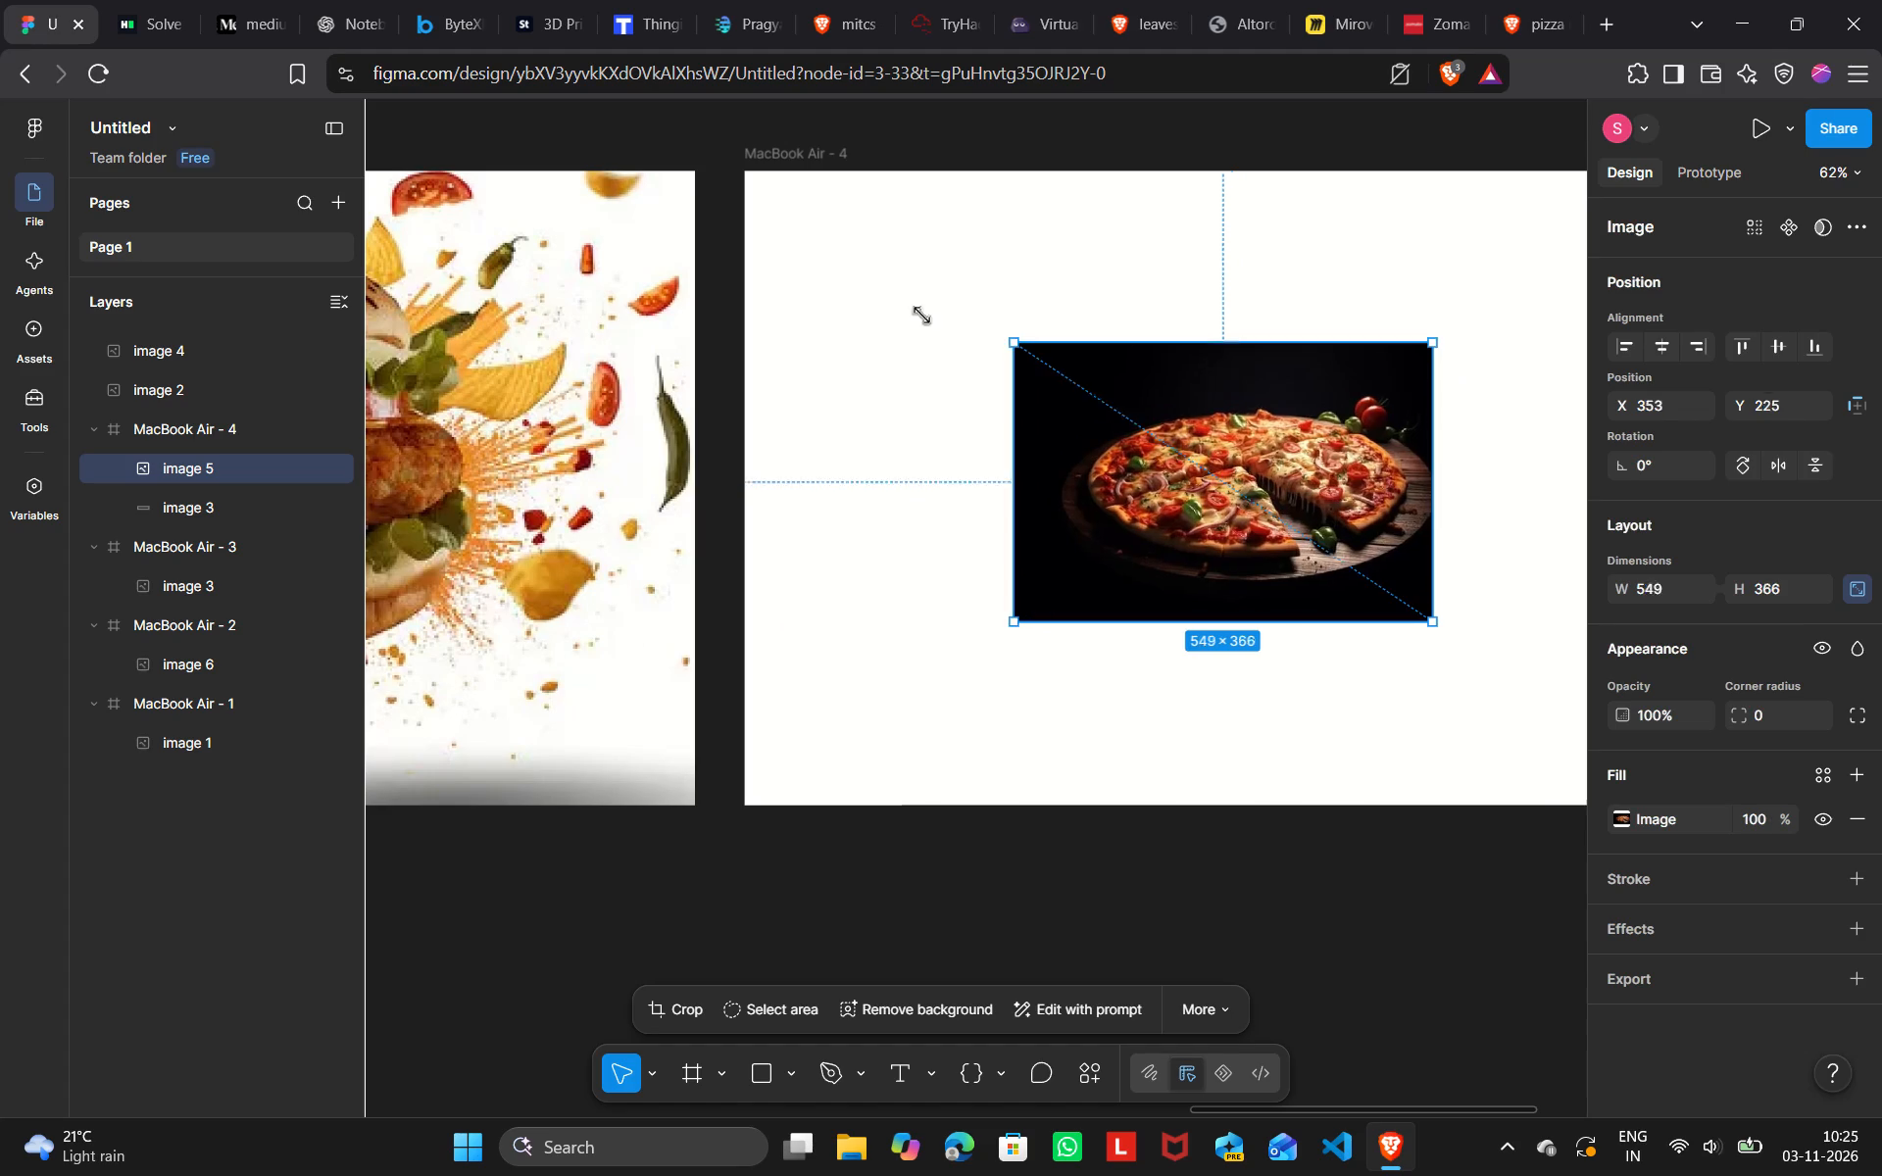
drag(922, 315, 746, 249)
click(872, 269)
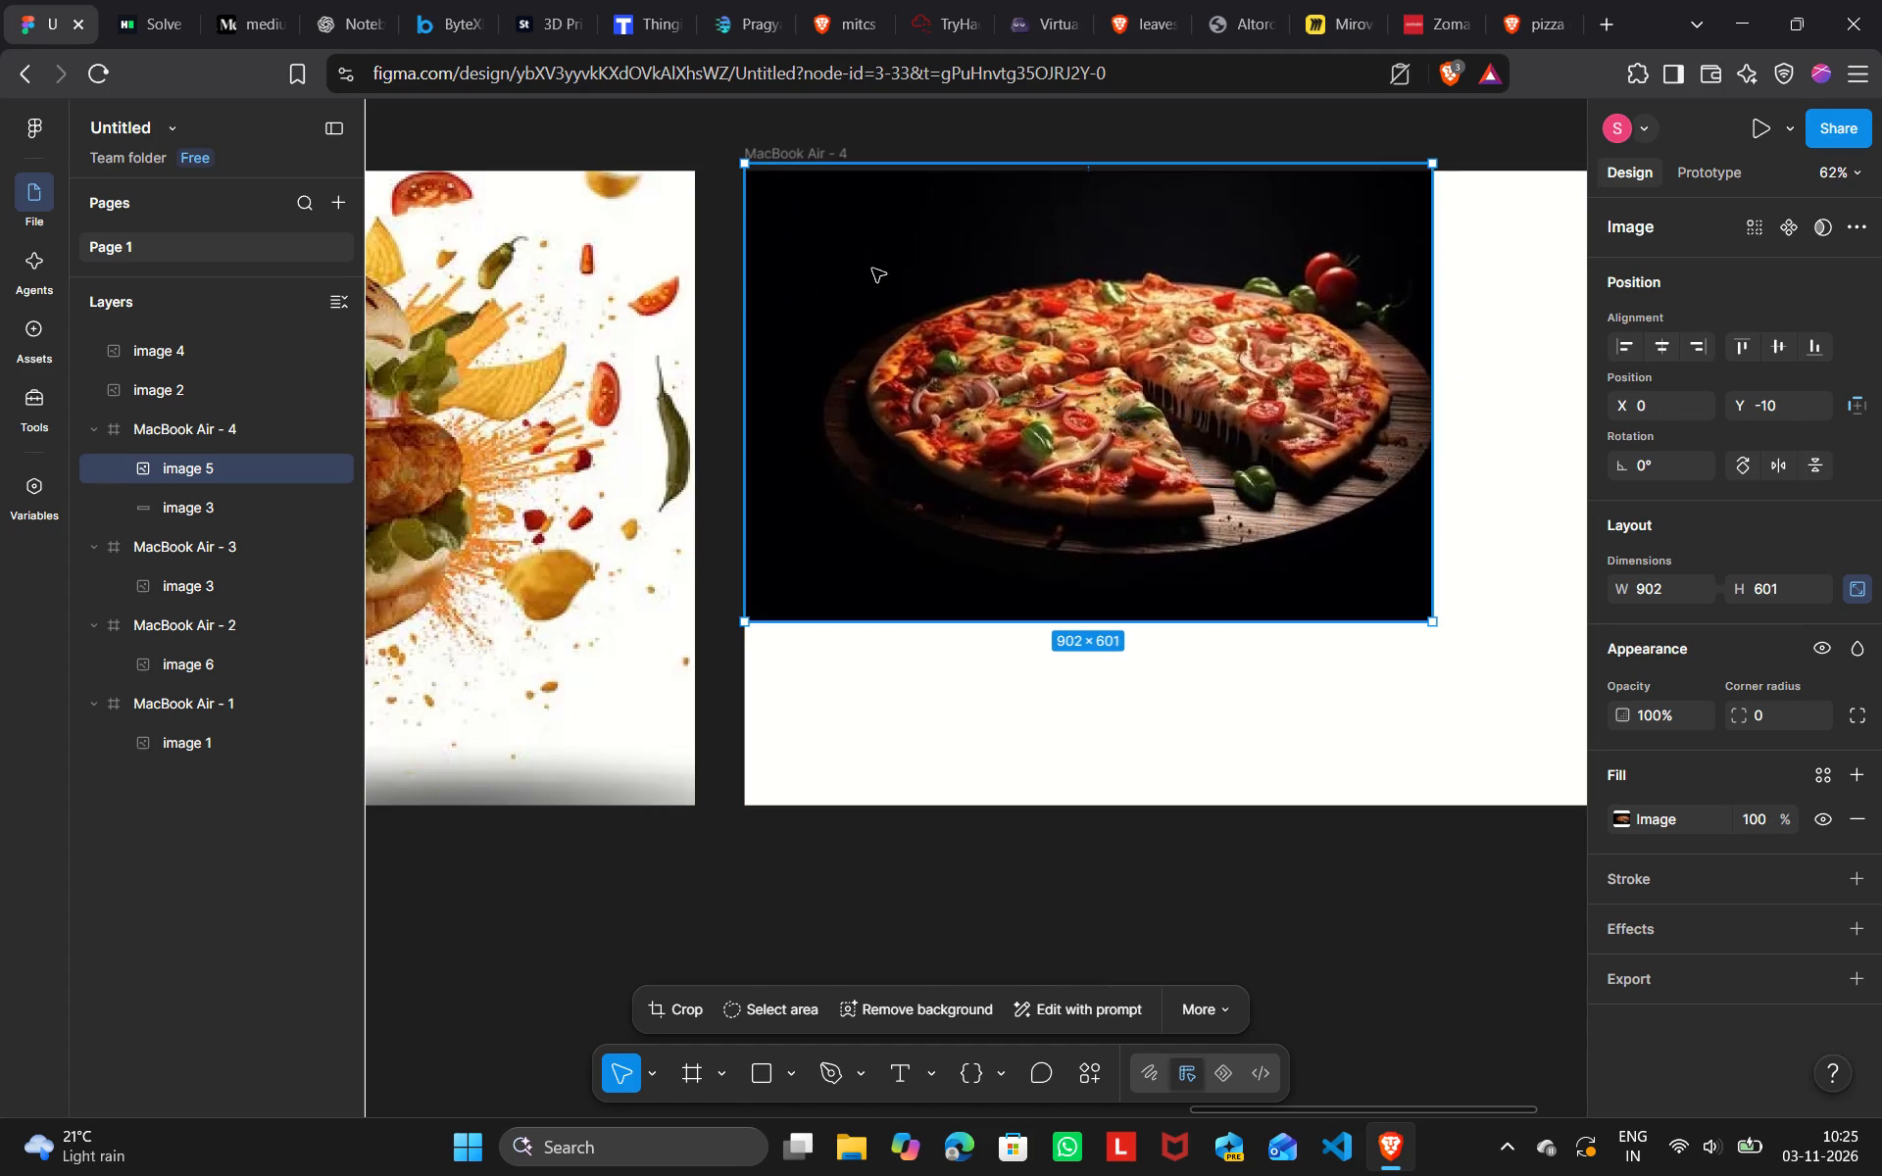
scroll(1225, 453, left, 1)
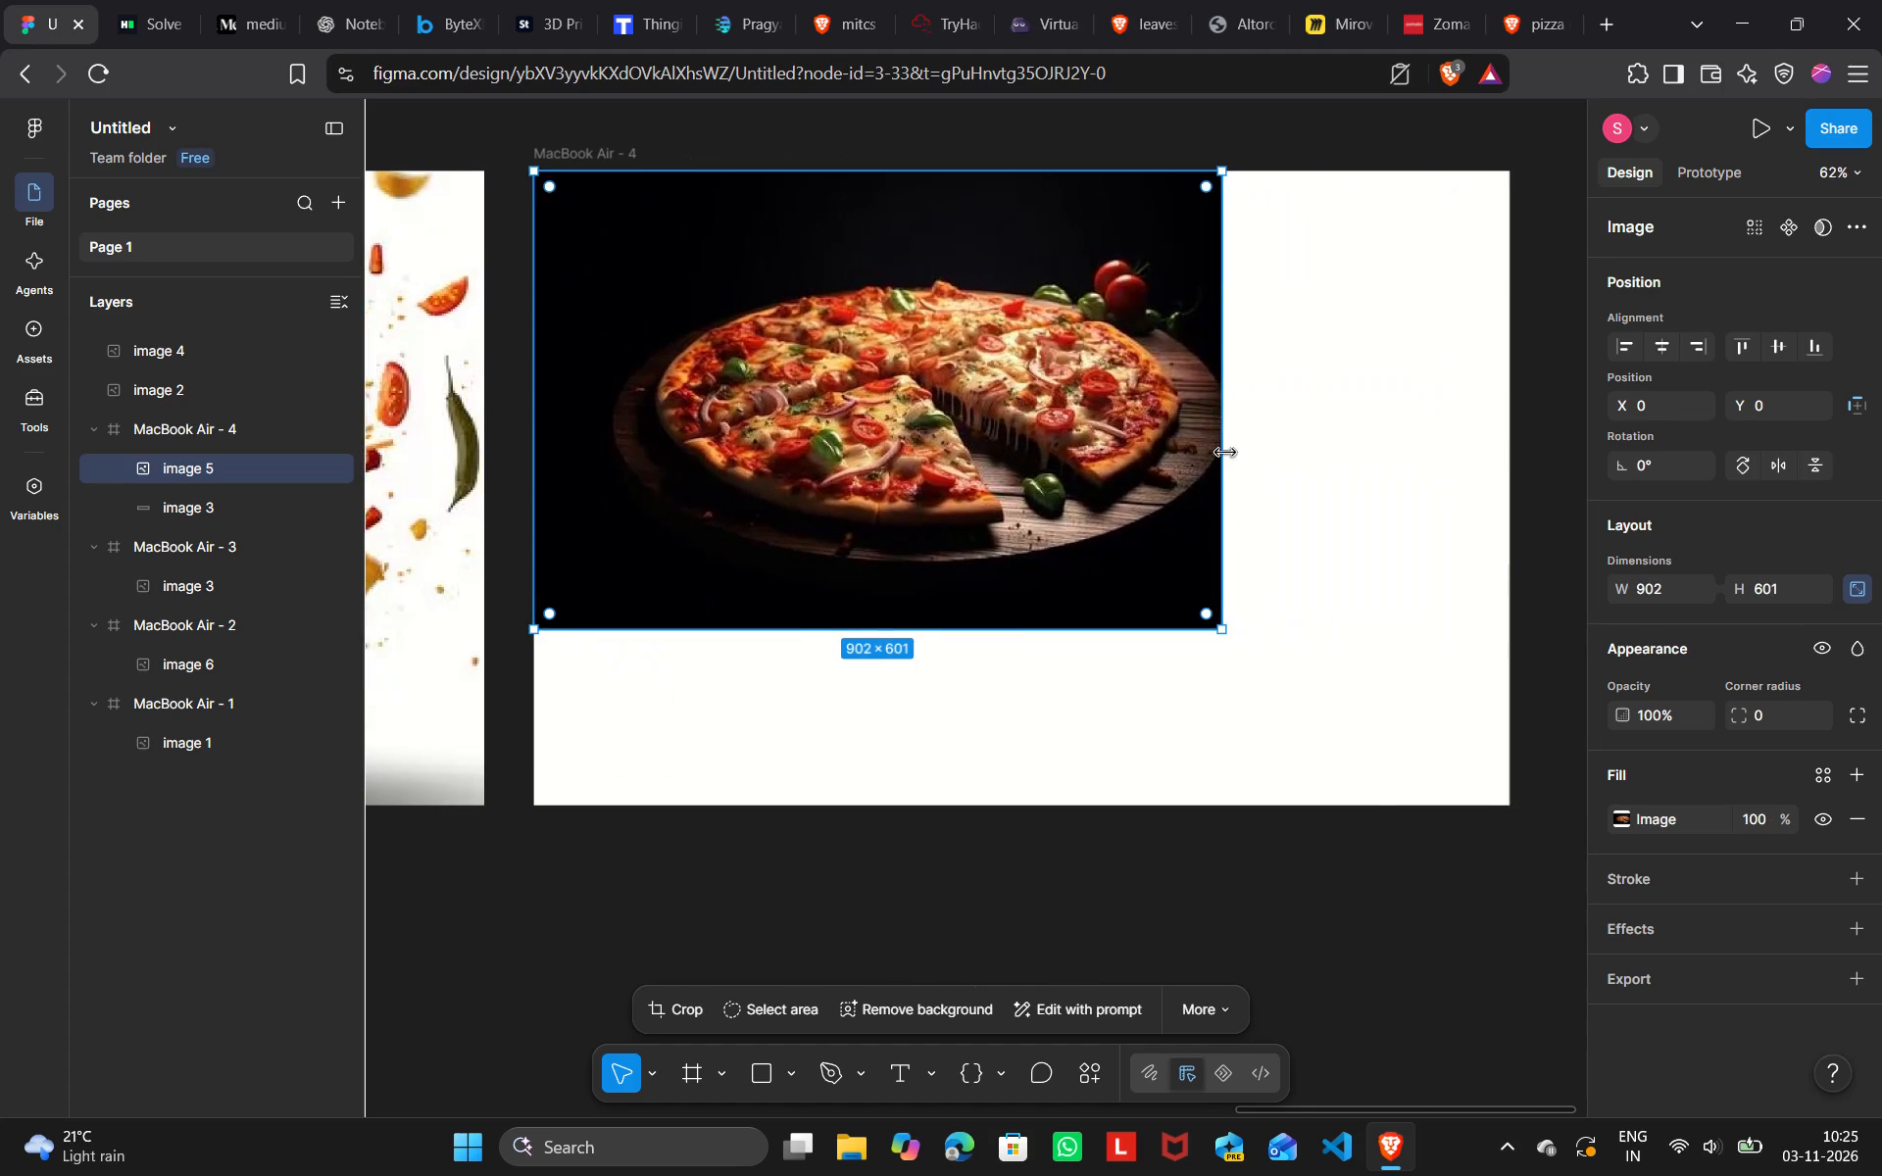
drag(1213, 627, 1403, 706)
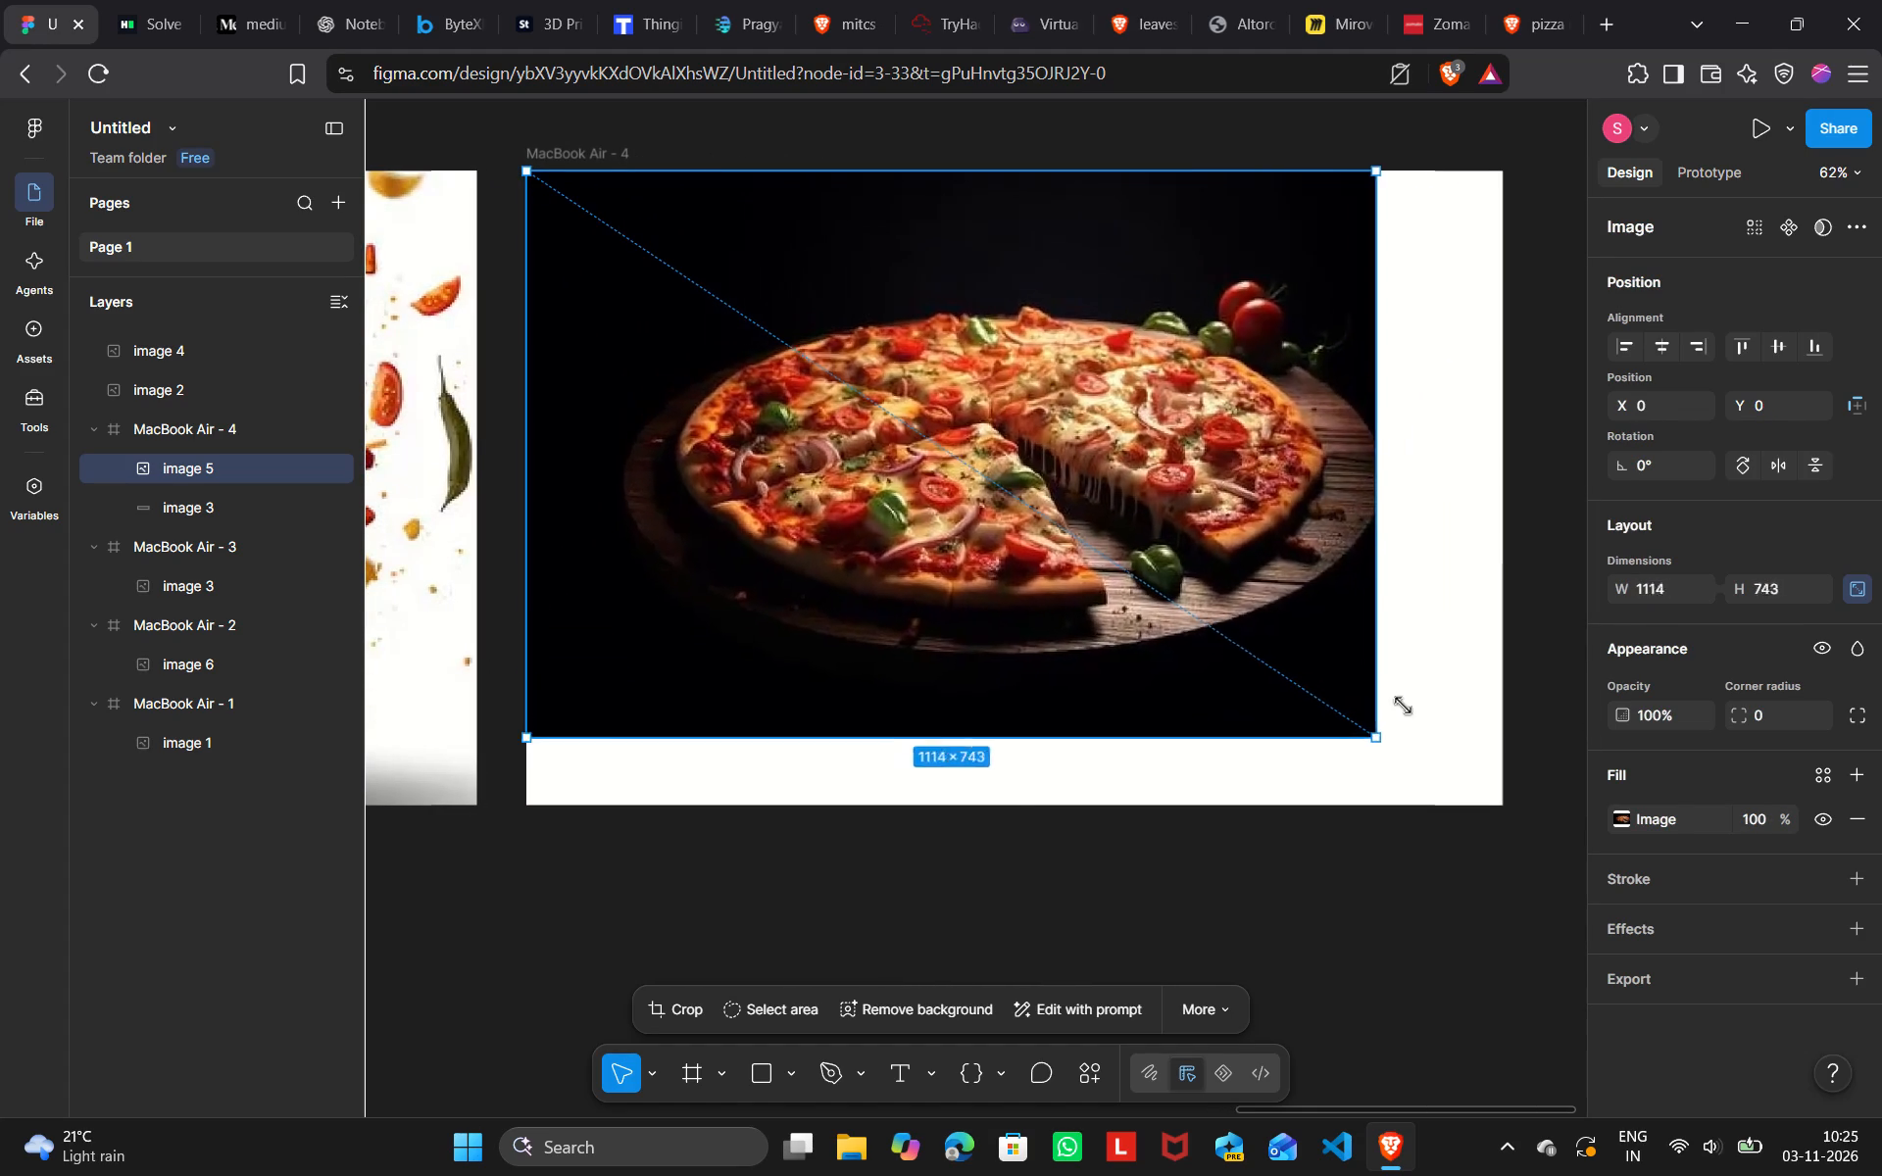
drag(1403, 706, 1494, 728)
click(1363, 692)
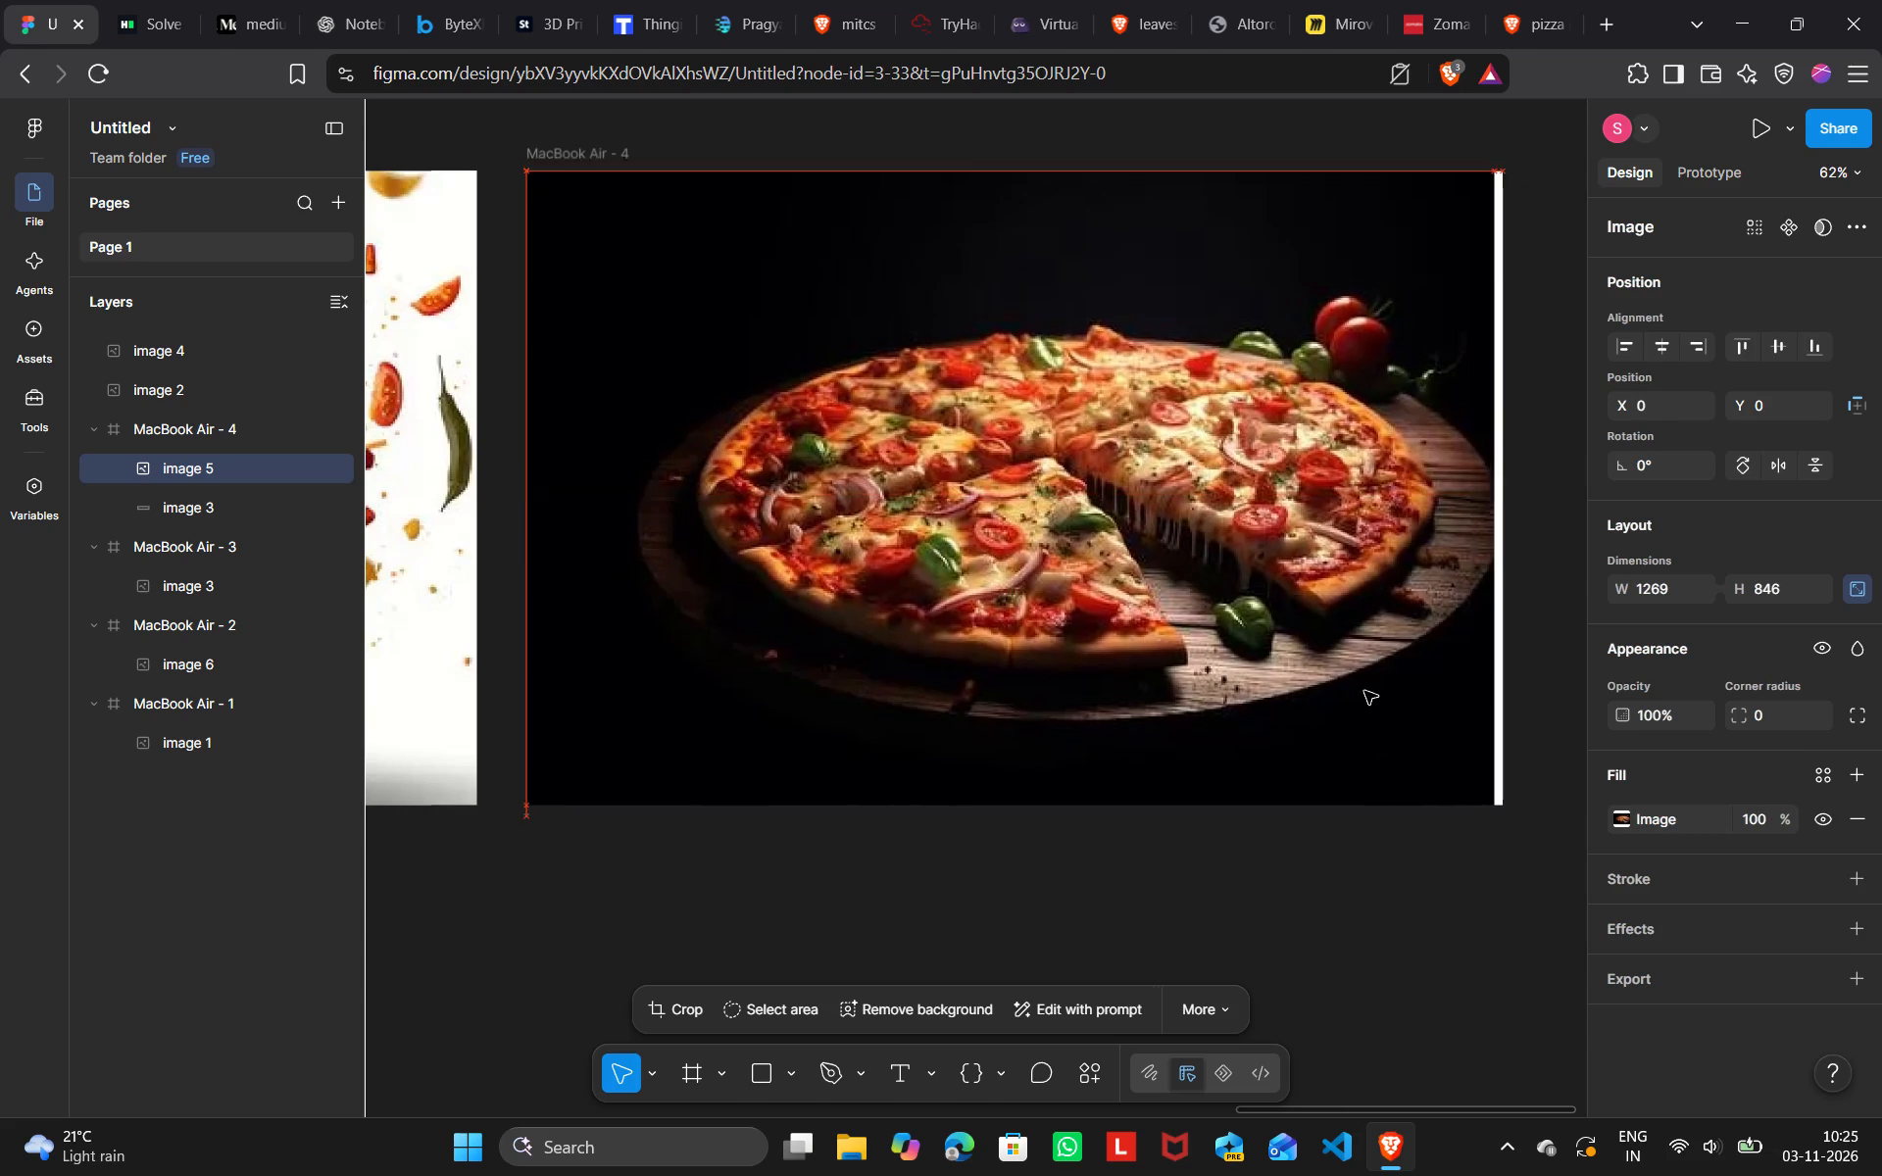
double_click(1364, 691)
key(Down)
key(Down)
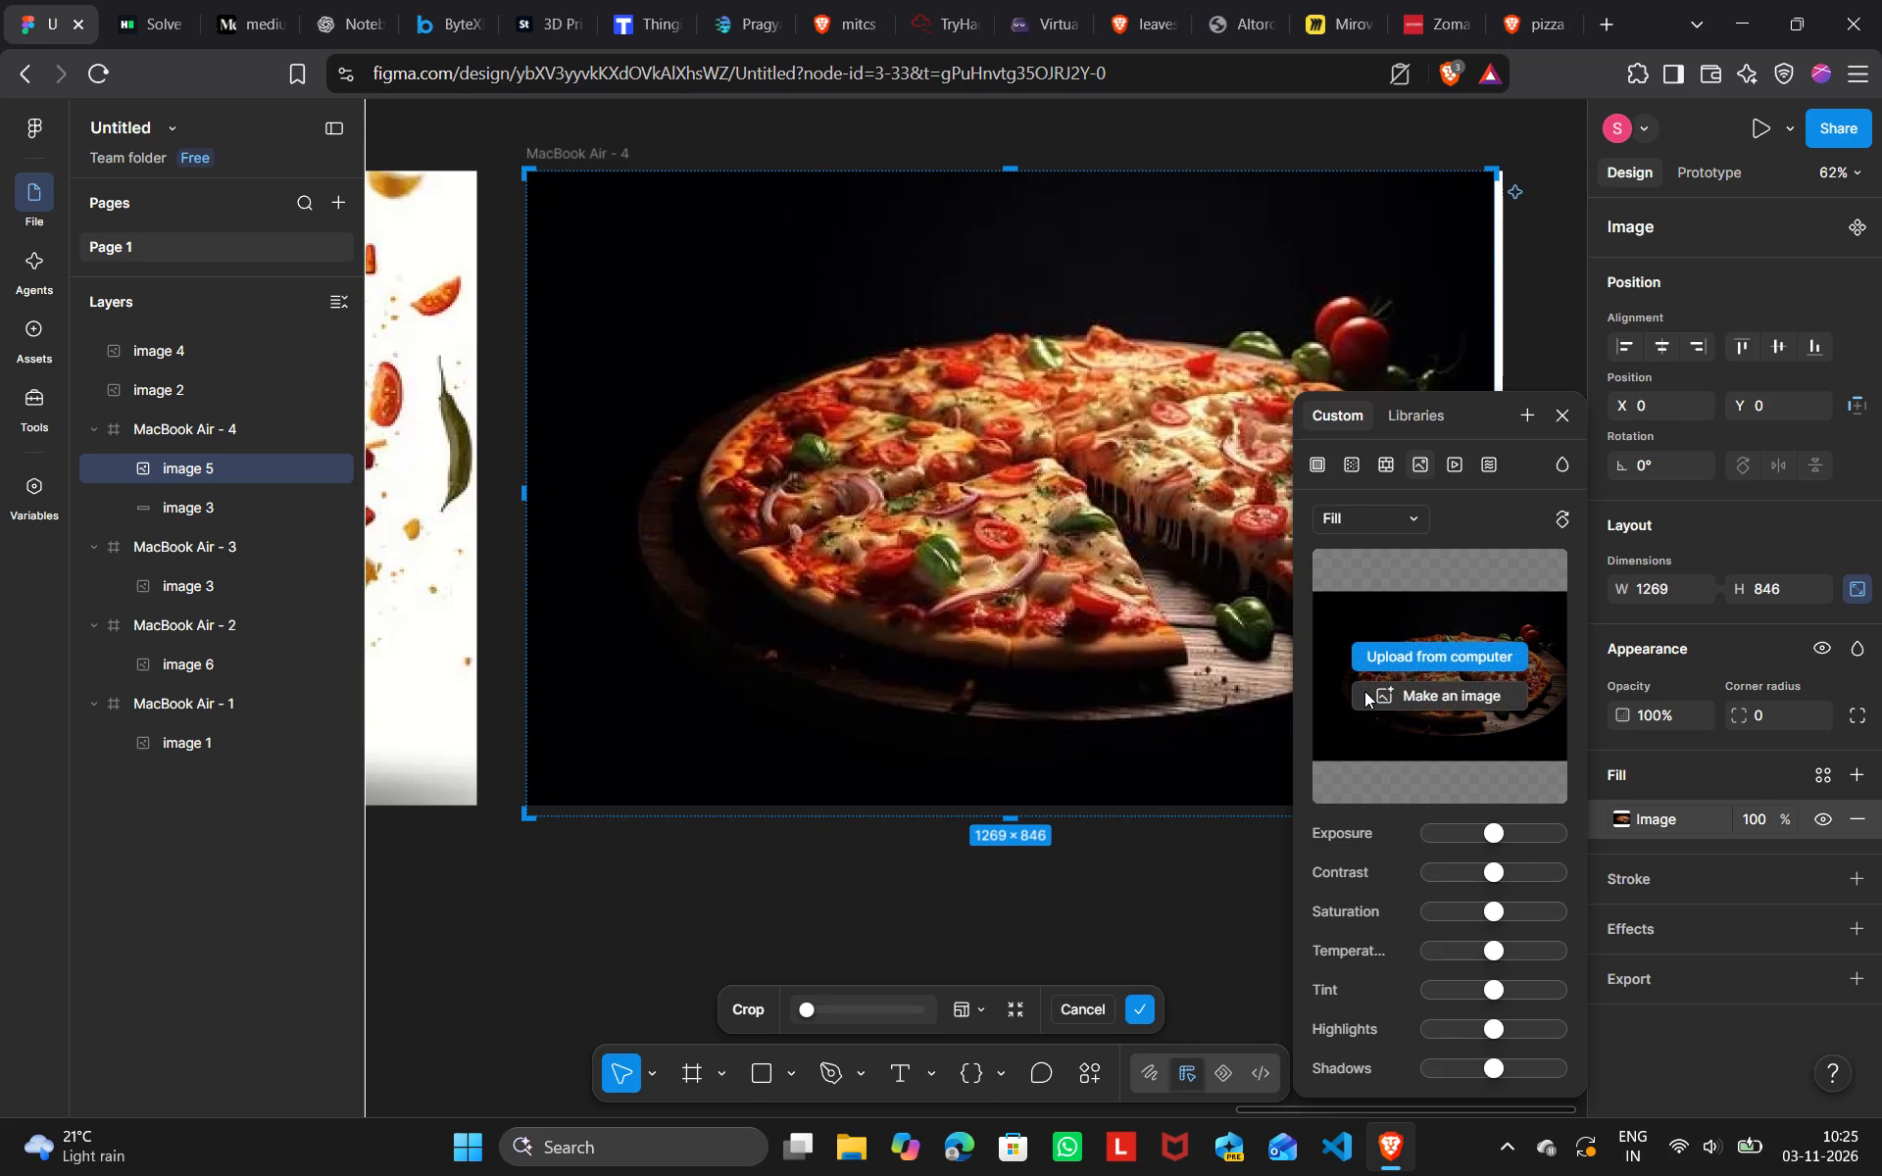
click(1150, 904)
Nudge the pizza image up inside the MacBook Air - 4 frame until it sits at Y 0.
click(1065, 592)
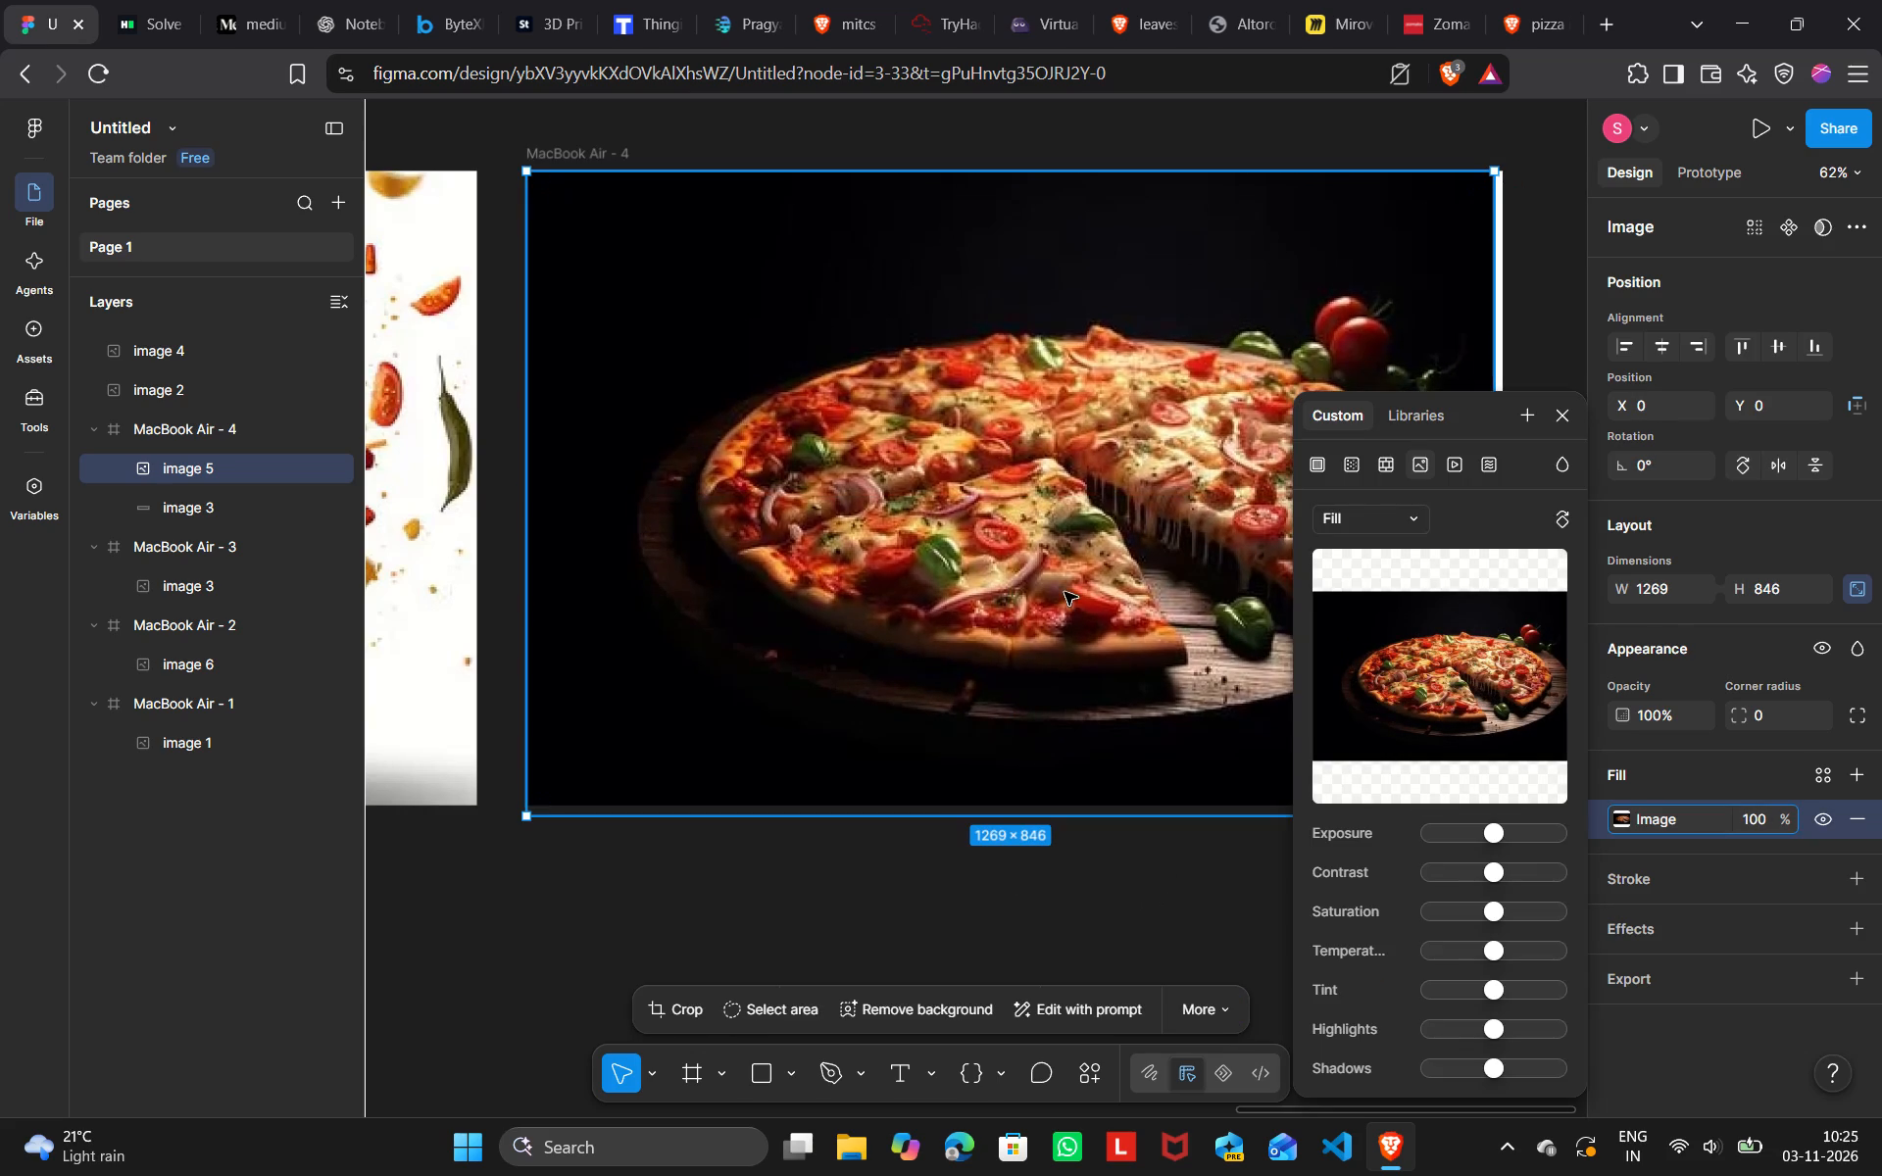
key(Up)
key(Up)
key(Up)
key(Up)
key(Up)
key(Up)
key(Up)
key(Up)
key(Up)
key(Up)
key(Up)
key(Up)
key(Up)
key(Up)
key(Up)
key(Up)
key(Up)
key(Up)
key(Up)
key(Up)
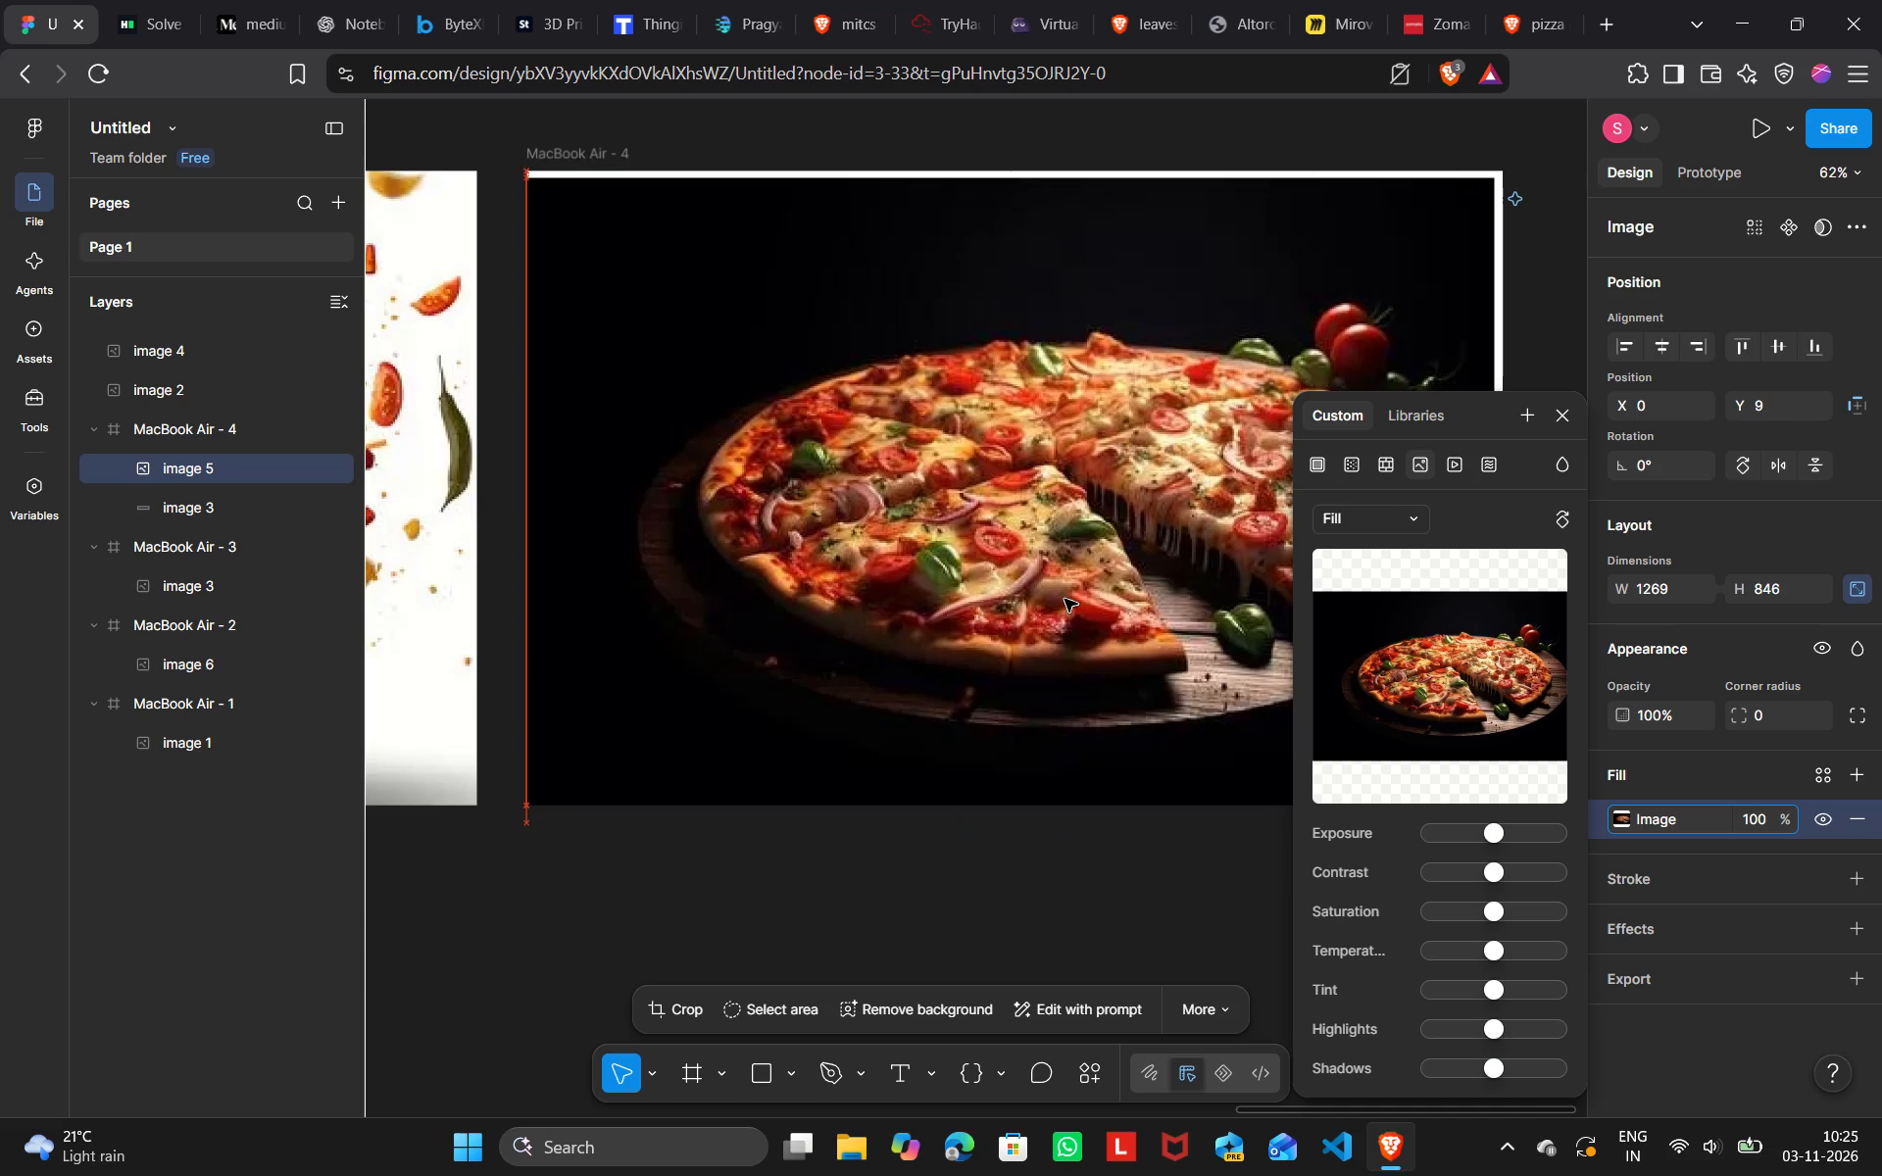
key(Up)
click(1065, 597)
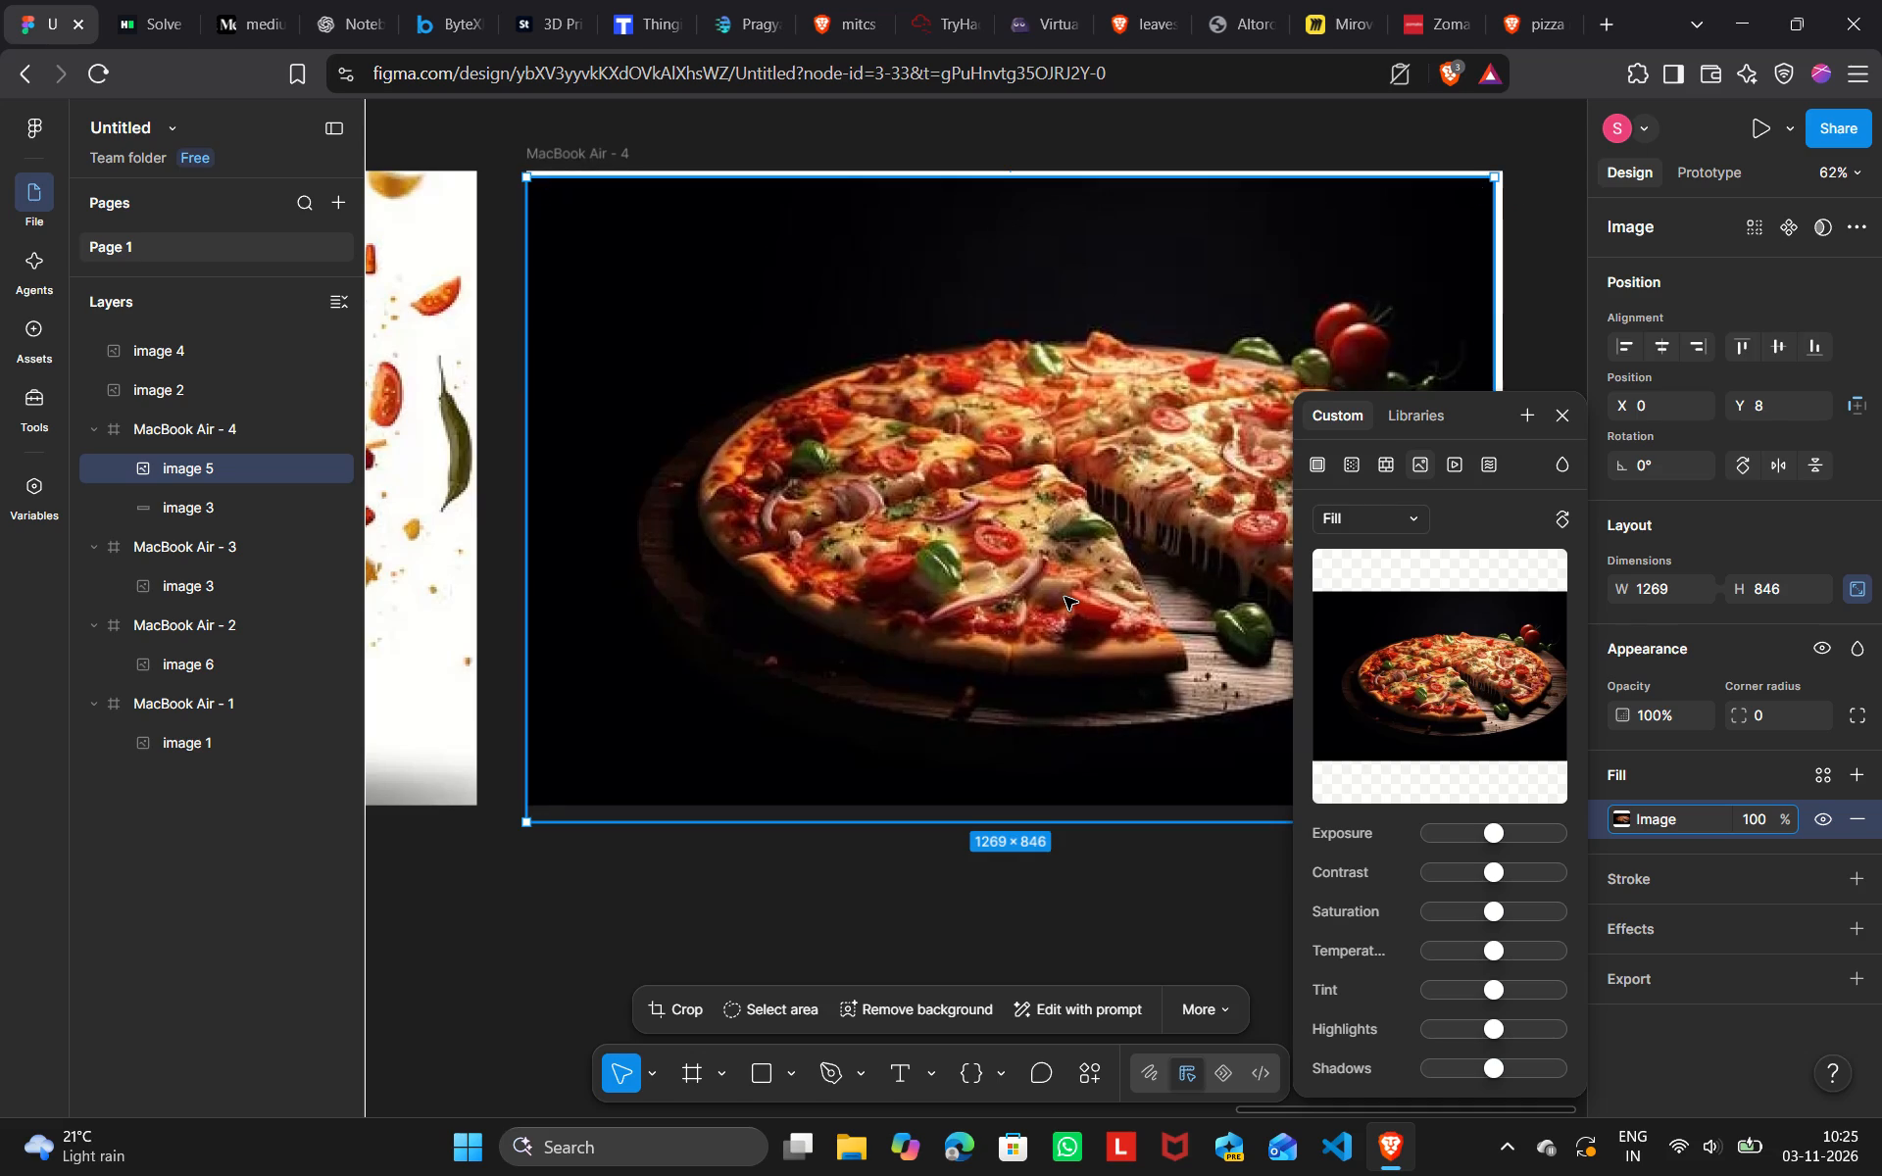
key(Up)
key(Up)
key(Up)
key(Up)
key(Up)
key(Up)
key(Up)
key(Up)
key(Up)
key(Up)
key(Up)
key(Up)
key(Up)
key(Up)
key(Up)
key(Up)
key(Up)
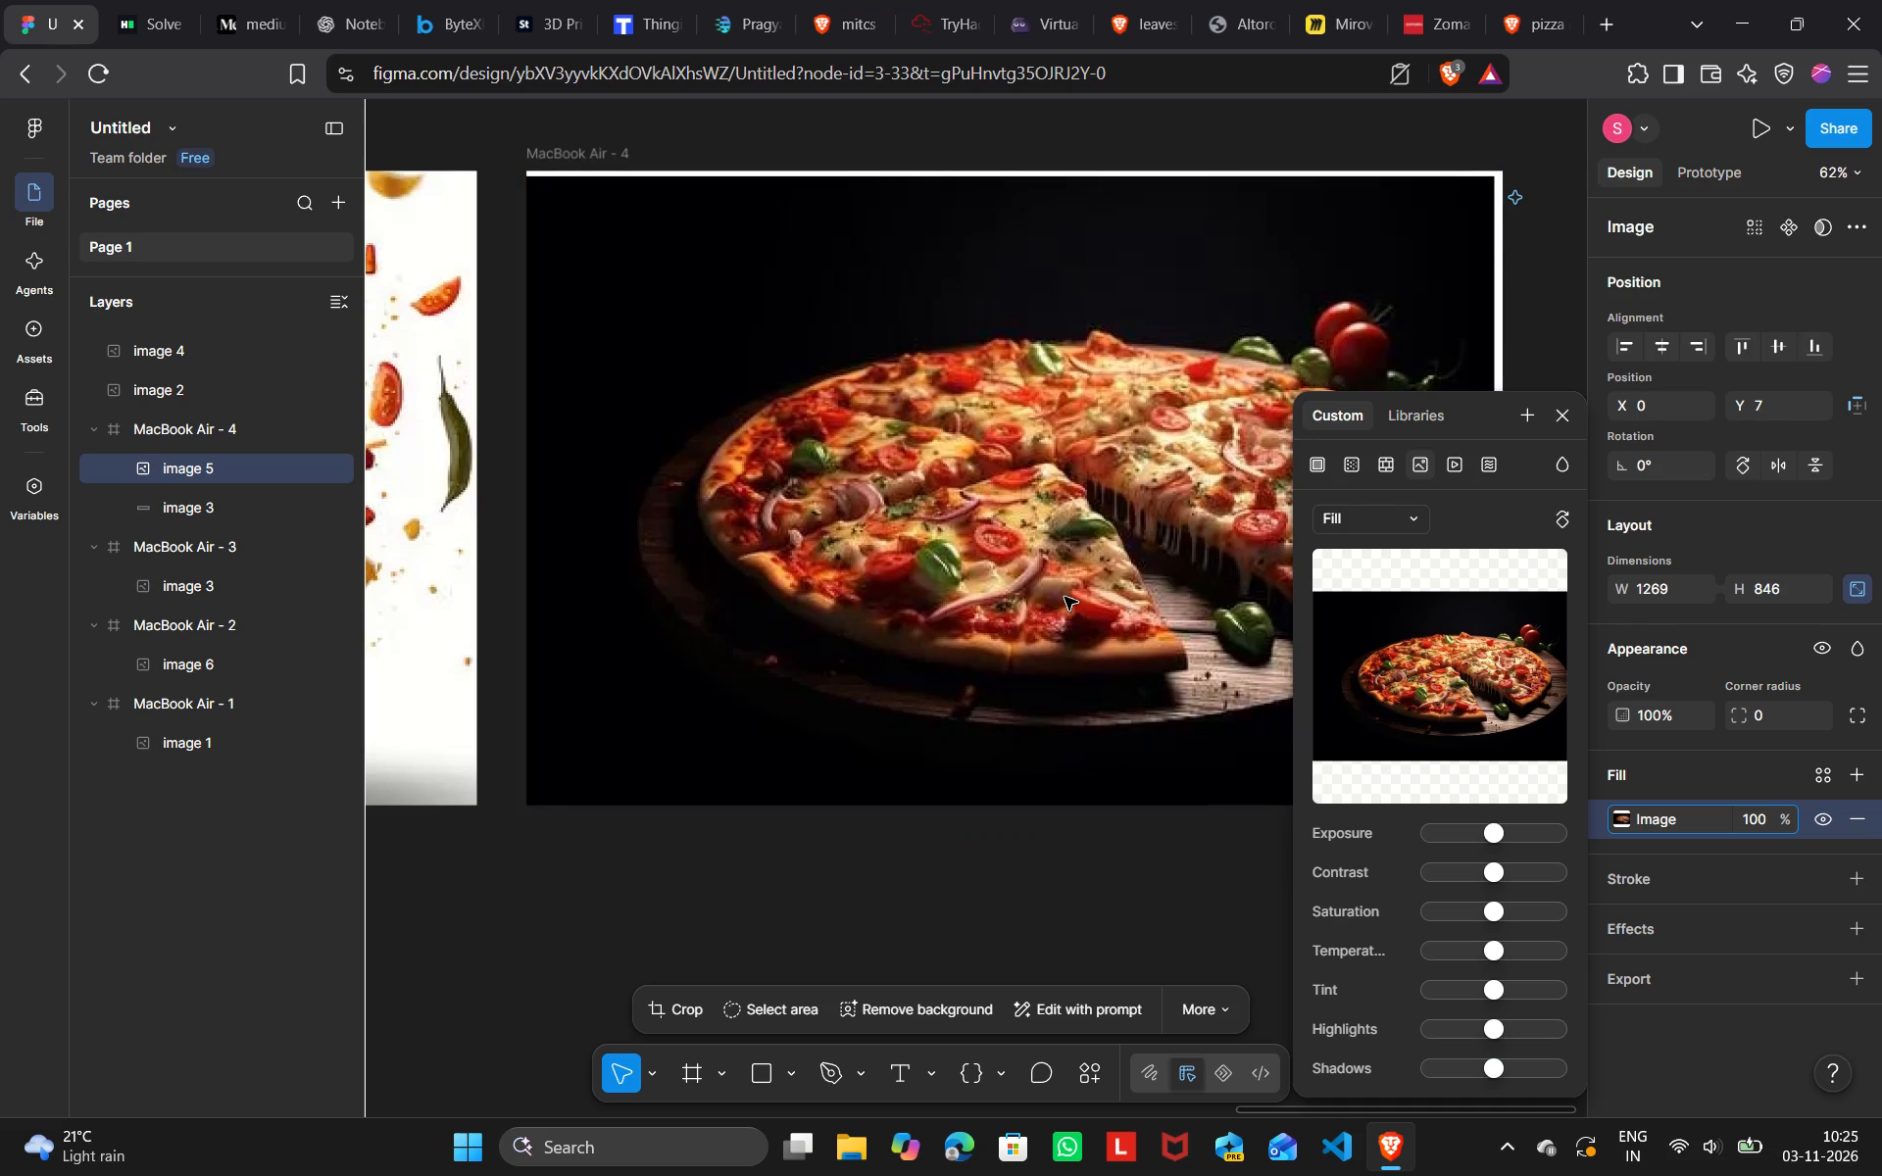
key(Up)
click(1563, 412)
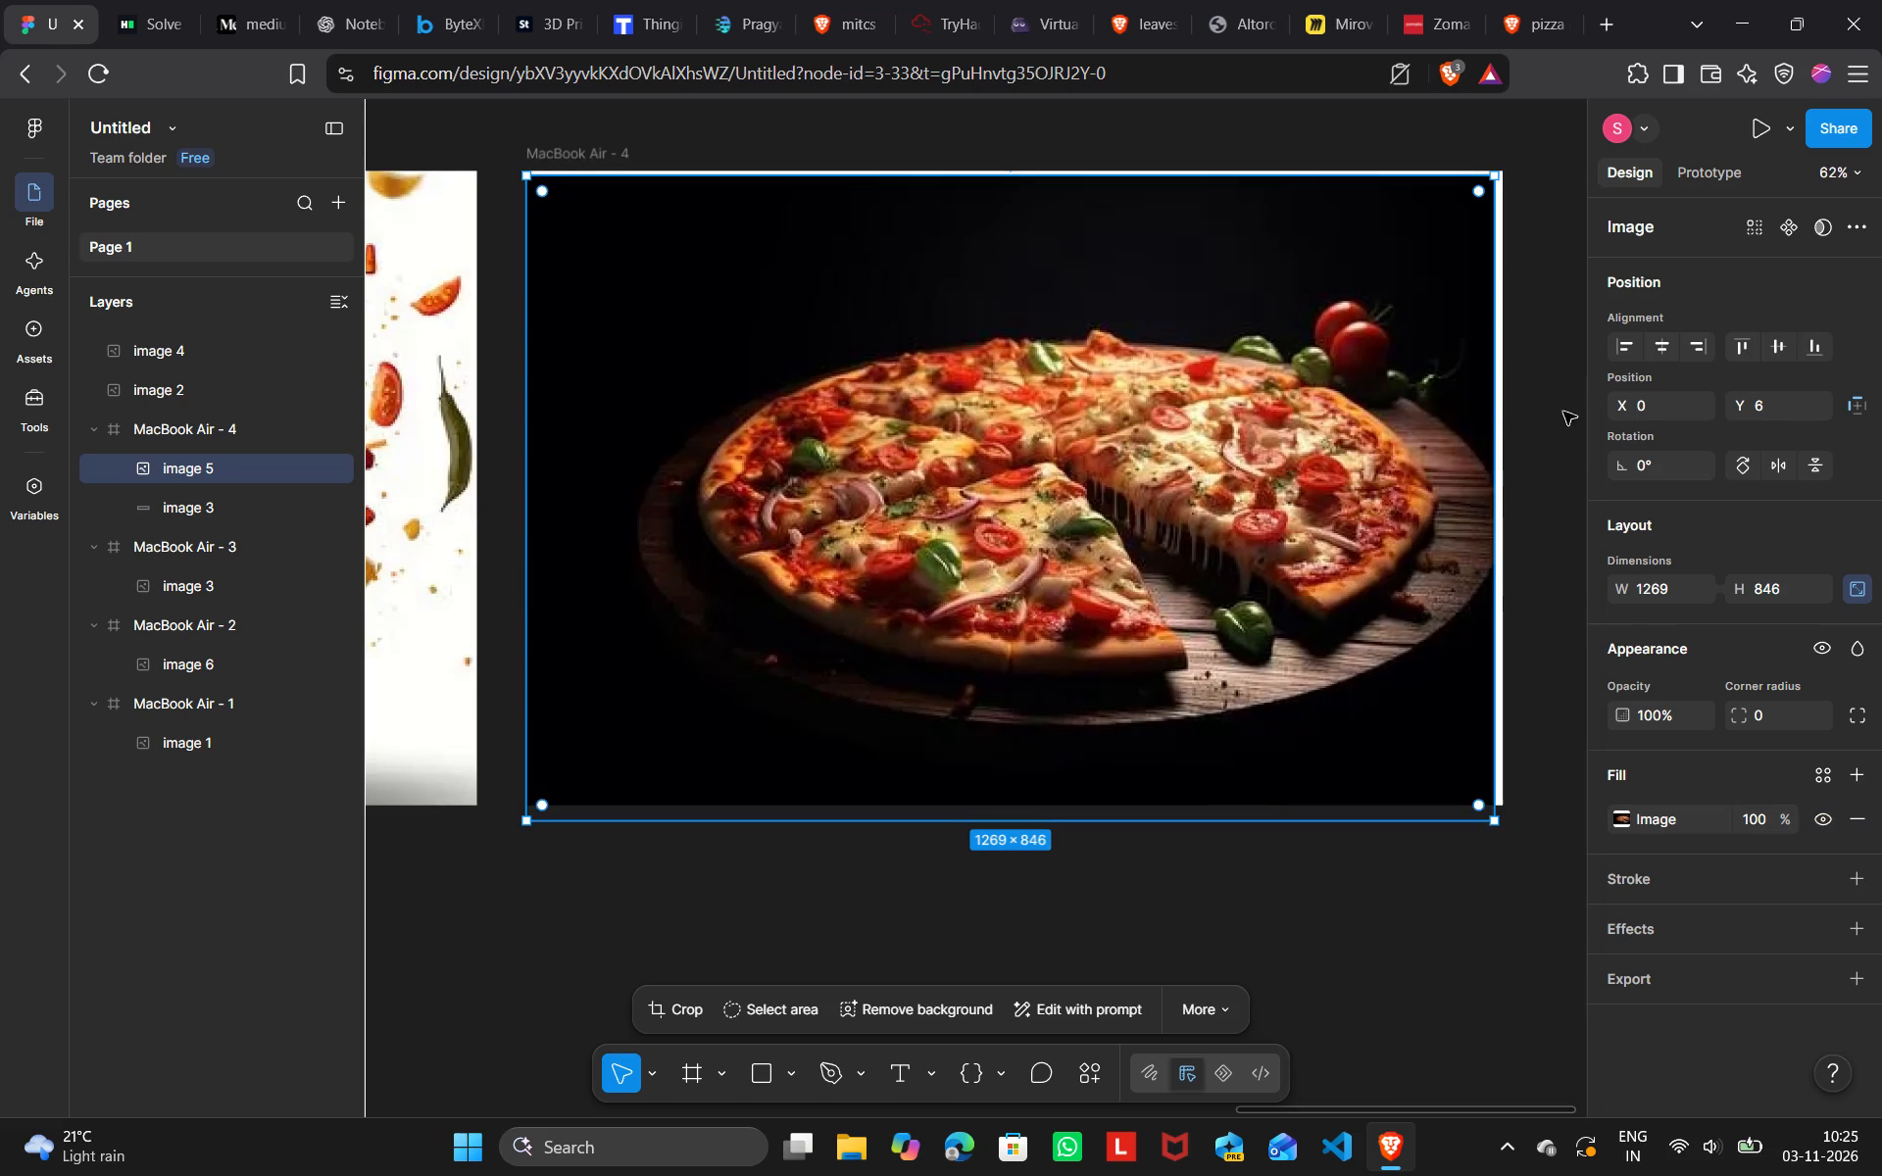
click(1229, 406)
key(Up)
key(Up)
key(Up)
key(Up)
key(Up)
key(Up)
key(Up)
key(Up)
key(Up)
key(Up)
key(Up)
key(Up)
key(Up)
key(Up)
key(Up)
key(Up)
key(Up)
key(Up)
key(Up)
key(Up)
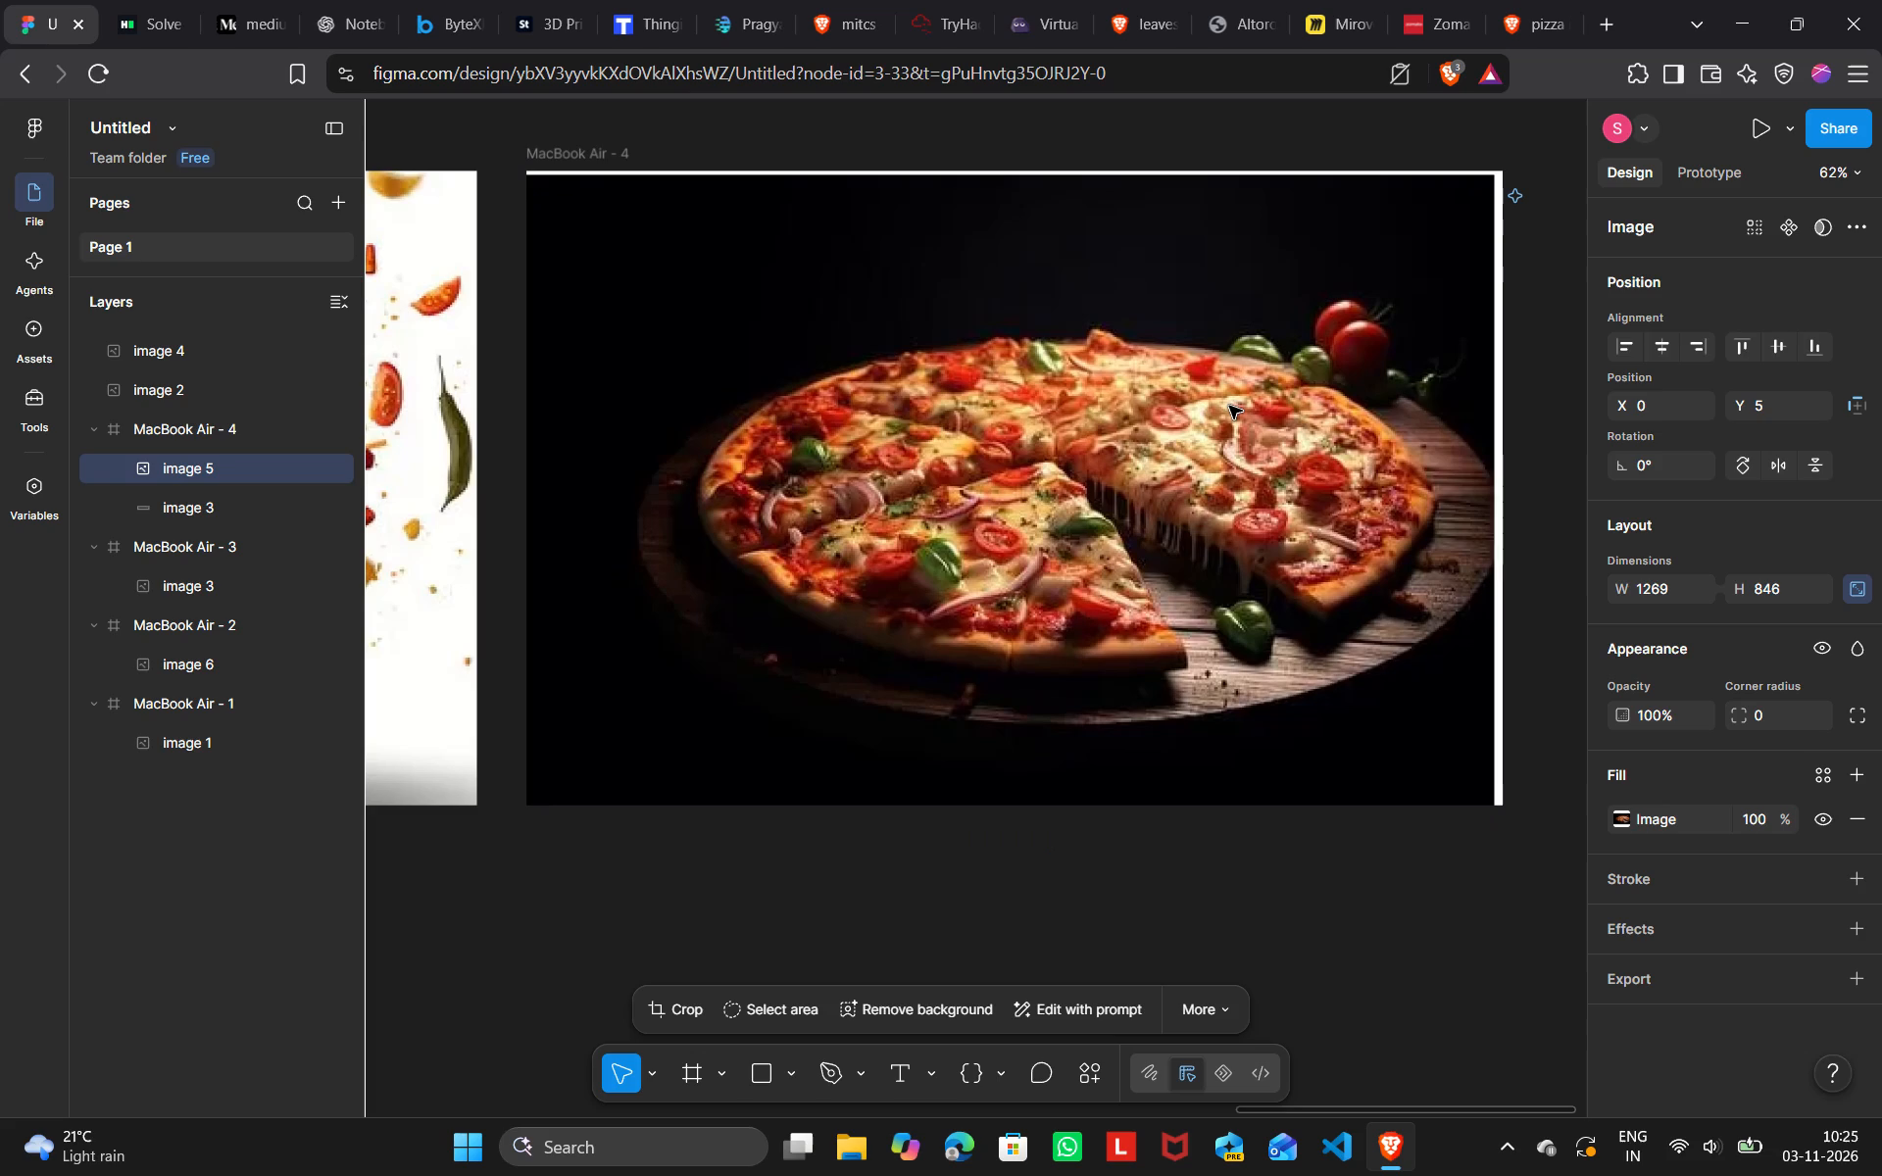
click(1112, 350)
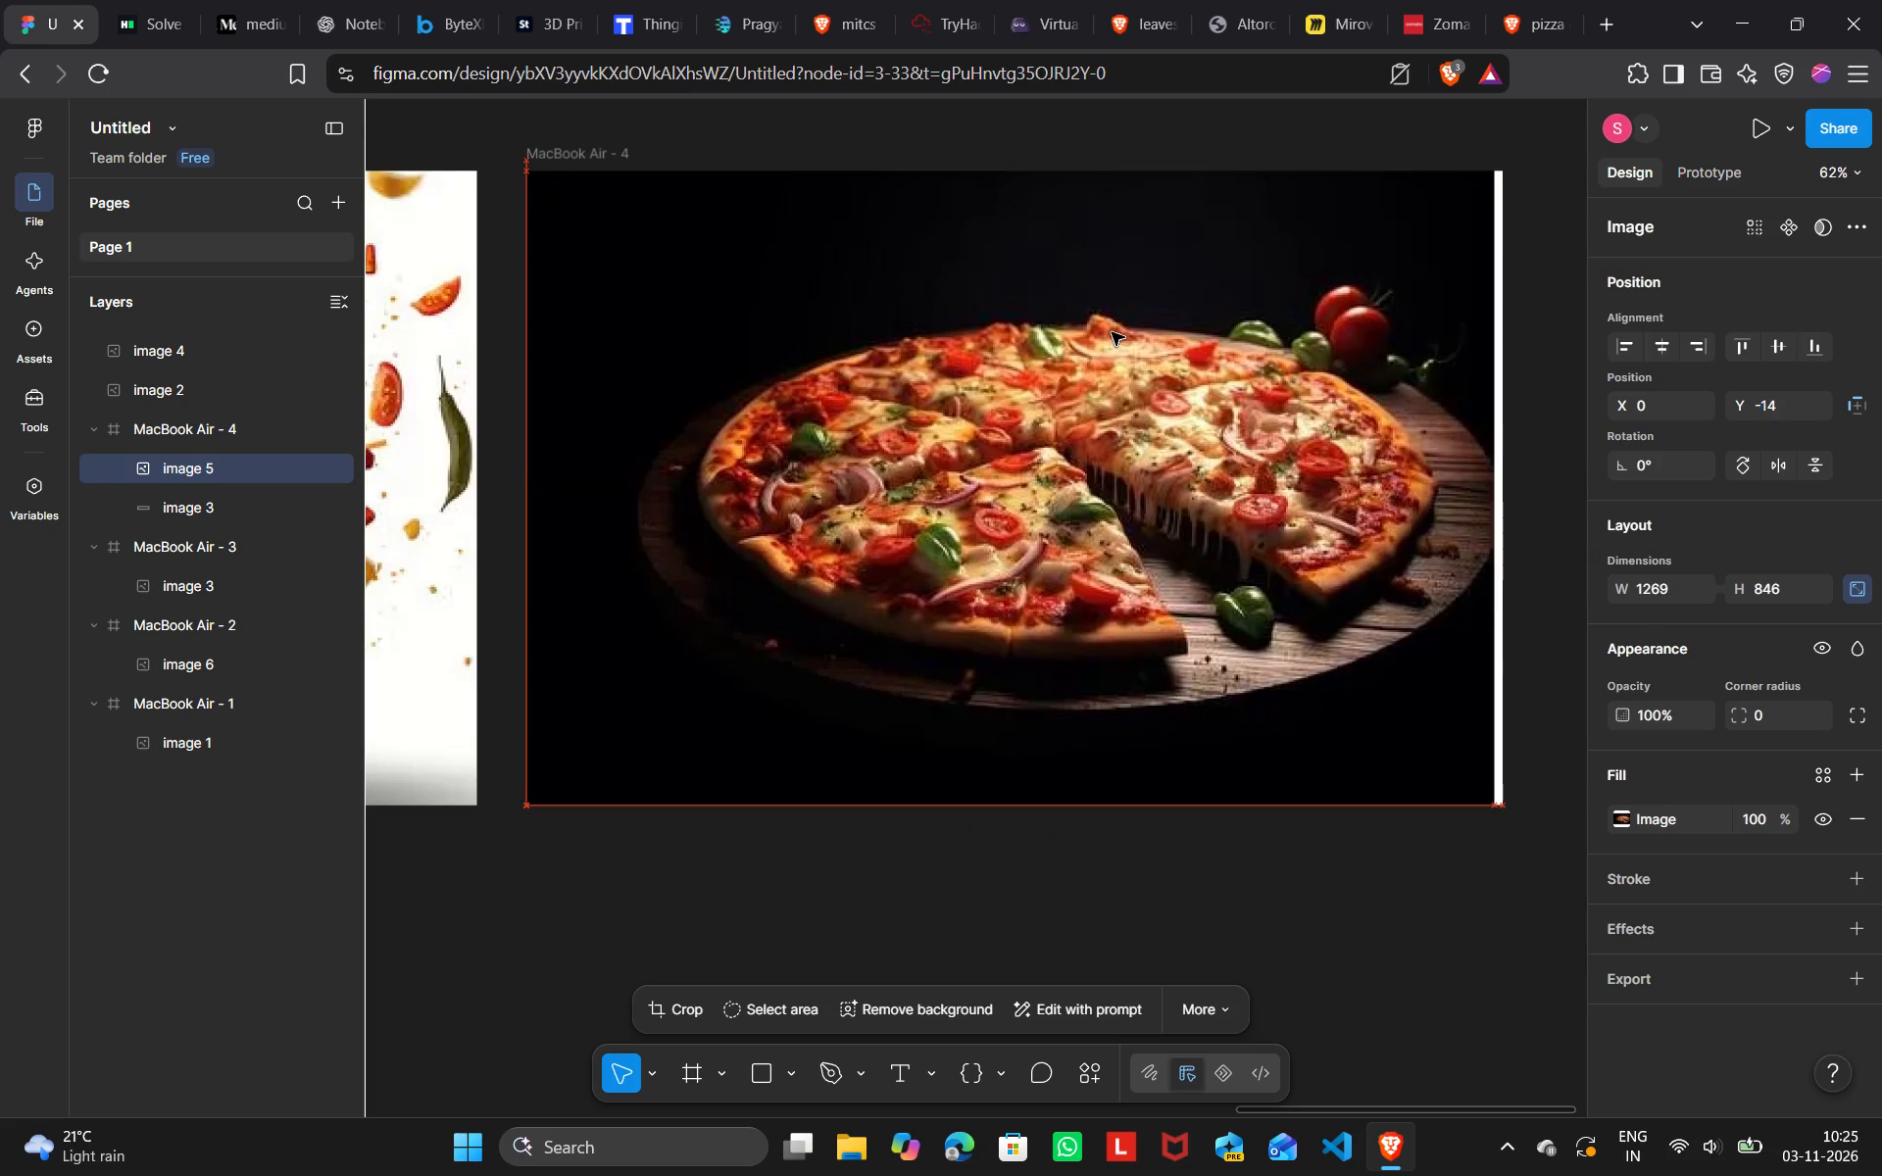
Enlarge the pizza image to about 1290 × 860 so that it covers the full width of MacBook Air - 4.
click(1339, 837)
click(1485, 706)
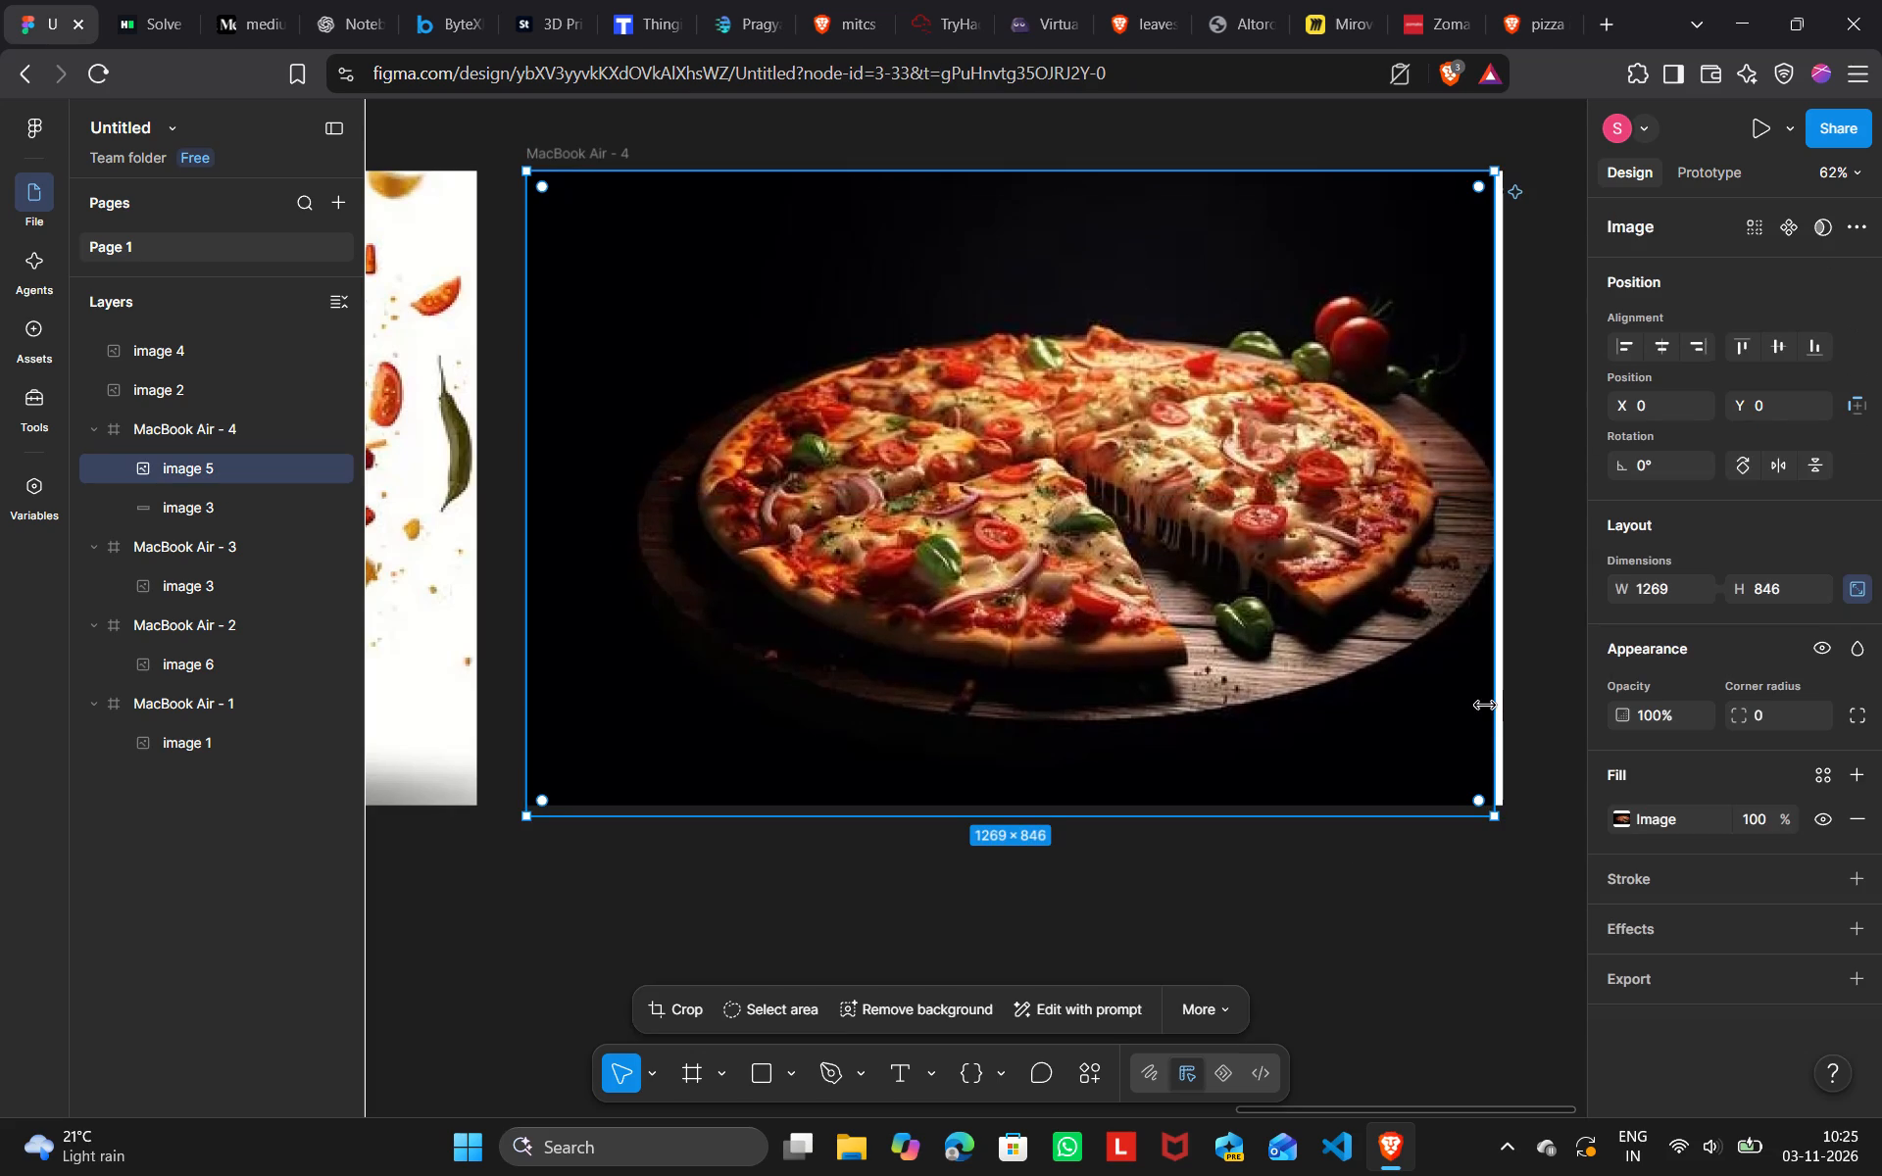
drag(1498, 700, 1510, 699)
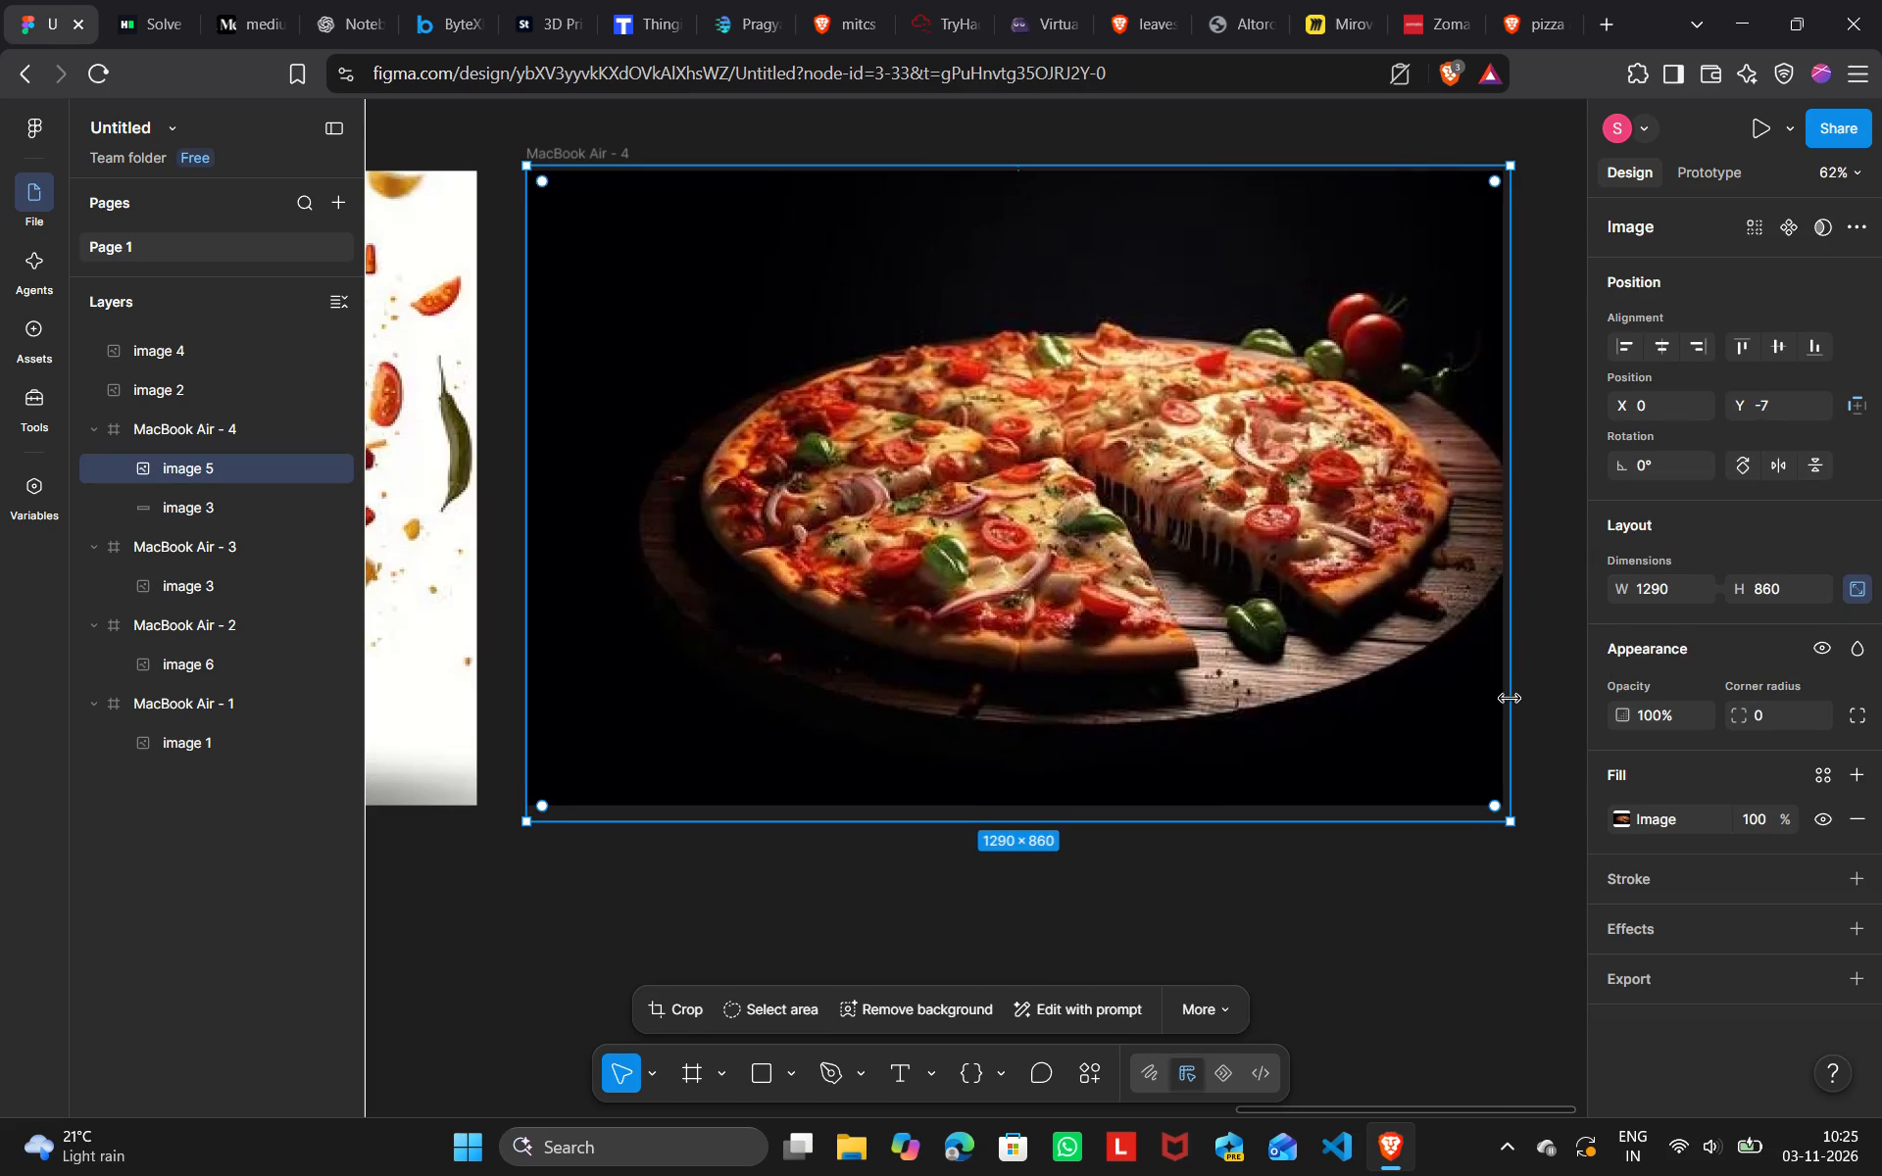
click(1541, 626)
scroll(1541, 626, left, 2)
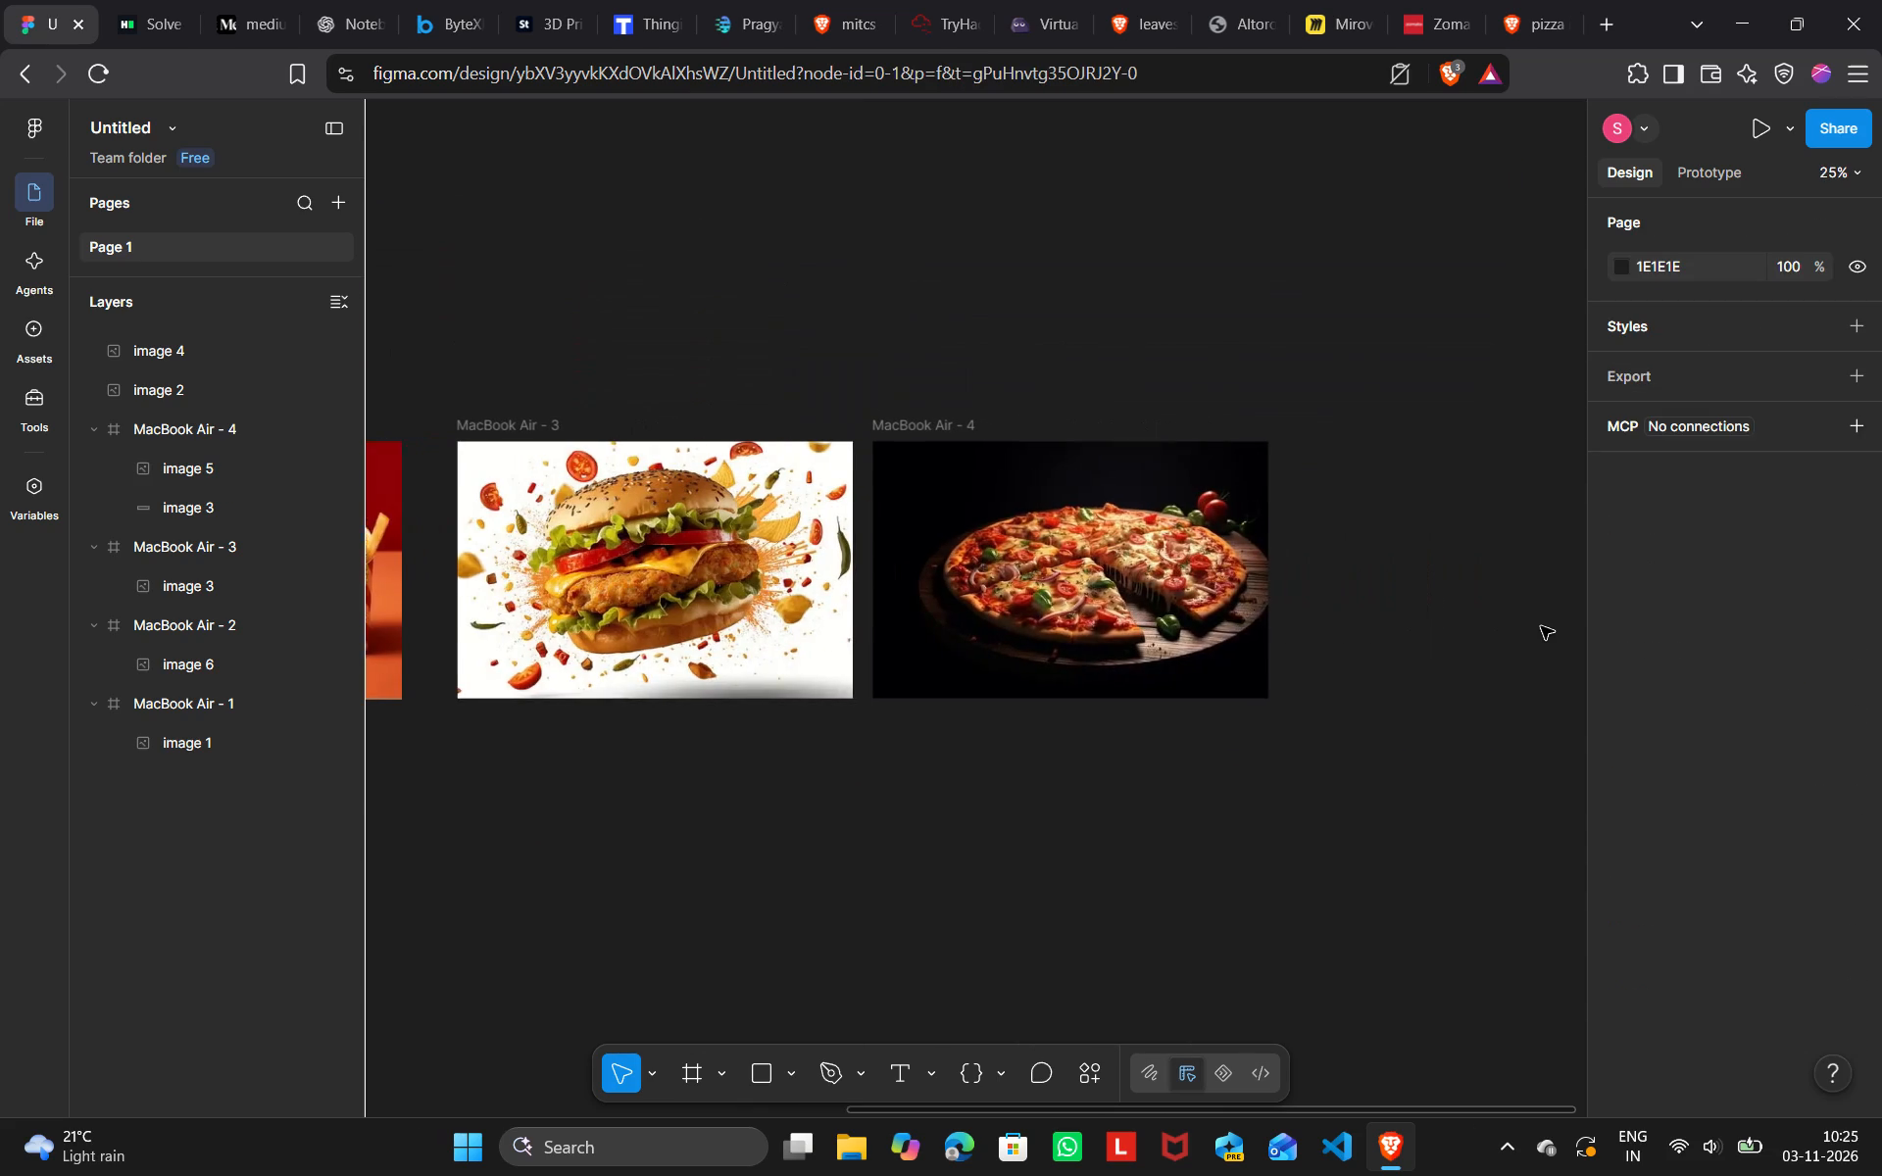
Switch to the Zomato site for reference and browse the "pizza in zomato style" image results for other pictures.
click(1396, 18)
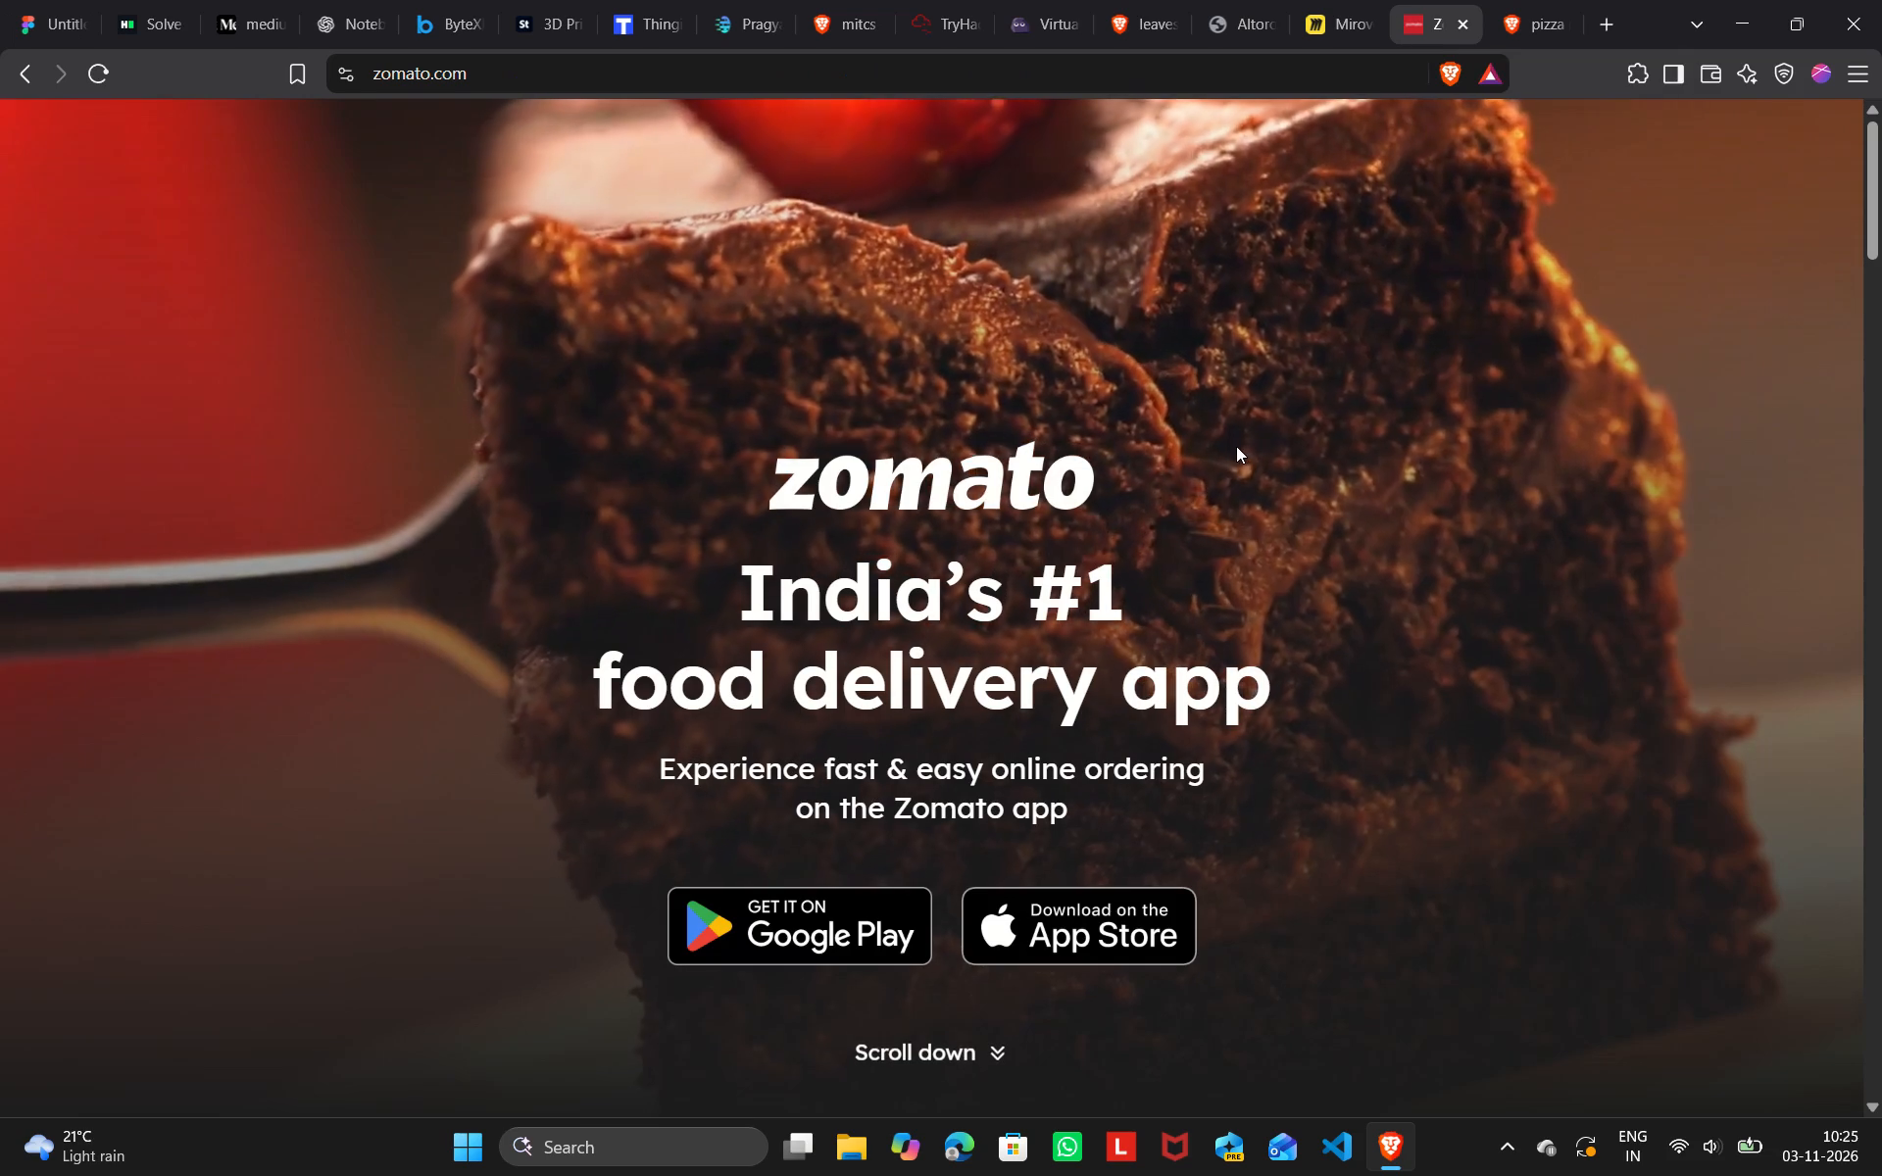
click(1512, 19)
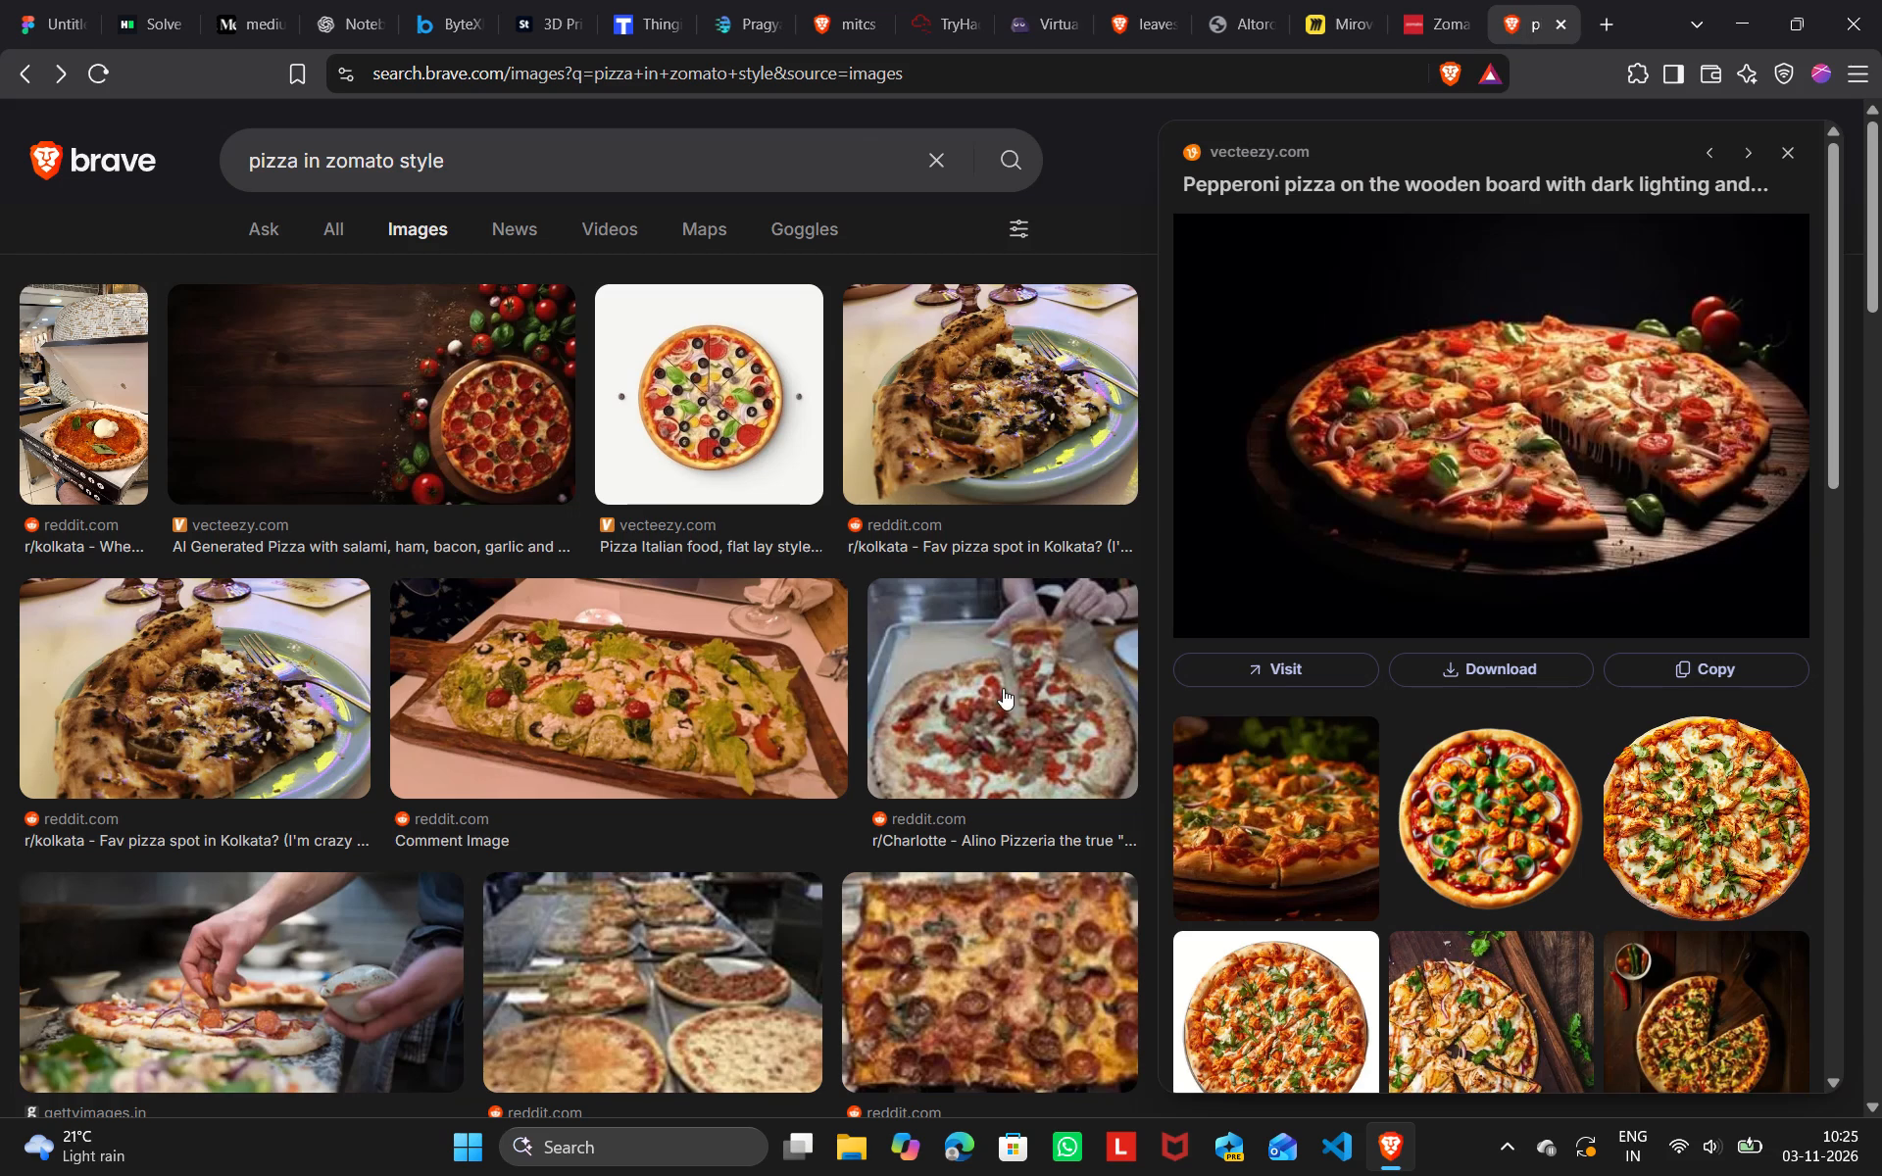
scroll(633, 617, up, 1)
scroll(633, 617, down, 10)
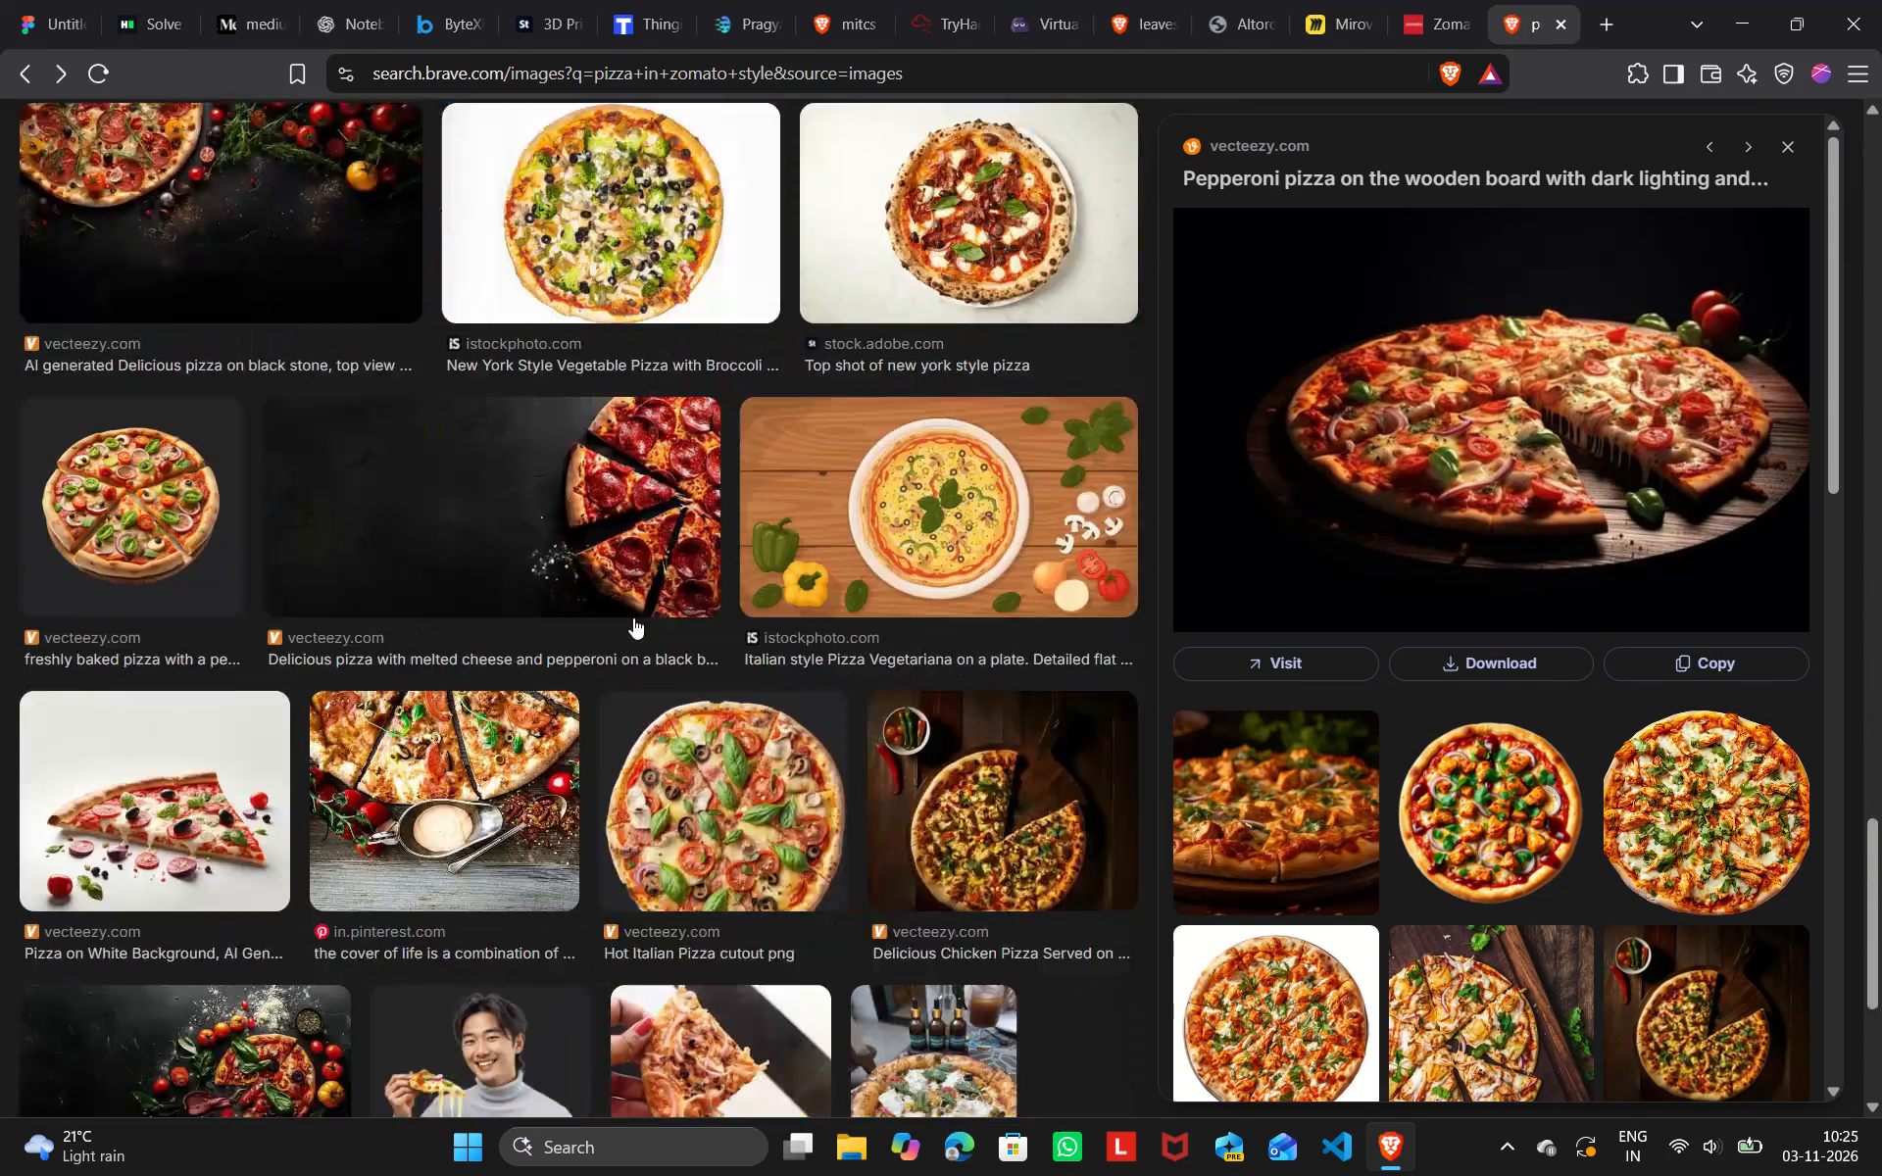
scroll(633, 617, up, 8)
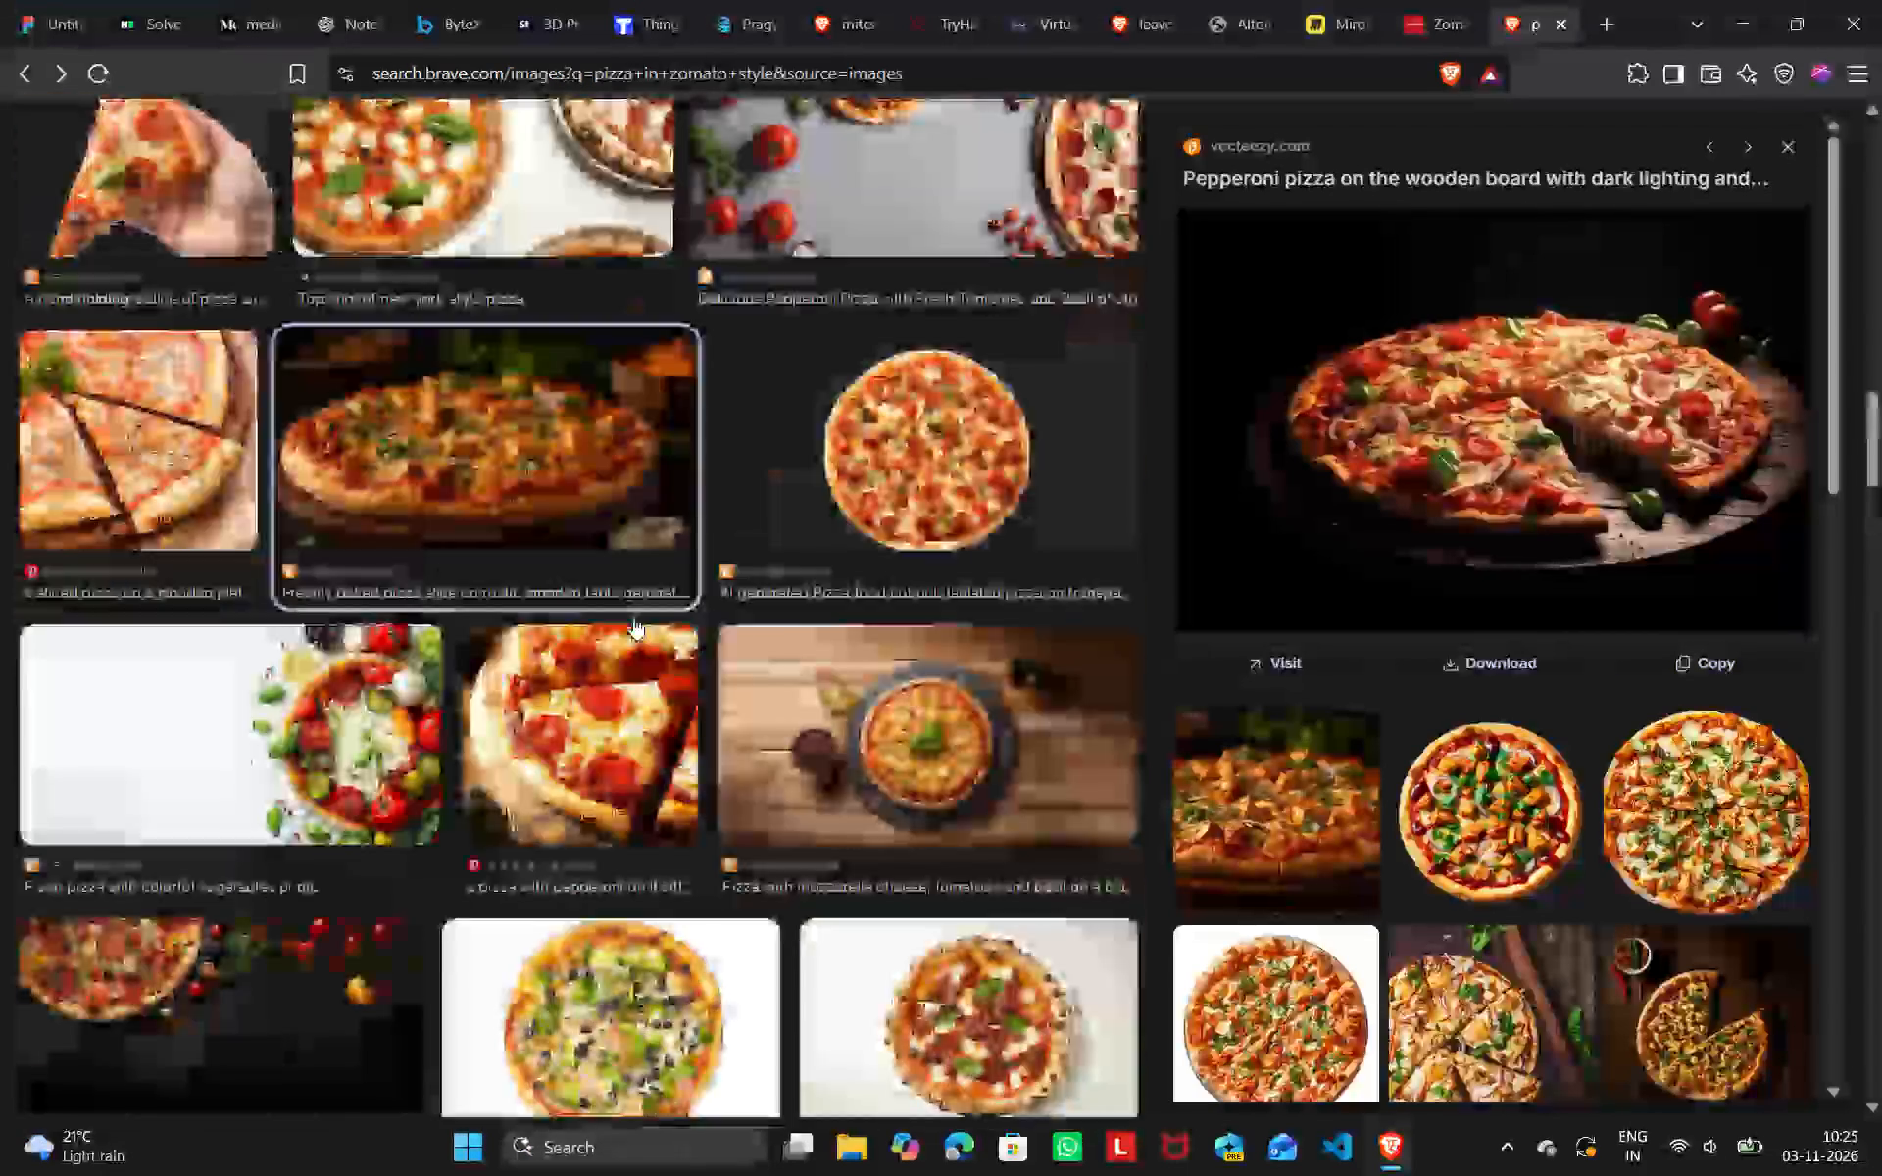
scroll(633, 617, up, 9)
Change the image search query to "pizza" and run the search.
click(392, 160)
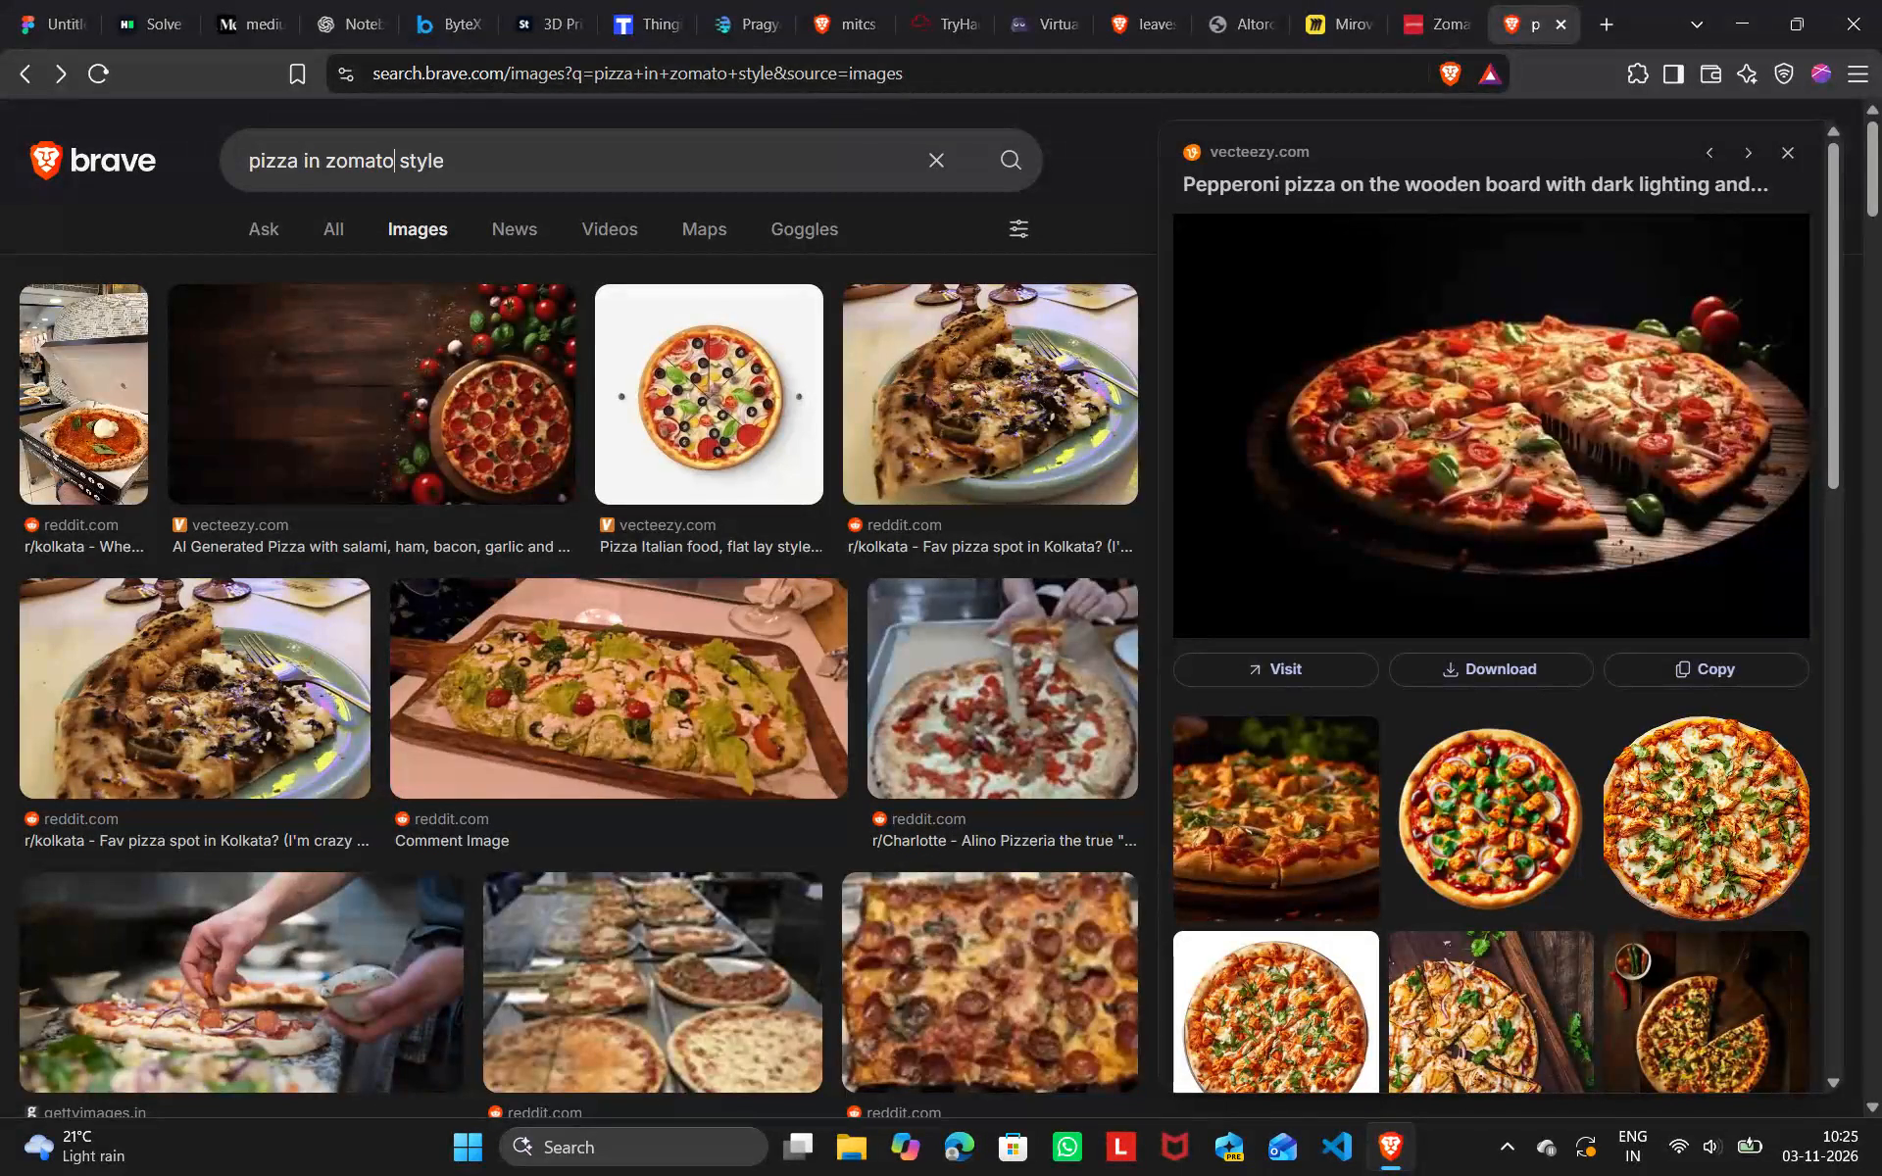
key(BackSpace)
key(Right)
key(Right)
key(Right)
key(Right)
key(Right)
key(Right)
key(Right)
key(Right)
key(Right)
key(Right)
key(Right)
key(Right)
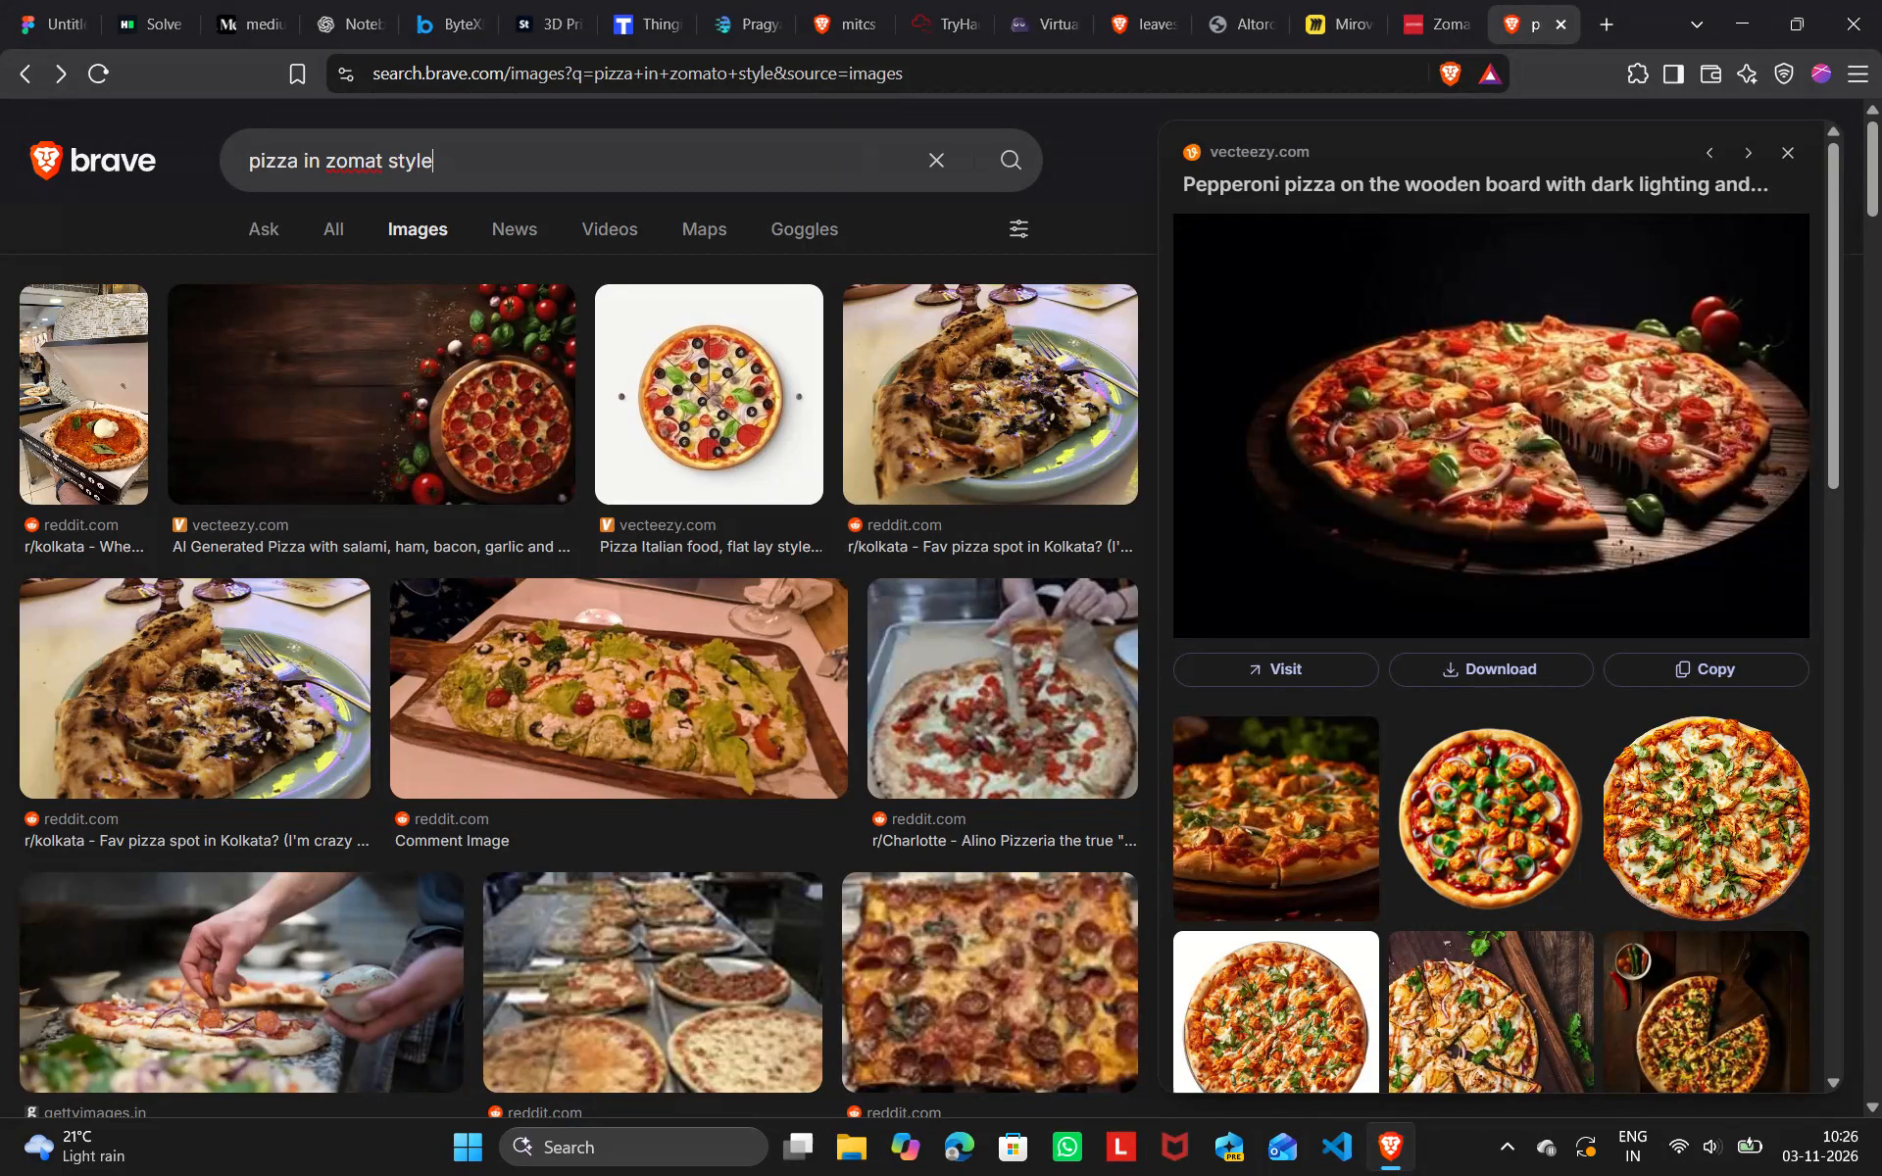
key(BackSpace)
key(BackSpace)
key(BackSpace)
key(BackSpace)
key(BackSpace)
key(BackSpace)
key(BackSpace)
key(BackSpace)
key(BackSpace)
key(BackSpace)
key(BackSpace)
key(BackSpace)
key(BackSpace)
key(BackSpace)
key(BackSpace)
key(BackSpace)
key(BackSpace)
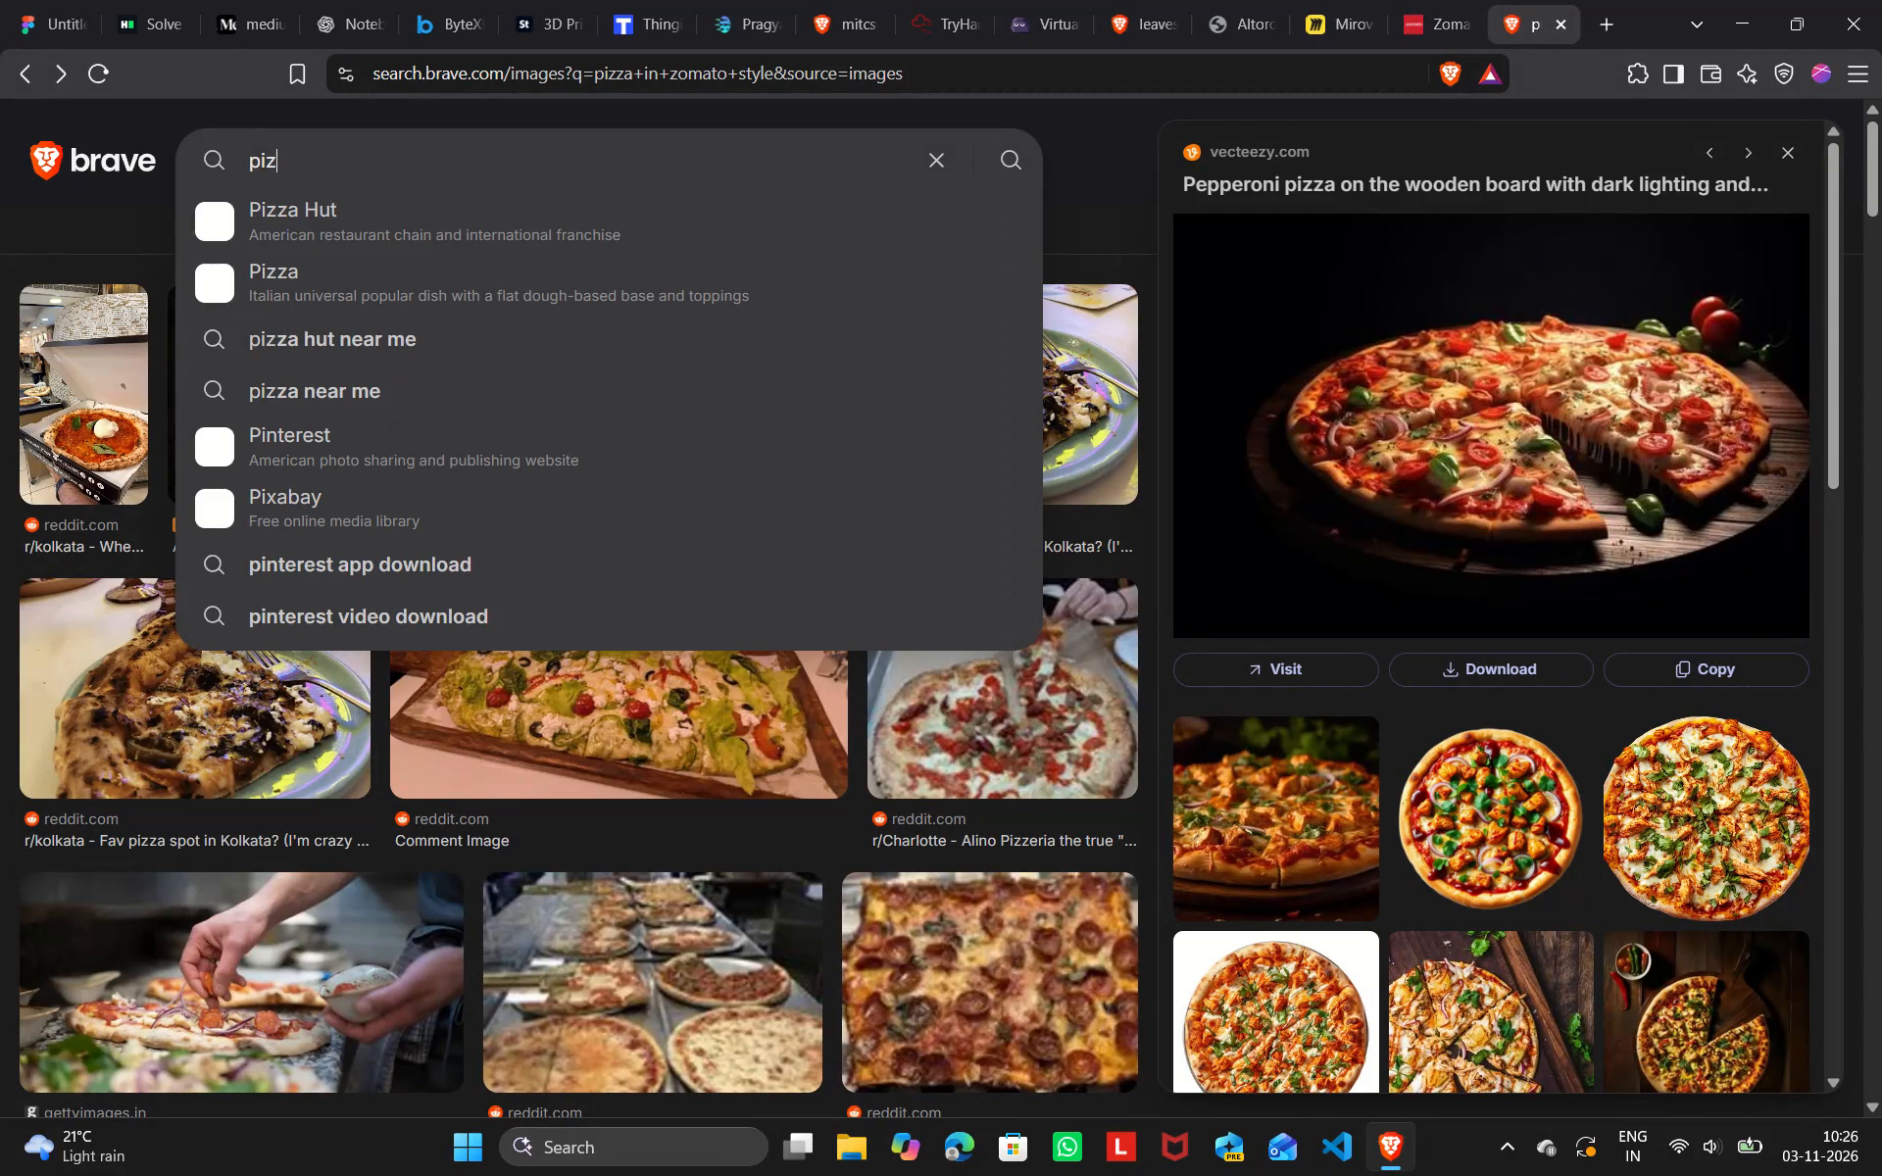
text(za)
key(Return)
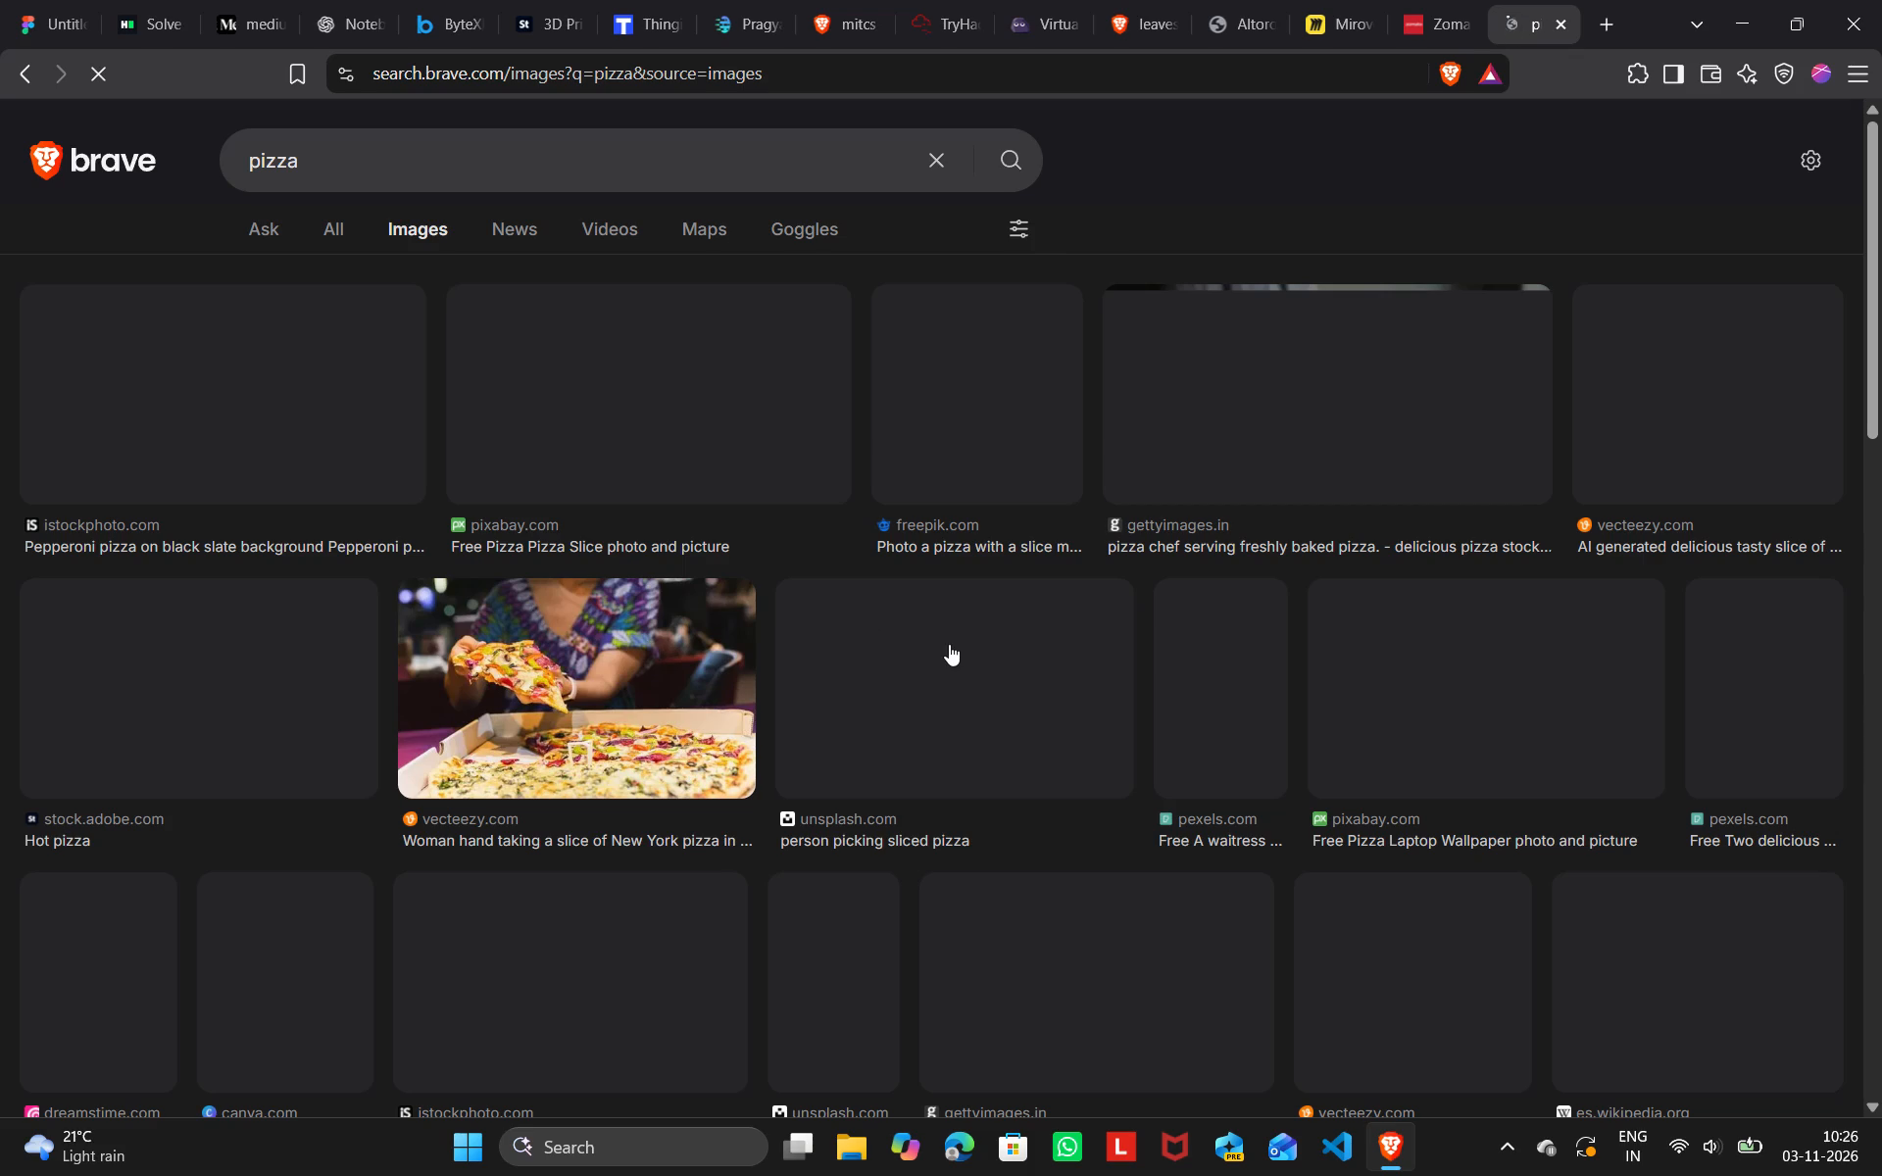
Look through the pizza results, examining the flat-lay of pizzas on a wooden table and its related iStock pictures.
scroll(949, 644, down, 1)
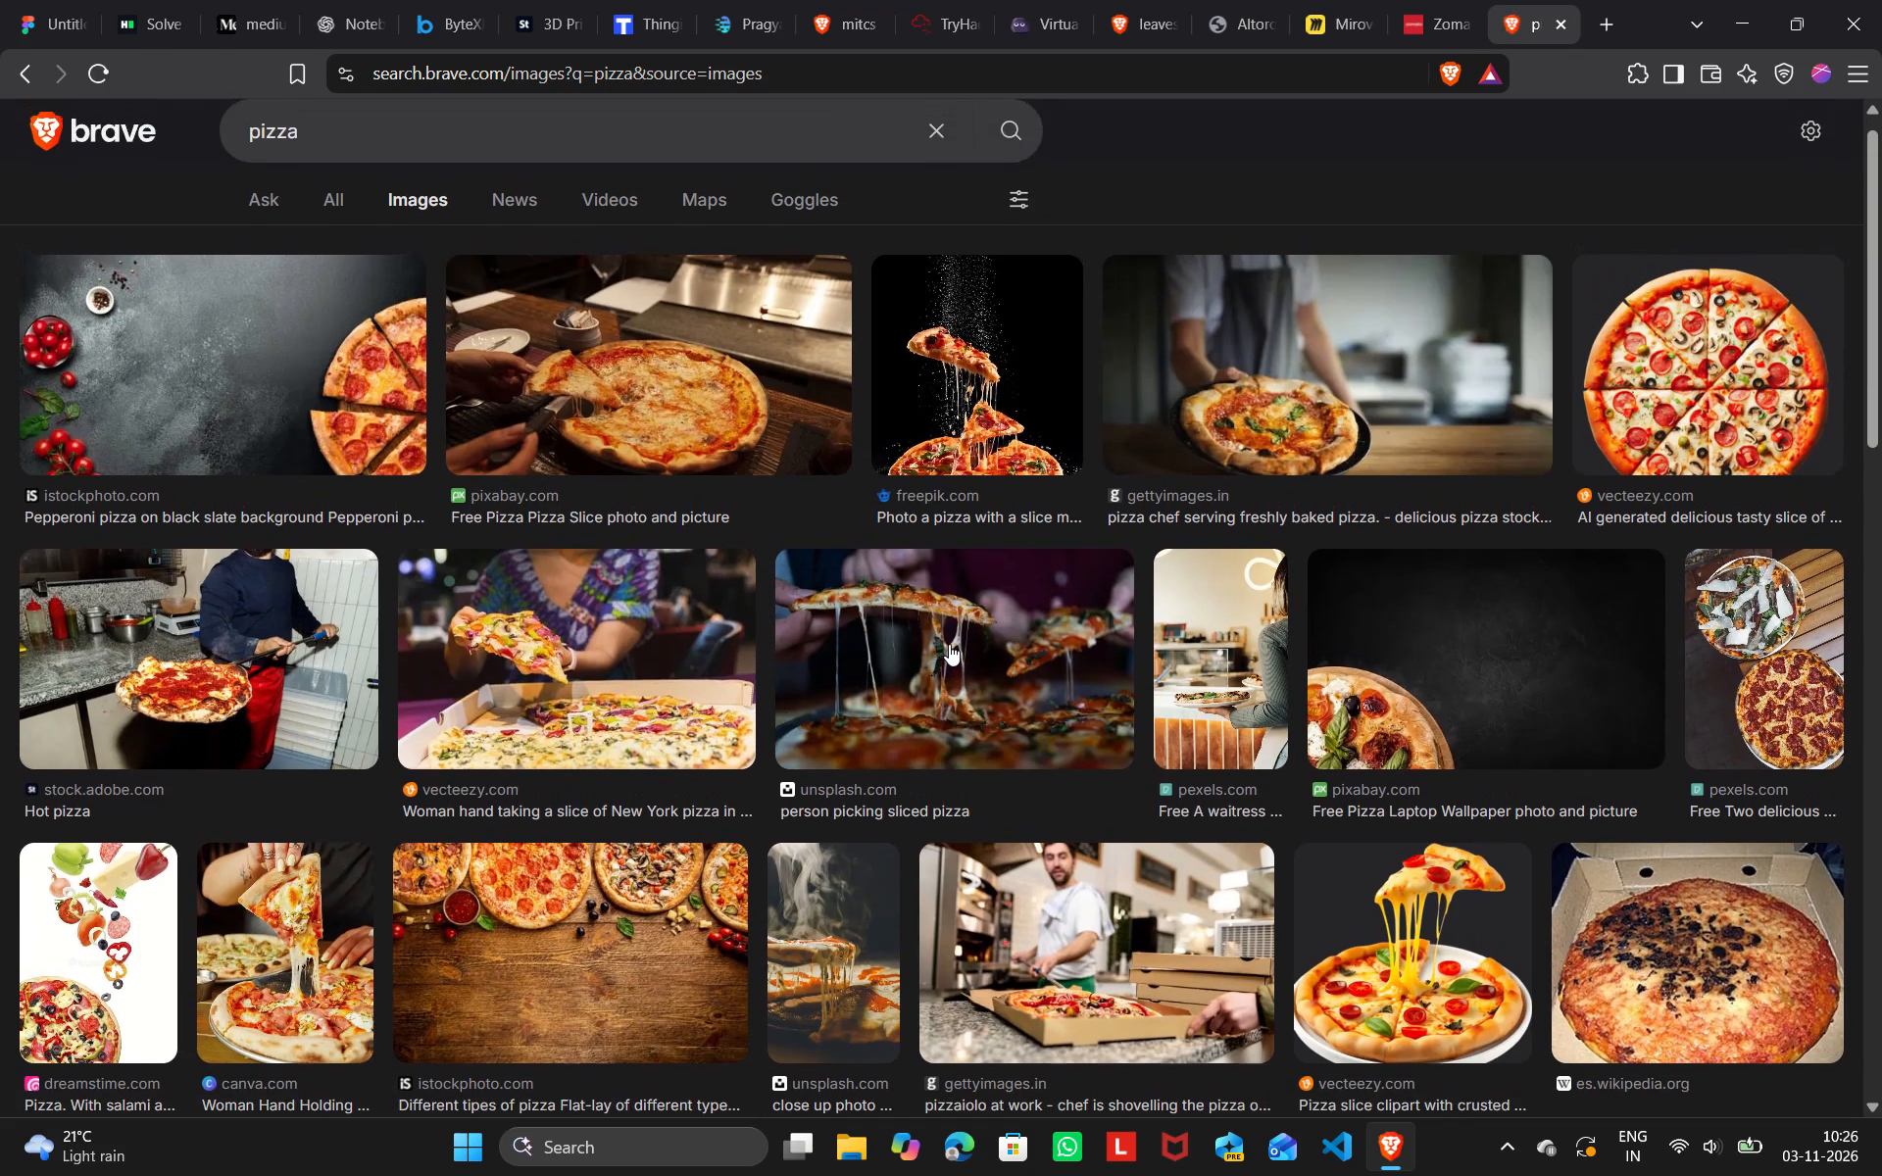
scroll(949, 644, down, 2)
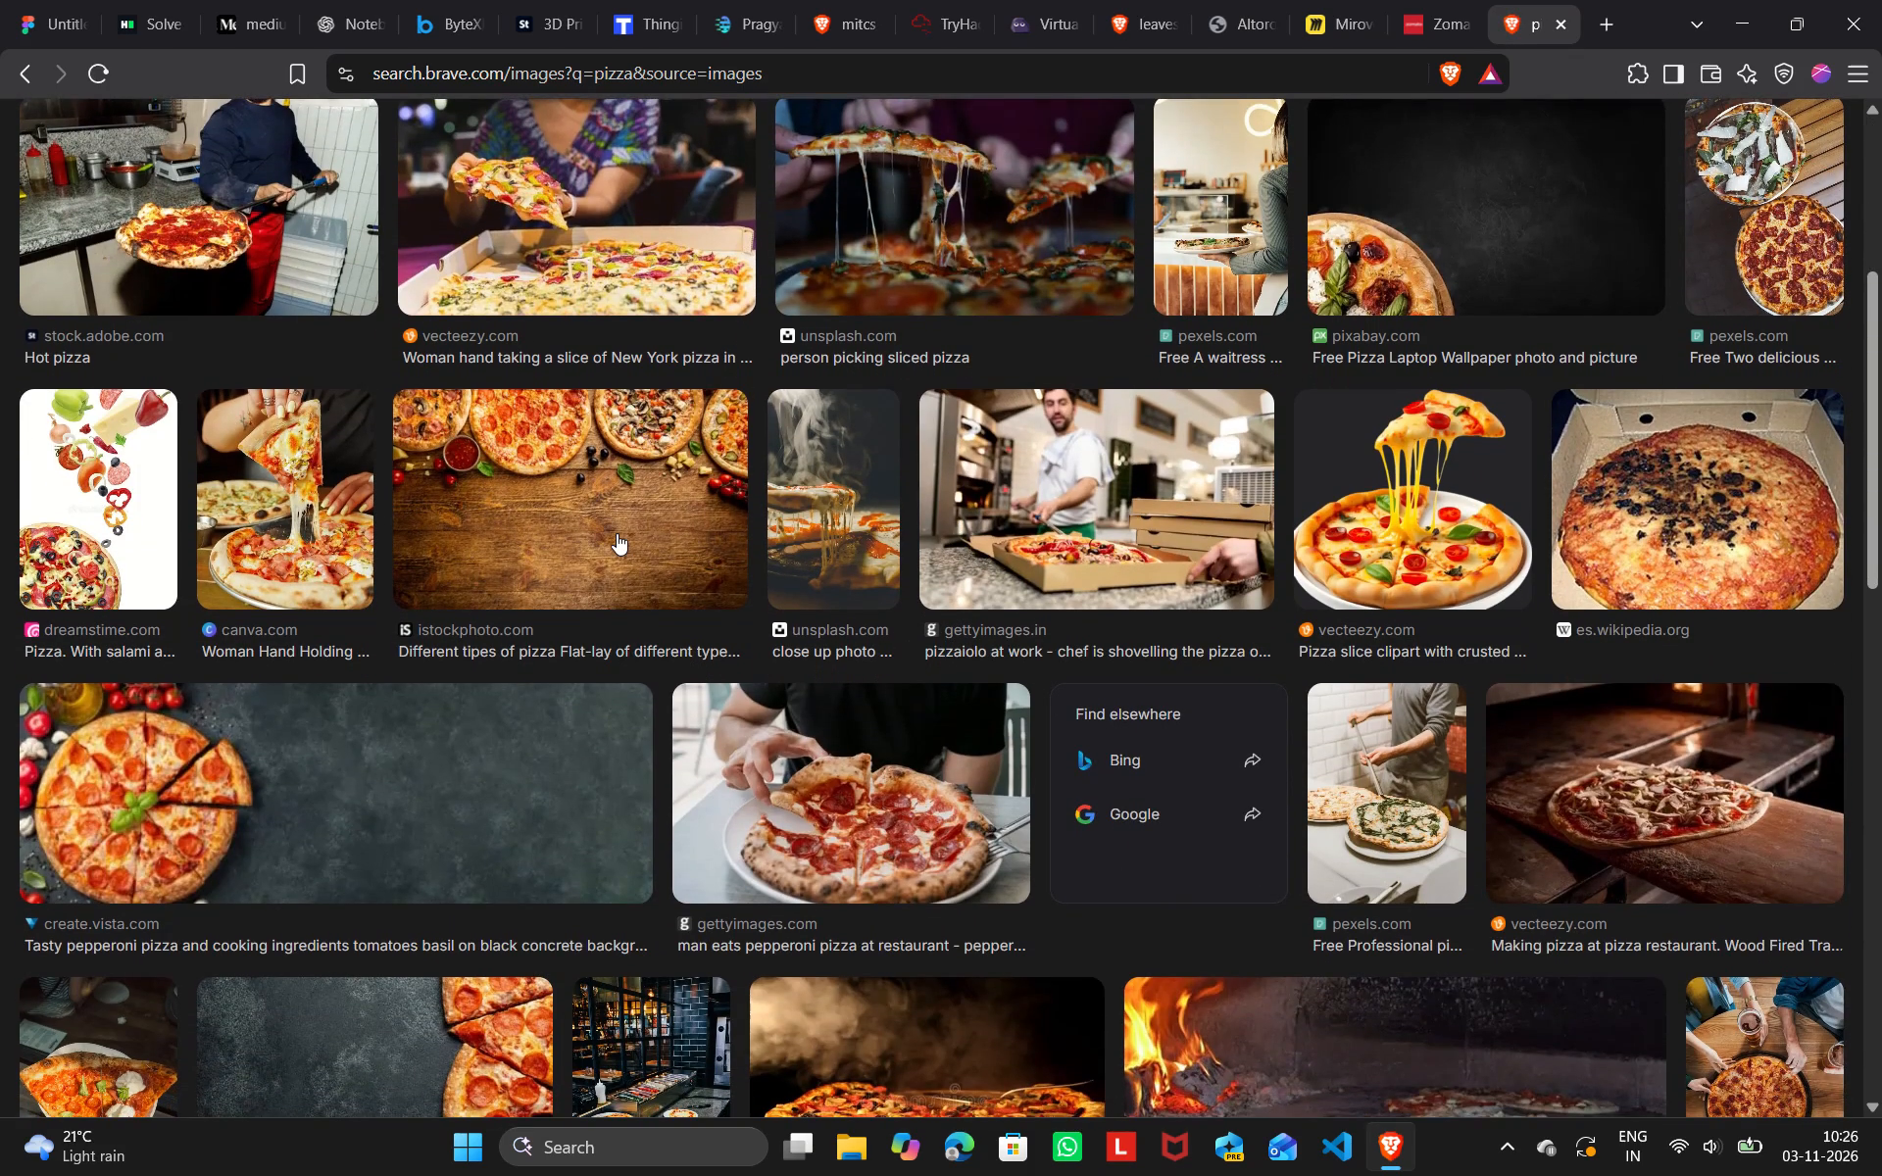
click(617, 533)
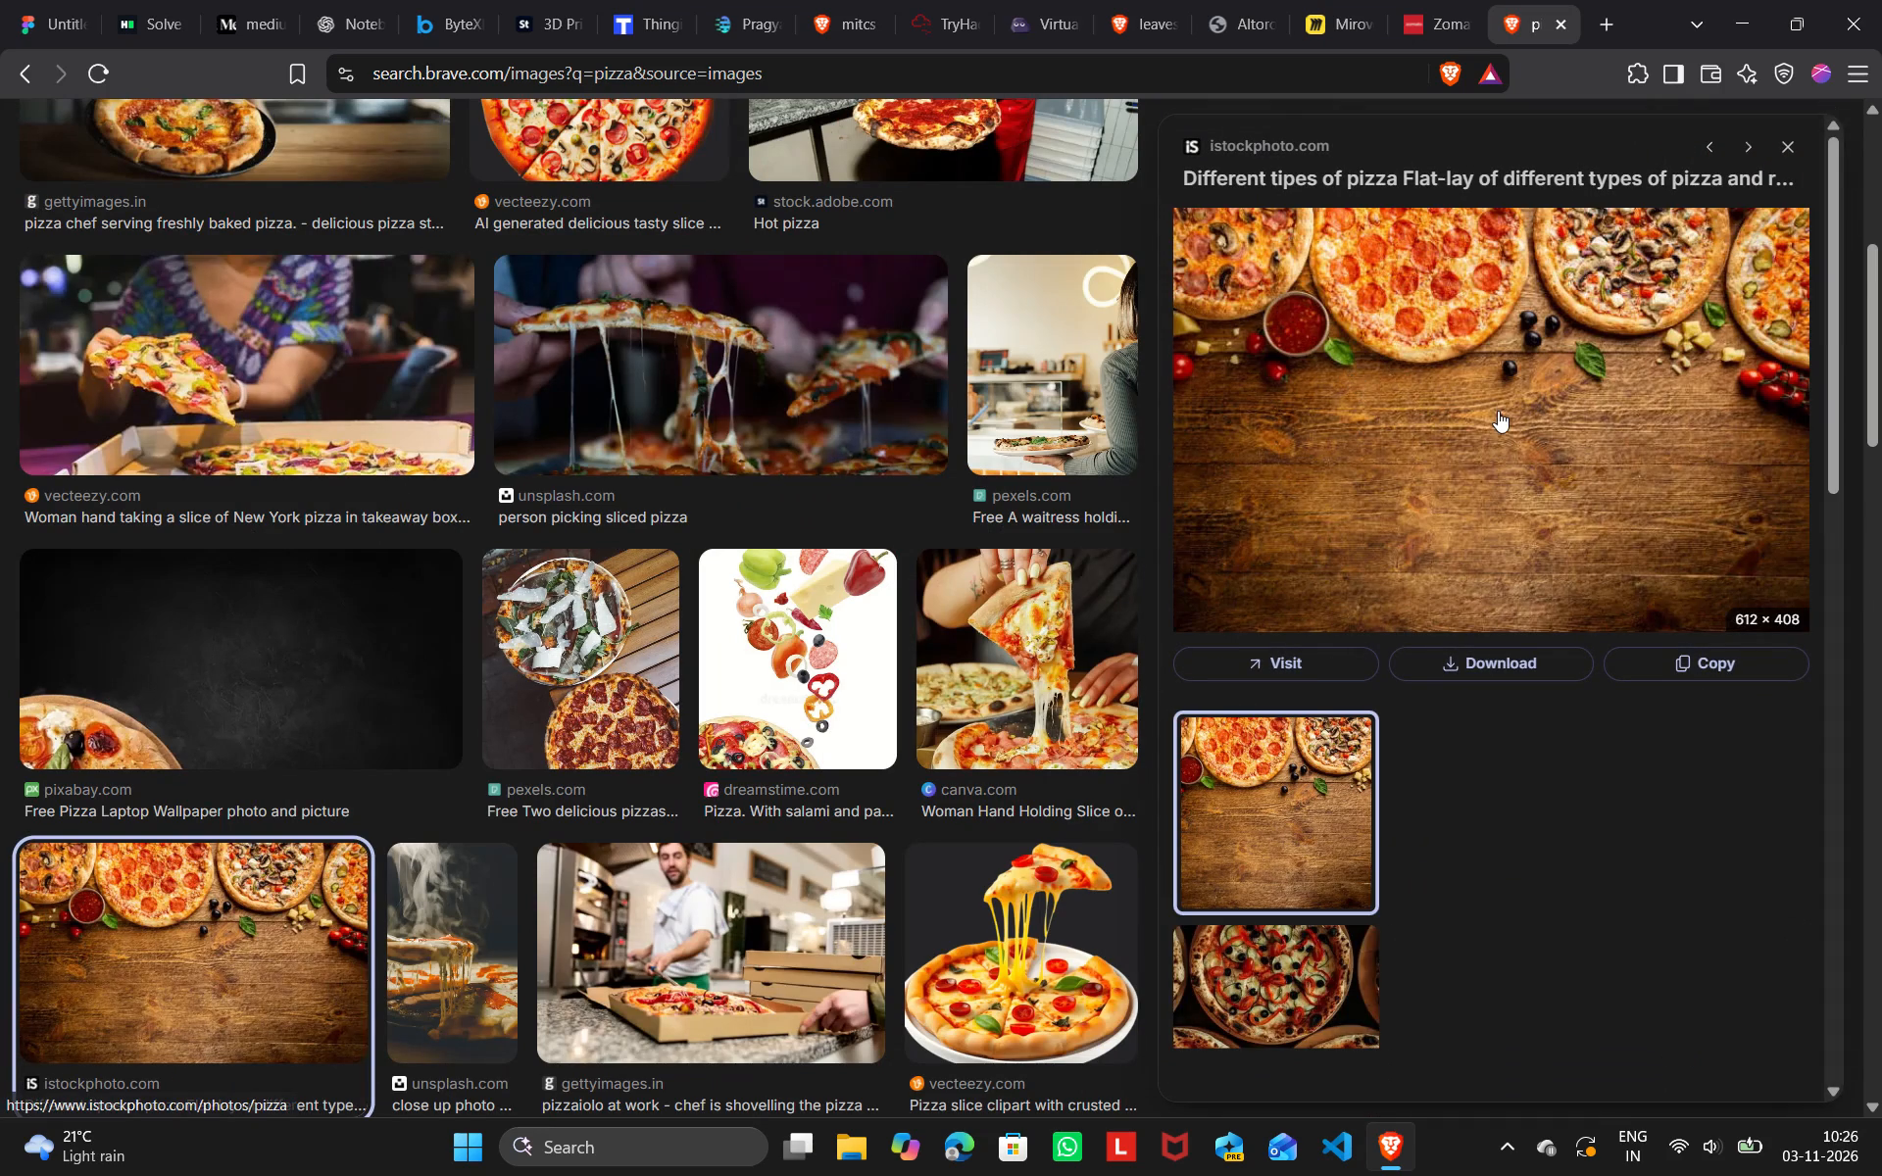
right_click(1498, 411)
click(1348, 364)
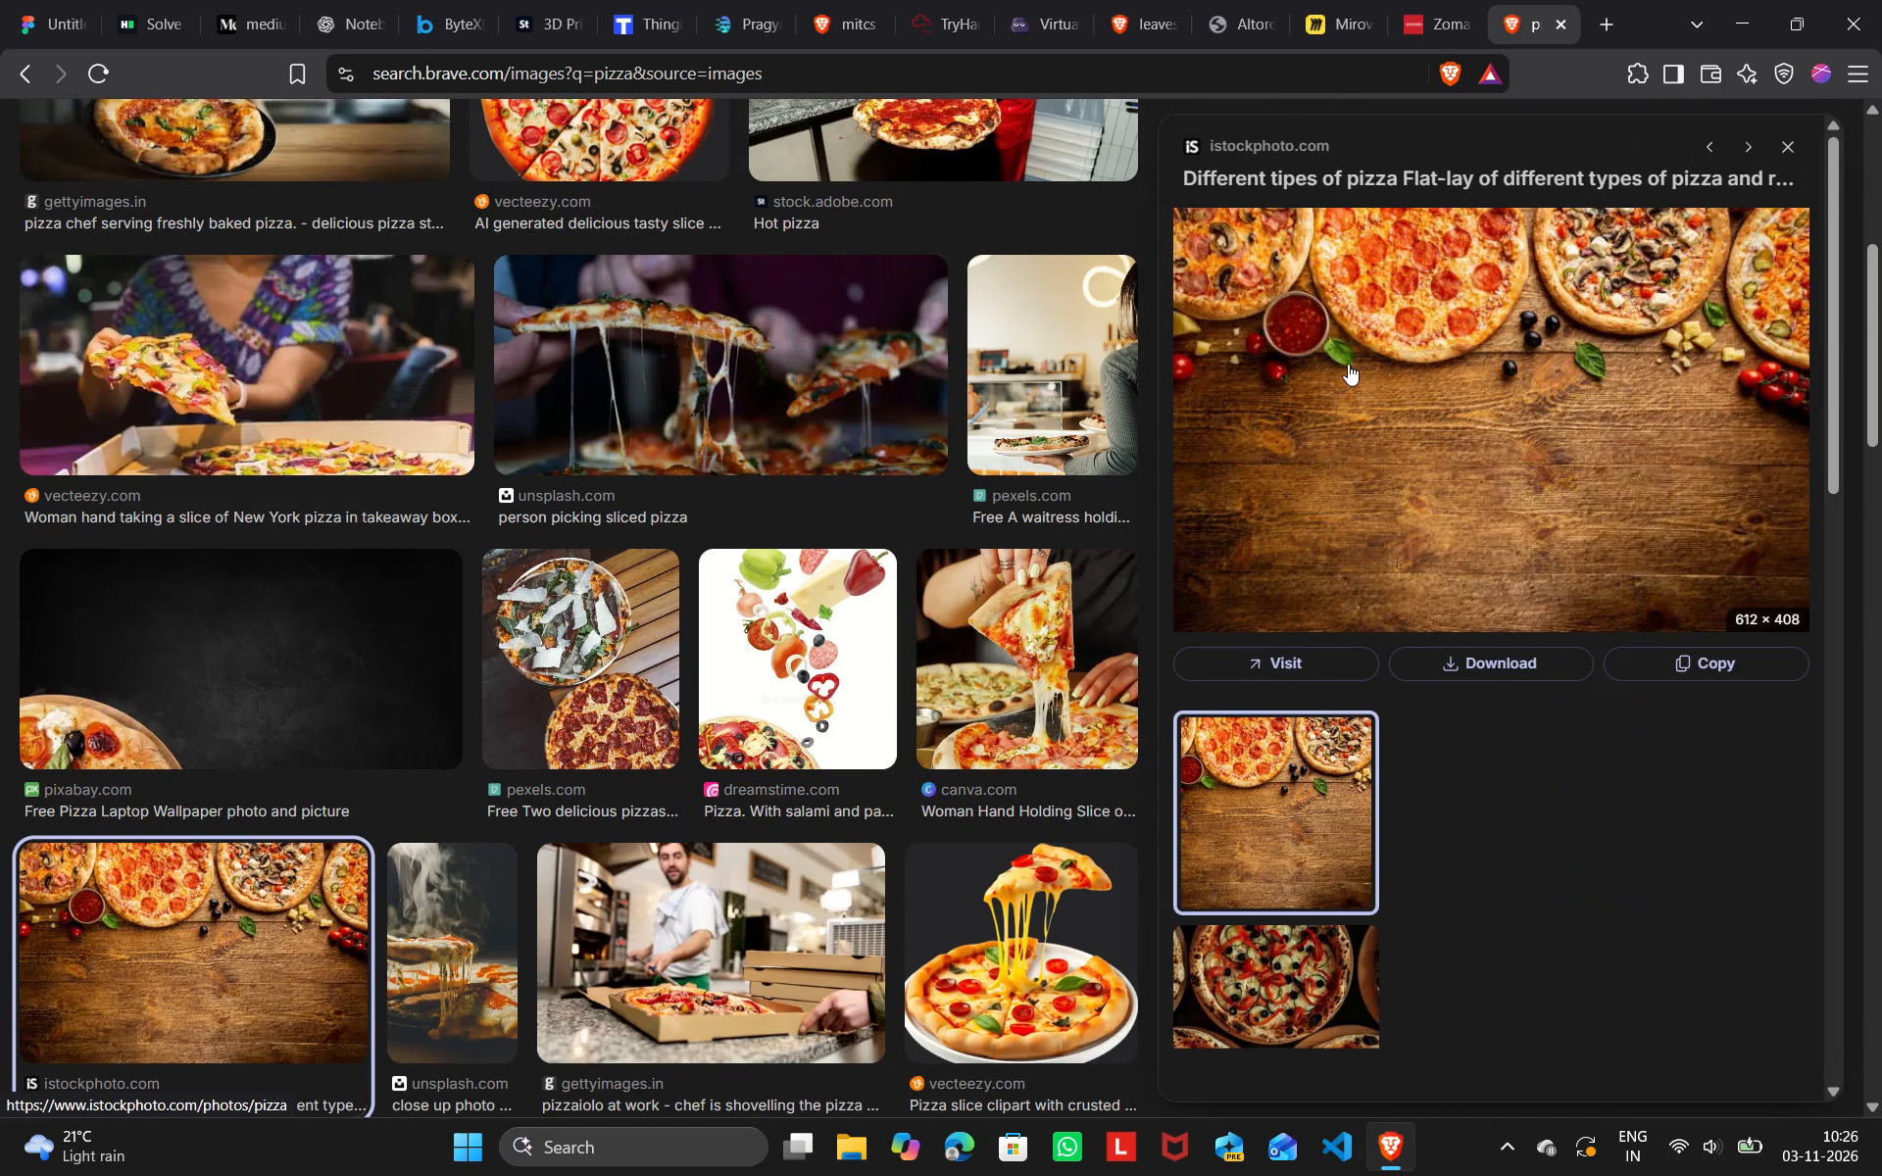
scroll(1348, 364, down, 3)
scroll(1392, 659, down, 3)
scroll(1392, 659, up, 2)
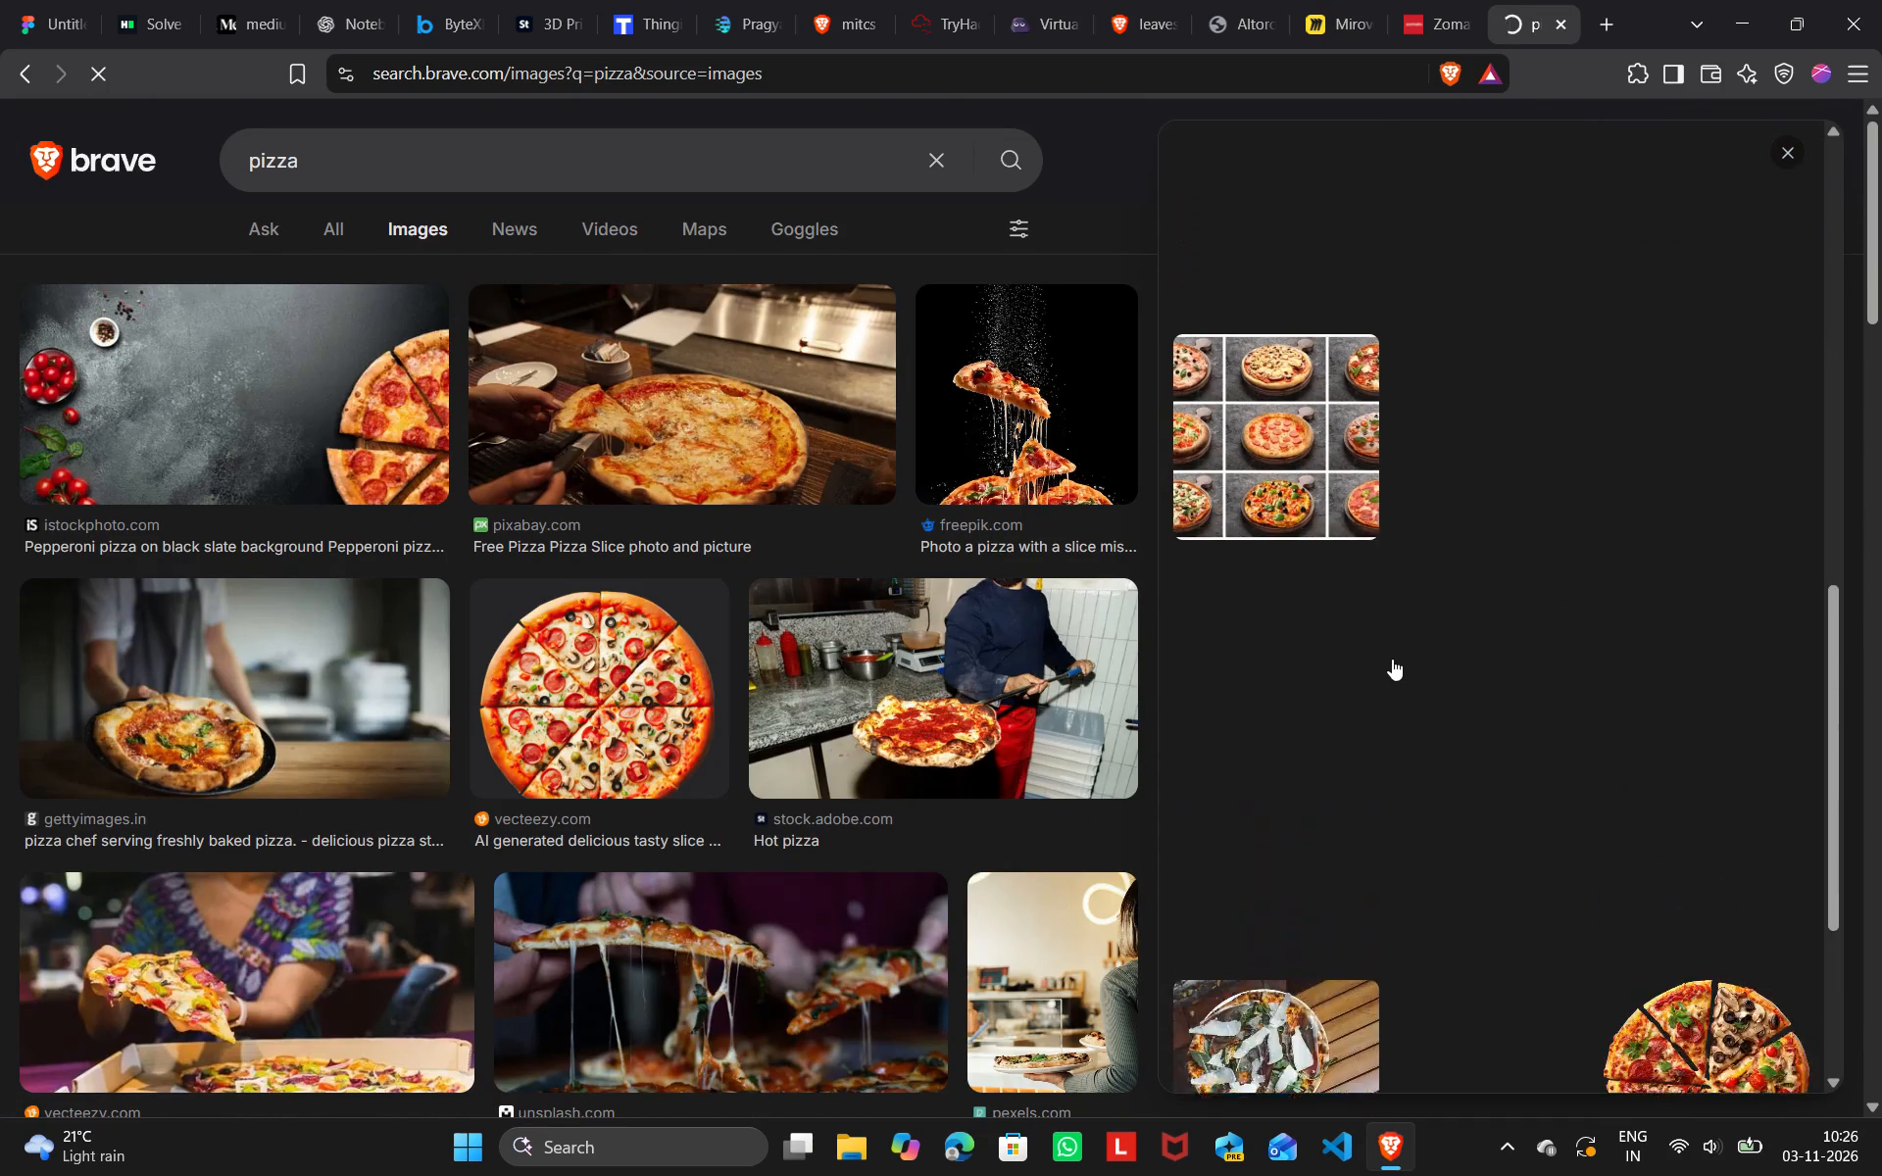
scroll(1392, 659, up, 2)
scroll(1392, 659, down, 2)
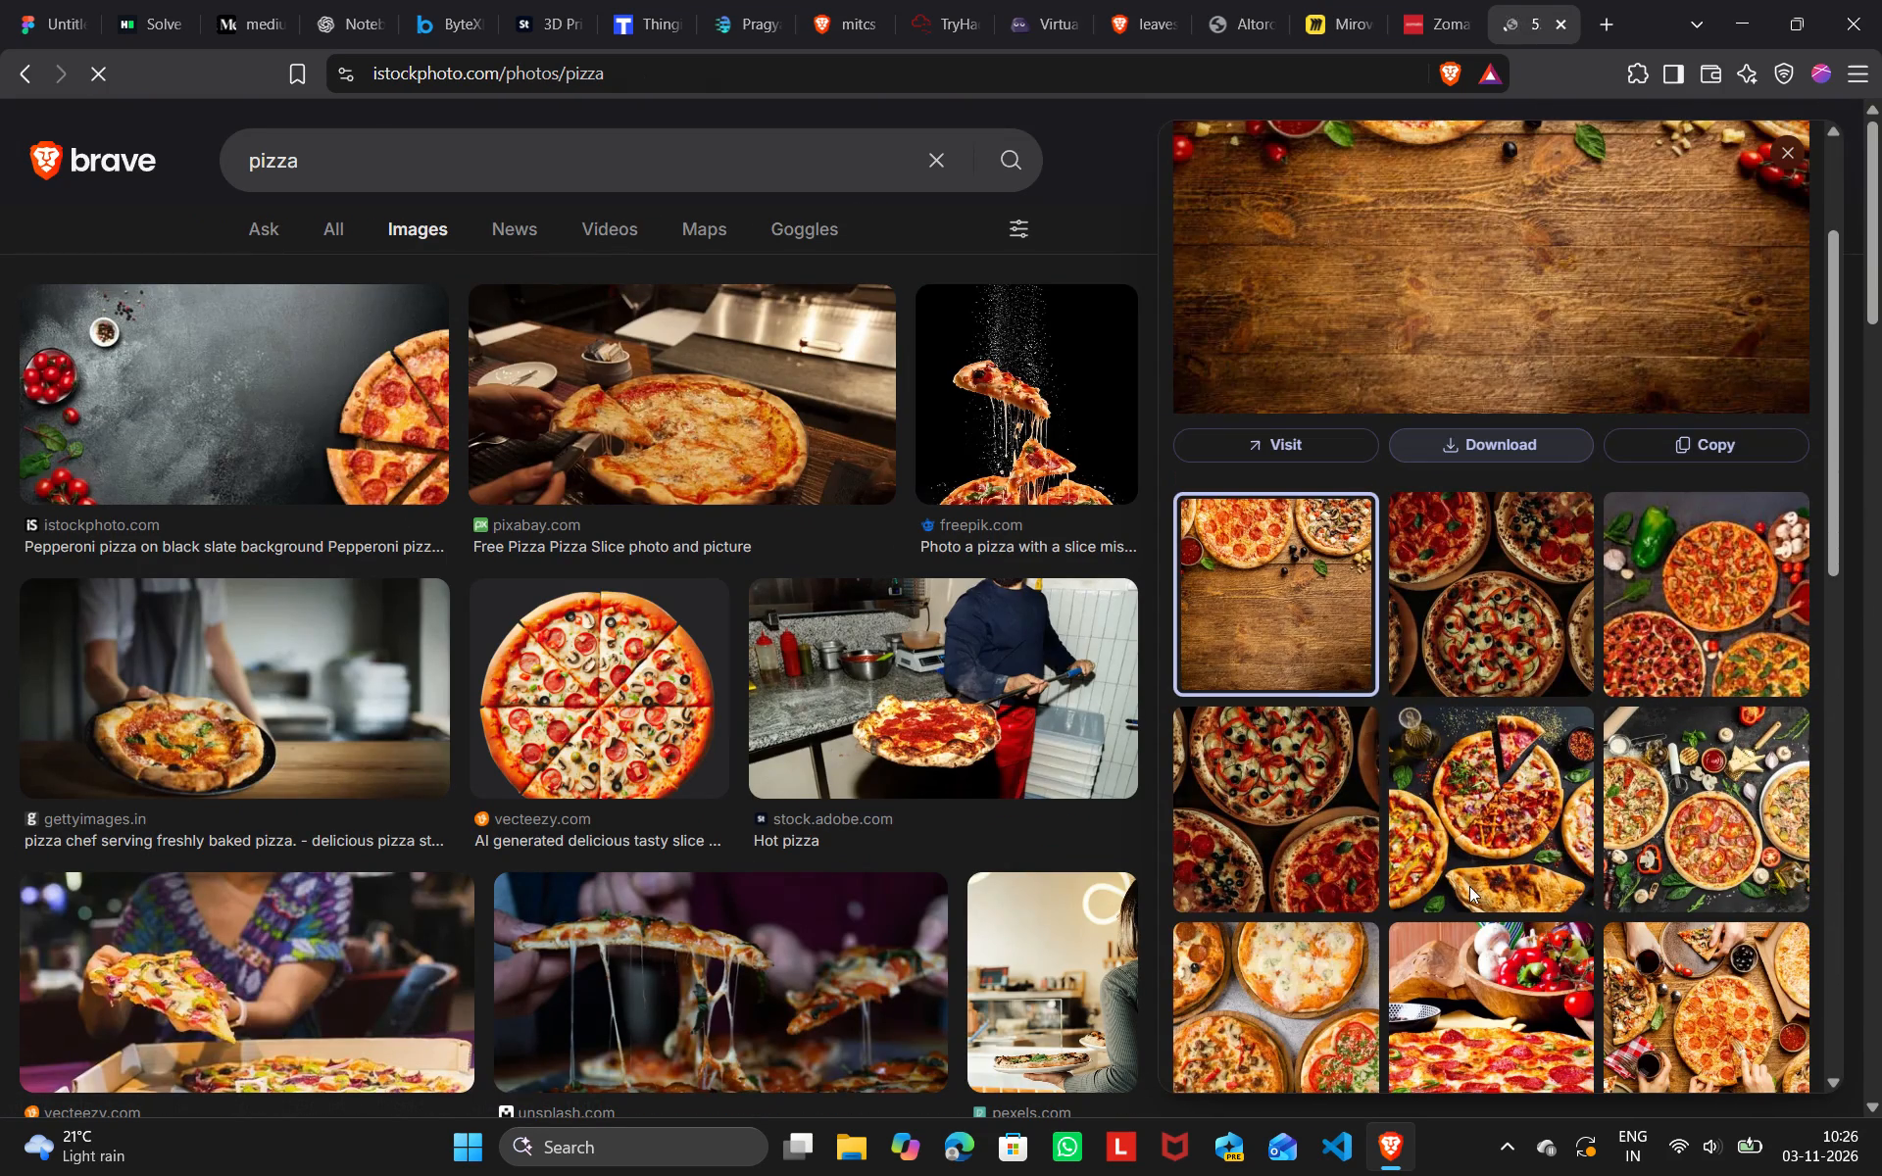
click(1489, 848)
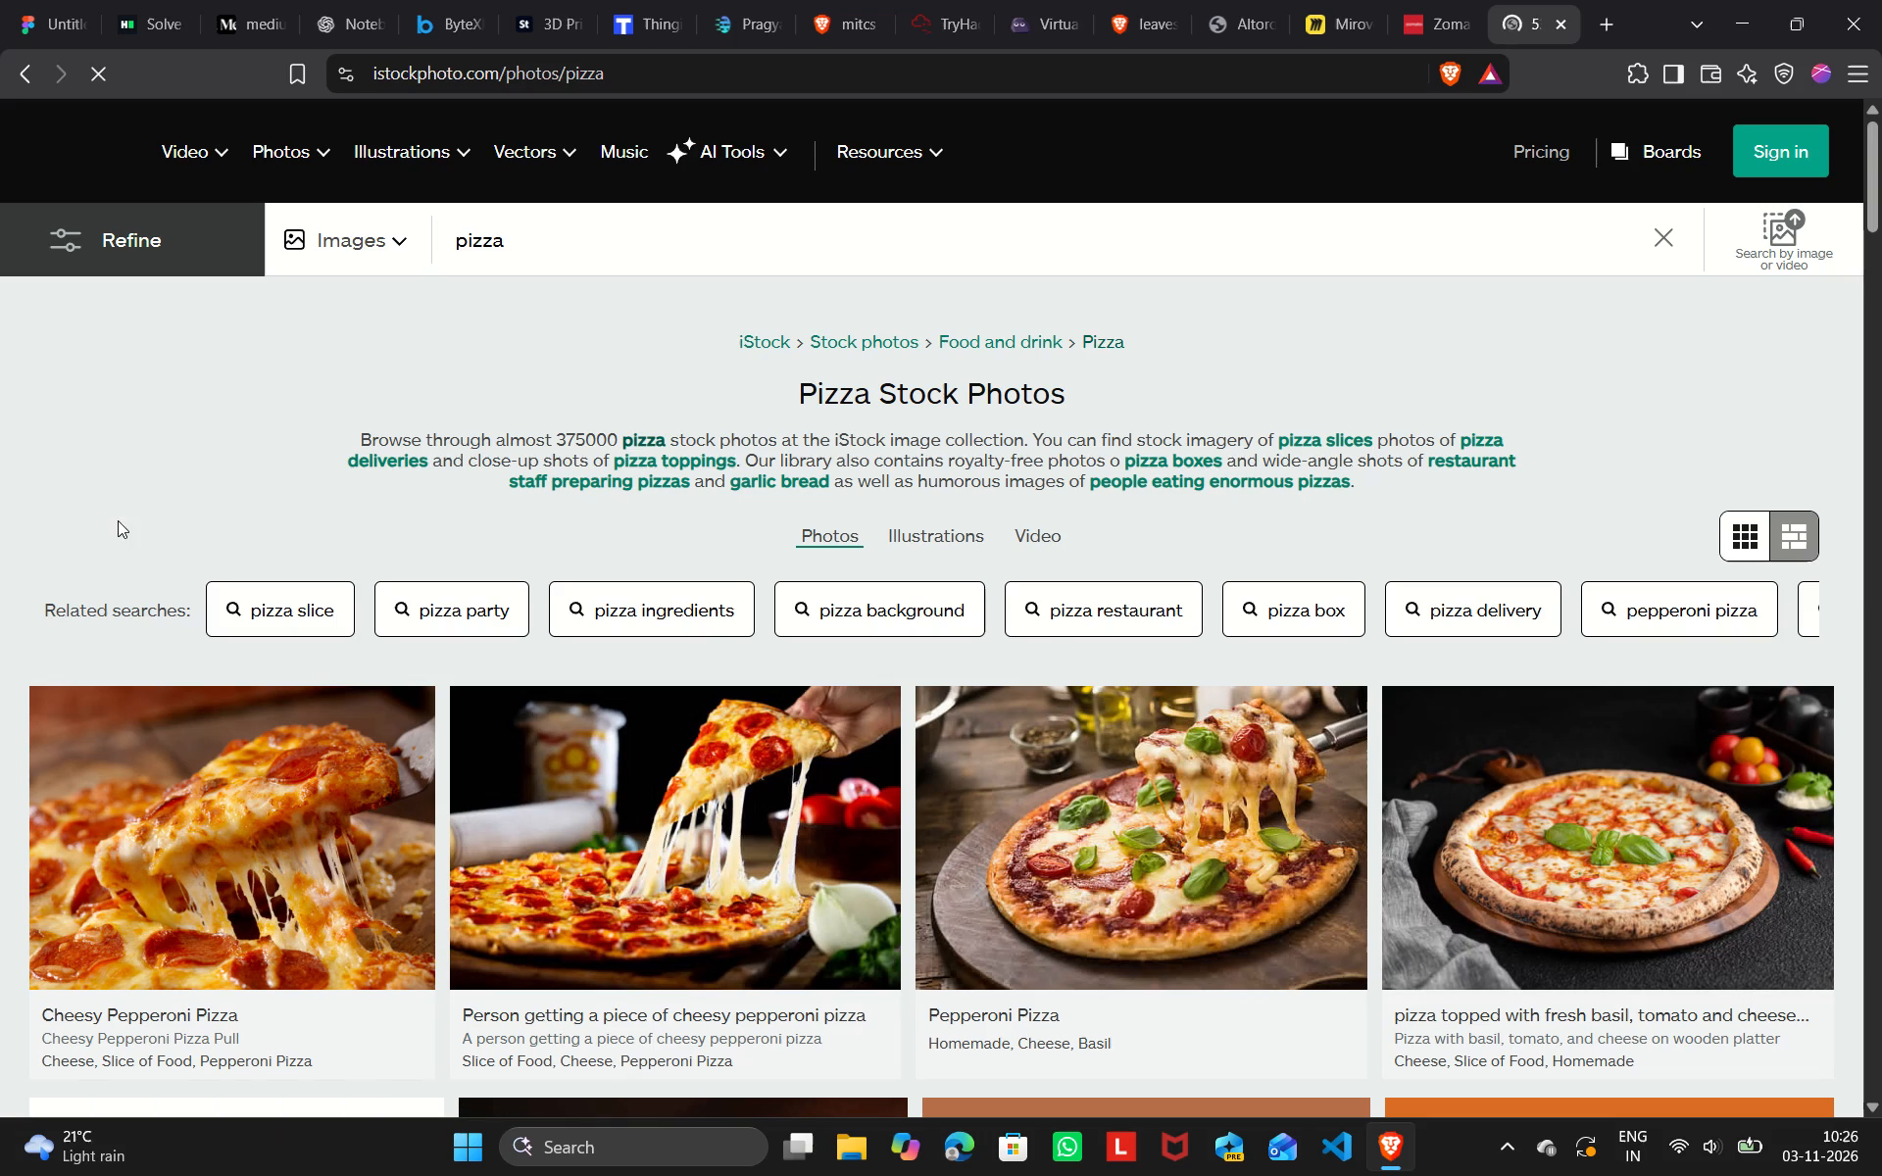
click(27, 61)
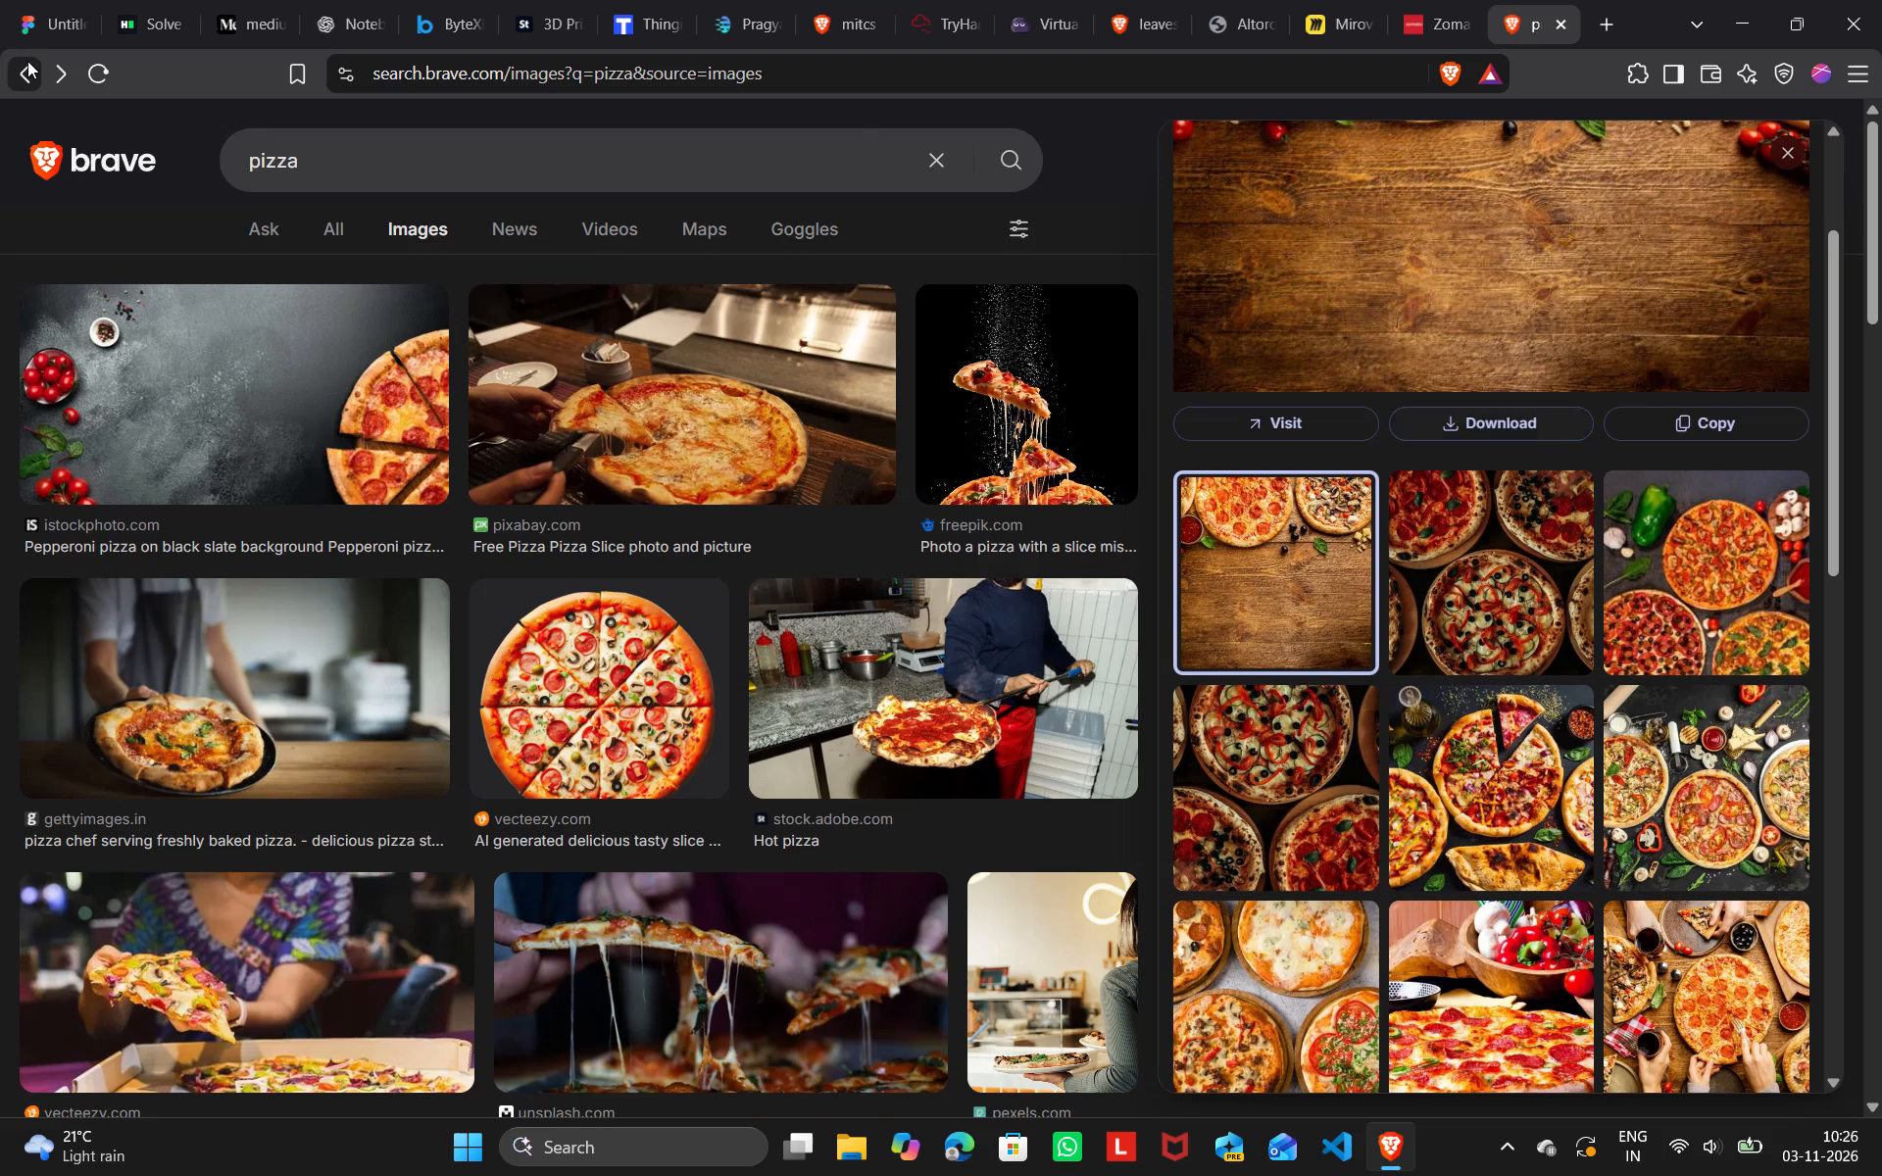
Open the preview of the iStock picture with four different types of pizza on a dark background and copy it.
click(1441, 731)
right_click(1441, 731)
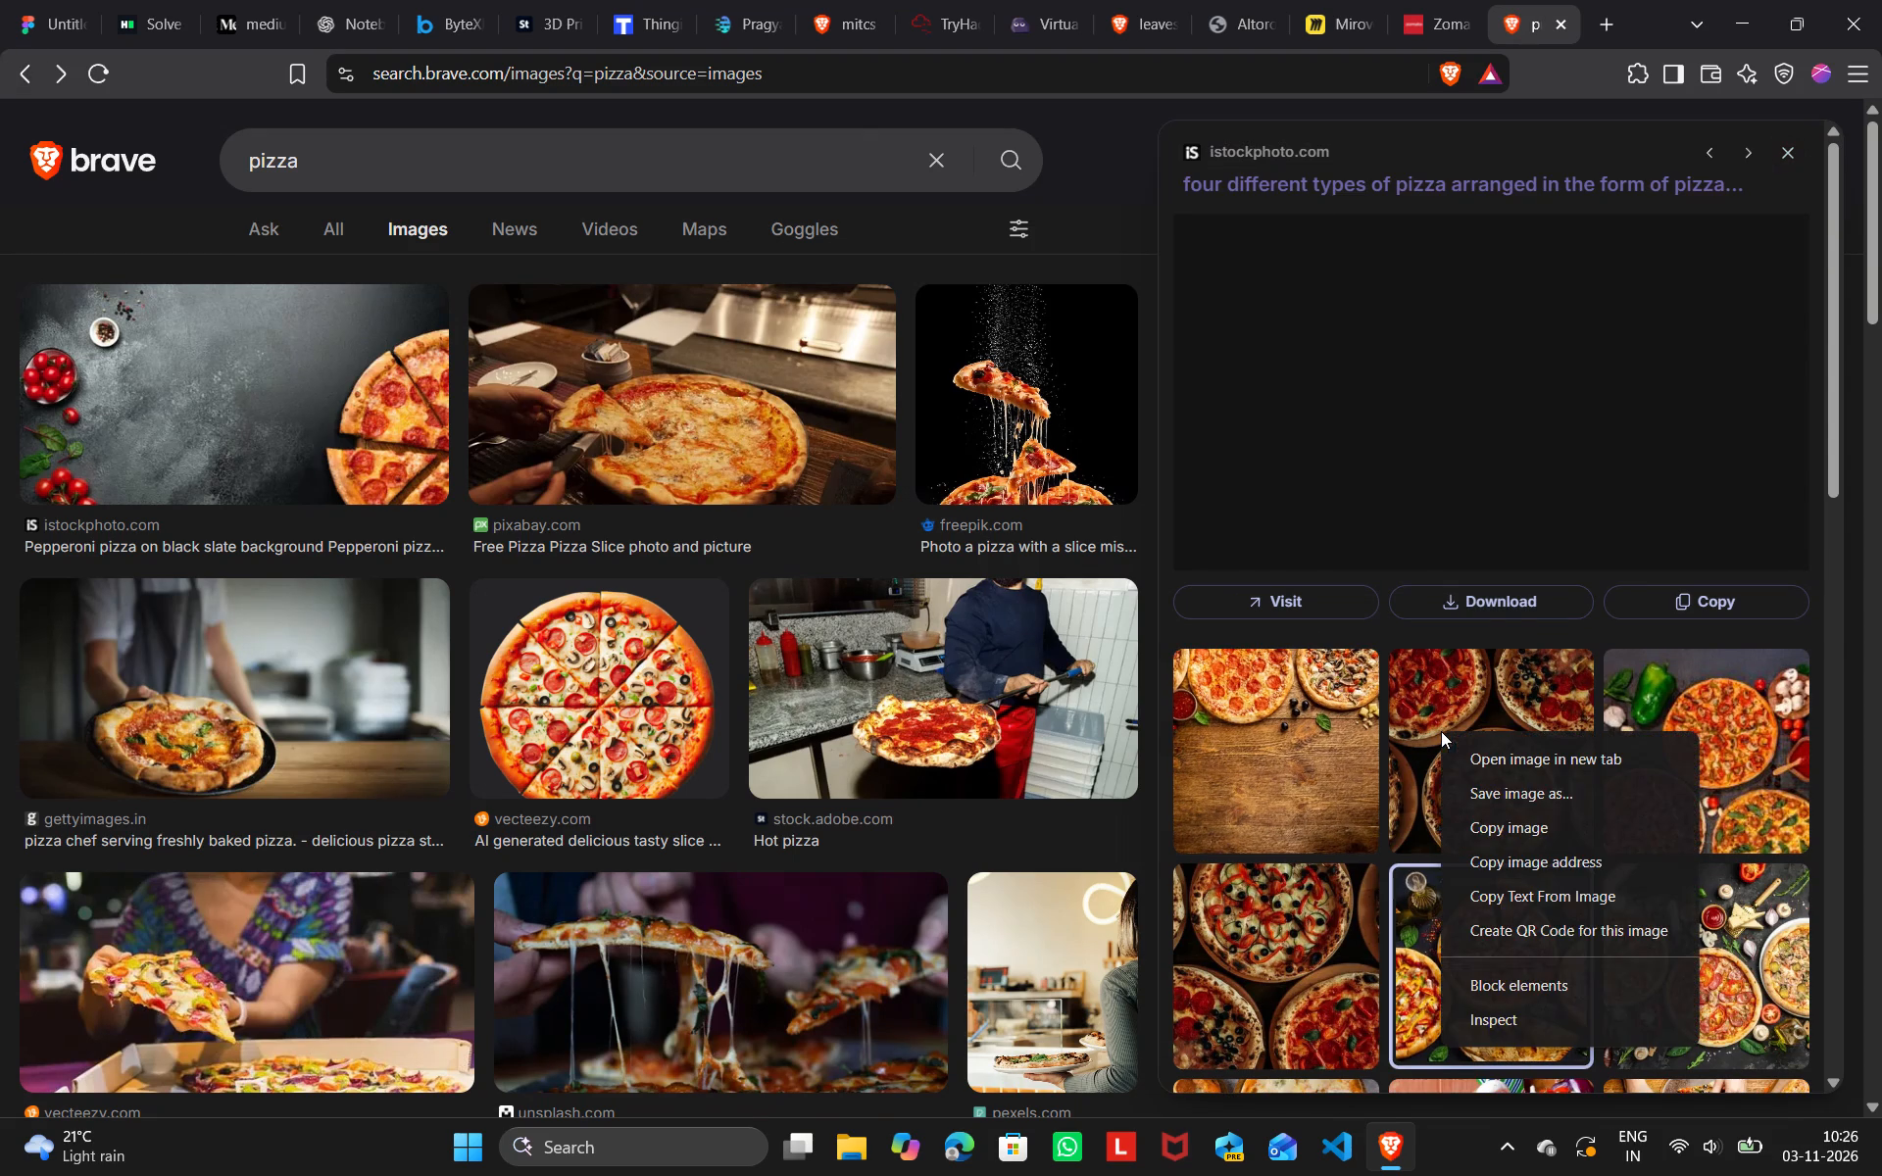
click(1482, 375)
right_click(1482, 375)
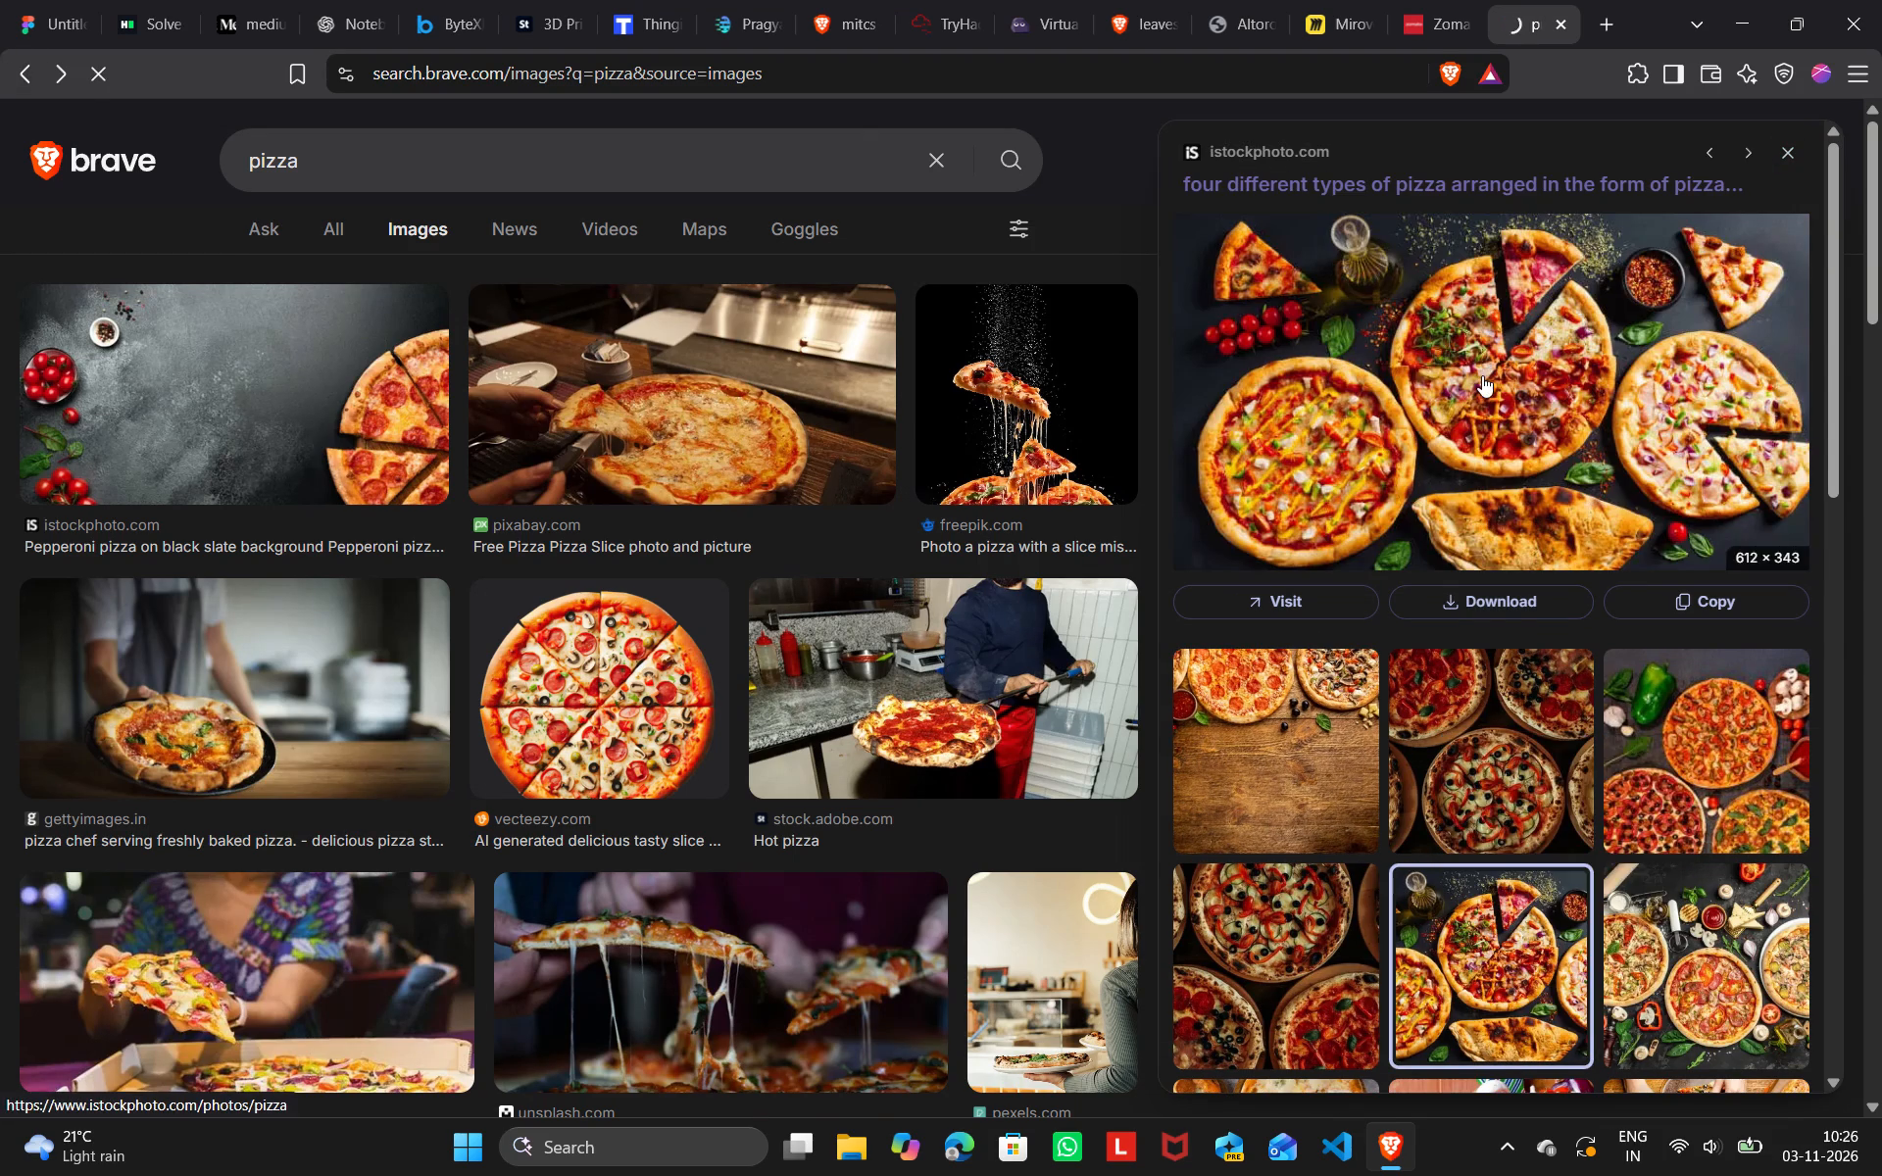
click(1619, 828)
Switch back to the Figma file and delete the MacBook Air - 4 frame with its pizza image.
click(0, 0)
click(1076, 535)
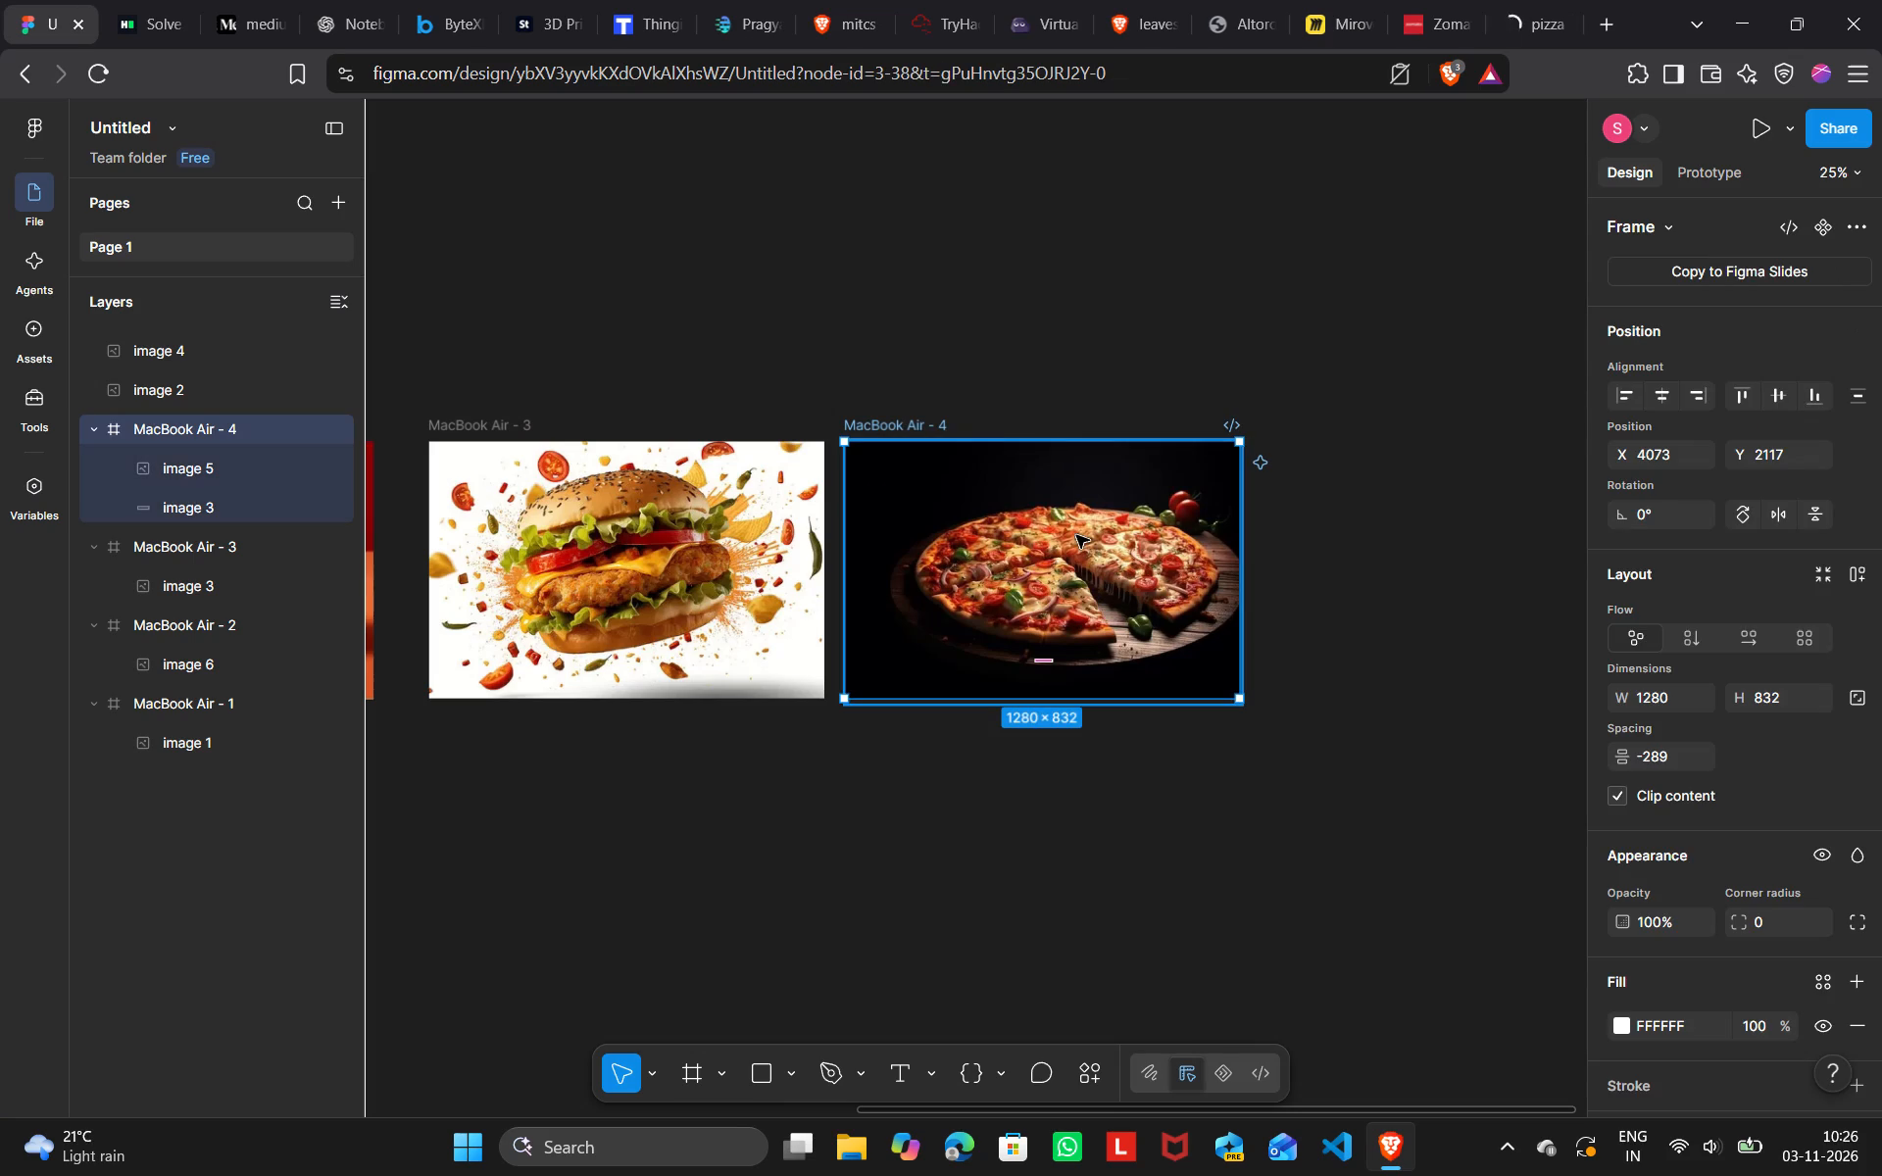
key(BackSpace)
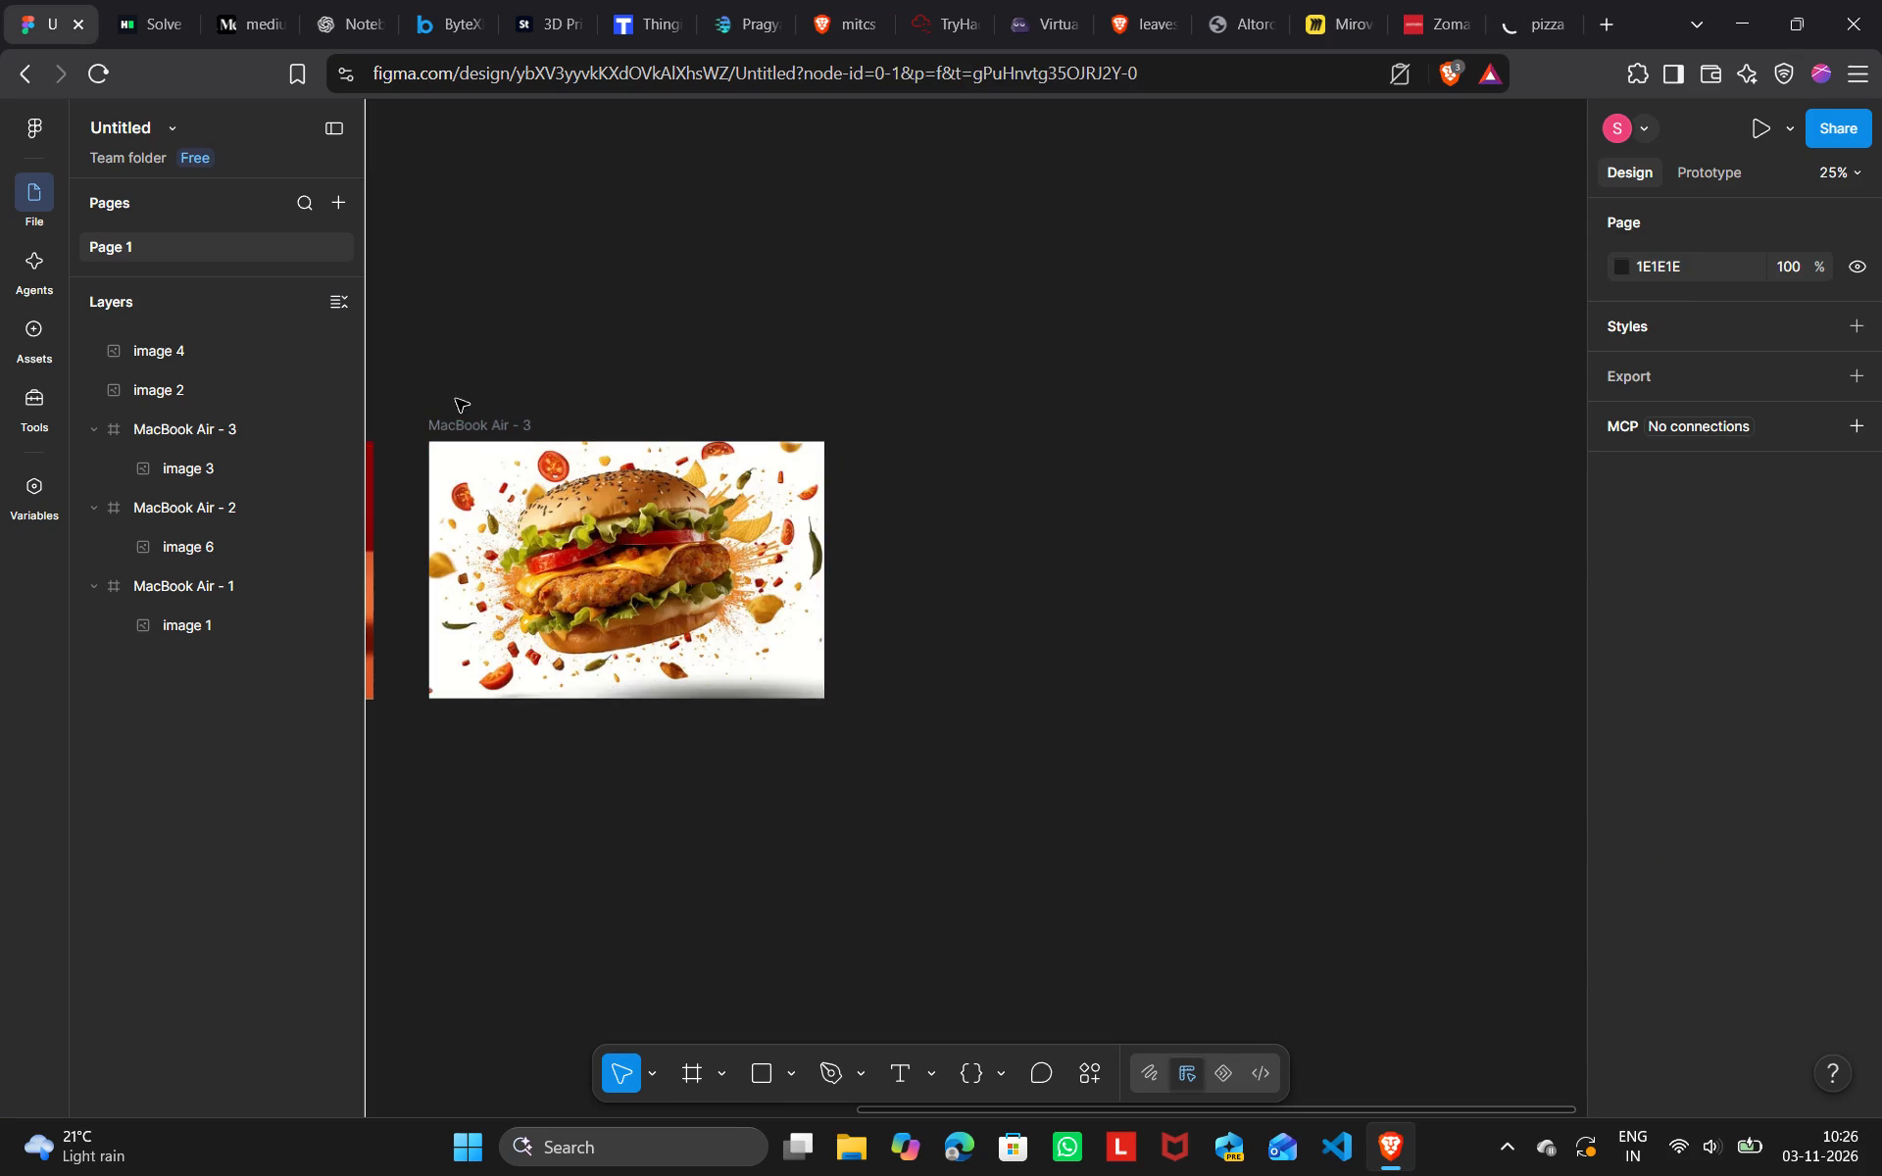
Duplicate the MacBook Air - 3 burger frame to make a new fourth frame beside it.
click(495, 423)
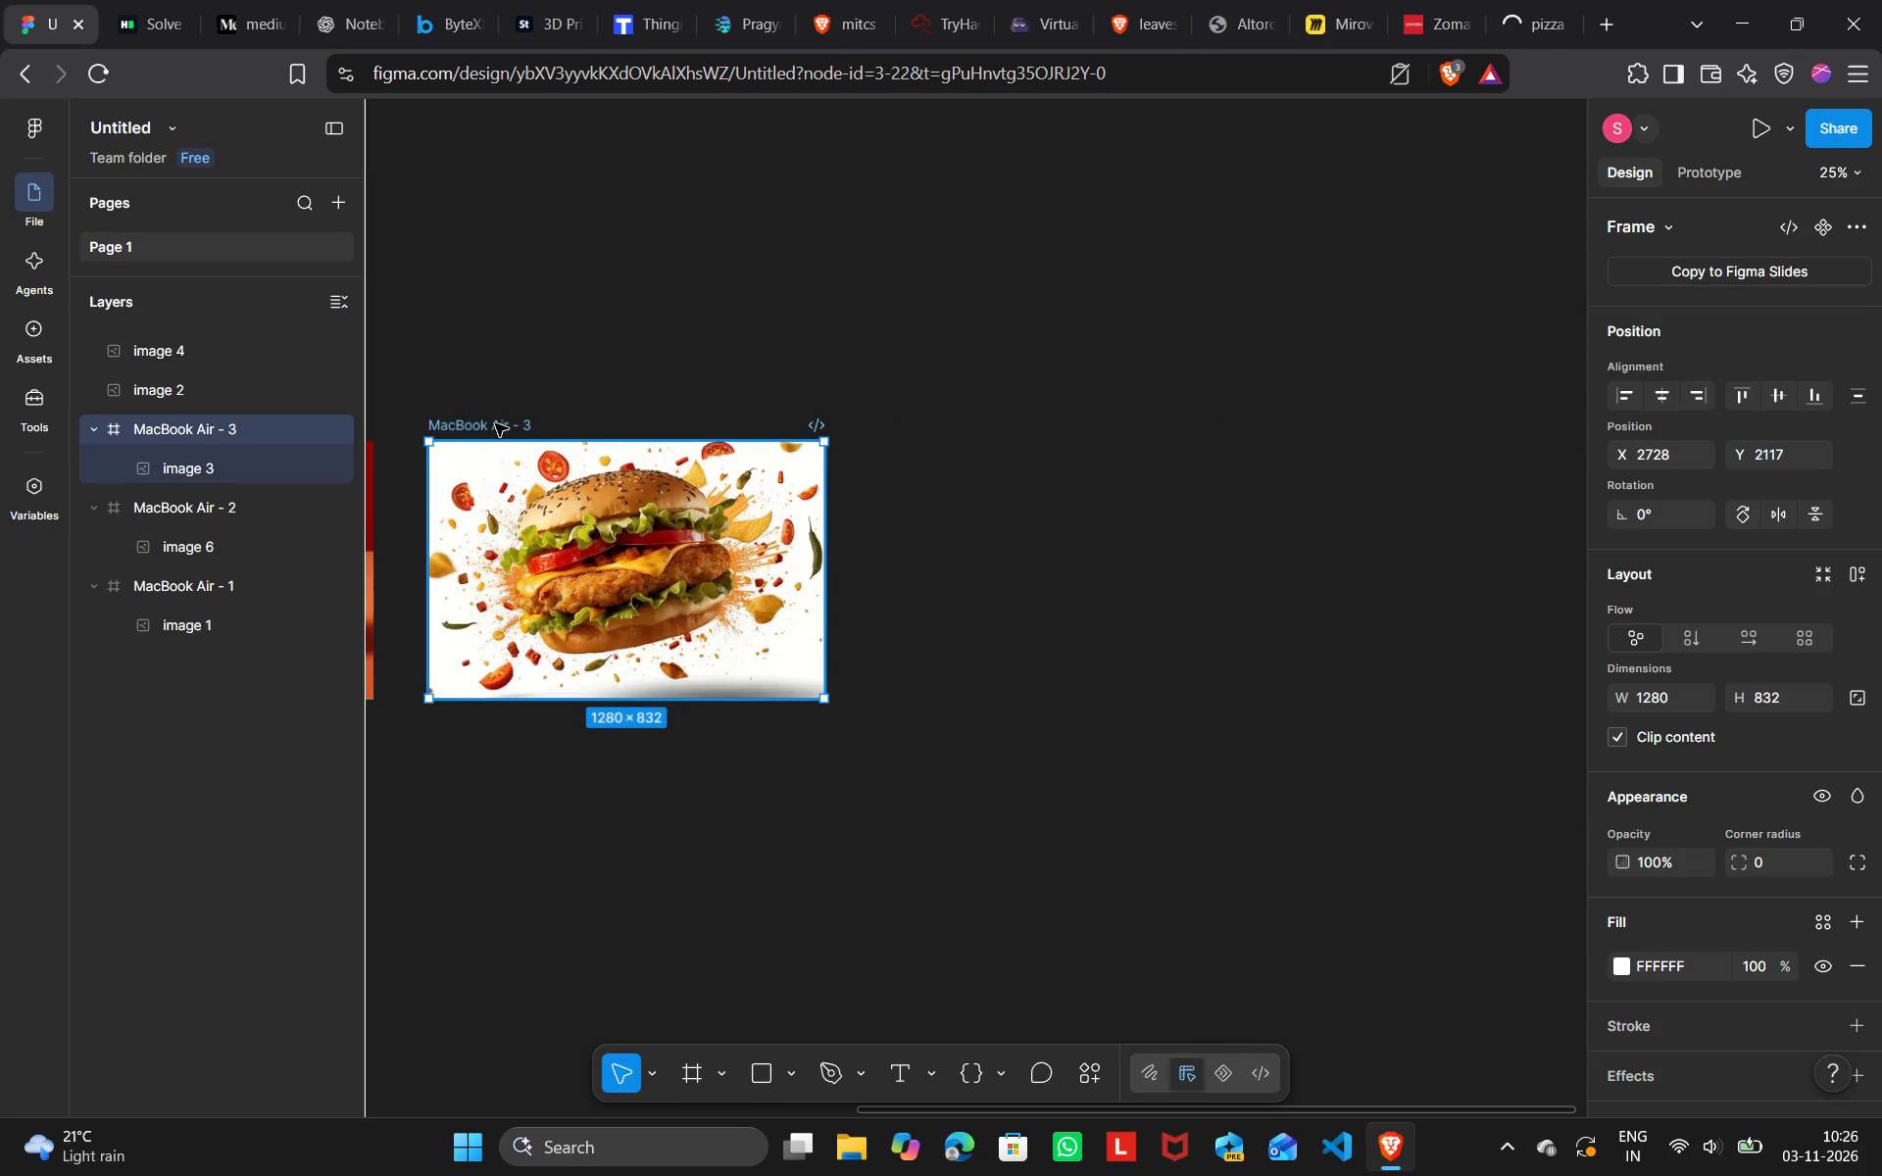
key(ctrl+d)
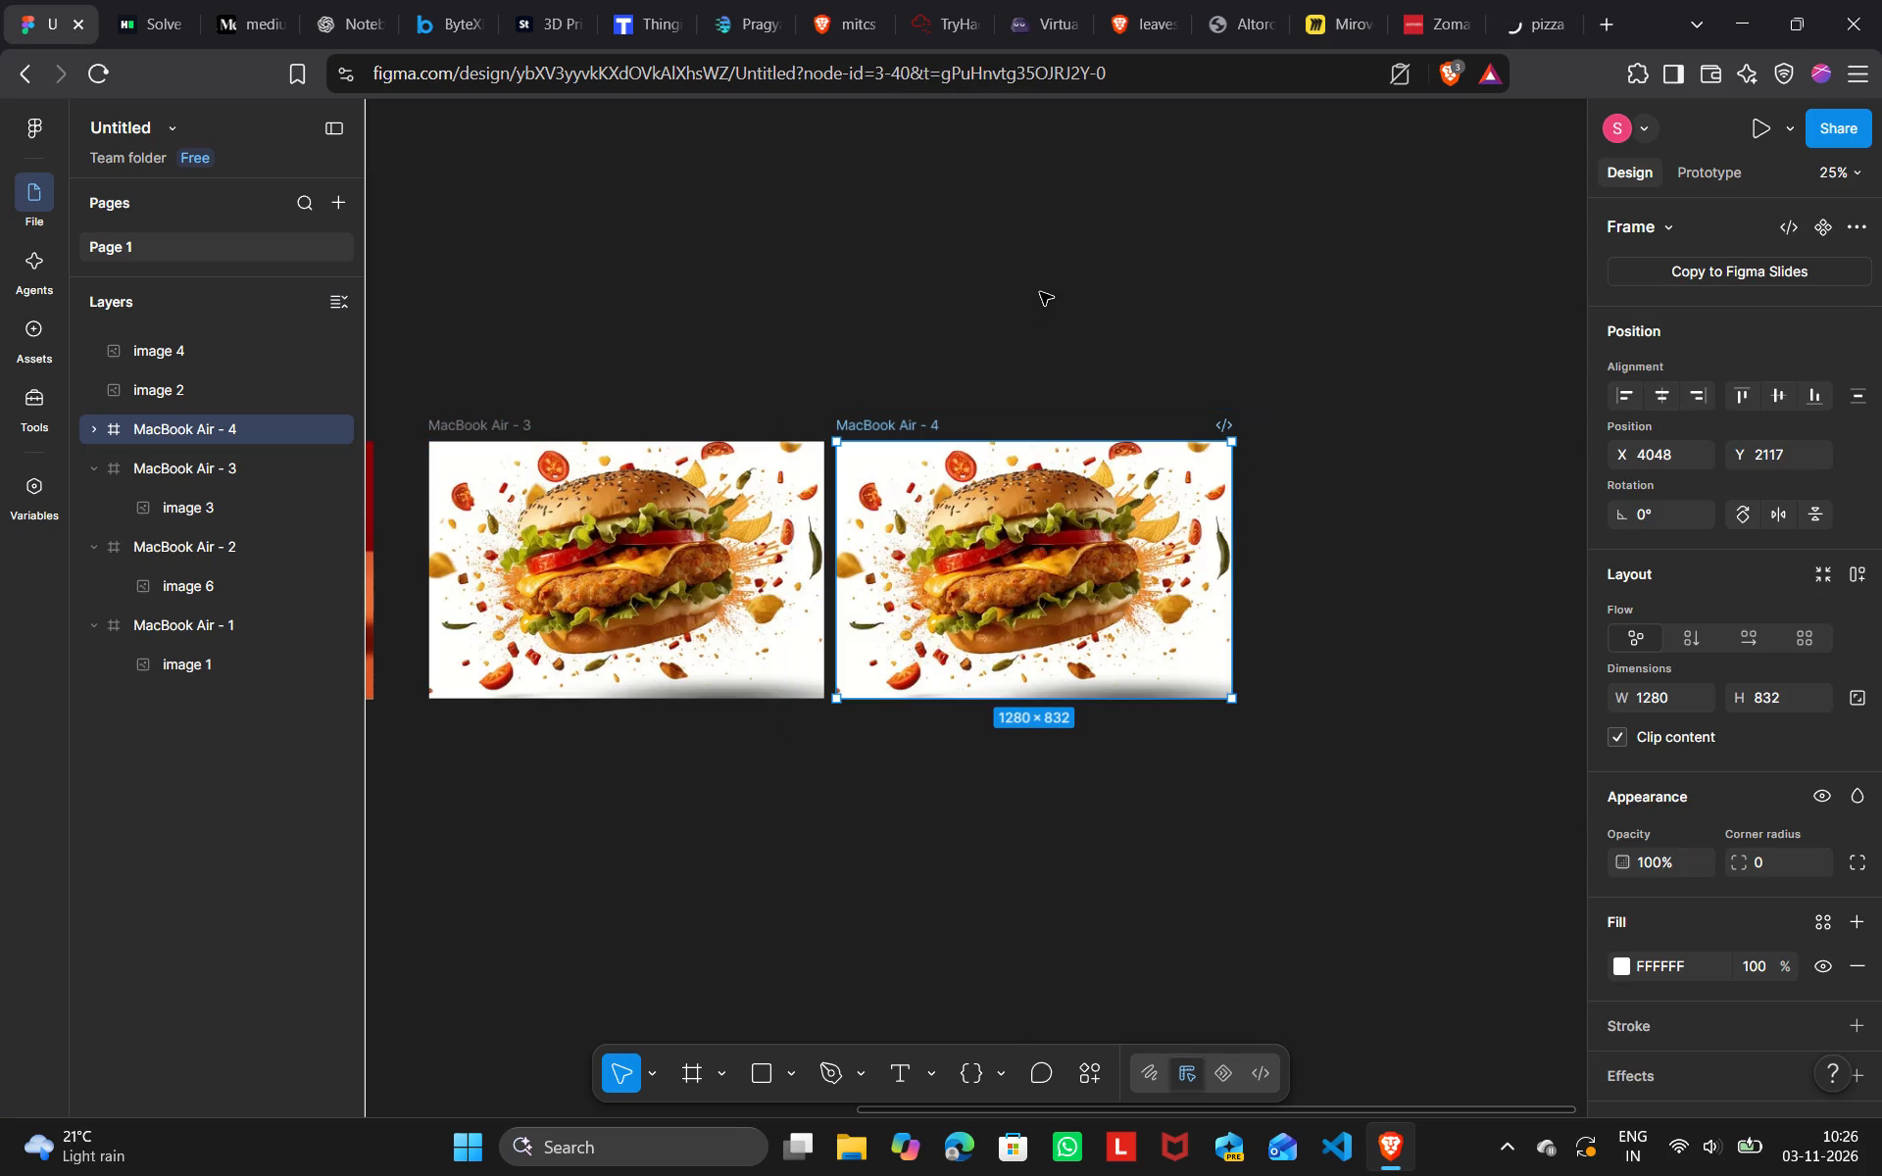
click(1040, 292)
Nudge the new MacBook Air - 4 frame away from MacBook Air - 3 to X 4060, keeping Y at 2117.
click(910, 432)
key(Down)
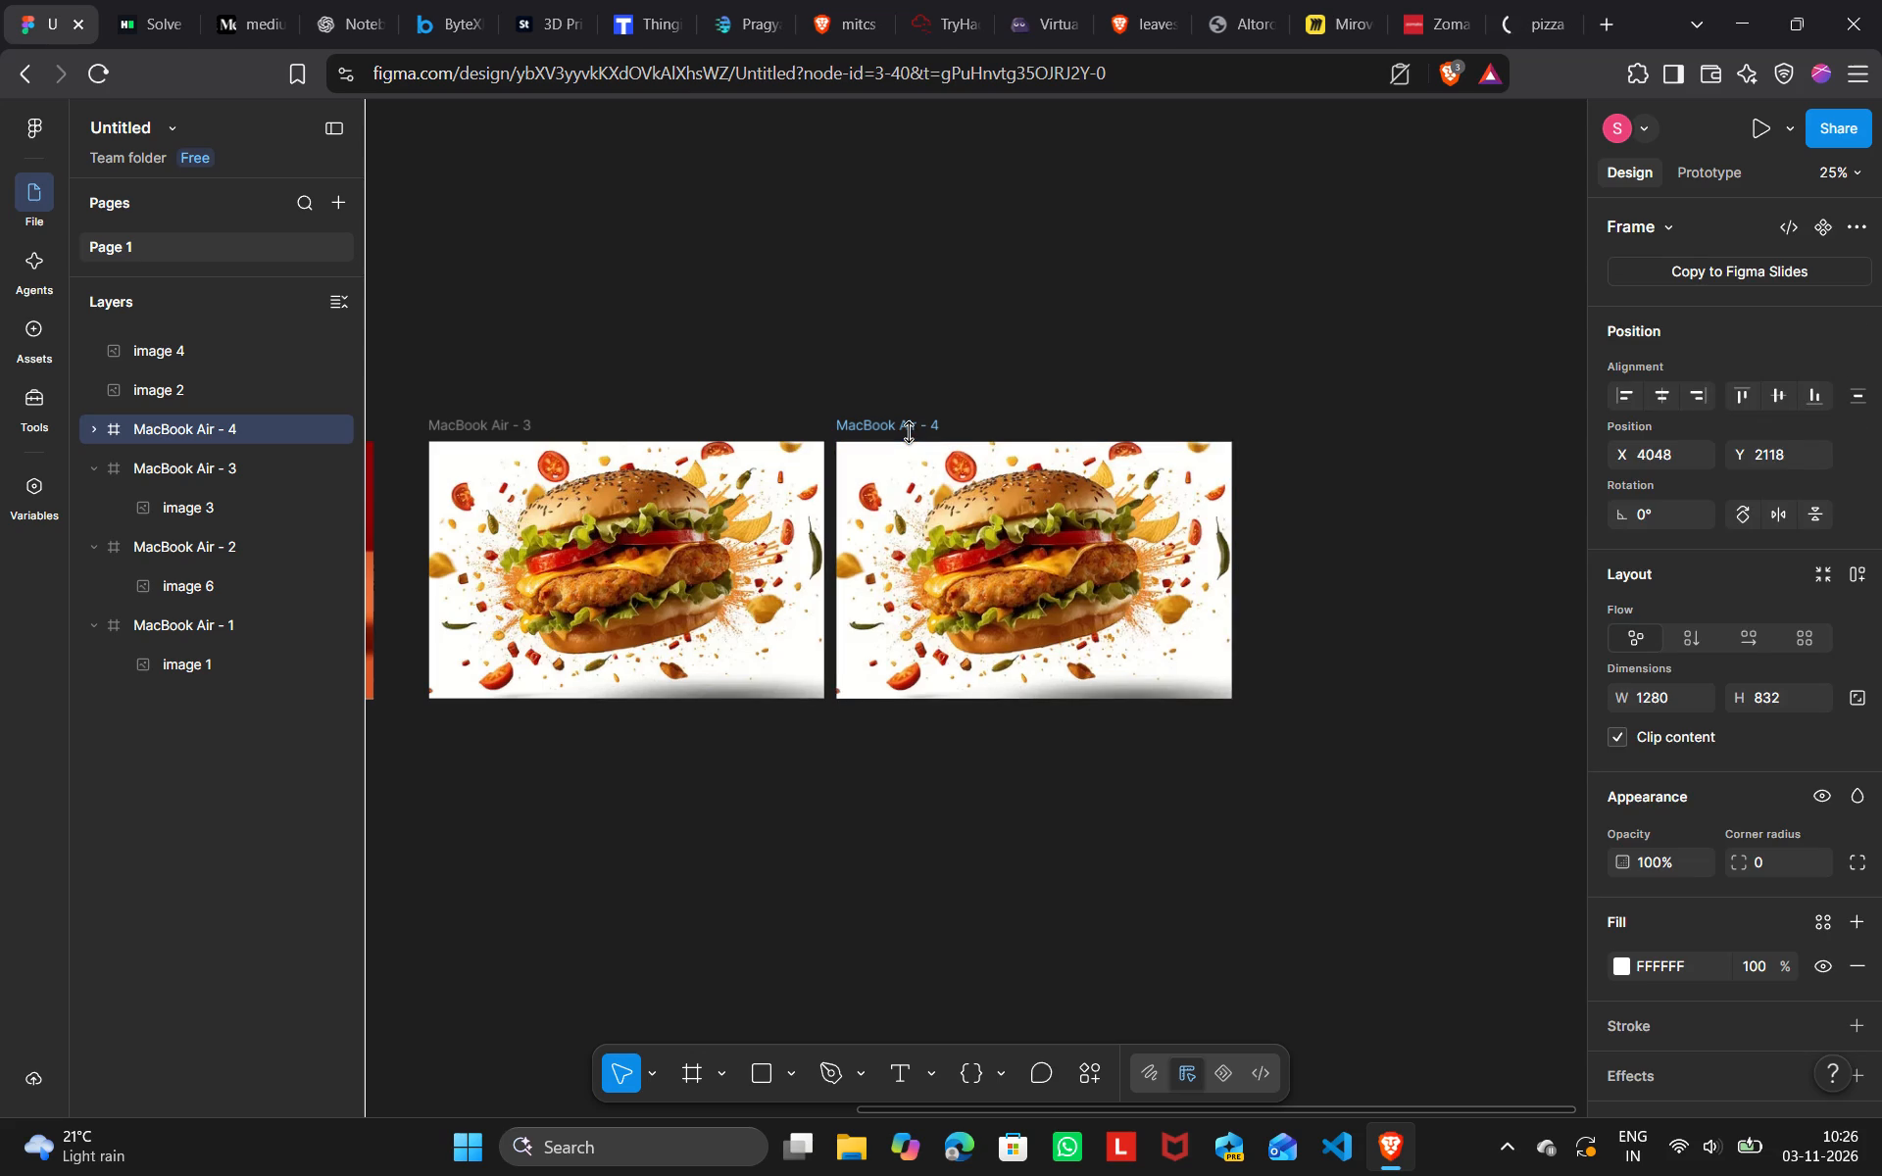
key(Up)
key(Right)
key(Right)
key(Right)
key(Right)
key(Right)
key(Right)
key(Right)
key(Right)
key(Right)
key(Right)
key(Right)
key(Right)
scroll(910, 432, right, 2)
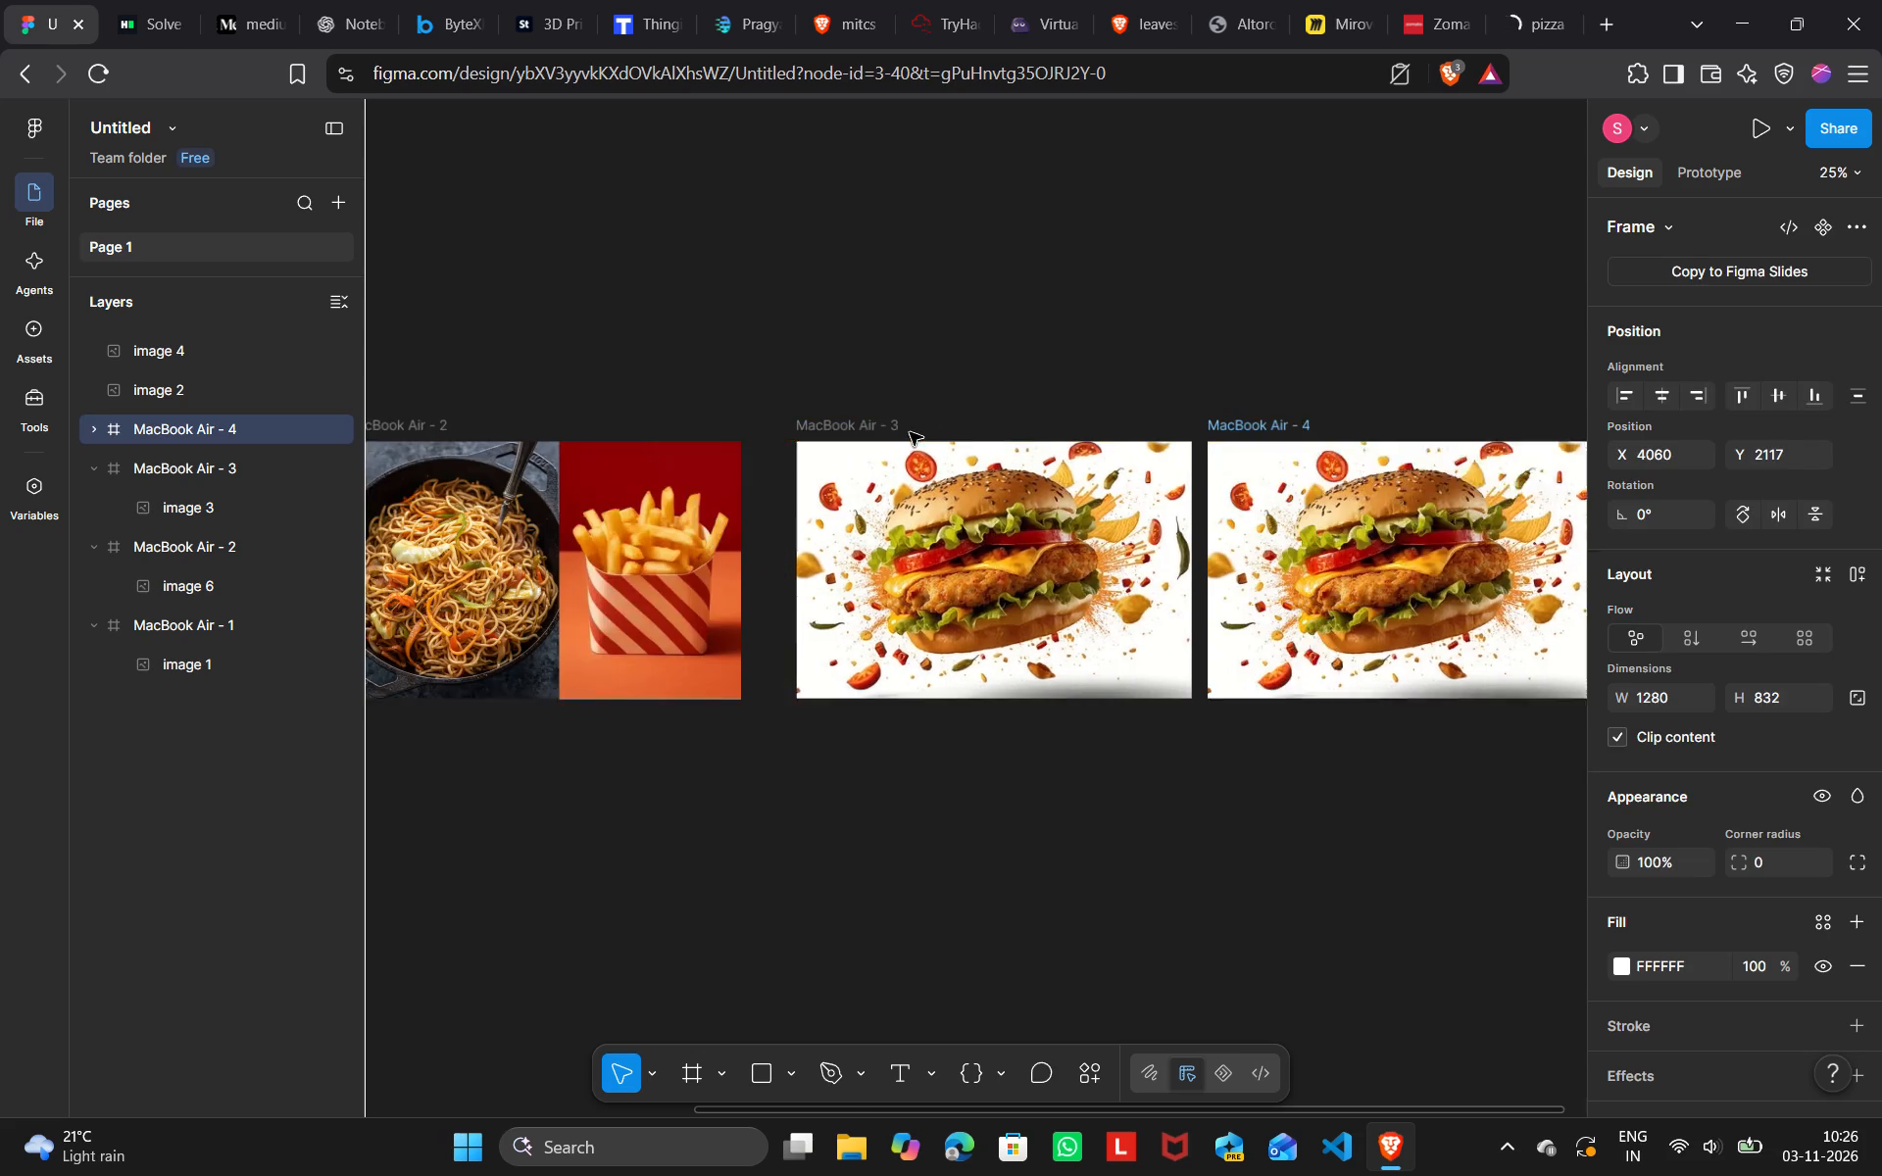
Nudge the MacBook Air - 3 burger frame closer to MacBook Air - 2, keeping Y at 2117.
scroll(910, 432, right, 3)
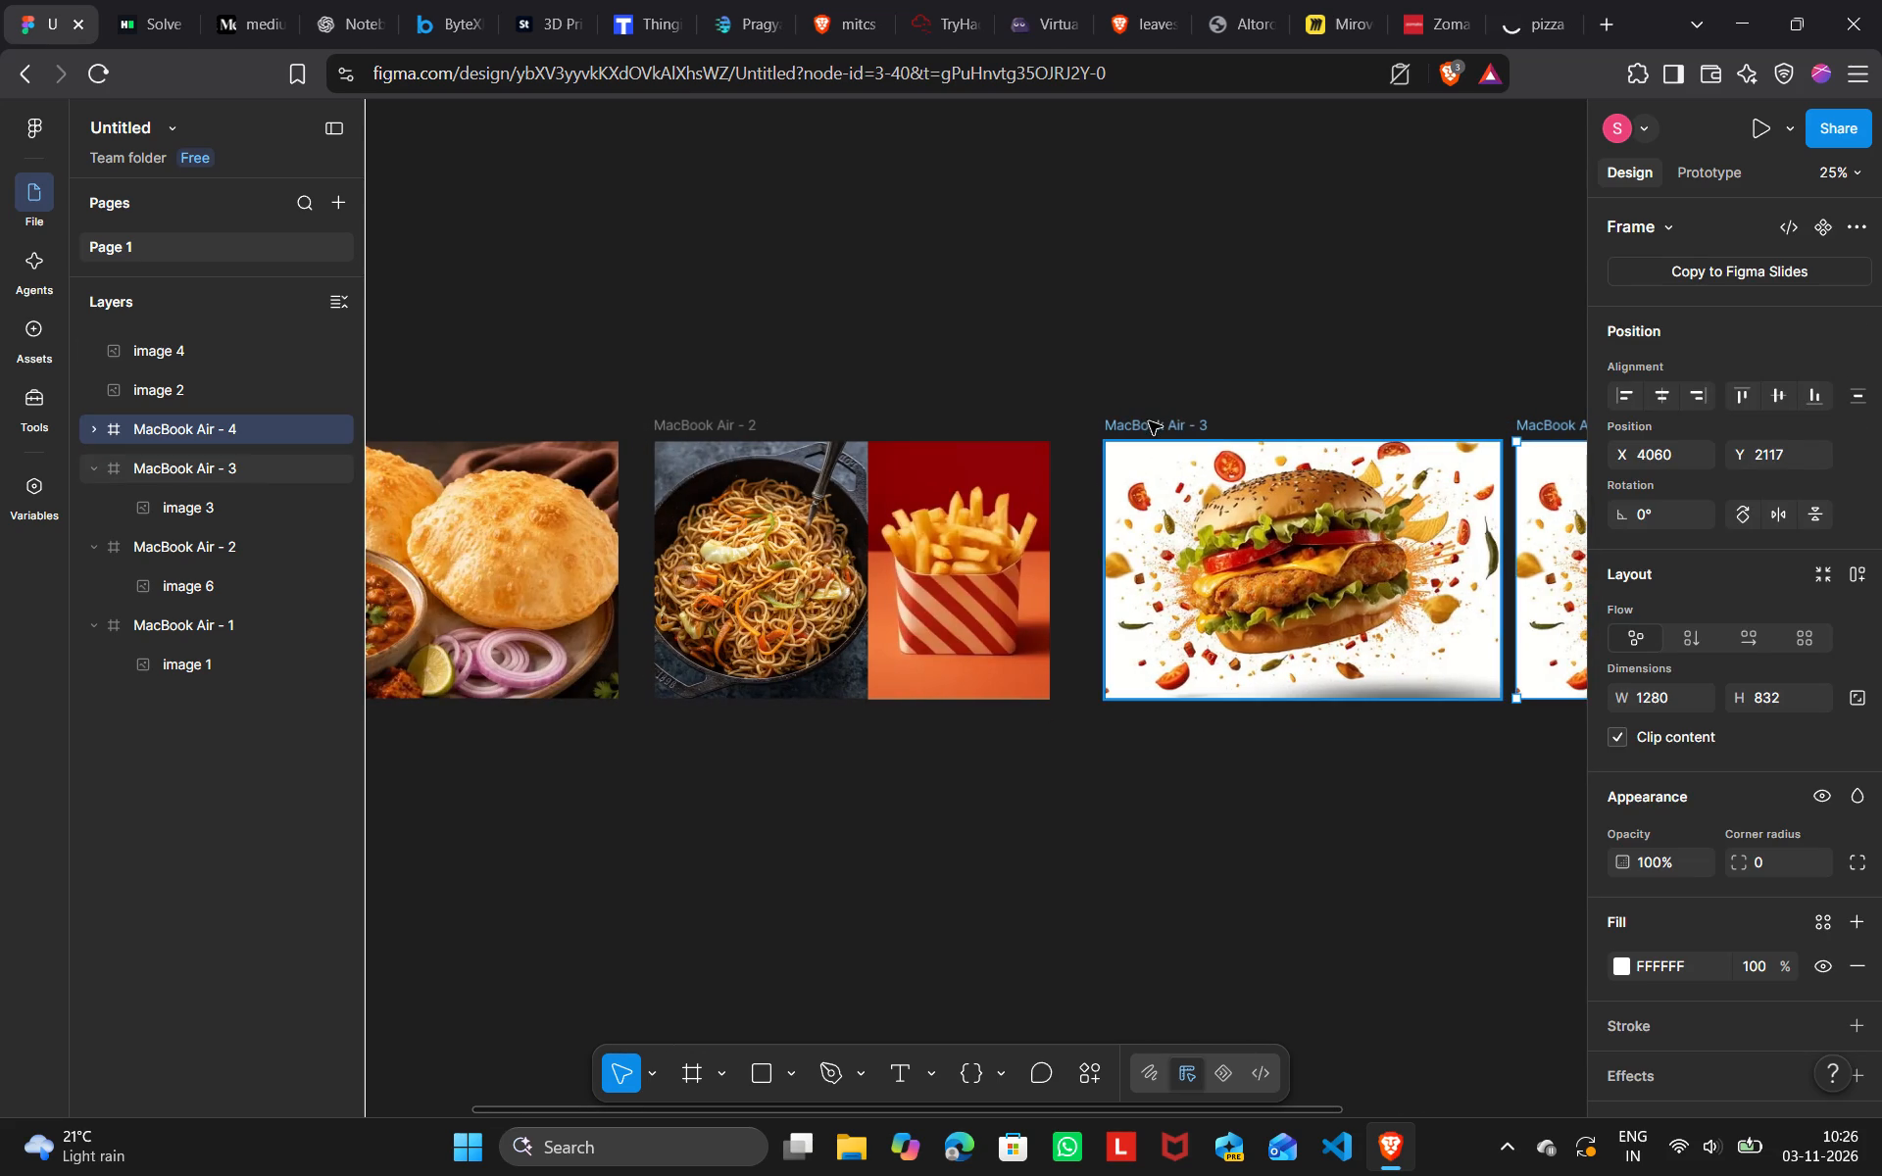
click(1149, 421)
key(Left)
key(Left)
key(Left)
key(Left)
key(Left)
key(Left)
key(Left)
key(Left)
key(Left)
key(Left)
key(Left)
key(Left)
key(Left)
key(Left)
key(Left)
key(Left)
key(Left)
key(Left)
key(Left)
key(Left)
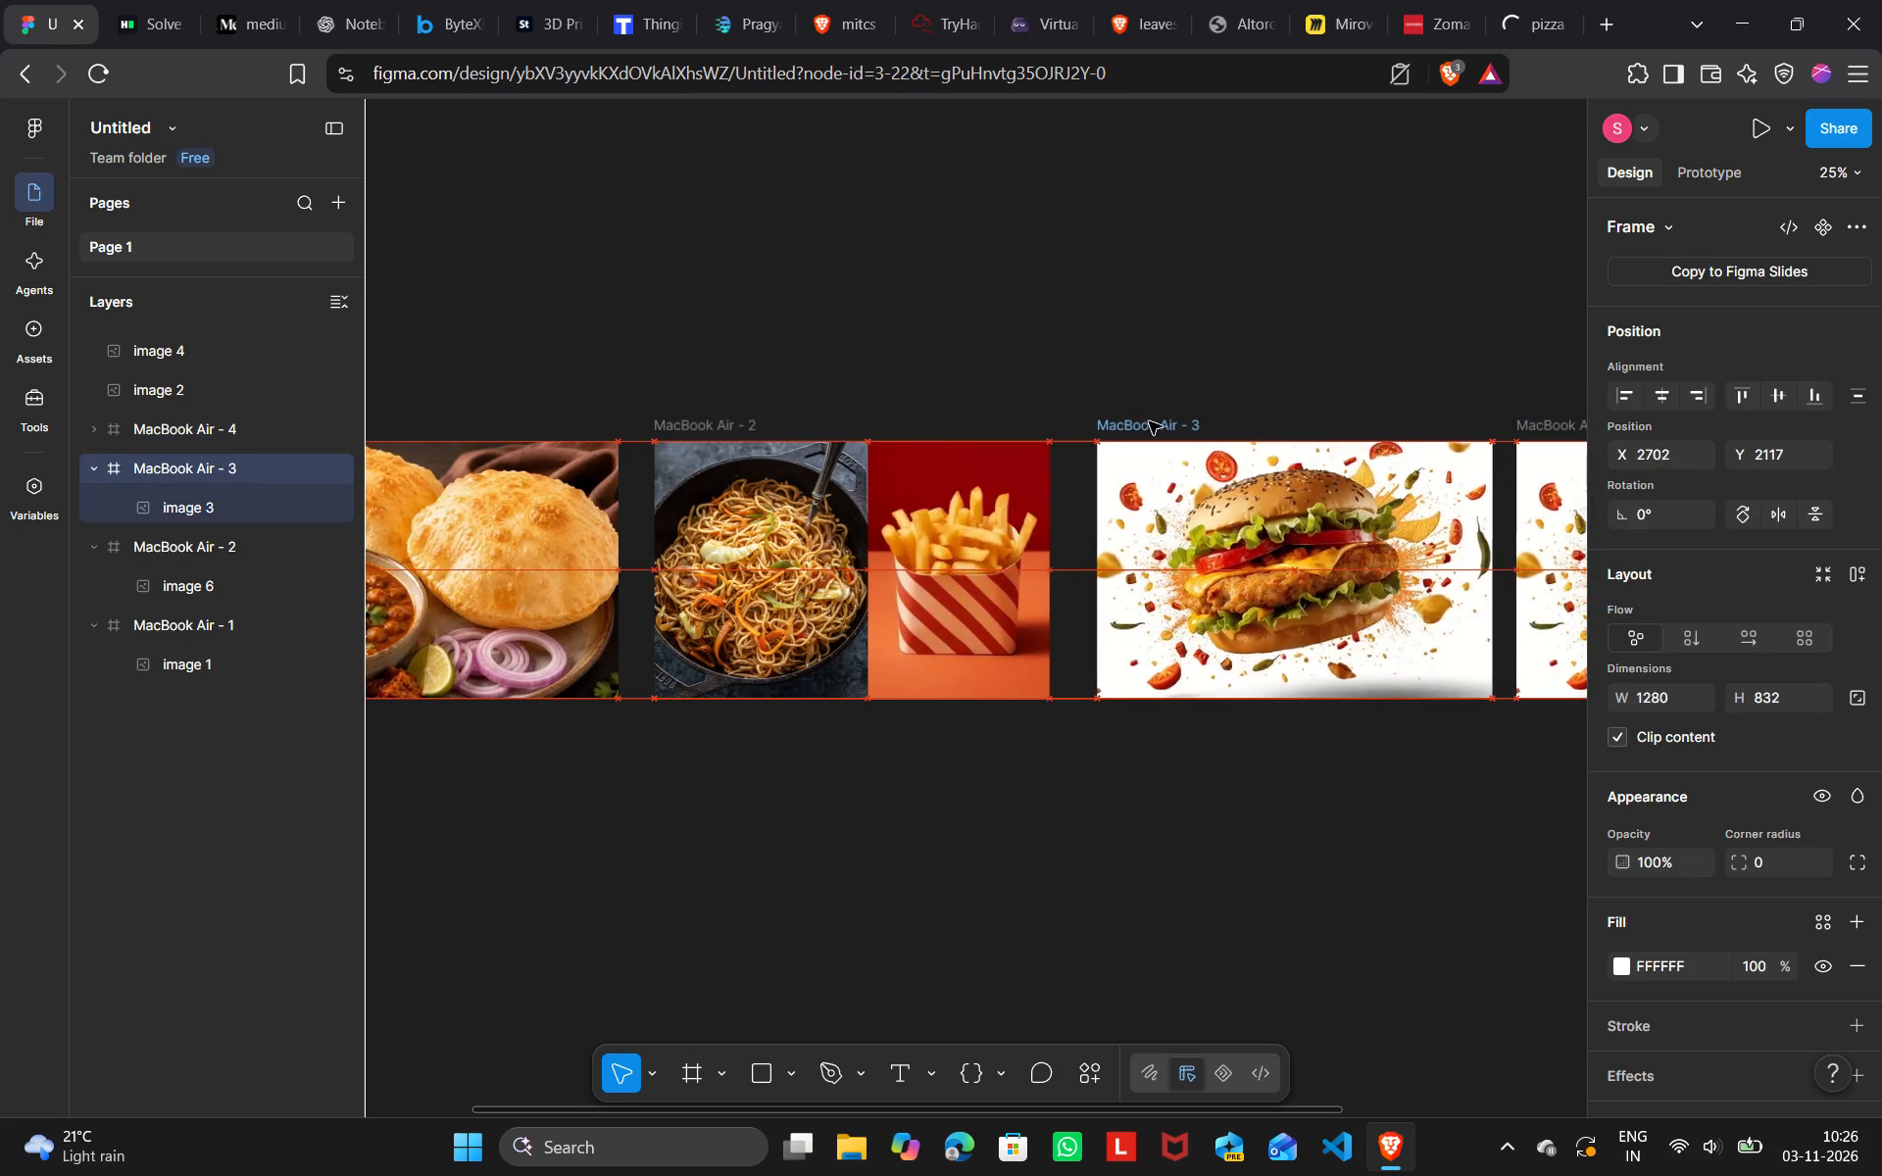
click(1404, 257)
scroll(1404, 257, left, 4)
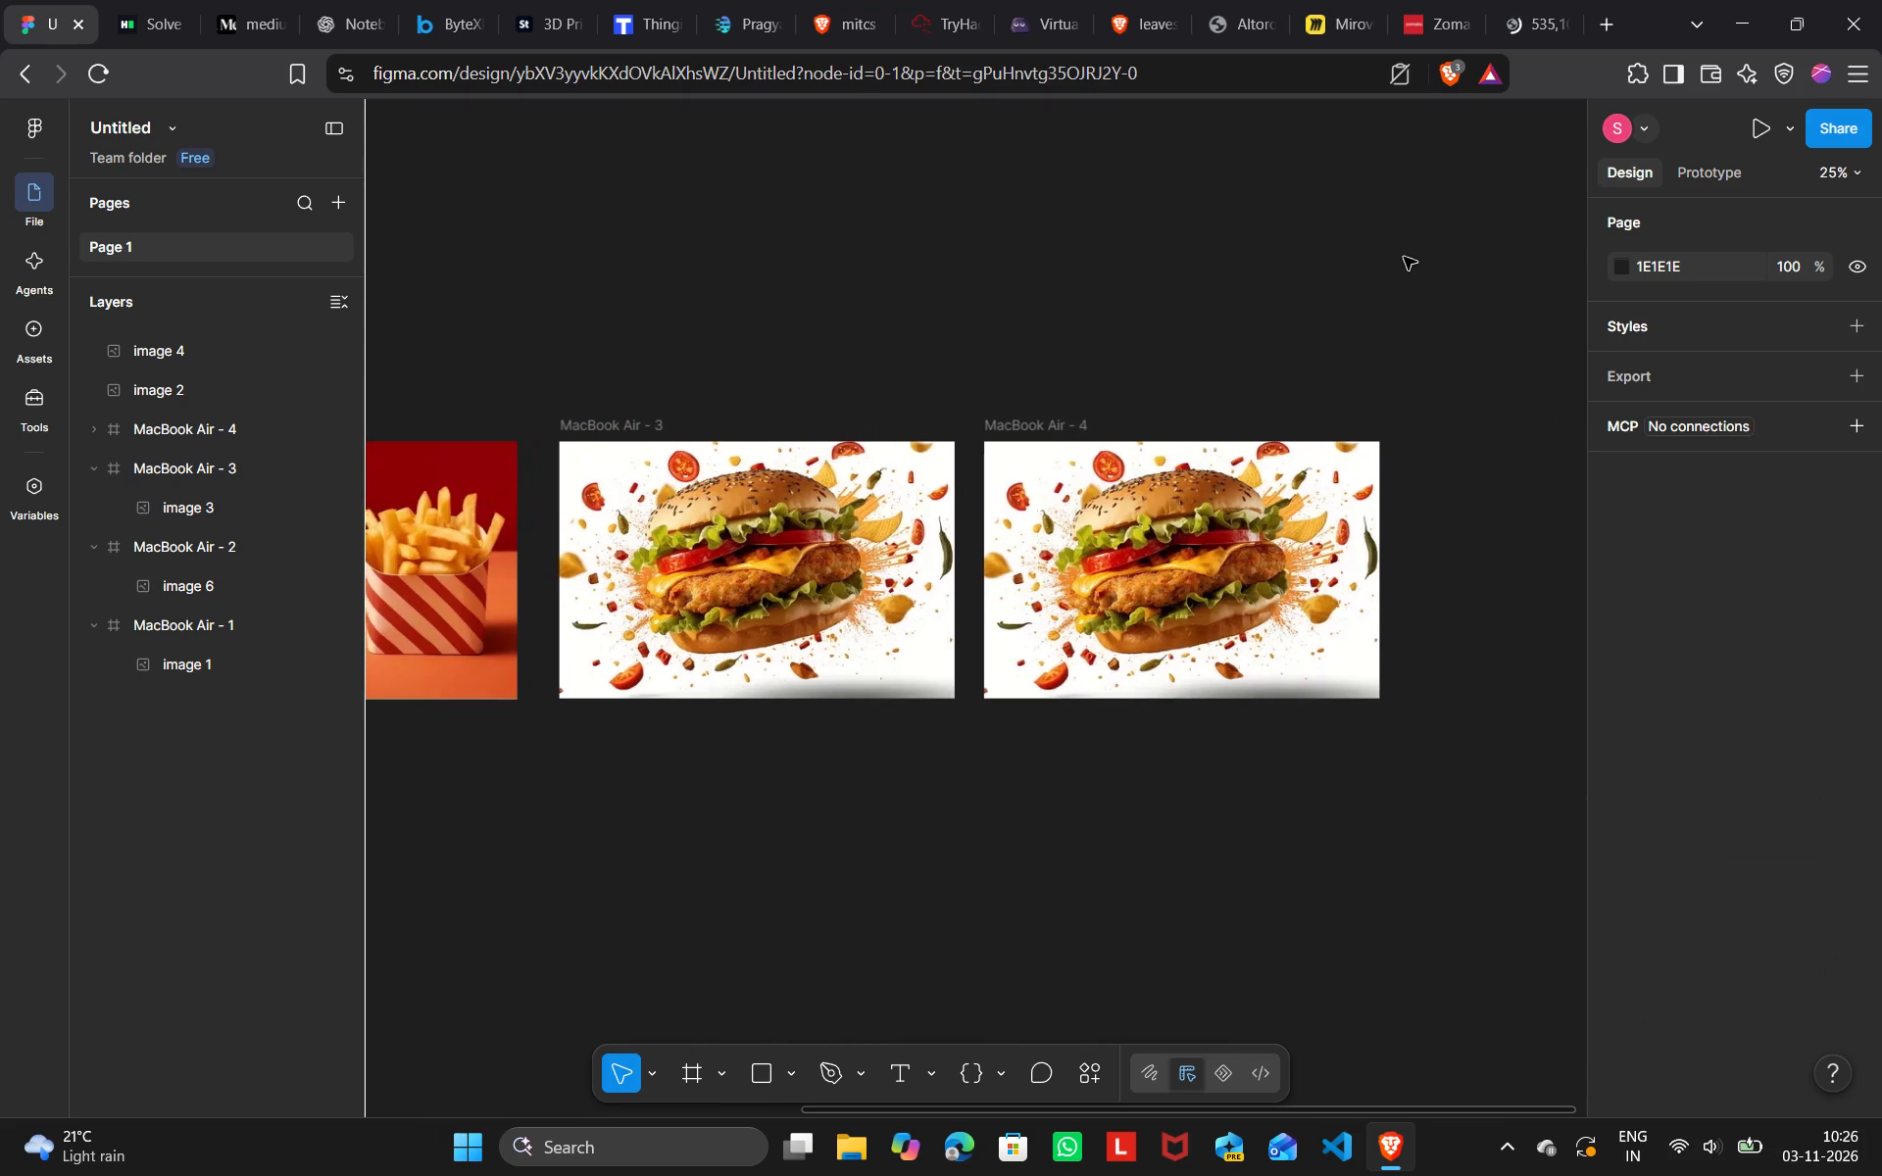
Move the MacBook Air - 4 frame closer to MacBook Air - 3, to X 4036, keeping Y at 2117.
click(1143, 563)
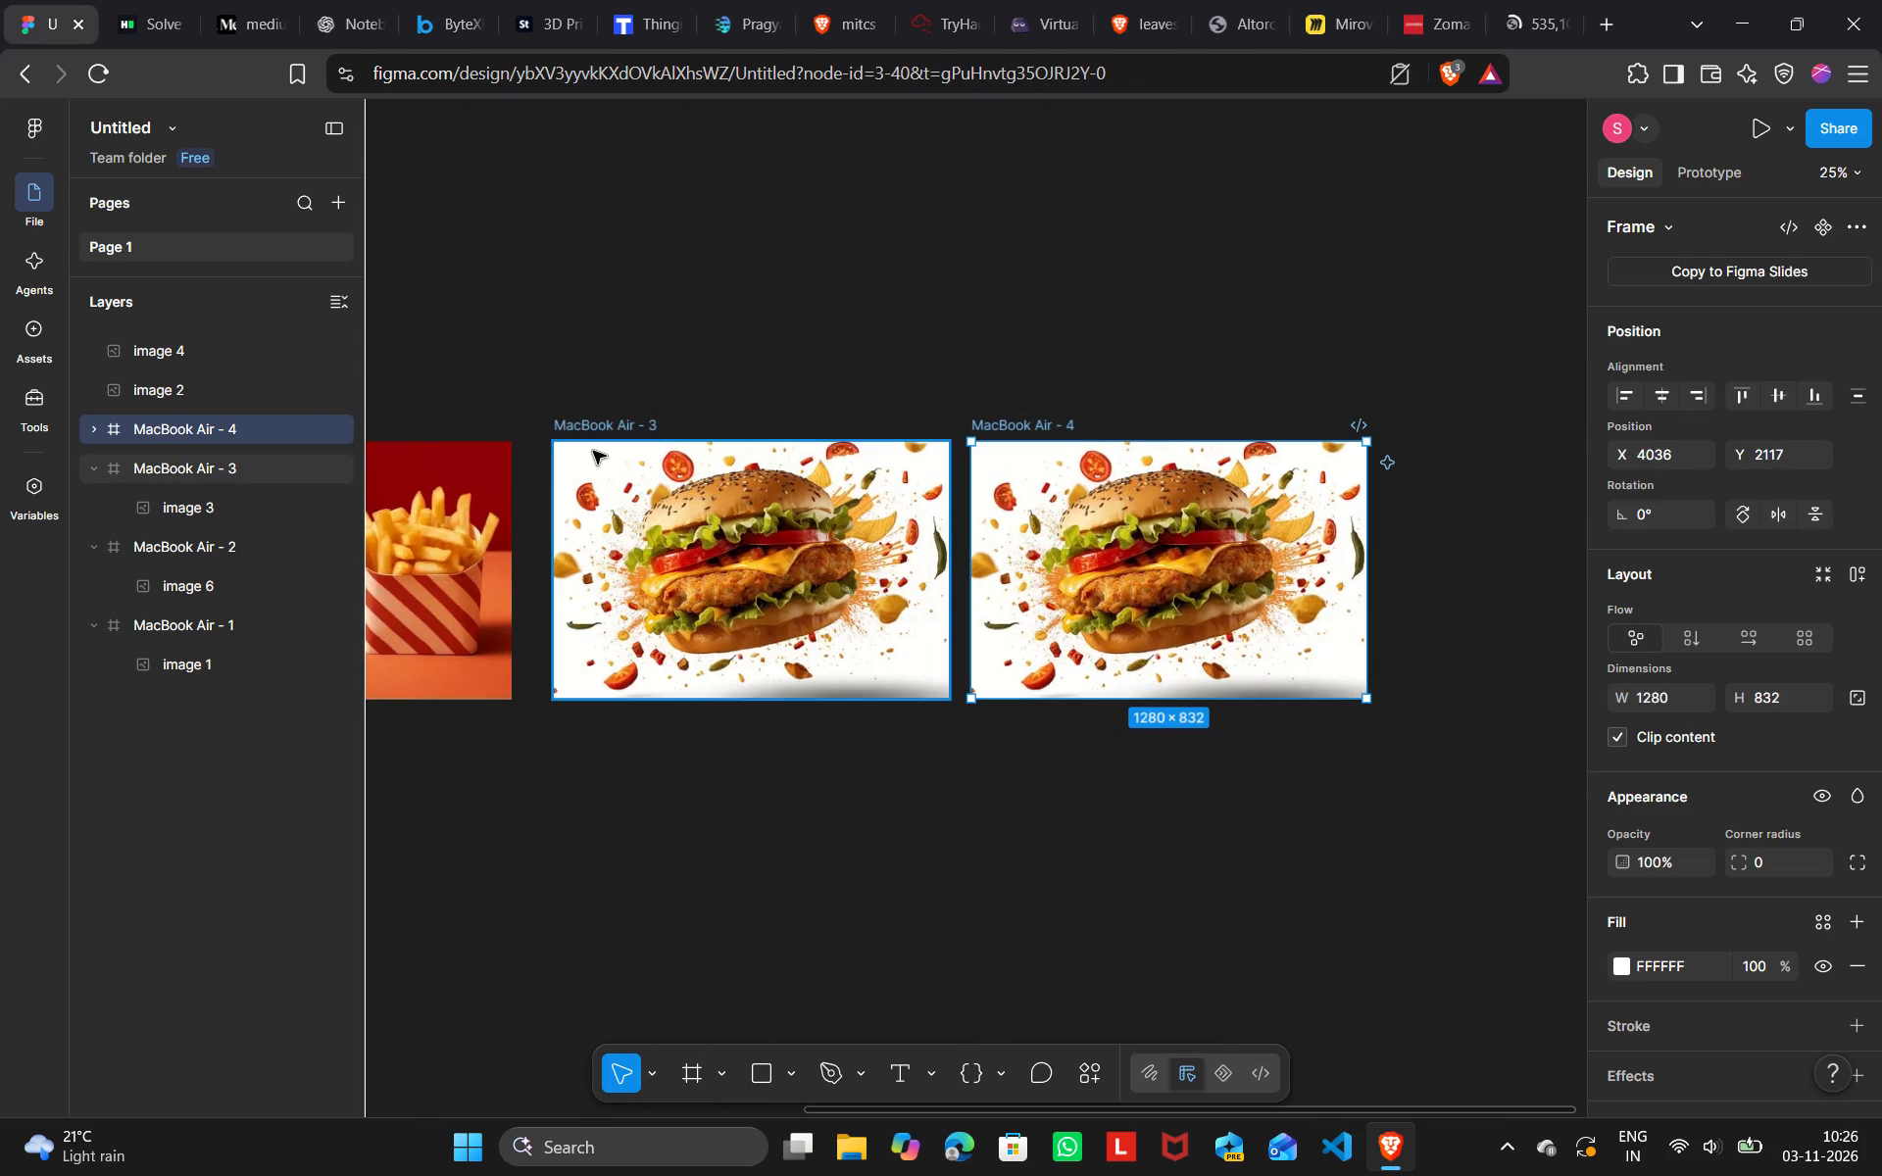
click(219, 429)
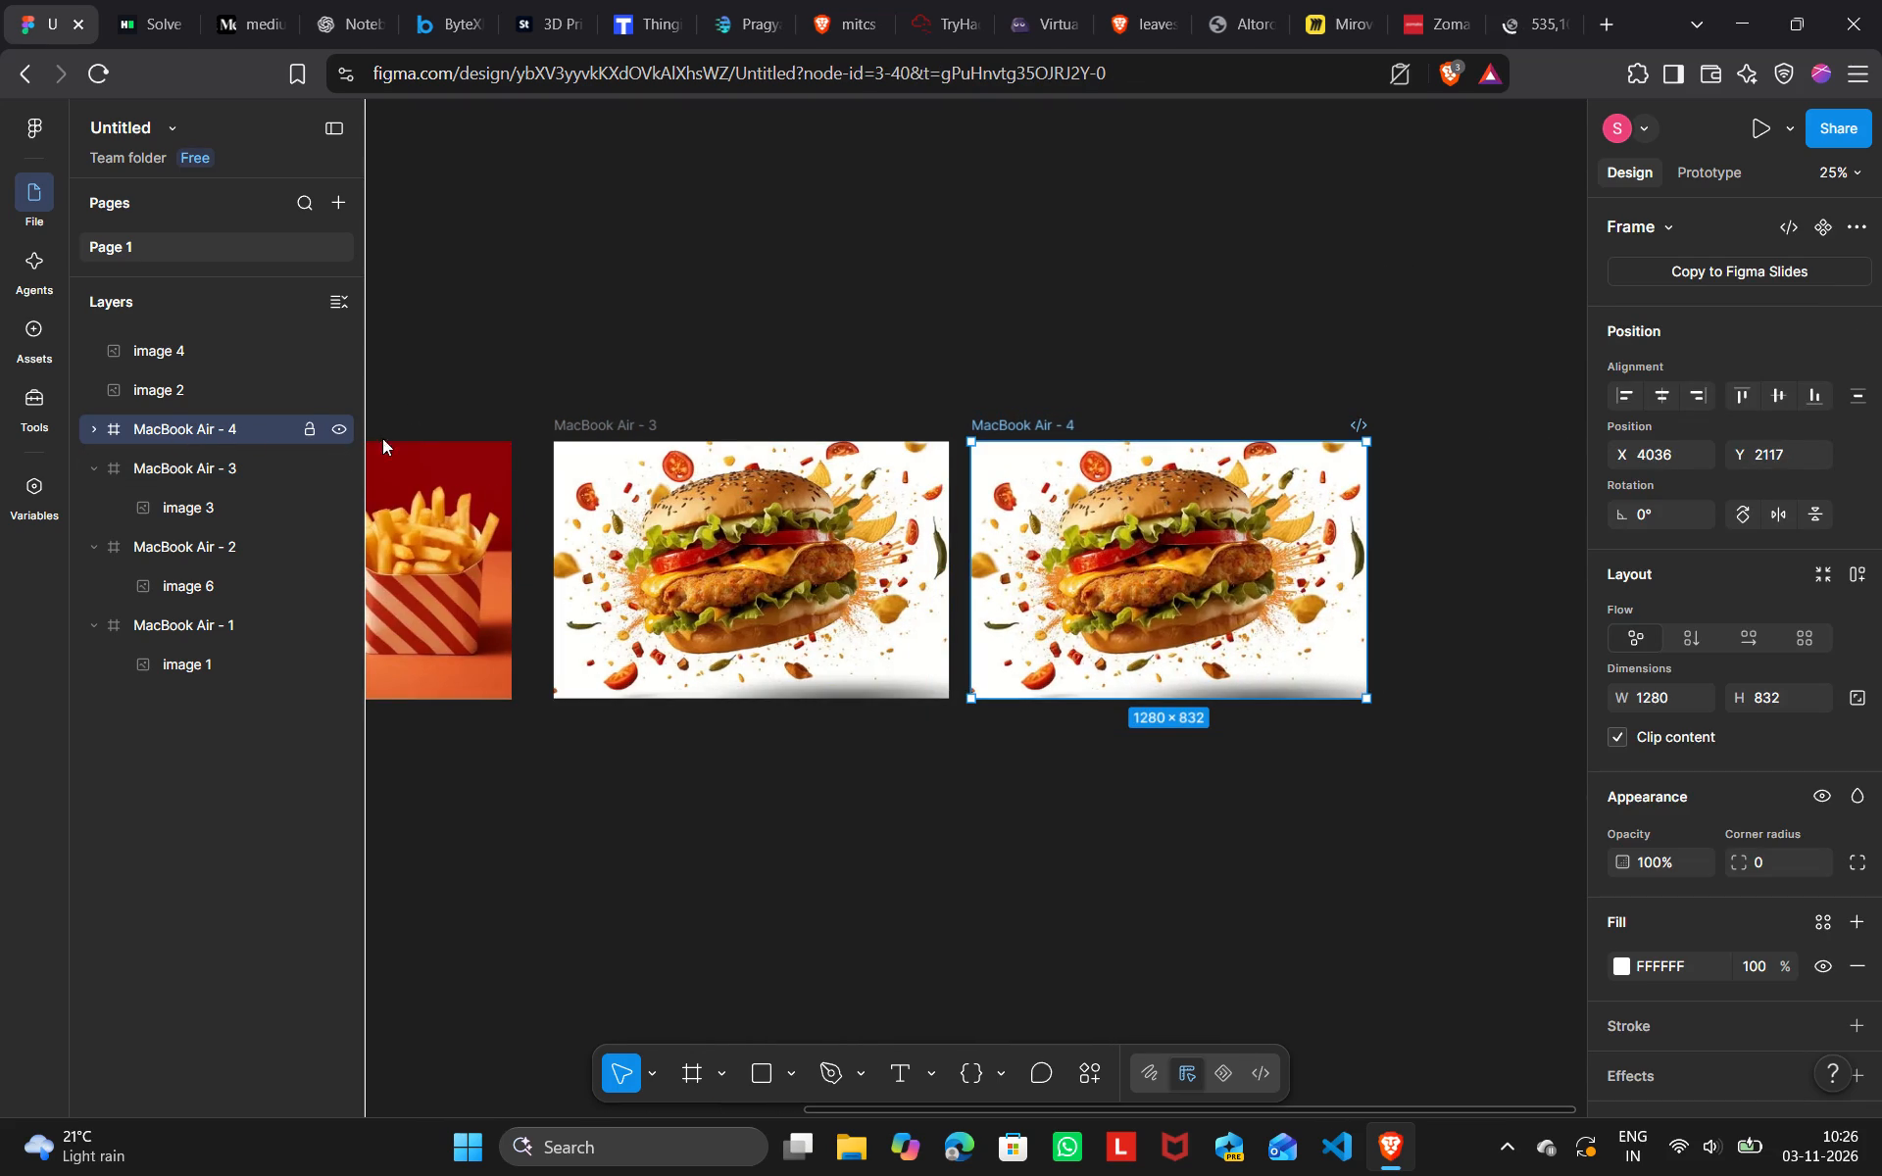
click(1206, 415)
Remove the burger picture fill from image 3 inside the MacBook Air - 4 frame, leaving its rectangle in place.
click(1194, 562)
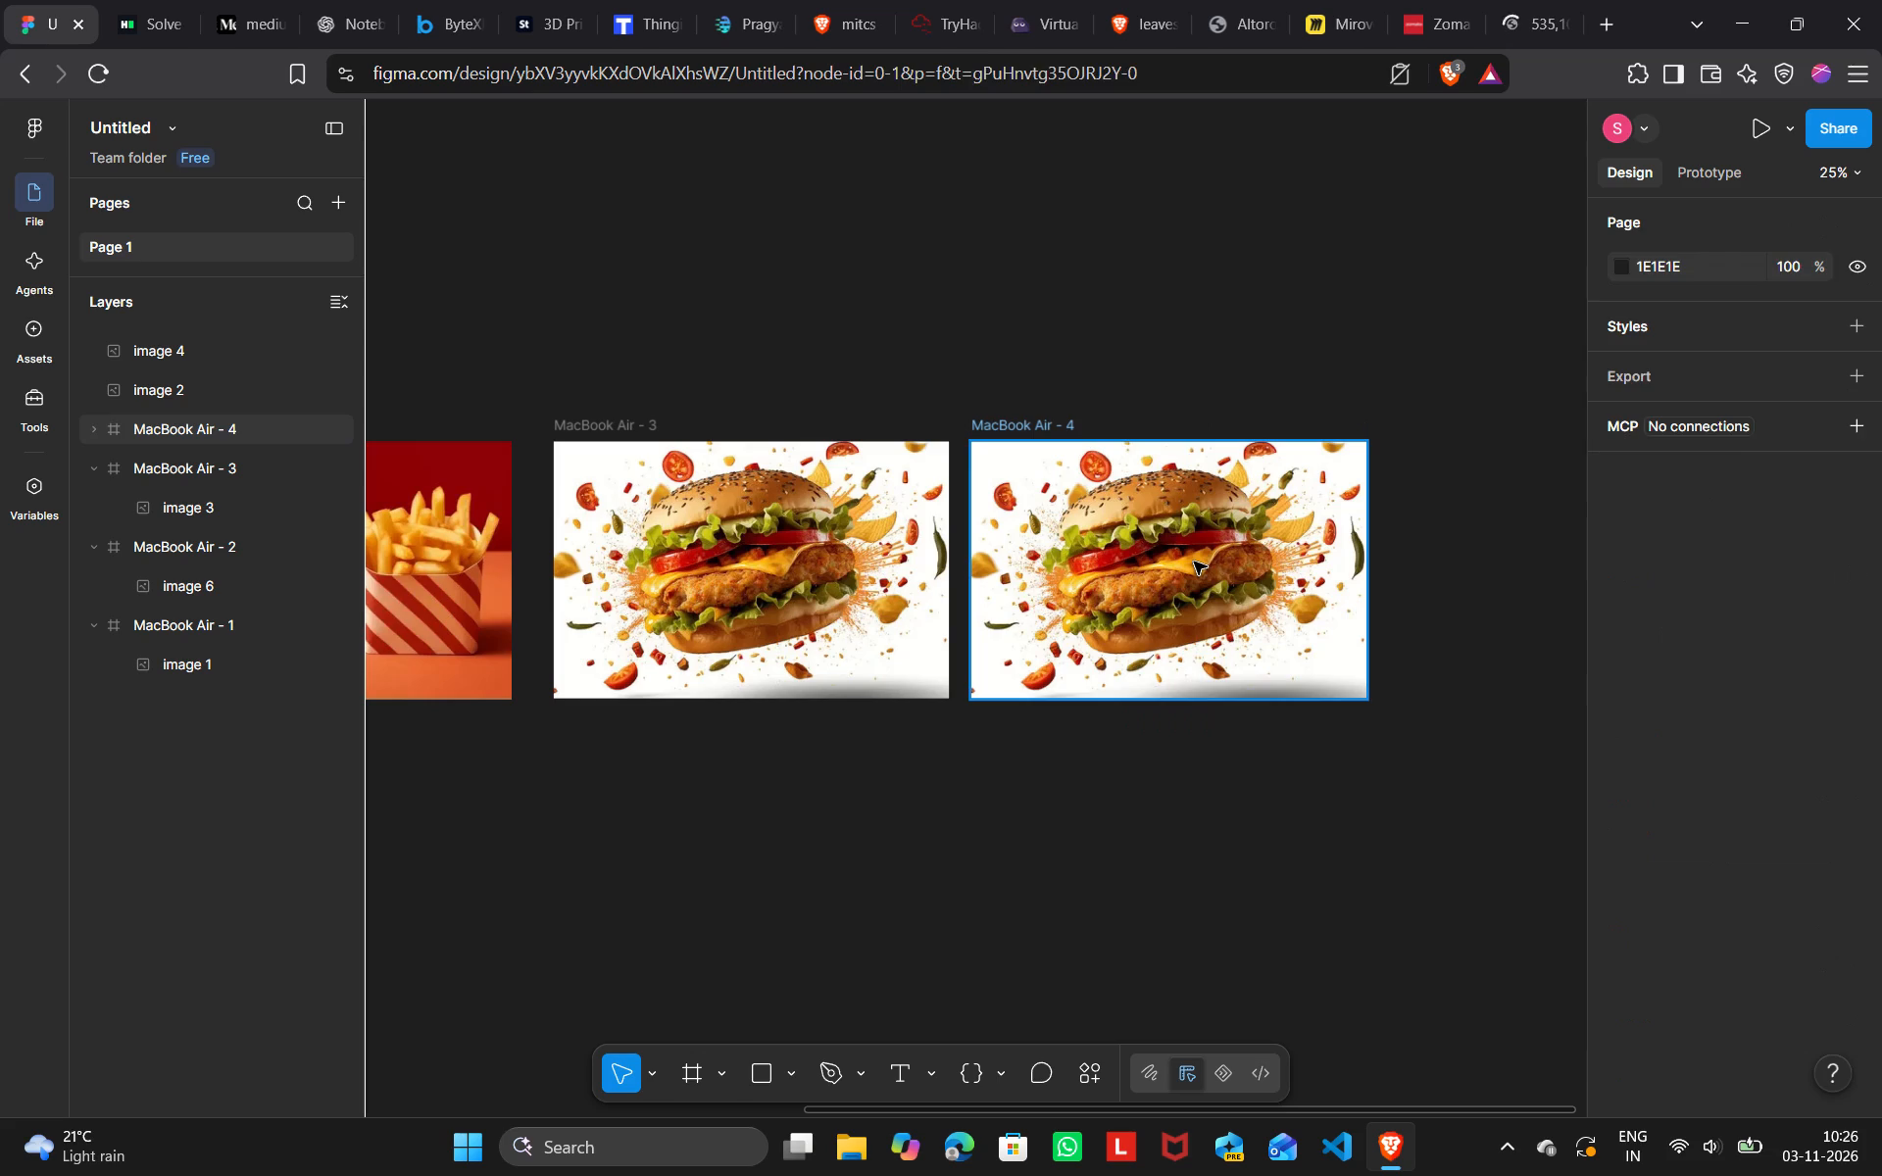
double_click(1139, 572)
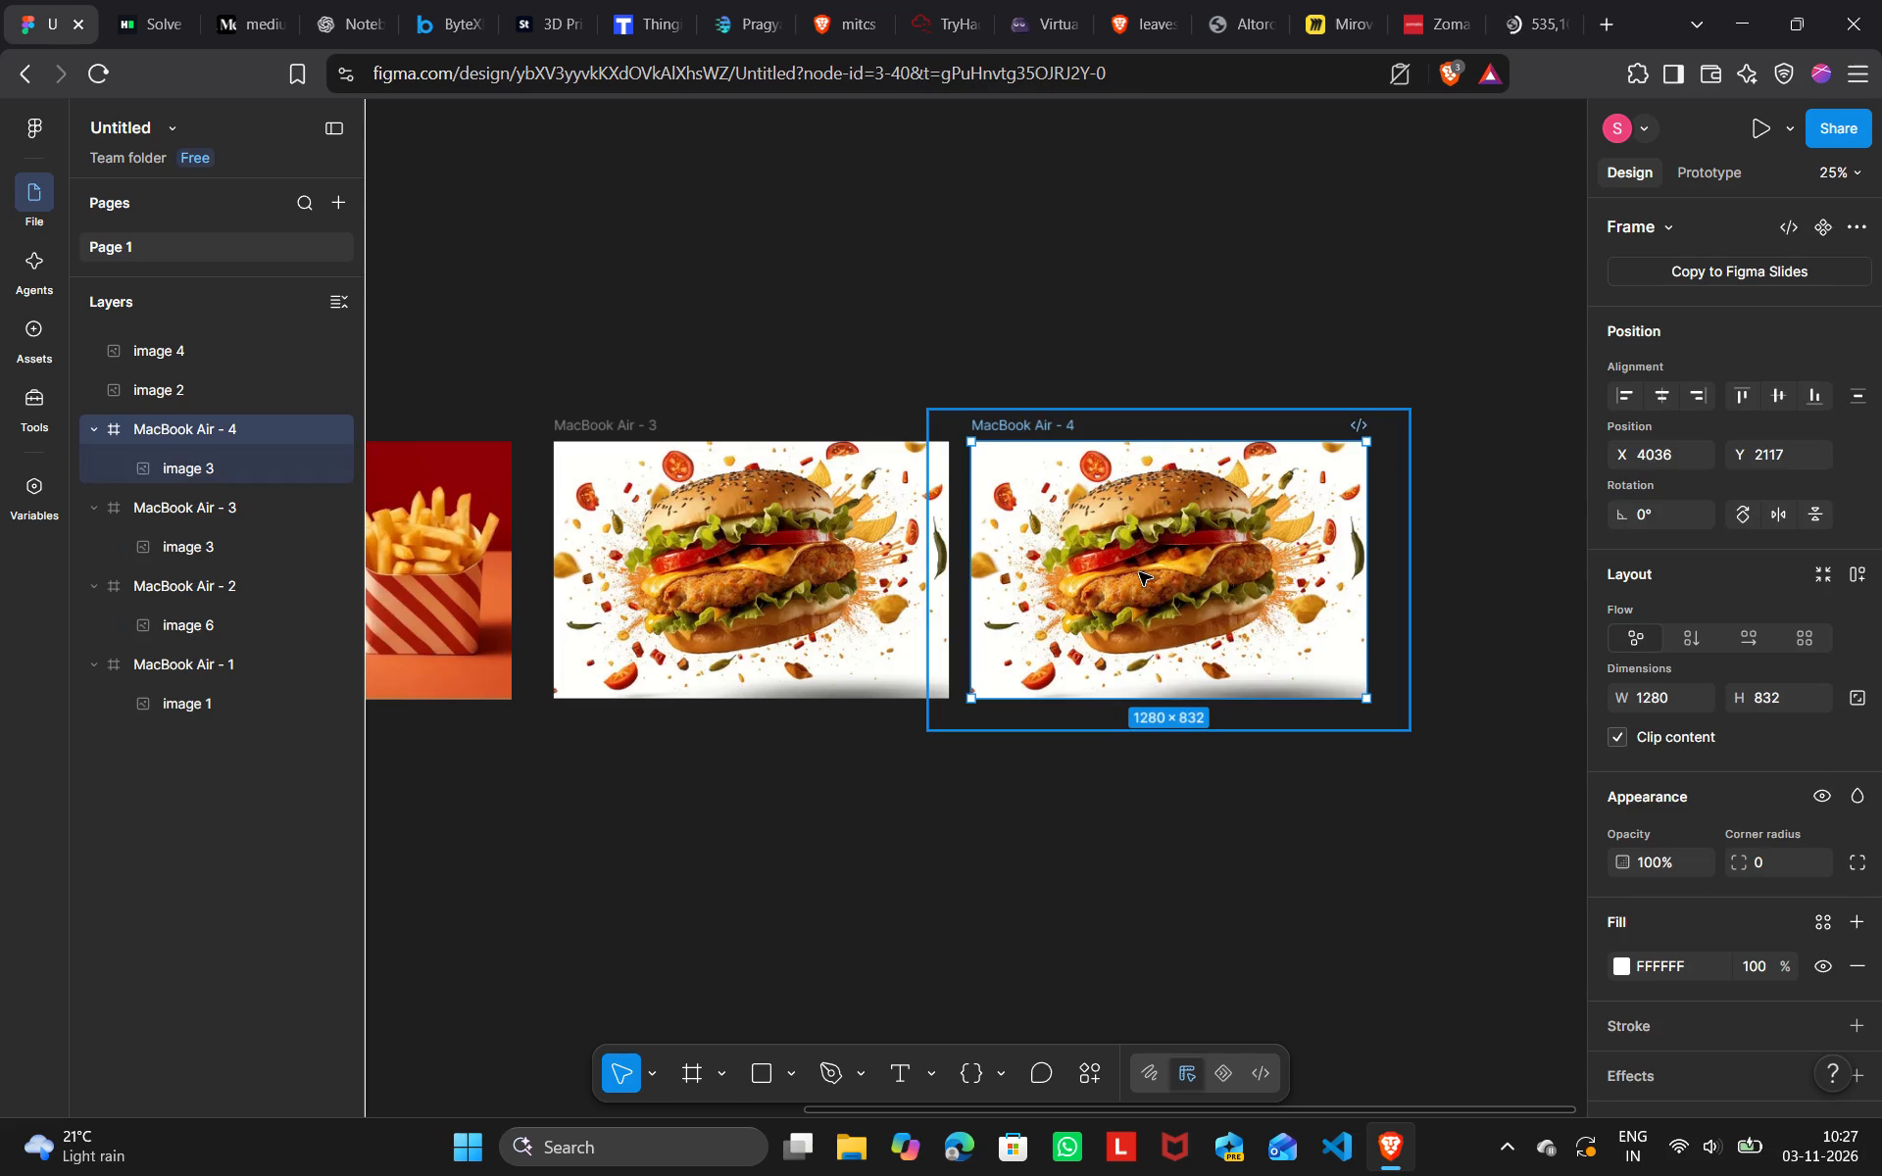
drag(1152, 602, 1206, 816)
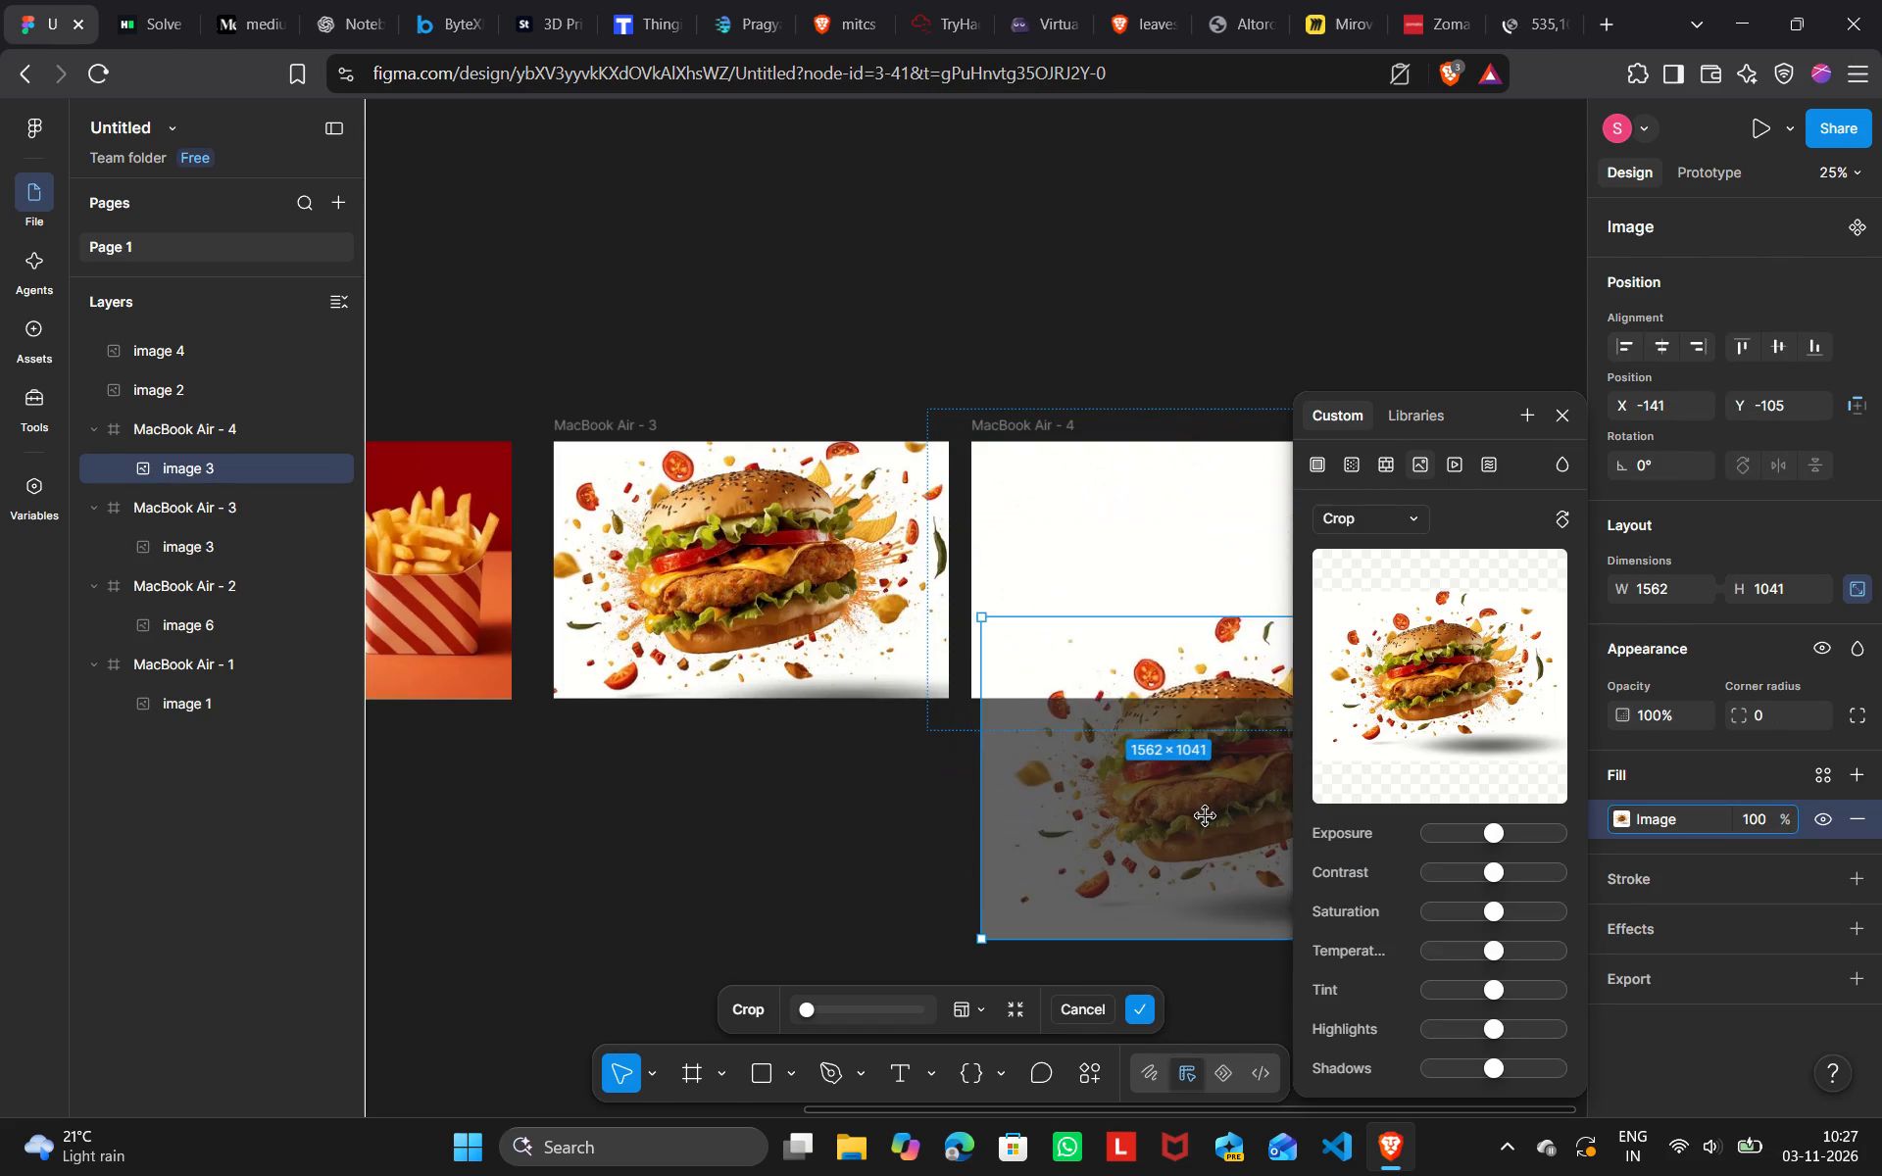
drag(1206, 816, 1198, 847)
key(BackSpace)
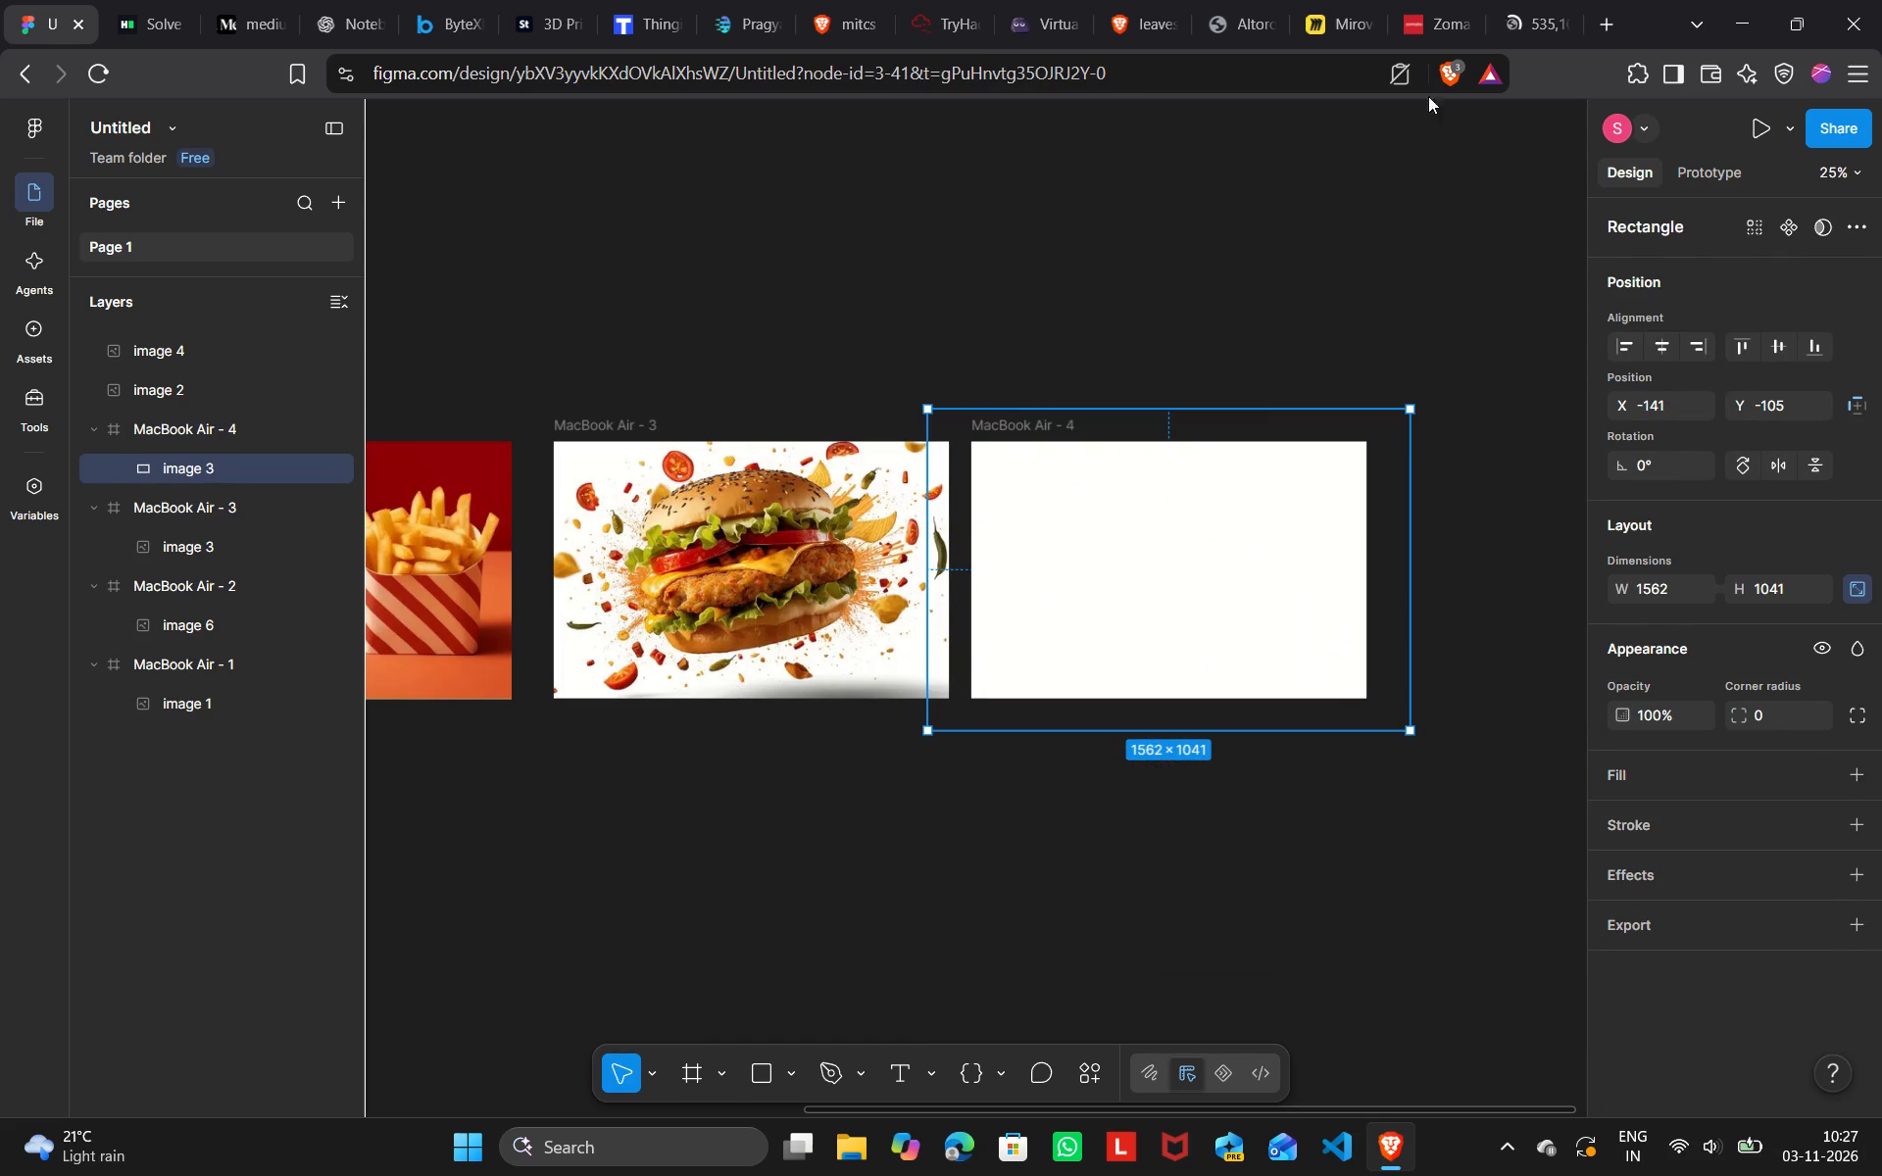
click(1433, 59)
click(1514, 423)
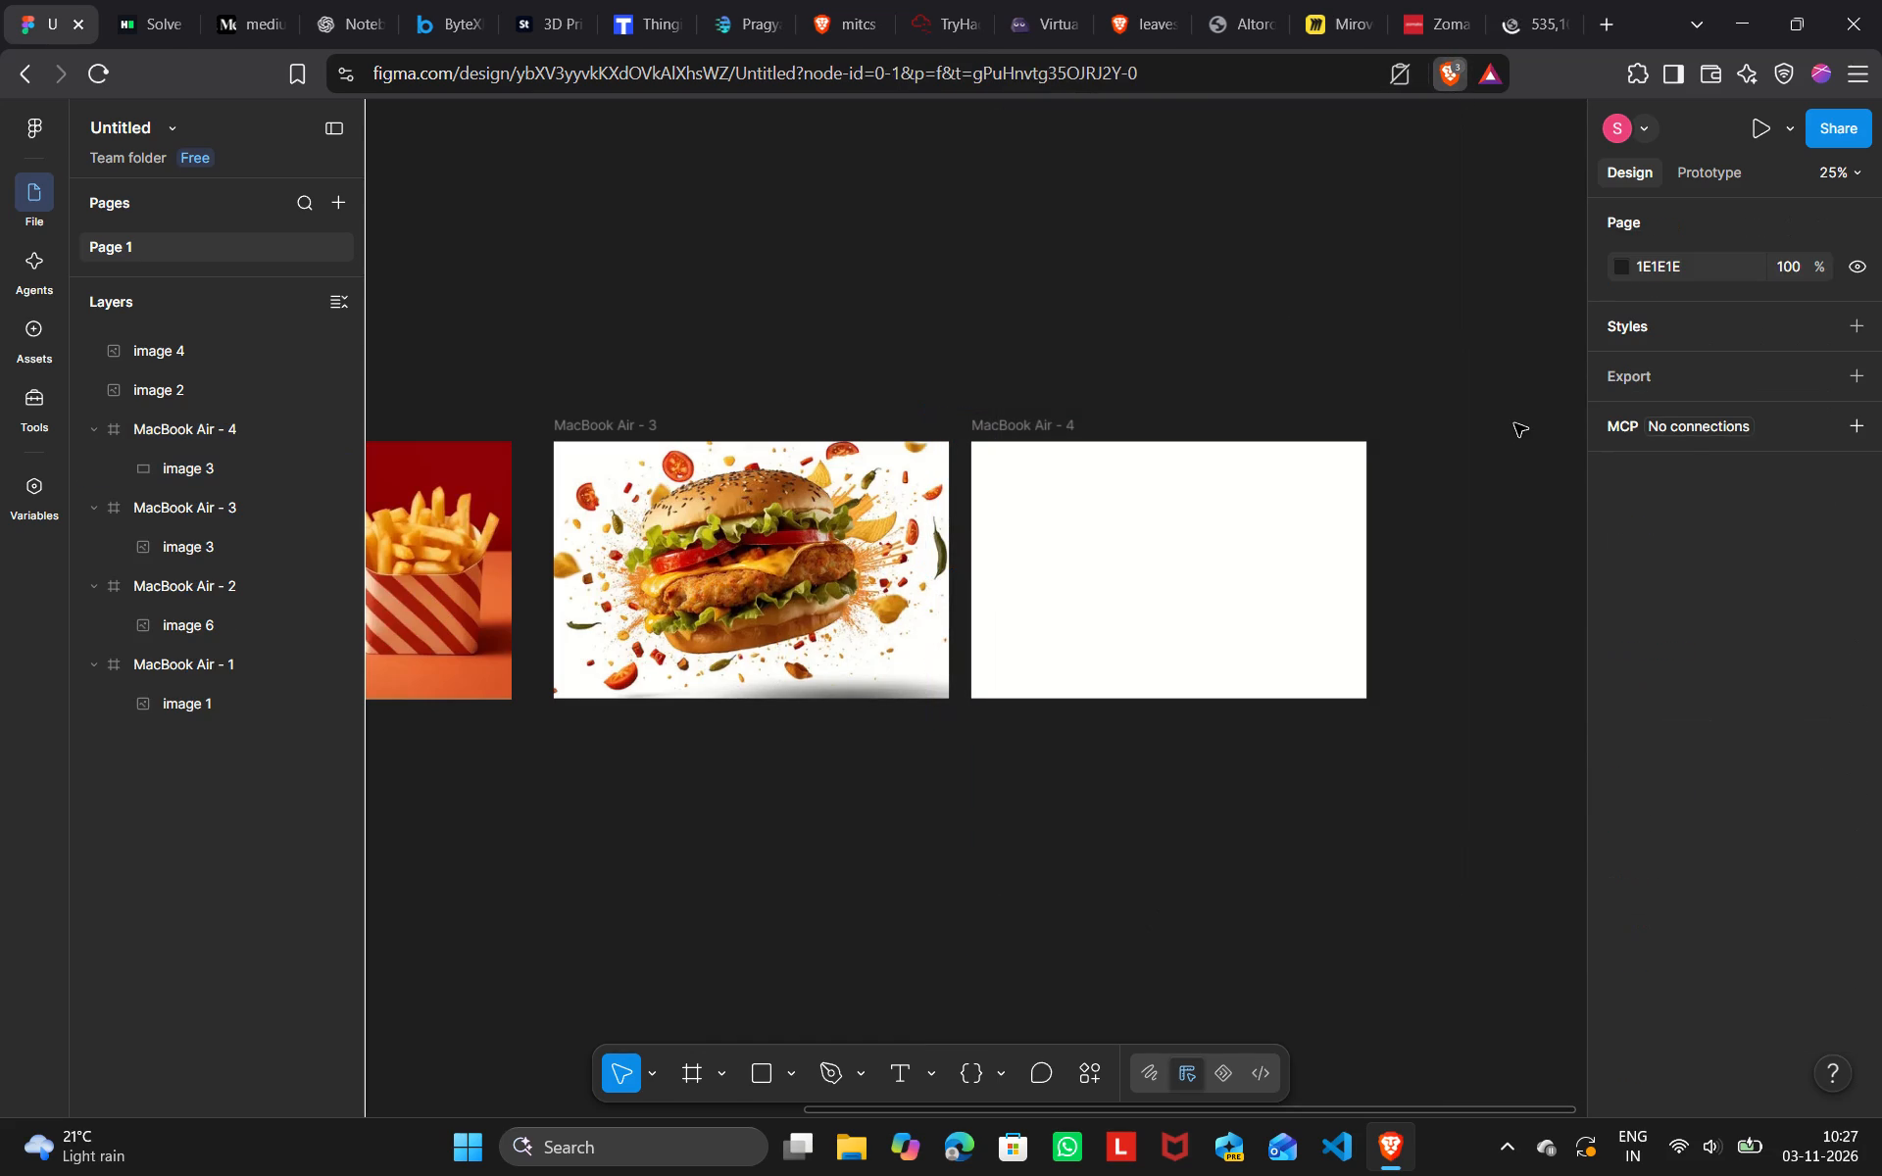
Paste the copied pizza picture and align its upper-left corner with MacBook Air - 4 at X 4036, Y 2117.
click(1187, 239)
key(ctrl+v)
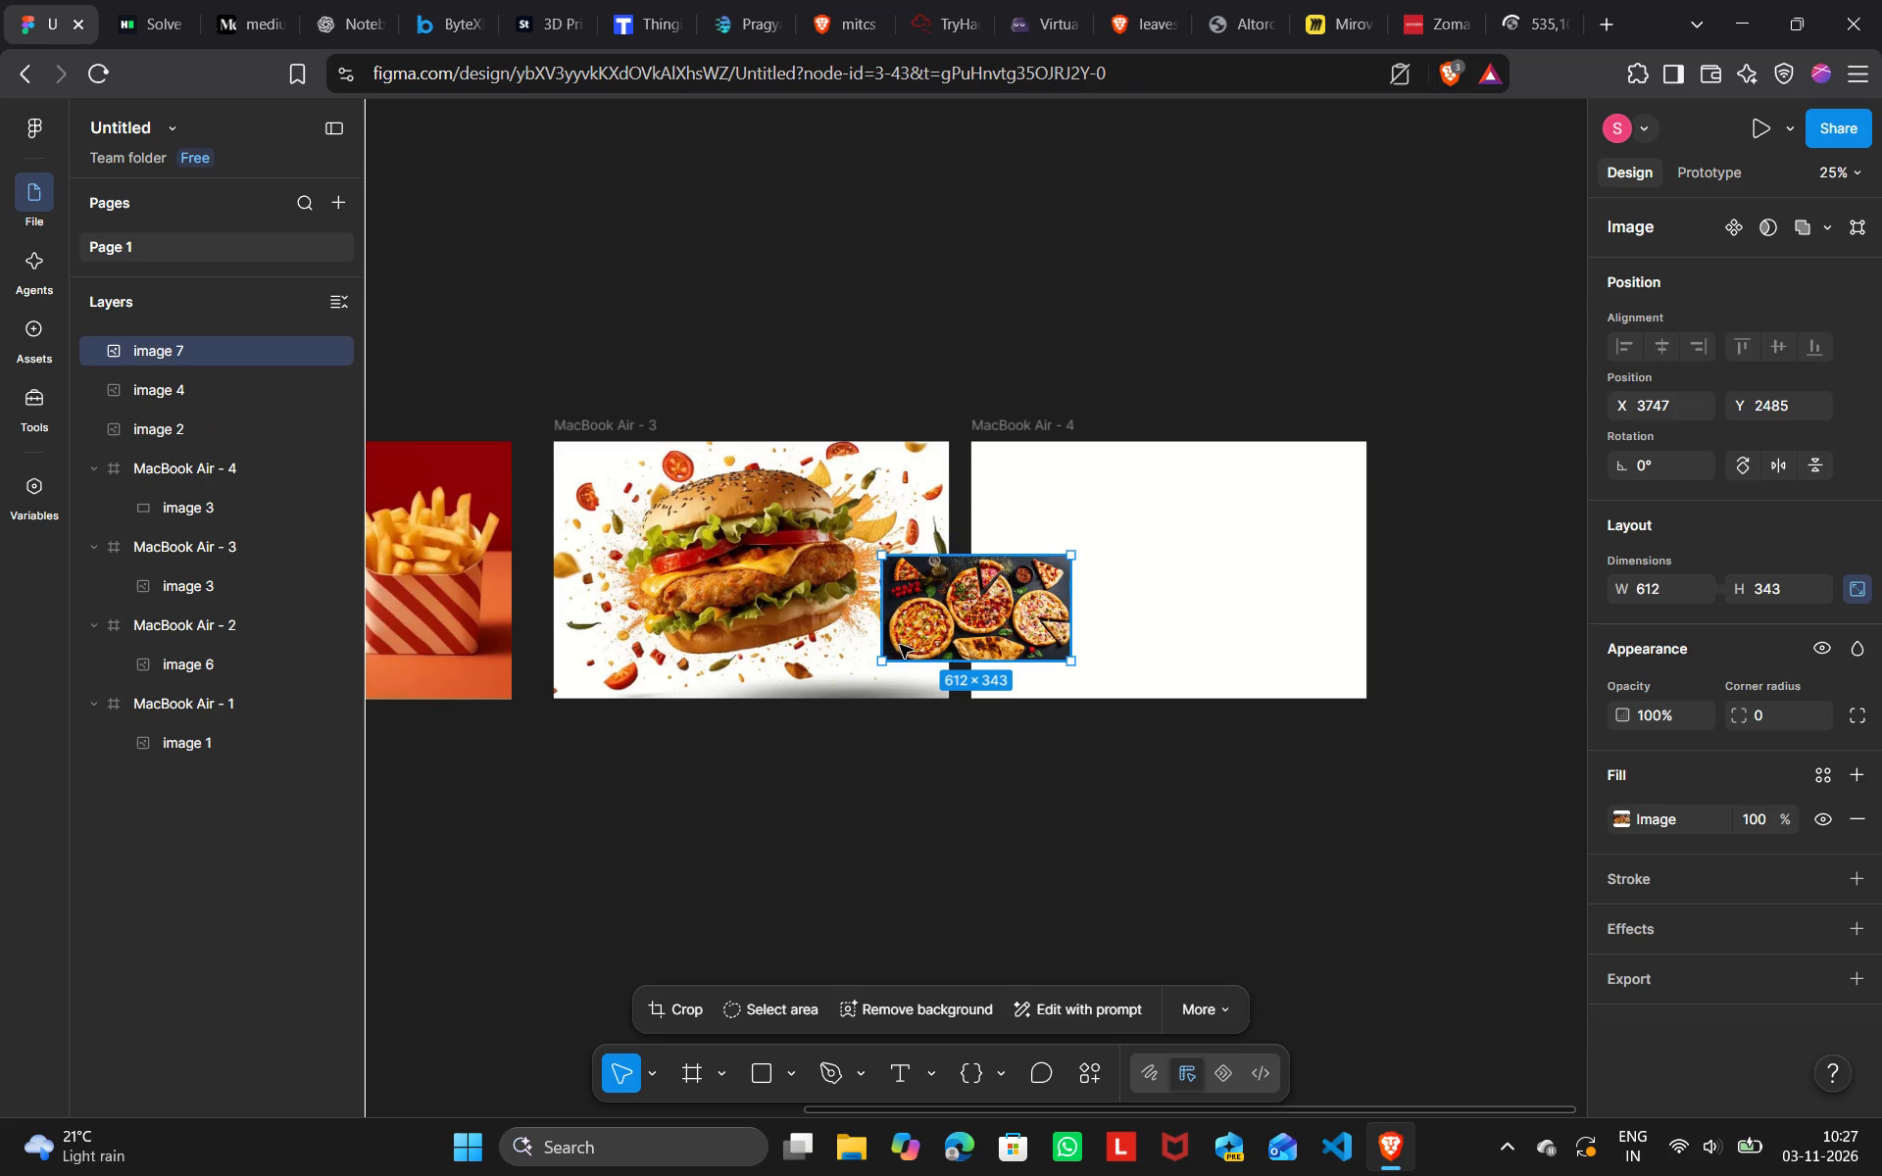
drag(978, 610, 1067, 500)
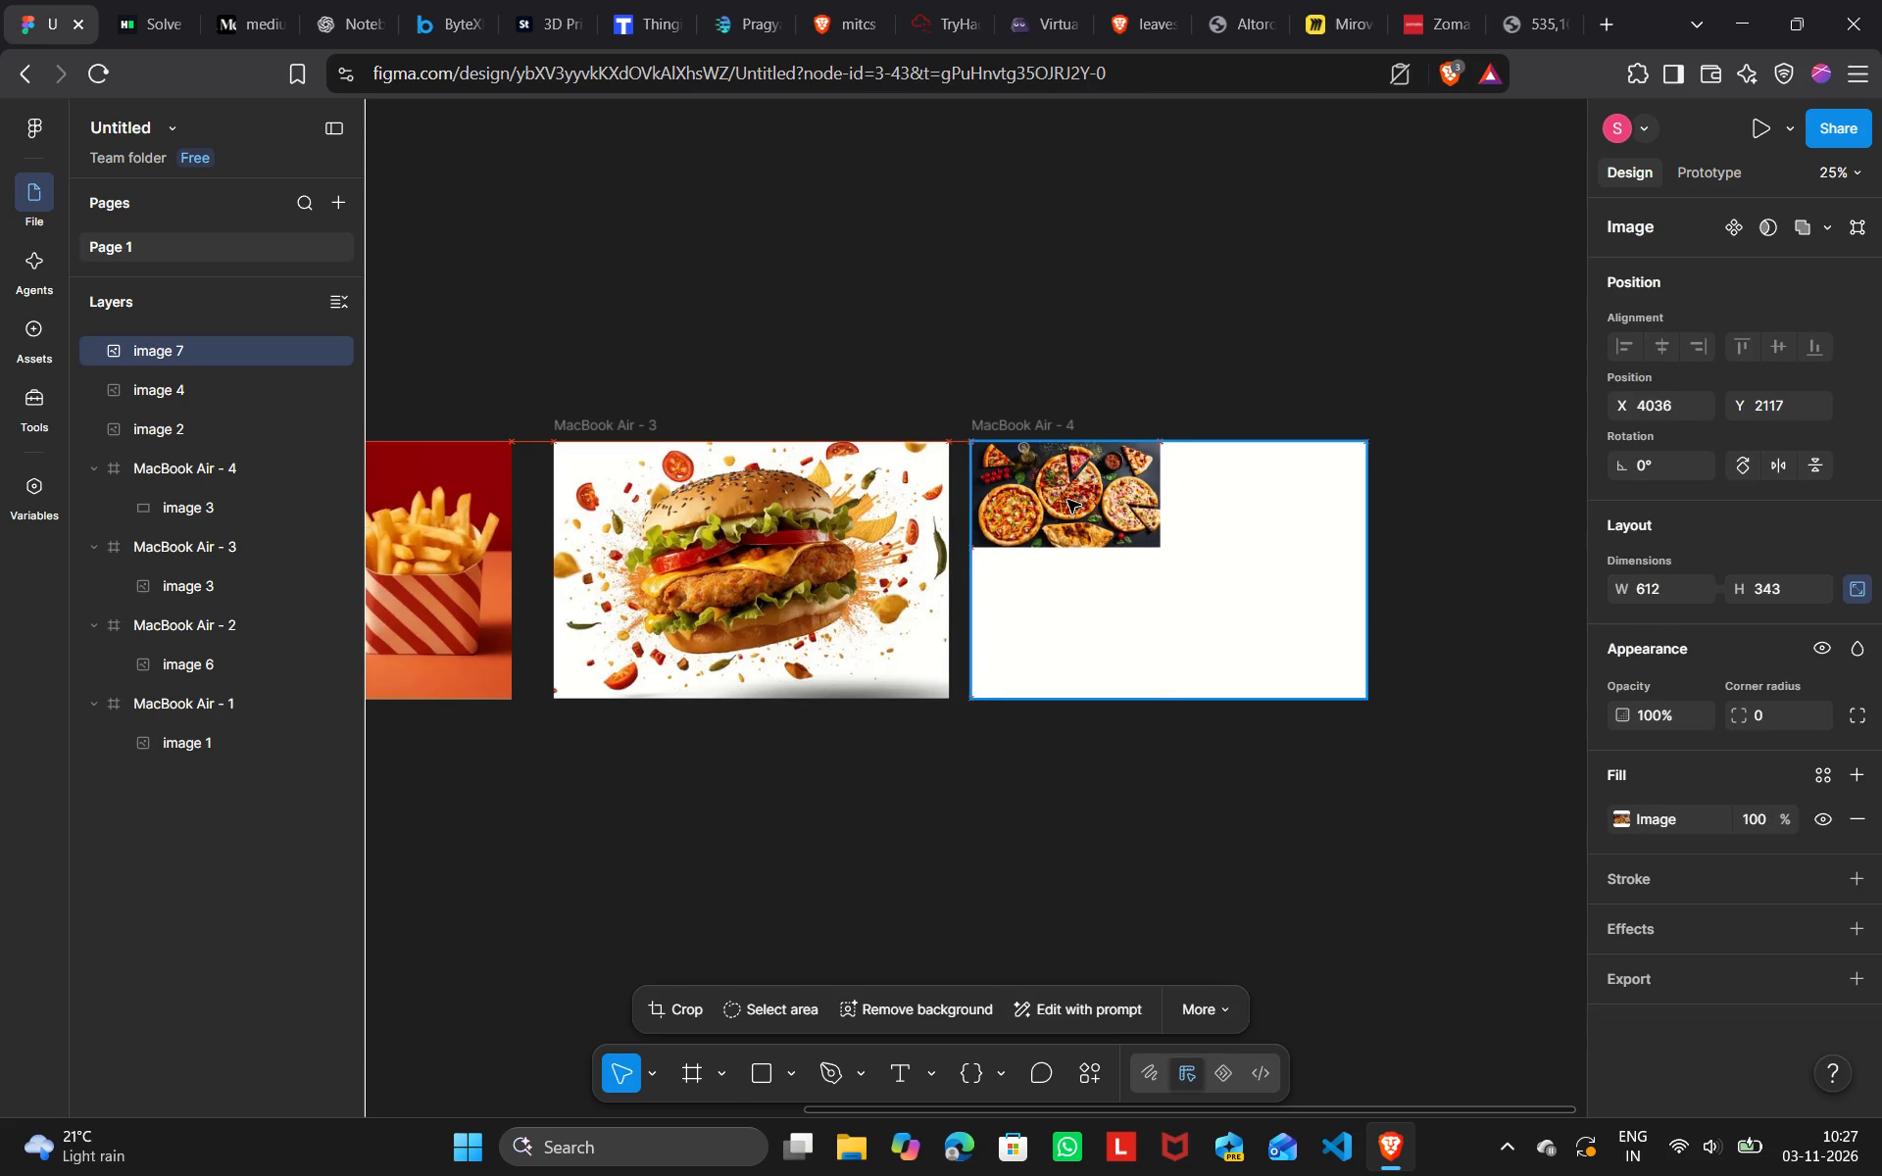
drag(1067, 500, 1066, 499)
Scale the pizza picture proportionally to 1484 × 832 so it spans the full height of MacBook Air - 4.
drag(1159, 546, 1231, 610)
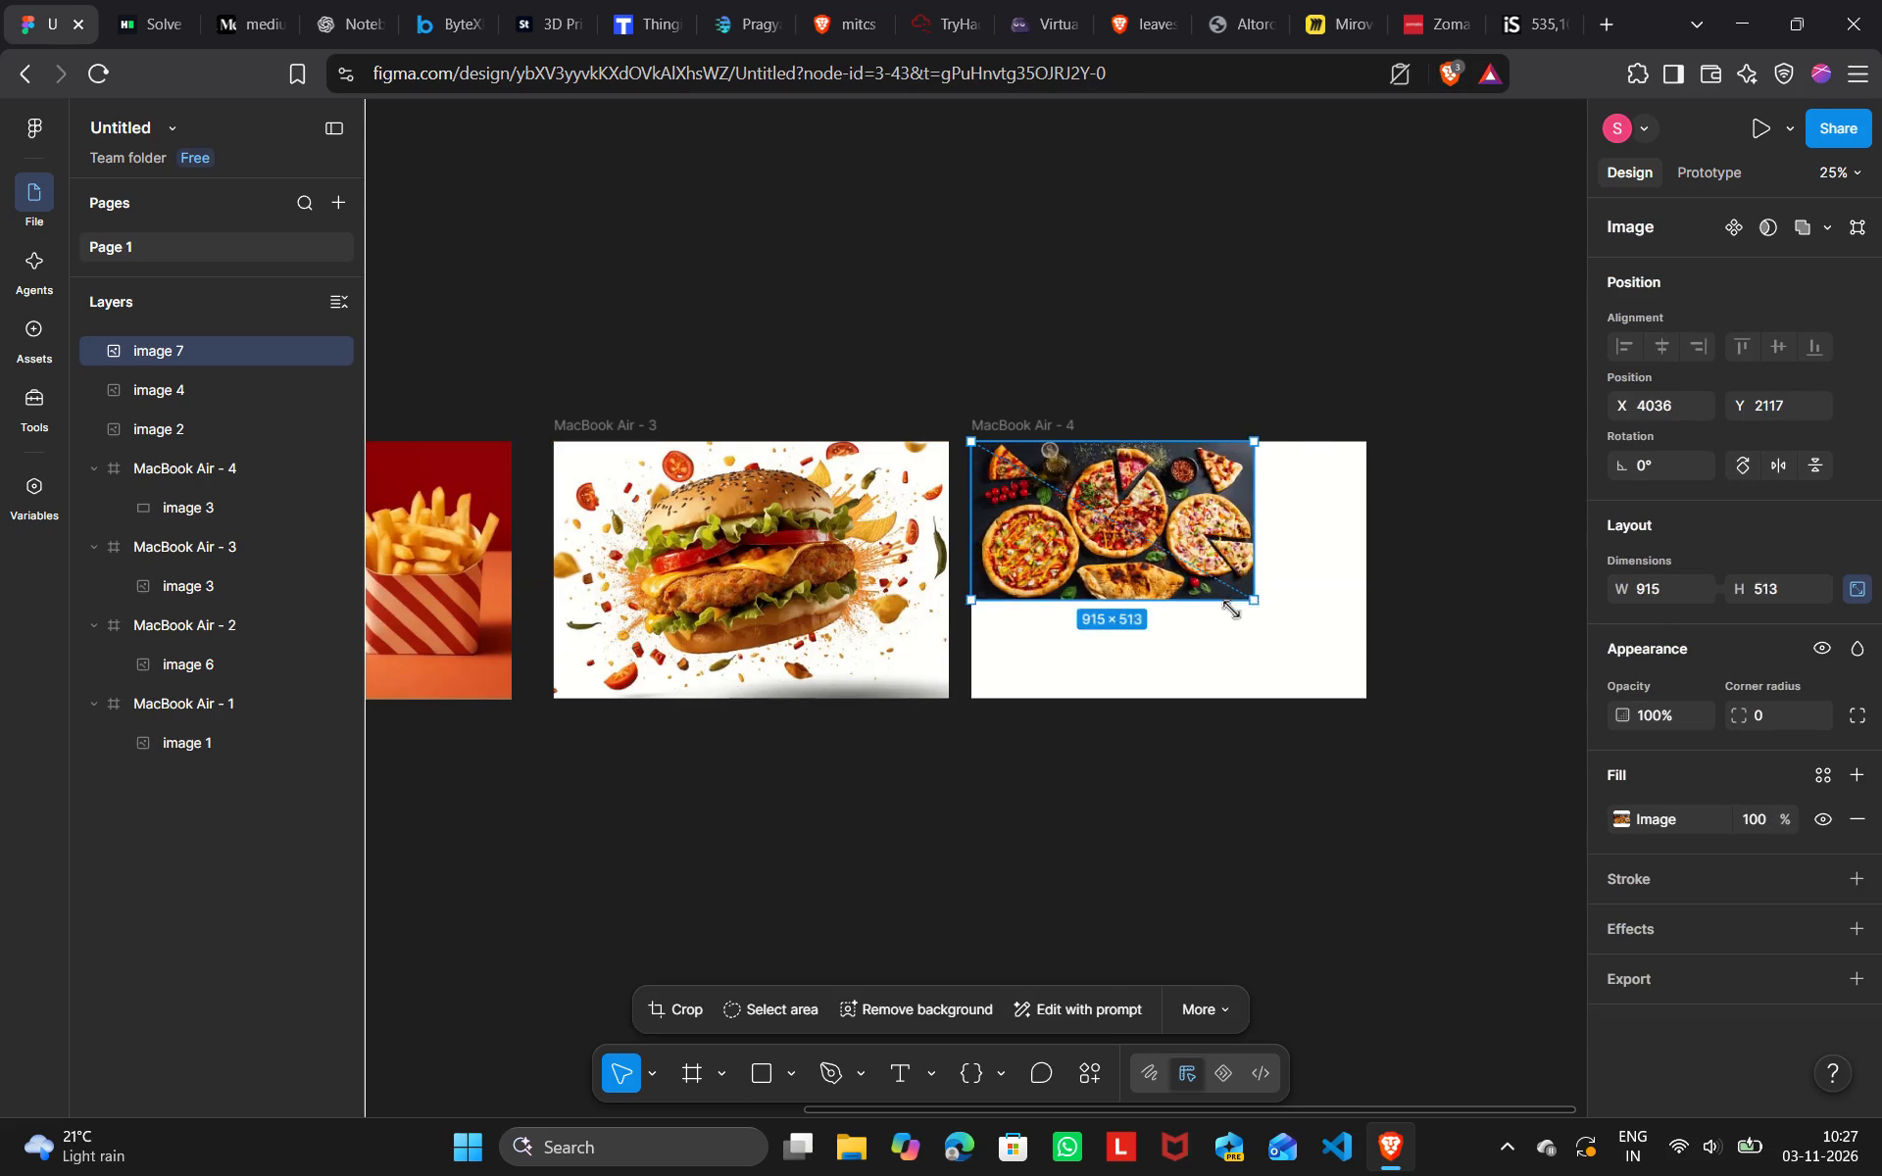
drag(1231, 610, 1281, 667)
drag(1259, 661, 1263, 697)
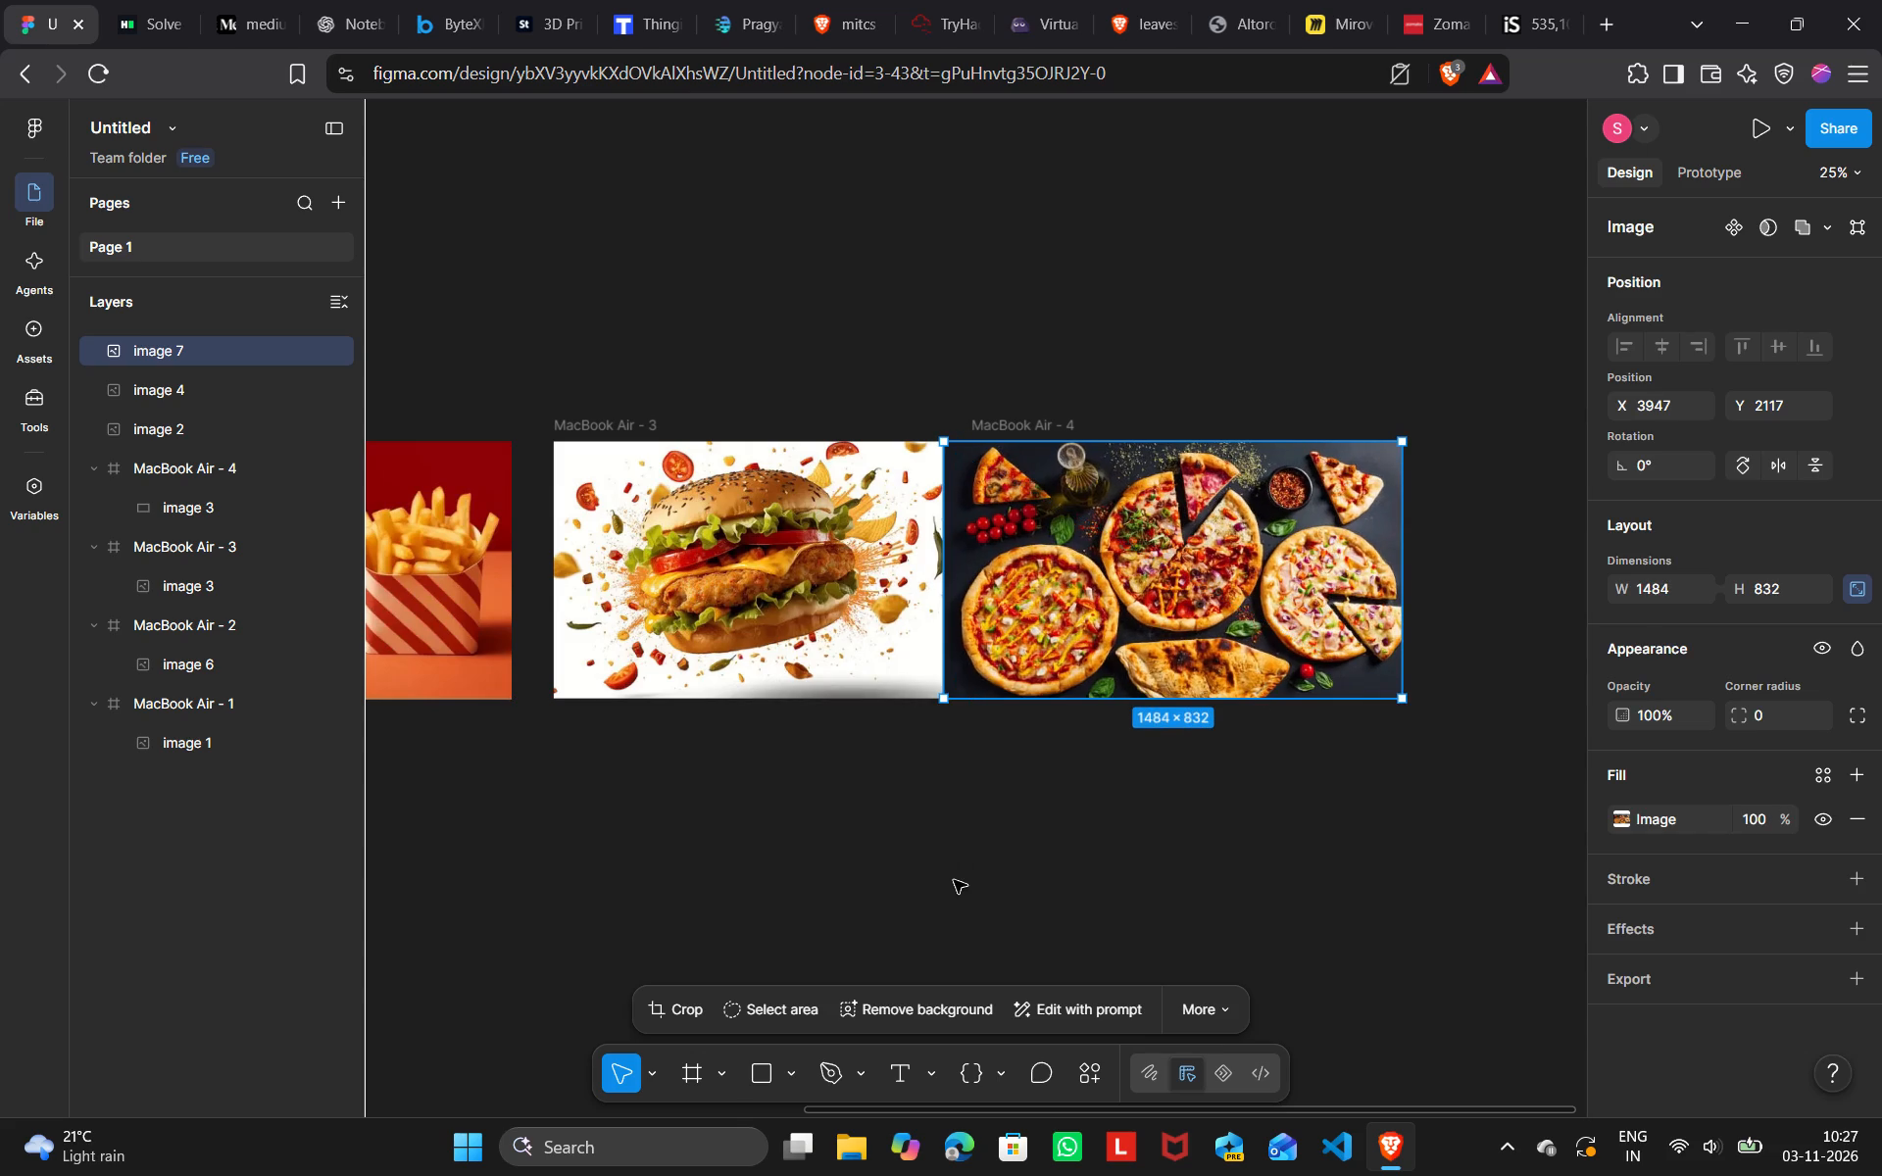
Crop a narrow strip off the pizza picture's left side, reducing its width to 1467.
click(682, 1004)
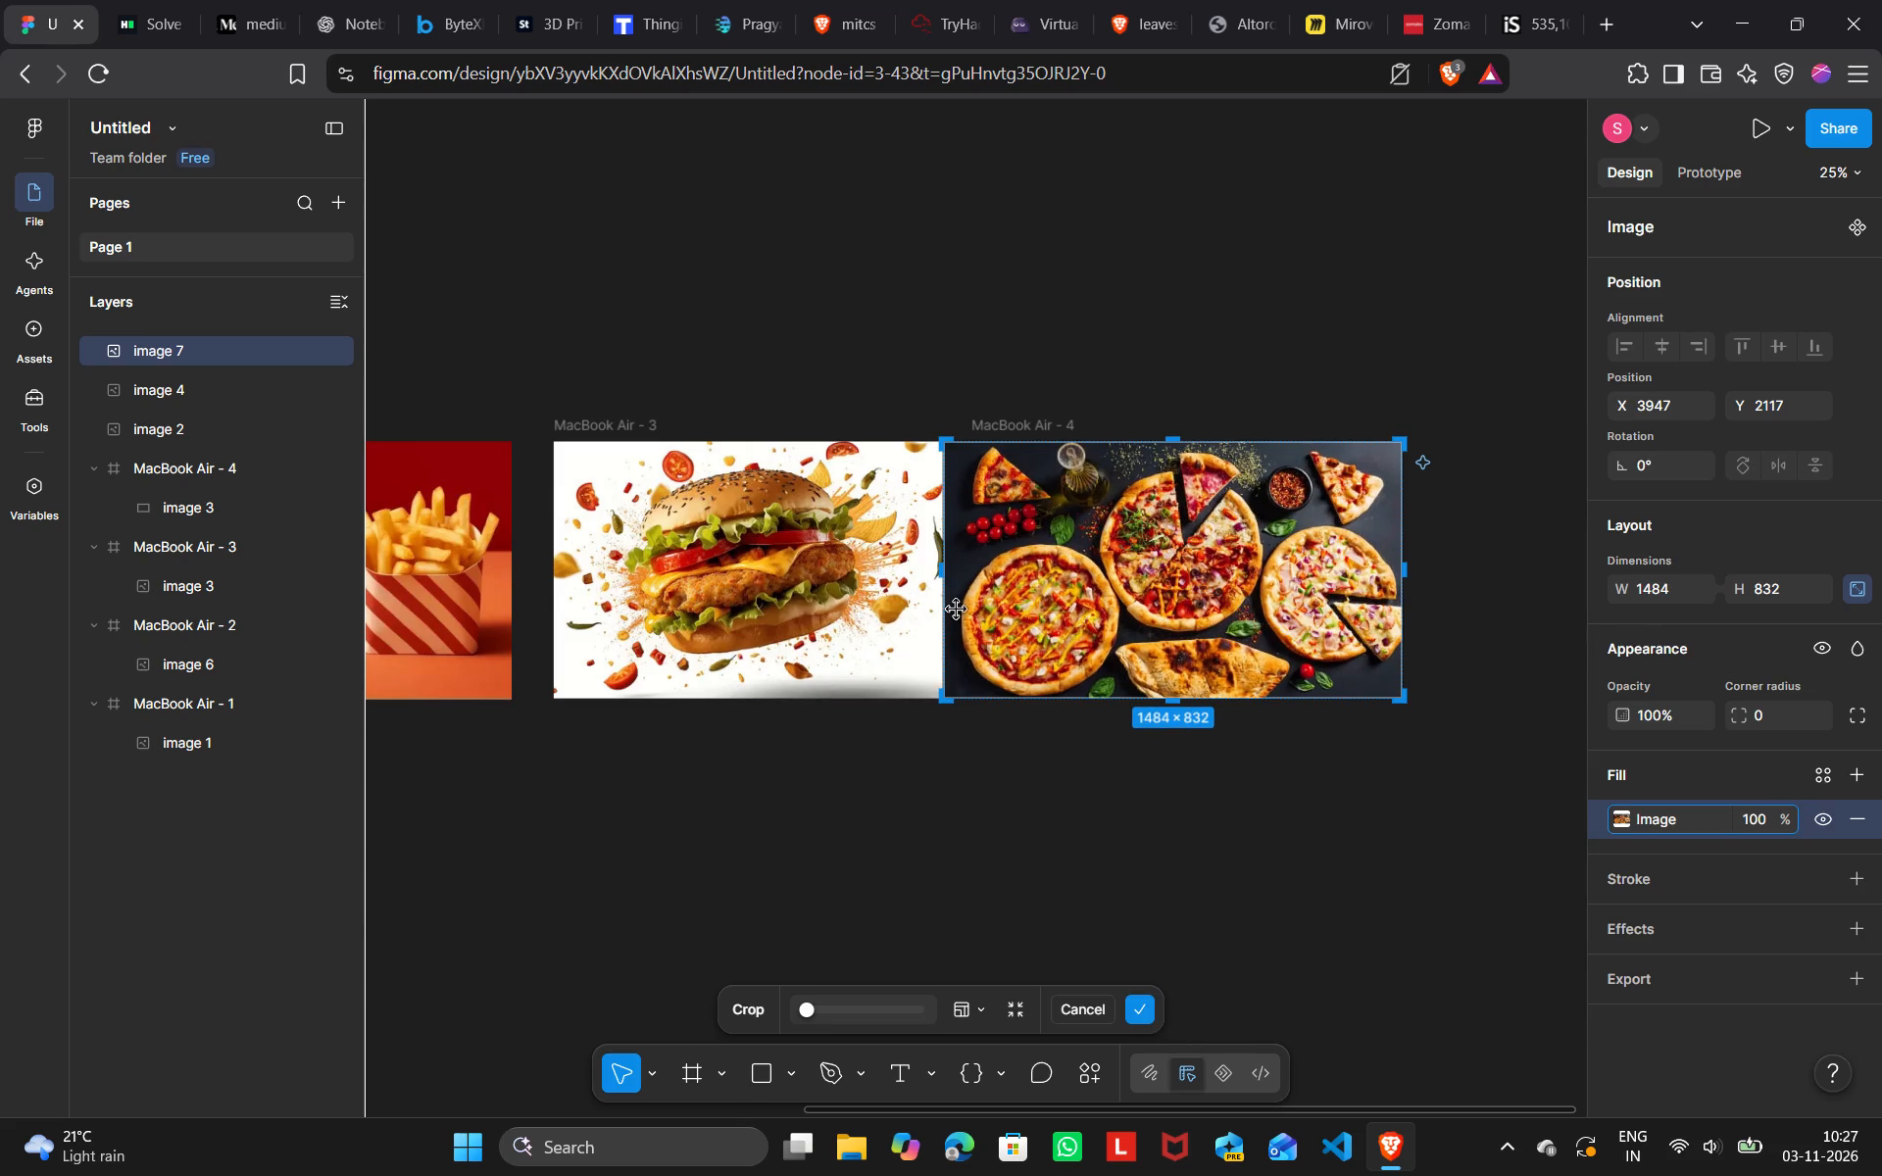
drag(915, 572, 940, 575)
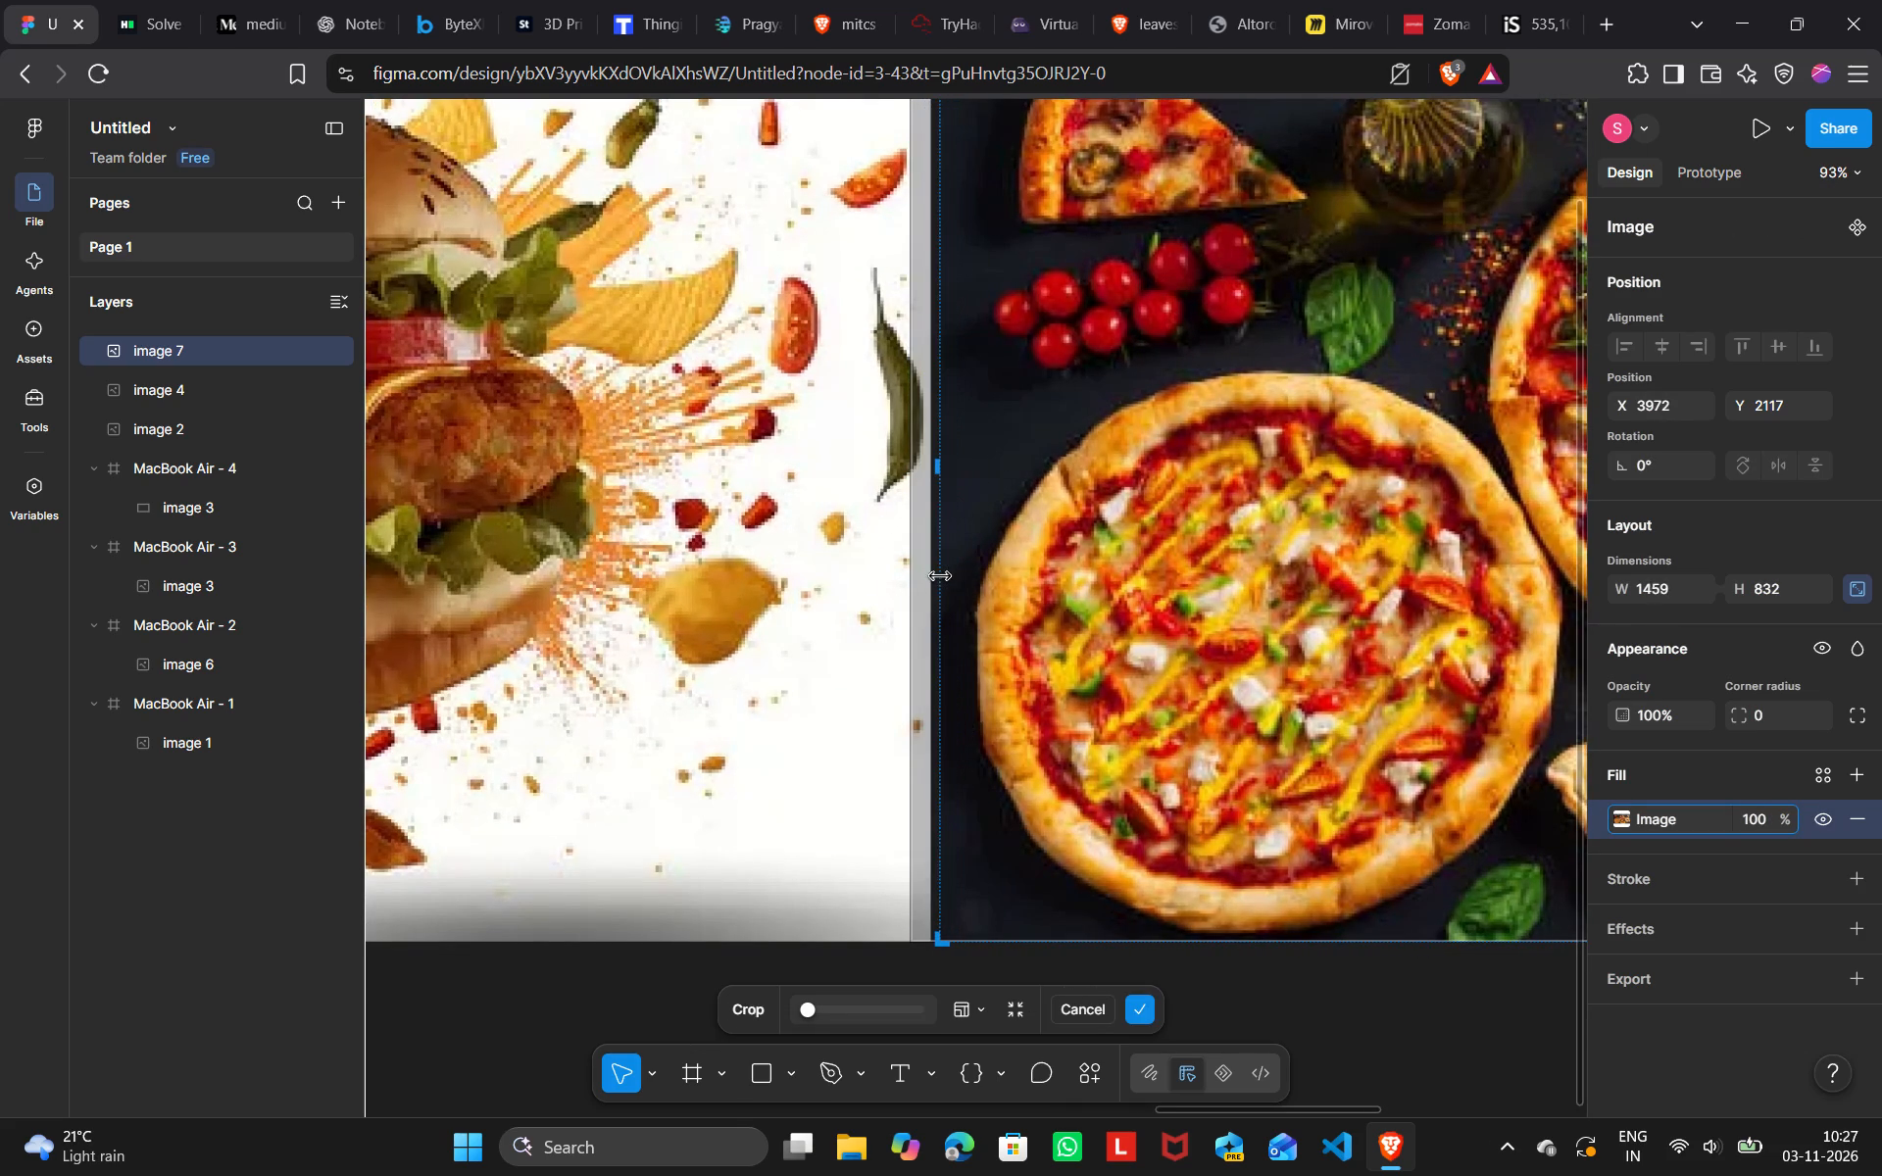
drag(940, 575, 932, 574)
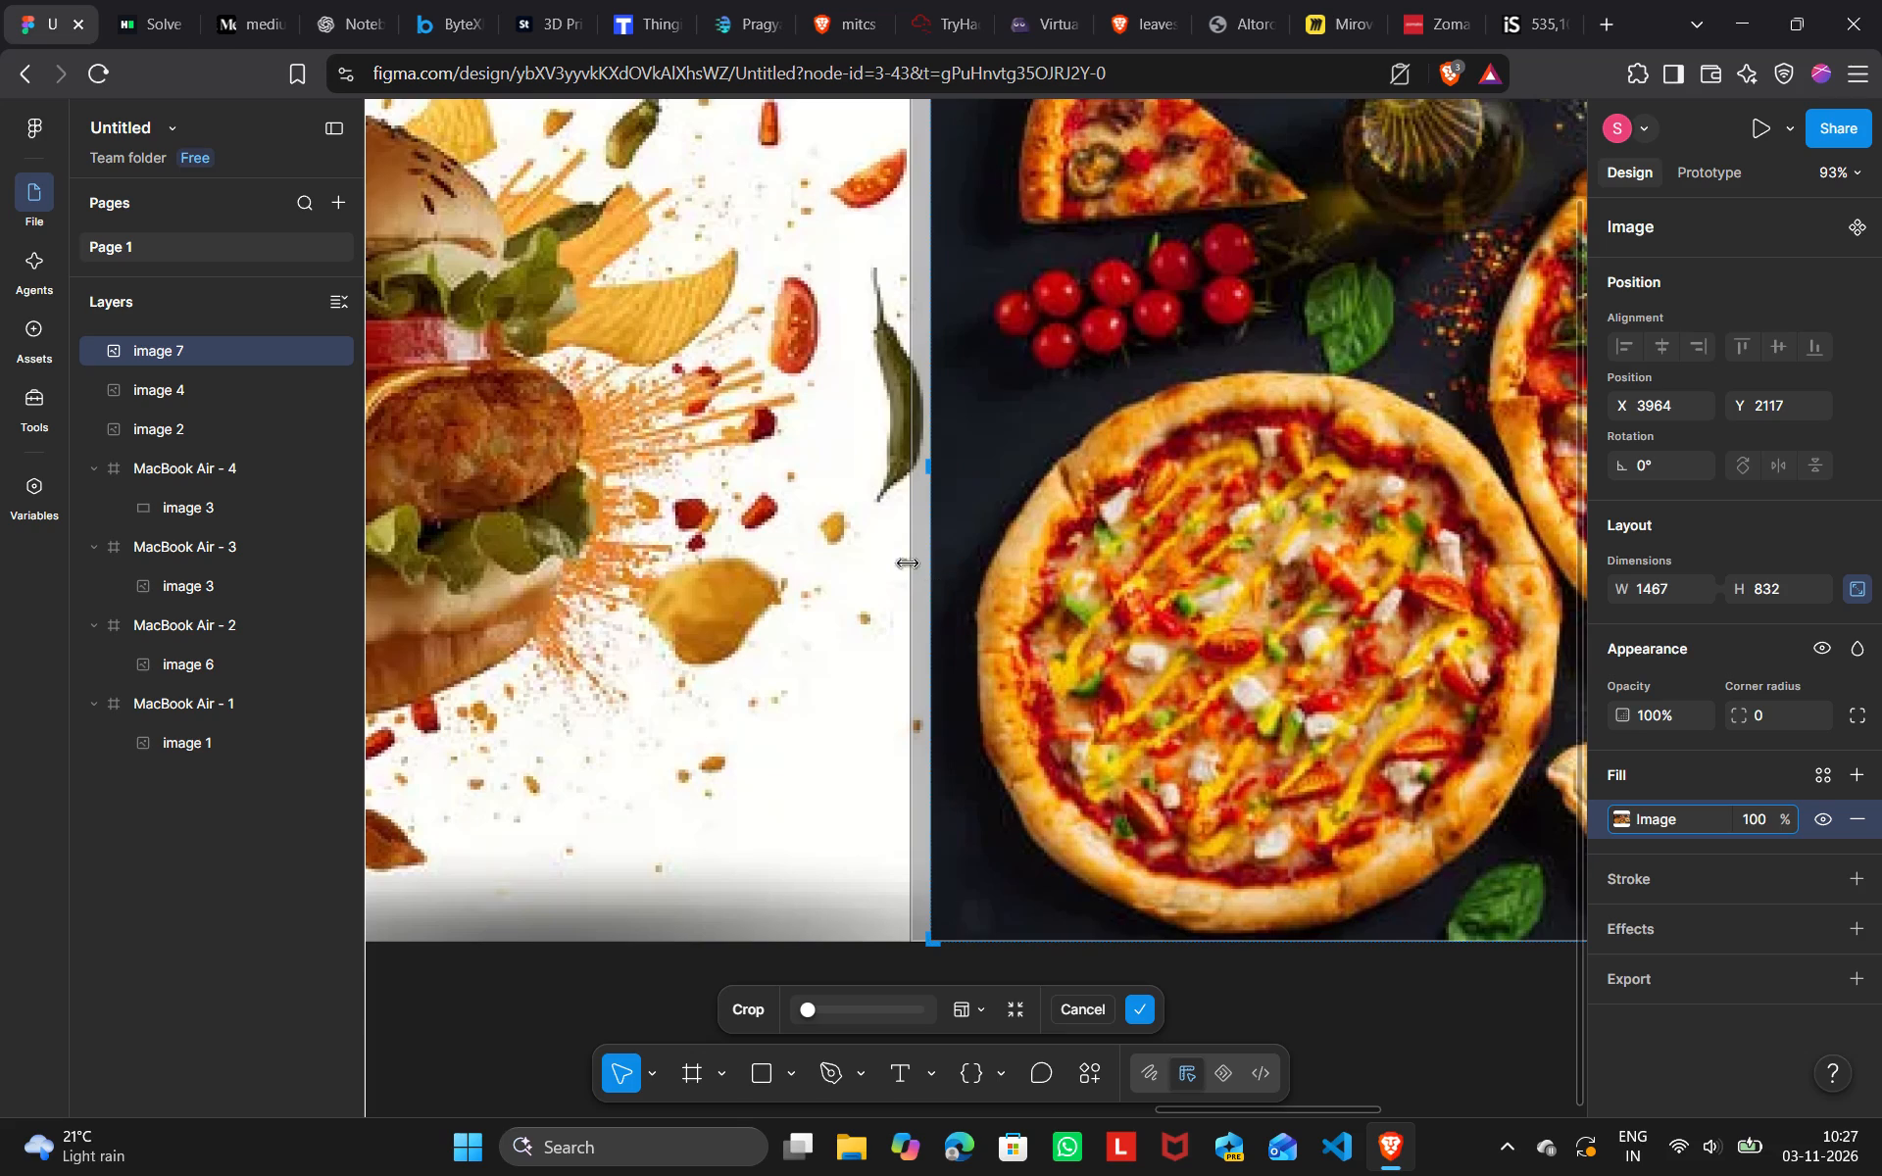
click(636, 989)
Move the pizza picture so its left edge meets the MacBook Air - 4 frame at X 4036, Y 2128.
scroll(636, 989, left, 1)
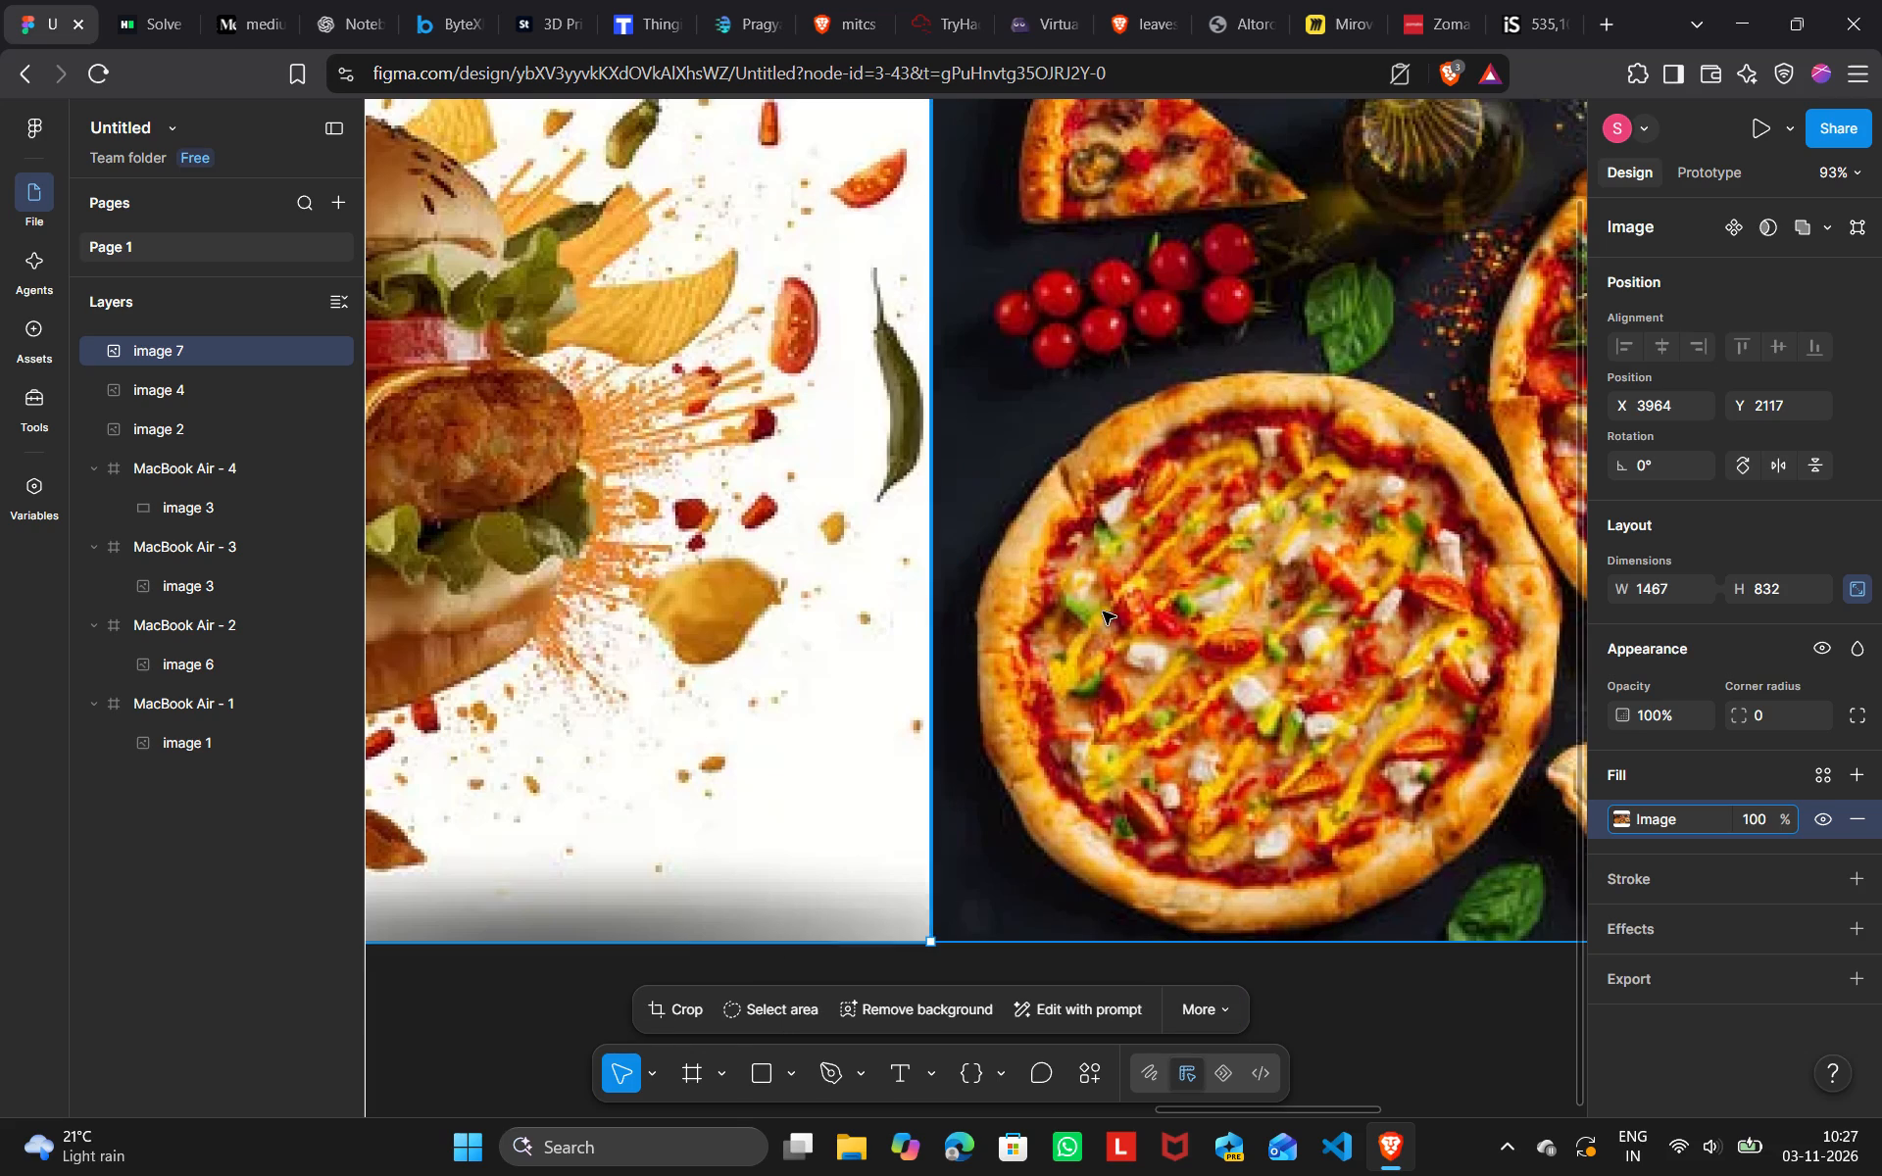
drag(1253, 508, 1342, 519)
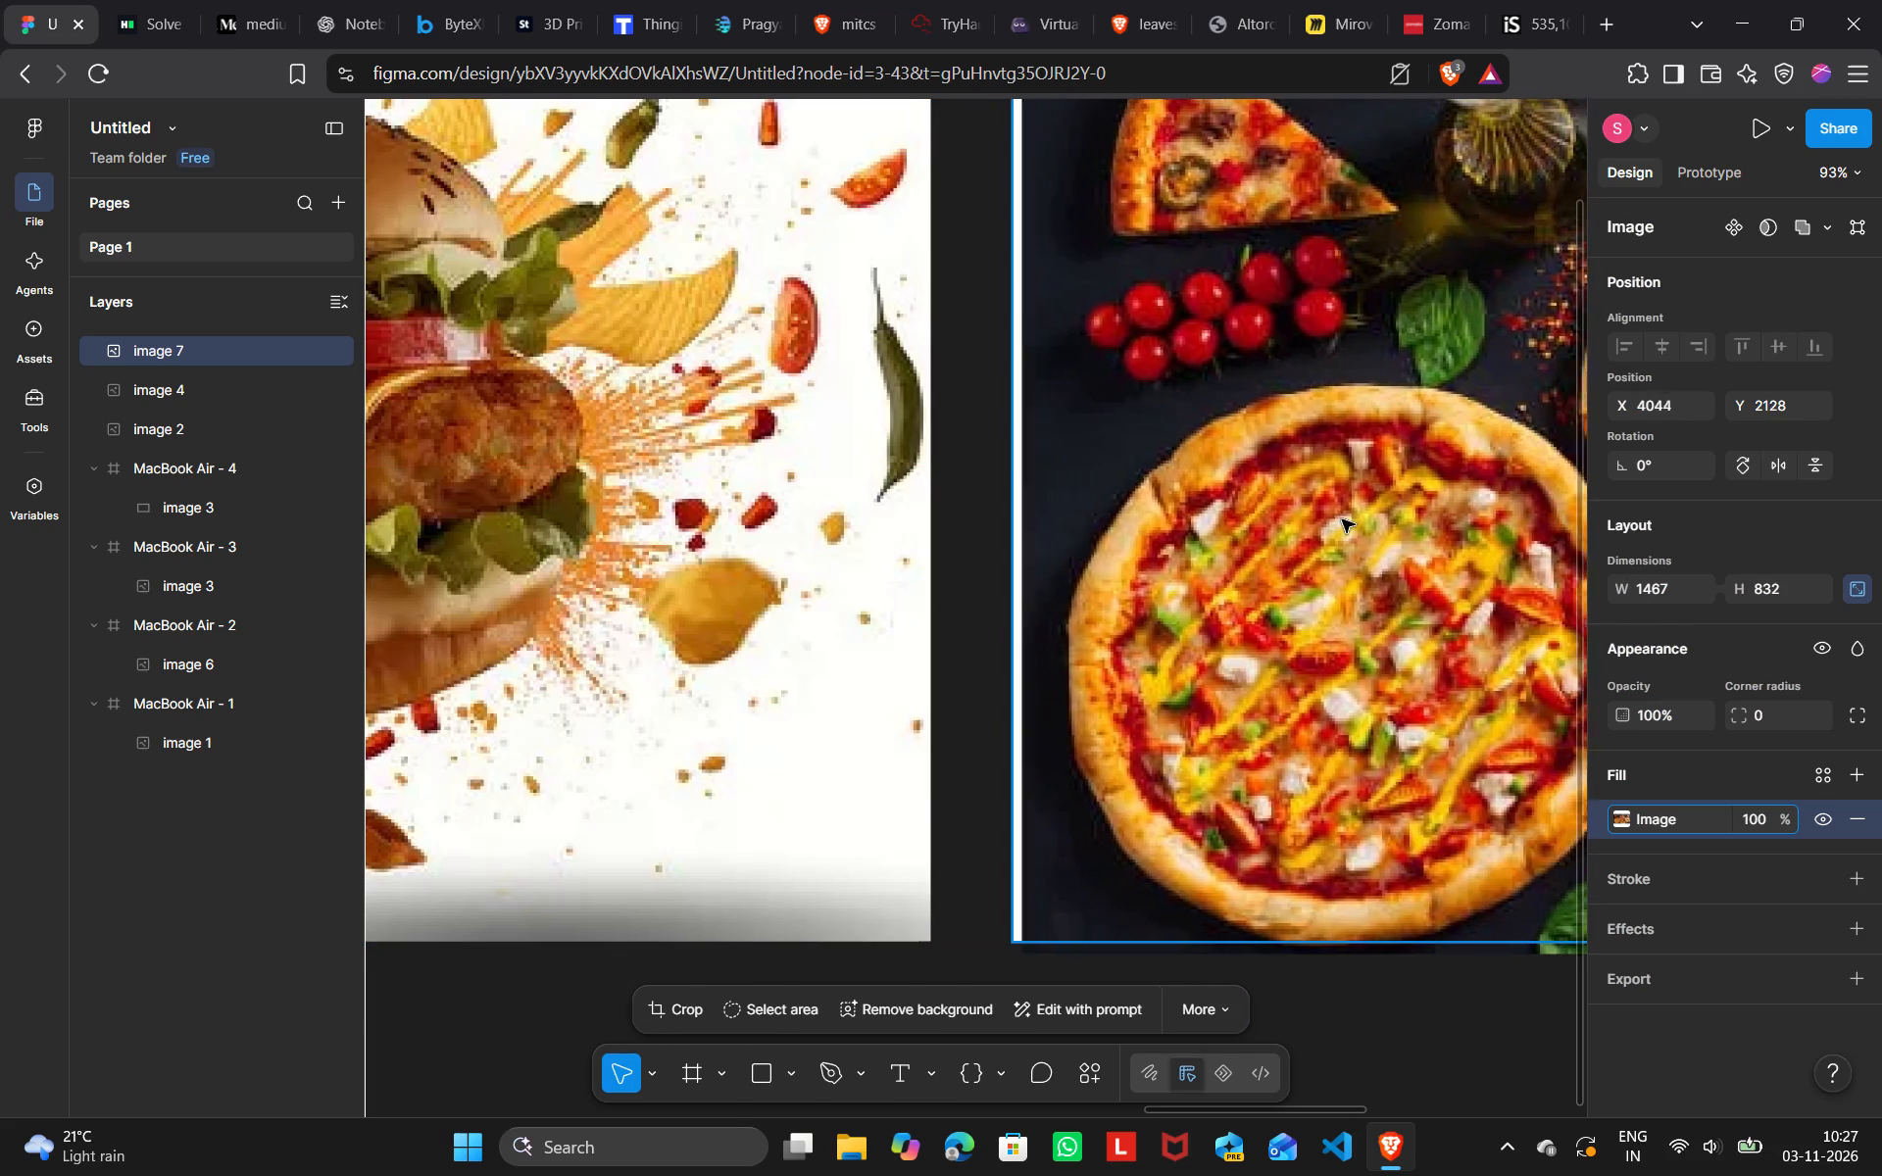
drag(1342, 519, 1337, 519)
scroll(1337, 519, left, 6)
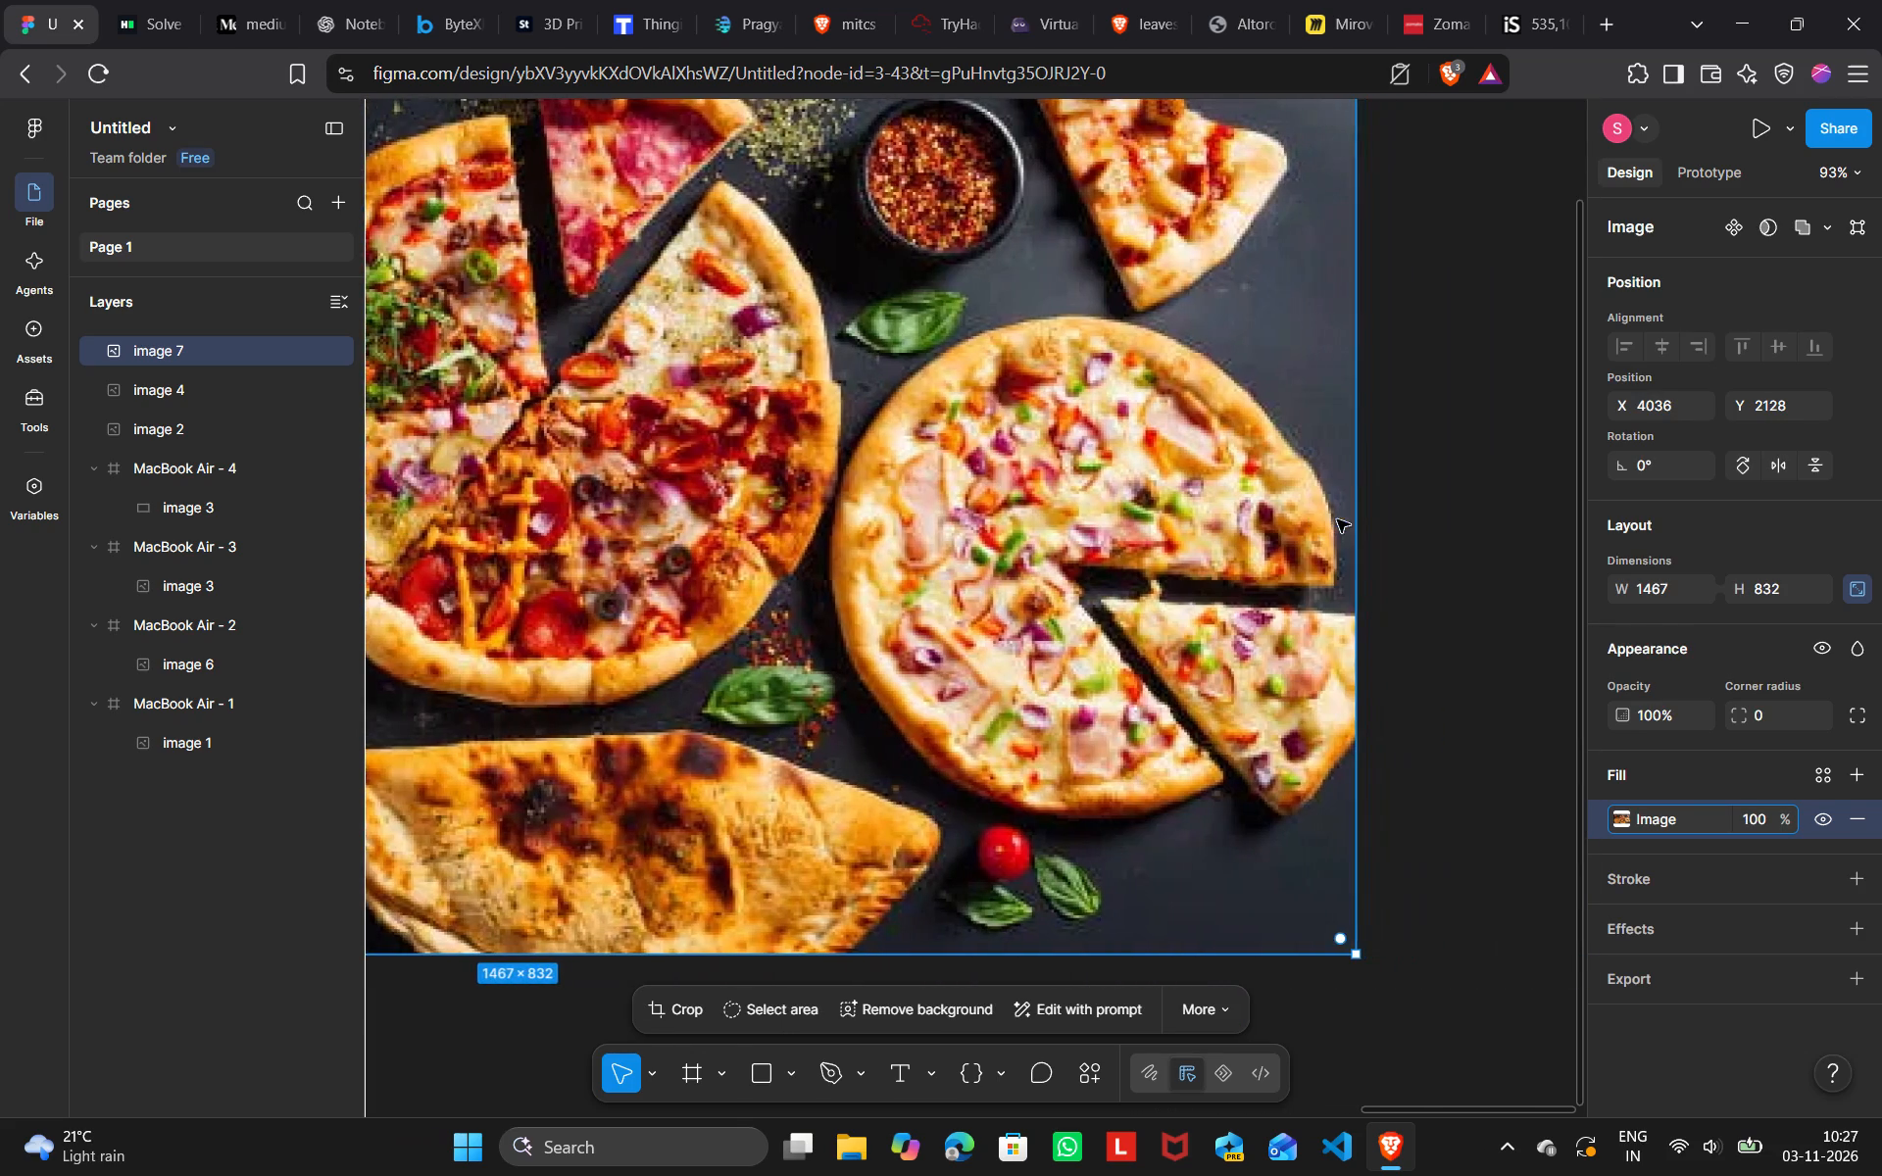
Scale the pizza picture down from its right edge to the frame's width, at 1280 × 726.
click(1361, 573)
drag(1361, 573, 1352, 574)
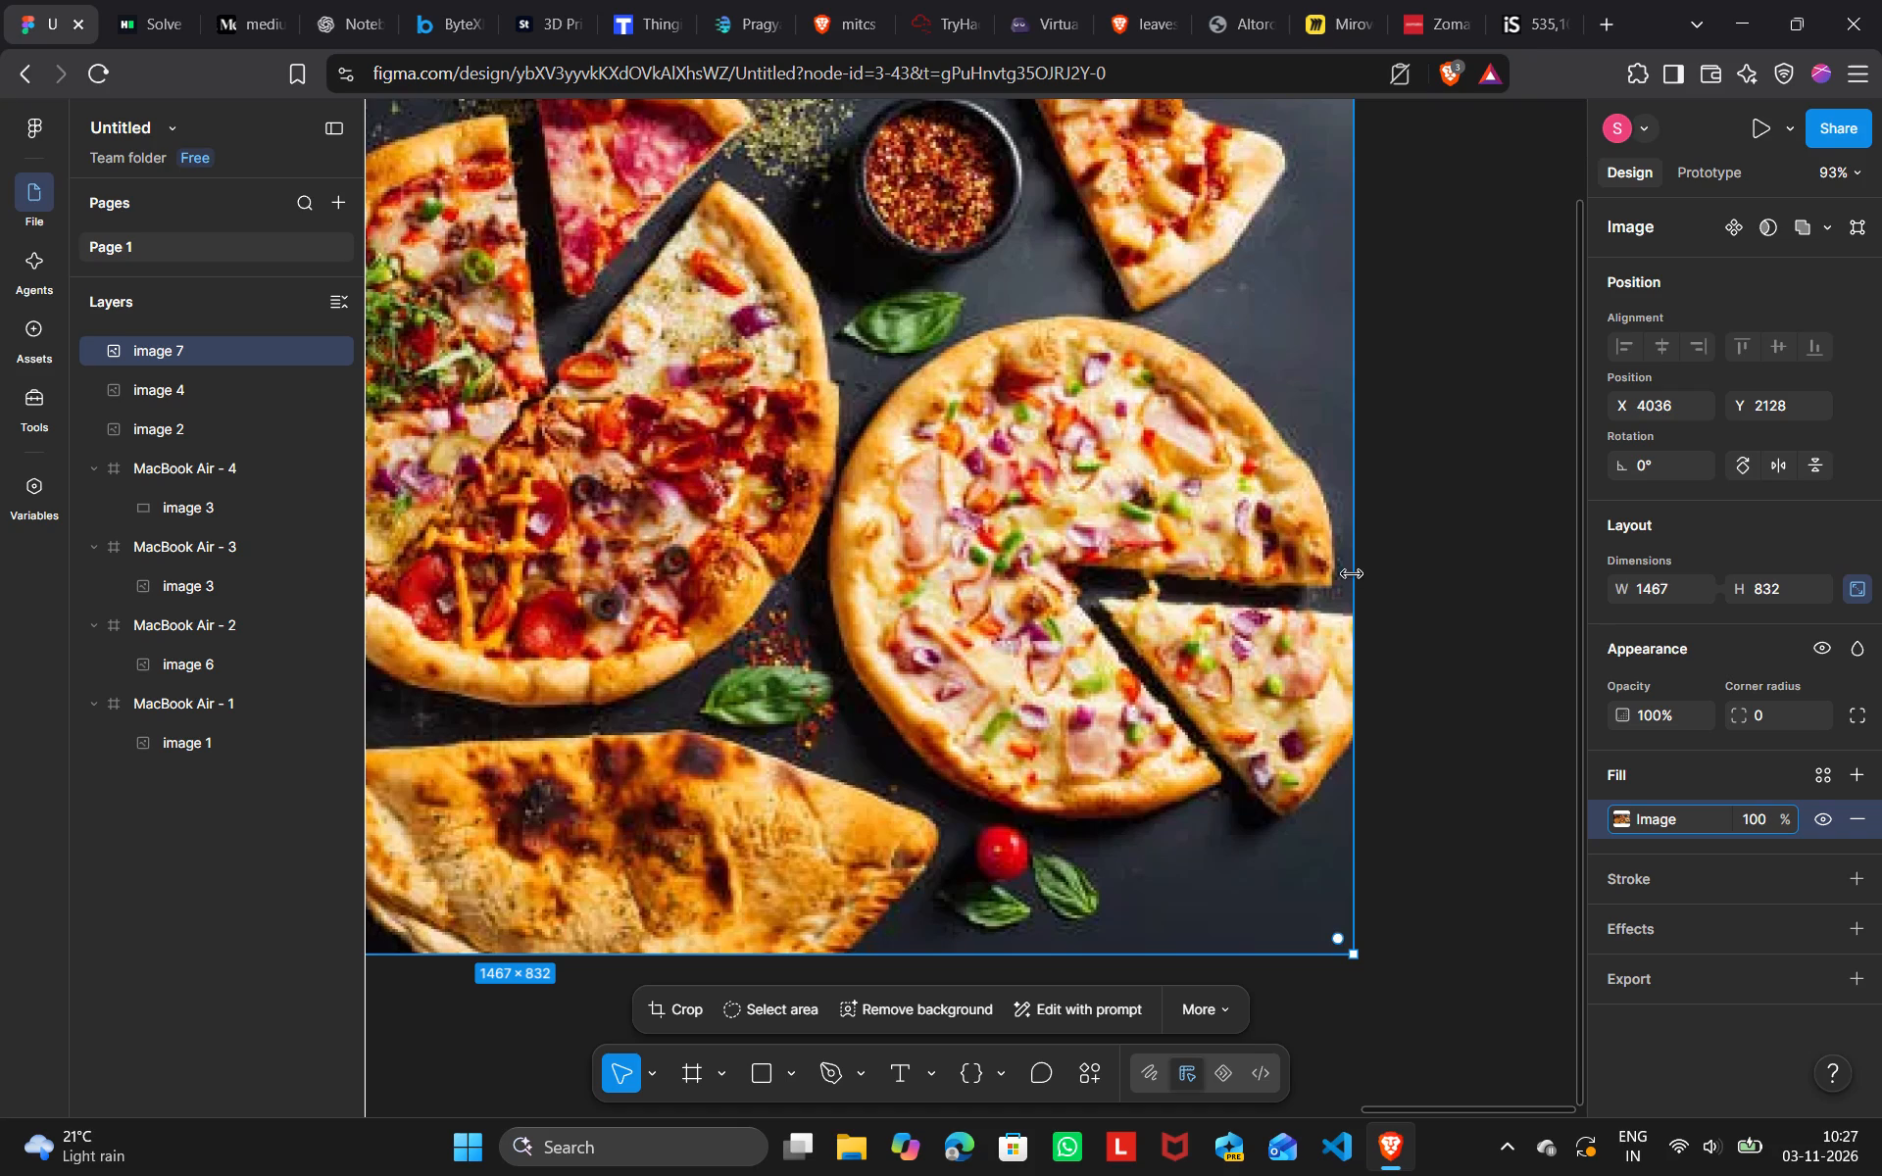
drag(1352, 574, 1132, 615)
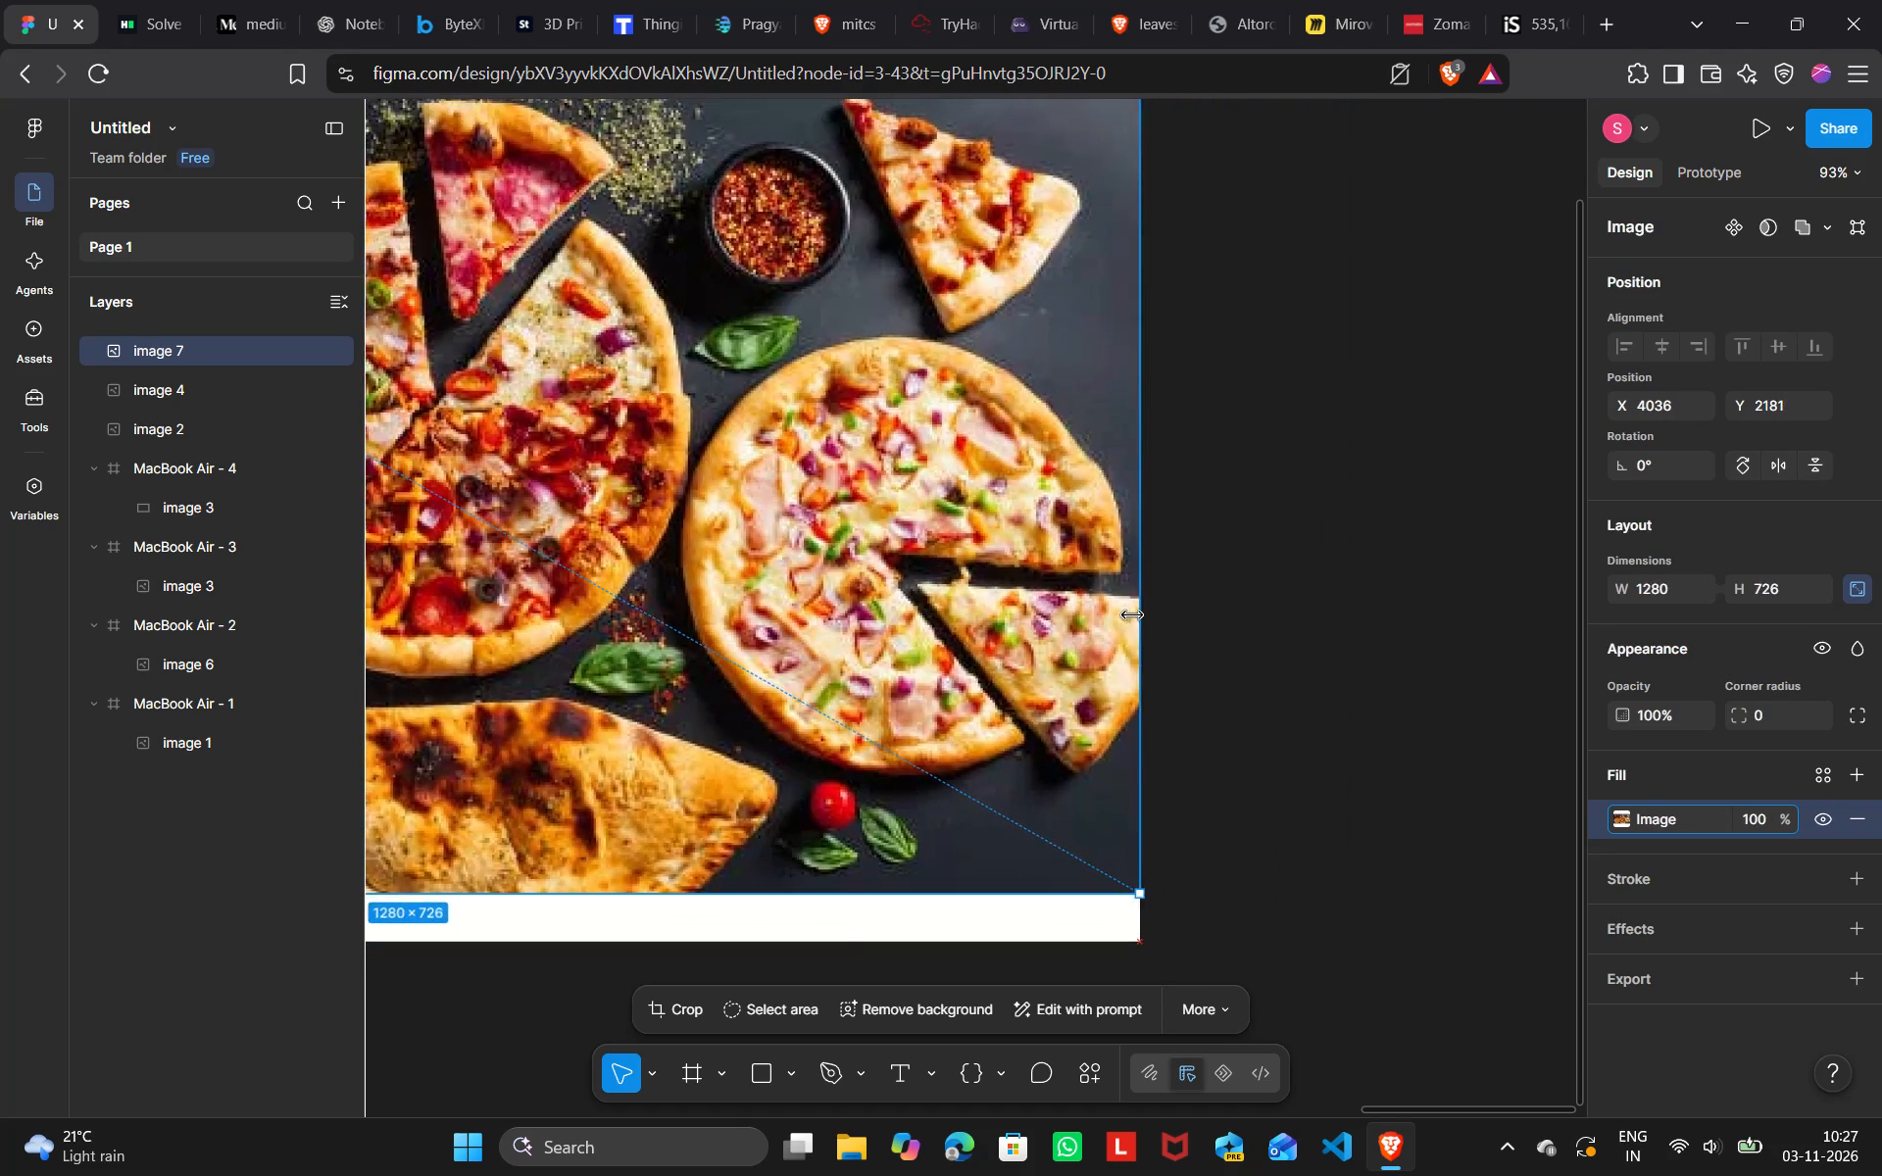
drag(1132, 615, 1139, 621)
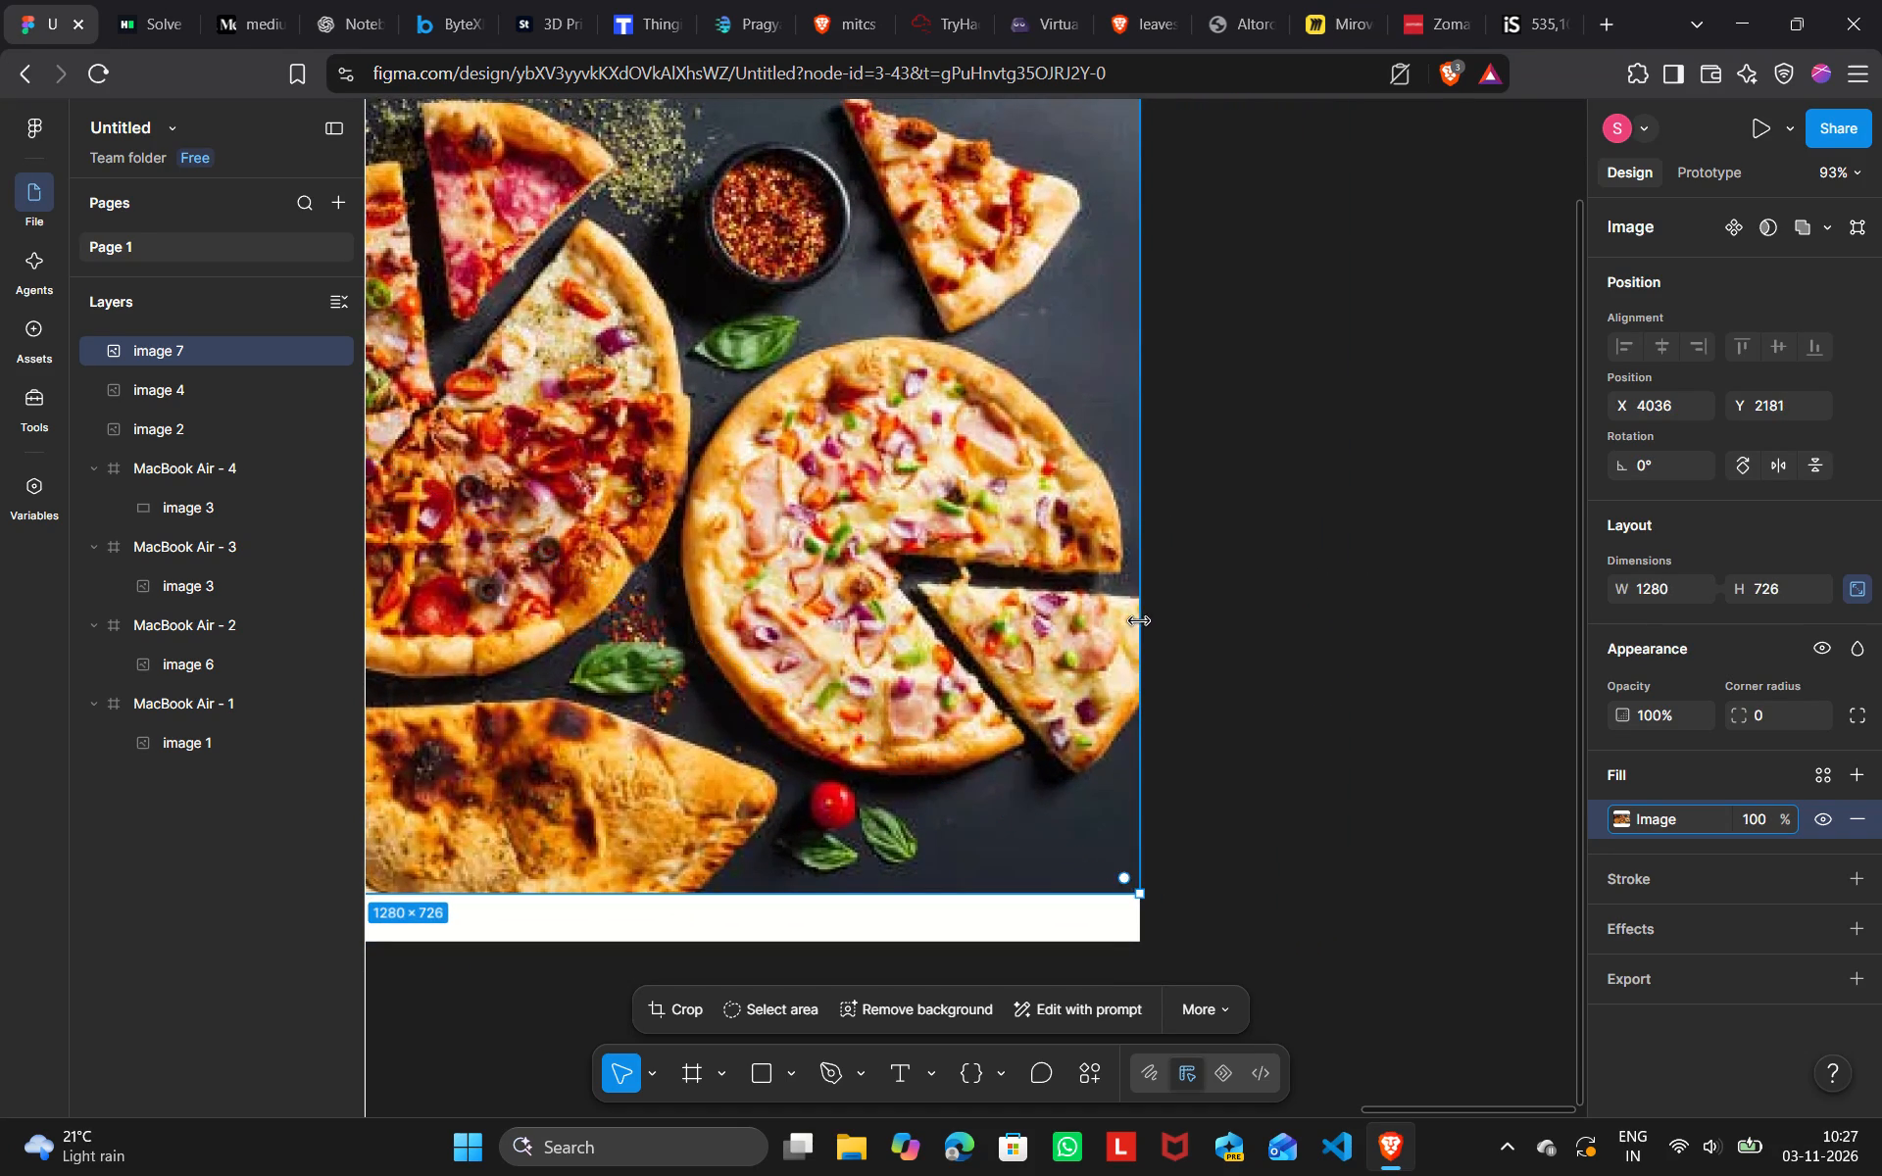
Enlarge the pizza picture to 1392 × 790 by extending its top edge to the frame's top at Y 2117.
click(1319, 566)
scroll(1319, 566, down, 1)
scroll(1319, 566, right, 1)
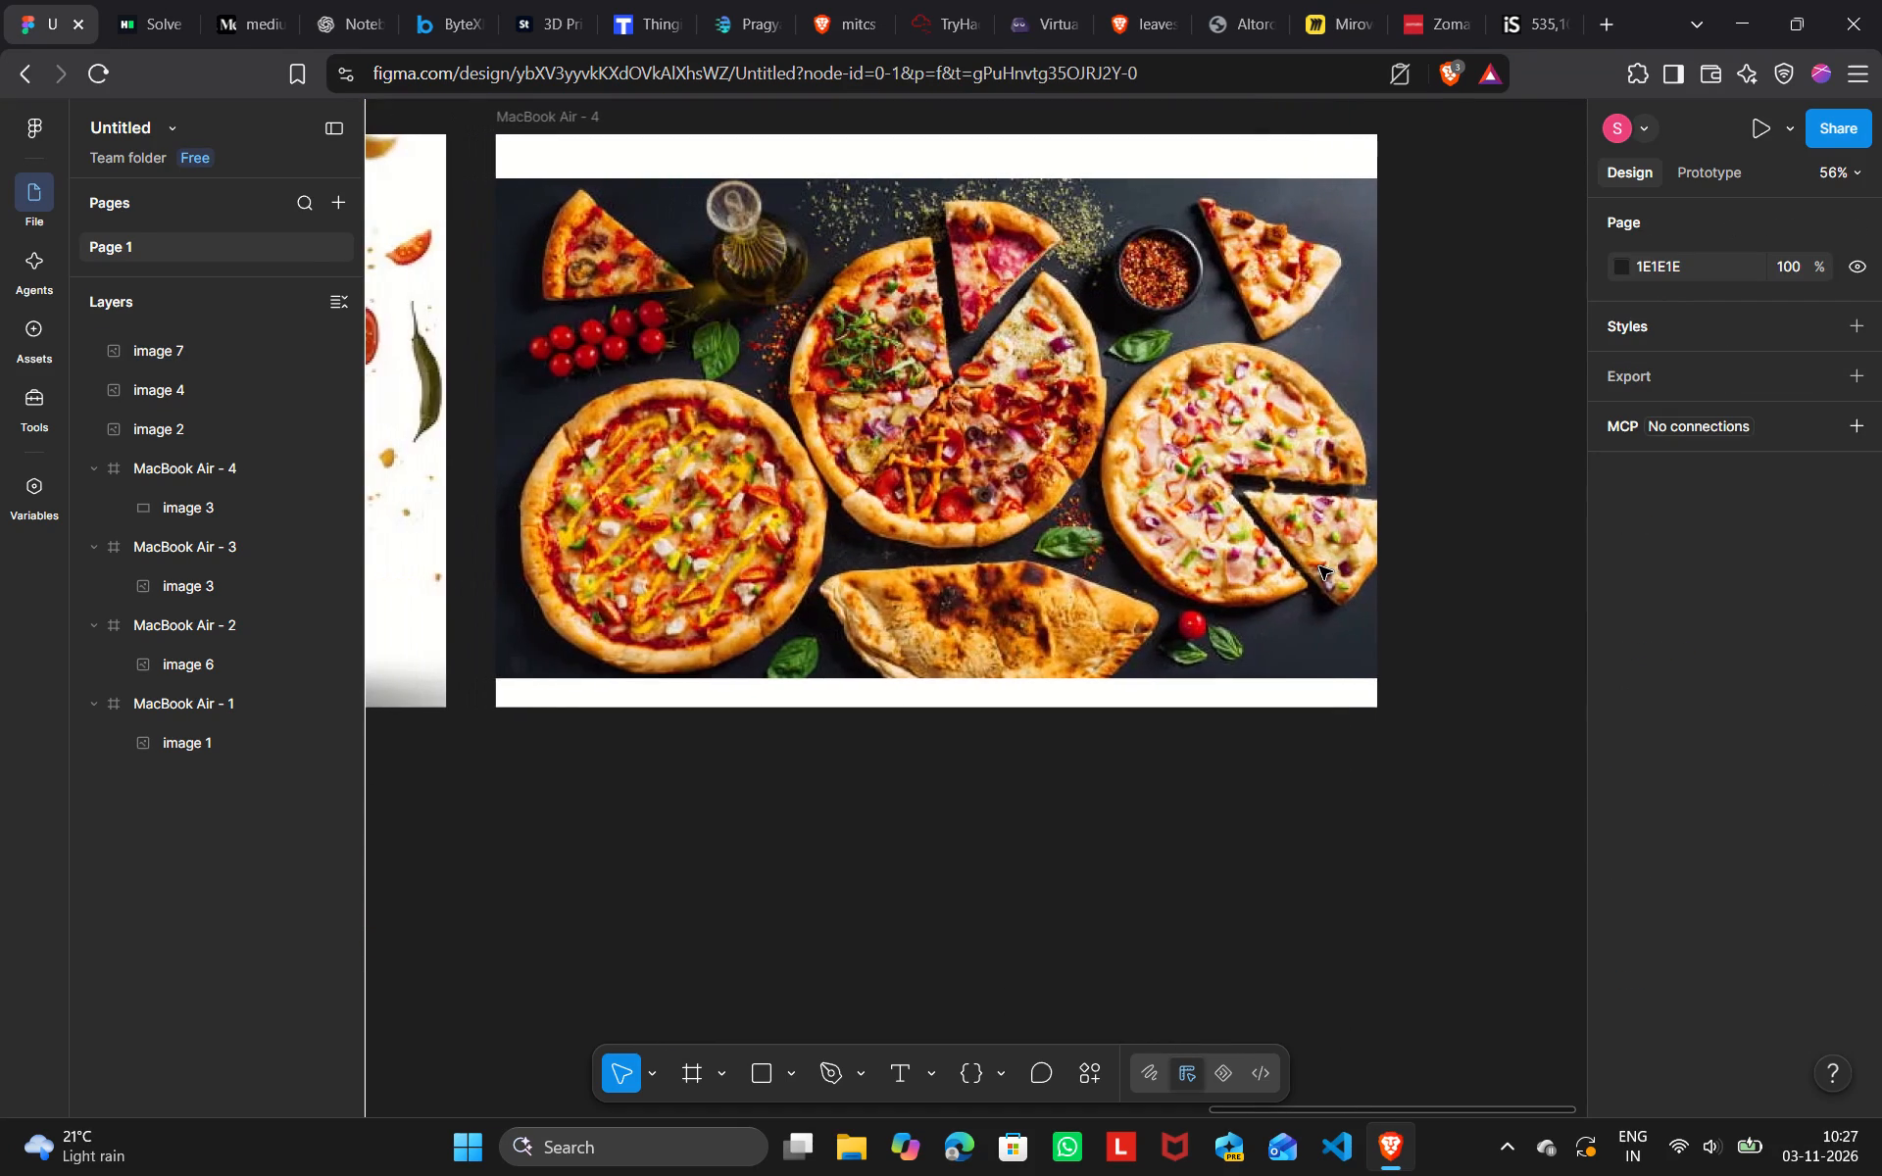
scroll(1319, 566, up, 1)
click(960, 421)
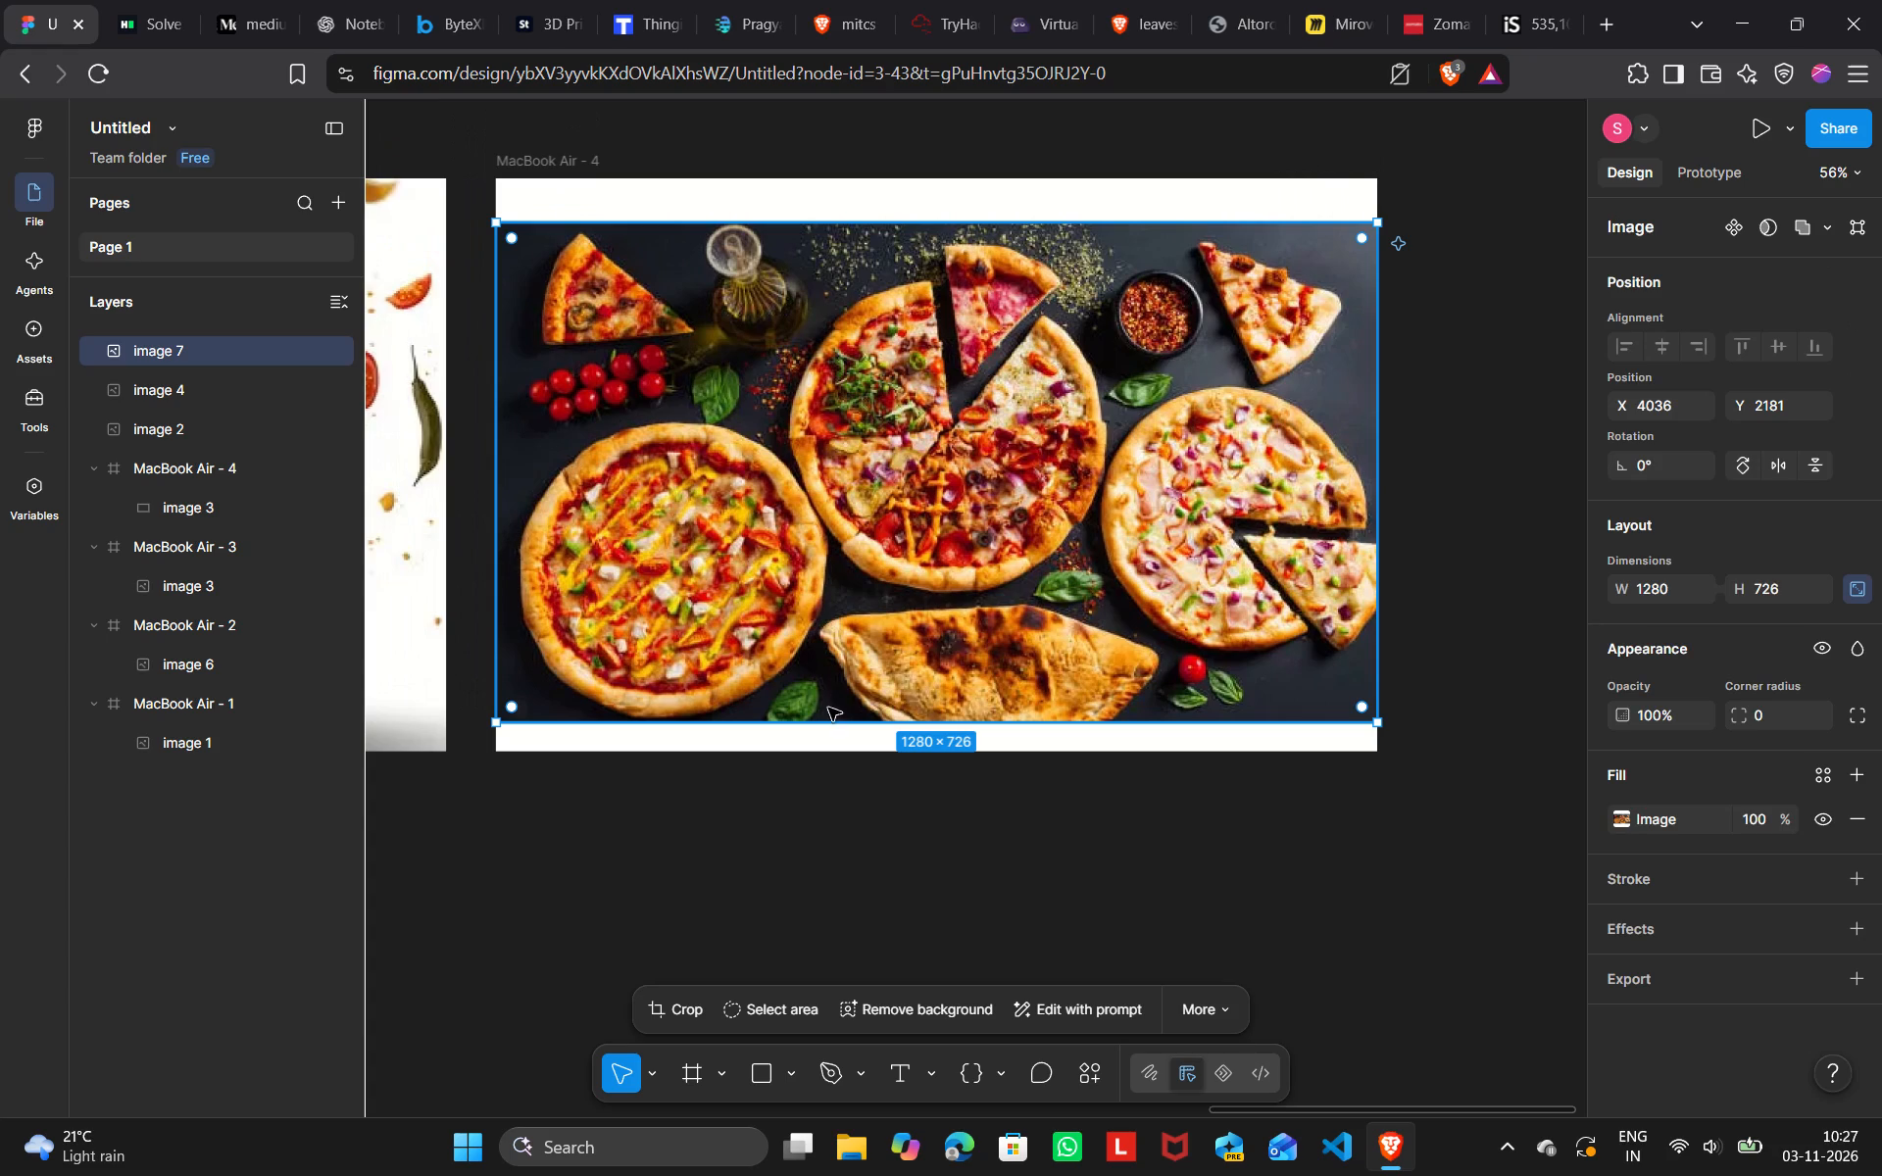
drag(874, 222, 887, 183)
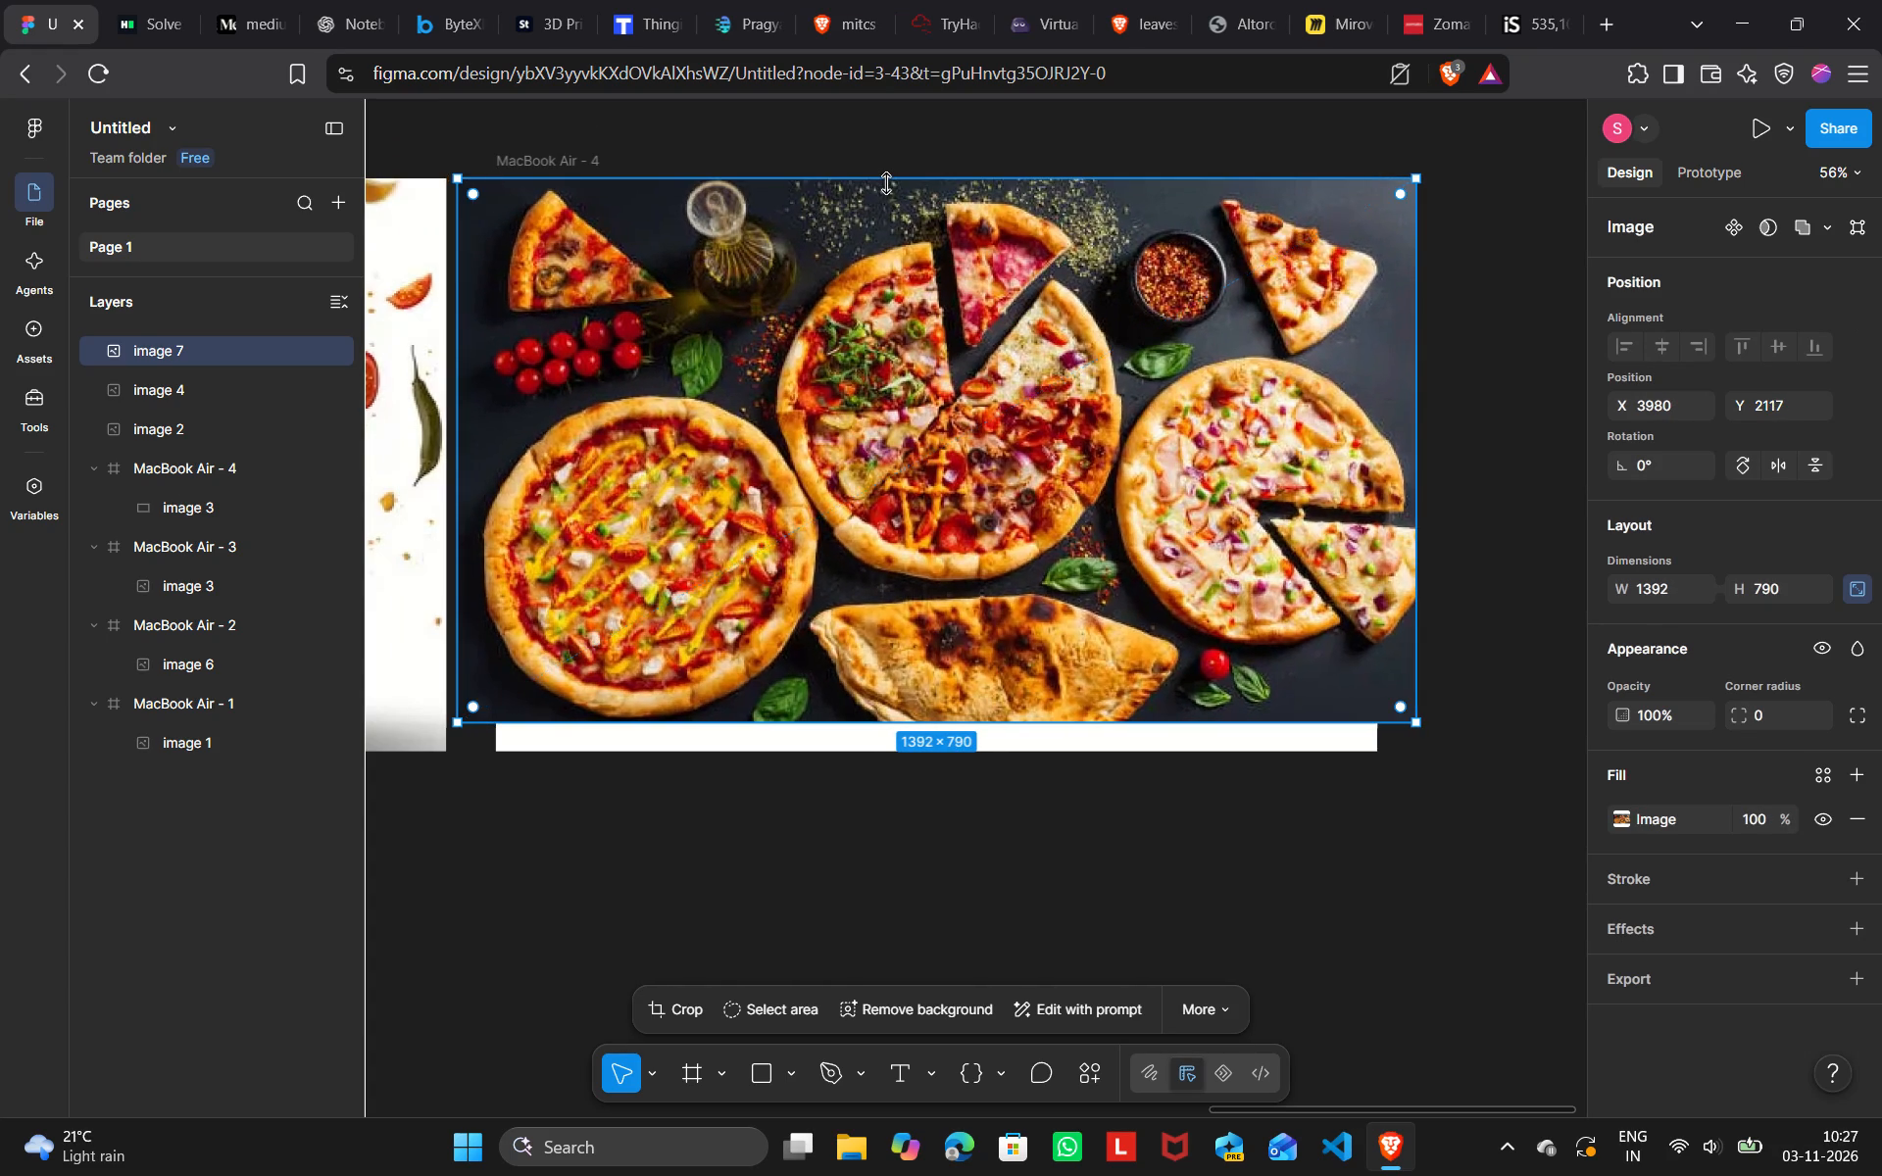
Shift the pizza picture to X 3924 so its right edge aligns with the MacBook Air - 4 frame.
drag(1017, 396, 1009, 395)
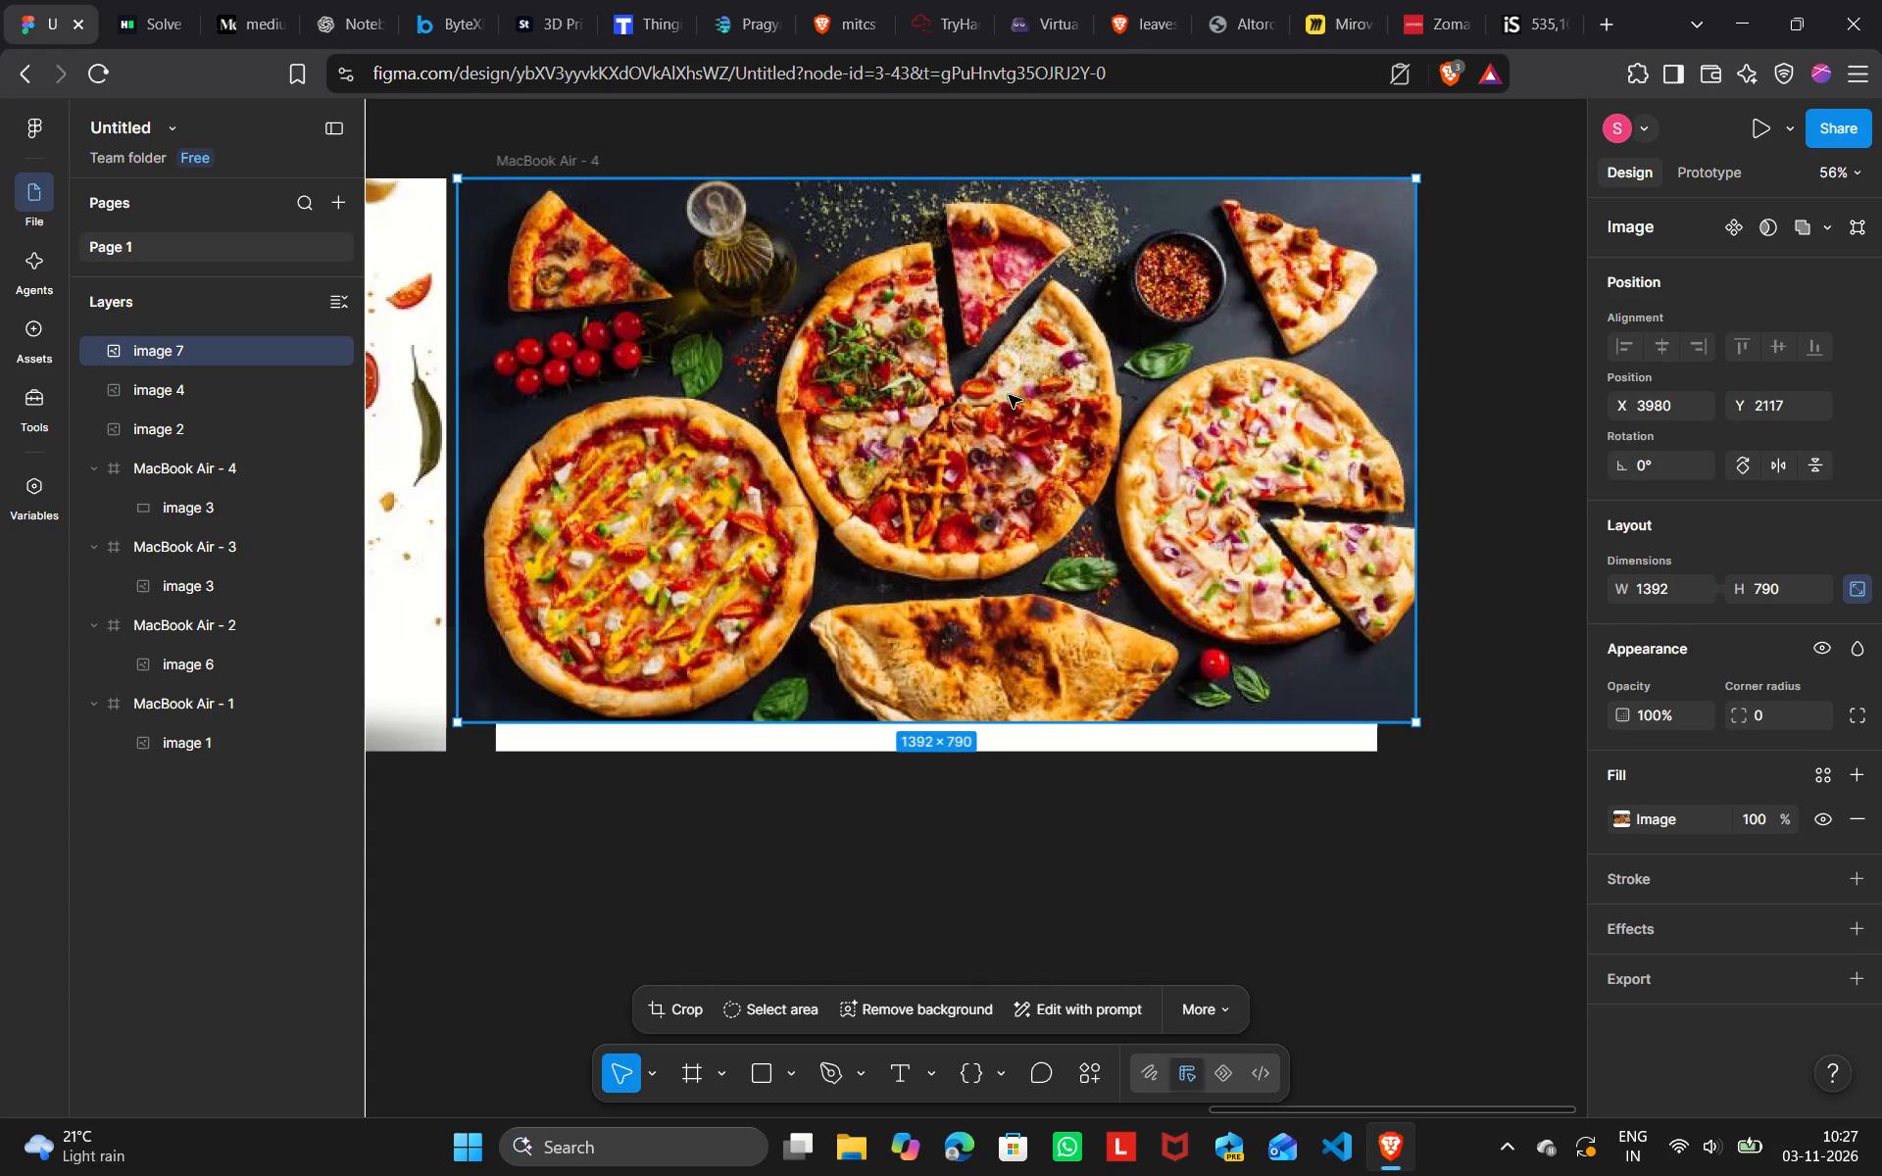
drag(1009, 395, 971, 395)
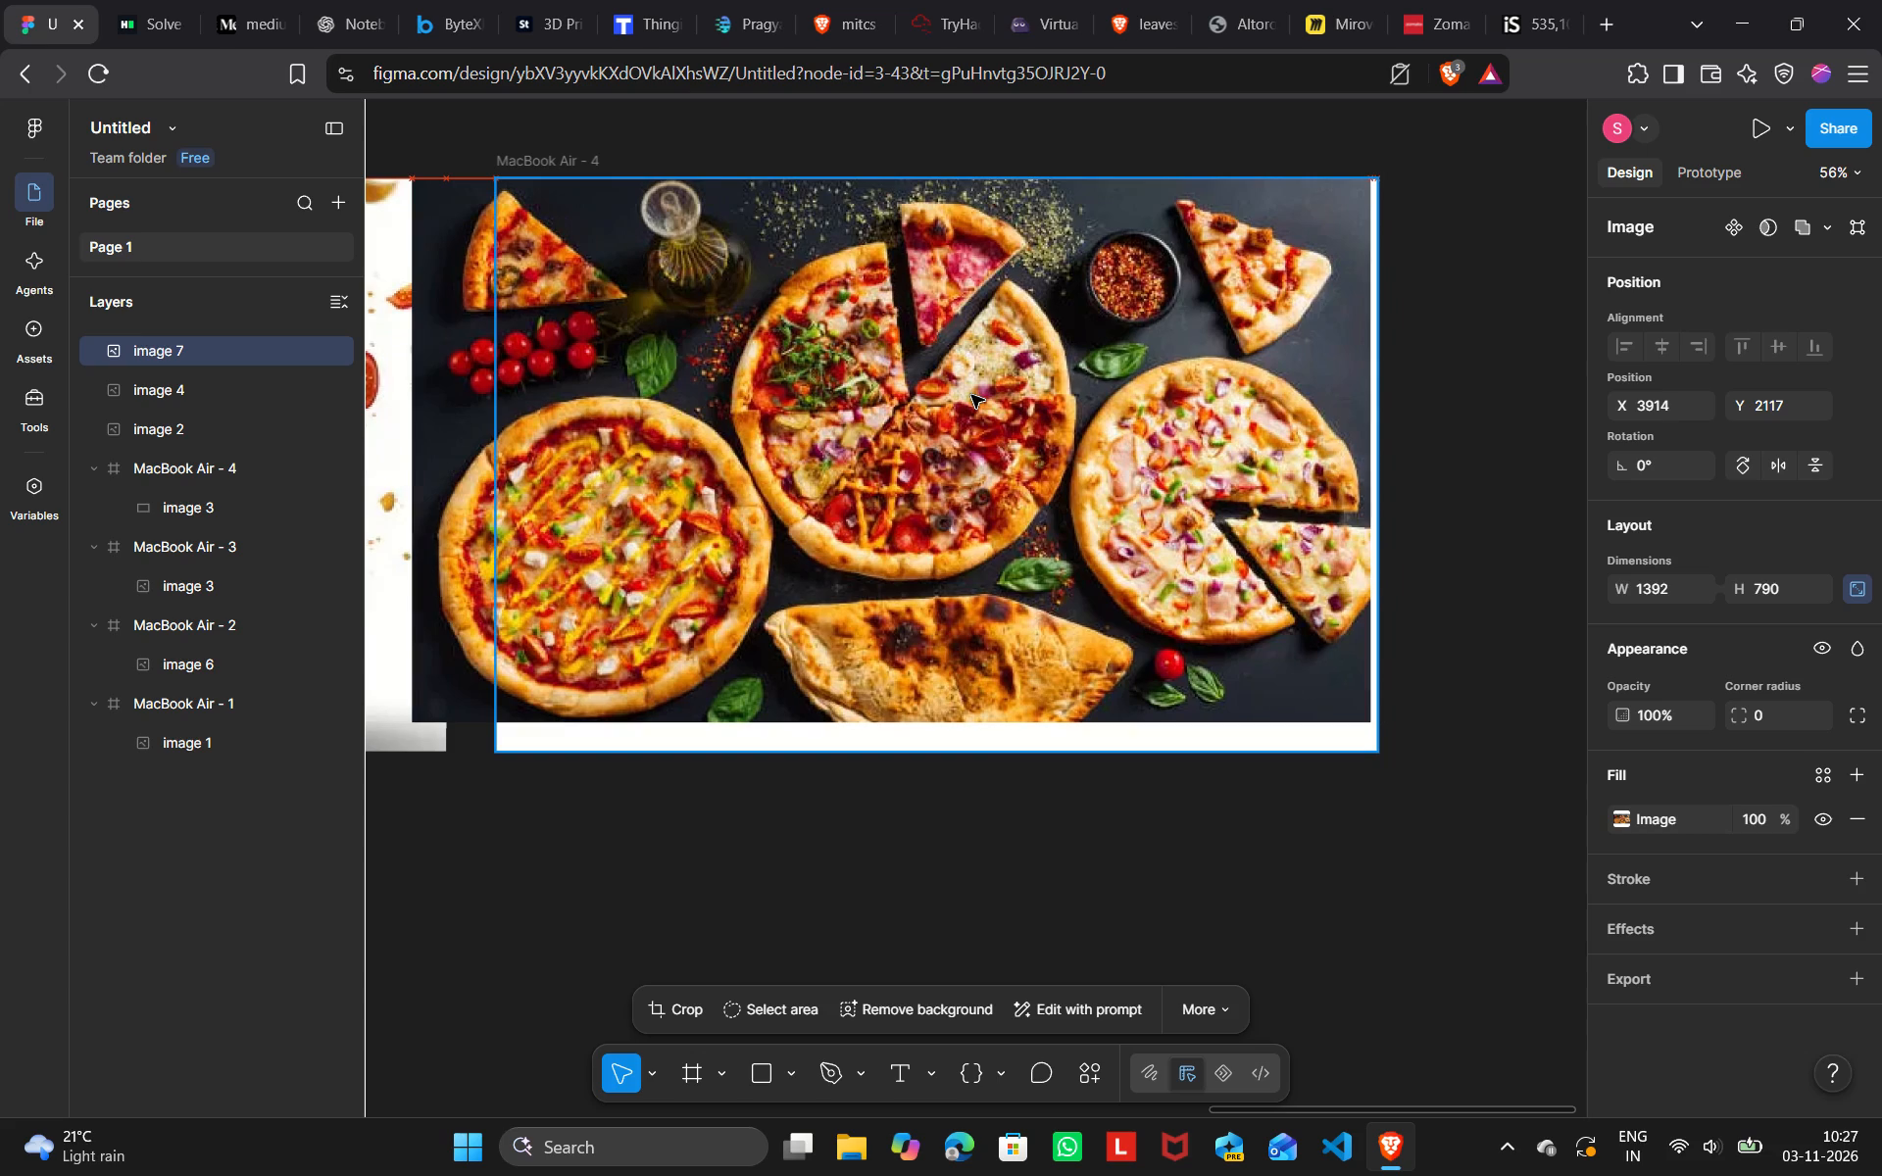
drag(971, 395, 973, 395)
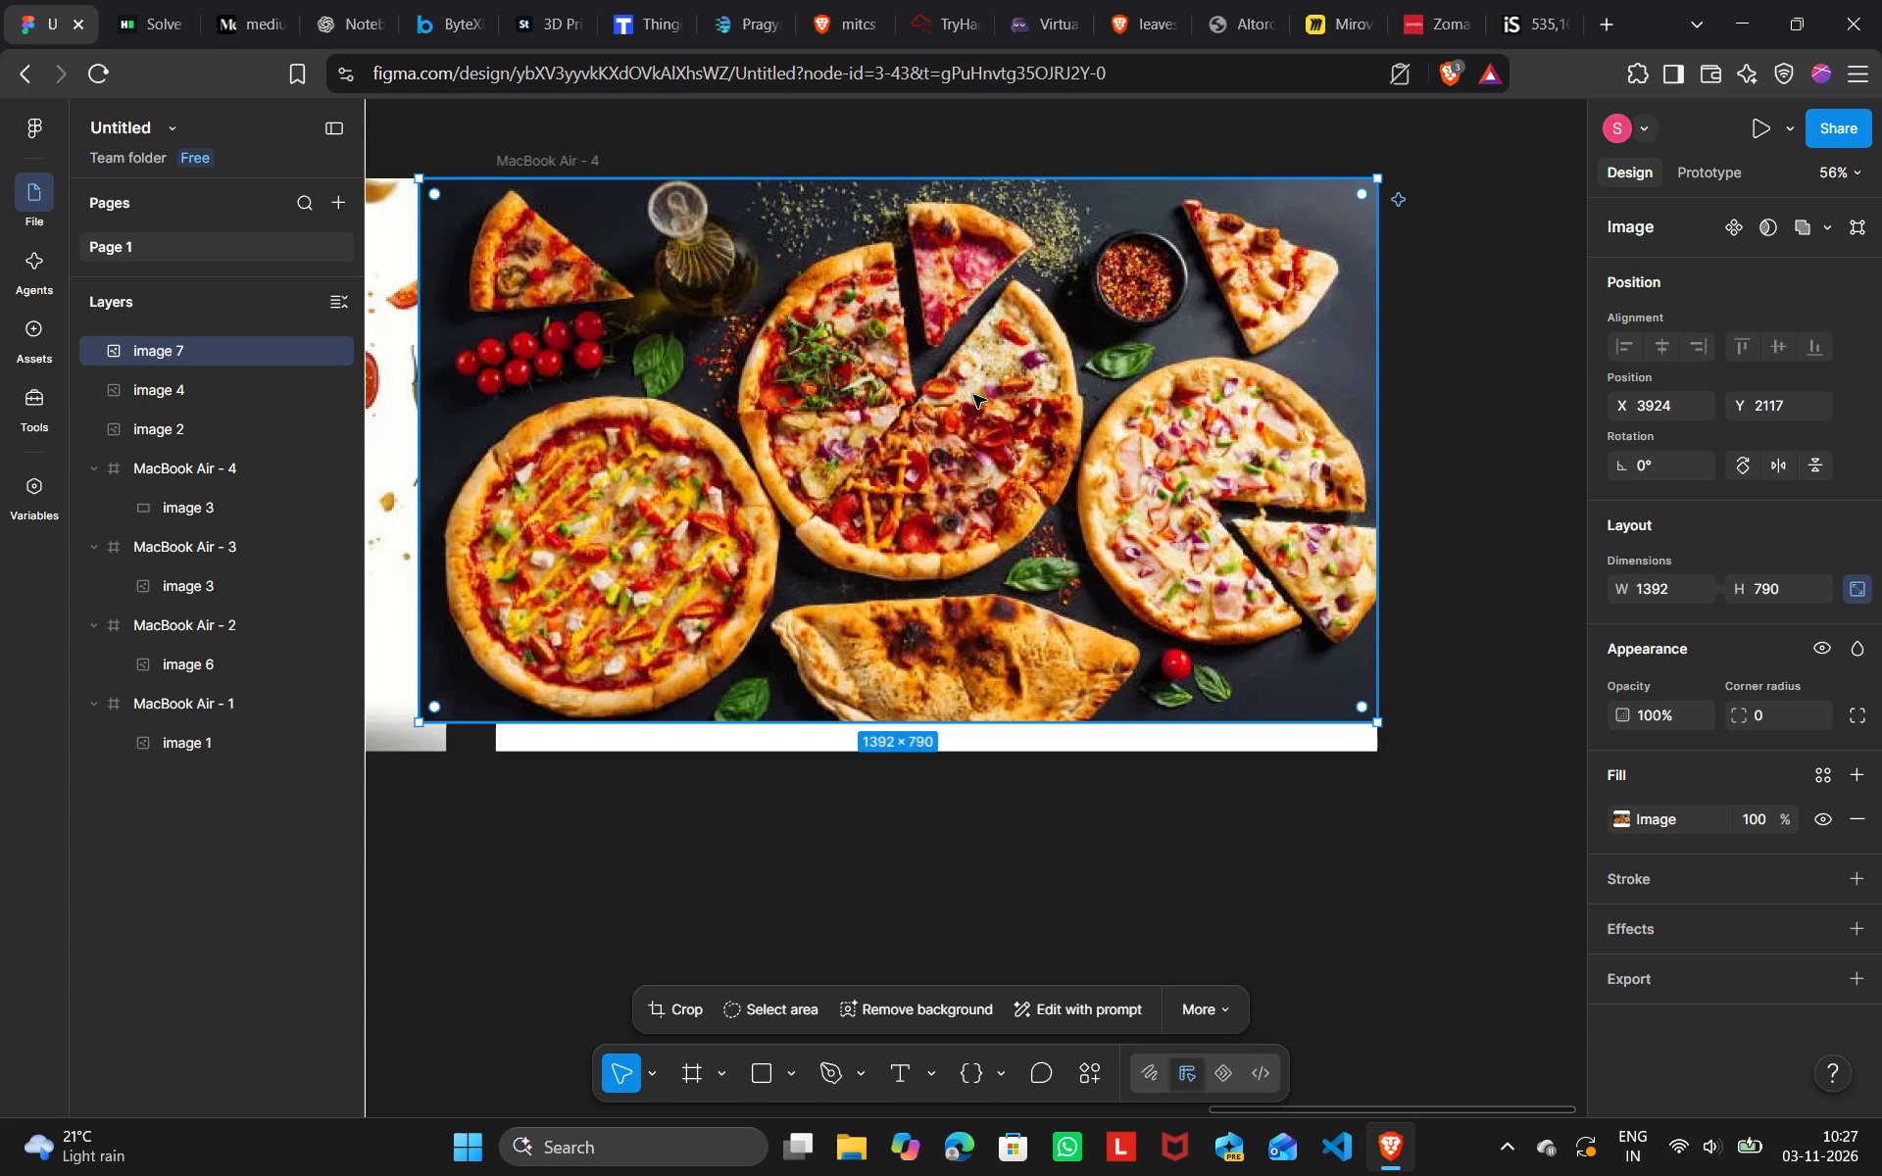
Crop the pizza picture's left side back to the frame's edge, making it 1280 × 790 at X 4036.
click(682, 1005)
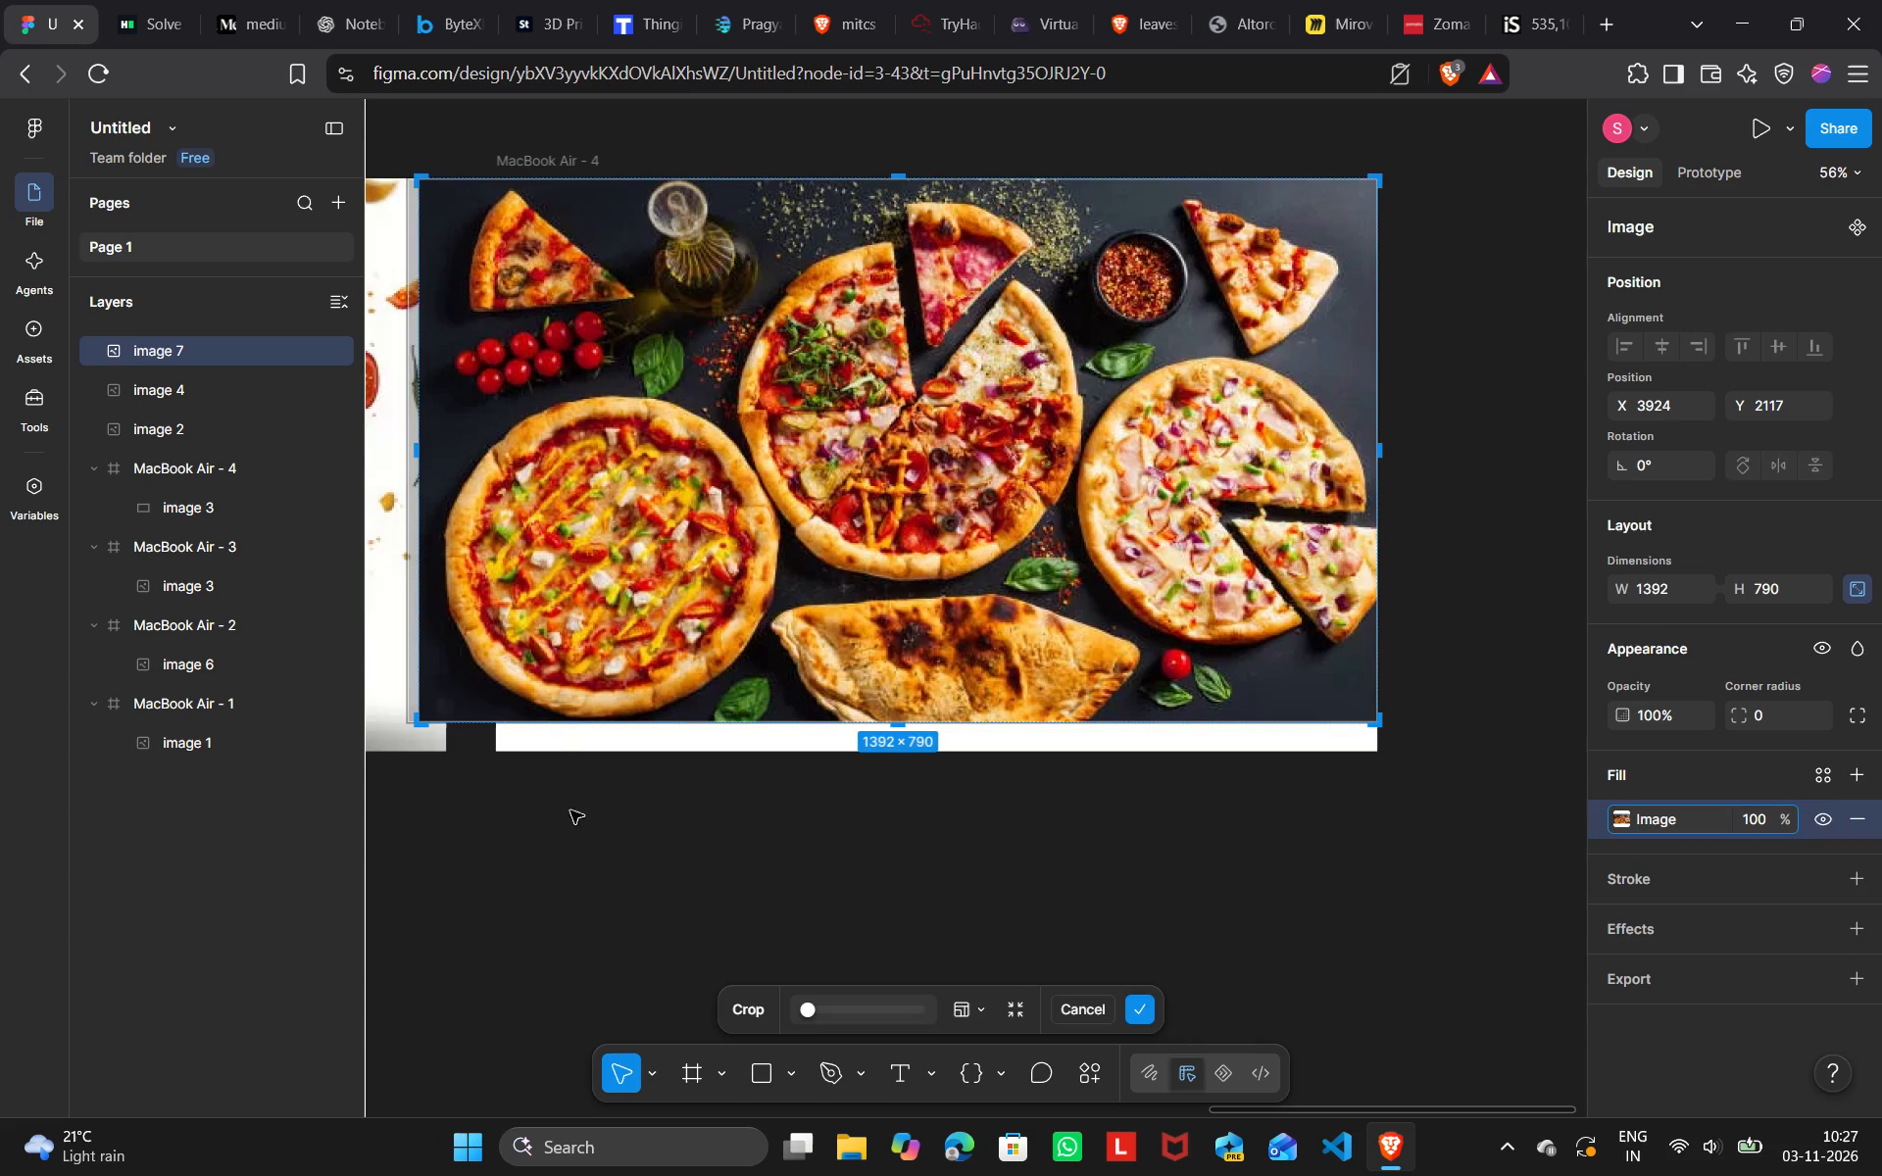
drag(421, 512, 447, 516)
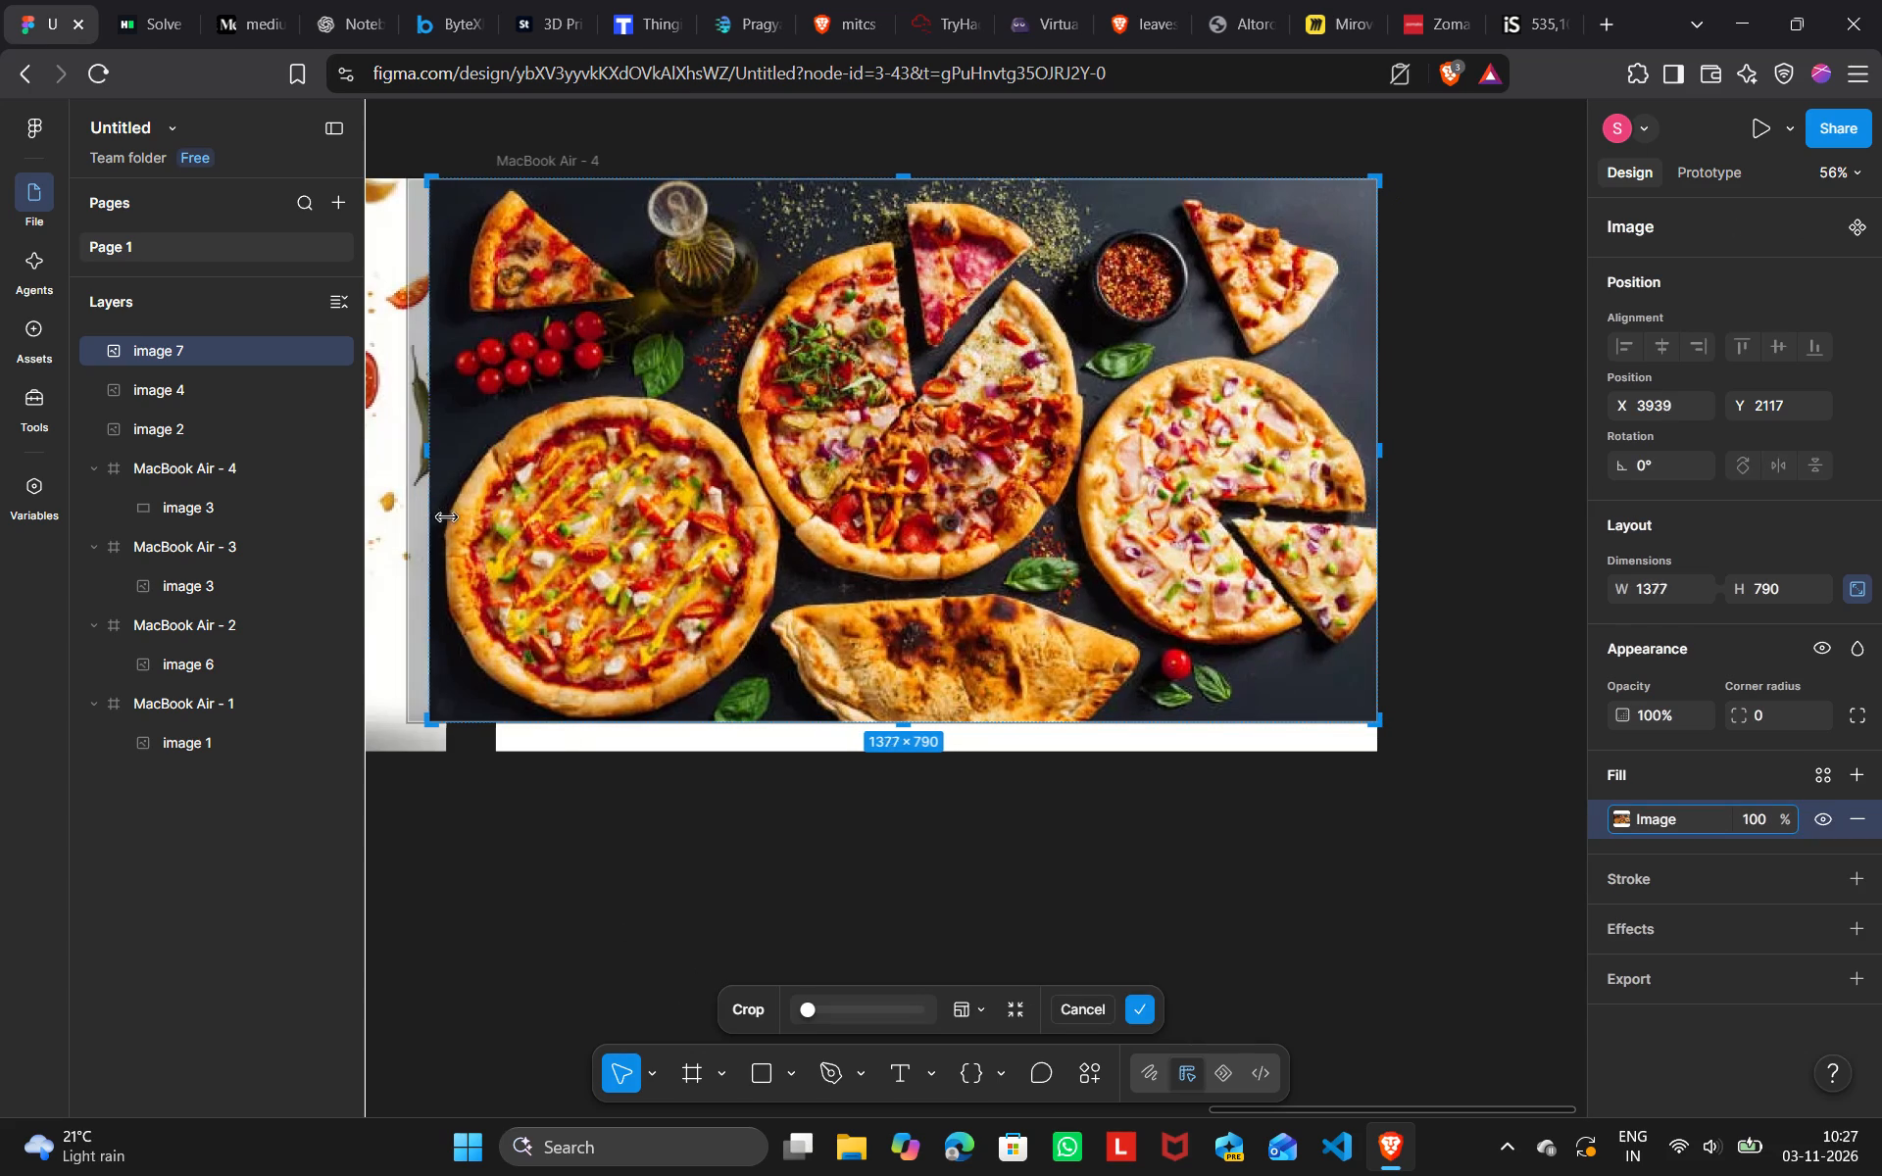
drag(447, 516, 490, 526)
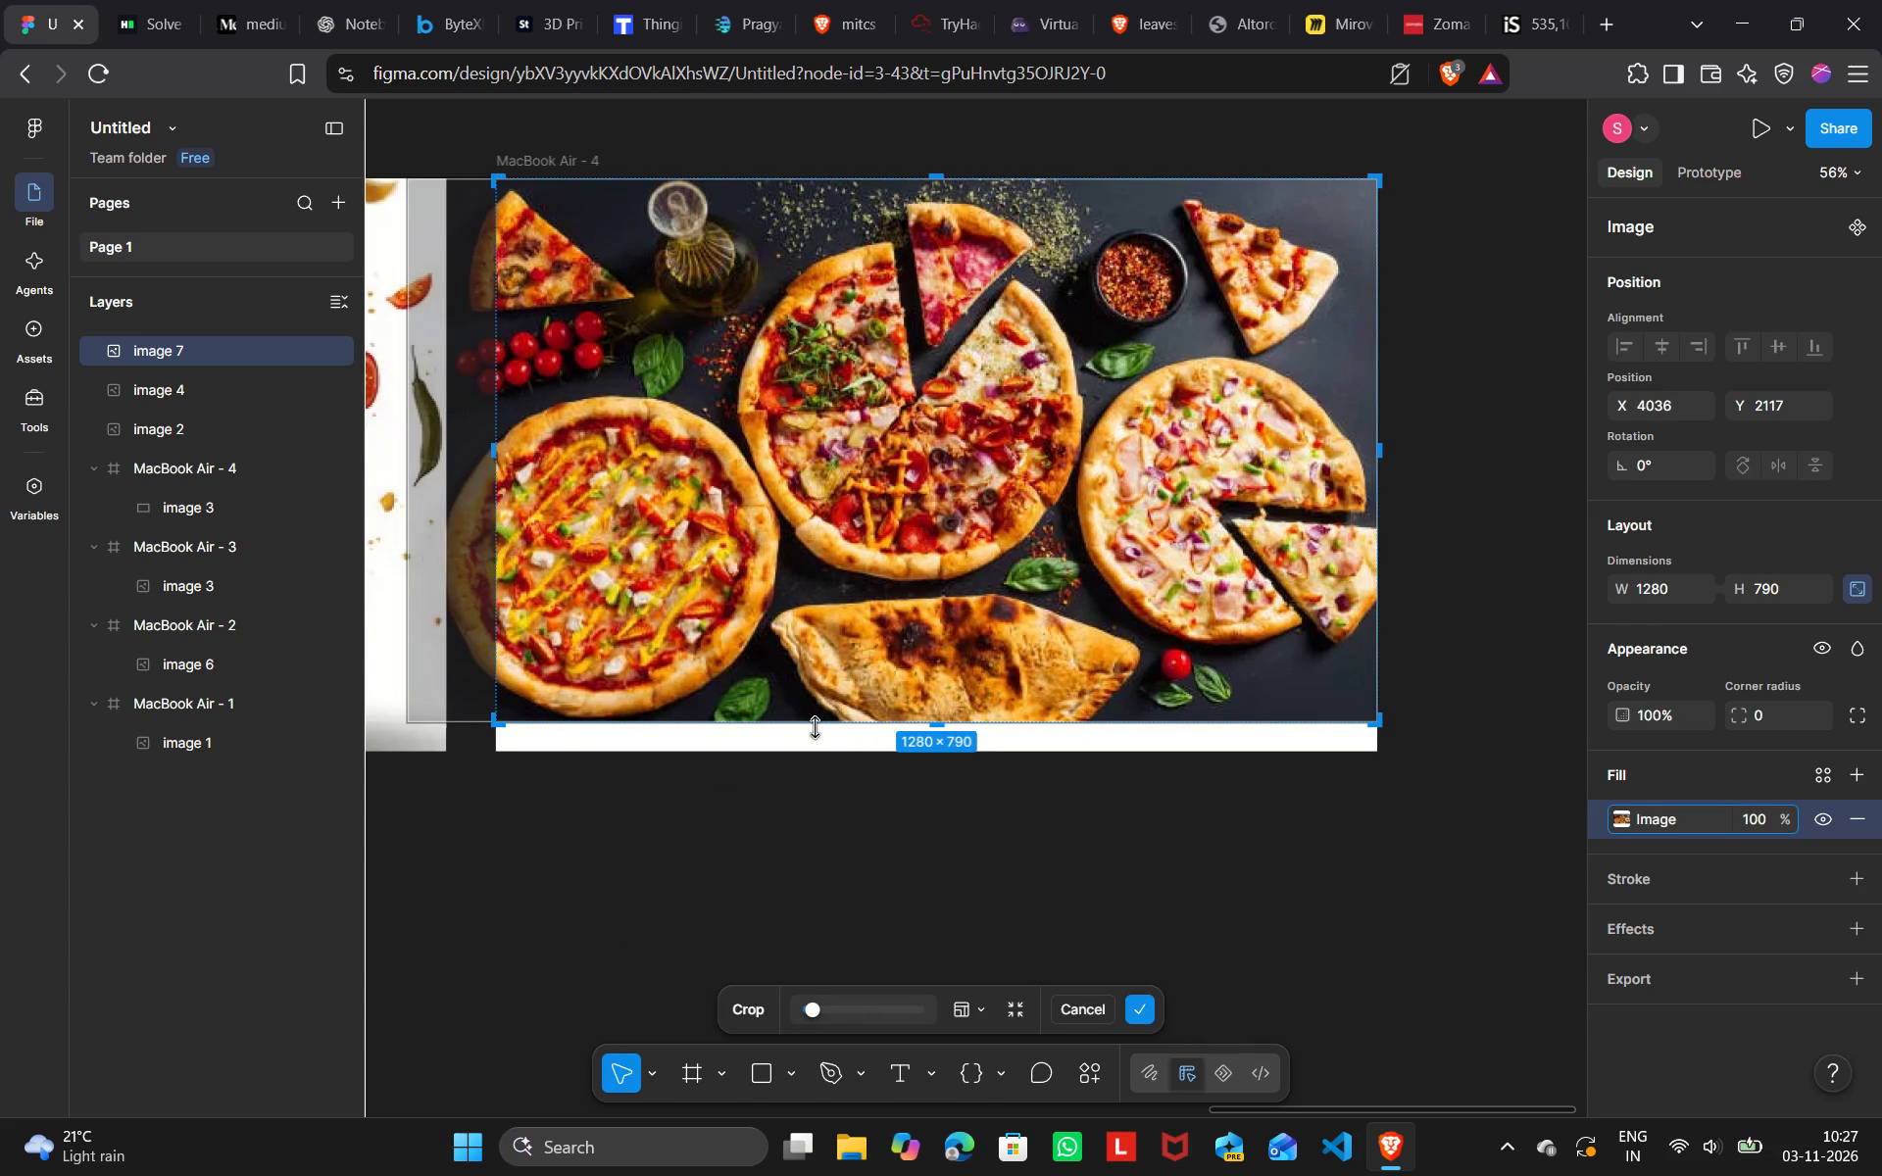
click(817, 825)
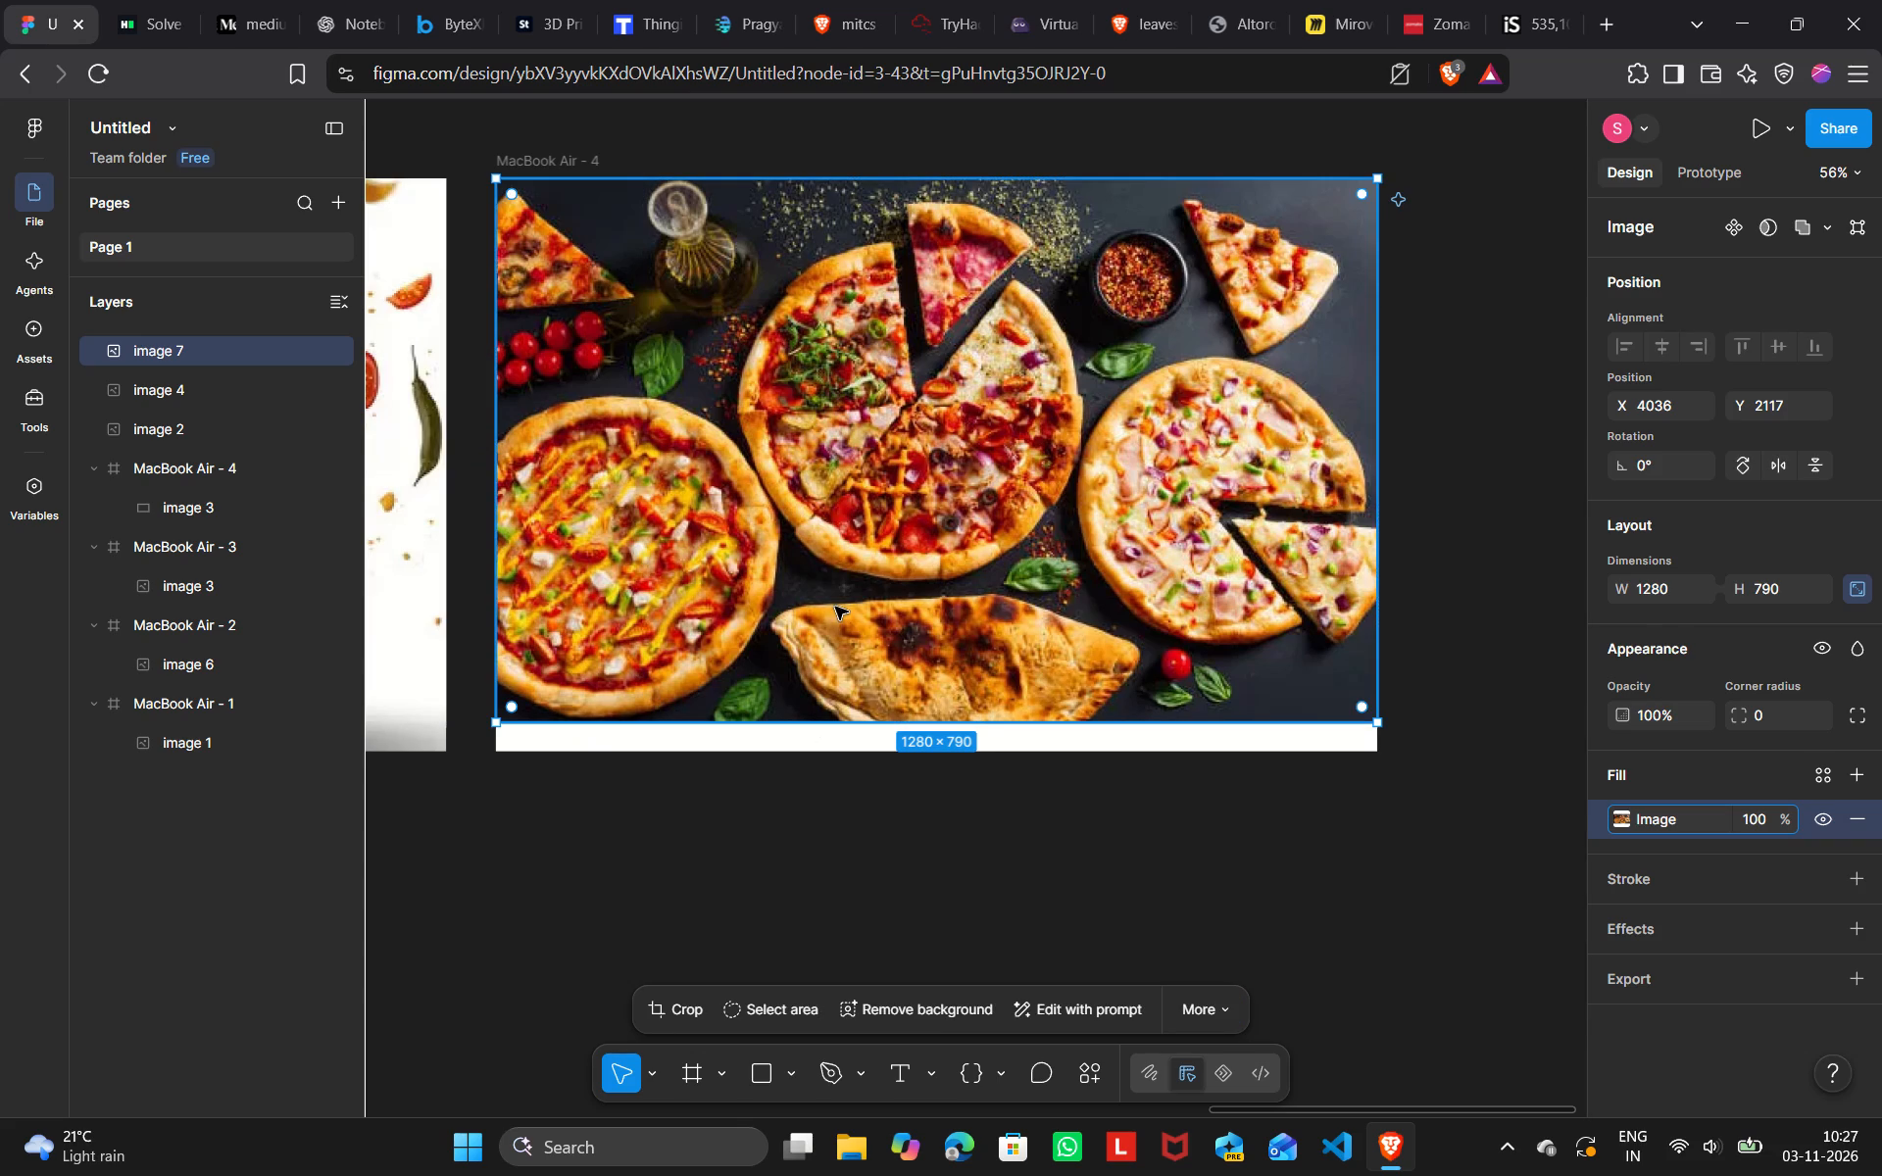
Scale the pizza picture from its bottom edge to 1348 × 832 to cover the frame's full height.
click(835, 607)
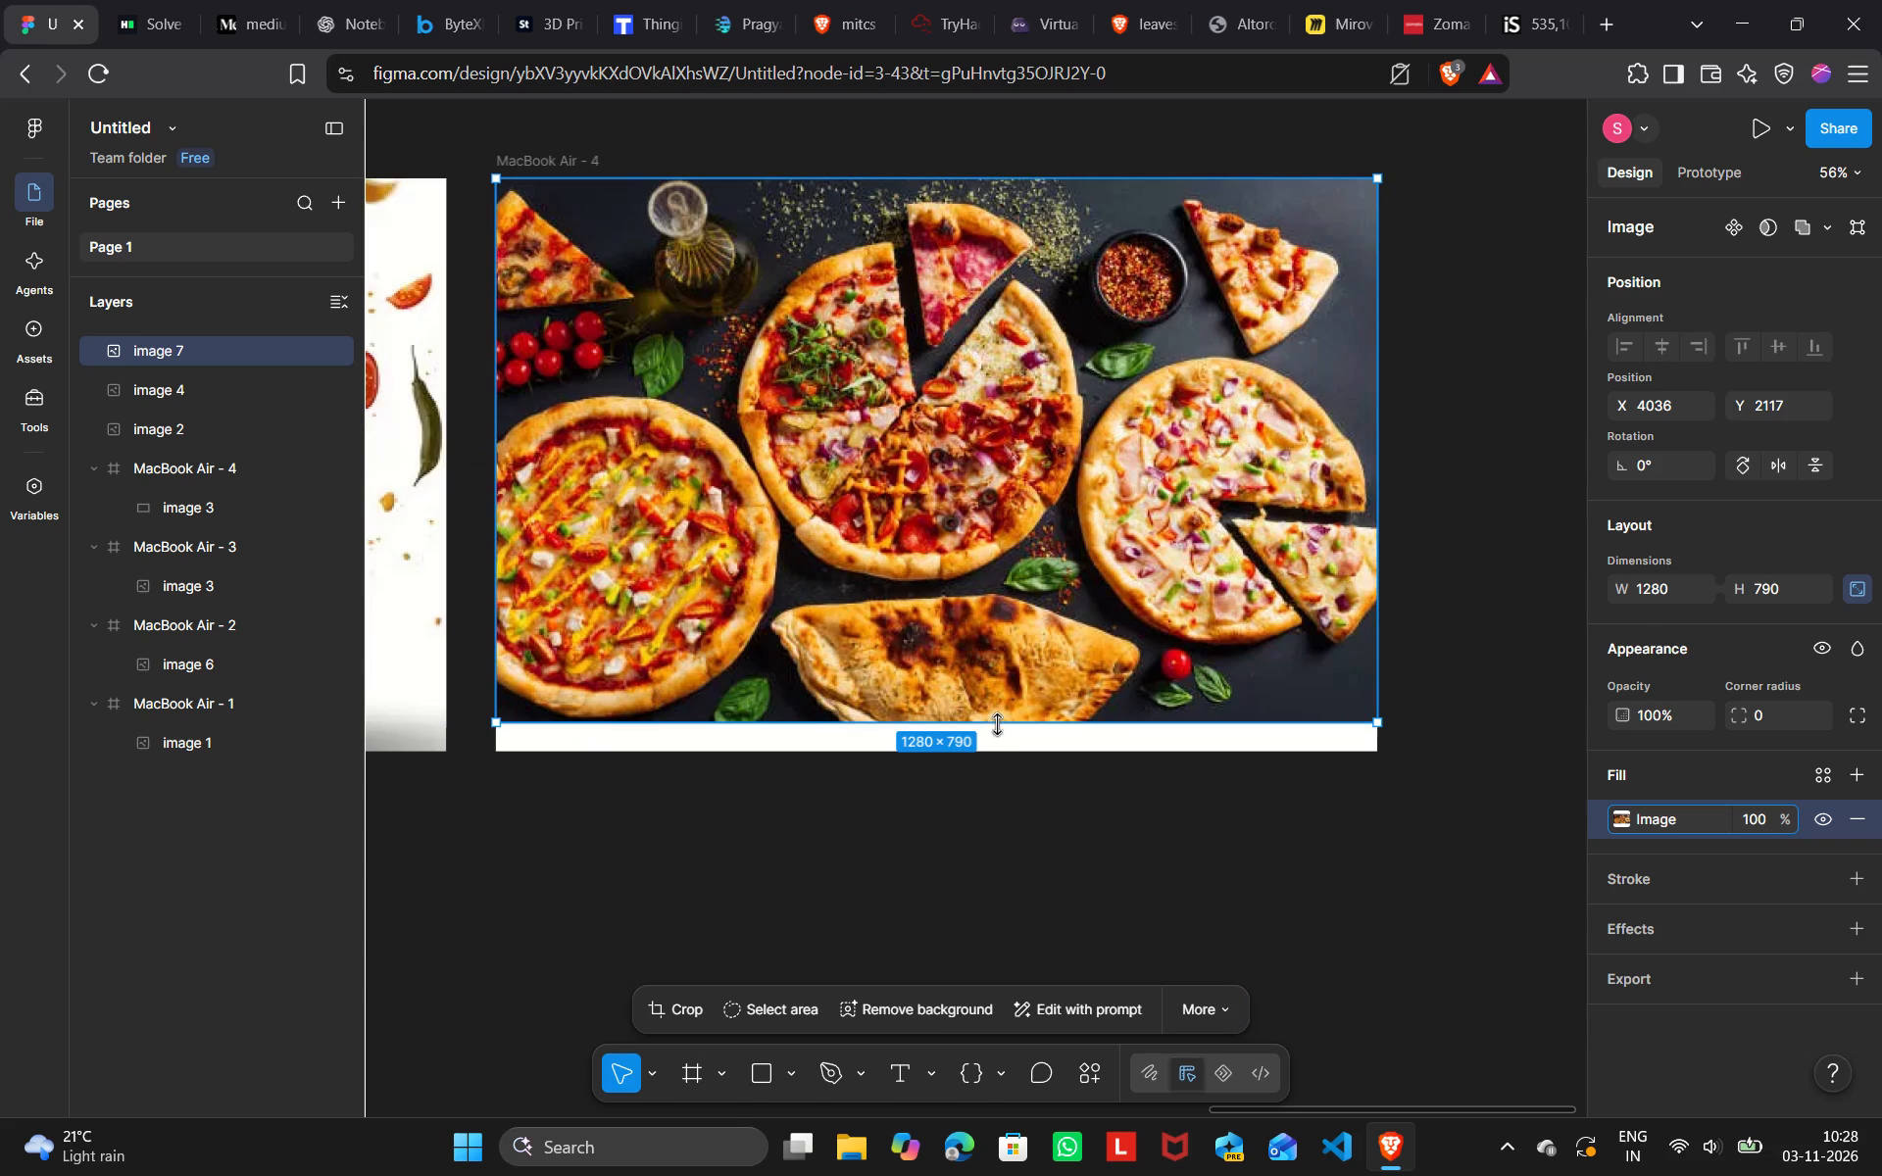
drag(997, 722, 1002, 754)
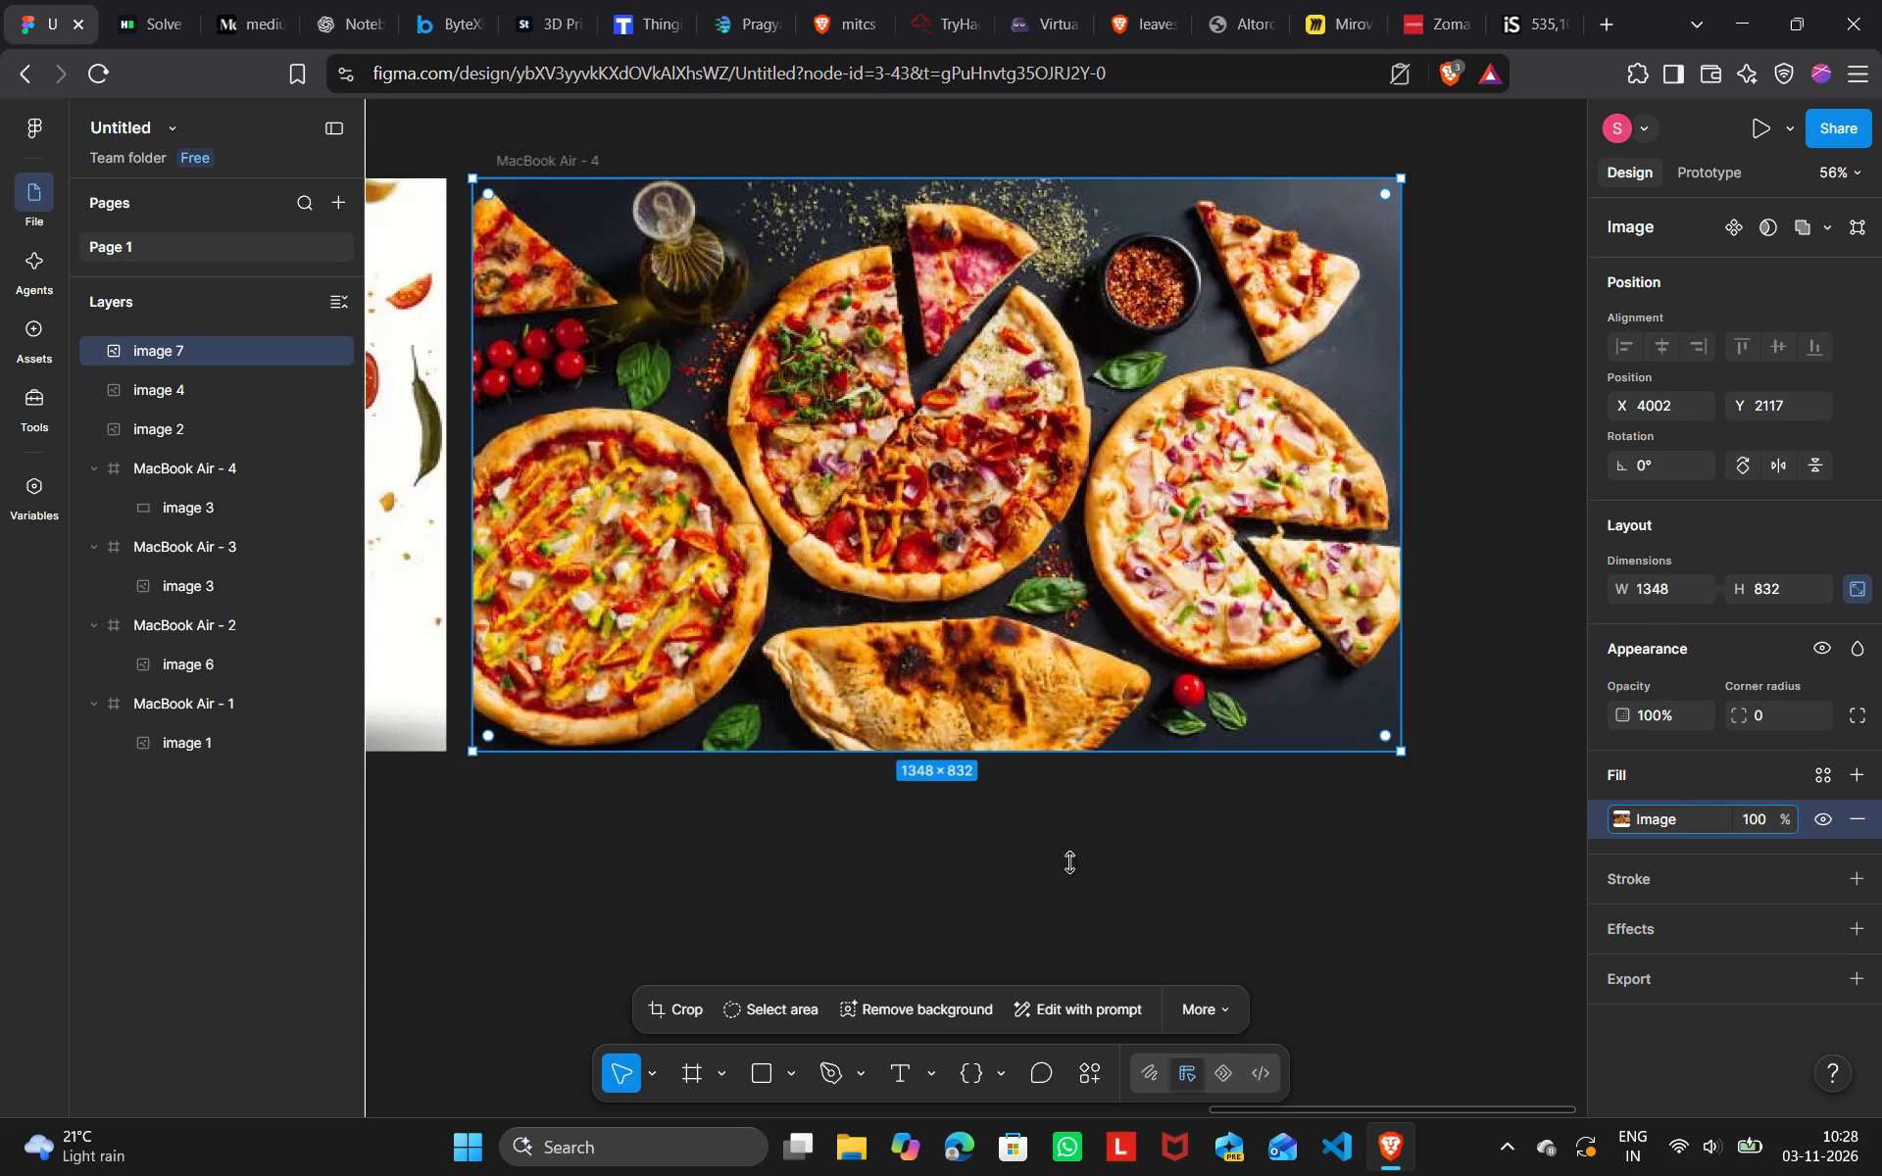
Move the pizza picture to X 4036 so its left edge aligns with the MacBook Air - 4 frame.
click(1091, 906)
drag(977, 749, 990, 749)
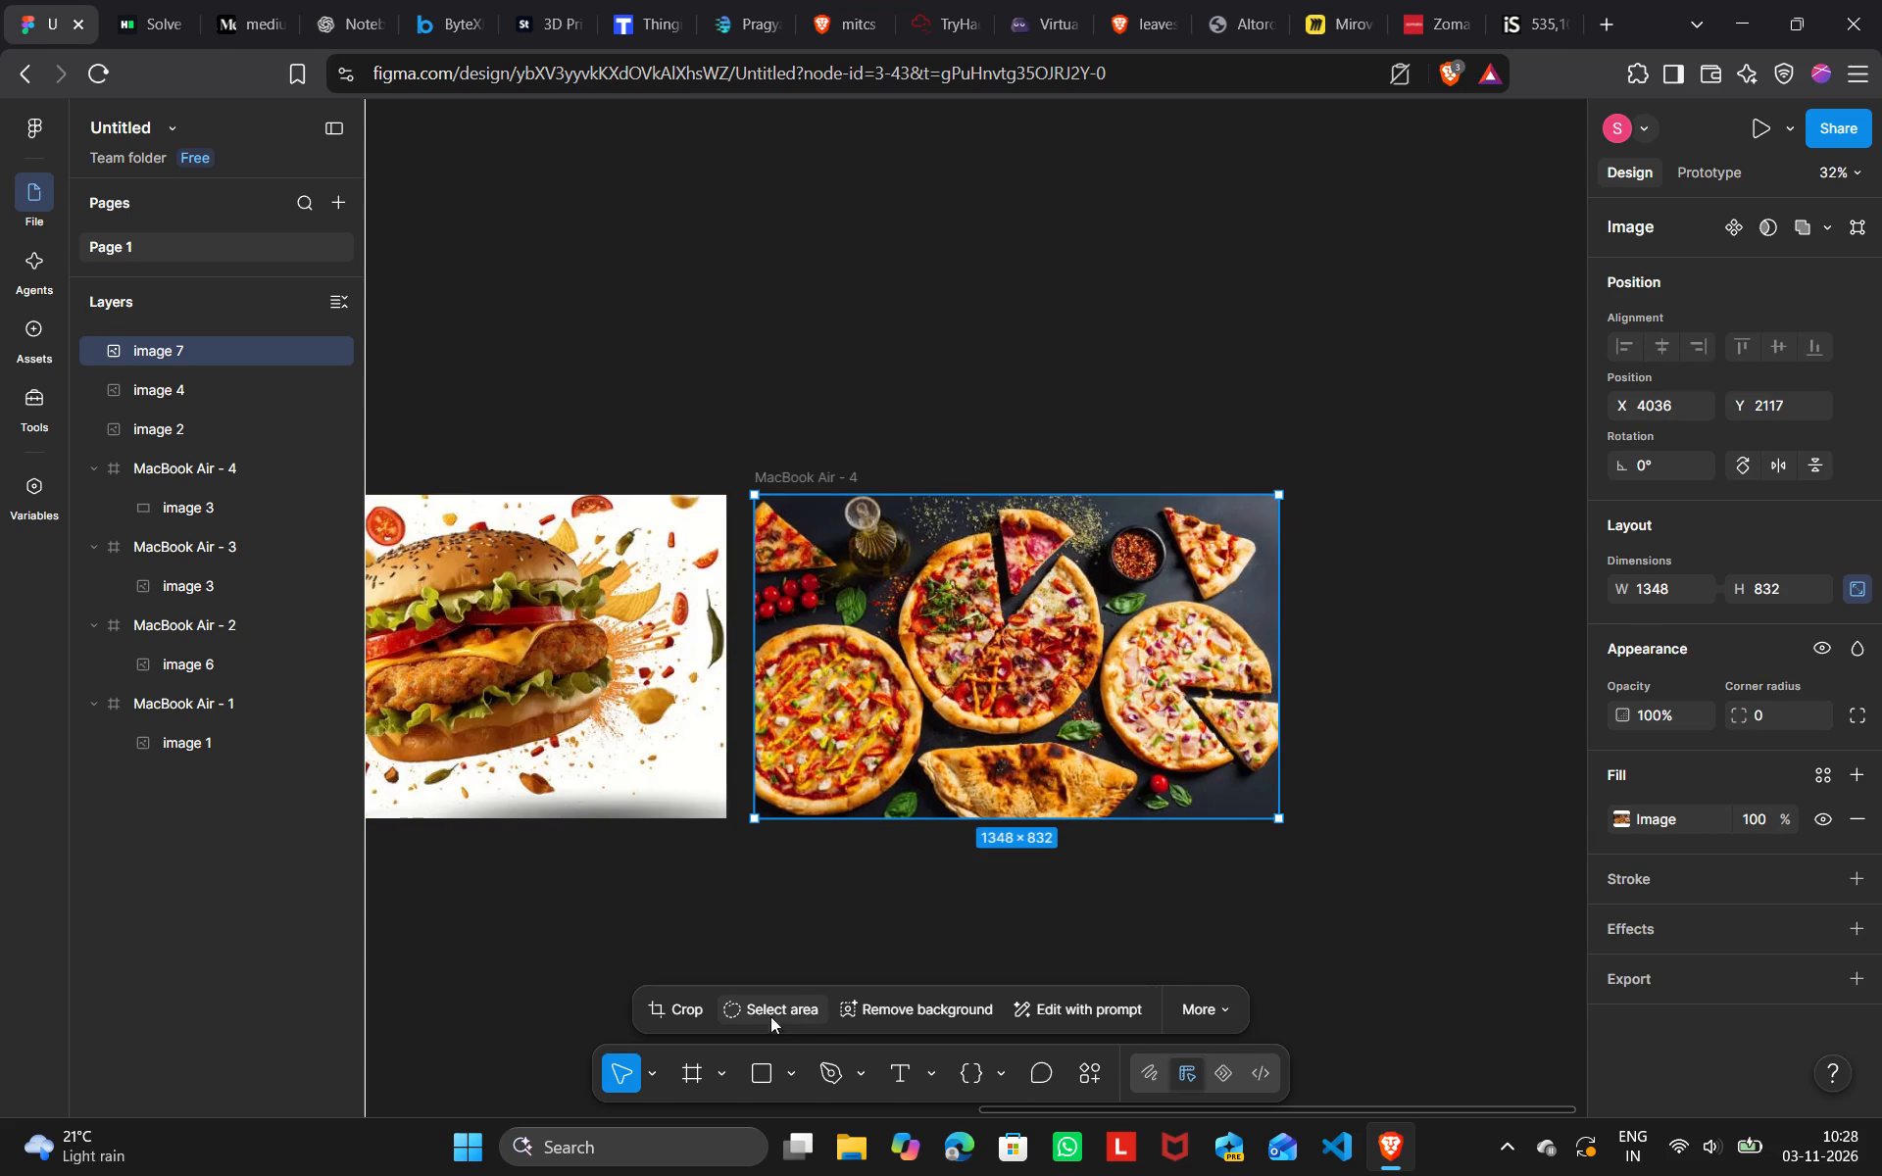
Crop the pizza picture's right side to the frame's edge, making it 1280 × 832.
click(676, 997)
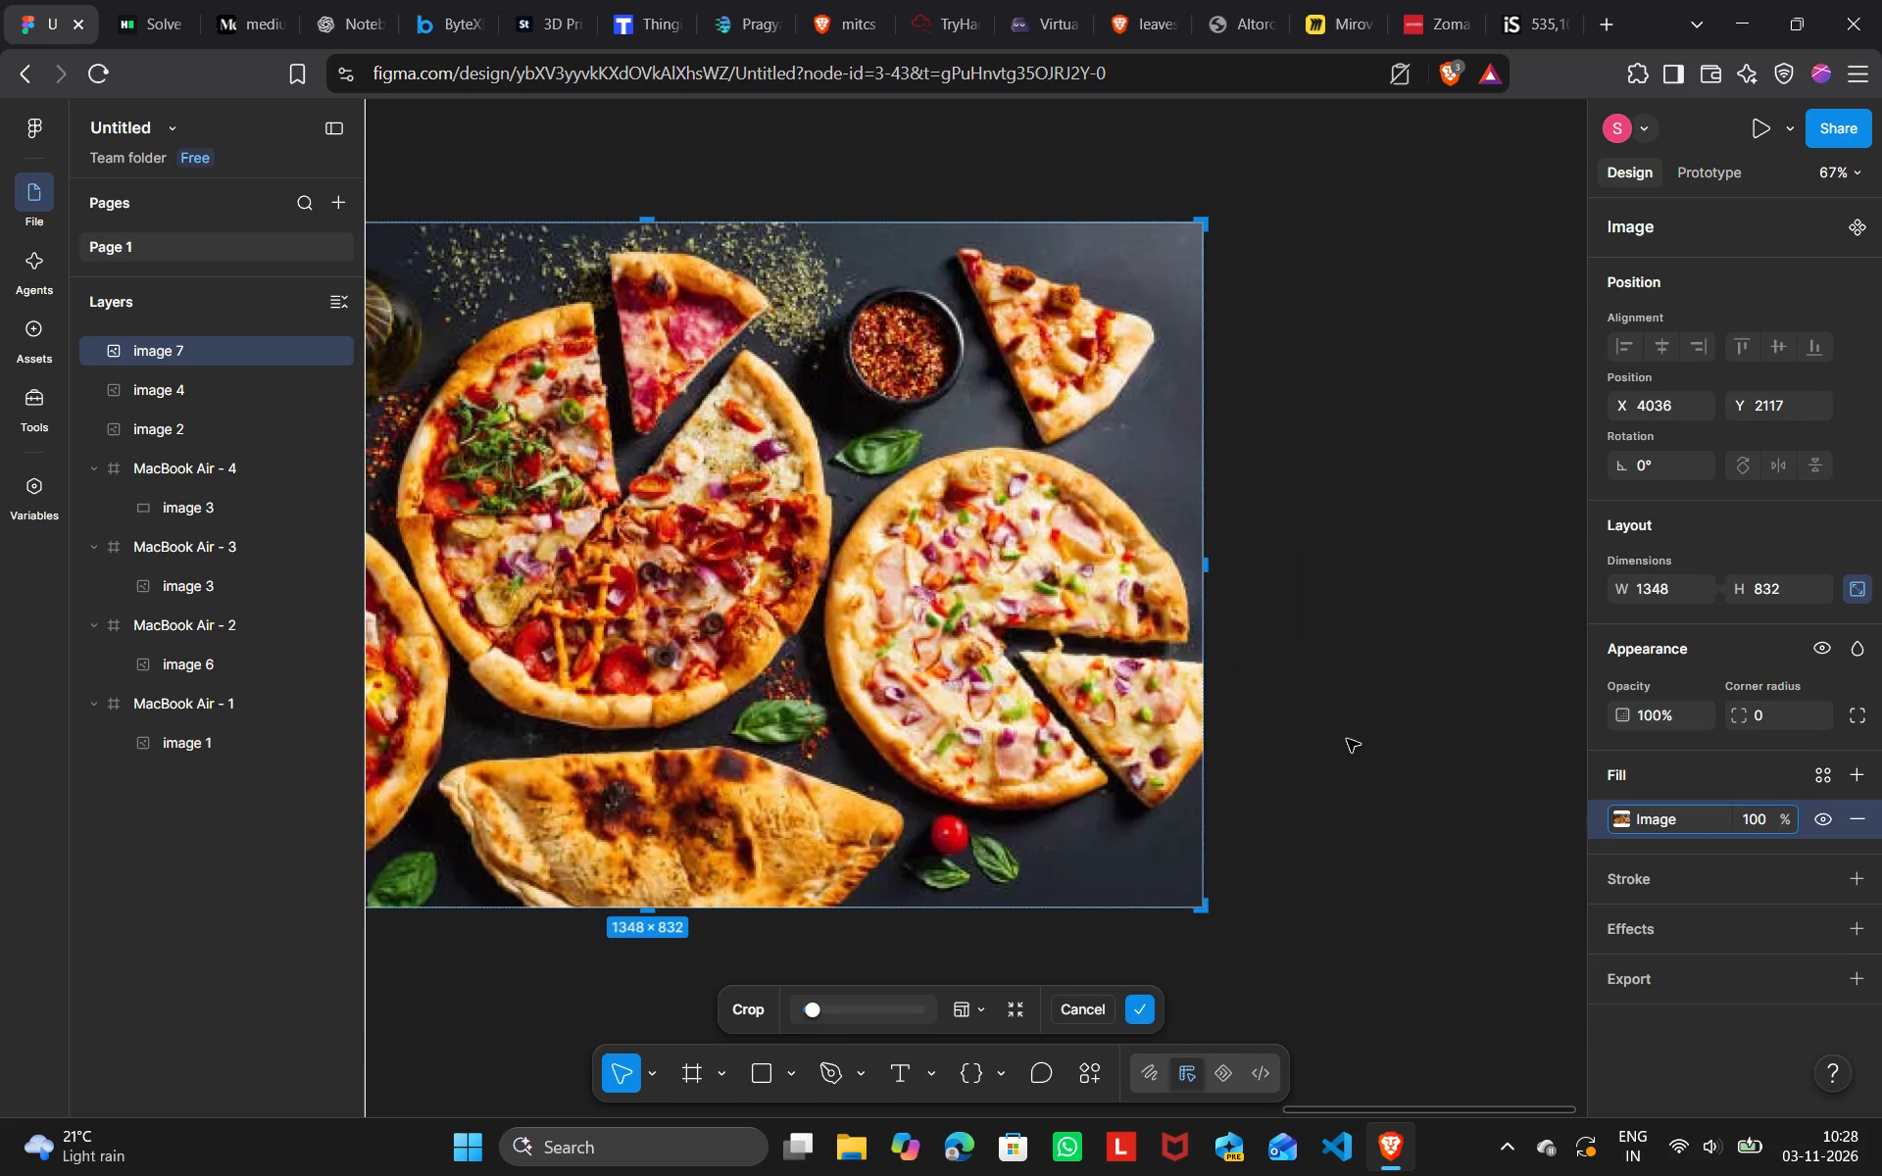
drag(1201, 680, 1171, 673)
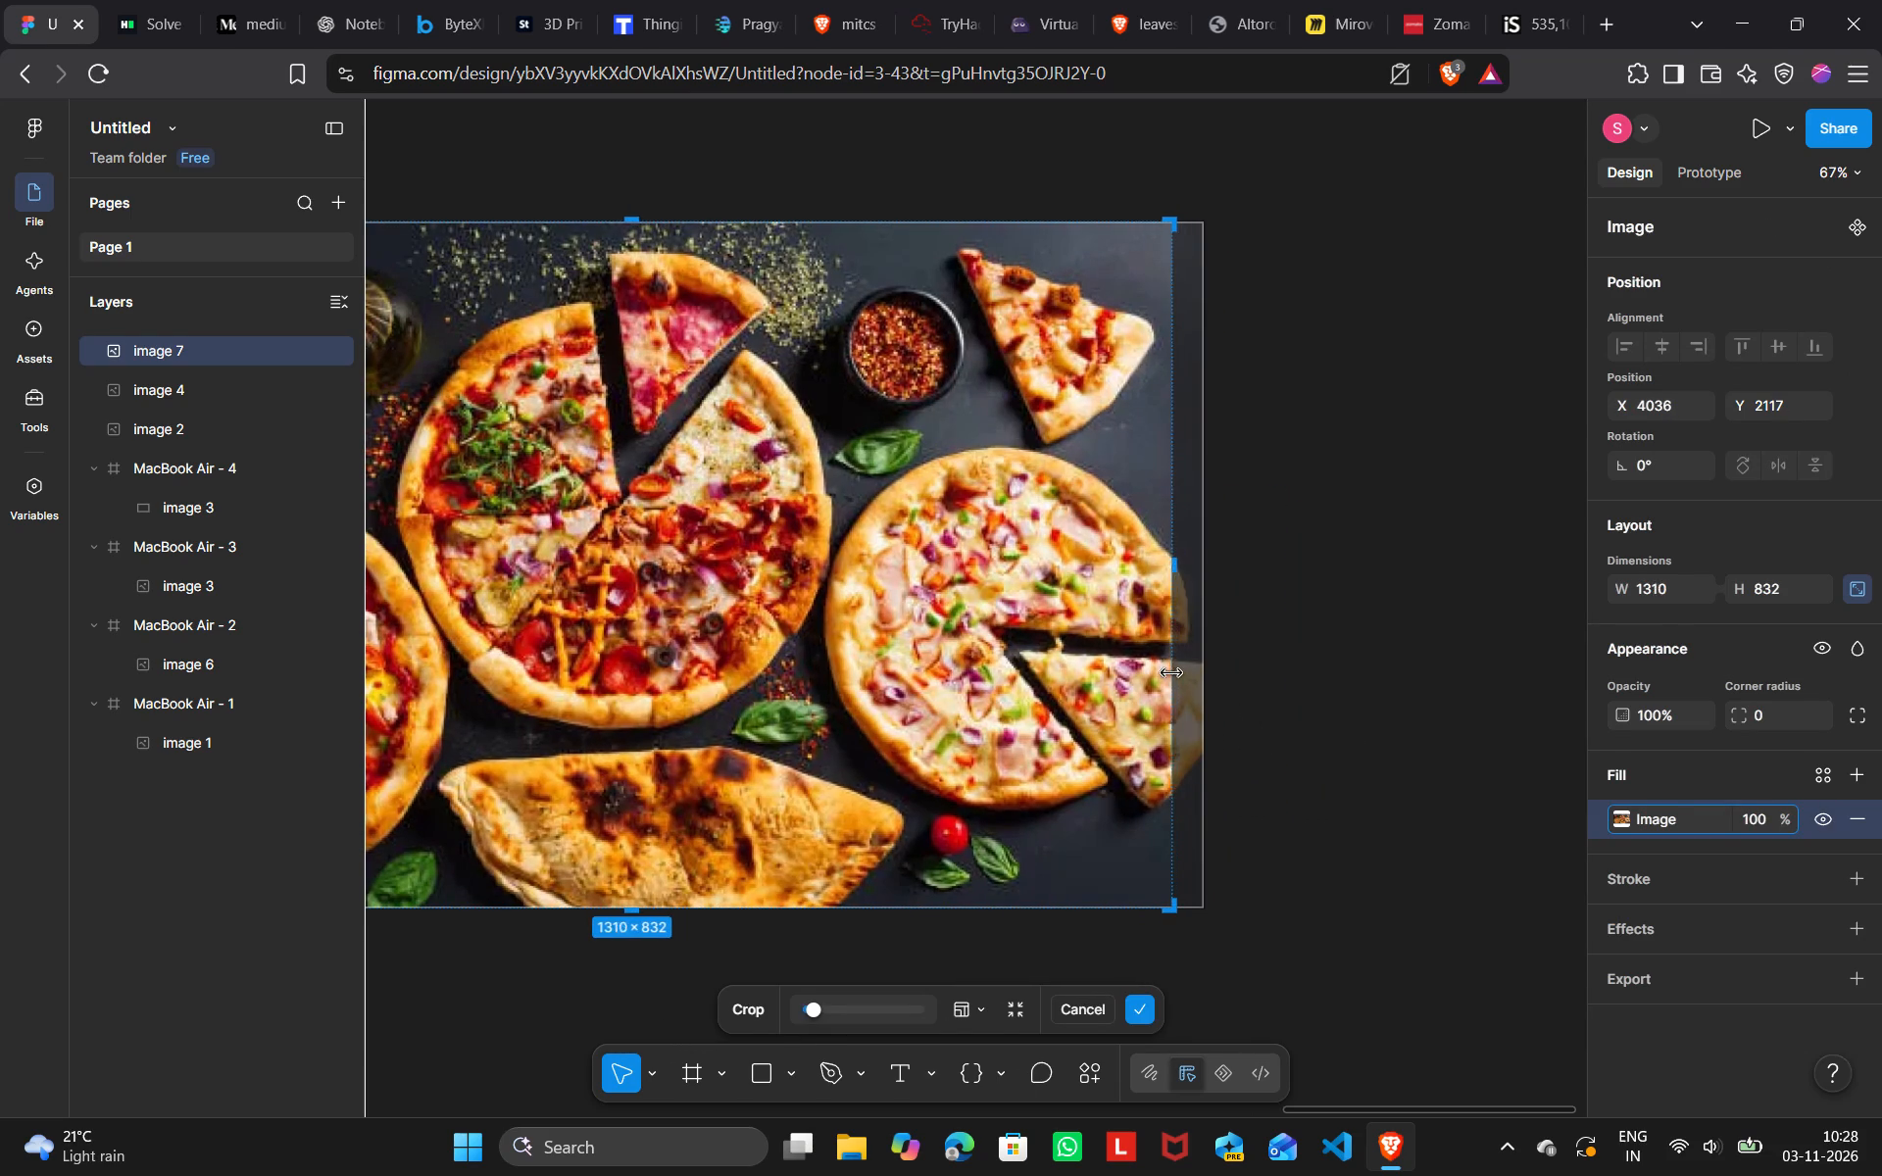
drag(1171, 673, 1097, 687)
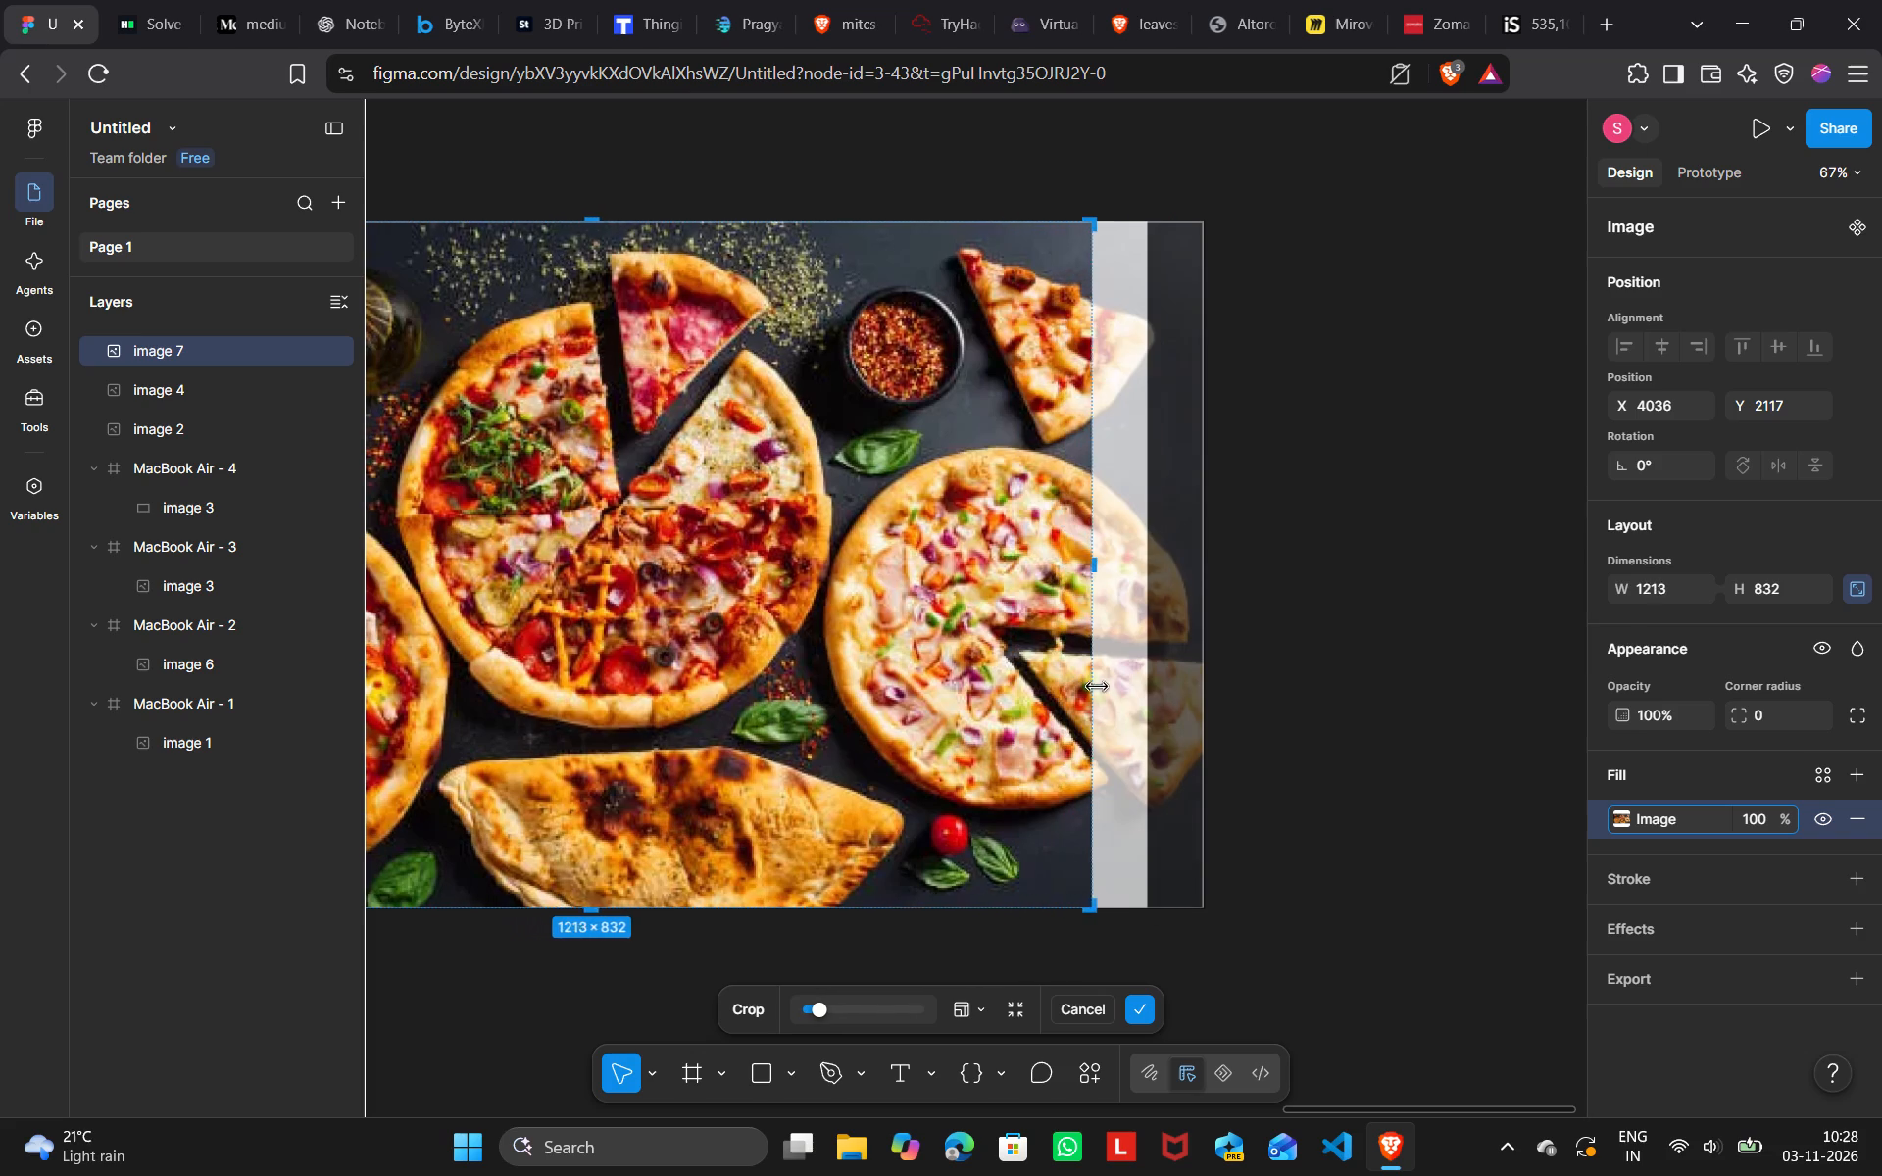
drag(1097, 687, 1141, 686)
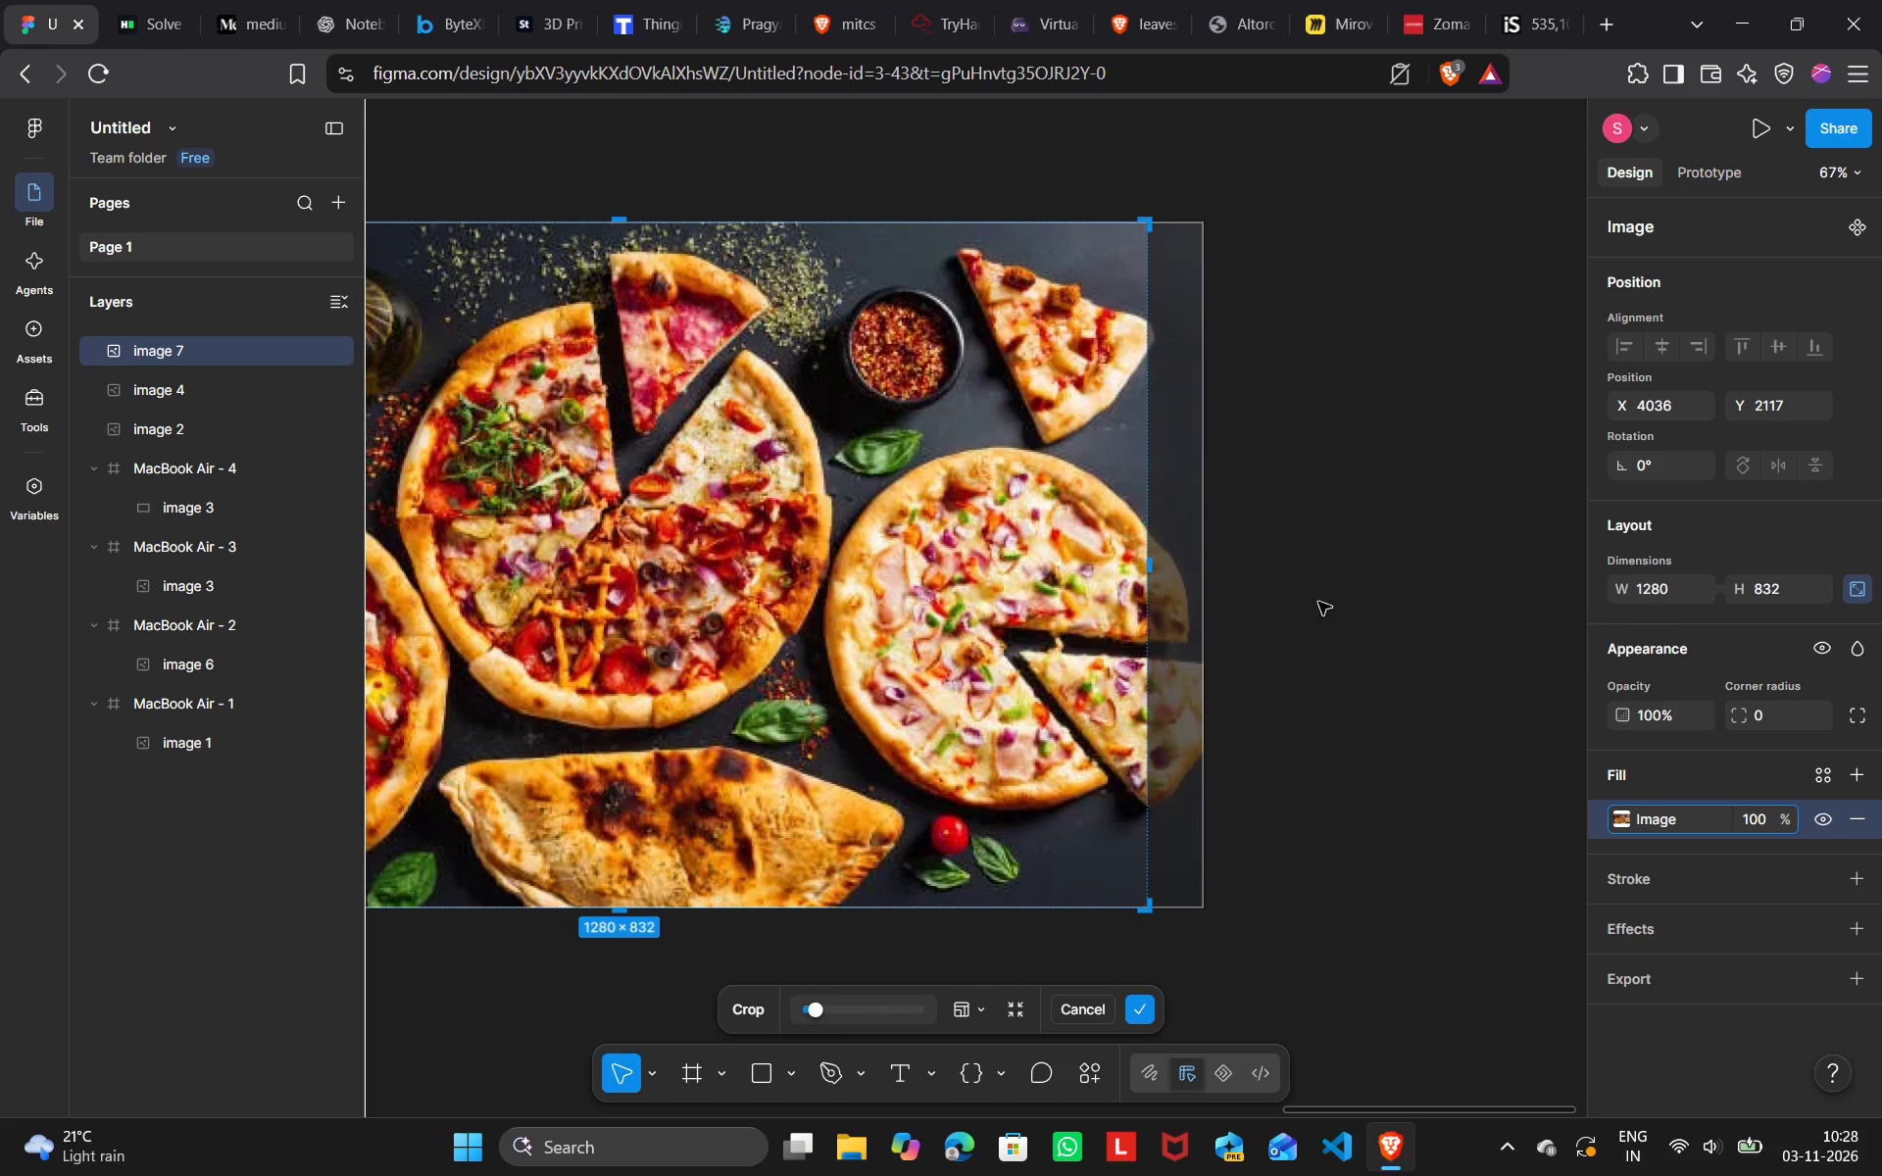
click(1318, 602)
click(1318, 602)
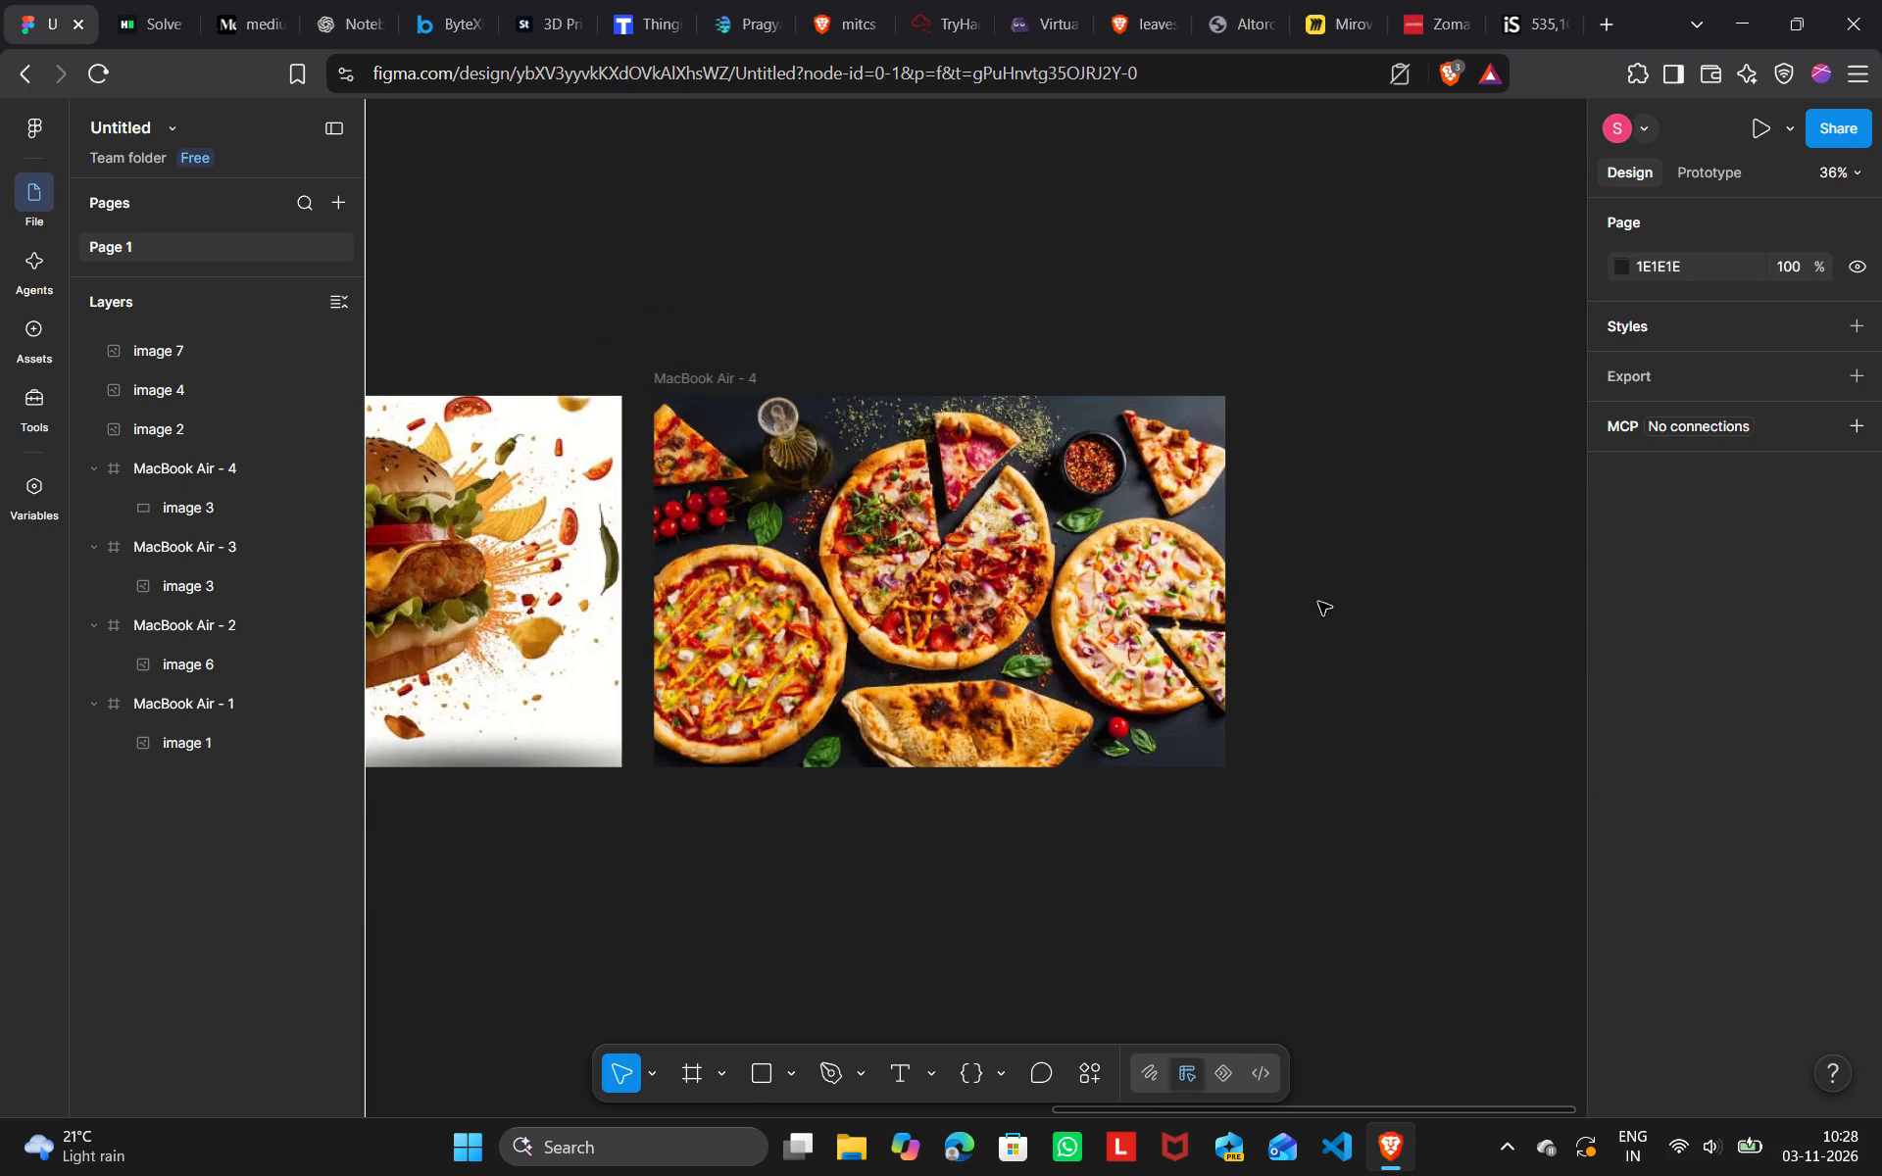
Delete the French fries picture from the MacBook Air - 2 frame.
scroll(1318, 602, right, 4)
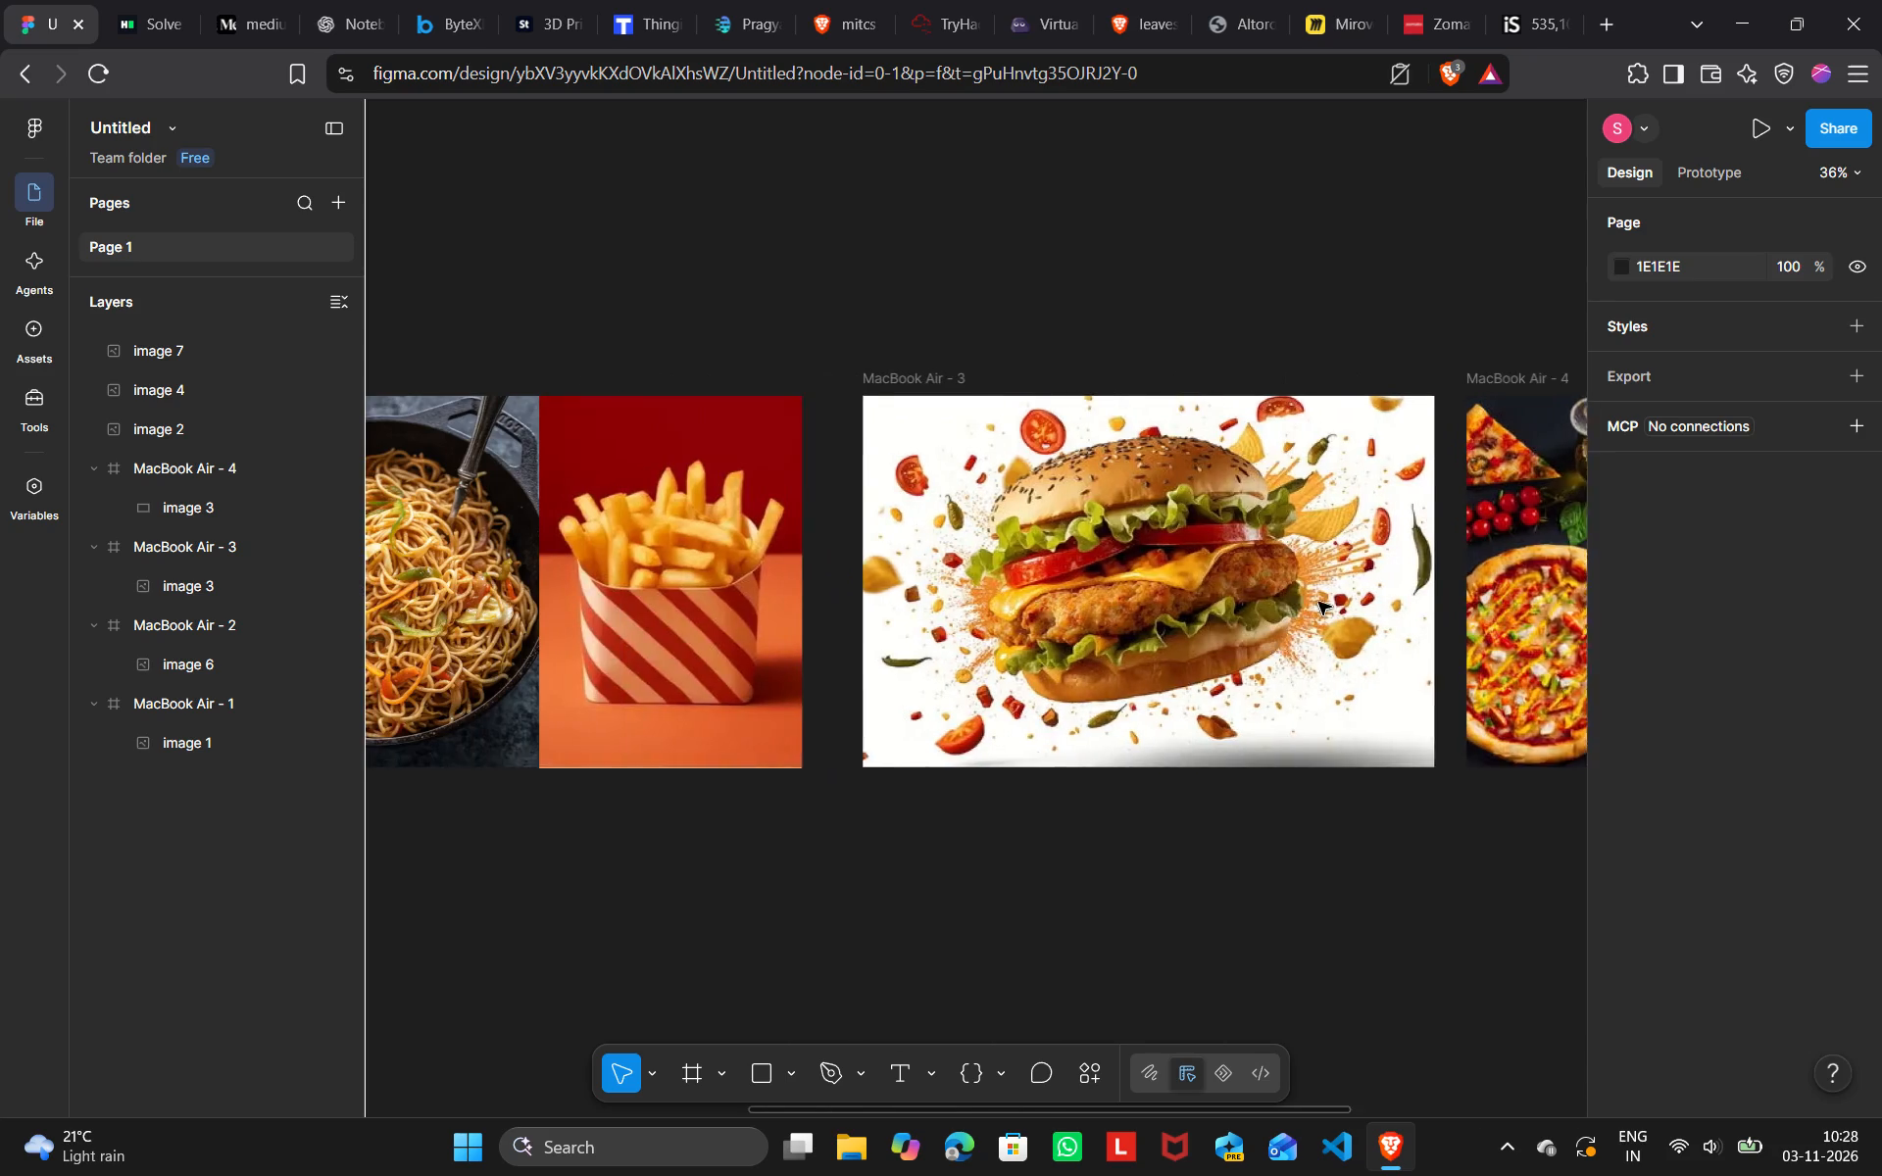
click(956, 1027)
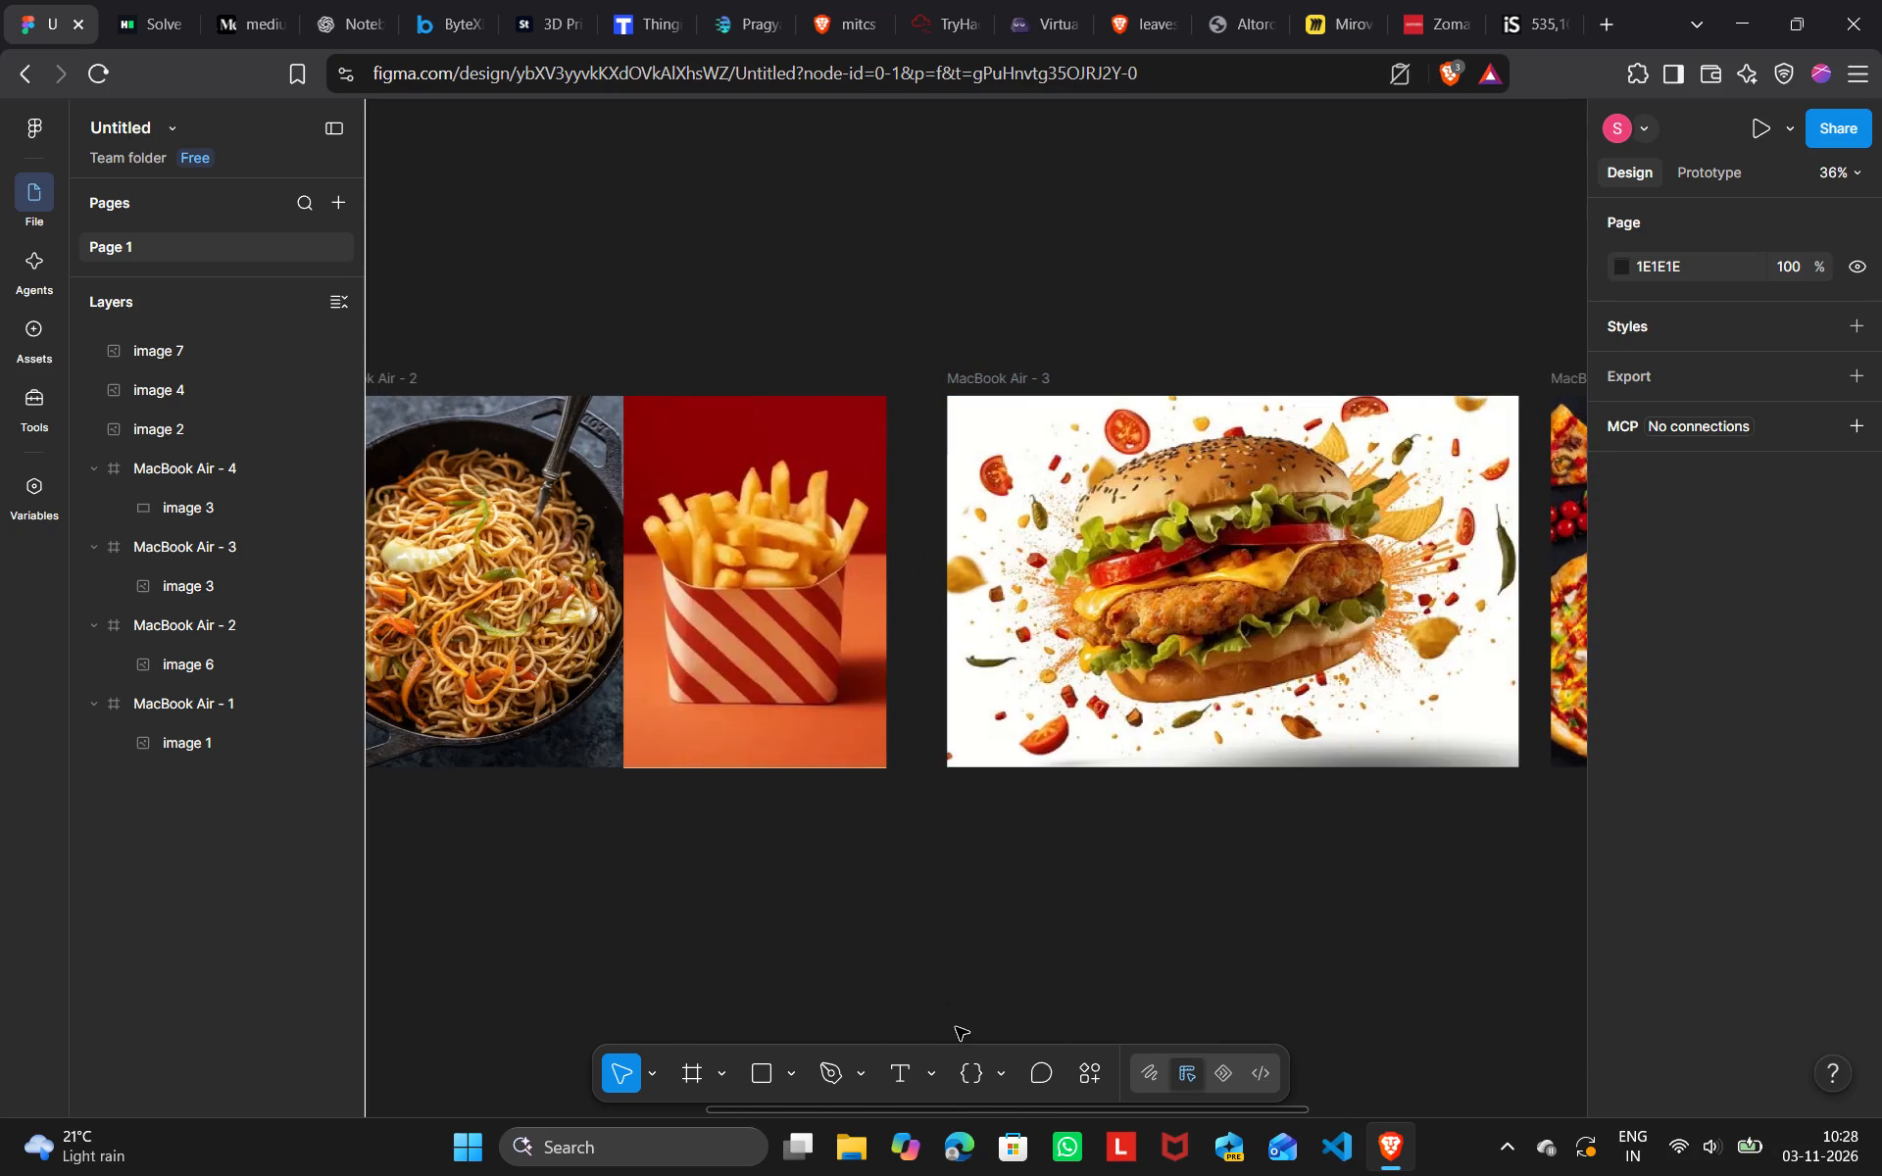
scroll(956, 1027, right, 1)
click(972, 688)
key(BackSpace)
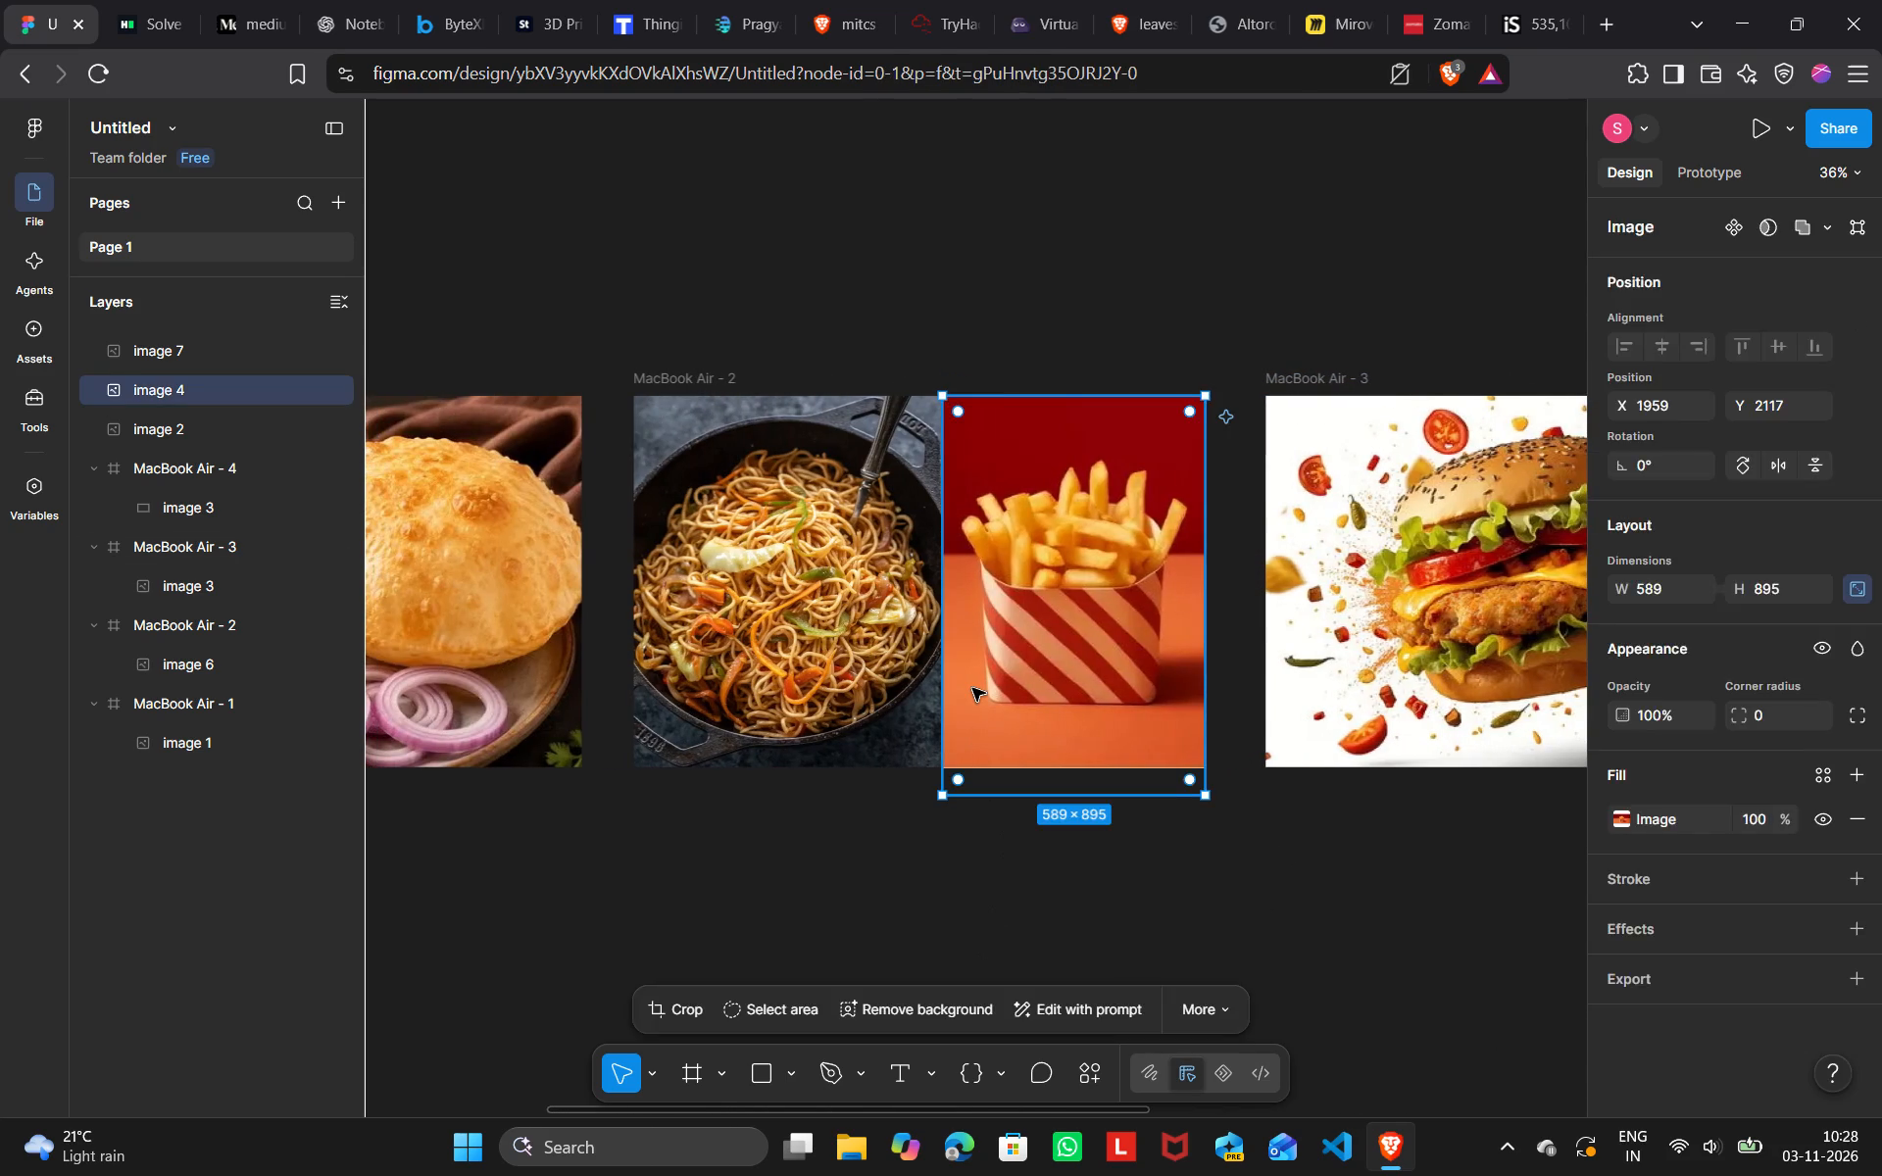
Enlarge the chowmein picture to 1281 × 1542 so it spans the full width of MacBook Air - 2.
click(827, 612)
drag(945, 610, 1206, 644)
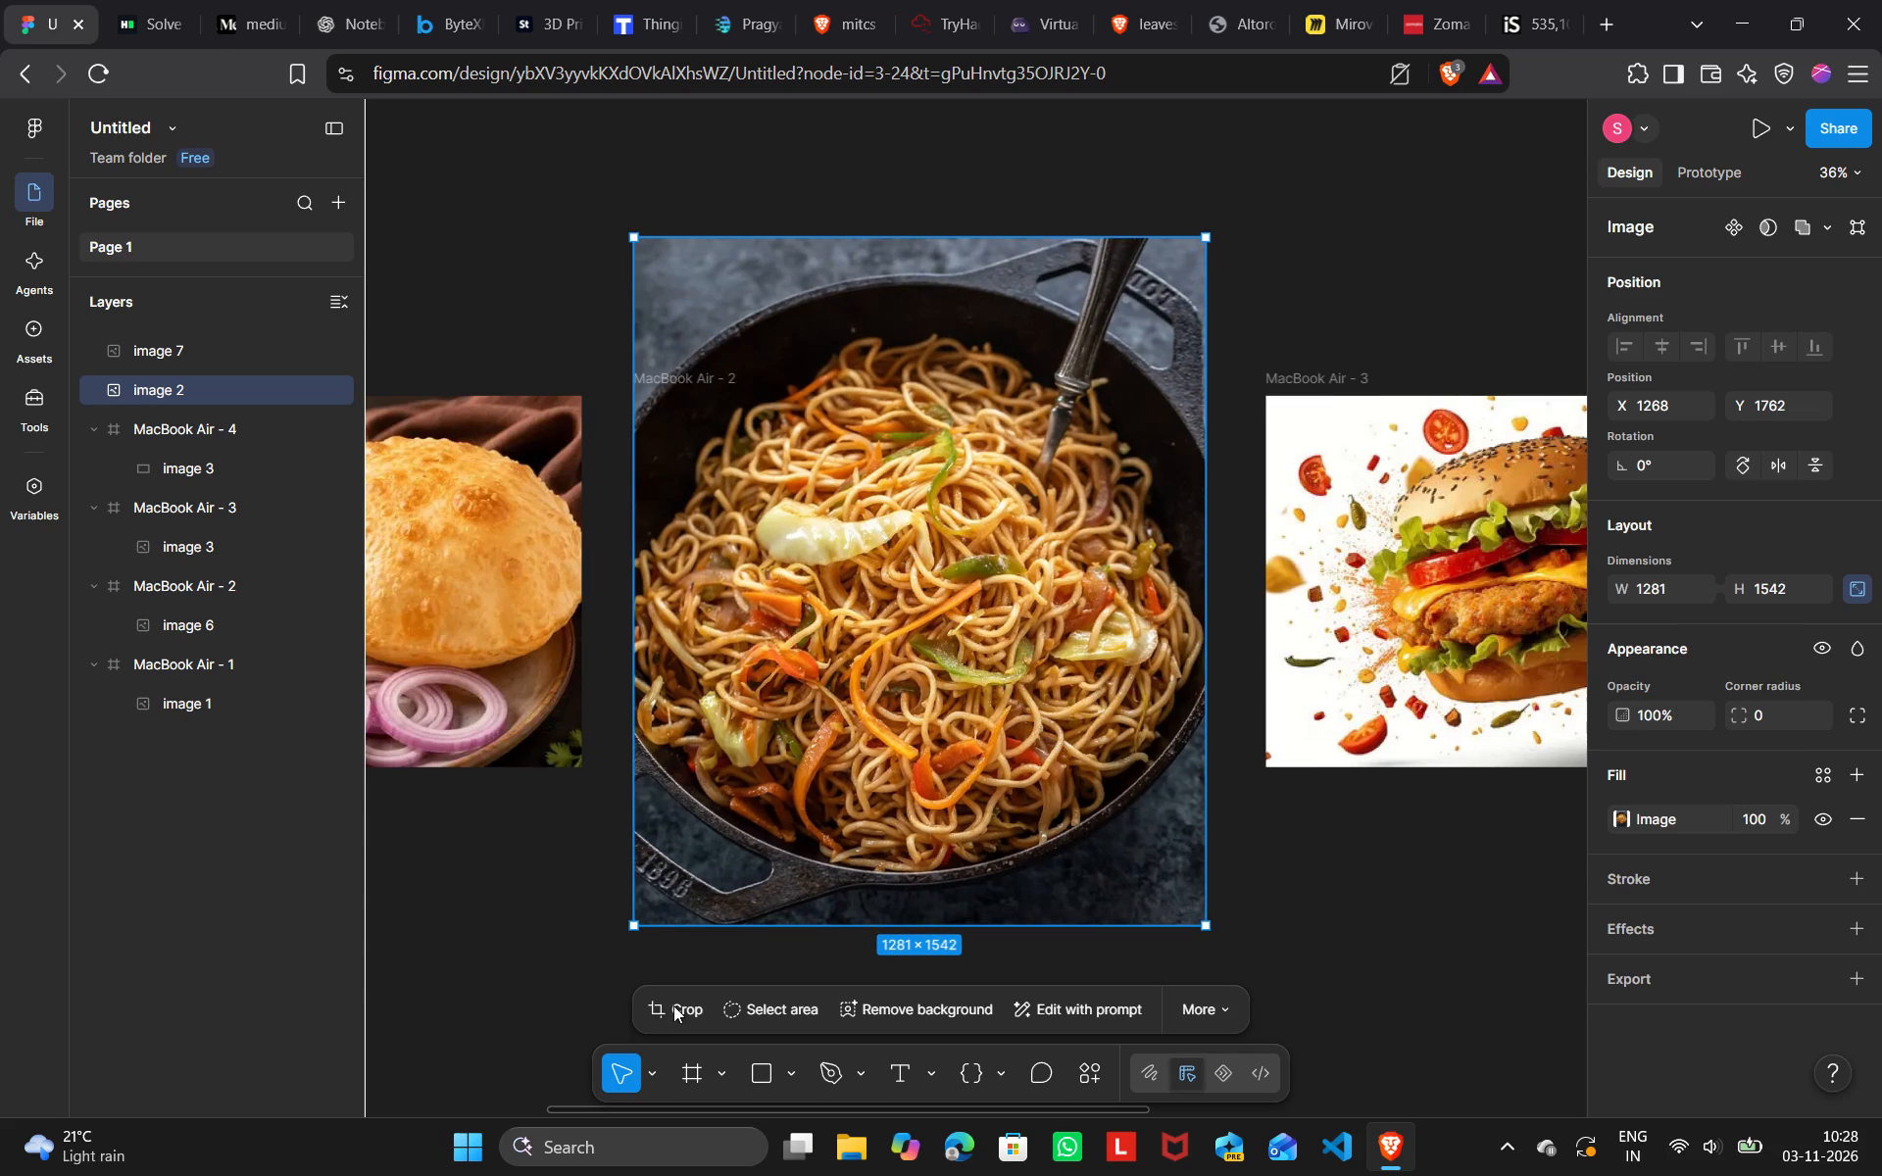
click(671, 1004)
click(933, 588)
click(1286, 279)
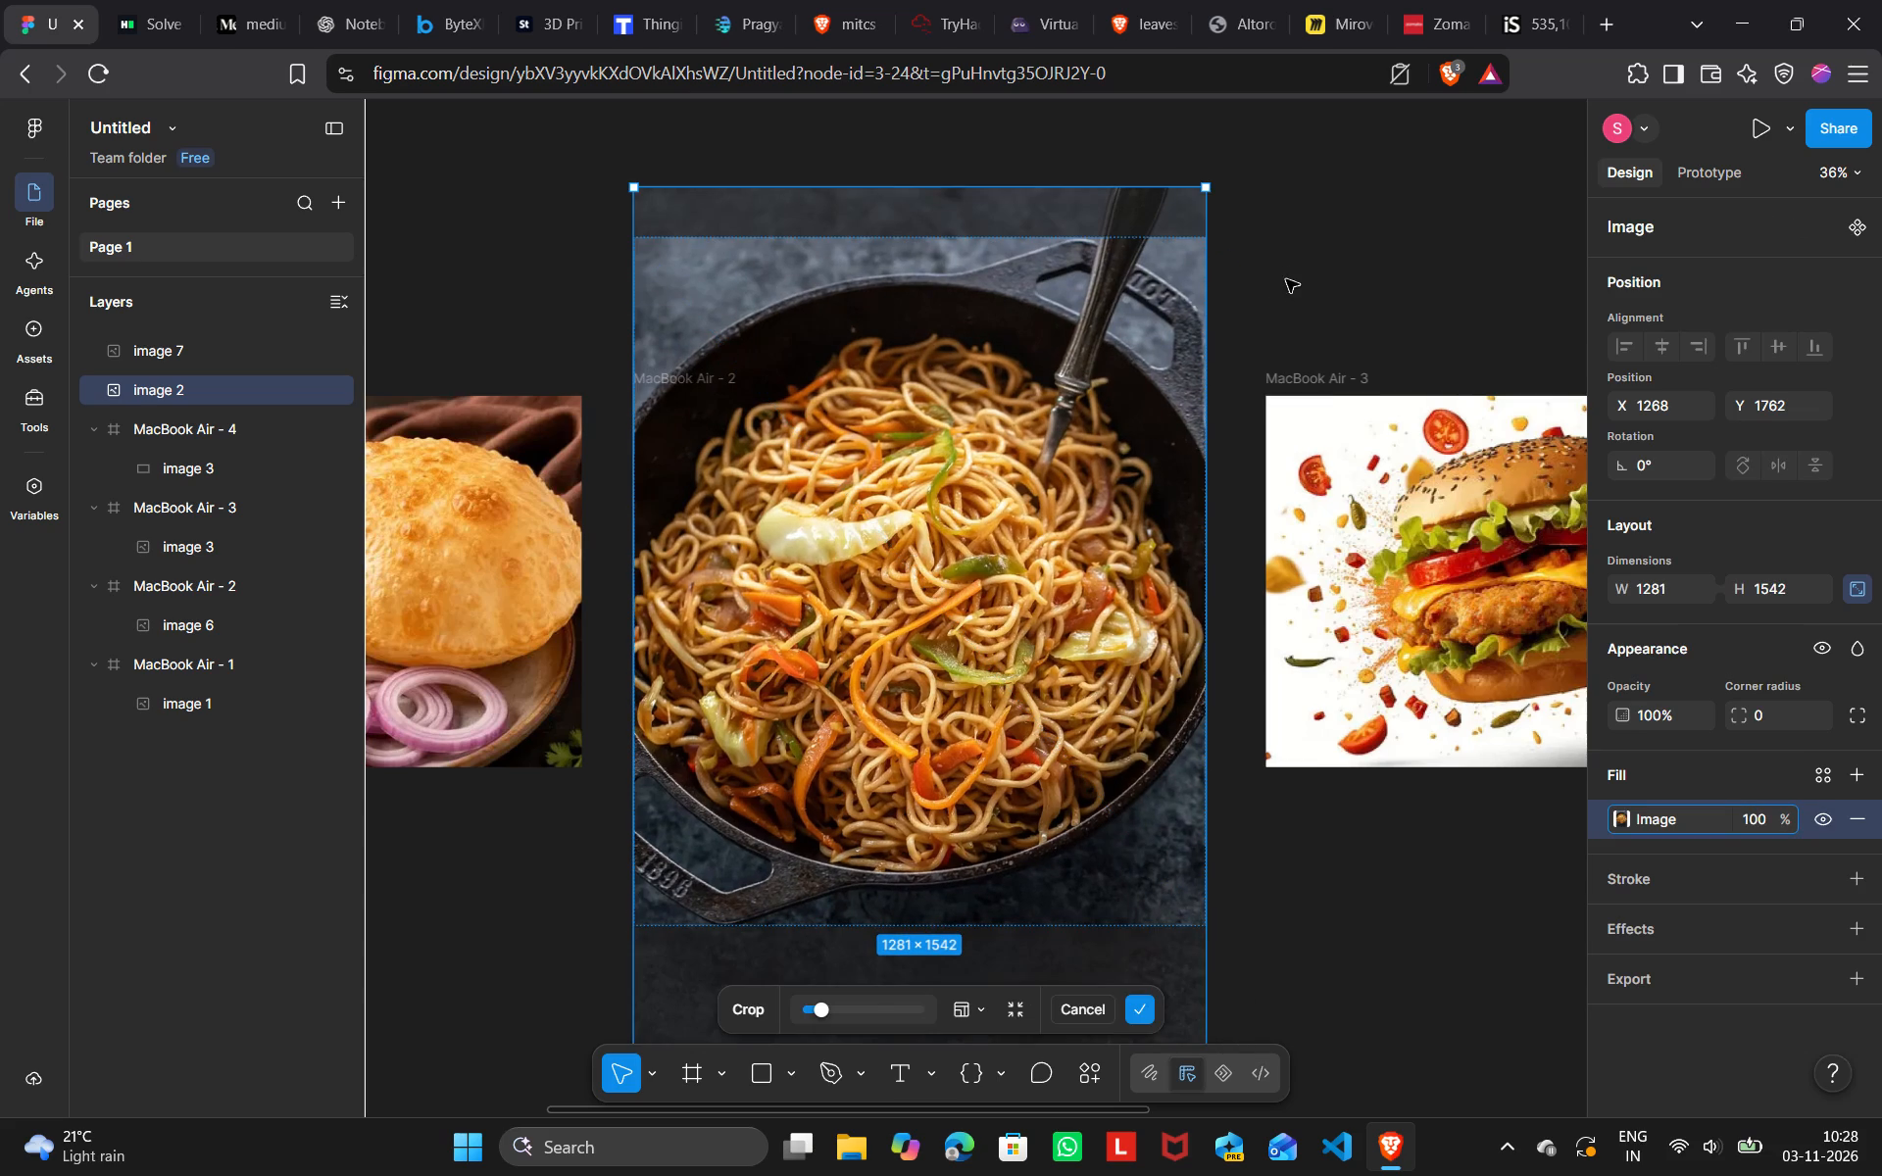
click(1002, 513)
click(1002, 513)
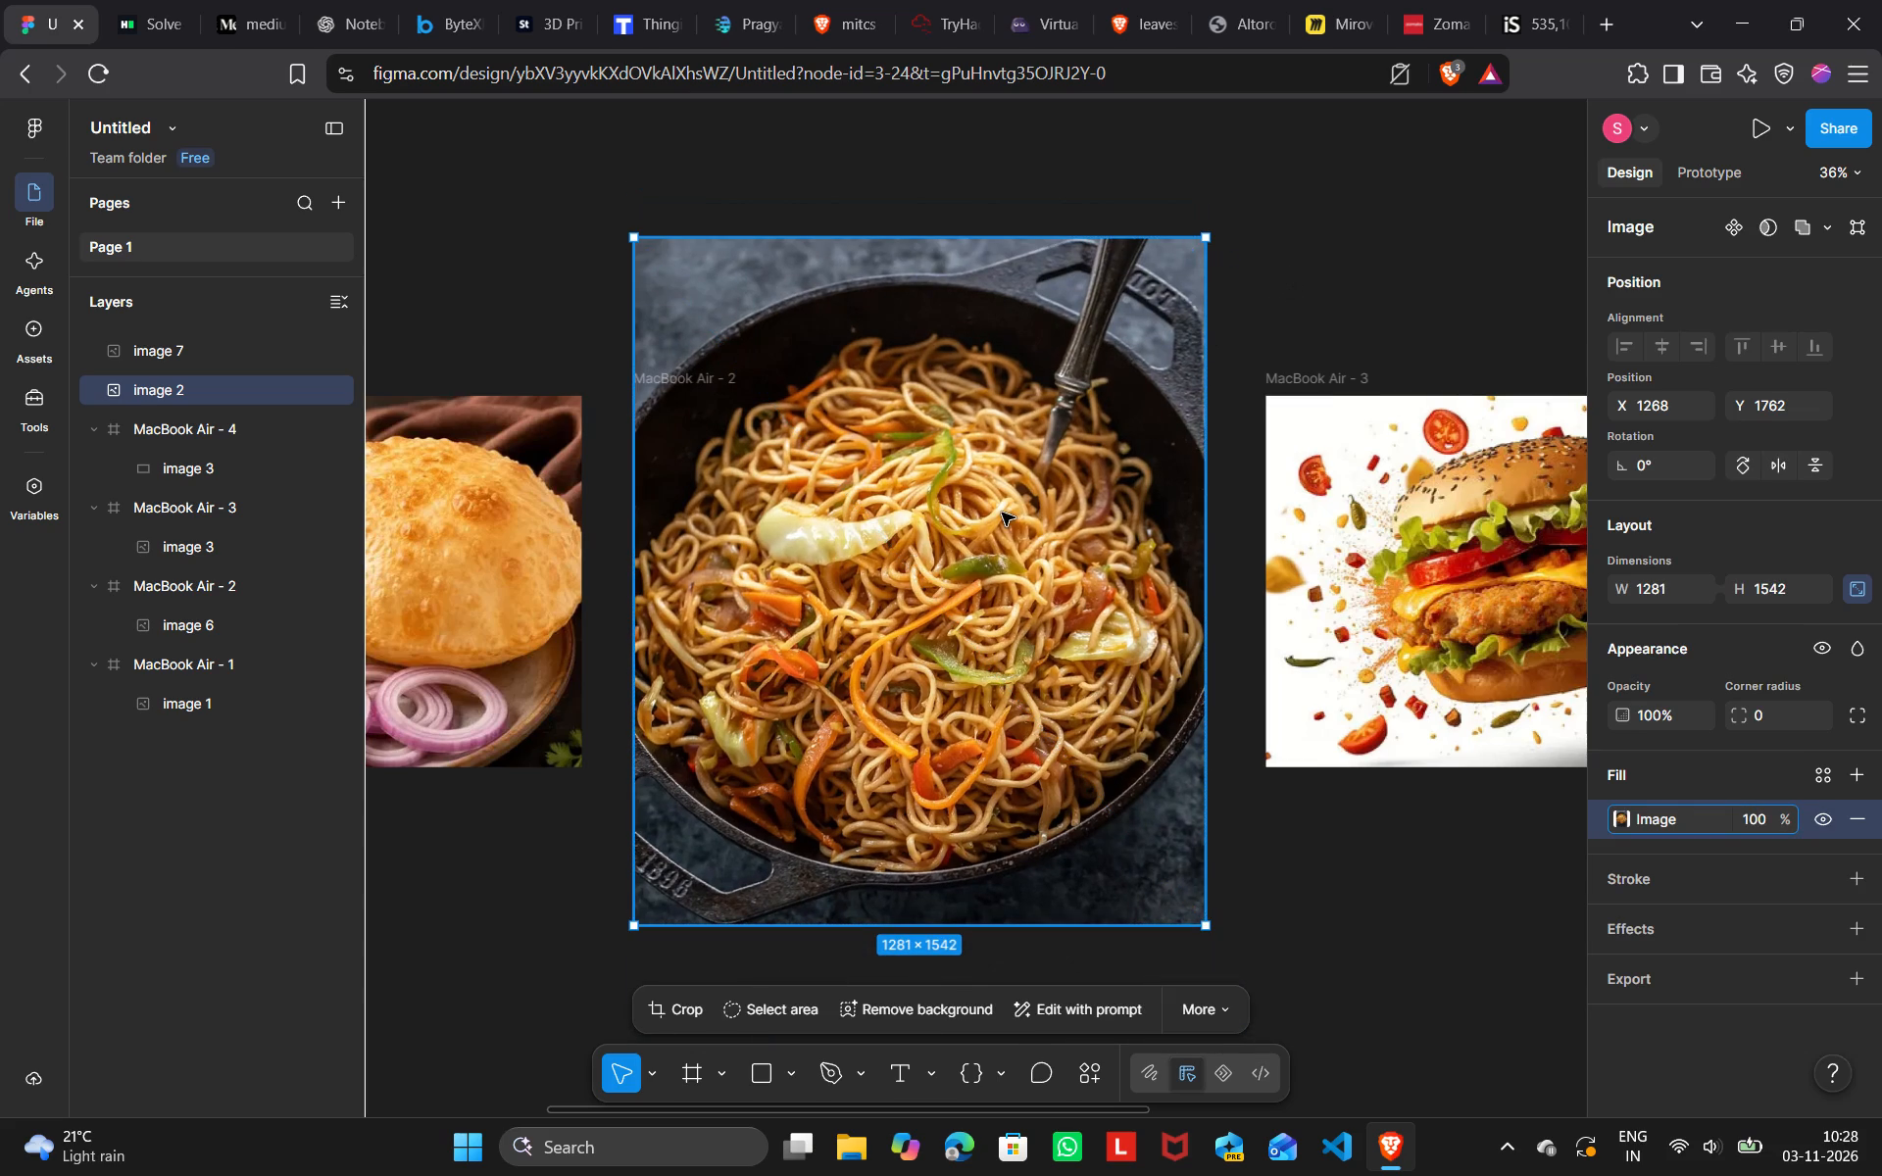
Remove the image fill from the chowmein picture over the MacBook Air - 2 frame.
key(BackSpace)
click(793, 198)
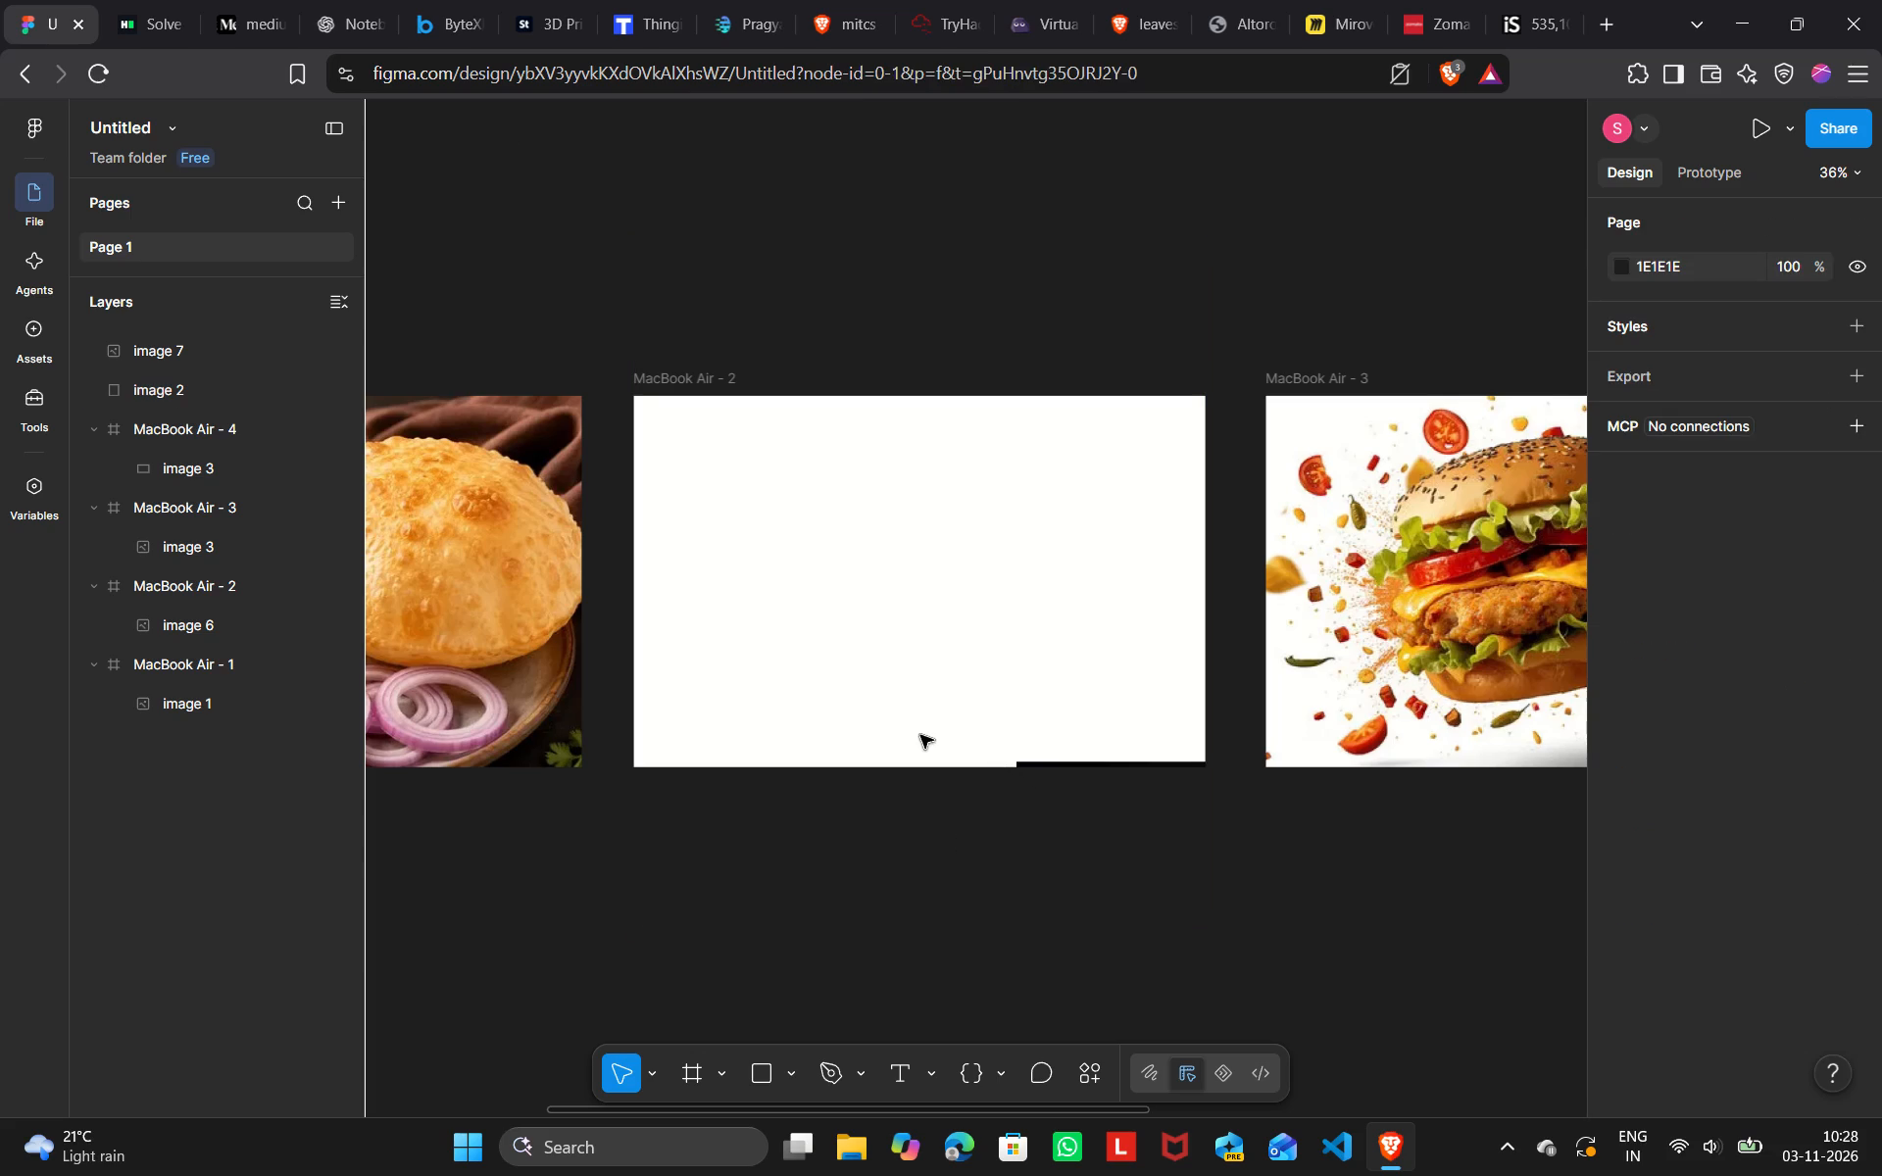
Delete the MacBook Air - 2 frame together with its contents.
scroll(920, 735, down, 2)
double_click(1083, 518)
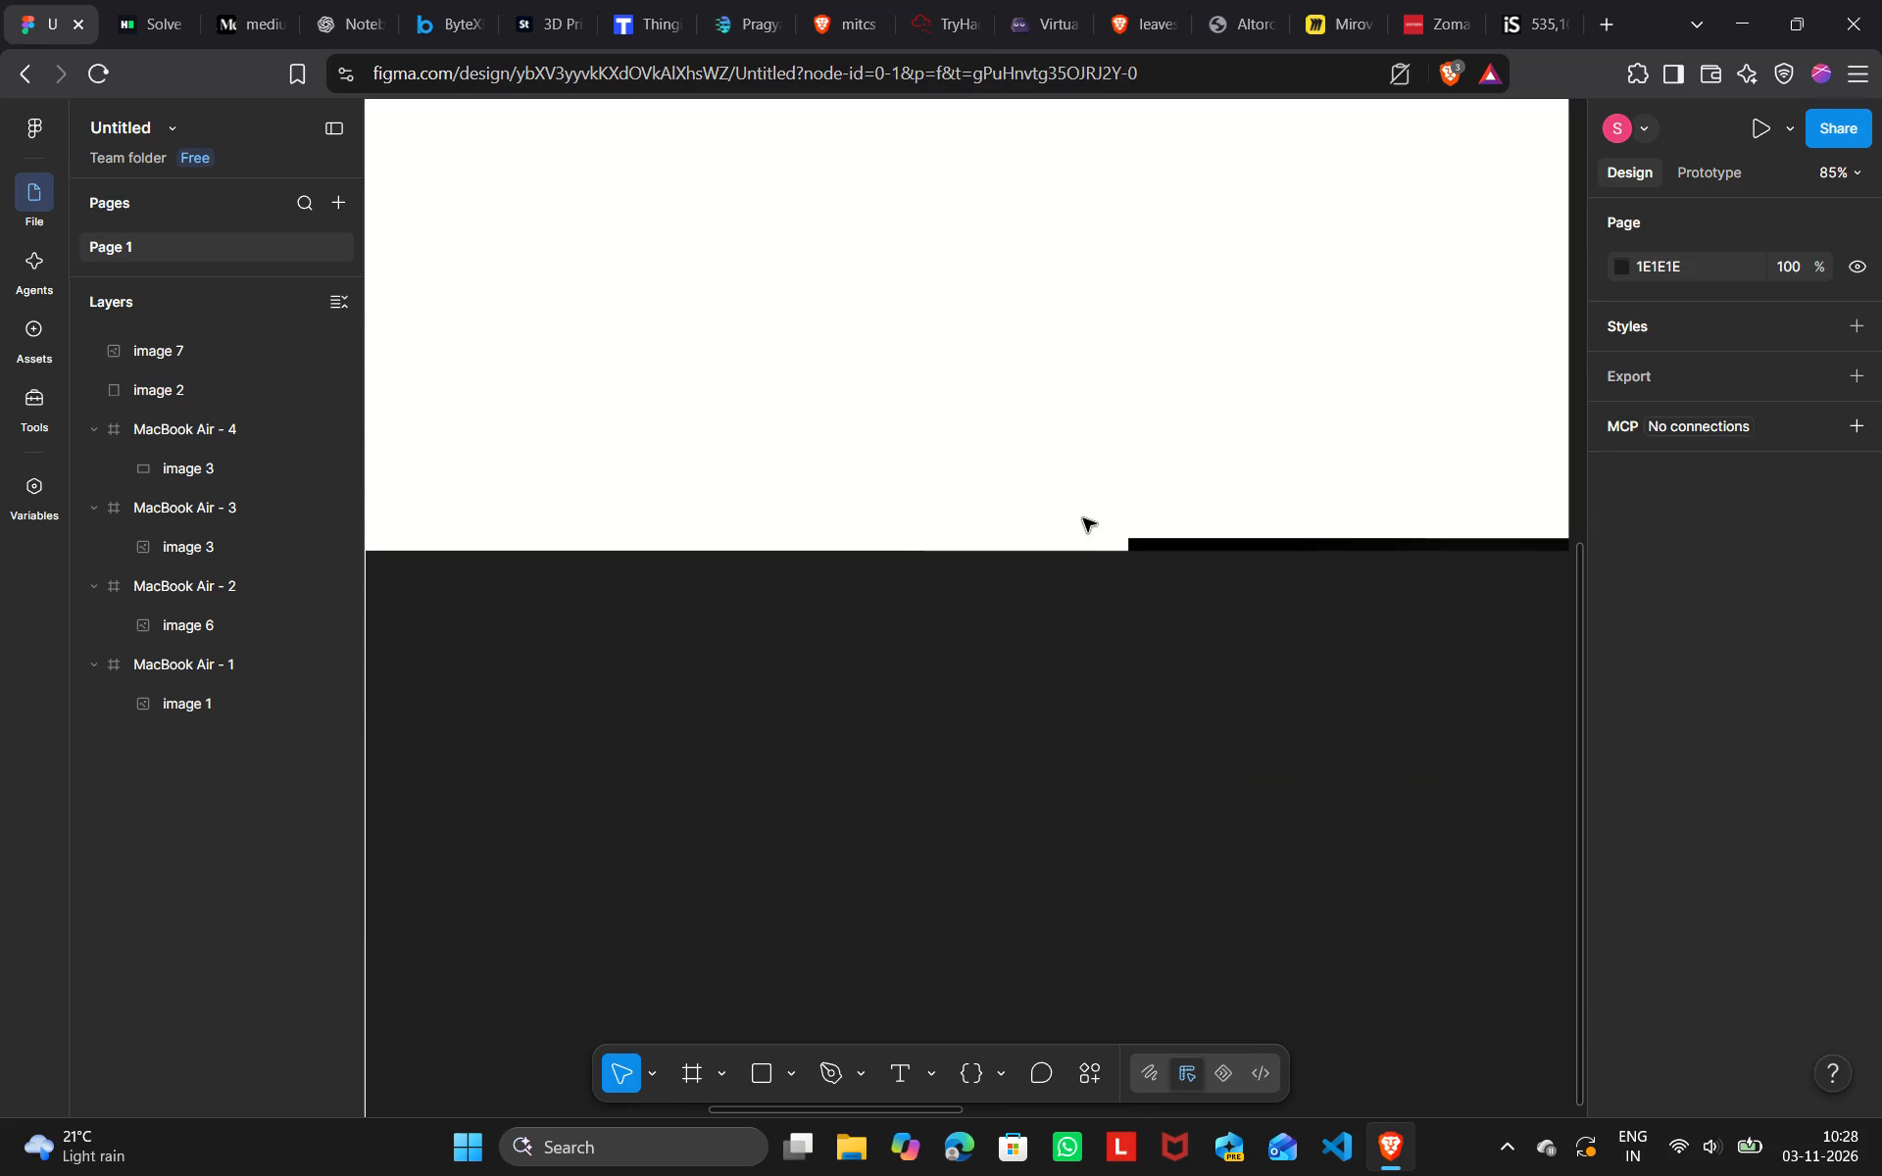
click(1103, 541)
click(1188, 738)
scroll(1188, 738, up, 1)
click(820, 402)
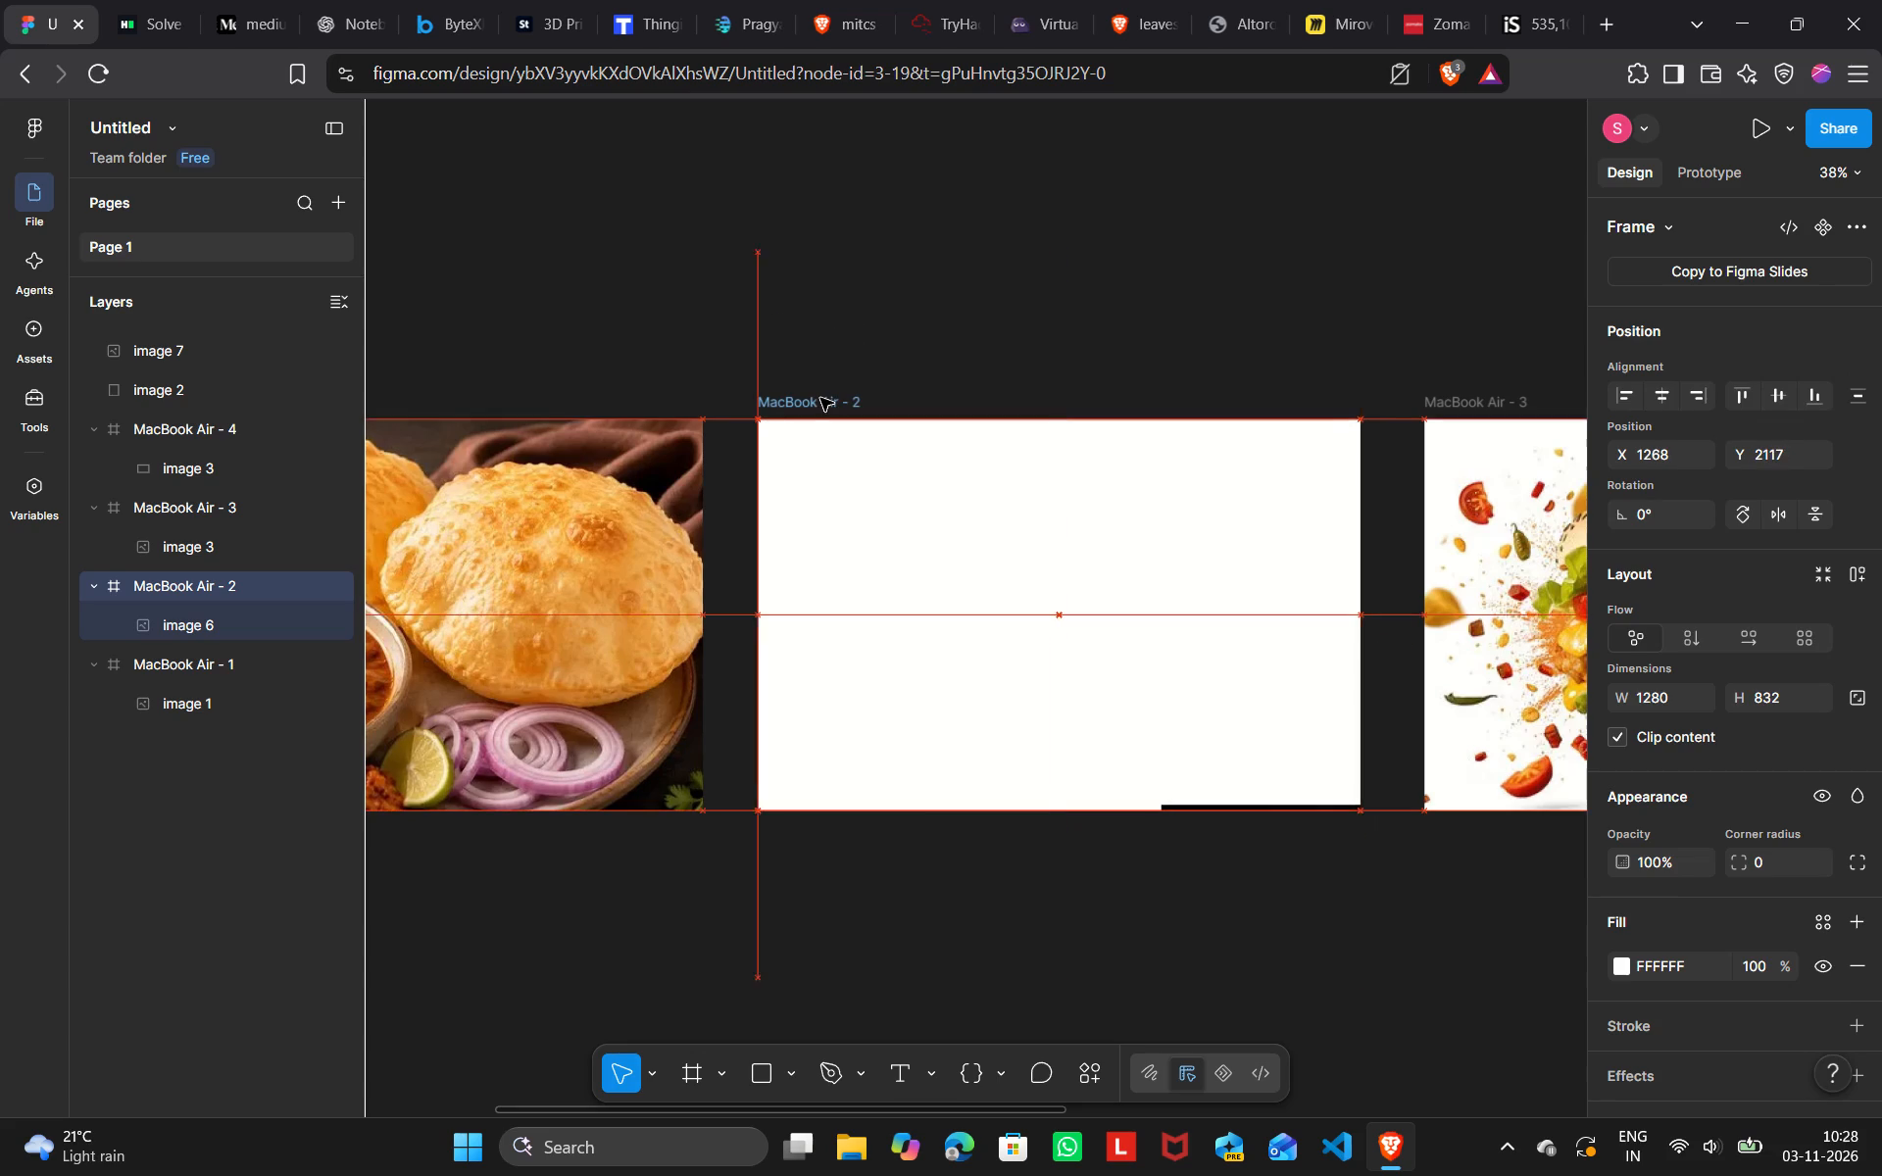
click(820, 398)
key(BackSpace)
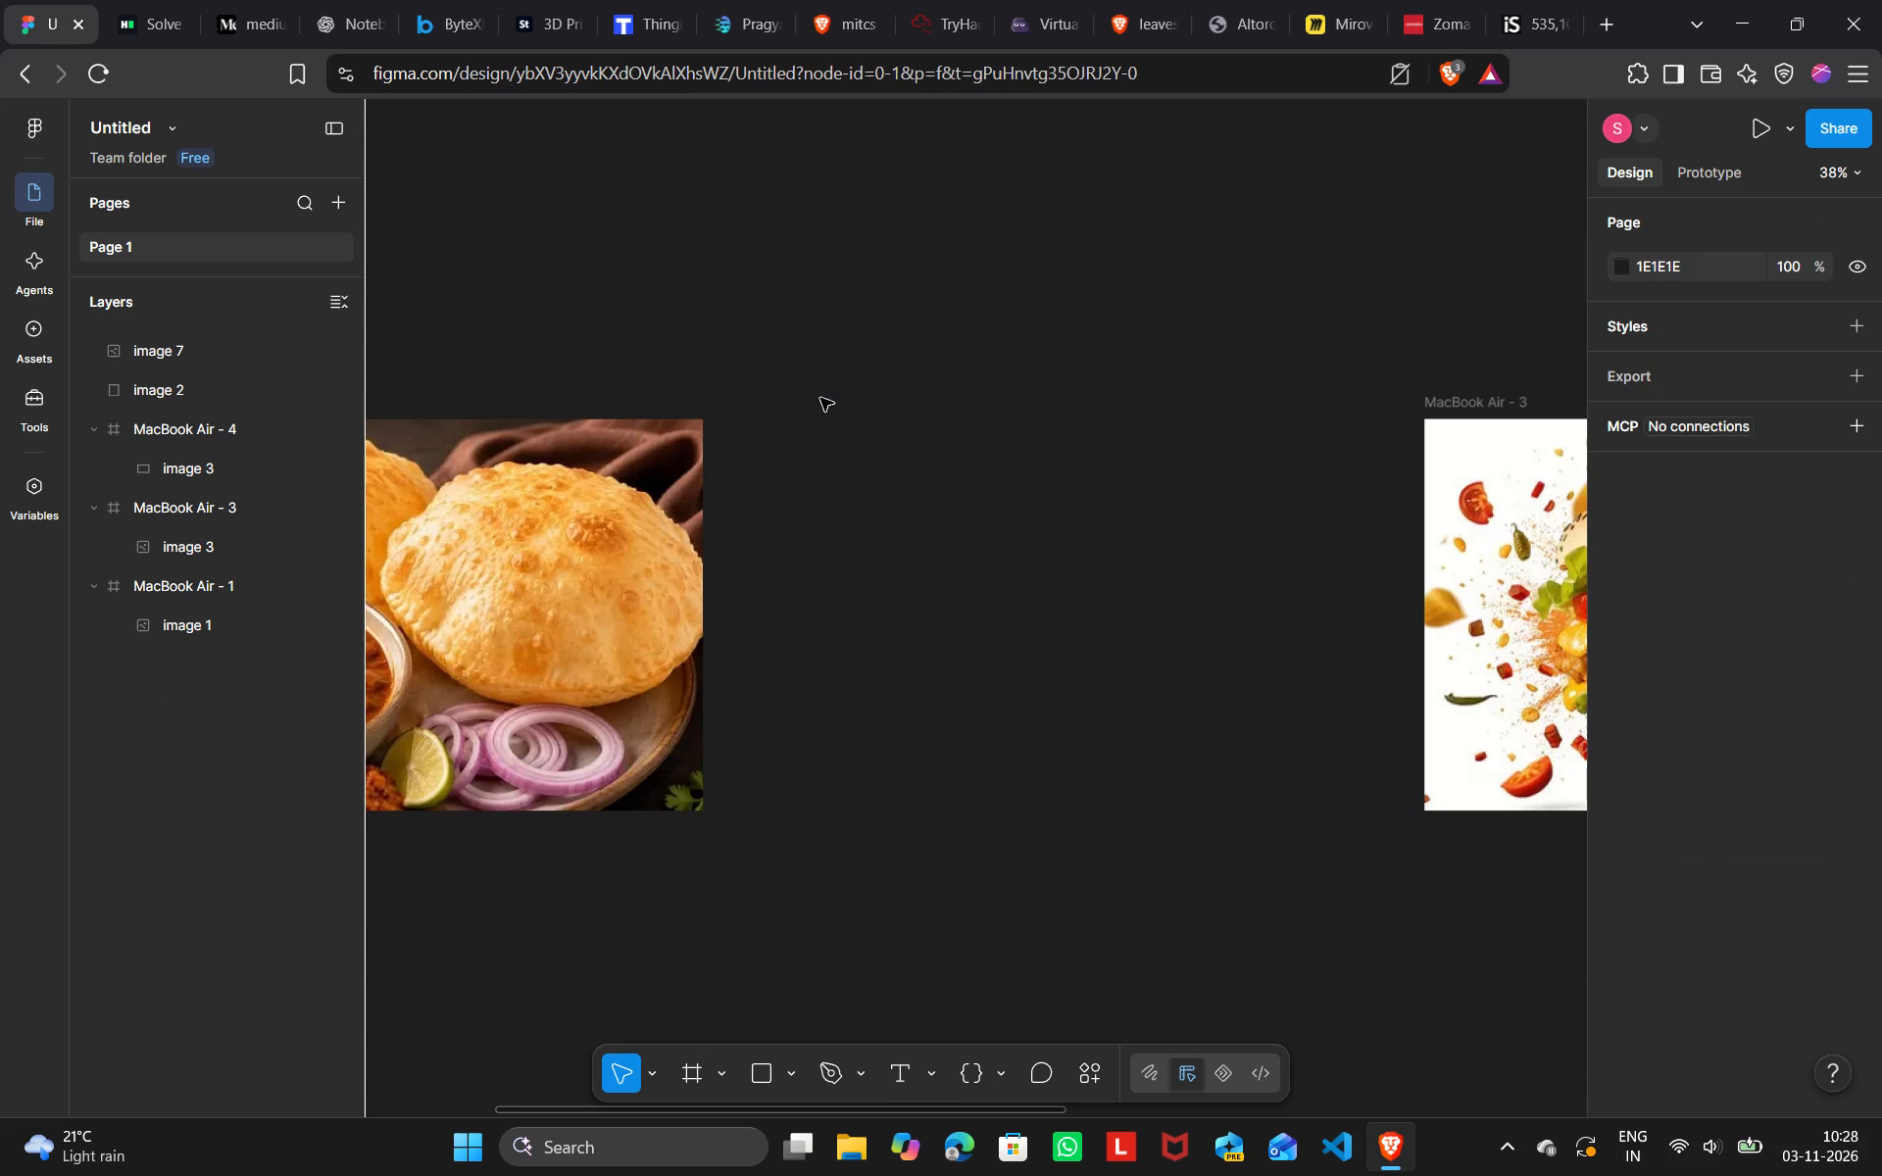
Duplicate the MacBook Air - 3 burger frame.
scroll(820, 398, left, 6)
click(800, 401)
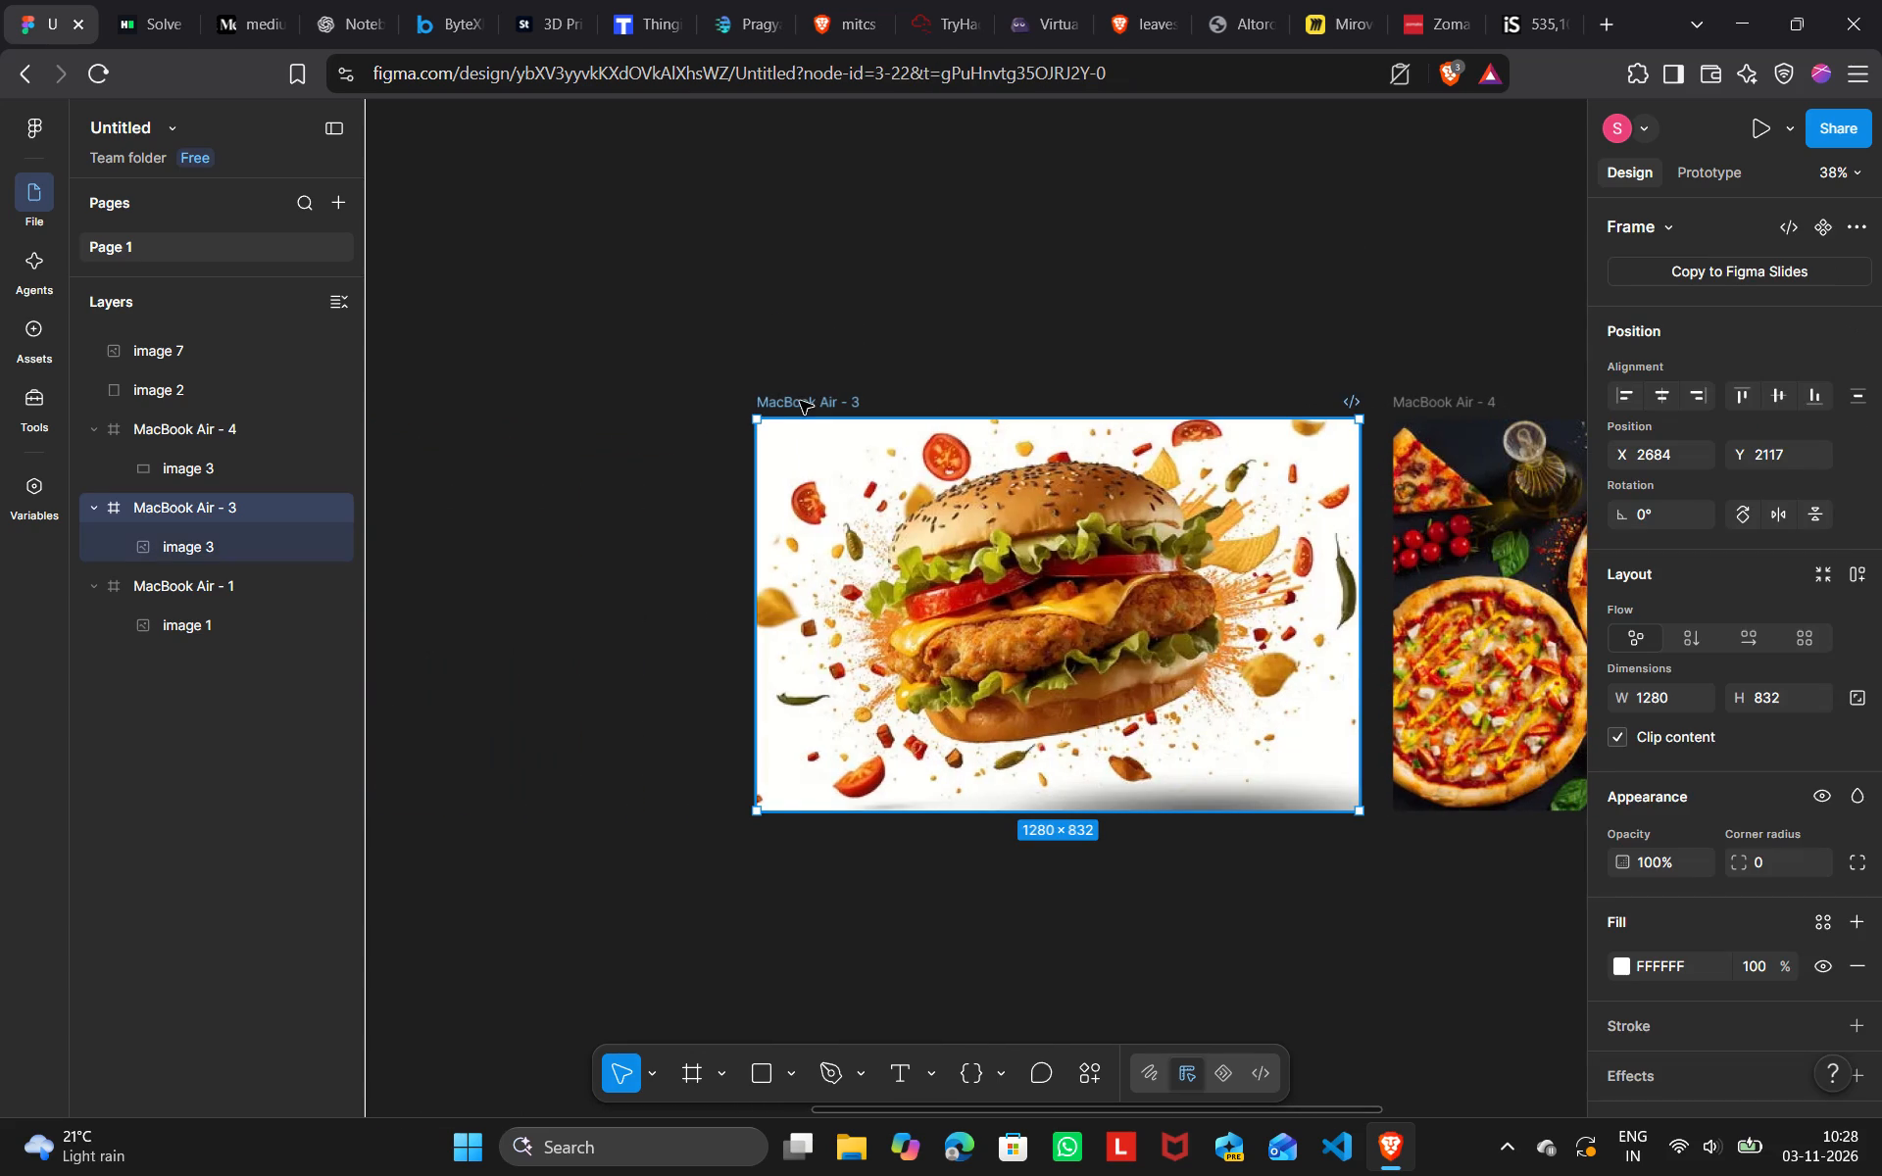
key(ctrl+d)
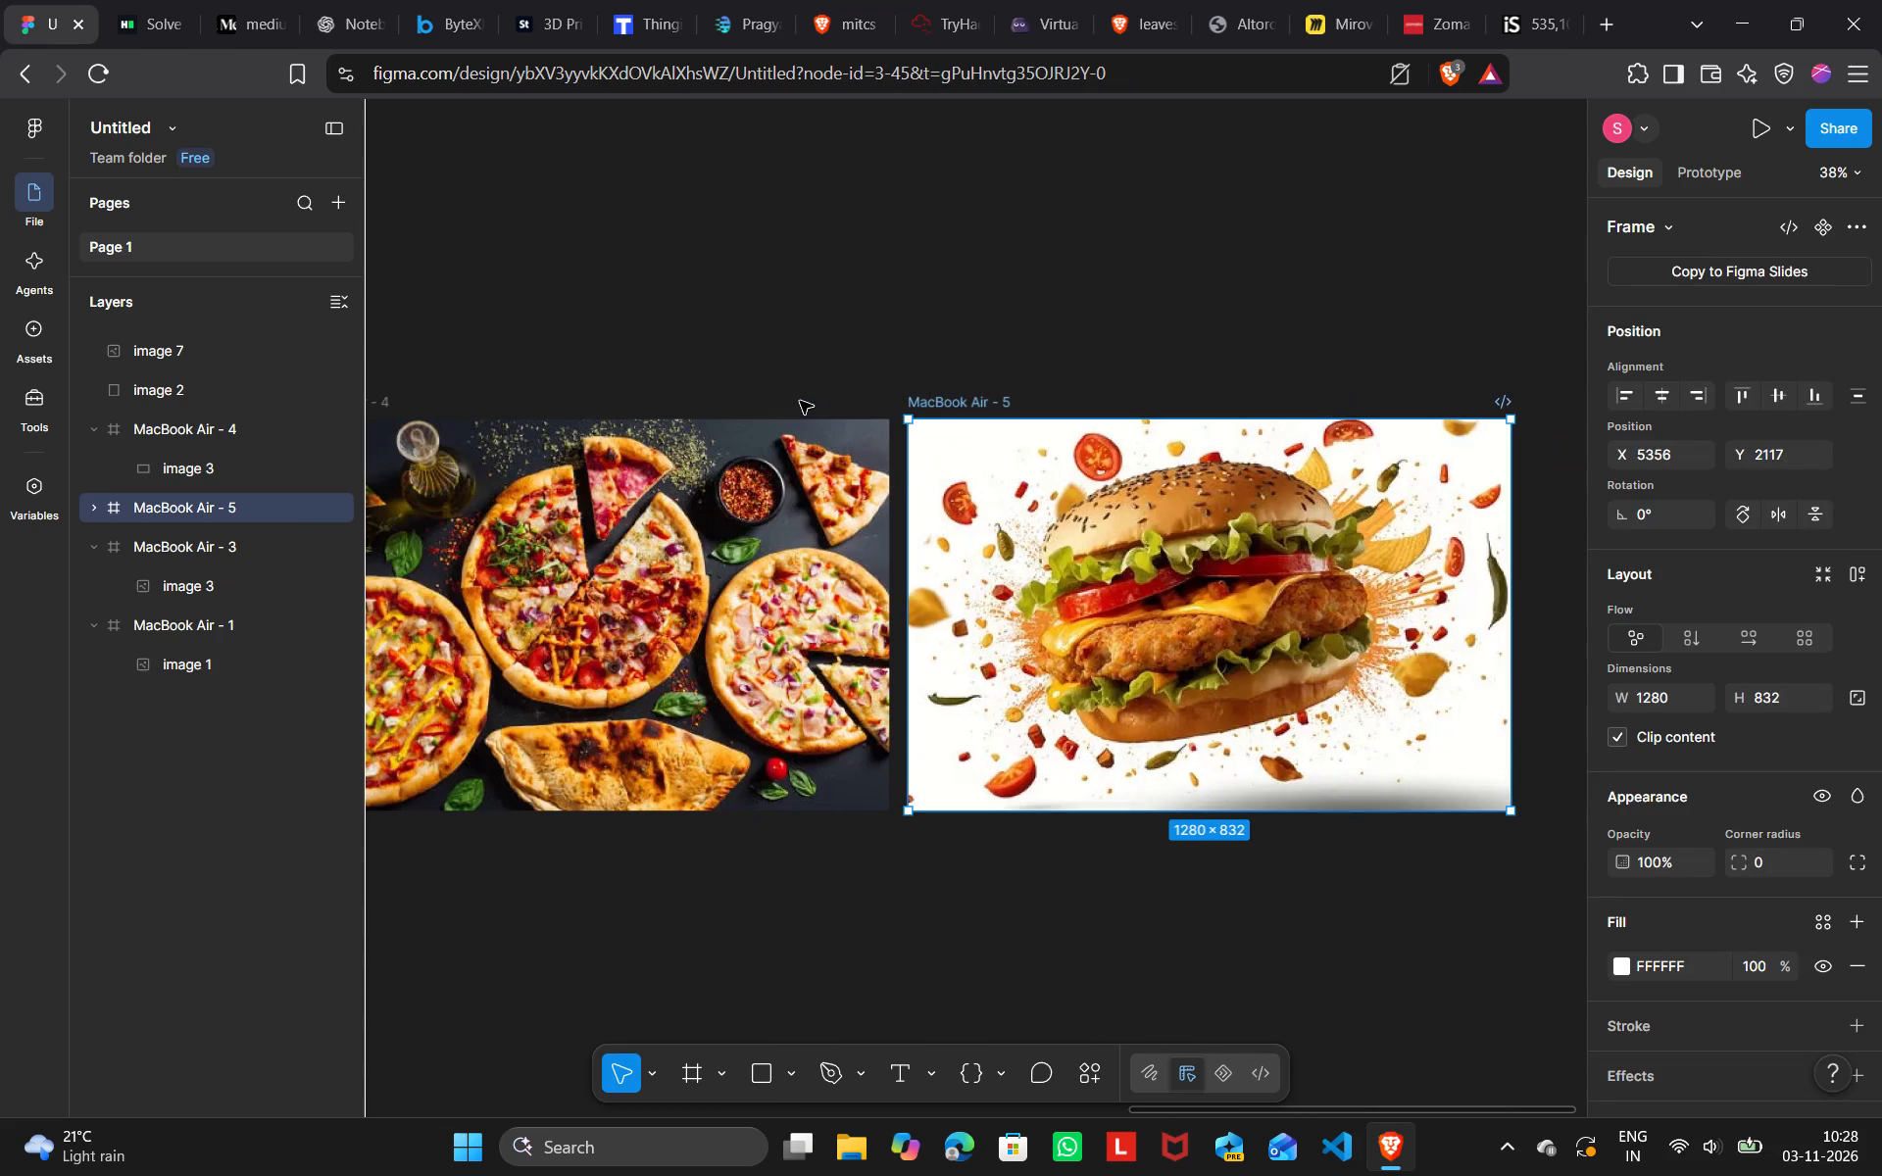
Move the duplicated burger frame into the gap between MacBook Air - 1 and MacBook Air - 3, at X 1268, Y 2117.
scroll(800, 401, right, 5)
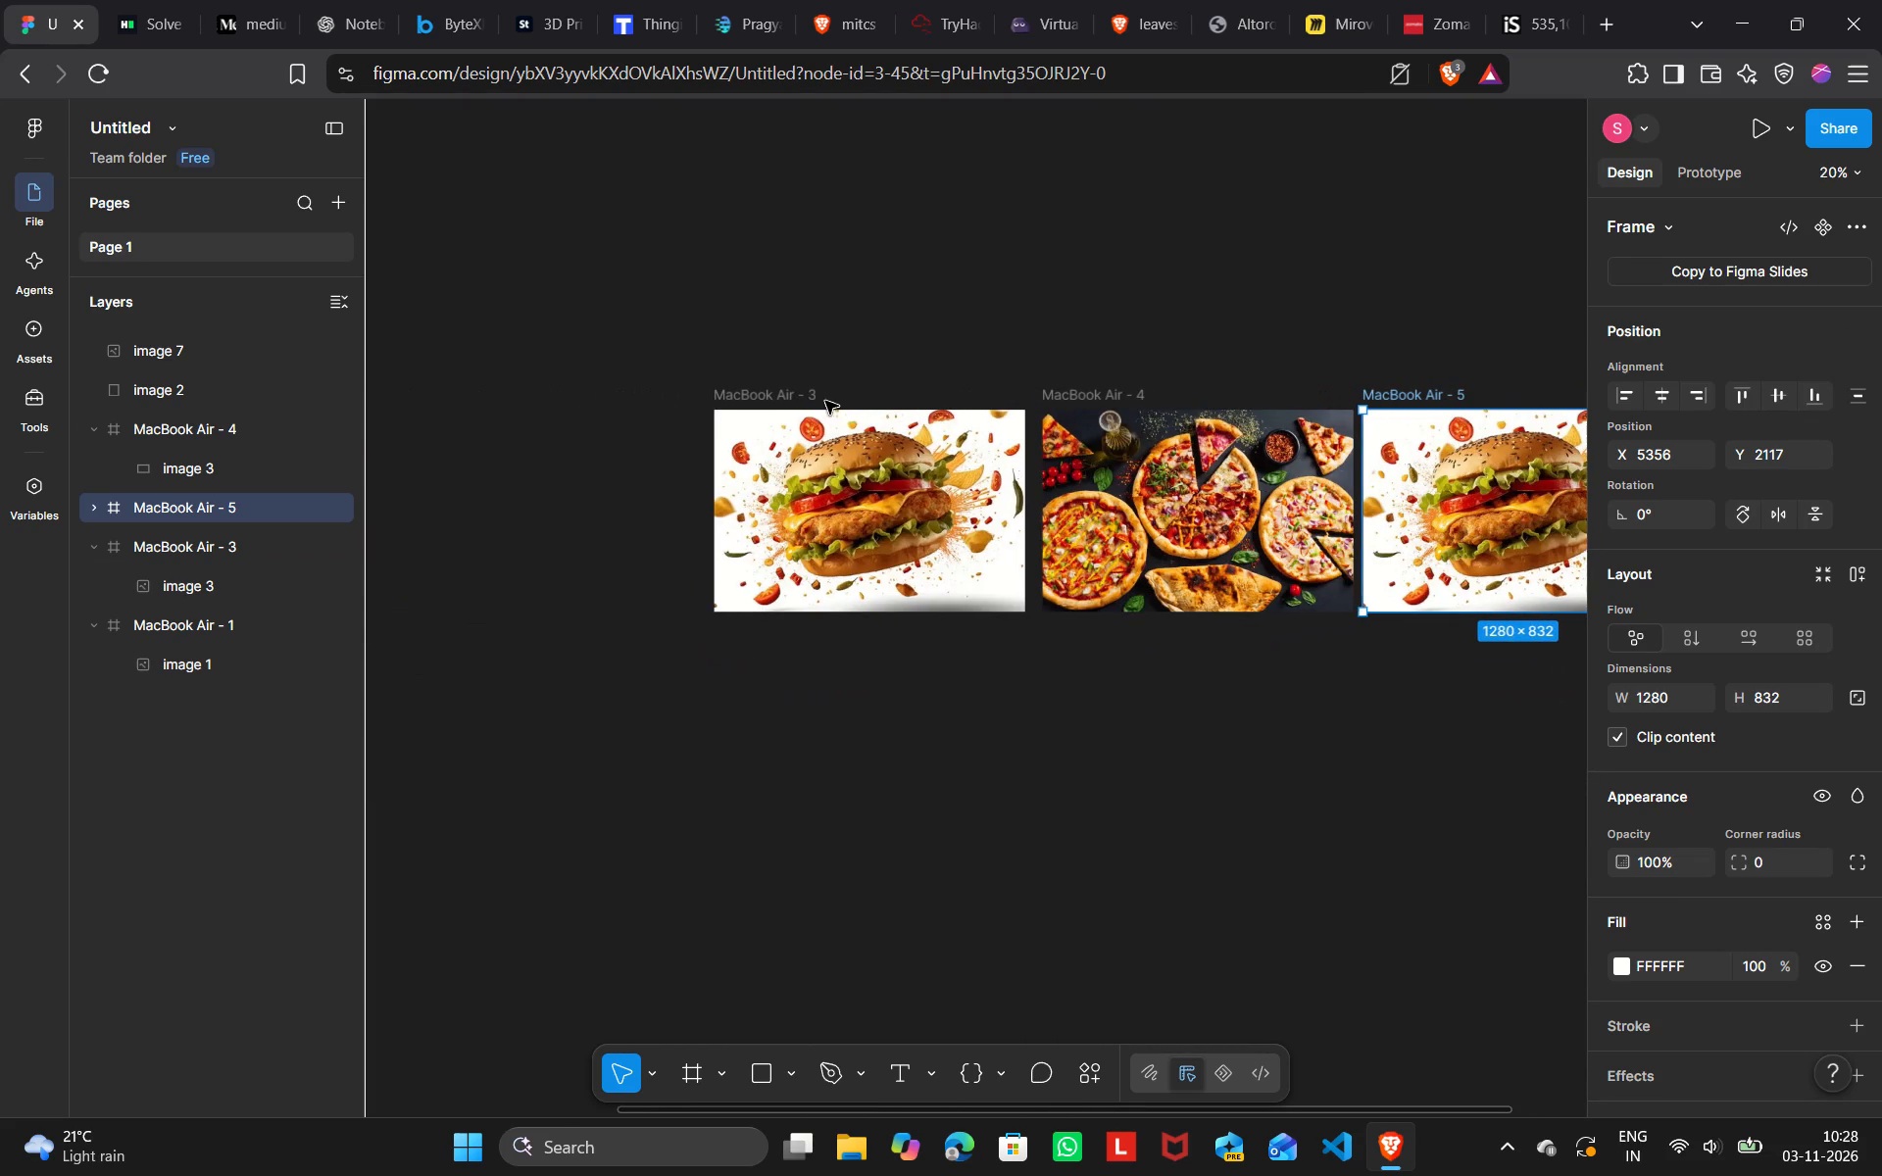
scroll(810, 474, right, 1)
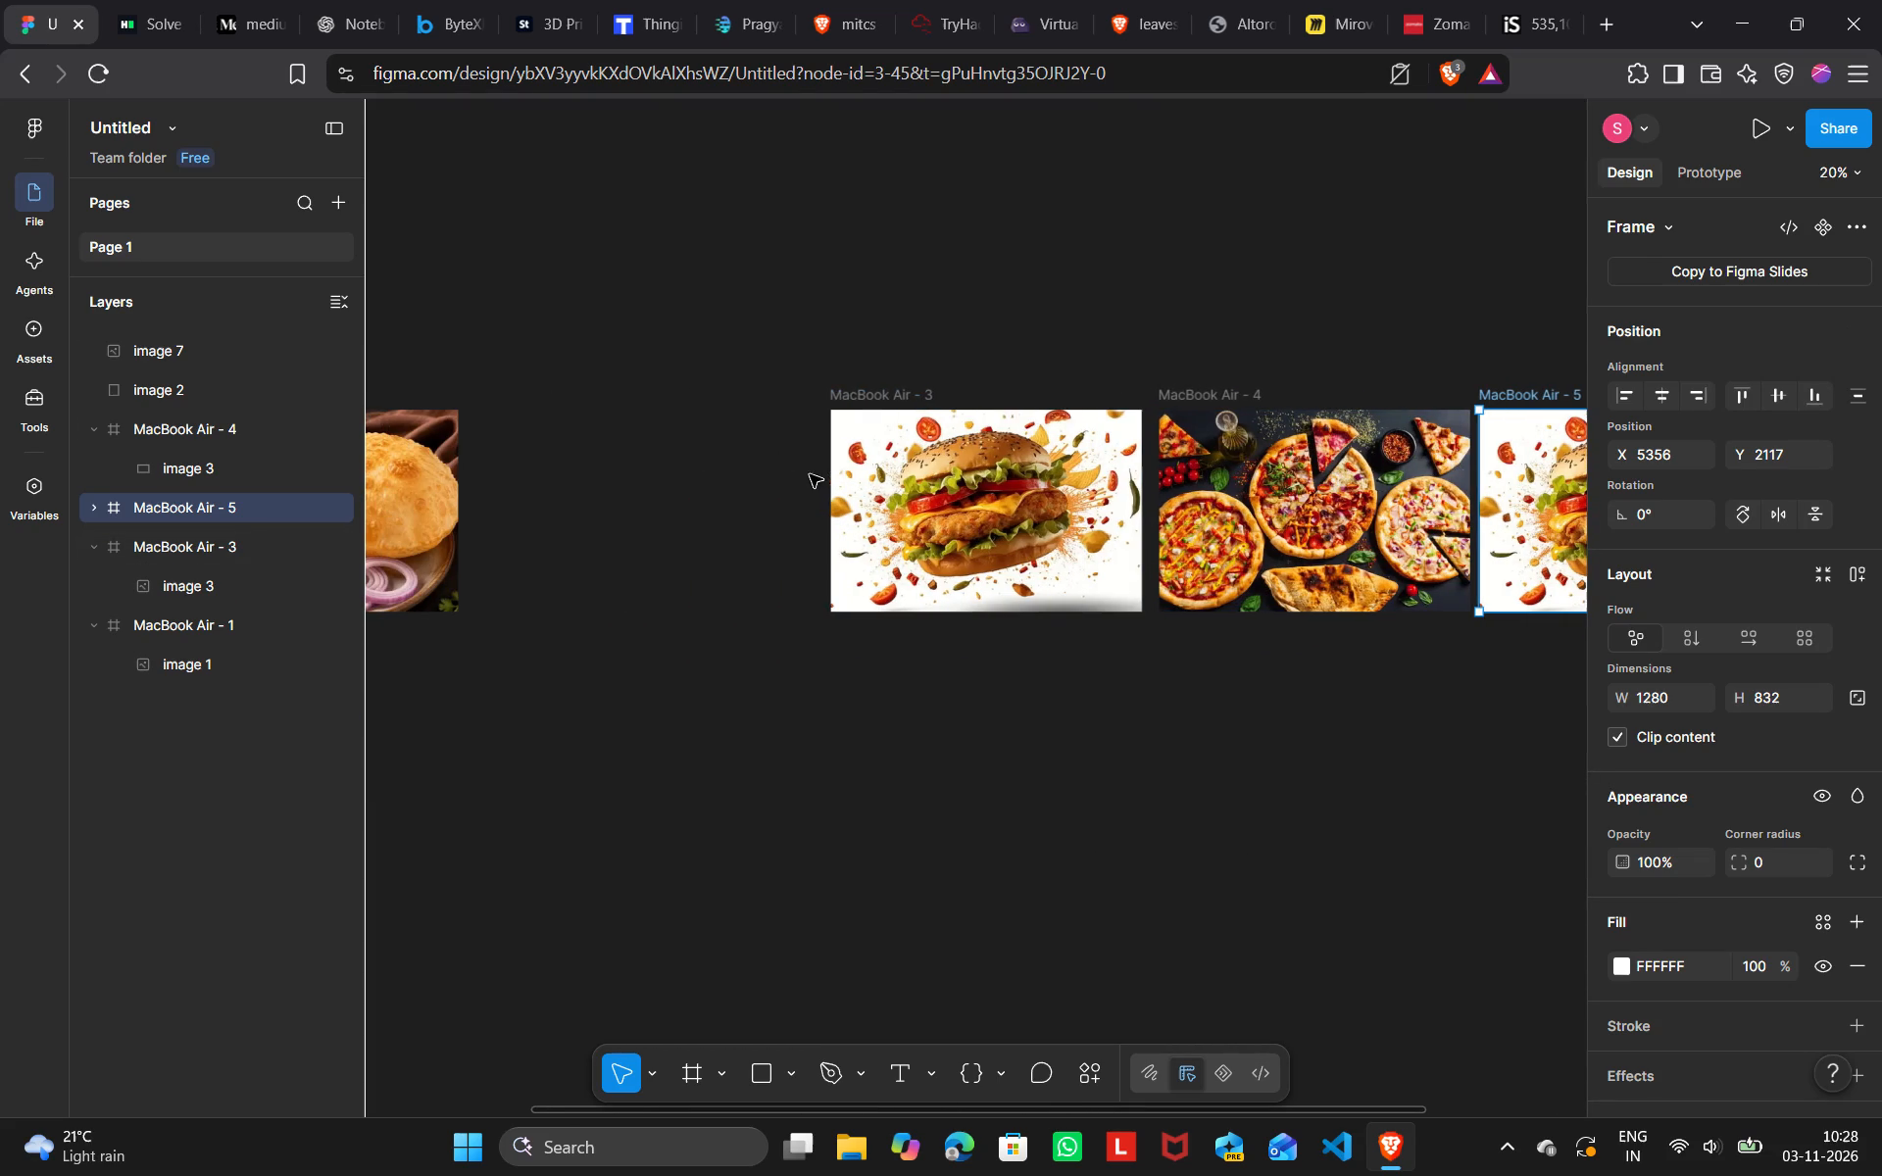
drag(1537, 486, 764, 502)
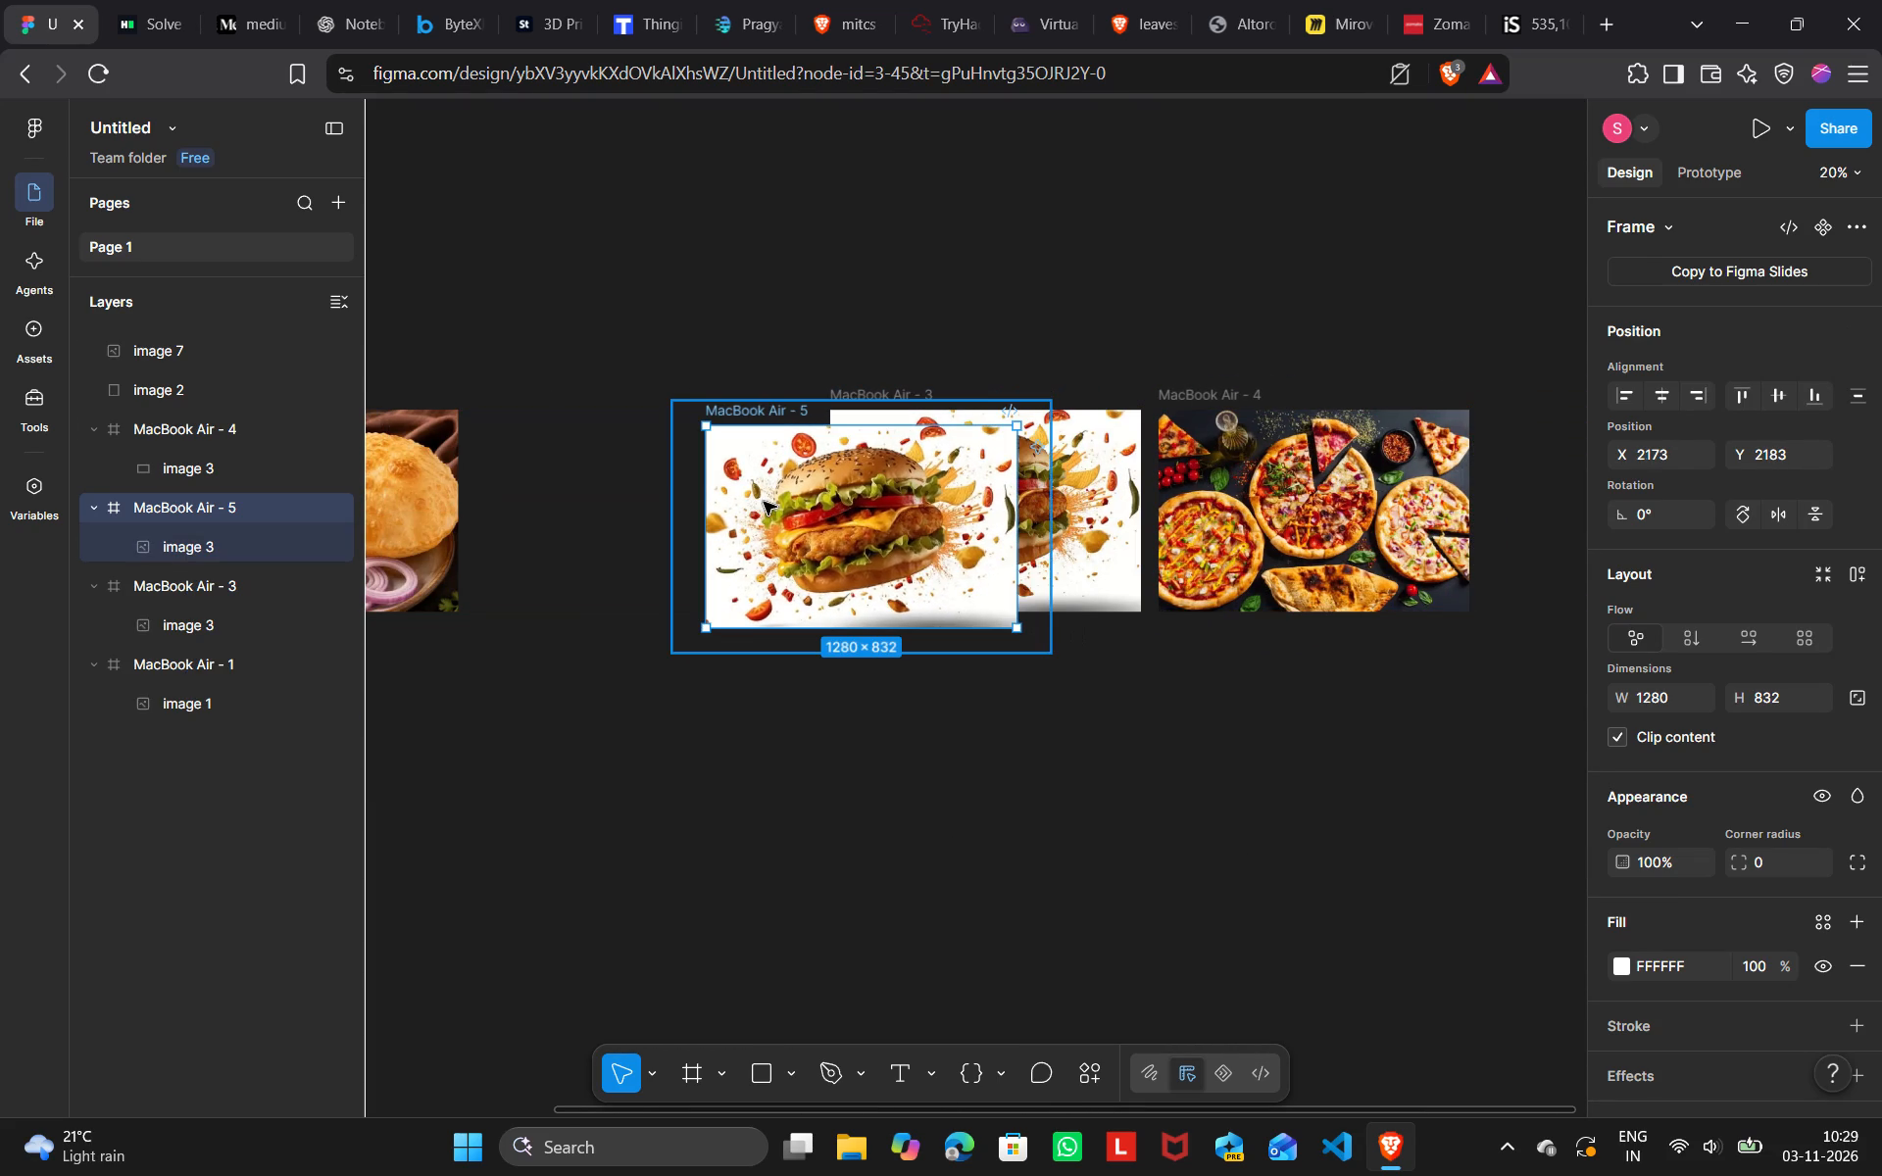
drag(813, 498, 622, 471)
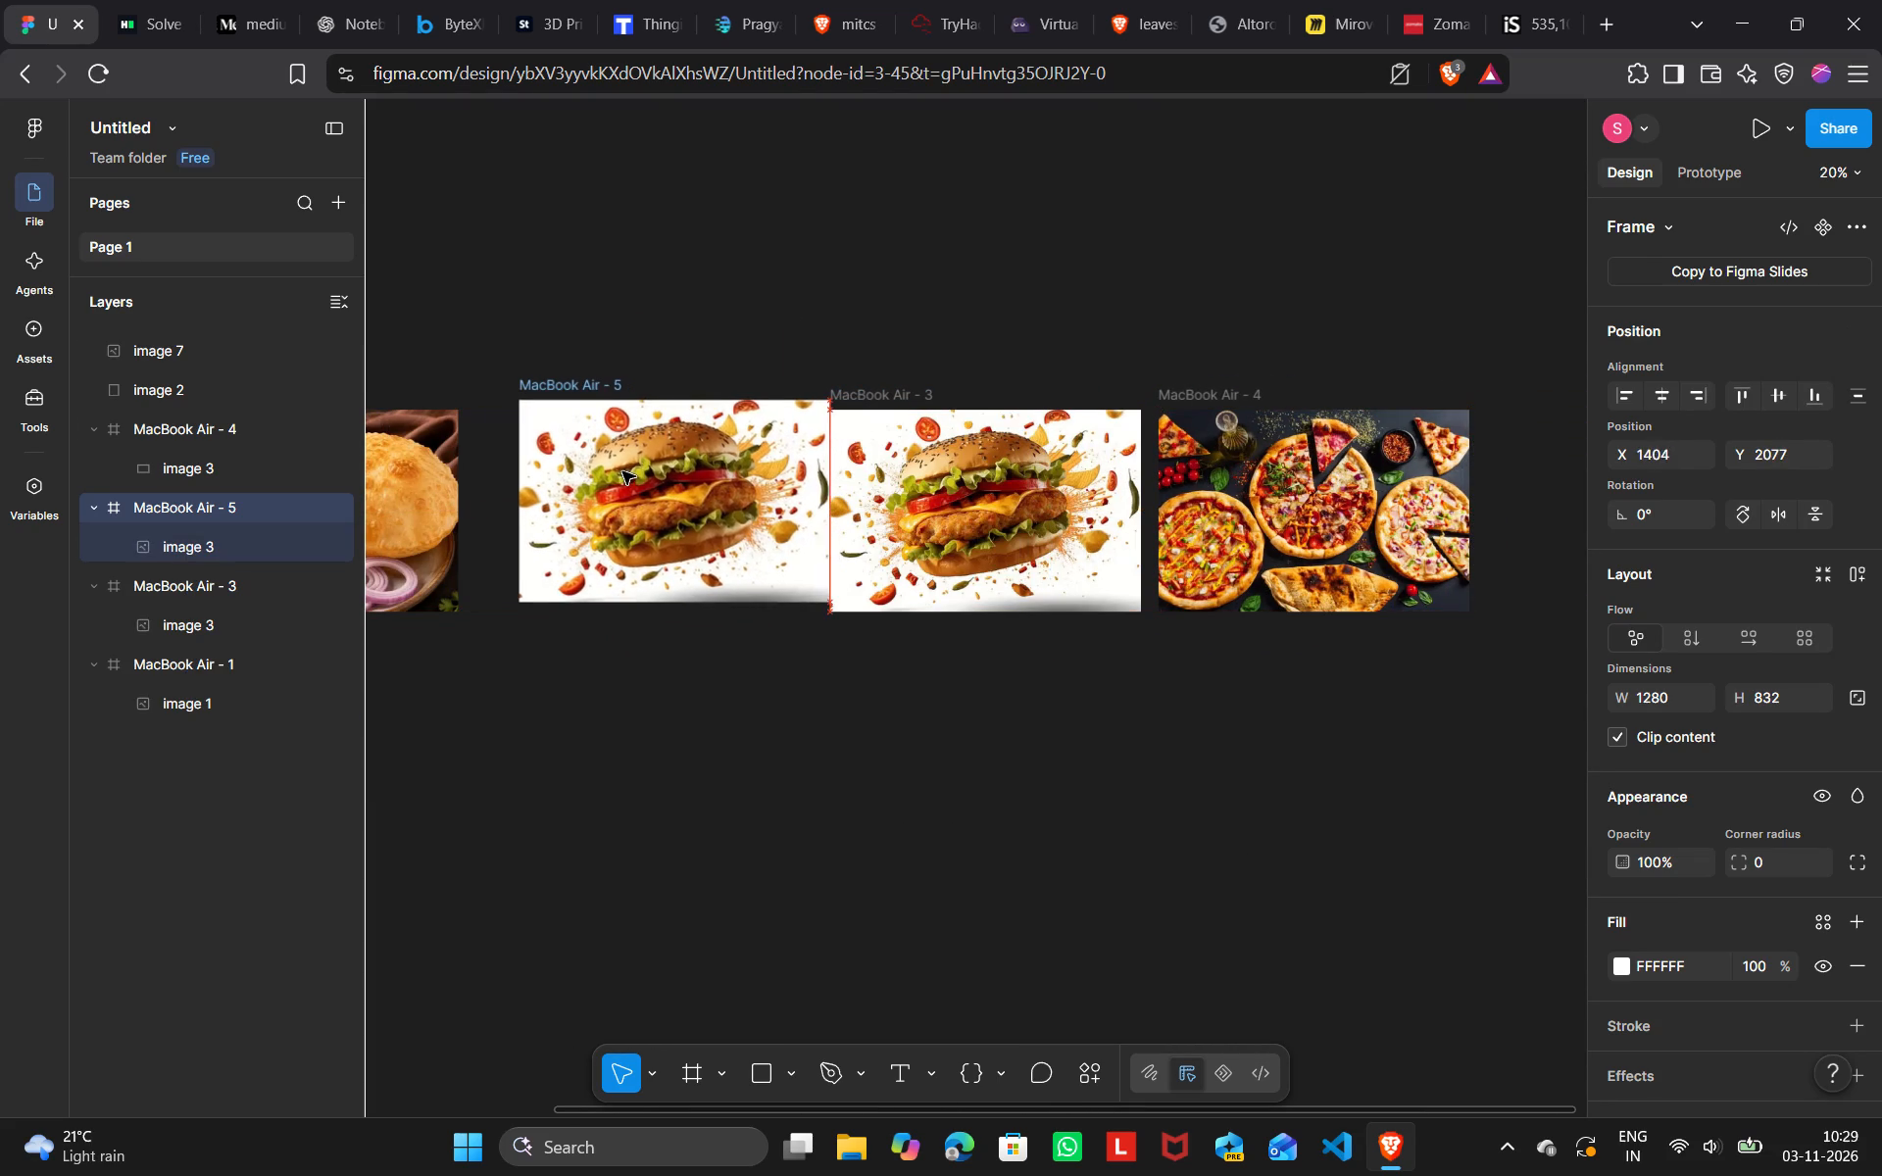
drag(622, 471, 589, 479)
scroll(589, 479, right, 1)
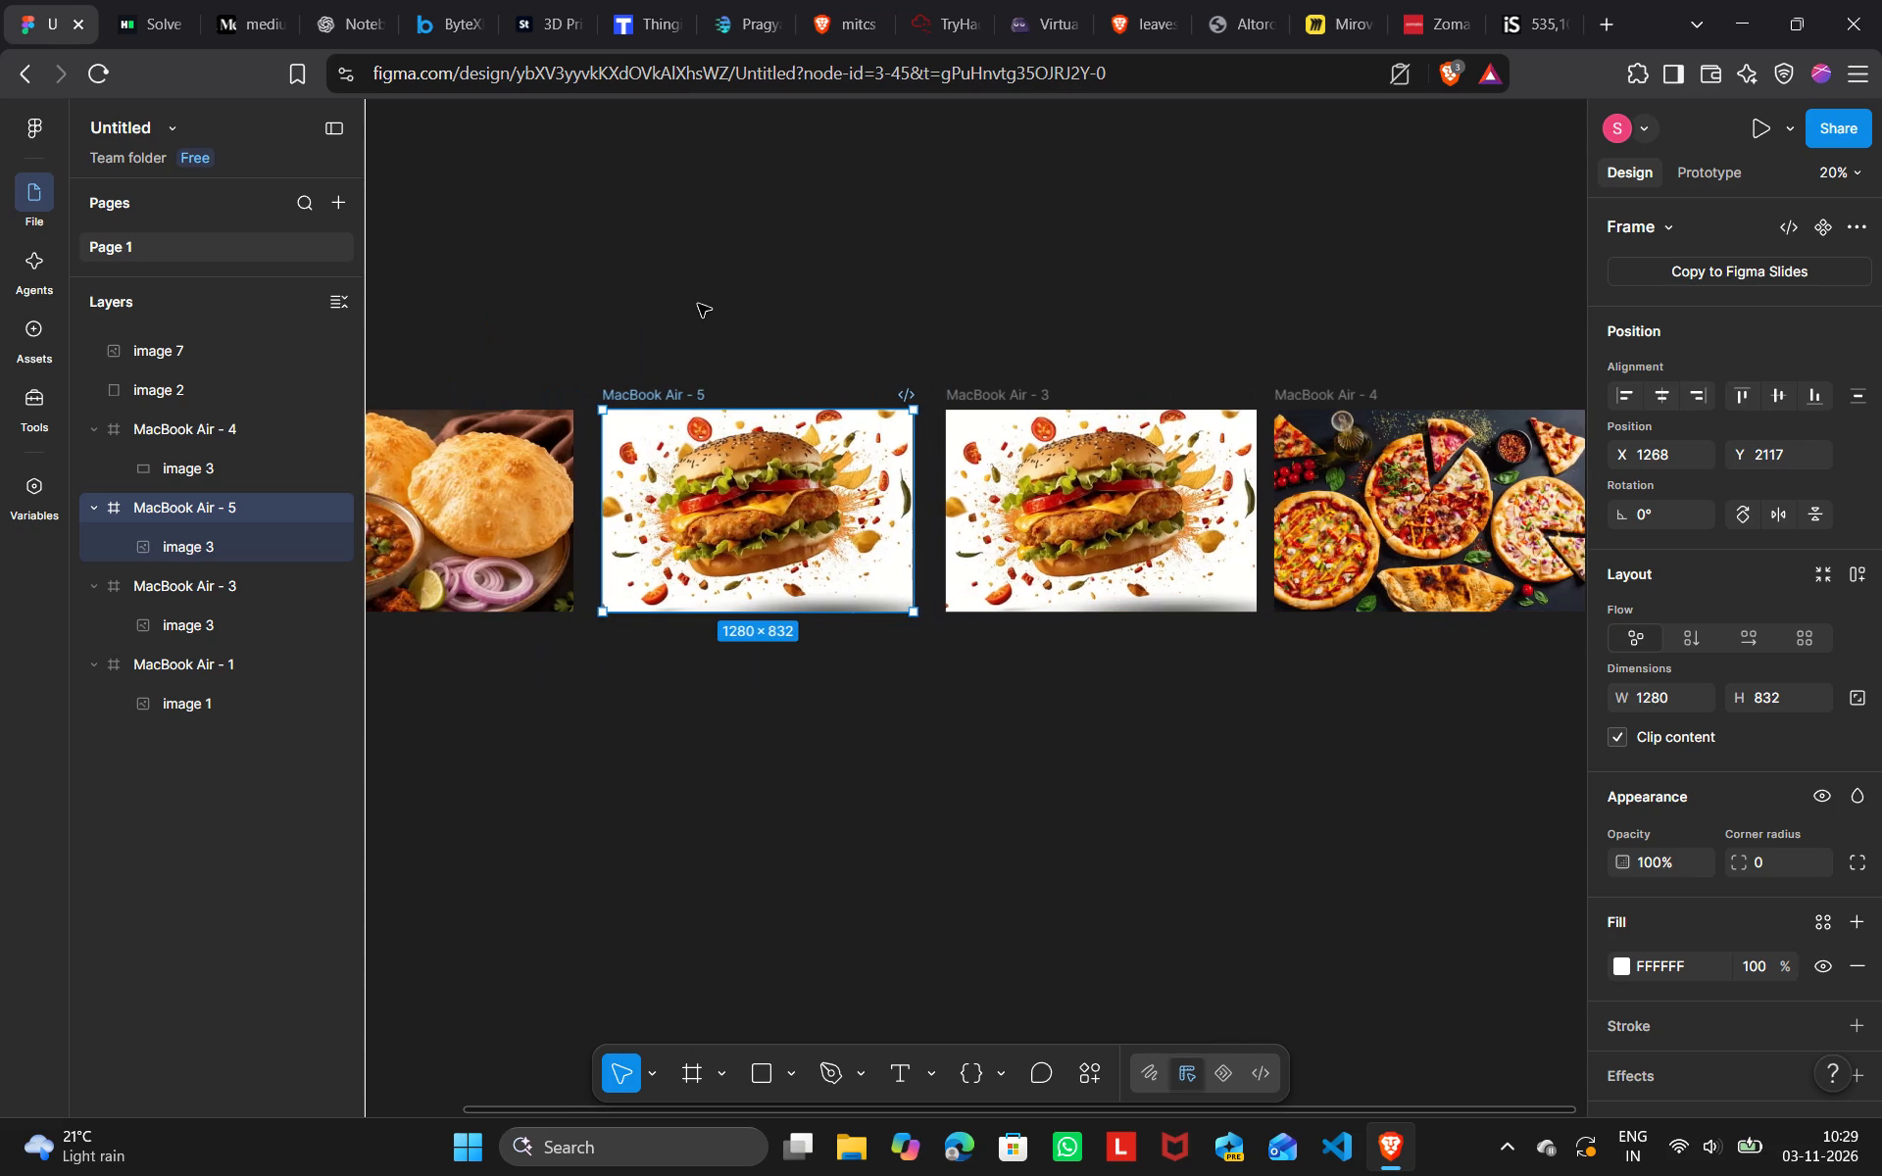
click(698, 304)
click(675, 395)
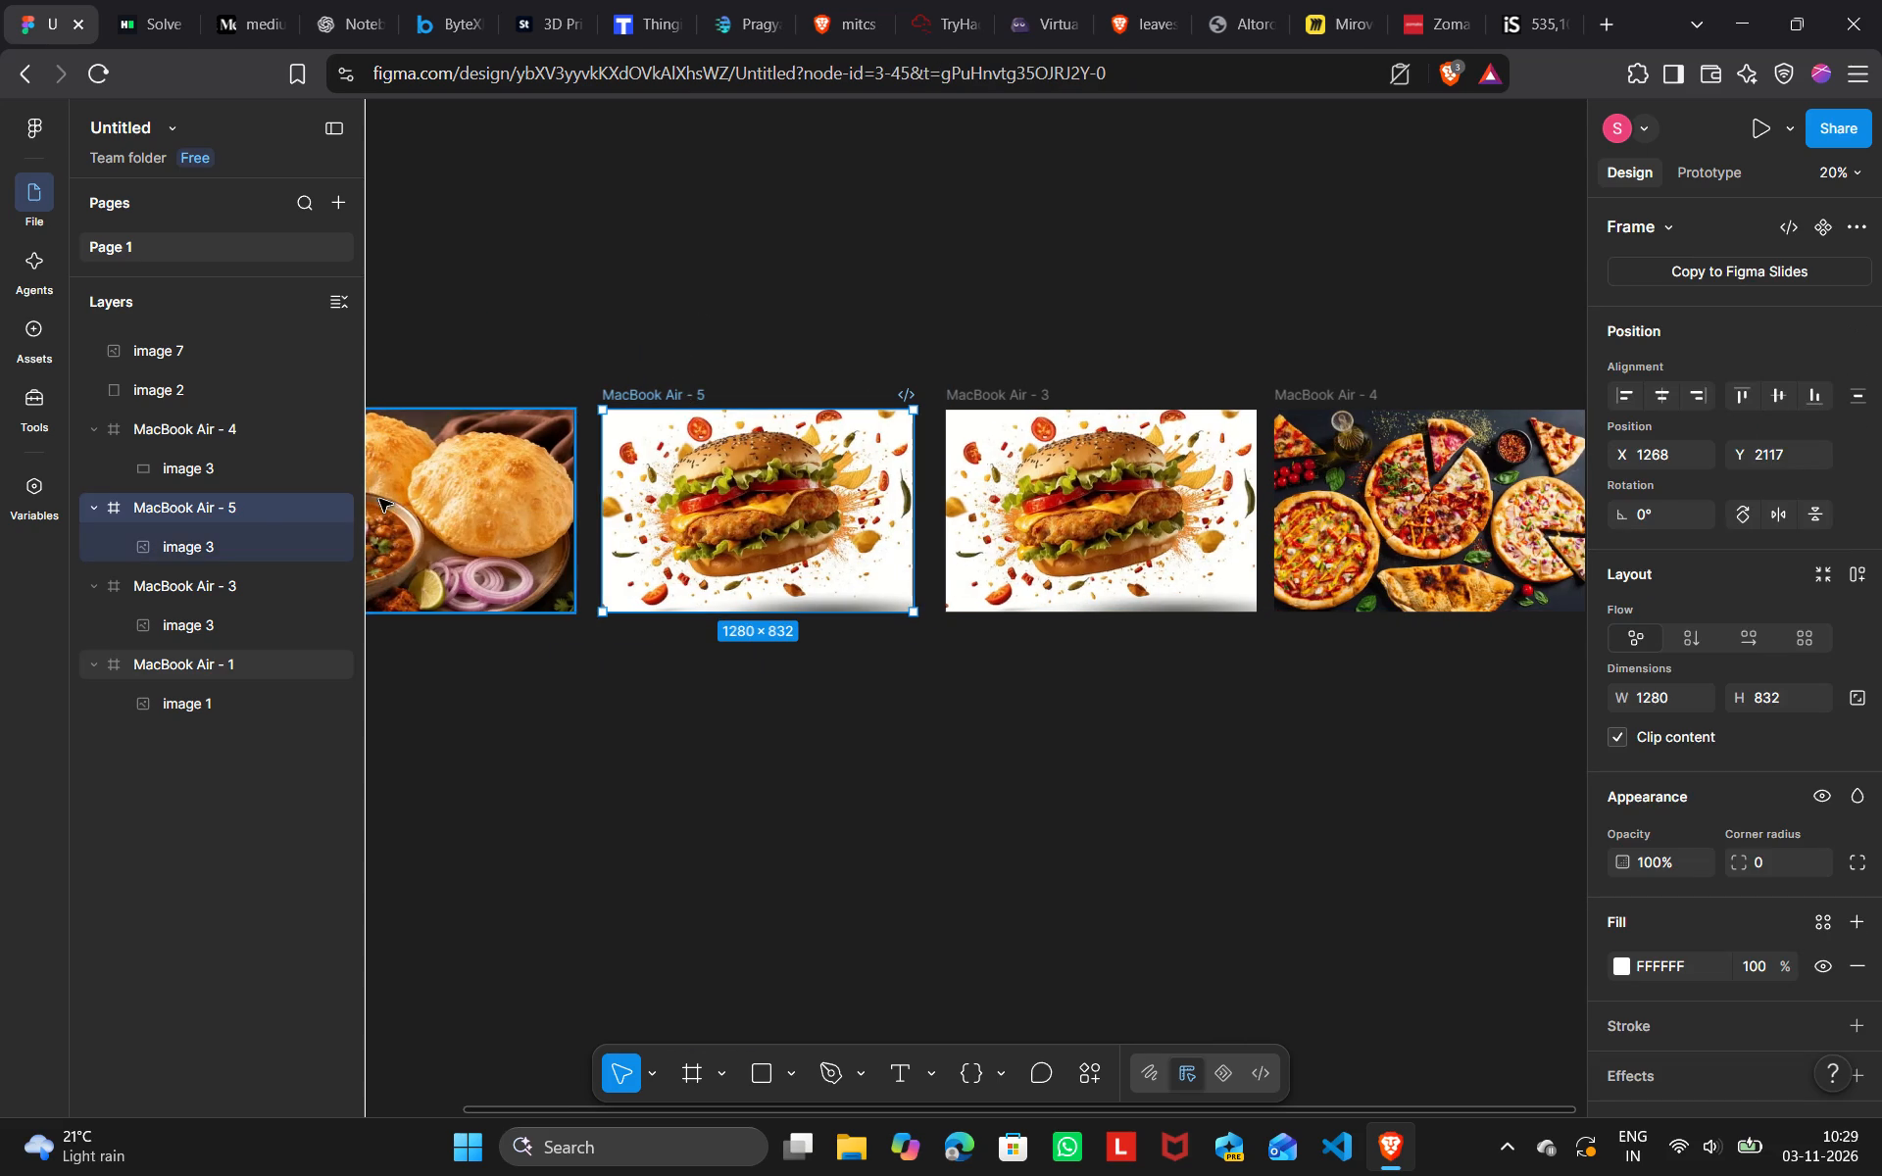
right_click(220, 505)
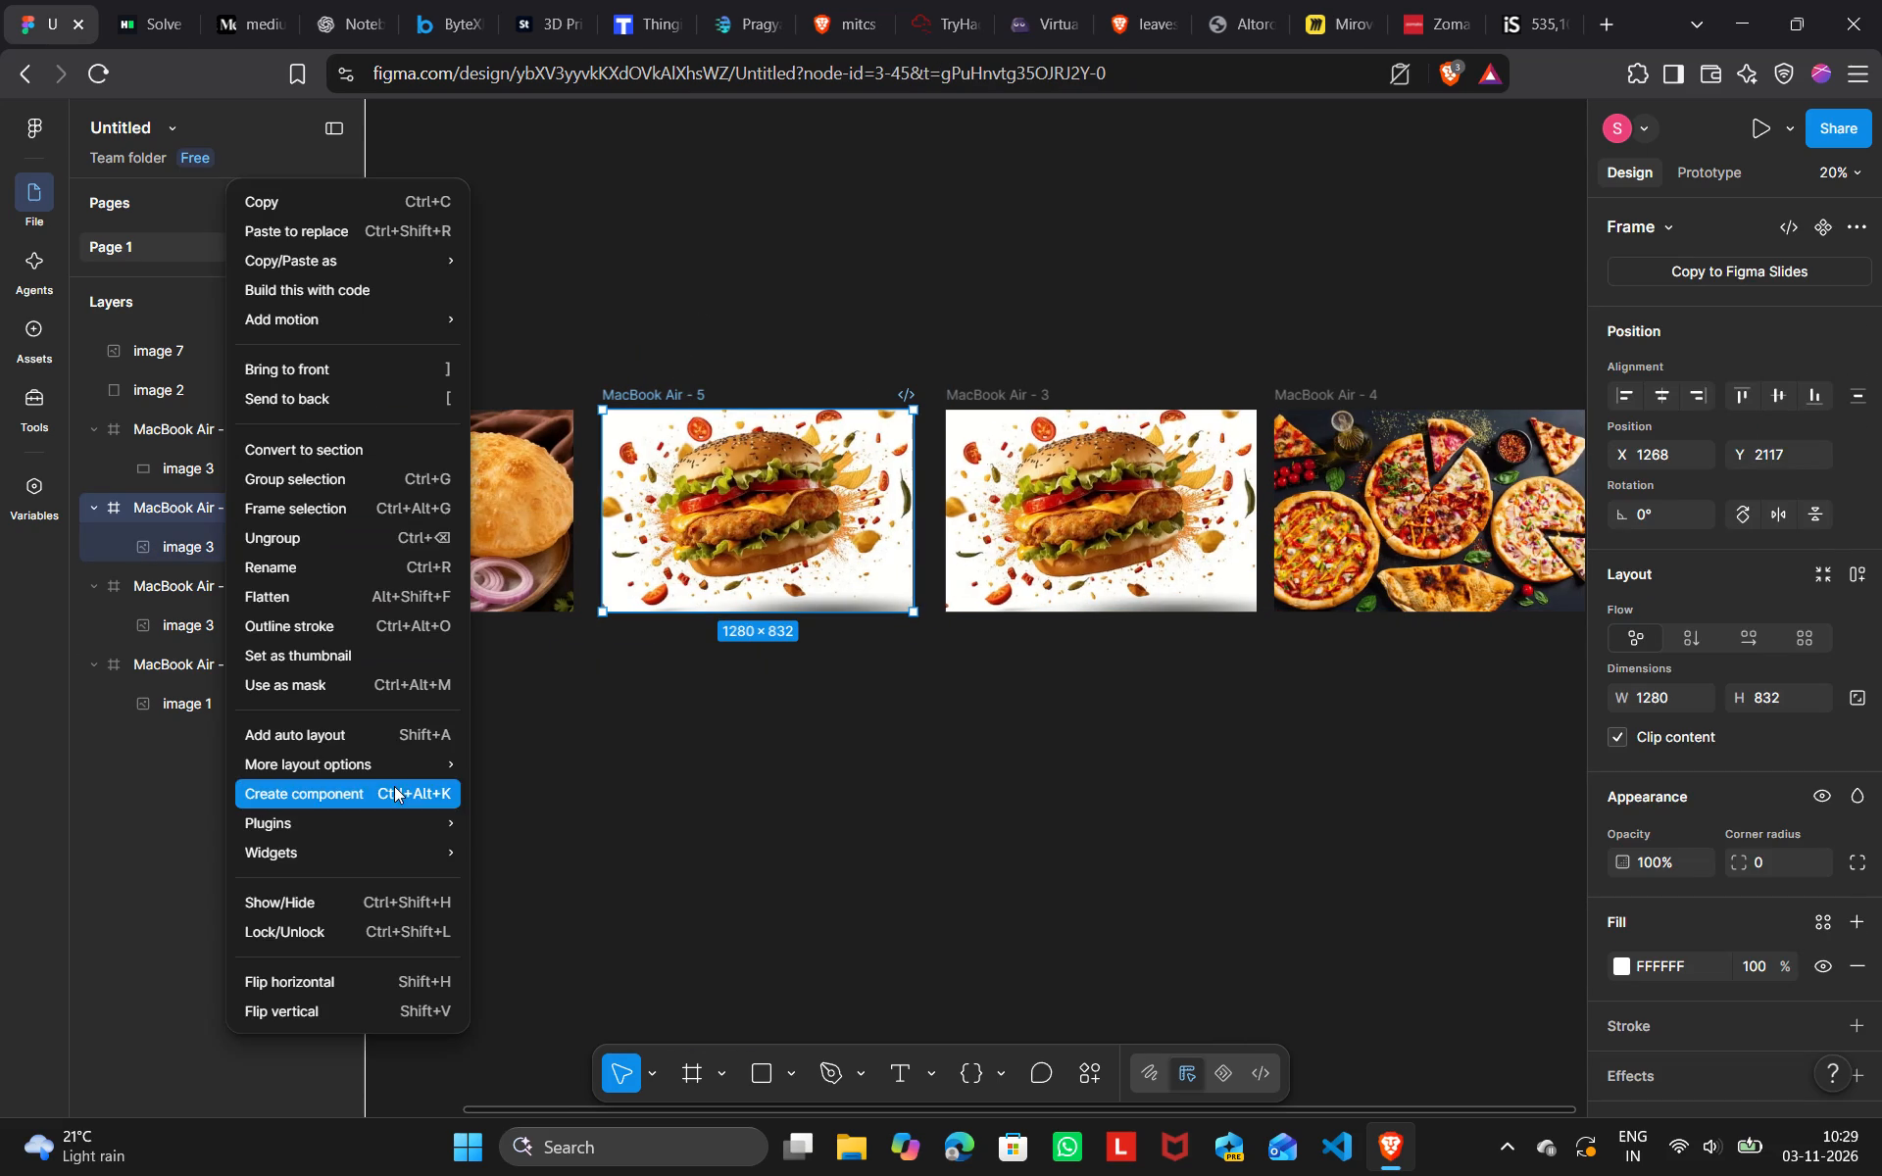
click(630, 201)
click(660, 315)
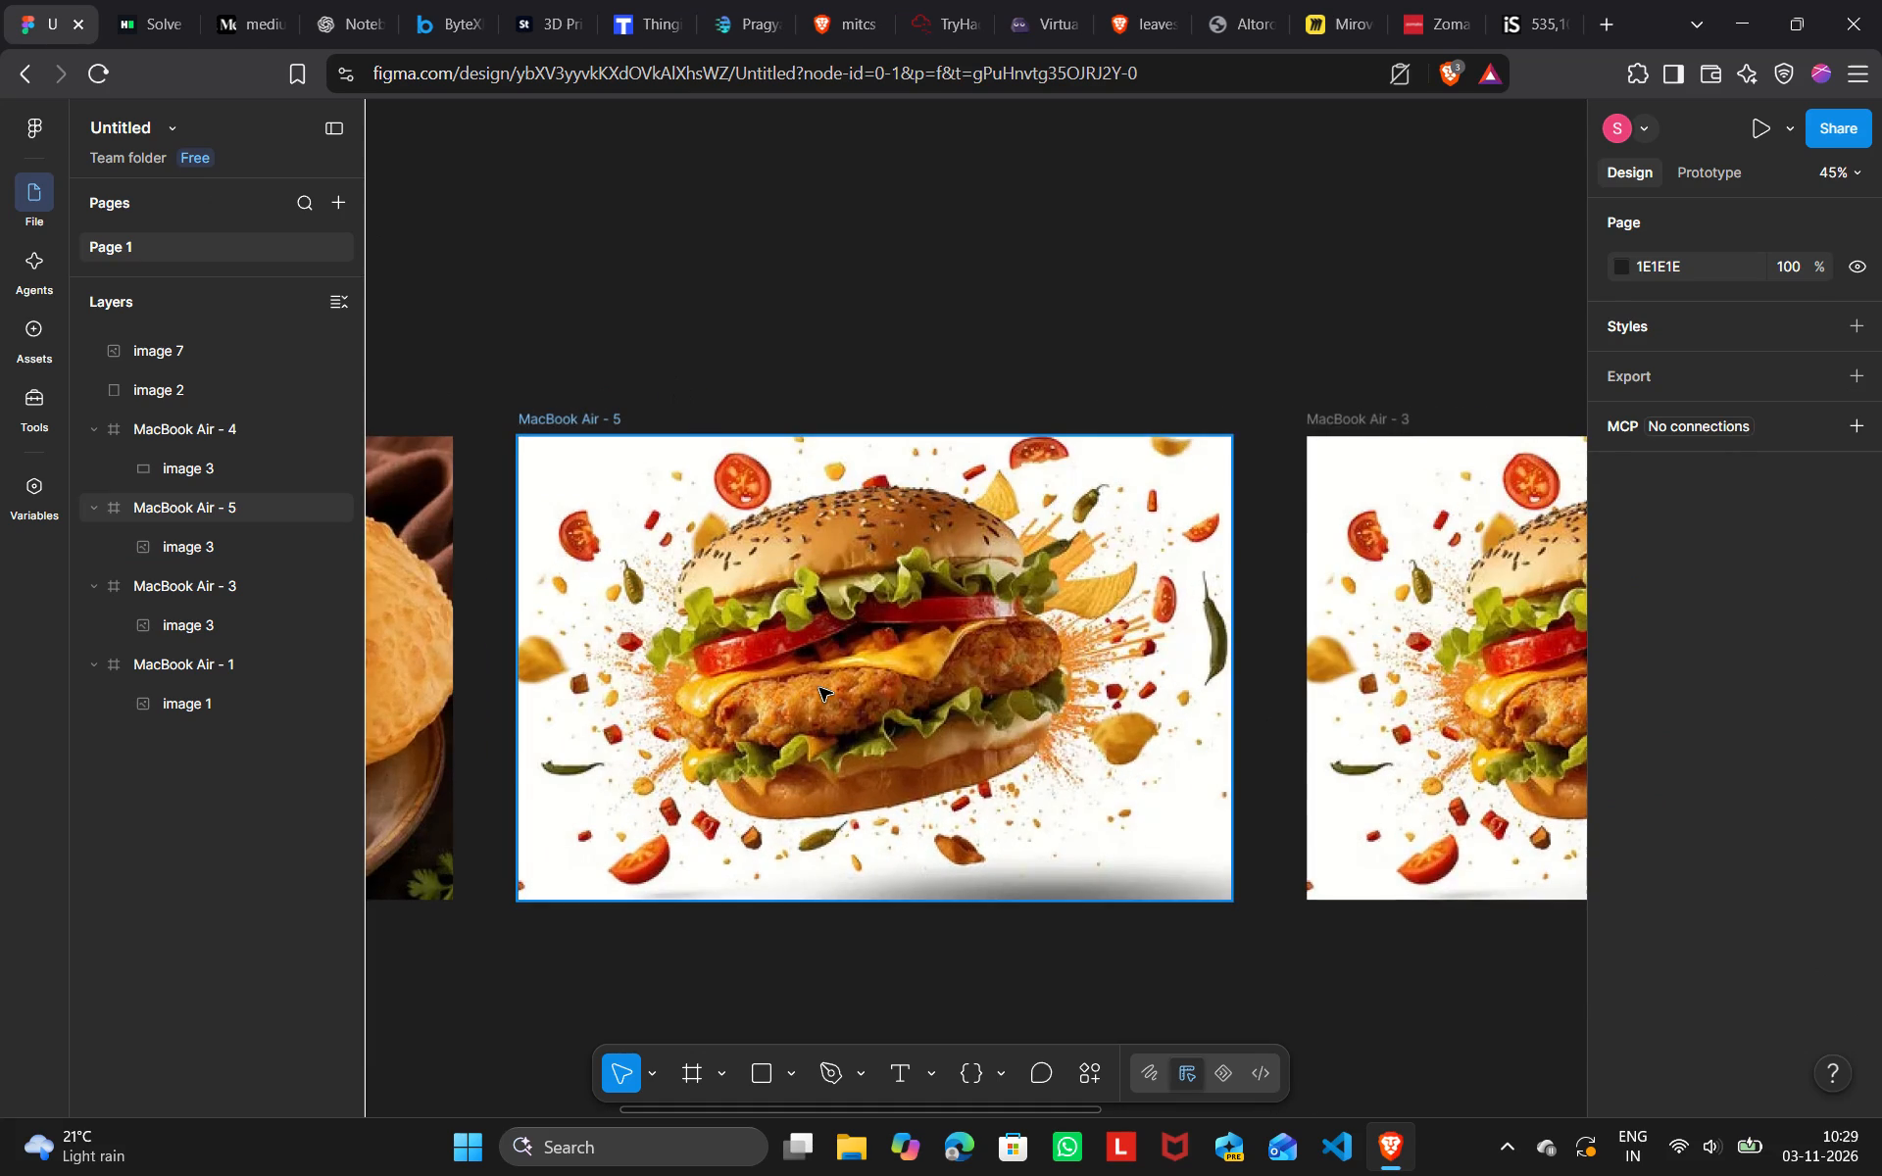
Remove the burger image fill inside the duplicated frame MacBook Air - 5, leaving the frame blank white.
click(819, 688)
double_click(819, 688)
drag(819, 688, 826, 510)
click(826, 510)
key(BackSpace)
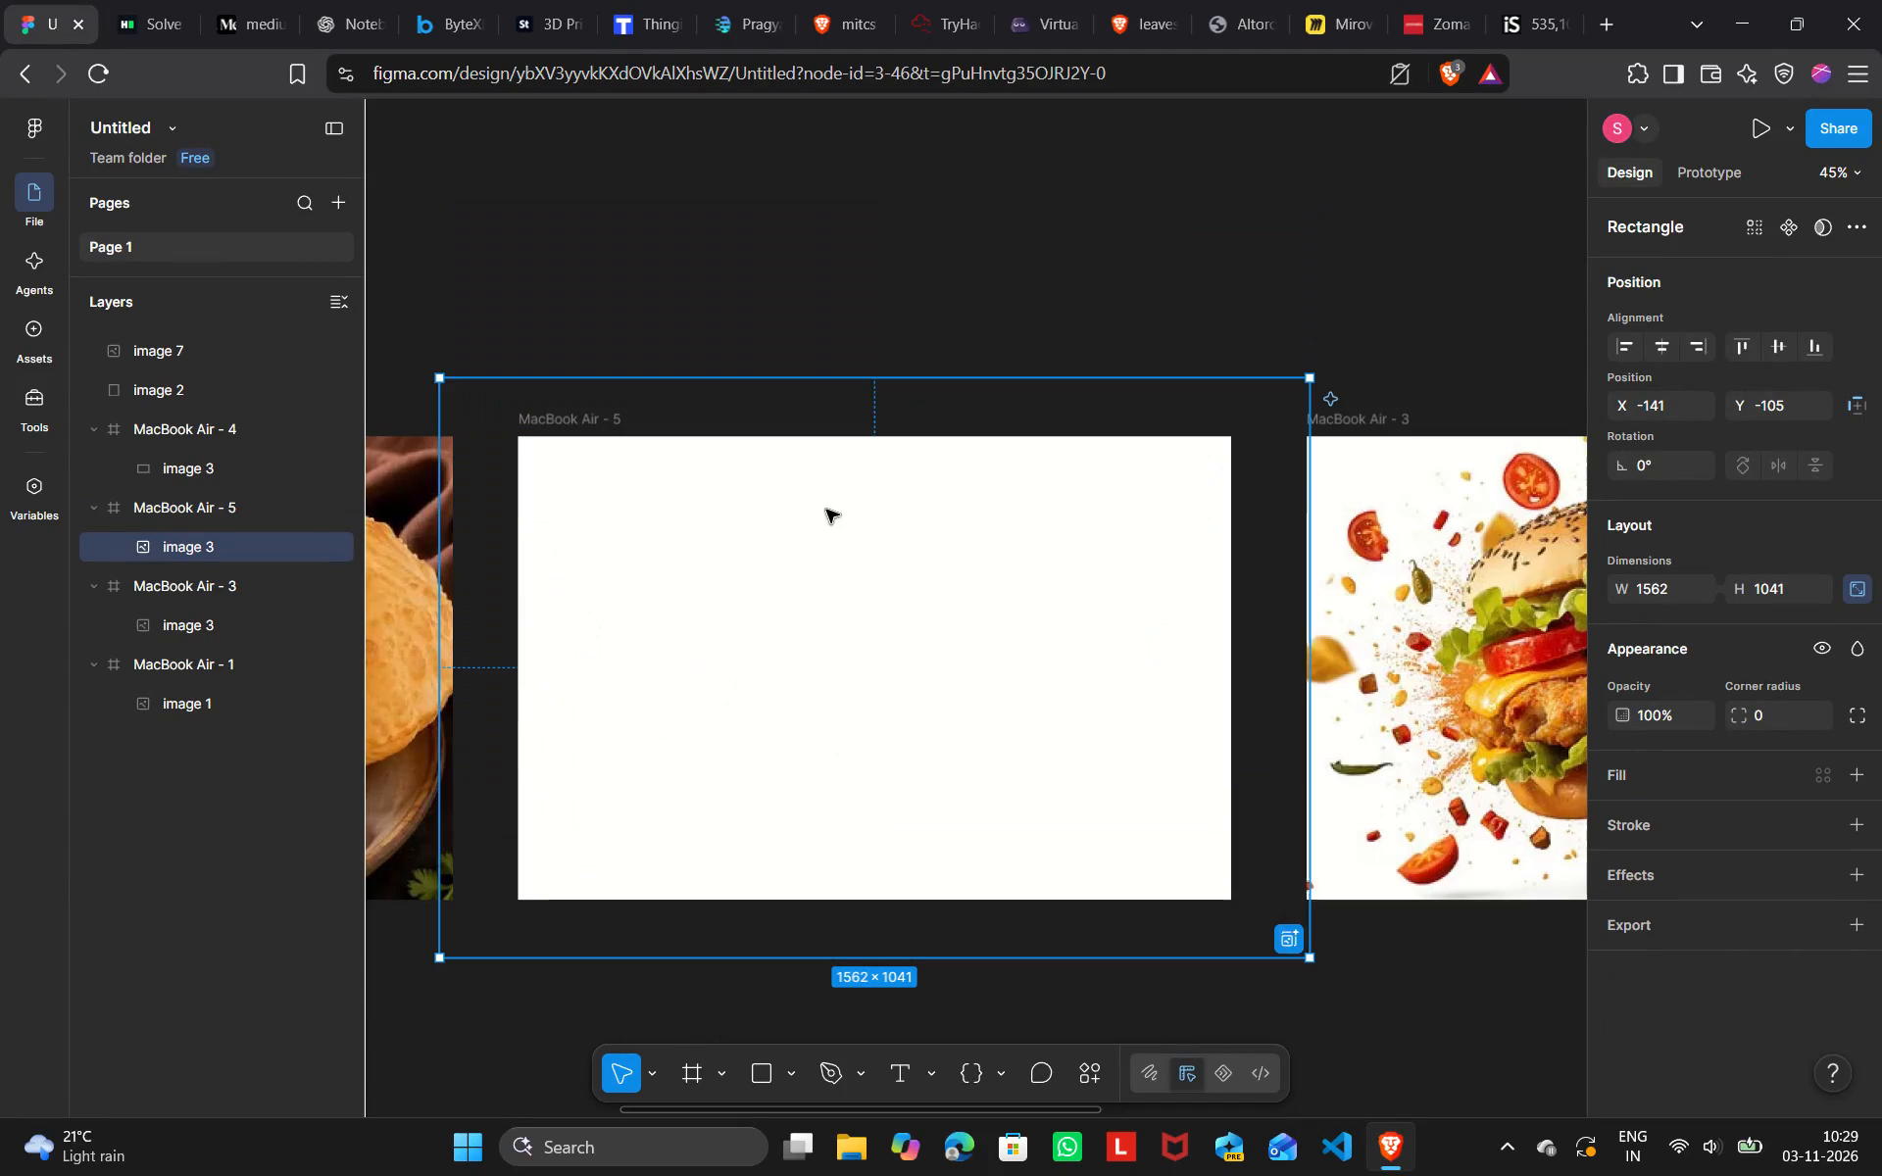
click(916, 295)
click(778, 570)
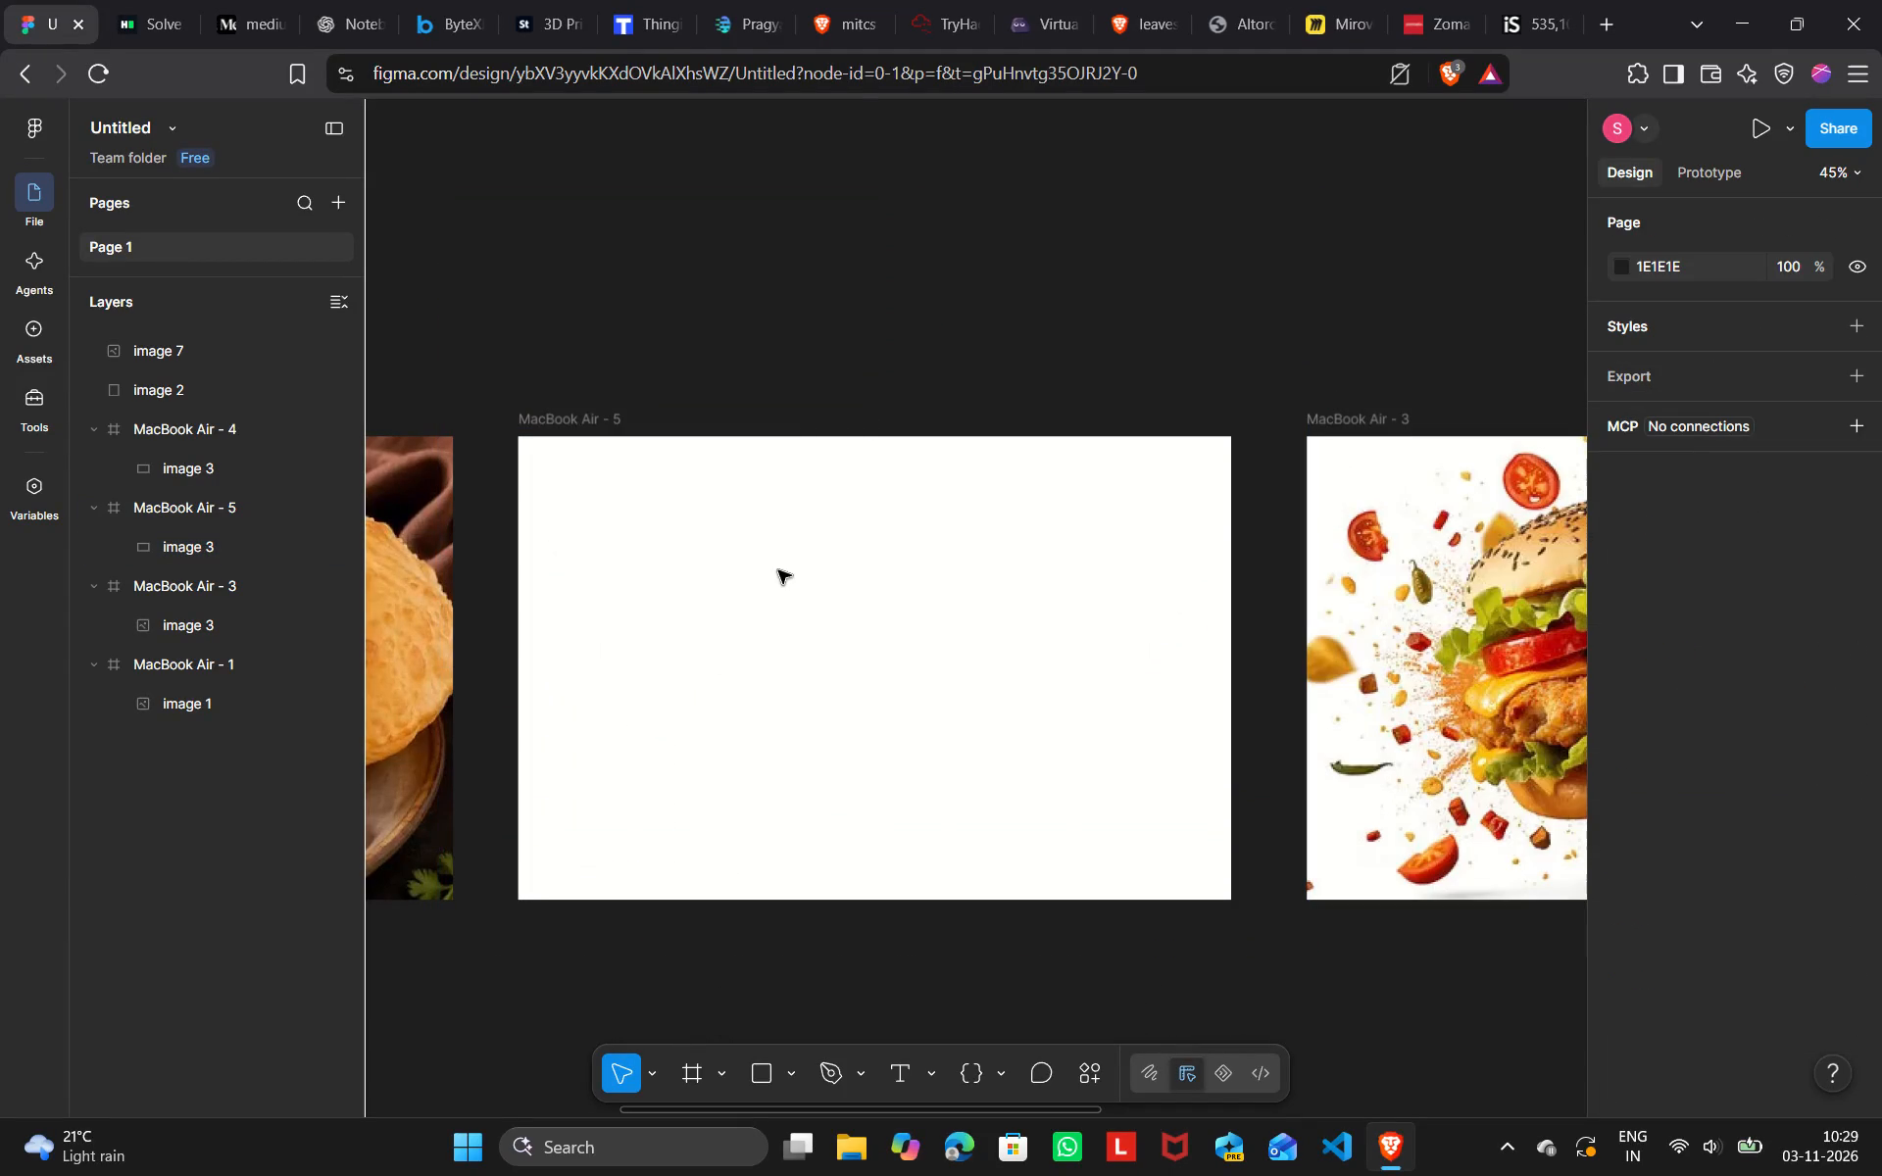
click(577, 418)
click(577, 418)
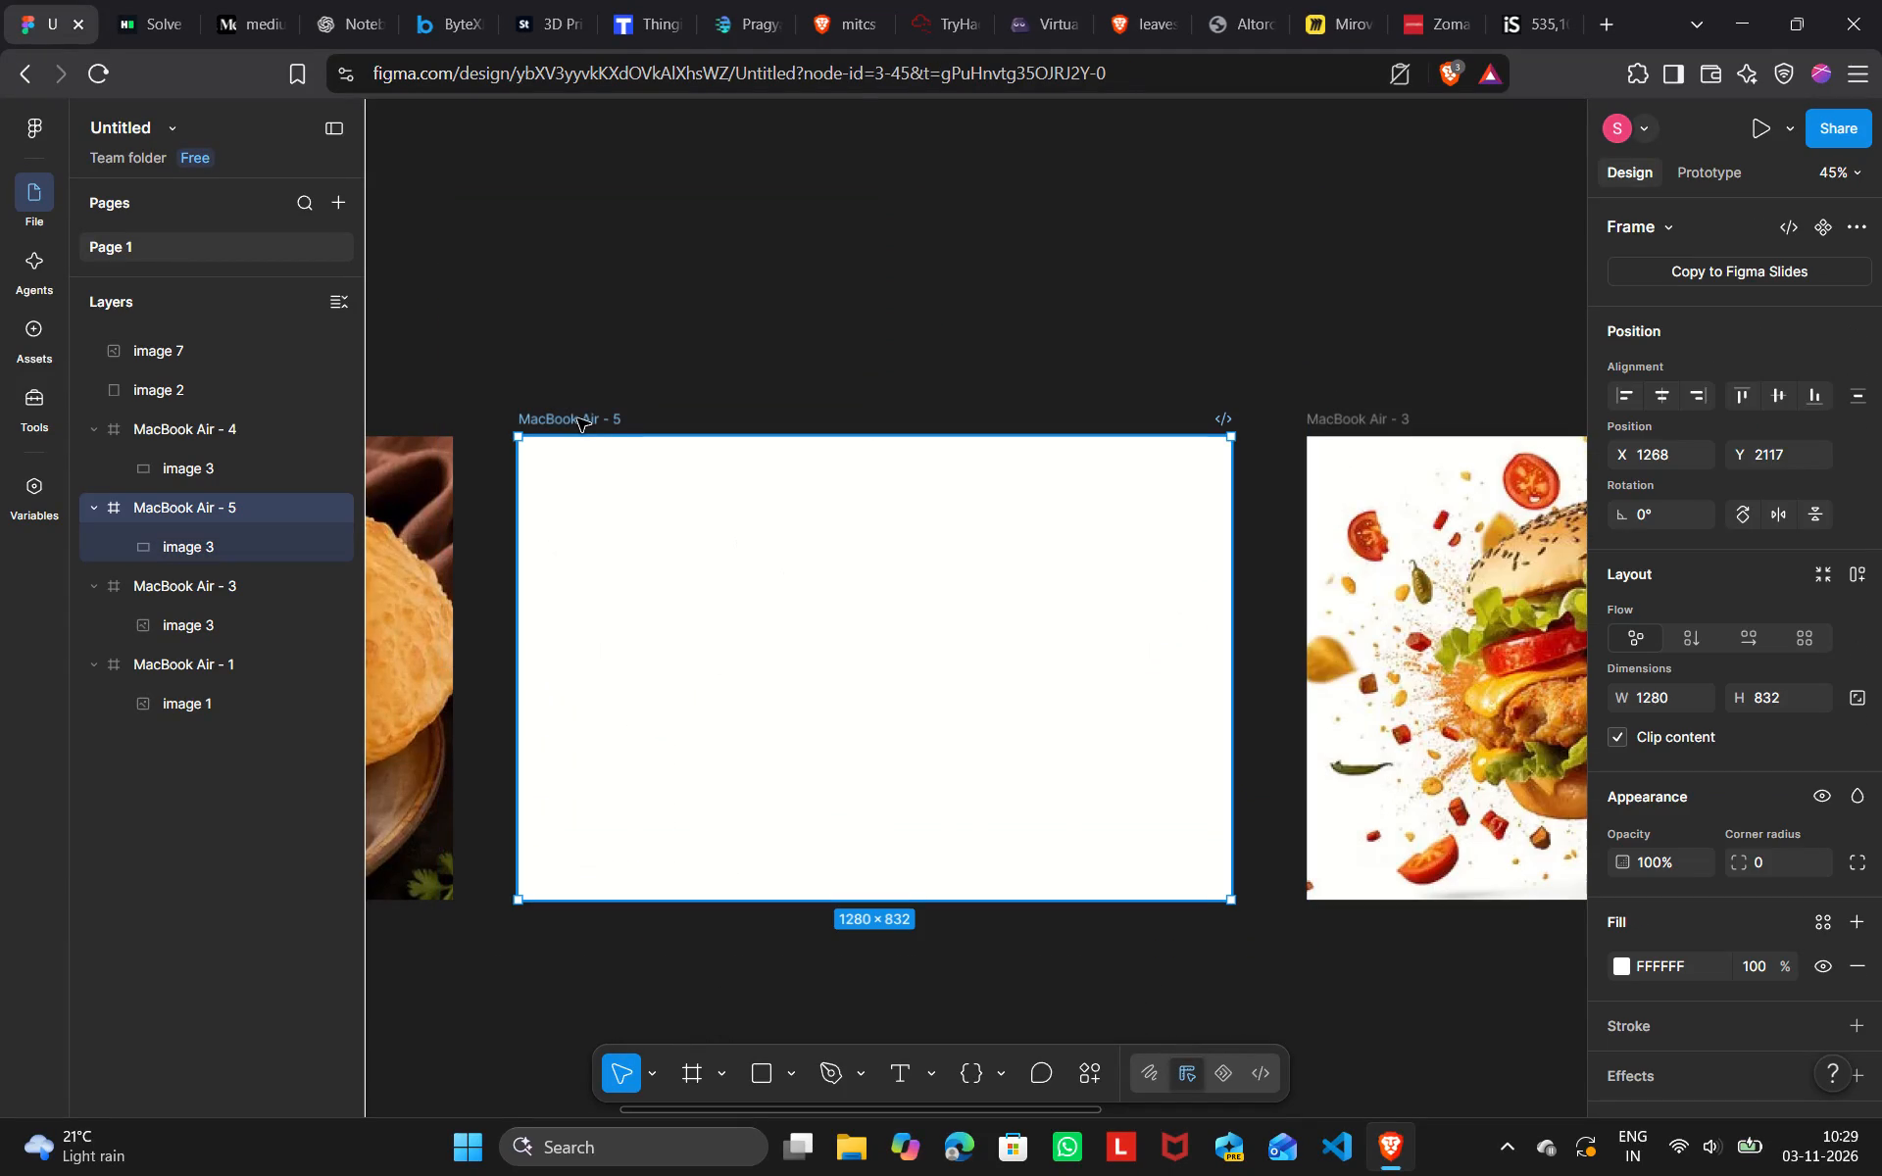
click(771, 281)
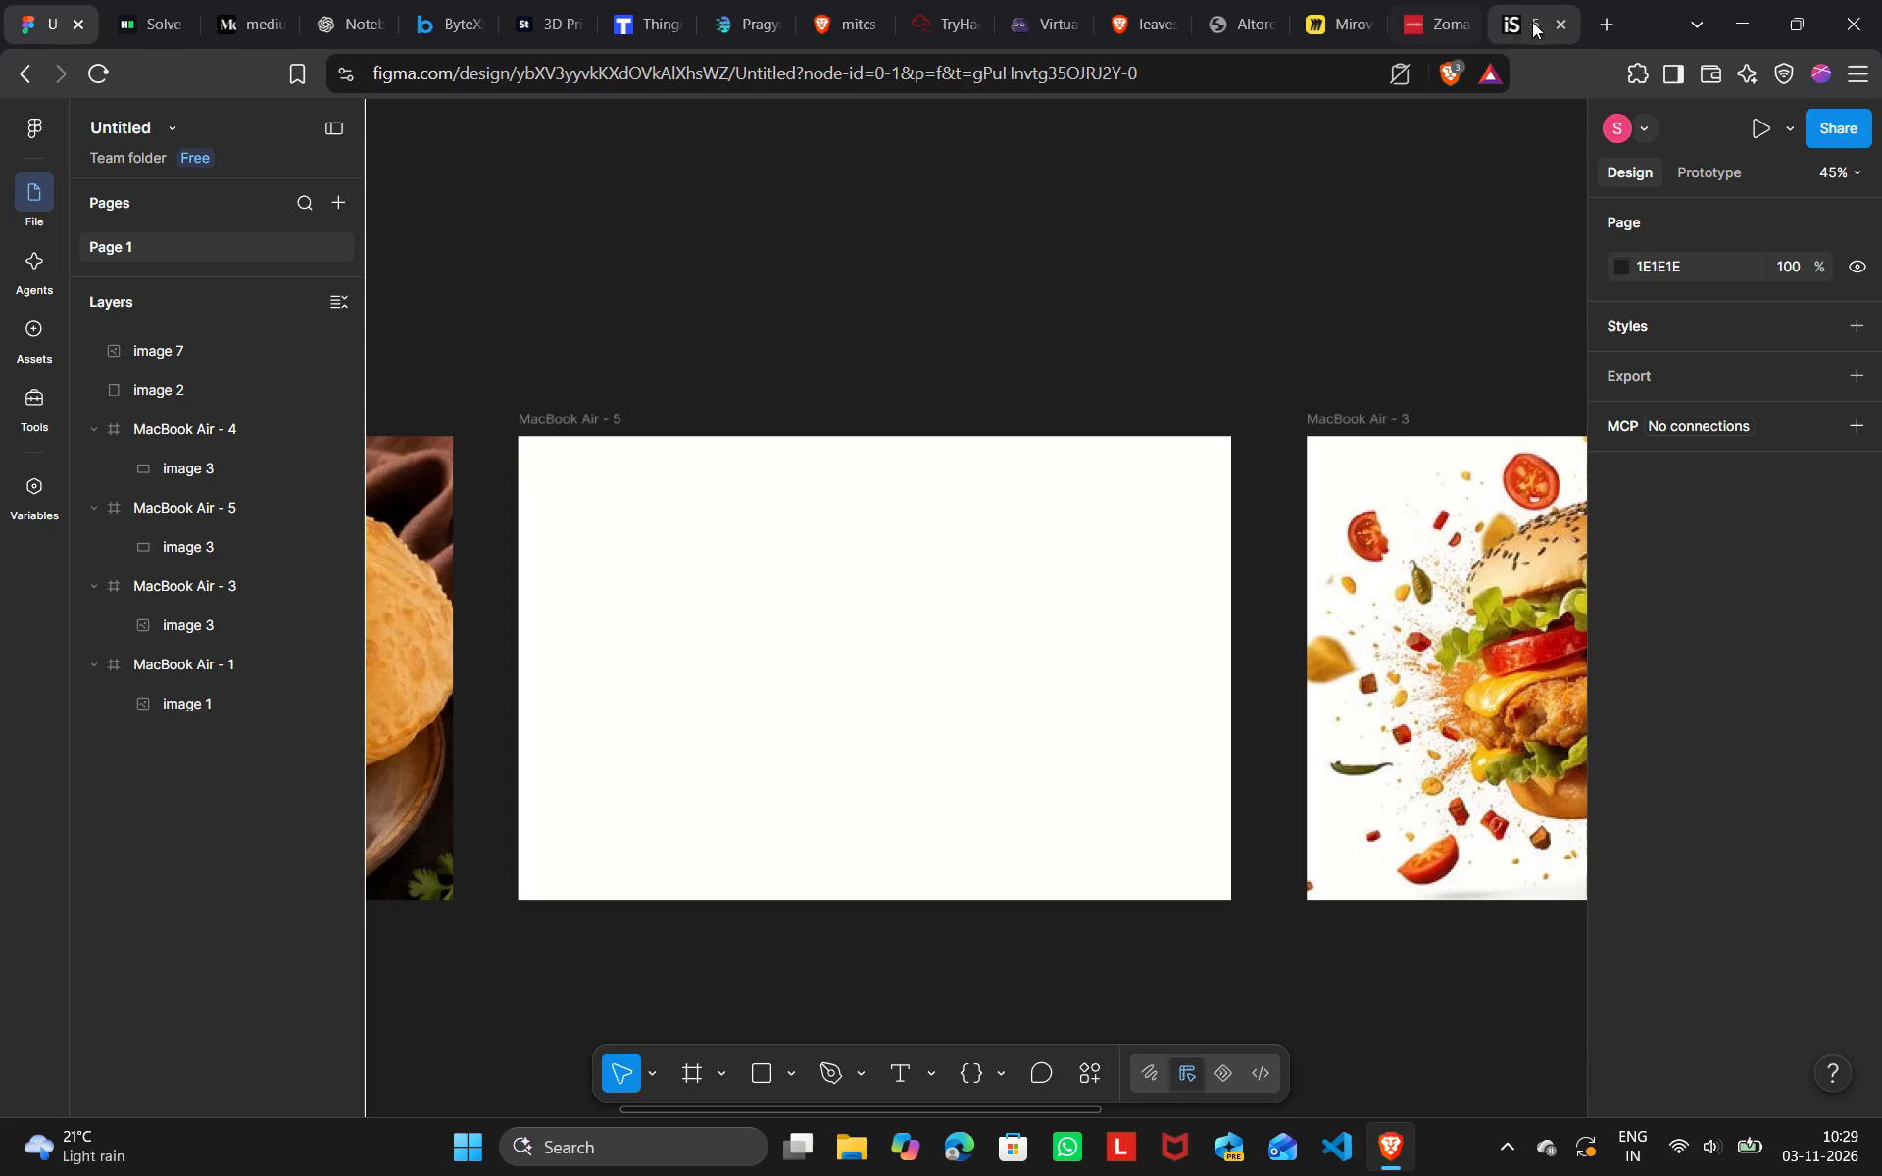
Close the last browser tab, the one after the Zomato tab.
click(1562, 13)
click(1561, 24)
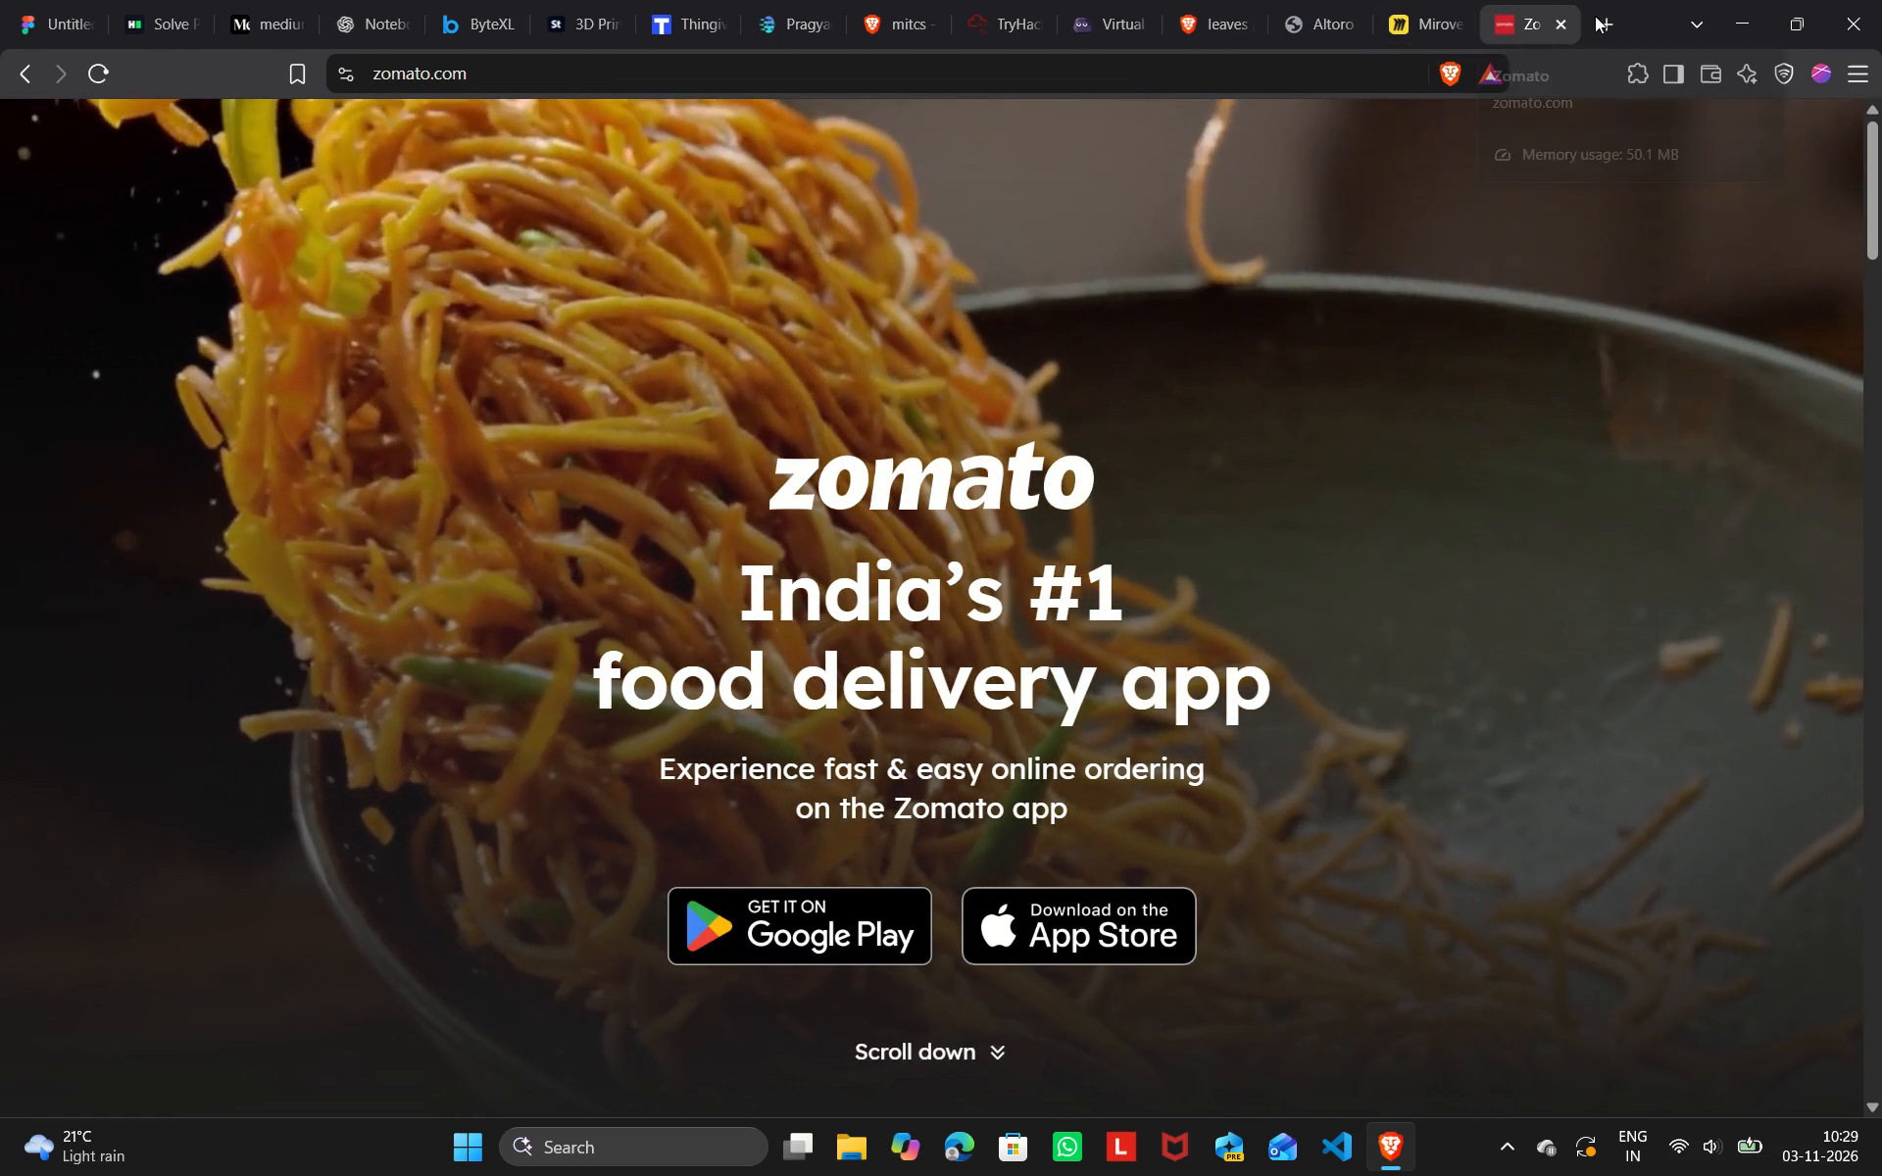
Search the web for chowmein in a new browser tab.
click(1602, 17)
click(978, 584)
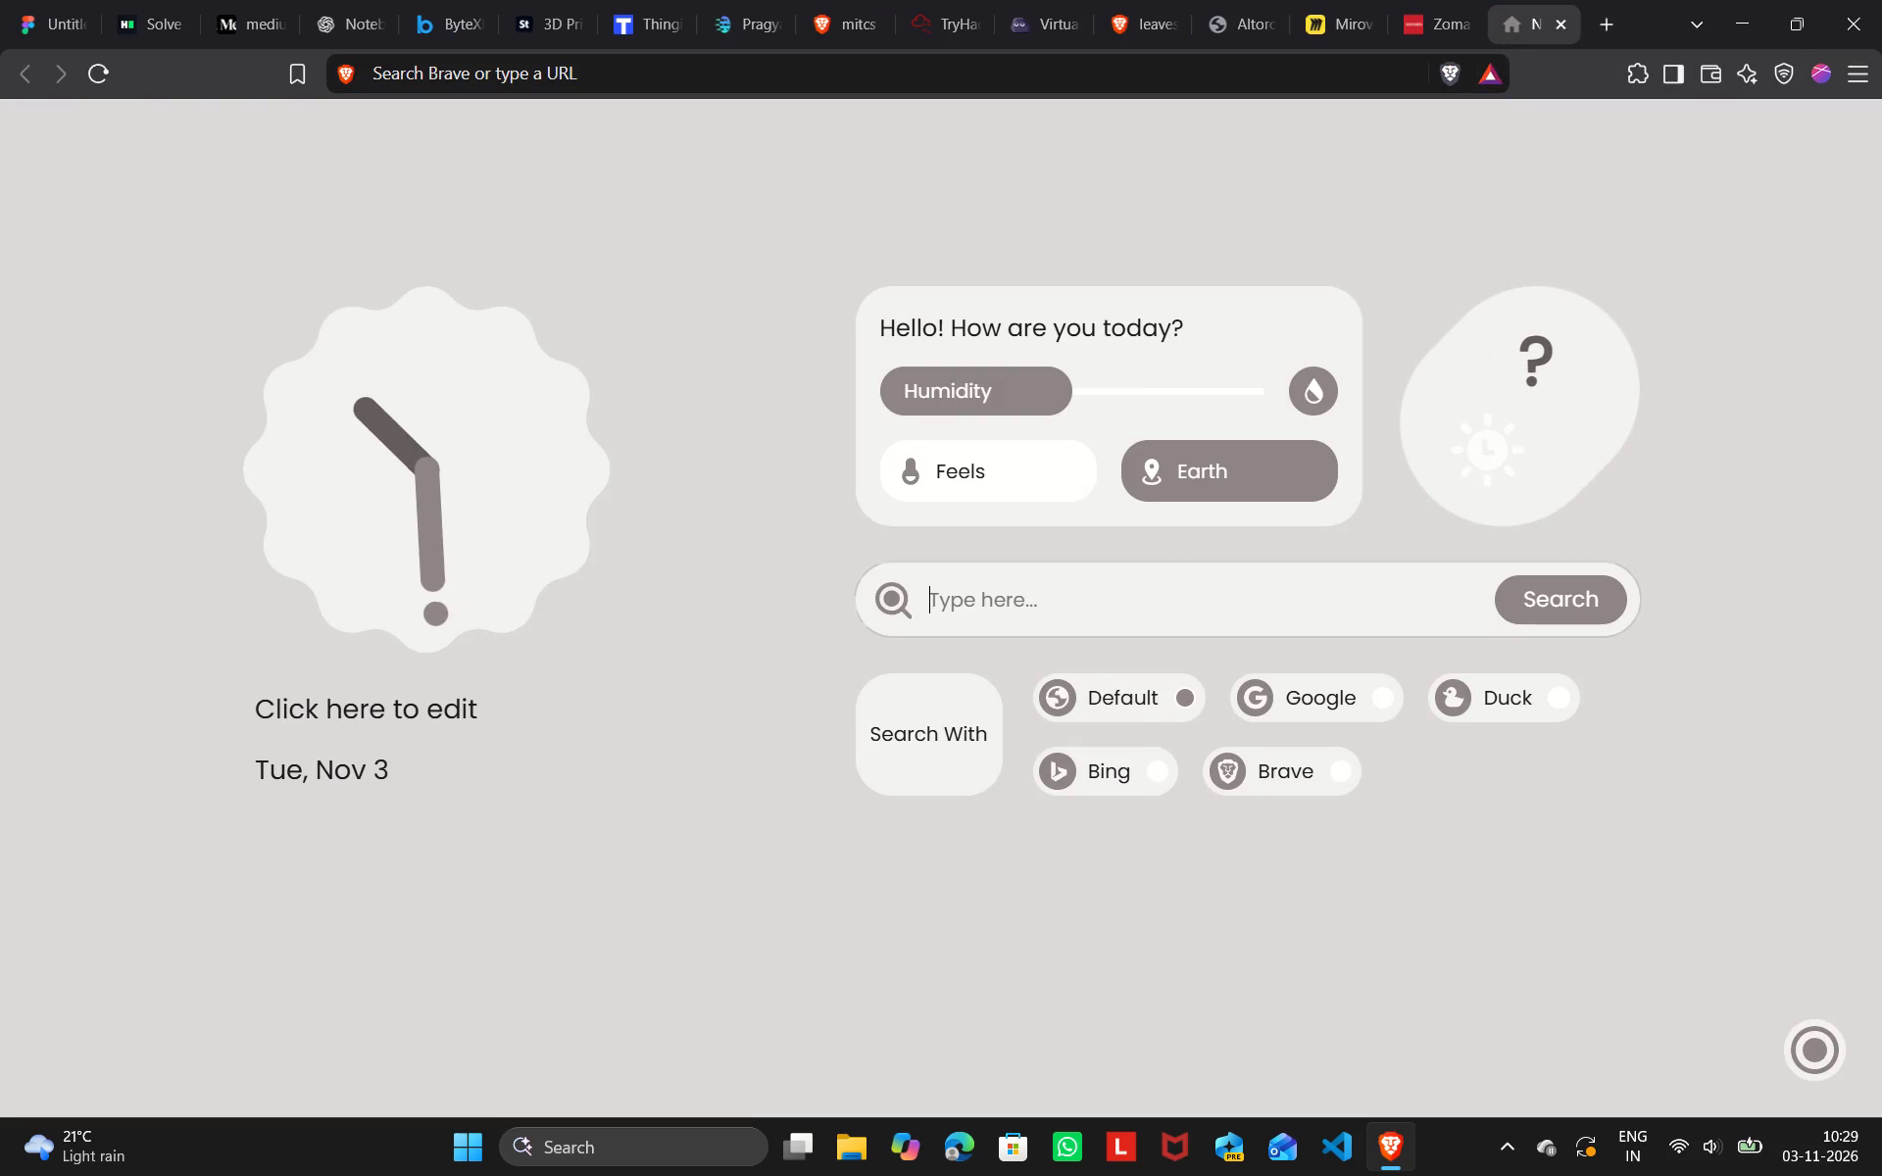
text(chowmein)
key(Return)
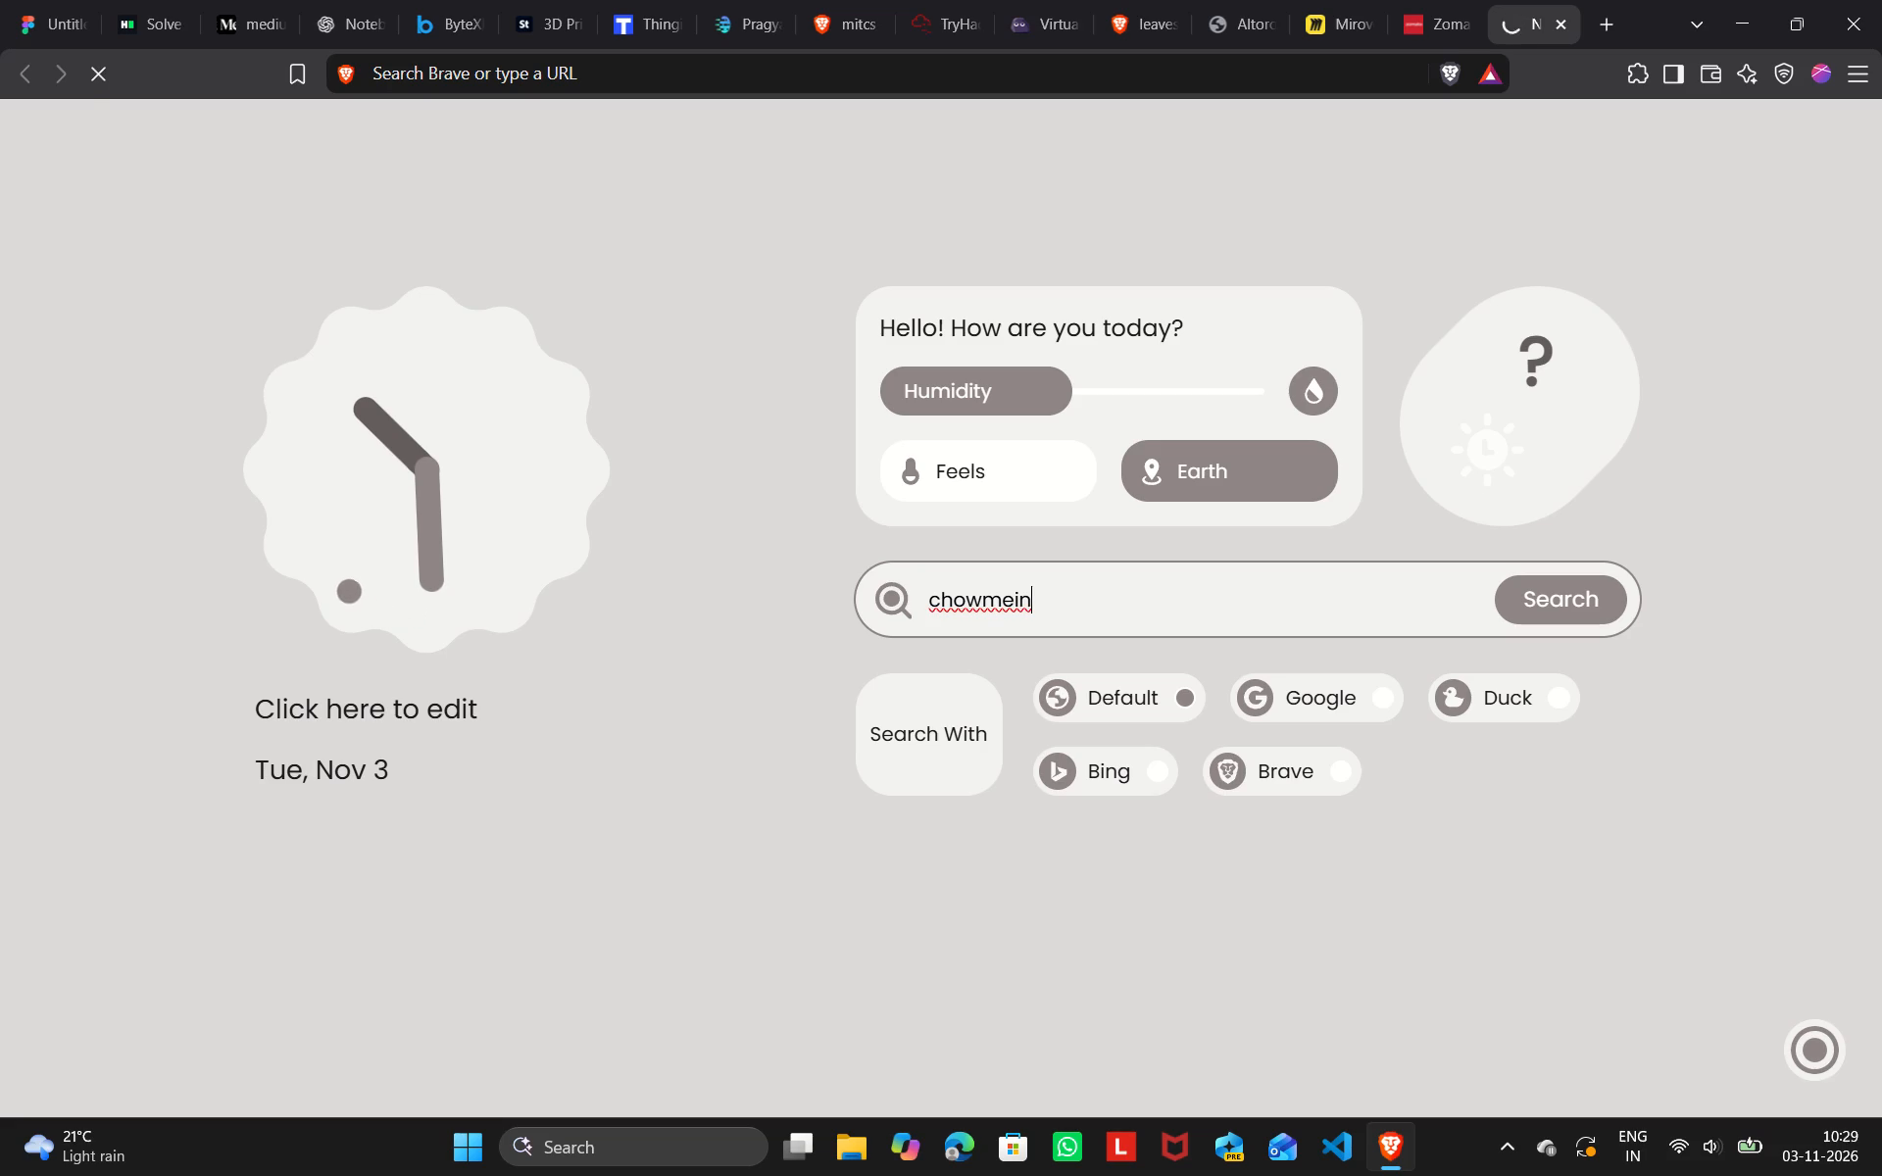
click(1075, 604)
key(Return)
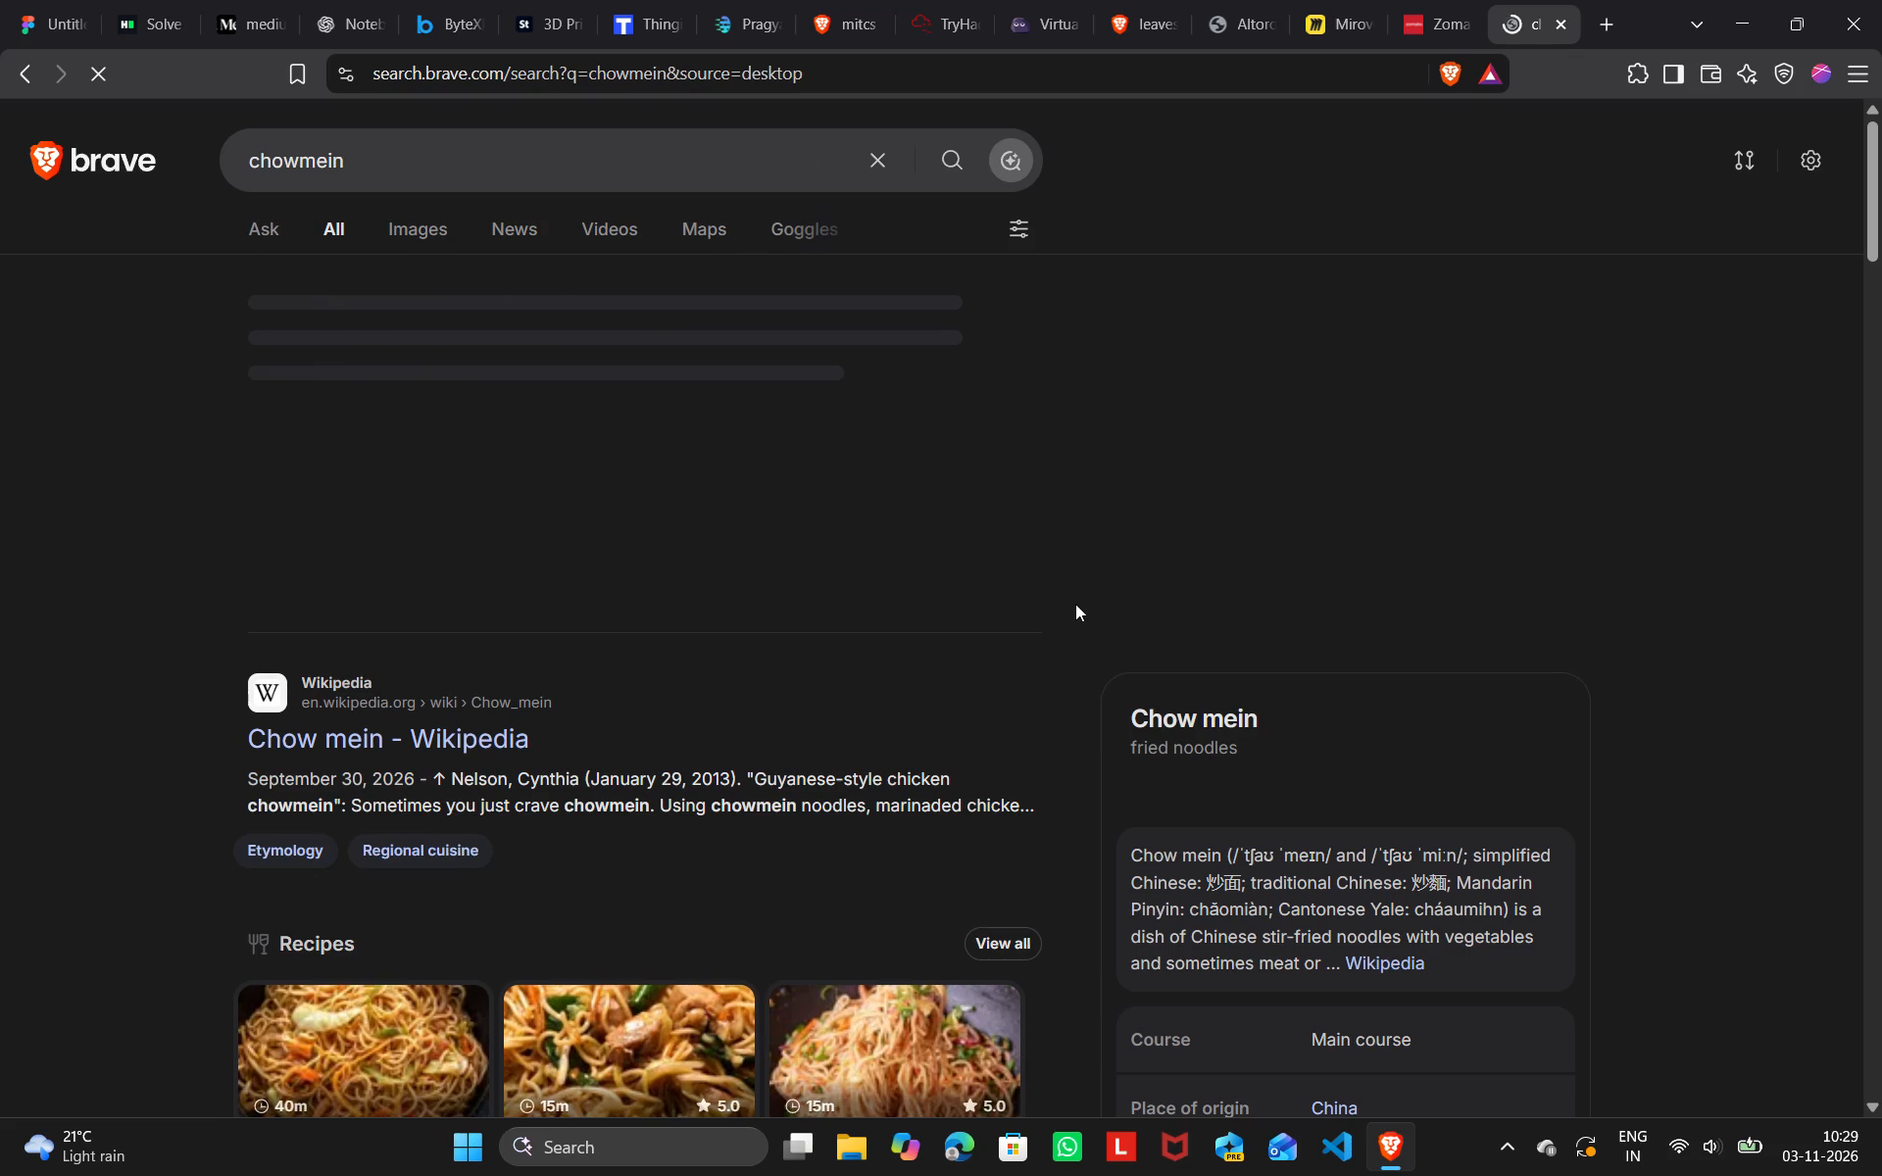
Browse the image results for chowmein to look for a suitable noodle picture.
click(415, 234)
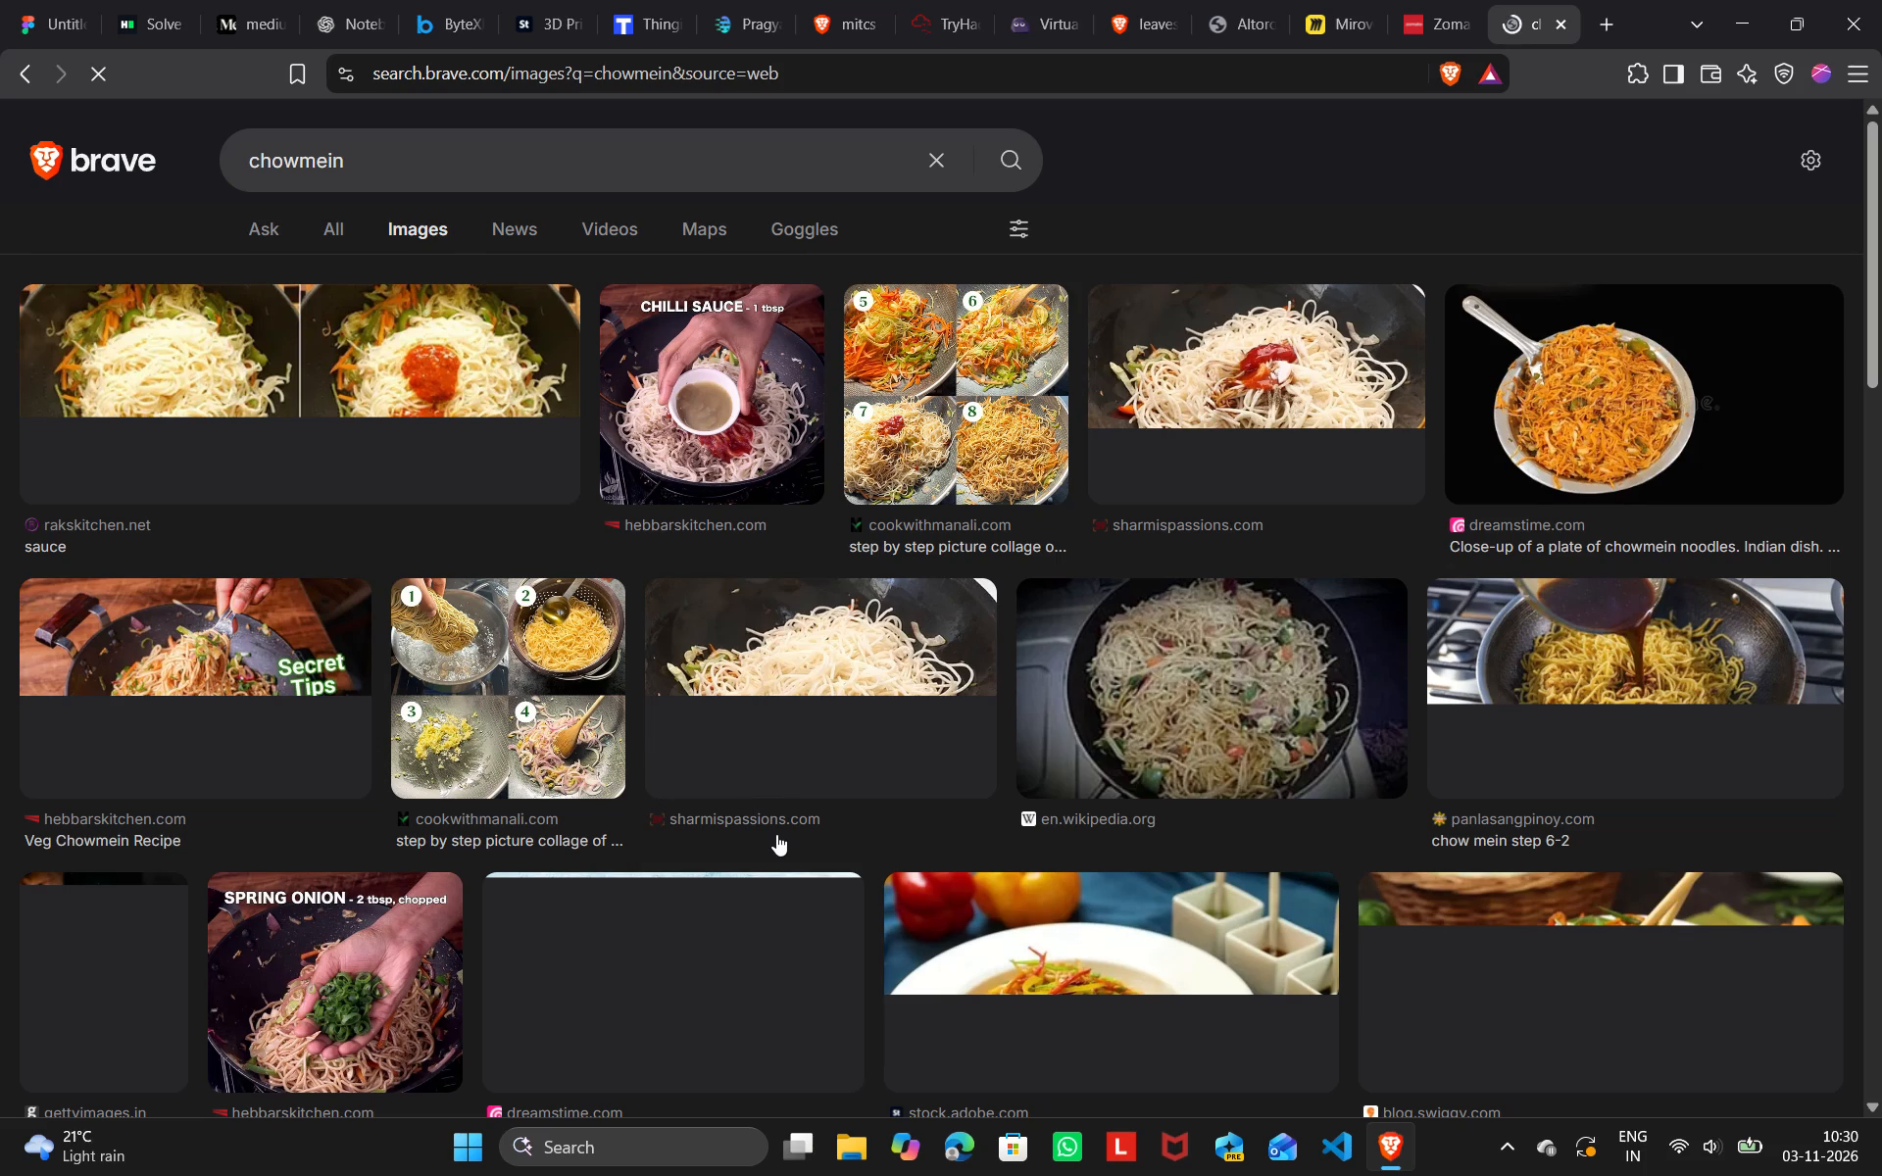
scroll(776, 834, down, 2)
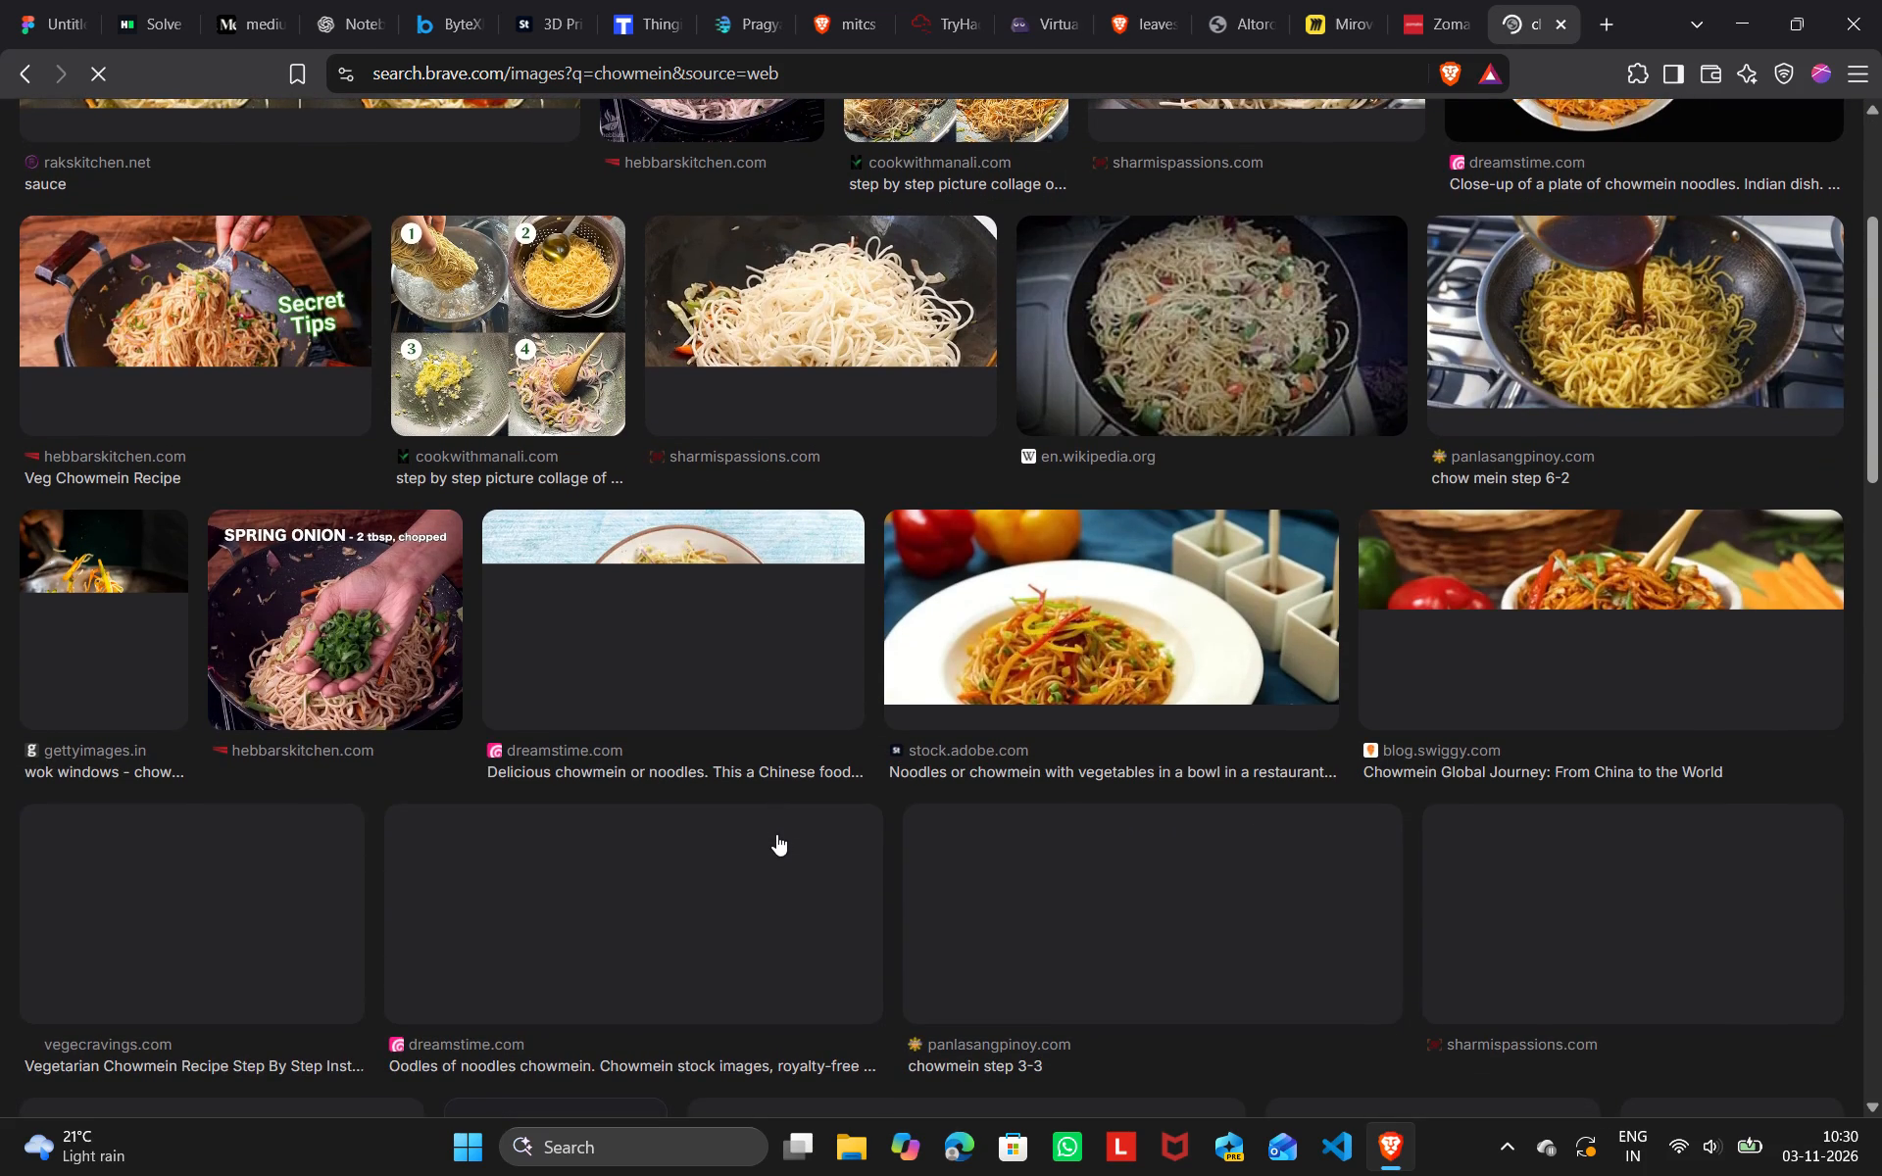
scroll(776, 834, down, 1)
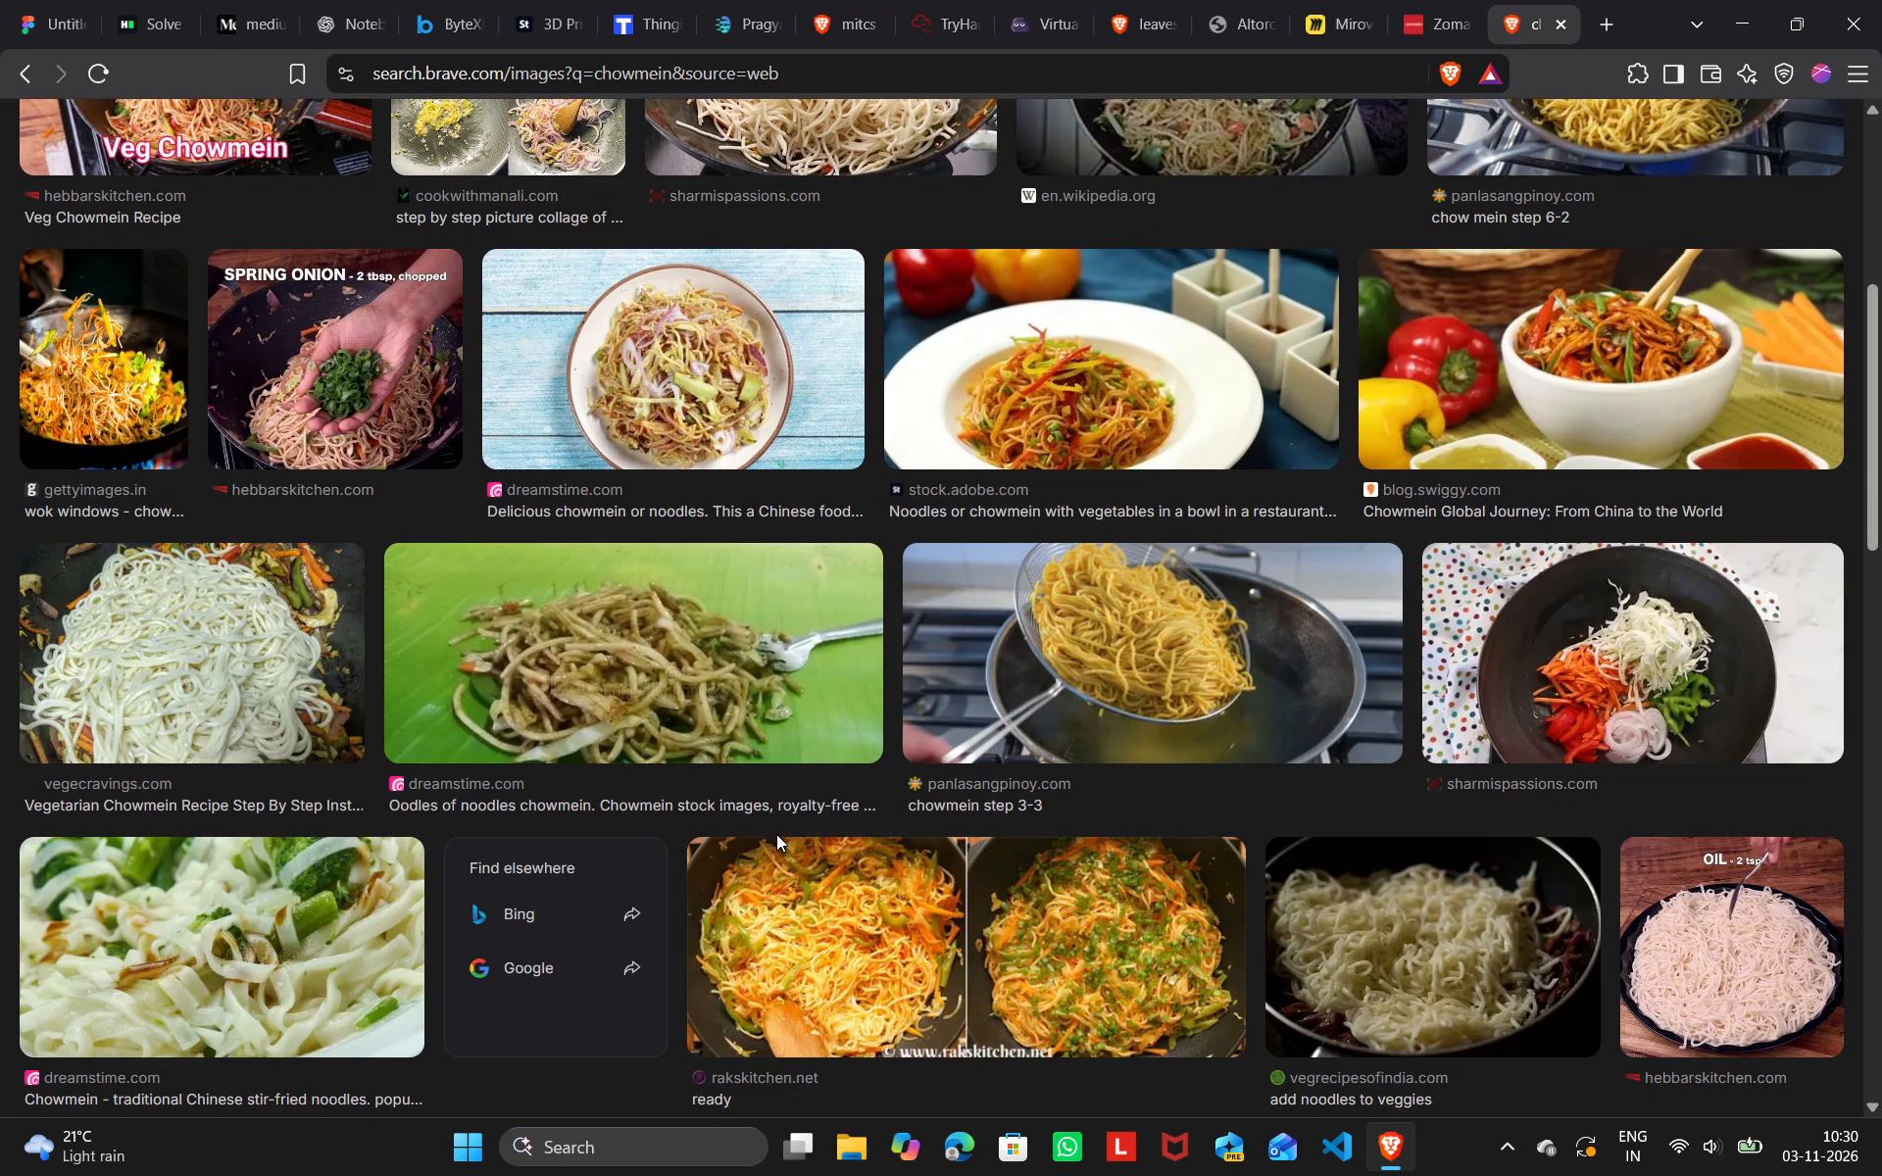
scroll(1105, 817, down, 2)
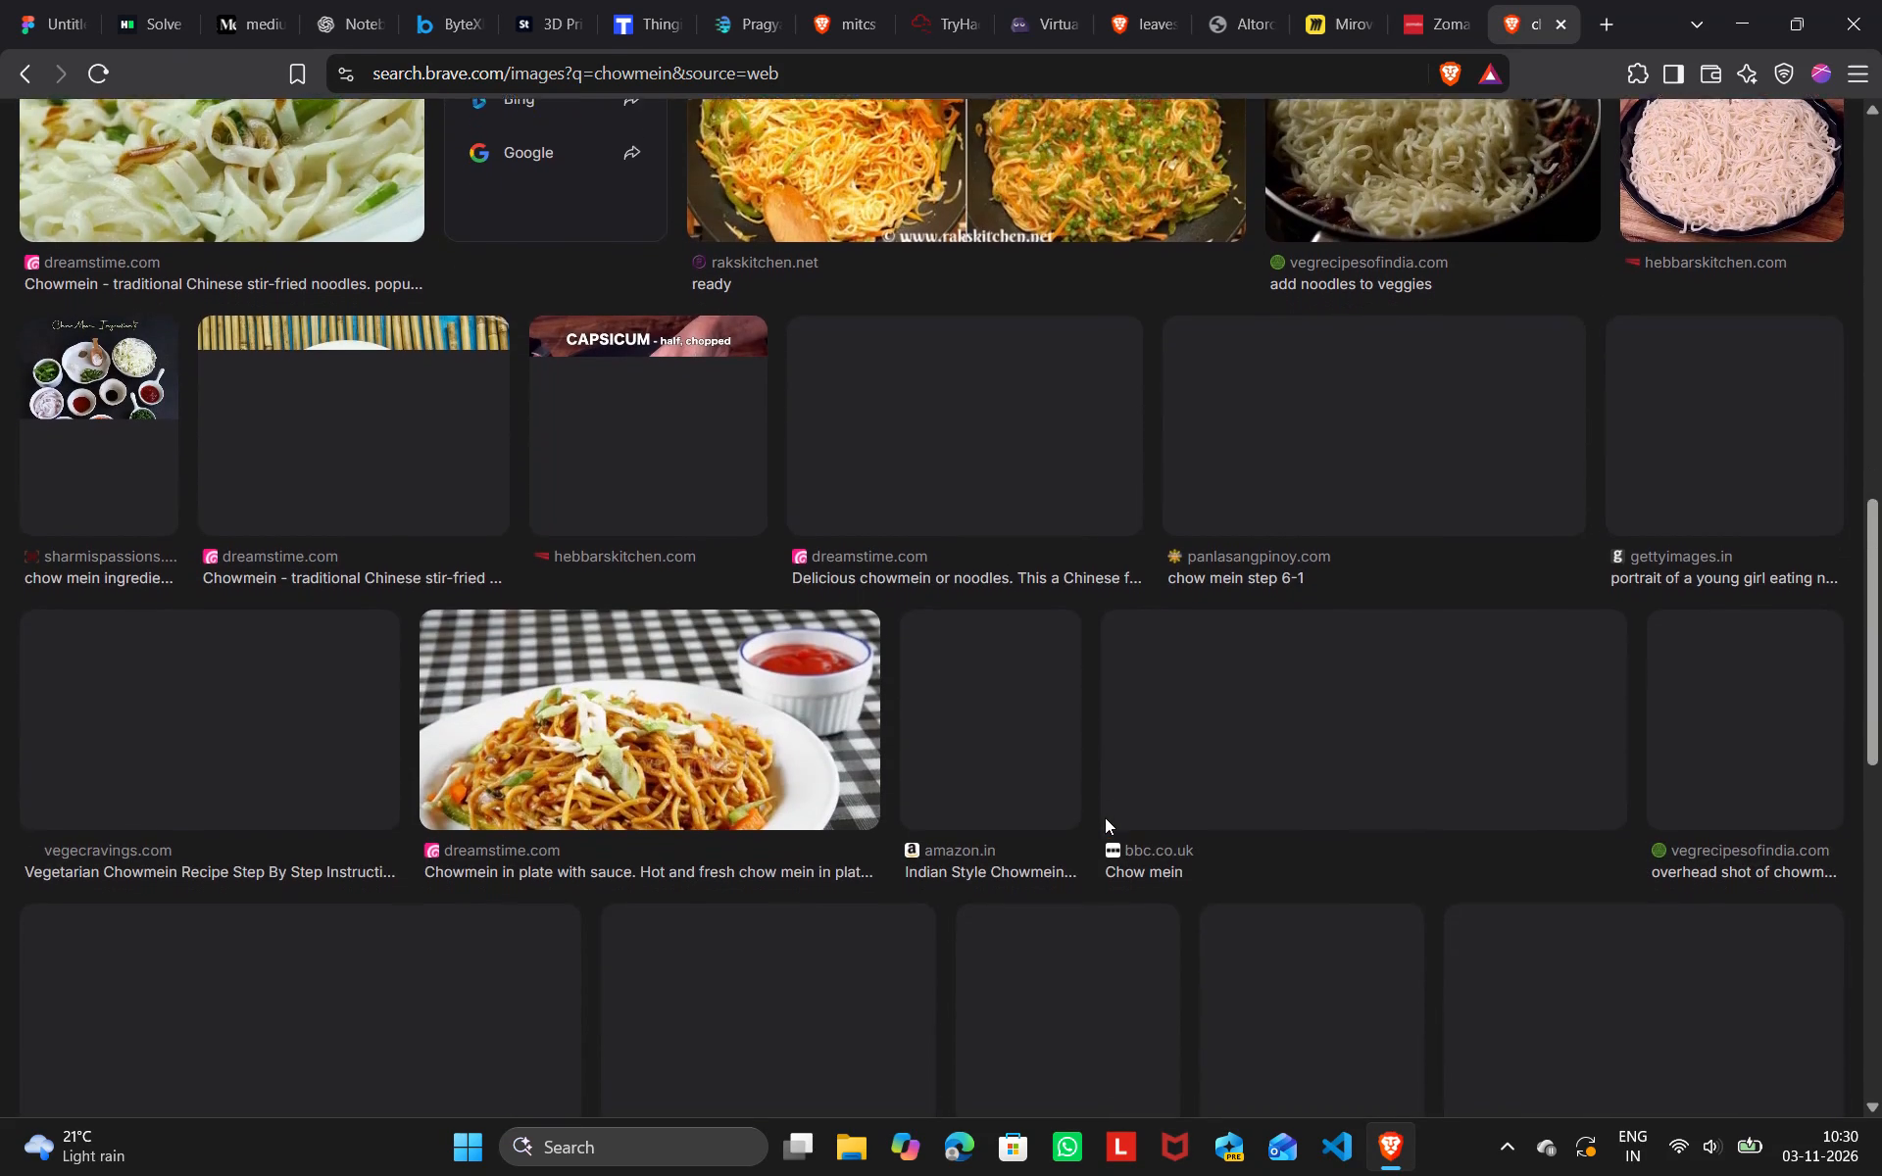
scroll(874, 469, up, 7)
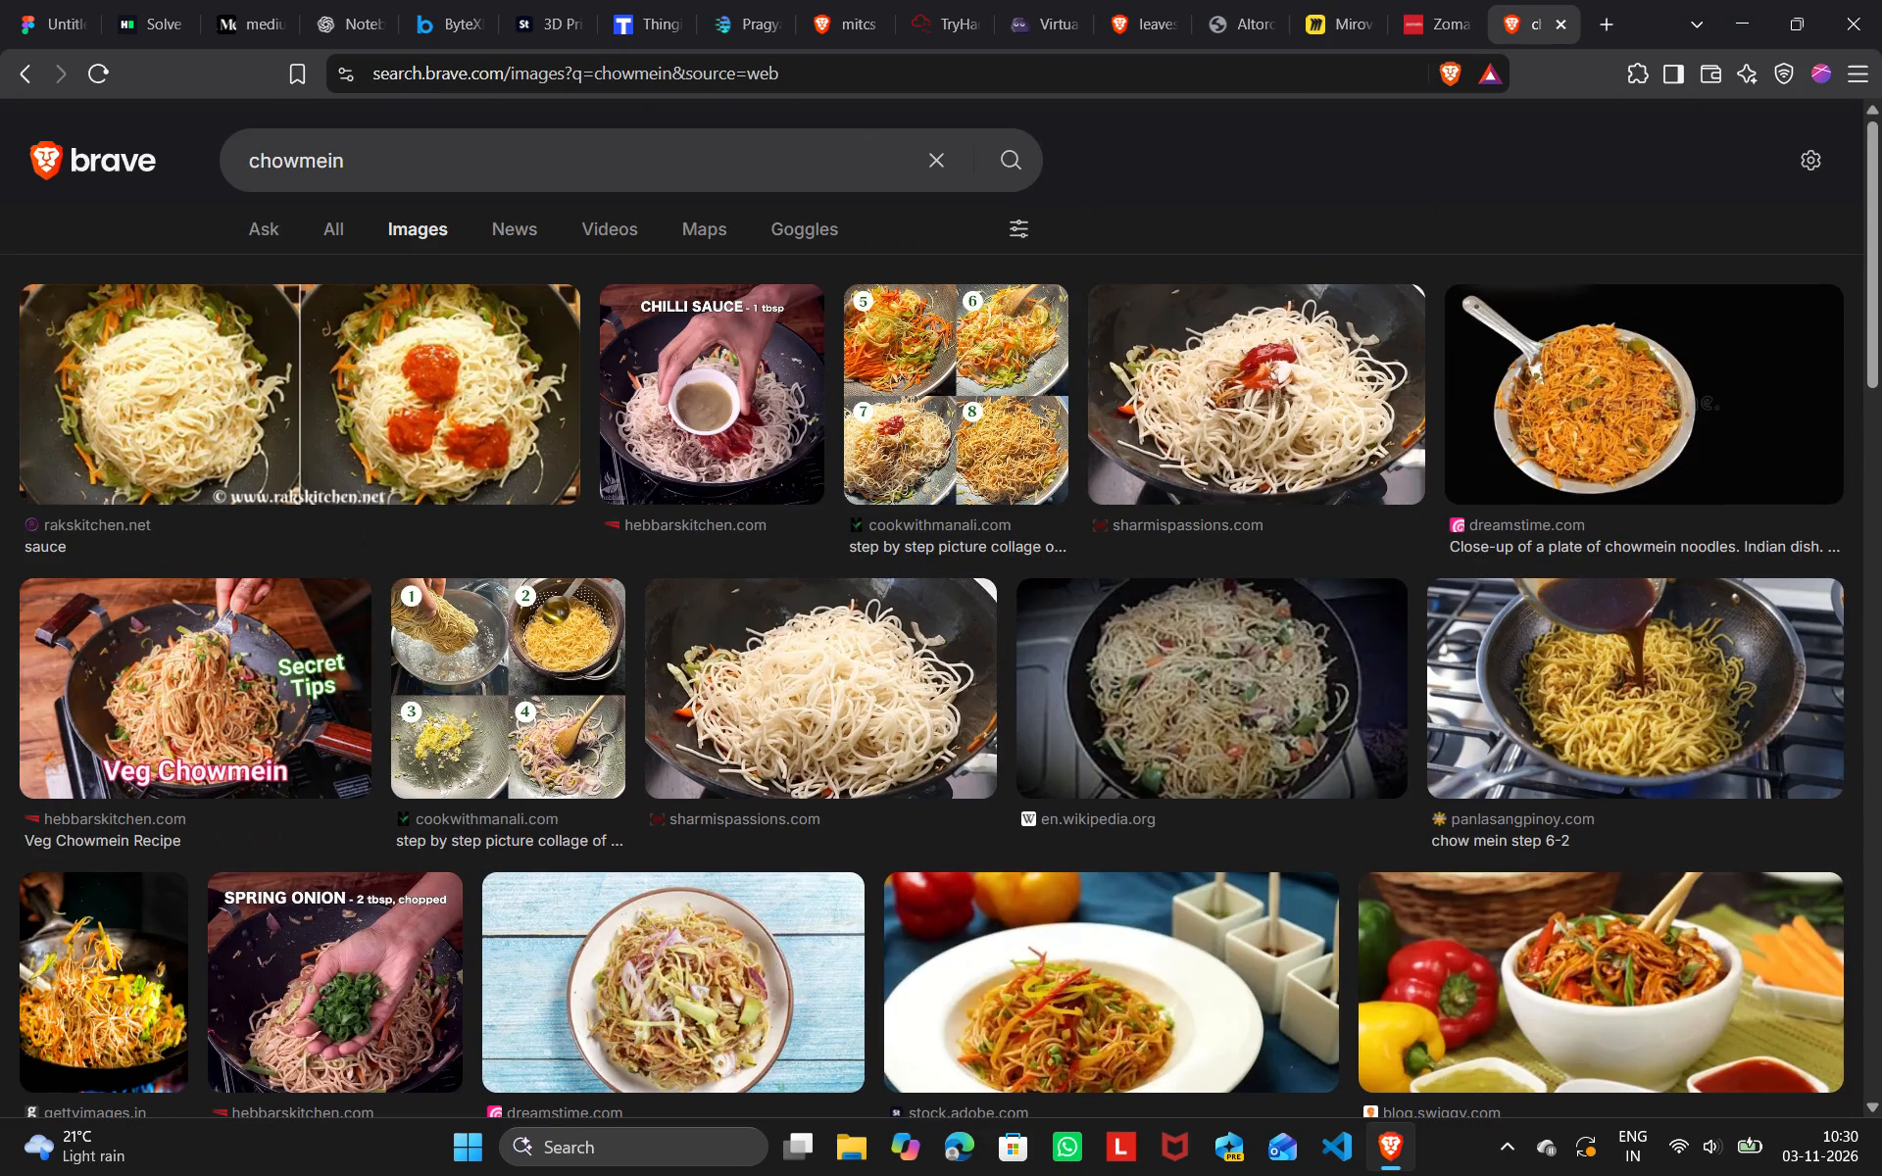
click(456, 175)
key(space)
scroll(538, 491, down, 6)
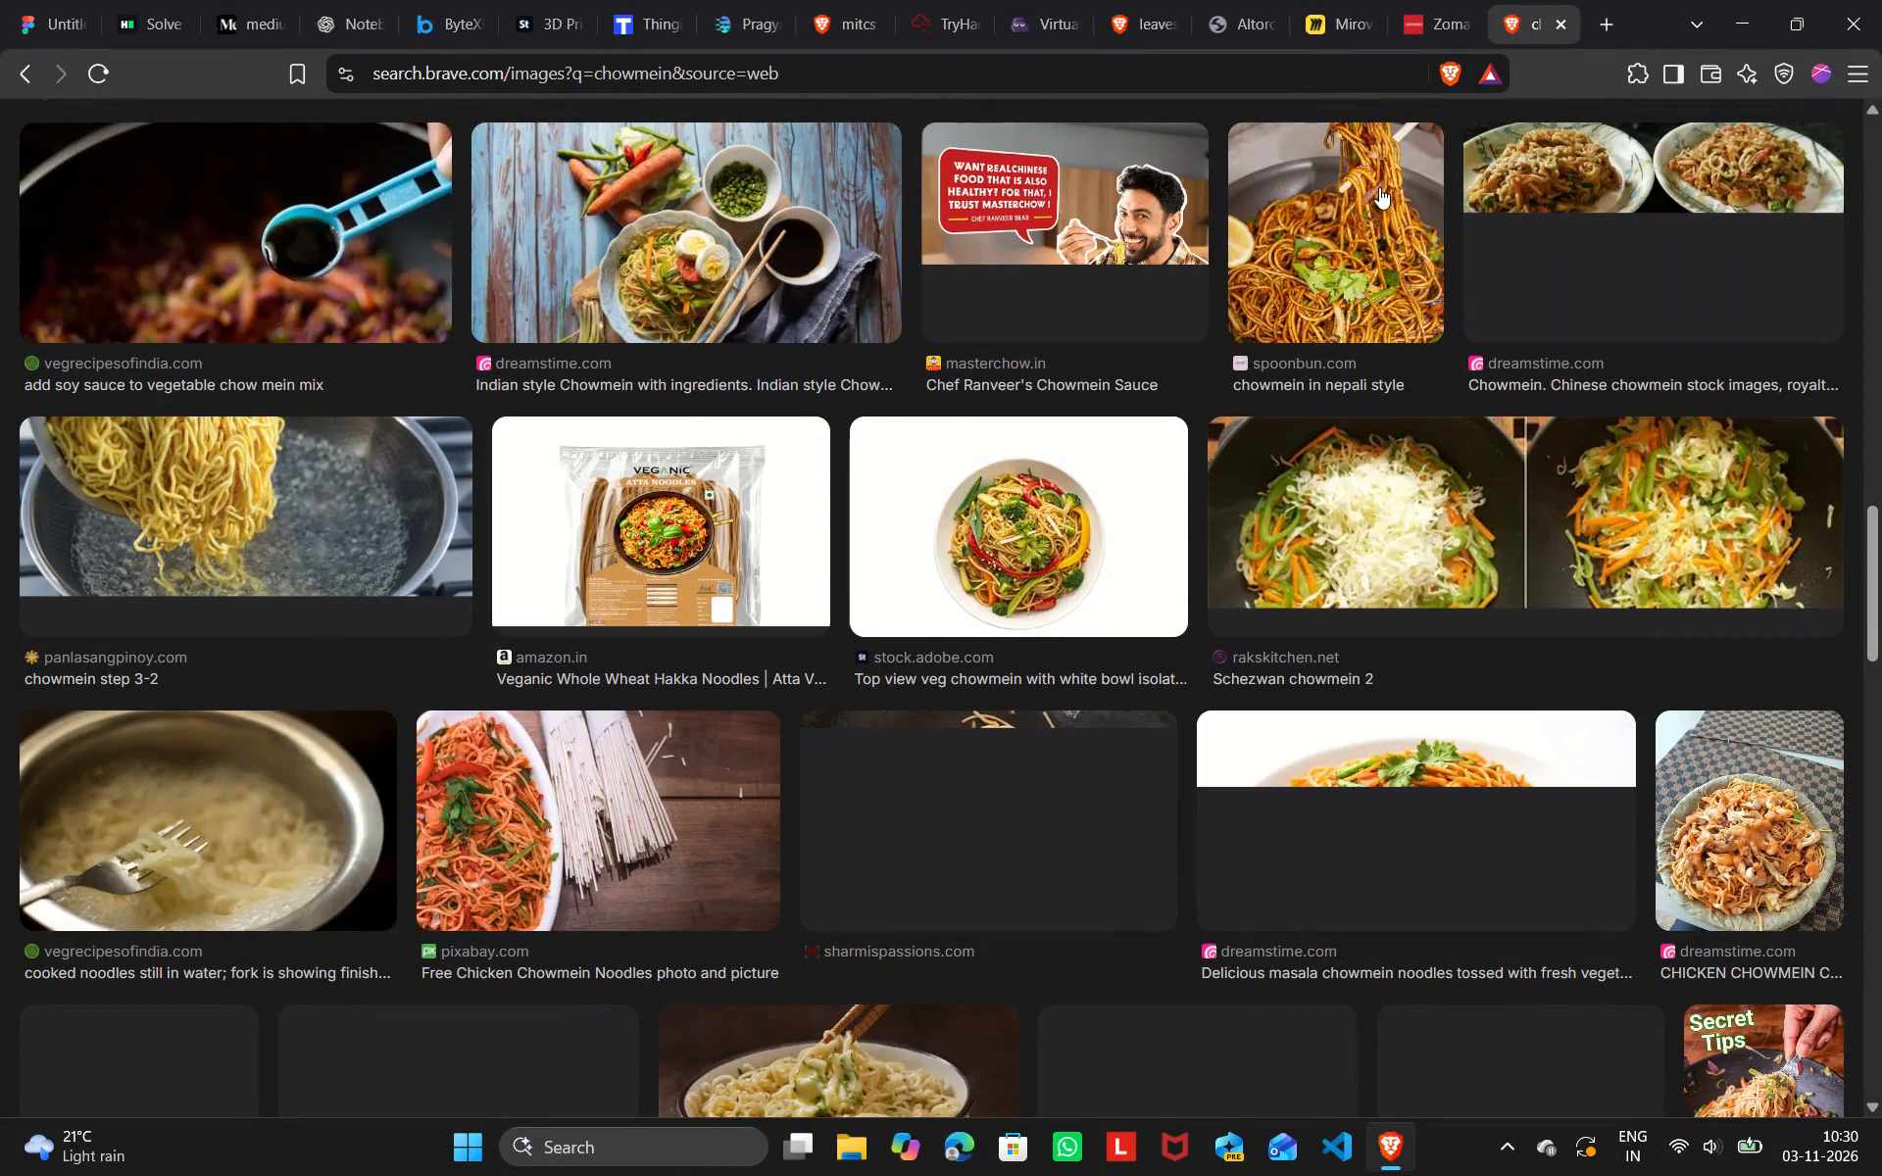
scroll(589, 617, down, 2)
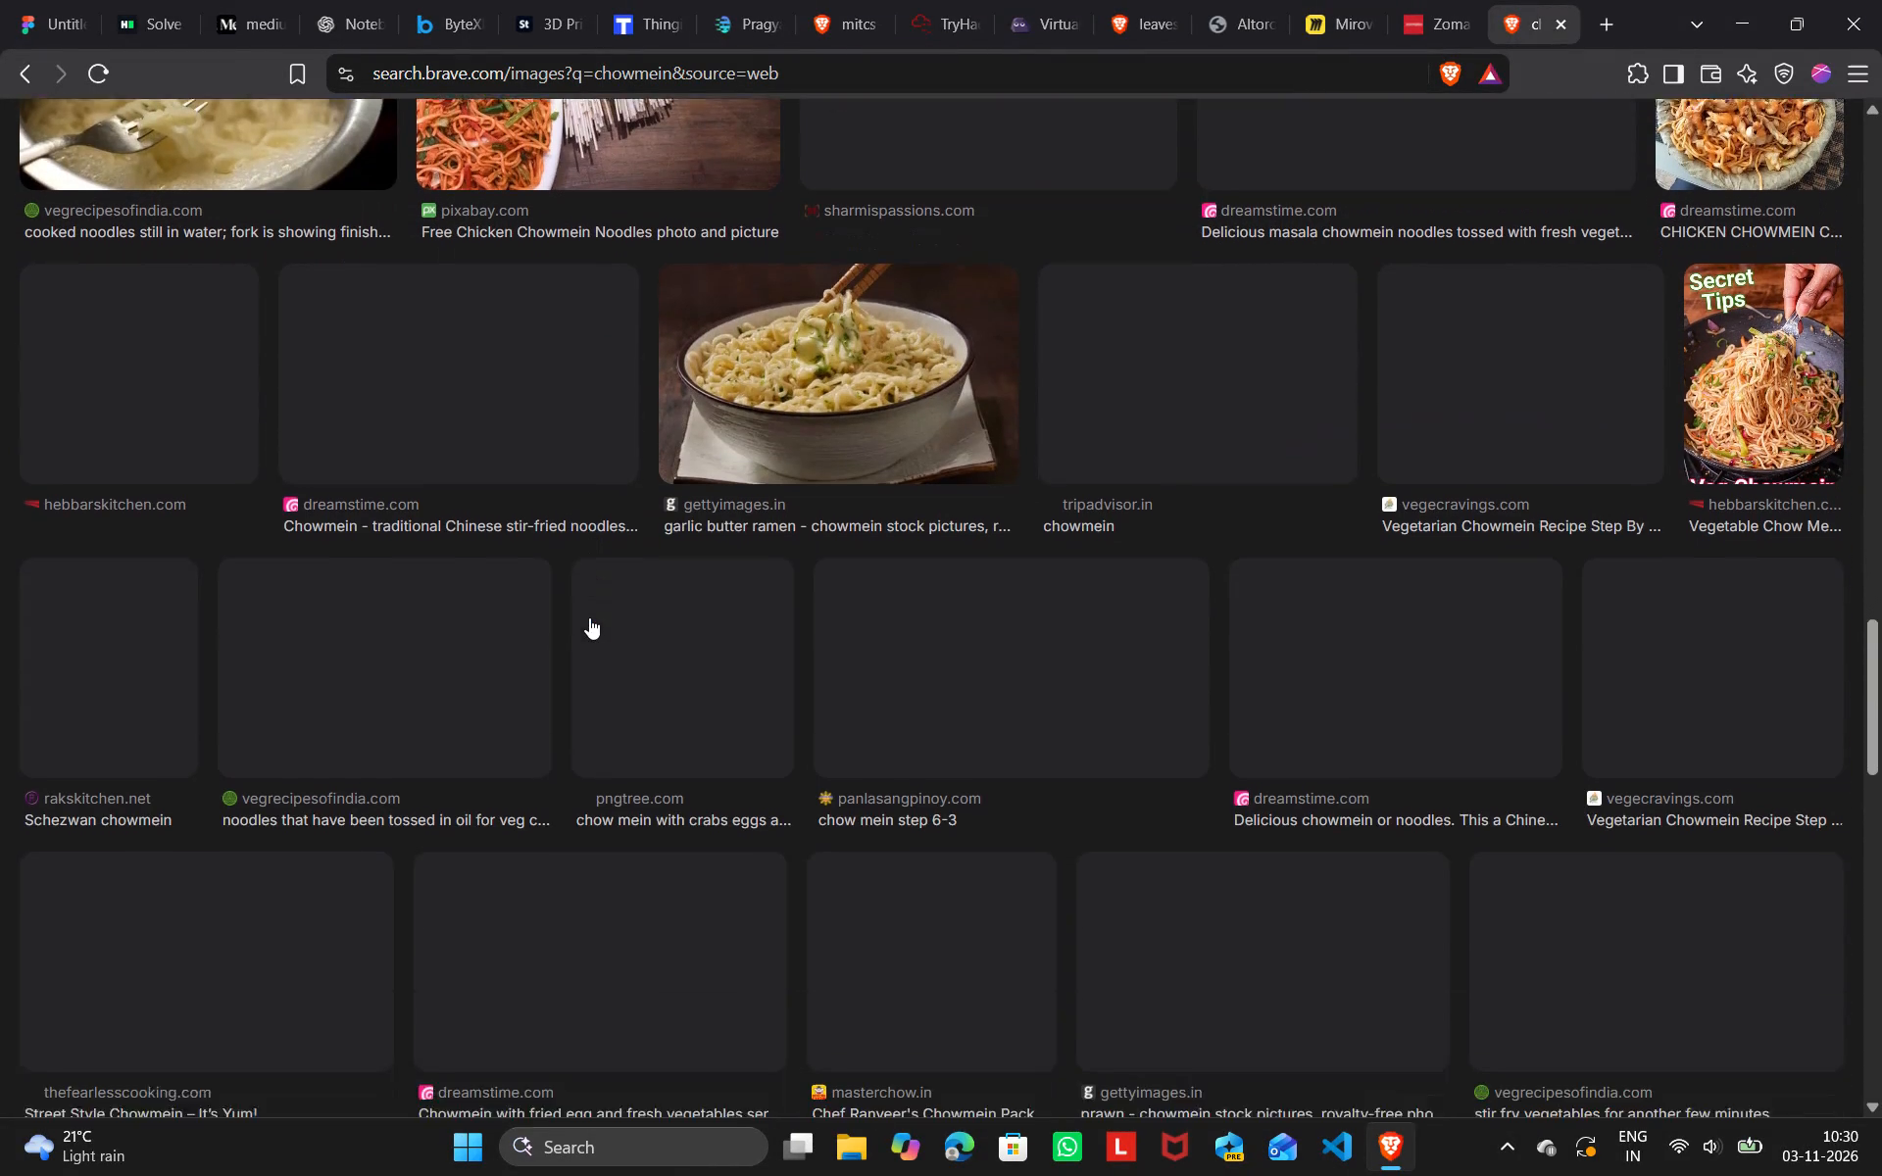
scroll(655, 1155, up, 8)
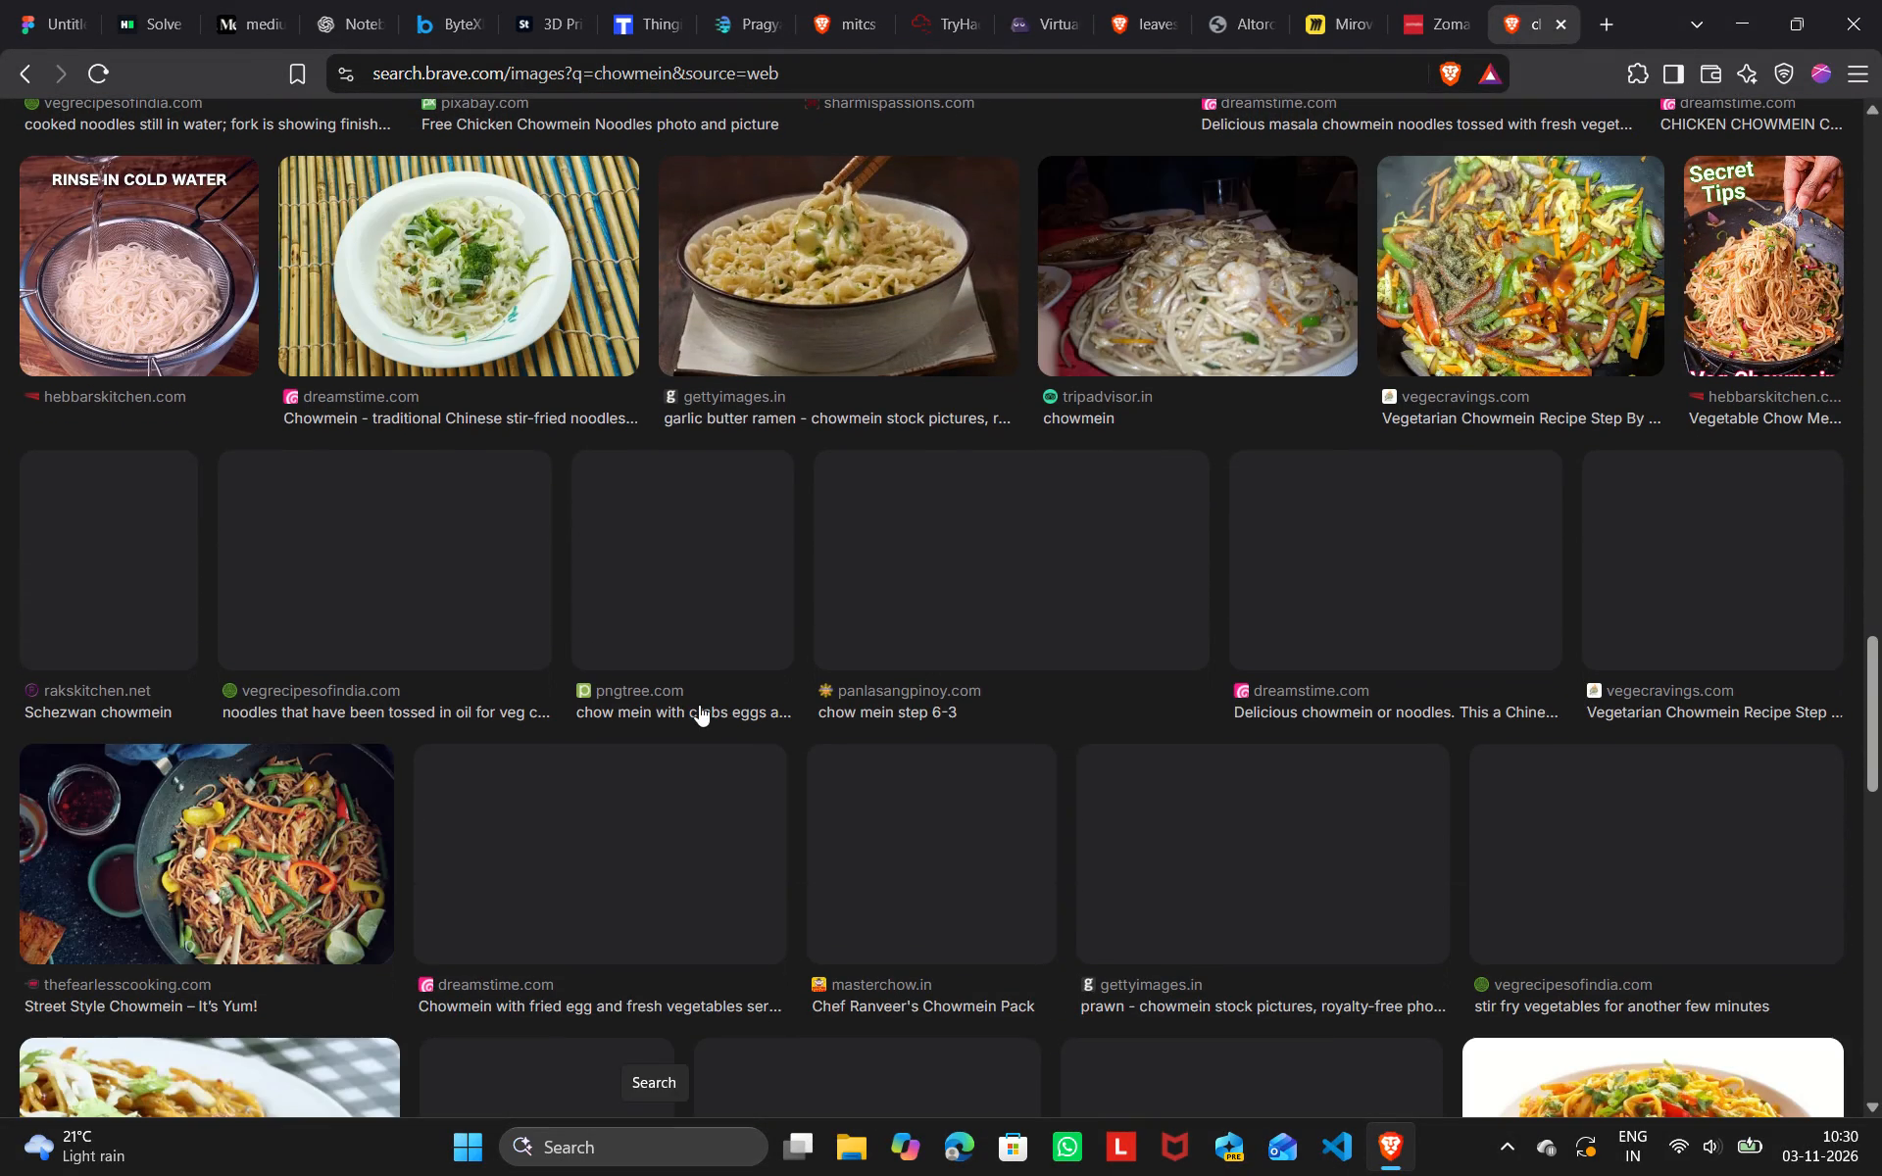
scroll(699, 705, up, 13)
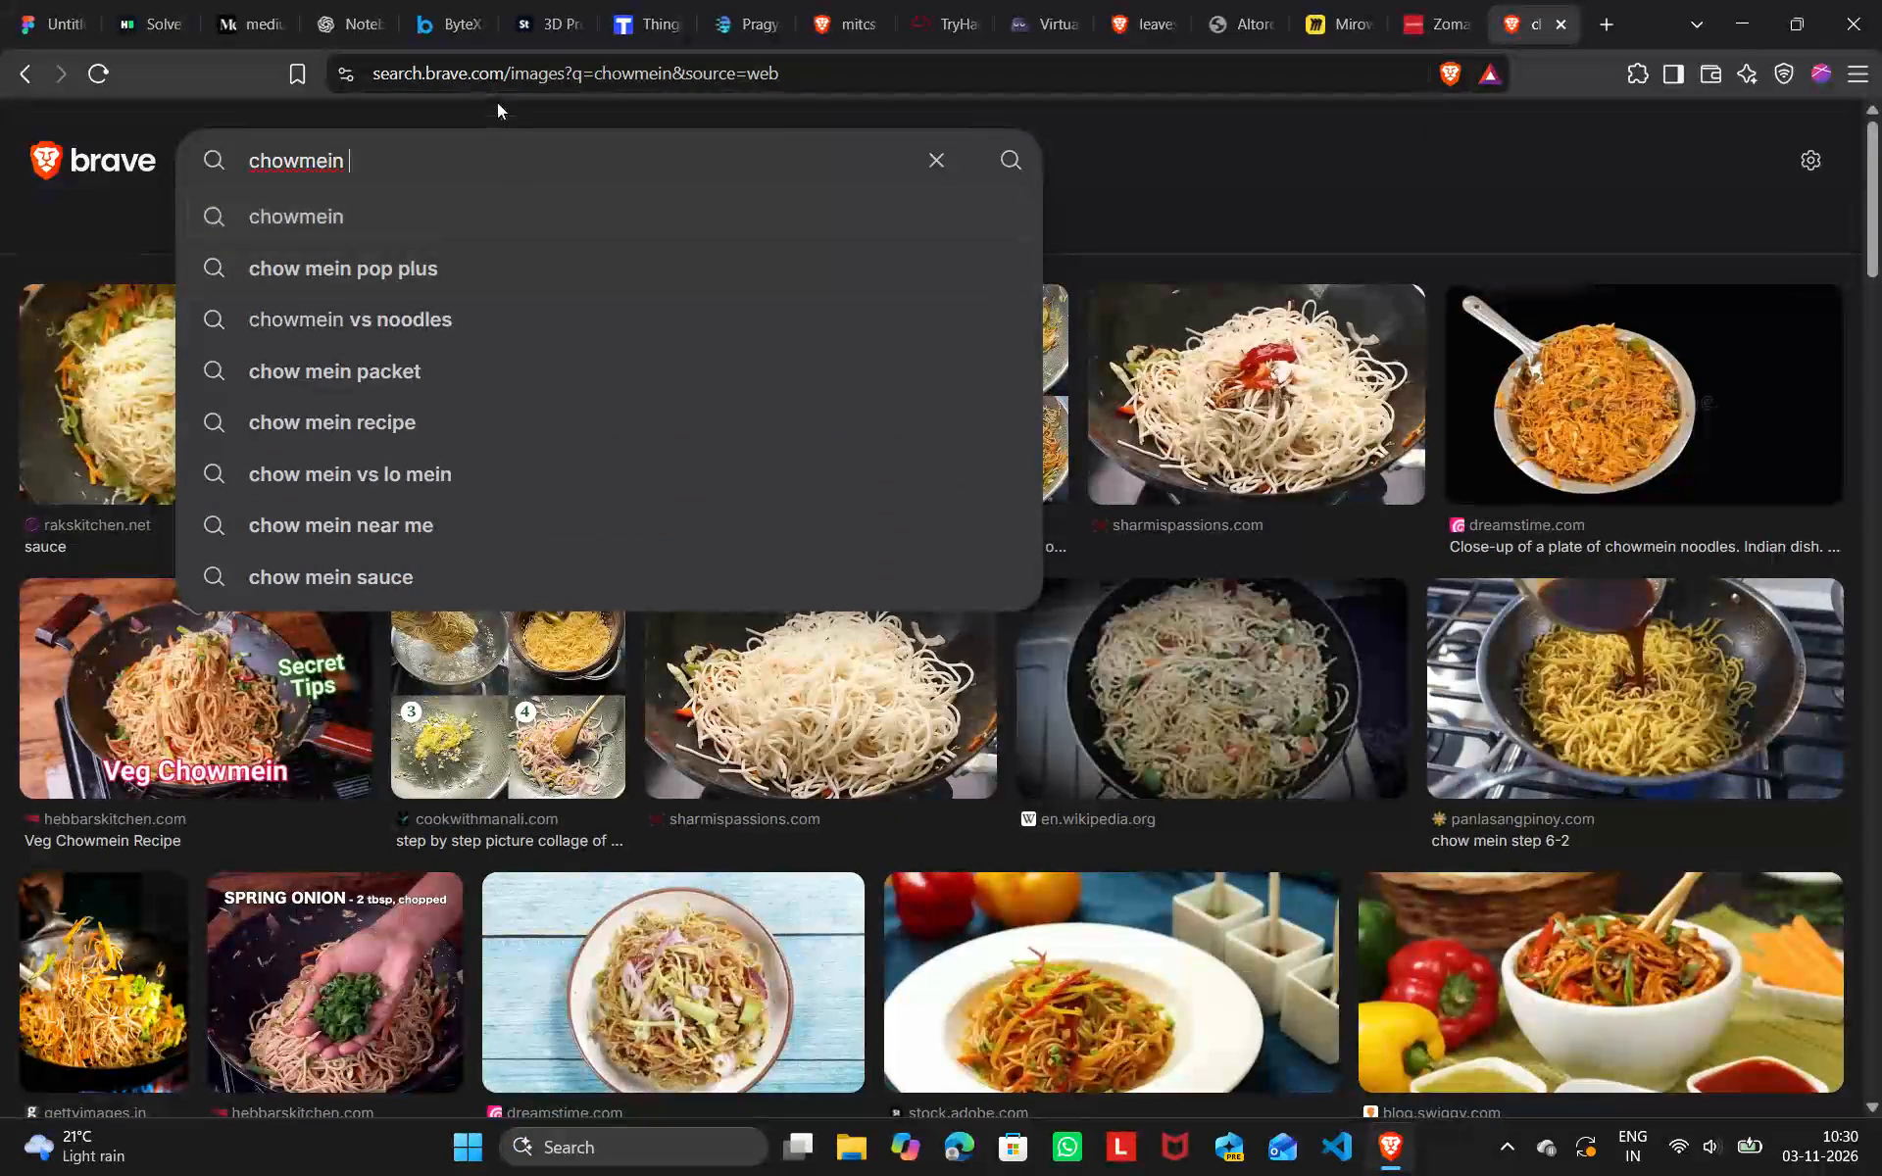
Replace the image search query with "hakka noodles decorated" and run the search.
click(433, 157)
key(BackSpace)
key(BackSpace)
key(BackSpace)
key(BackSpace)
key(BackSpace)
key(BackSpace)
key(BackSpace)
key(BackSpace)
key(BackSpace)
key(BackSpace)
key(BackSpace)
key(BackSpace)
key(BackSpace)
key(BackSpace)
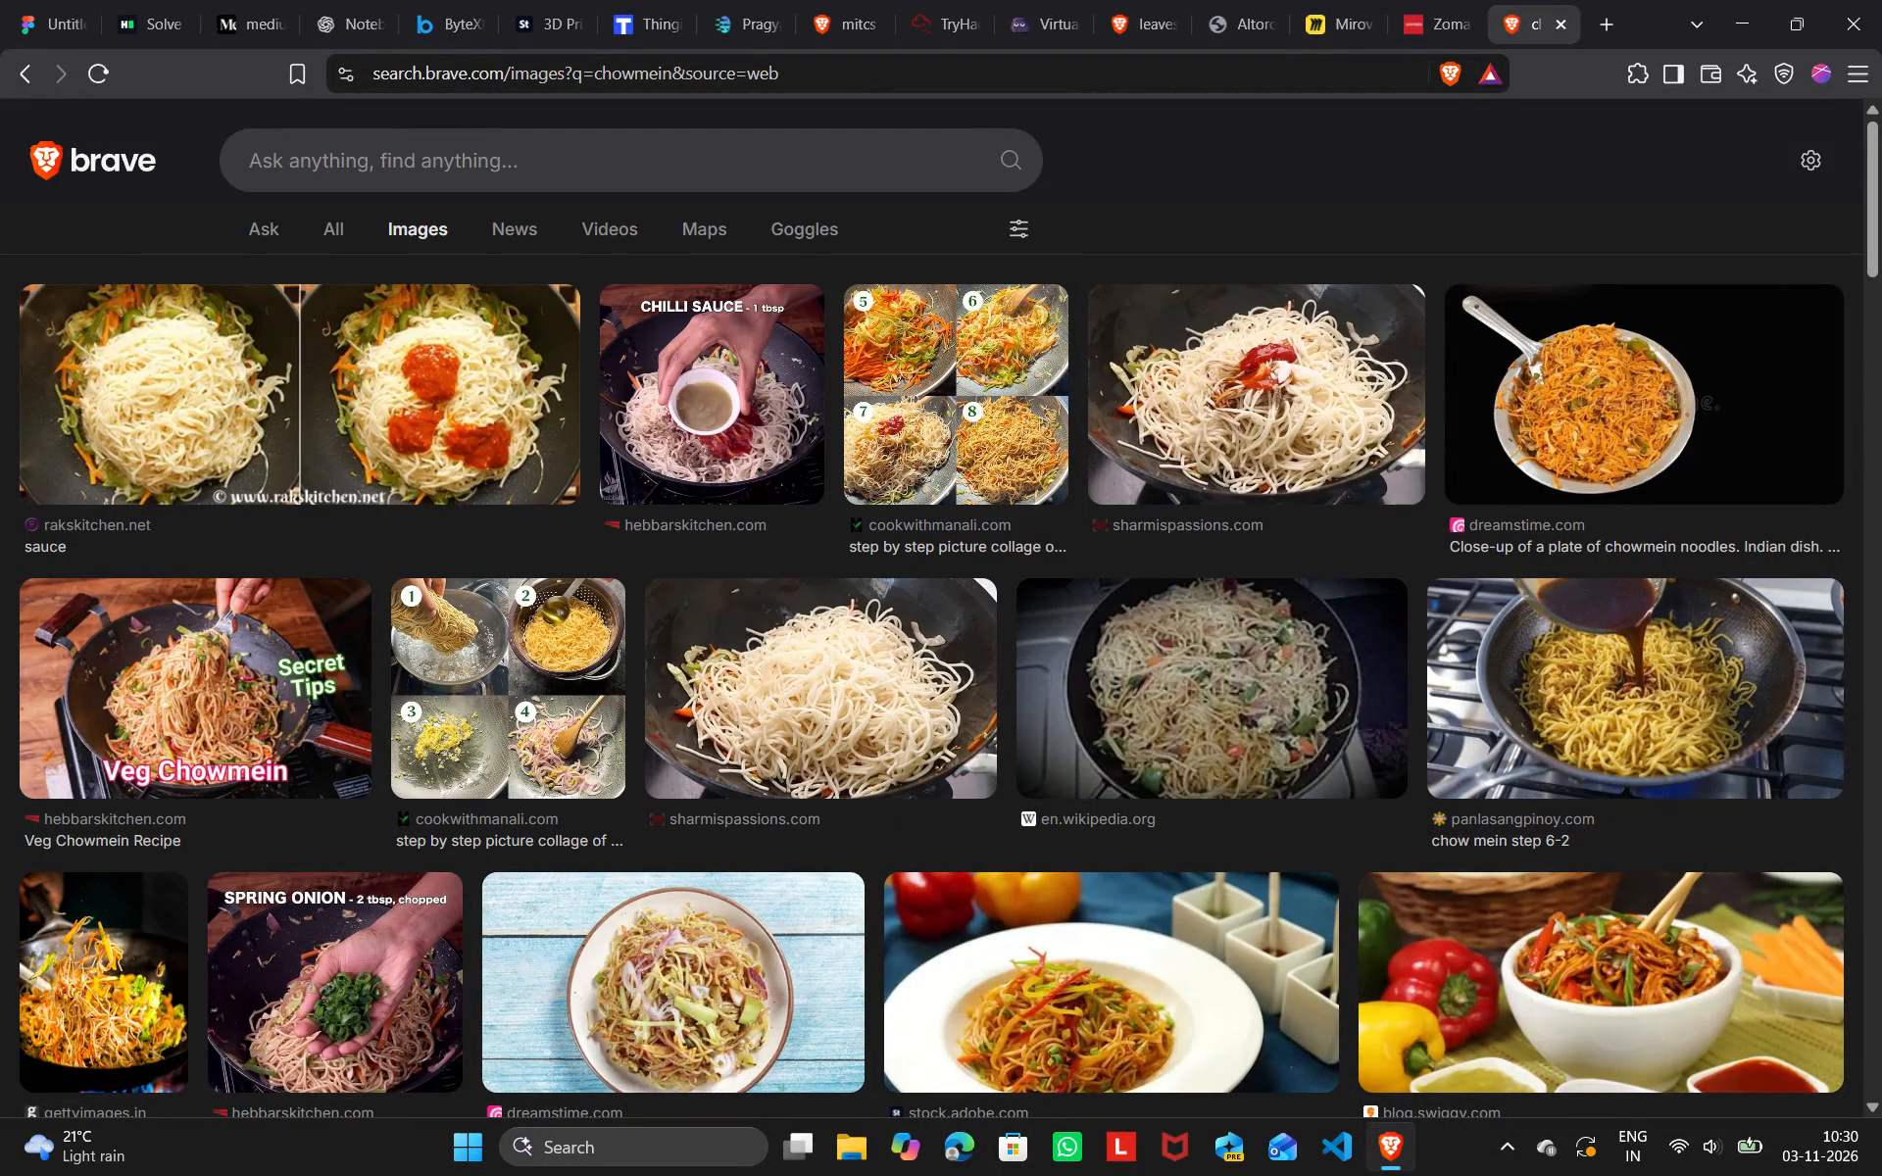
key(h)
text(akka noodles decorated)
key(Return)
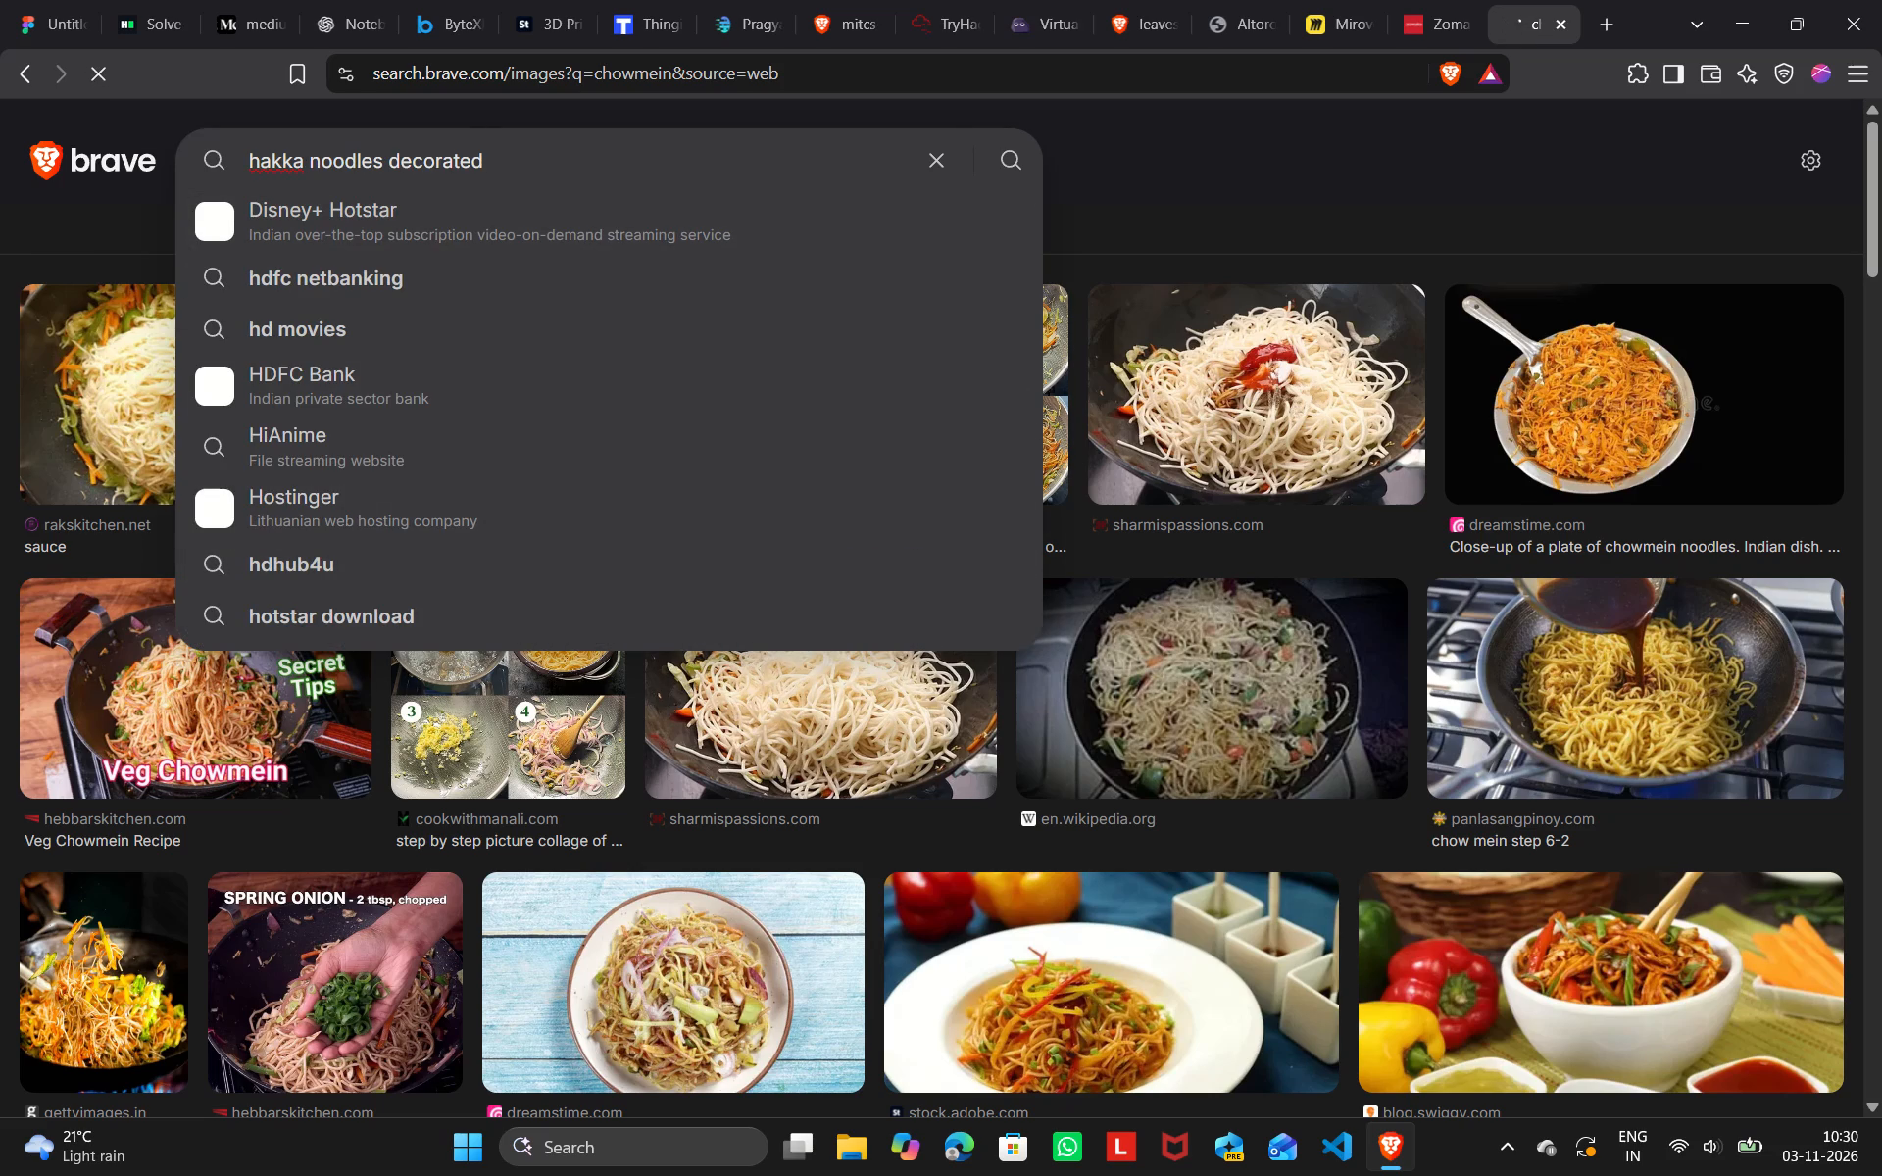
click(637, 158)
key(Return)
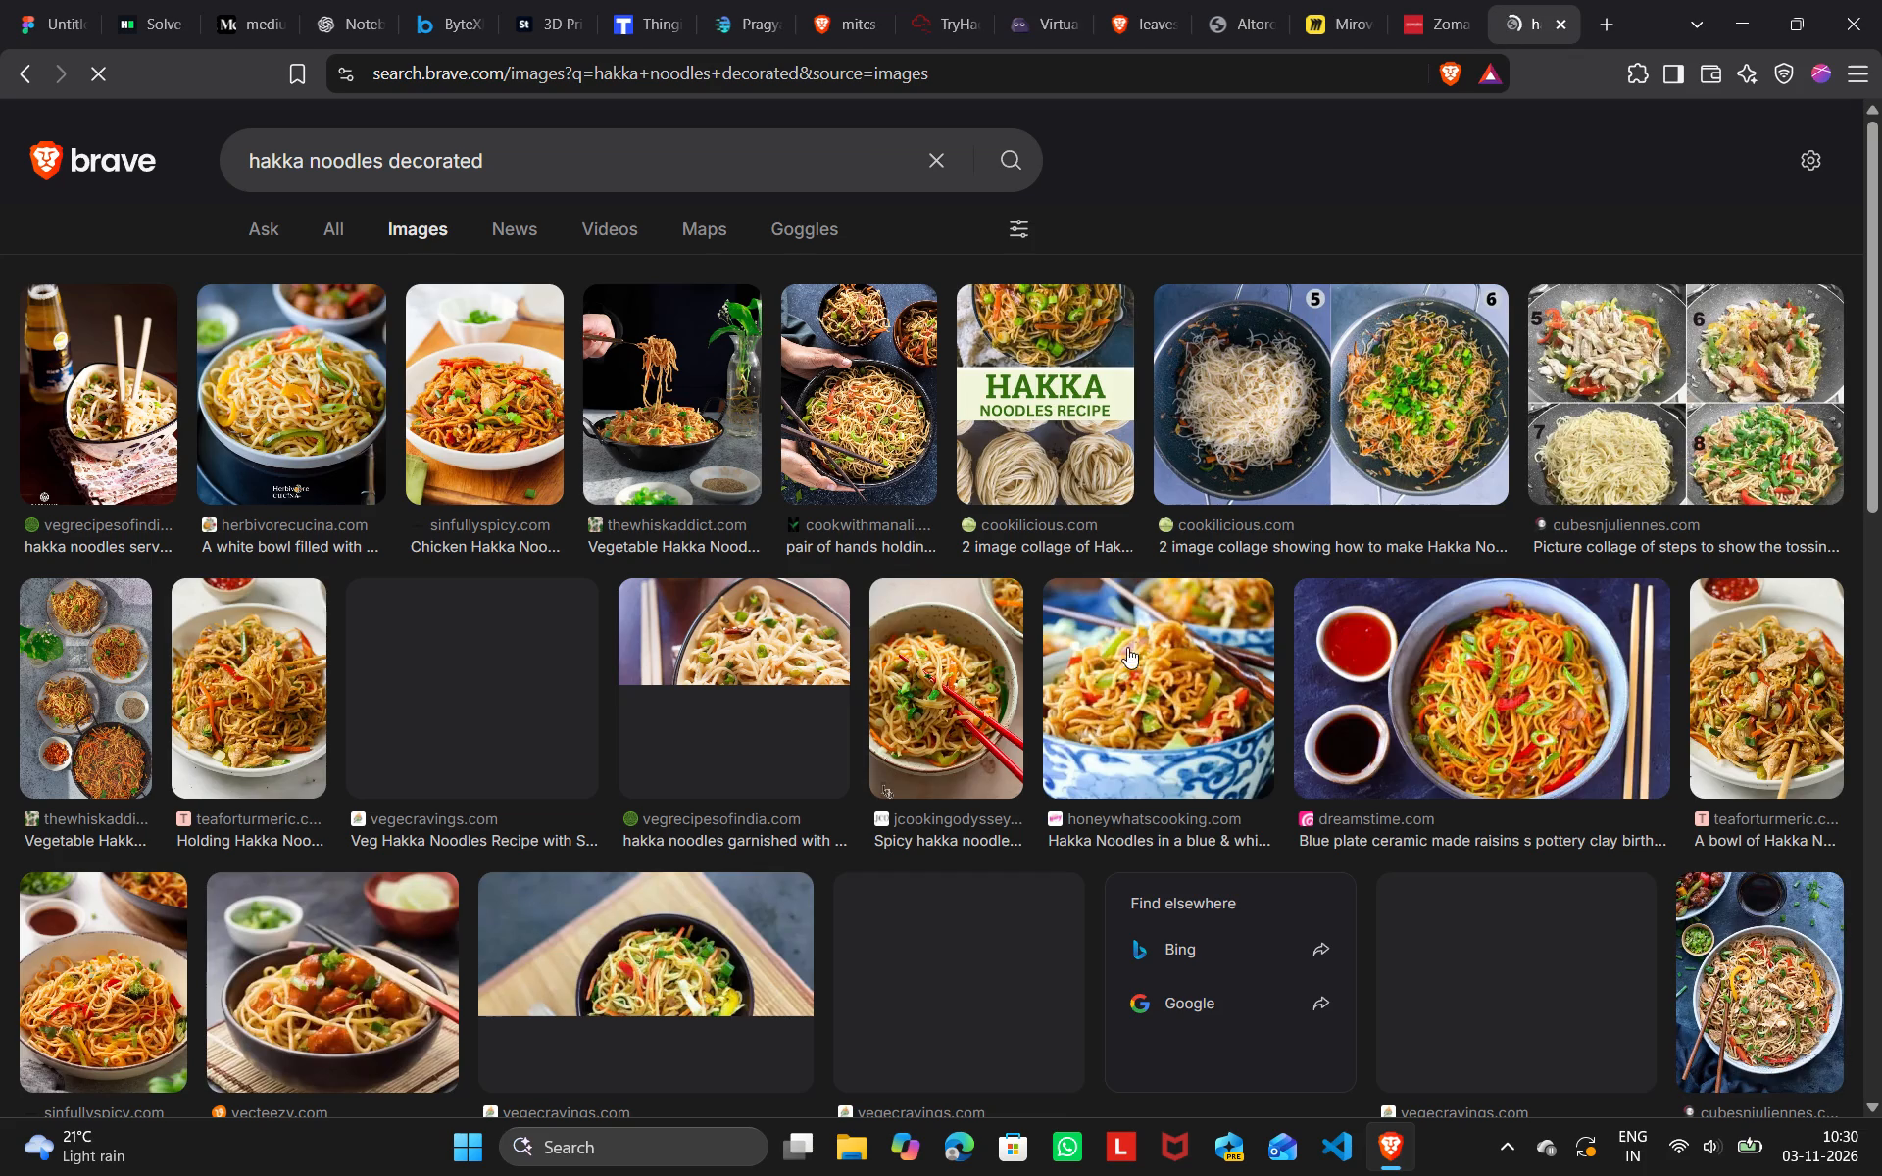
Preview the dreamstime.com picture of noodles in a blue bowl with two sauces and chopsticks.
click(1495, 657)
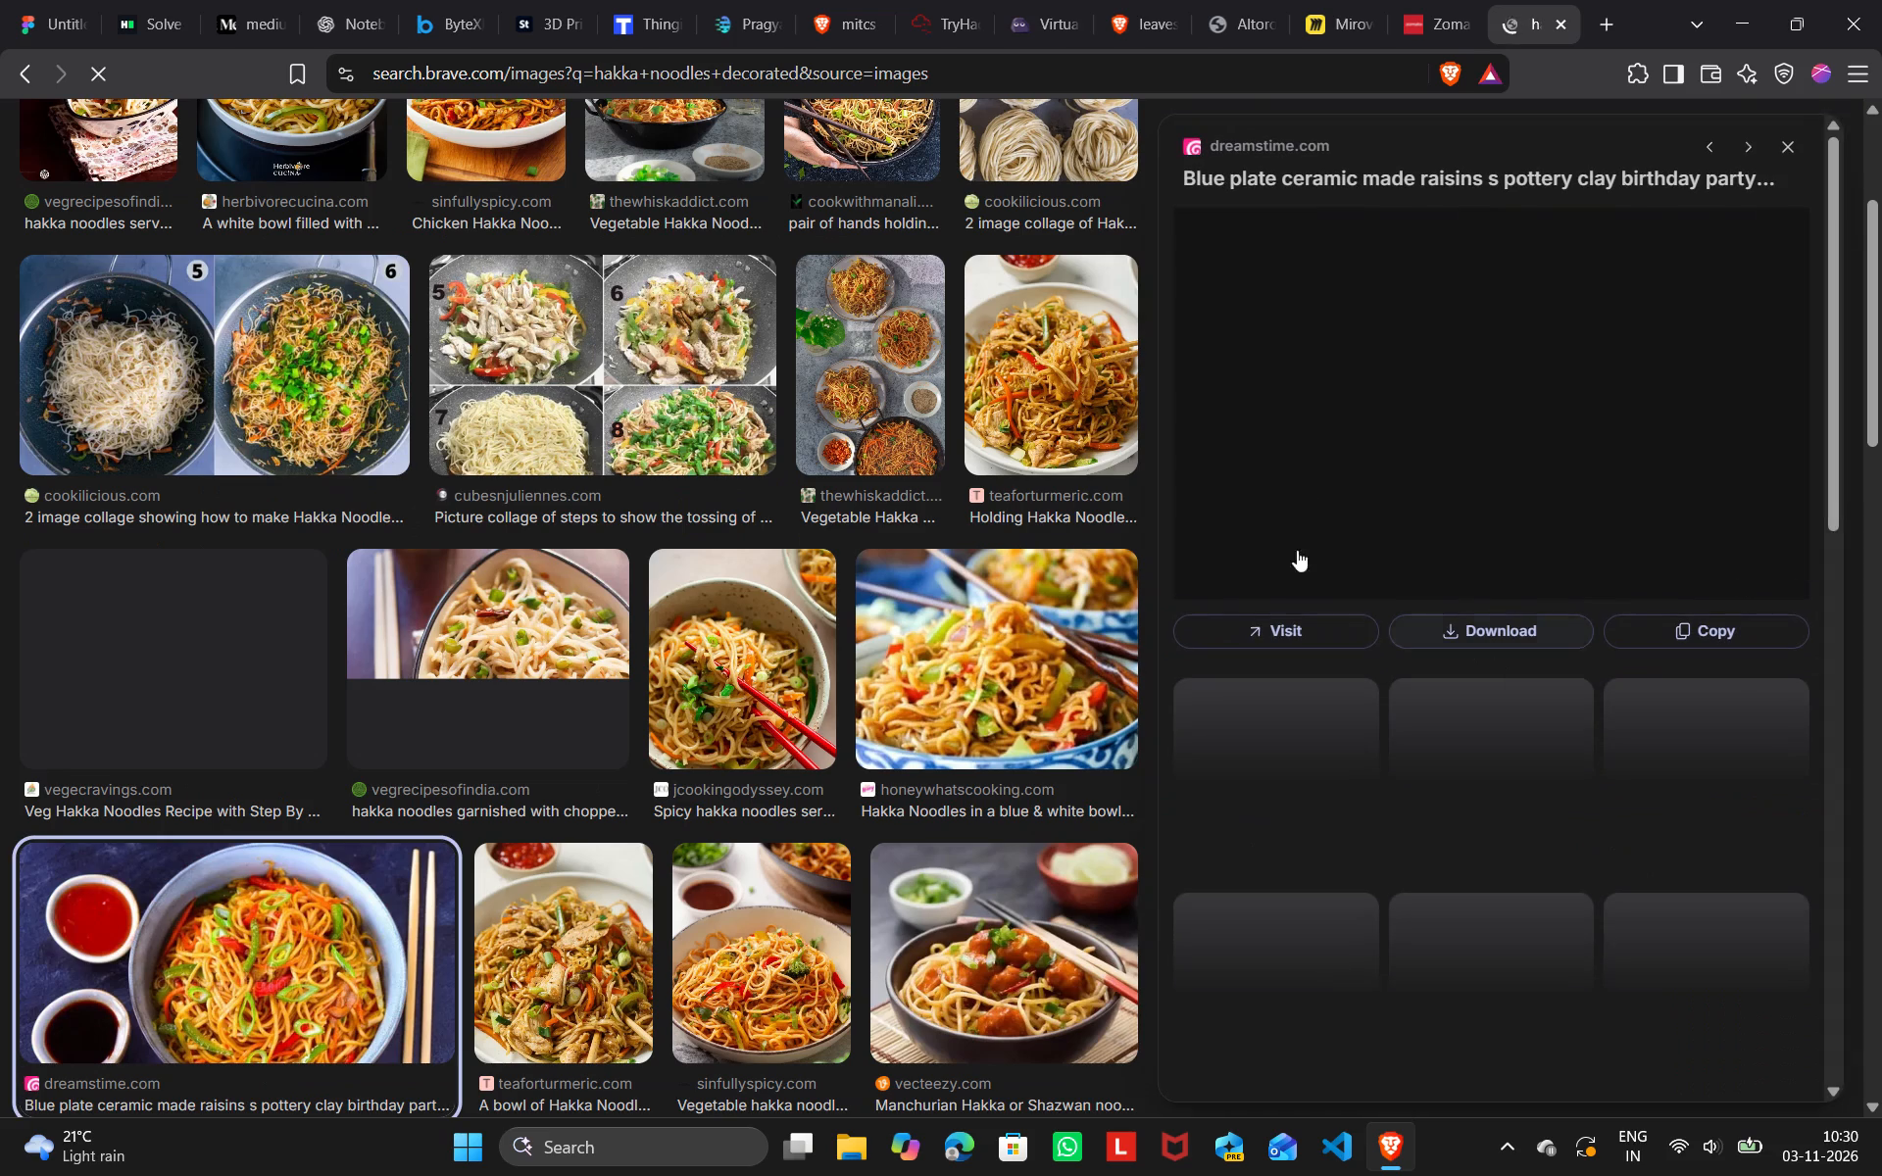
Preview the Vegetable Hakka Noodles picture from thewhiskaddict.com and bring up the options for the enlarged image.
scroll(752, 560, down, 3)
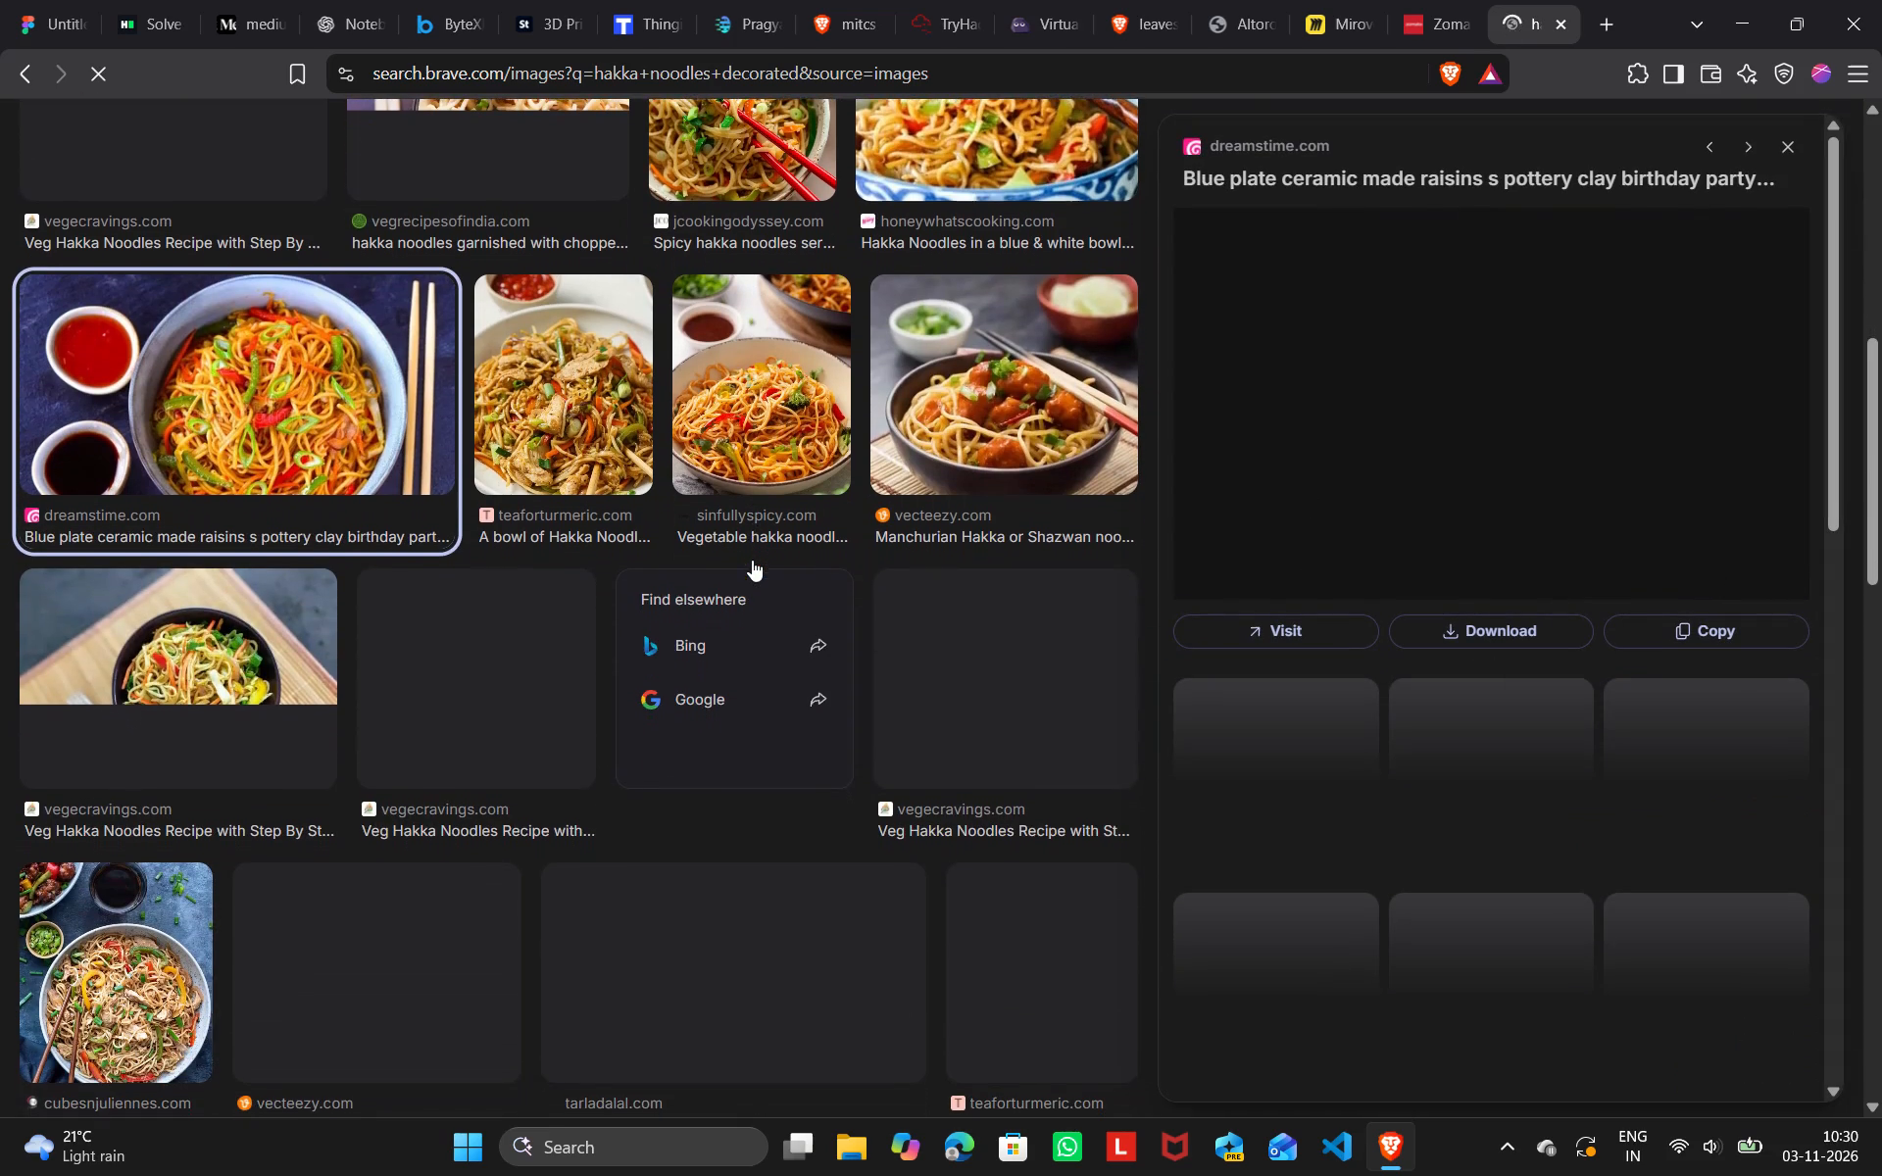
scroll(752, 560, up, 2)
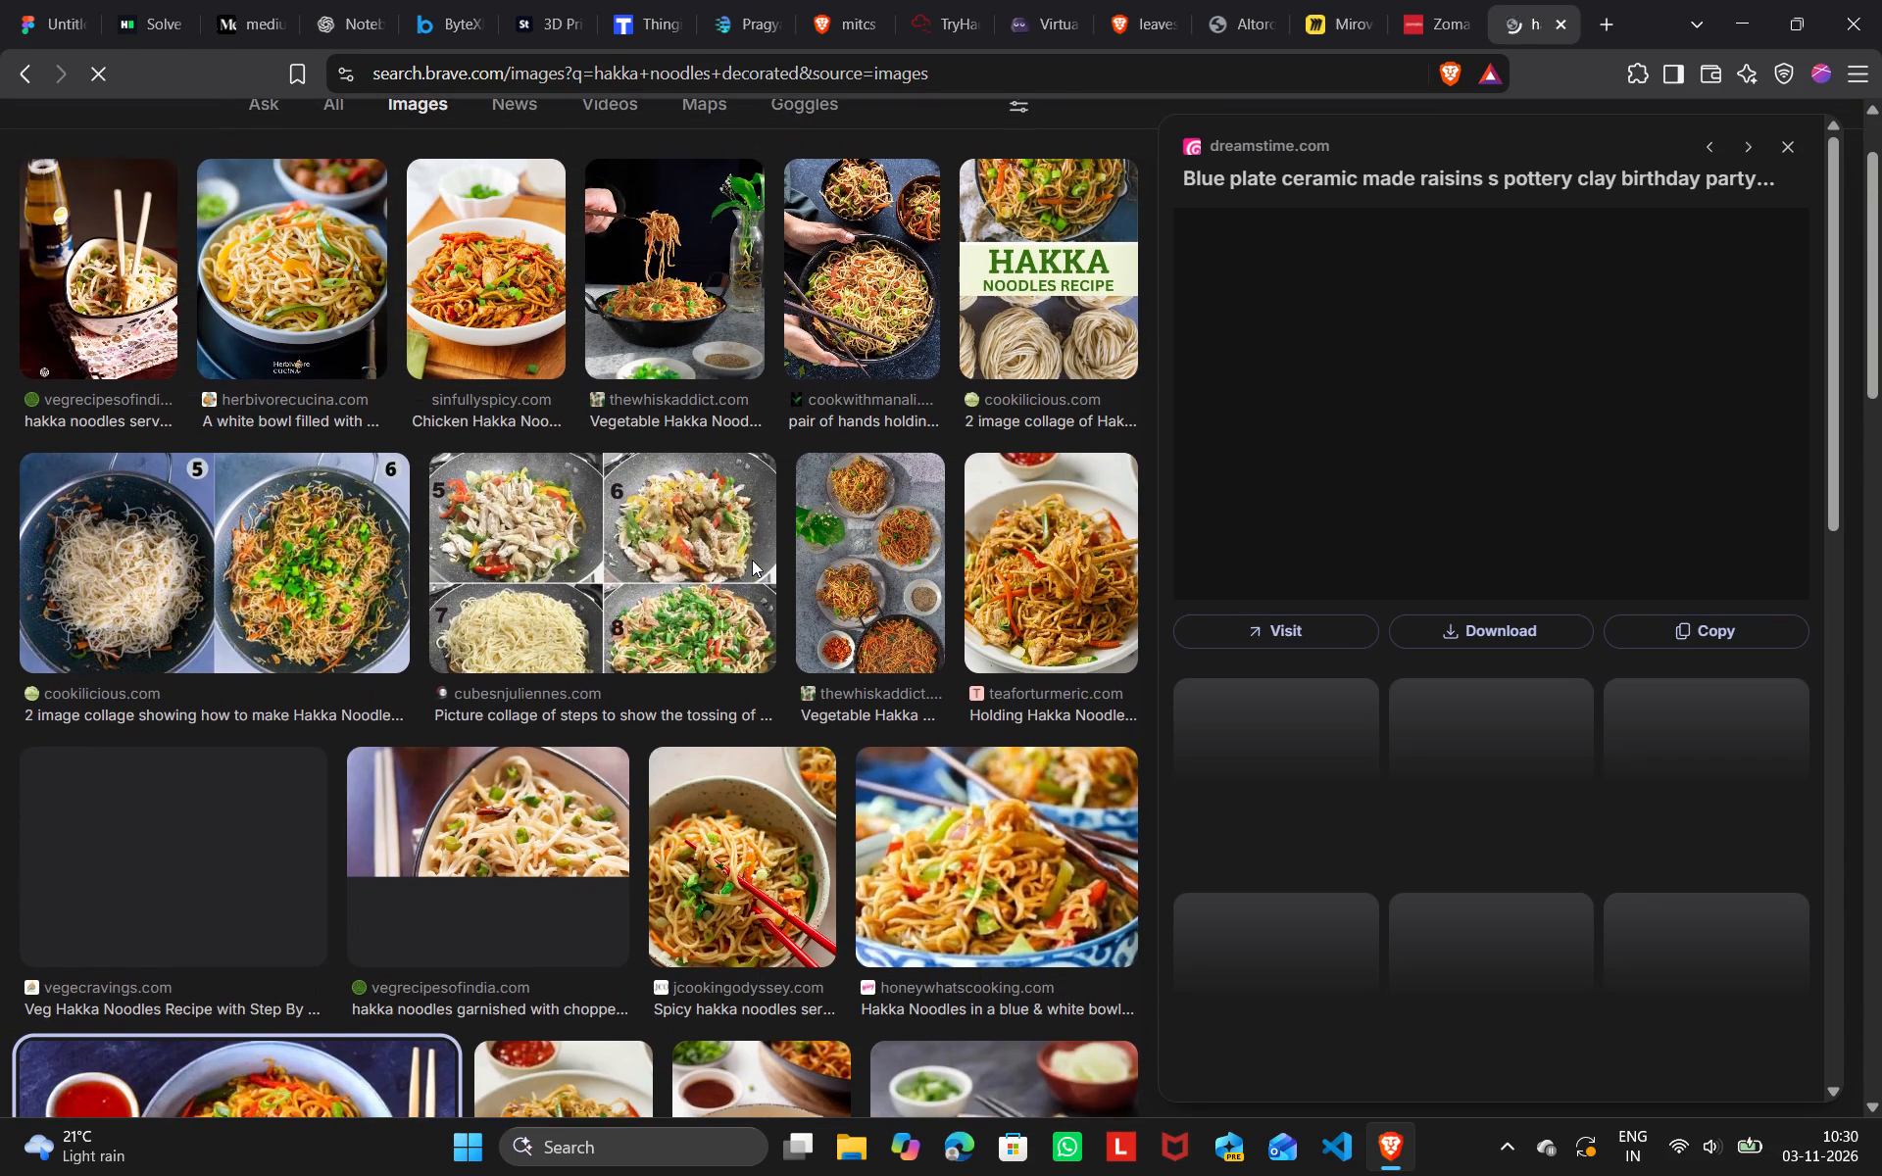
scroll(752, 560, up, 1)
click(674, 405)
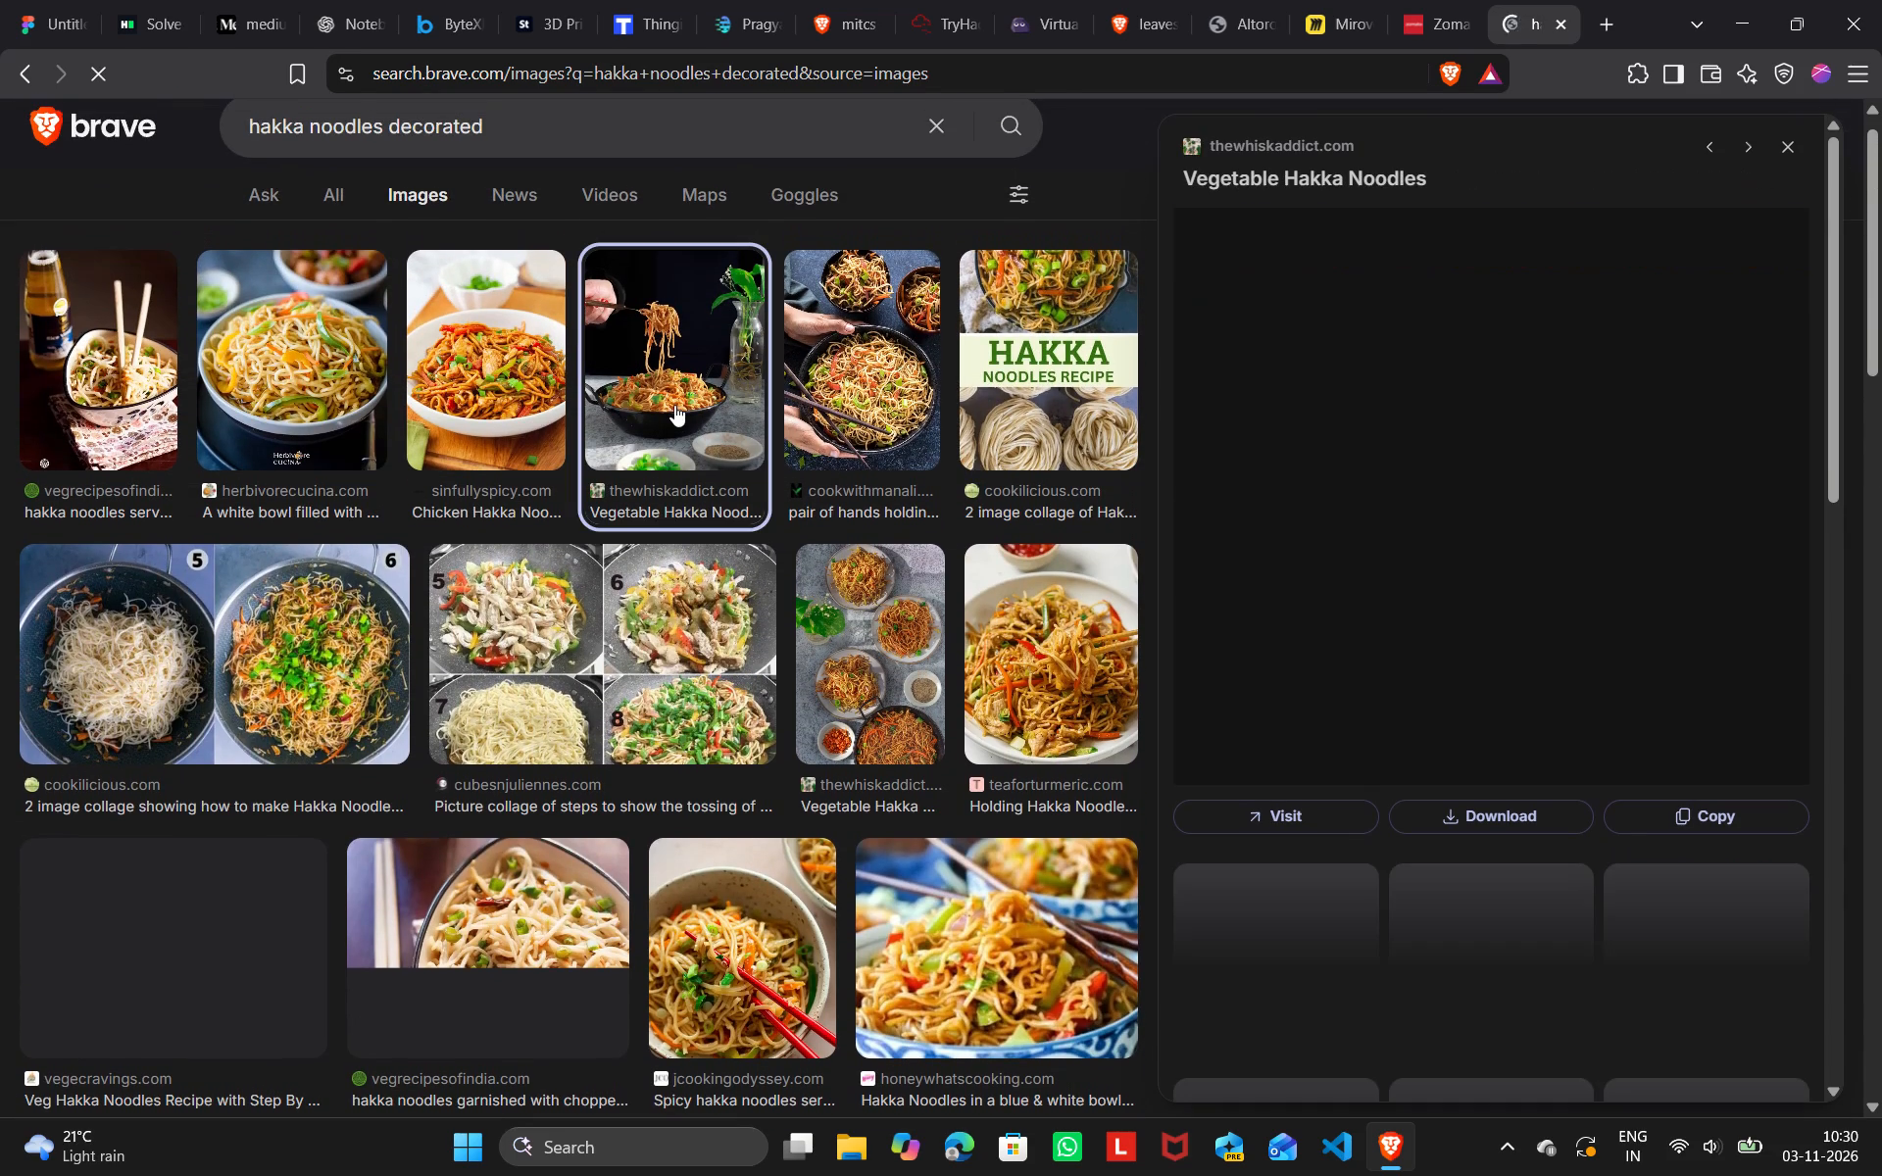
click(1471, 501)
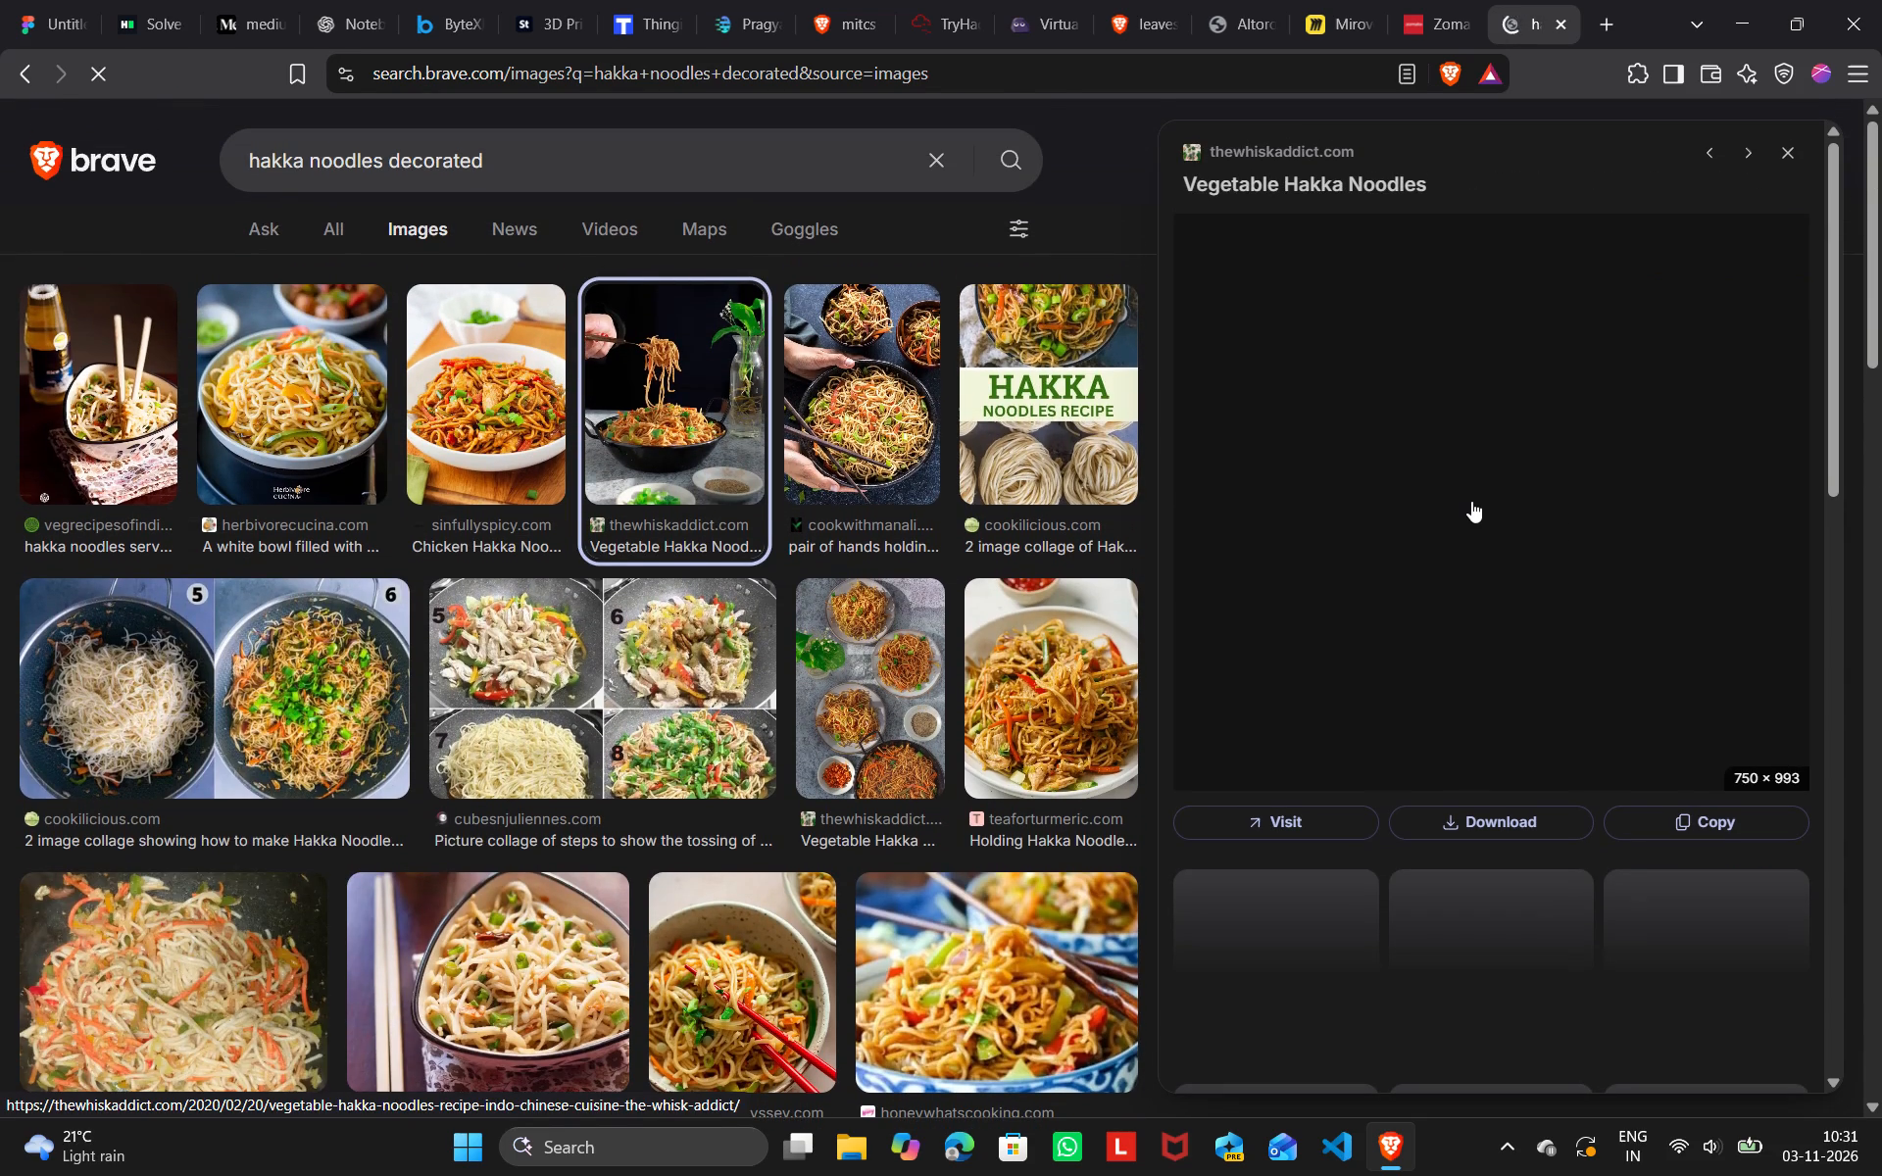
right_click(1471, 501)
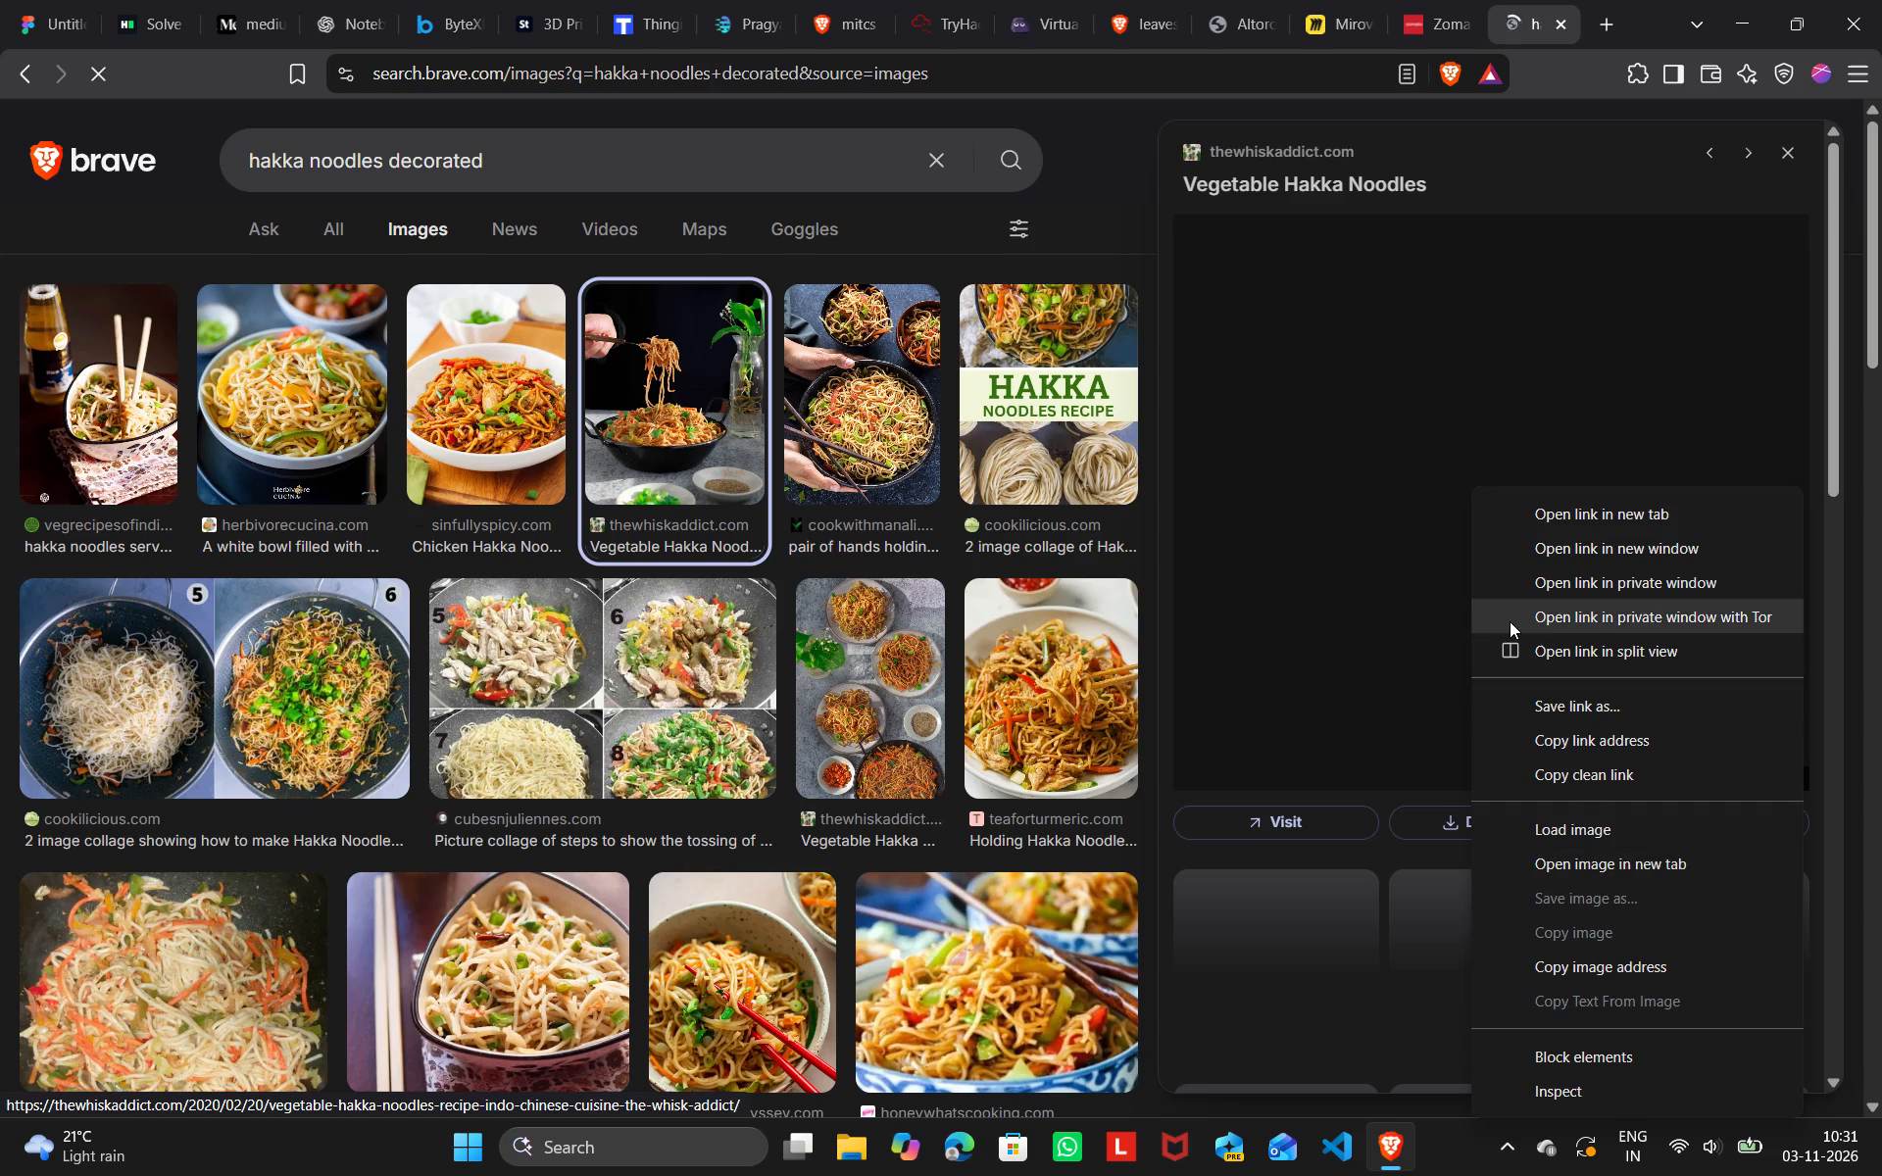
Look further through the hakka noodles image results and preview the luckkycorner.in picture of noodles in a white bowl.
click(1370, 416)
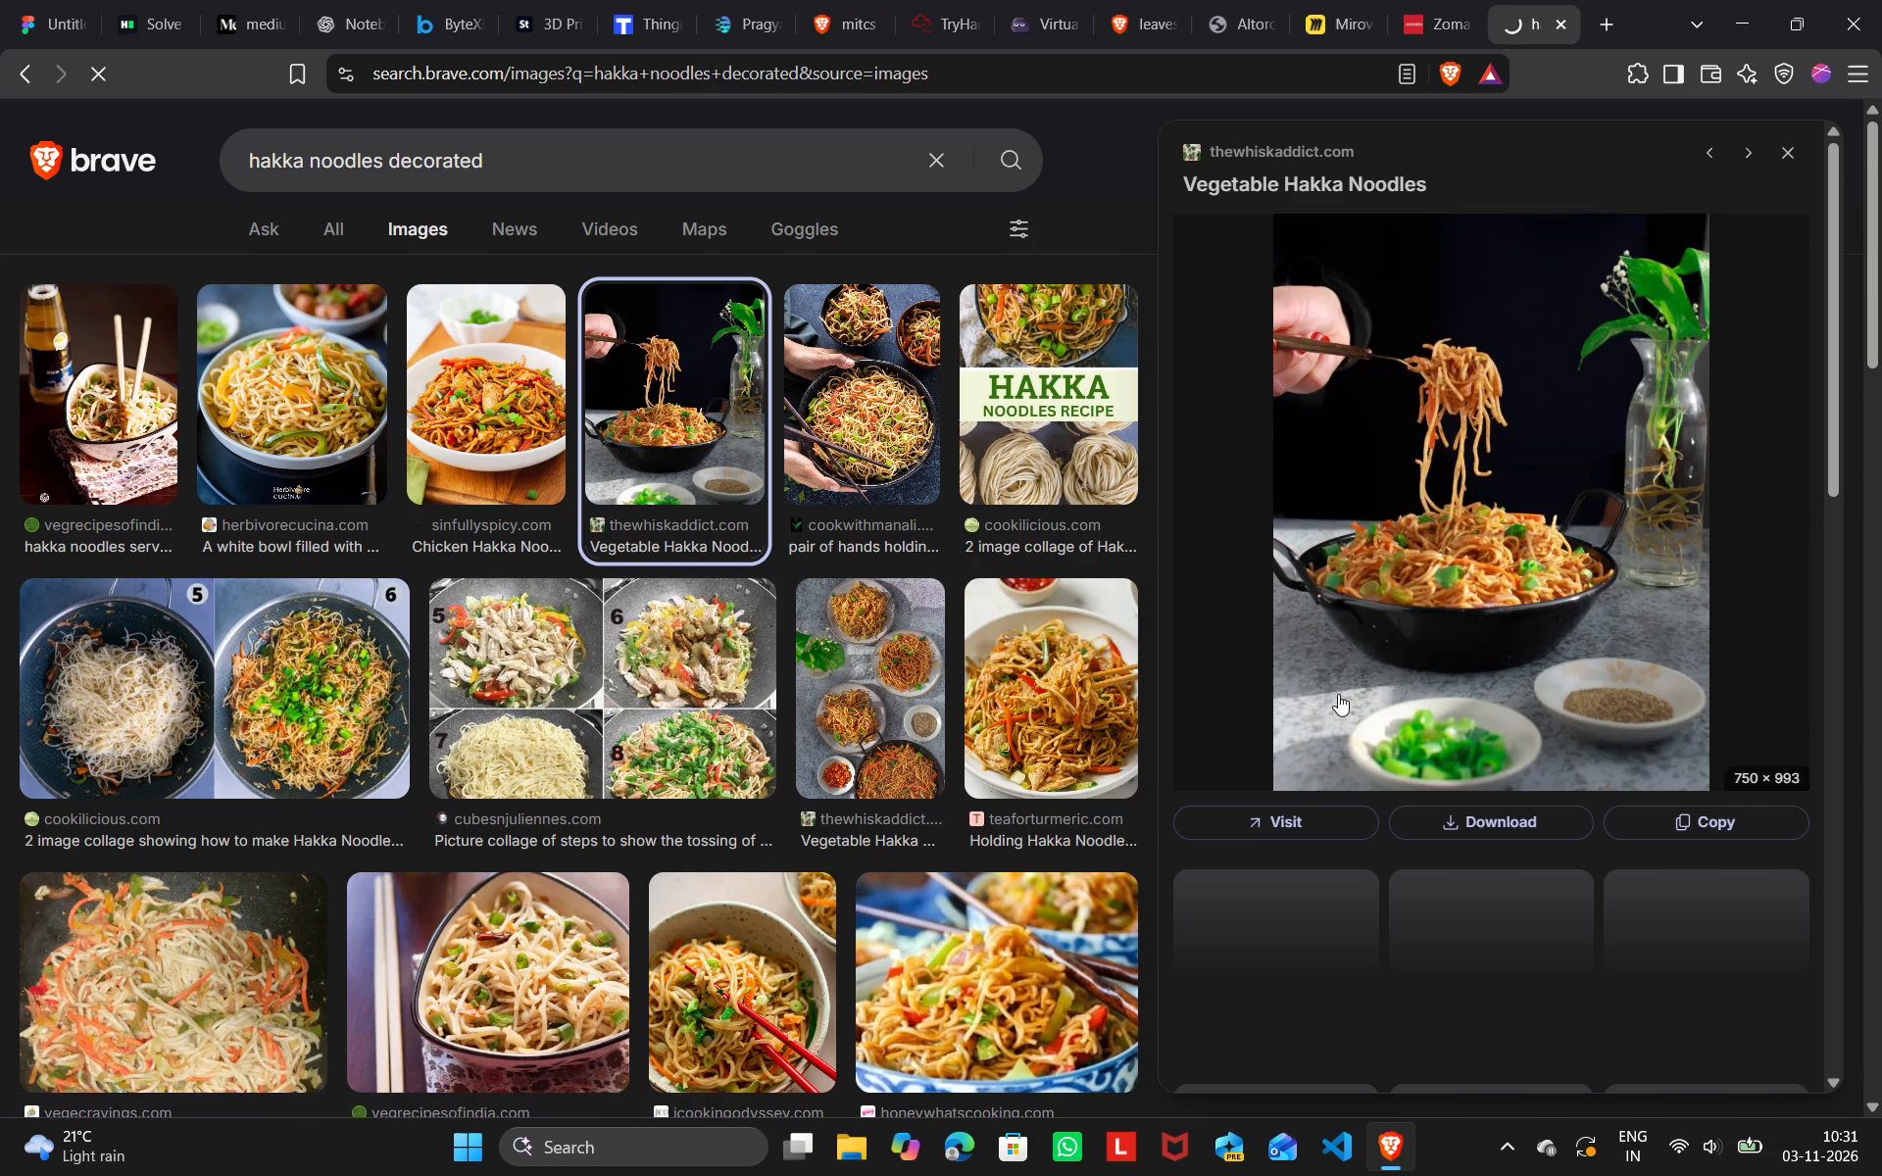
scroll(1340, 697, down, 3)
scroll(764, 821, down, 4)
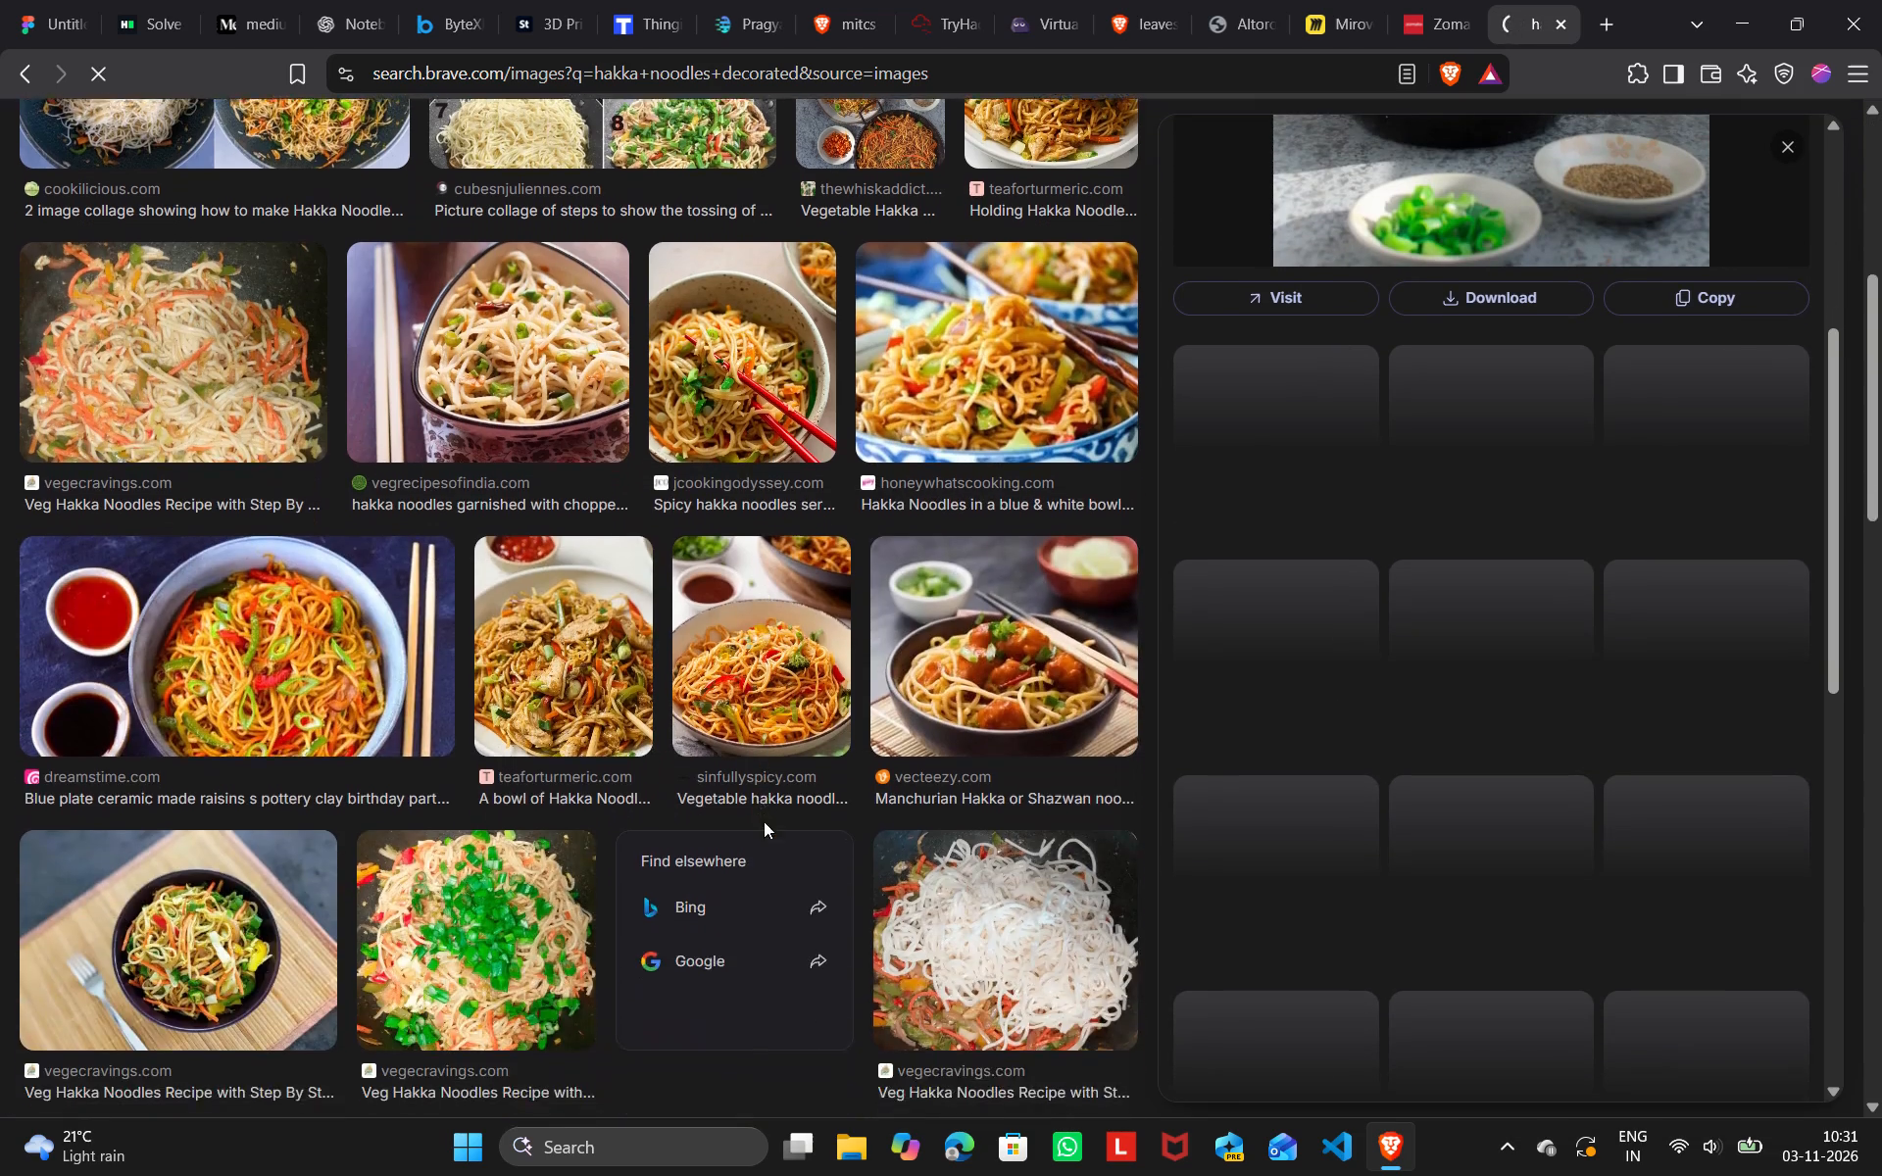
scroll(764, 821, down, 1)
scroll(764, 821, up, 1)
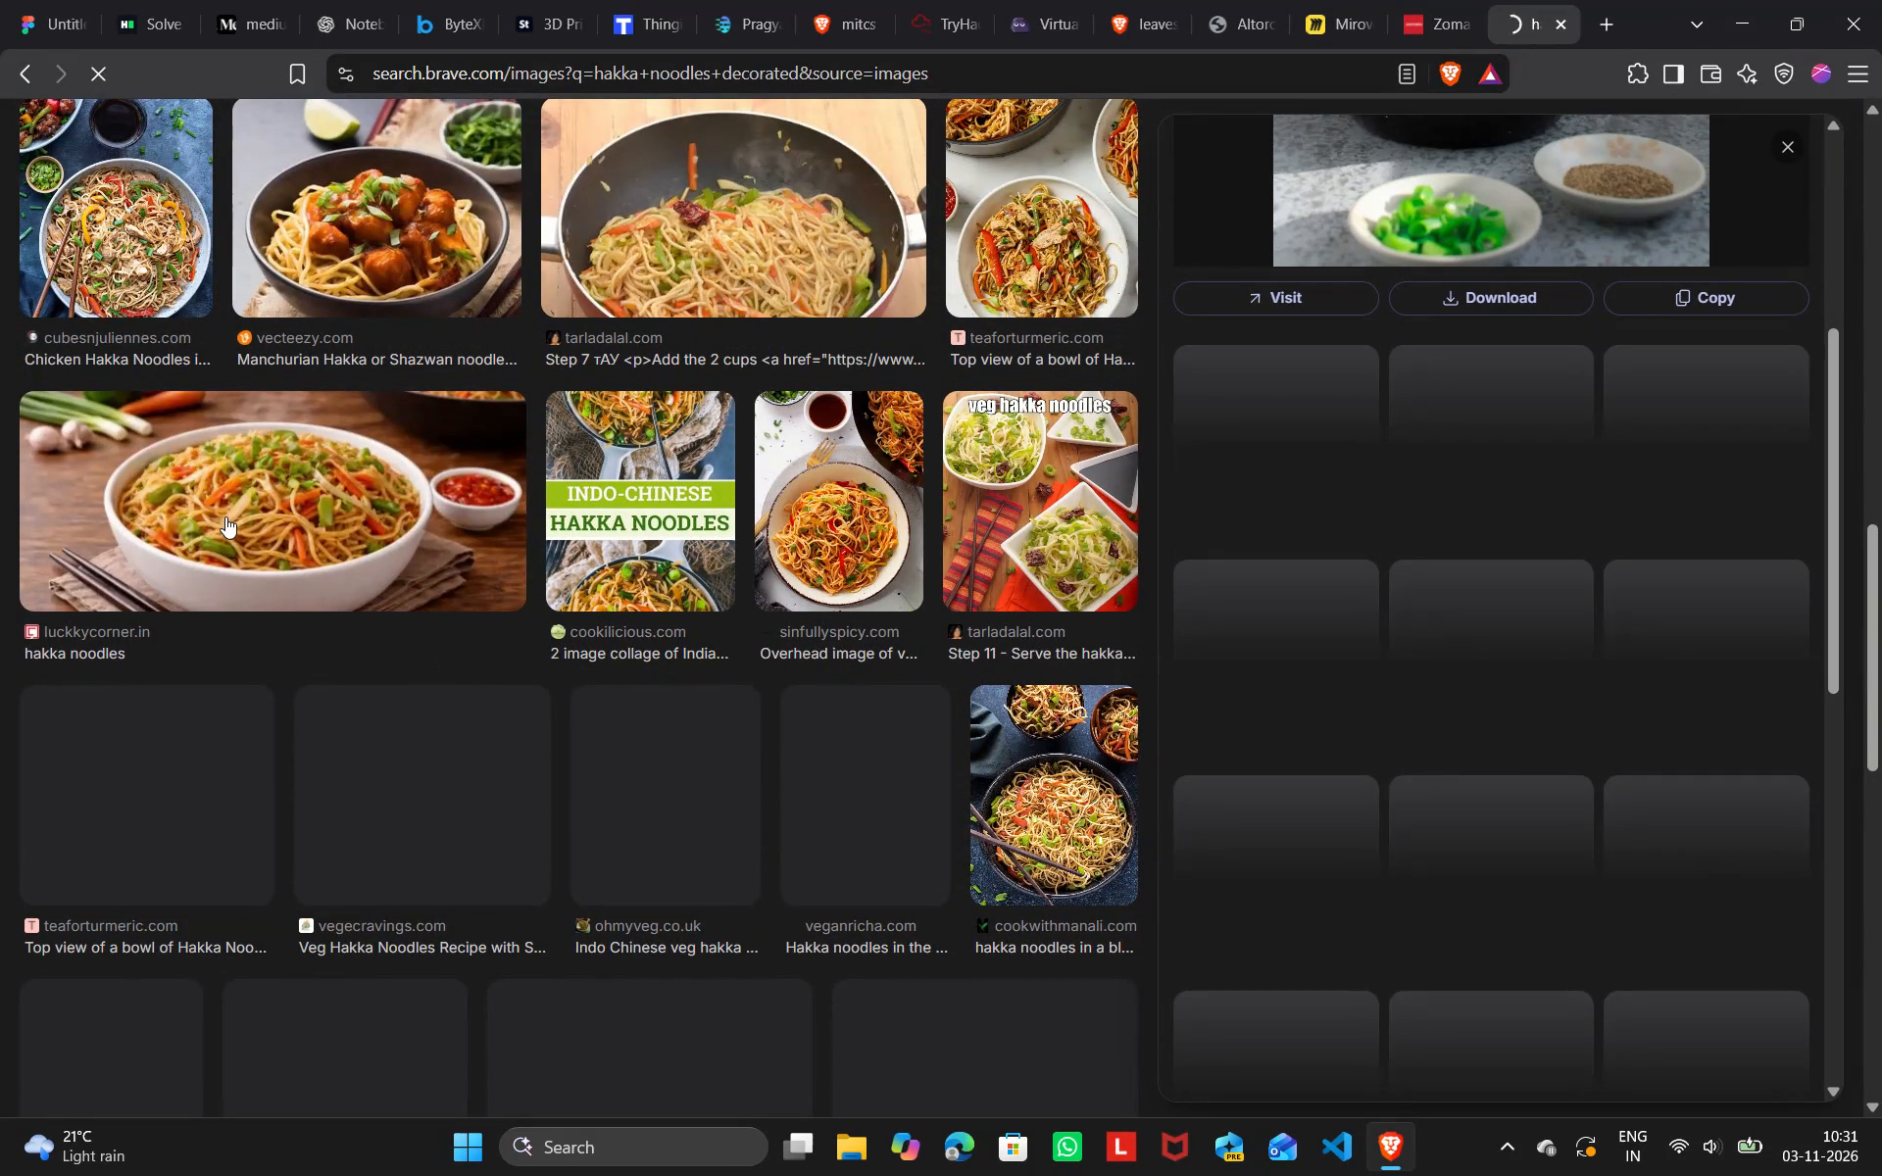
click(225, 516)
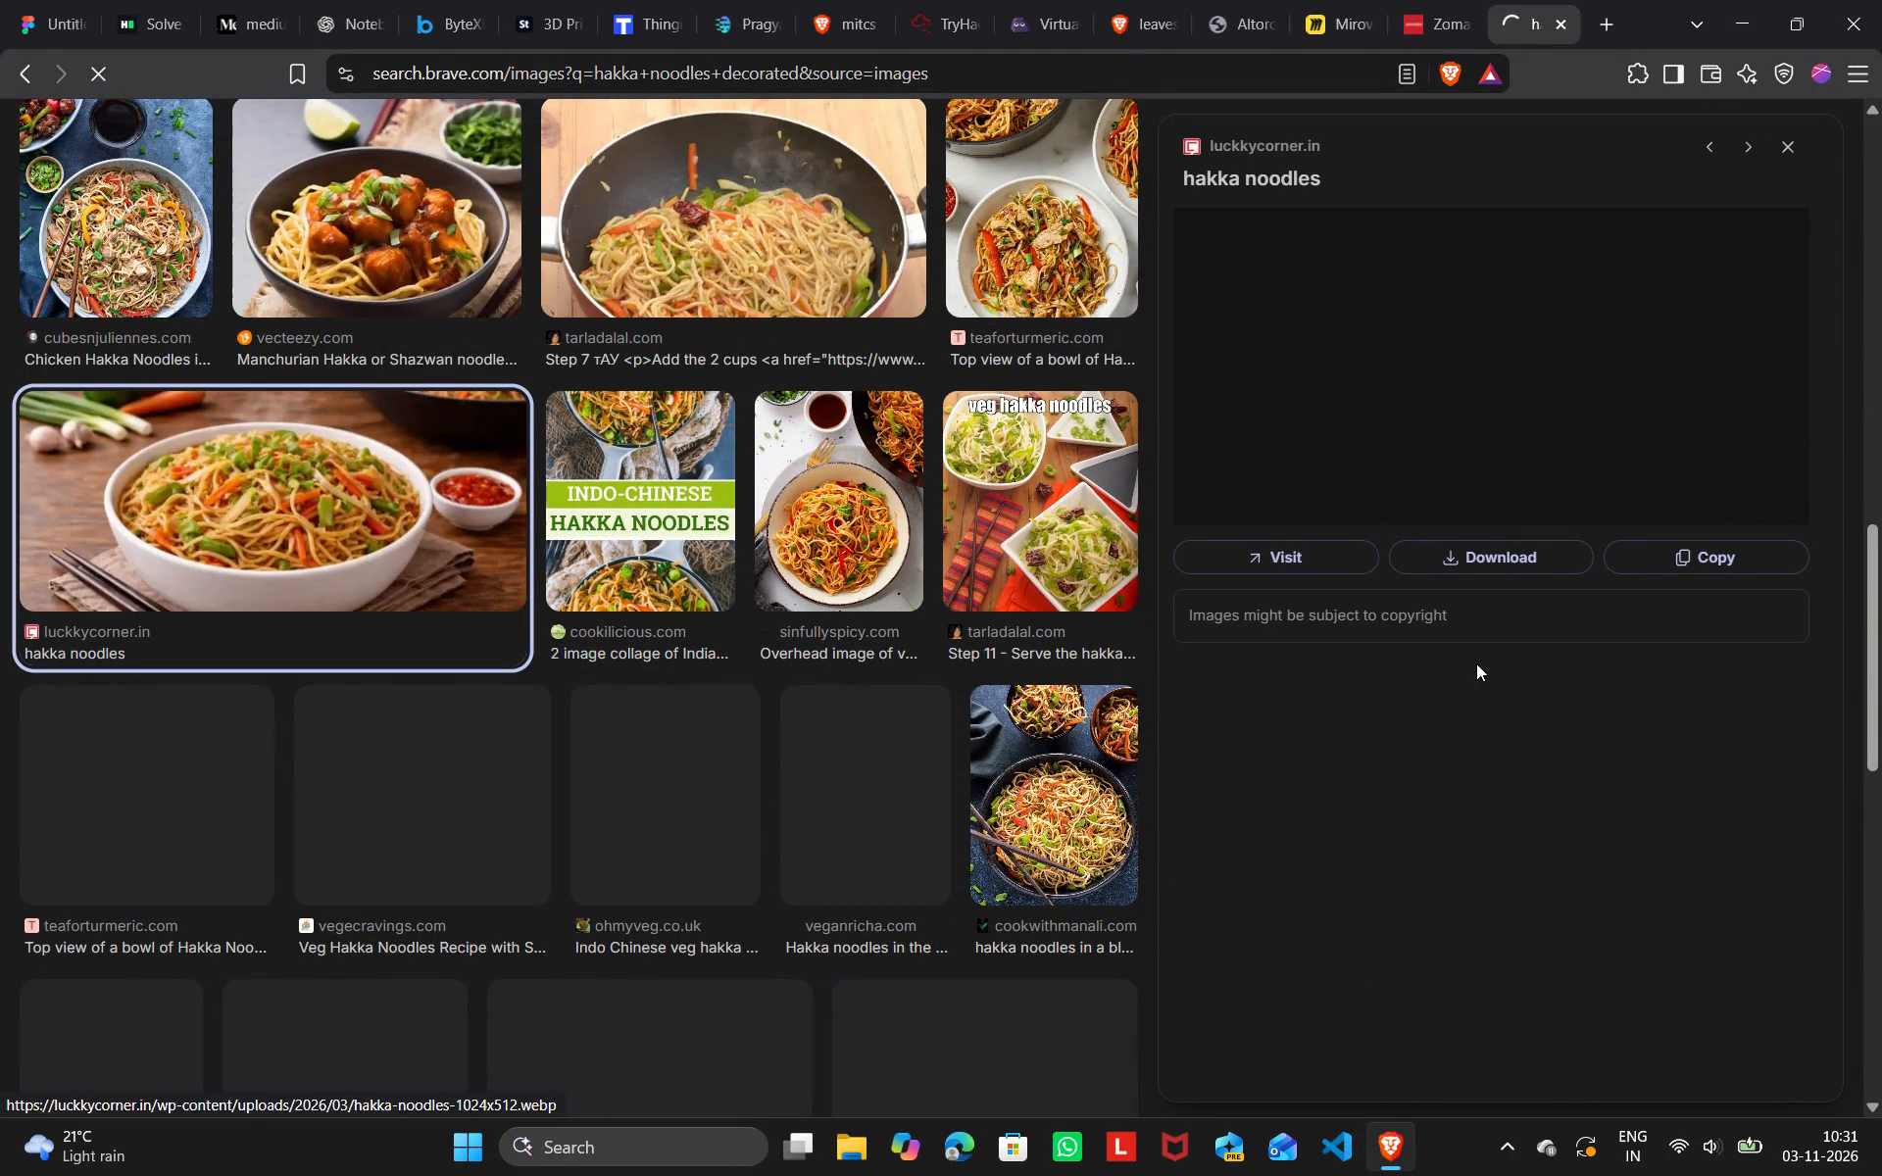
scroll(1476, 663, down, 2)
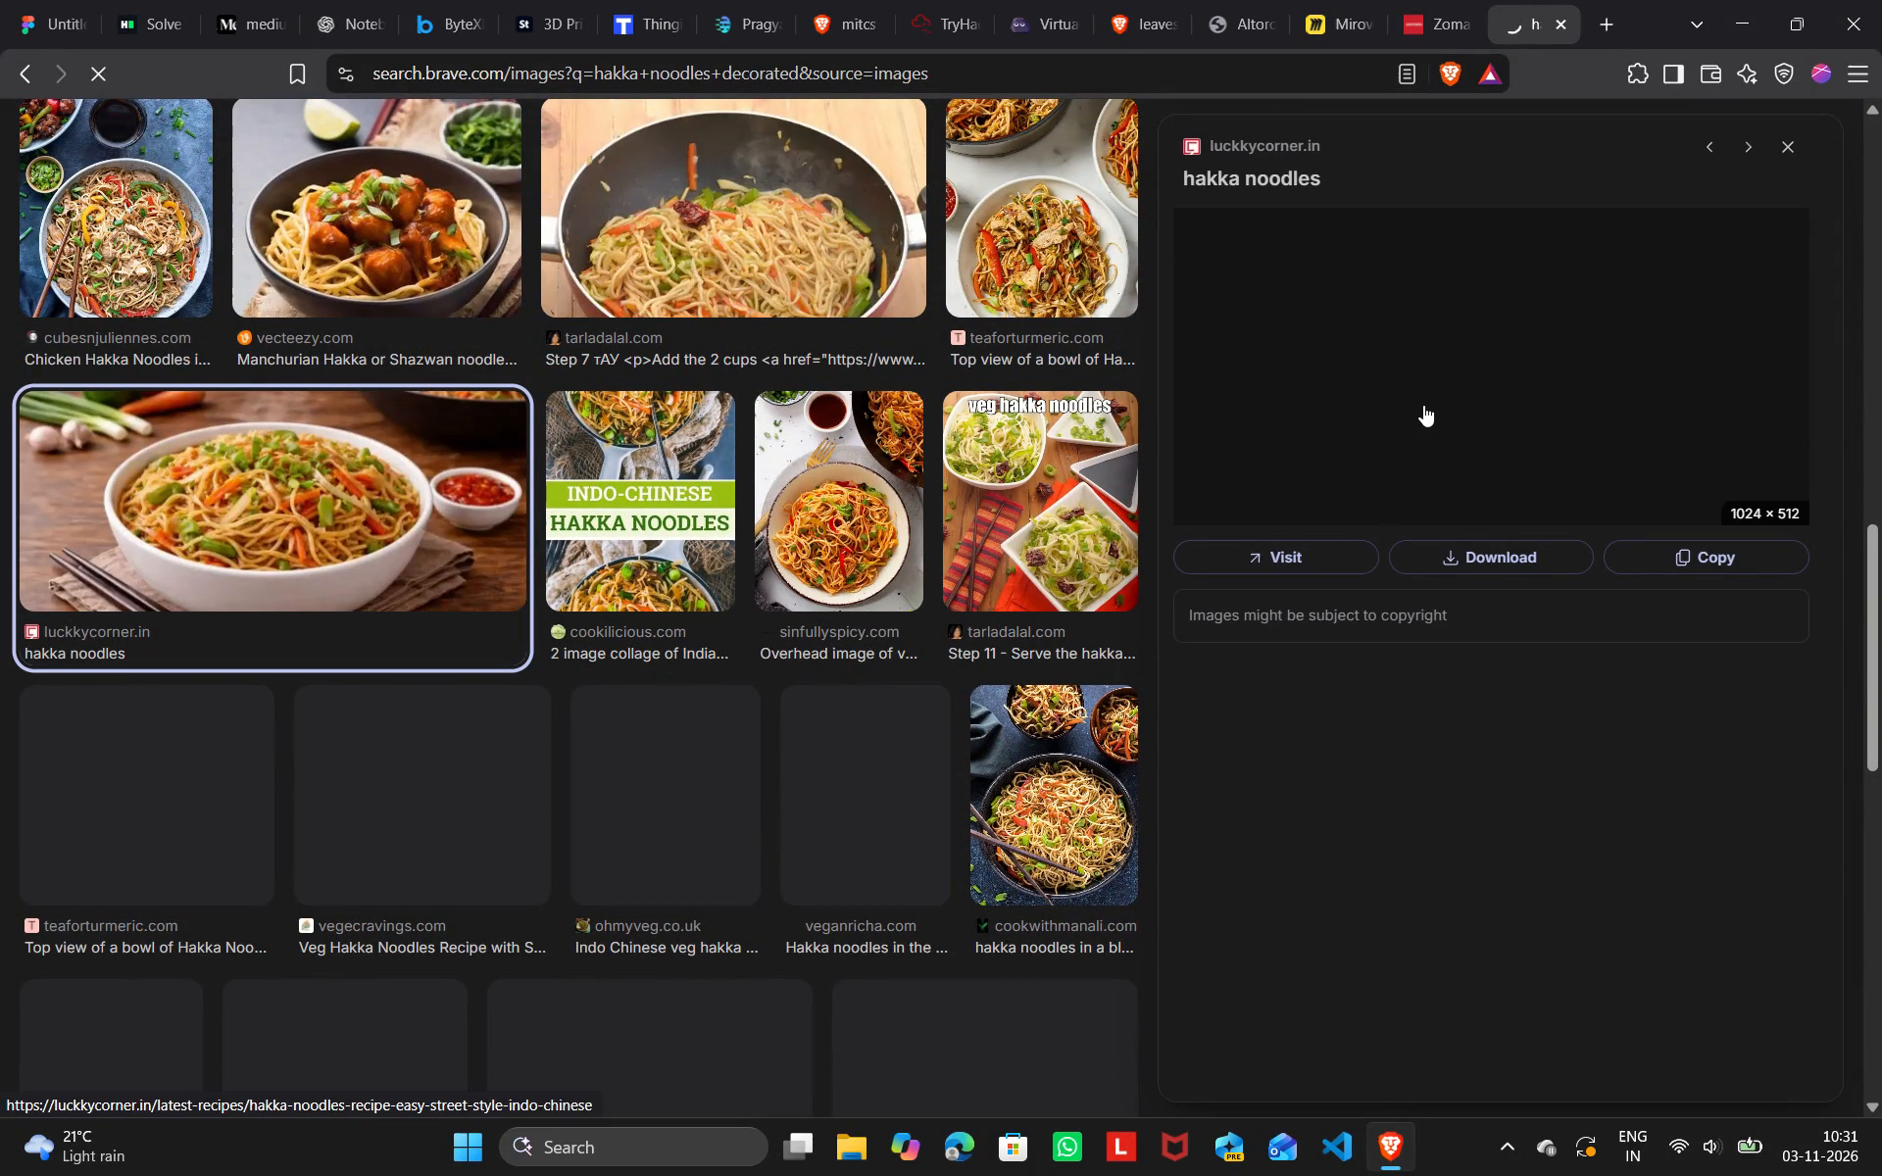
Check the computer's Wi-Fi connection and the available networks, and return to the image preview.
click(1708, 1175)
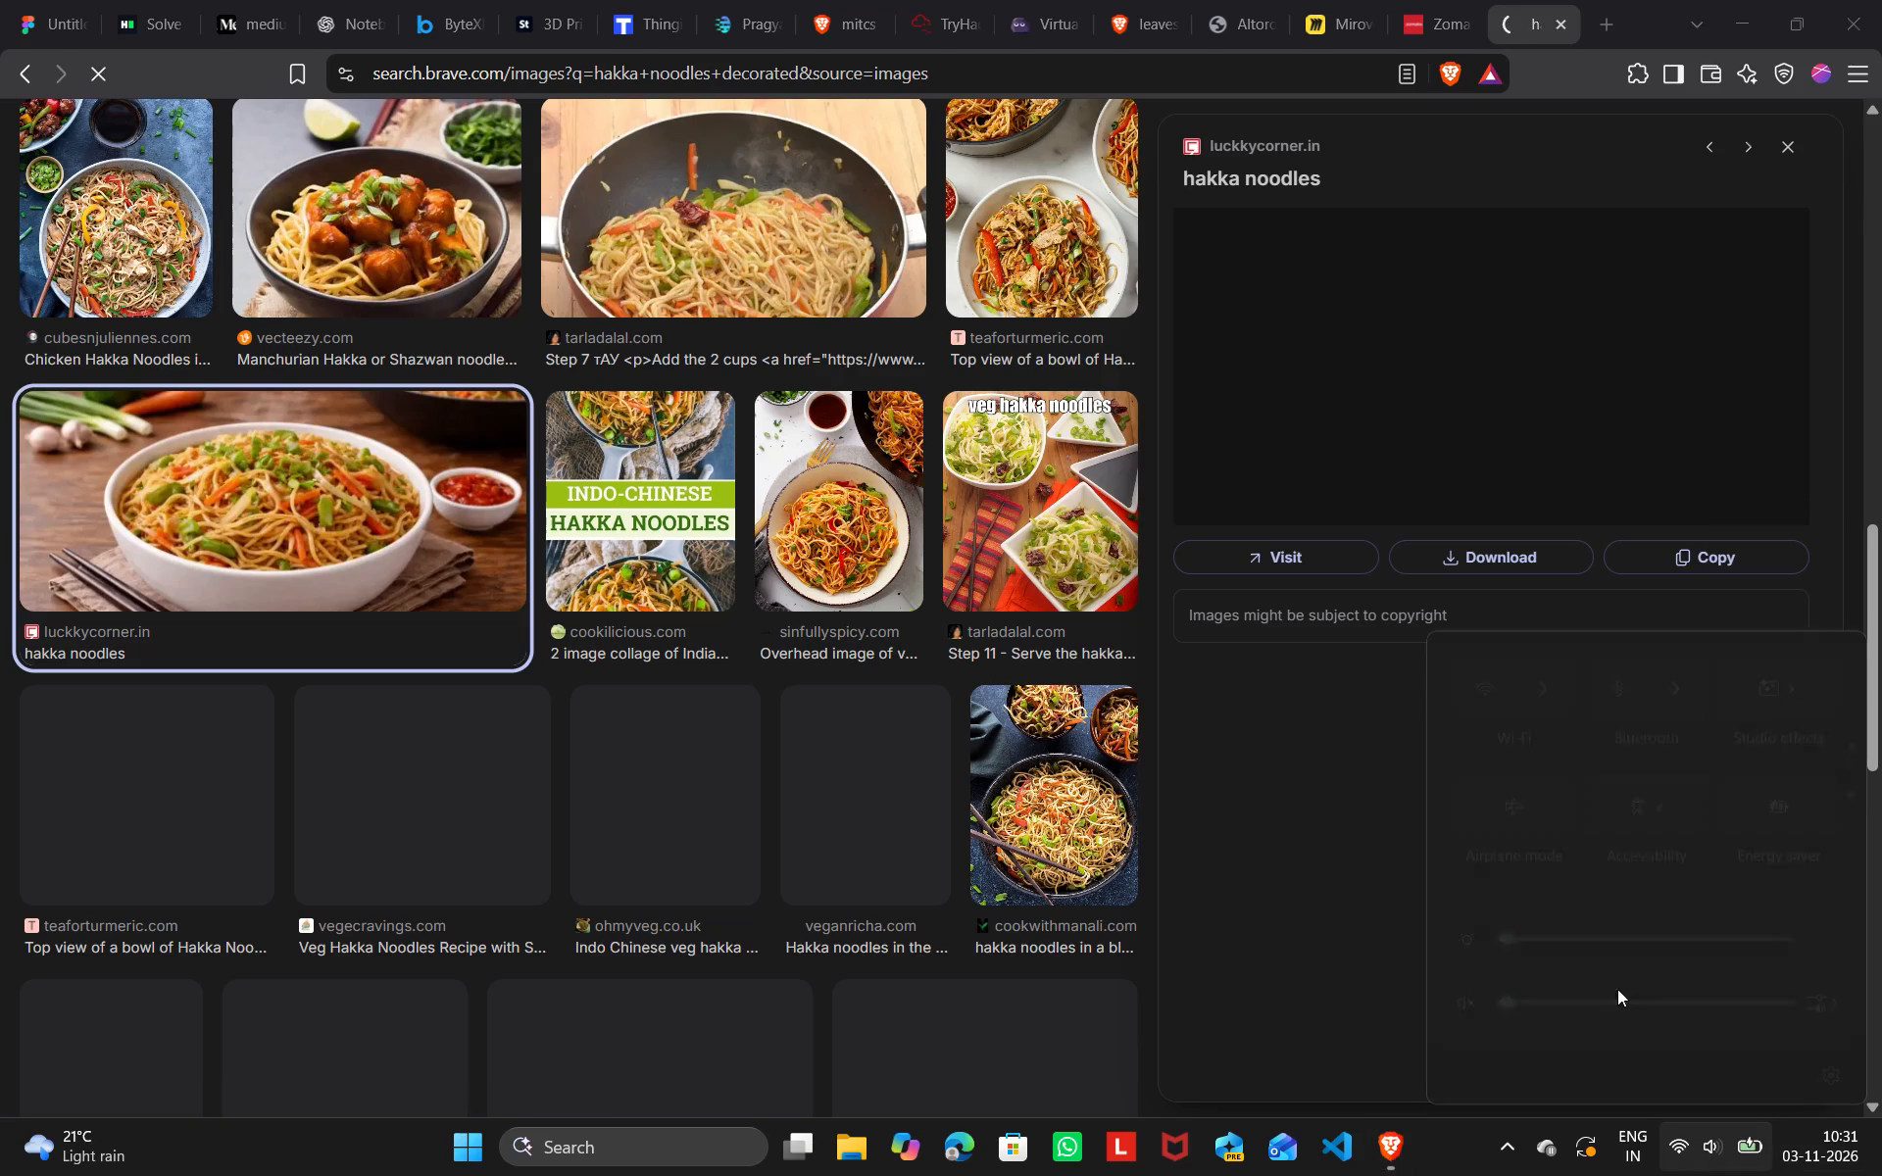
click(1539, 683)
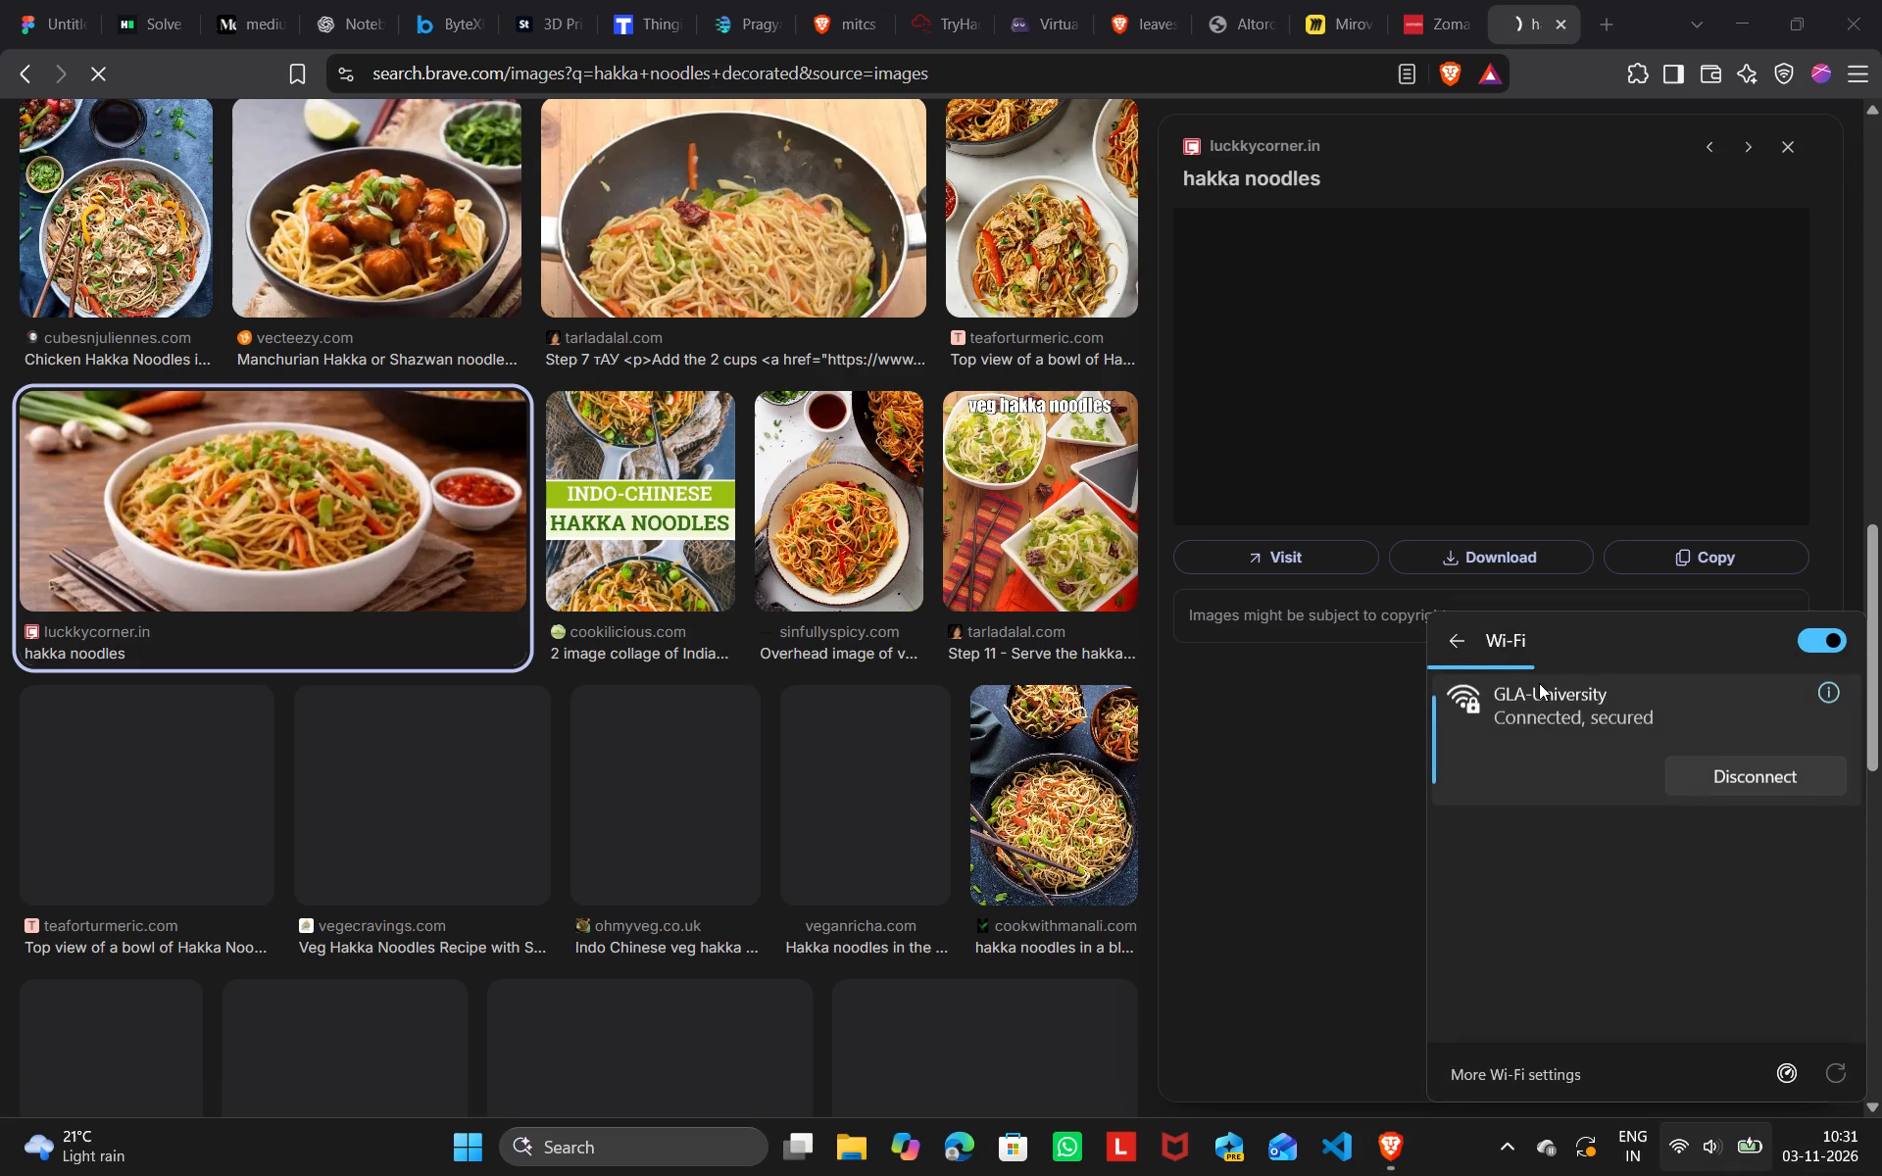
triple_click(1542, 712)
triple_click(1542, 712)
triple_click(1542, 712)
triple_click(1542, 712)
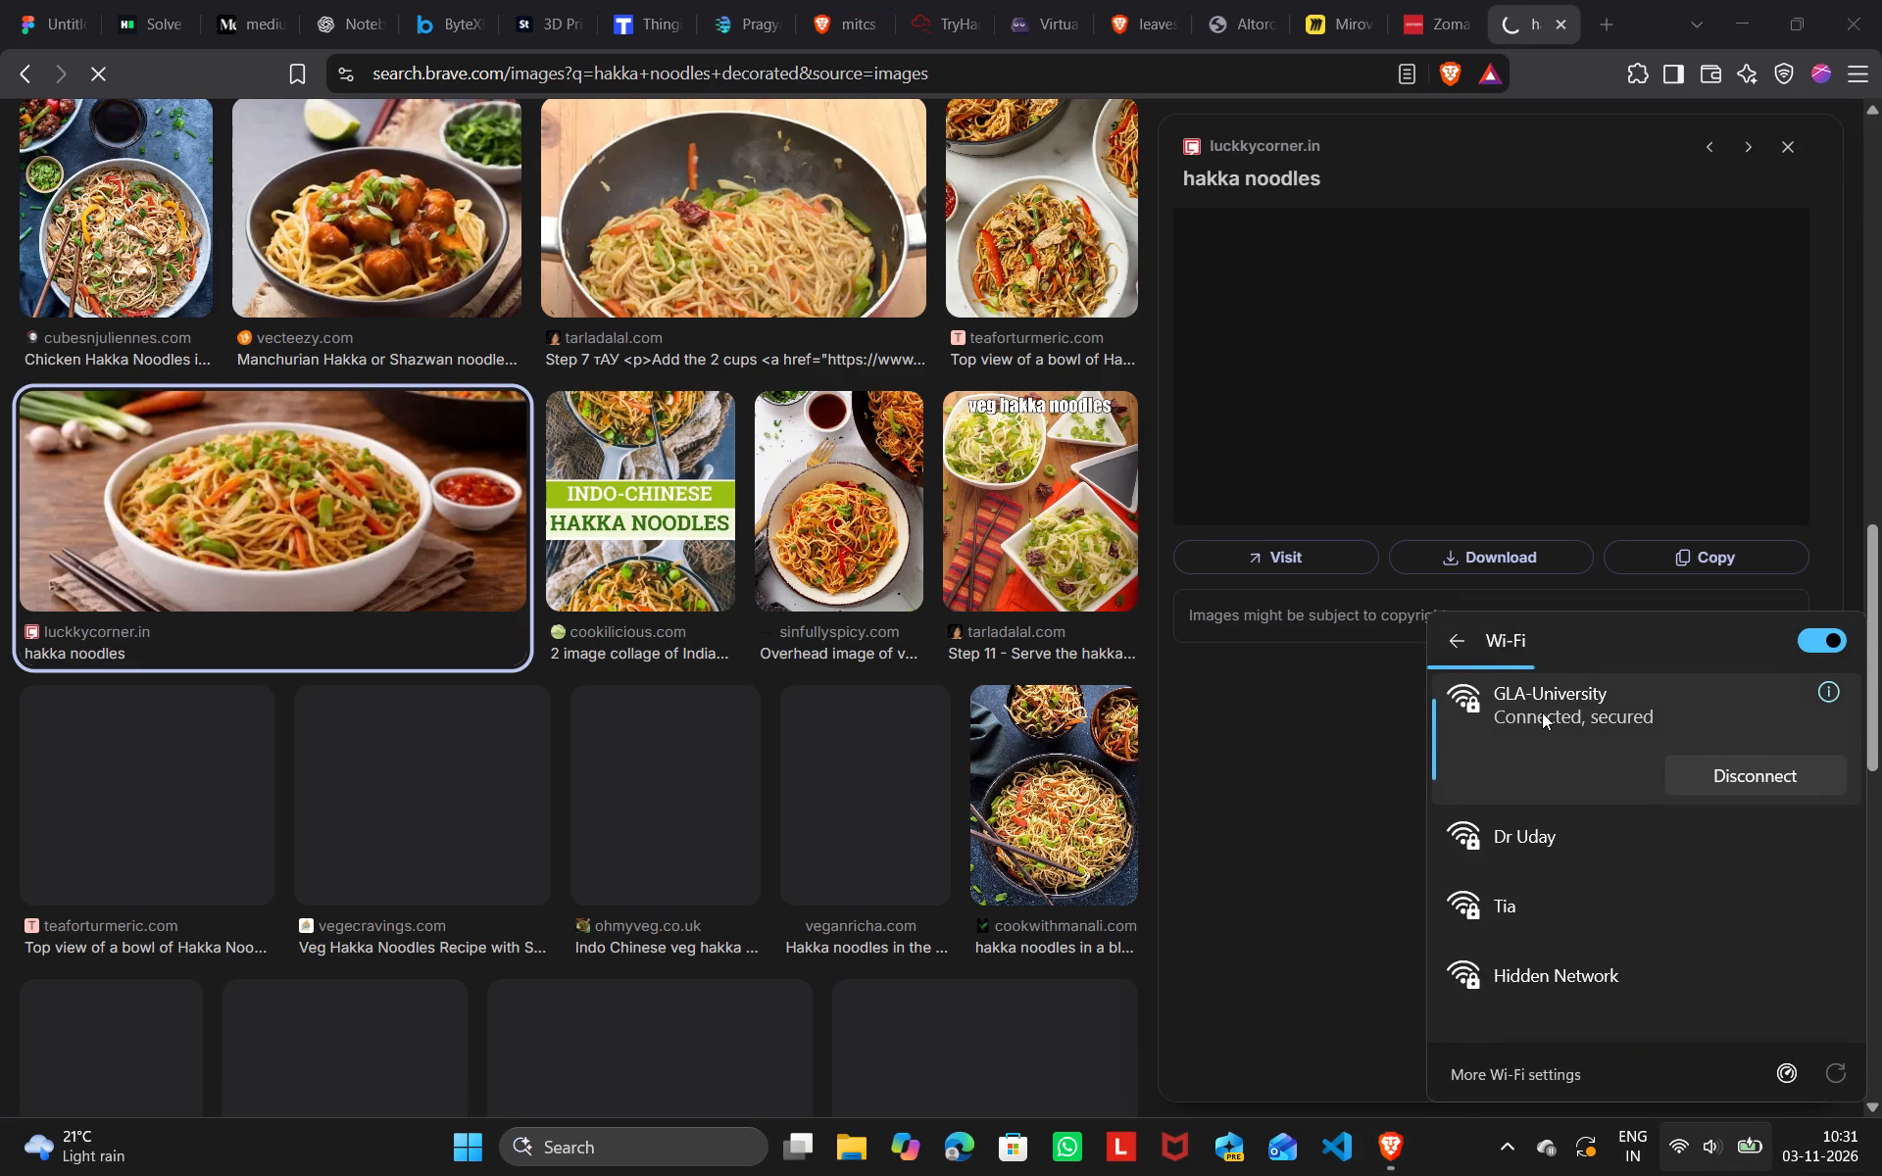
triple_click(1542, 712)
triple_click(1542, 712)
triple_click(1542, 712)
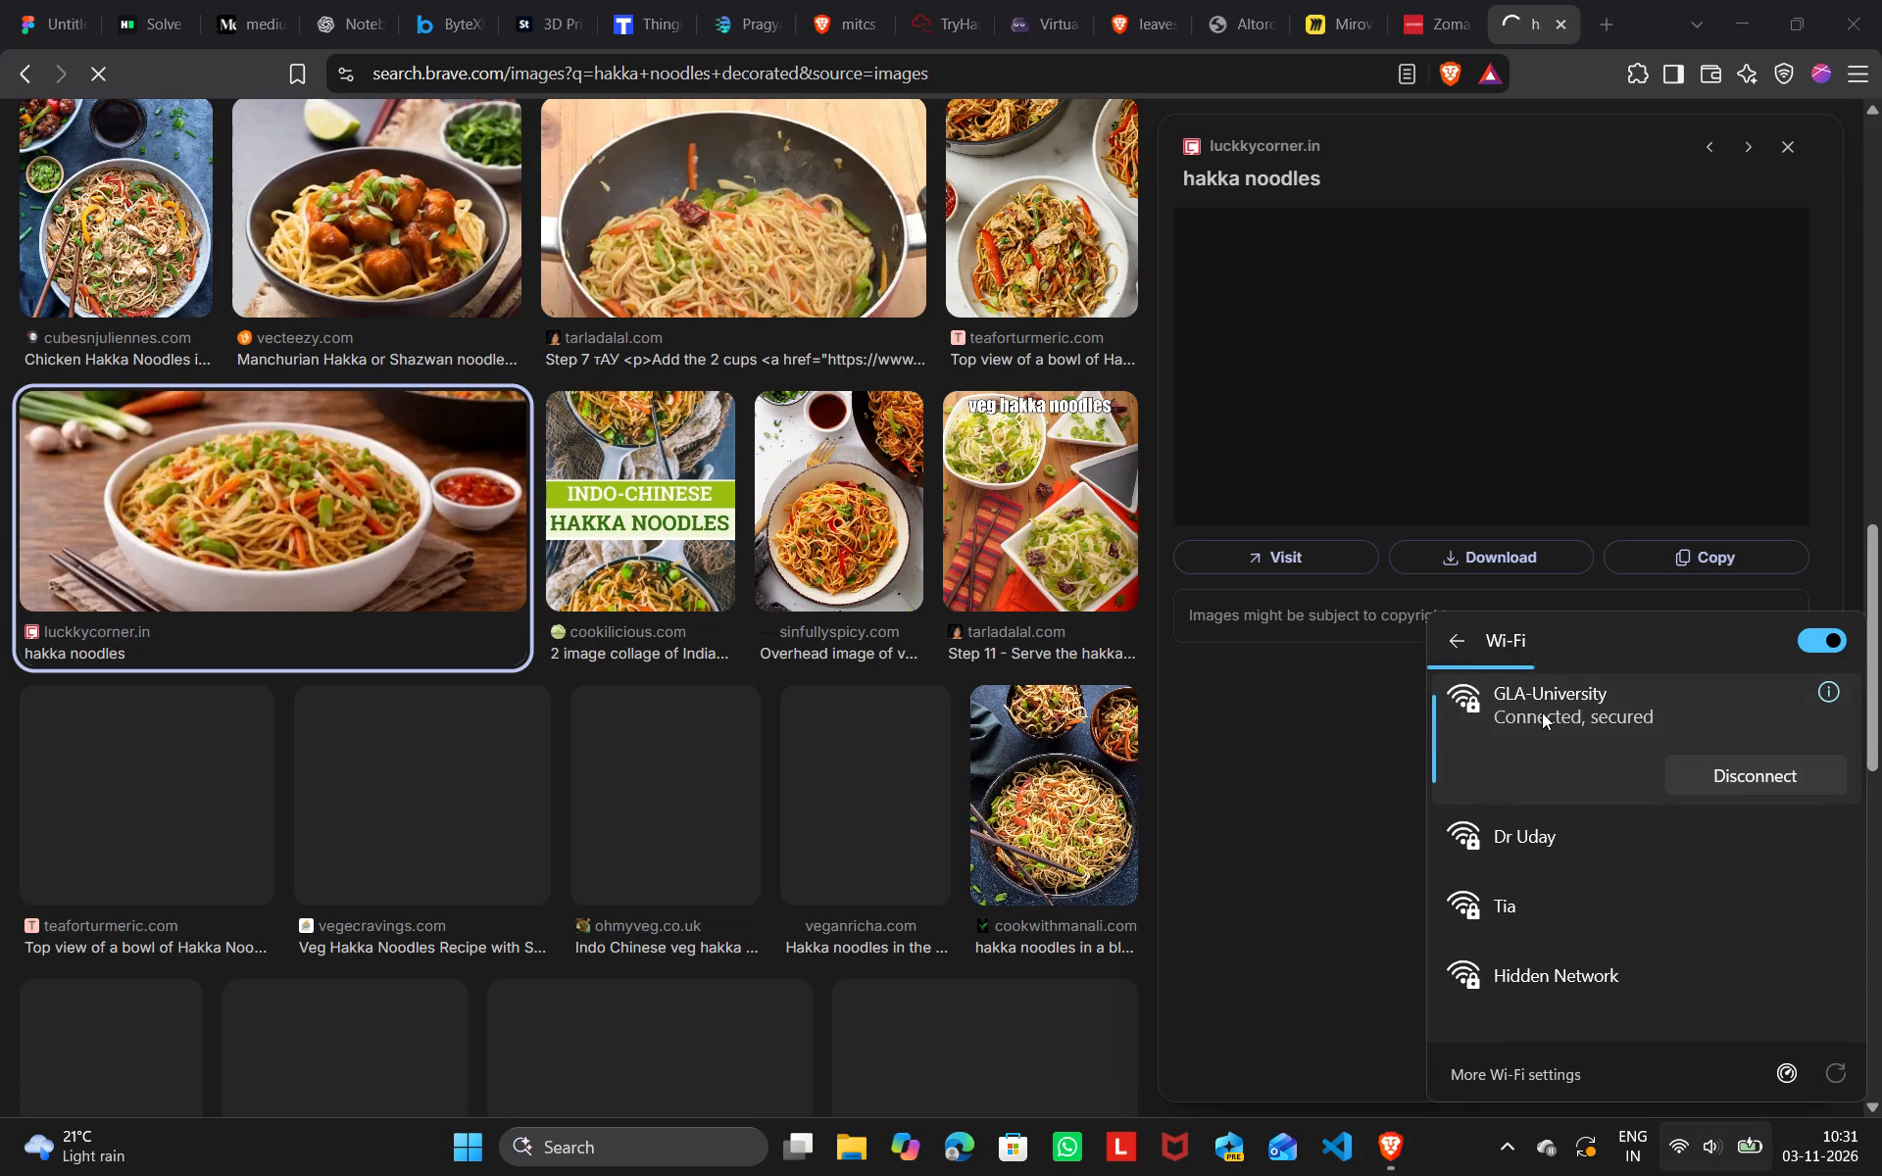
triple_click(1542, 712)
triple_click(1542, 712)
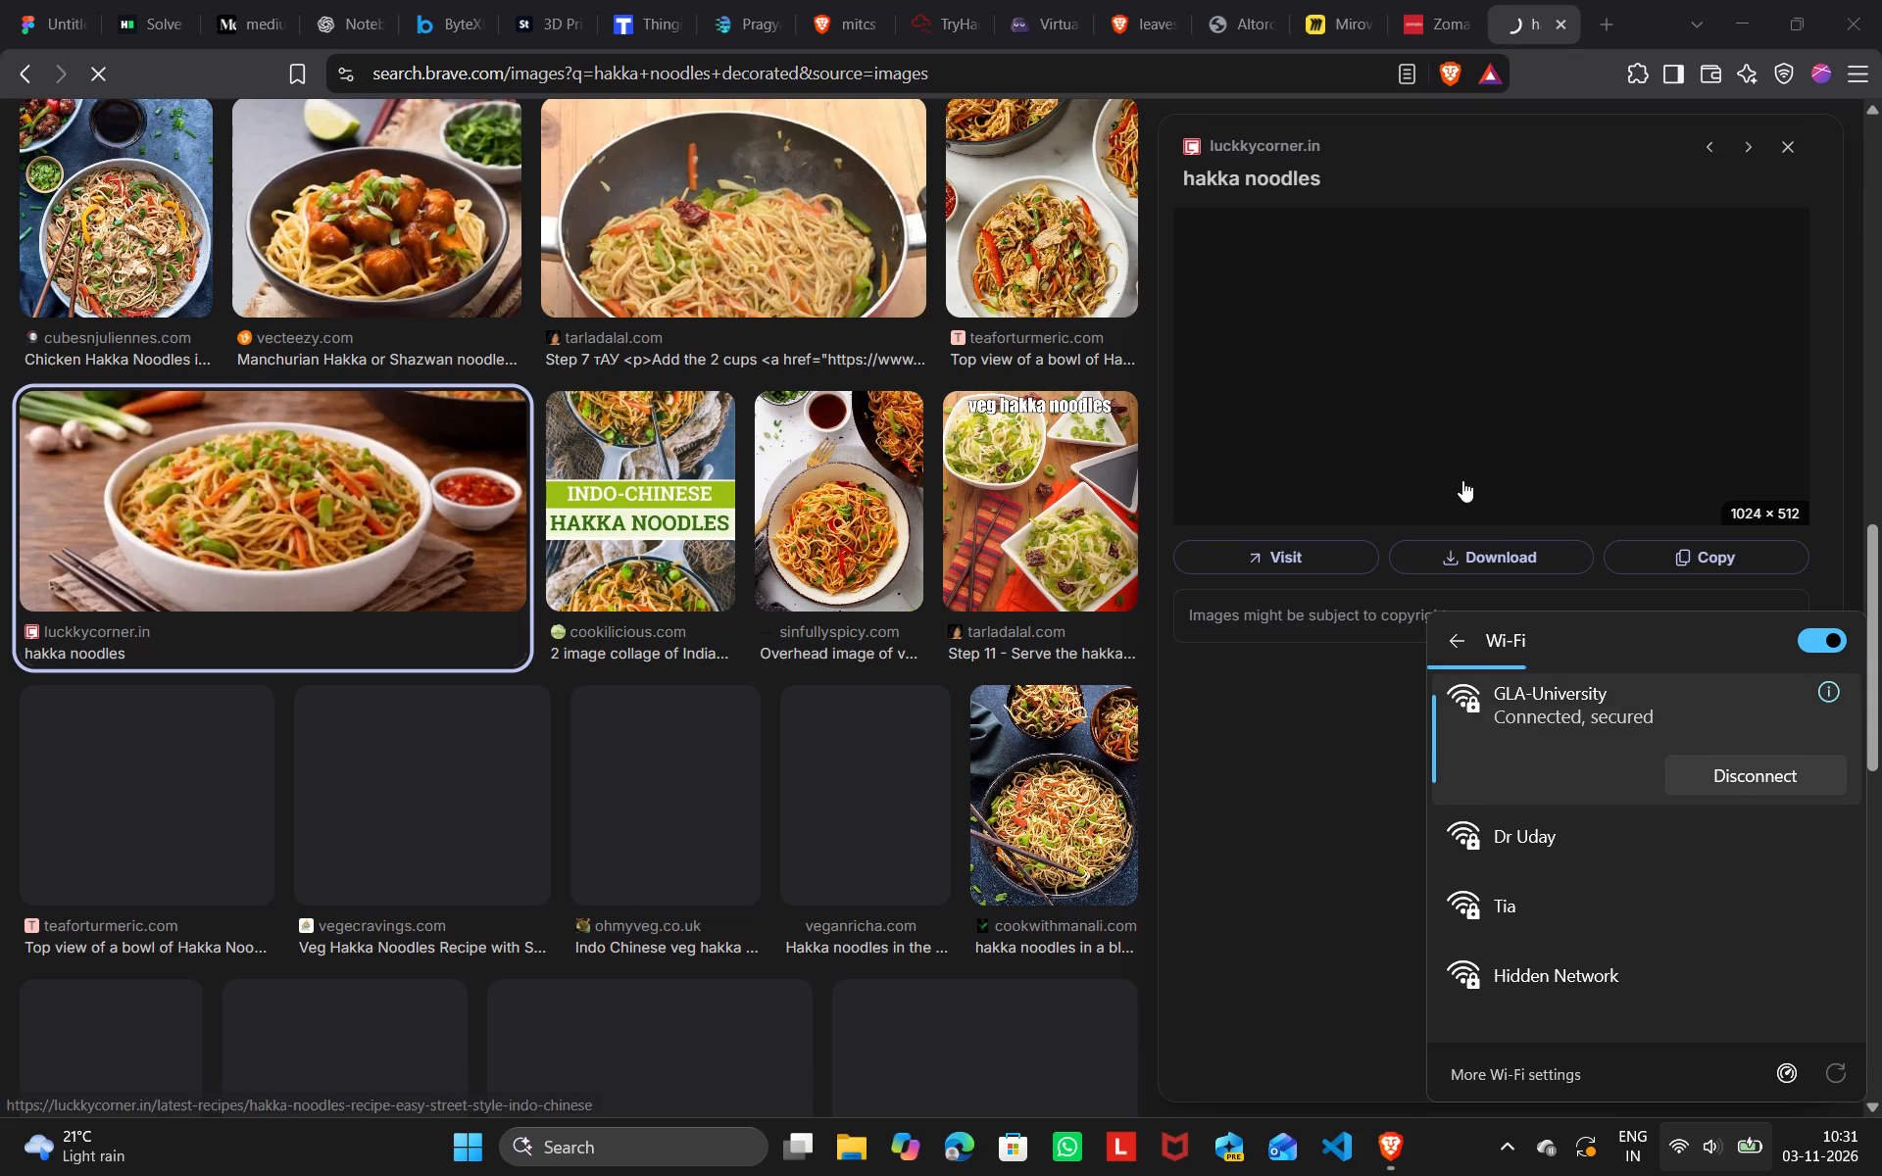
click(1462, 480)
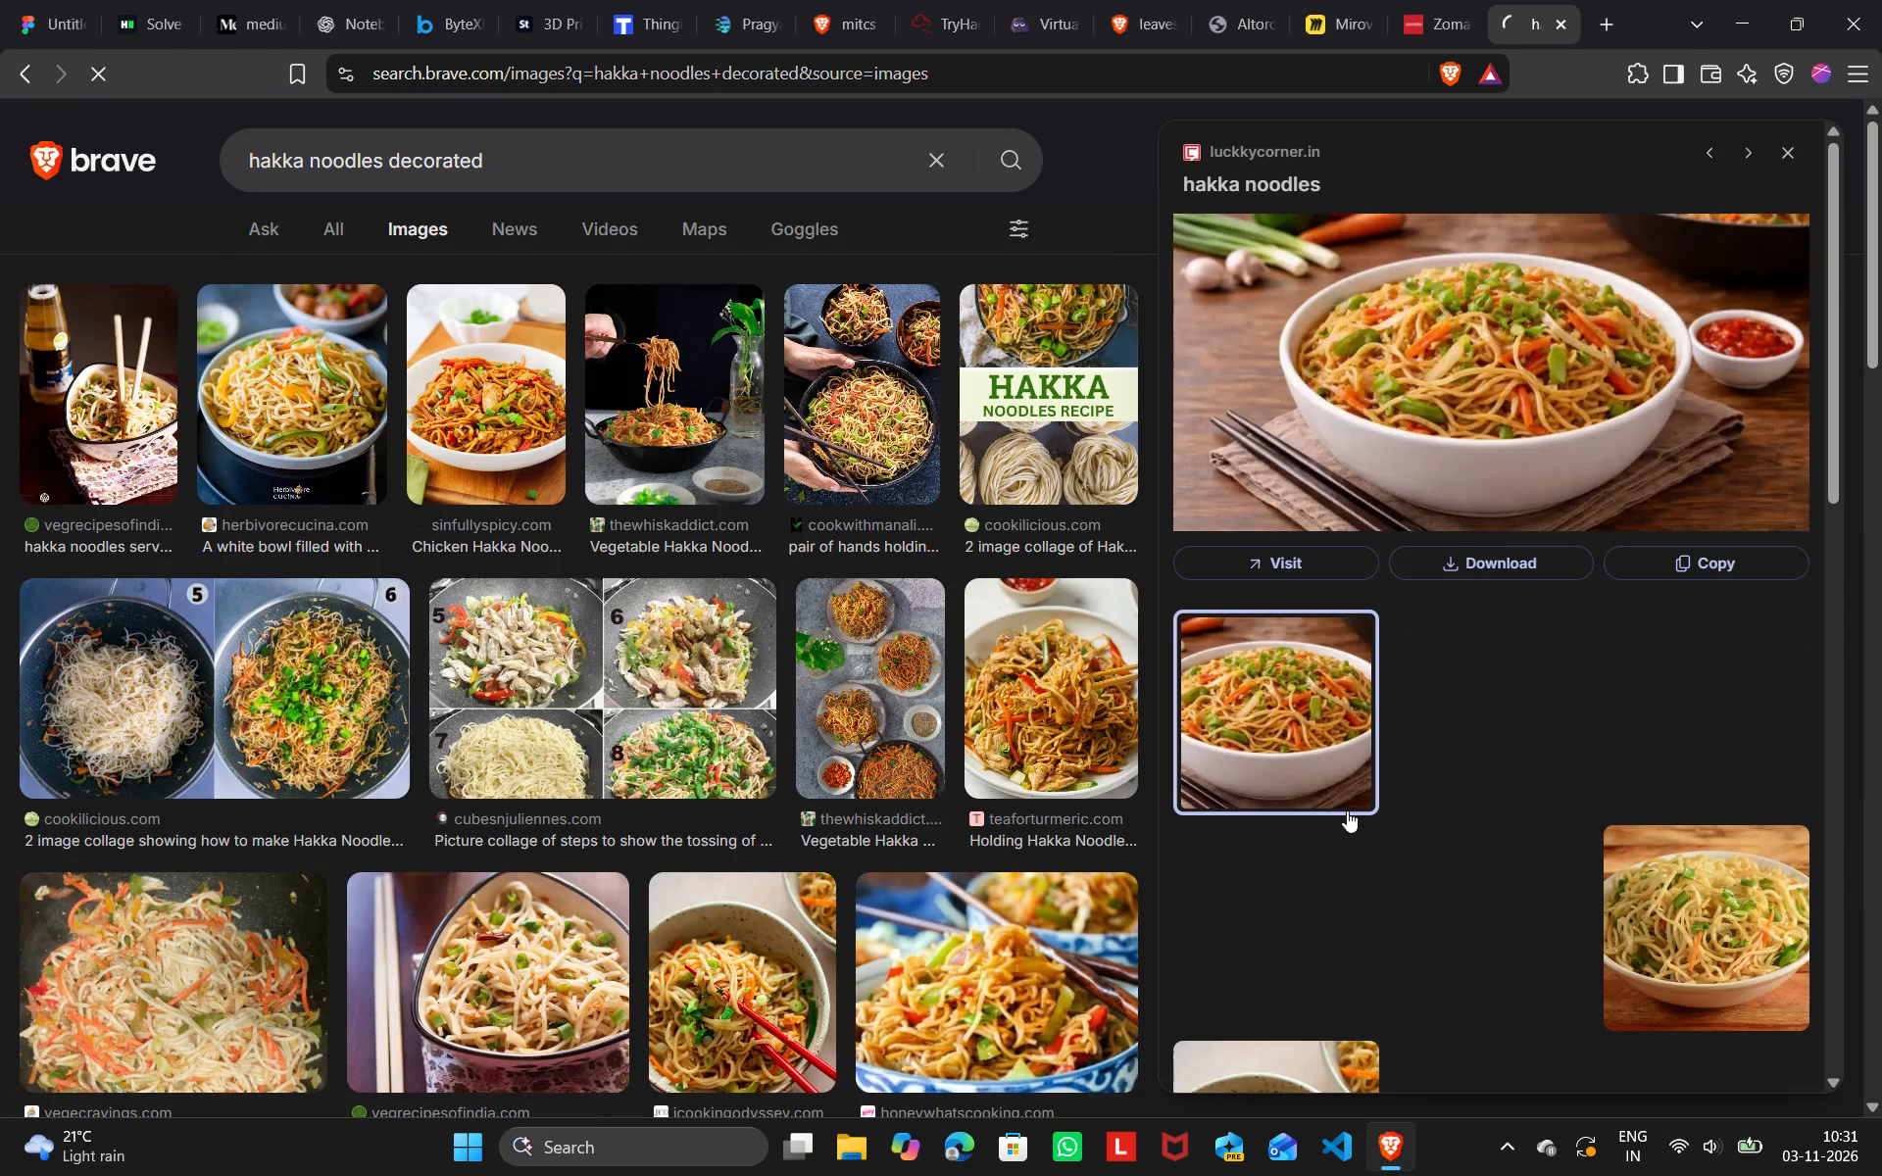
Look over the related images and preview the sinfullyspicy.com Chicken Hakka Noodles and thewhiskaddict.com Vegetable Hakka Noodles pictures.
scroll(1347, 810, down, 2)
scroll(916, 643, up, 3)
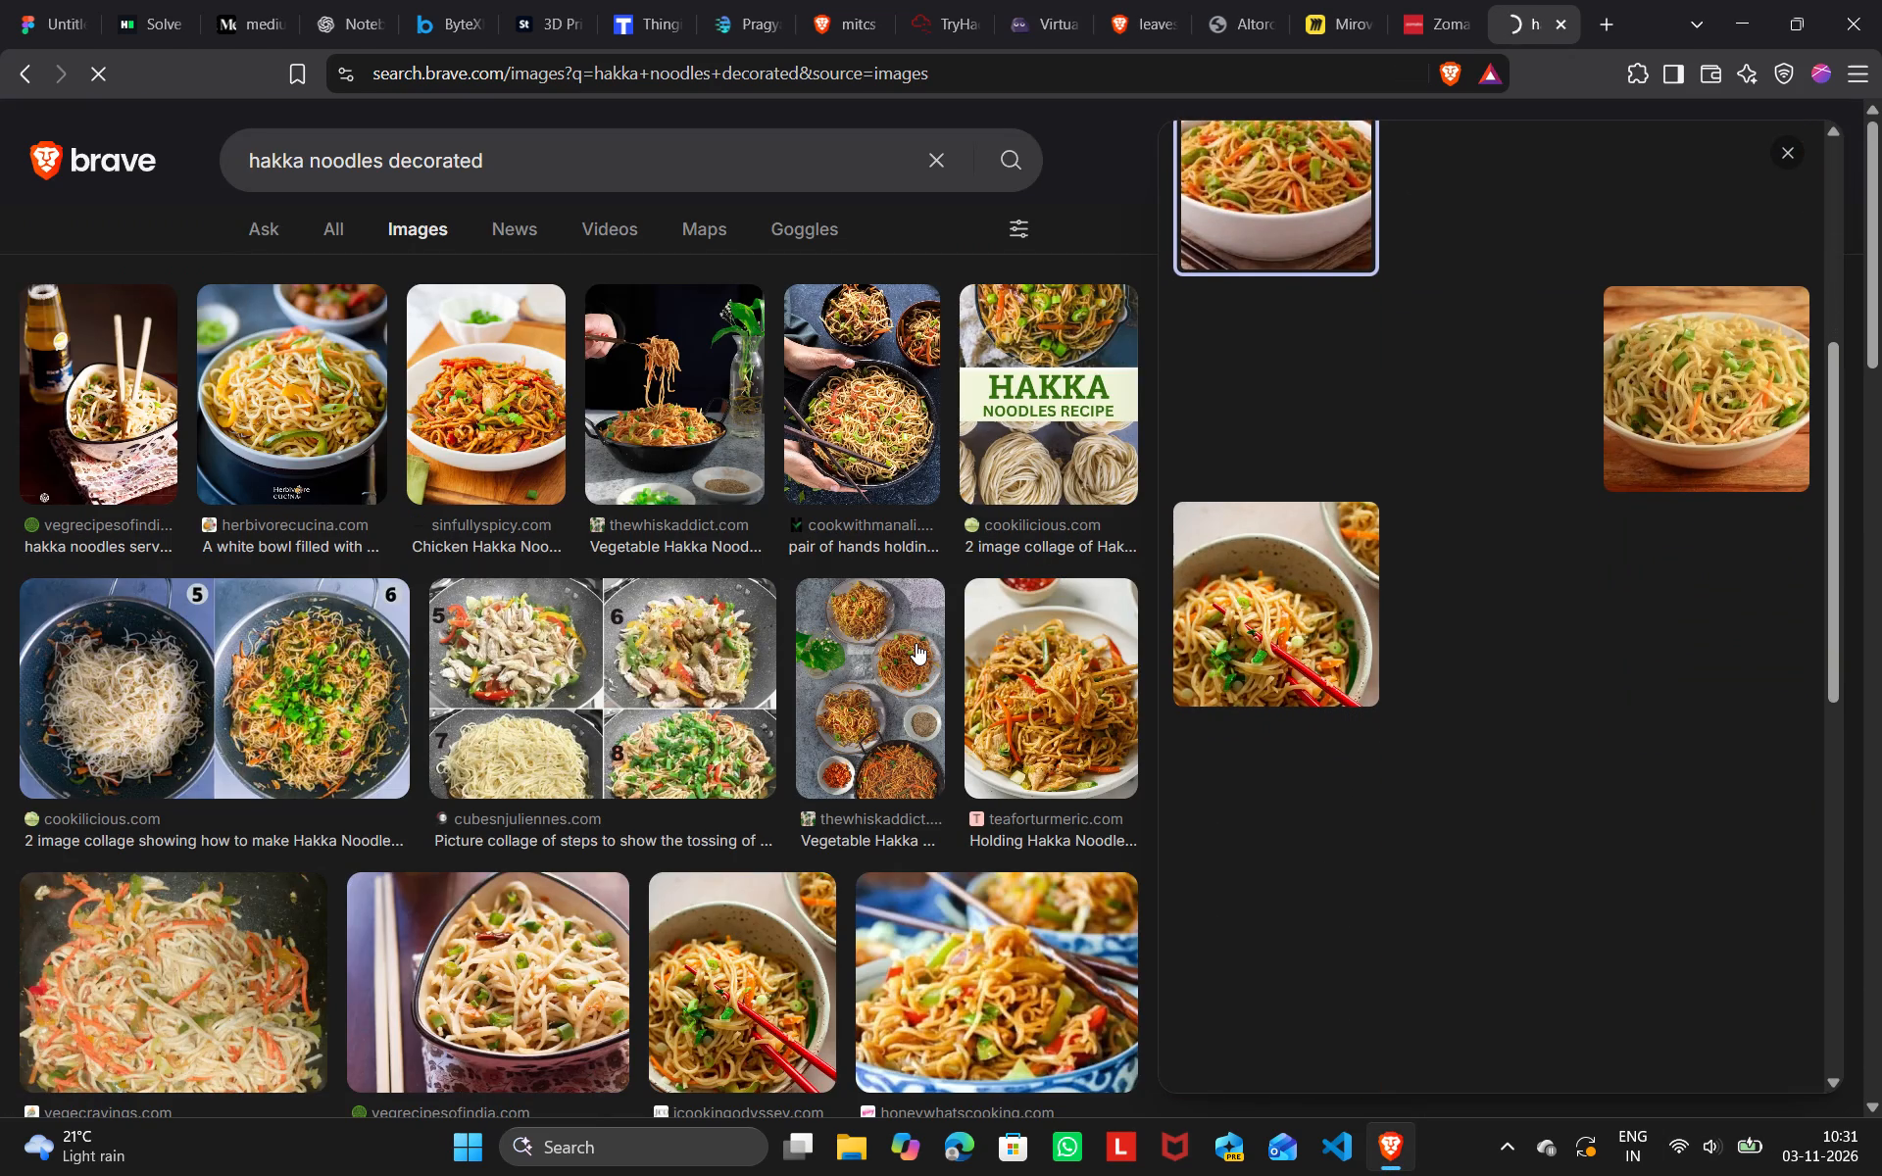
click(476, 373)
click(635, 379)
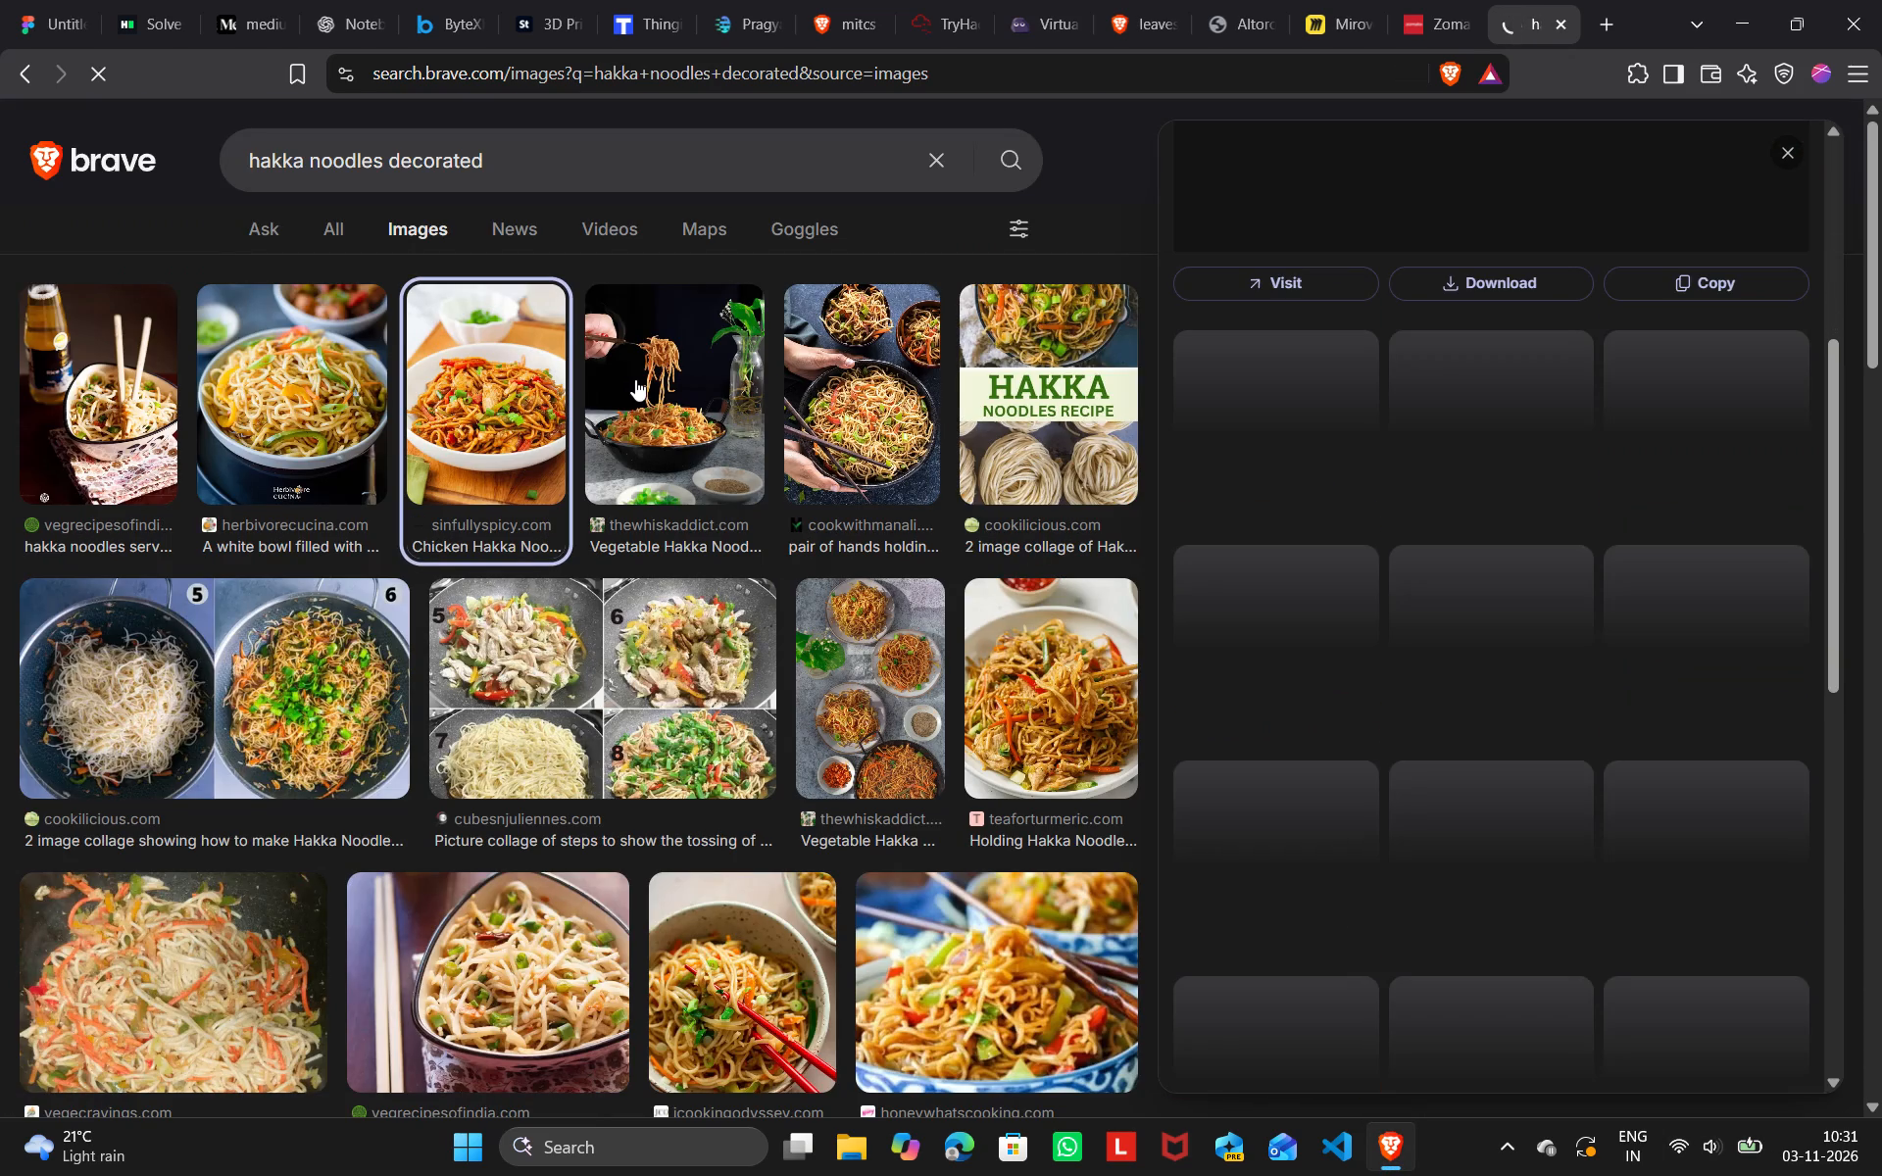
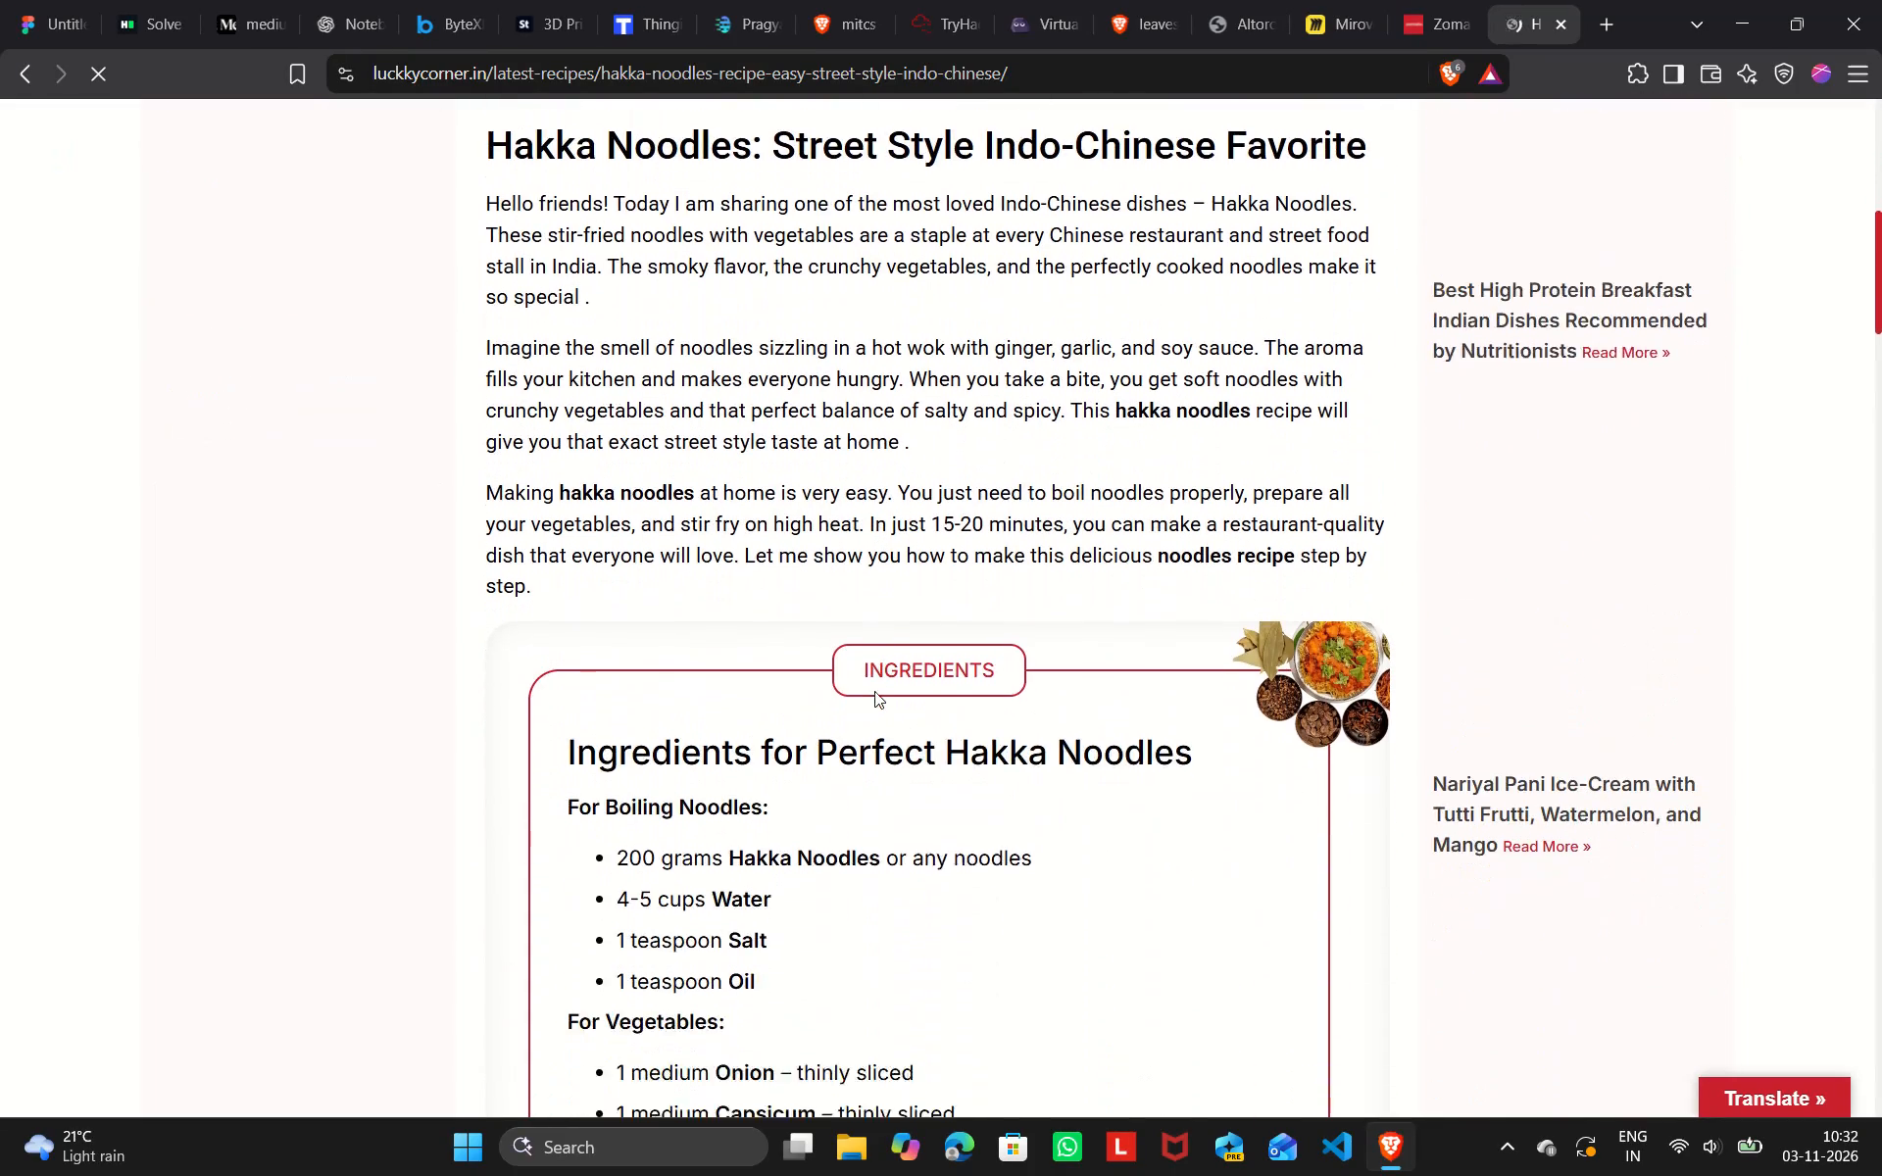
Look through the luckkycorner.in hakka noodles recipe page for a usable picture and return to the image results.
scroll(874, 691, down, 2)
scroll(874, 691, up, 3)
scroll(874, 691, down, 1)
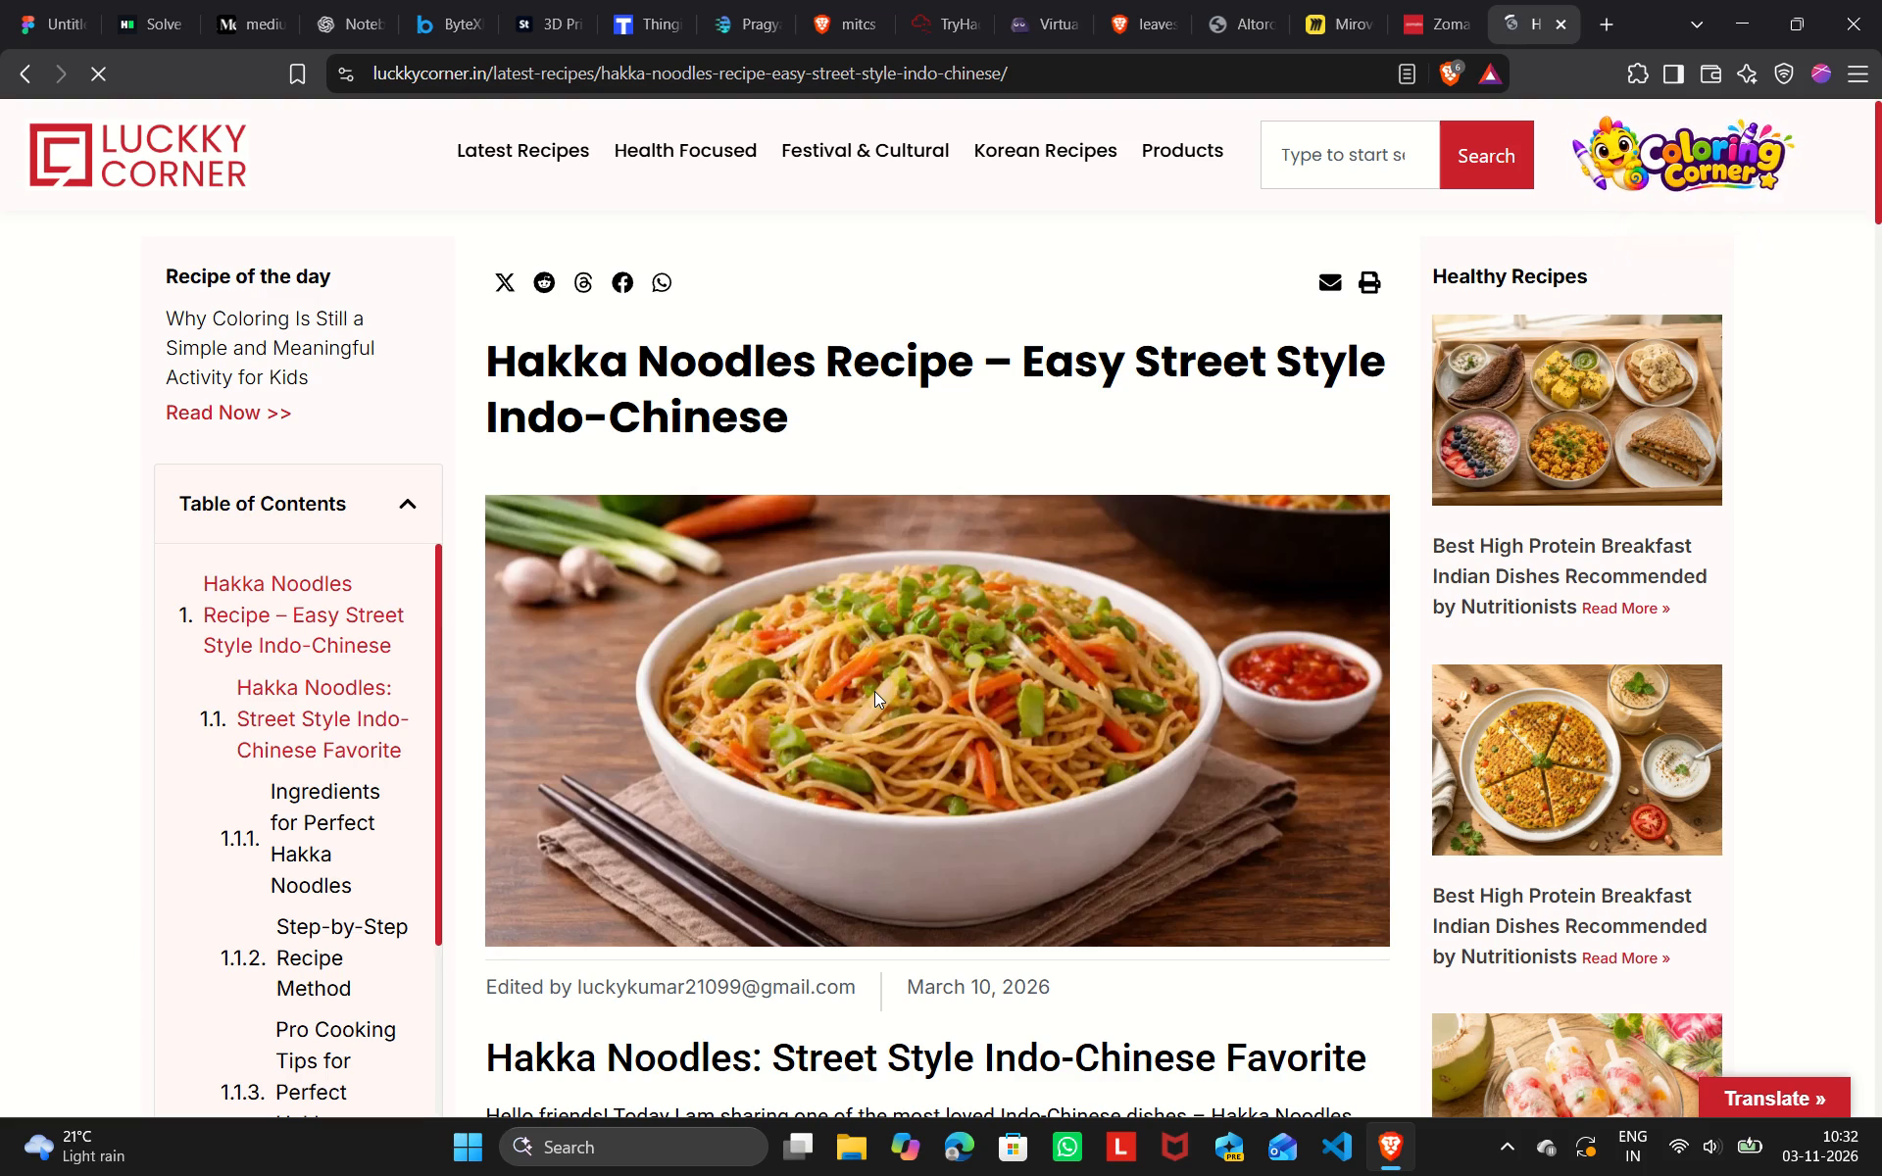
scroll(874, 691, down, 4)
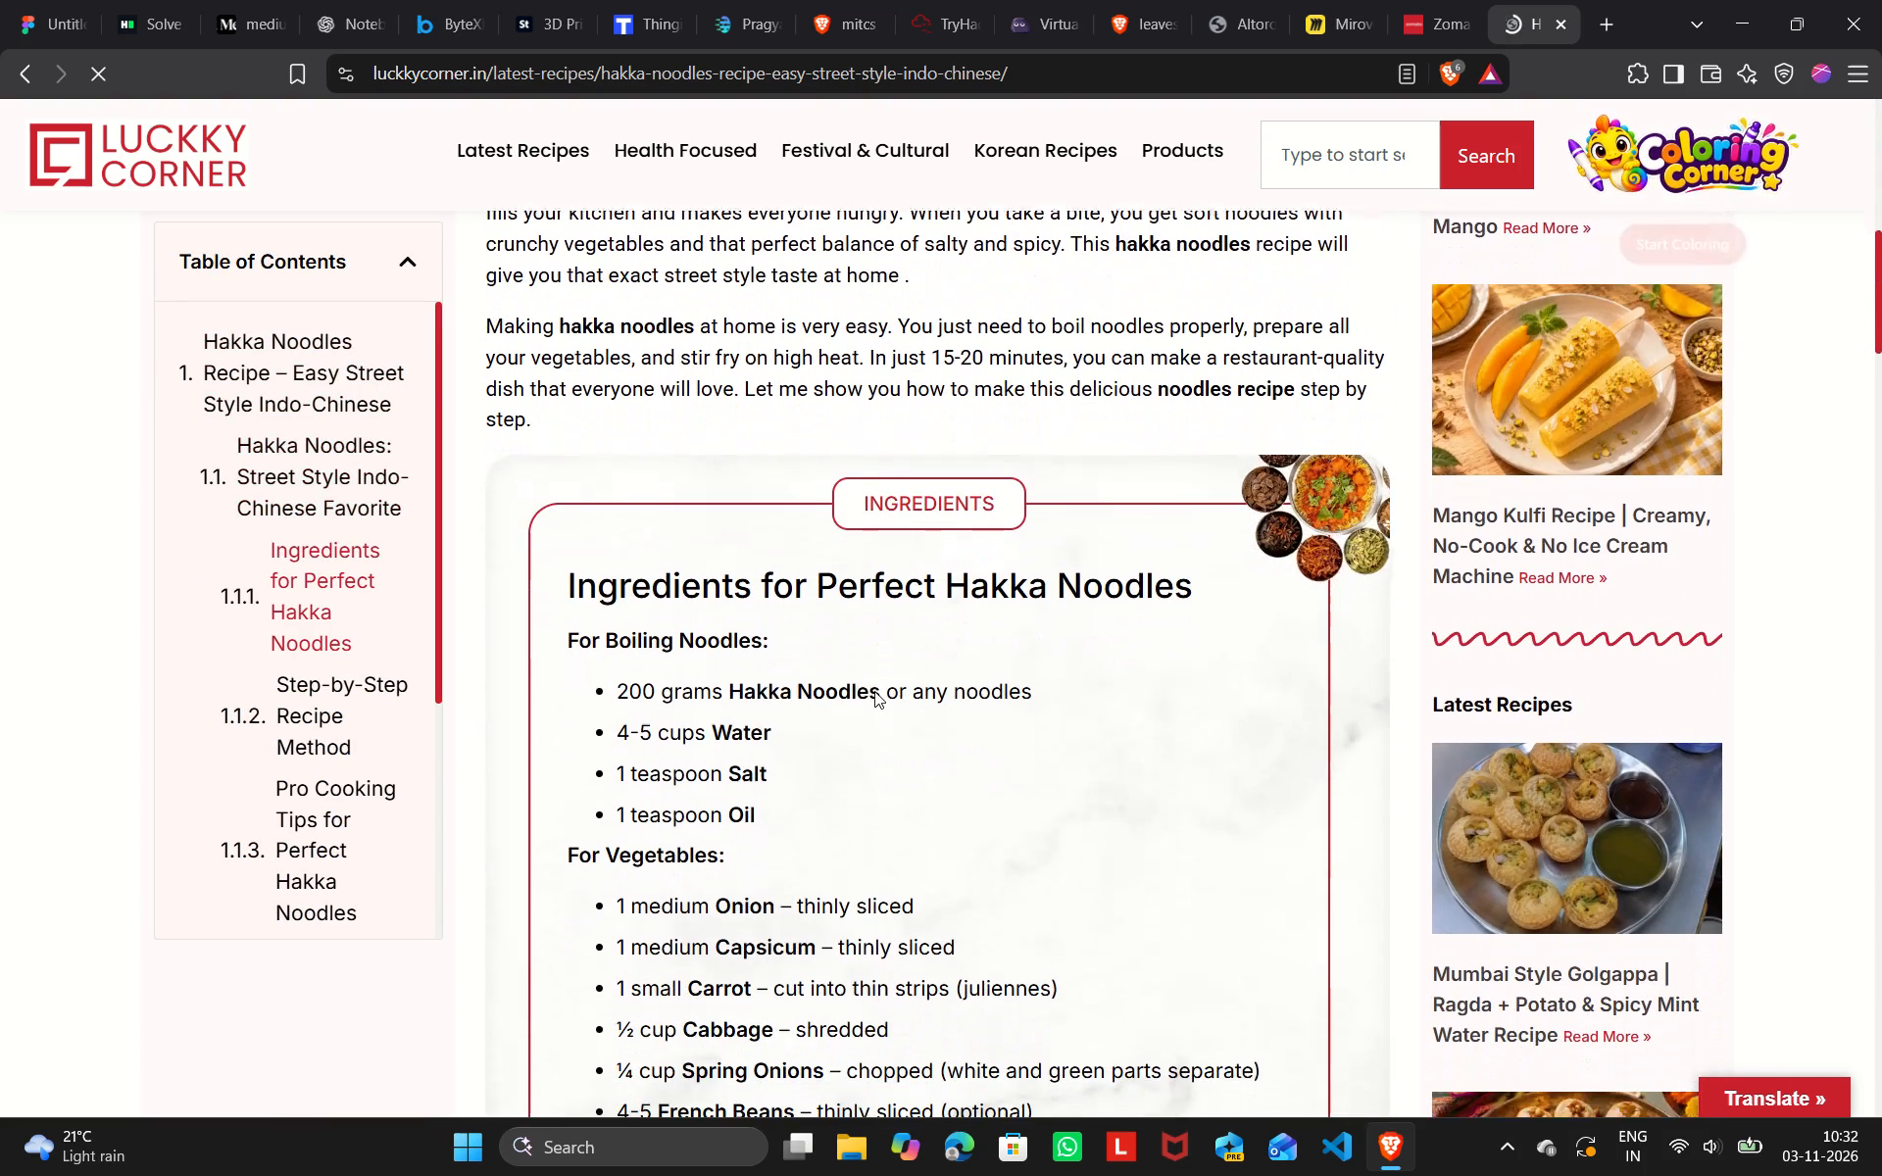
scroll(874, 691, down, 4)
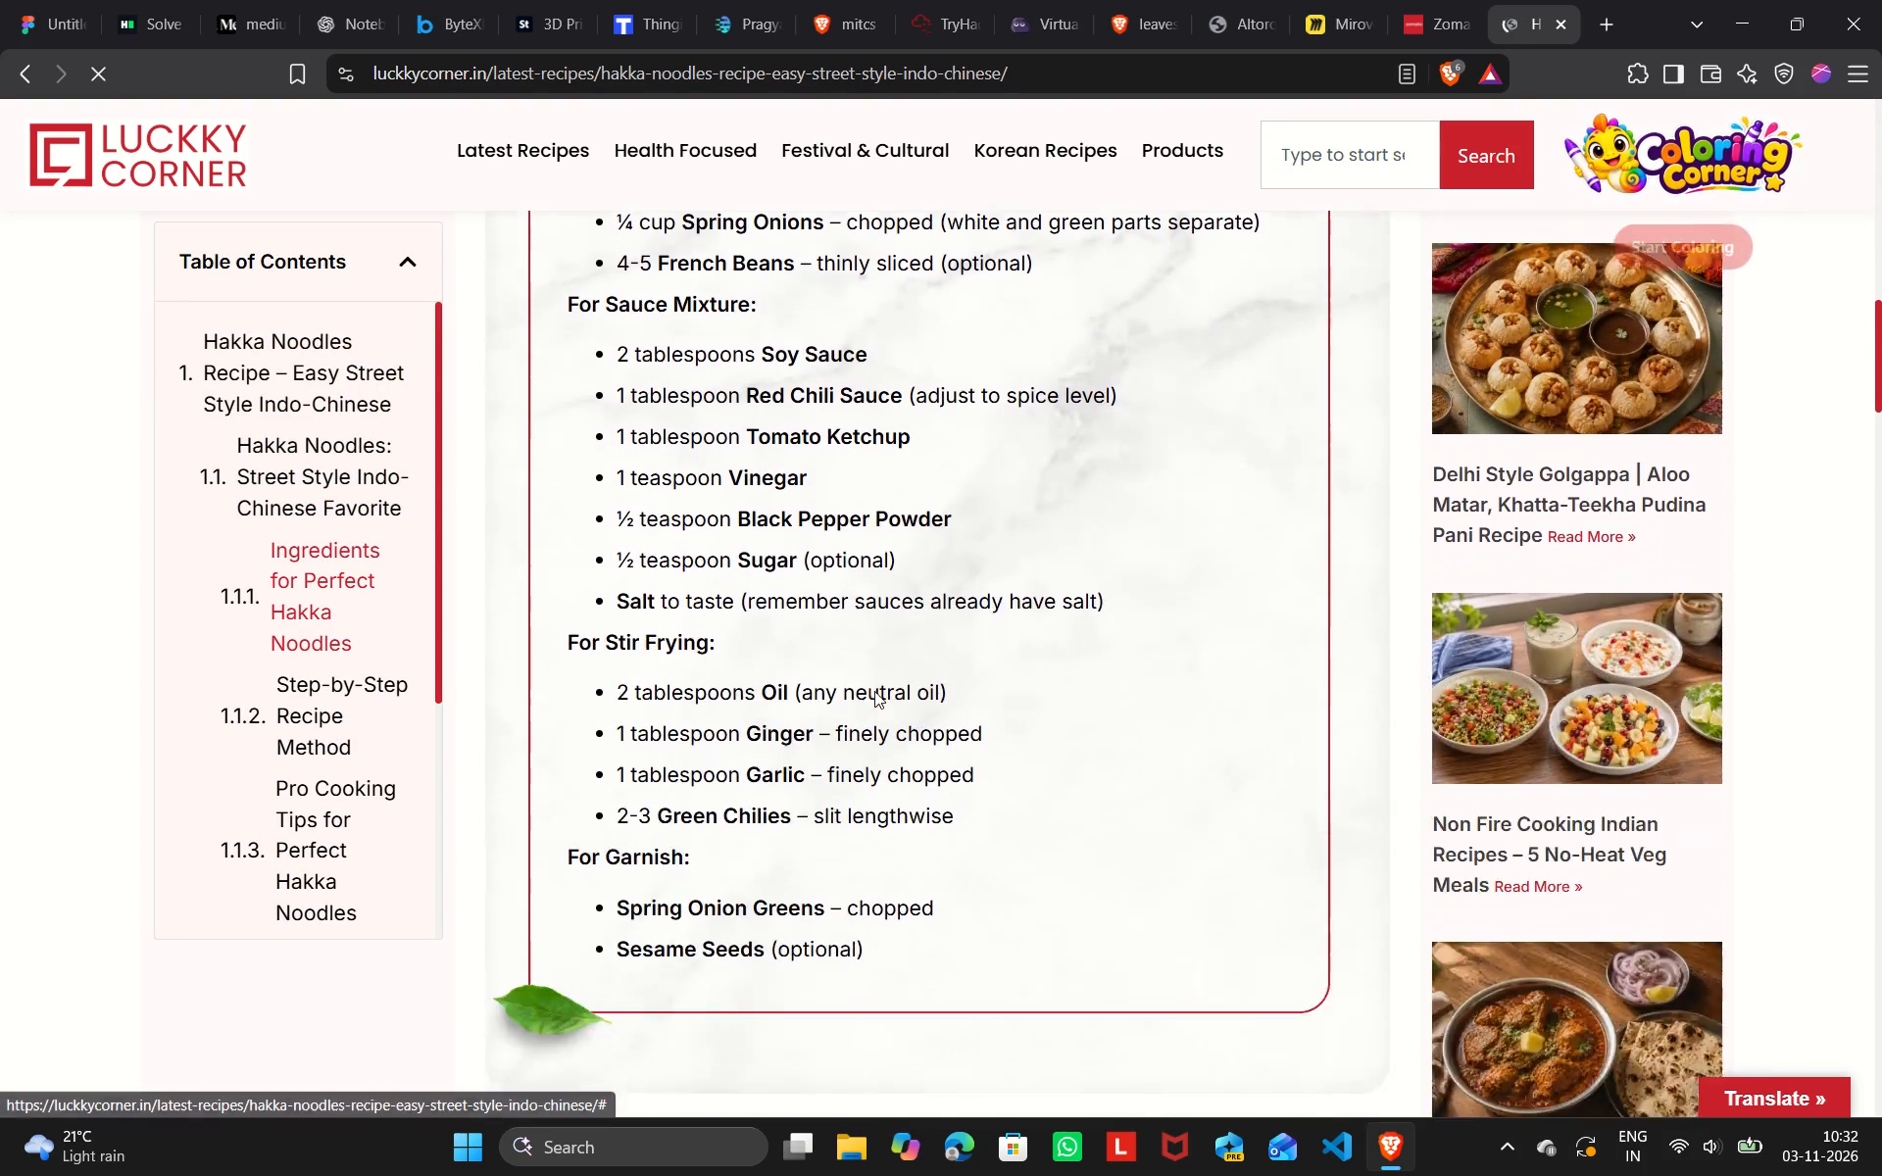
scroll(874, 691, down, 1)
scroll(815, 619, up, 13)
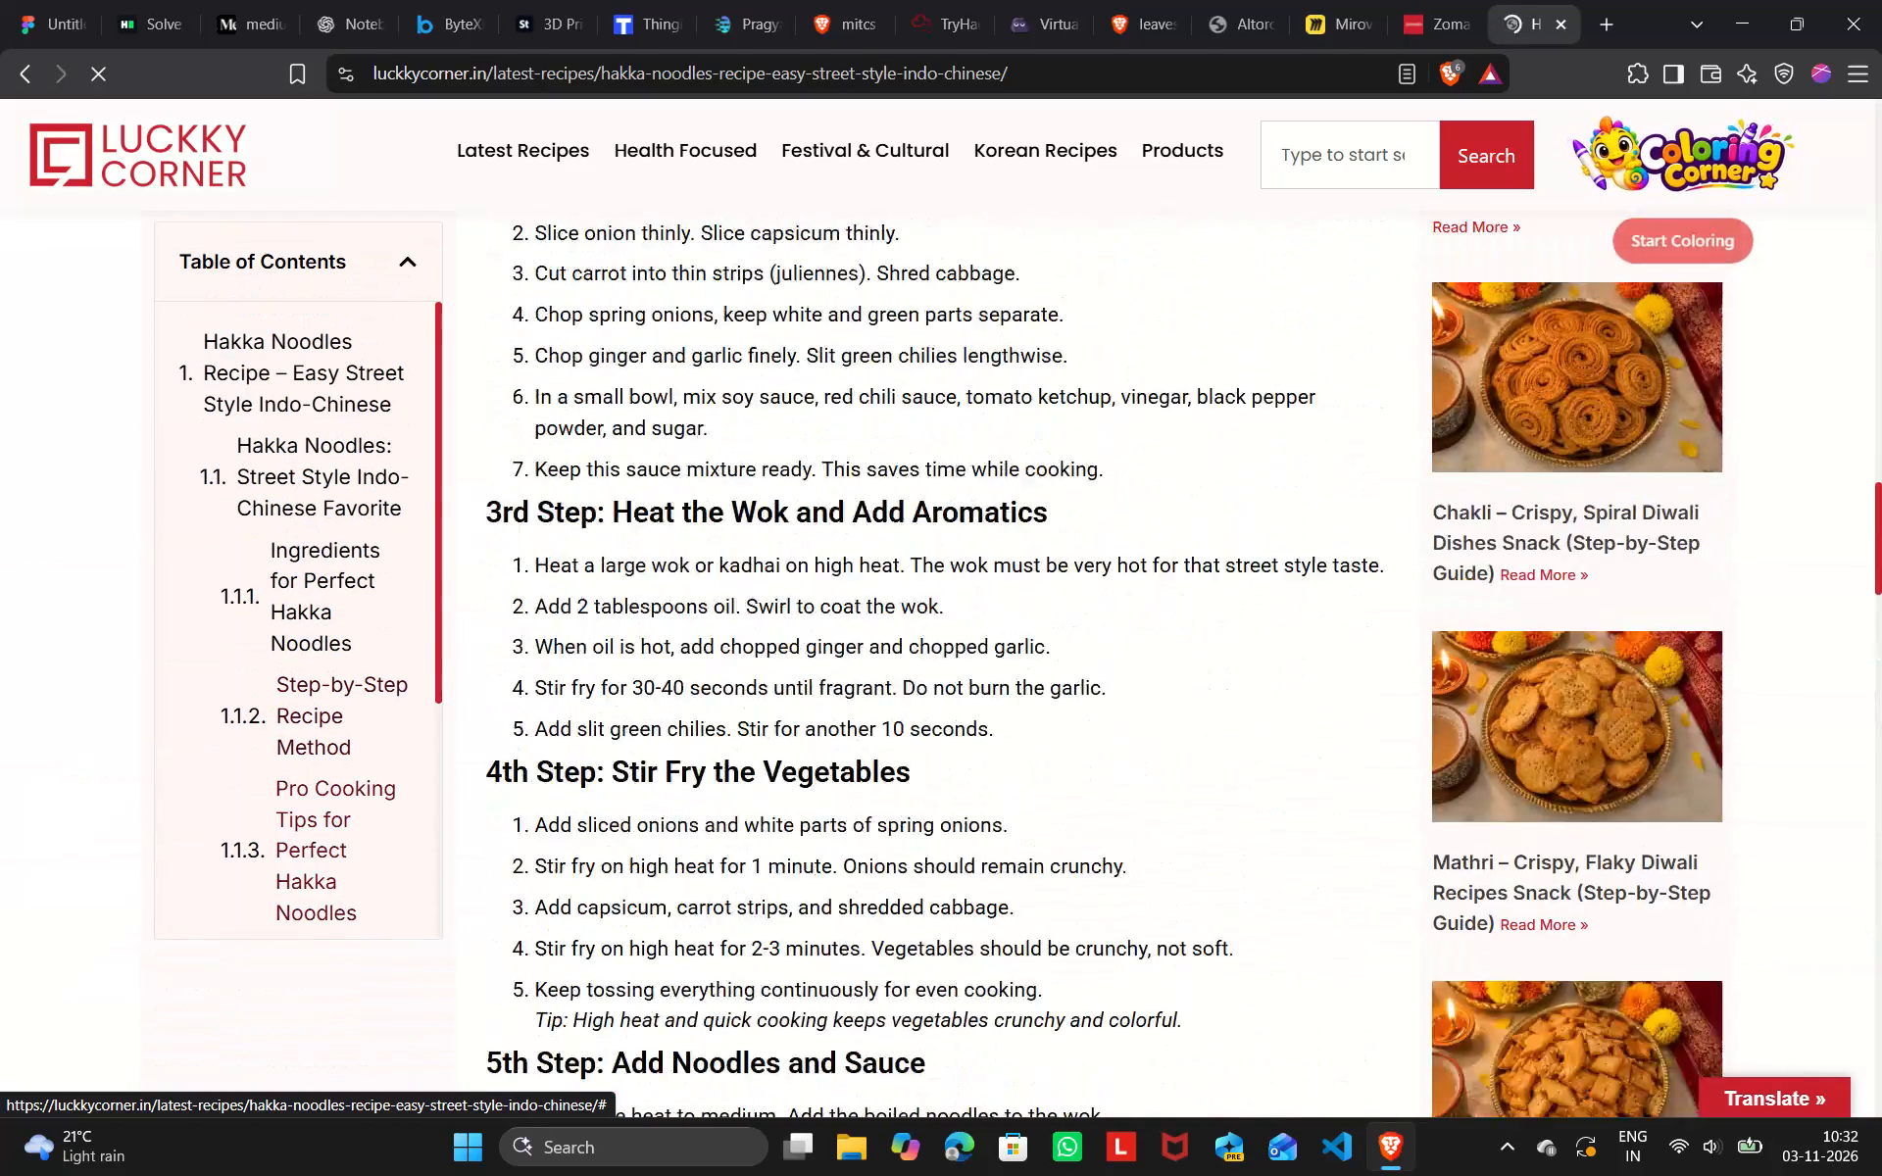
click(1, 69)
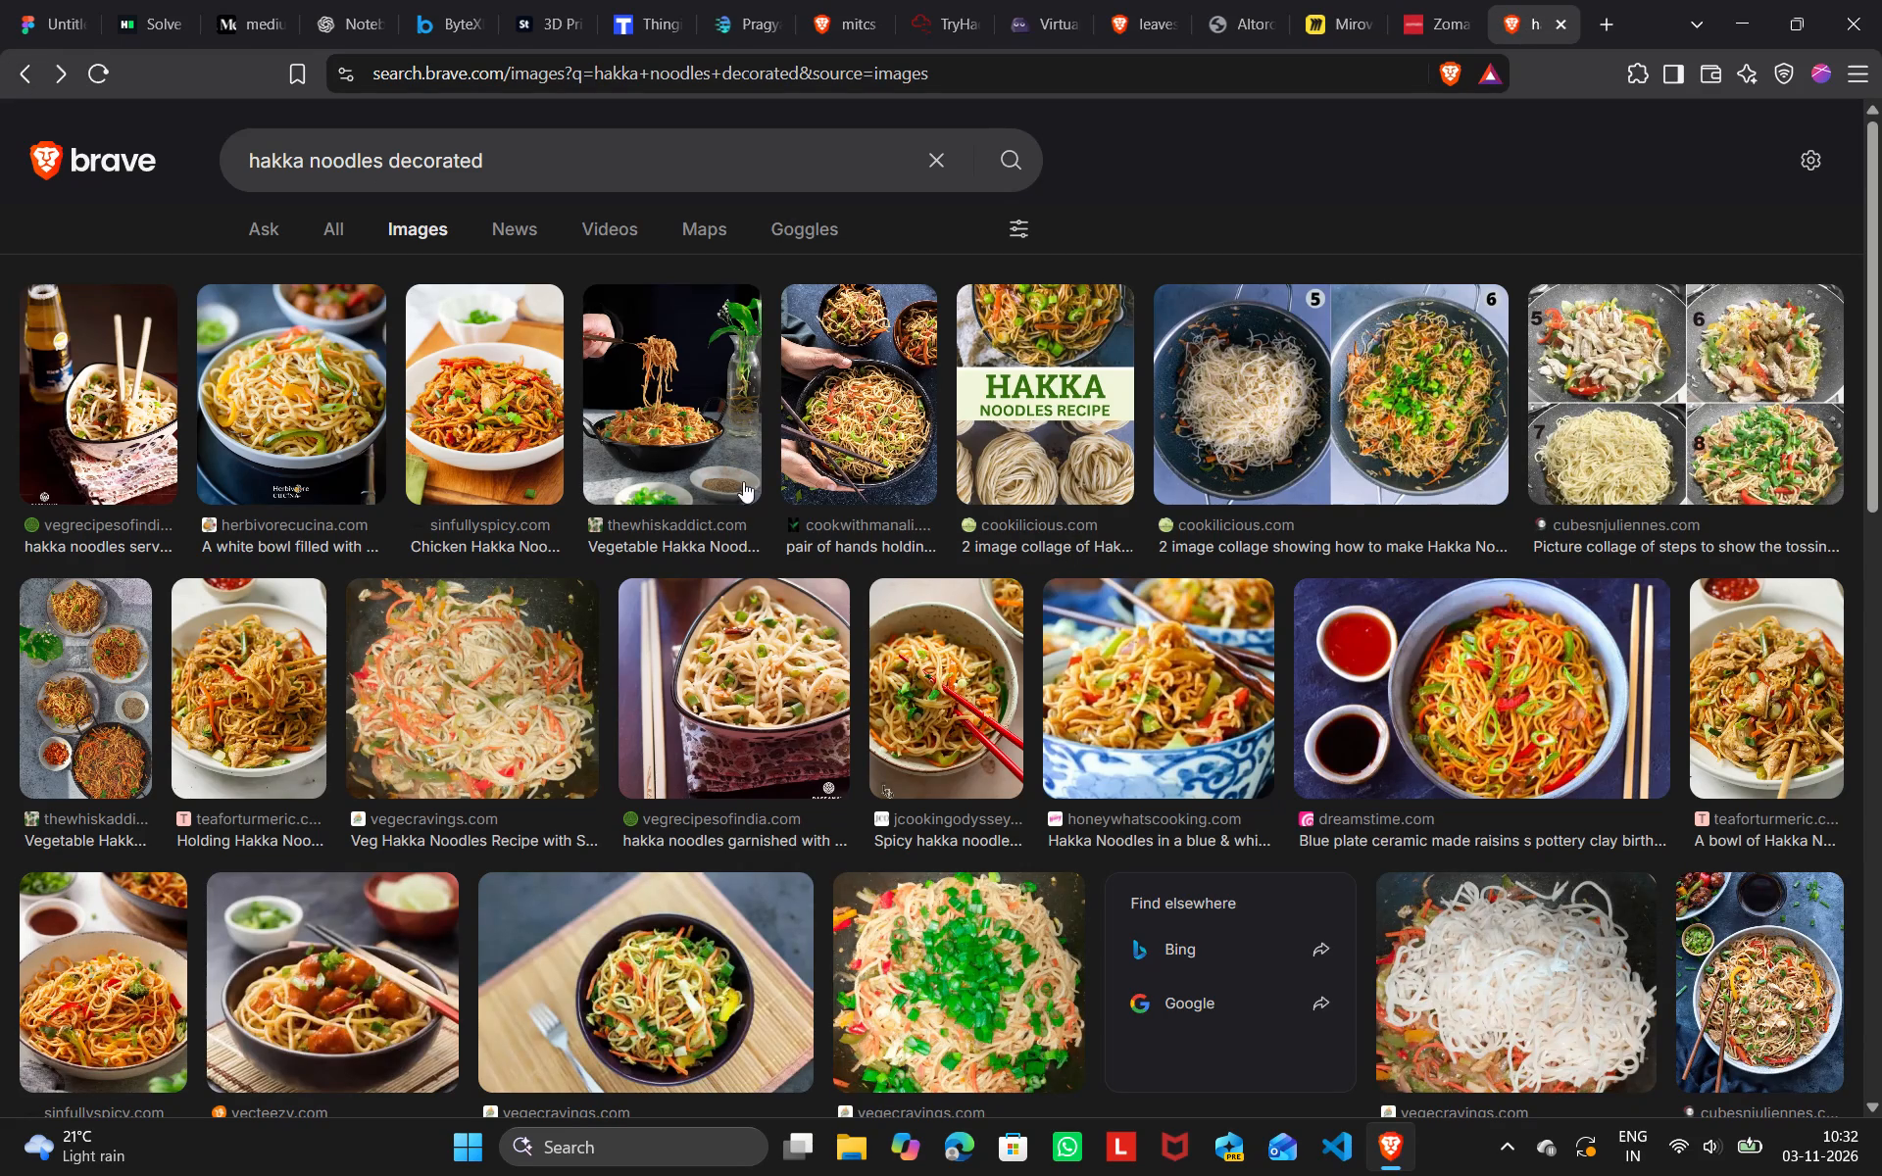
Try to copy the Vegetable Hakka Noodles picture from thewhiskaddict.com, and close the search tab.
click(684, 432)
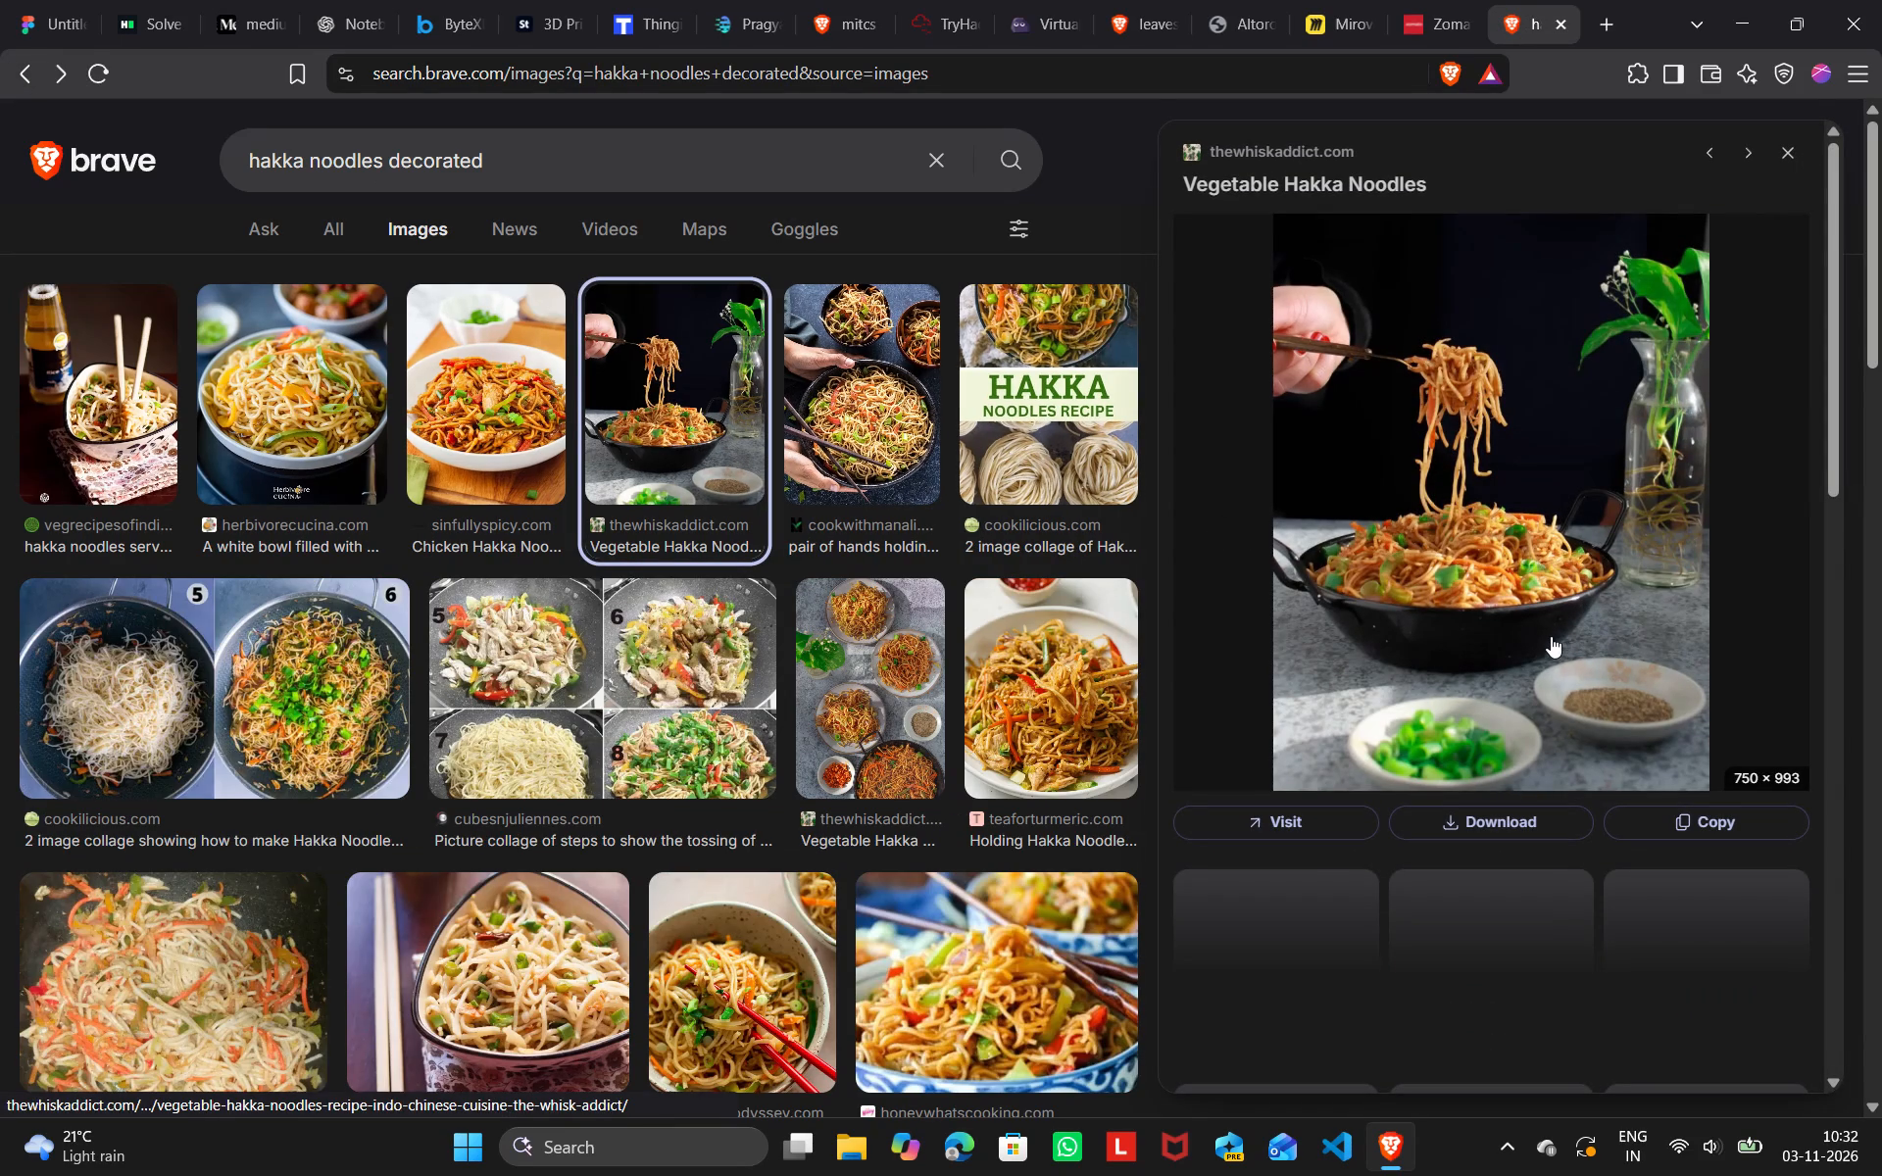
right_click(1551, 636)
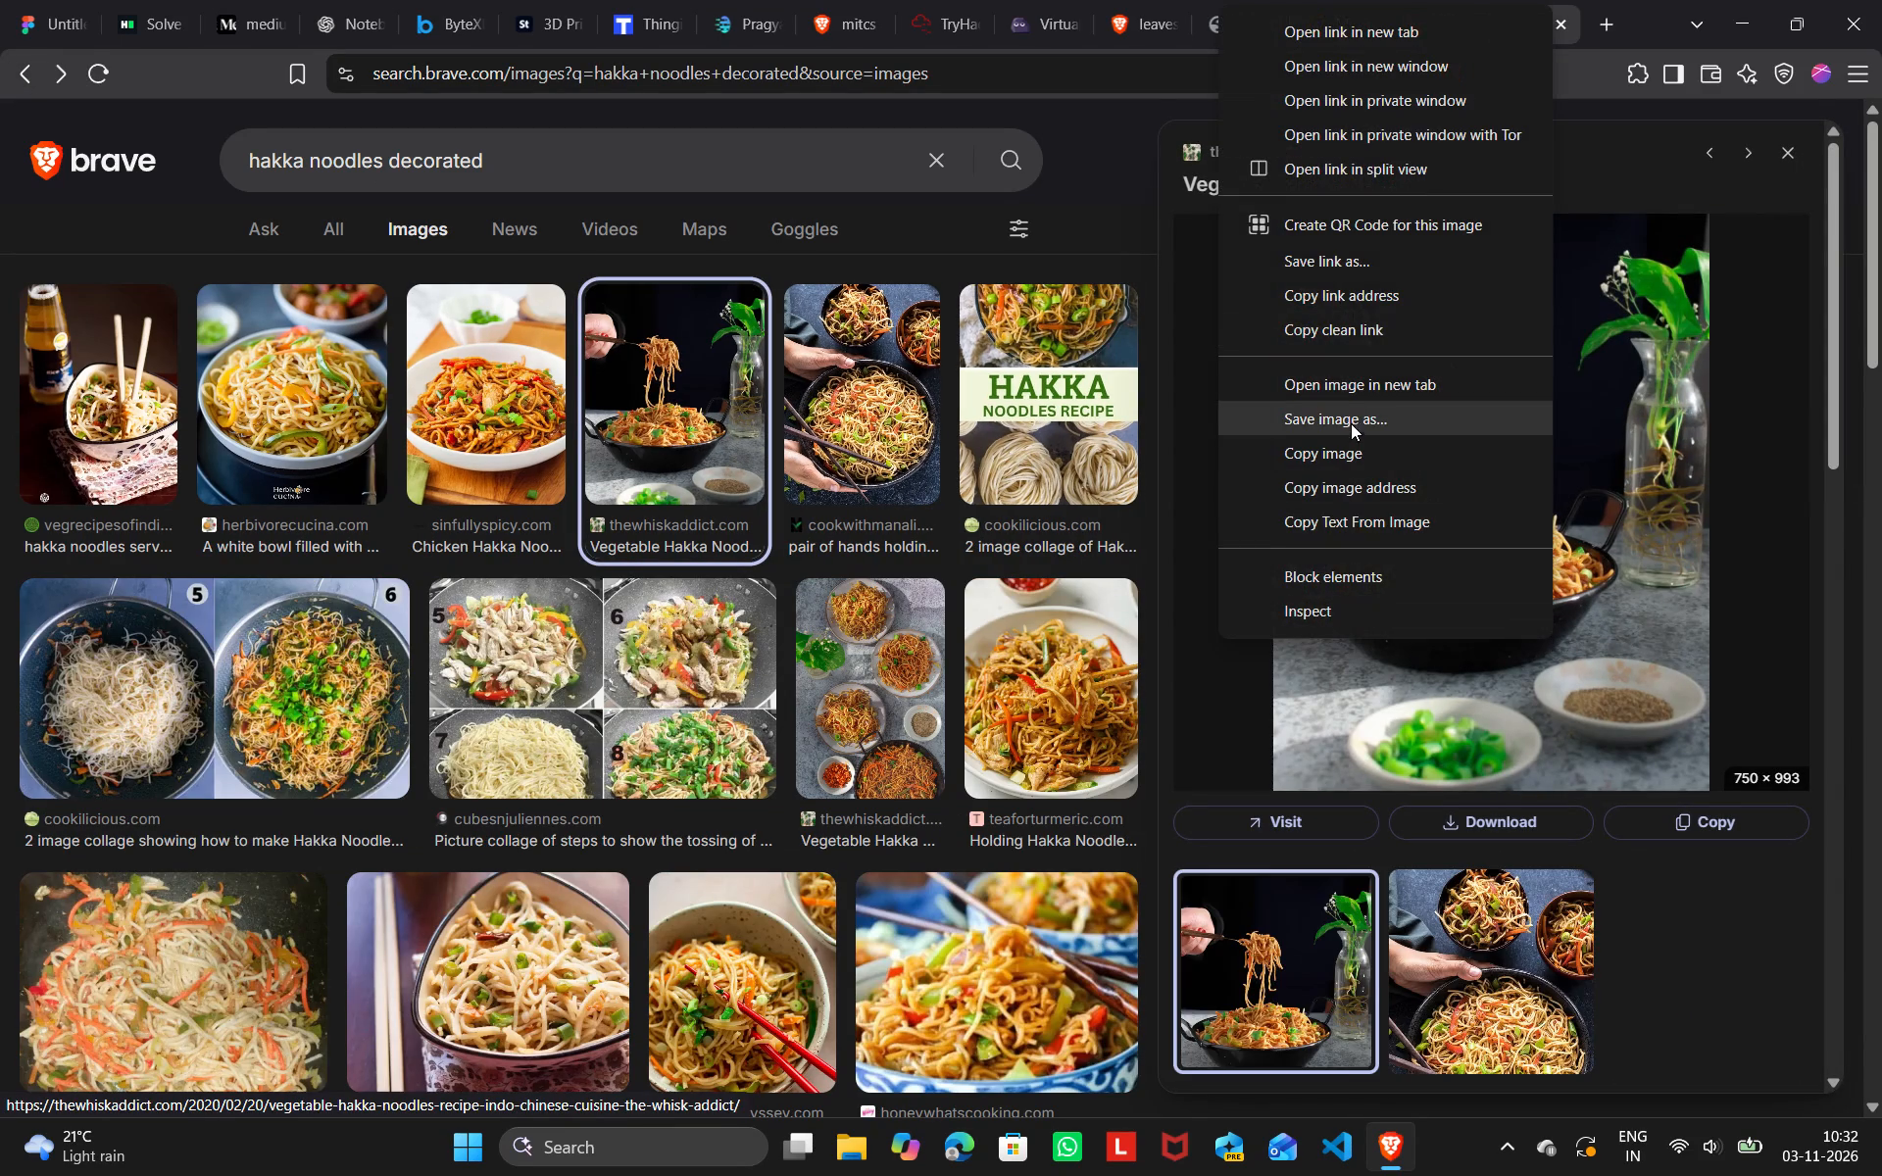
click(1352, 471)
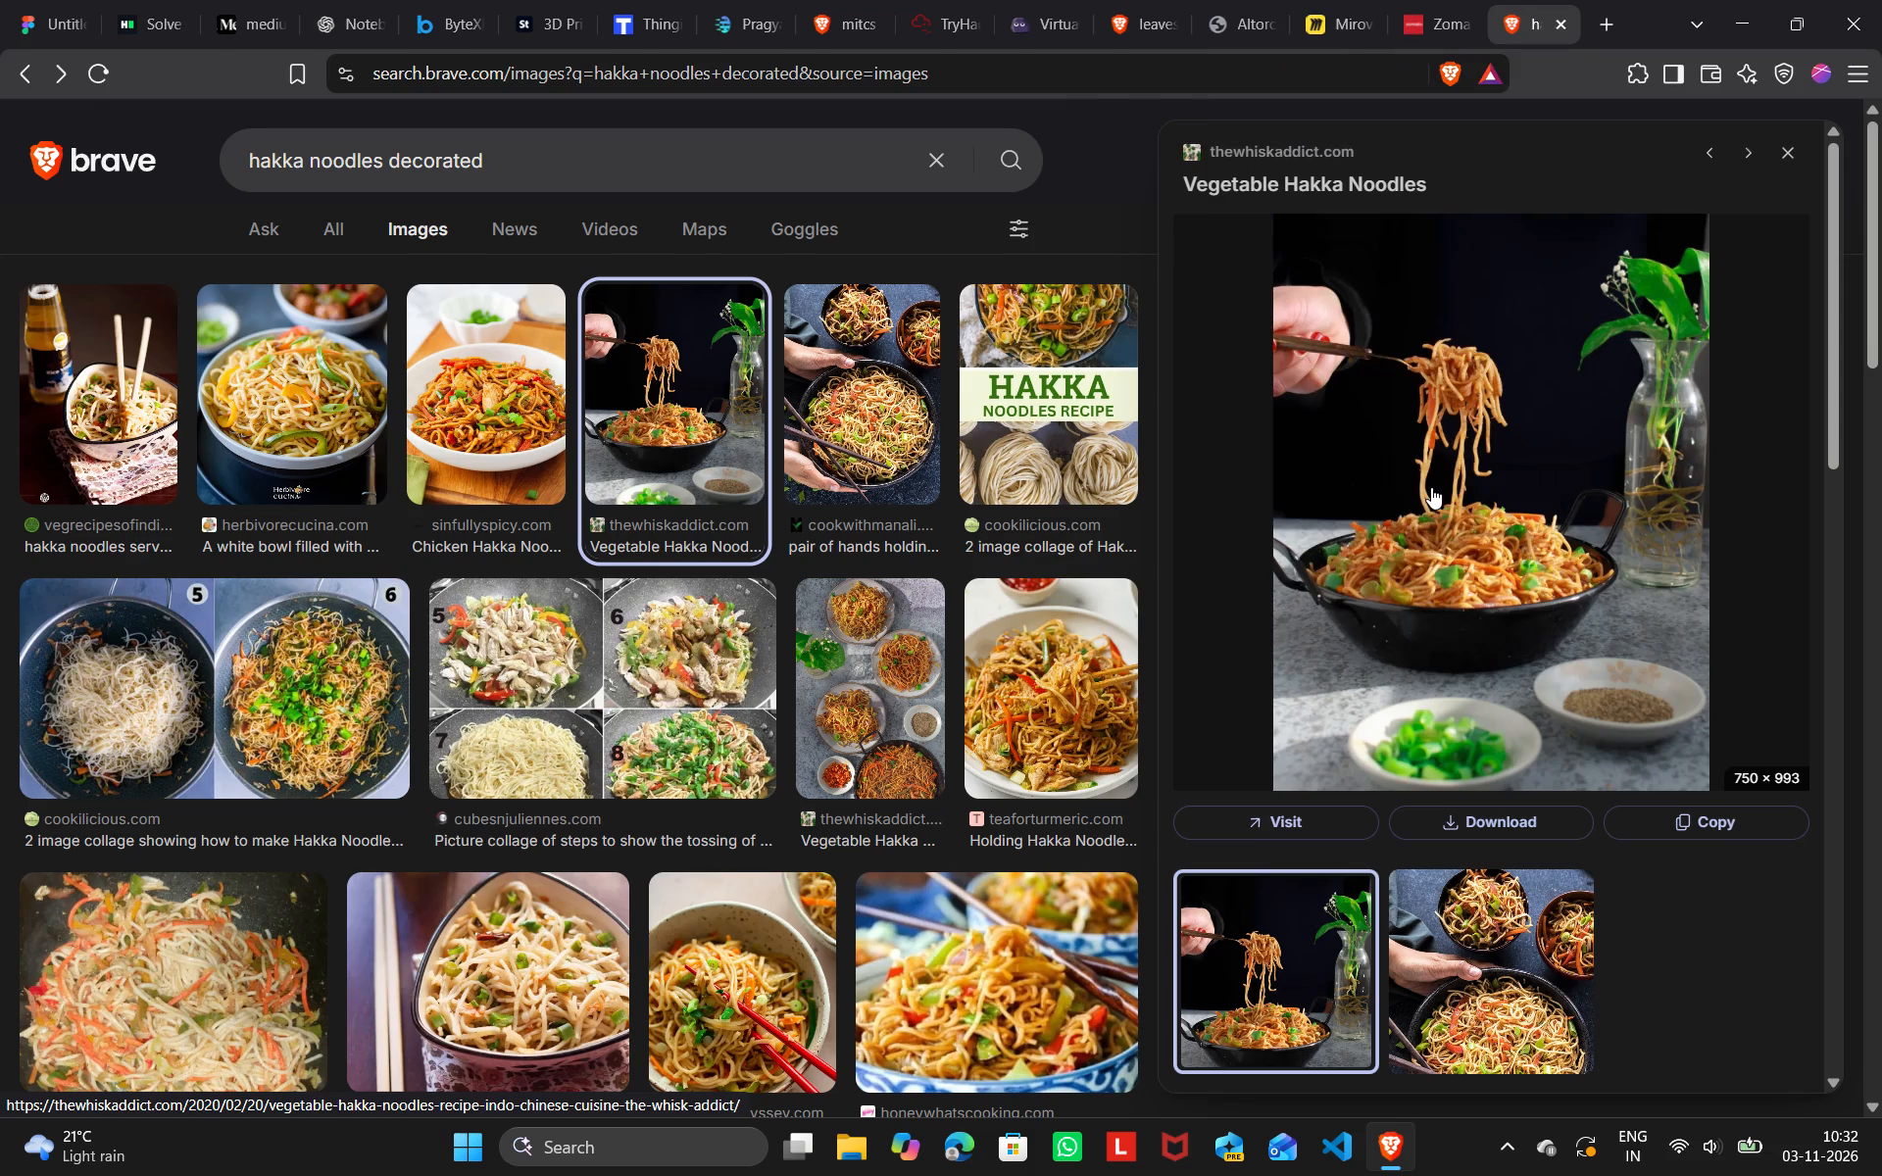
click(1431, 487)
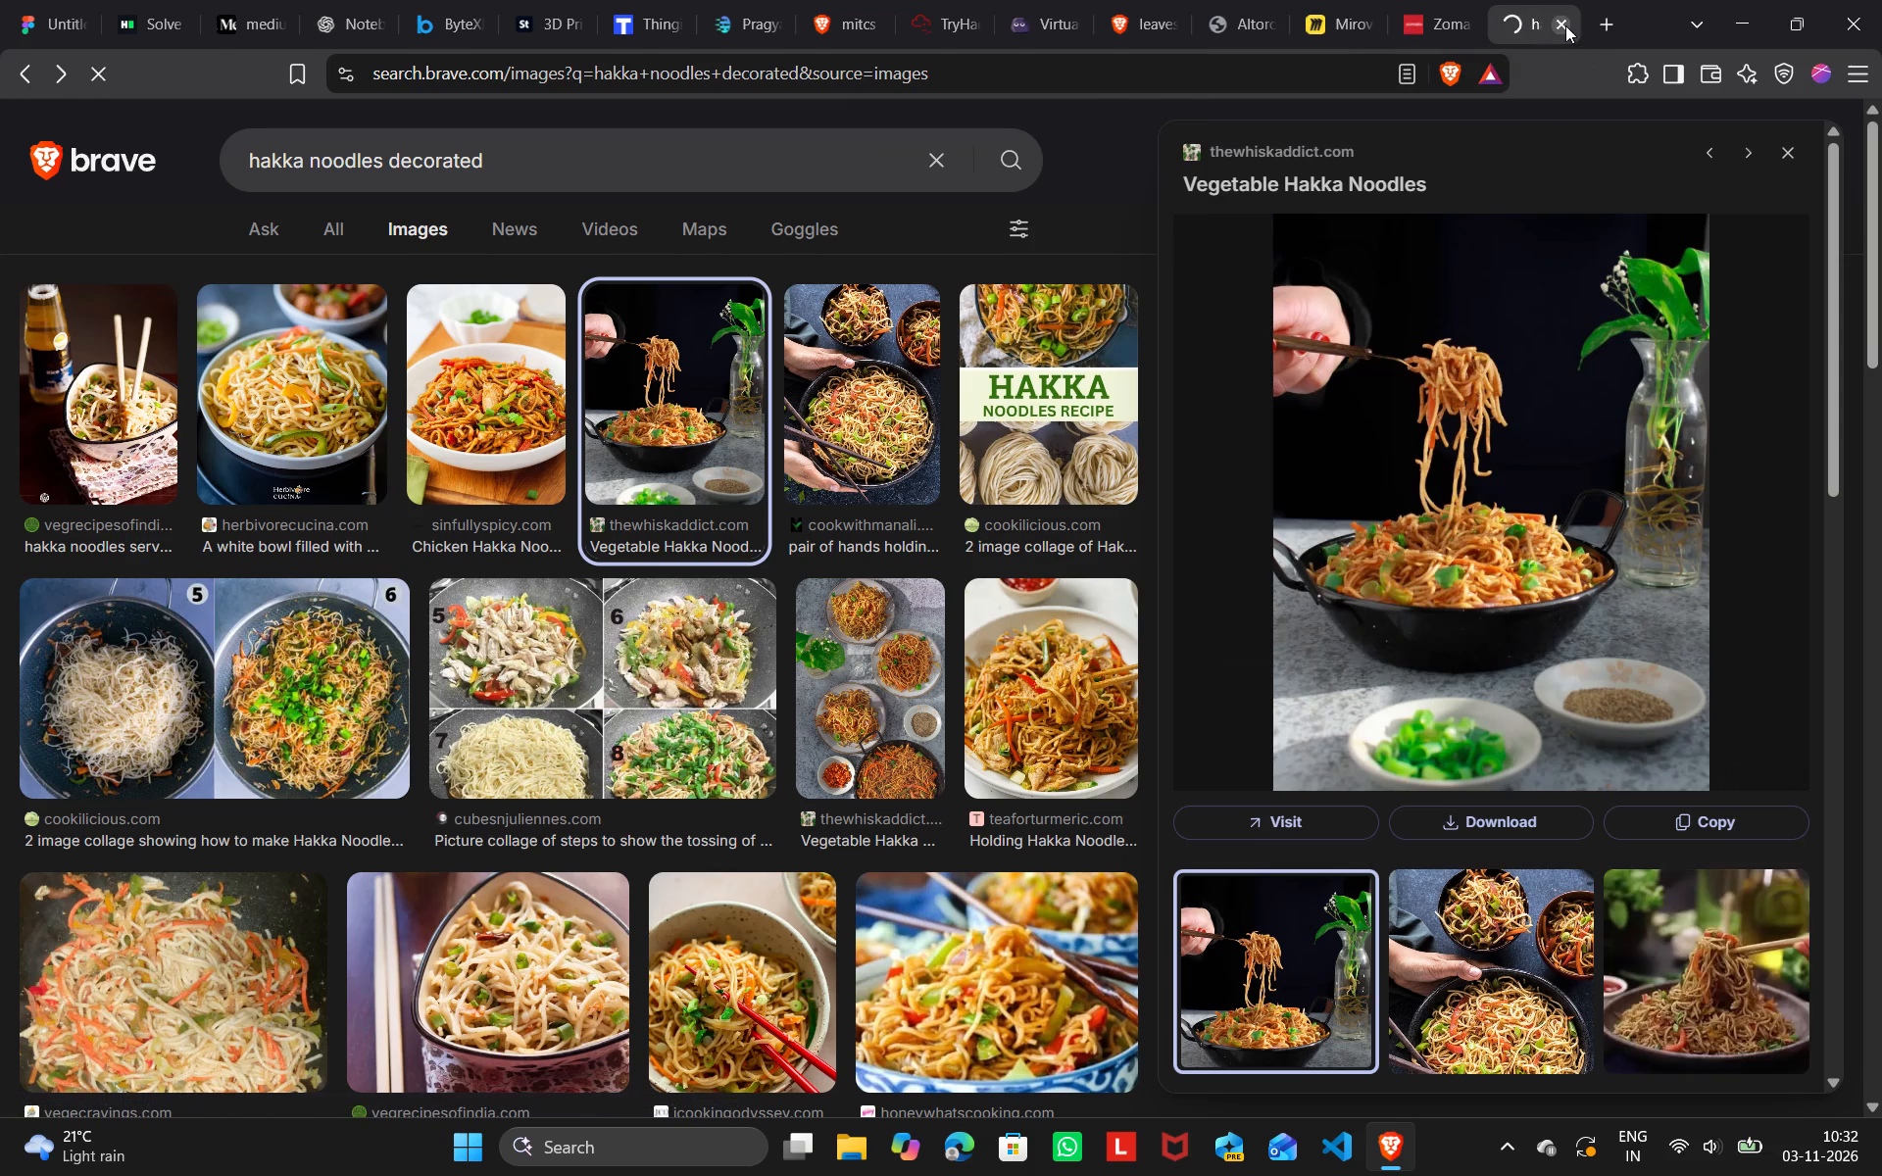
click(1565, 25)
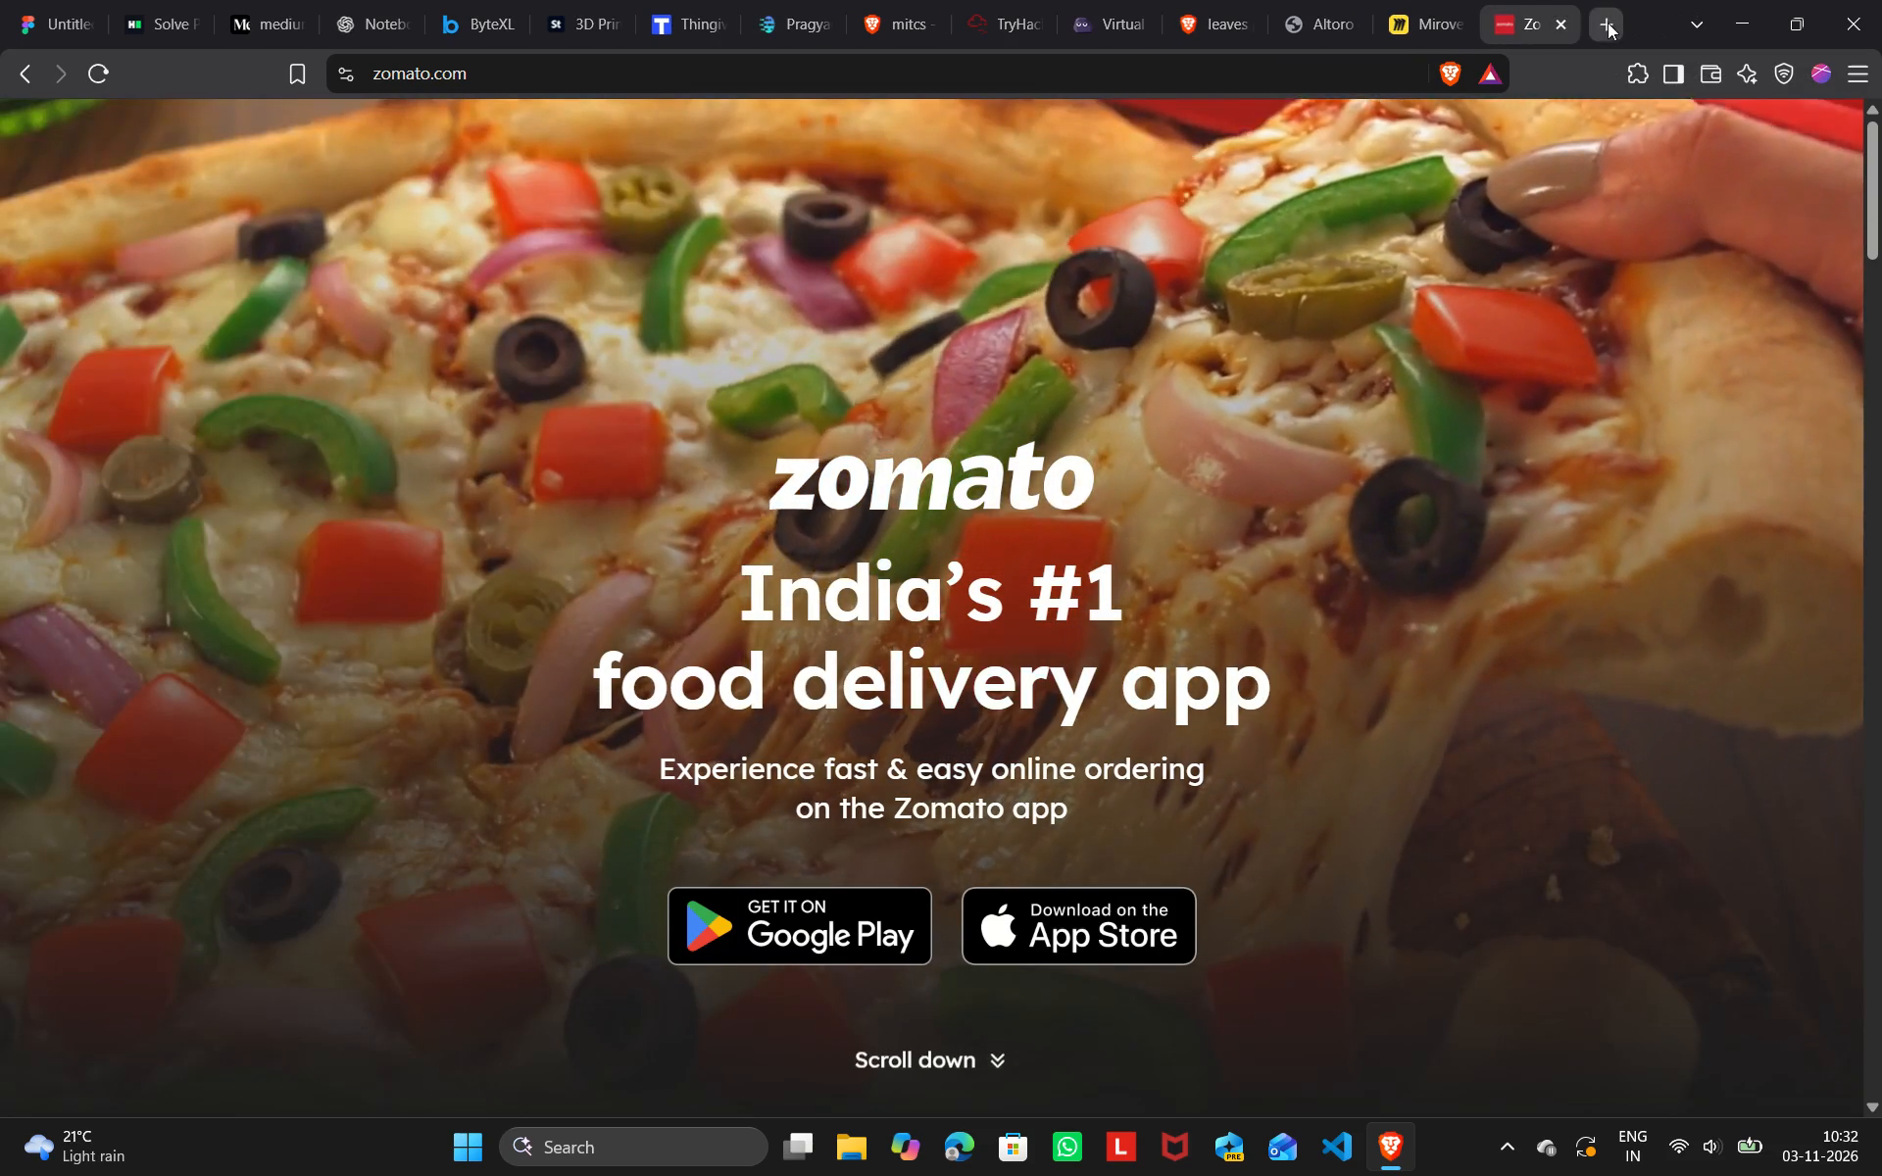
Search for "hakka noodles decorated" in a new browser tab and show the image results.
click(1608, 23)
click(1003, 624)
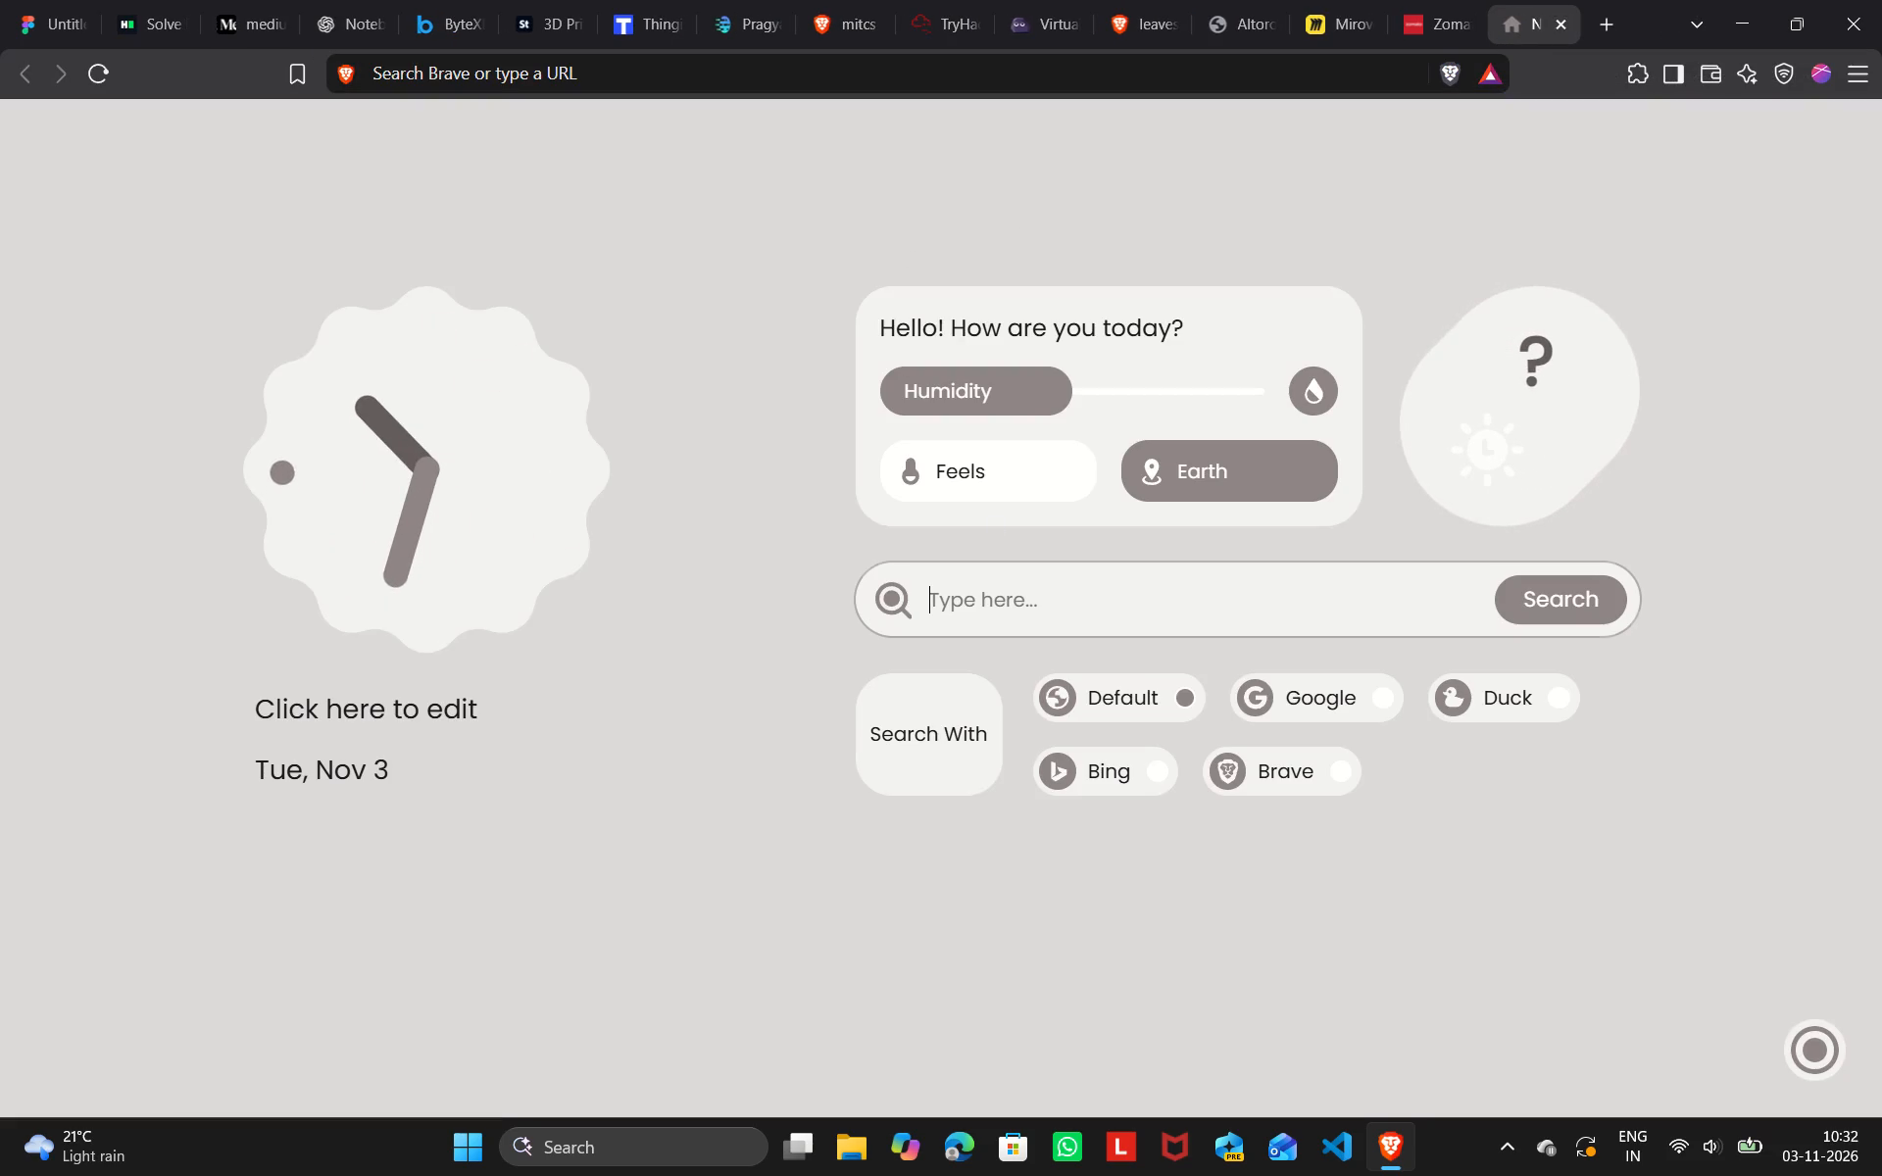
text(hakka noodles decorated)
key(Return)
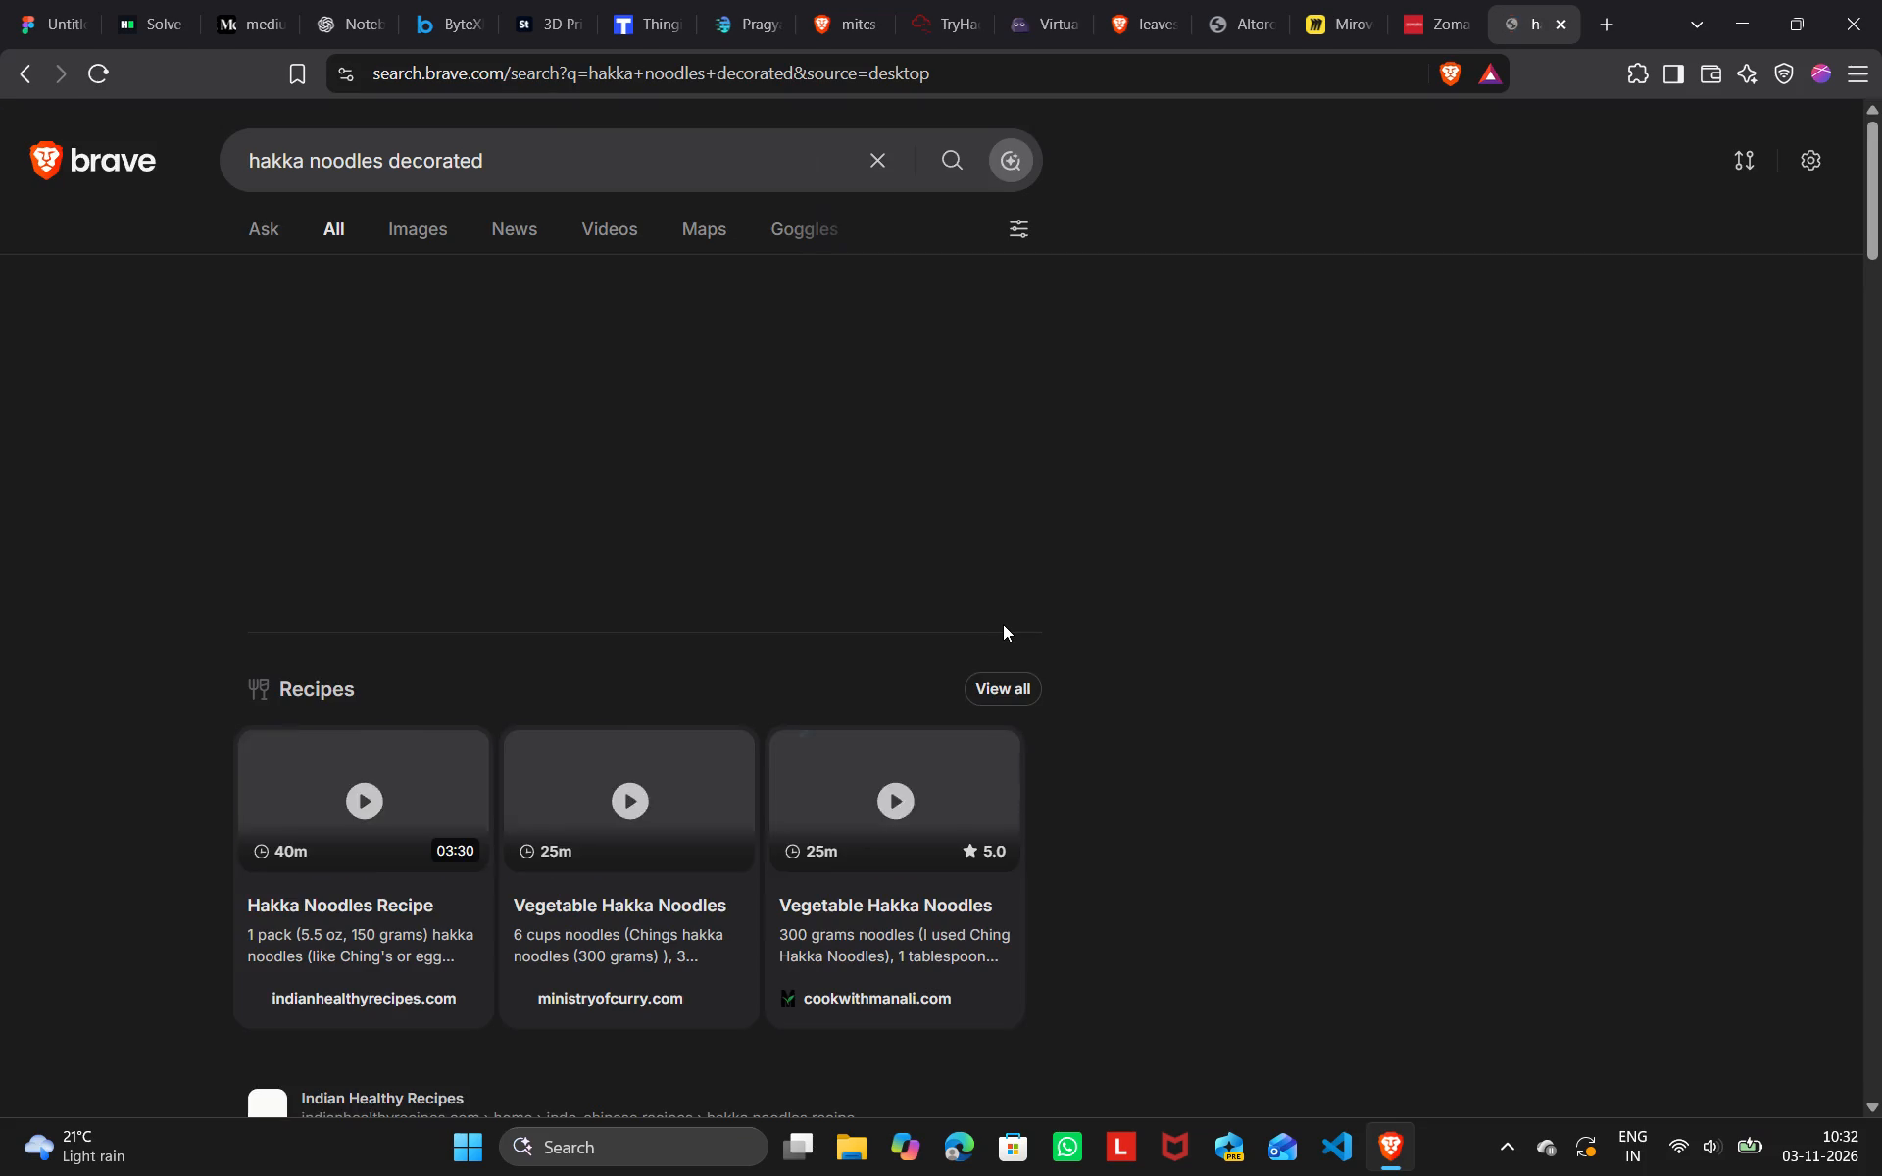
click(426, 237)
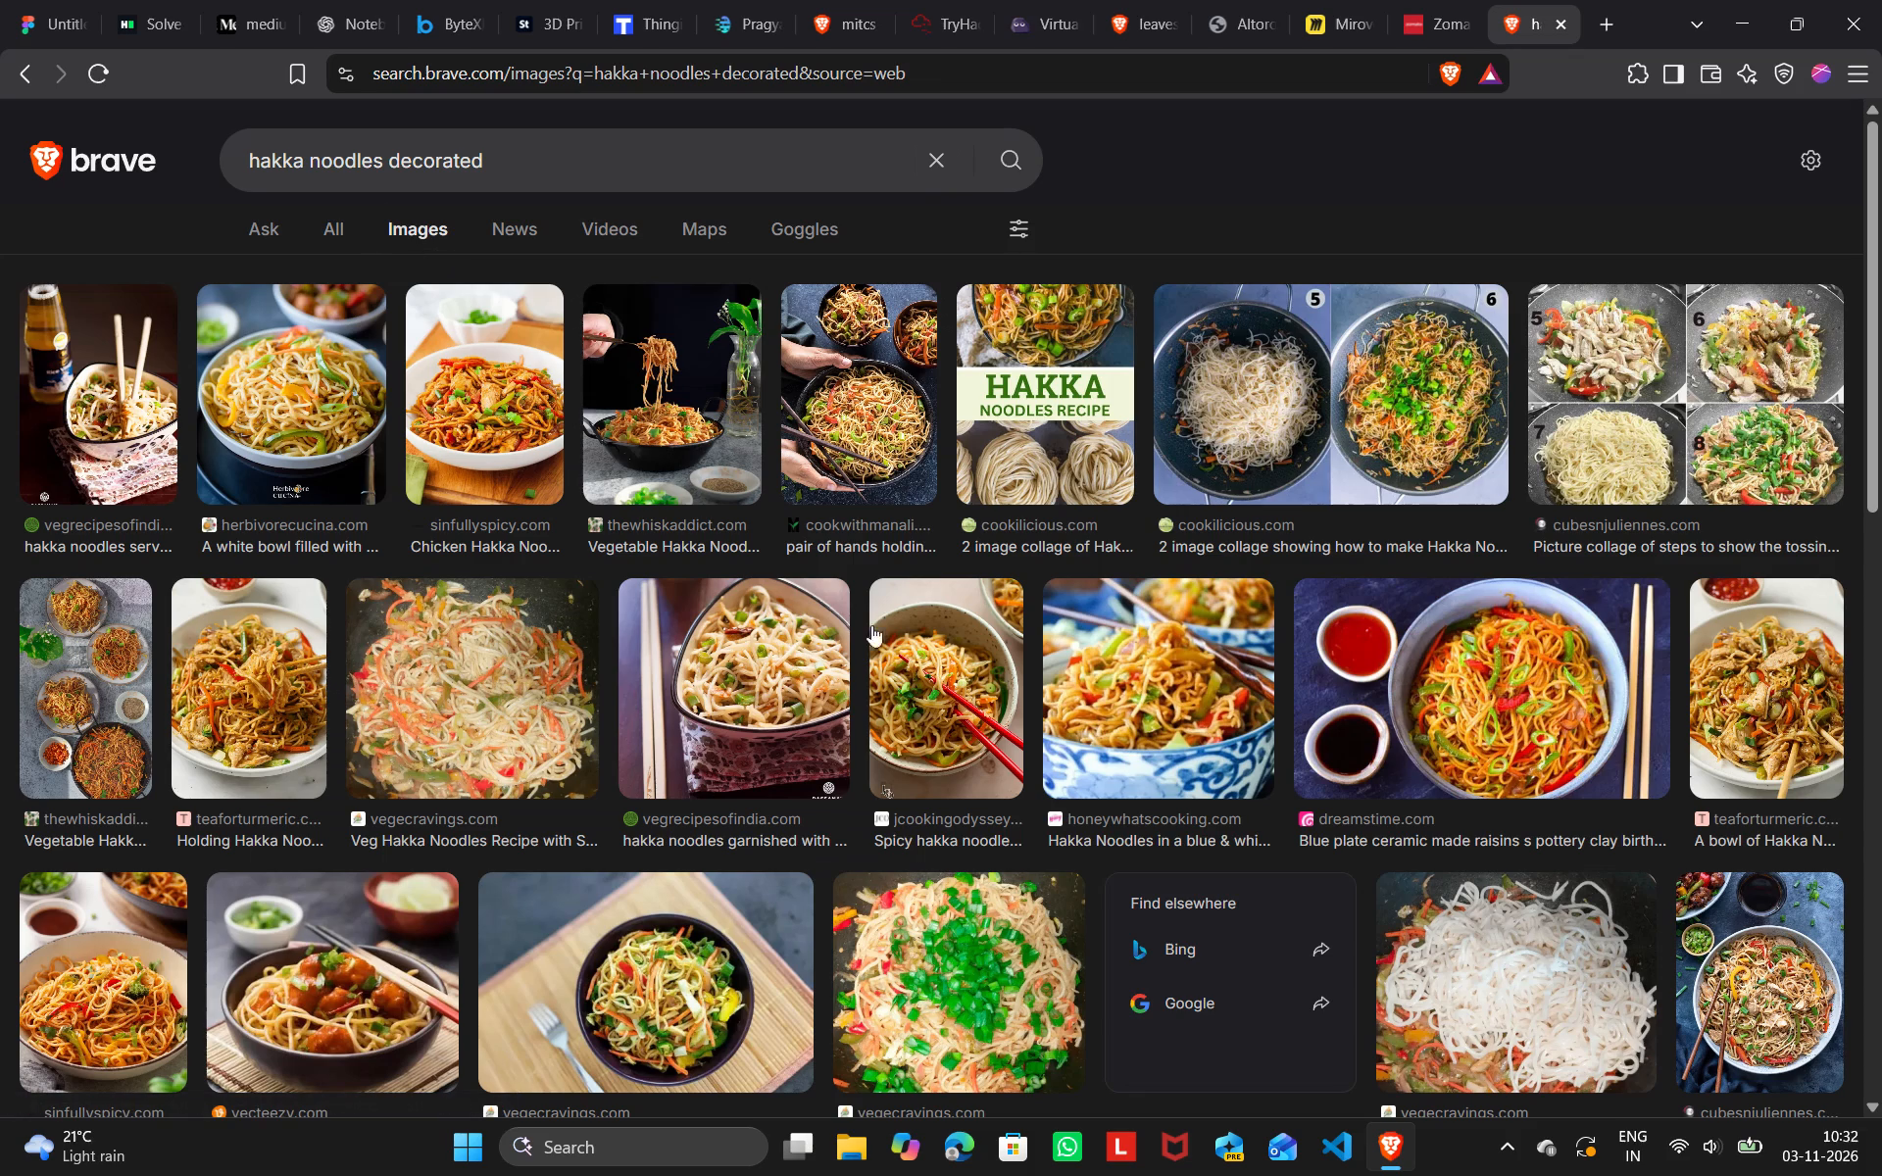
Among the pictures related to thewhiskaddict.com's Vegetable Hakka Noodles, find and copy the cookwithmanali.com image of hands holding a noodle bowl.
click(687, 428)
scroll(1635, 930, down, 3)
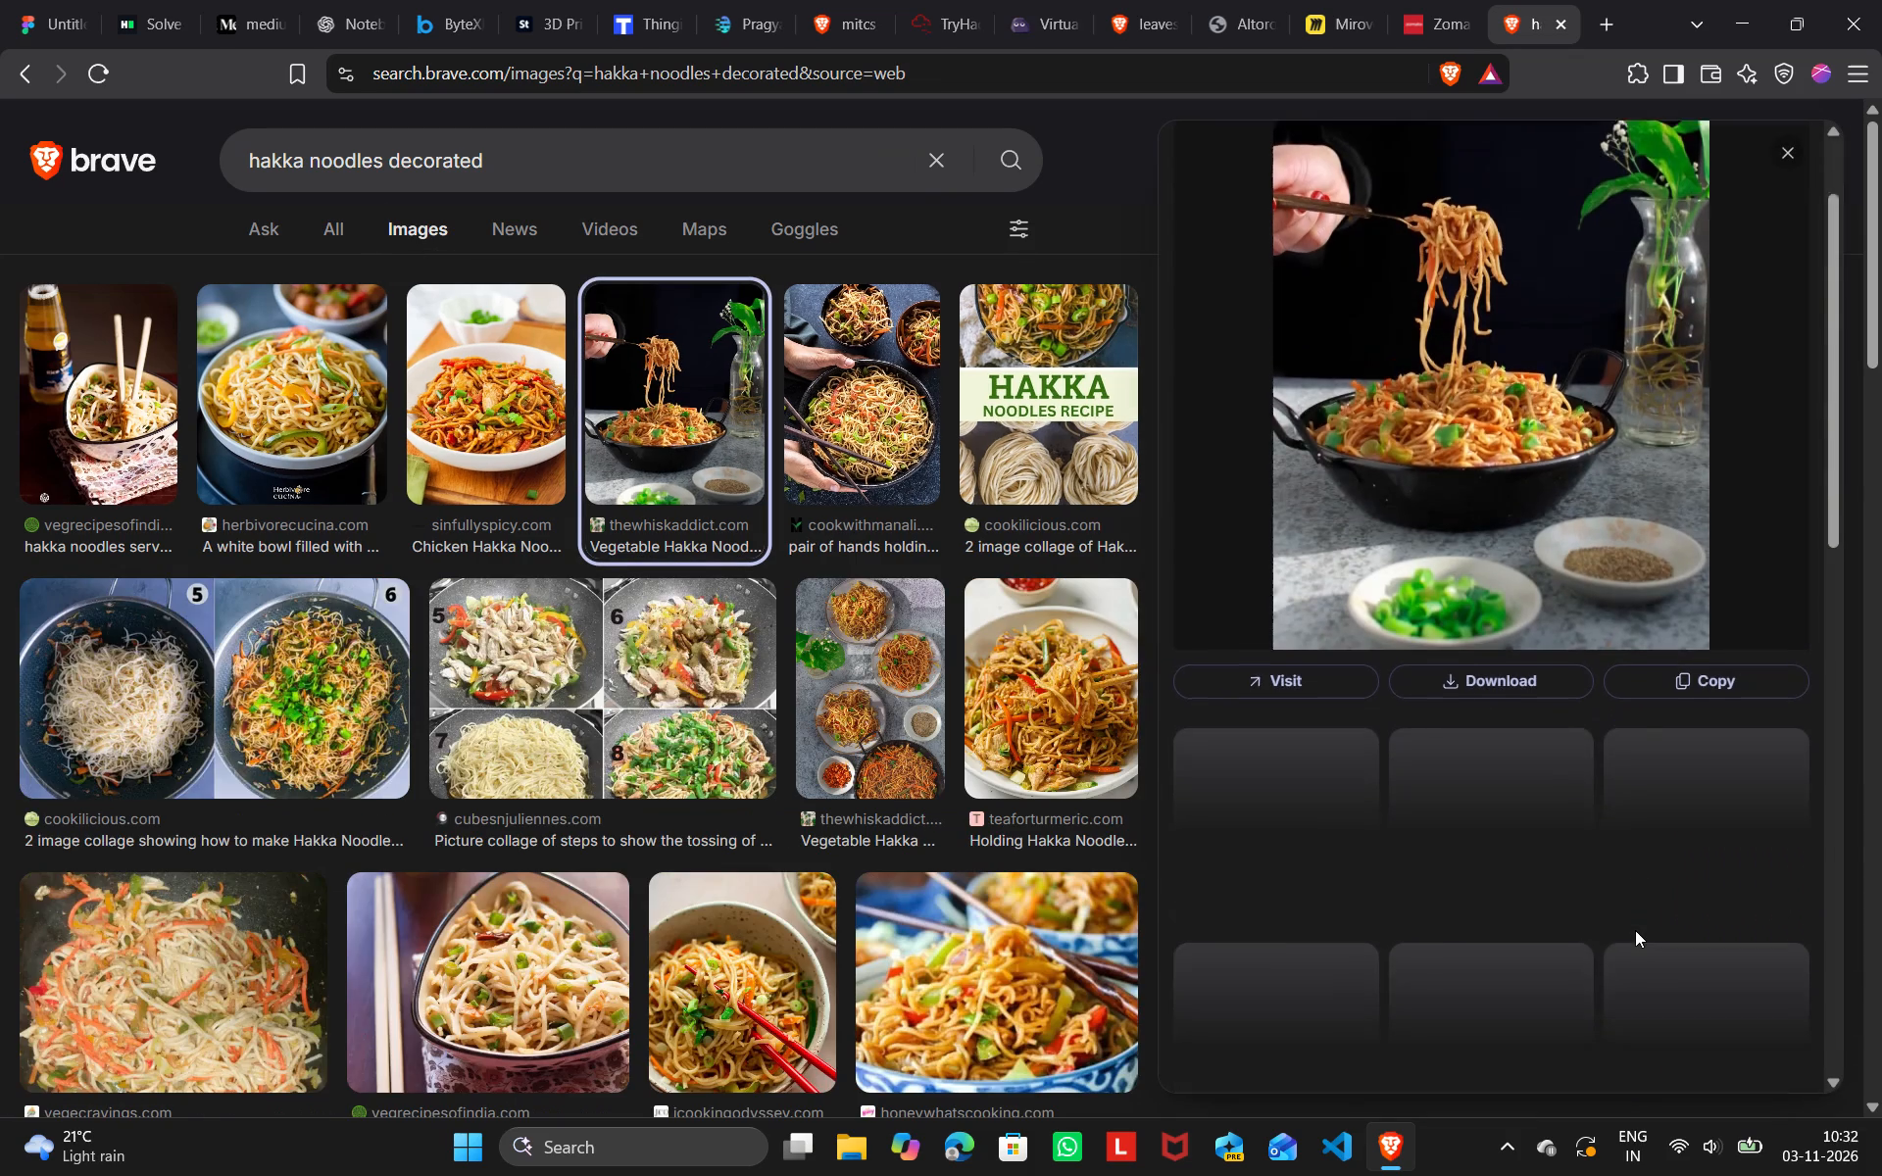
scroll(1635, 930, down, 1)
scroll(1635, 930, up, 2)
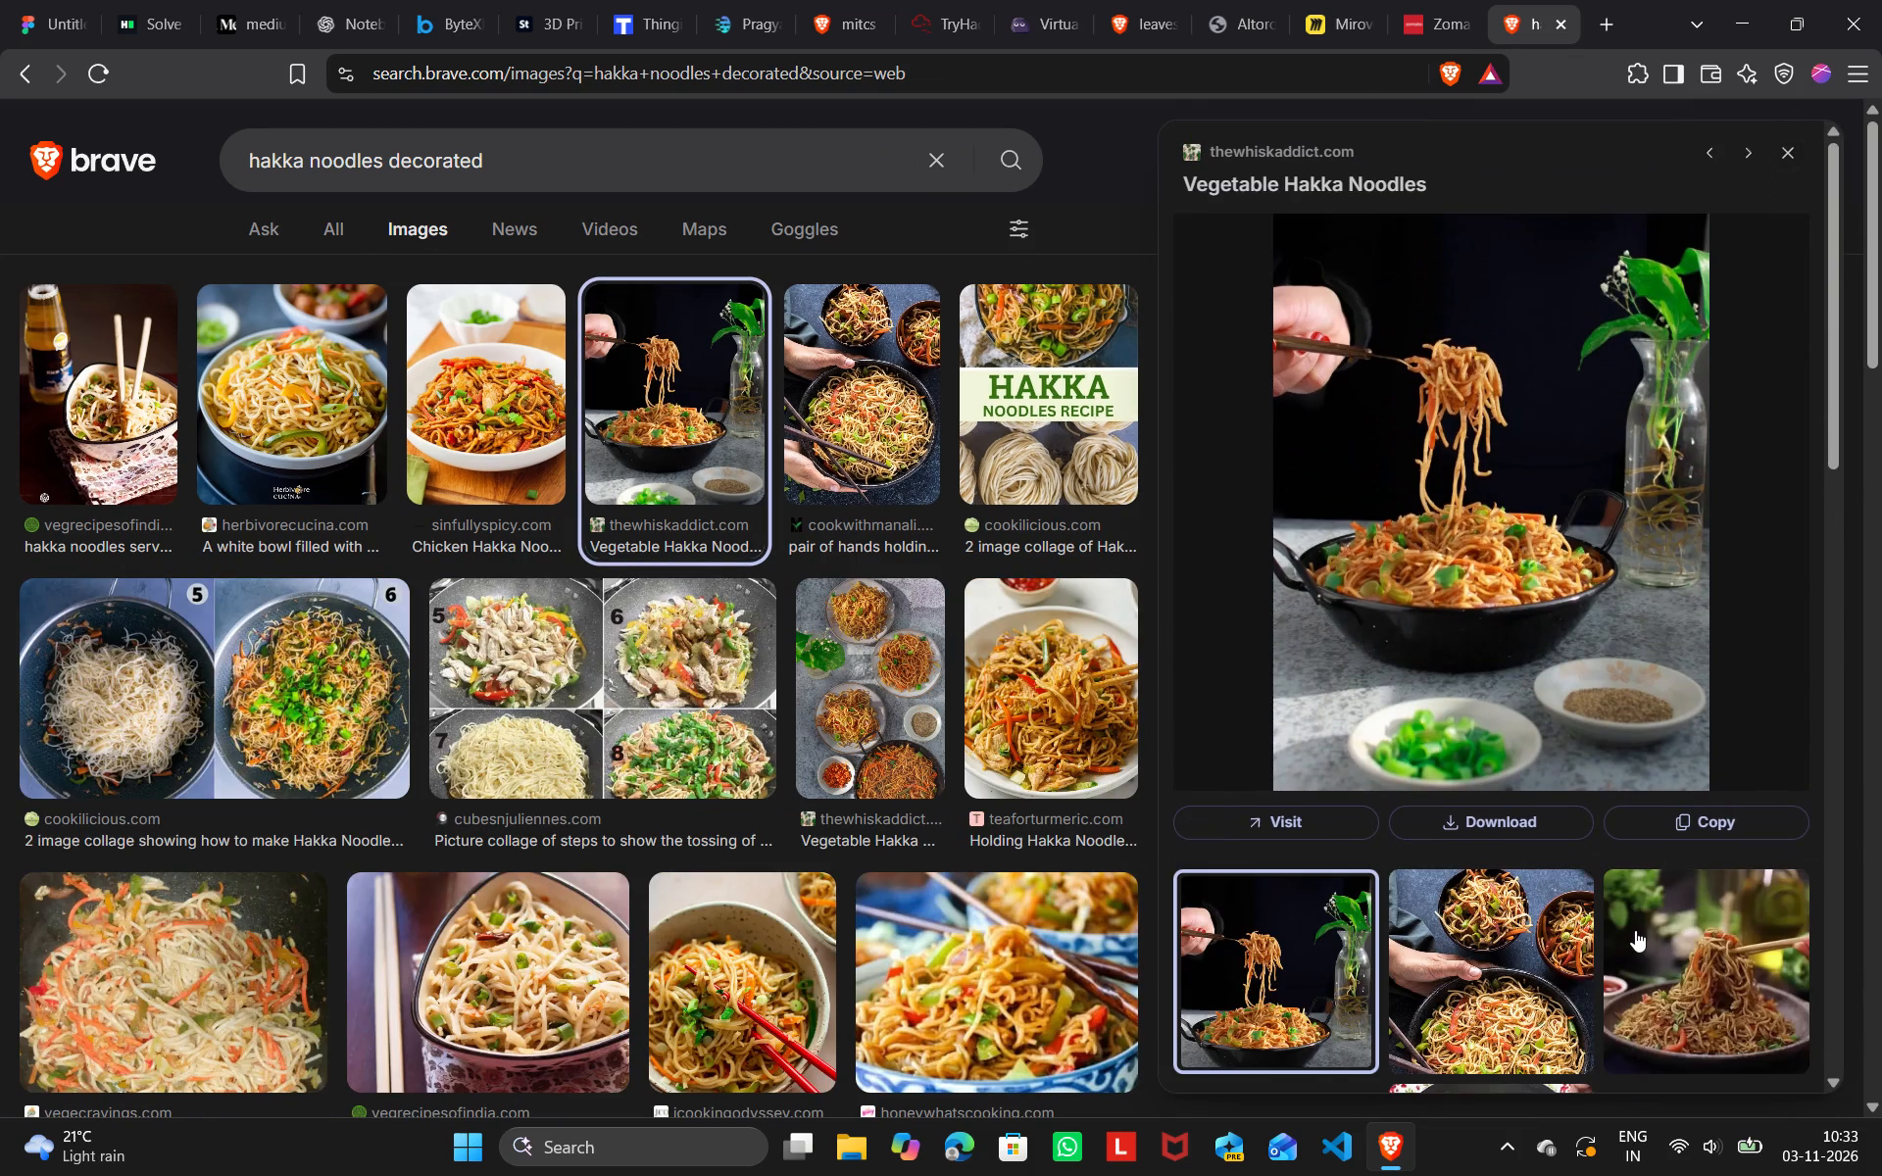
scroll(1635, 930, down, 3)
scroll(1553, 663, down, 3)
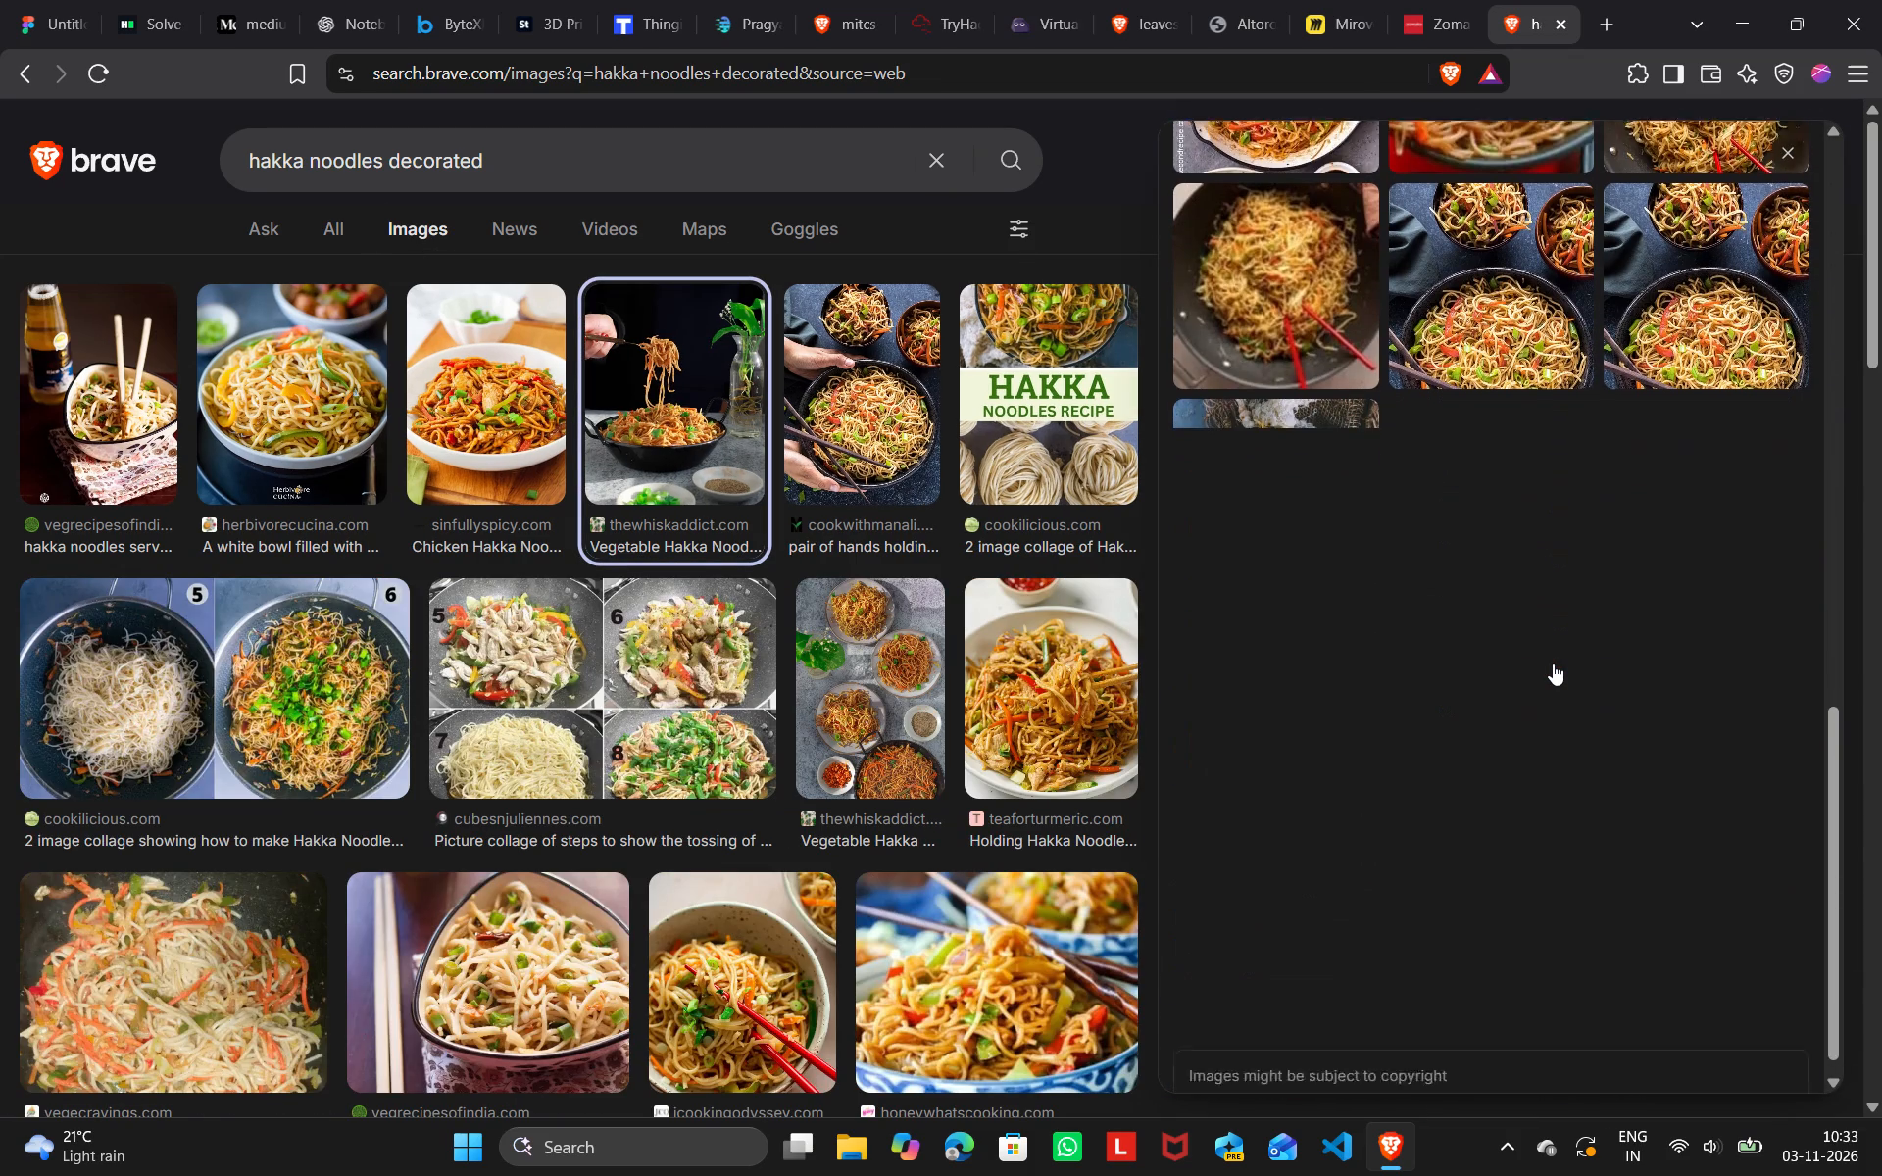
scroll(1553, 663, up, 4)
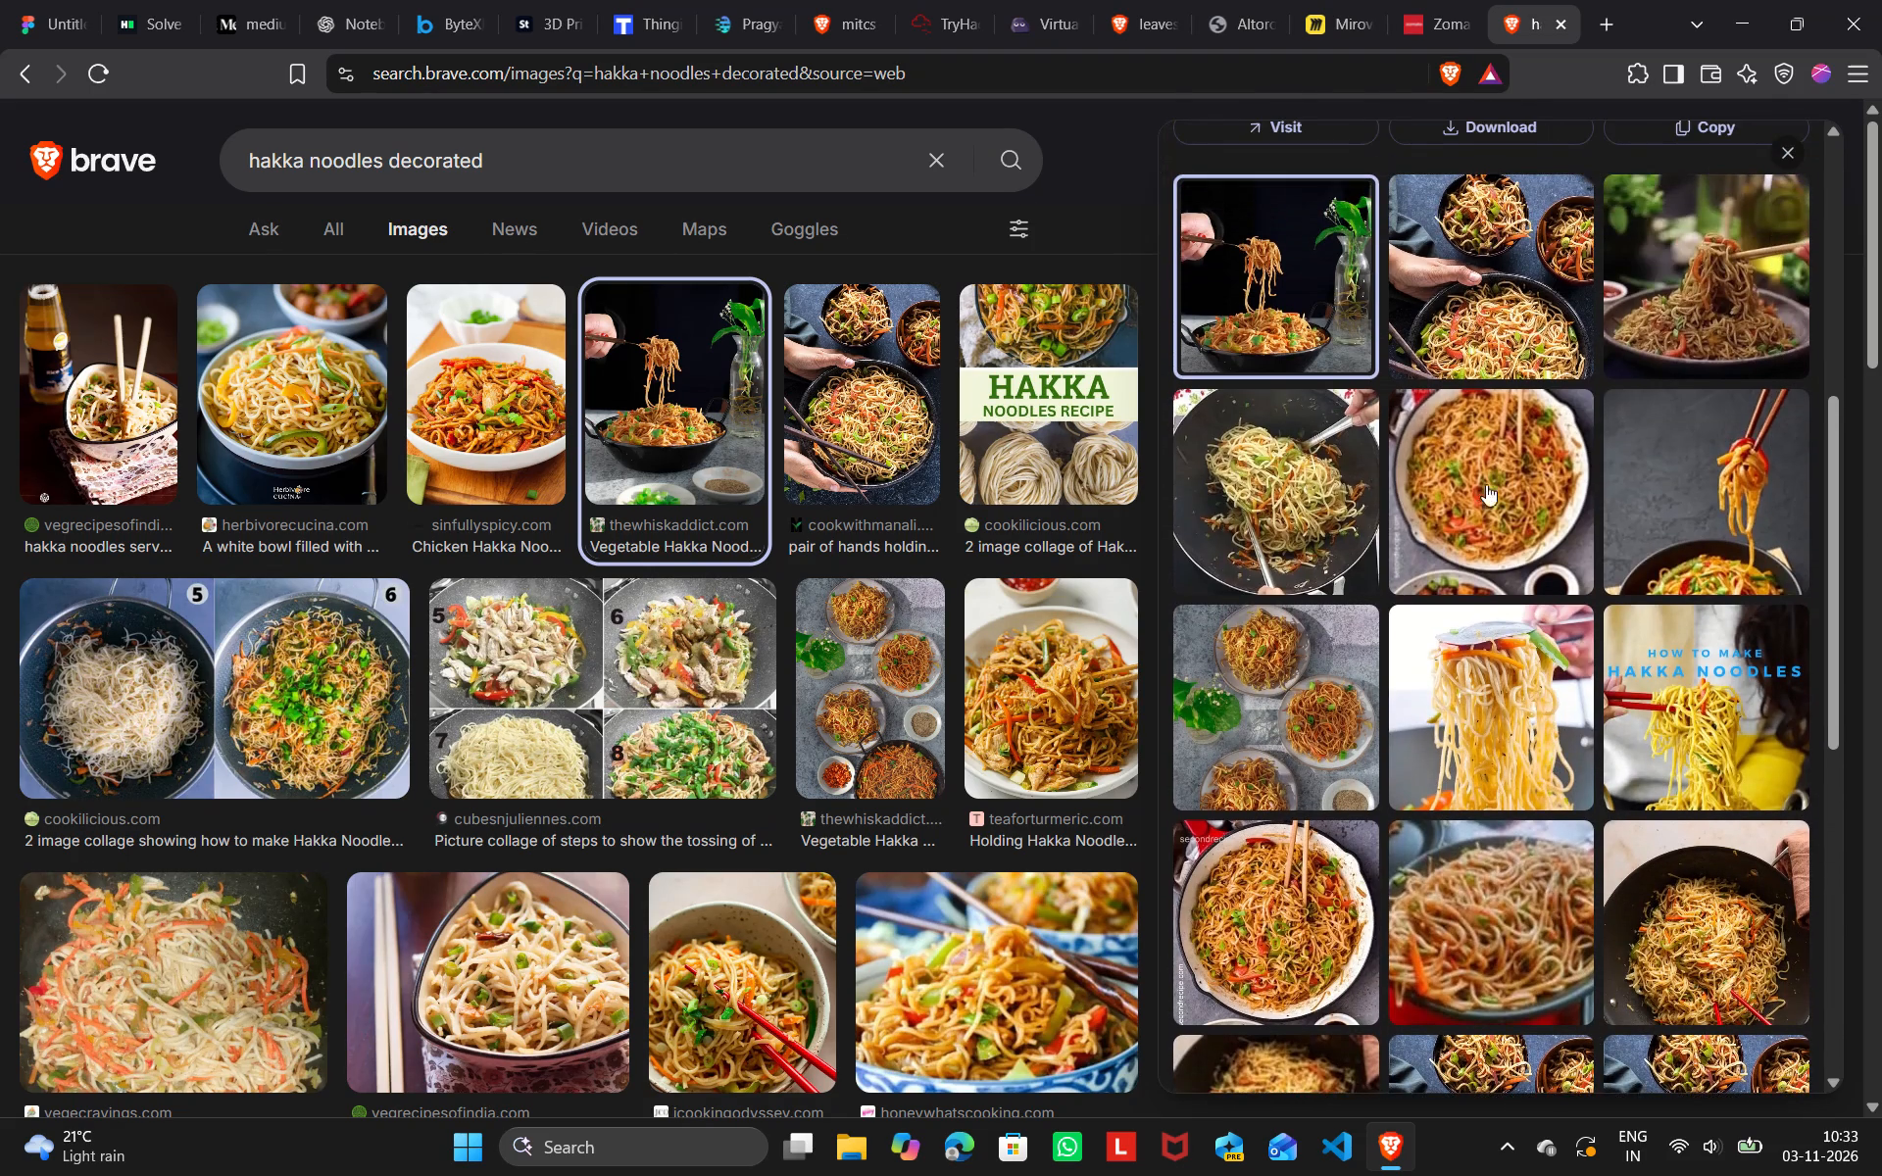
click(1479, 326)
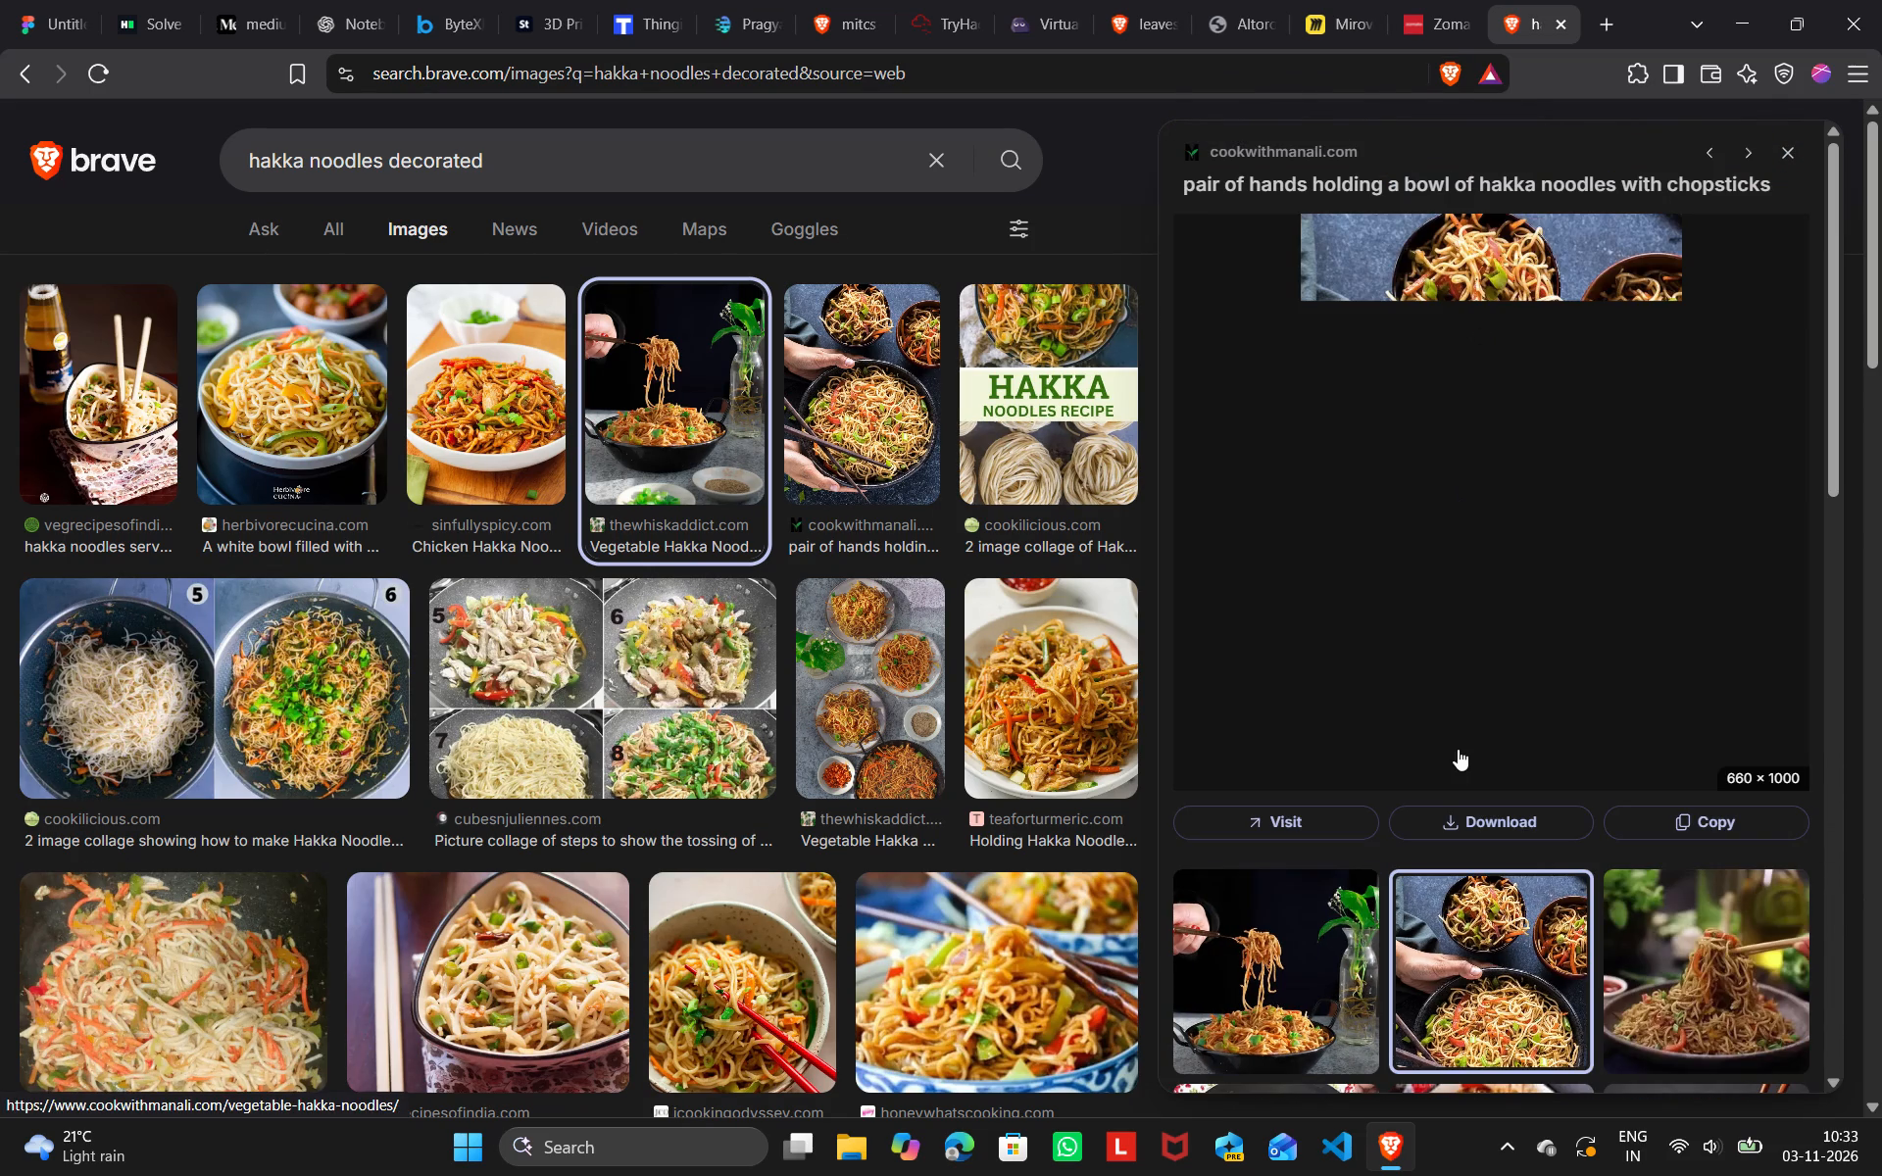
right_click(1483, 610)
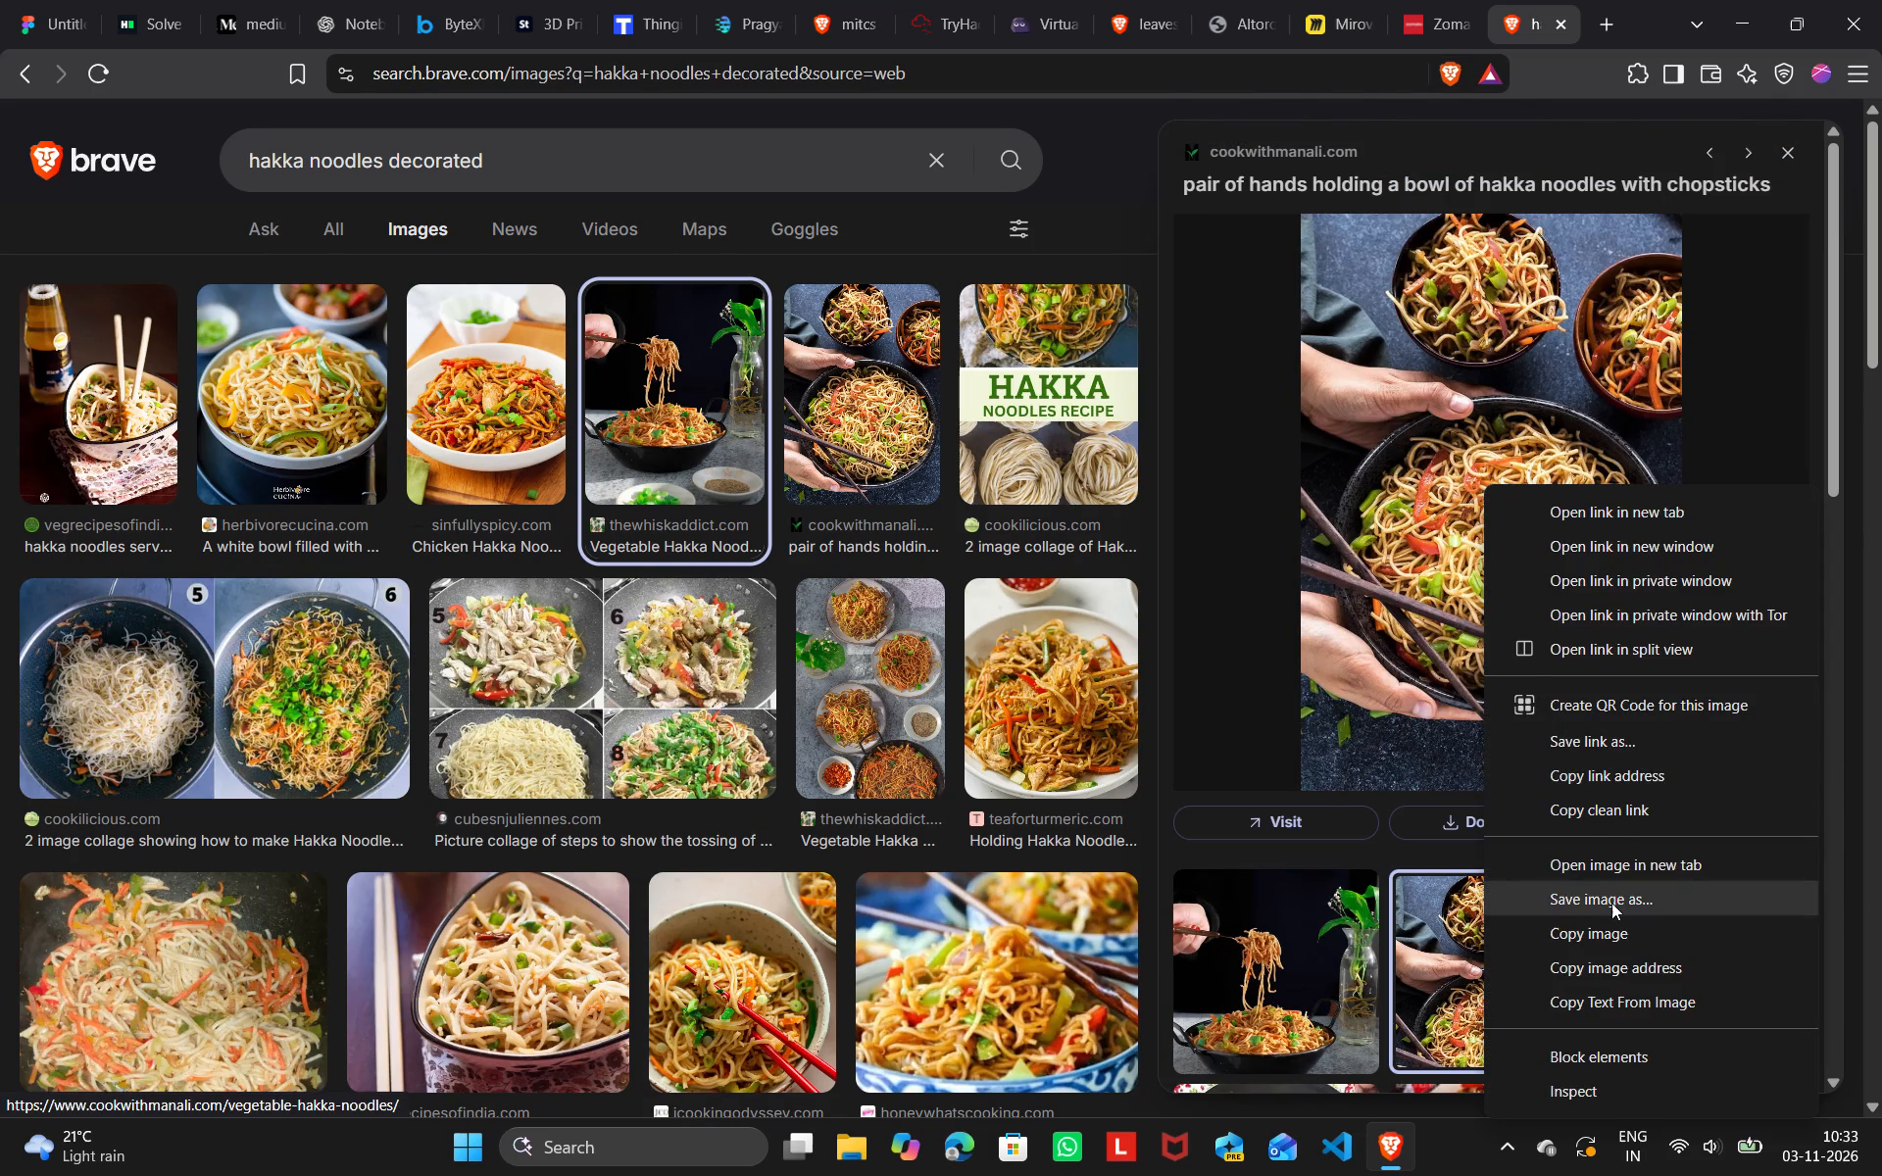
click(1611, 927)
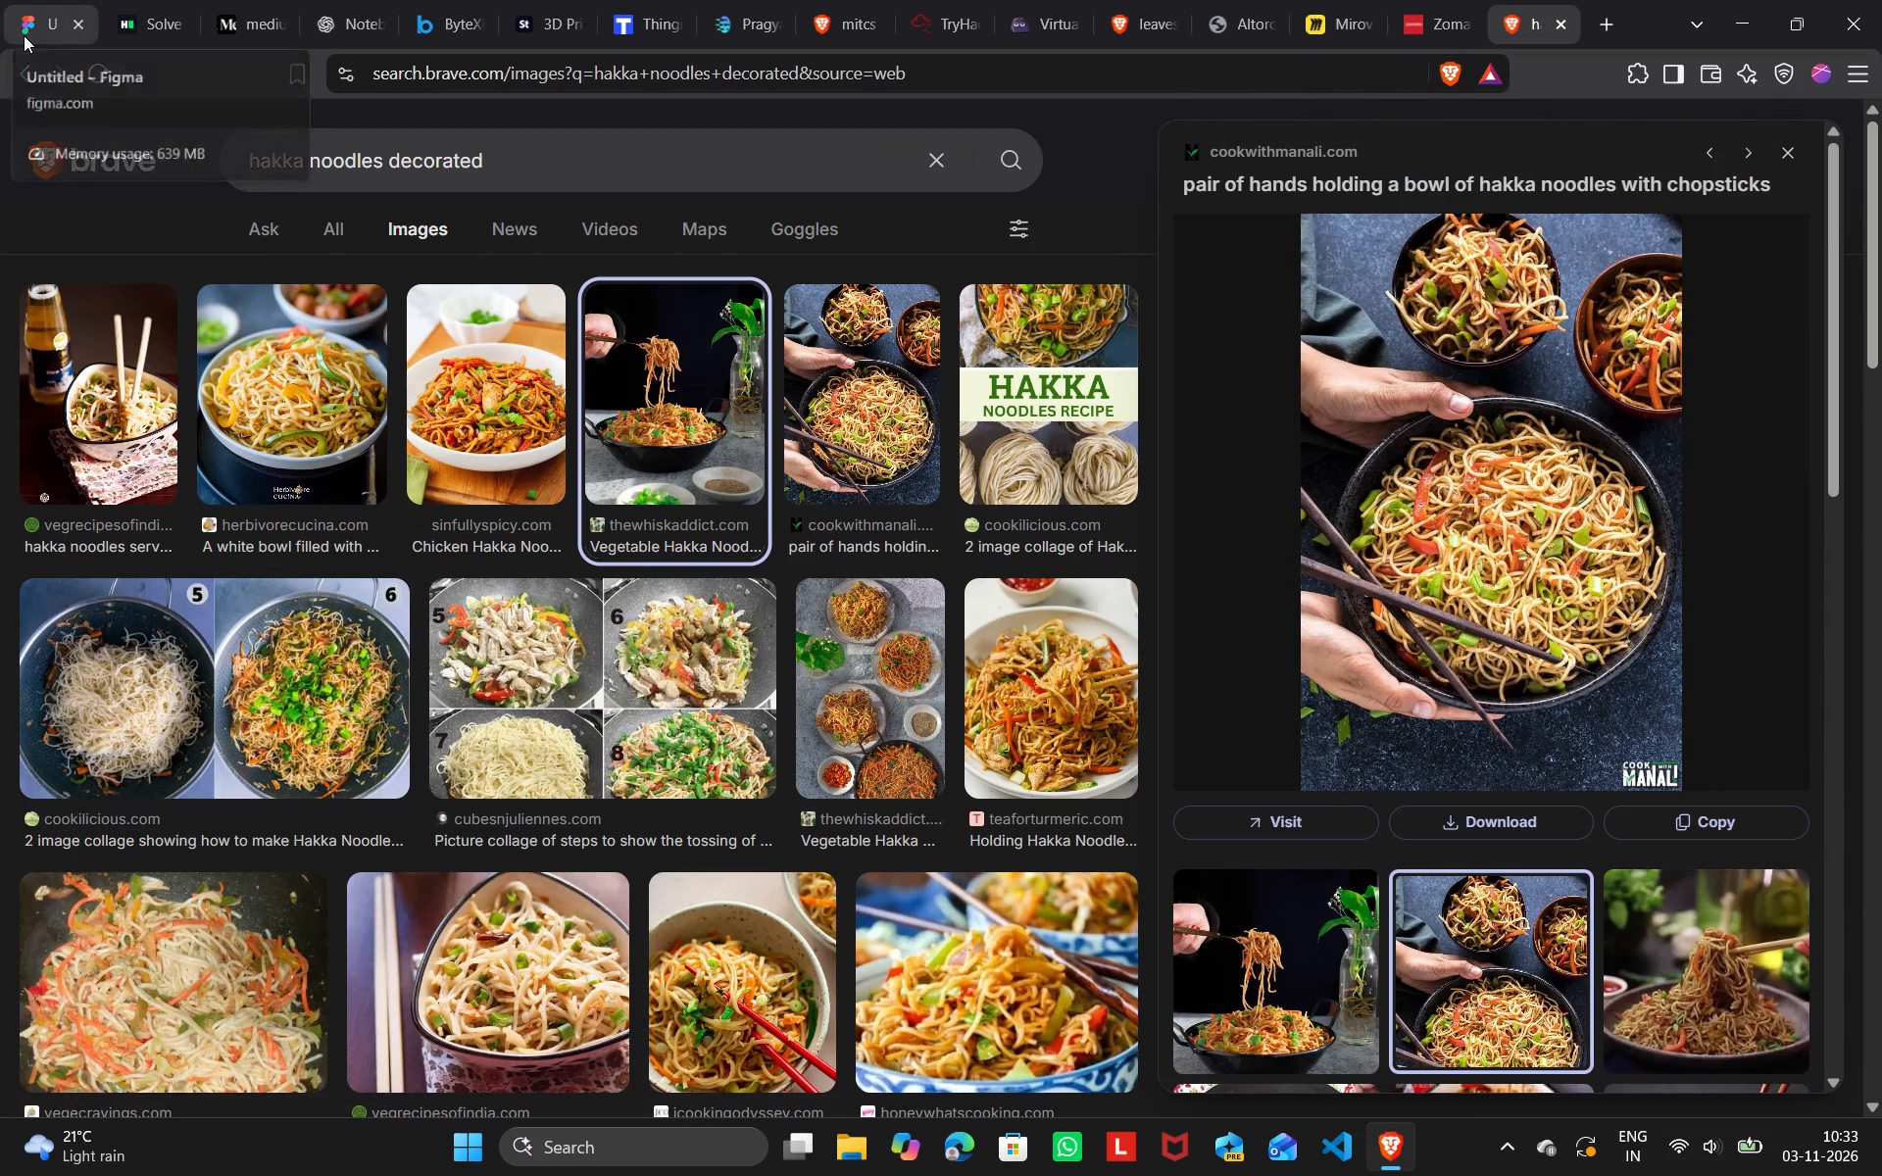
Switch to the Figma design, paste the copied noodle picture and place it over the left part of the blank MacBook Air - 5 frame.
click(24, 35)
key(ctrl+v)
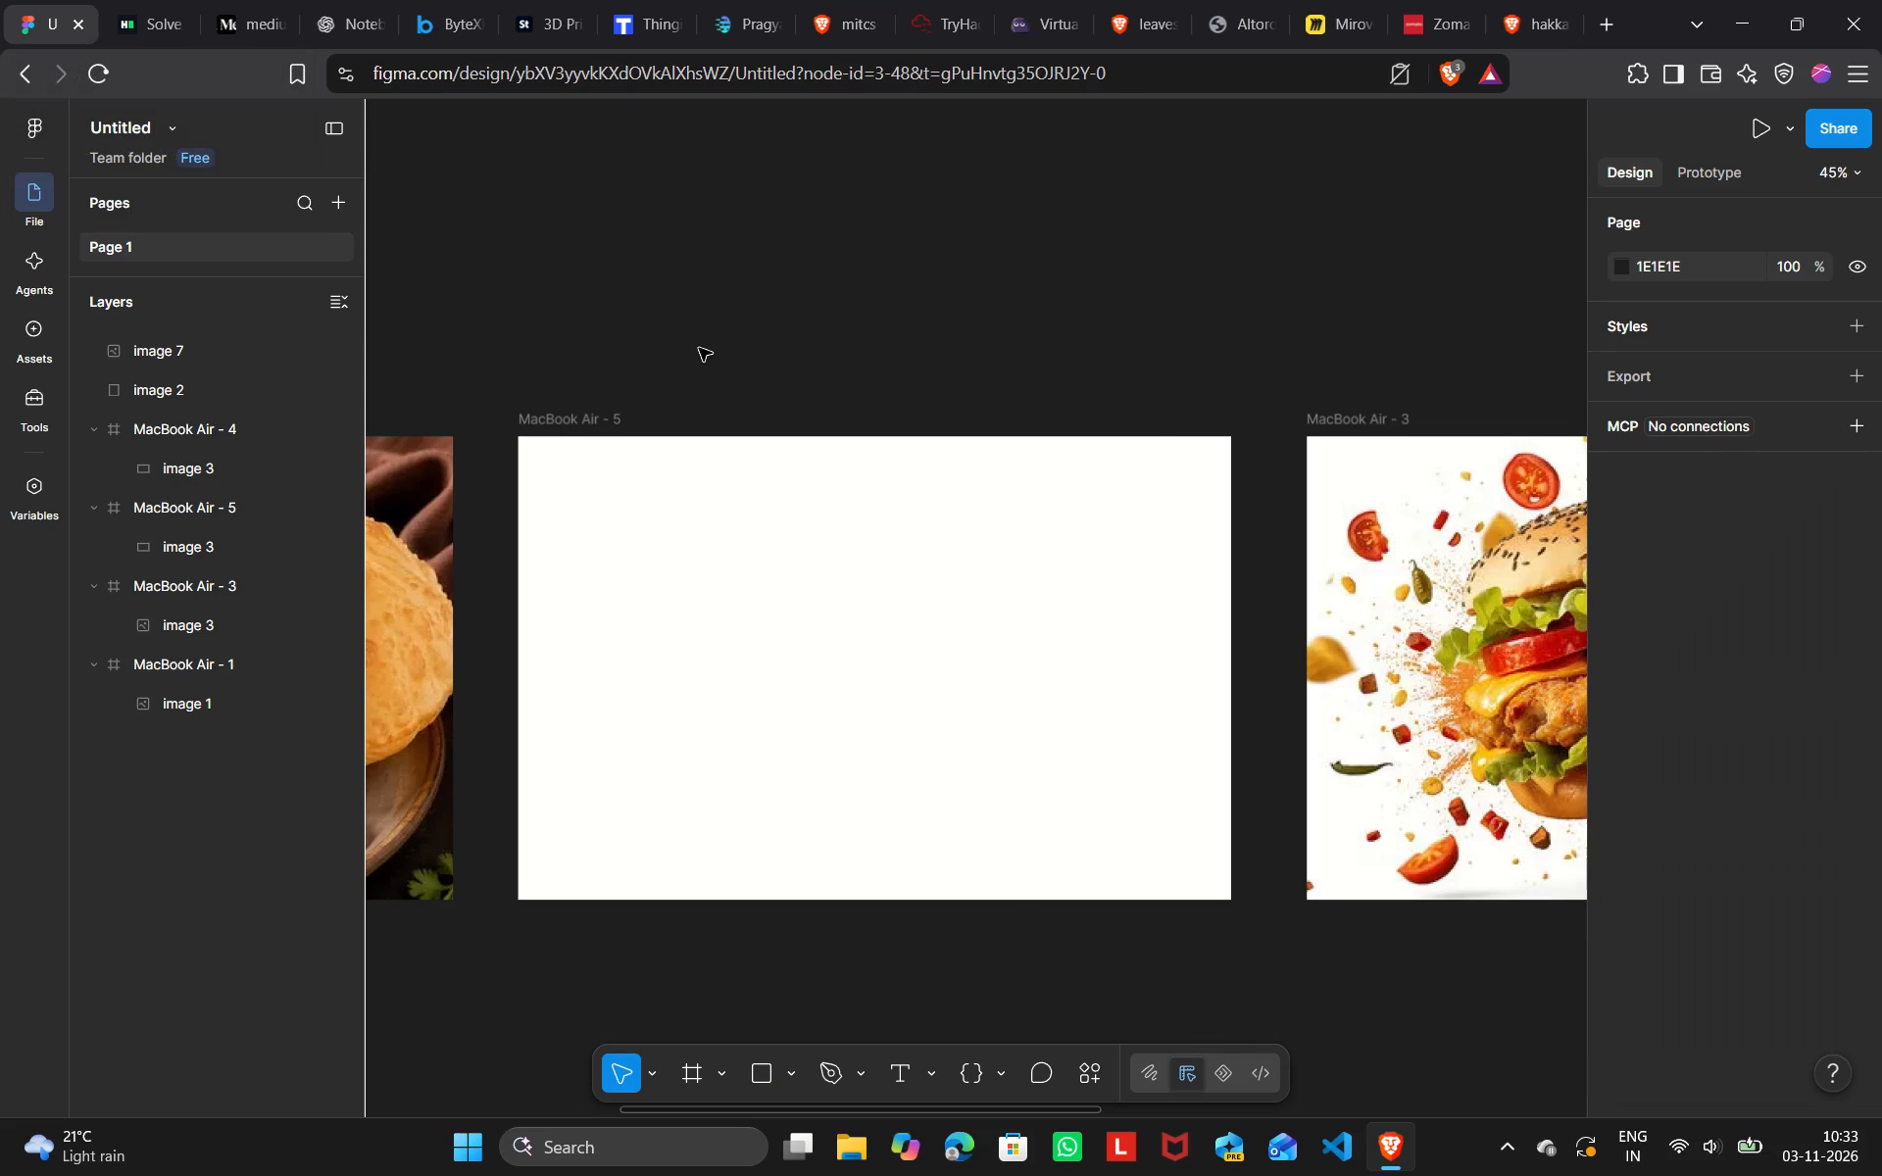
drag(969, 514, 691, 602)
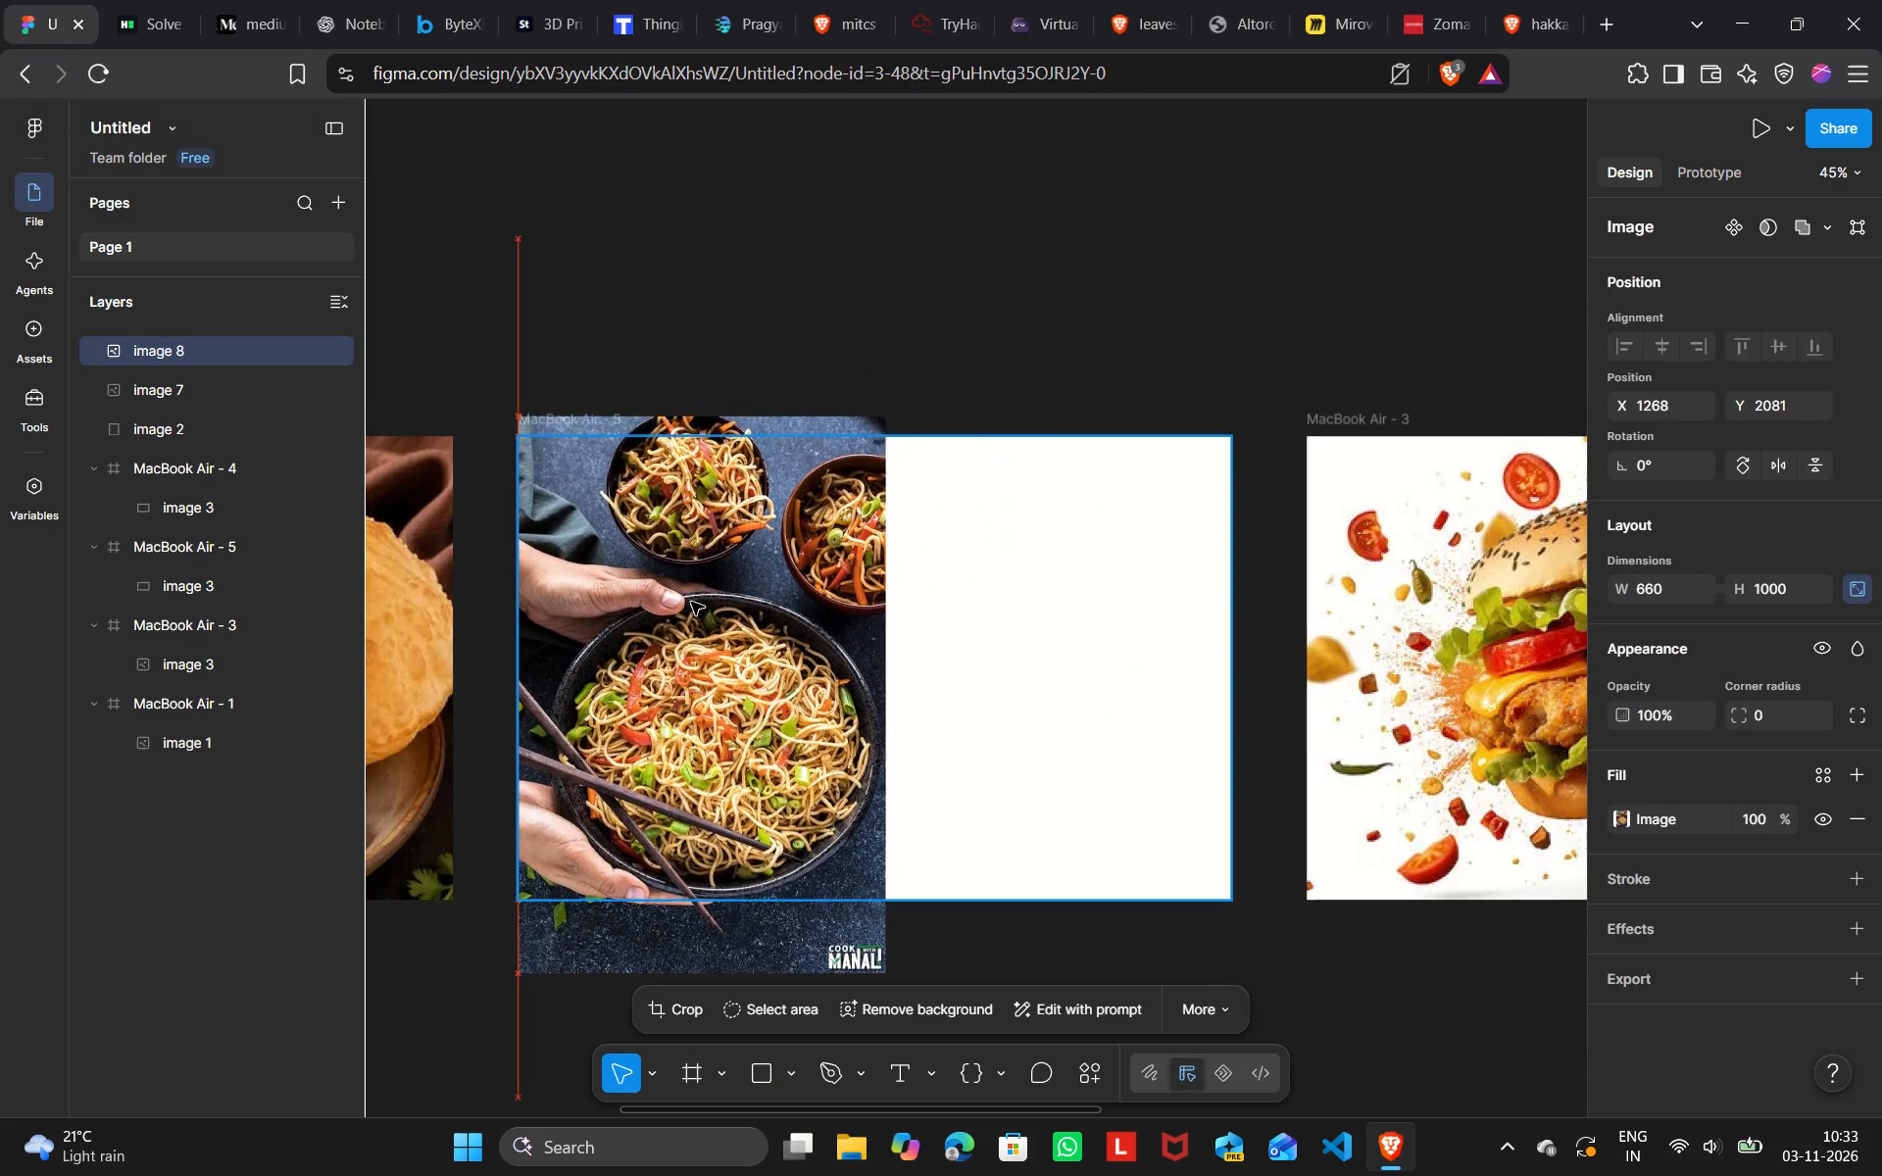
drag(691, 602, 690, 602)
drag(810, 620, 825, 622)
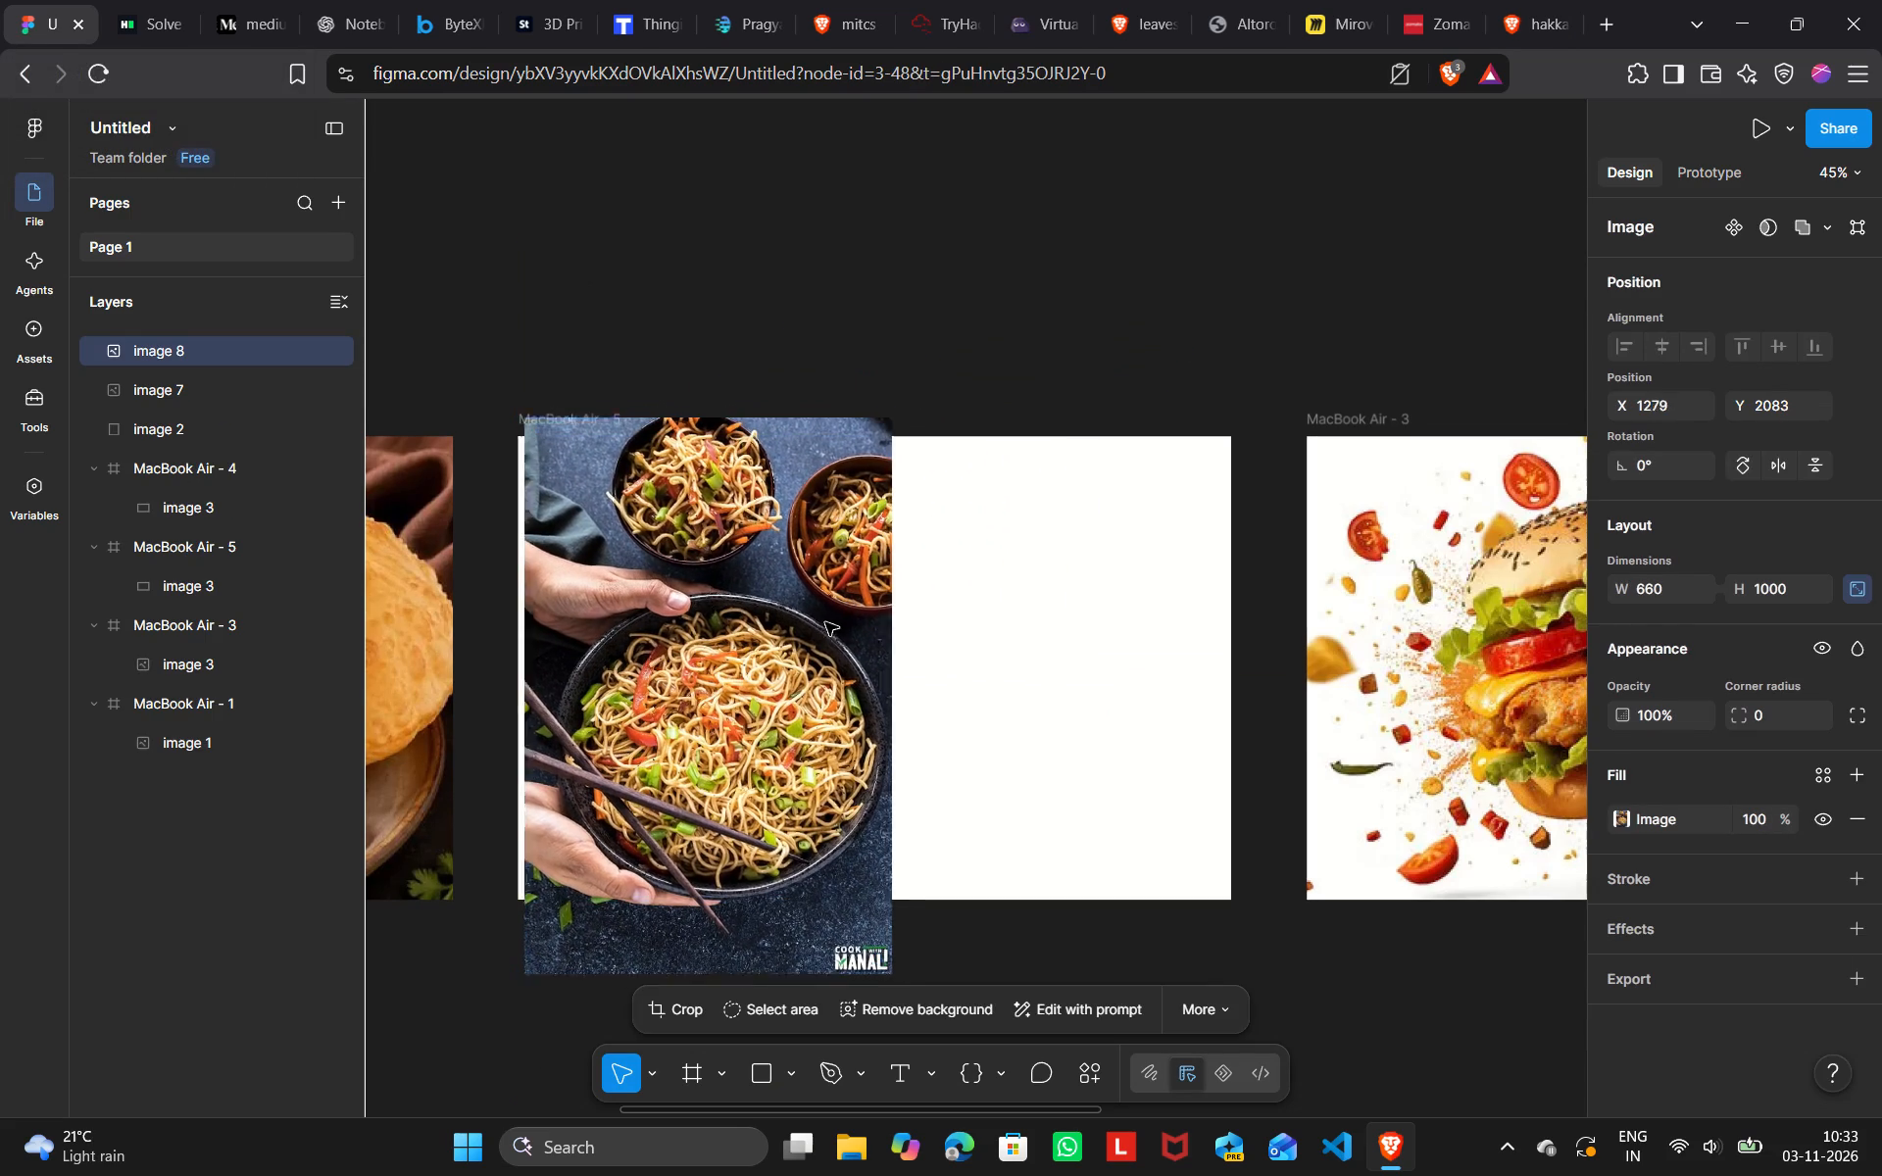
drag(825, 622, 833, 624)
Enlarge the noodle picture proportionally to 1280 × 1940 so it spans the full width of the MacBook Air - 5 frame.
drag(912, 628, 926, 628)
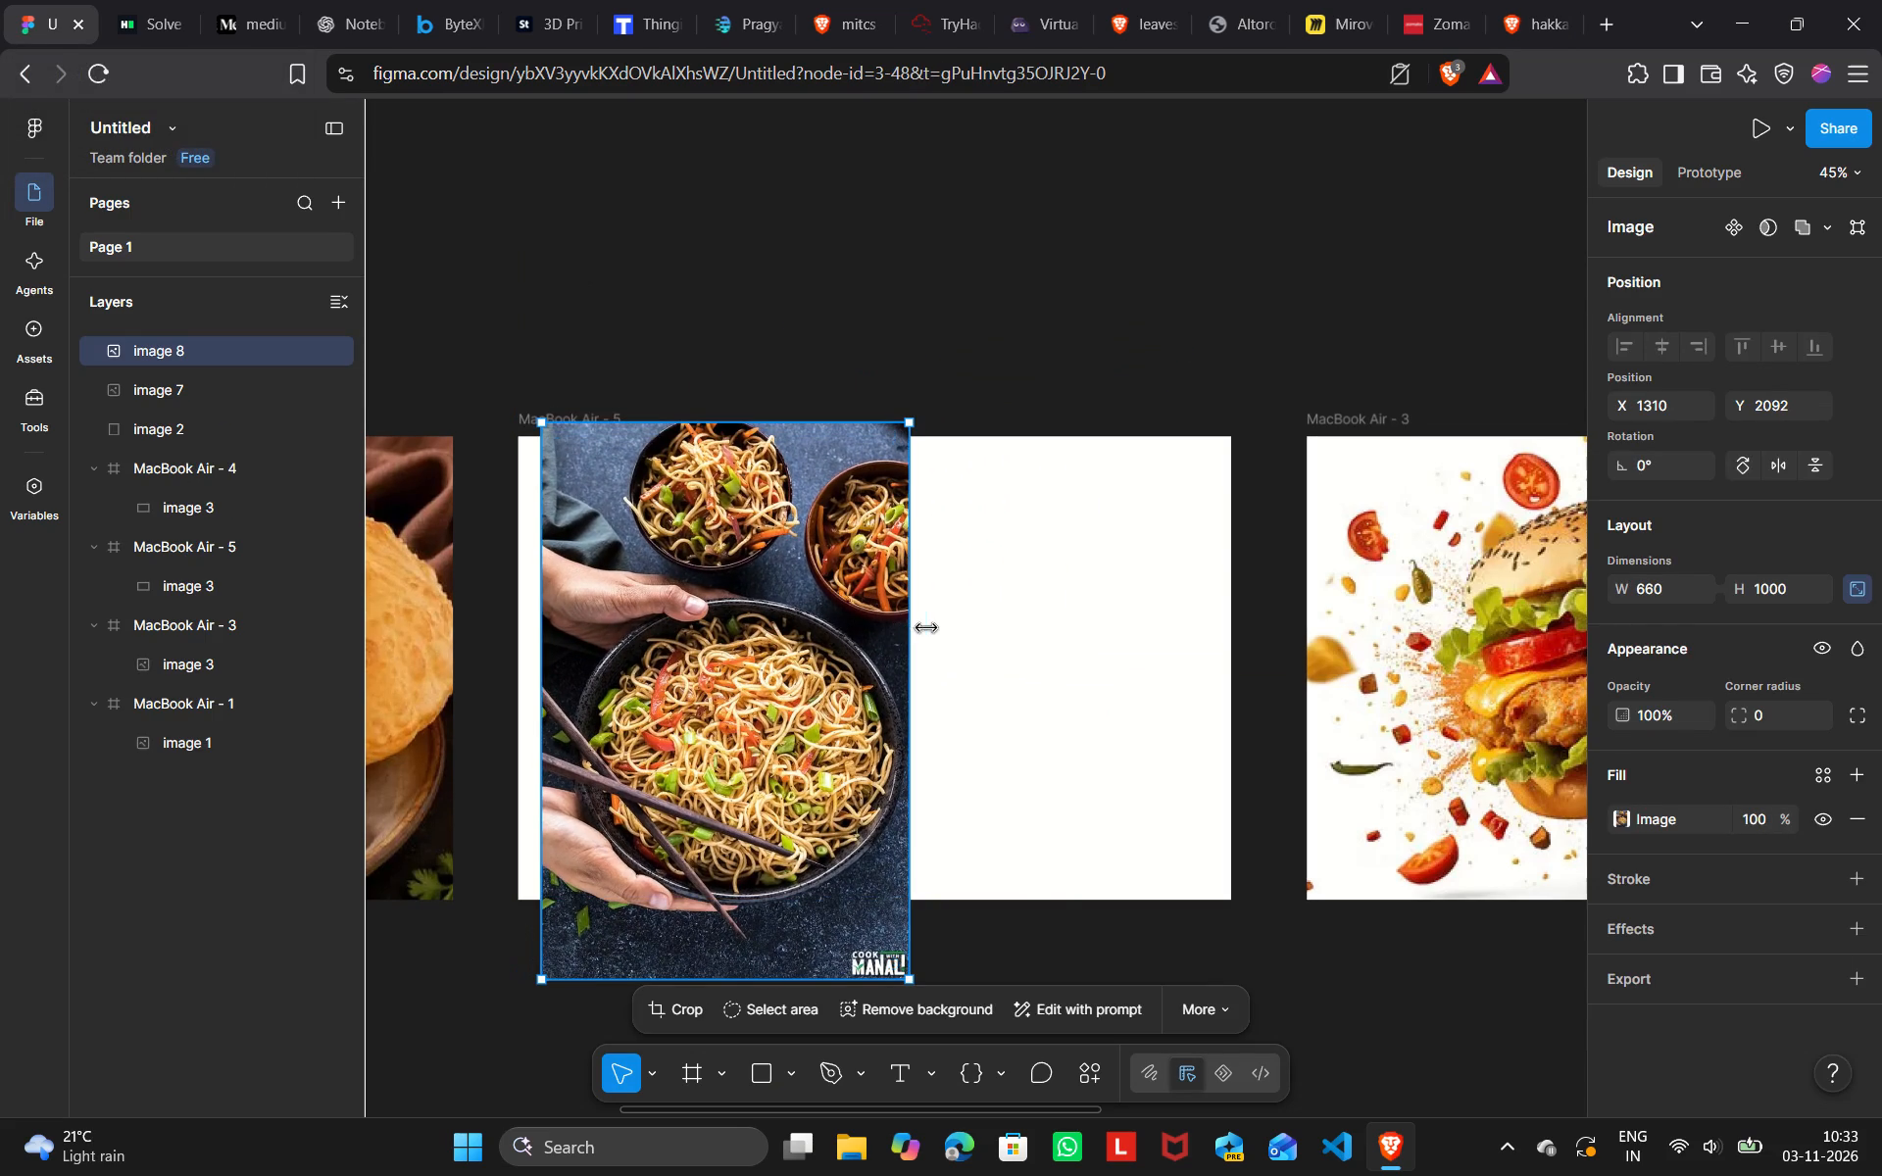
drag(926, 628, 1230, 647)
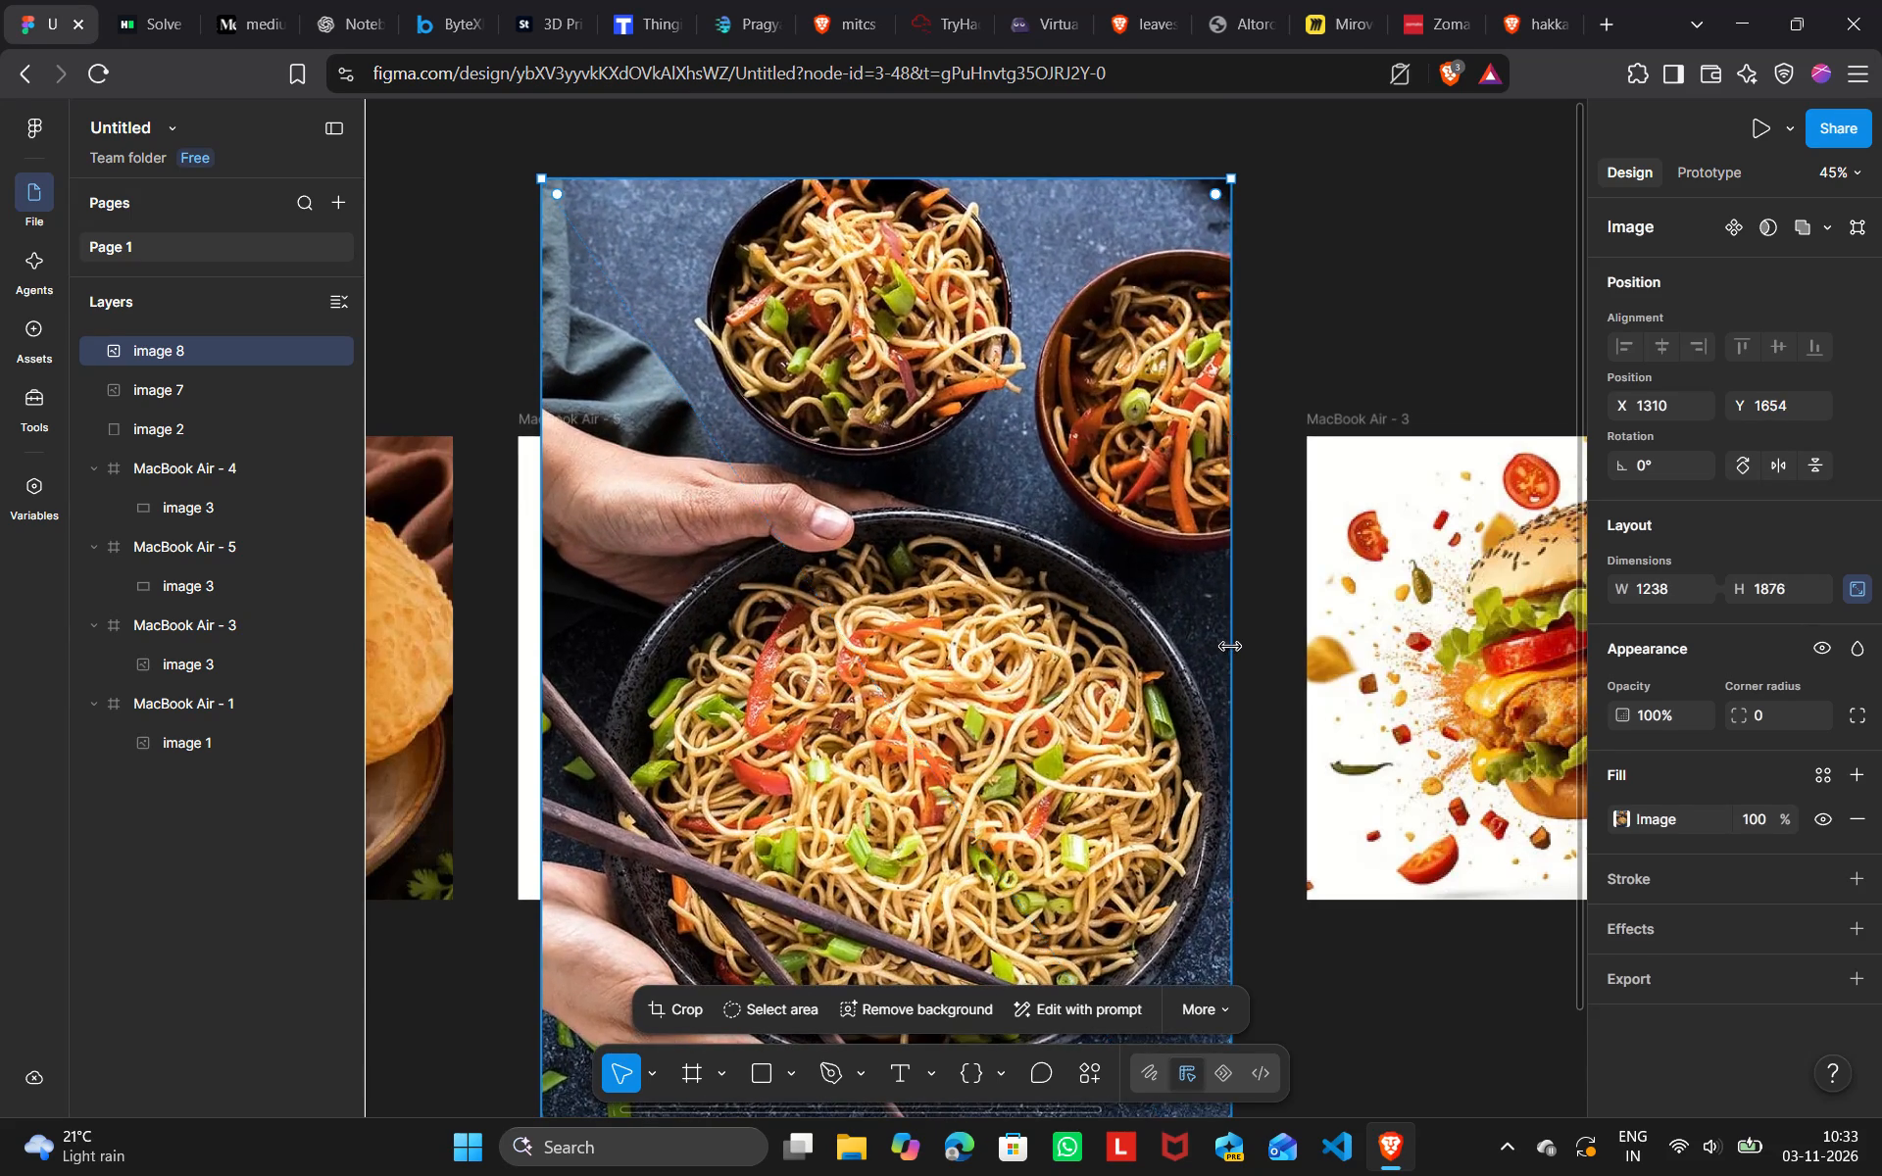
drag(539, 594, 518, 593)
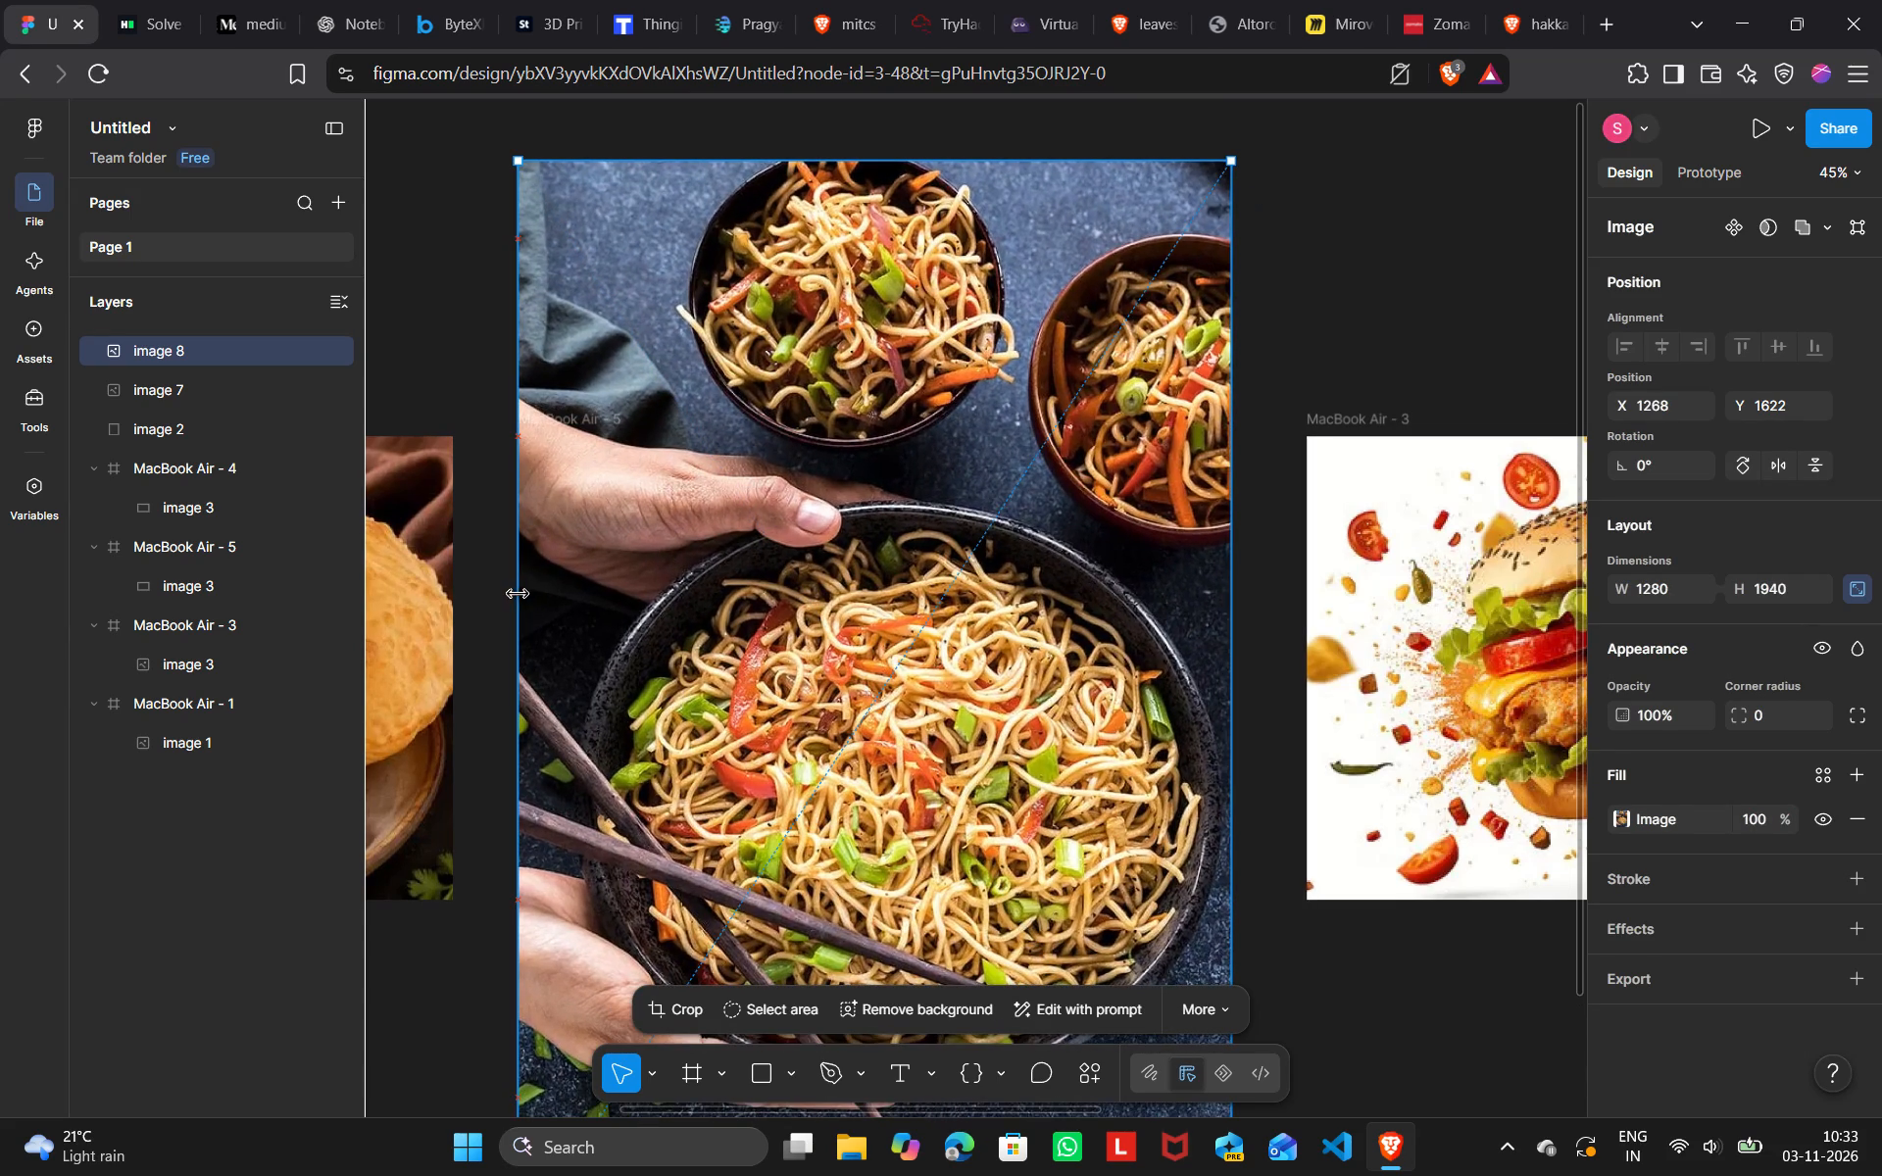
drag(518, 593, 520, 593)
Shift the noodle picture up so the large bowl covers the frame, and widen it to 1291 × 1956 at X 1262, Y 1304.
drag(833, 714, 831, 612)
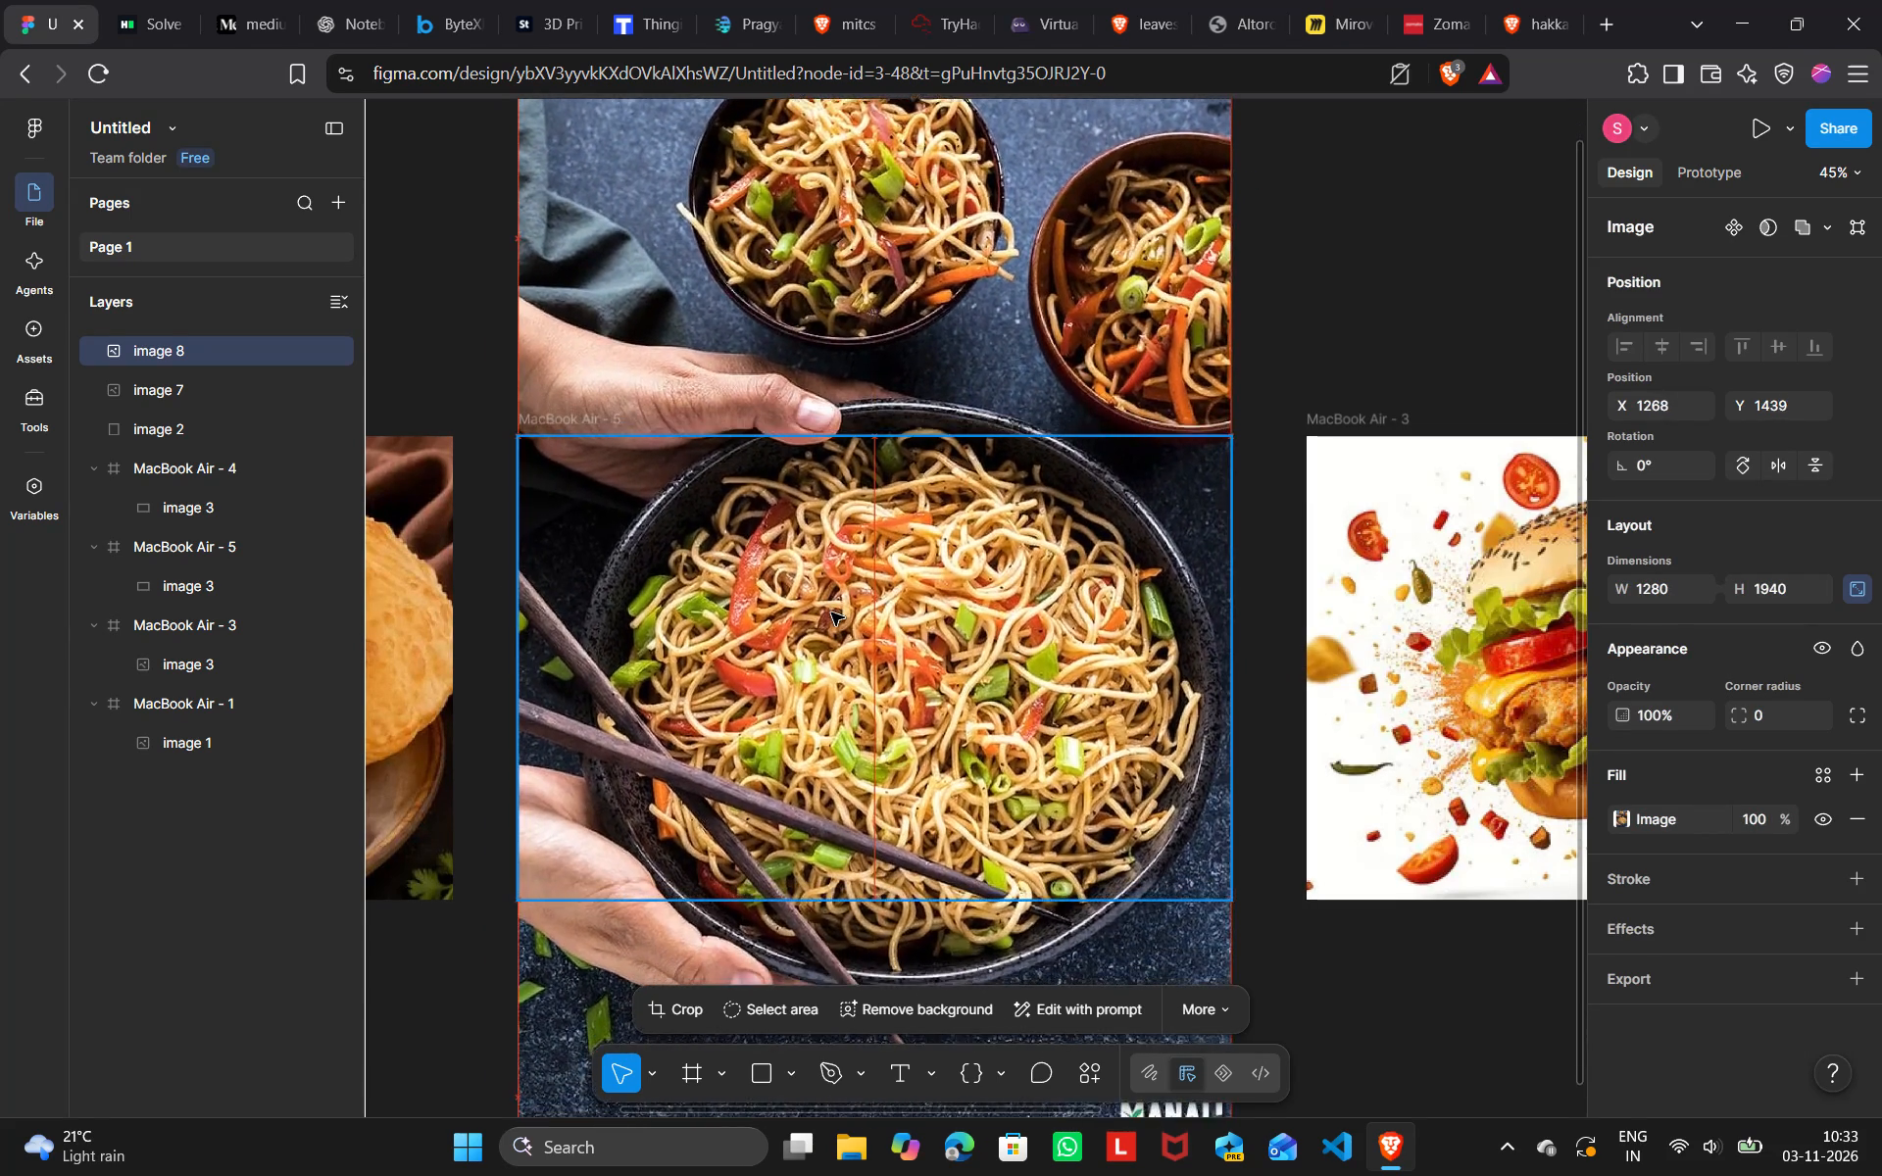
drag(831, 612, 831, 560)
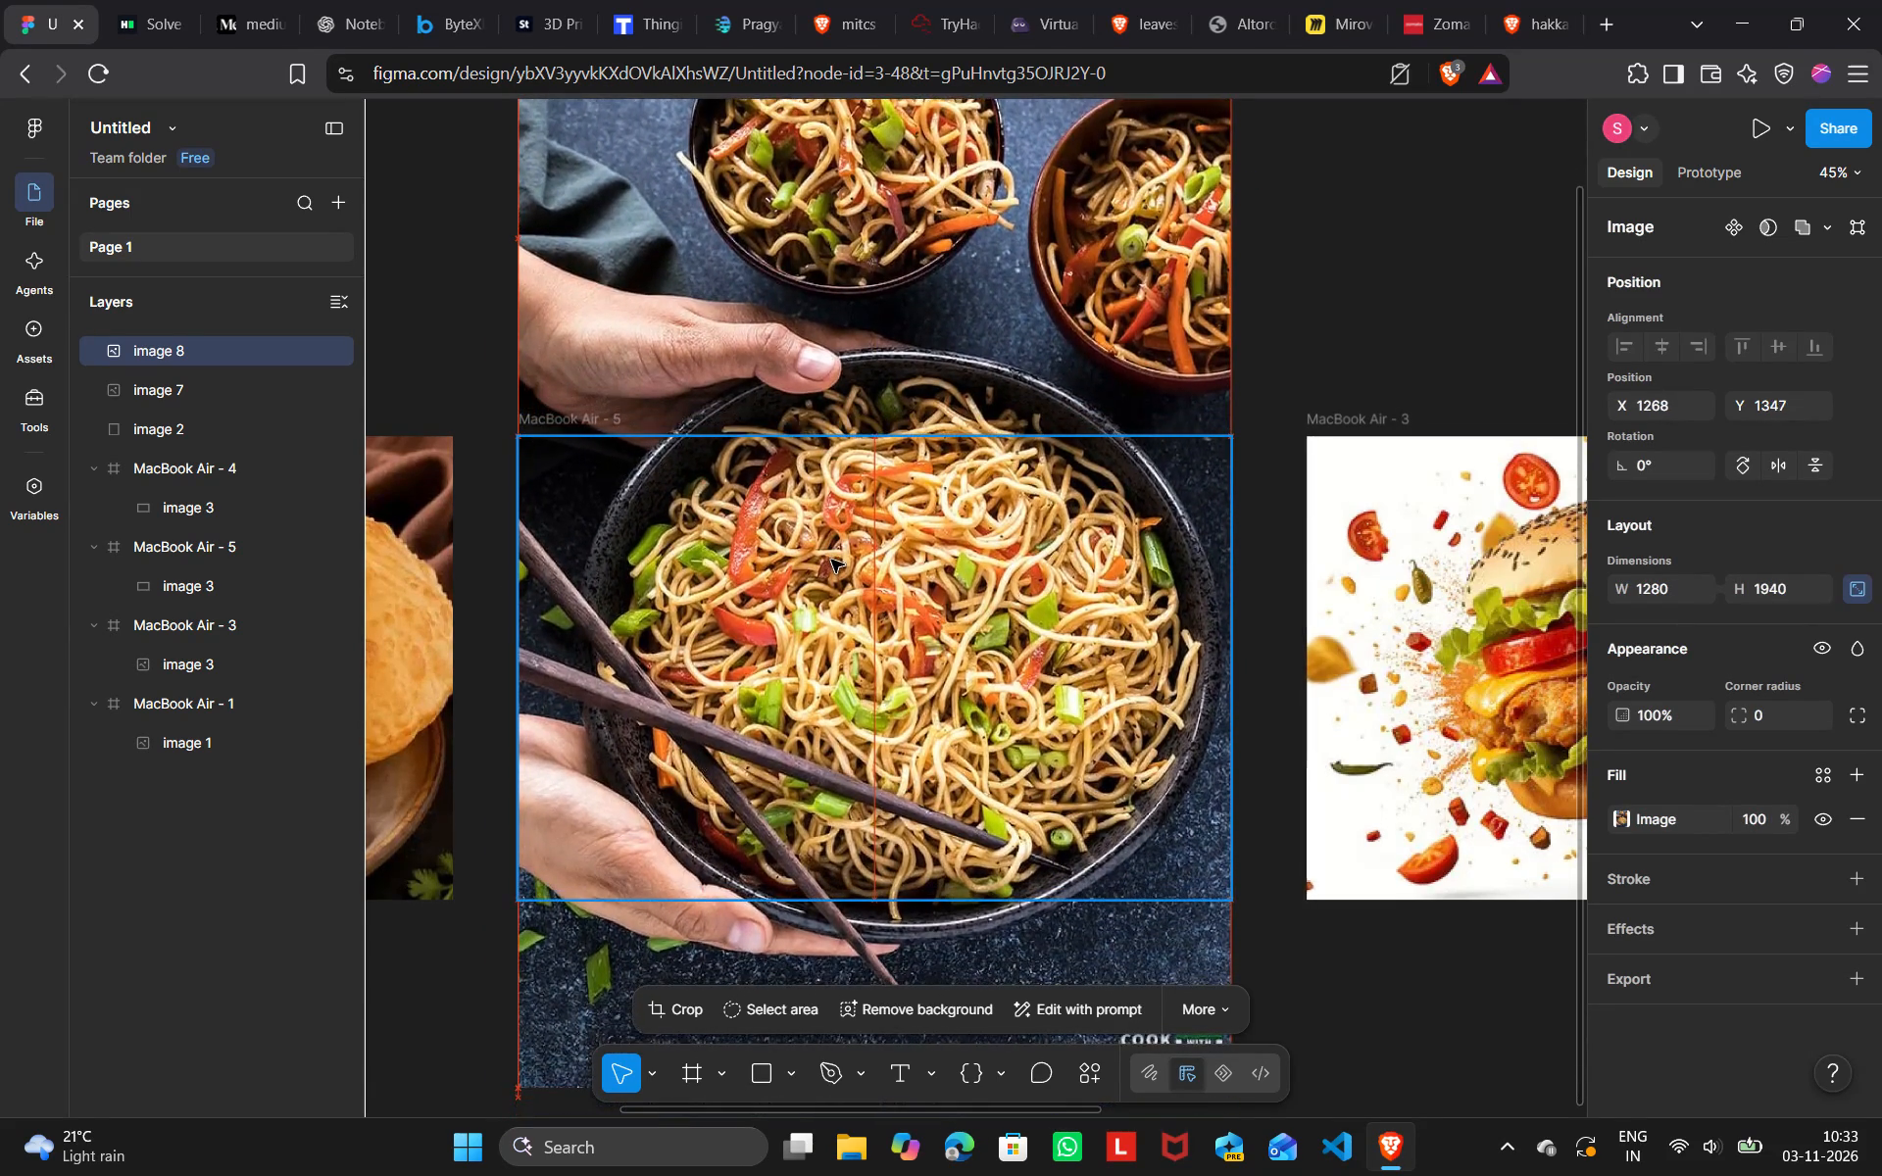
drag(831, 560, 828, 538)
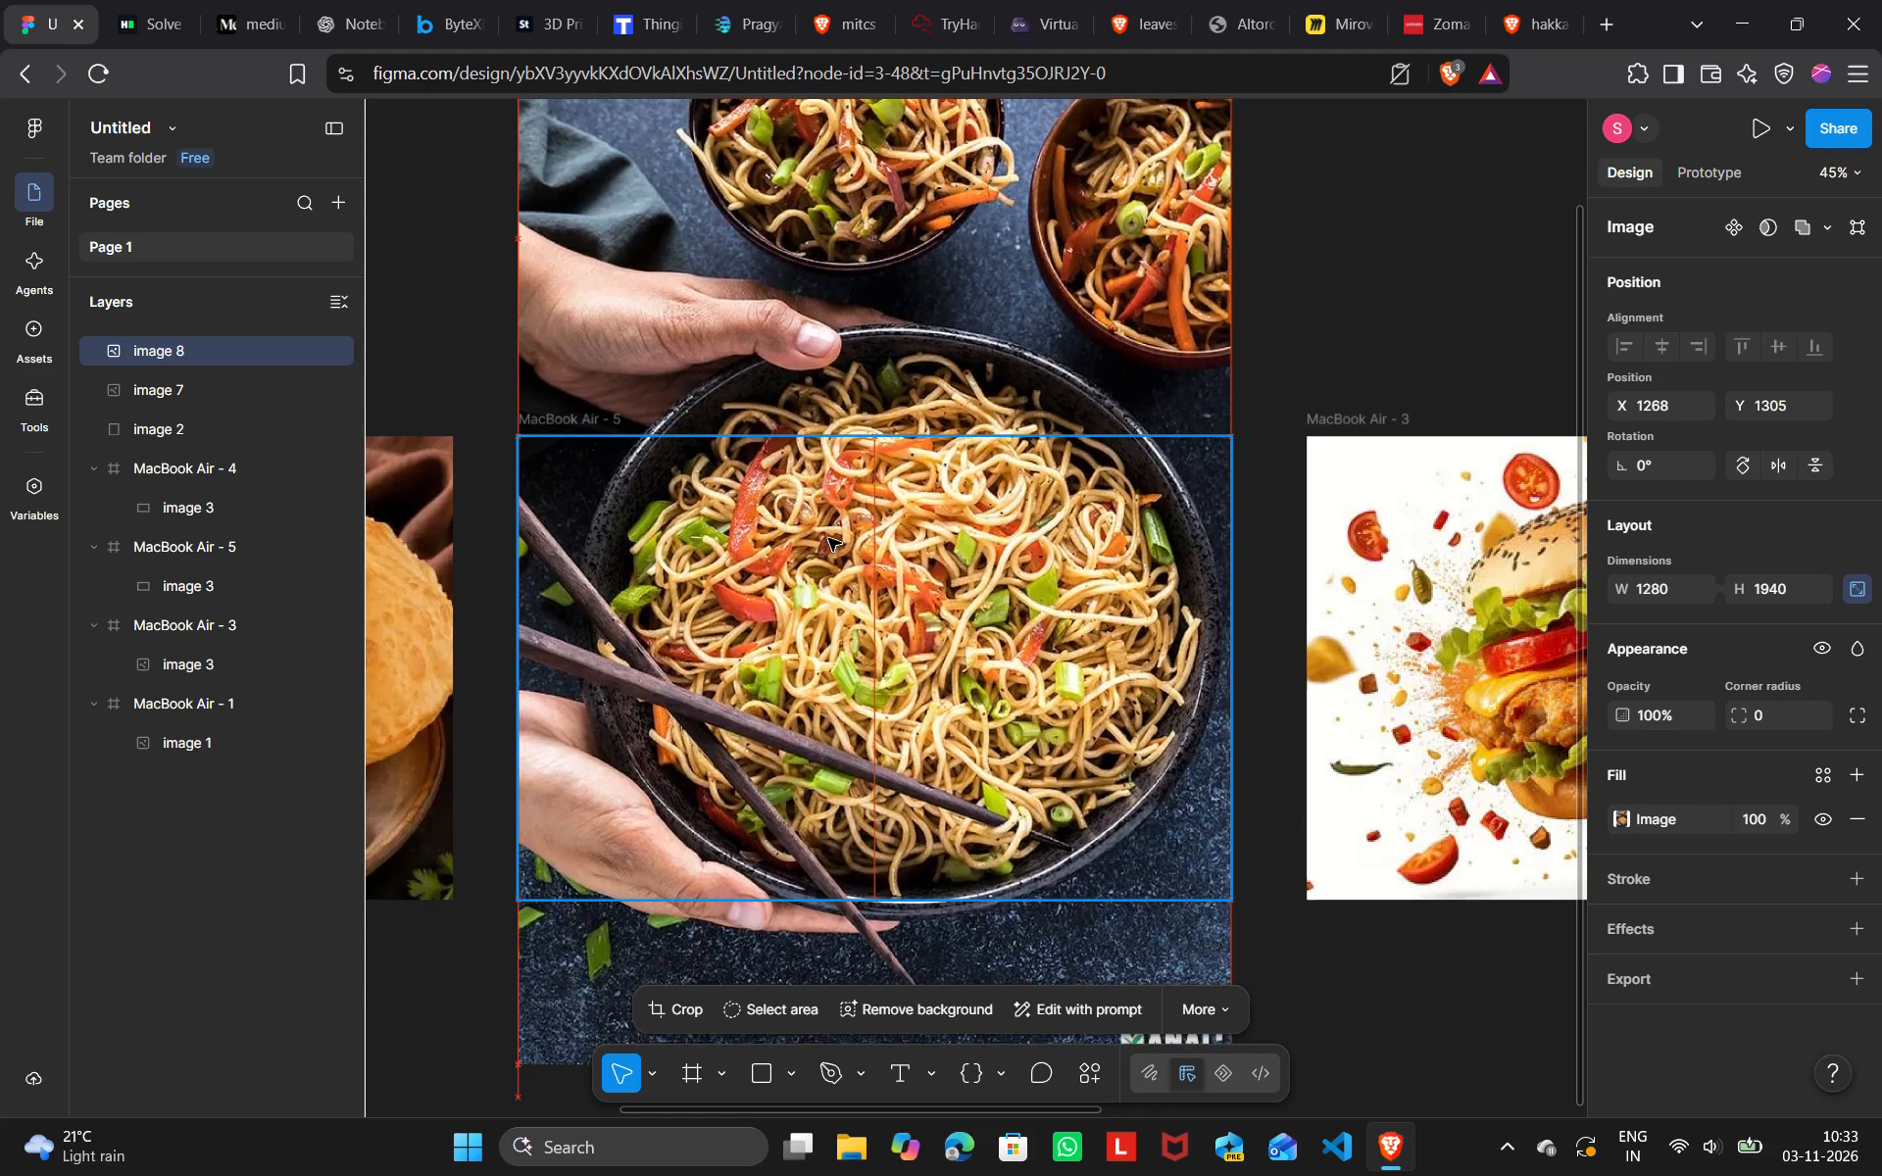
drag(828, 538, 827, 536)
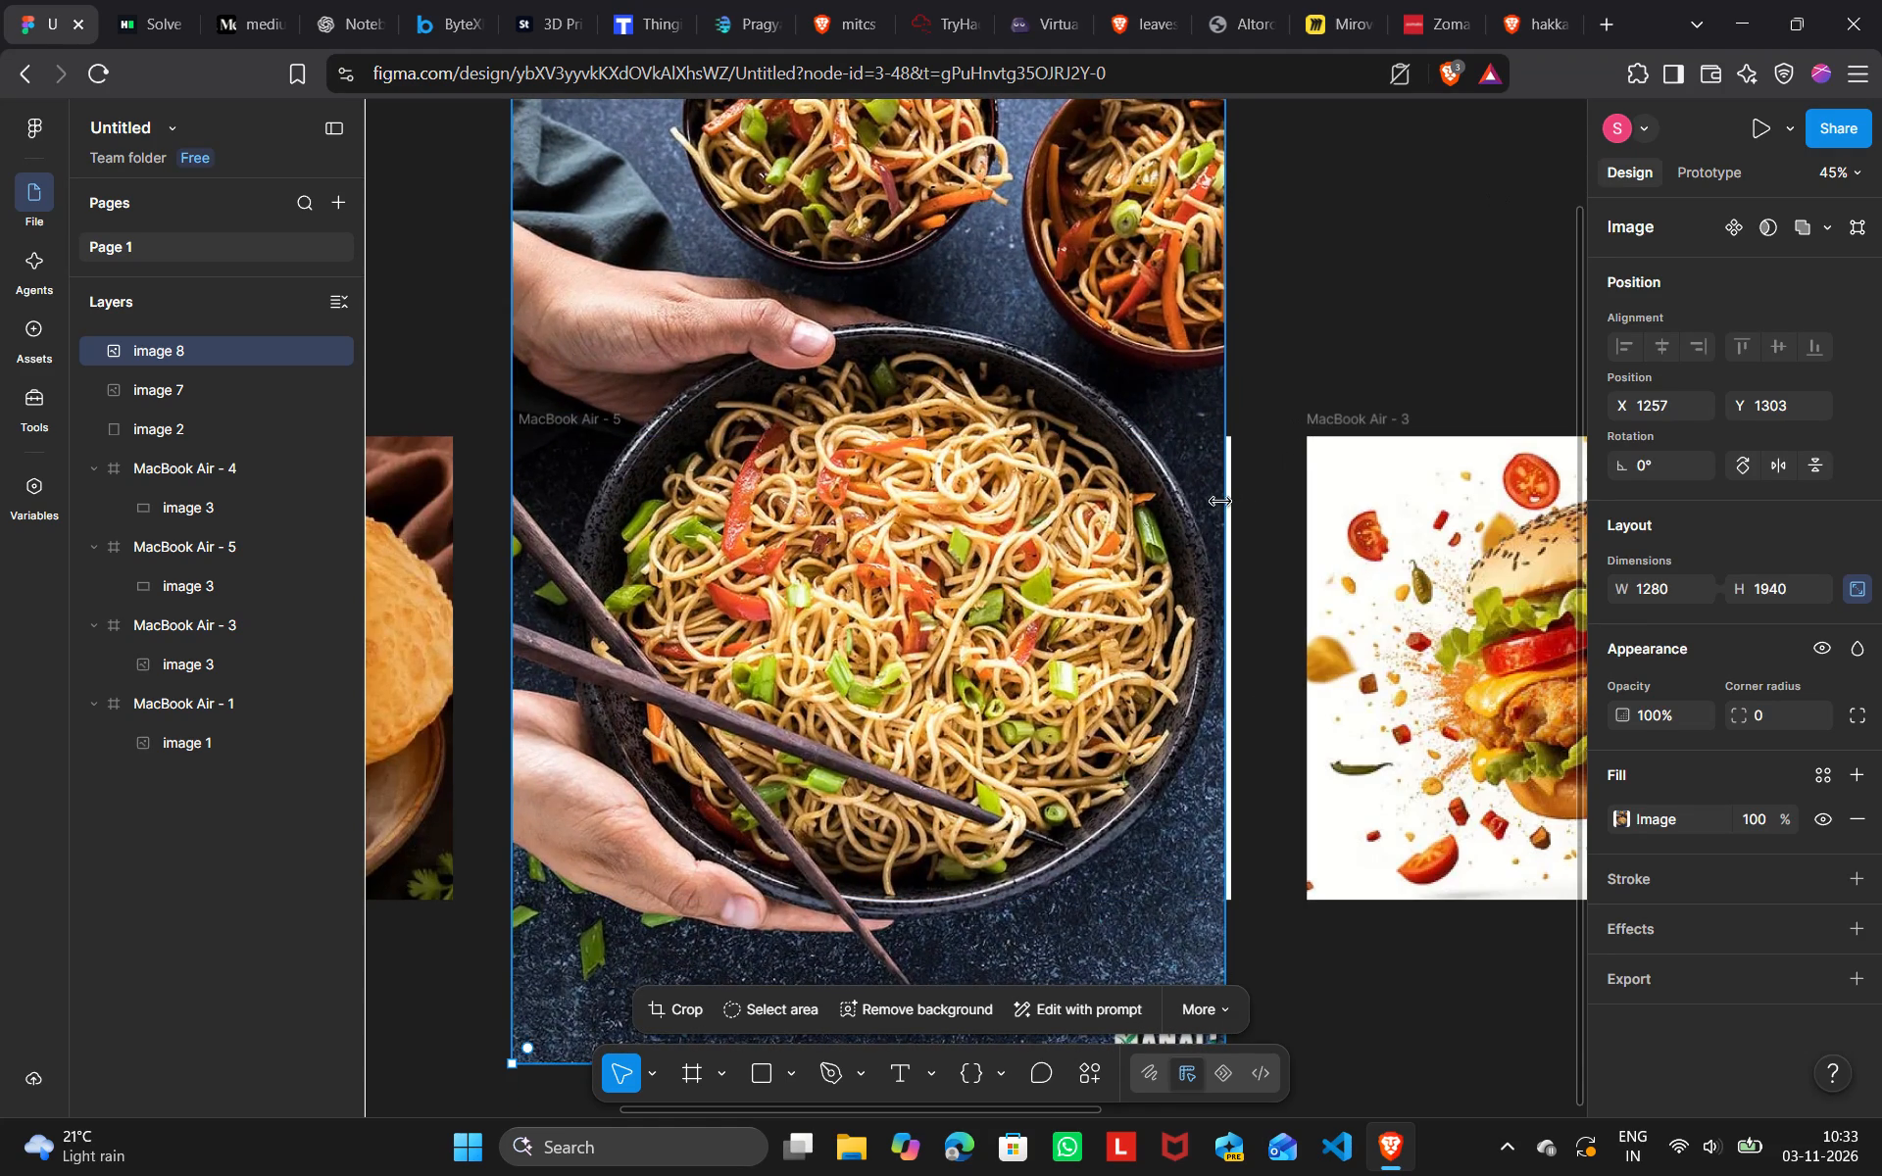
drag(1220, 498, 1229, 499)
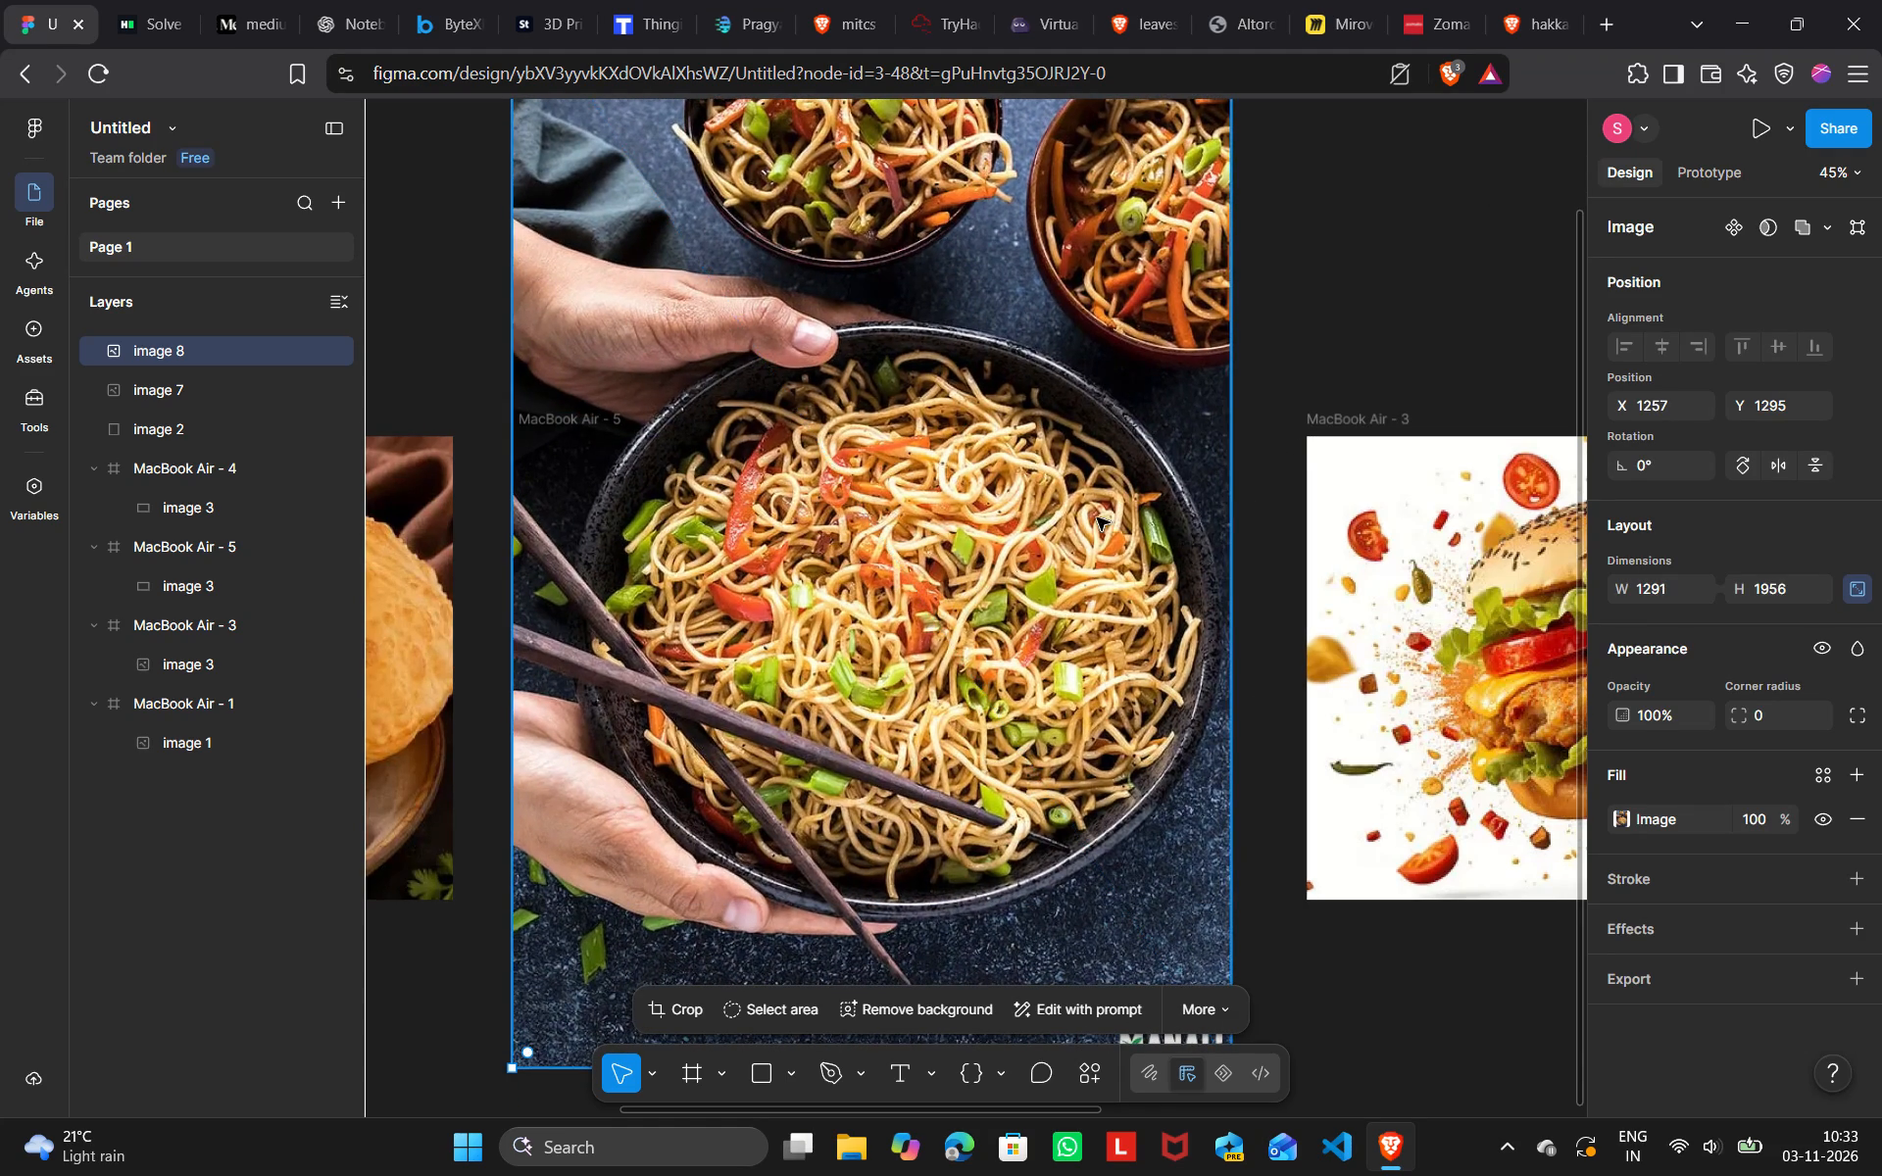
click(1097, 517)
click(1105, 521)
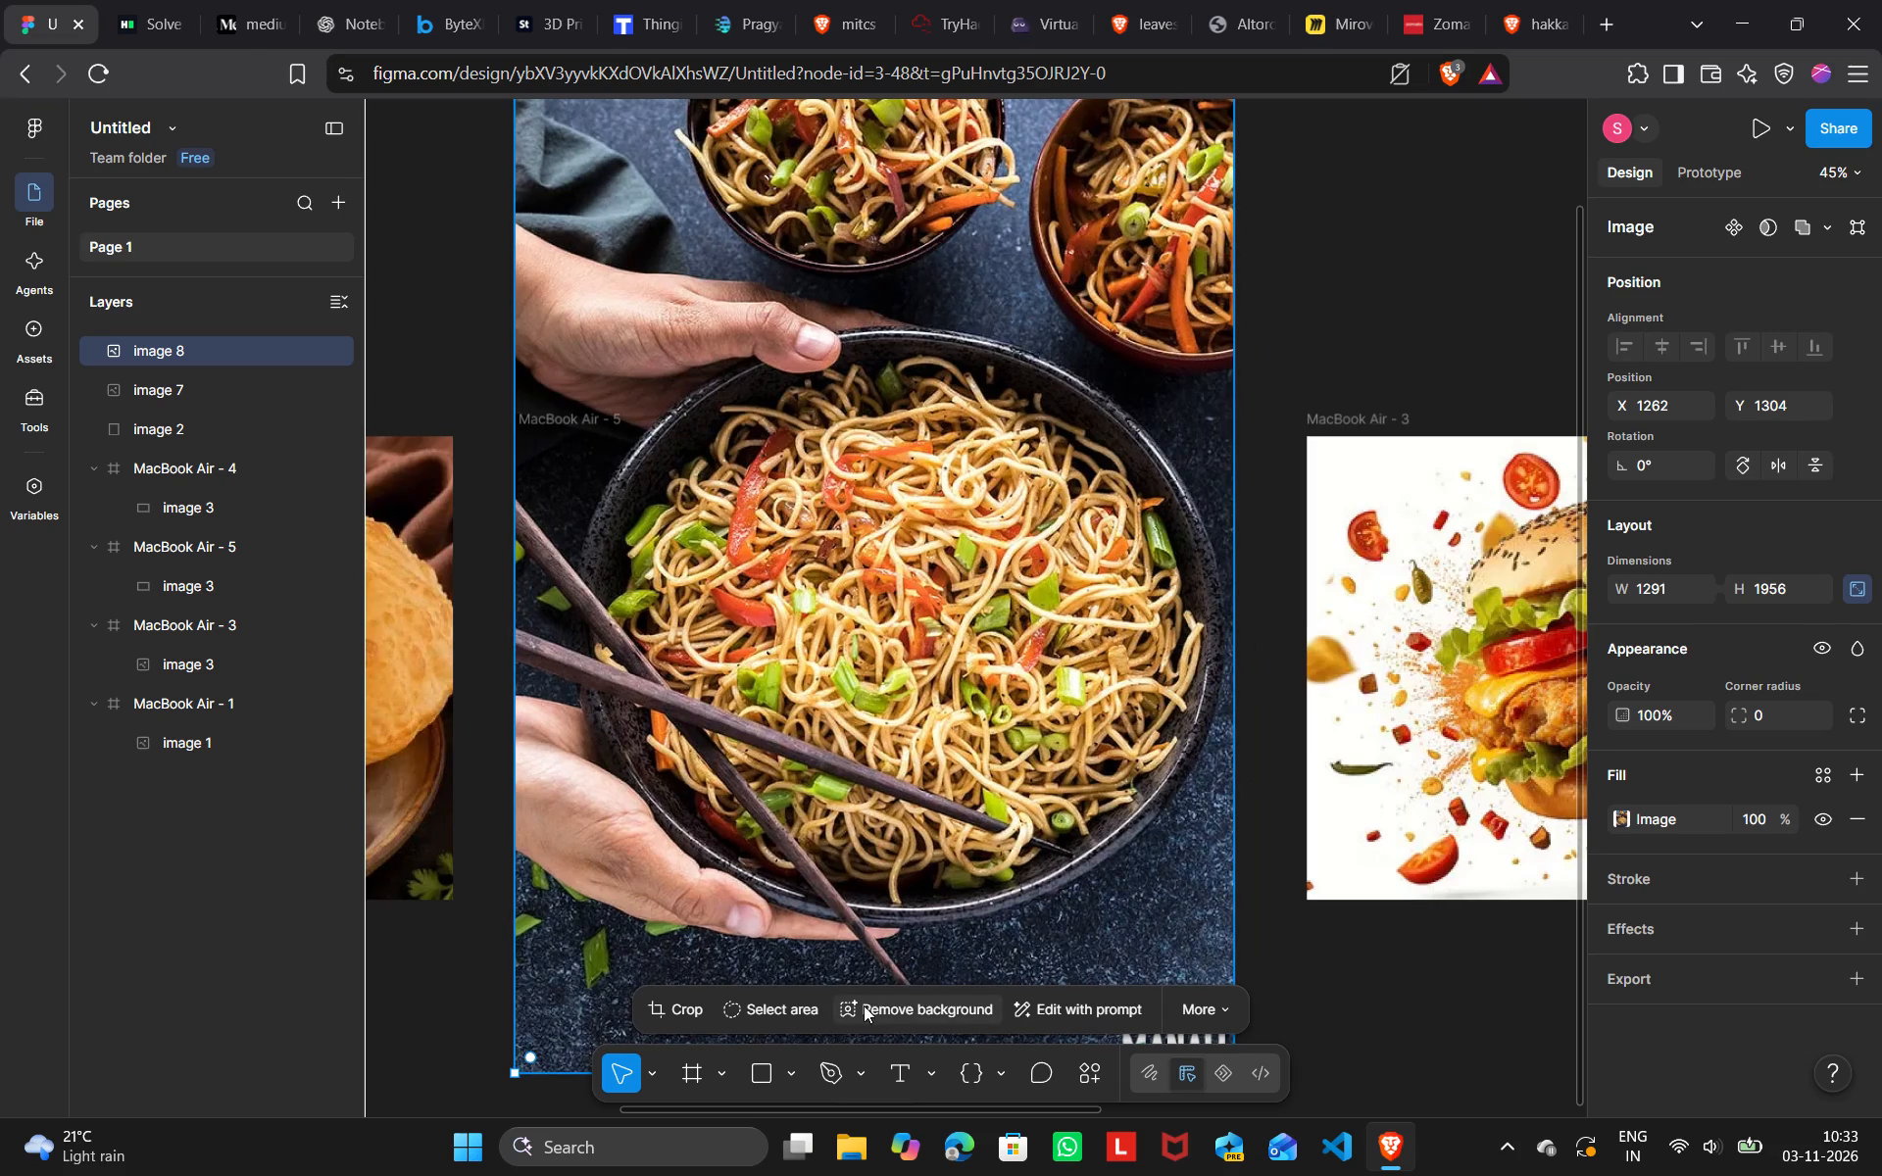
Crop the noodle picture's upper part away down to the top edge of MacBook Air - 5, leaving it 1291 × 1143 at Y 2117.
click(677, 1006)
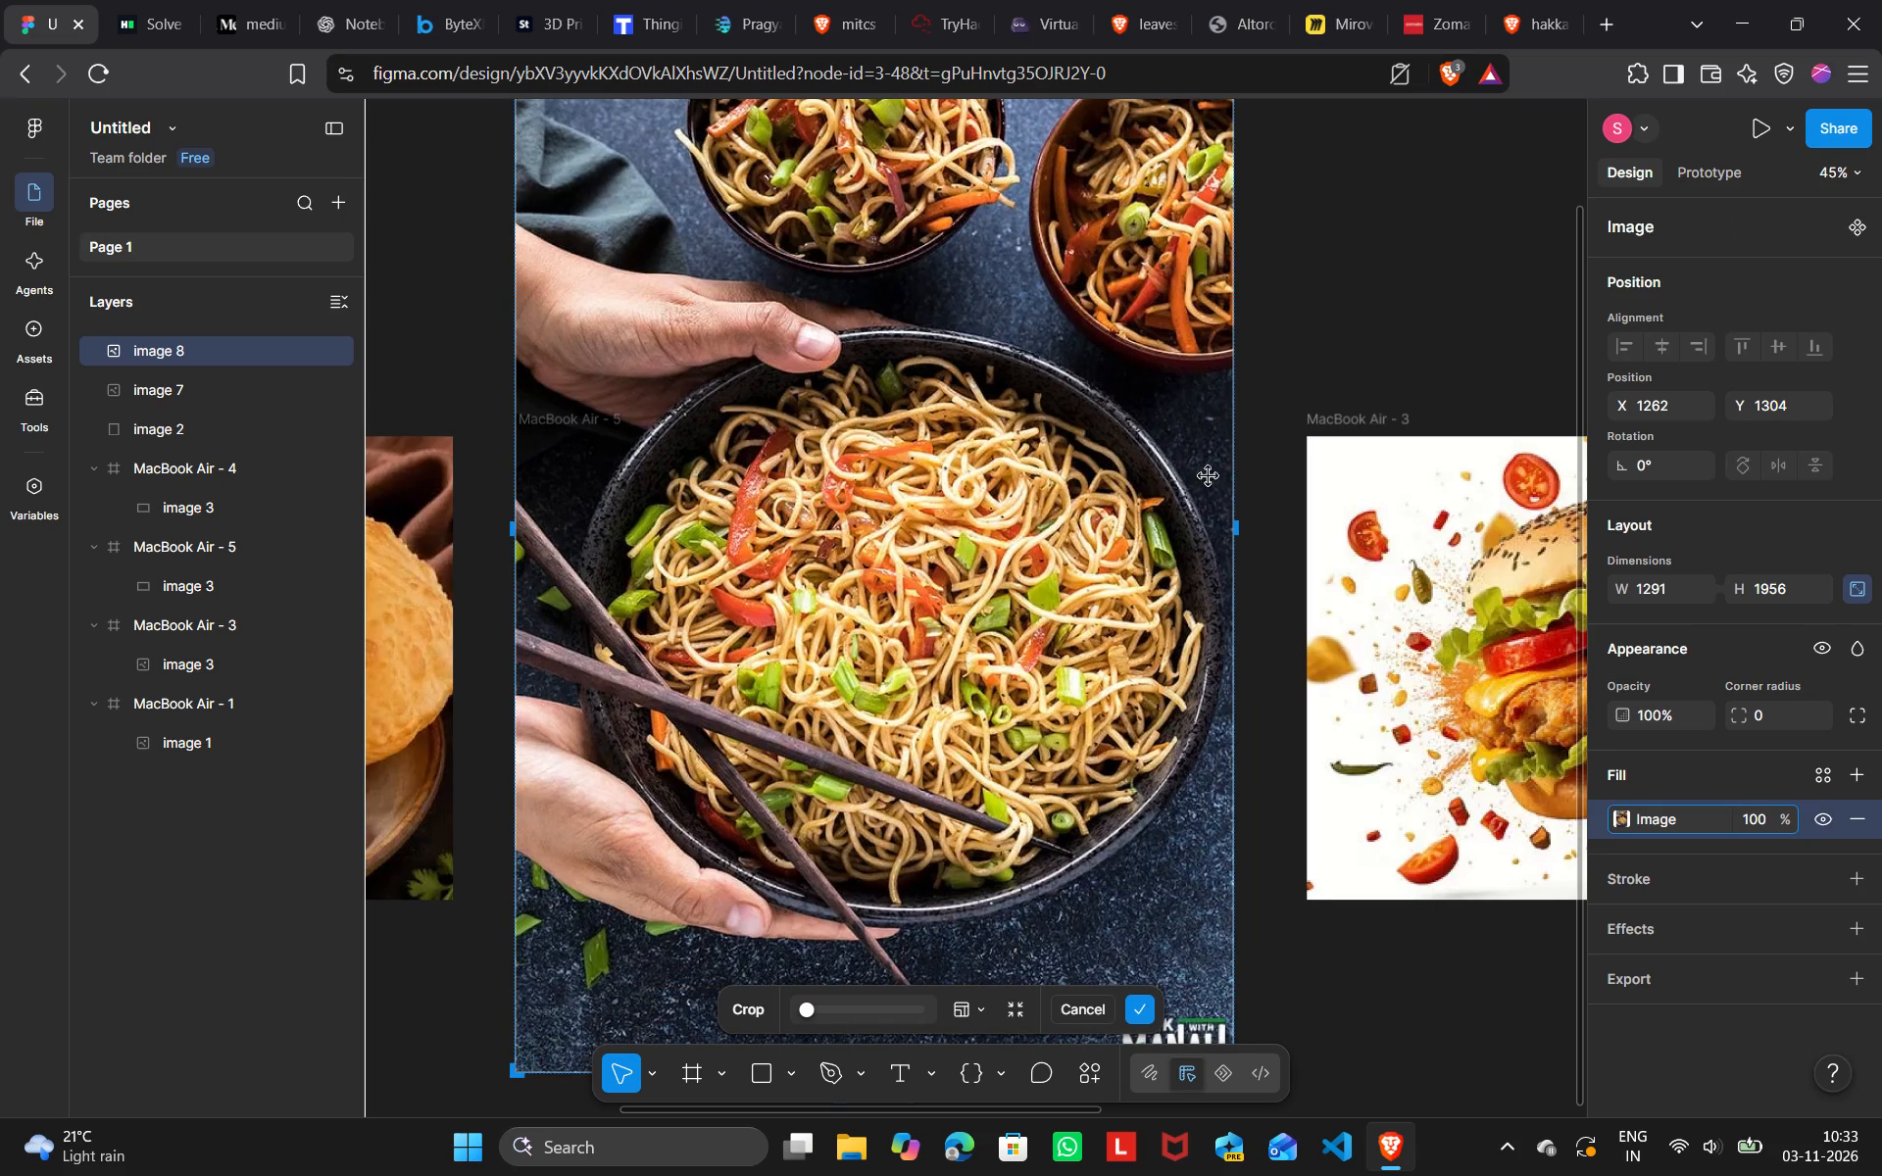
click(685, 298)
scroll(685, 298, up, 2)
click(759, 268)
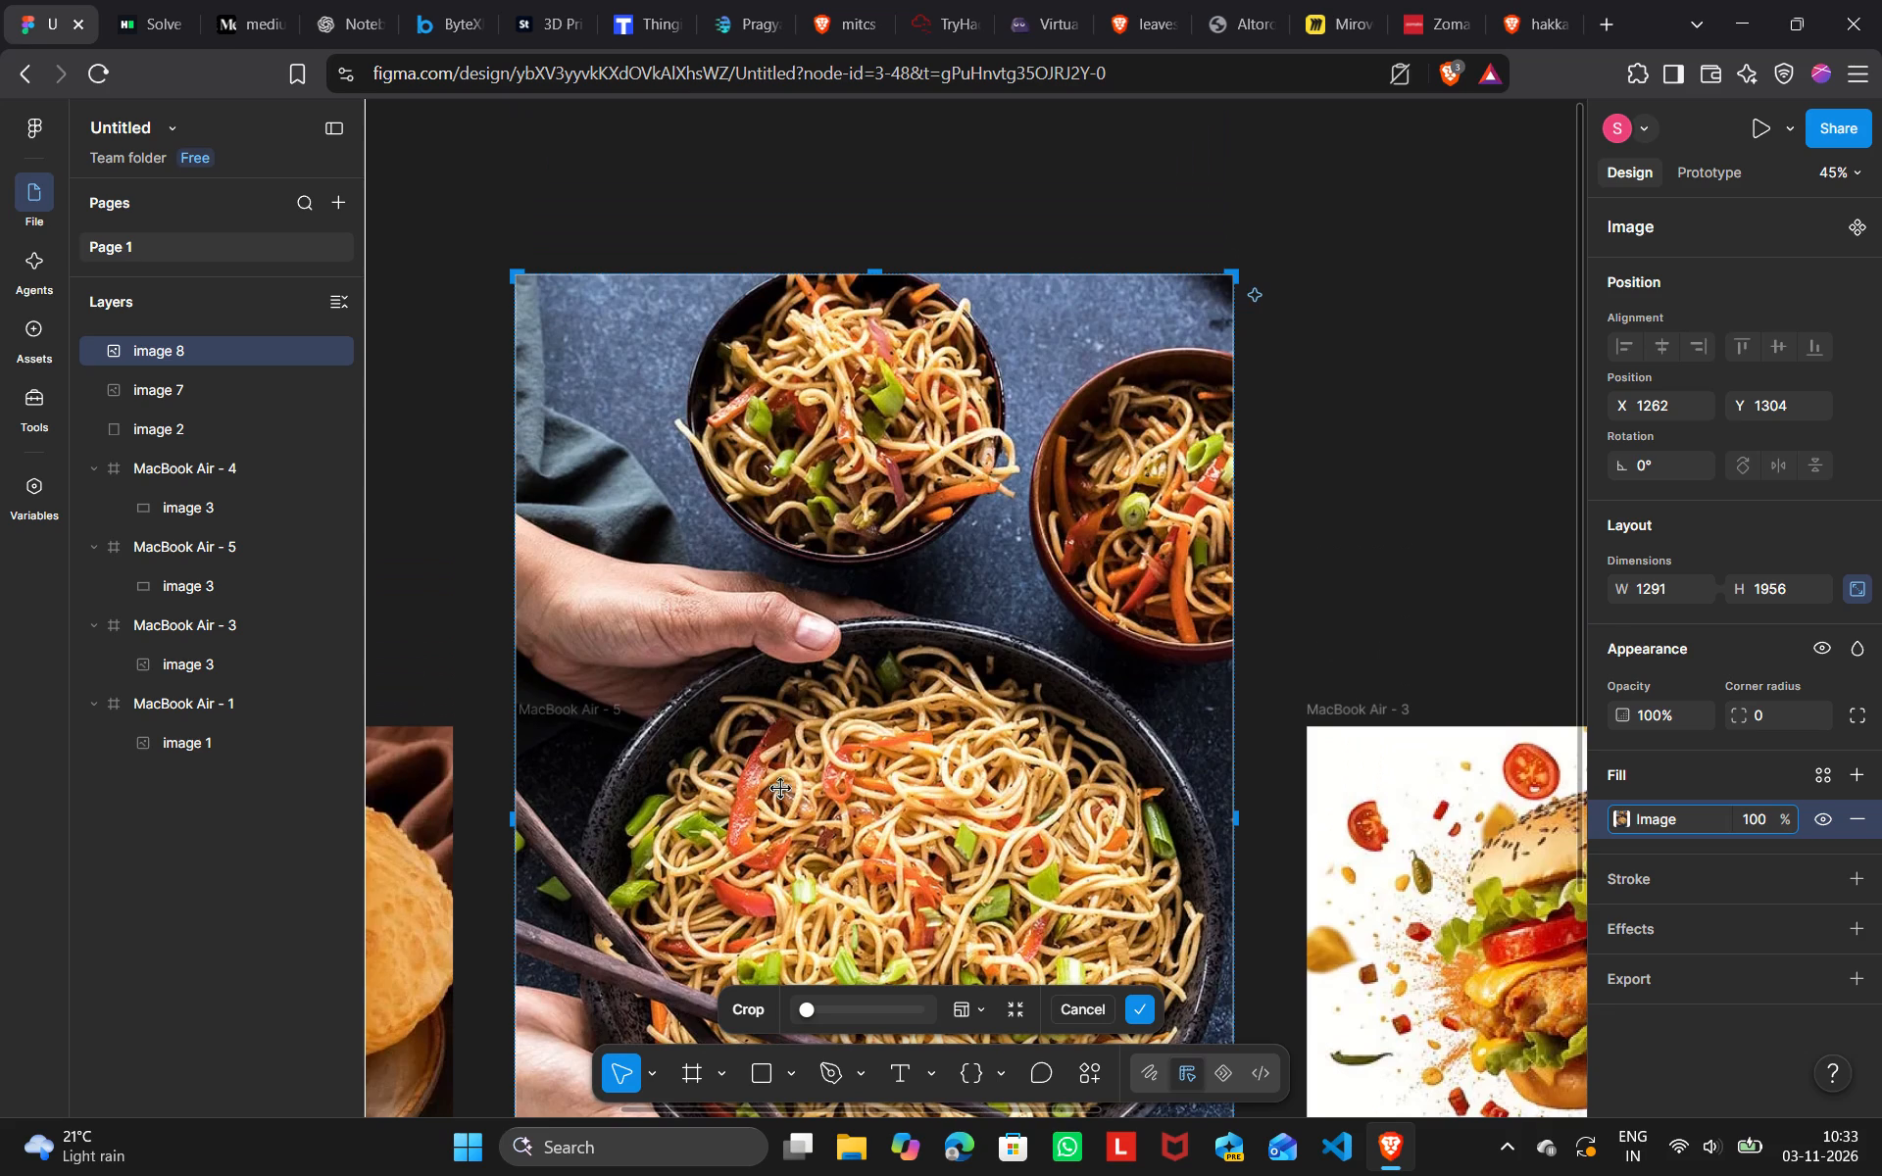
click(841, 1009)
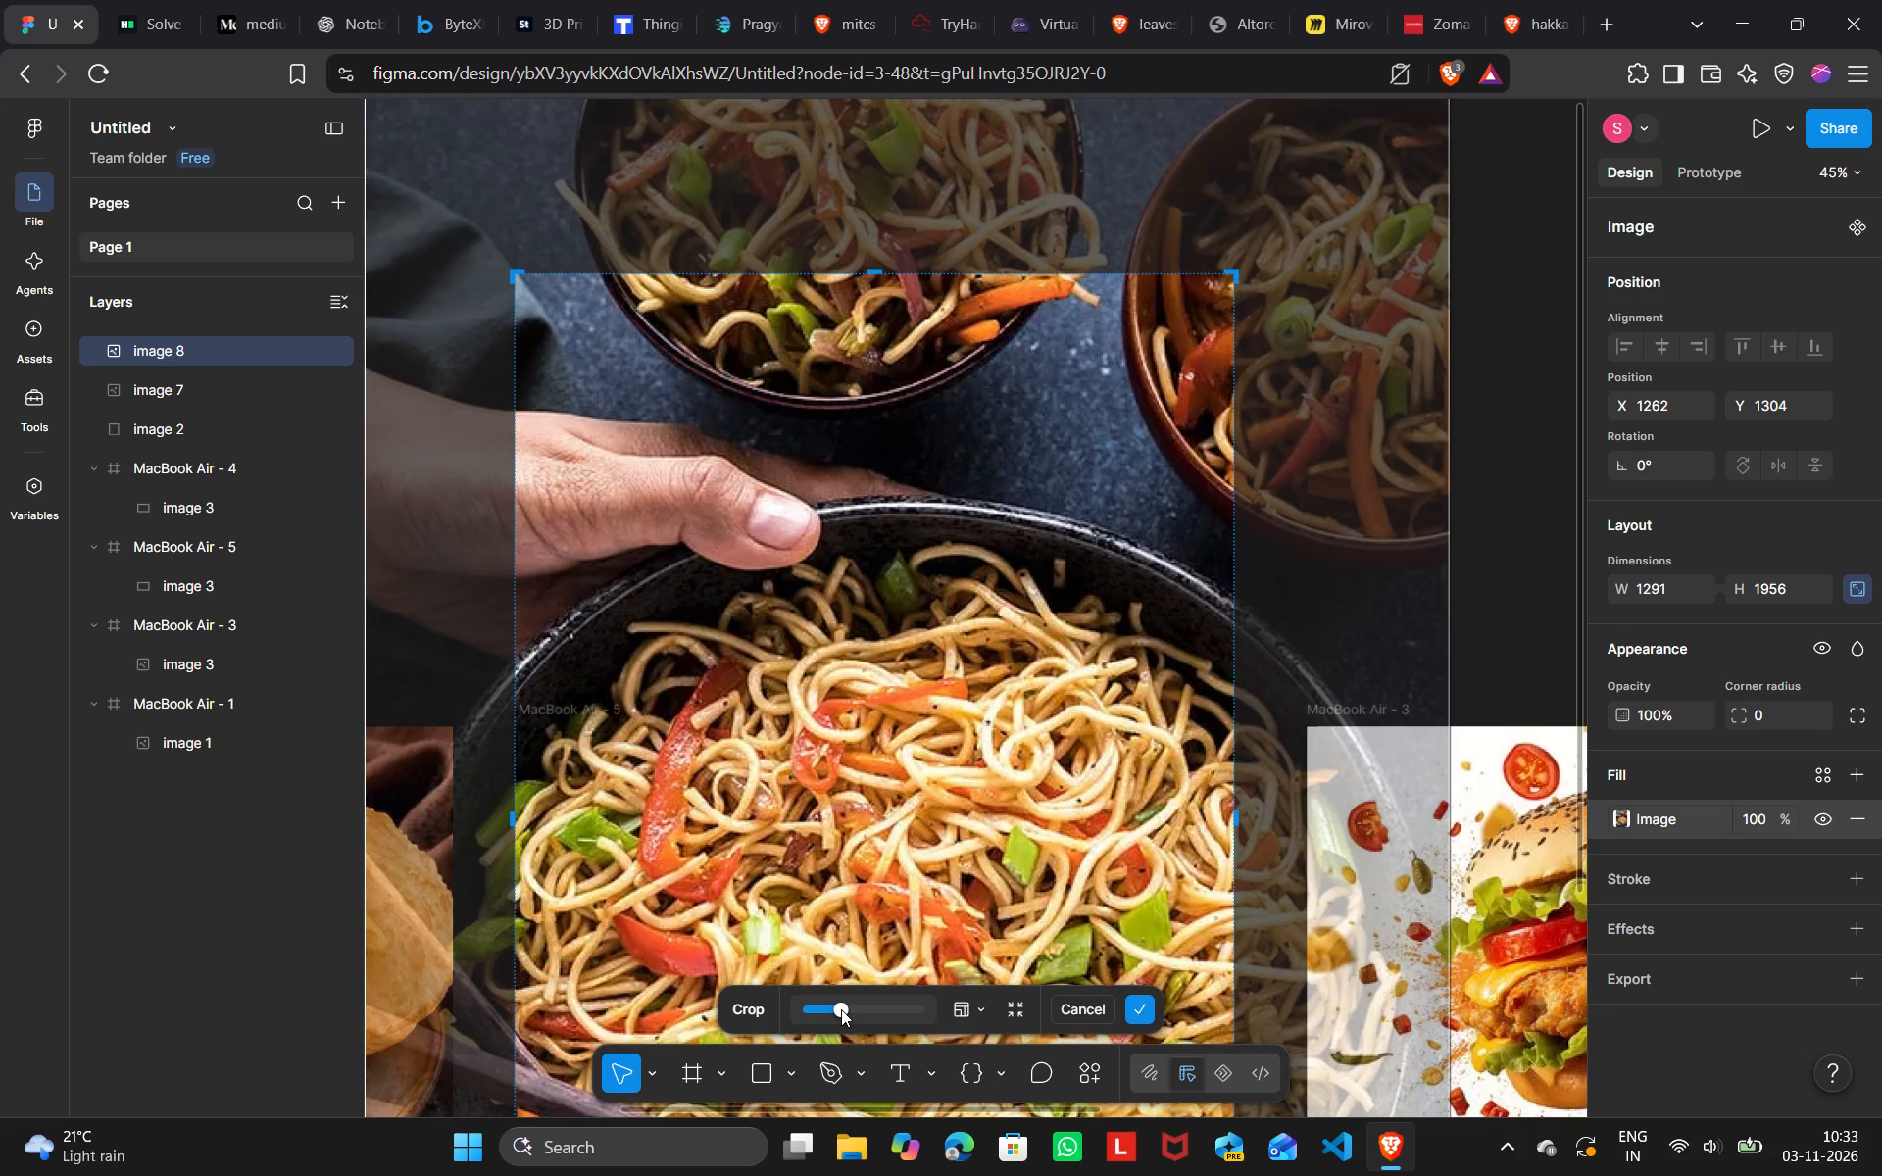
click(812, 1008)
drag(812, 1008, 746, 998)
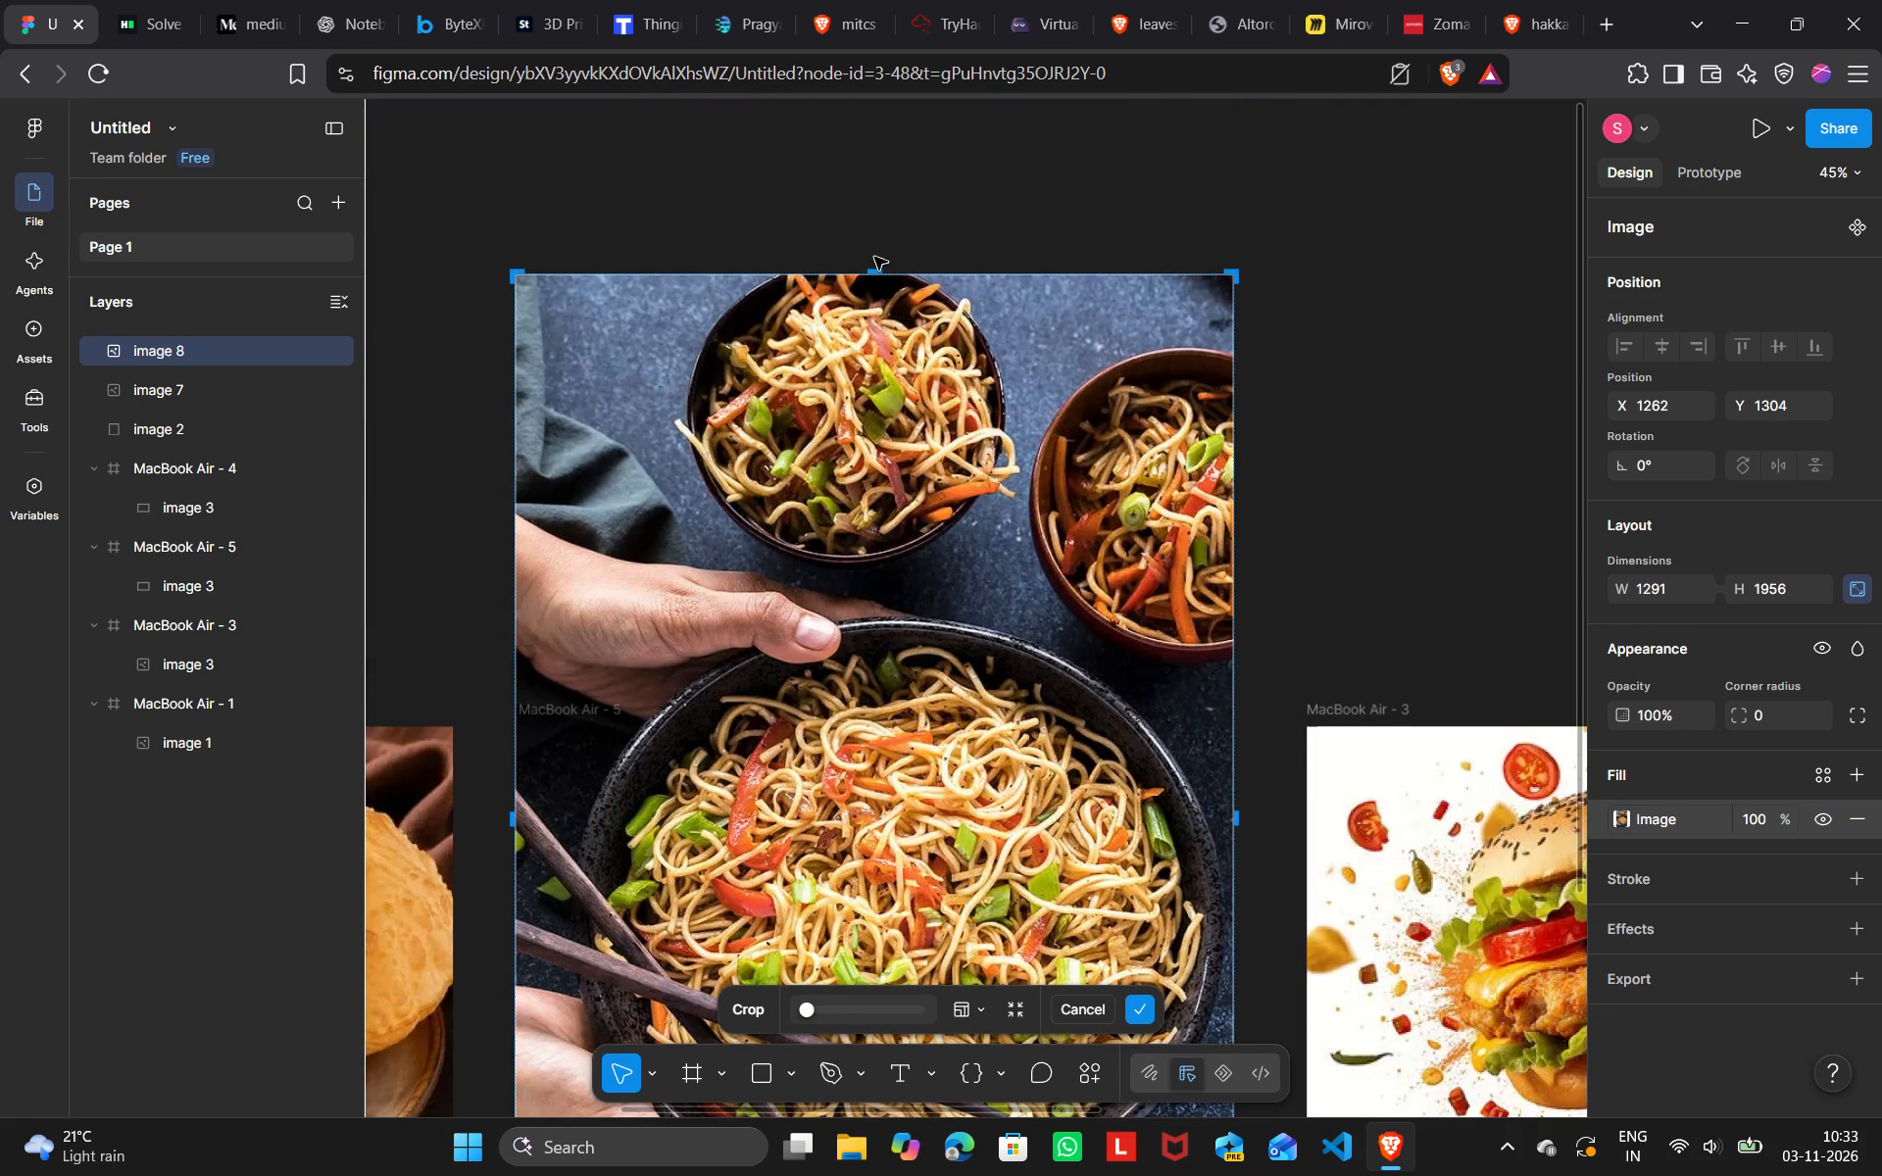
drag(873, 274, 875, 718)
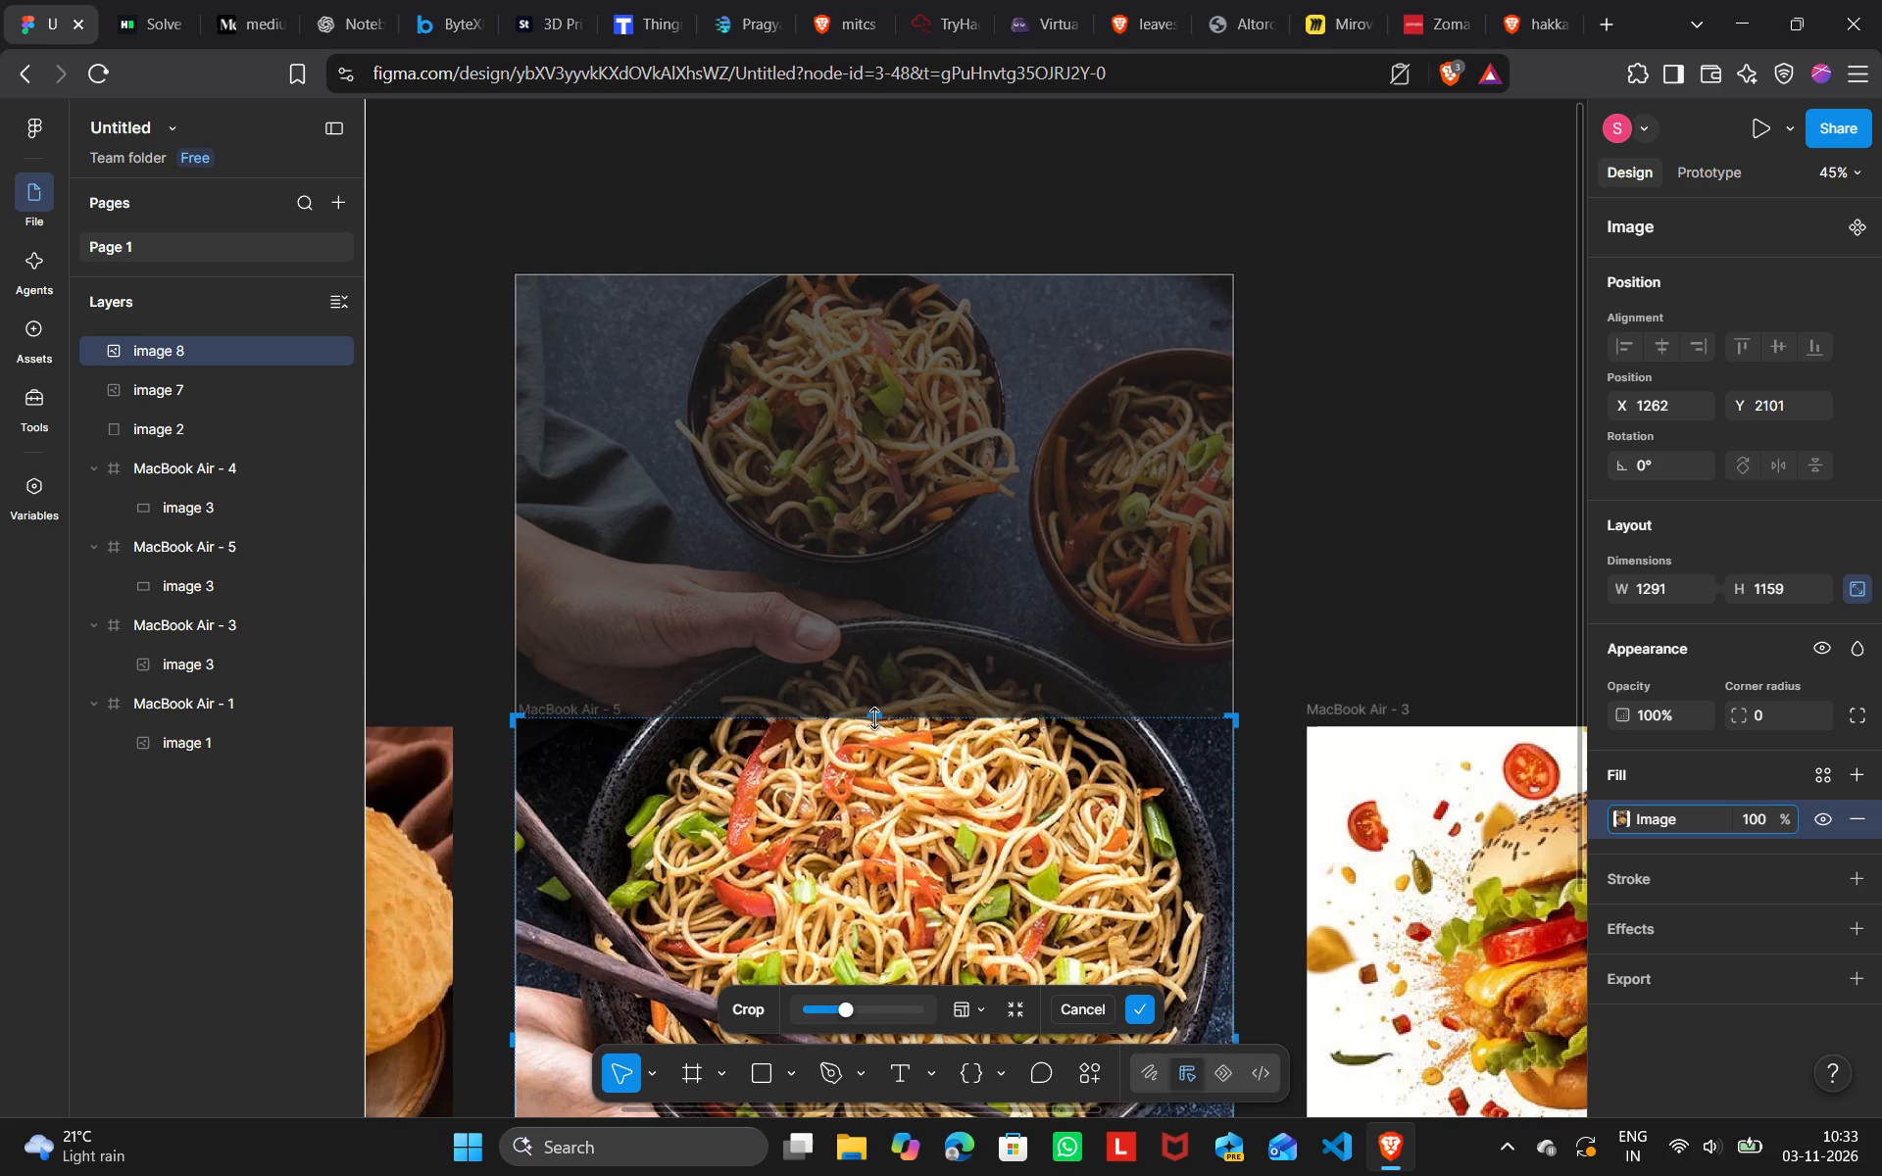
drag(875, 718, 886, 722)
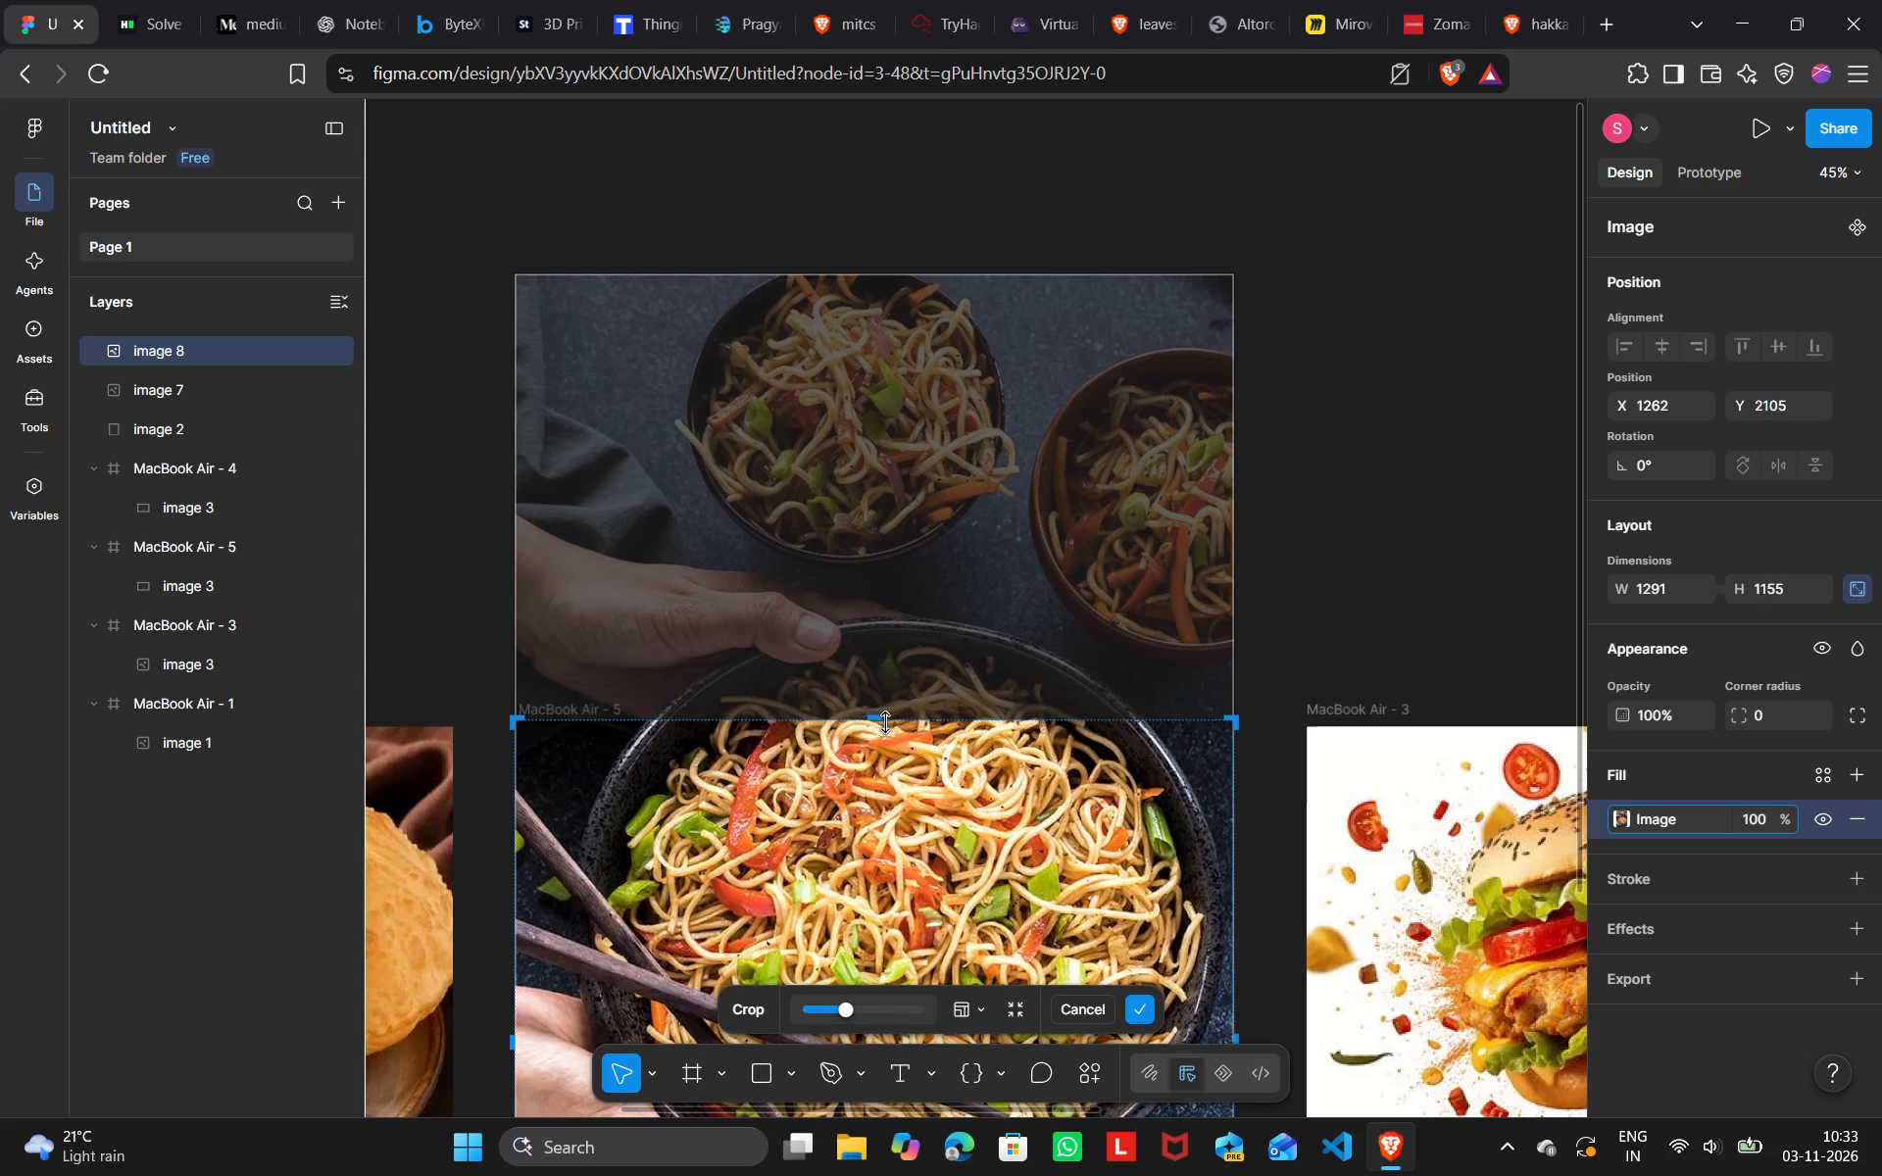
drag(886, 722, 886, 725)
scroll(886, 725, down, 1)
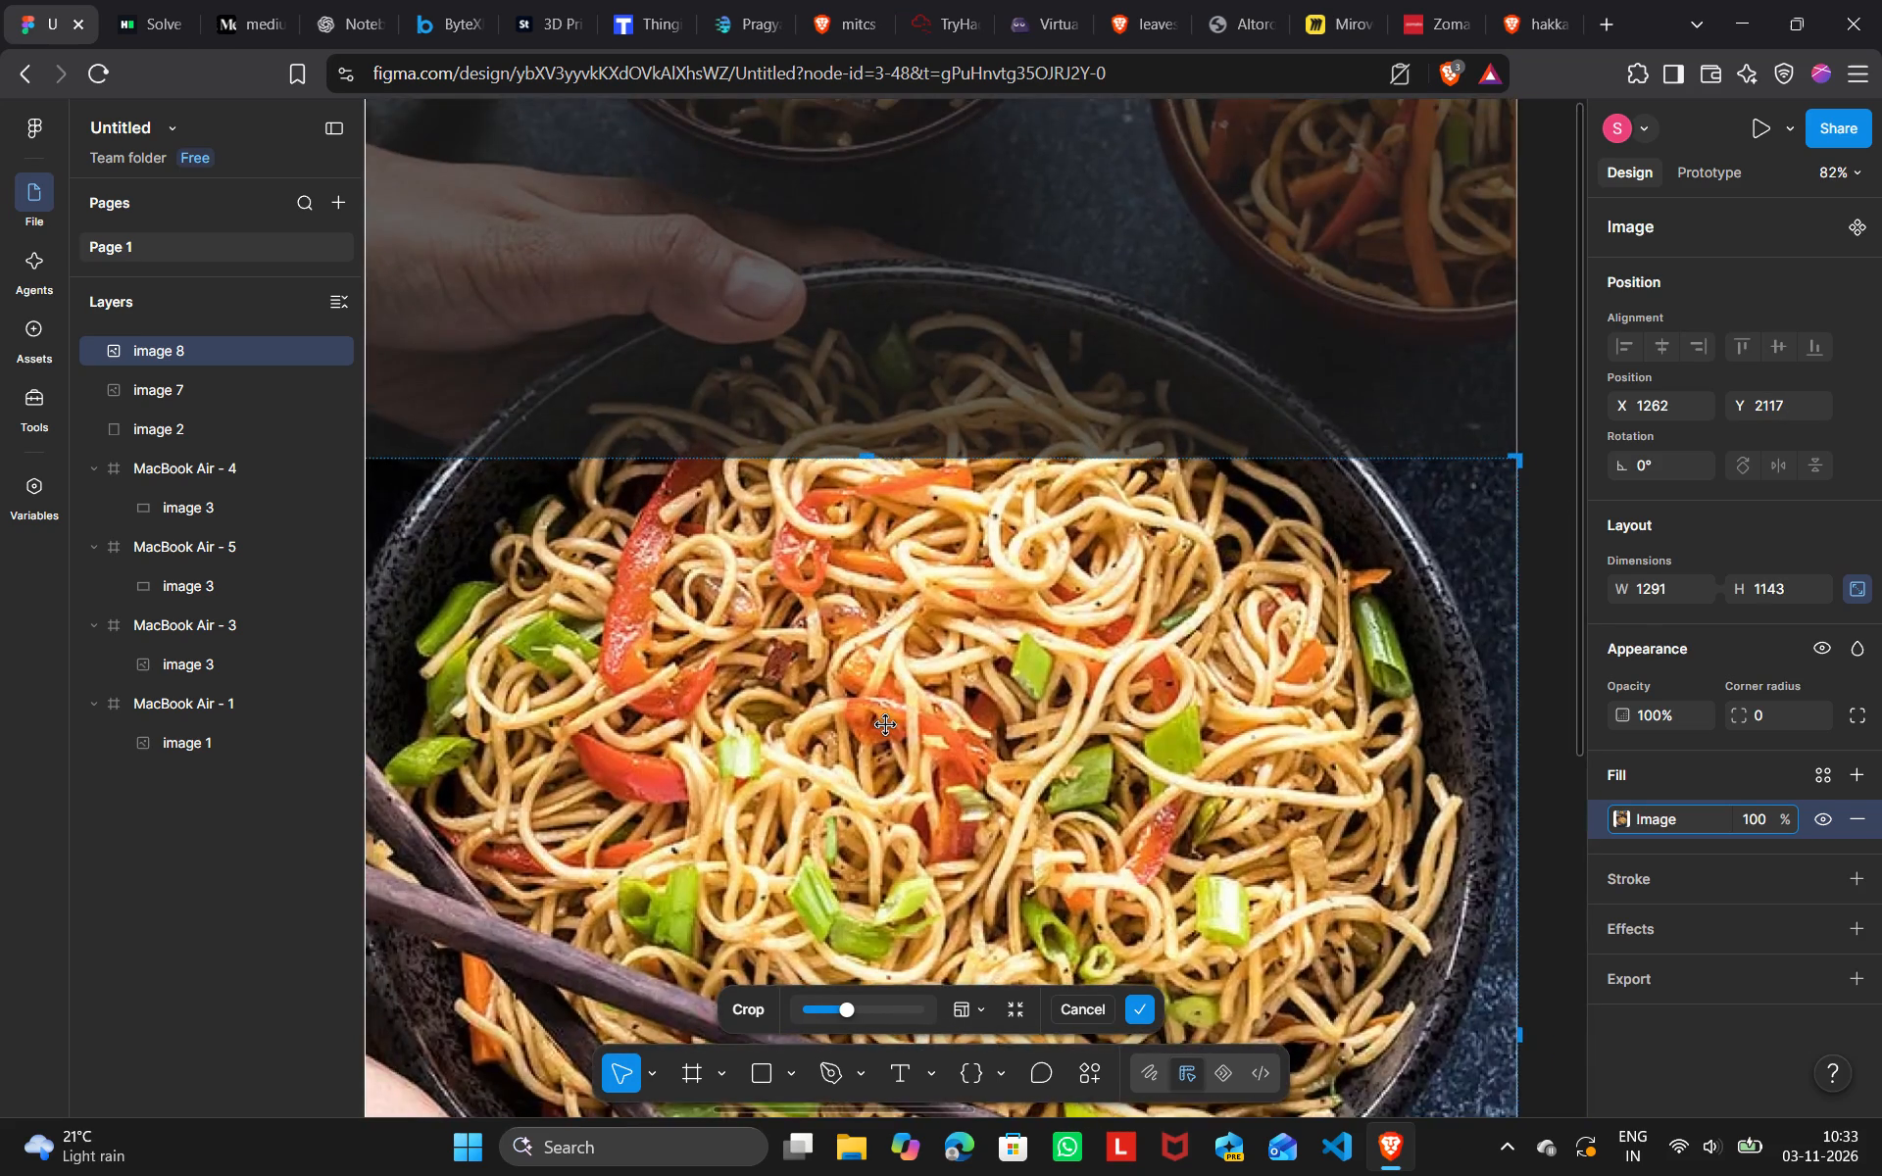
scroll(886, 725, right, 1)
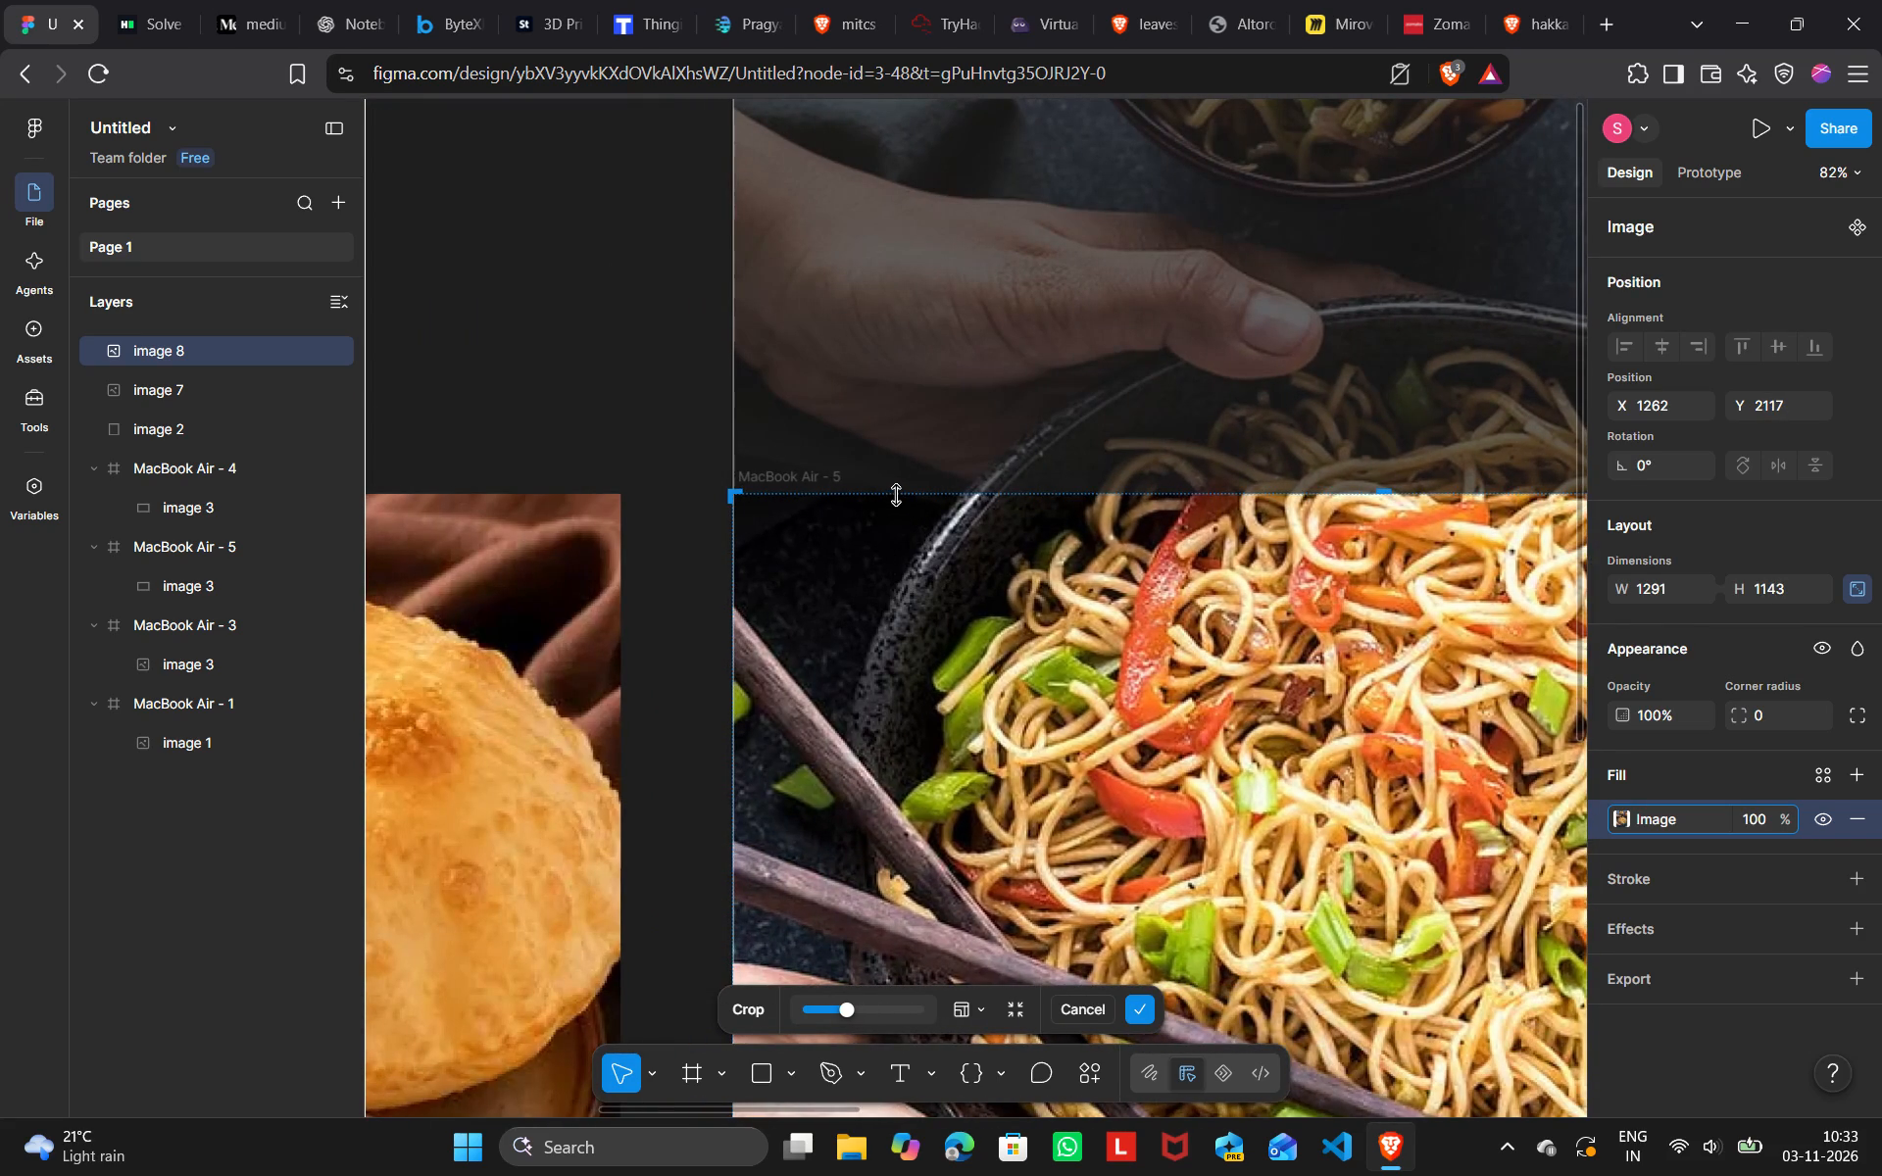
click(897, 495)
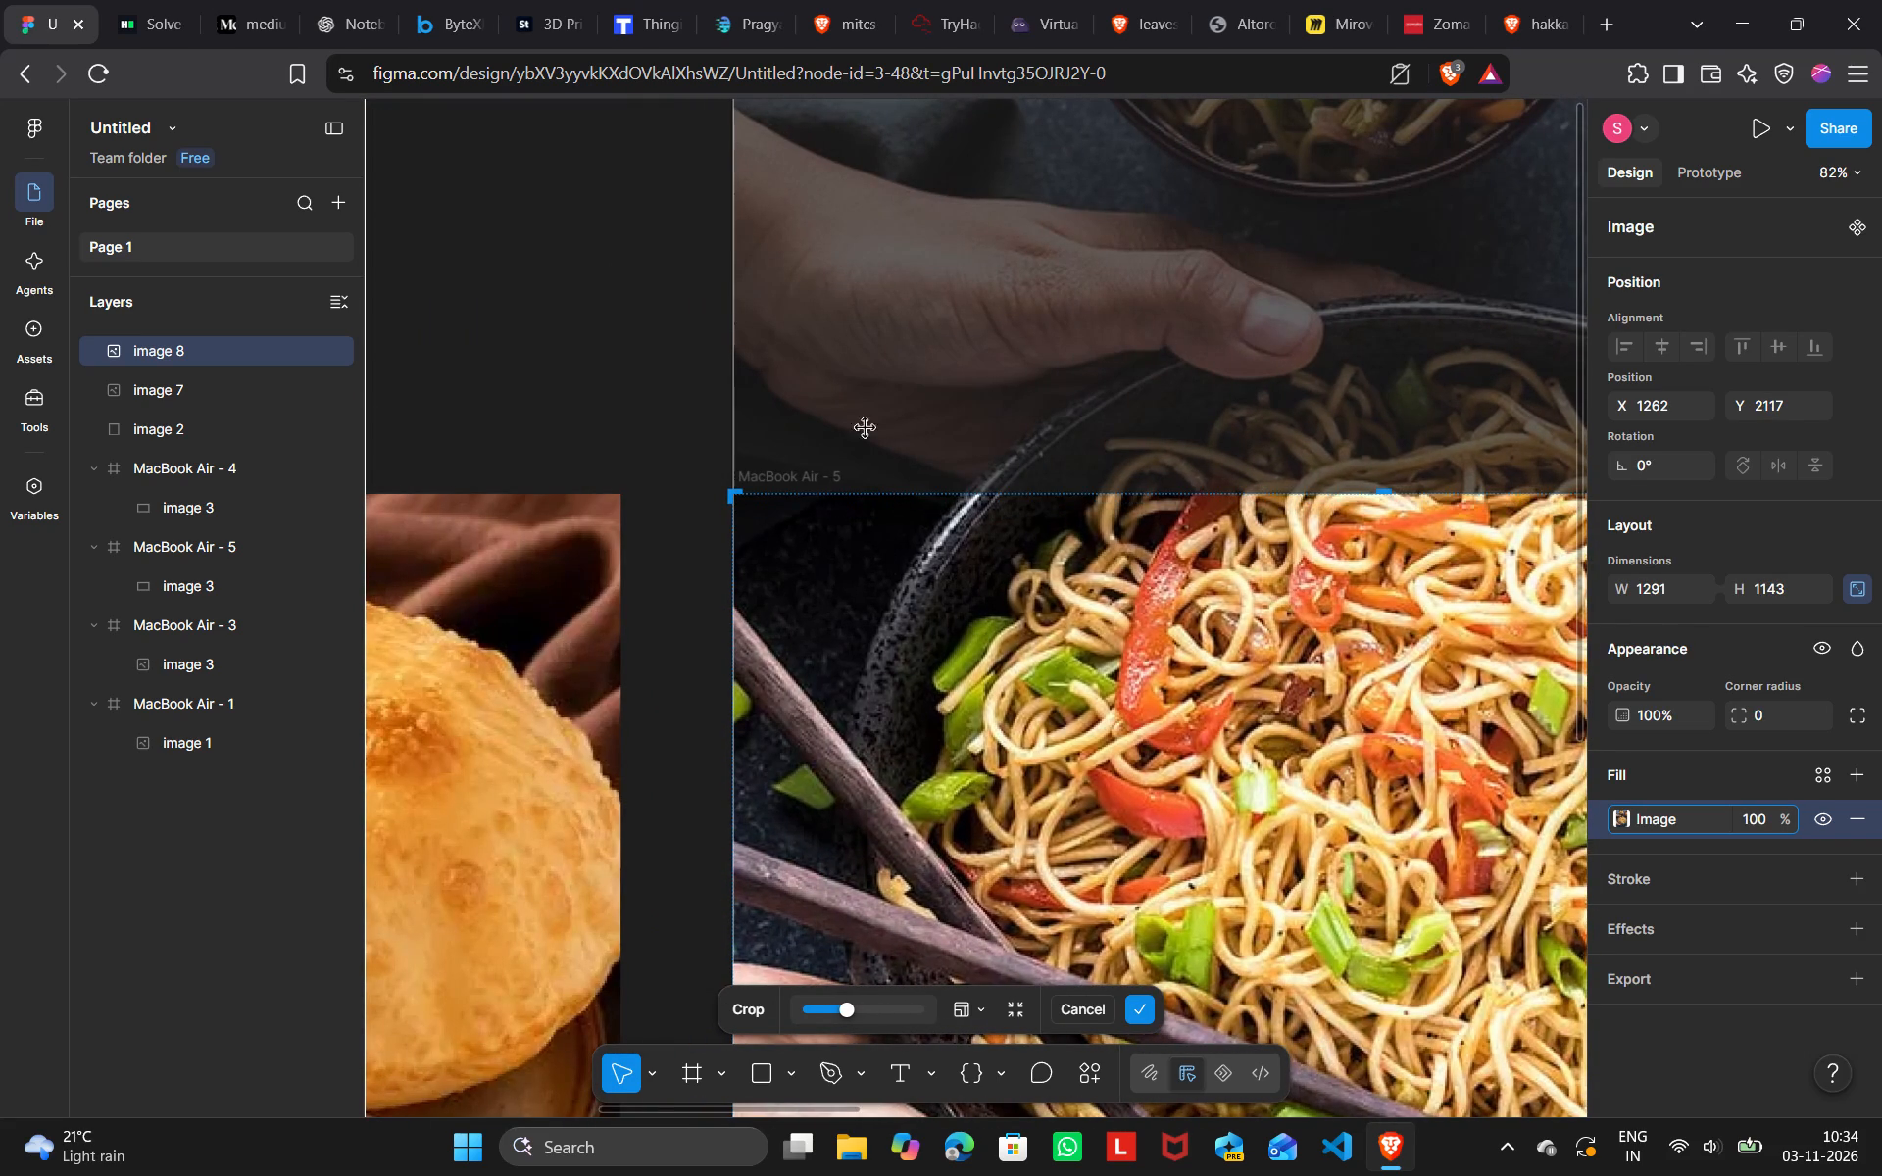
click(603, 327)
Crop the noodle picture's lower part up to the bottom edge of MacBook Air - 5, making its height 832.
scroll(823, 618, down, 5)
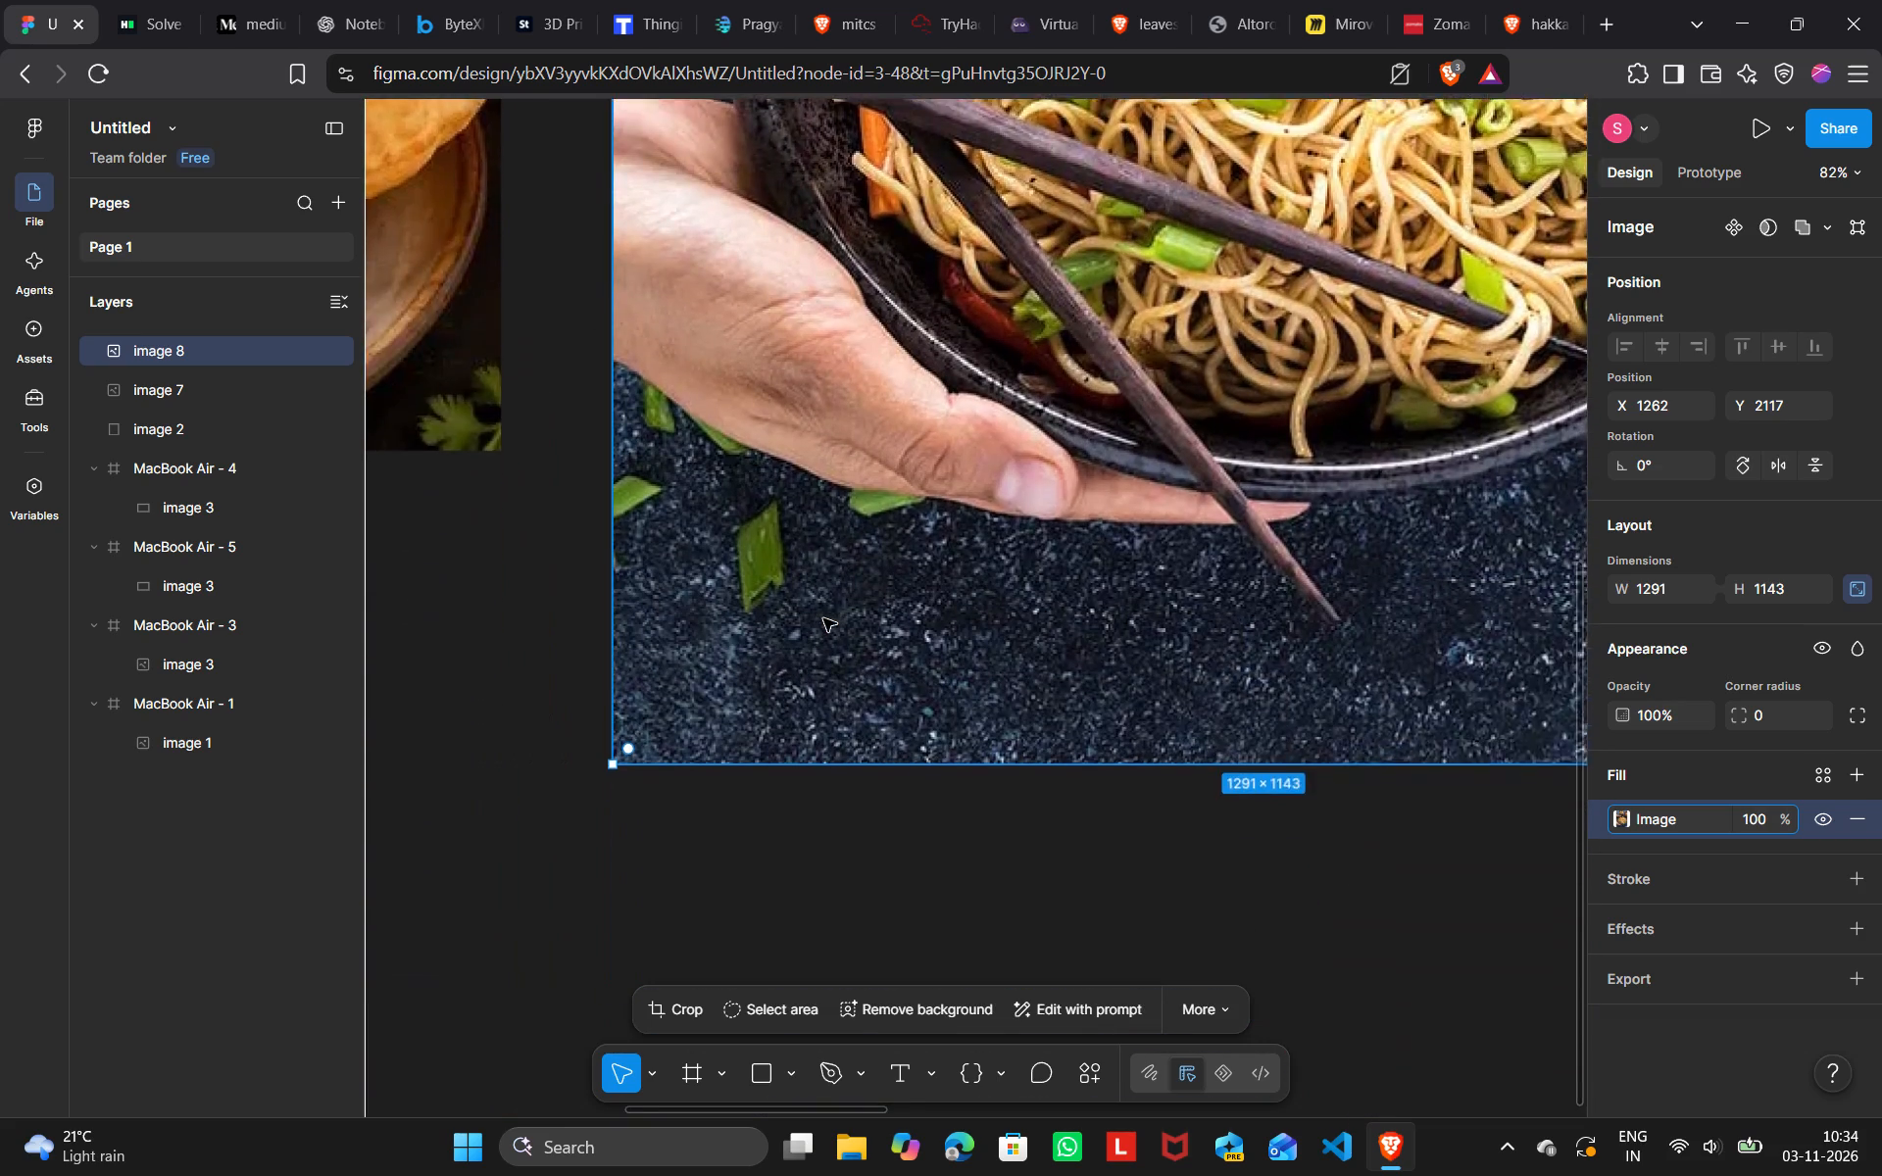
scroll(823, 618, left, 1)
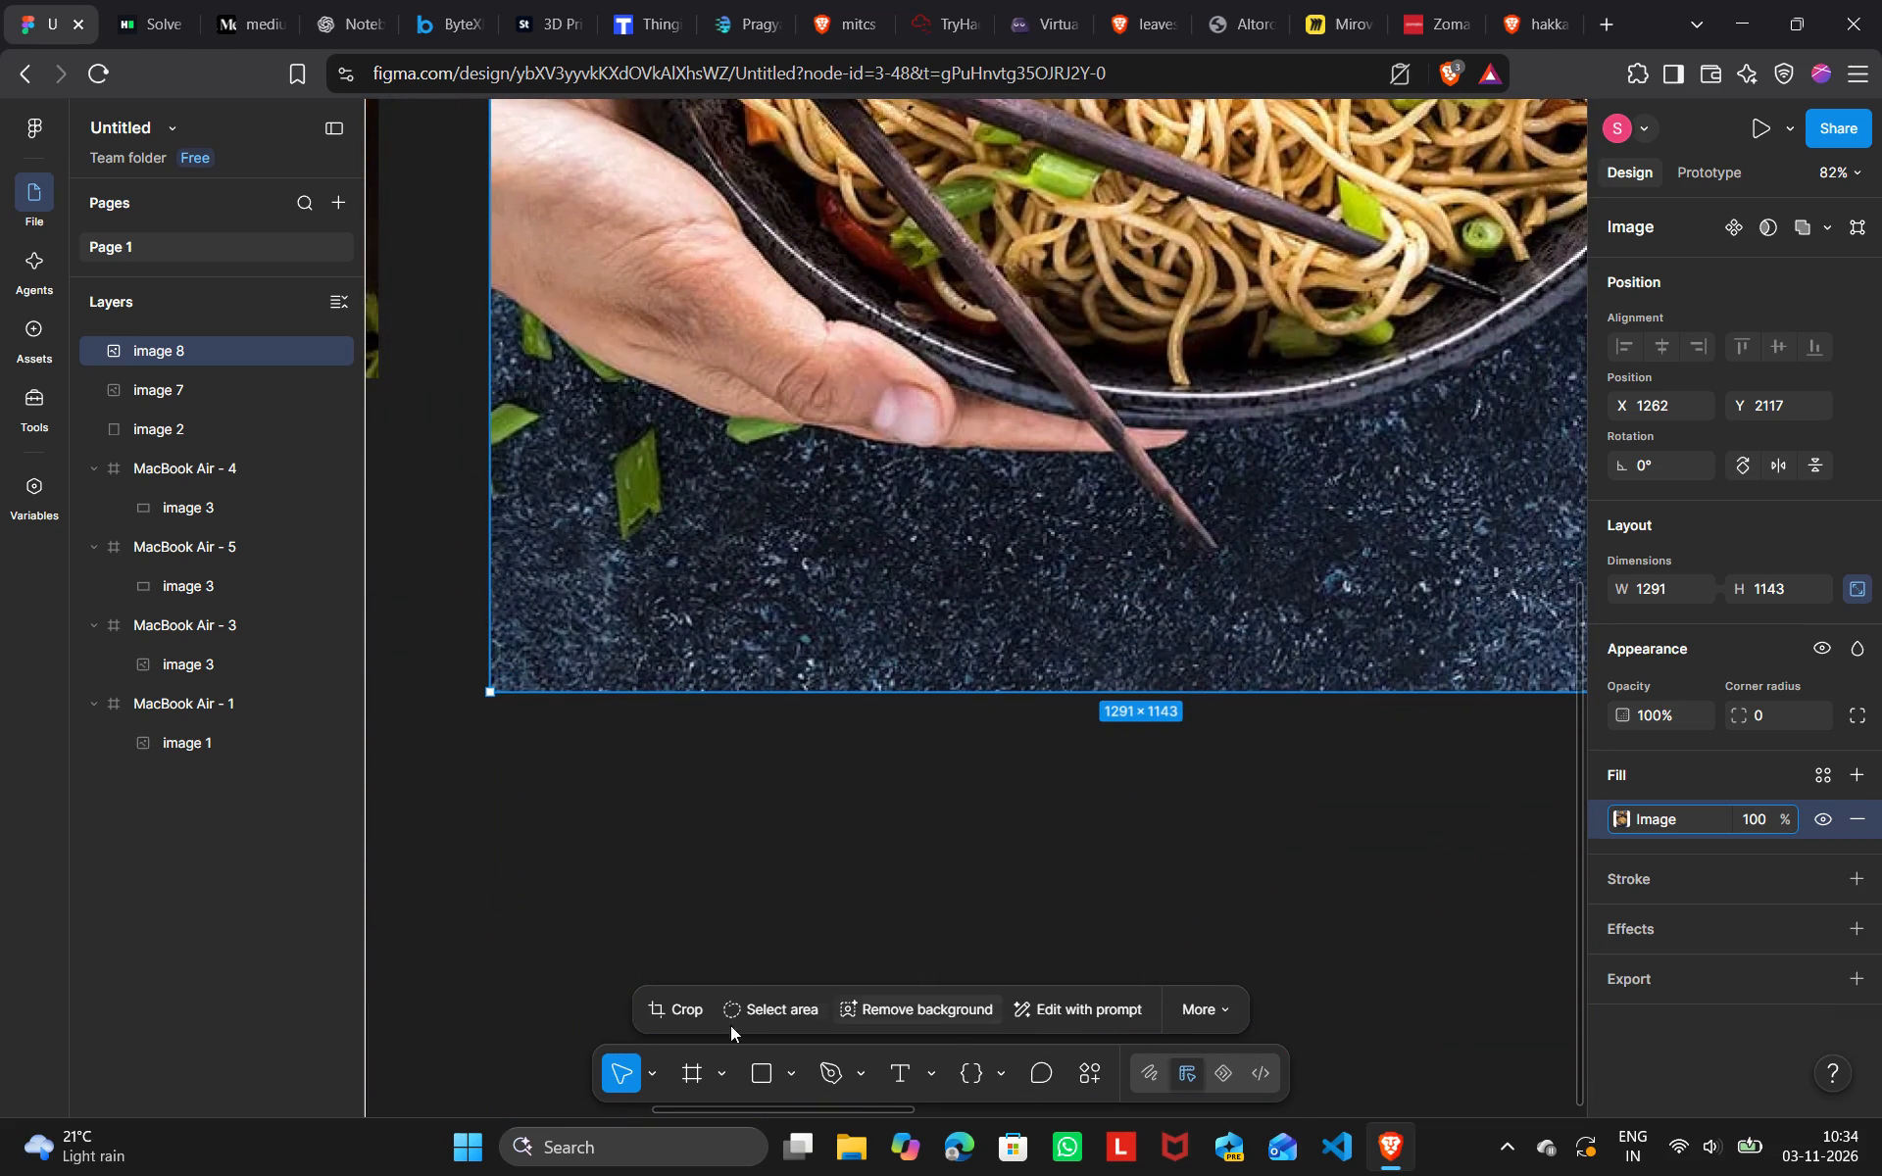
click(686, 994)
click(672, 1004)
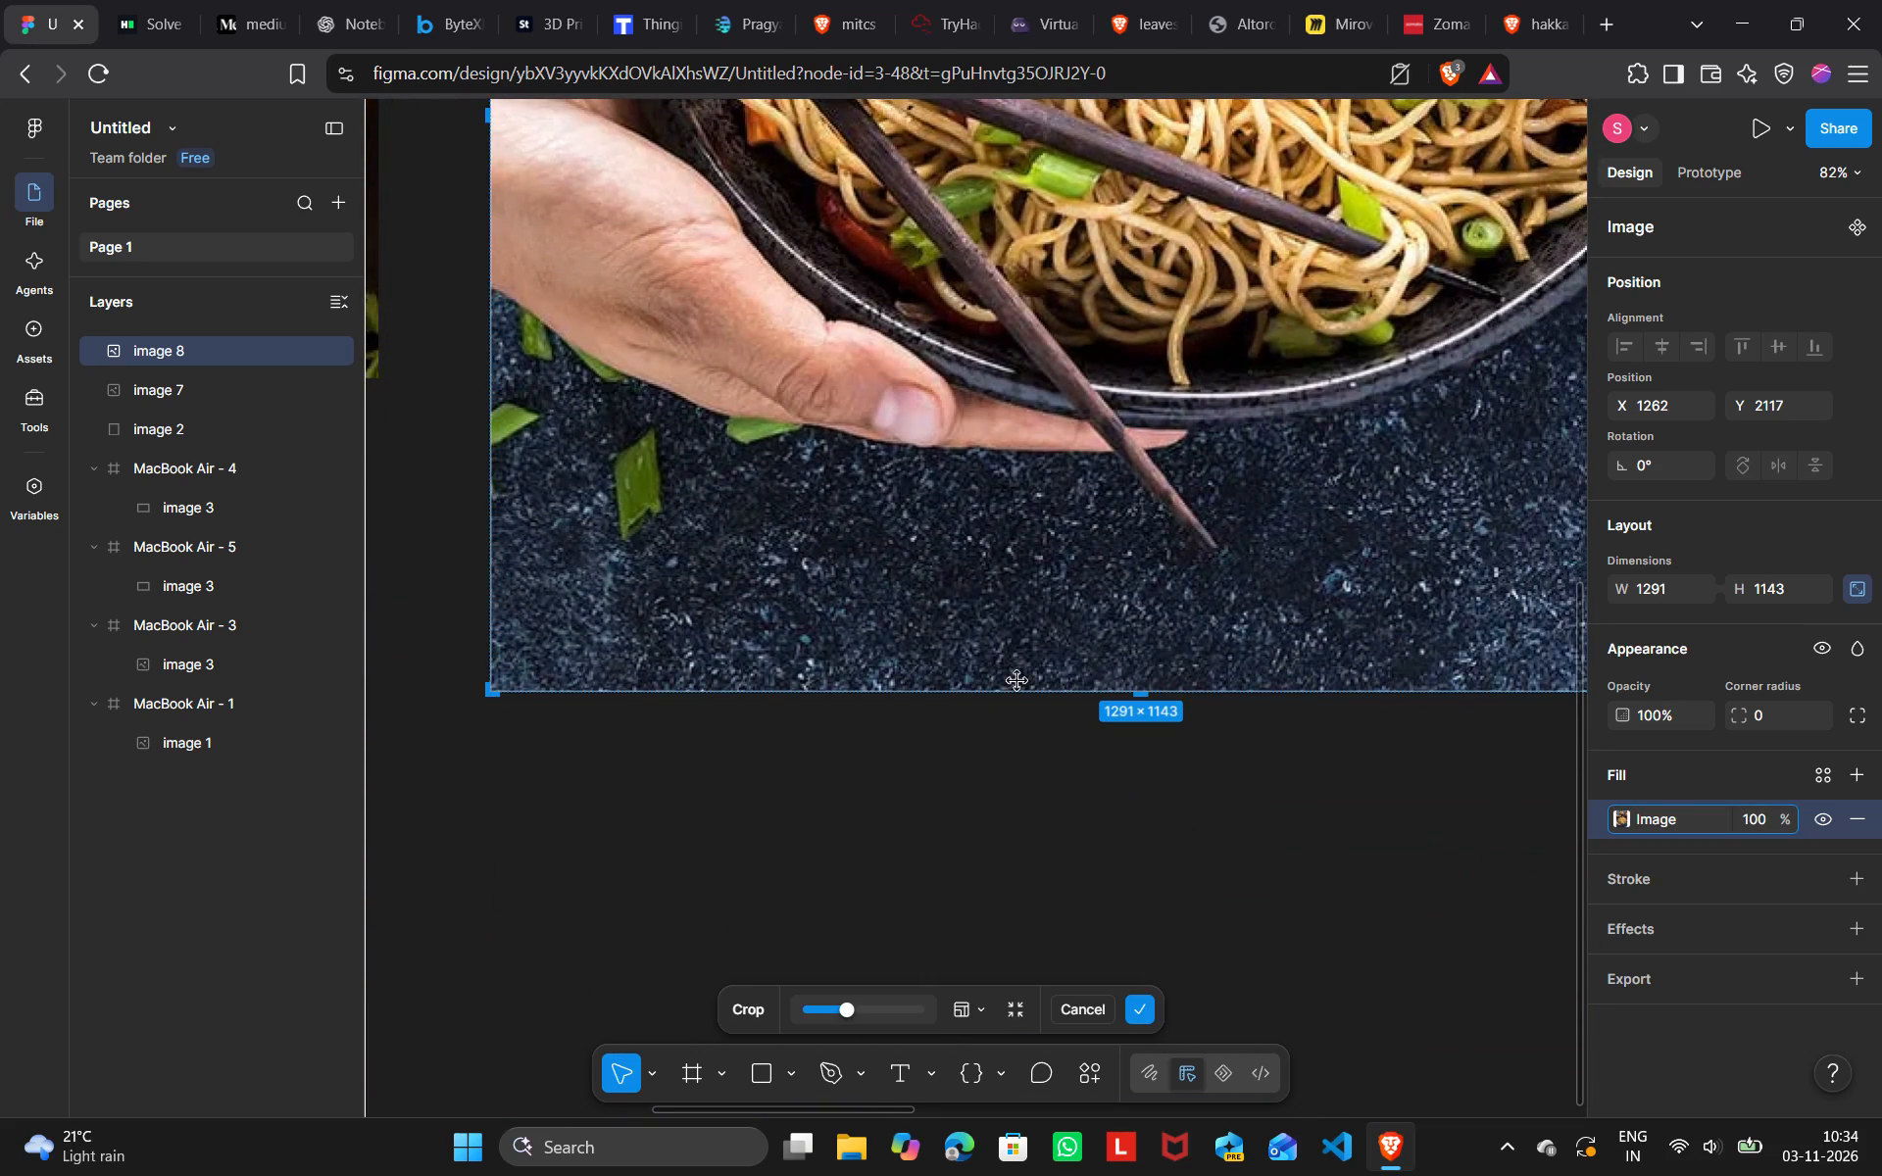
drag(1015, 694, 1003, 339)
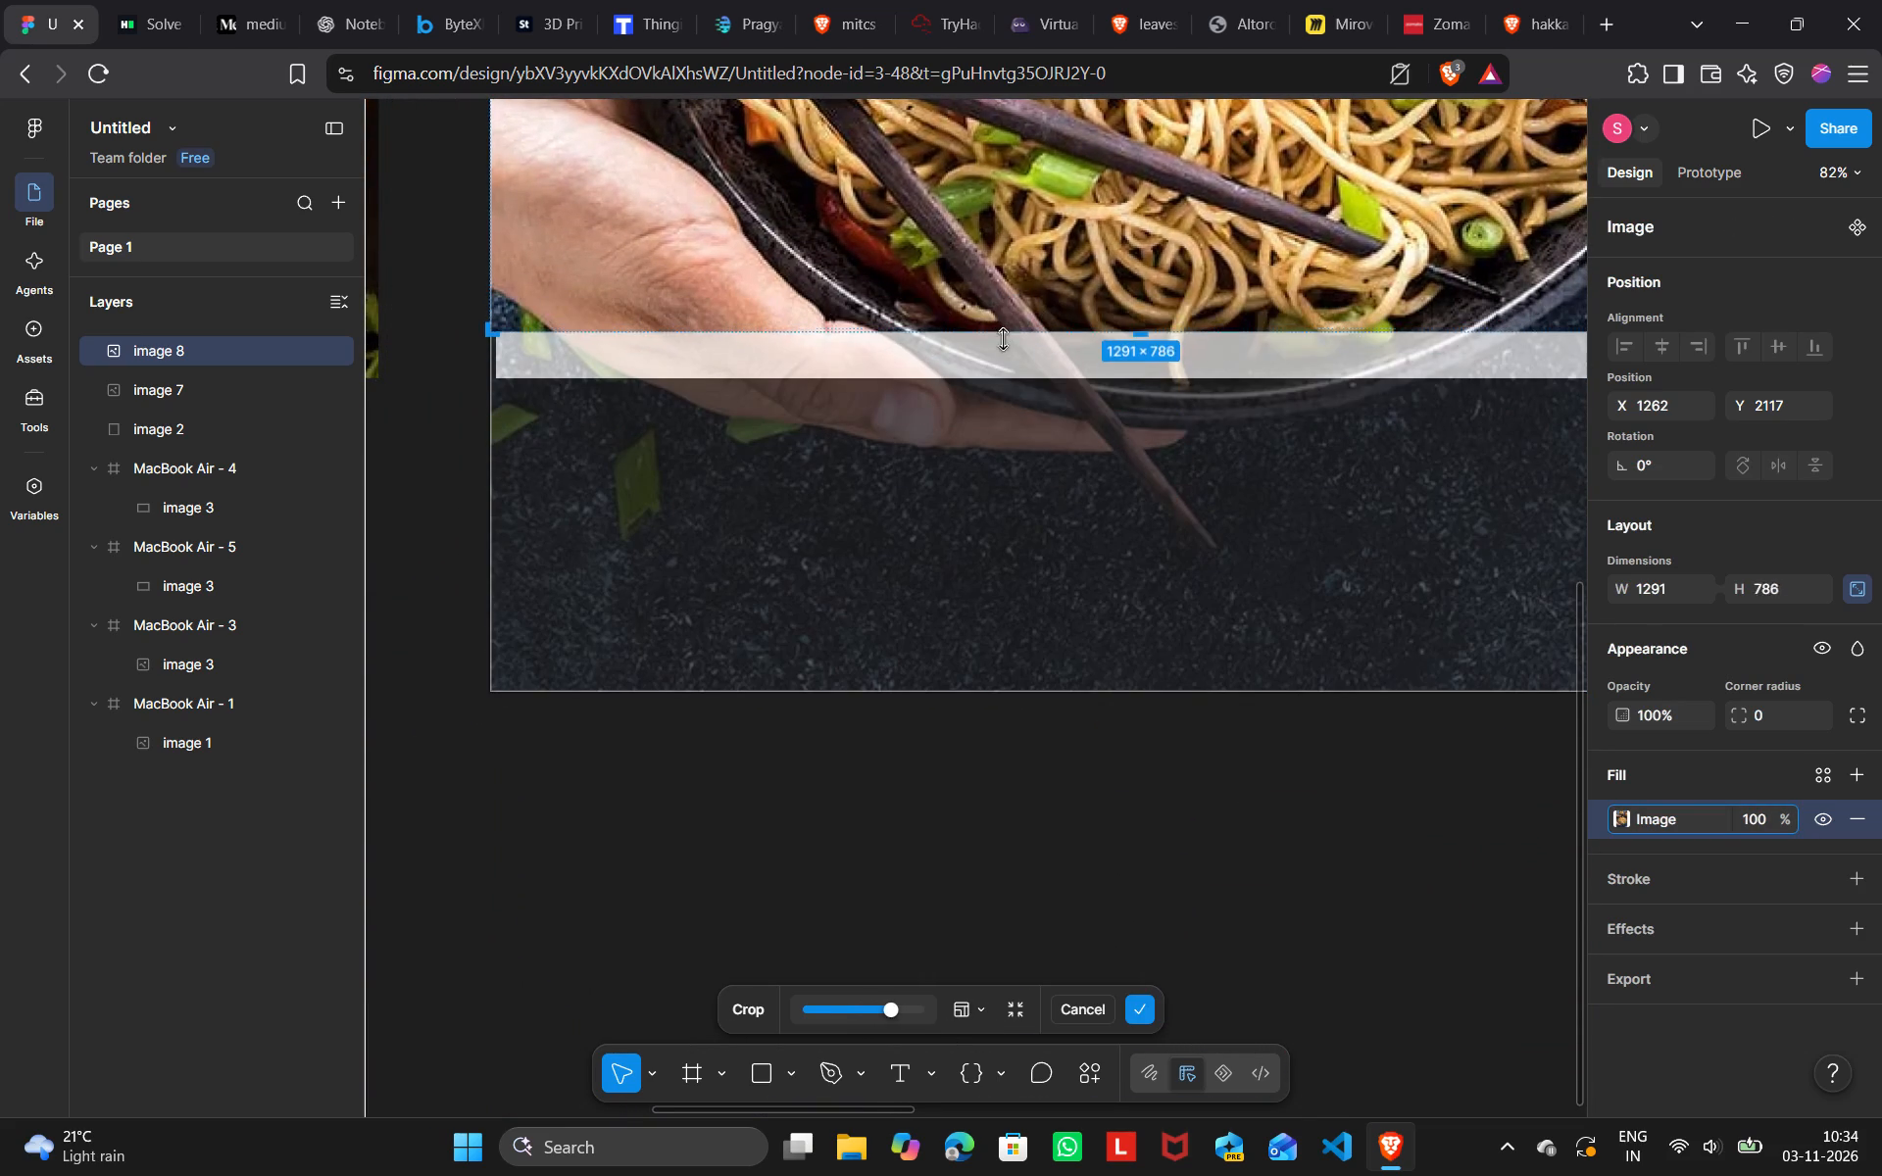
drag(1003, 339, 1002, 375)
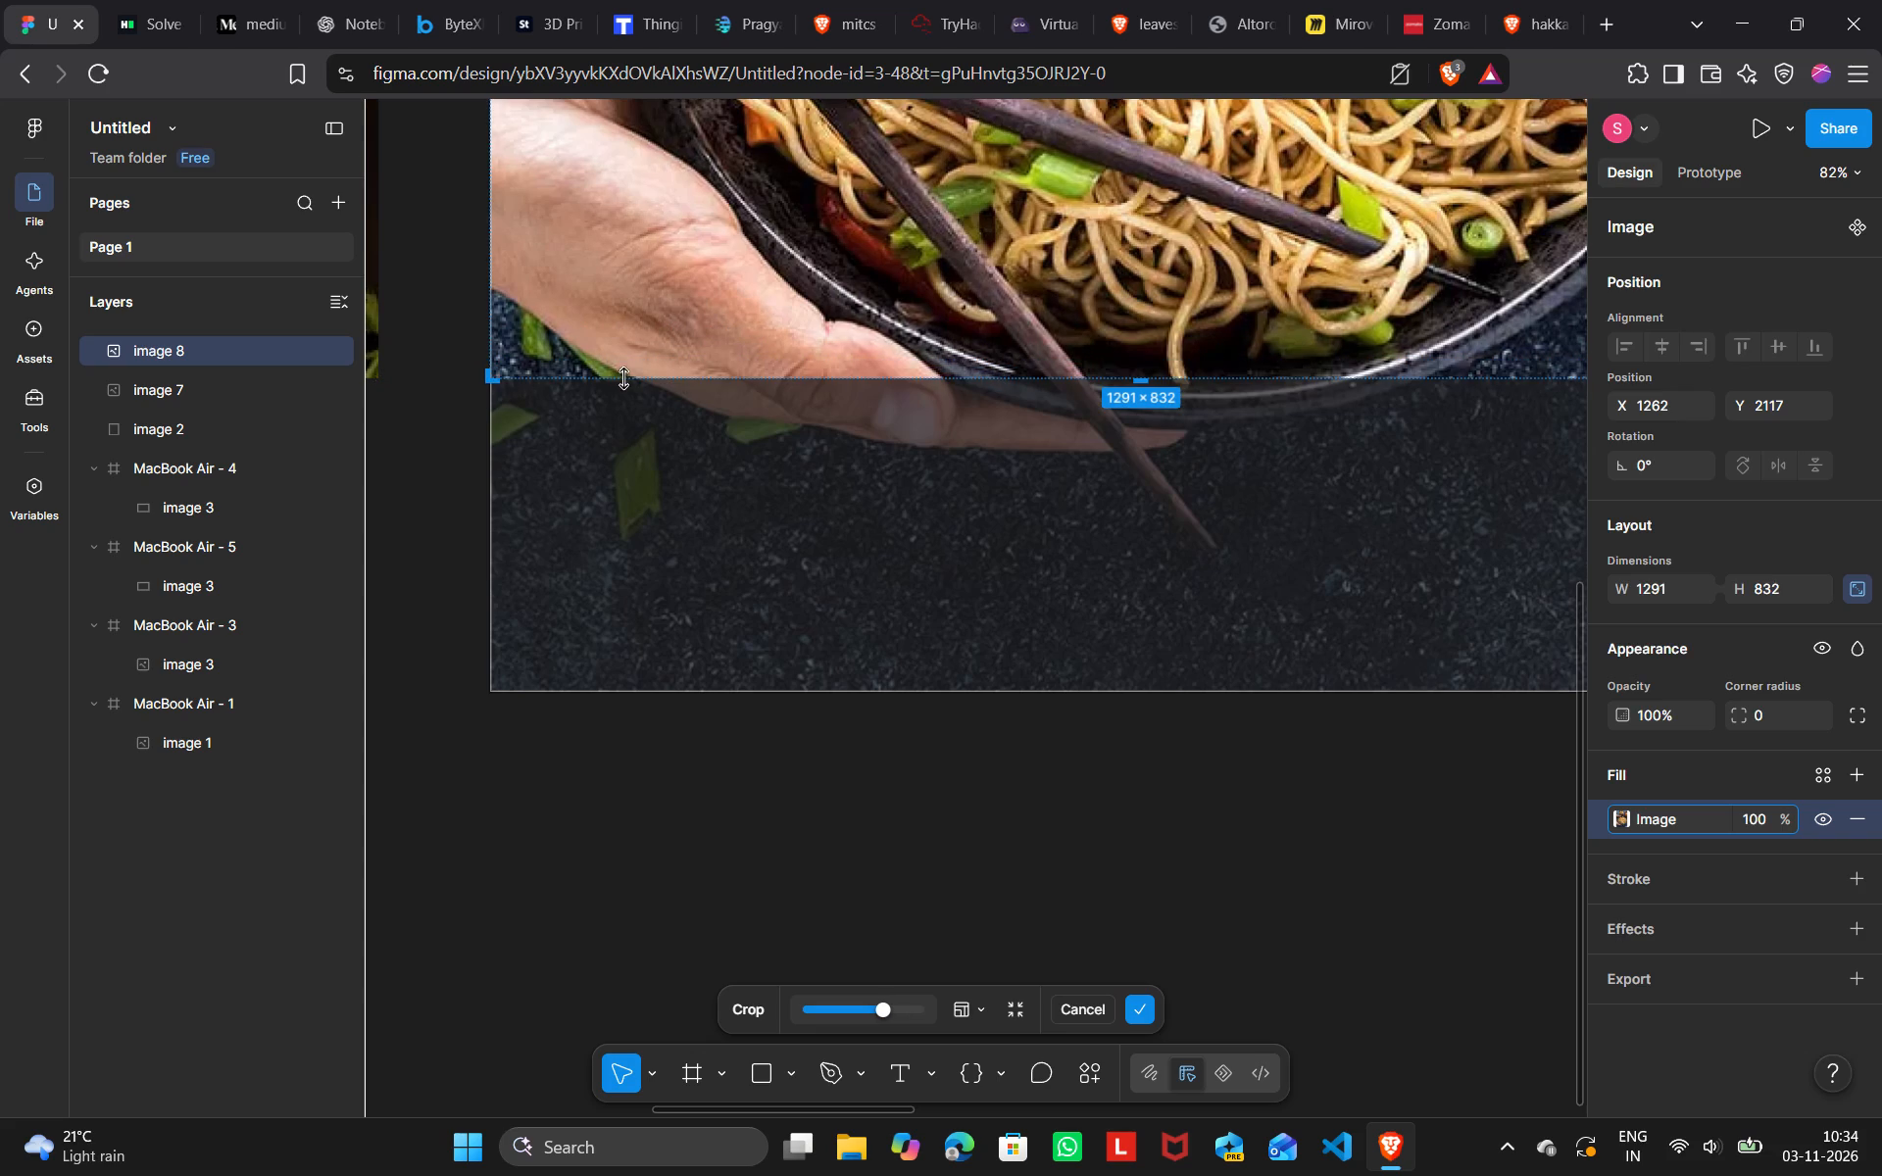
click(432, 273)
Crop the noodle picture's left and right sides to the MacBook Air - 5 frame, giving X 1268 and width 1280.
scroll(432, 273, up, 1)
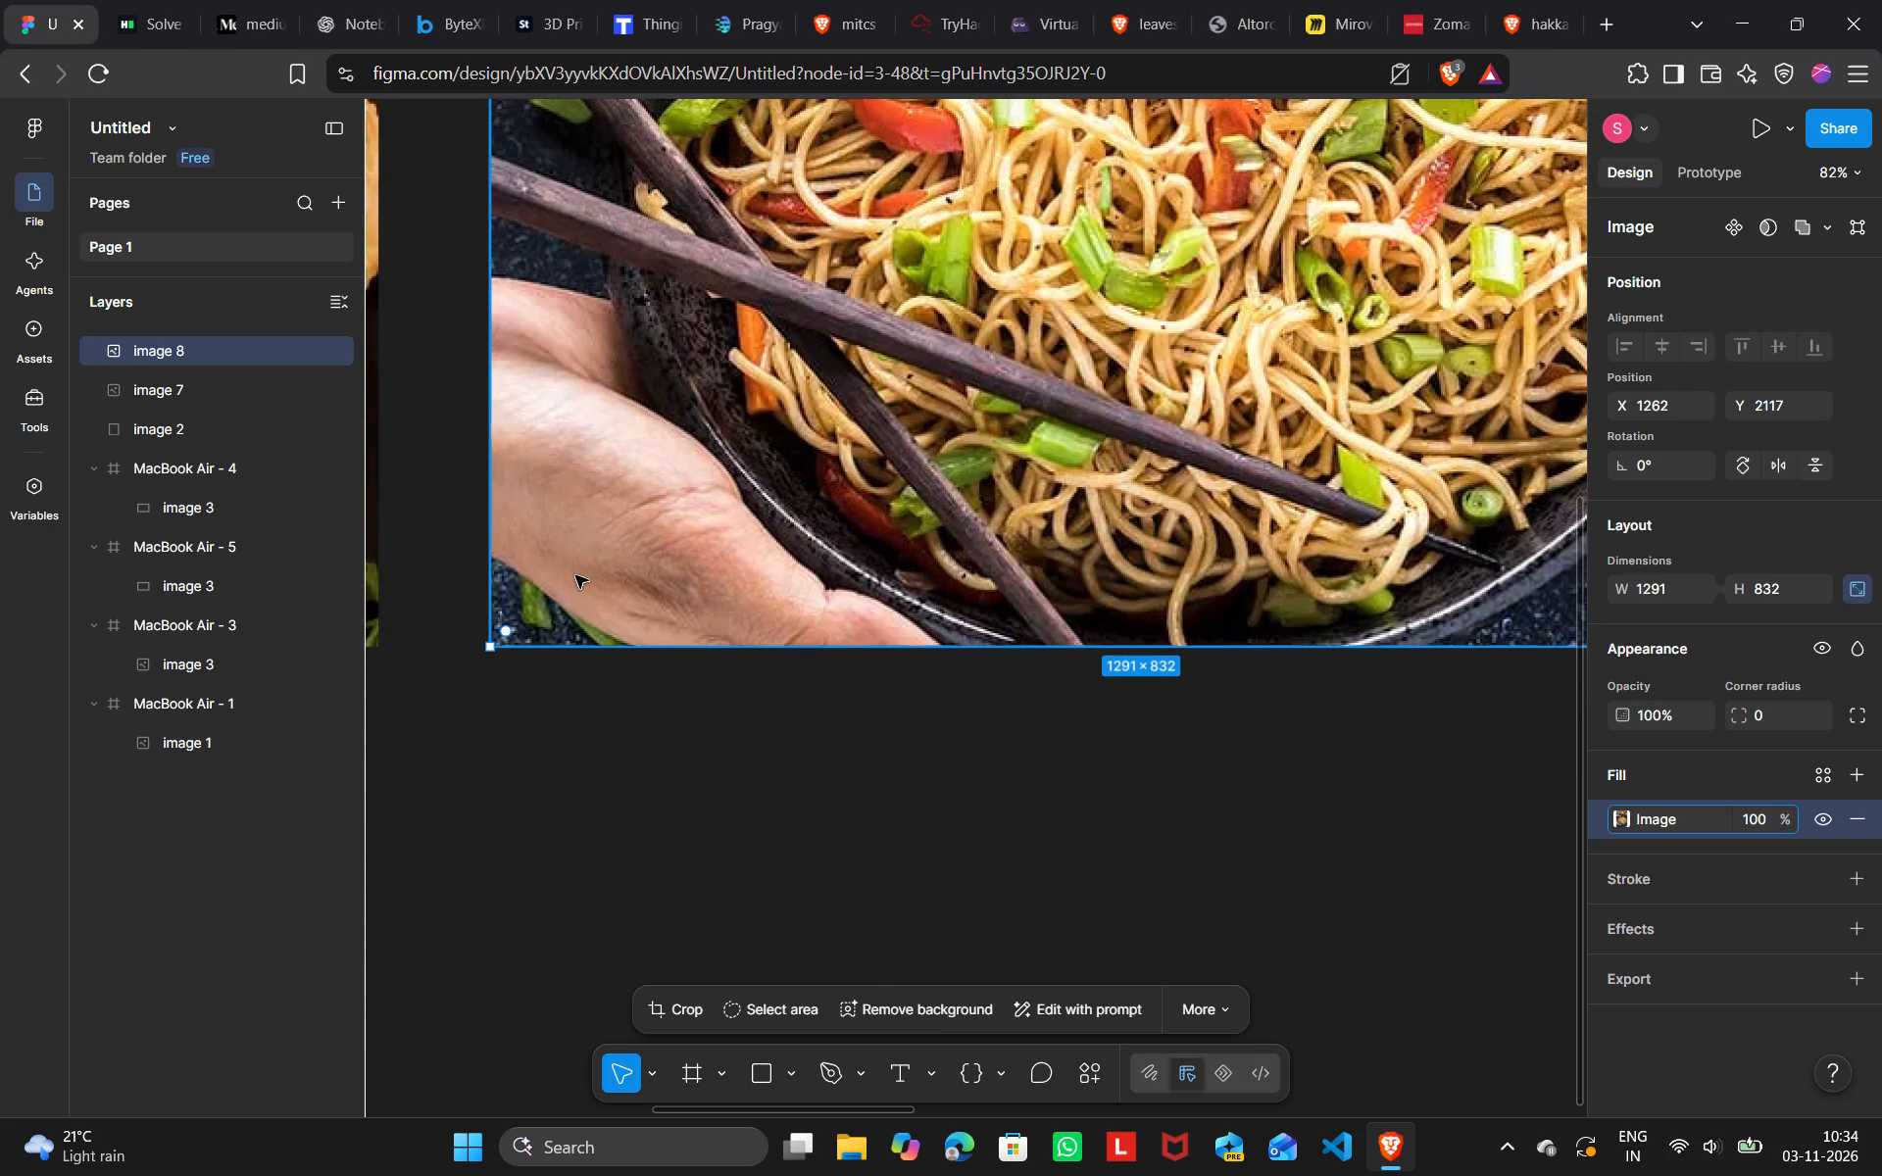
click(674, 1001)
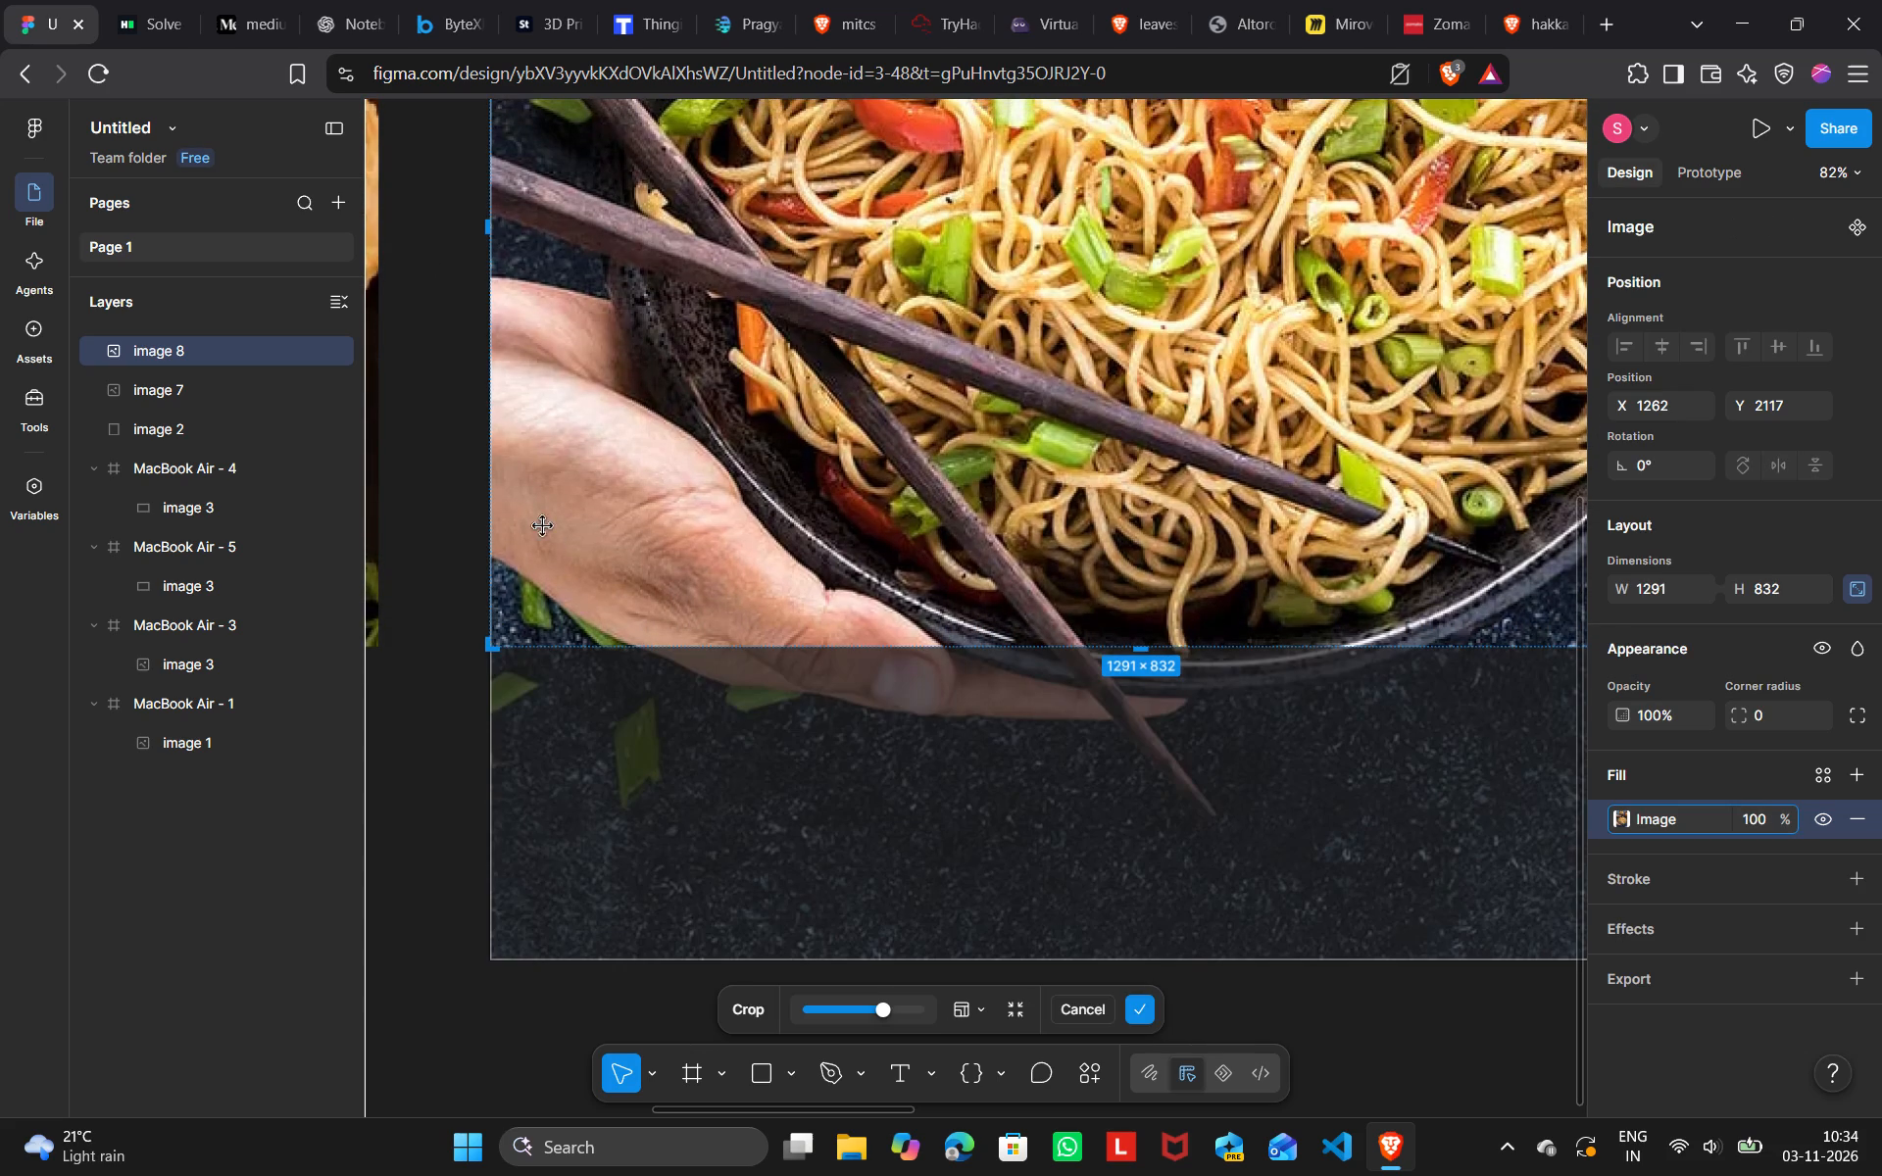
drag(488, 467, 502, 480)
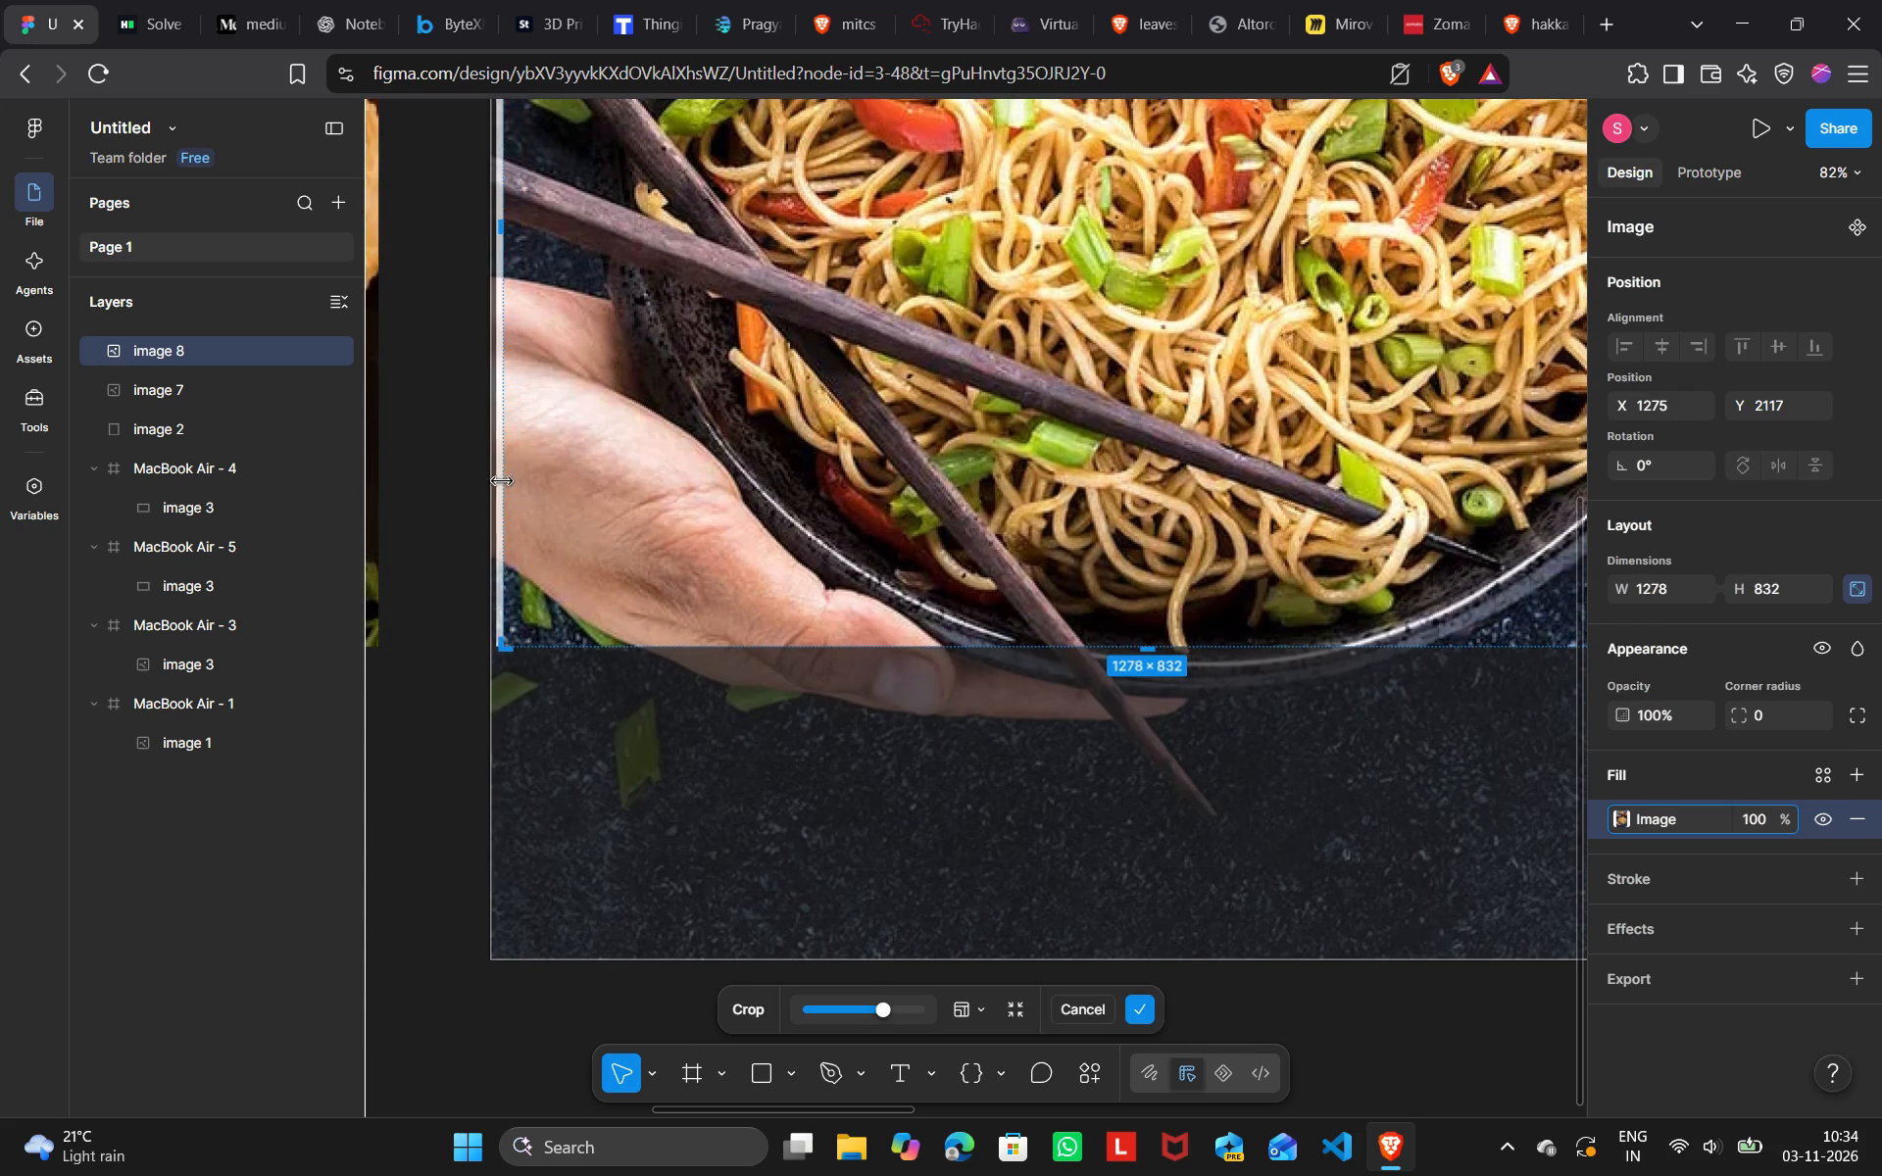
drag(502, 480, 496, 480)
click(448, 418)
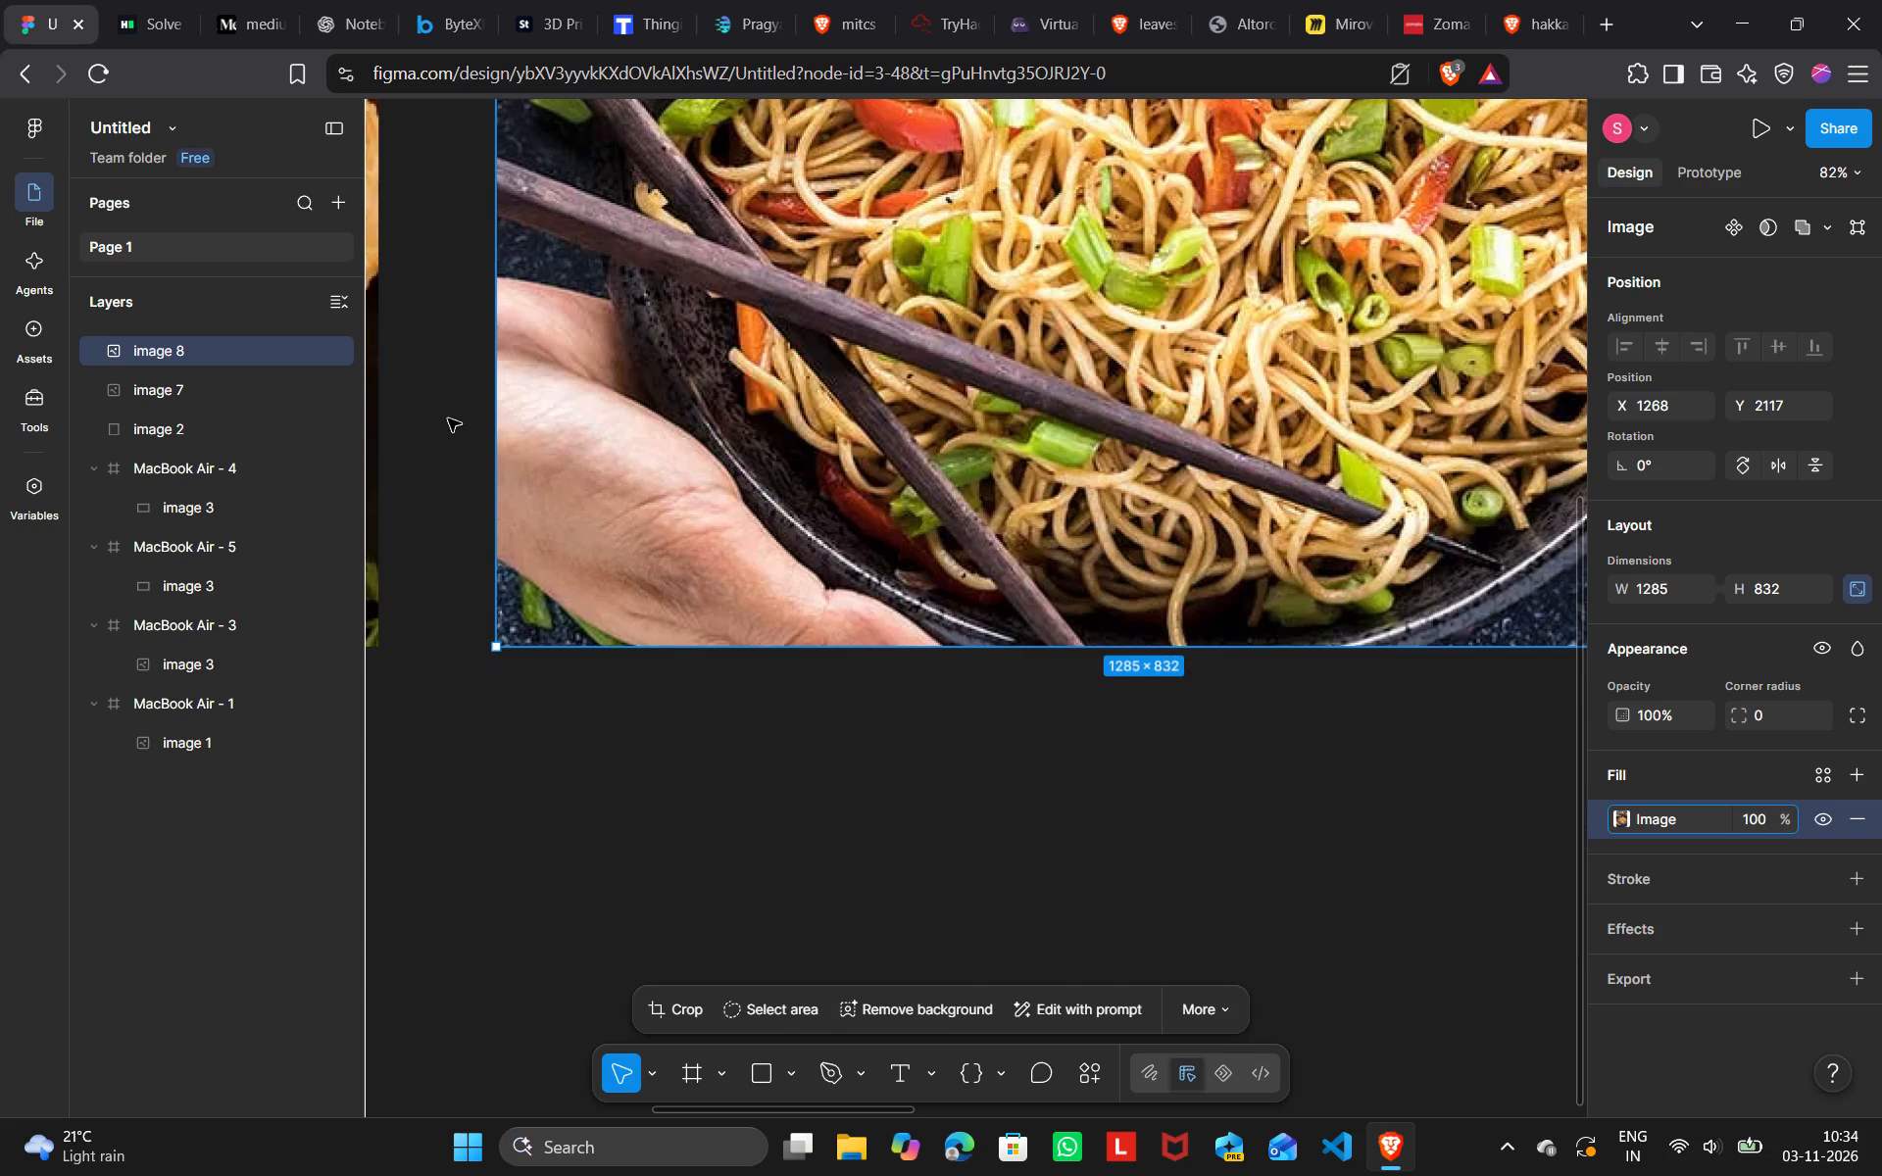
scroll(448, 418, left, 3)
click(666, 1007)
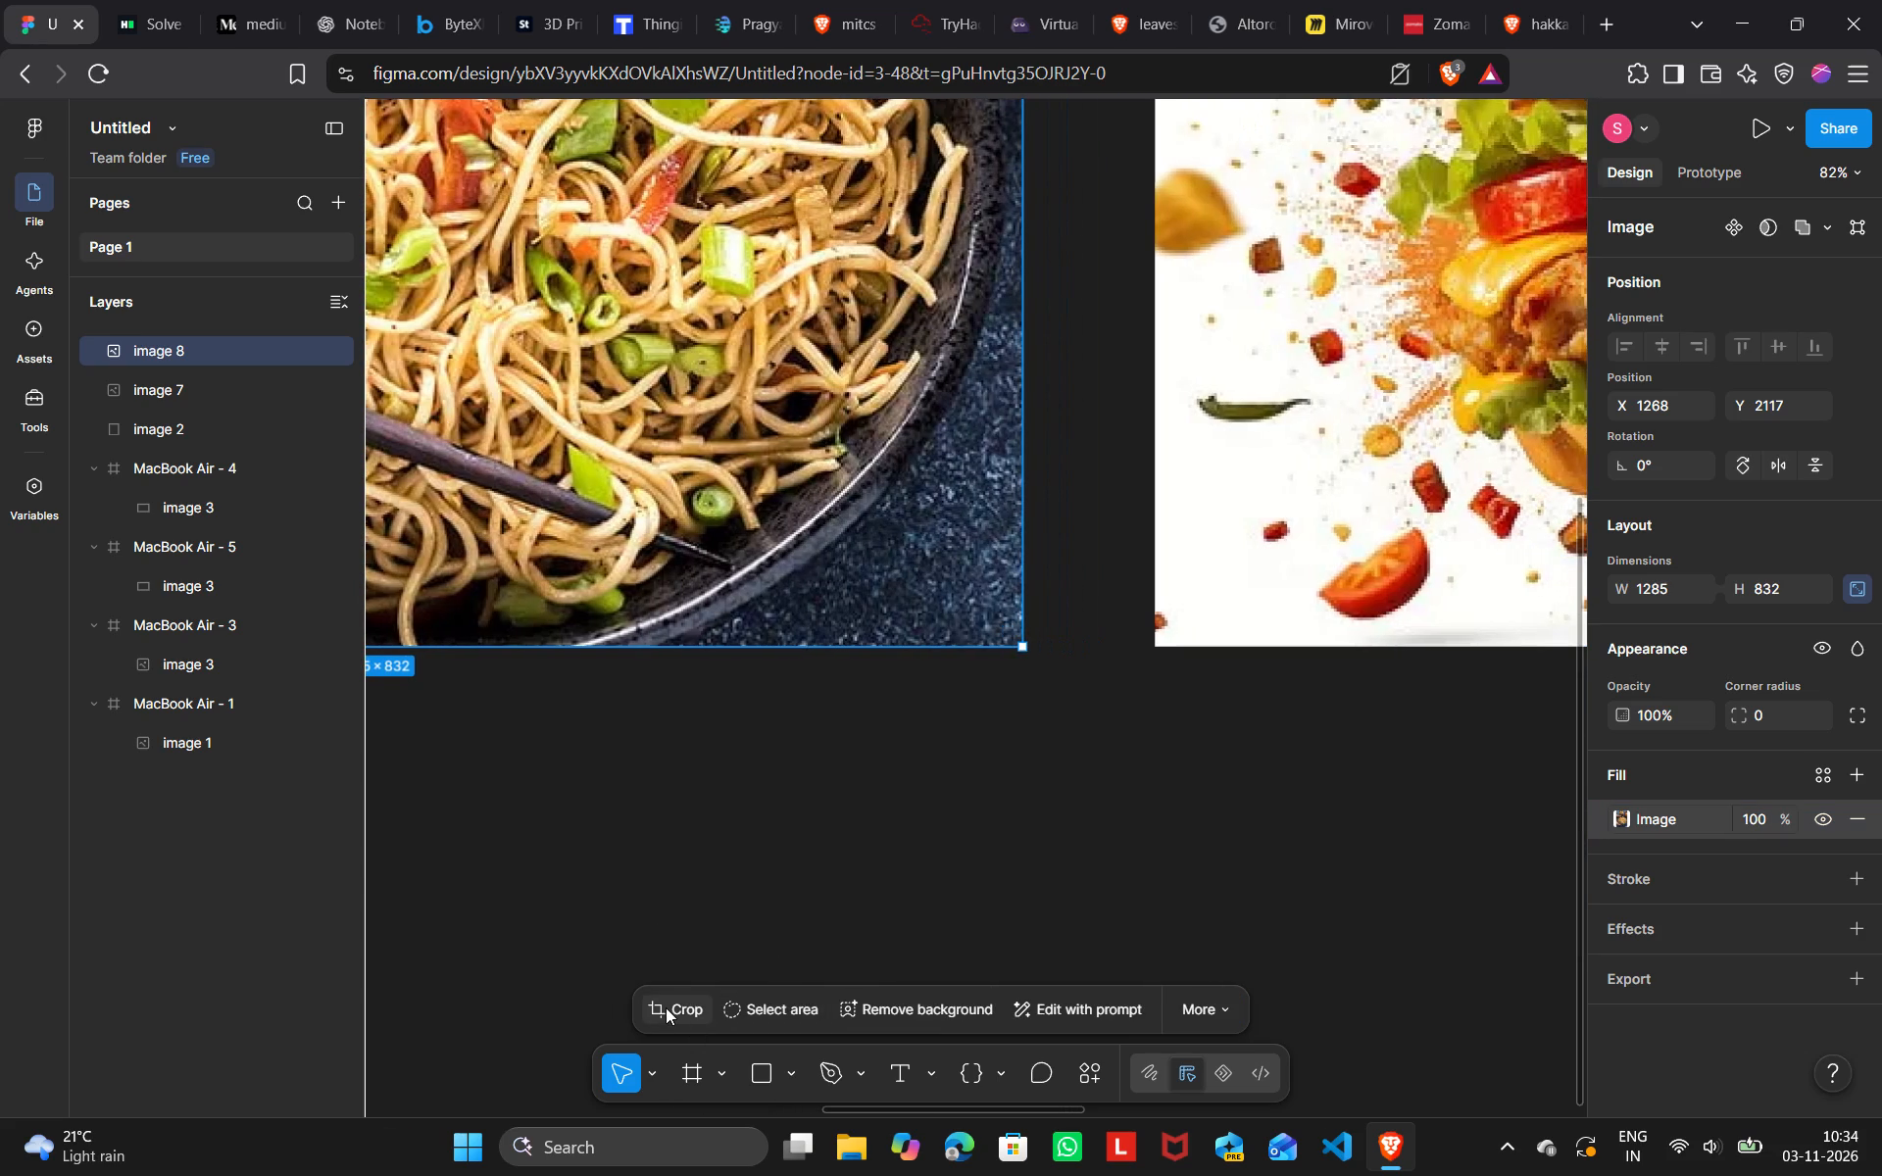
click(1019, 575)
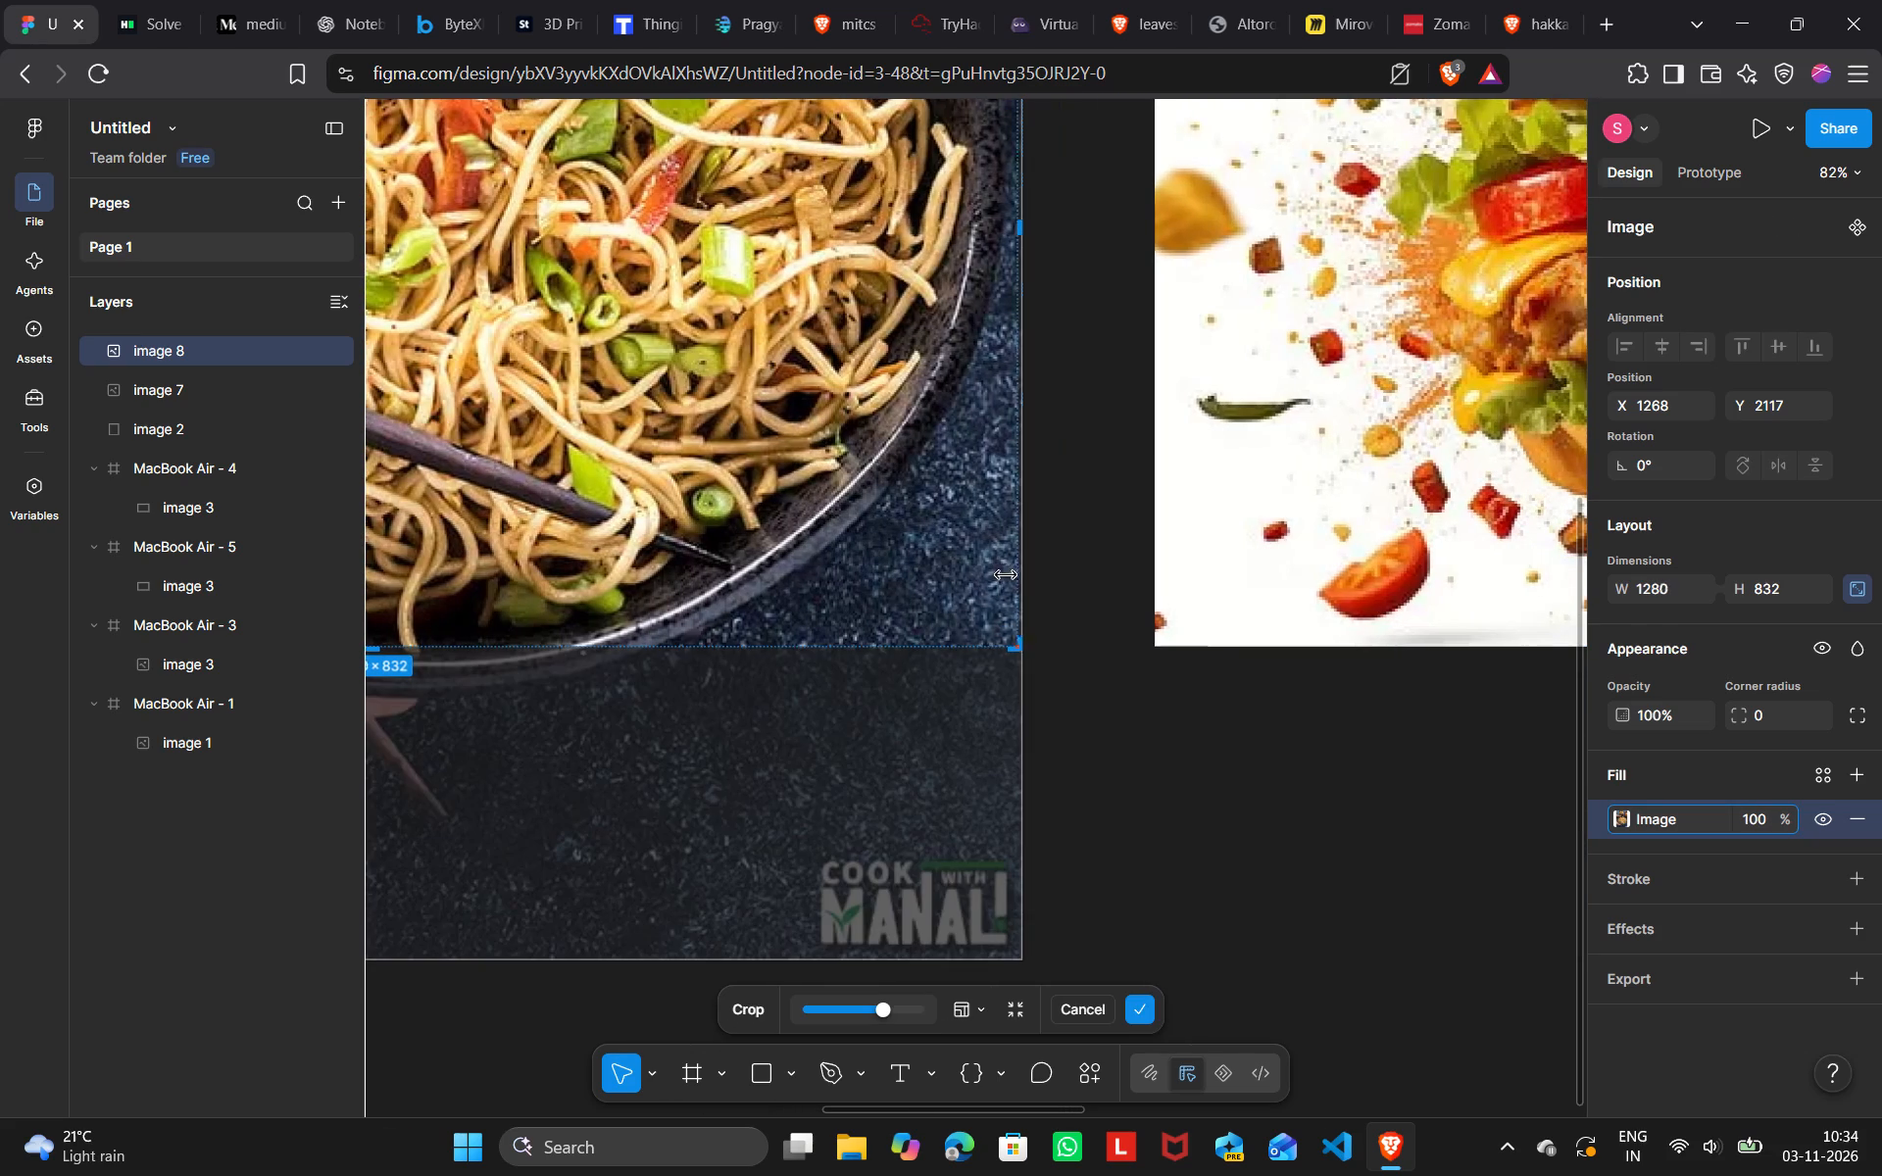
click(1070, 612)
click(1070, 612)
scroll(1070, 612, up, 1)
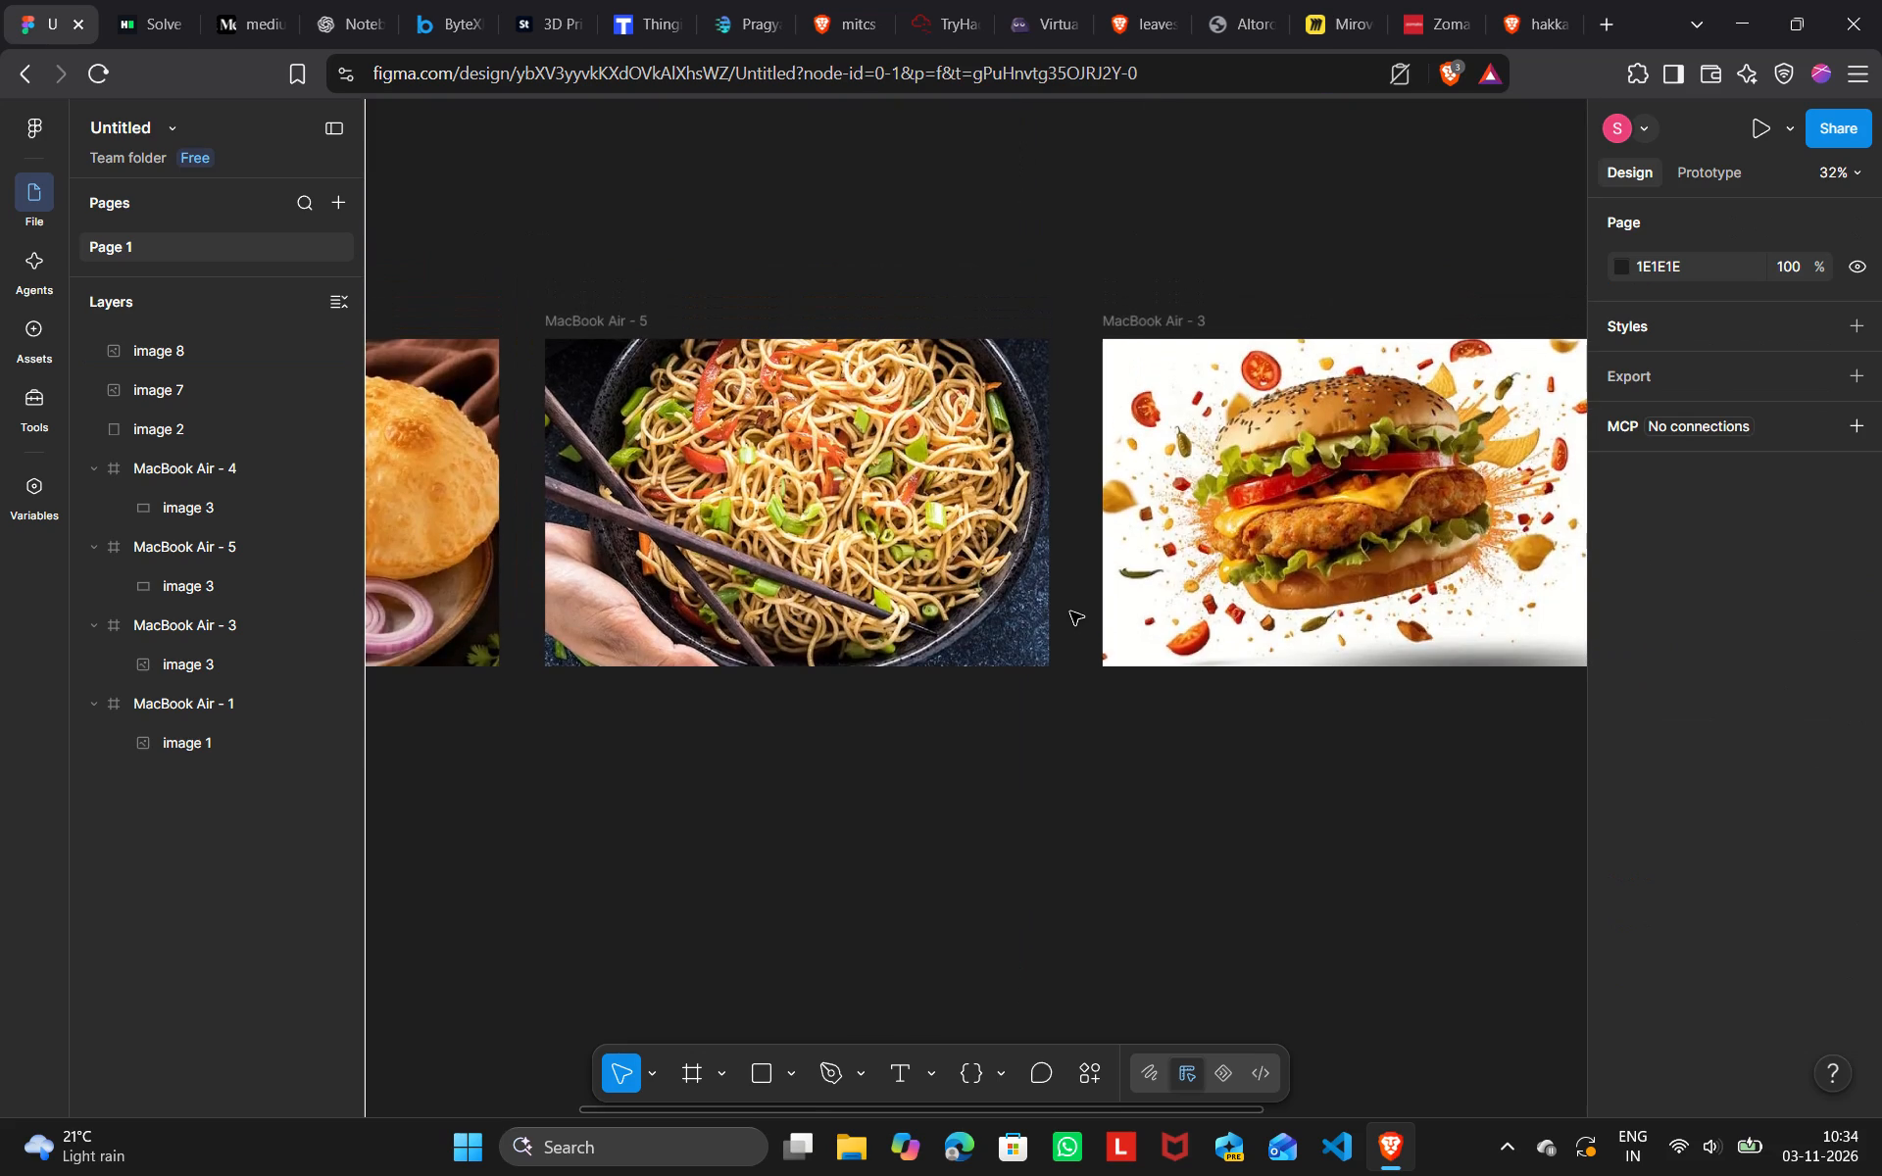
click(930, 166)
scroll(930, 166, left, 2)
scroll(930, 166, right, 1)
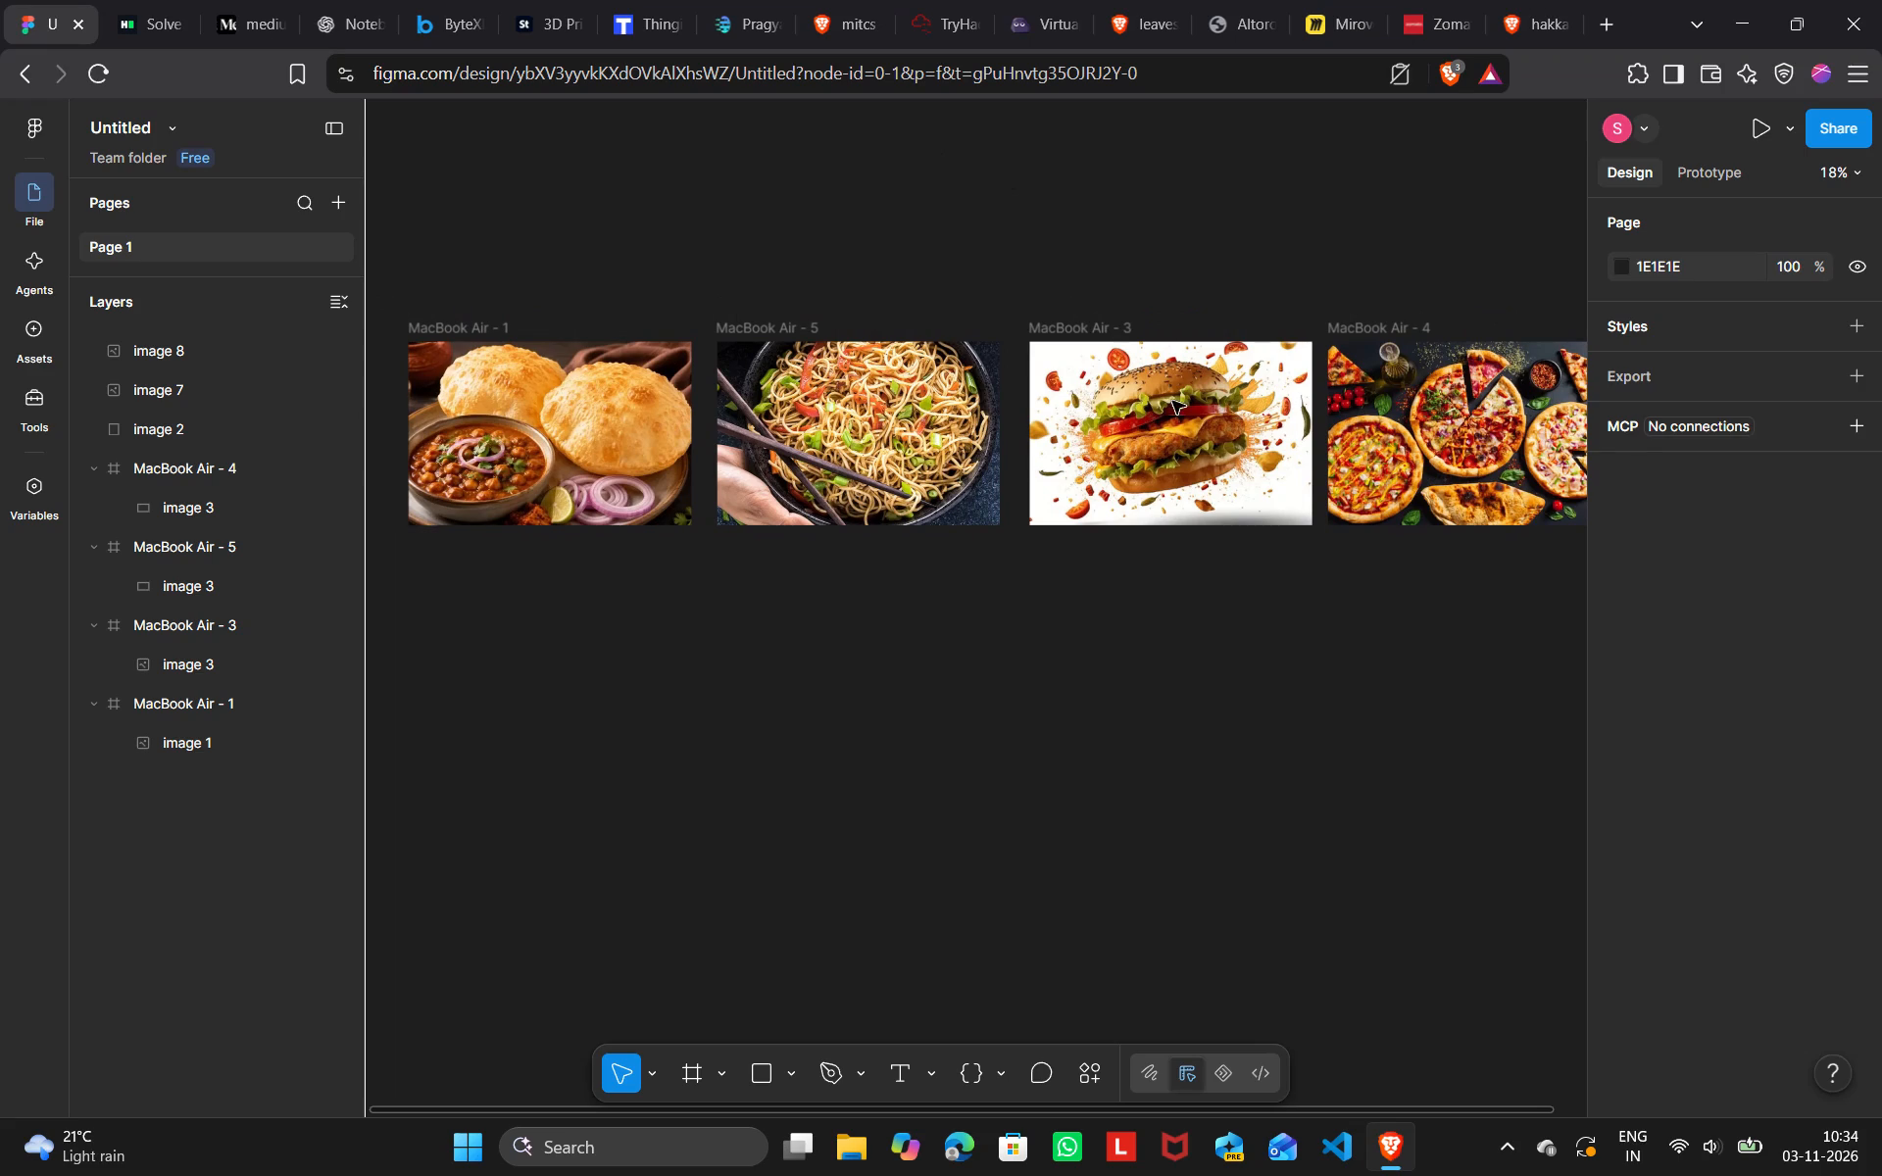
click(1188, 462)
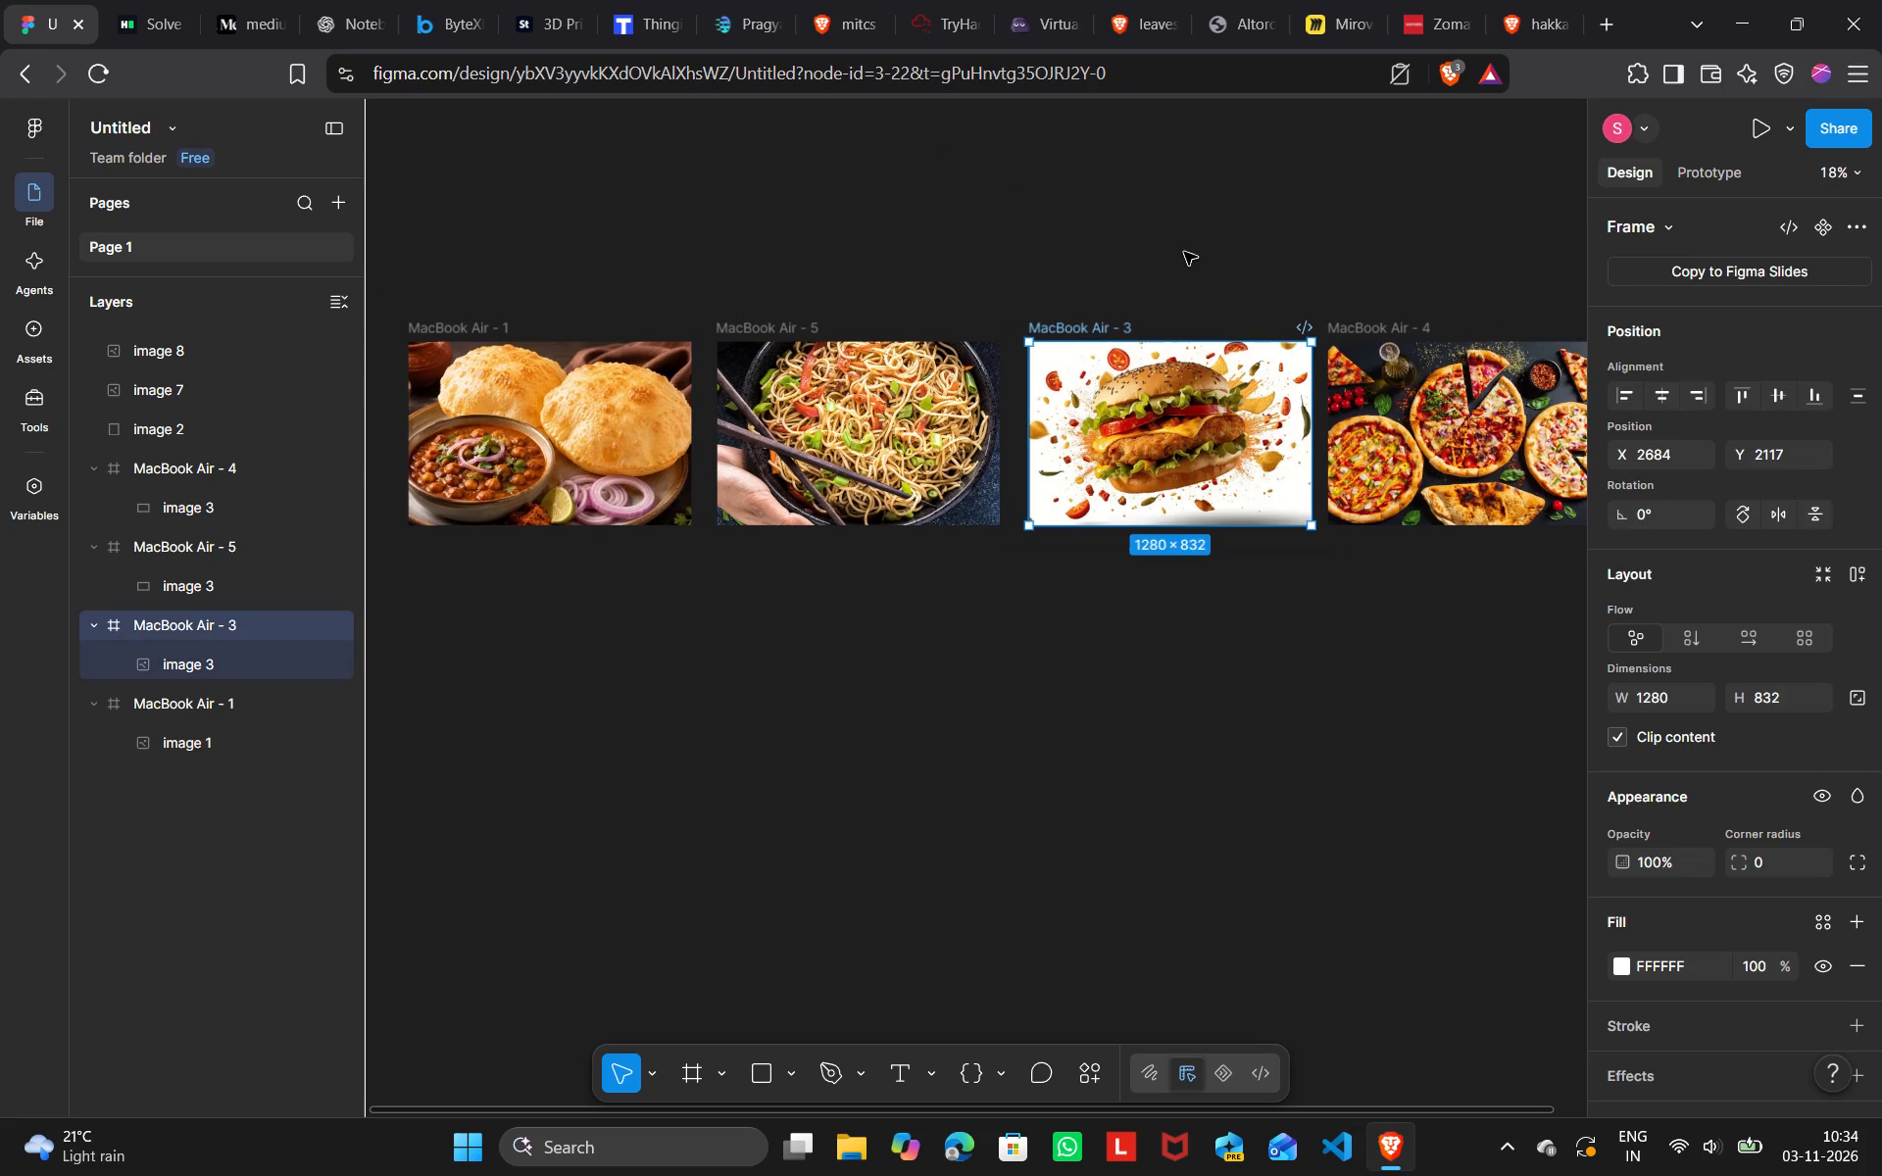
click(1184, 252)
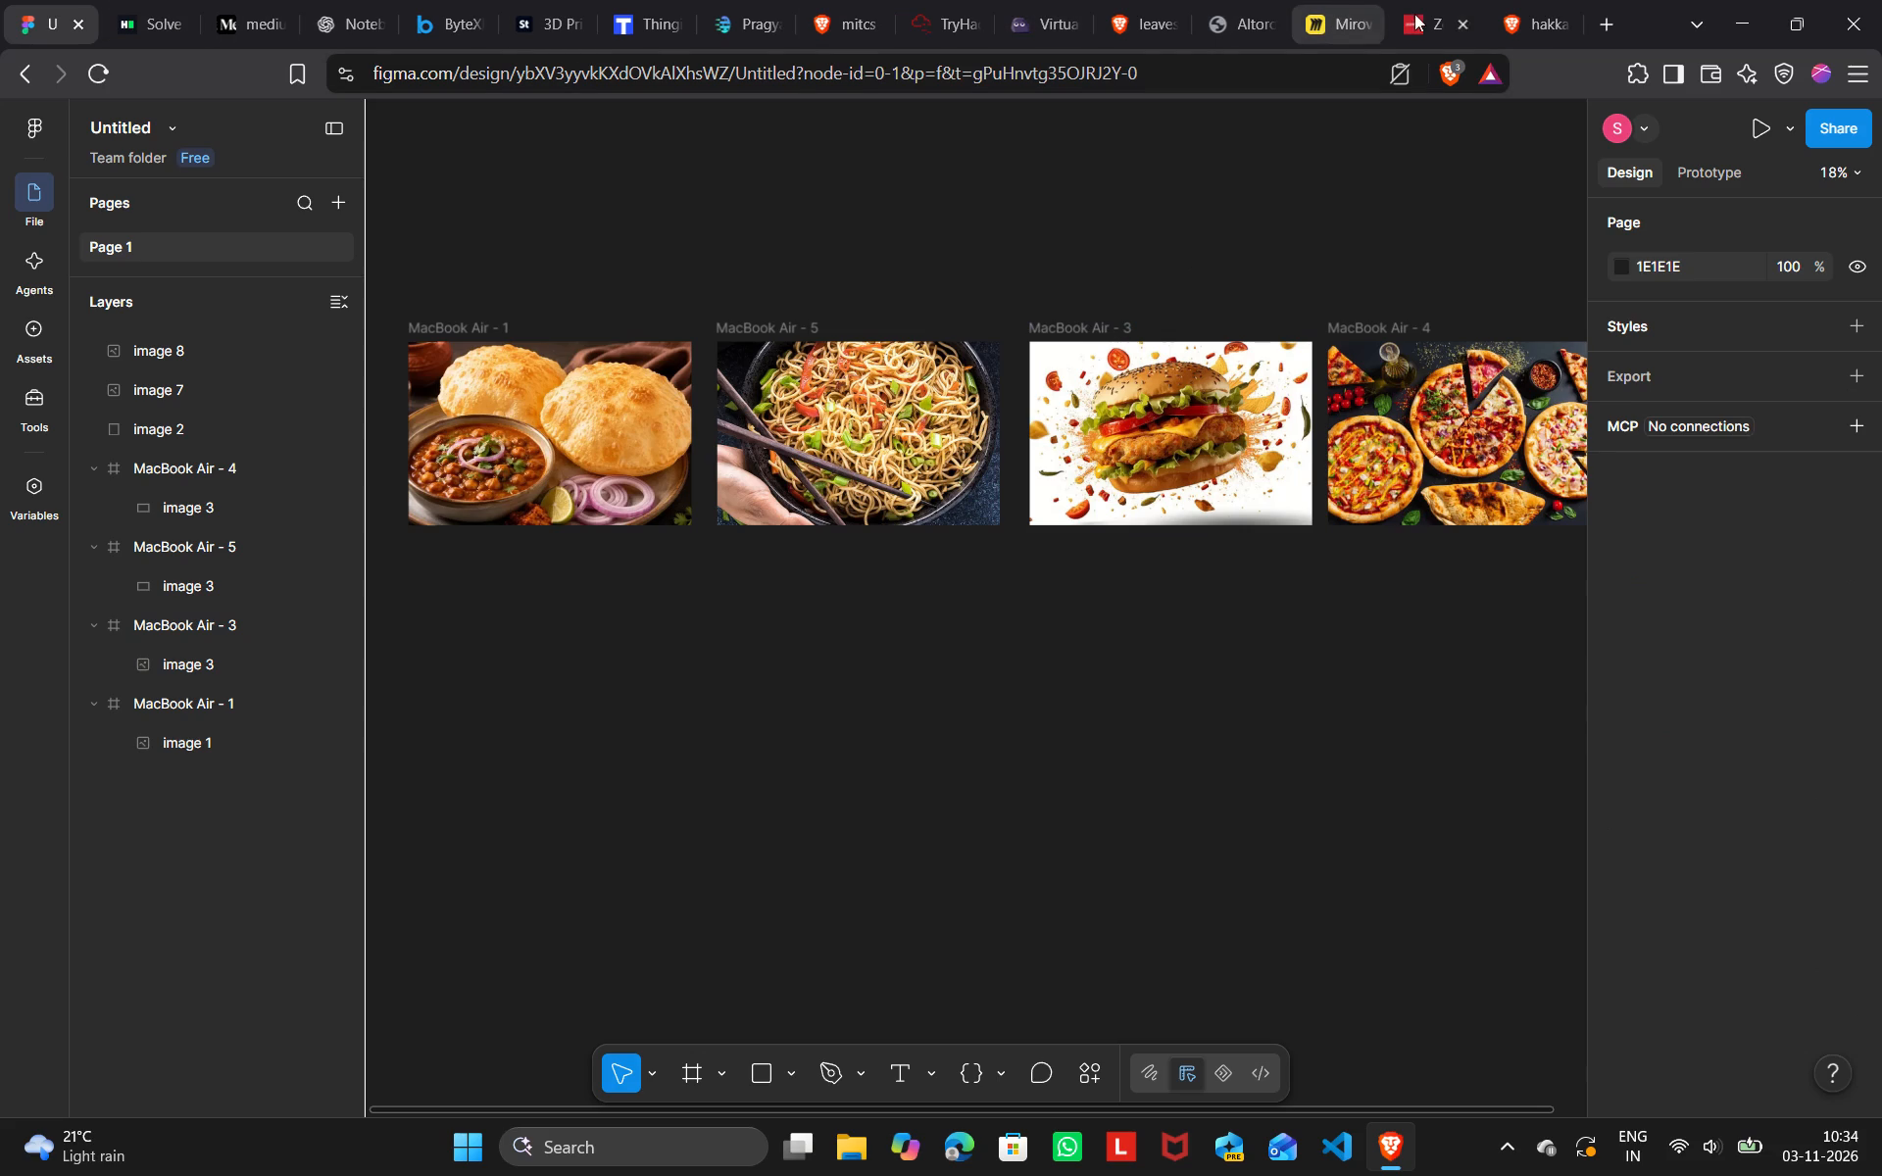
Switch to the Brave image search and replace the hakka noodles query with a search for "flying burger".
click(1512, 10)
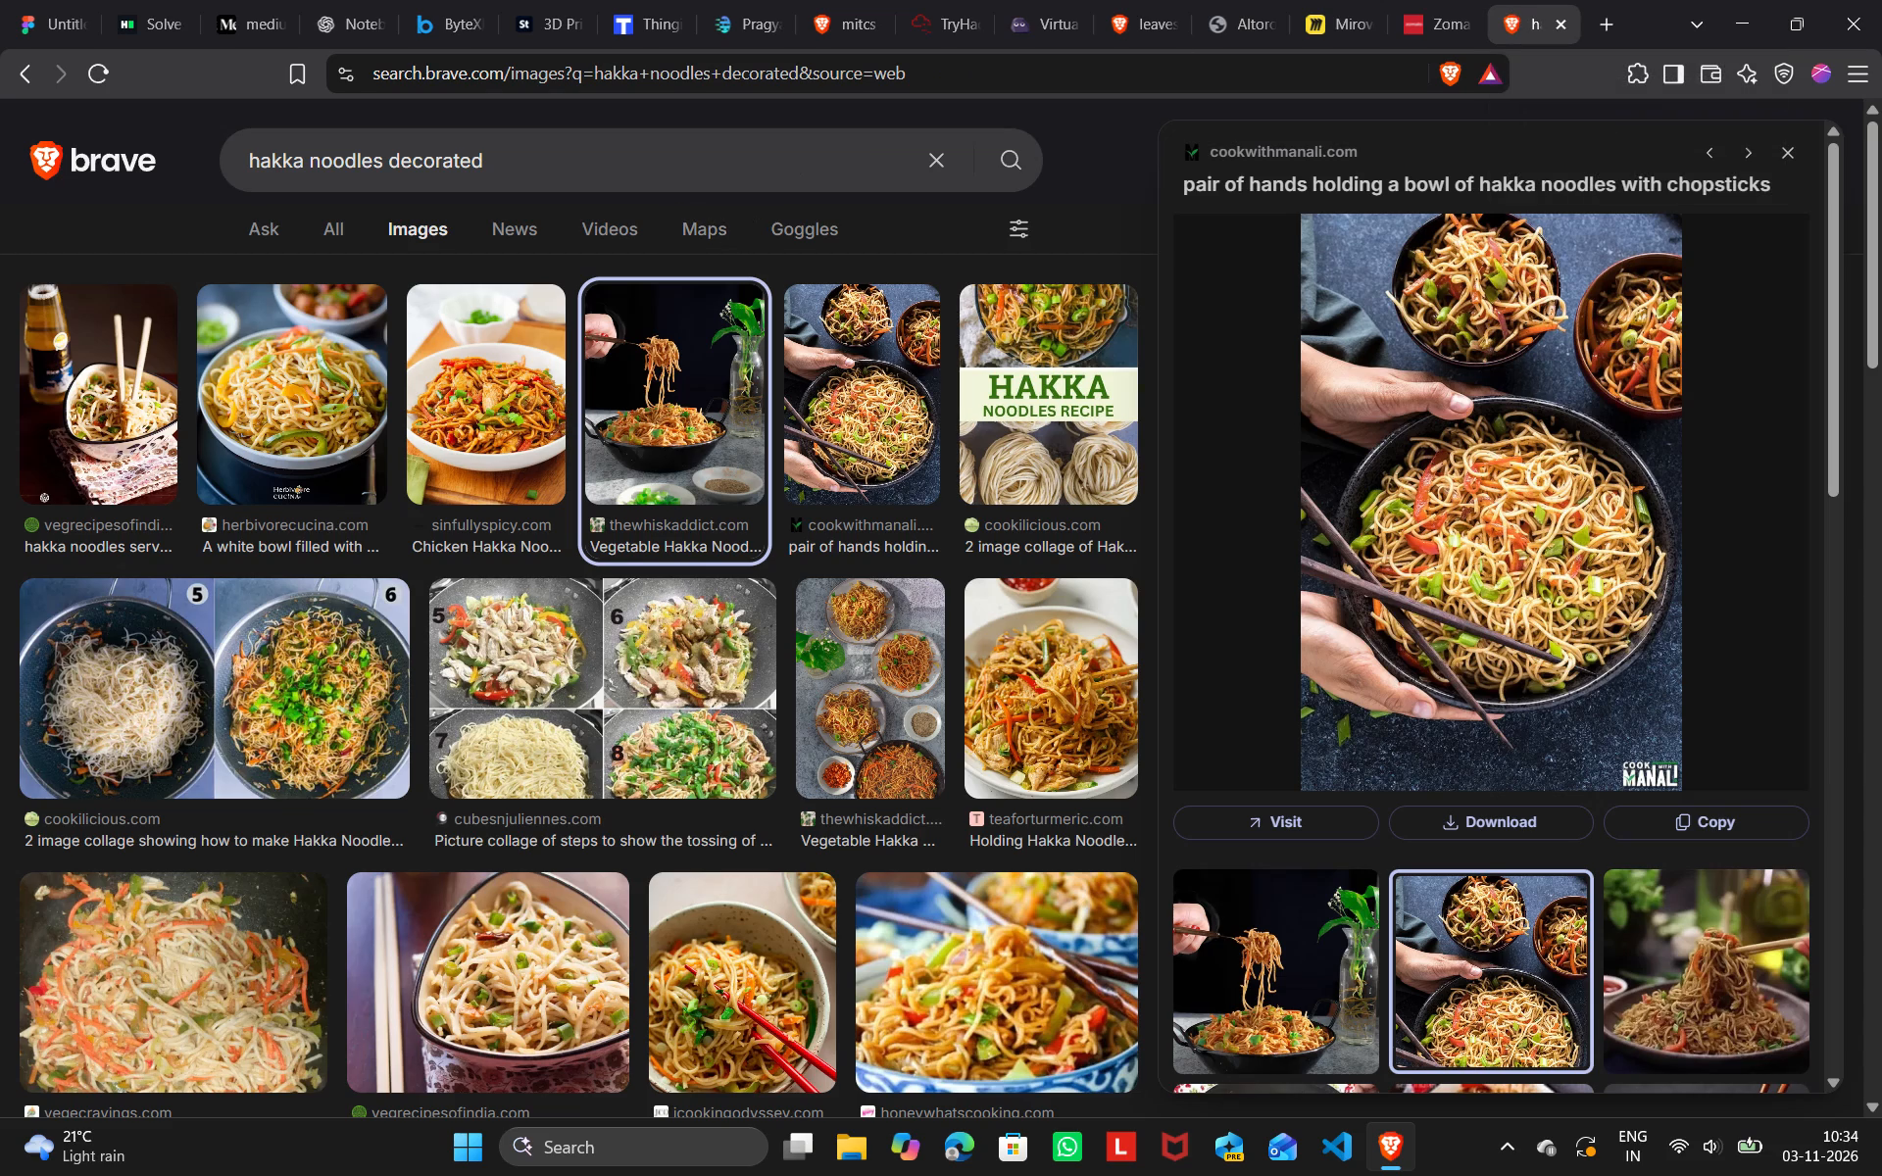
click(631, 148)
key(BackSpace)
key(BackSpace)
key(BackSpace)
key(BackSpace)
key(BackSpace)
key(BackSpace)
key(BackSpace)
key(BackSpace)
key(BackSpace)
key(BackSpace)
key(BackSpace)
key(BackSpace)
key(BackSpace)
key(BackSpace)
key(BackSpace)
key(BackSpace)
key(BackSpace)
key(BackSpace)
key(BackSpace)
key(BackSpace)
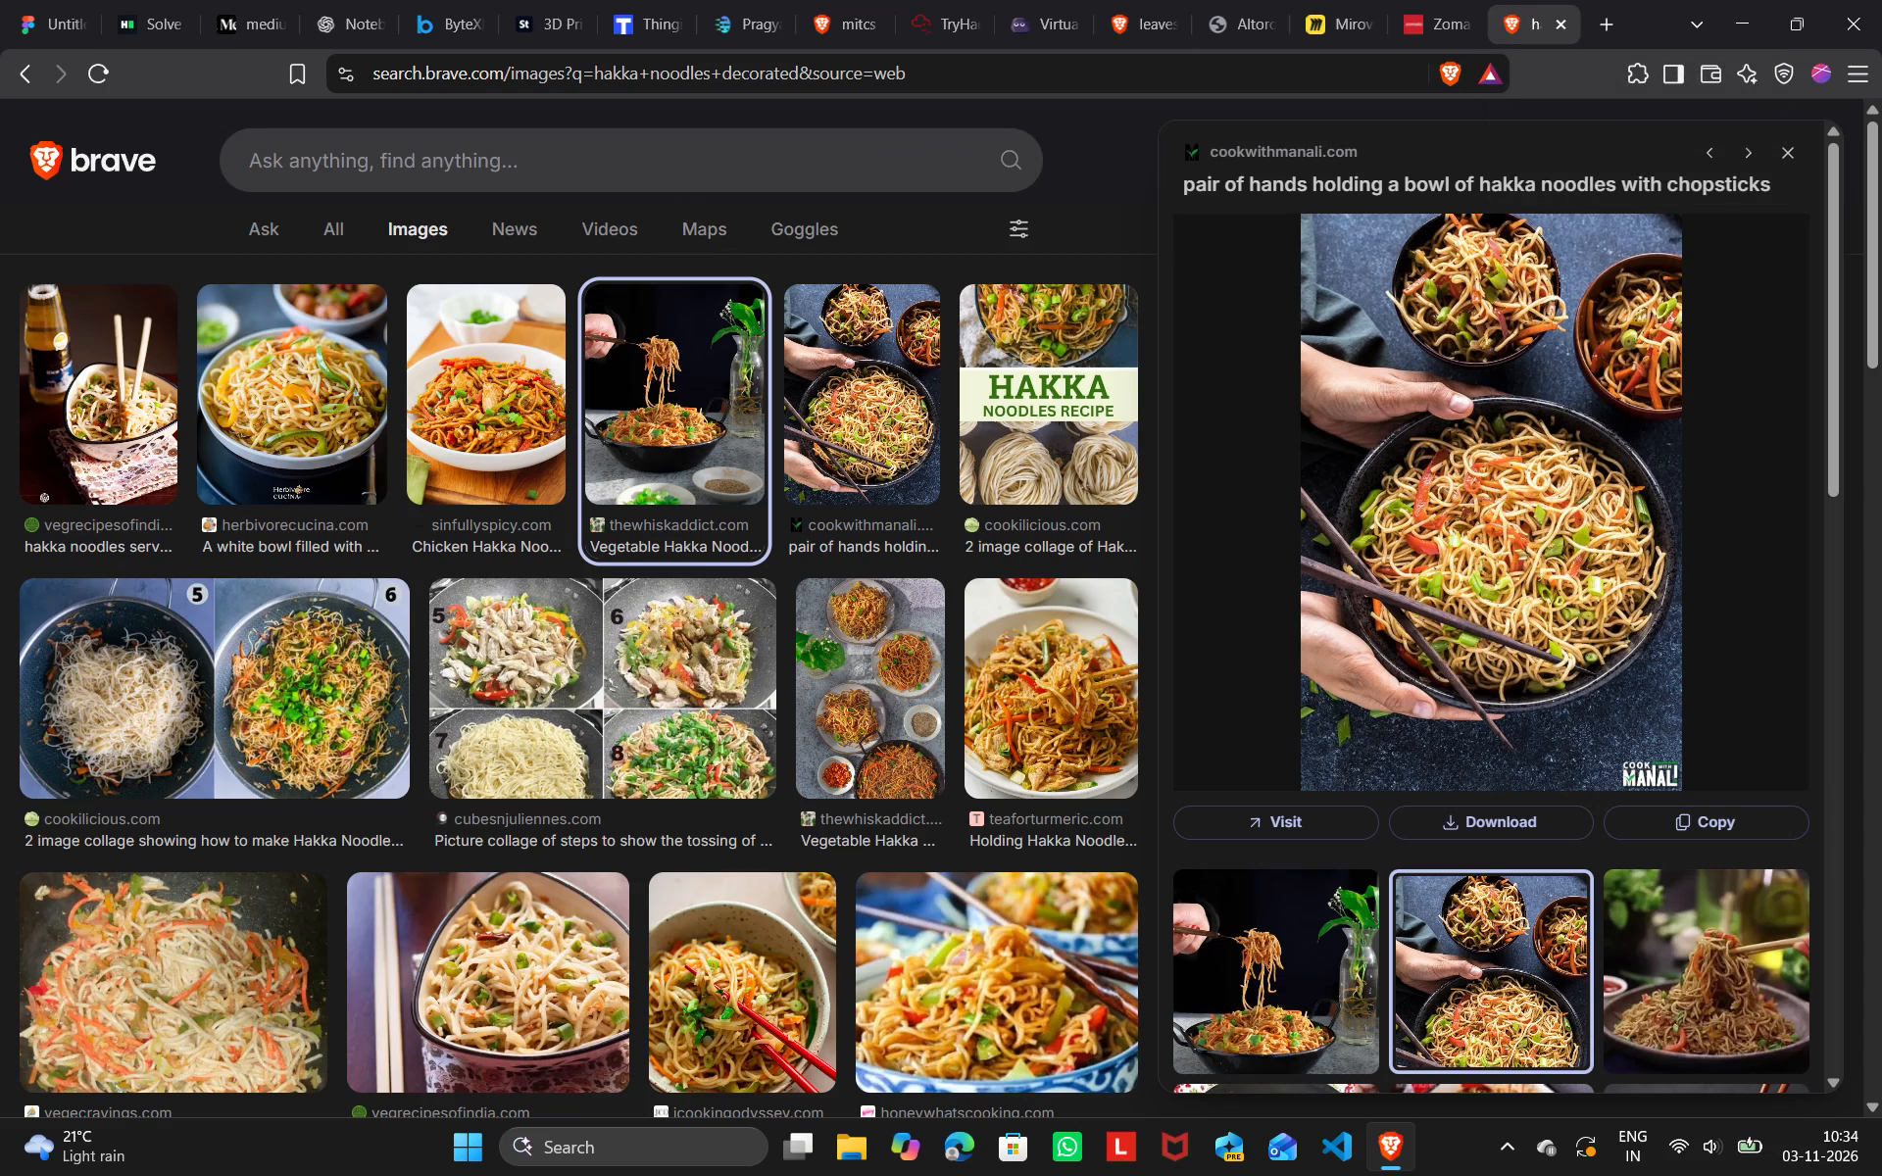
text(flying bur)
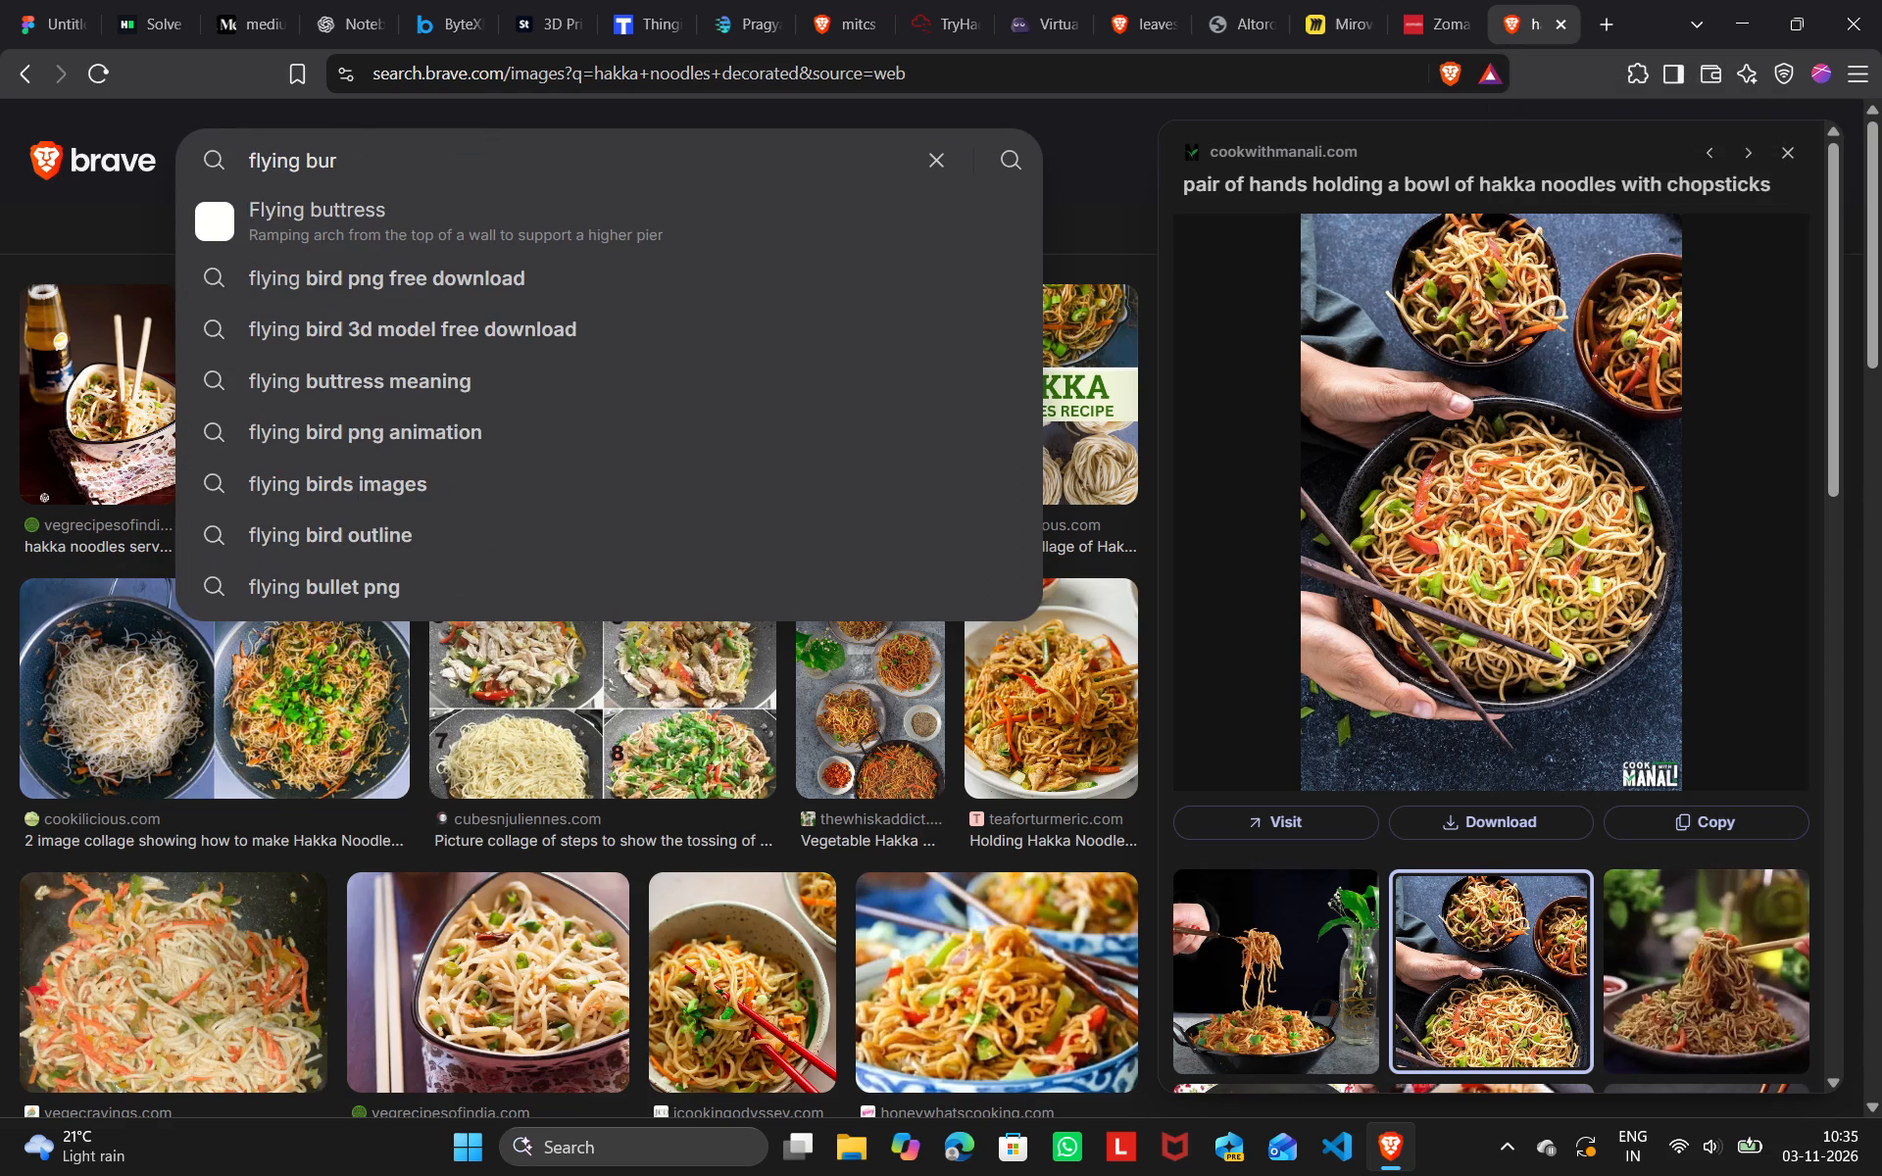
text(ger)
key(Return)
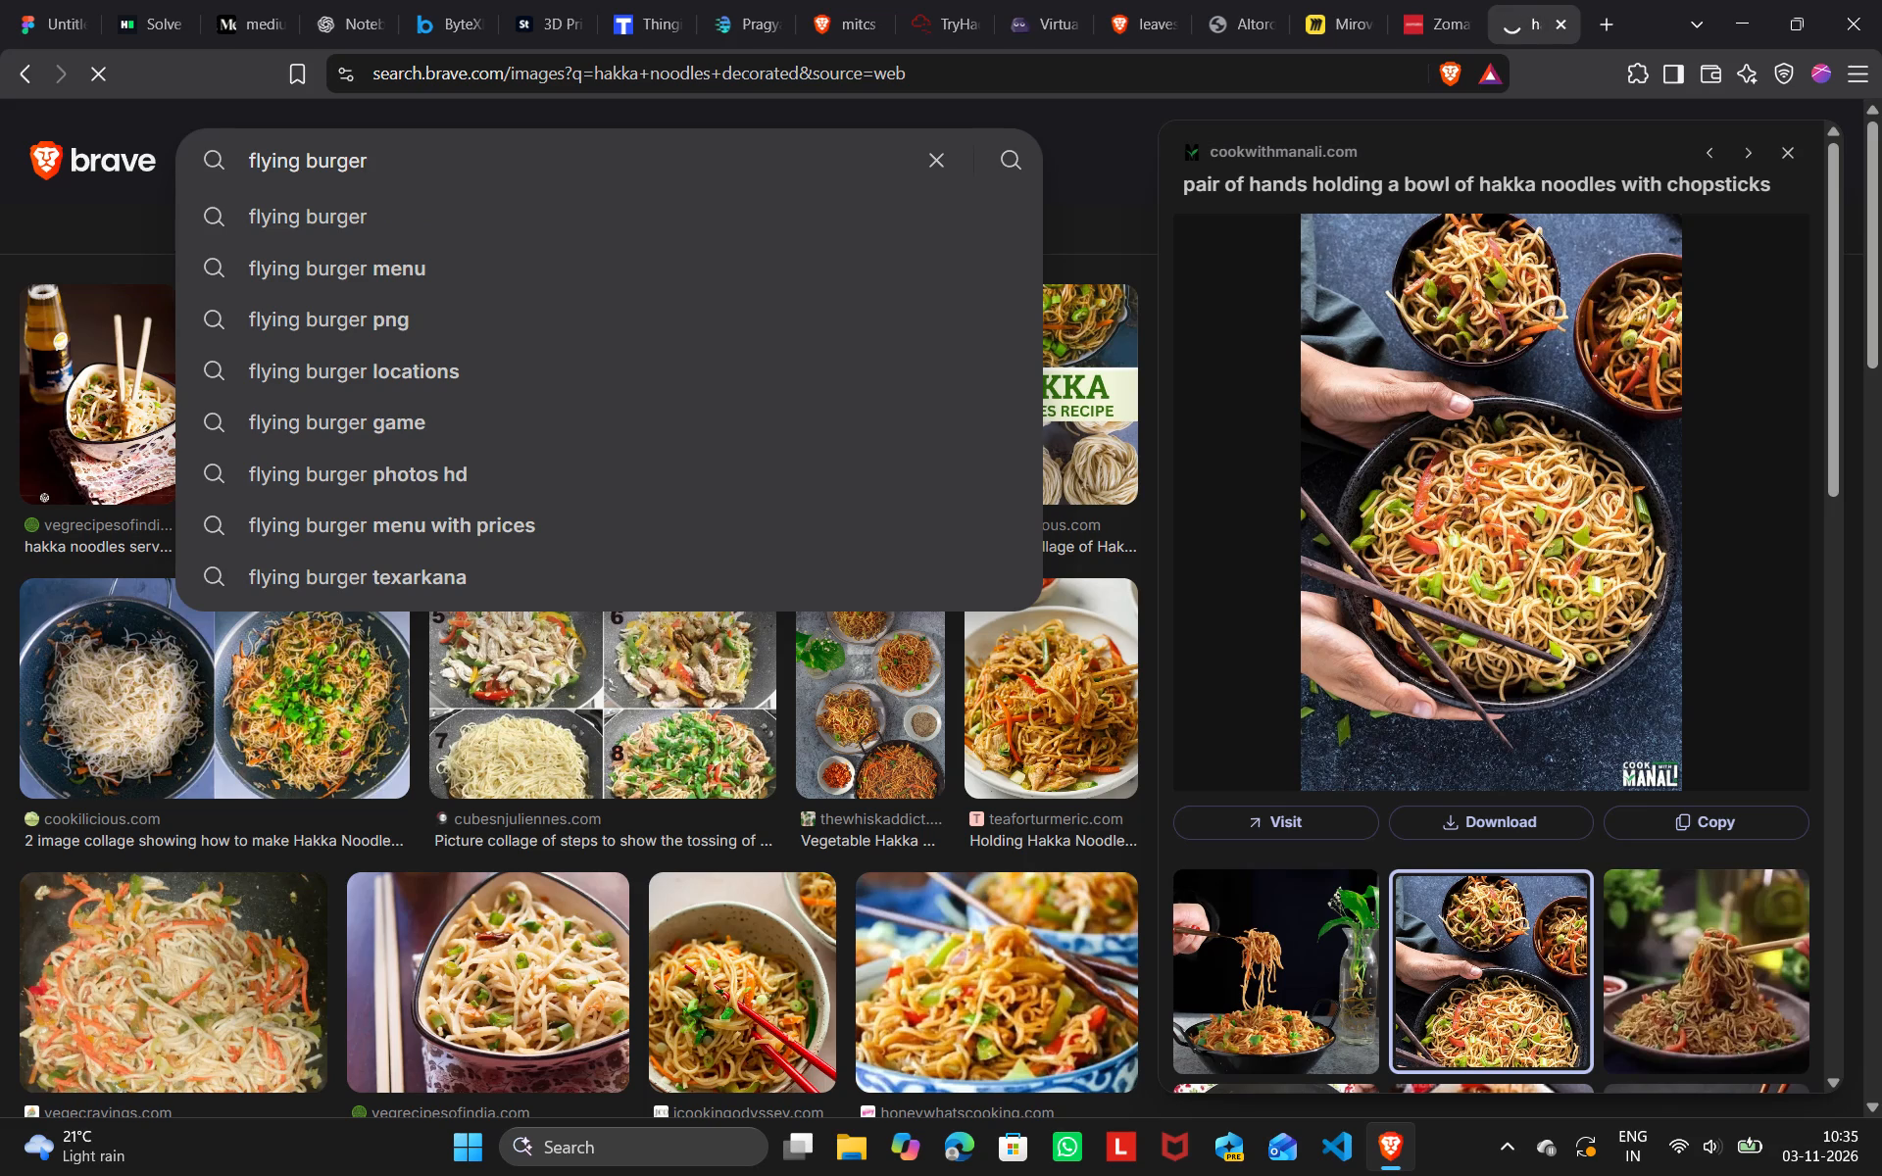
key(Return)
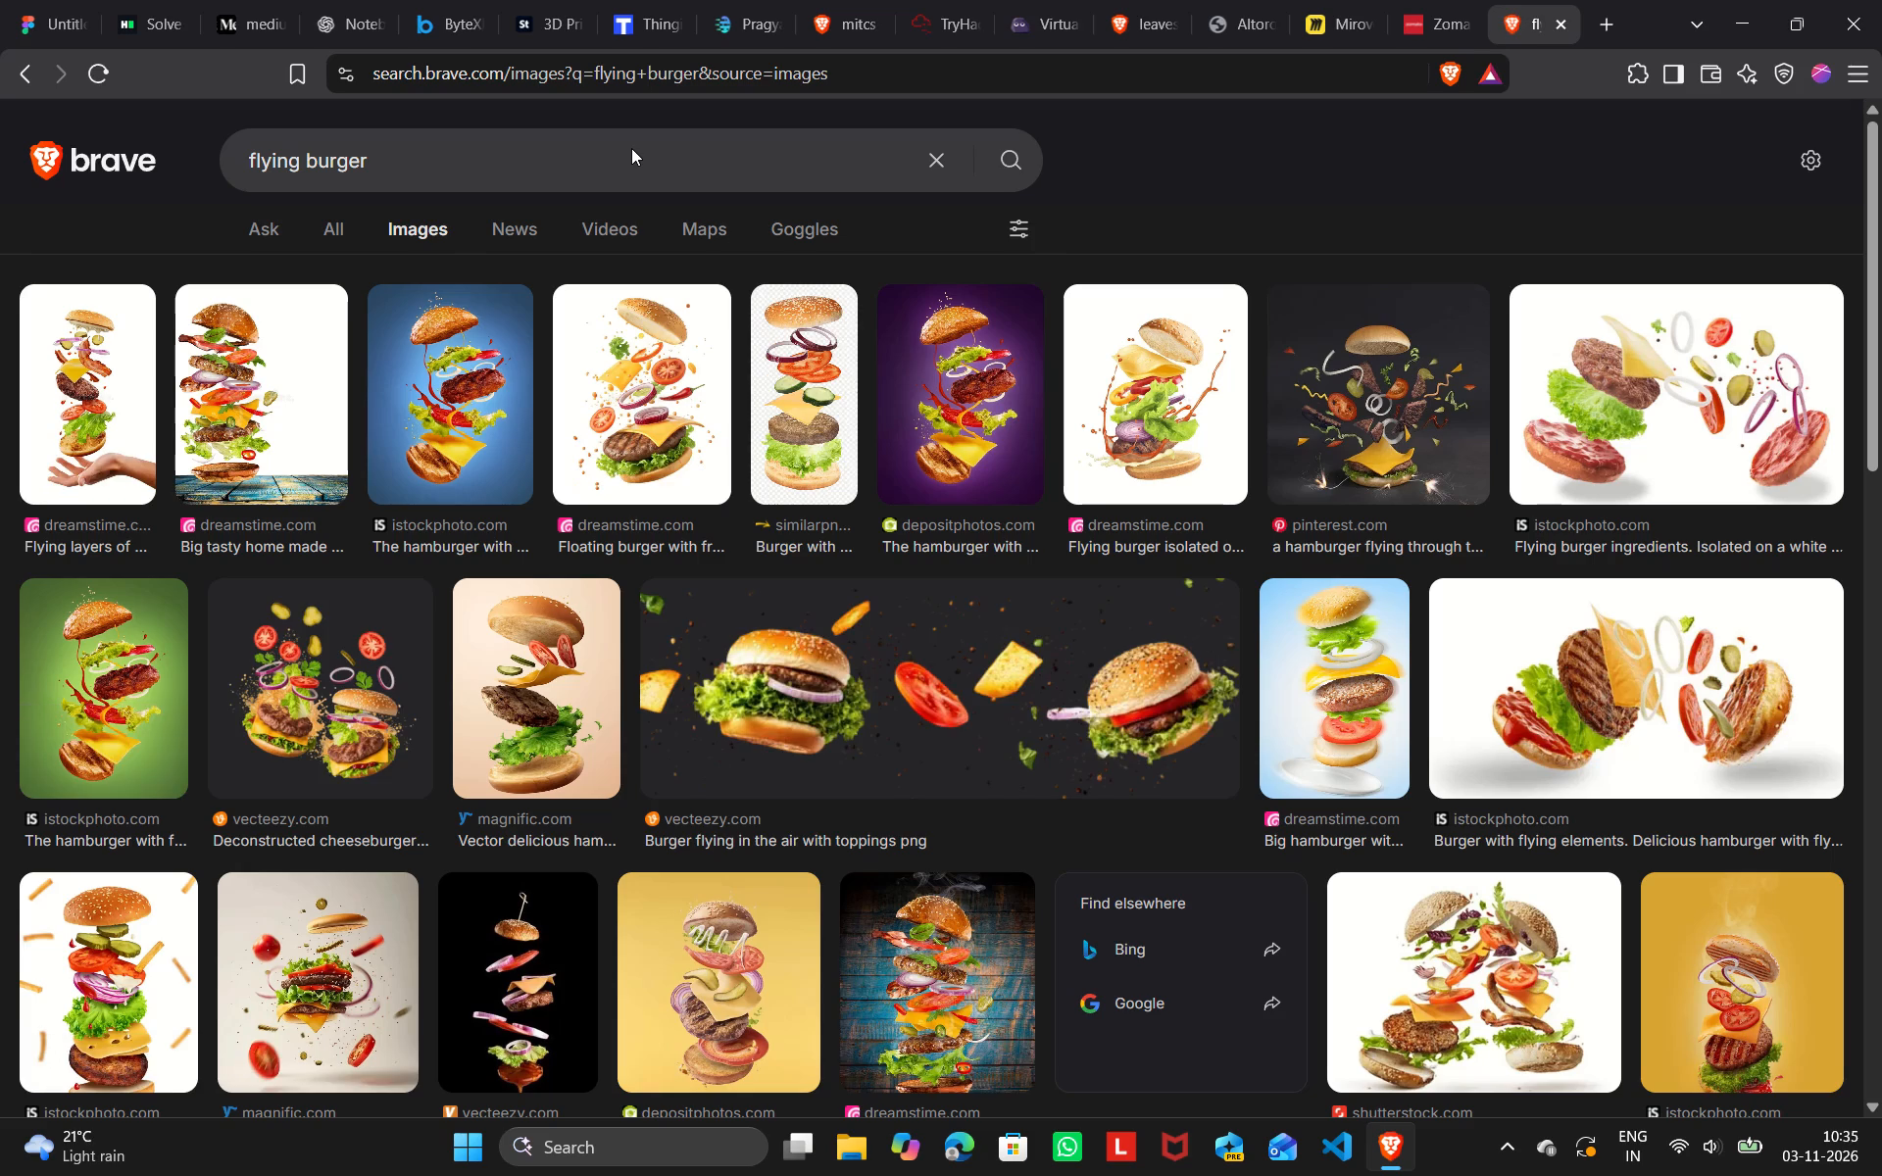
Among the pictures related to Vecteezy's deconstructed cheeseburgers, copy the image "Delicious Burger with Different Flying Ingredients" showing a tall layered burger.
click(321, 685)
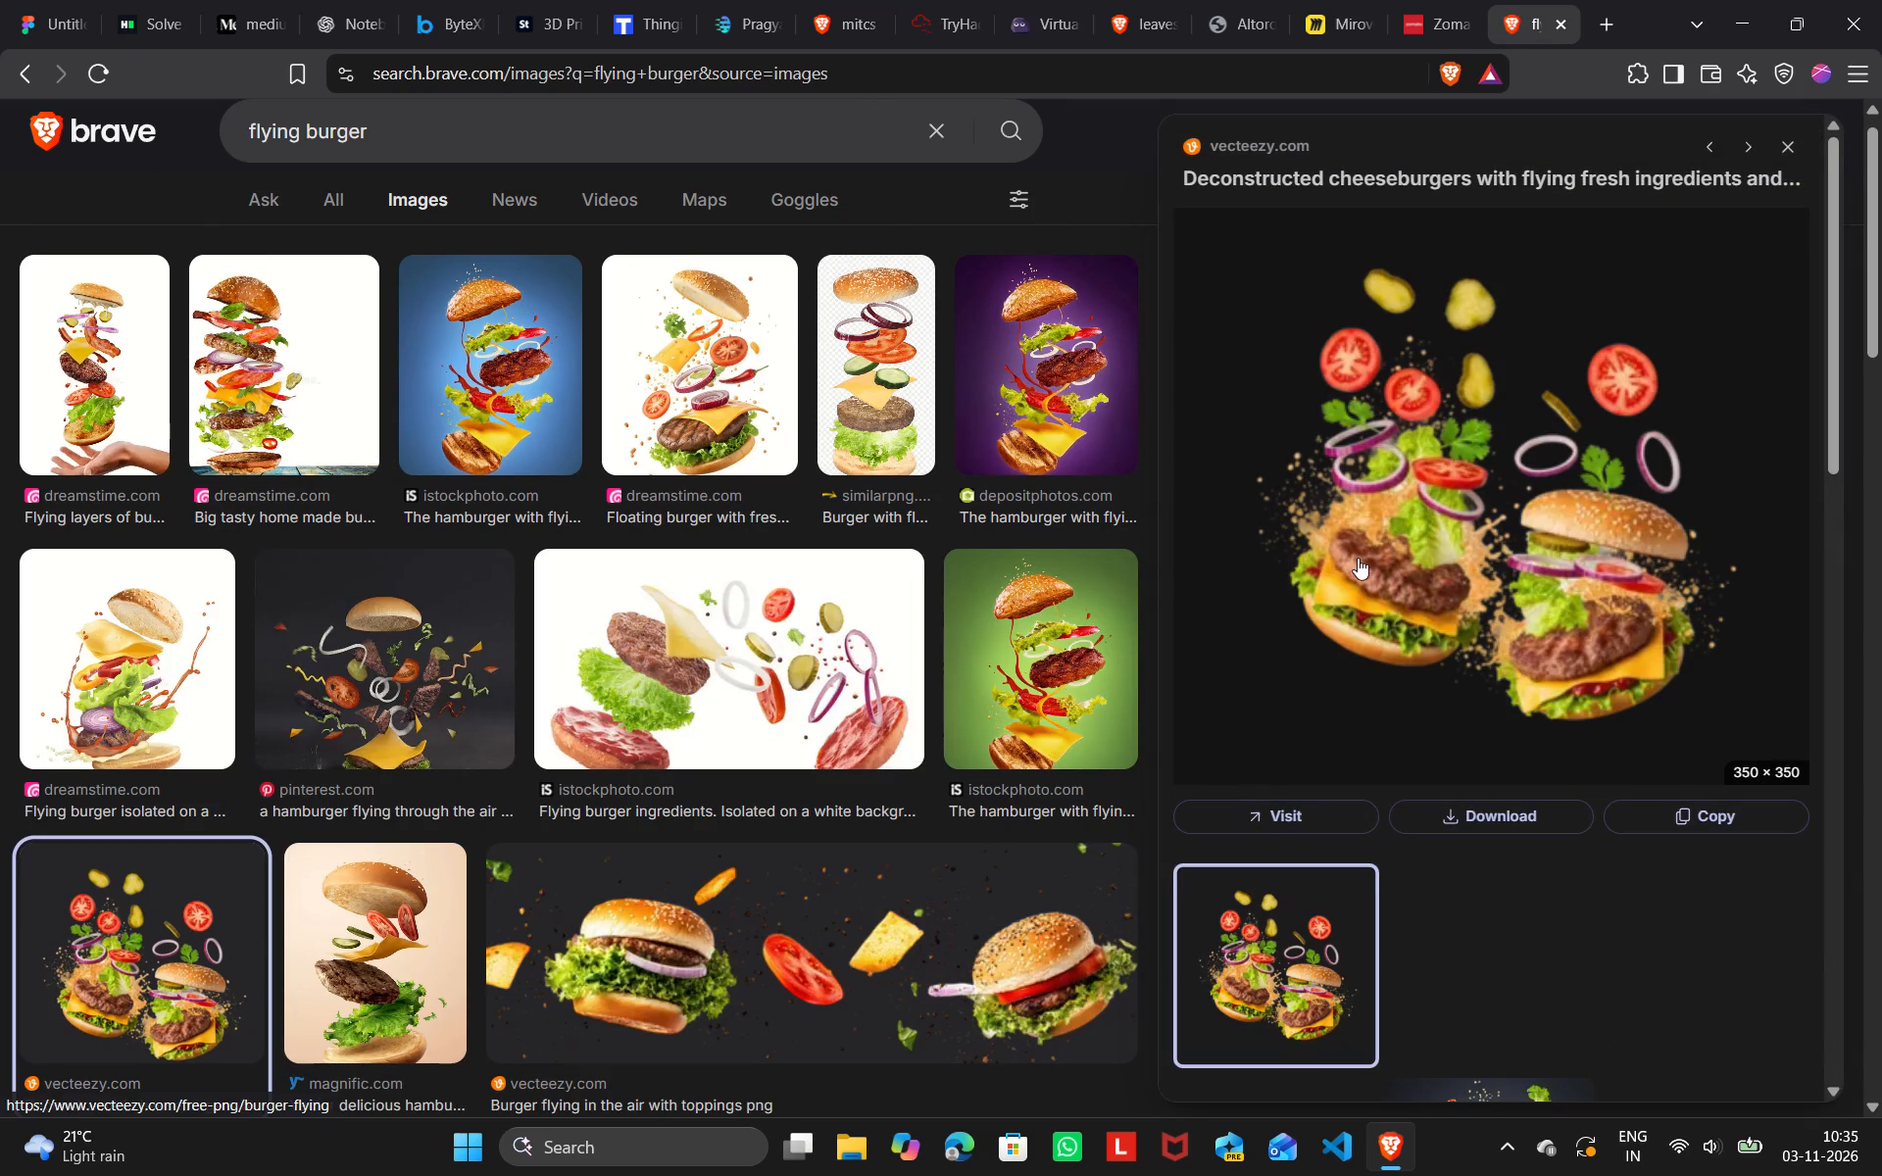
scroll(1358, 558, down, 2)
scroll(780, 487, down, 4)
scroll(718, 563, down, 3)
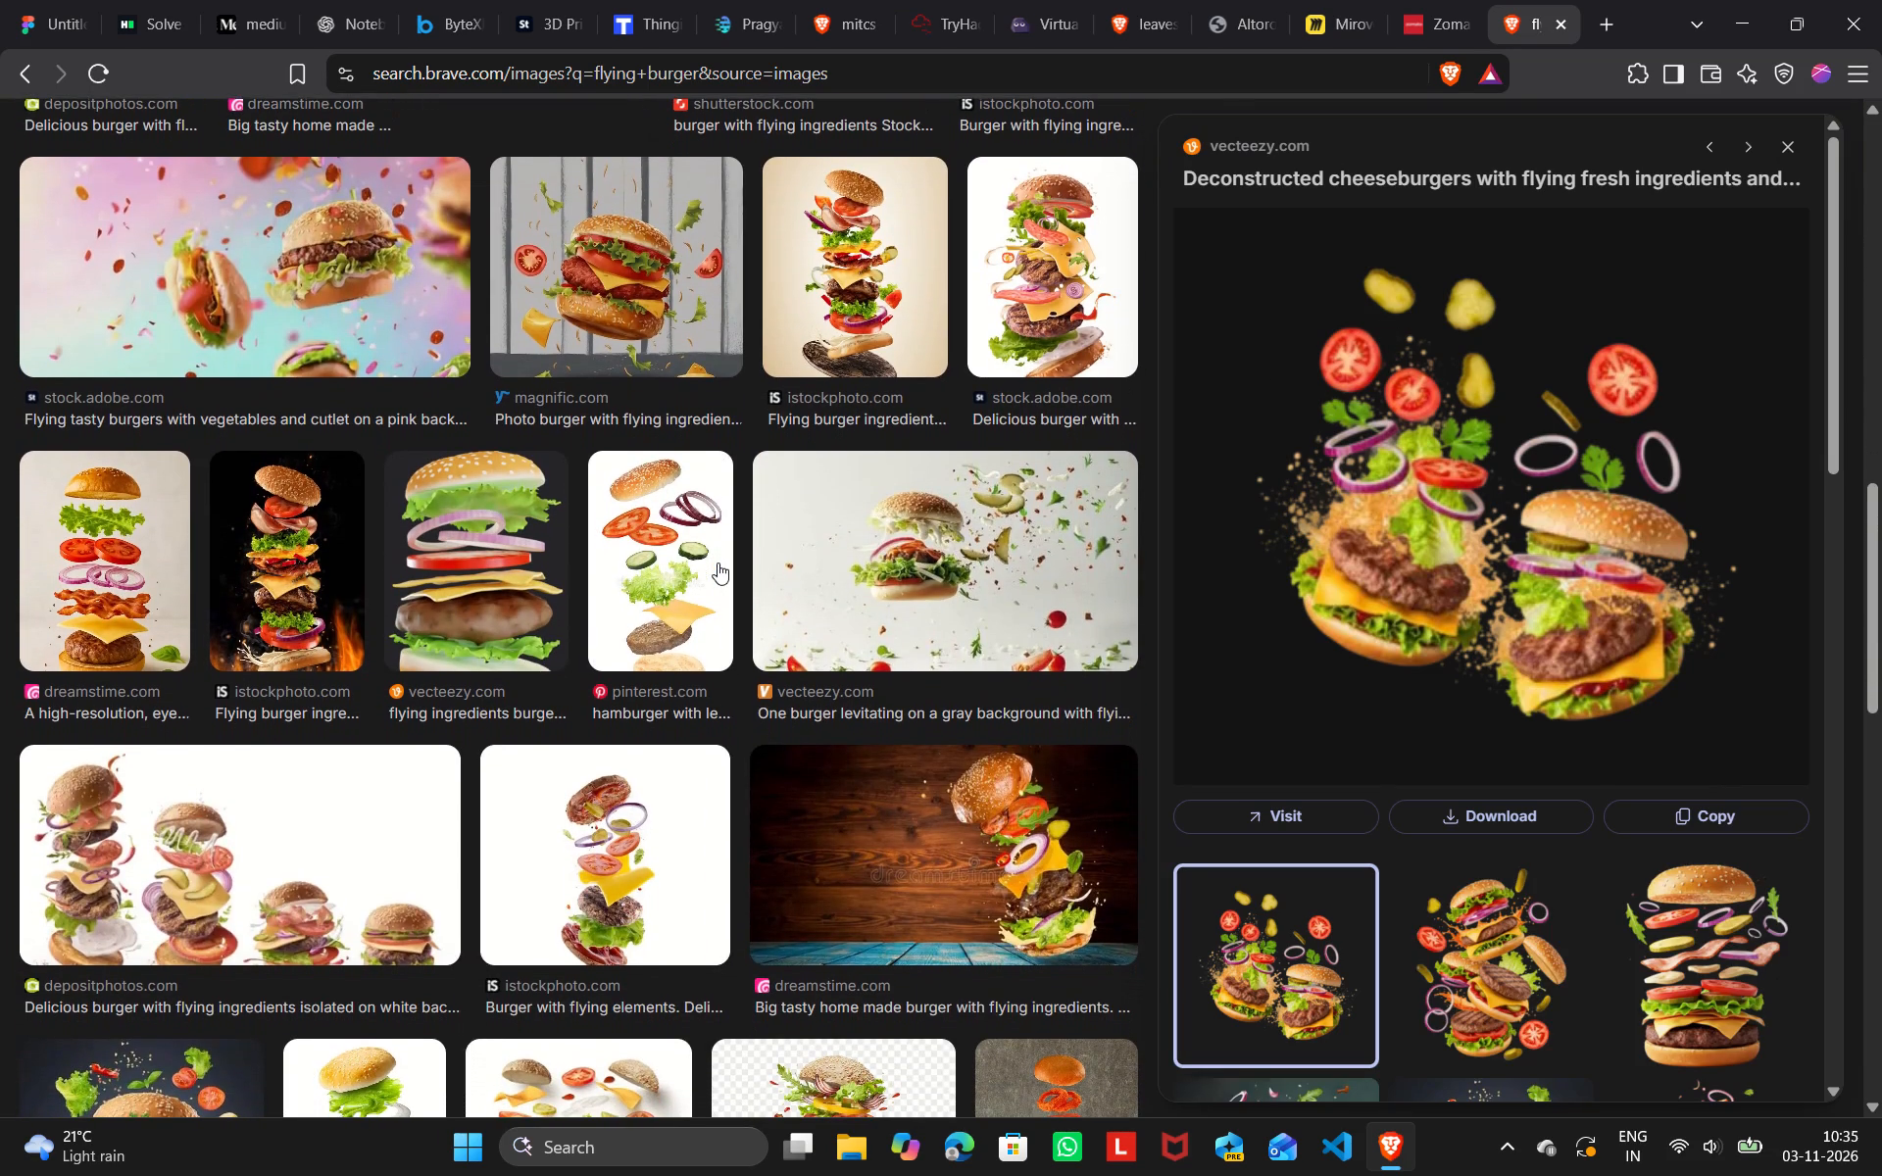
click(1641, 914)
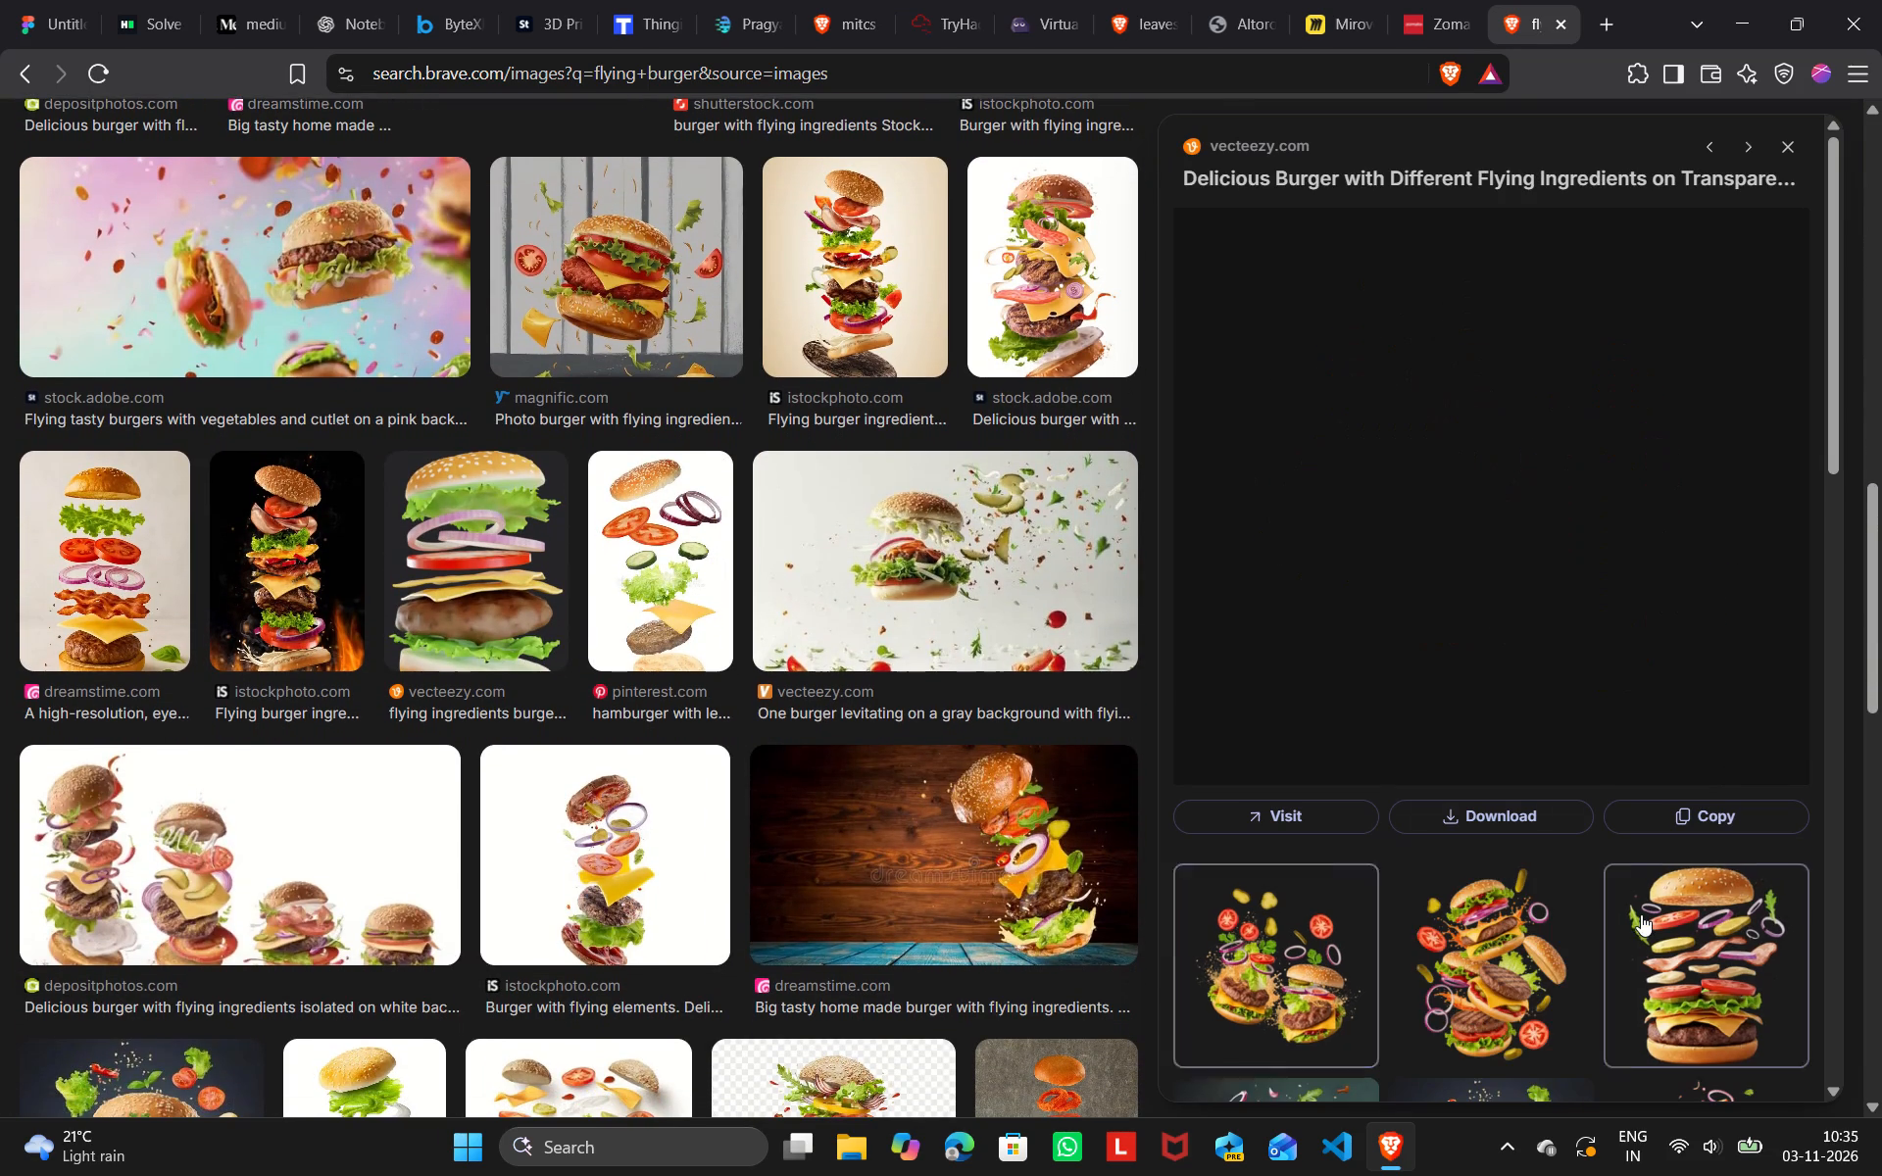
right_click(1474, 668)
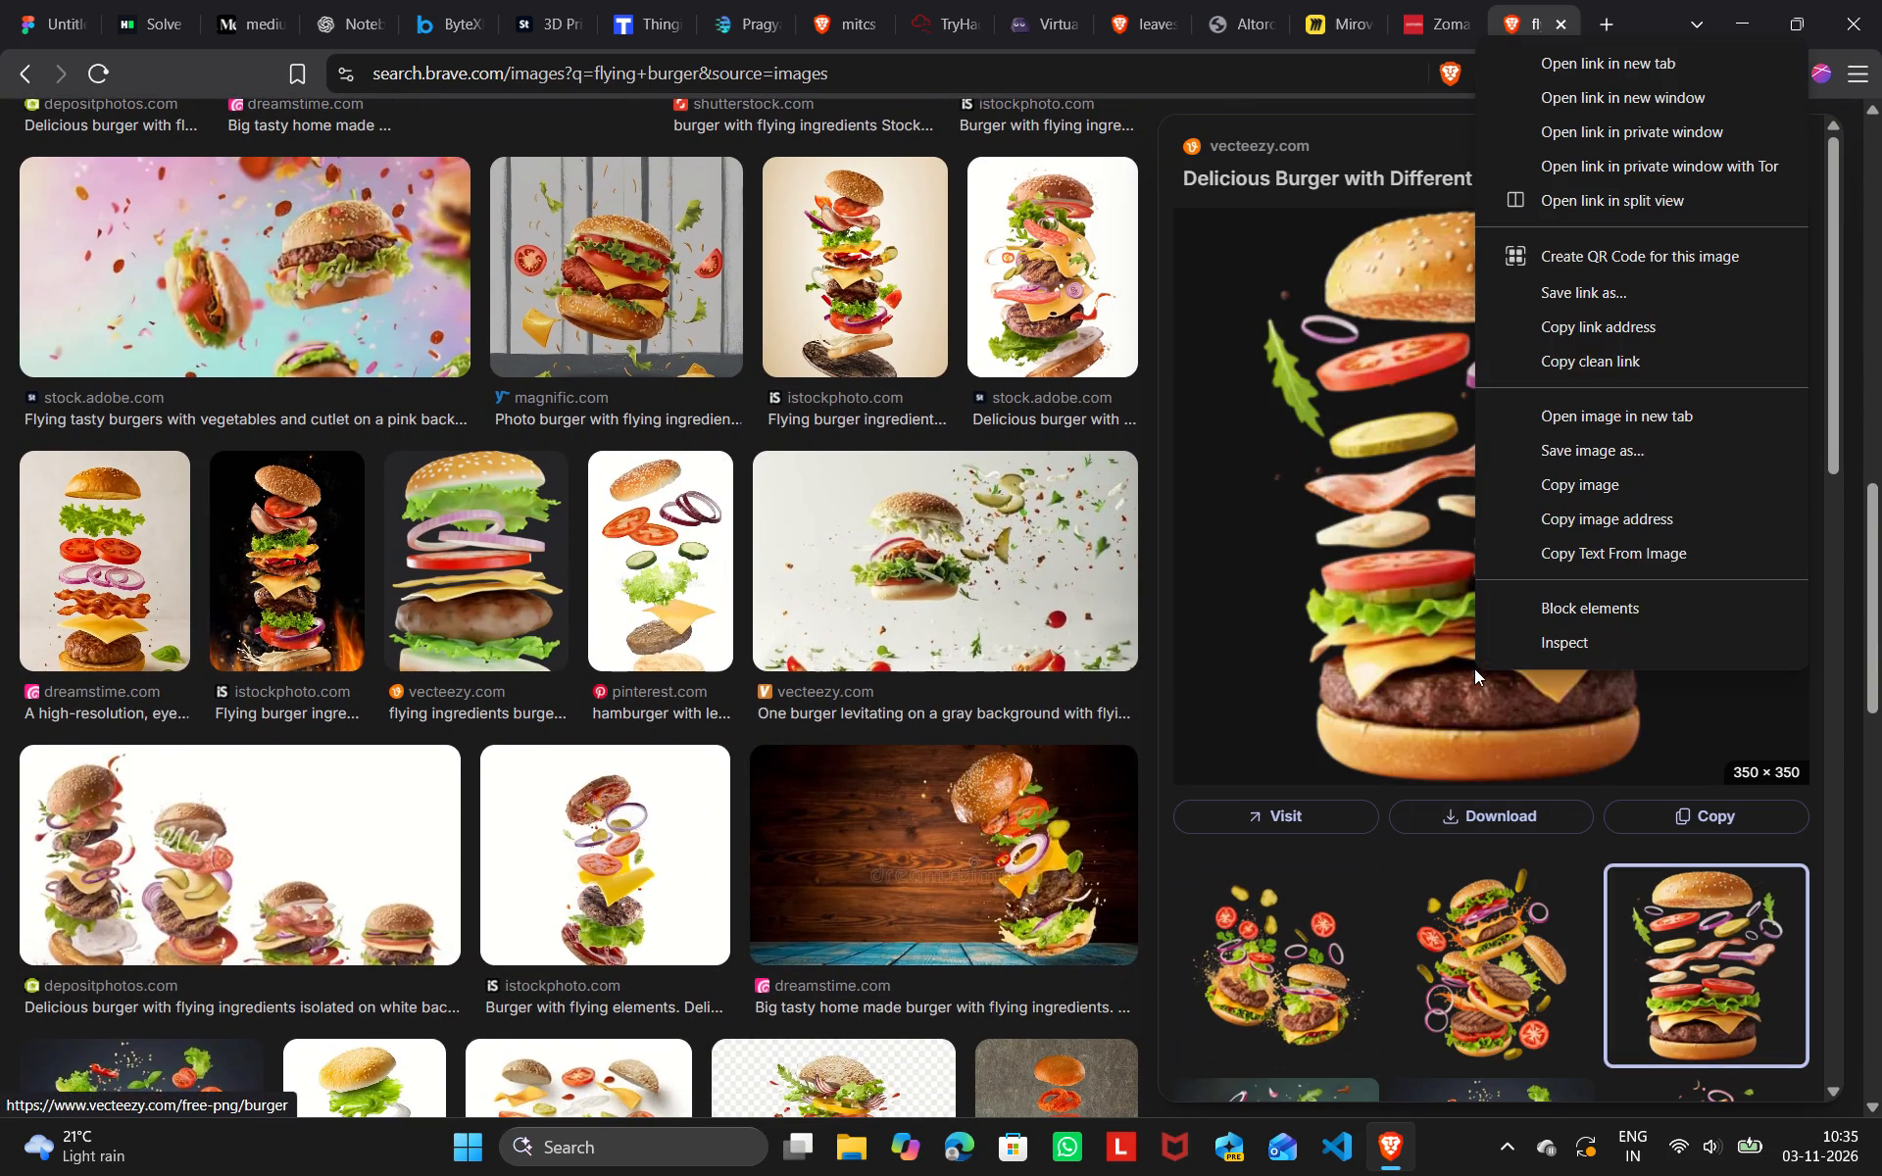
click(1605, 481)
Switch to the Figma design and remove the image fill of the burger picture in MacBook Air - 3.
click(0, 0)
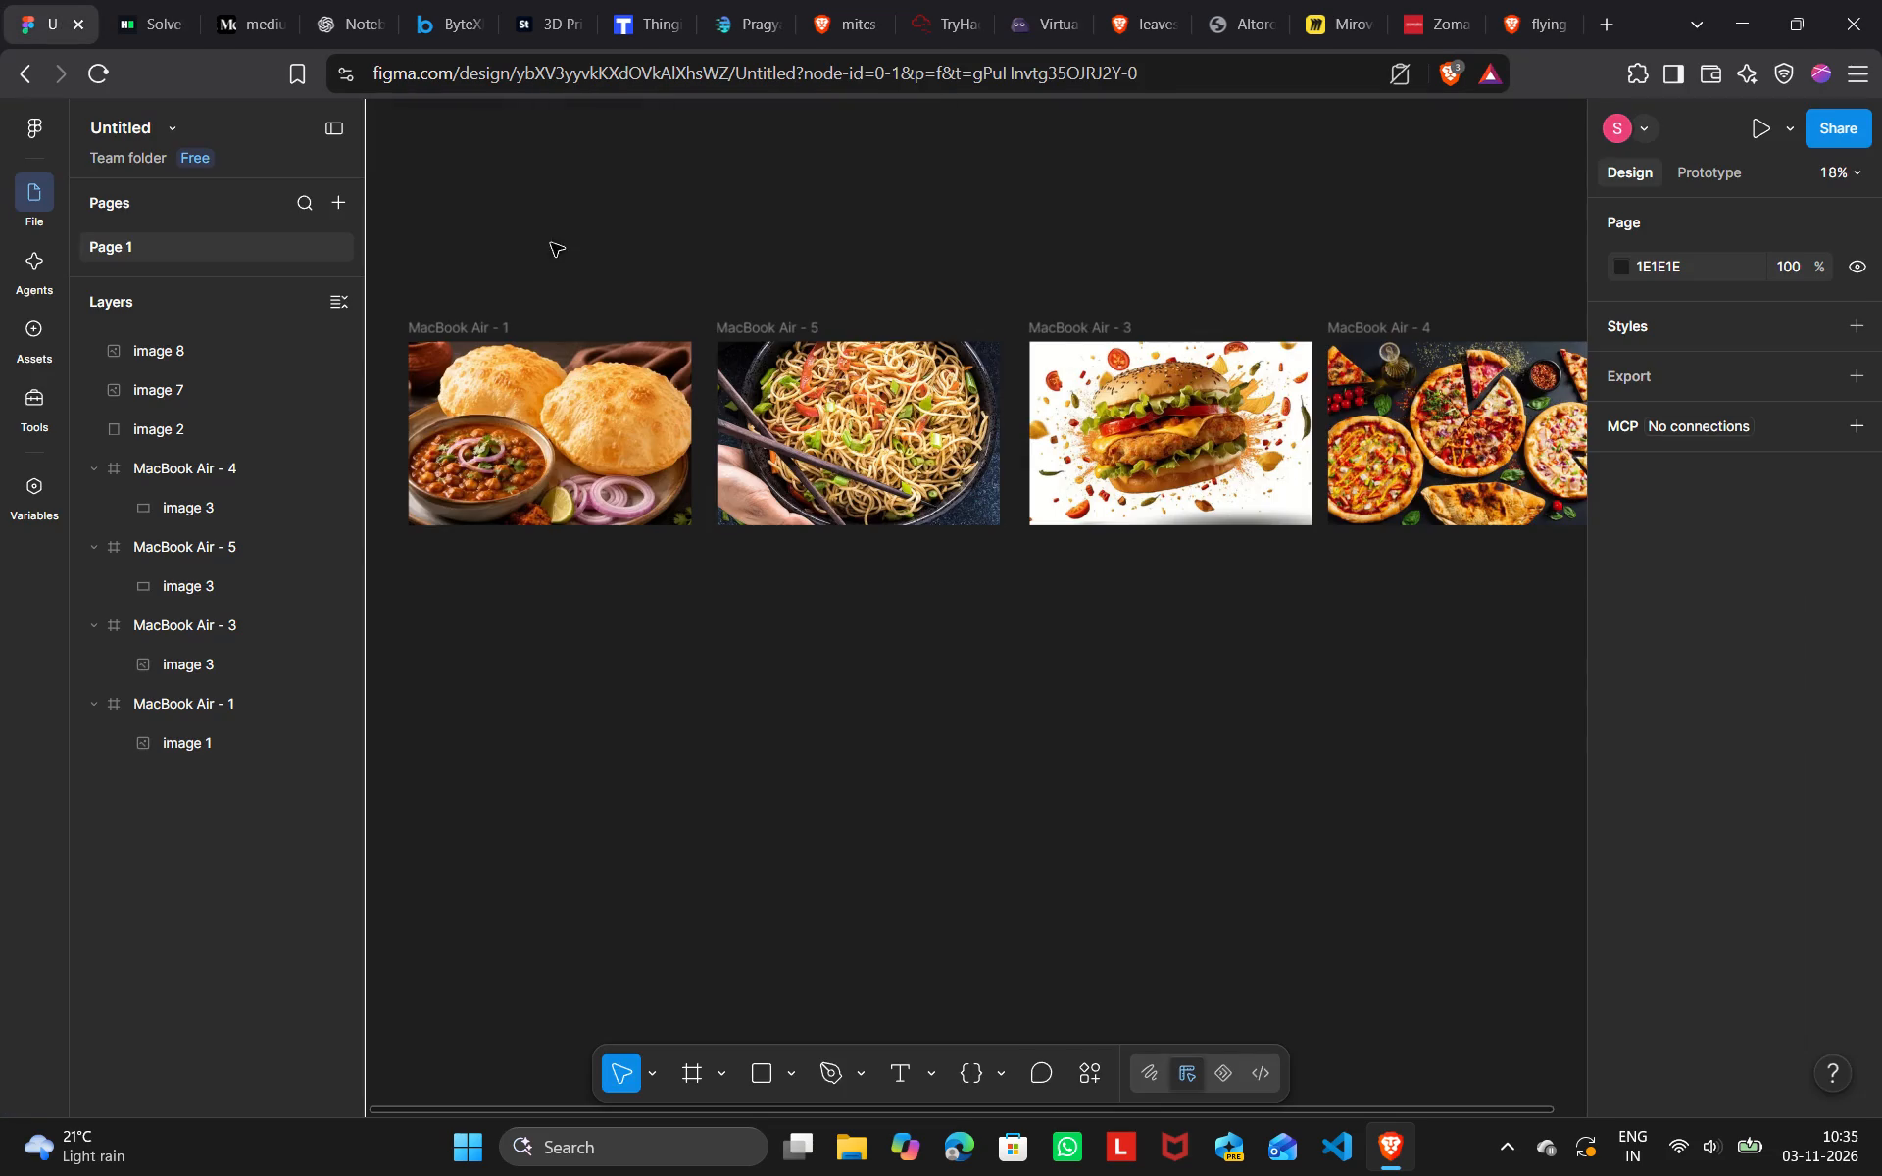
click(1144, 446)
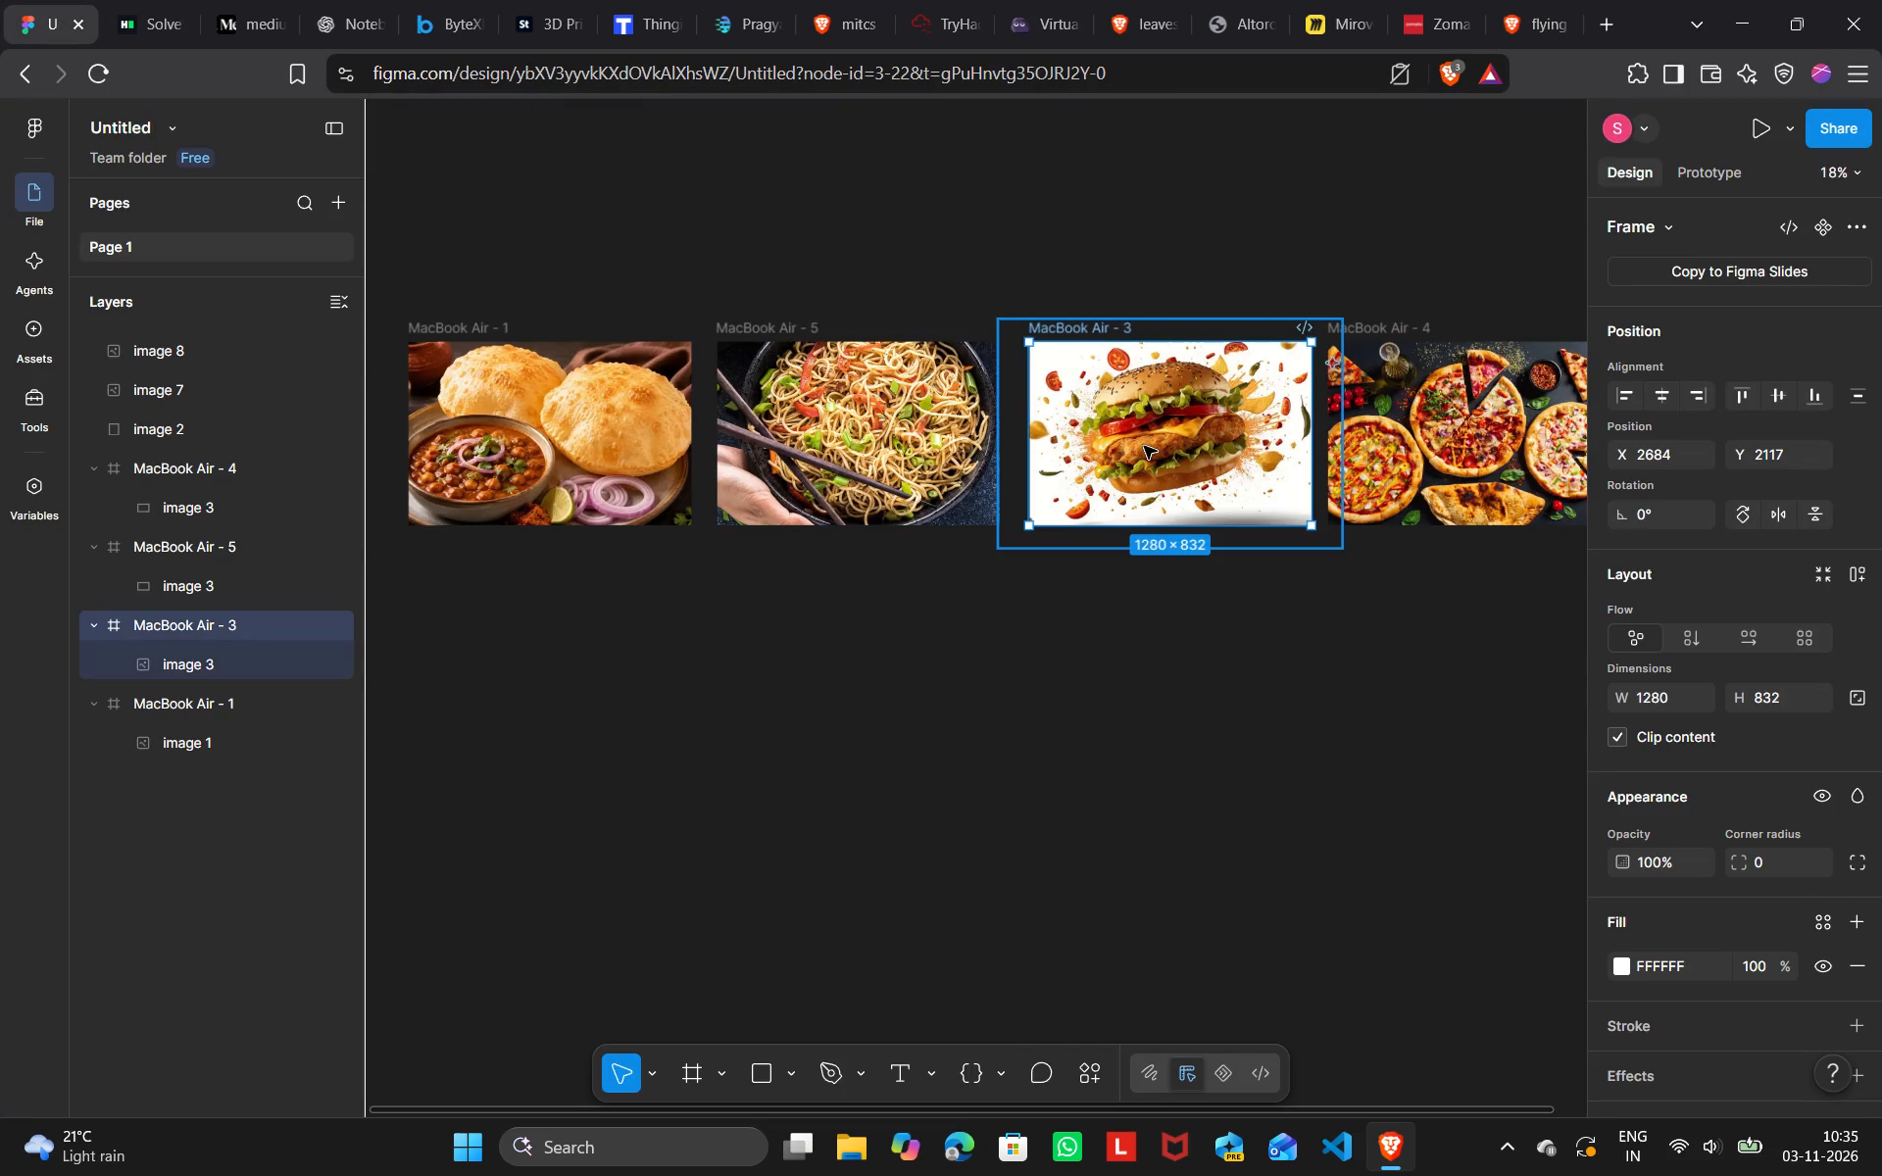
click(1144, 438)
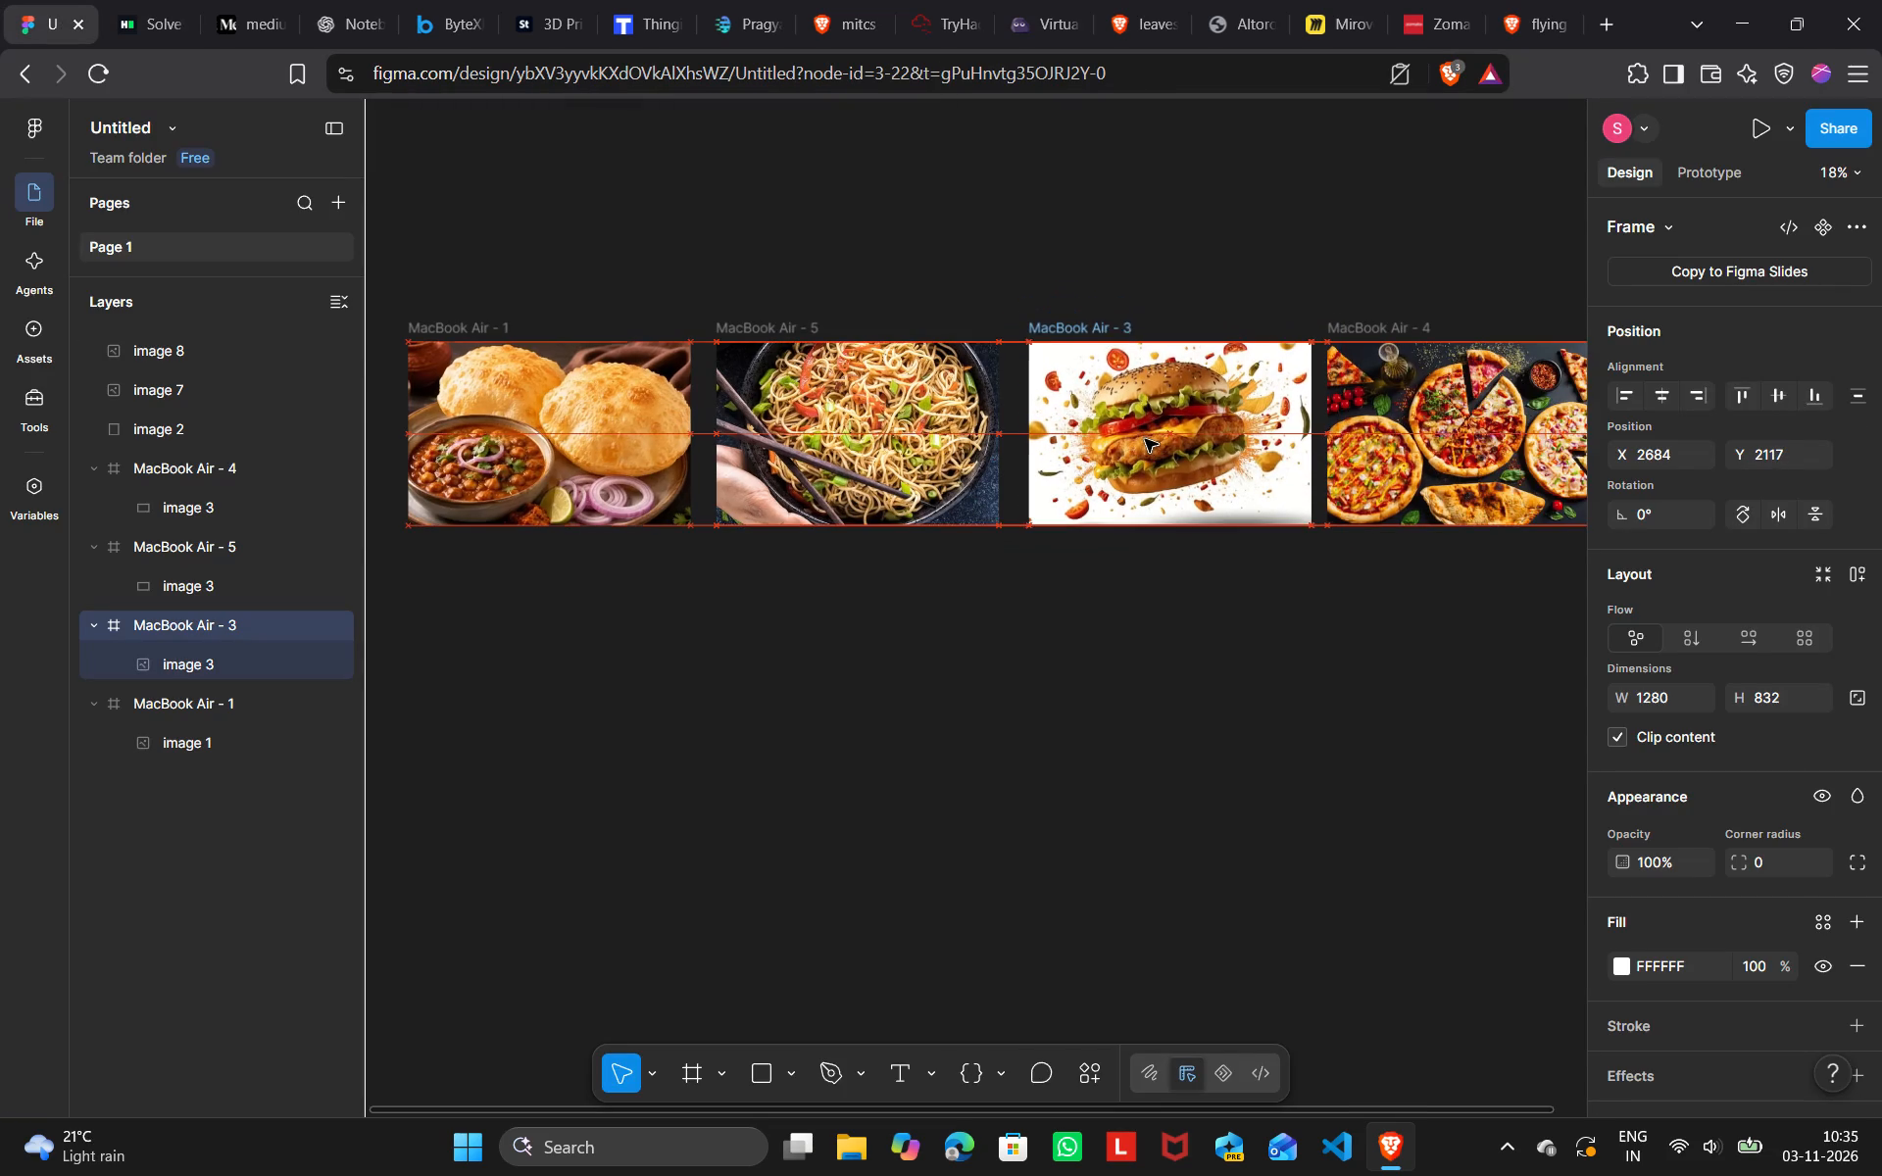
double_click(1145, 439)
drag(1145, 439, 1145, 428)
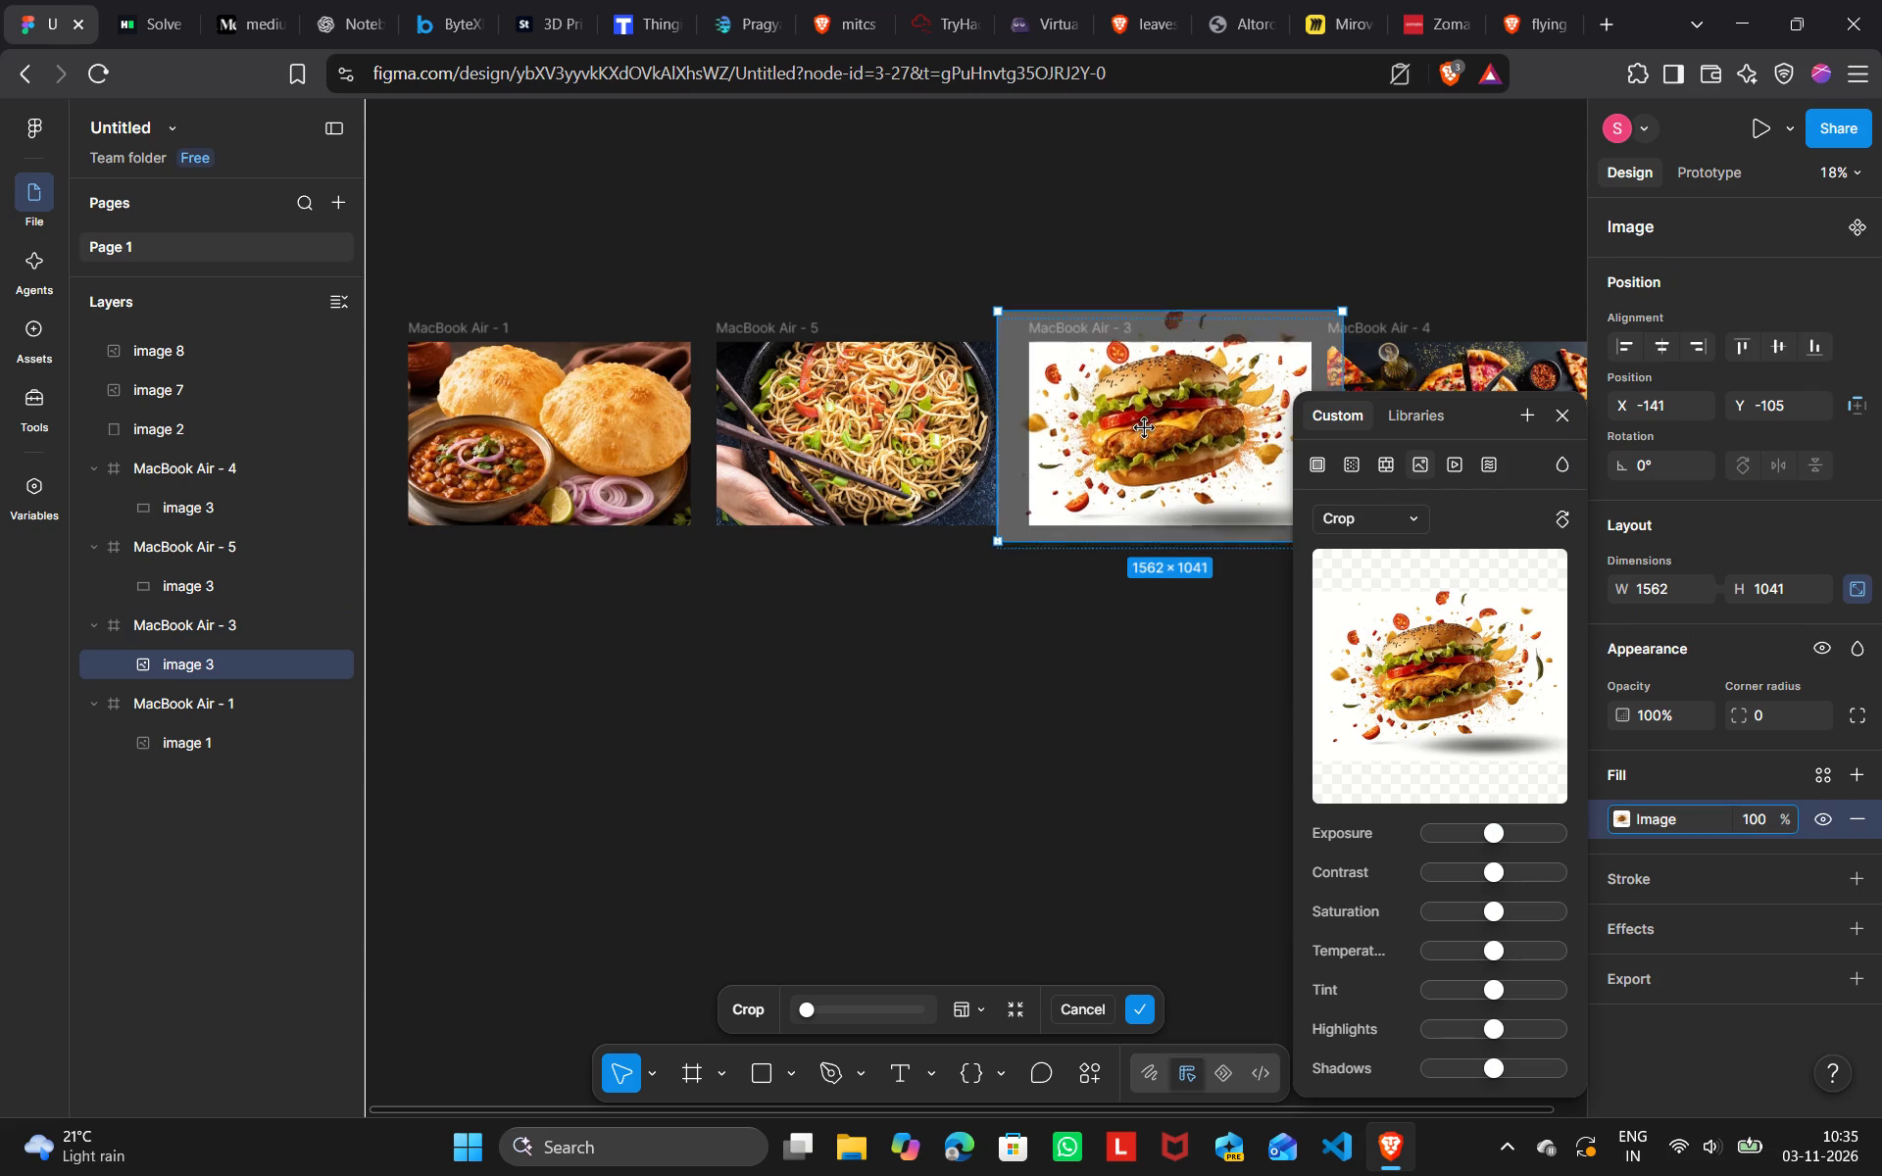
drag(1145, 428, 1137, 286)
key(BackSpace)
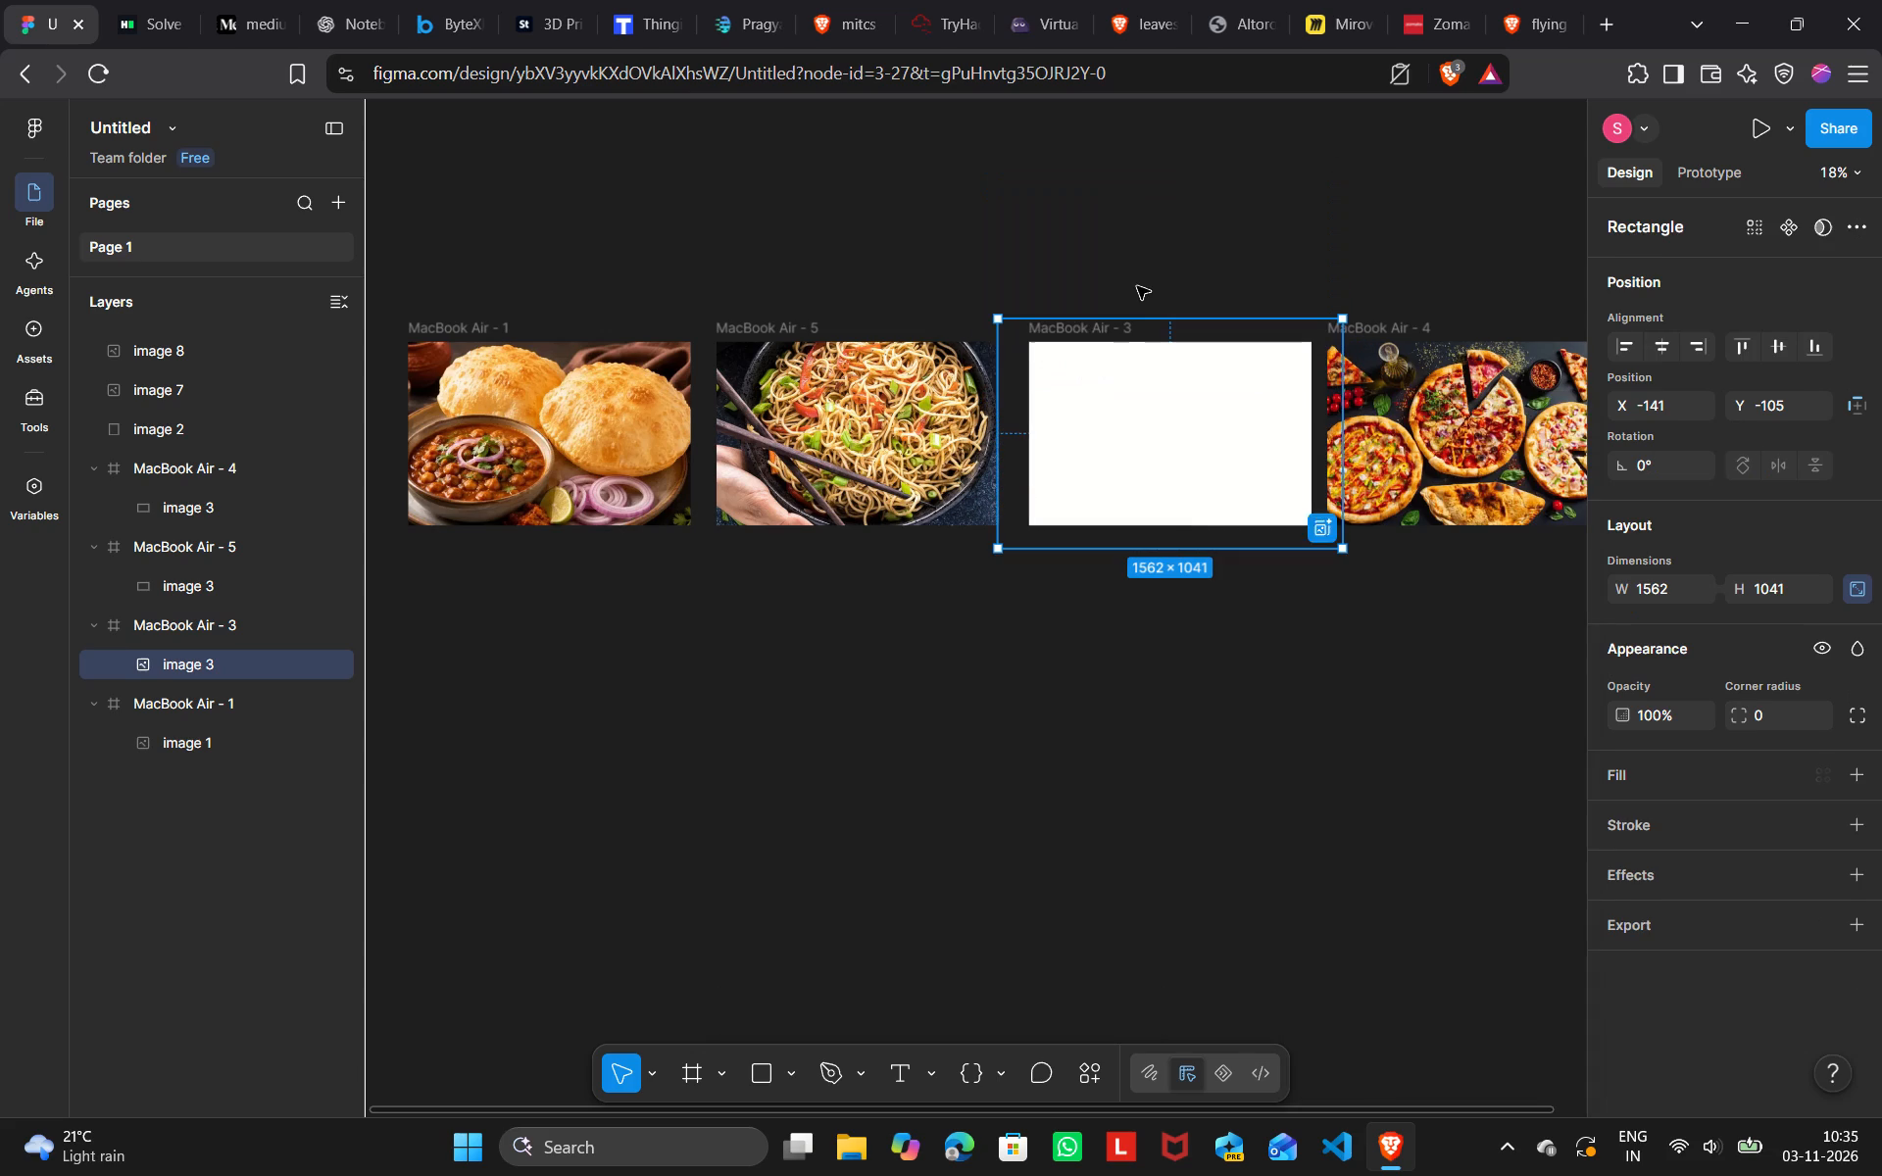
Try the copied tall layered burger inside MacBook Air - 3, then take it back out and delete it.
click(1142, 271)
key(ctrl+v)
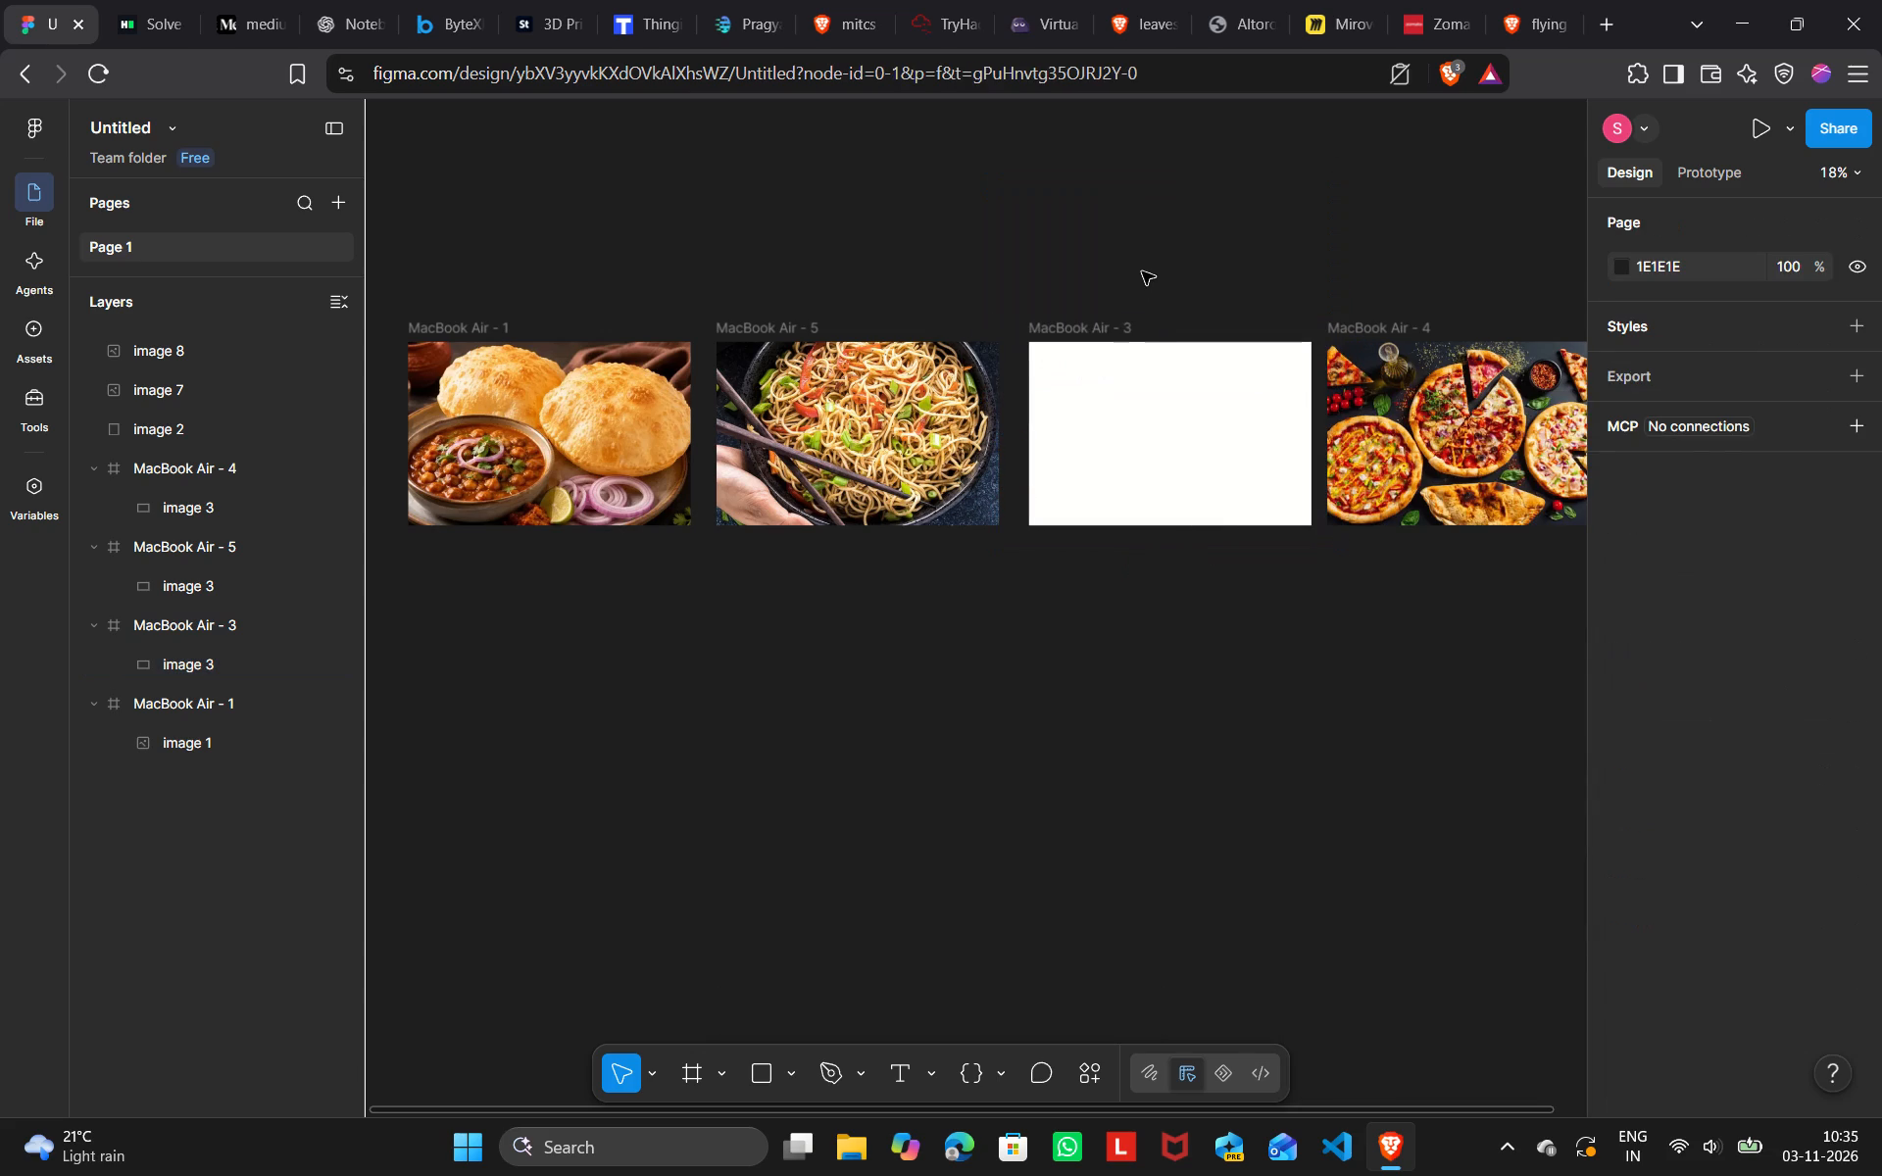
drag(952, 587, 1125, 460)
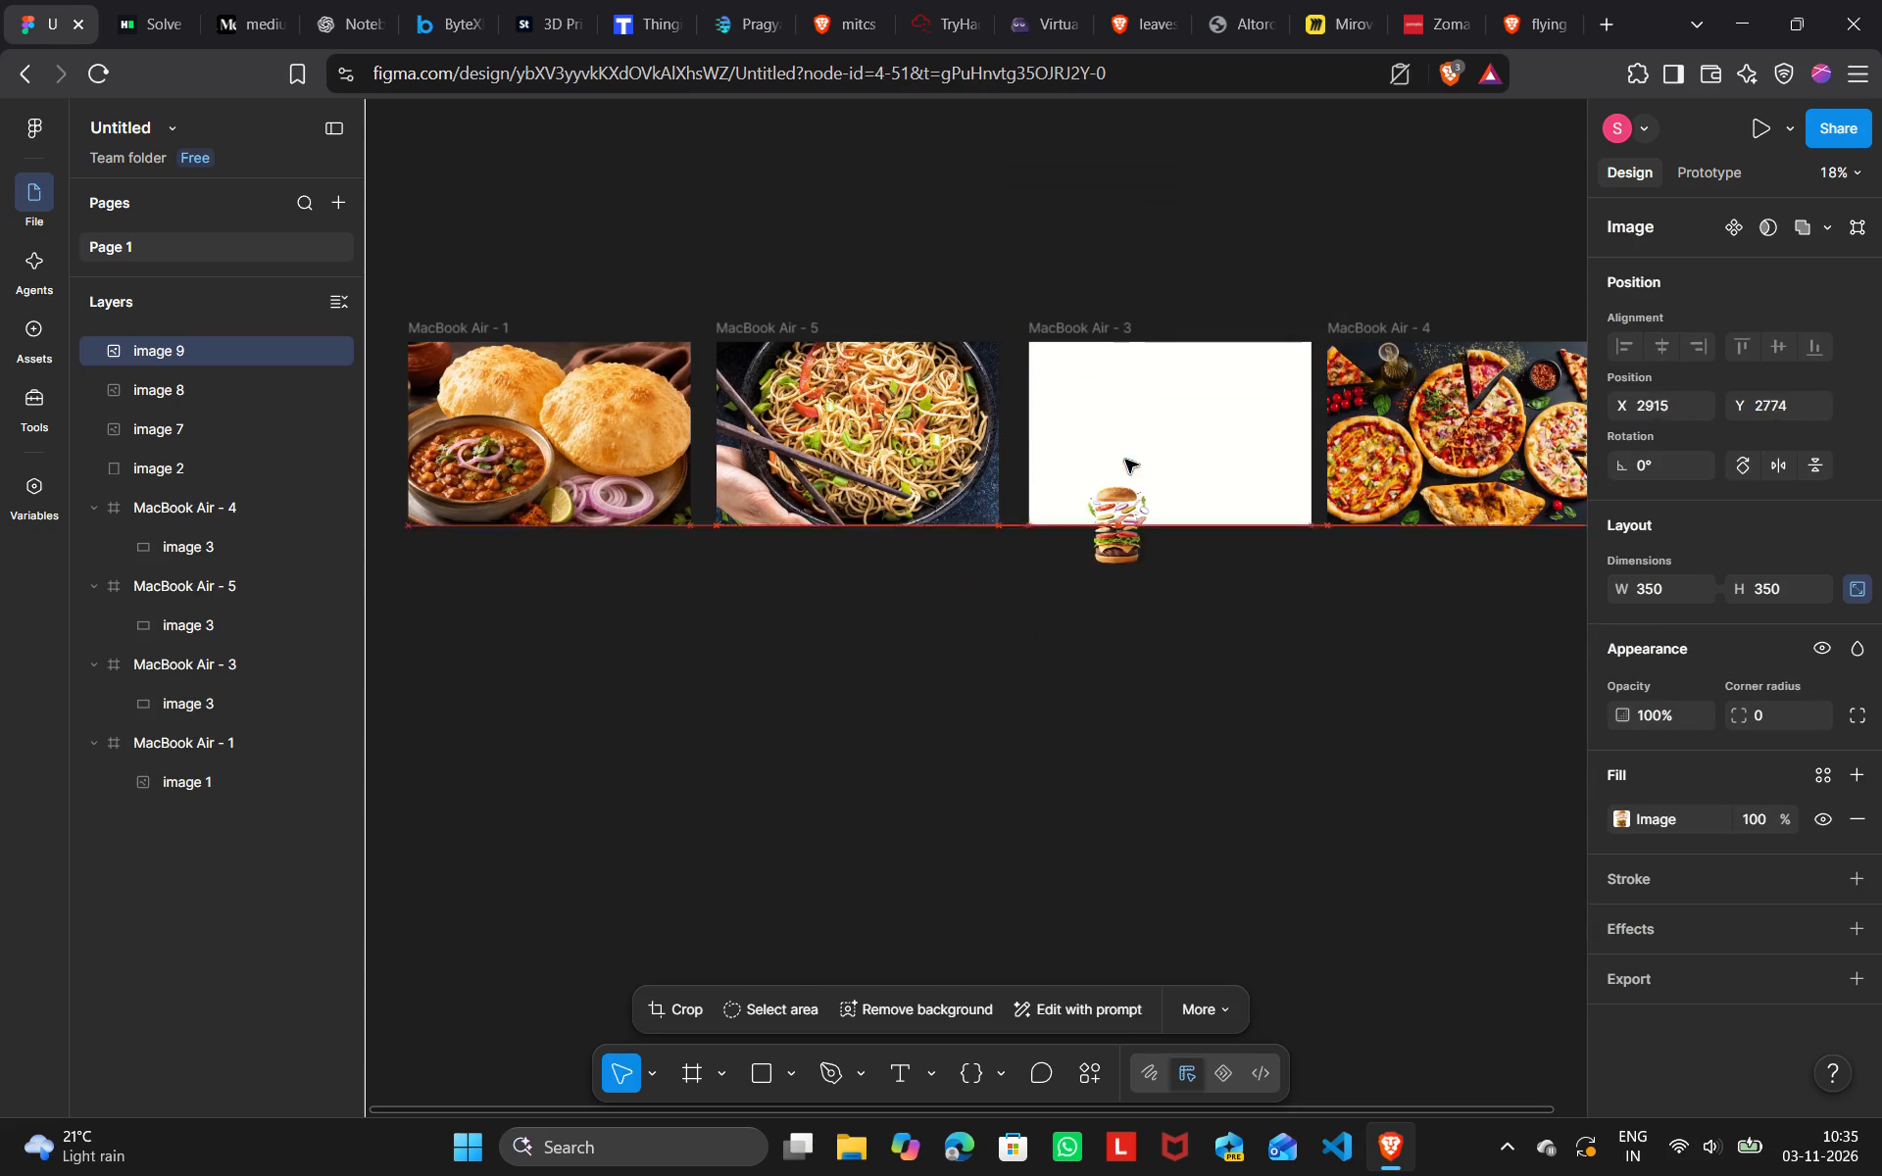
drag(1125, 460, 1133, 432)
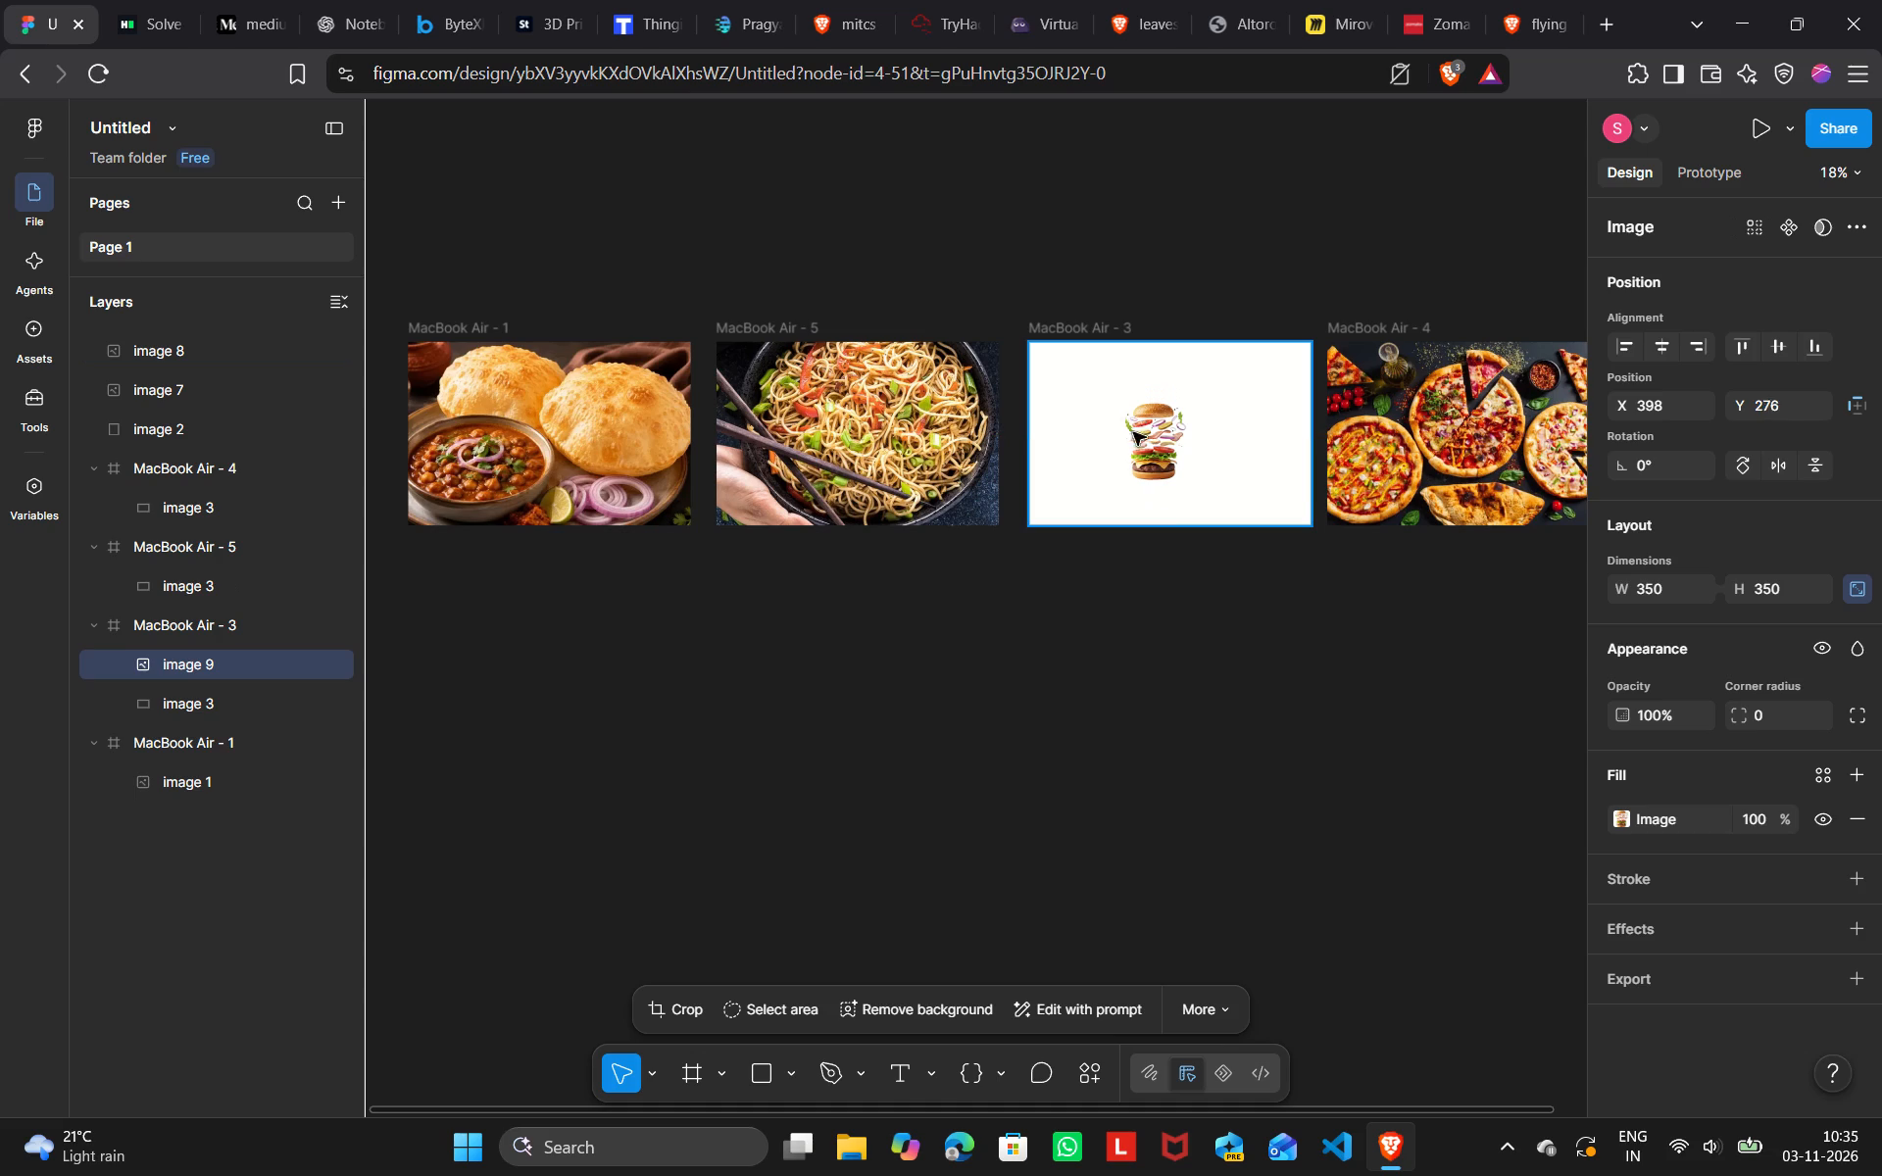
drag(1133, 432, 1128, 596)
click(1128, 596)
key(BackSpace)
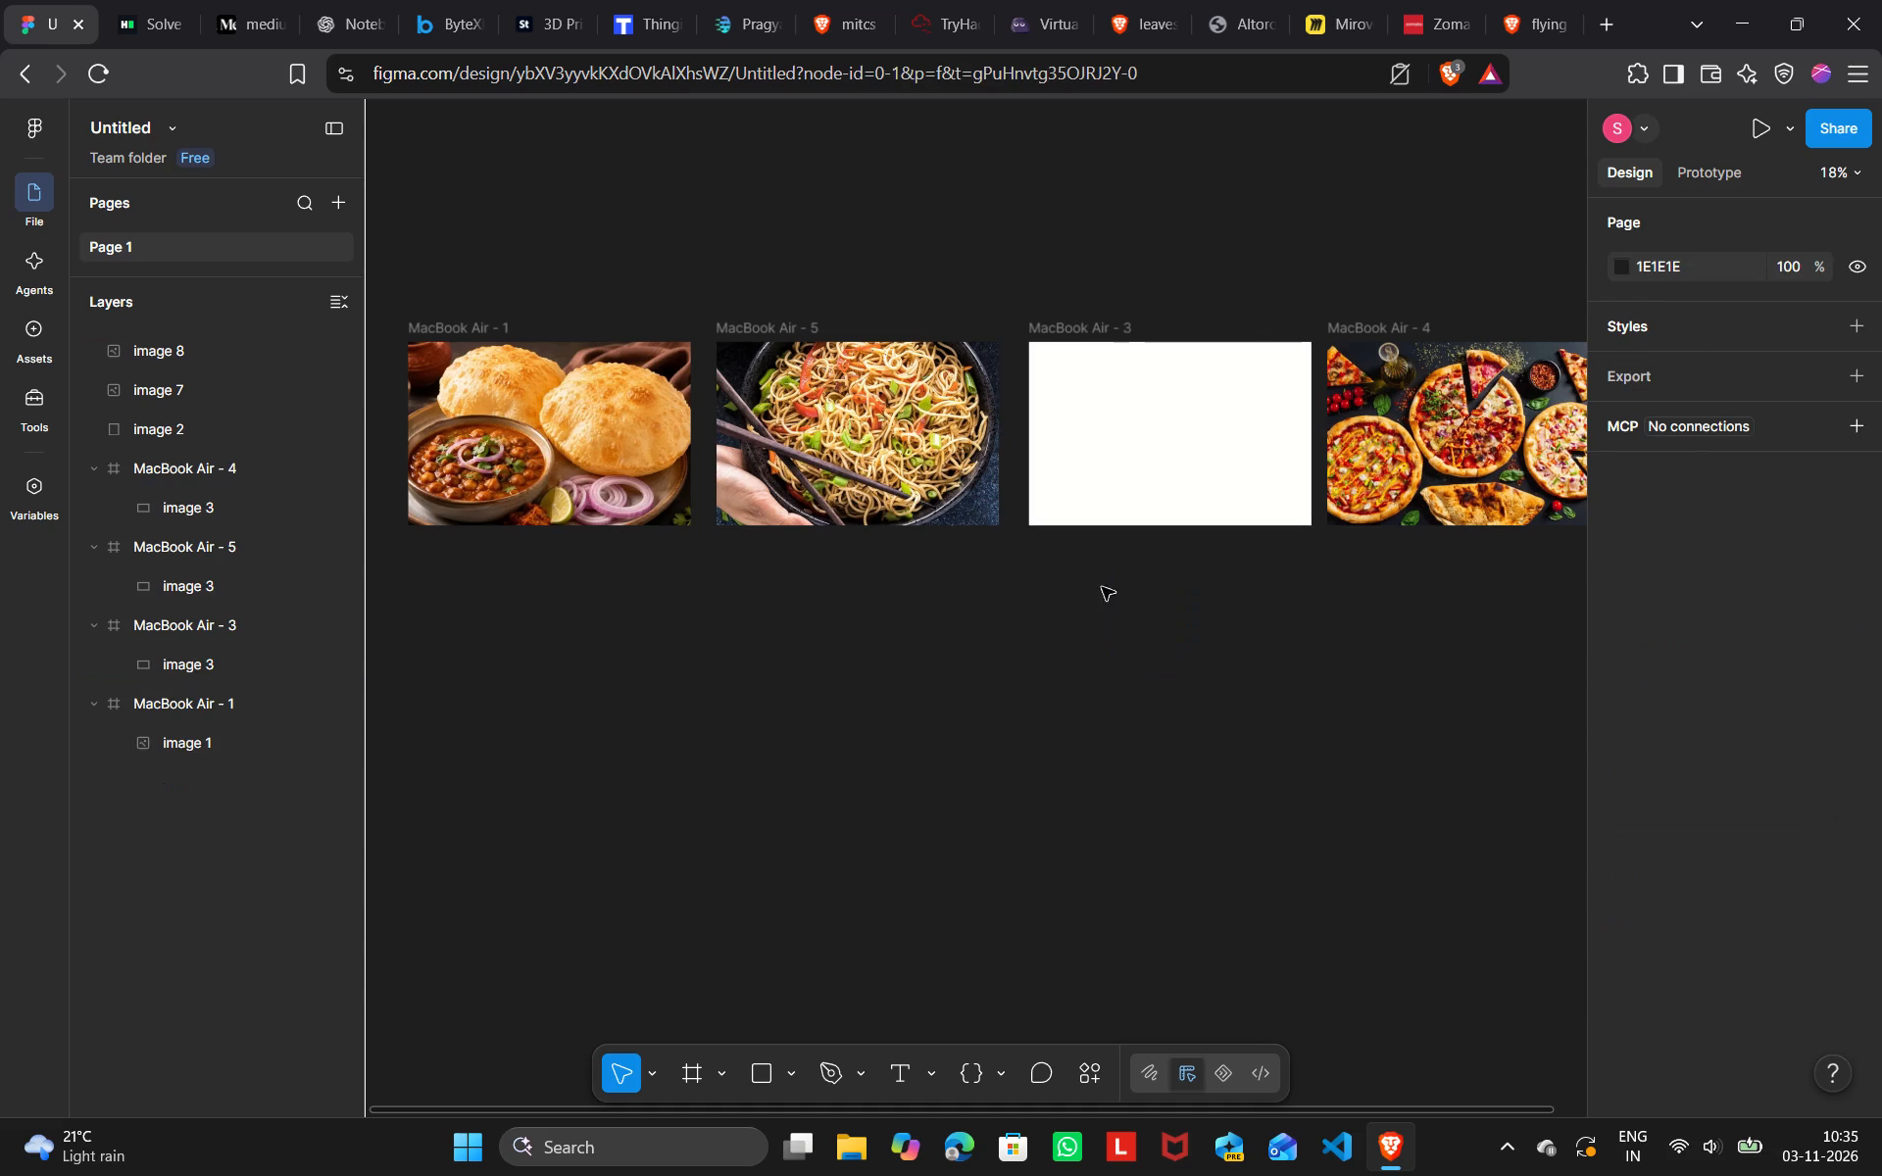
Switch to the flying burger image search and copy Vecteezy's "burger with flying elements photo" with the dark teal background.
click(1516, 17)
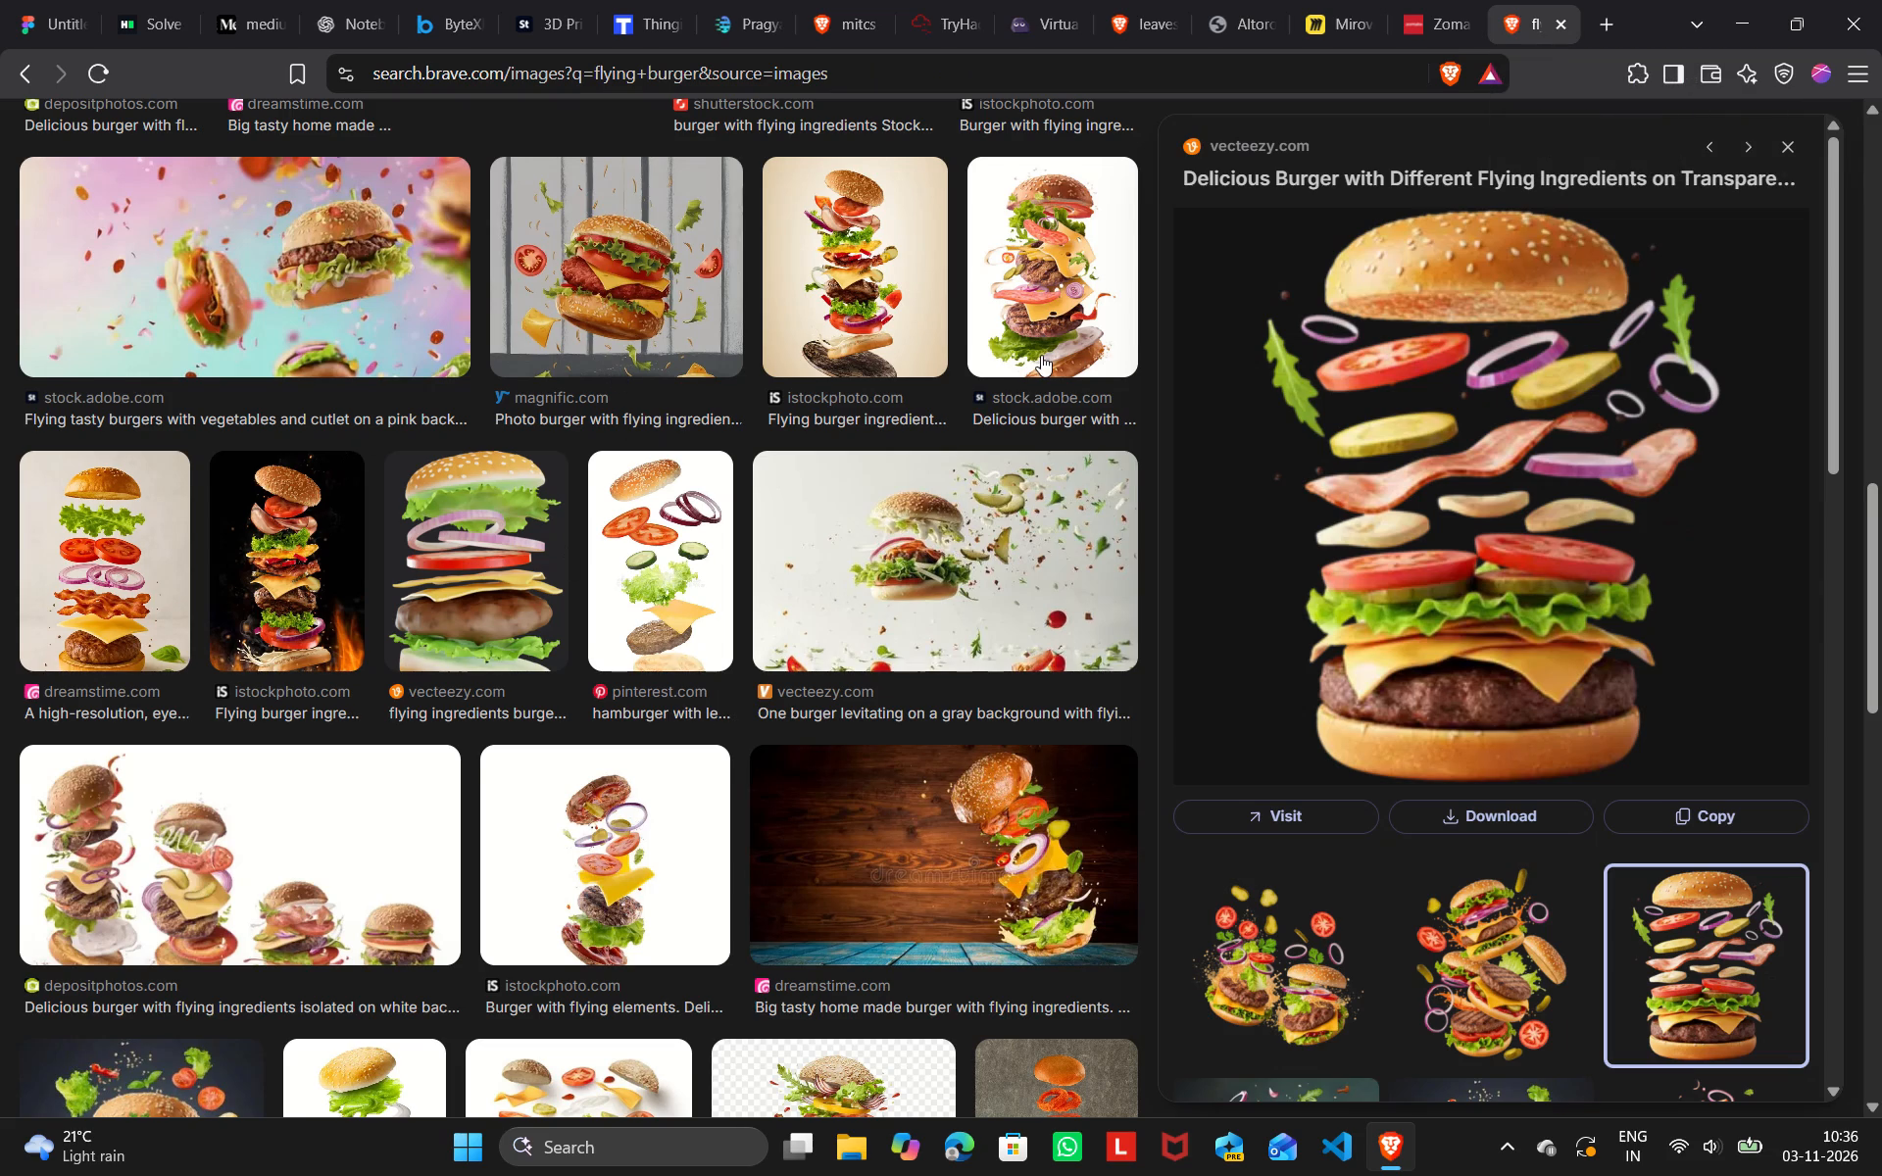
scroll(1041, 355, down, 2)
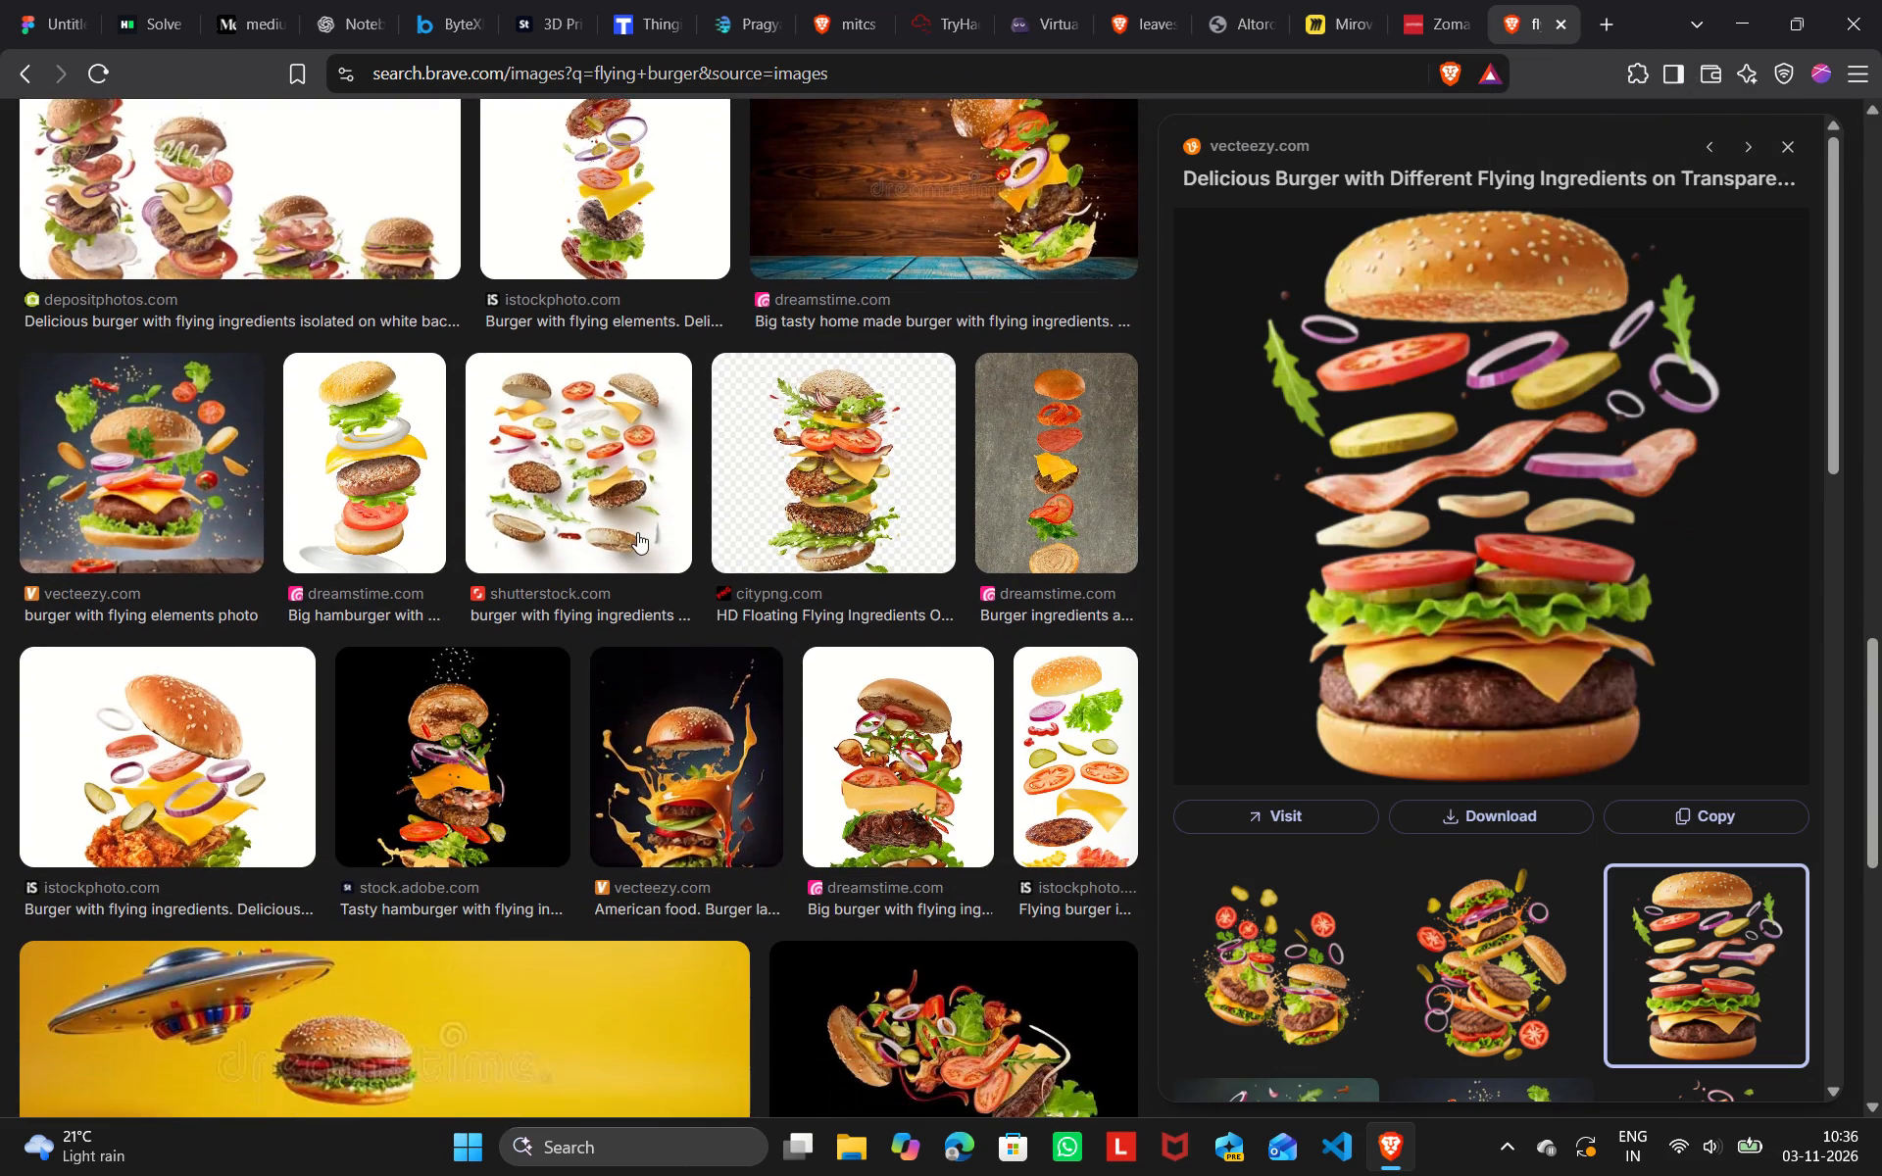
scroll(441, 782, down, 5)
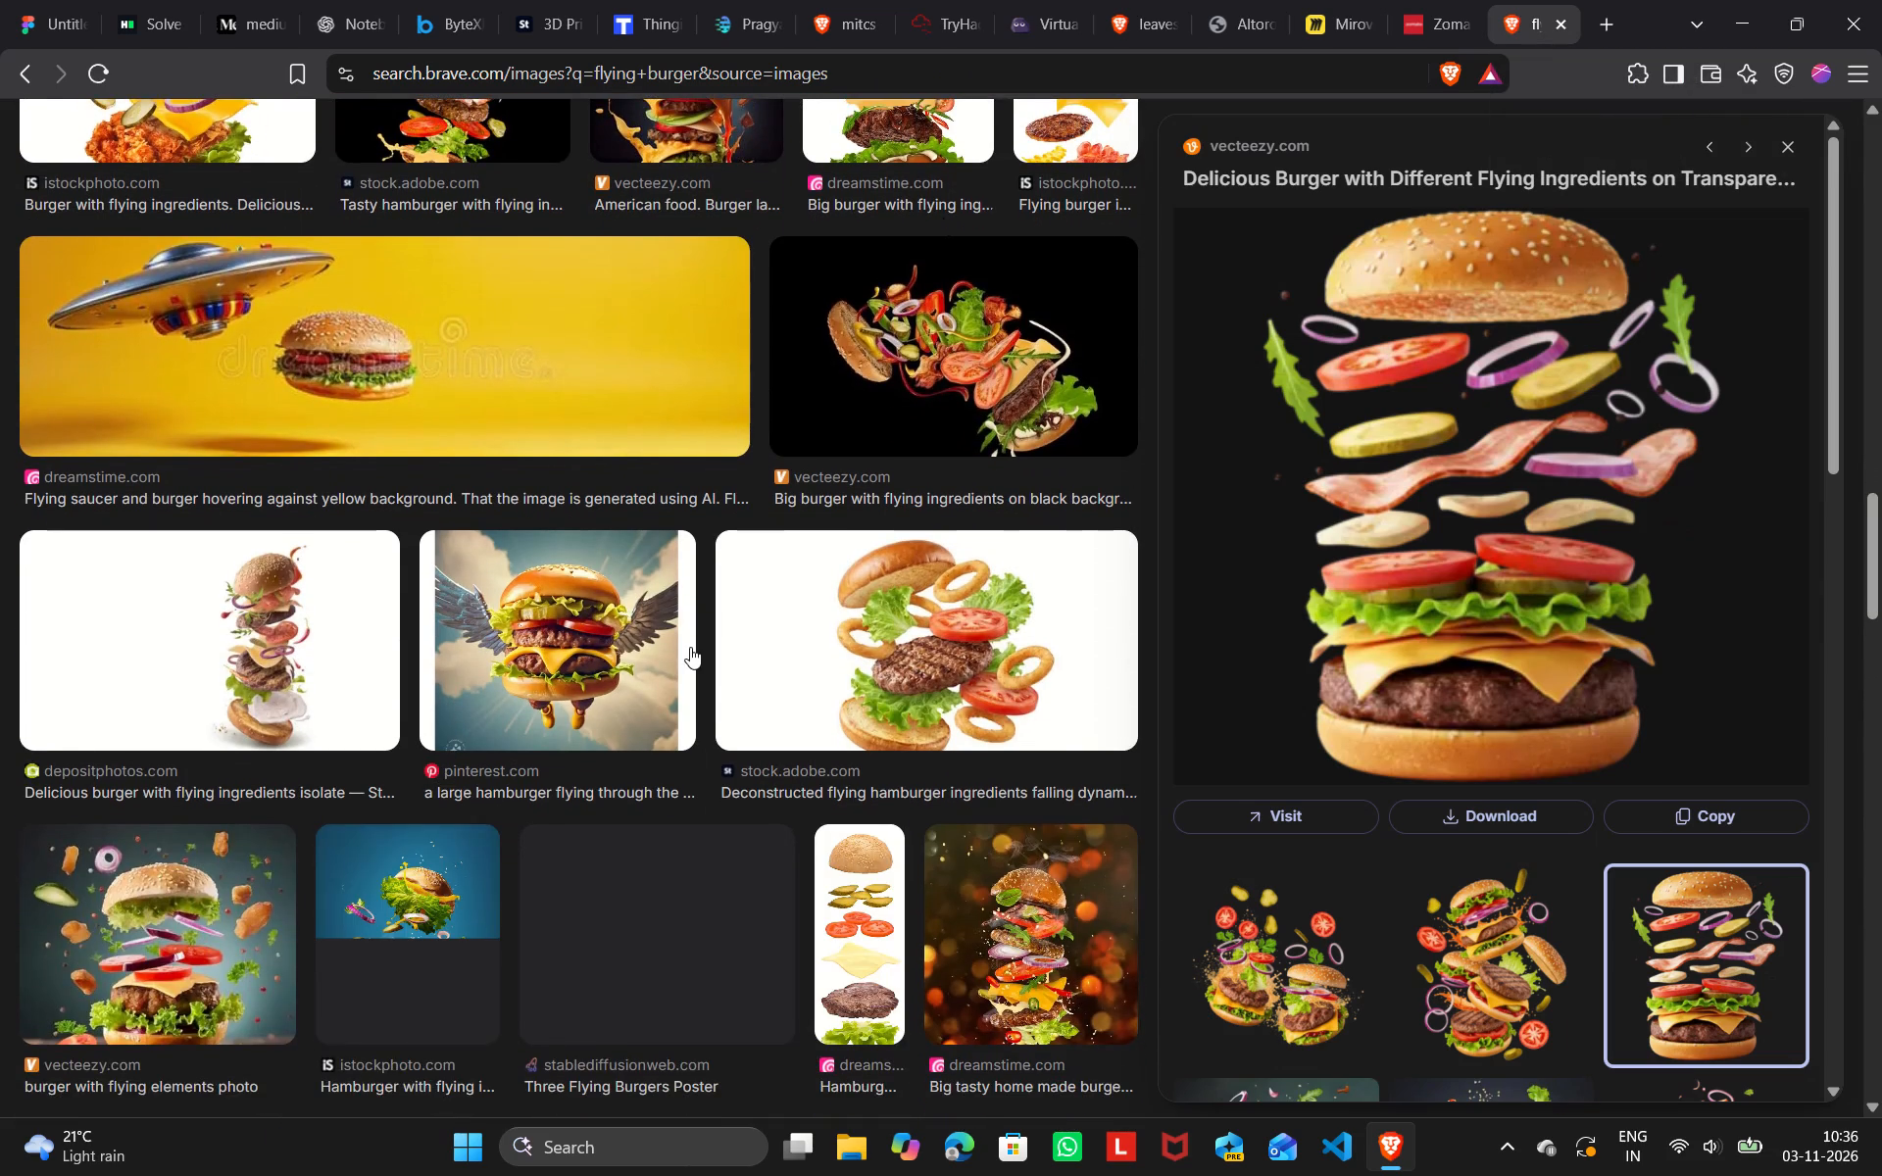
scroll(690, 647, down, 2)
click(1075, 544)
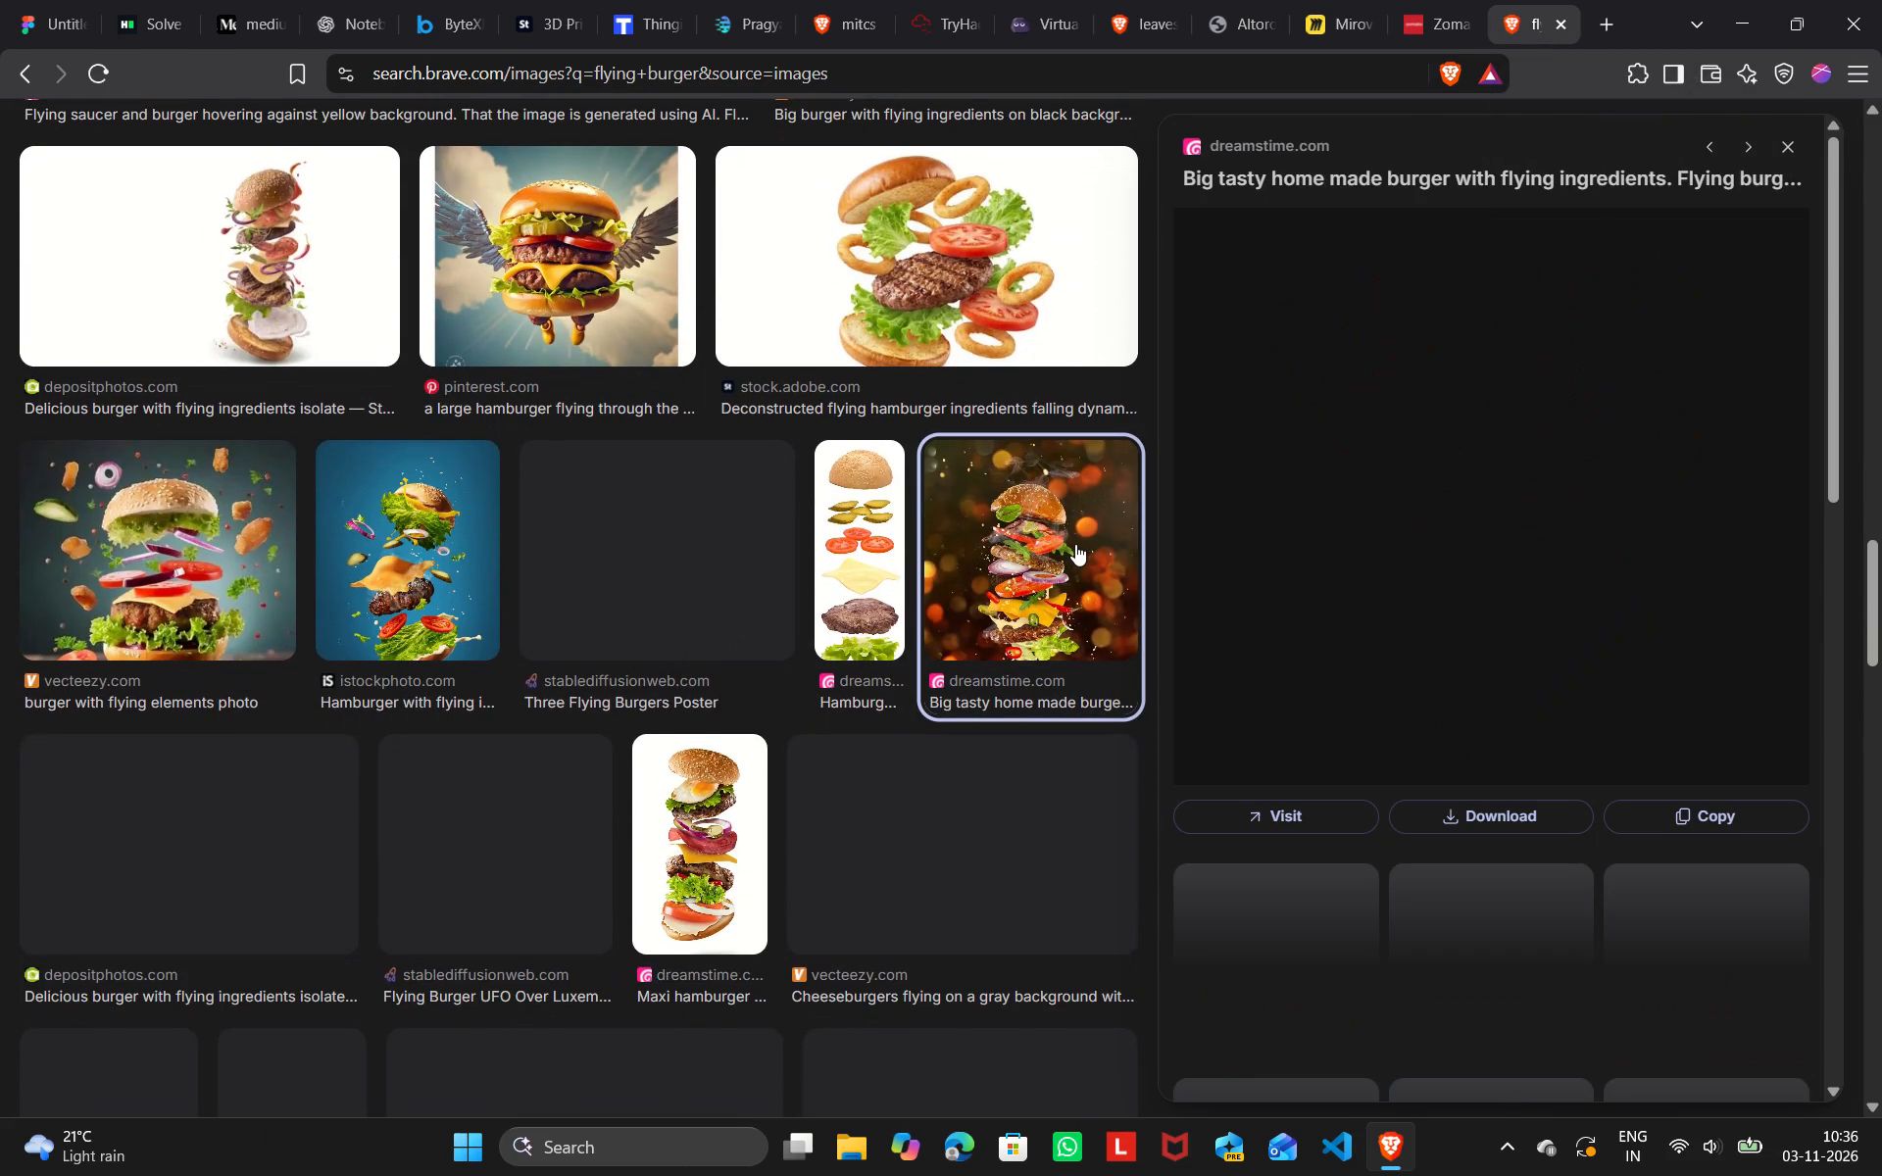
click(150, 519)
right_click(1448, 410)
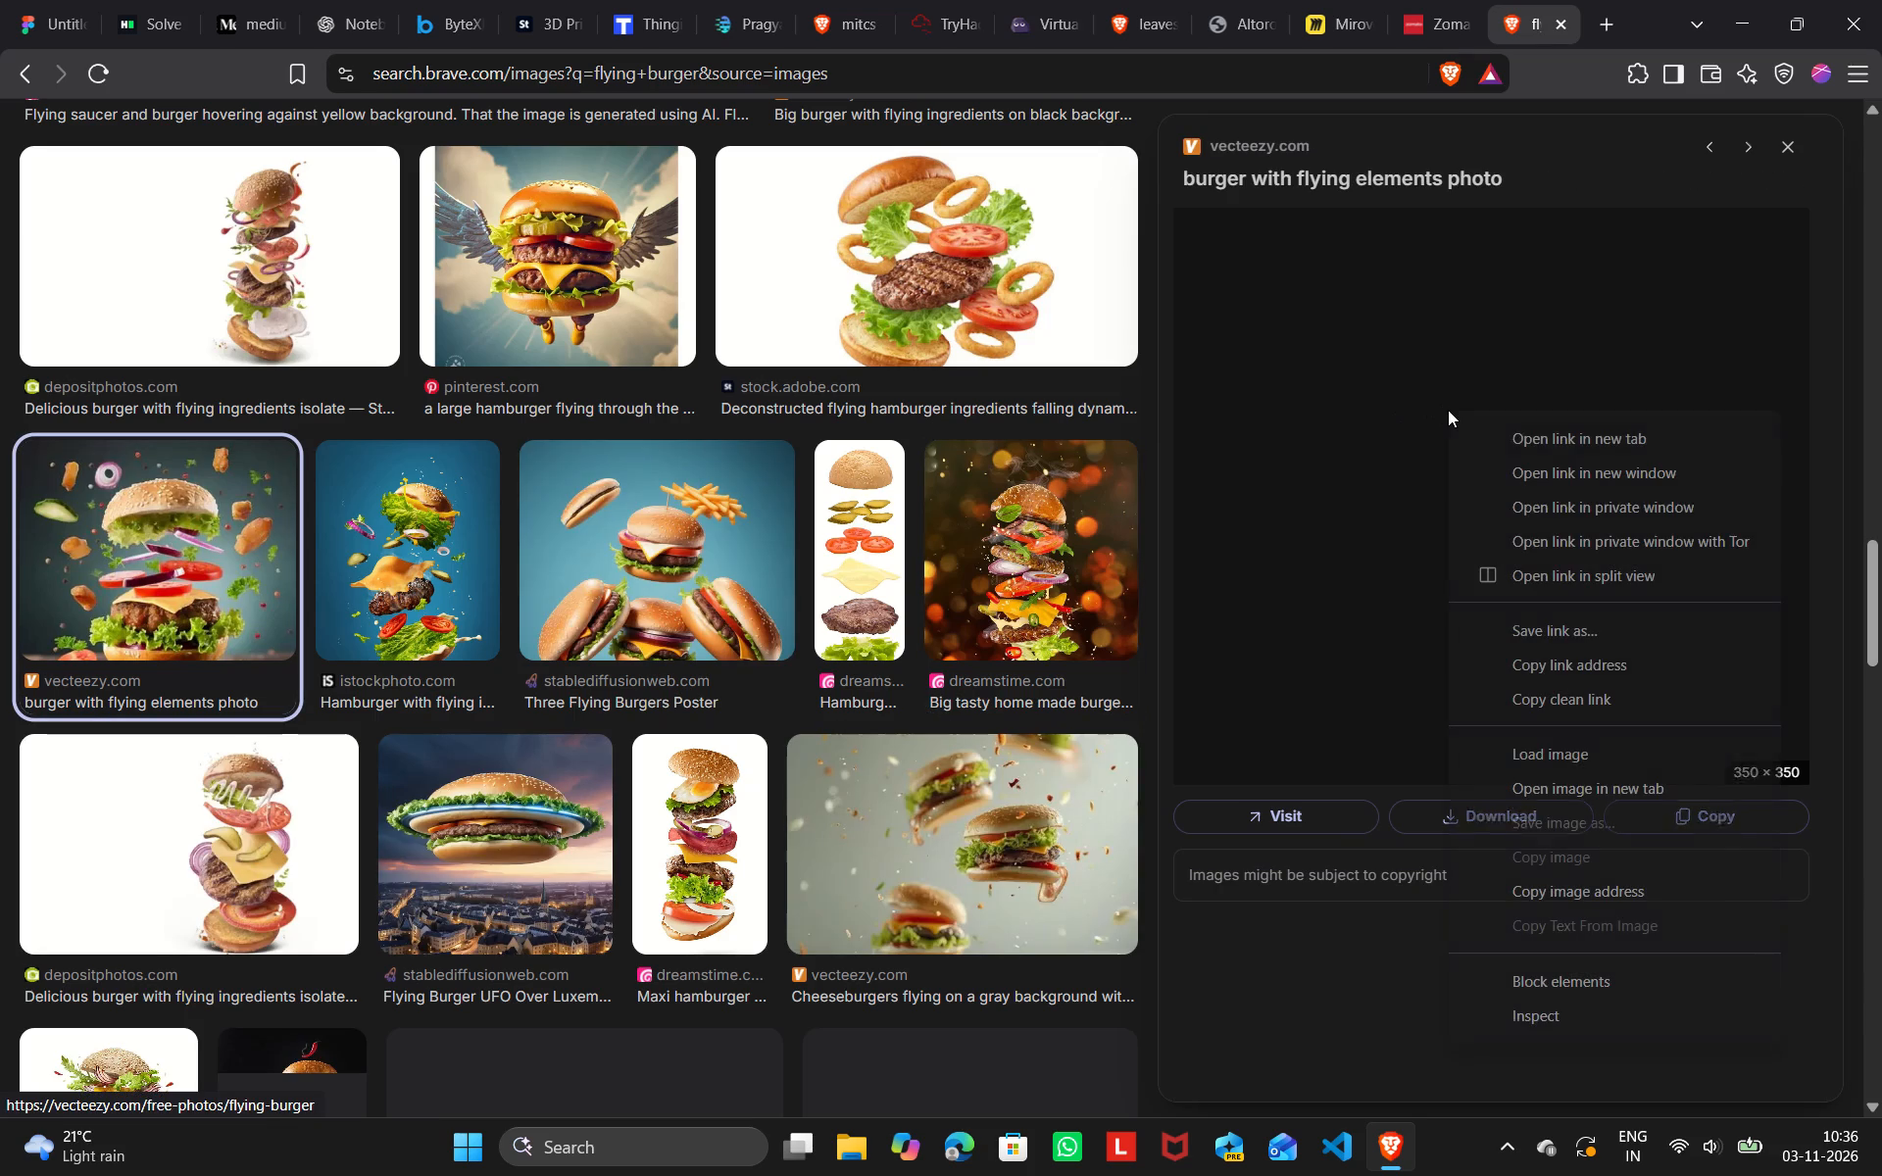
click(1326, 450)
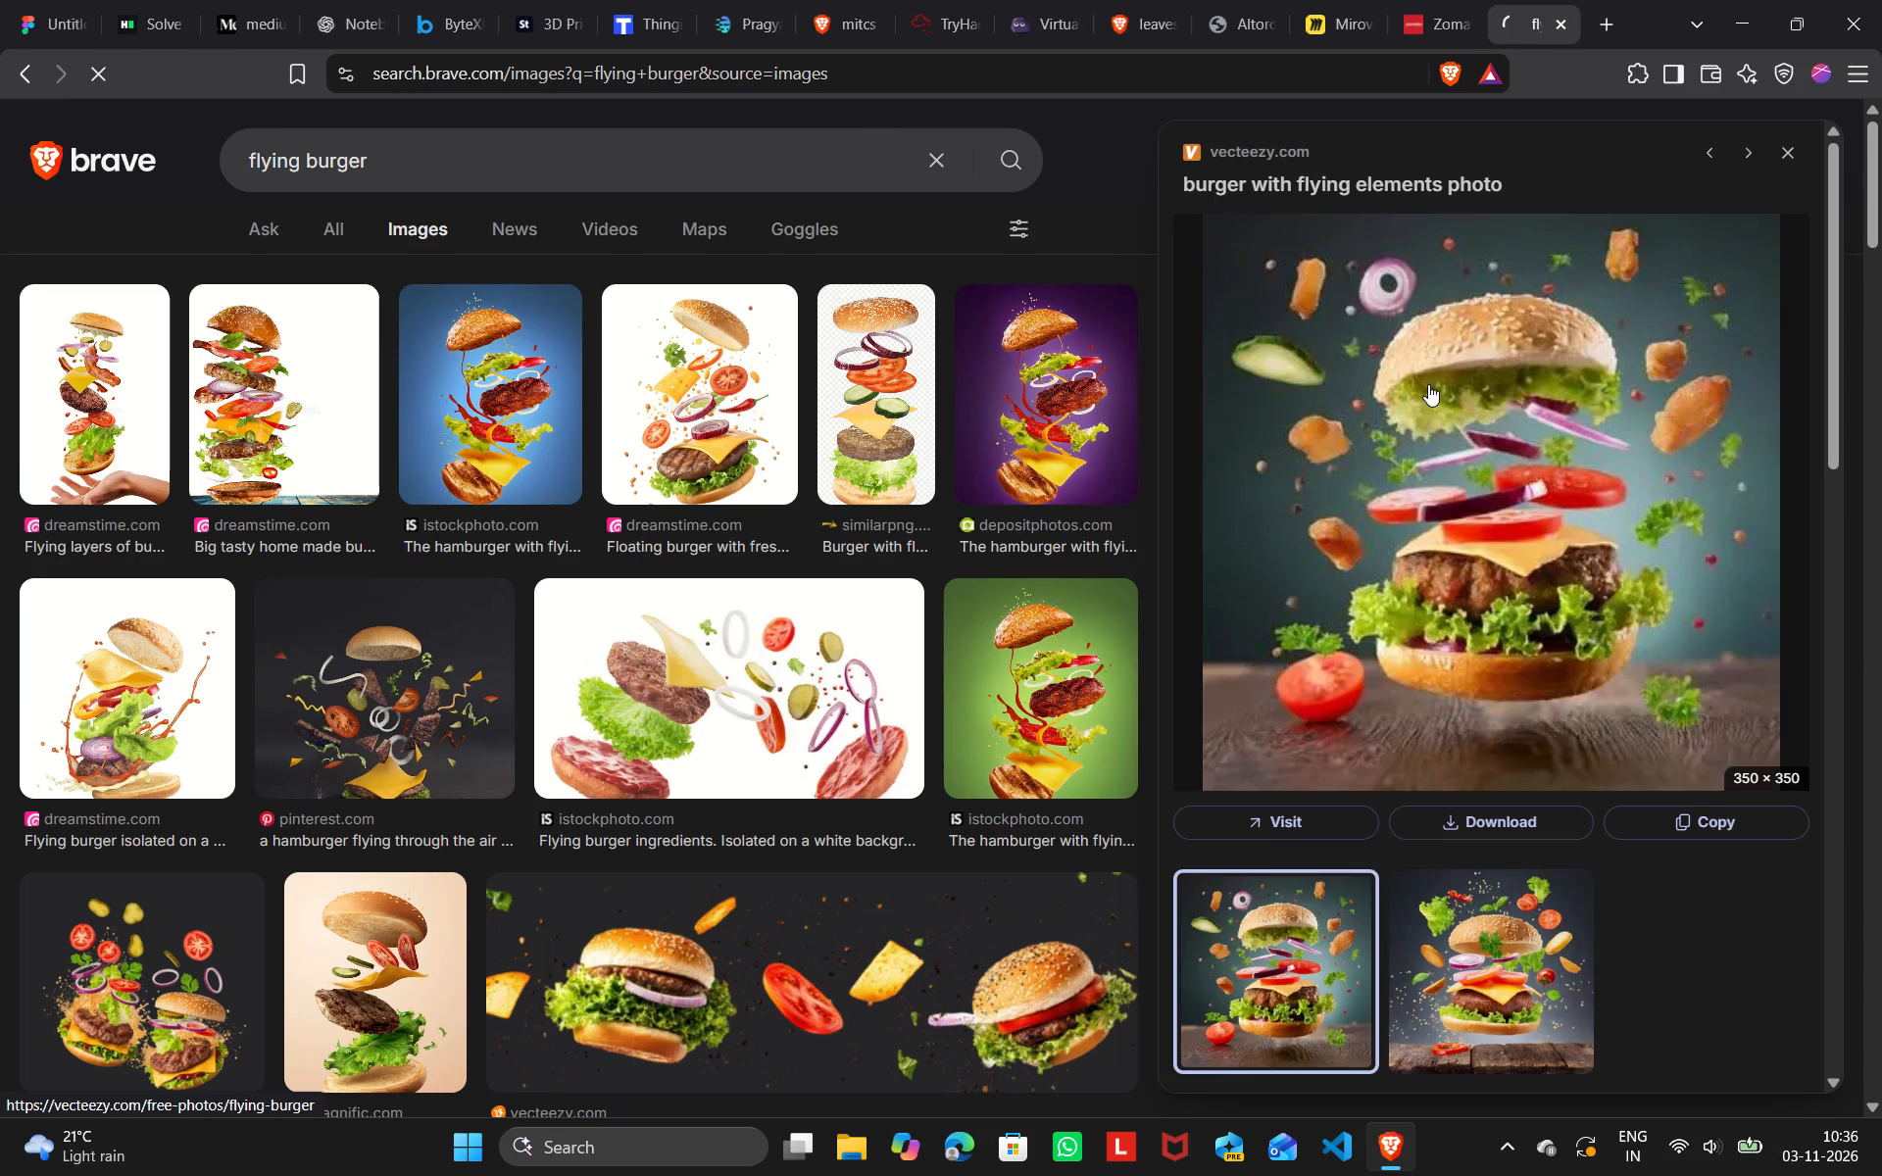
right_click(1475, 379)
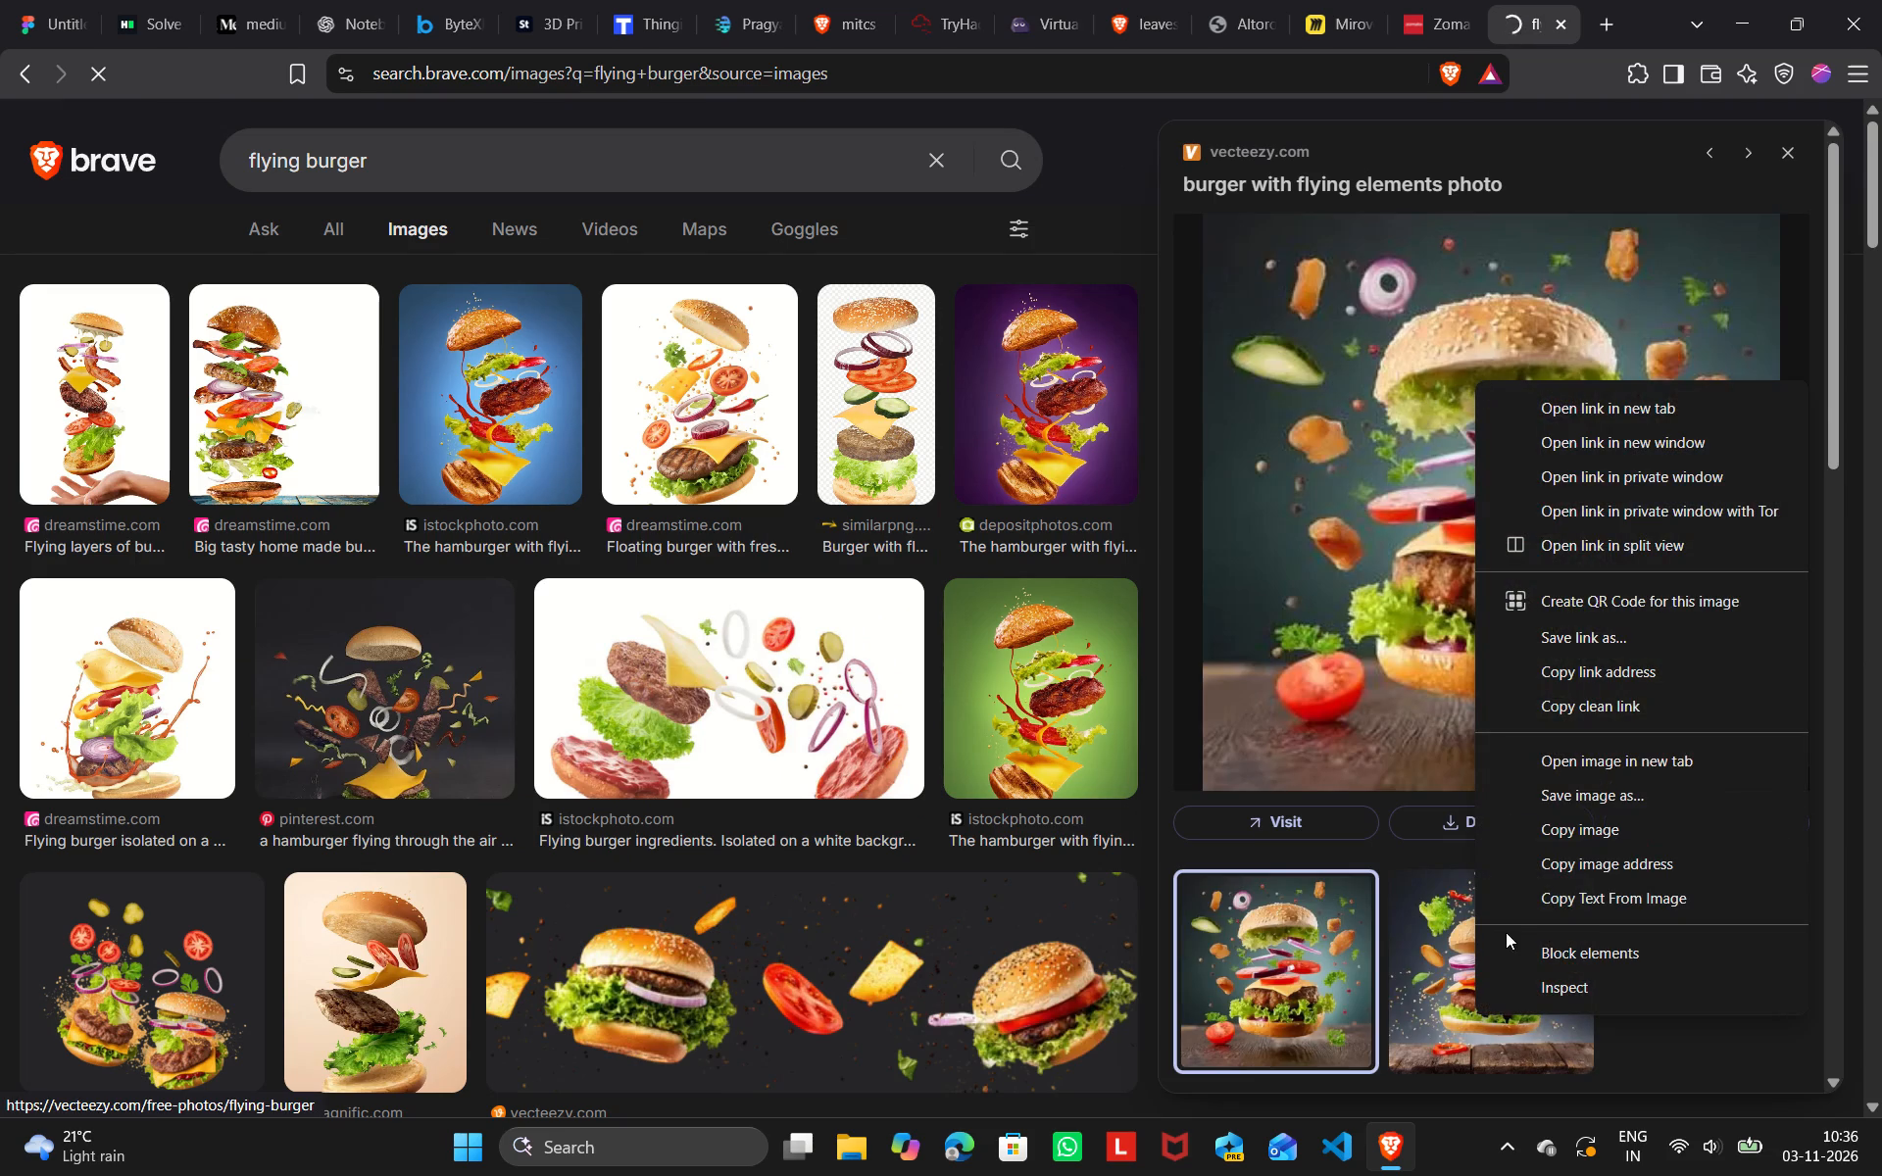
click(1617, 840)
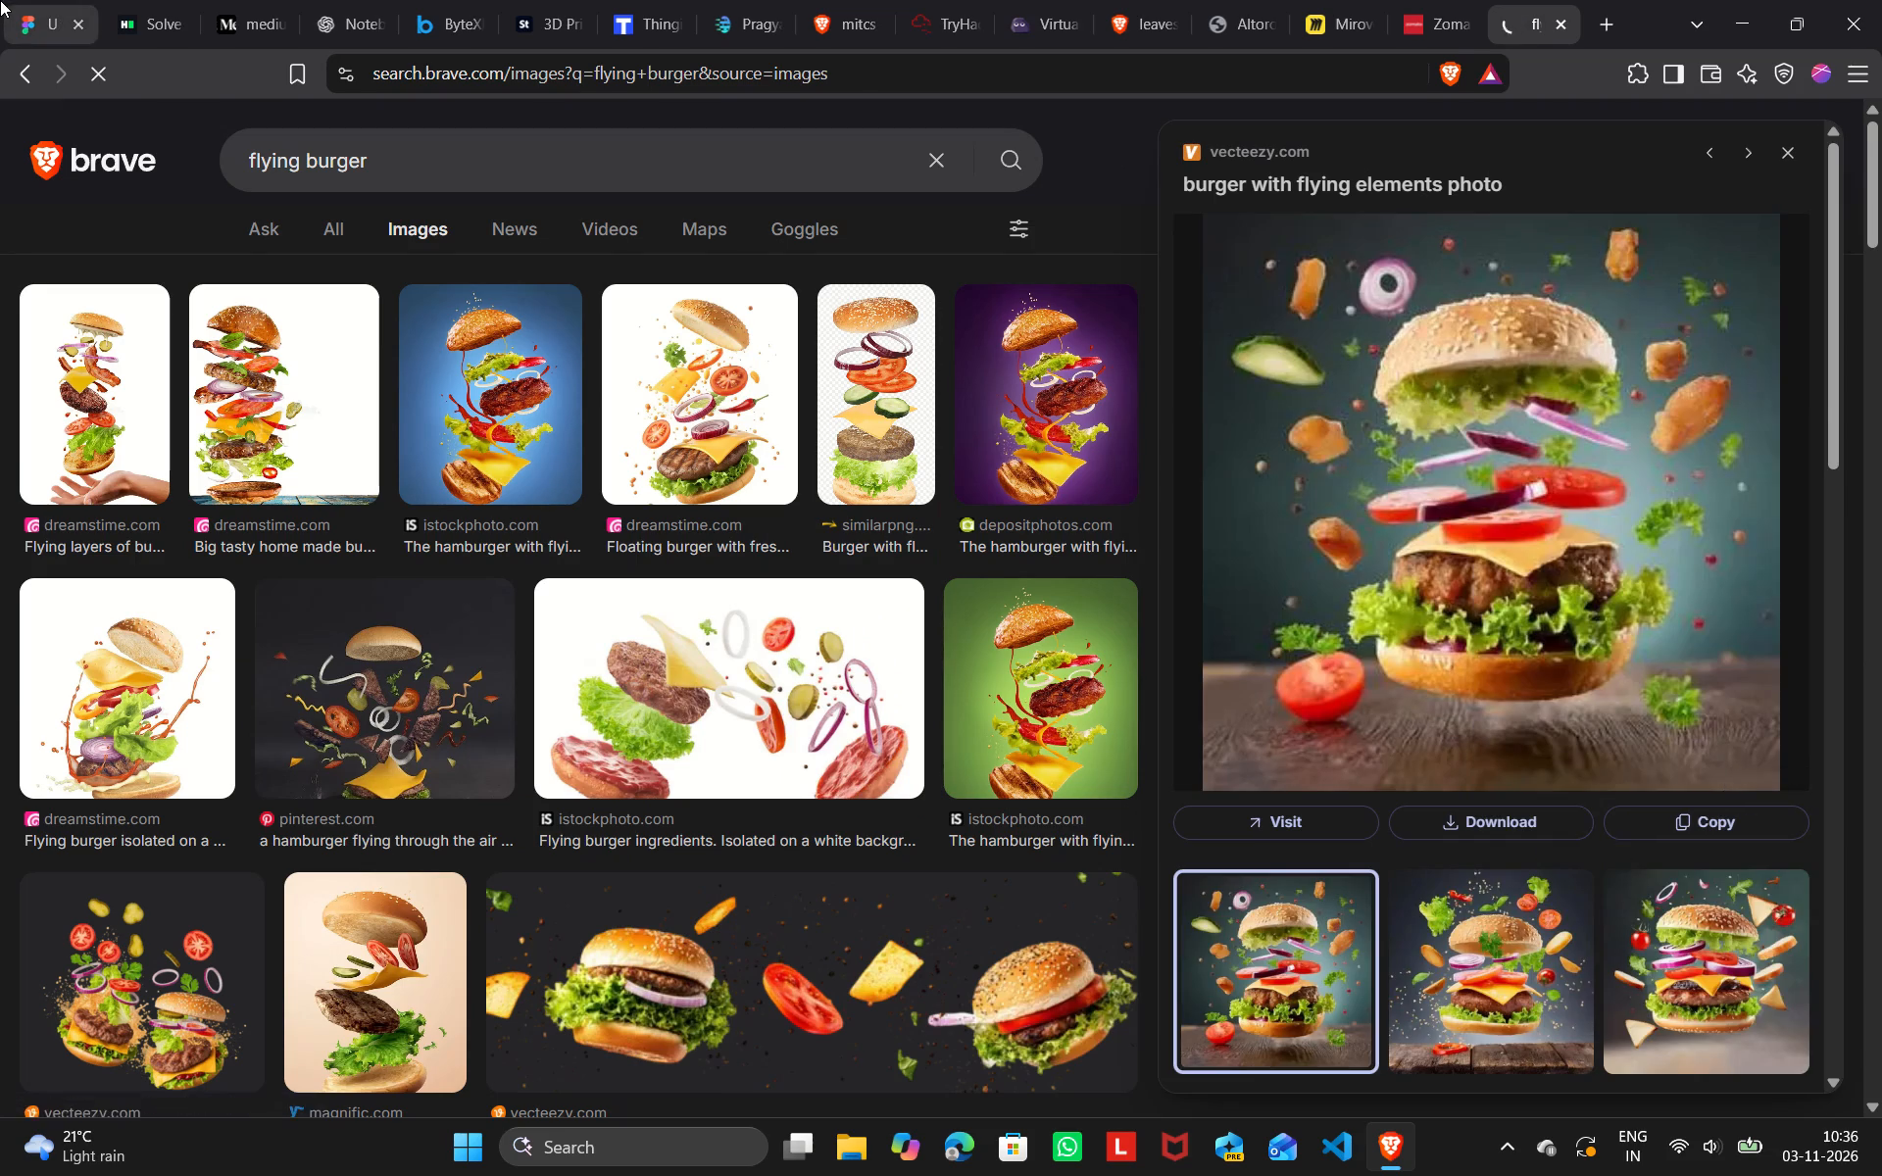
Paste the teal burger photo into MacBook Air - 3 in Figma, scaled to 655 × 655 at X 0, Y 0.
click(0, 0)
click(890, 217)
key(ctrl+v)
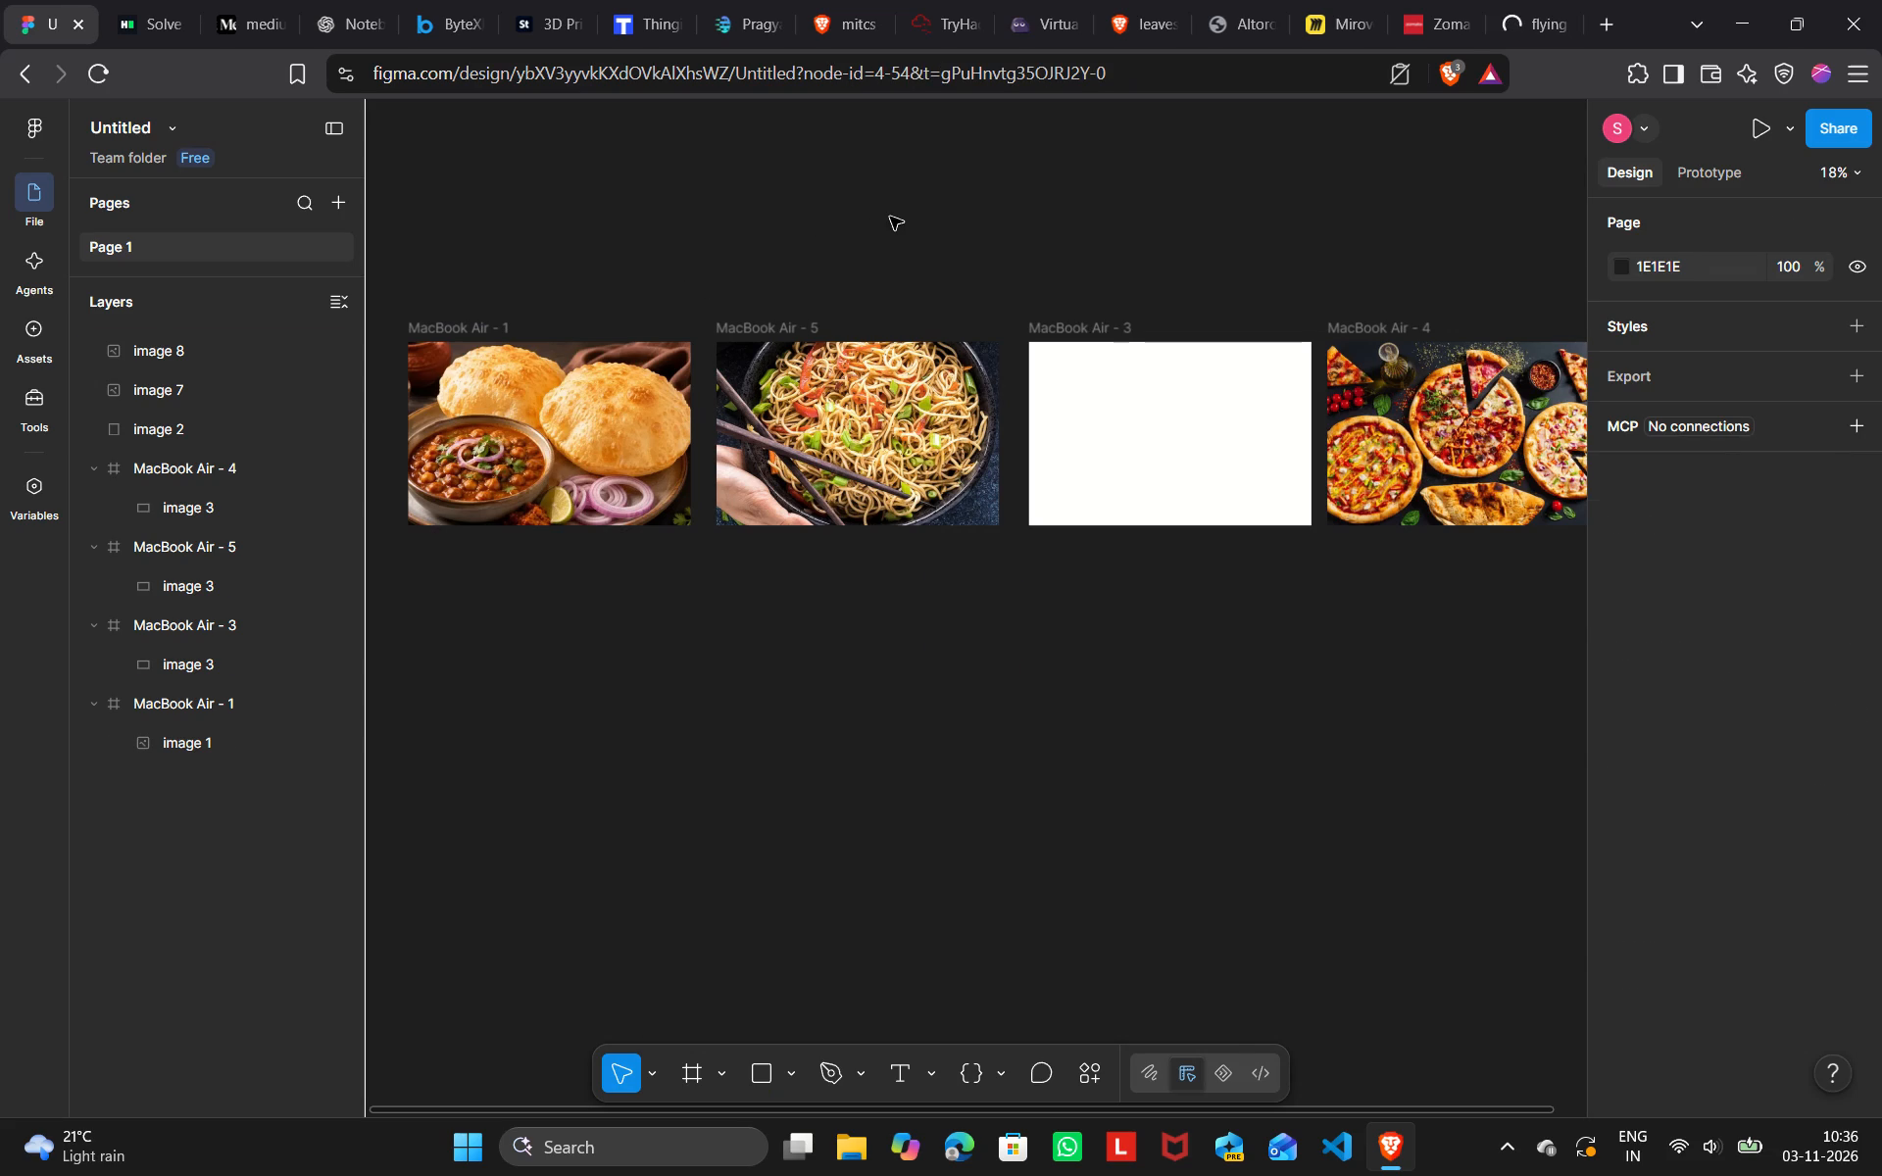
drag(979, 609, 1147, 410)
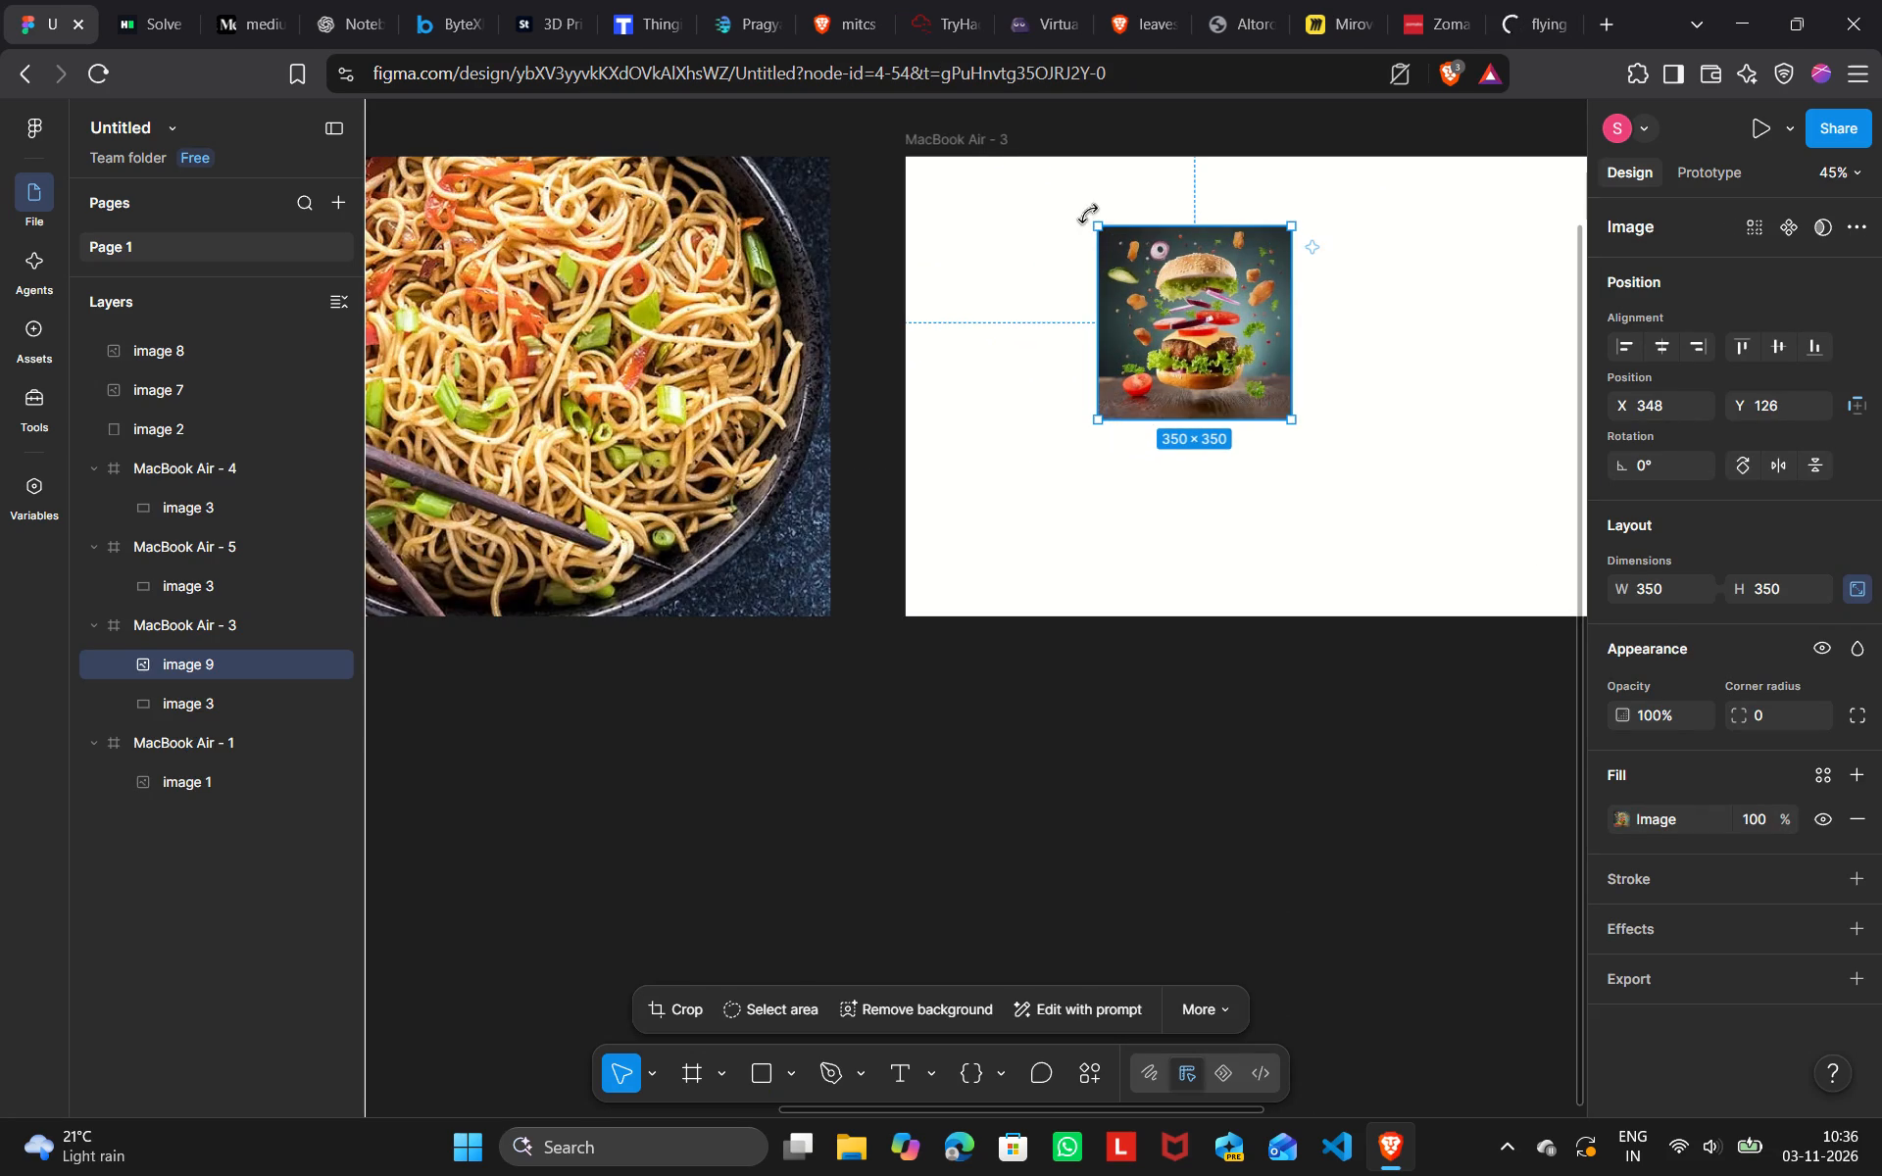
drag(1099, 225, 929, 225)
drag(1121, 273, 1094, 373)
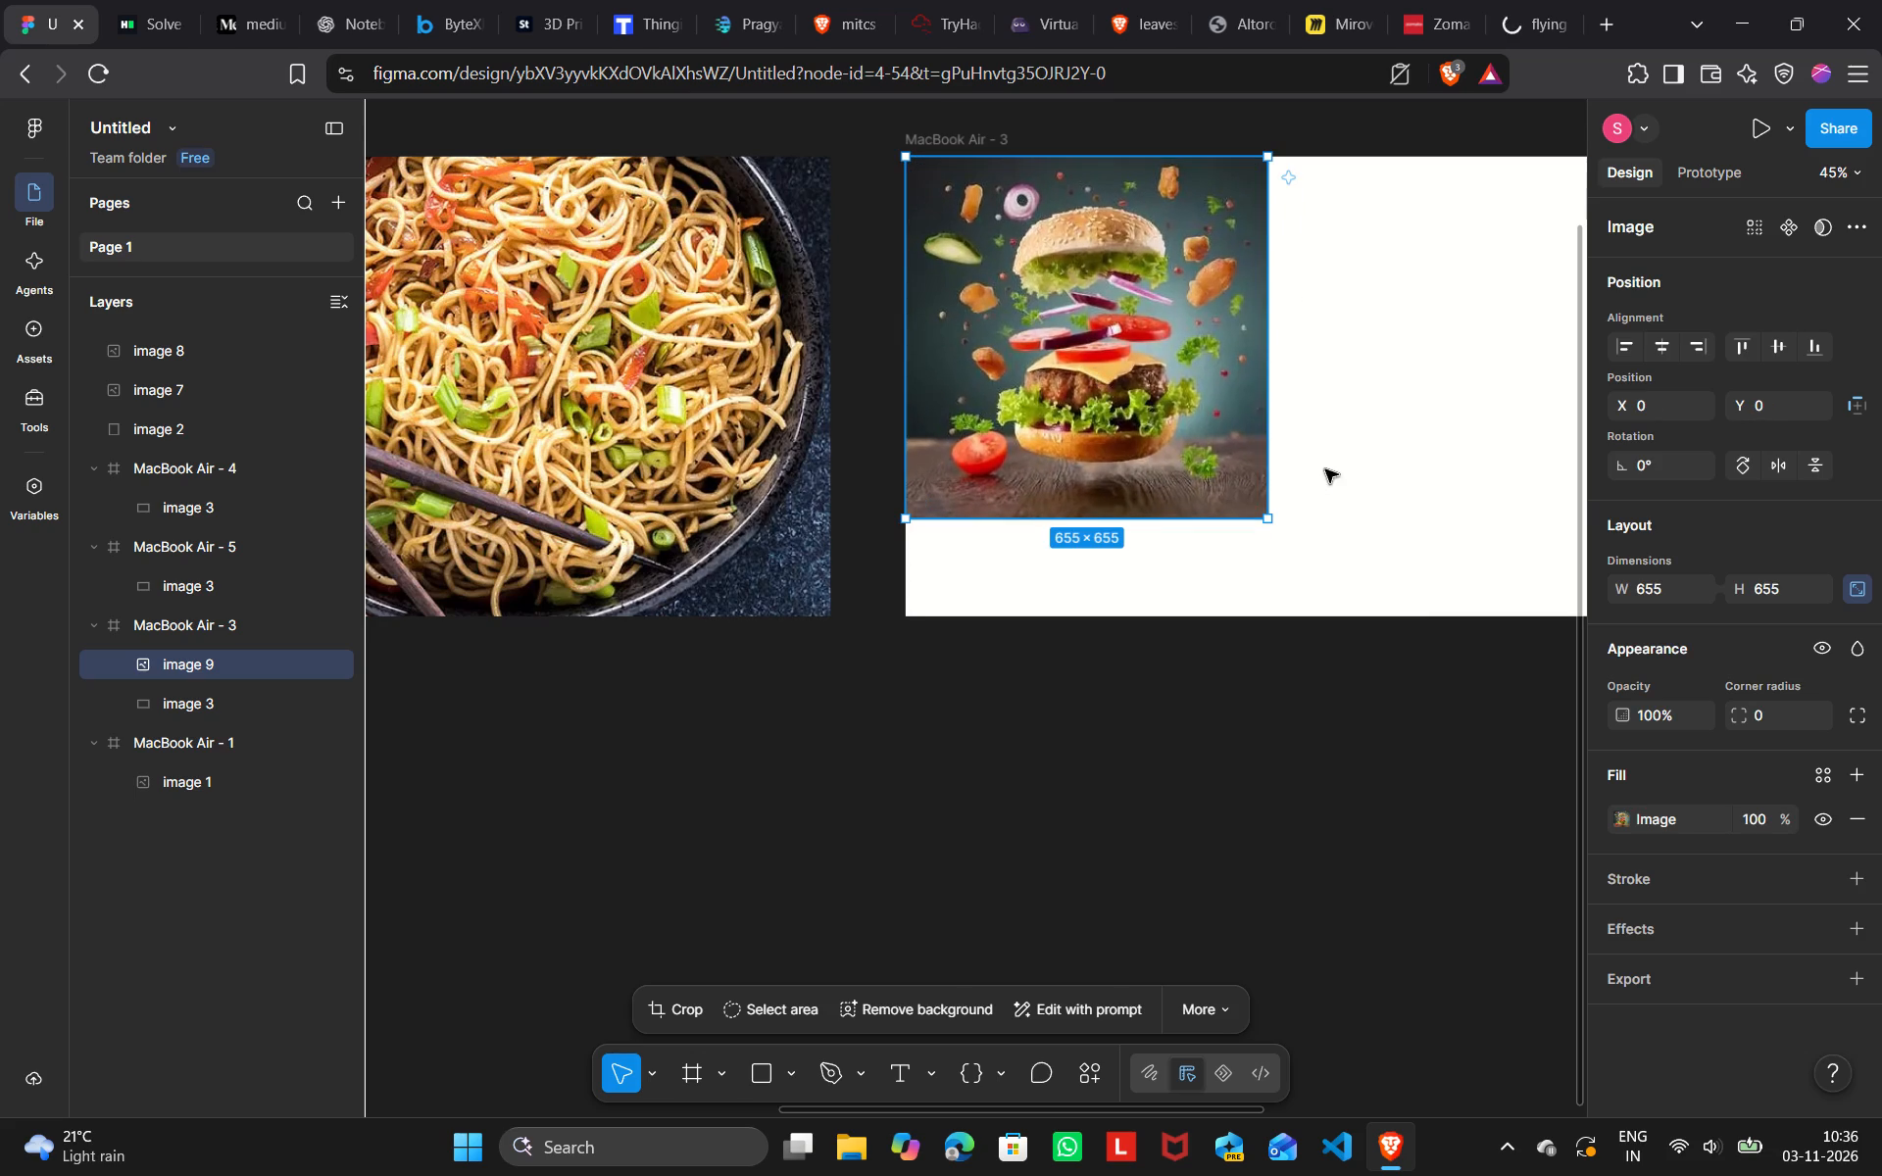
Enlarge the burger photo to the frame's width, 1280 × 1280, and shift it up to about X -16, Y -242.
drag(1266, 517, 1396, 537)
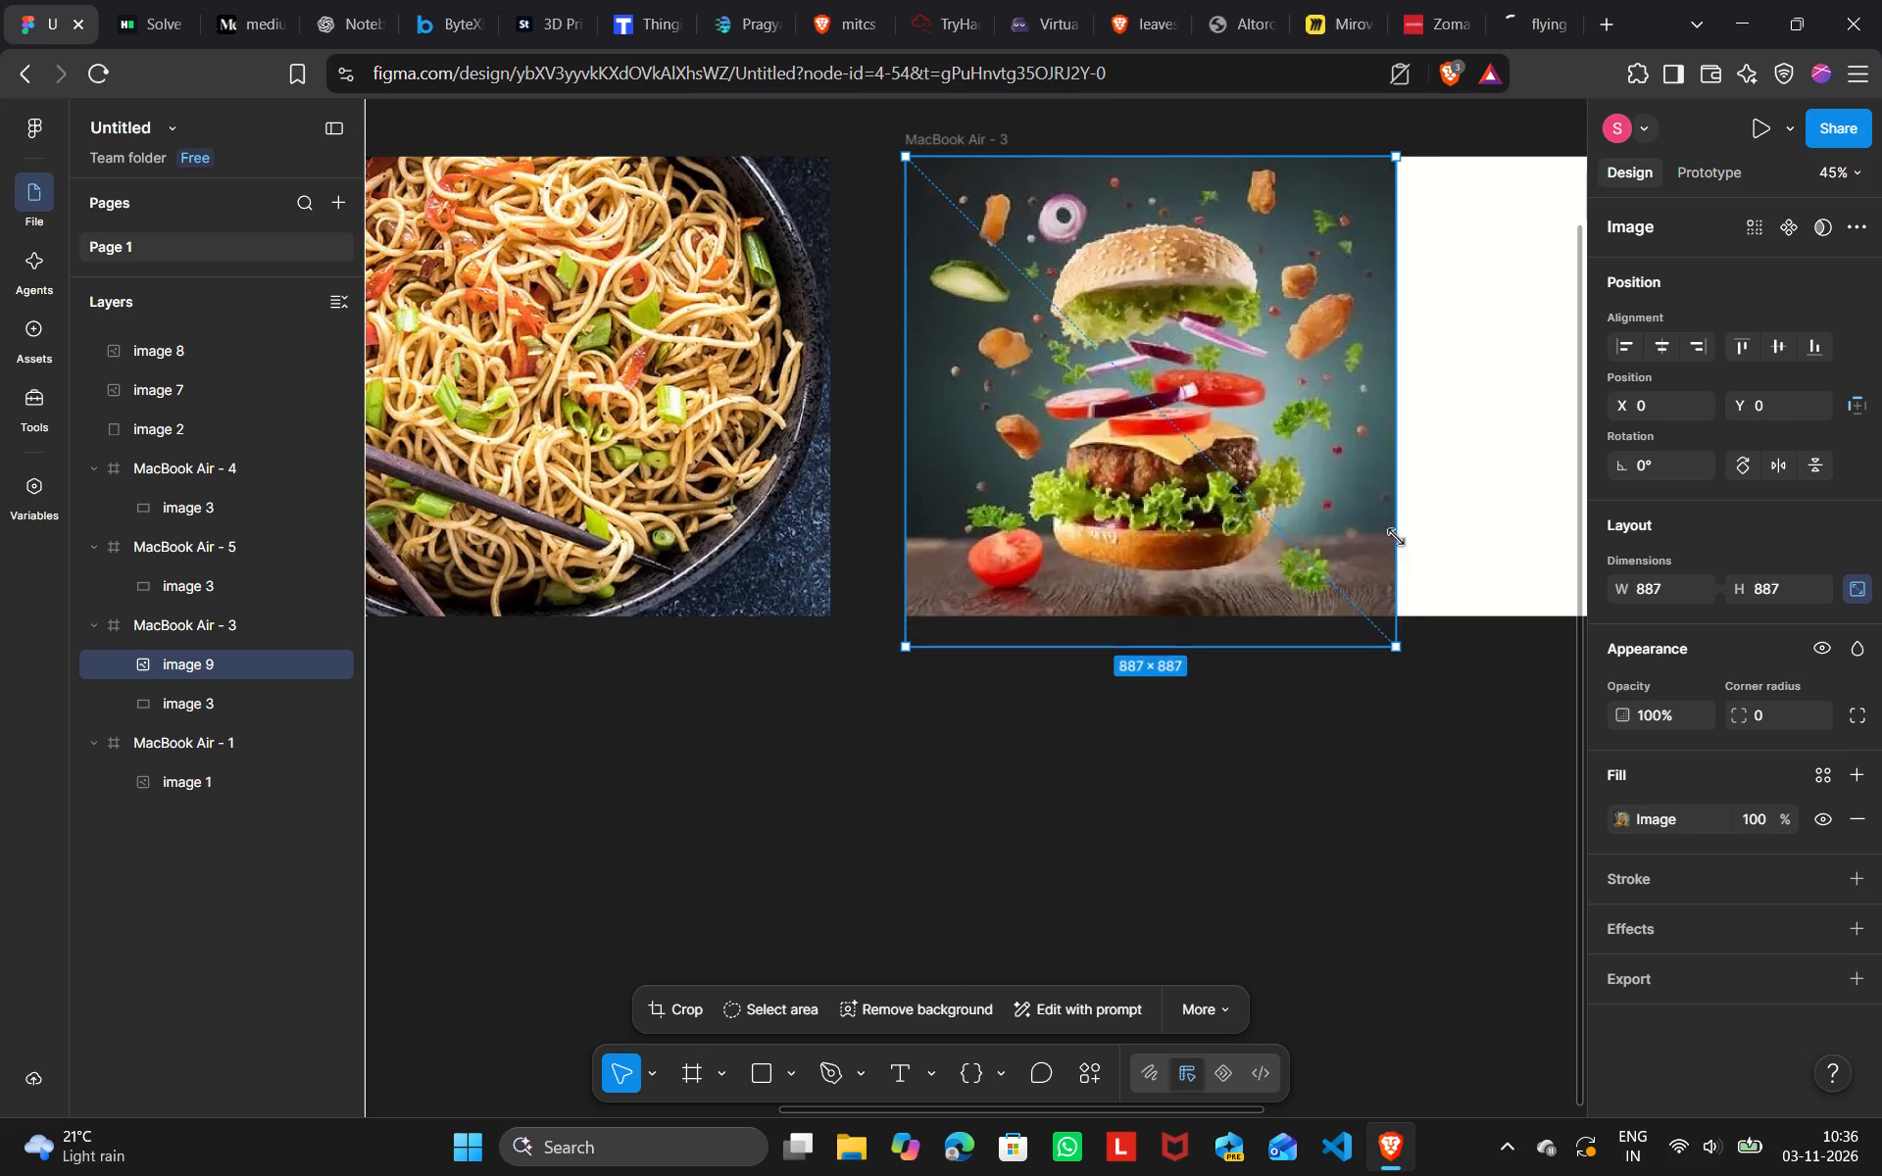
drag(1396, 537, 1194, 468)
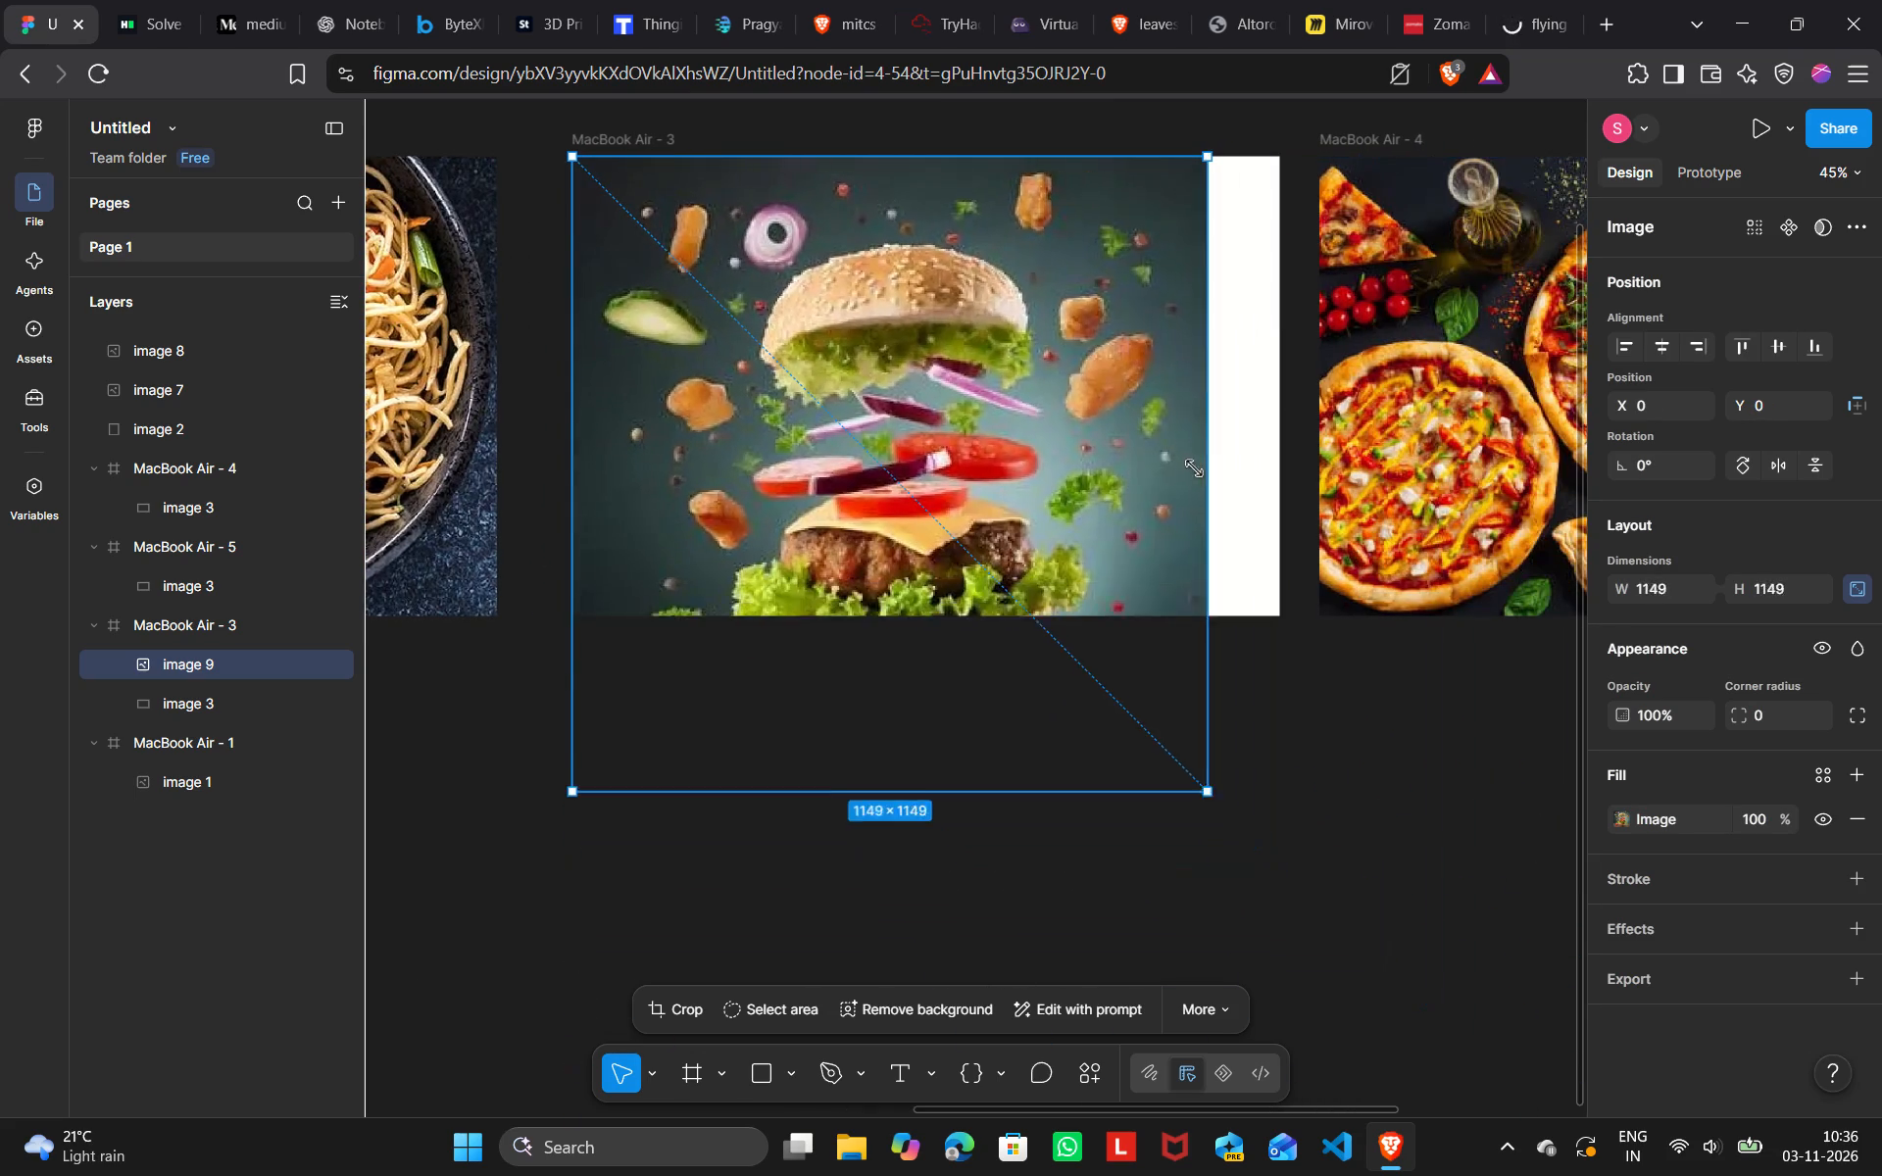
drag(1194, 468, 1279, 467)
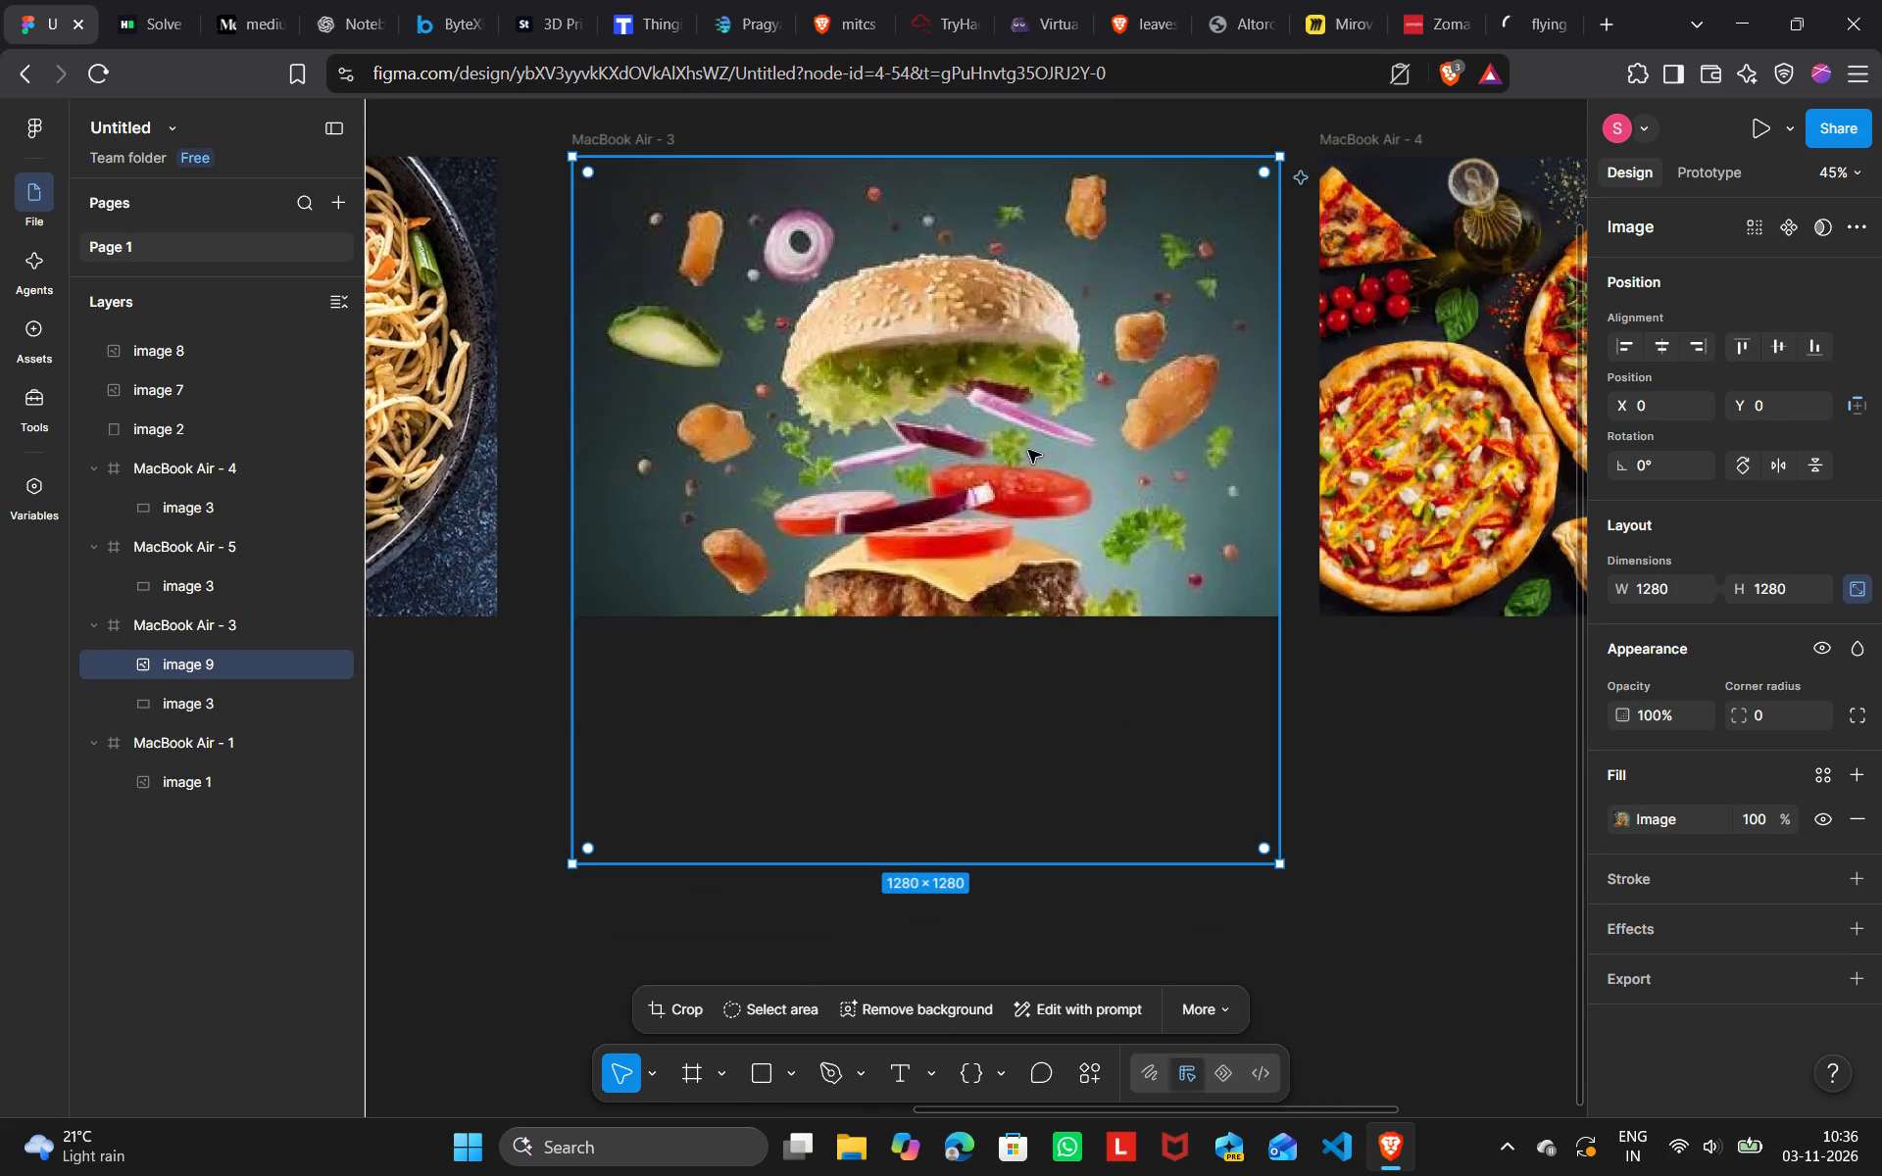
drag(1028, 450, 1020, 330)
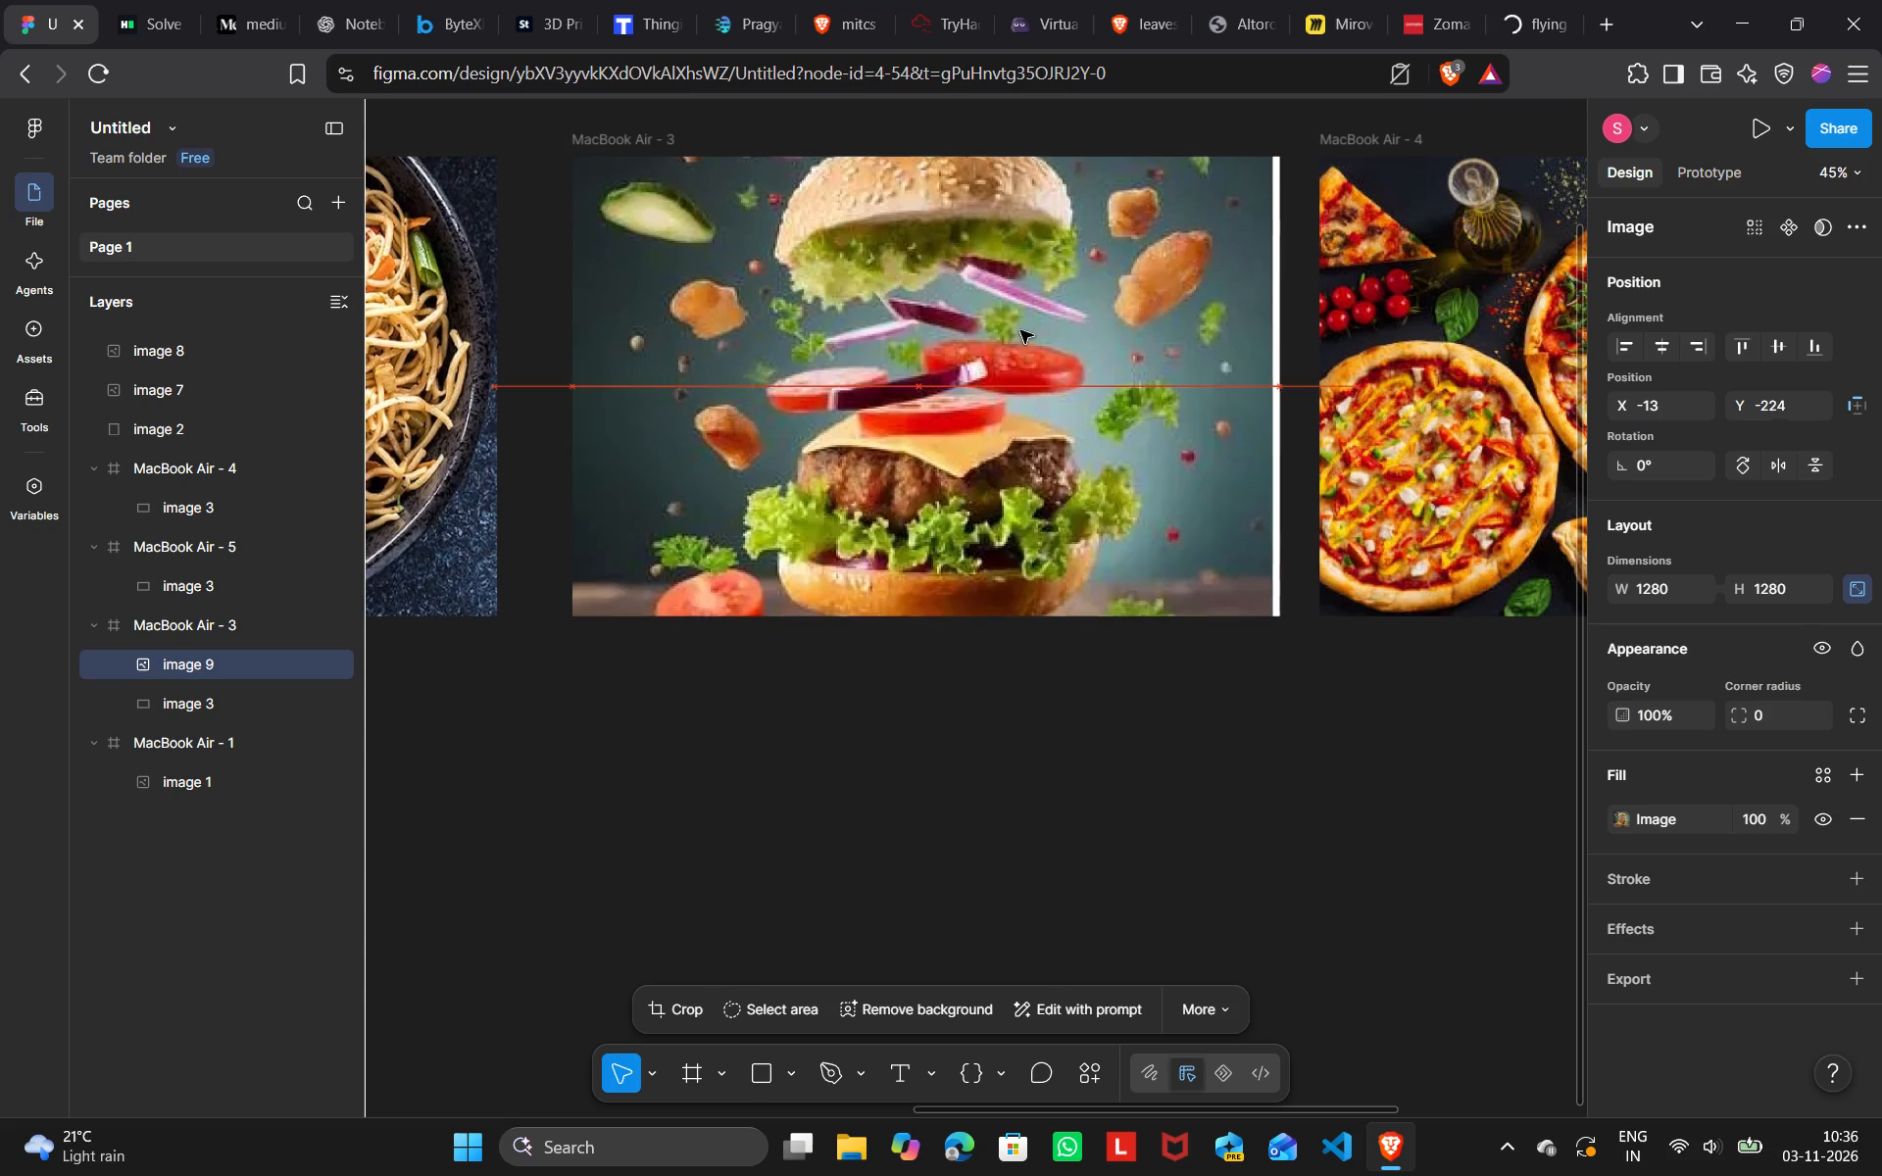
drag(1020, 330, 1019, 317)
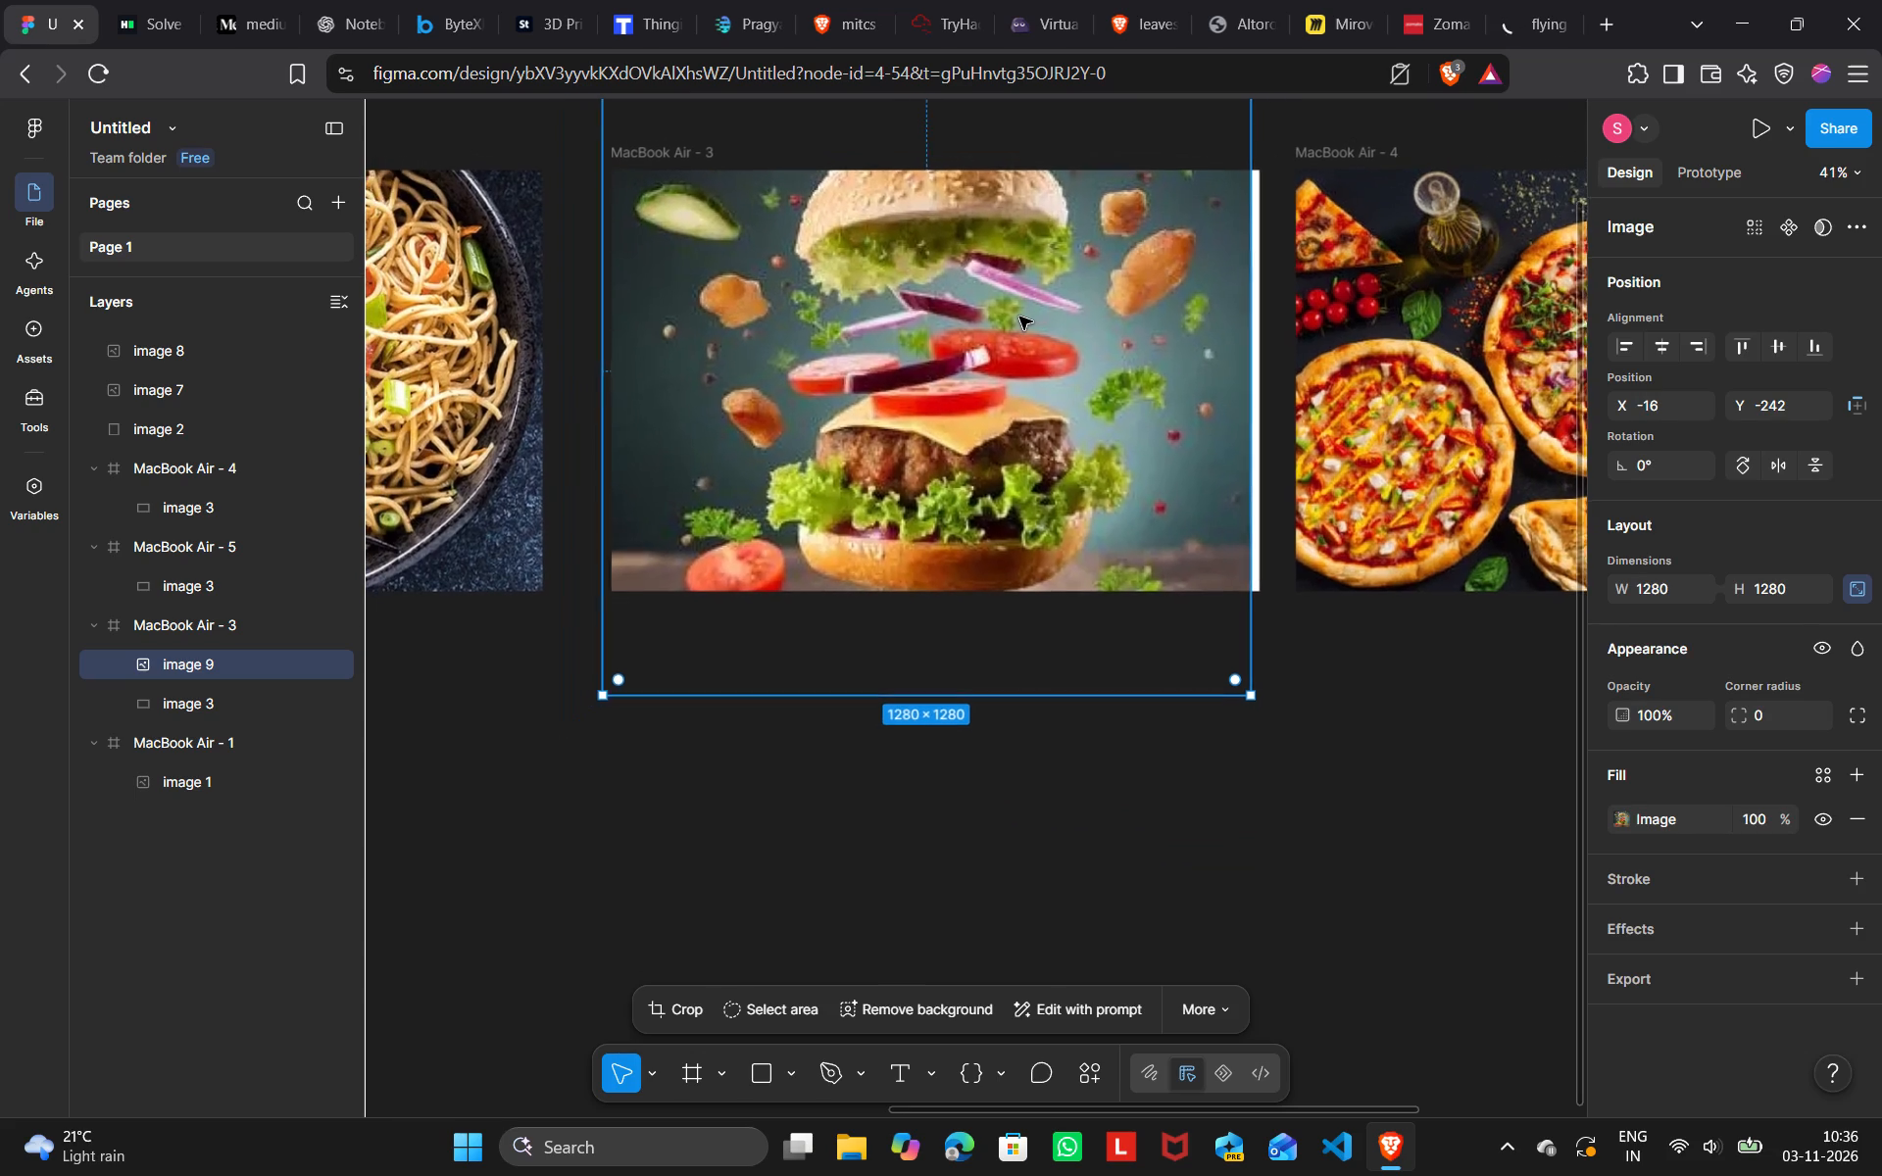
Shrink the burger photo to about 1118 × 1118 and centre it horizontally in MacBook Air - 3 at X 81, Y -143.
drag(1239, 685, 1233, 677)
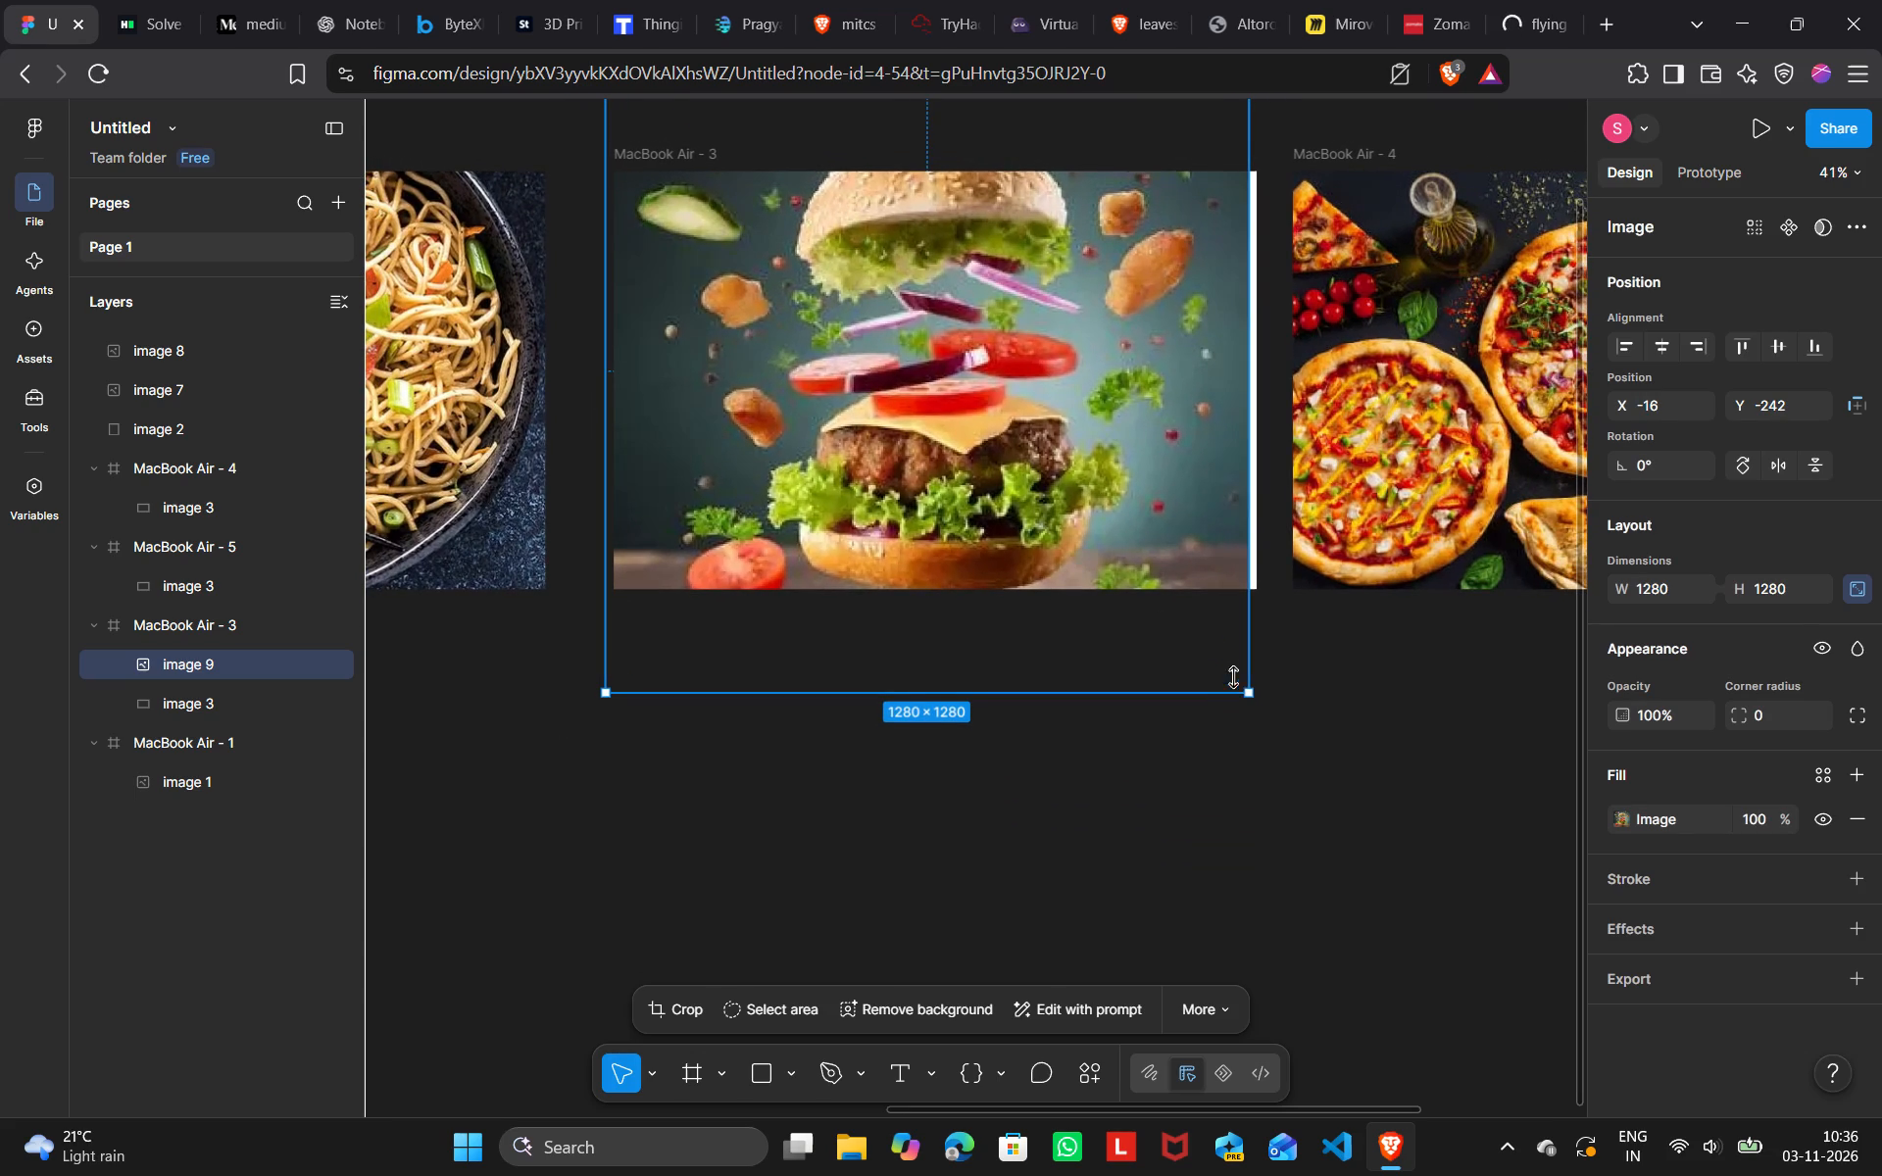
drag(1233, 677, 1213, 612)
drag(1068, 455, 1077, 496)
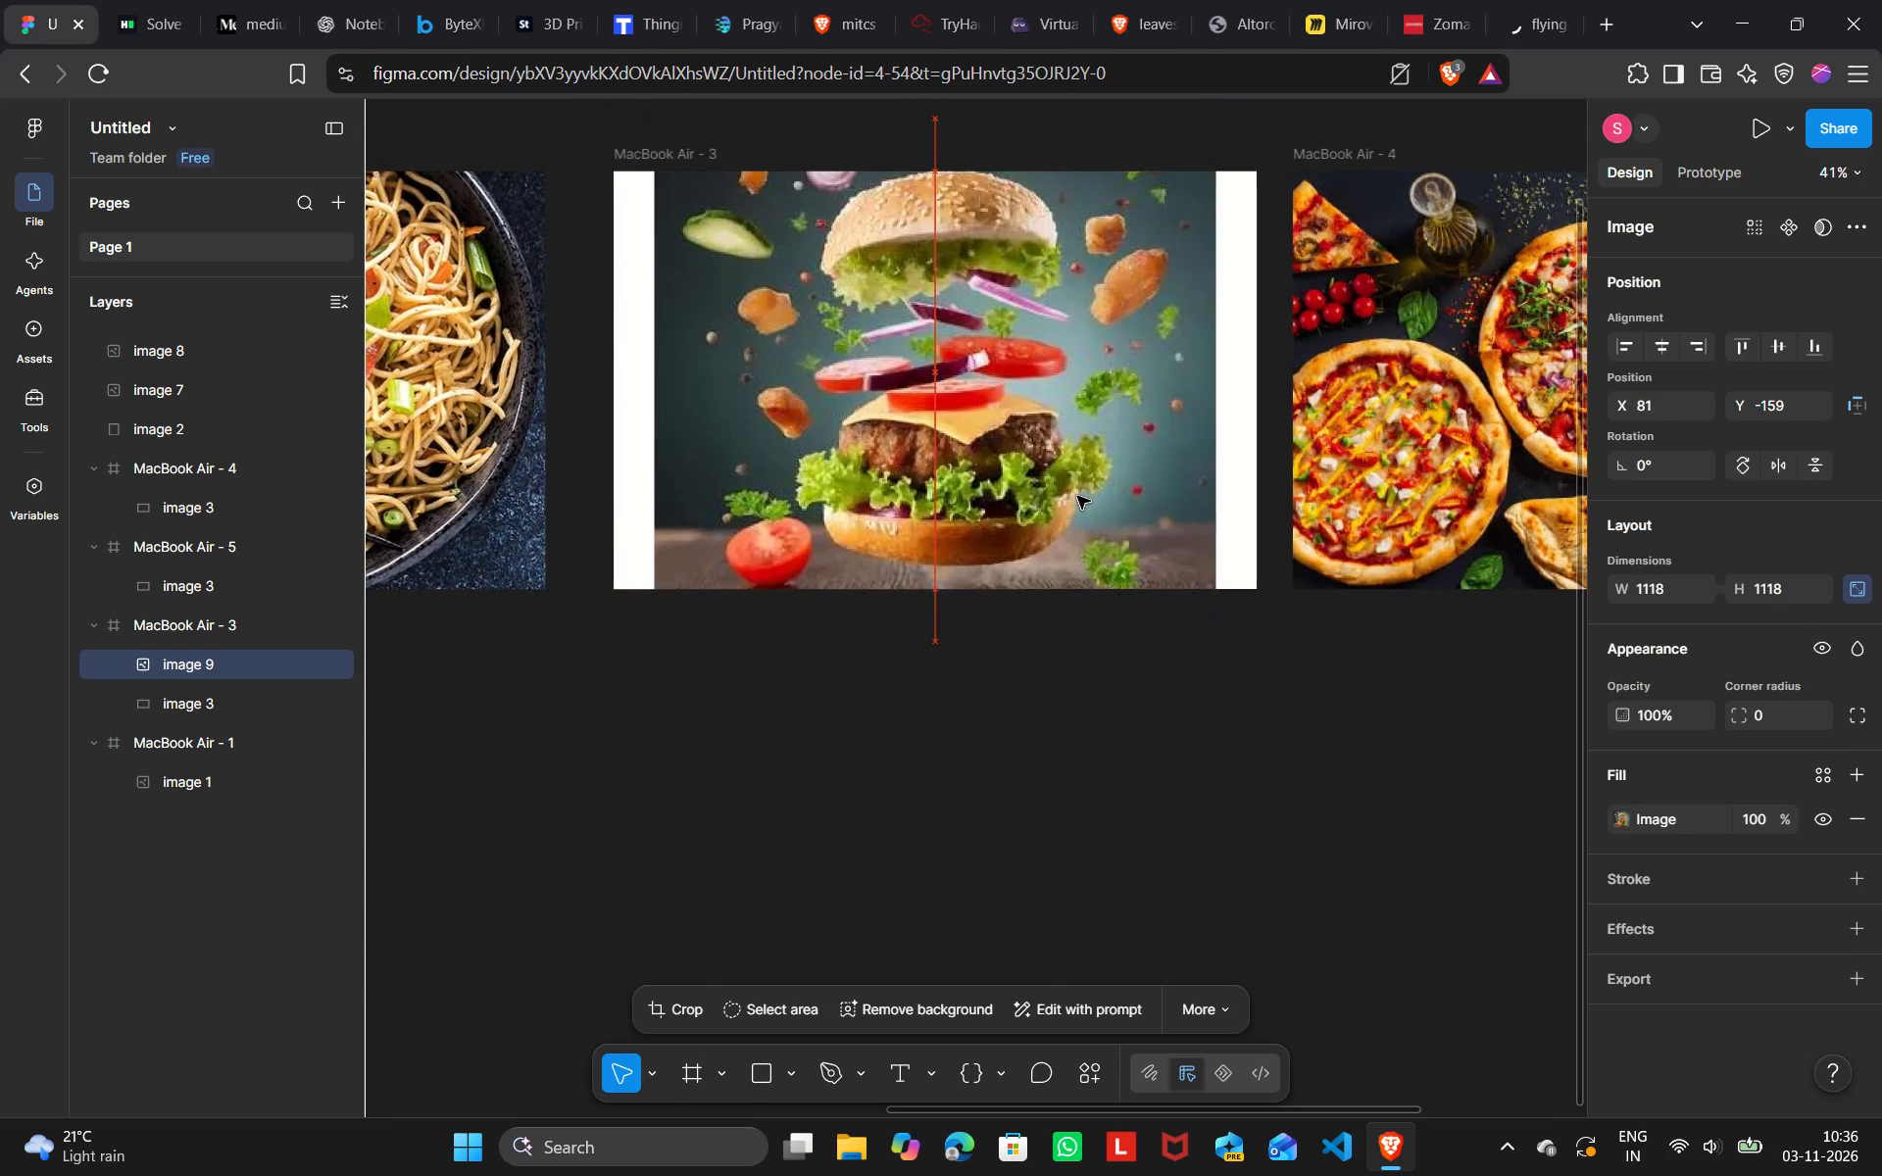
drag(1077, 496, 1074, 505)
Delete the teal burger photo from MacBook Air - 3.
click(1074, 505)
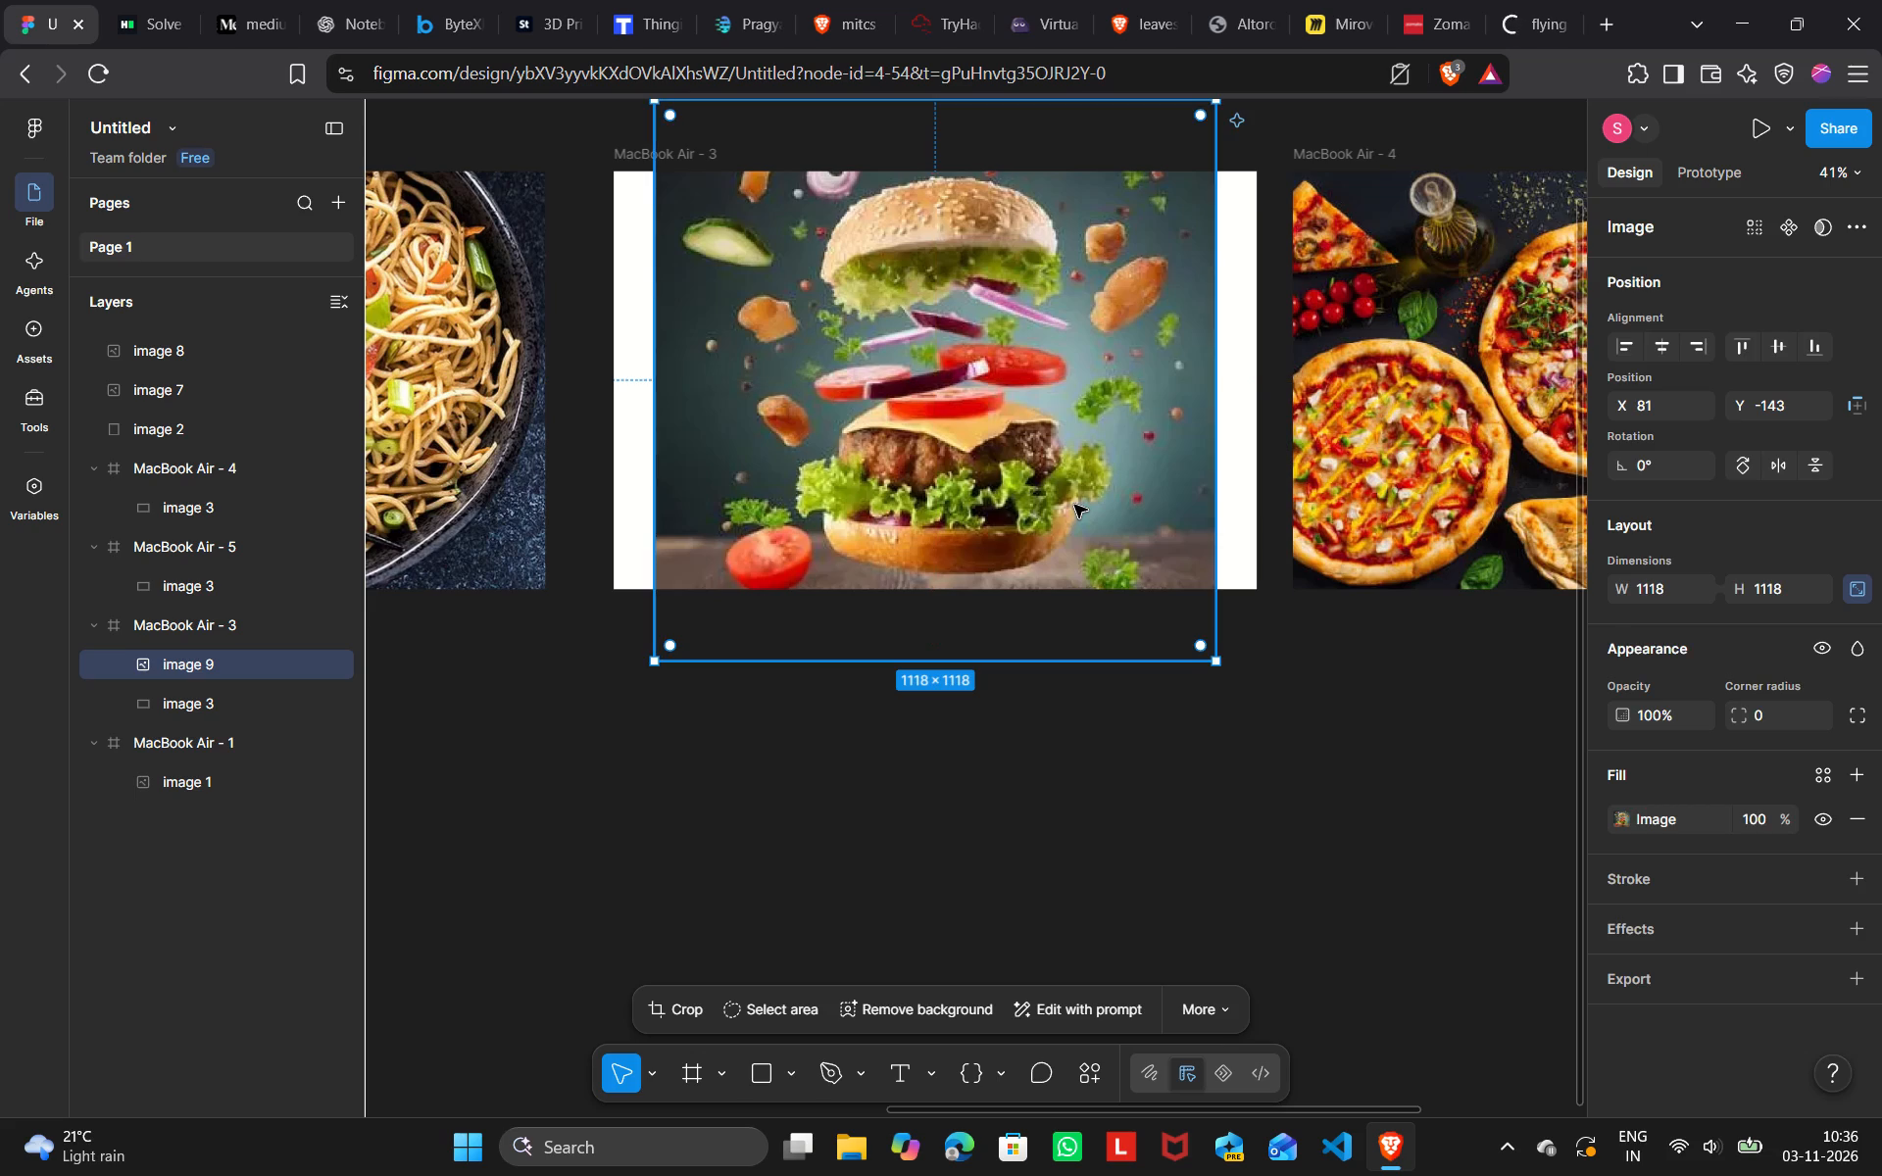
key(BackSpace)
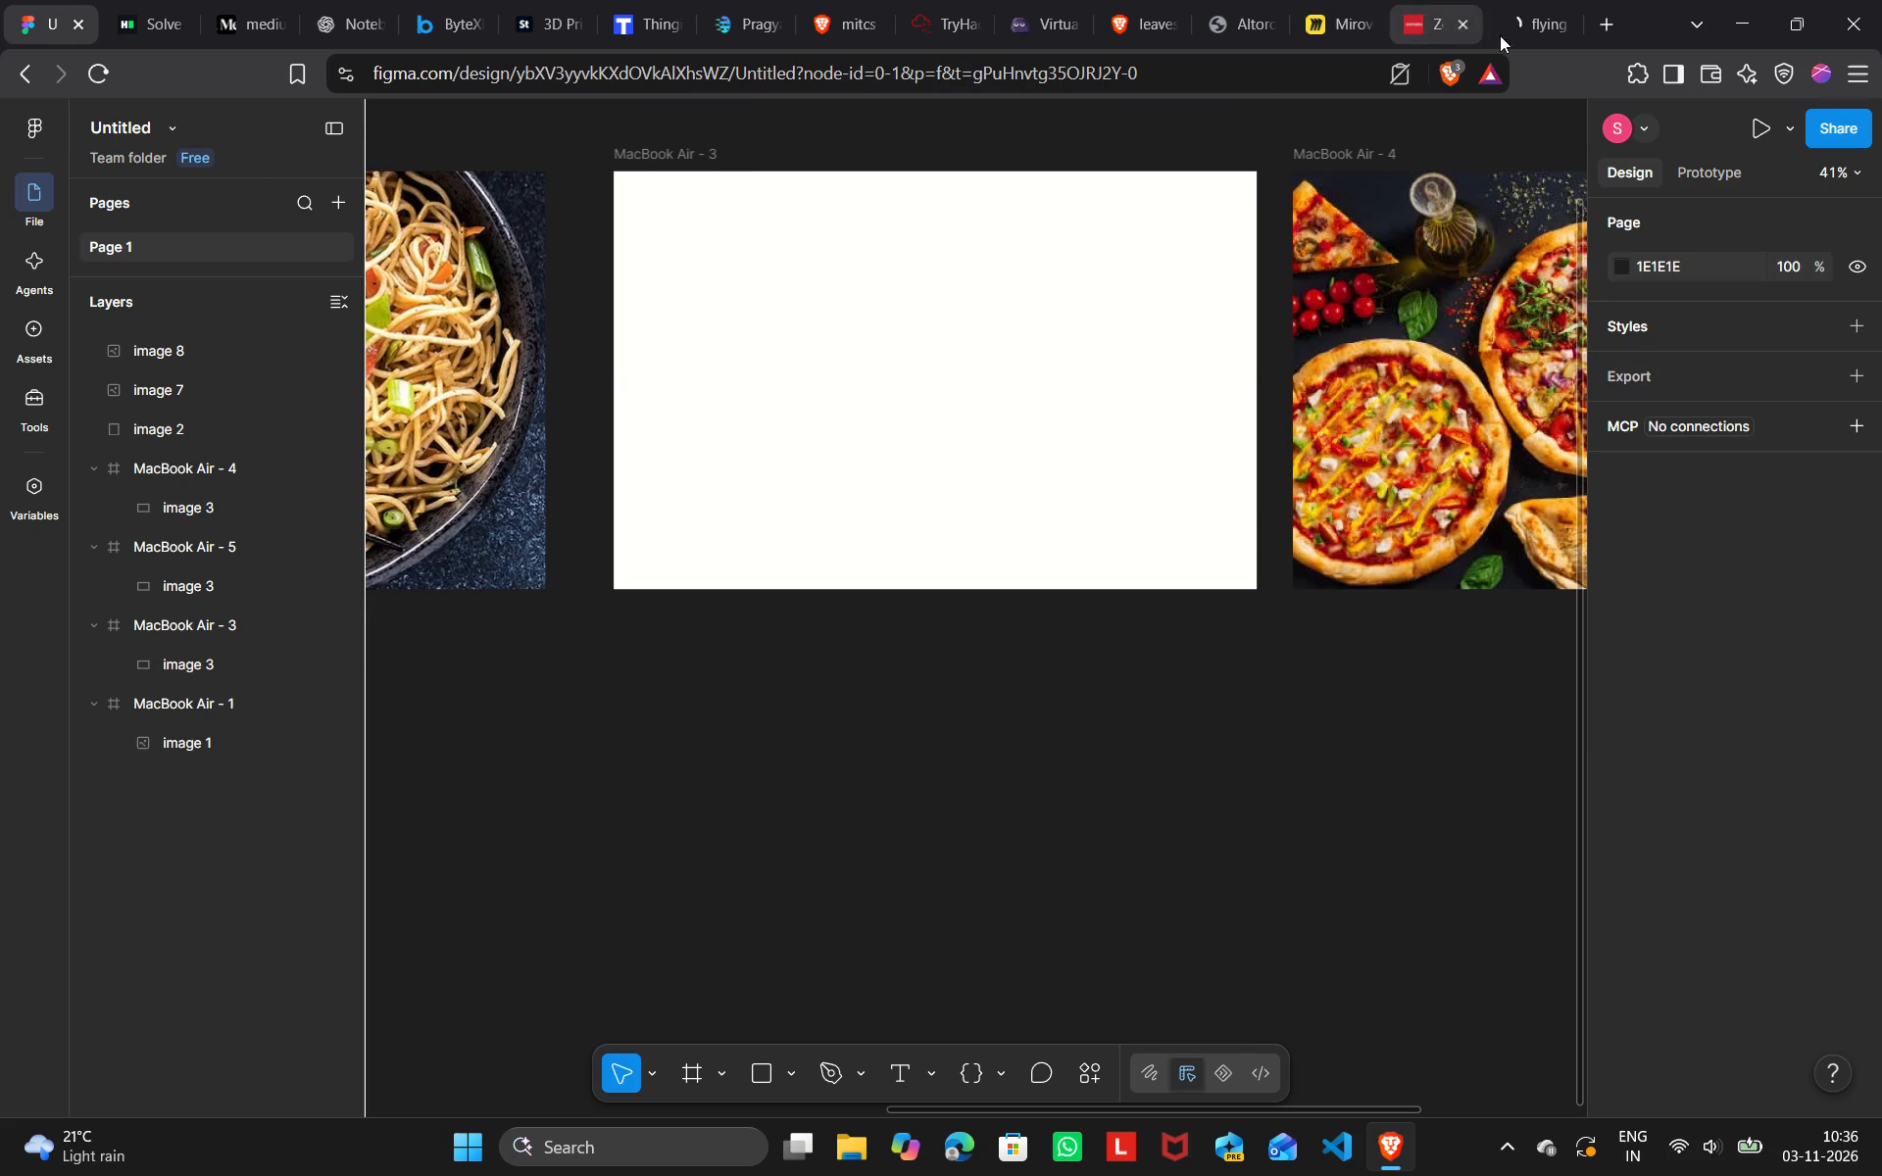
Return to the flying burger image search and copy Vecteezy's "Deconstructed cheeseburgers with flying fresh ingredients" image.
click(1422, 19)
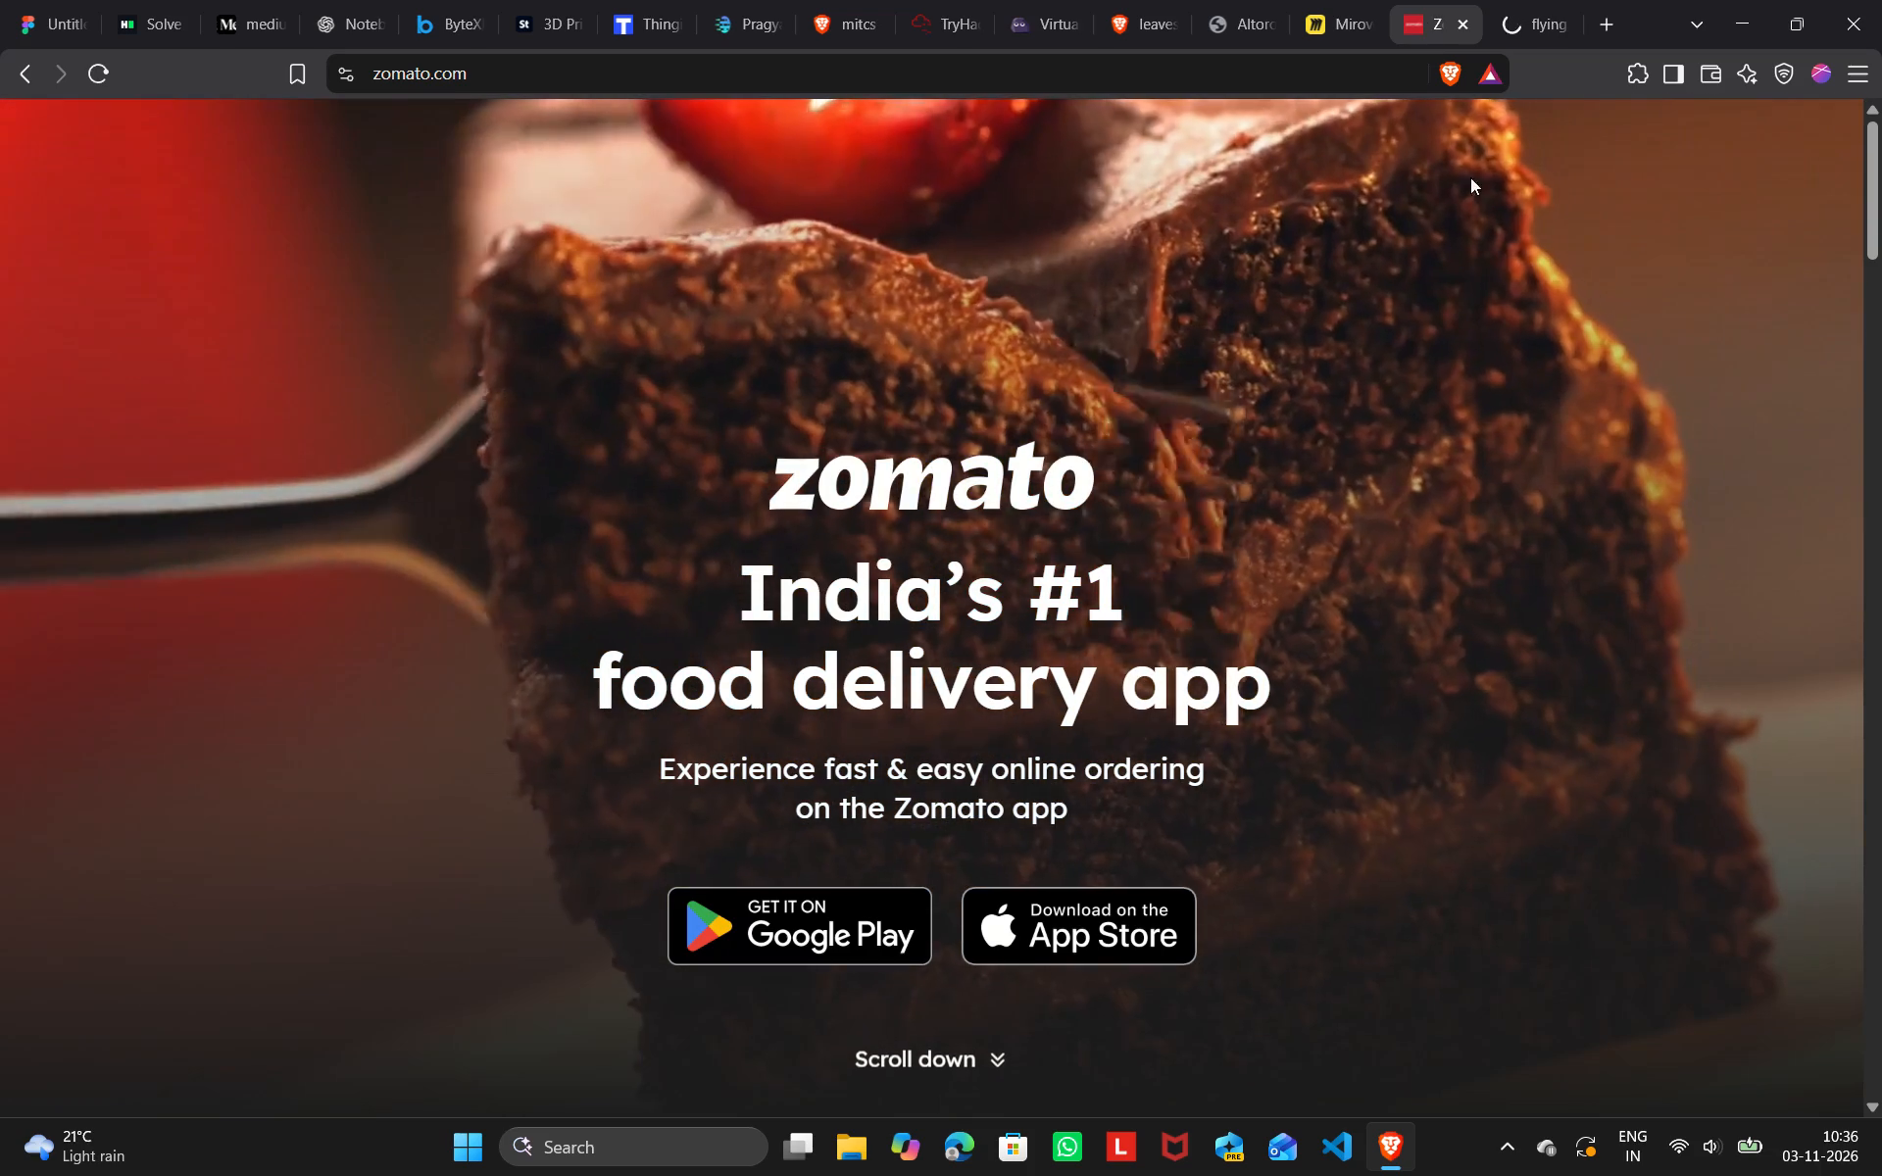
click(1512, 11)
scroll(646, 842, down, 2)
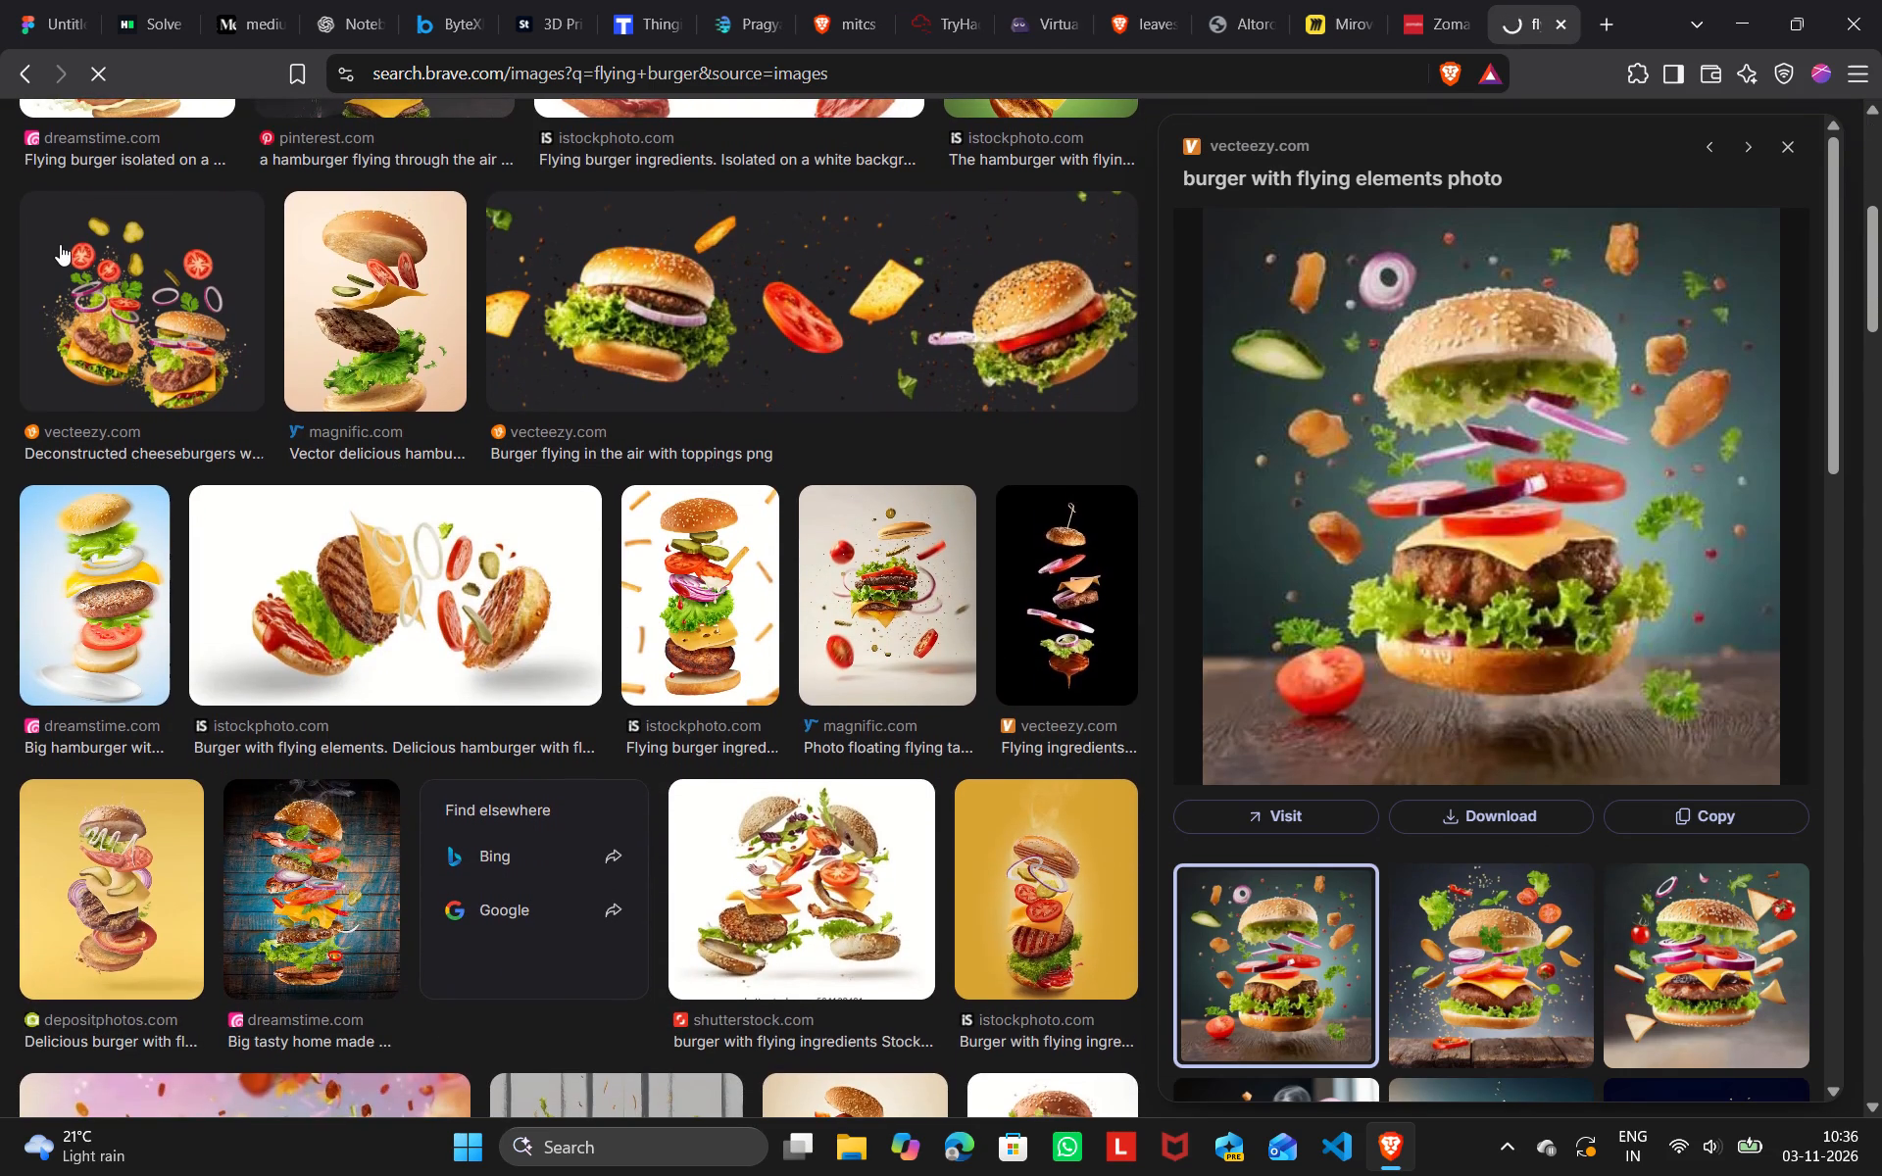
click(60, 244)
right_click(1542, 445)
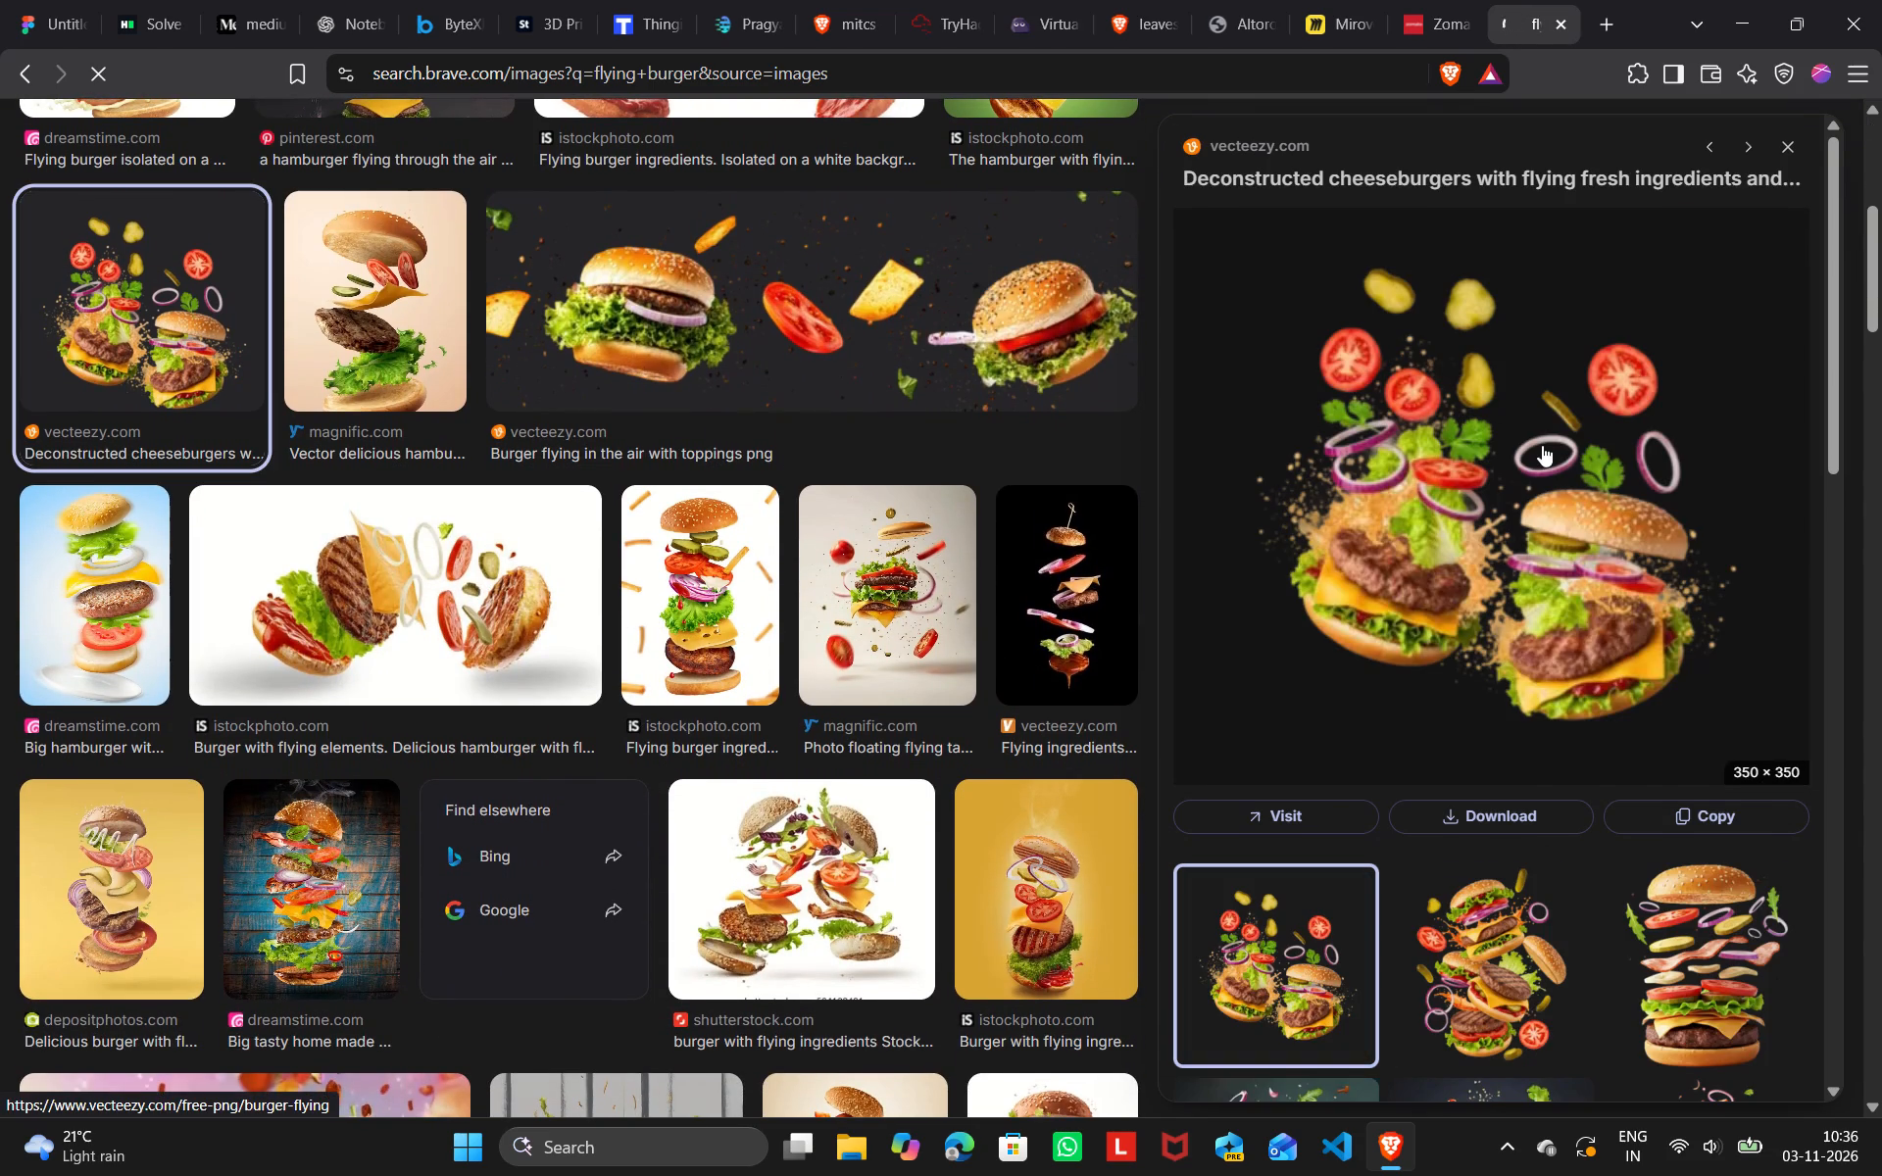
click(1721, 899)
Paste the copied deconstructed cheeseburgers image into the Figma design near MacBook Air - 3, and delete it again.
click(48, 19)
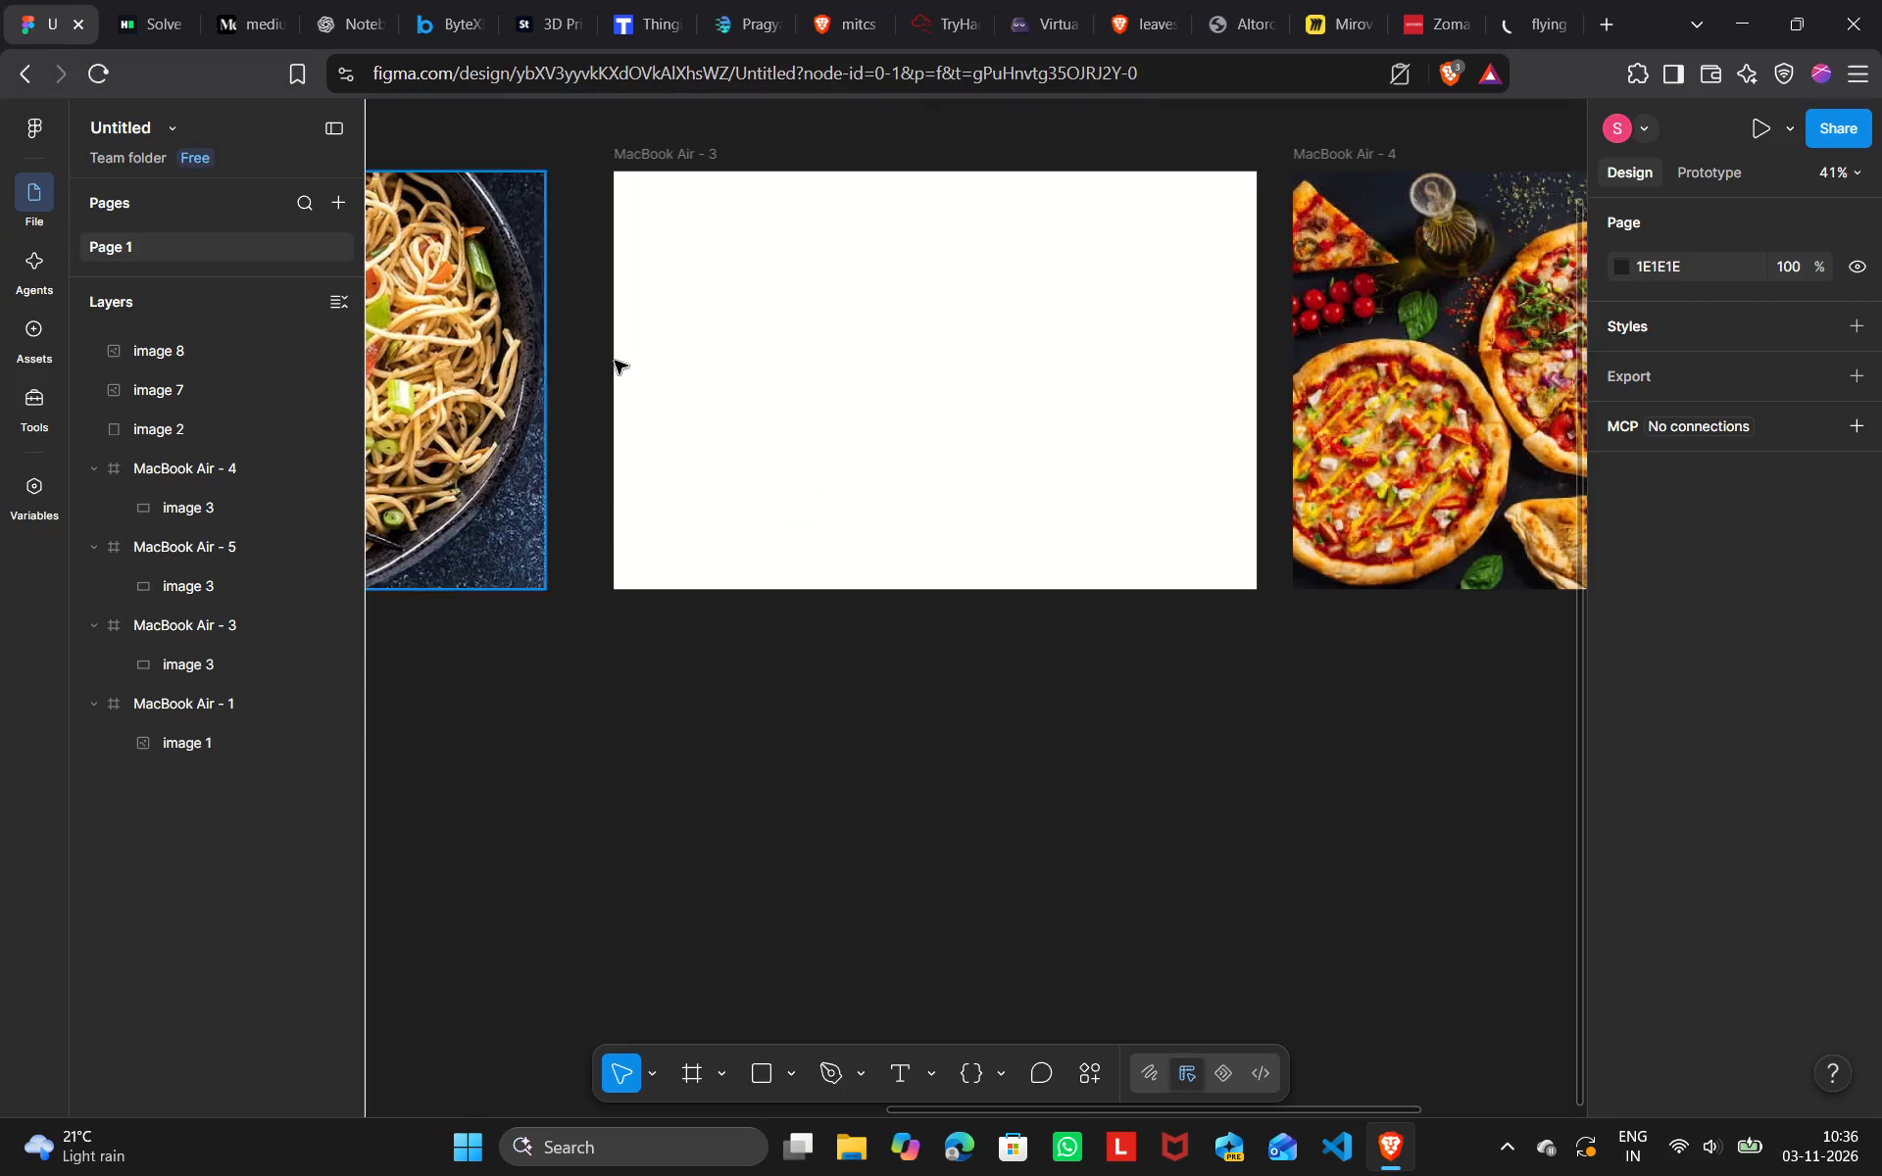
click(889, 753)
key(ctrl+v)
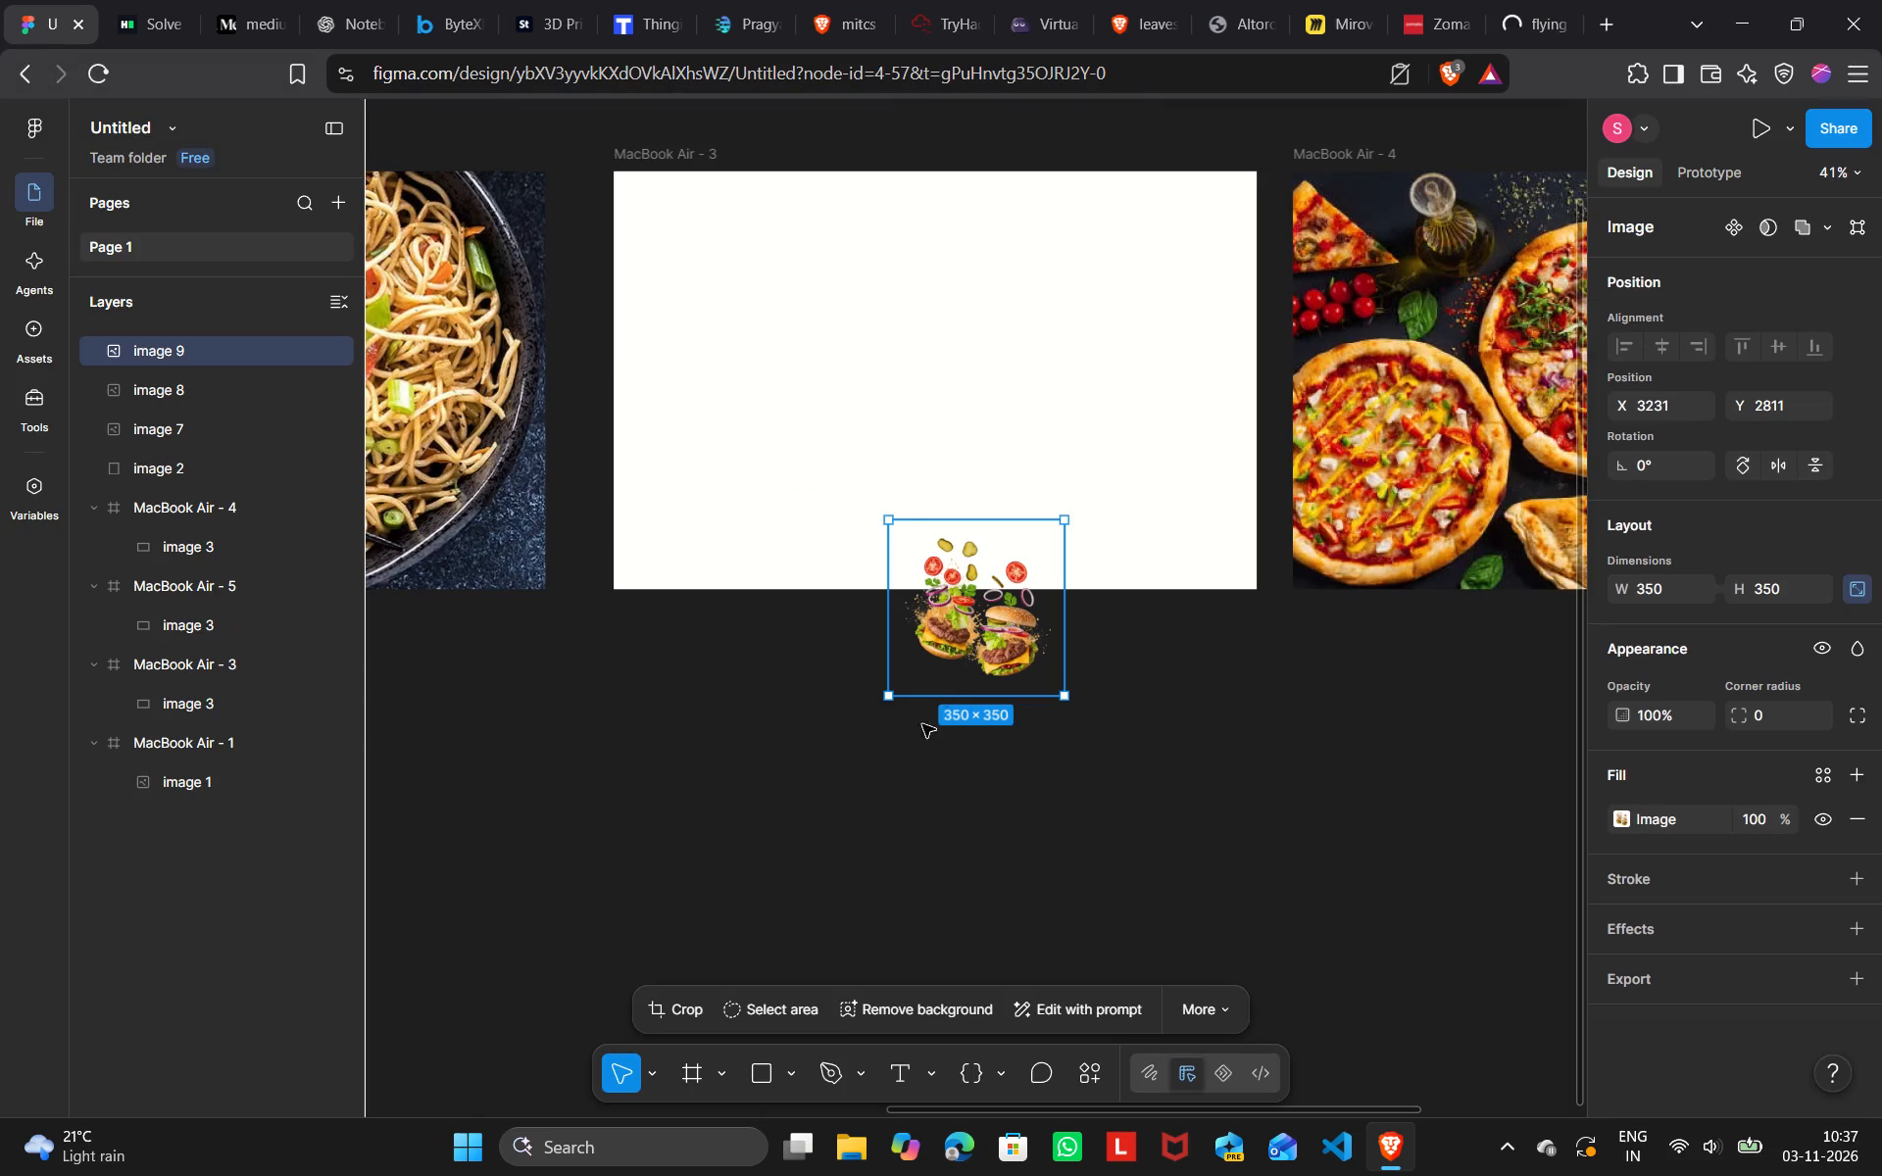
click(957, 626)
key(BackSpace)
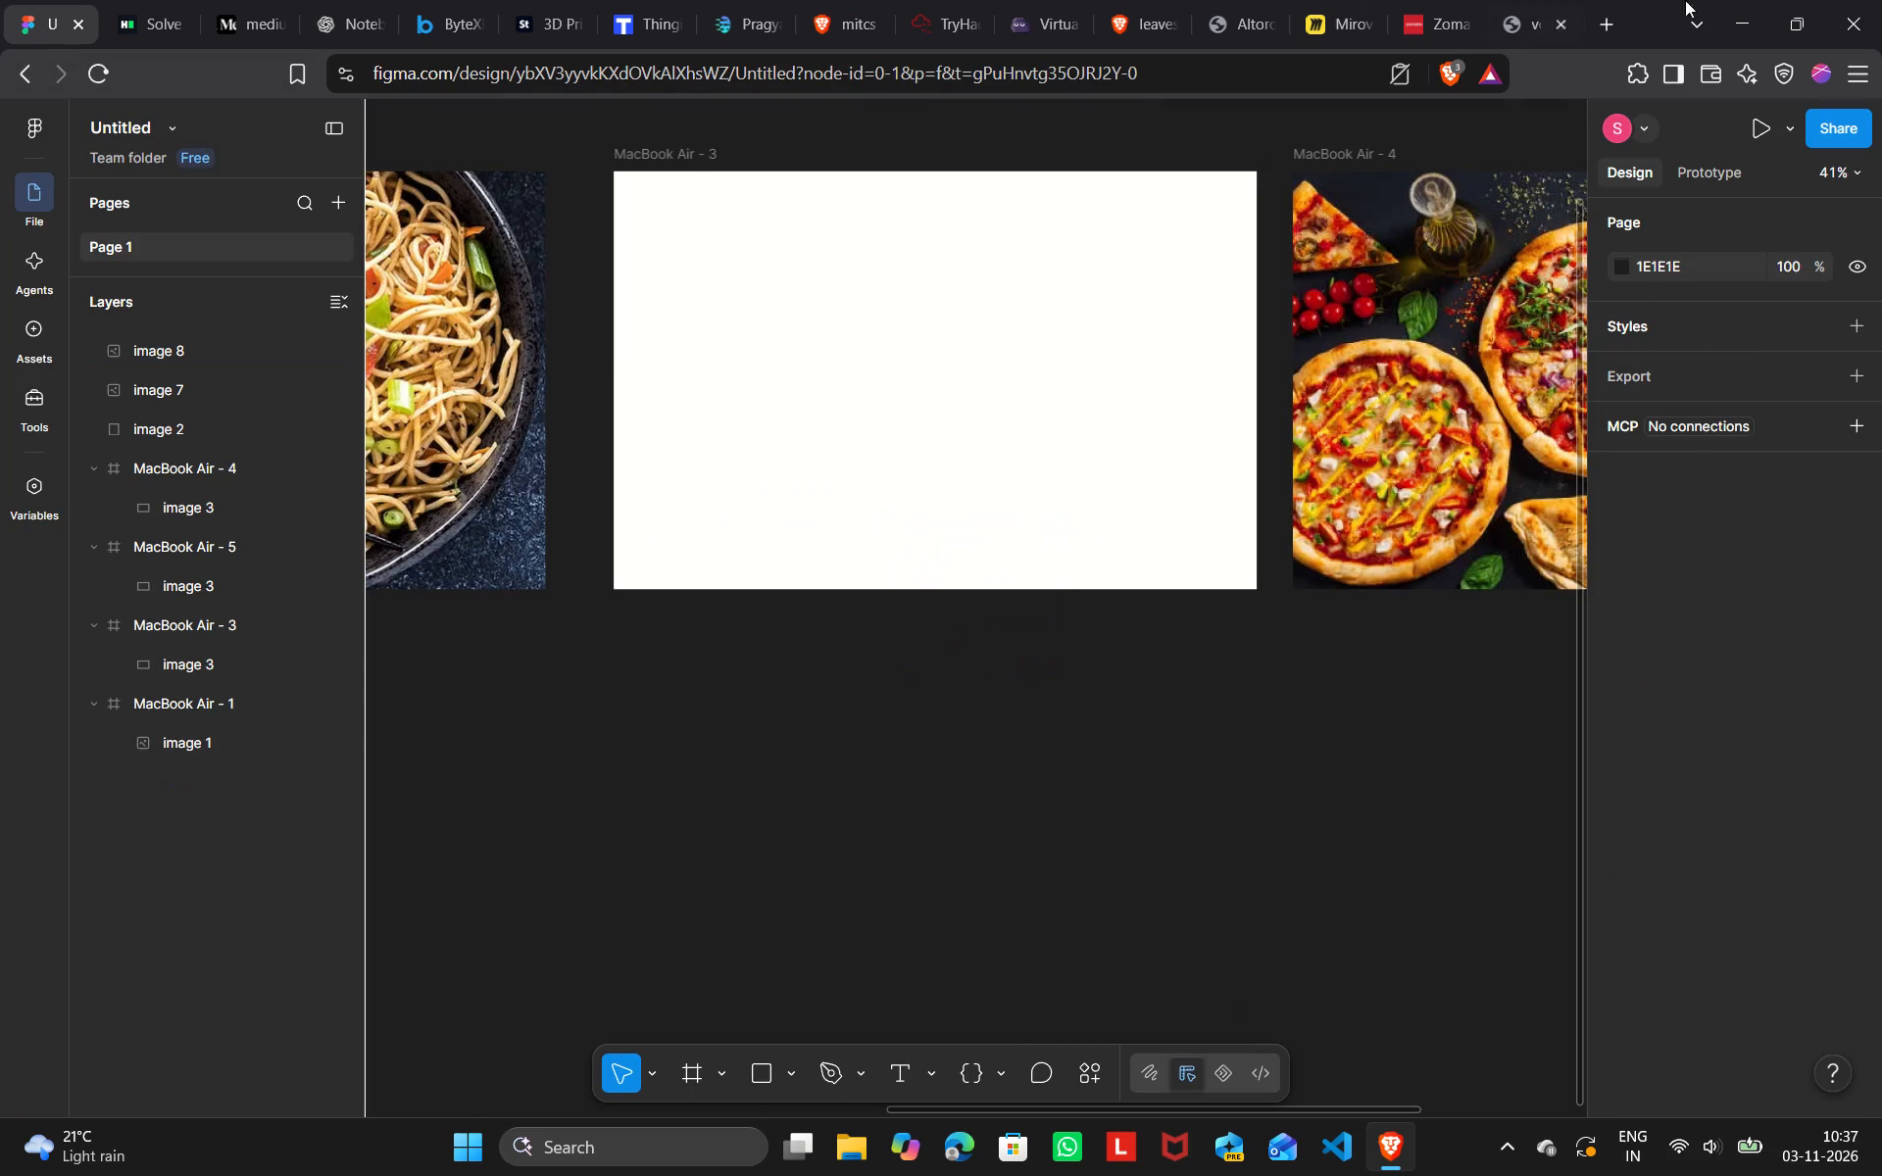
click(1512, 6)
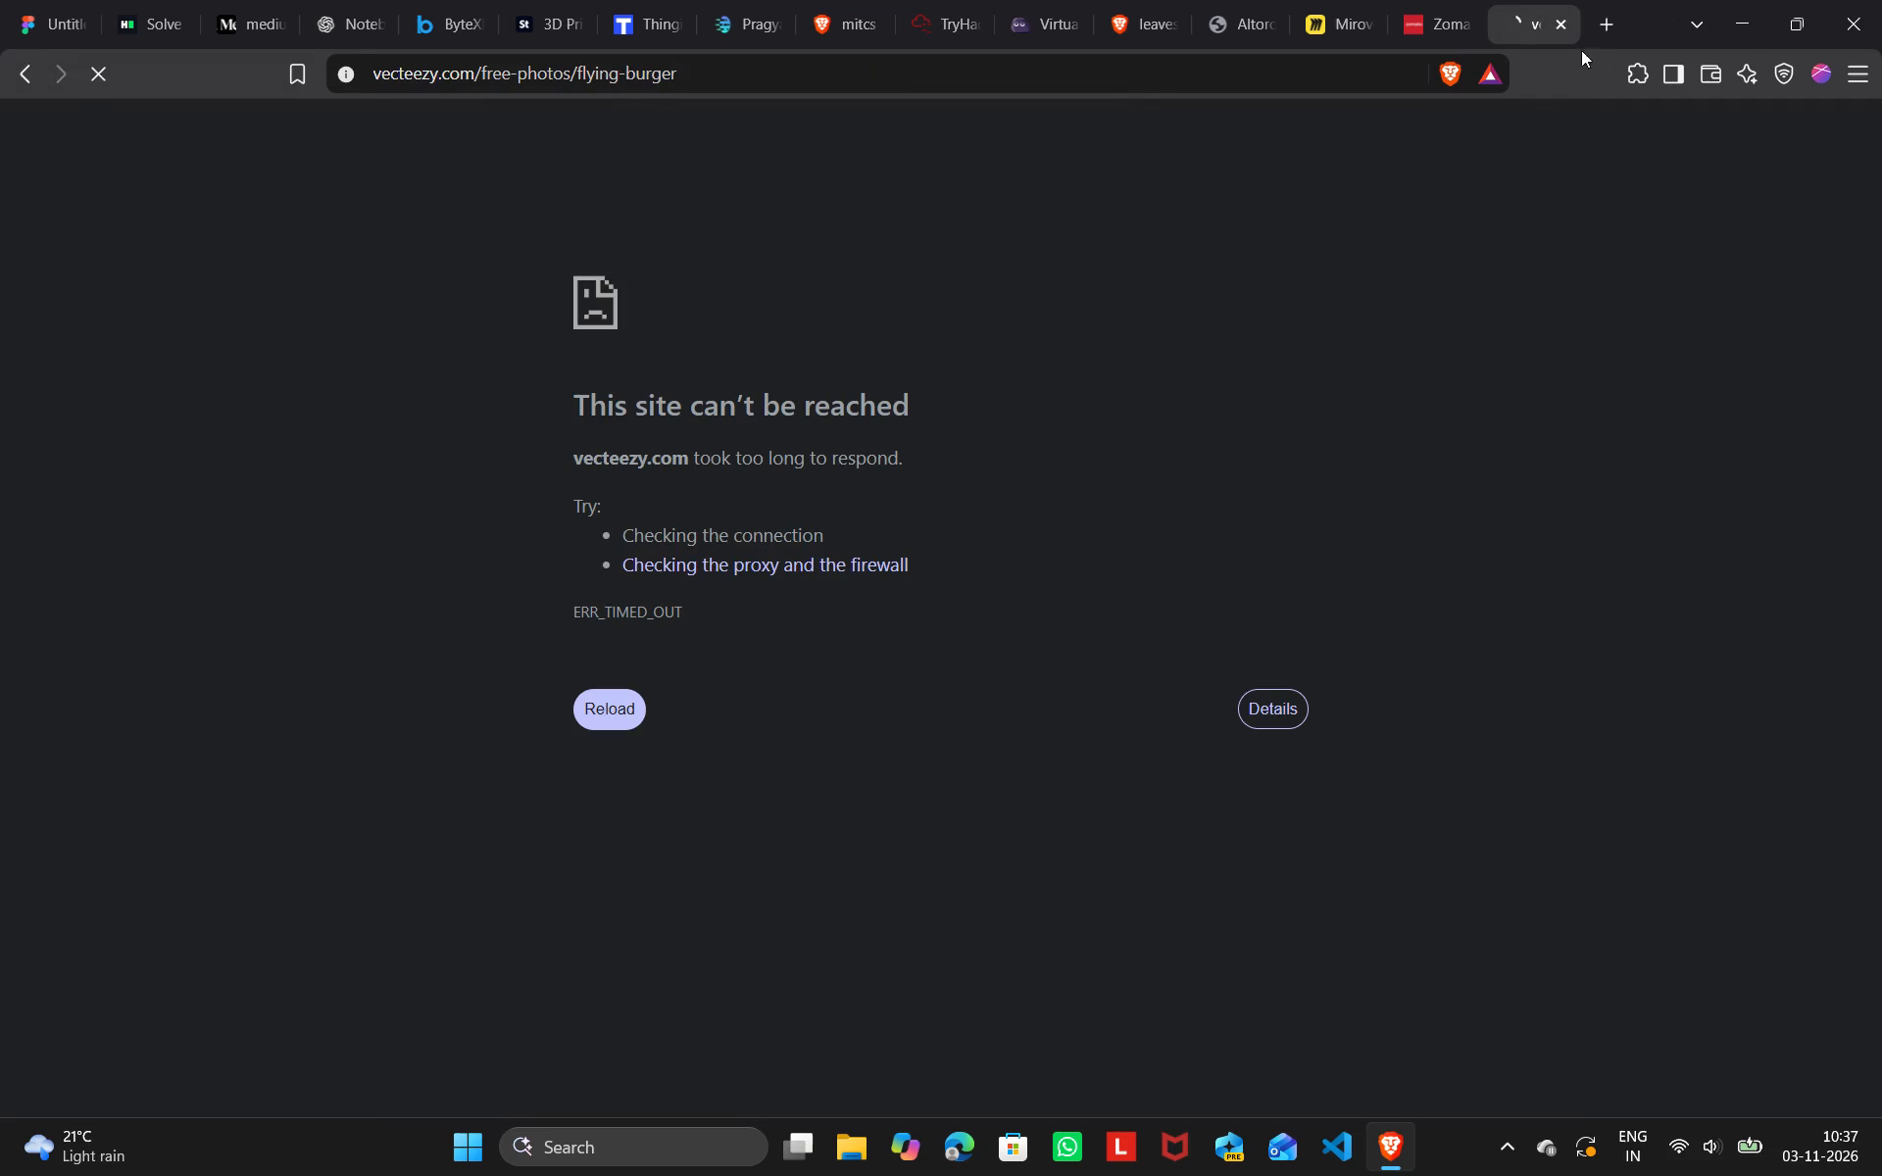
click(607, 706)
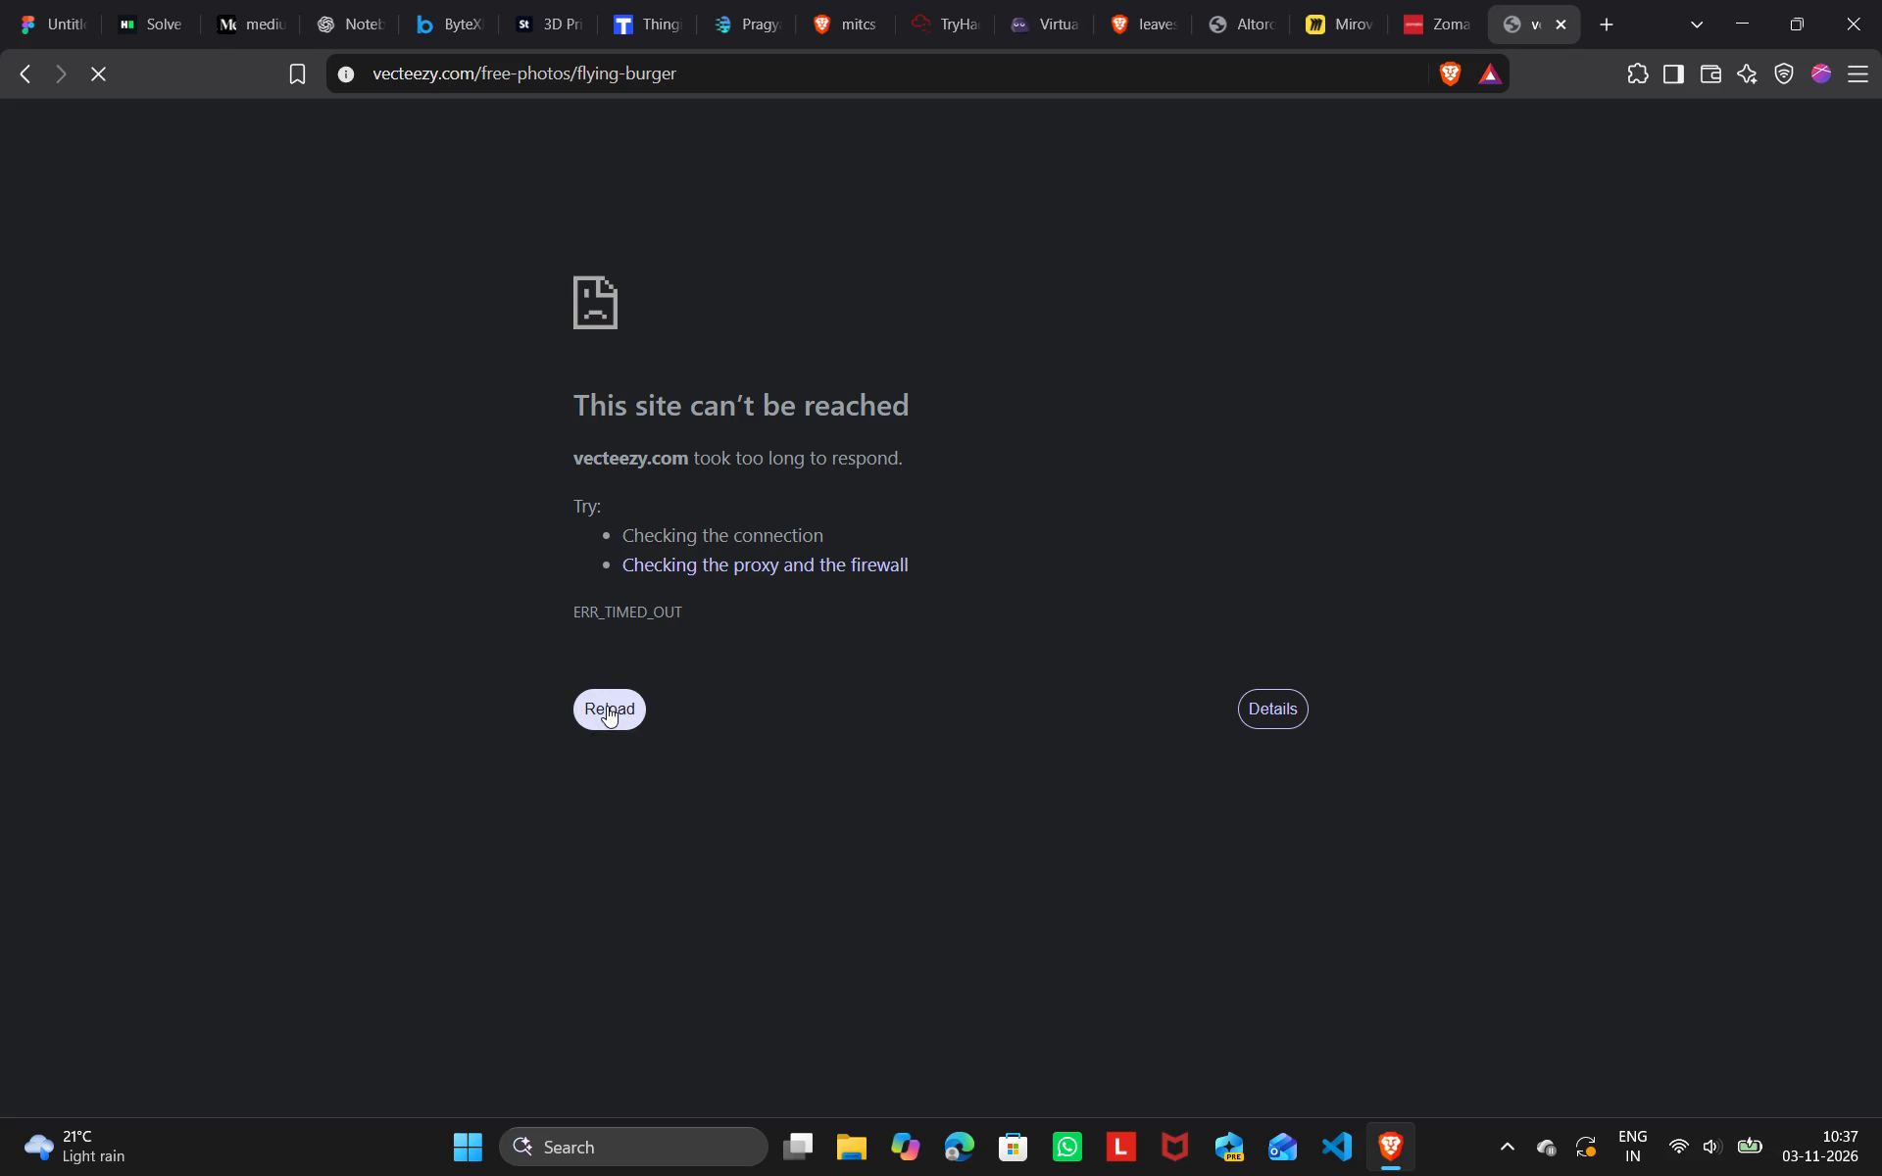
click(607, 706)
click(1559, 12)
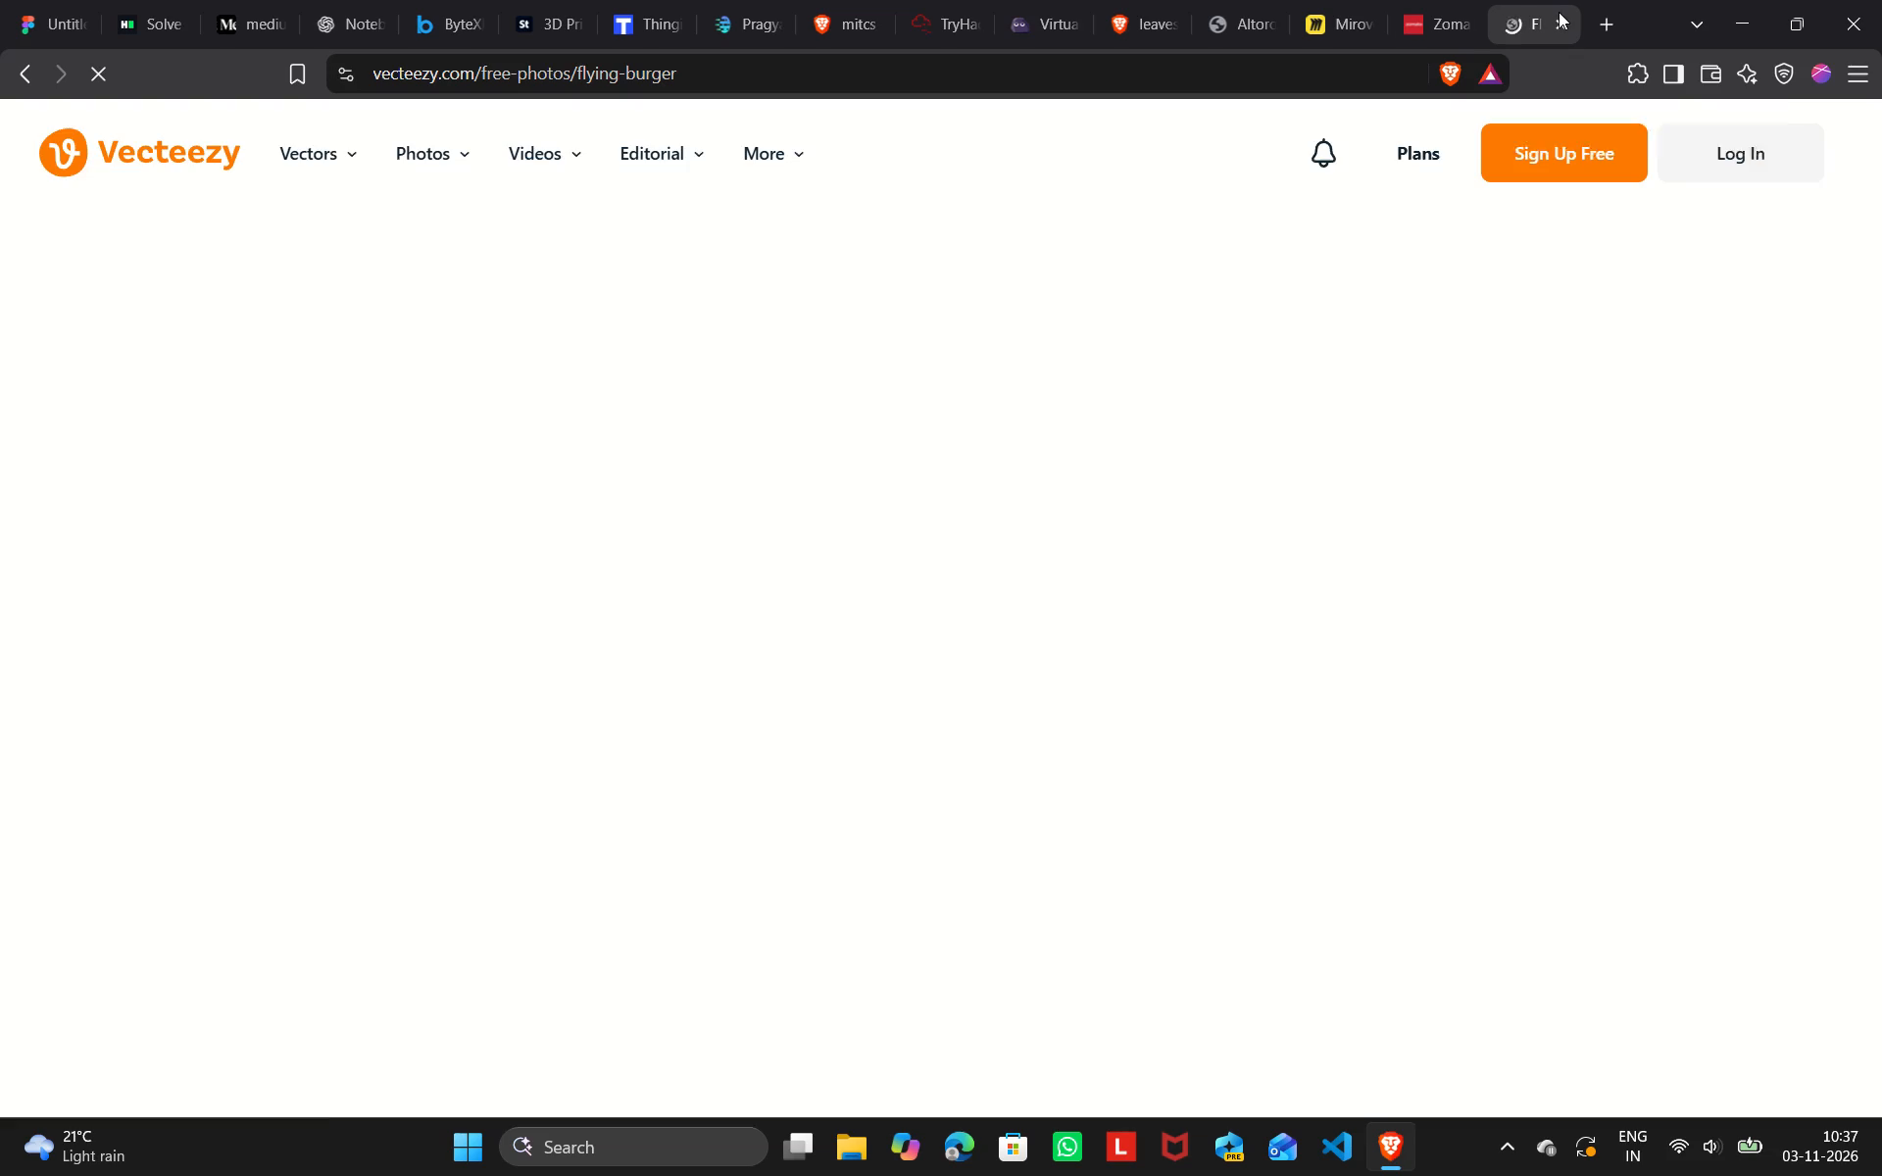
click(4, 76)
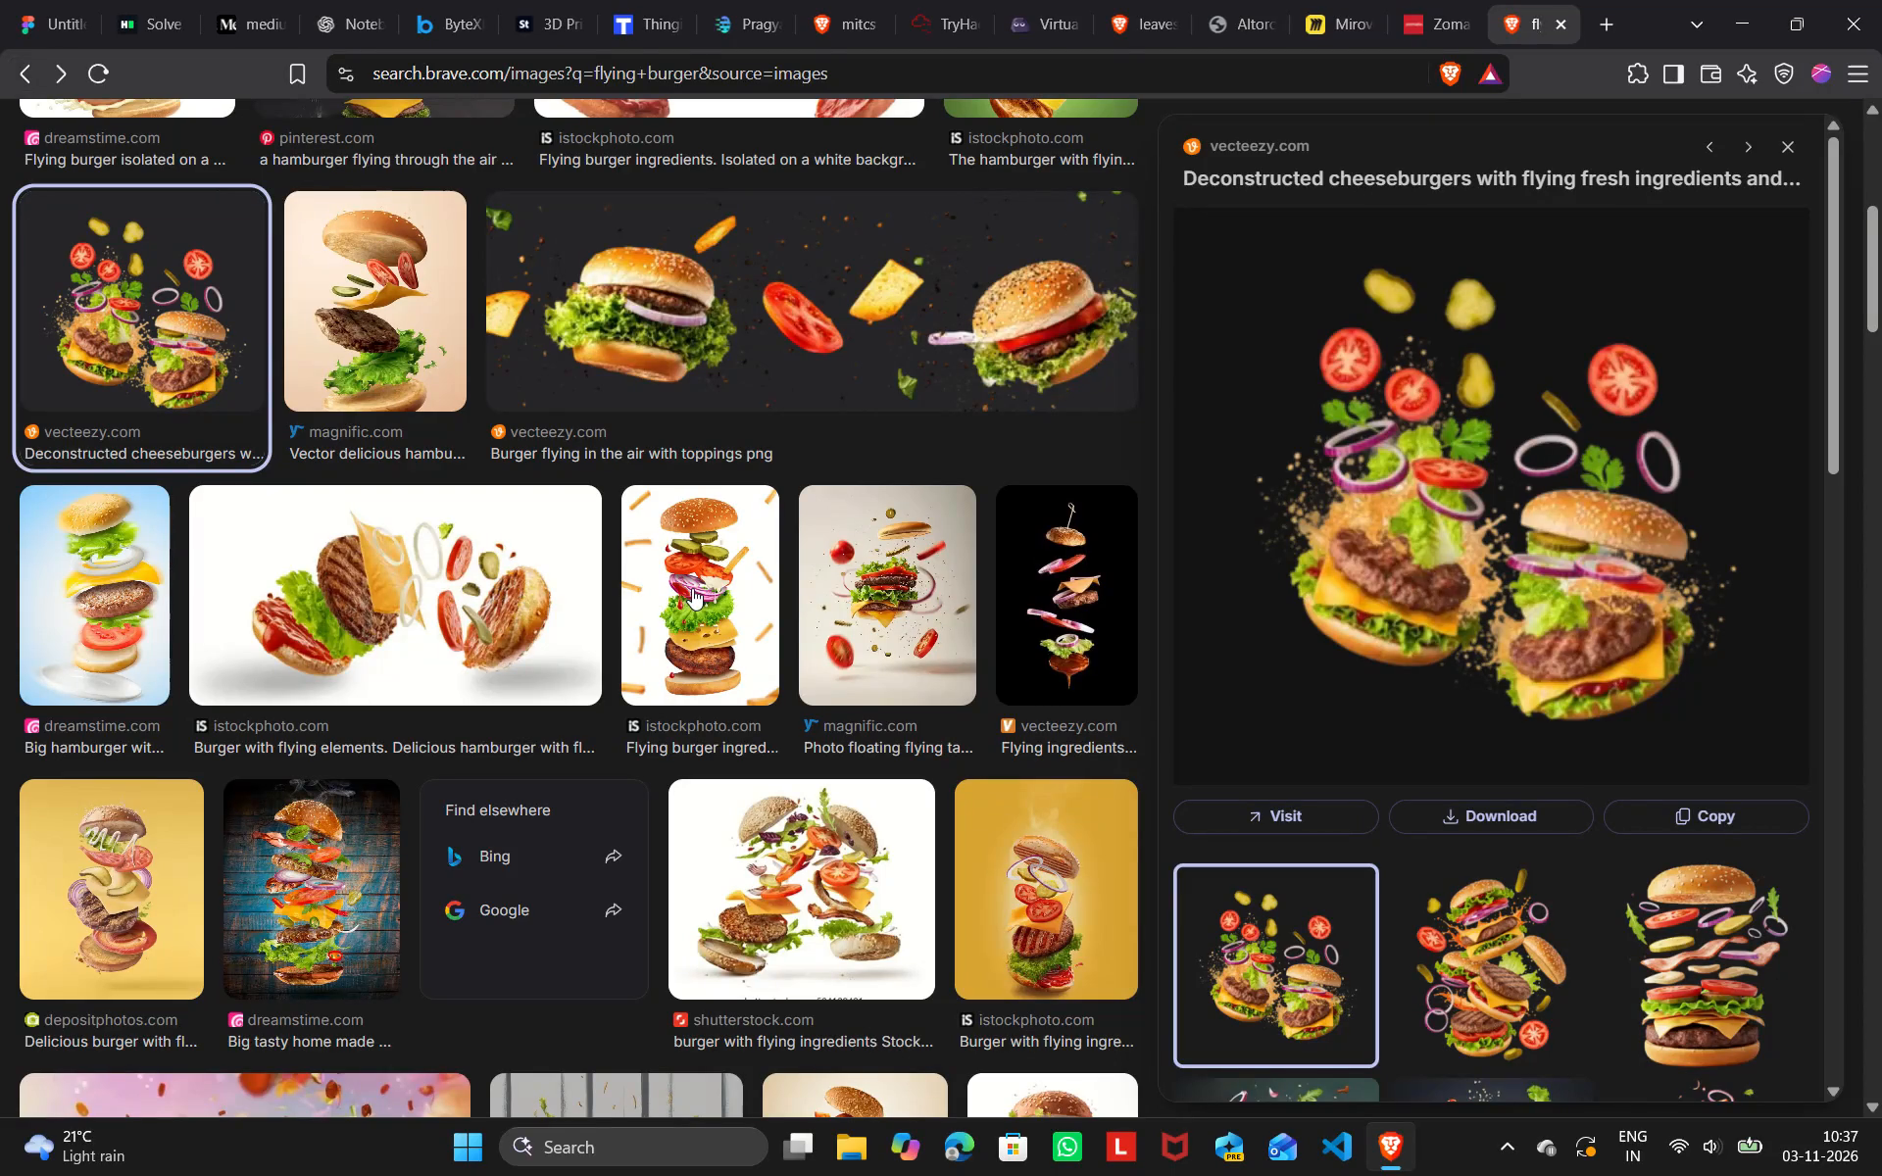
Browse the flying burger image results, previewing several candidates, and compare them with the food picture frames in the Figma design.
scroll(692, 588, down, 3)
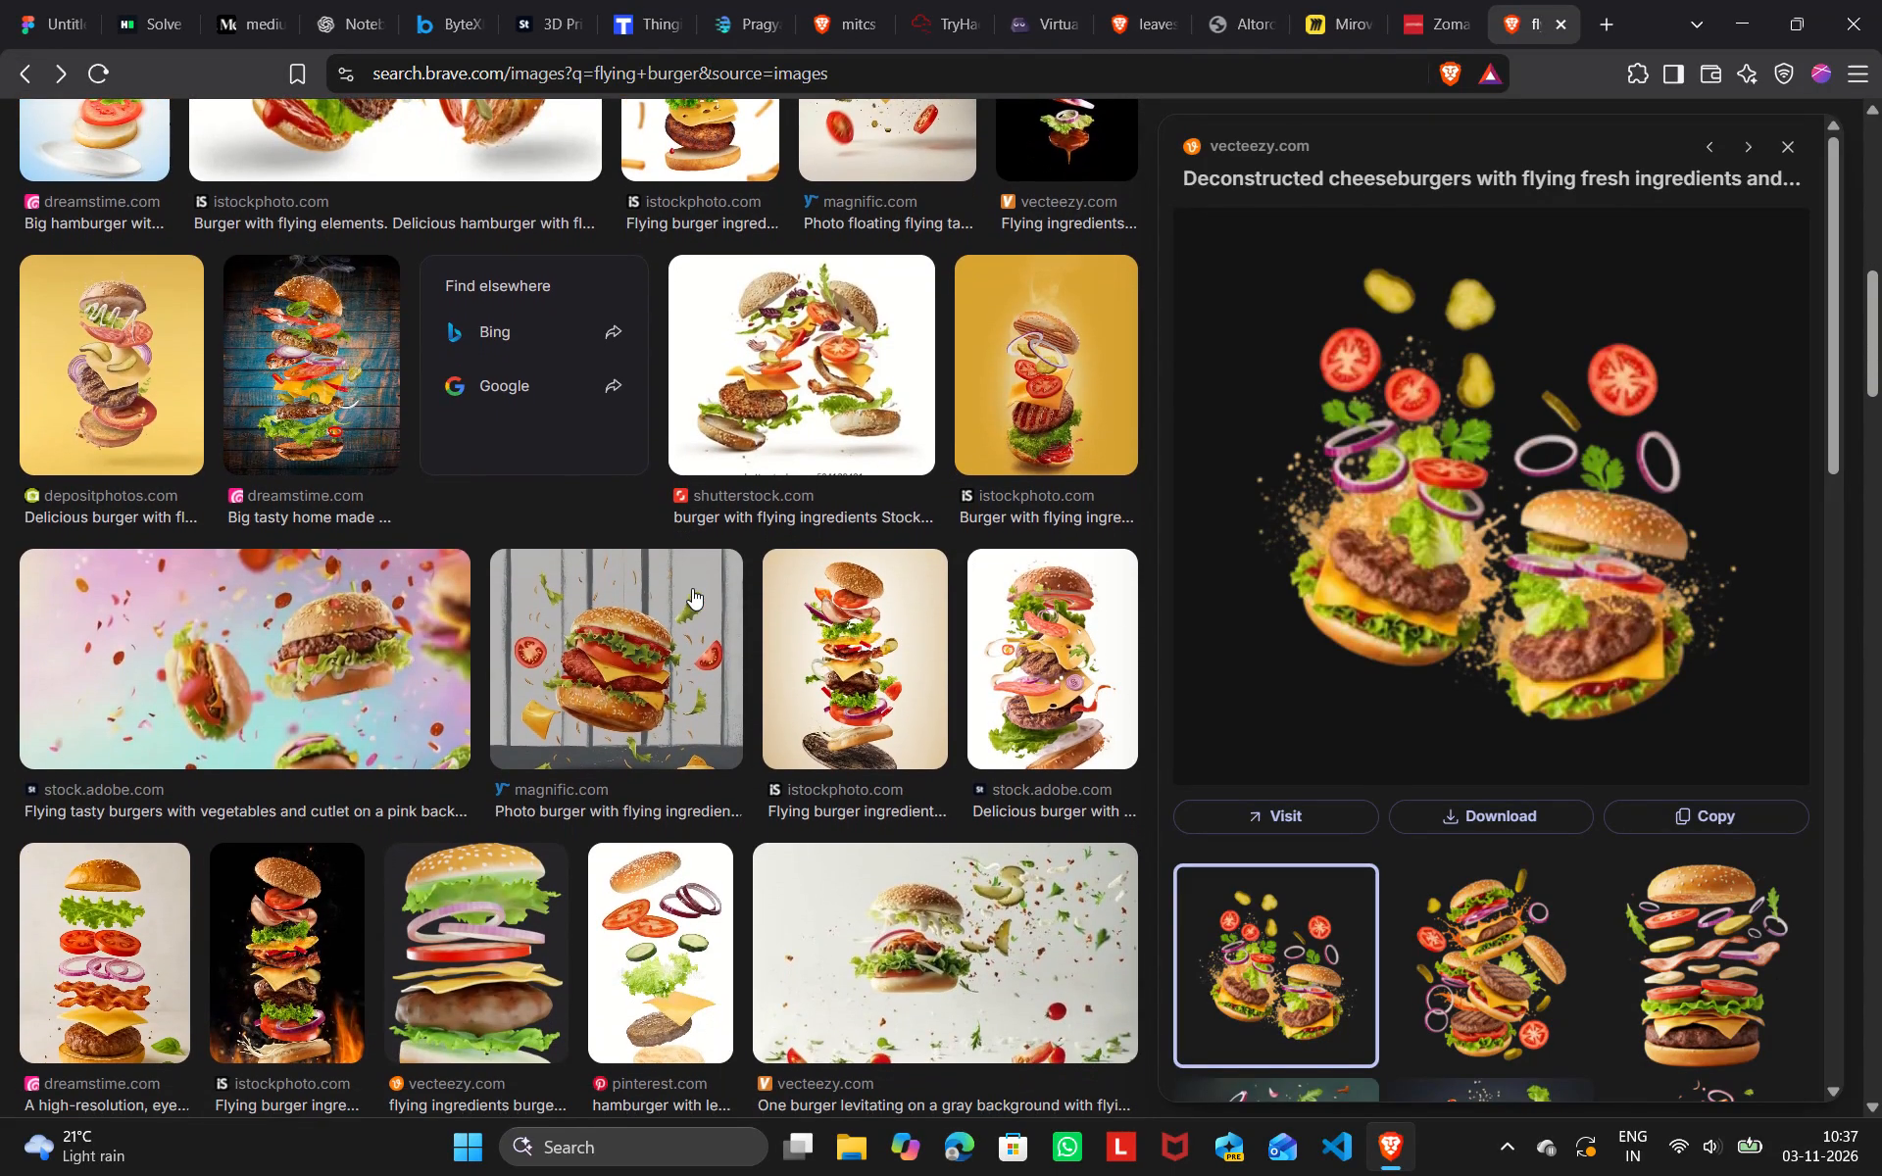
click(311, 579)
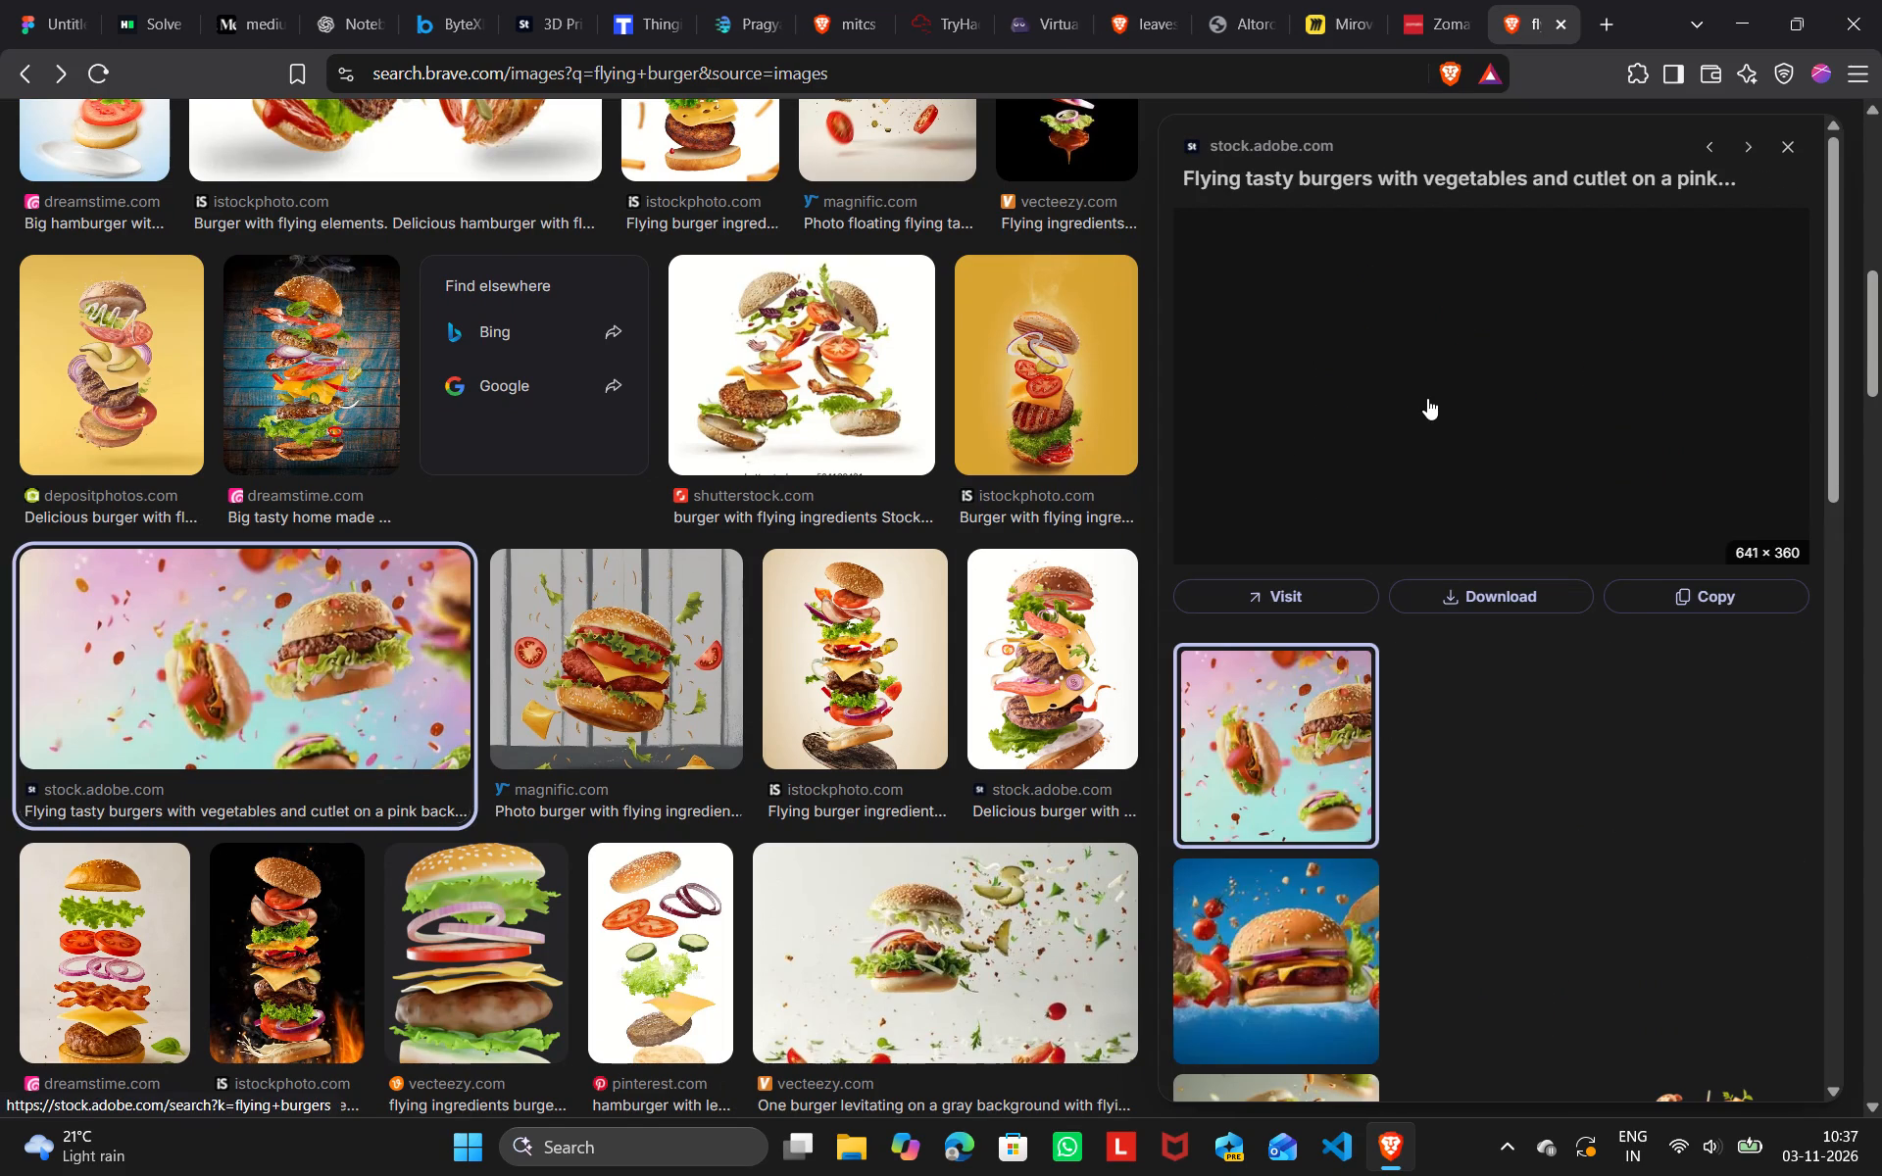
click(1278, 1010)
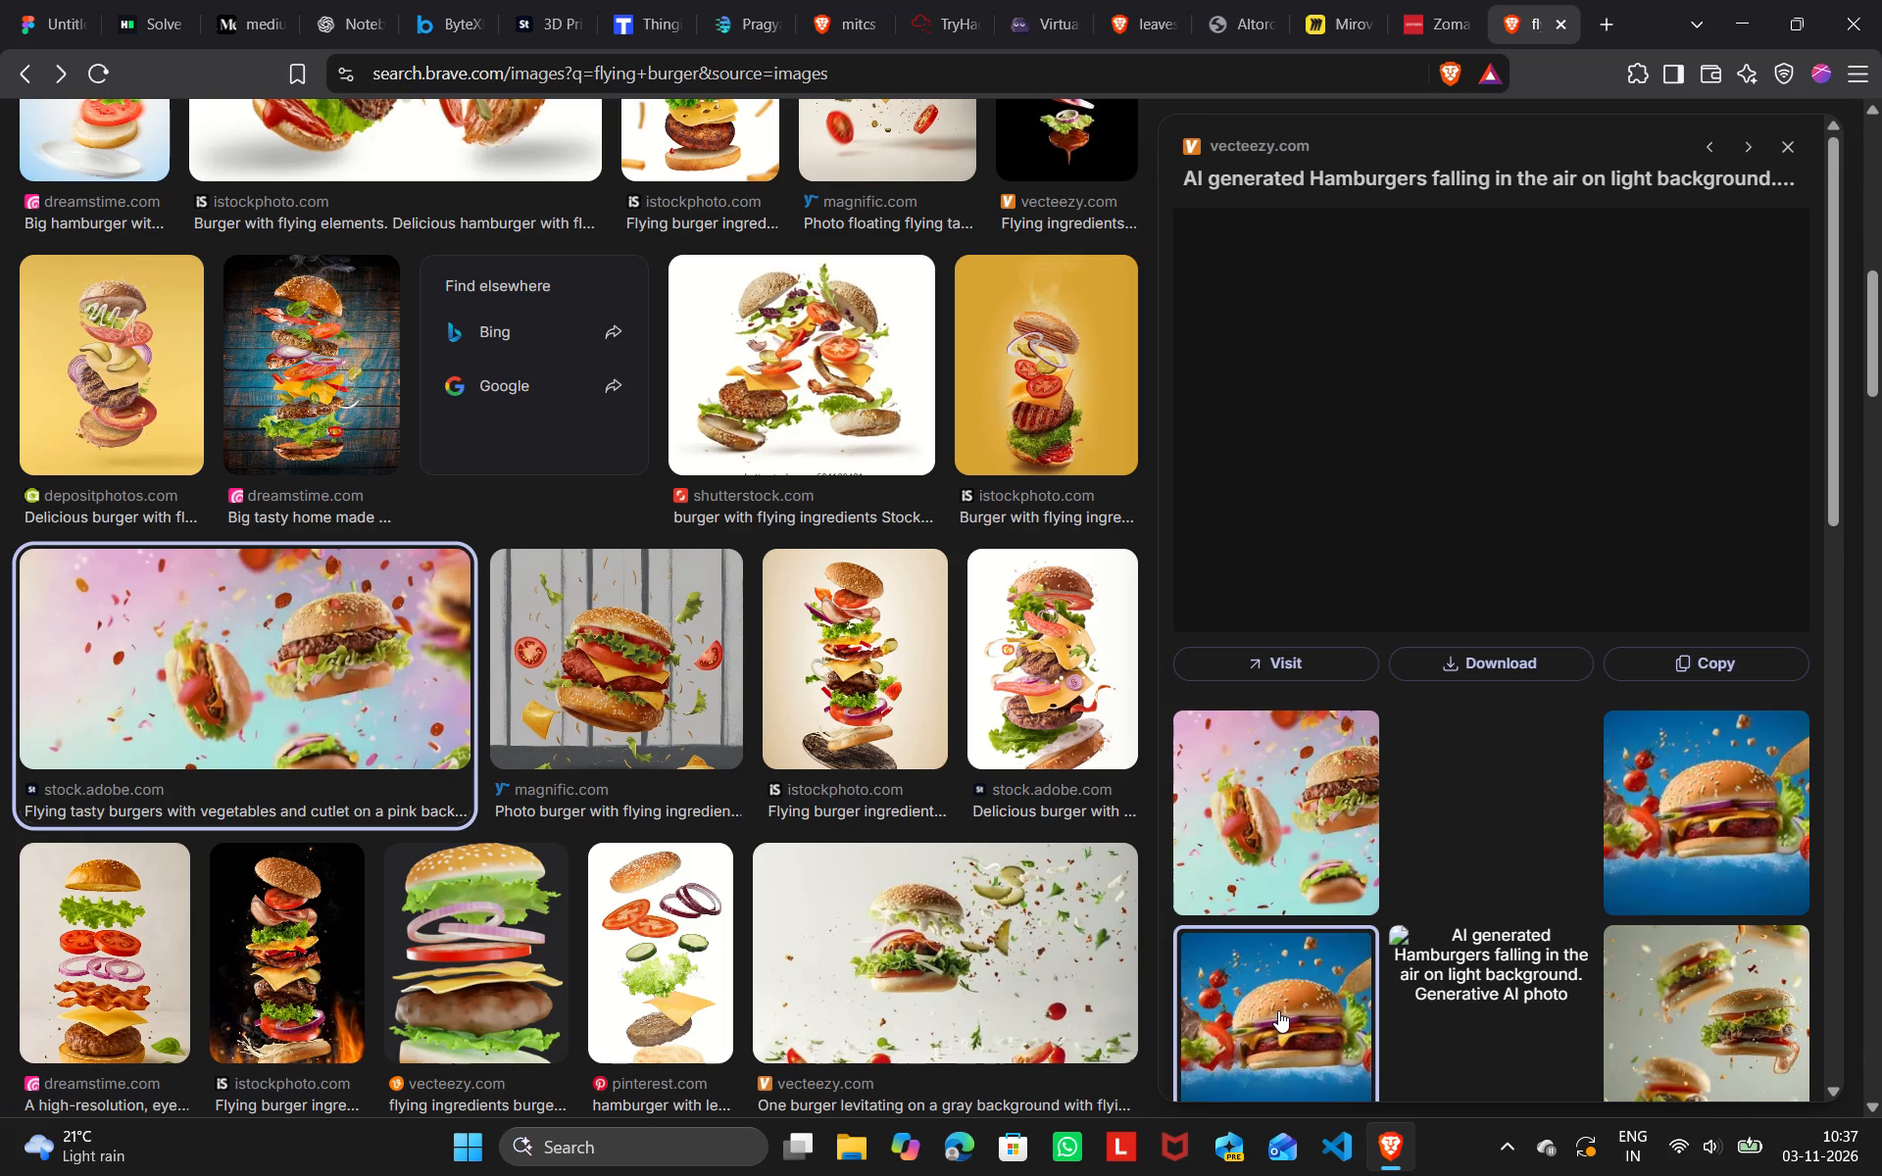
scroll(1485, 918, down, 3)
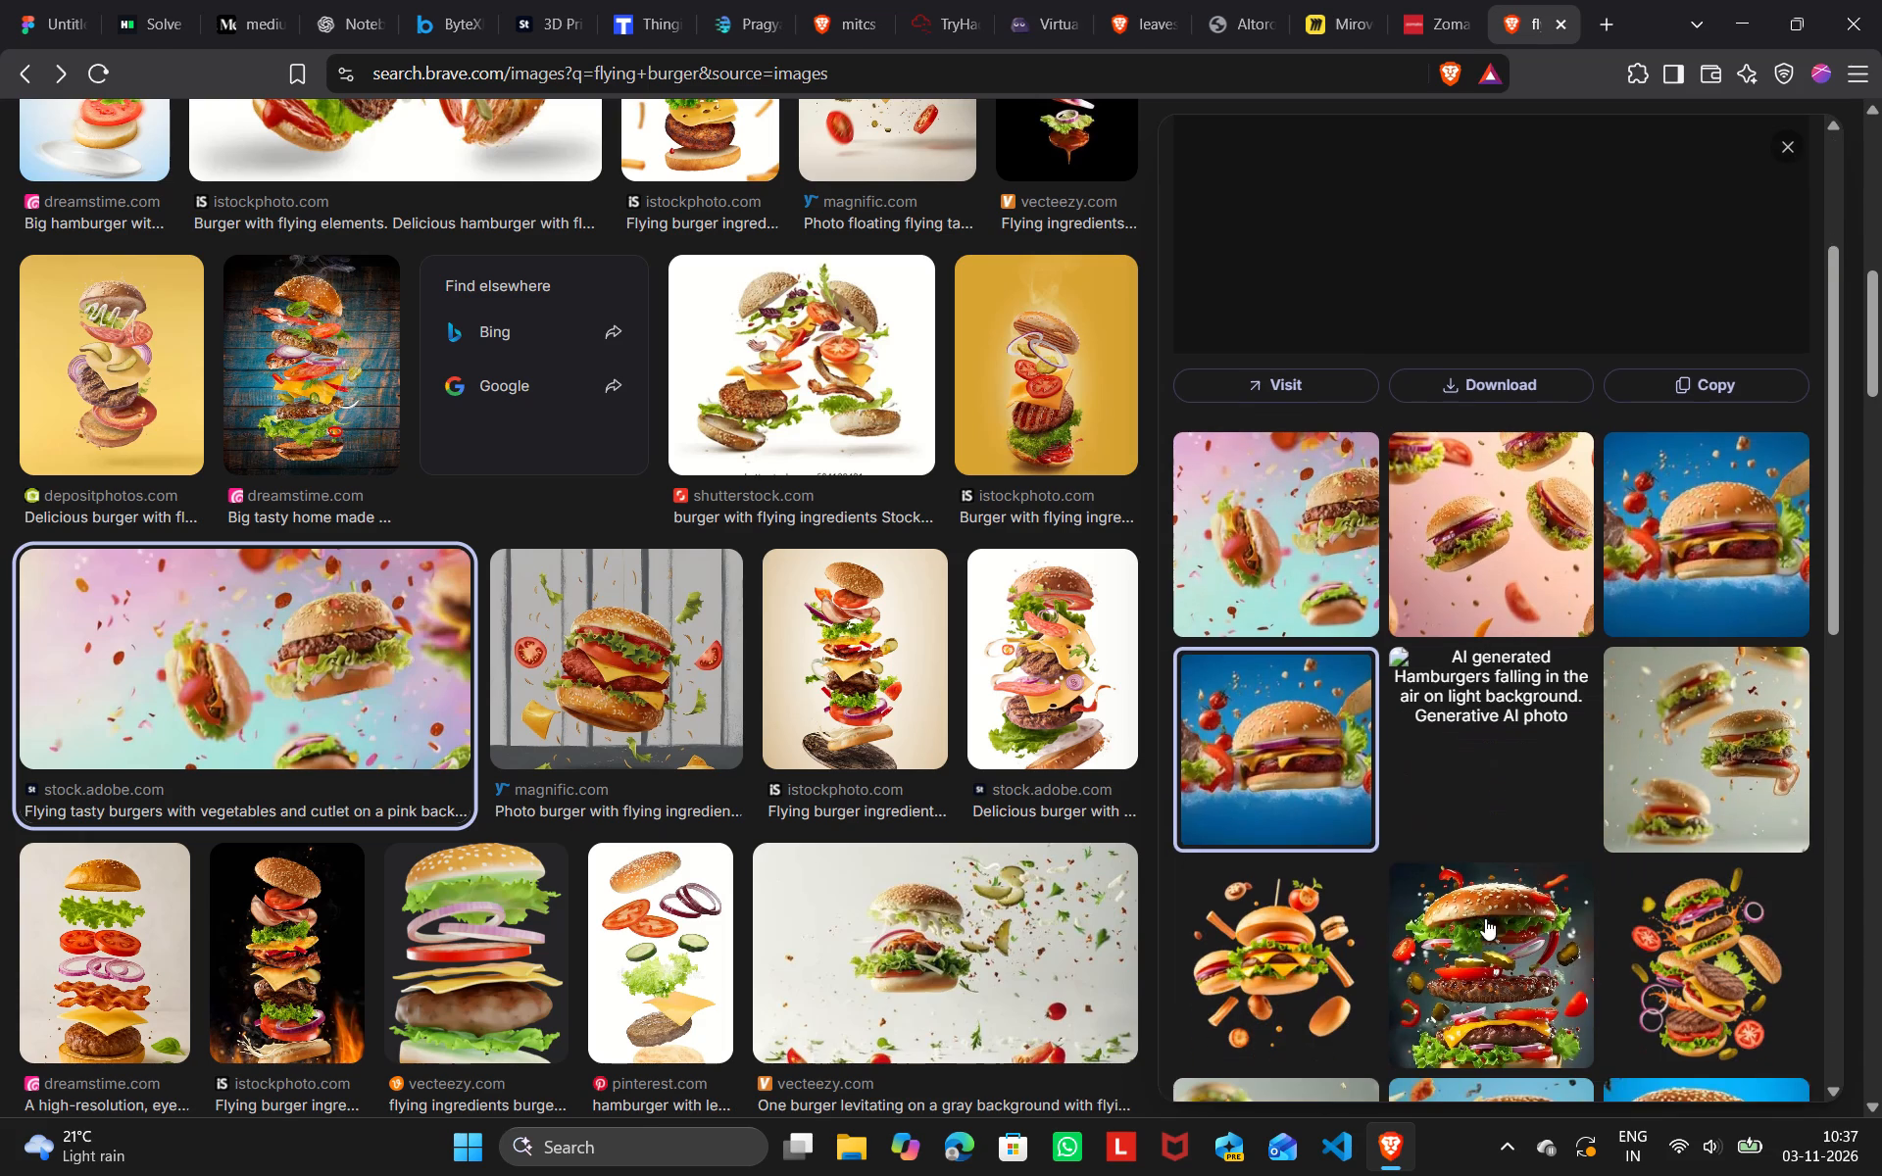
scroll(1485, 918, down, 2)
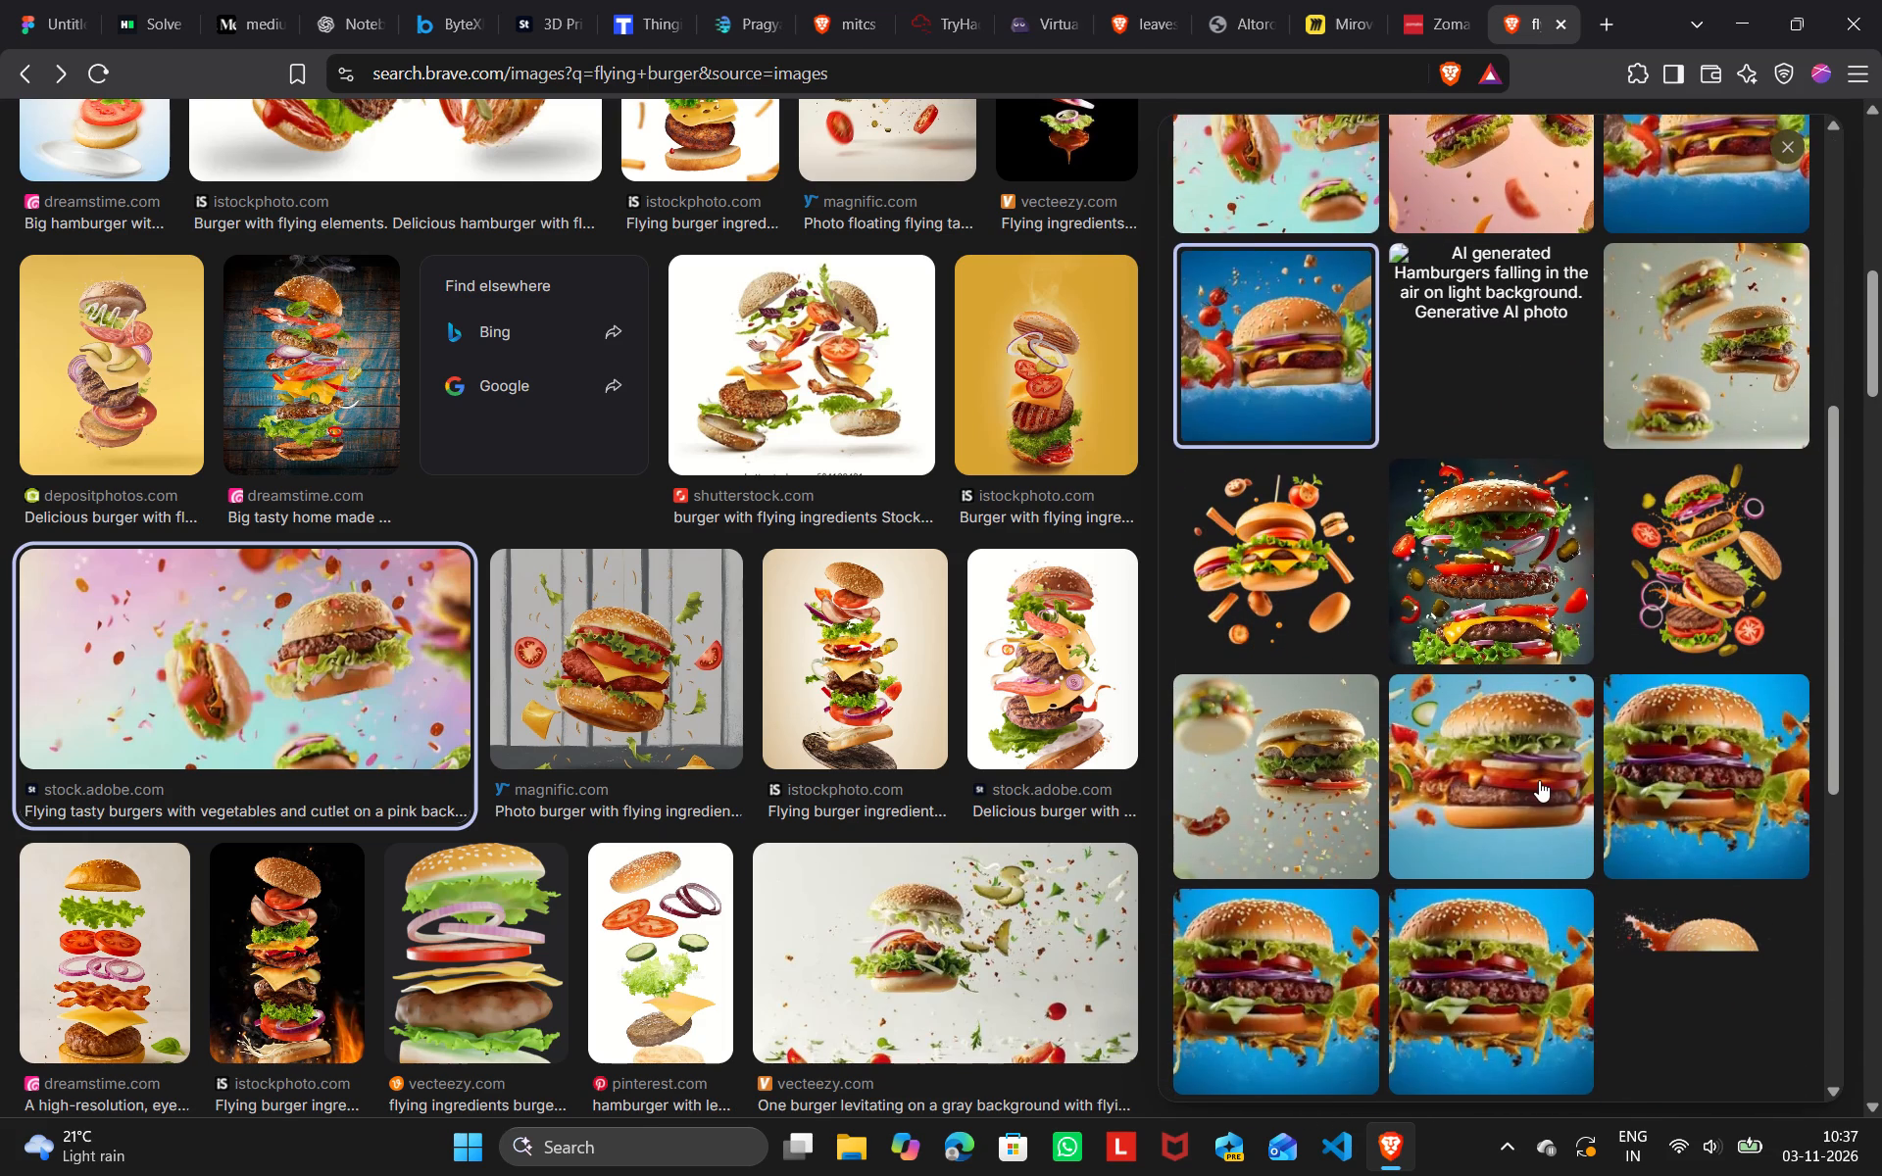
click(1284, 785)
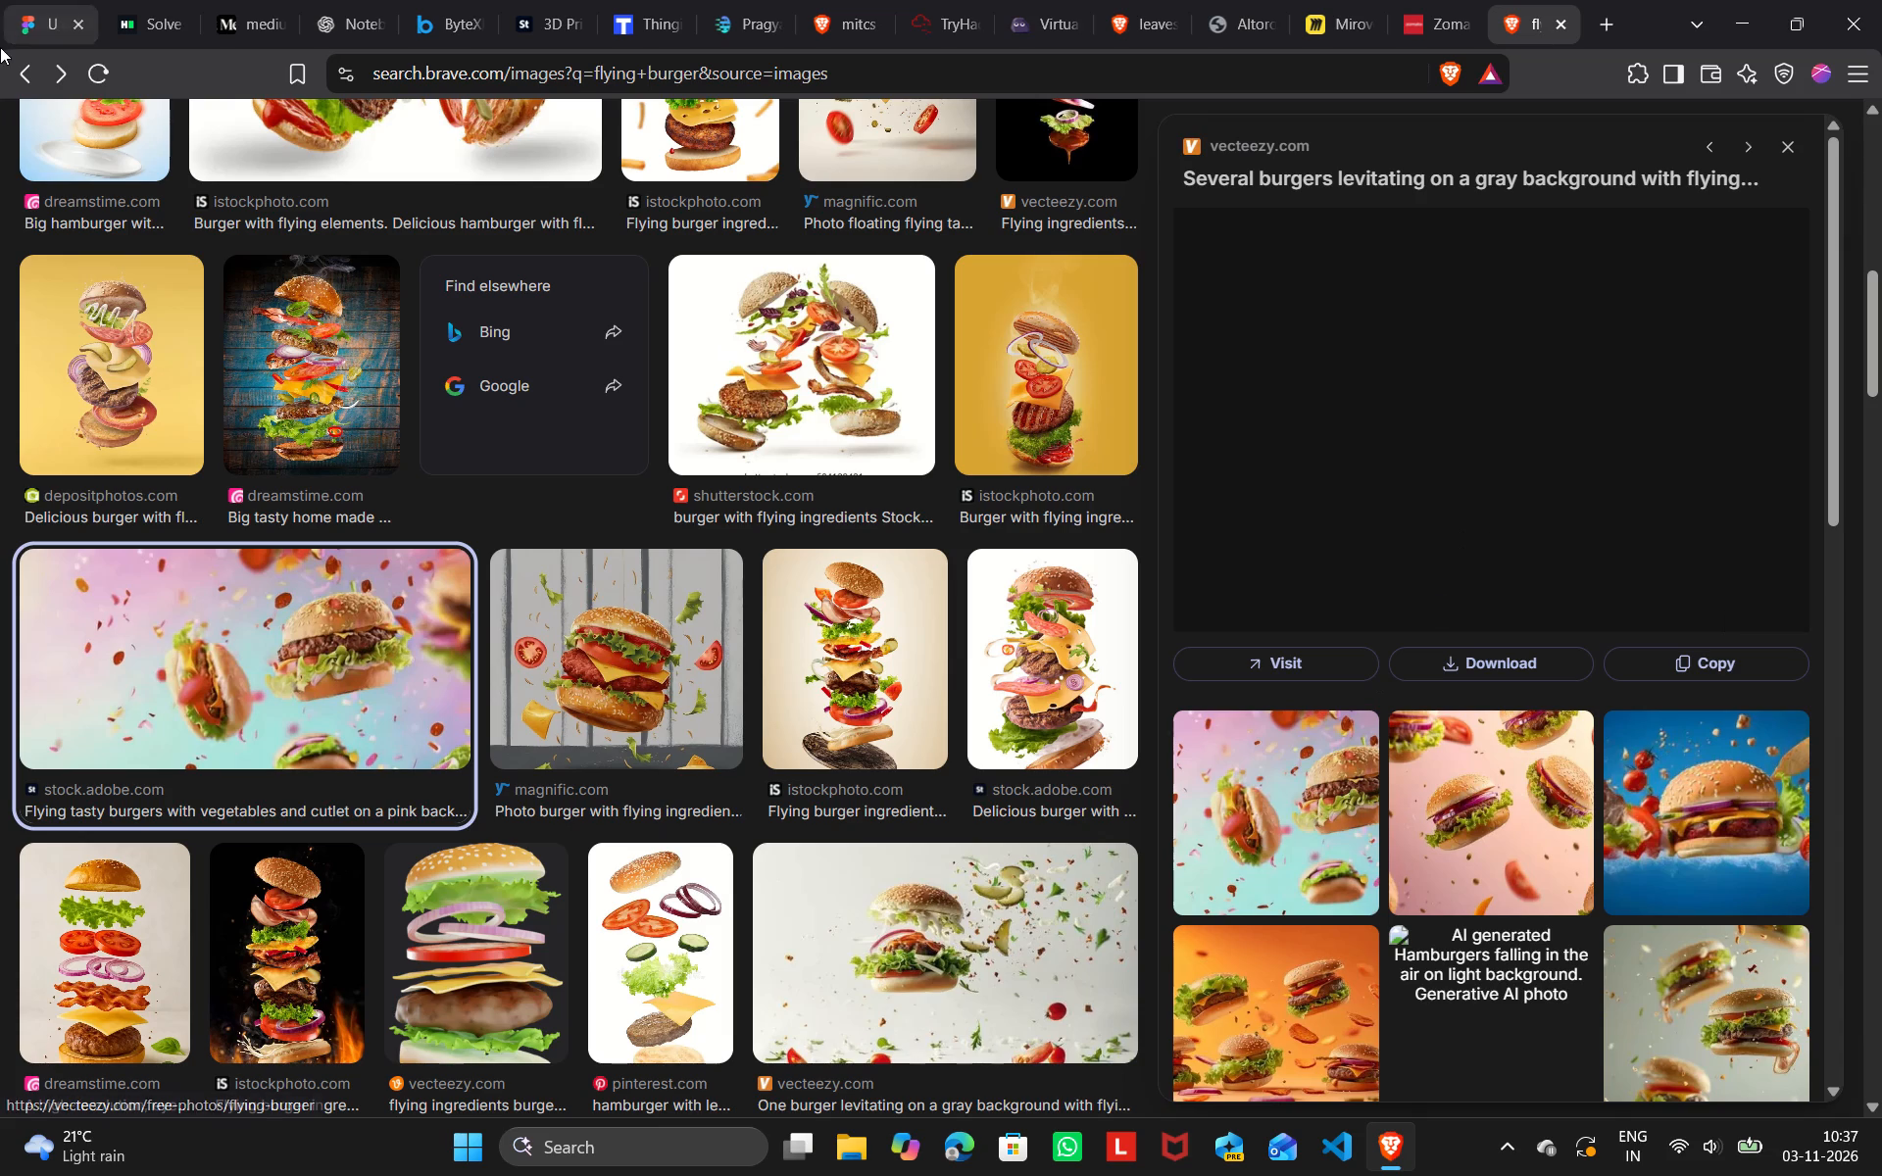
click(25, 11)
scroll(811, 558, right, 2)
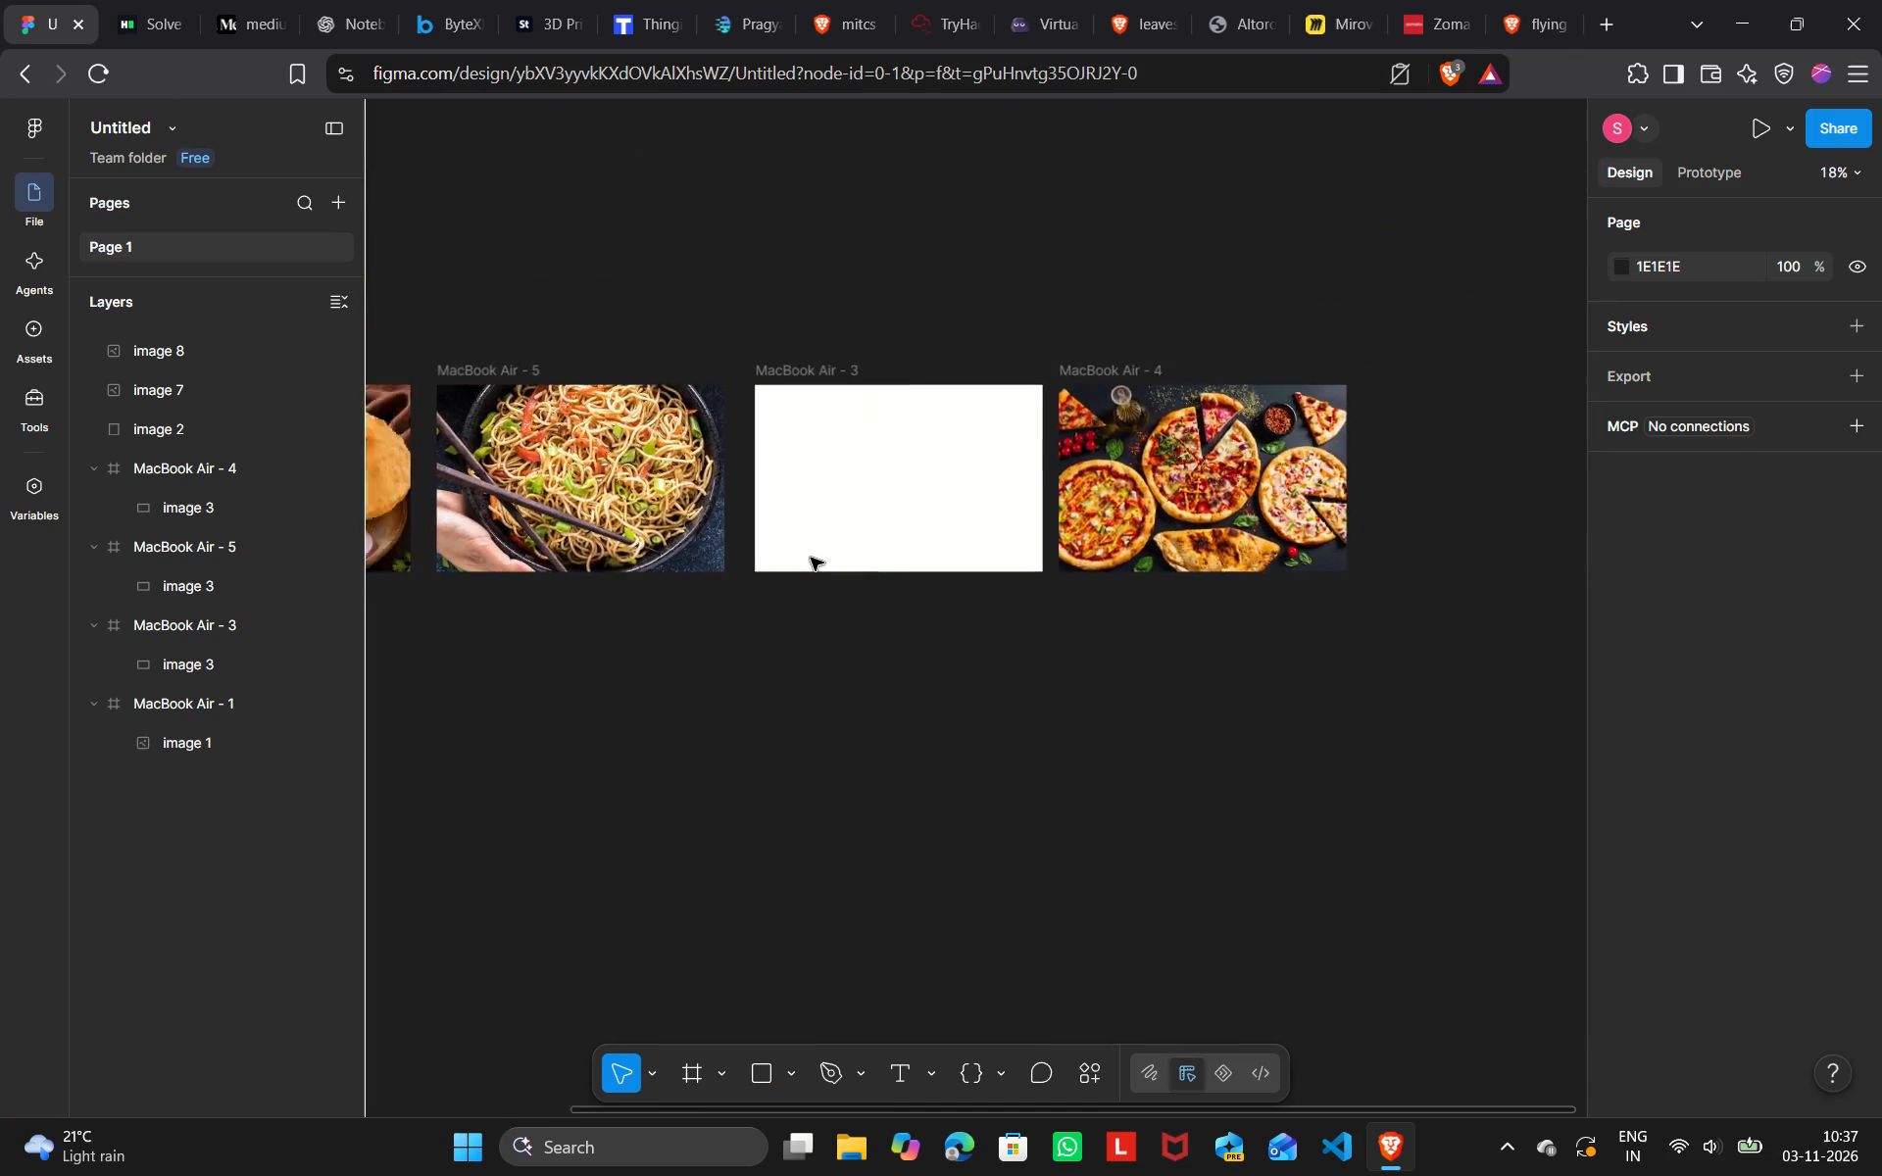
scroll(811, 558, right, 2)
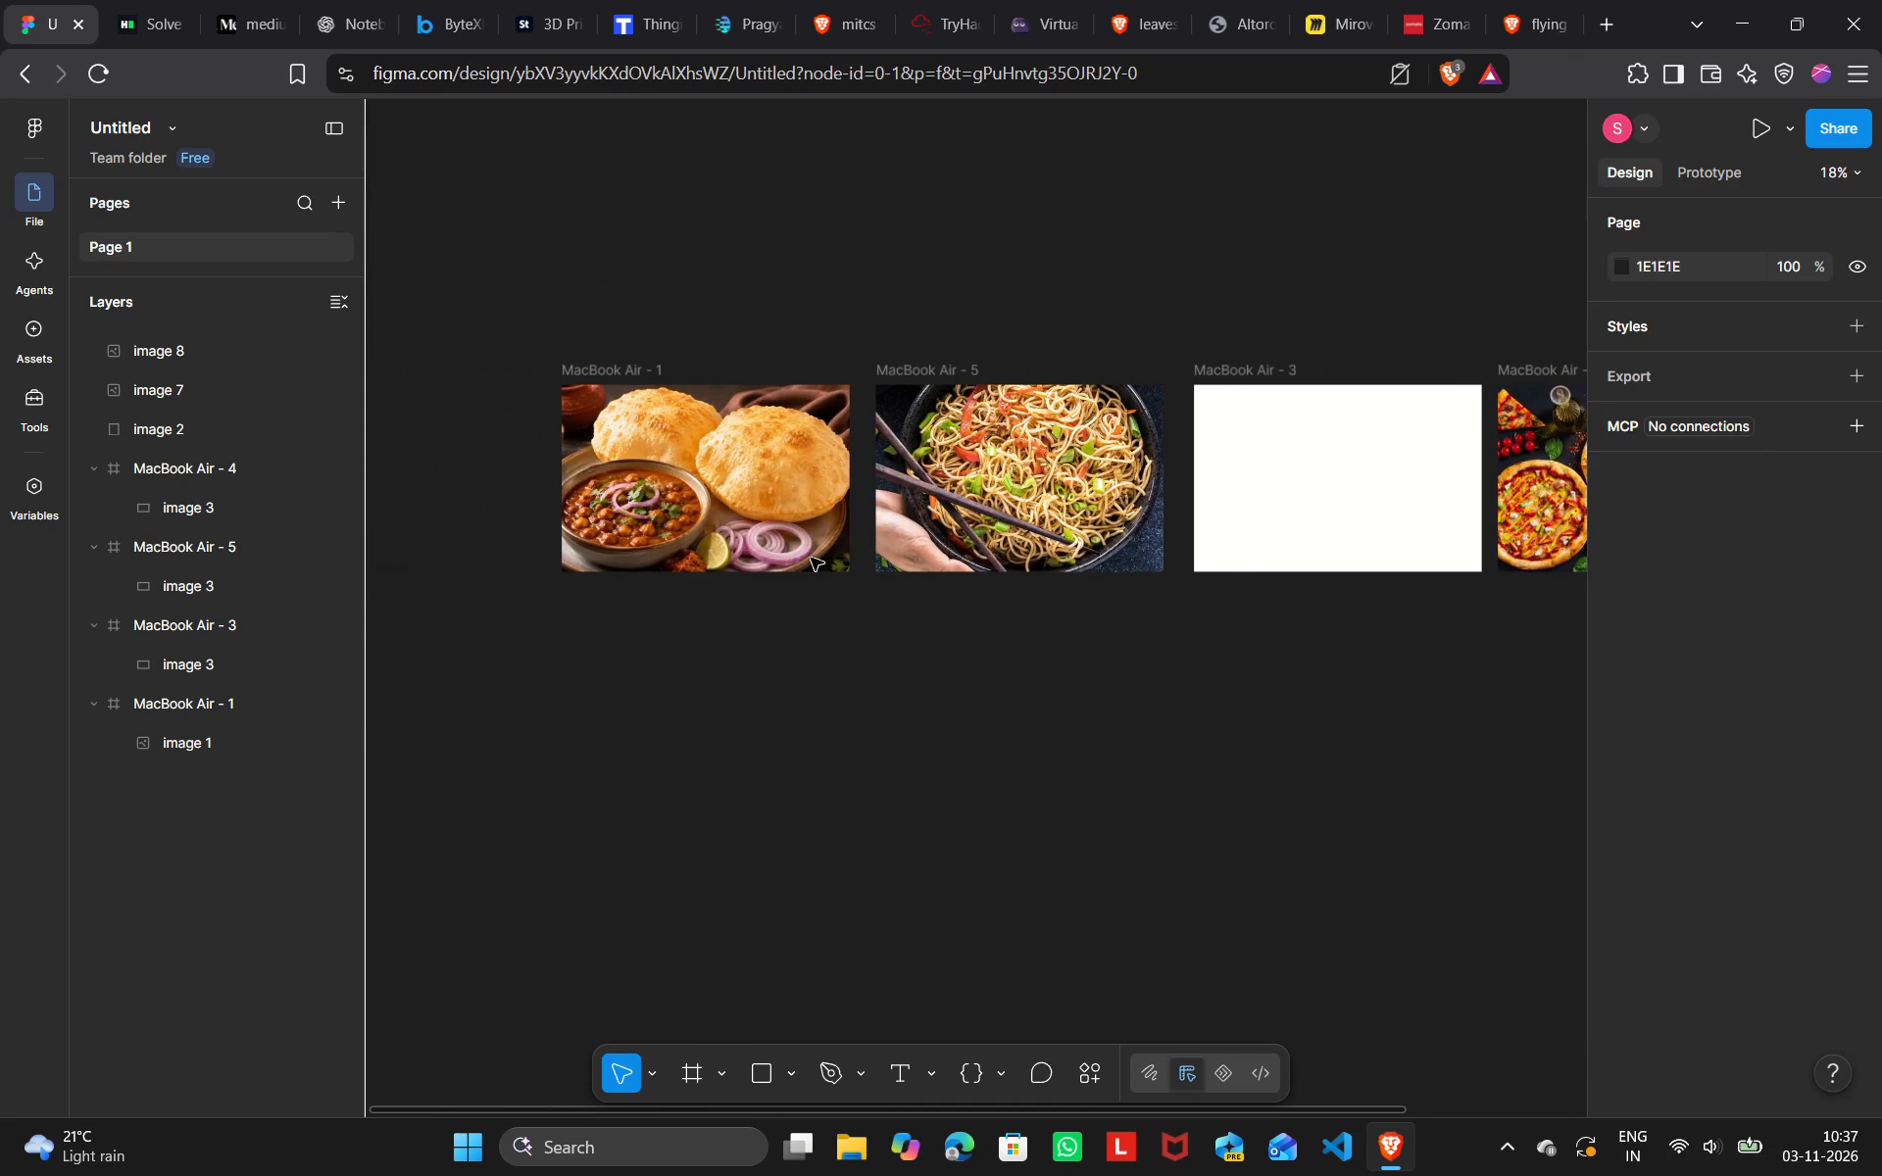
Find and copy Vecteezy's "AI generated fast food close-up shot of delicious beef burger" image from the related flying burger results.
click(1499, 5)
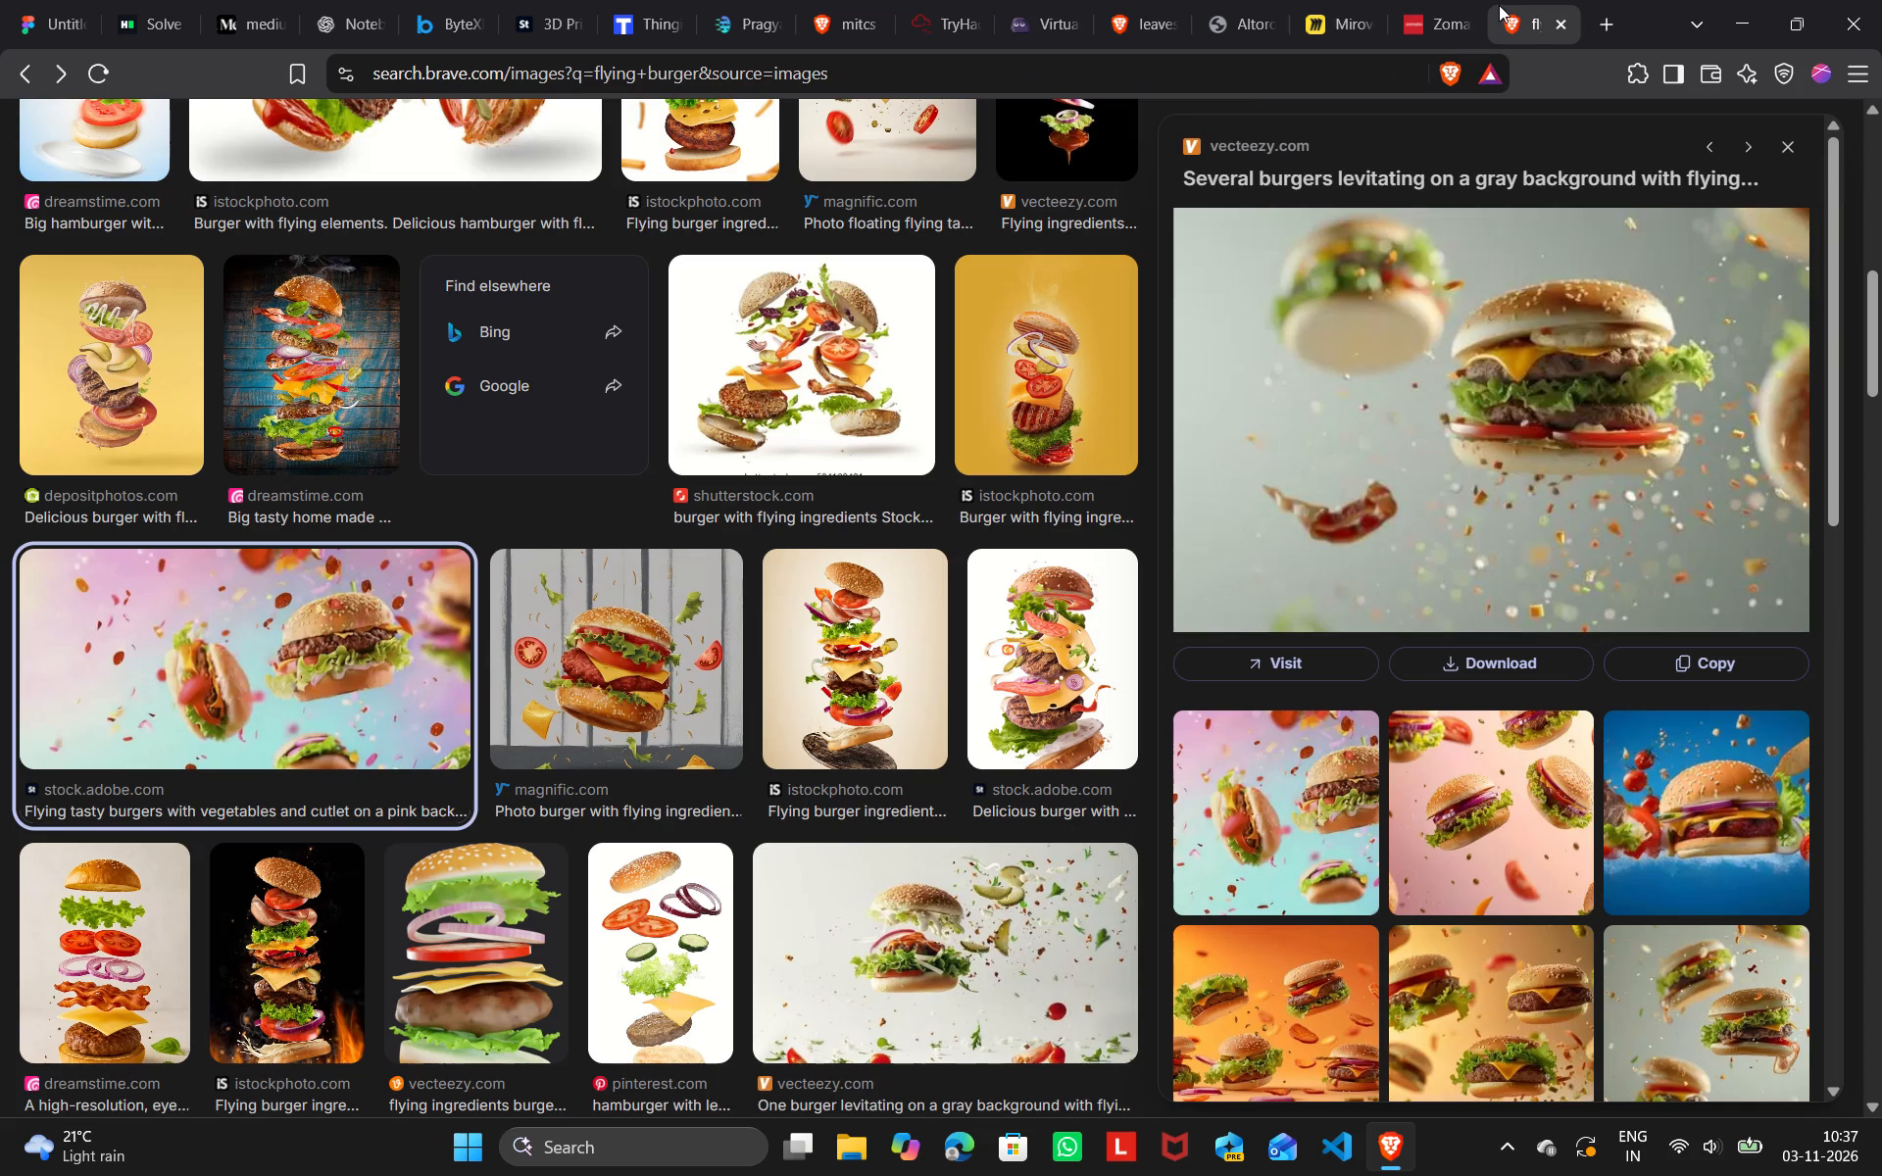
scroll(1386, 461, down, 3)
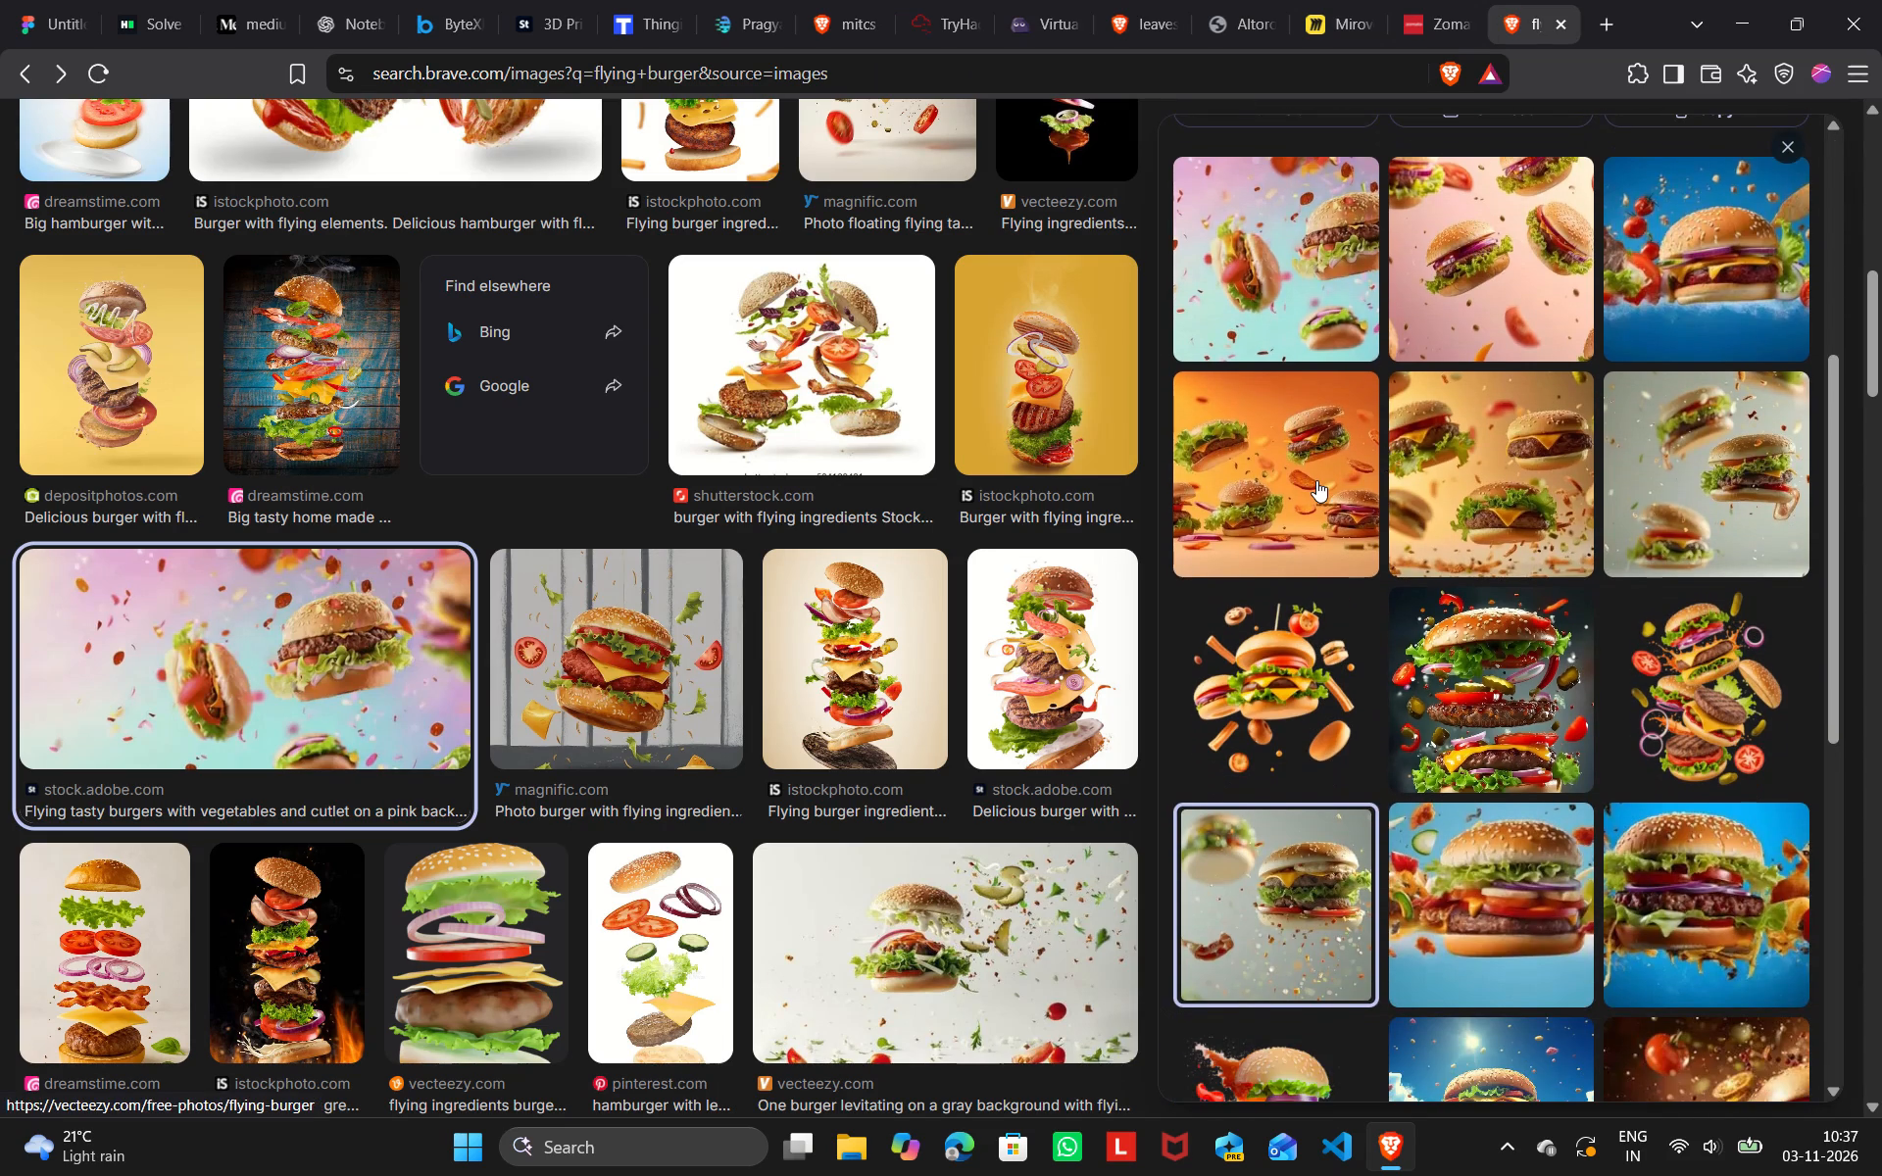
scroll(1316, 480, down, 1)
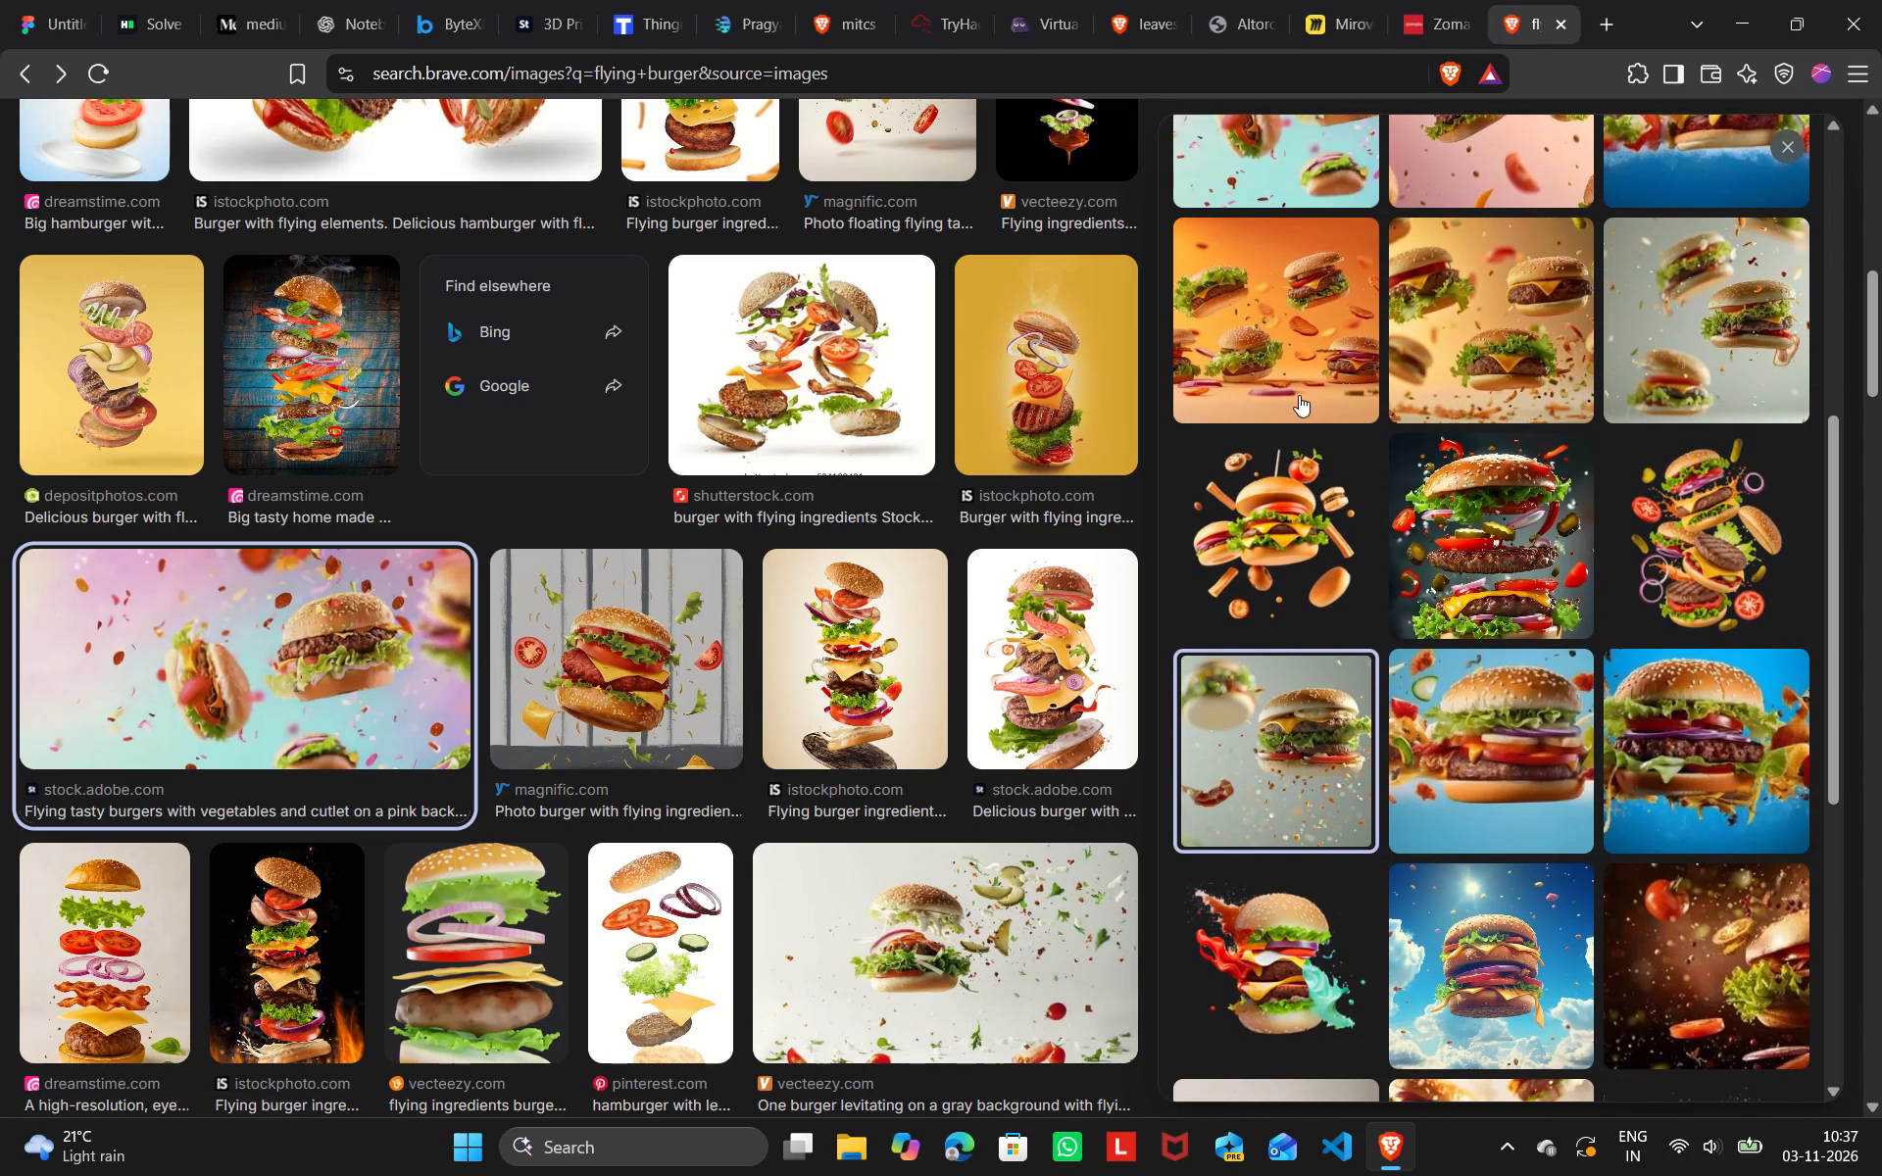
scroll(1299, 395, up, 1)
scroll(1267, 449, down, 1)
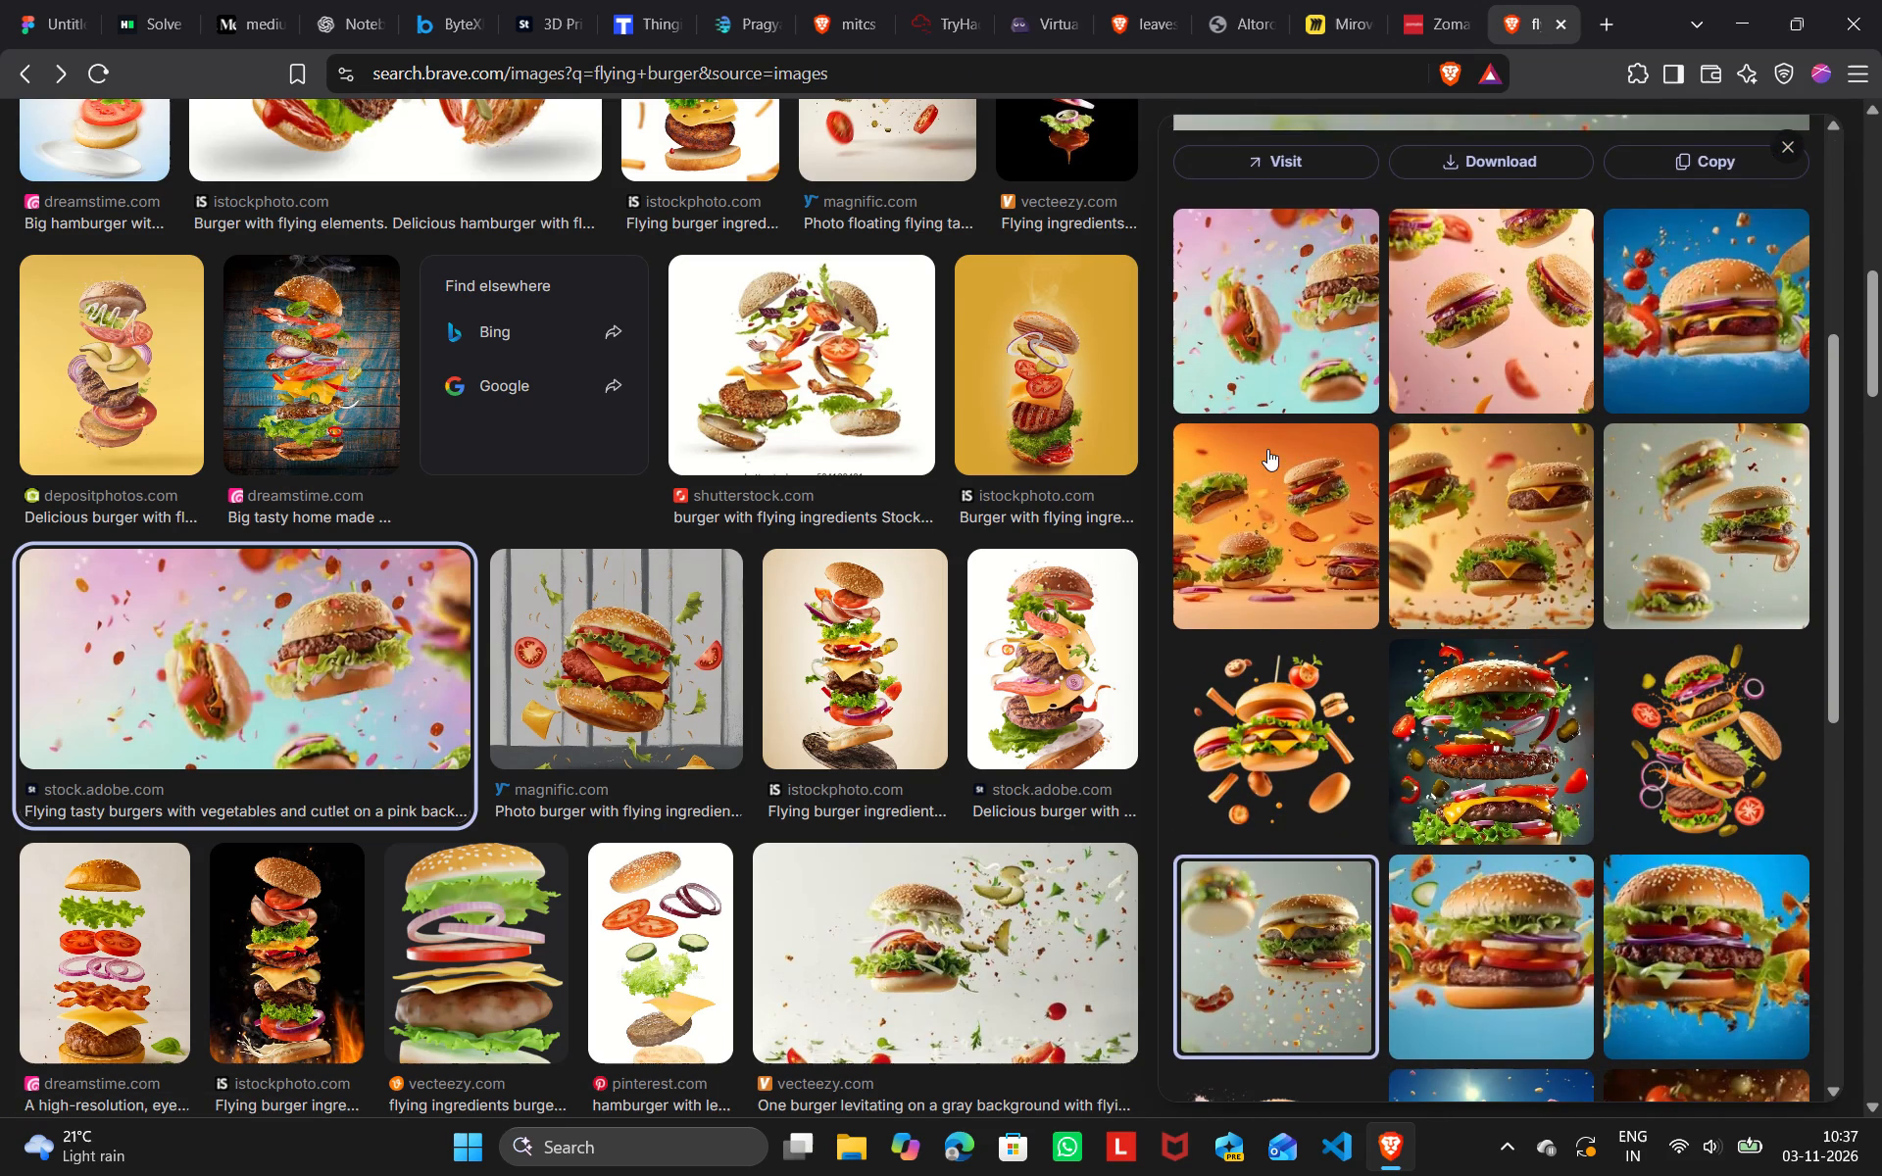
scroll(1267, 449, down, 3)
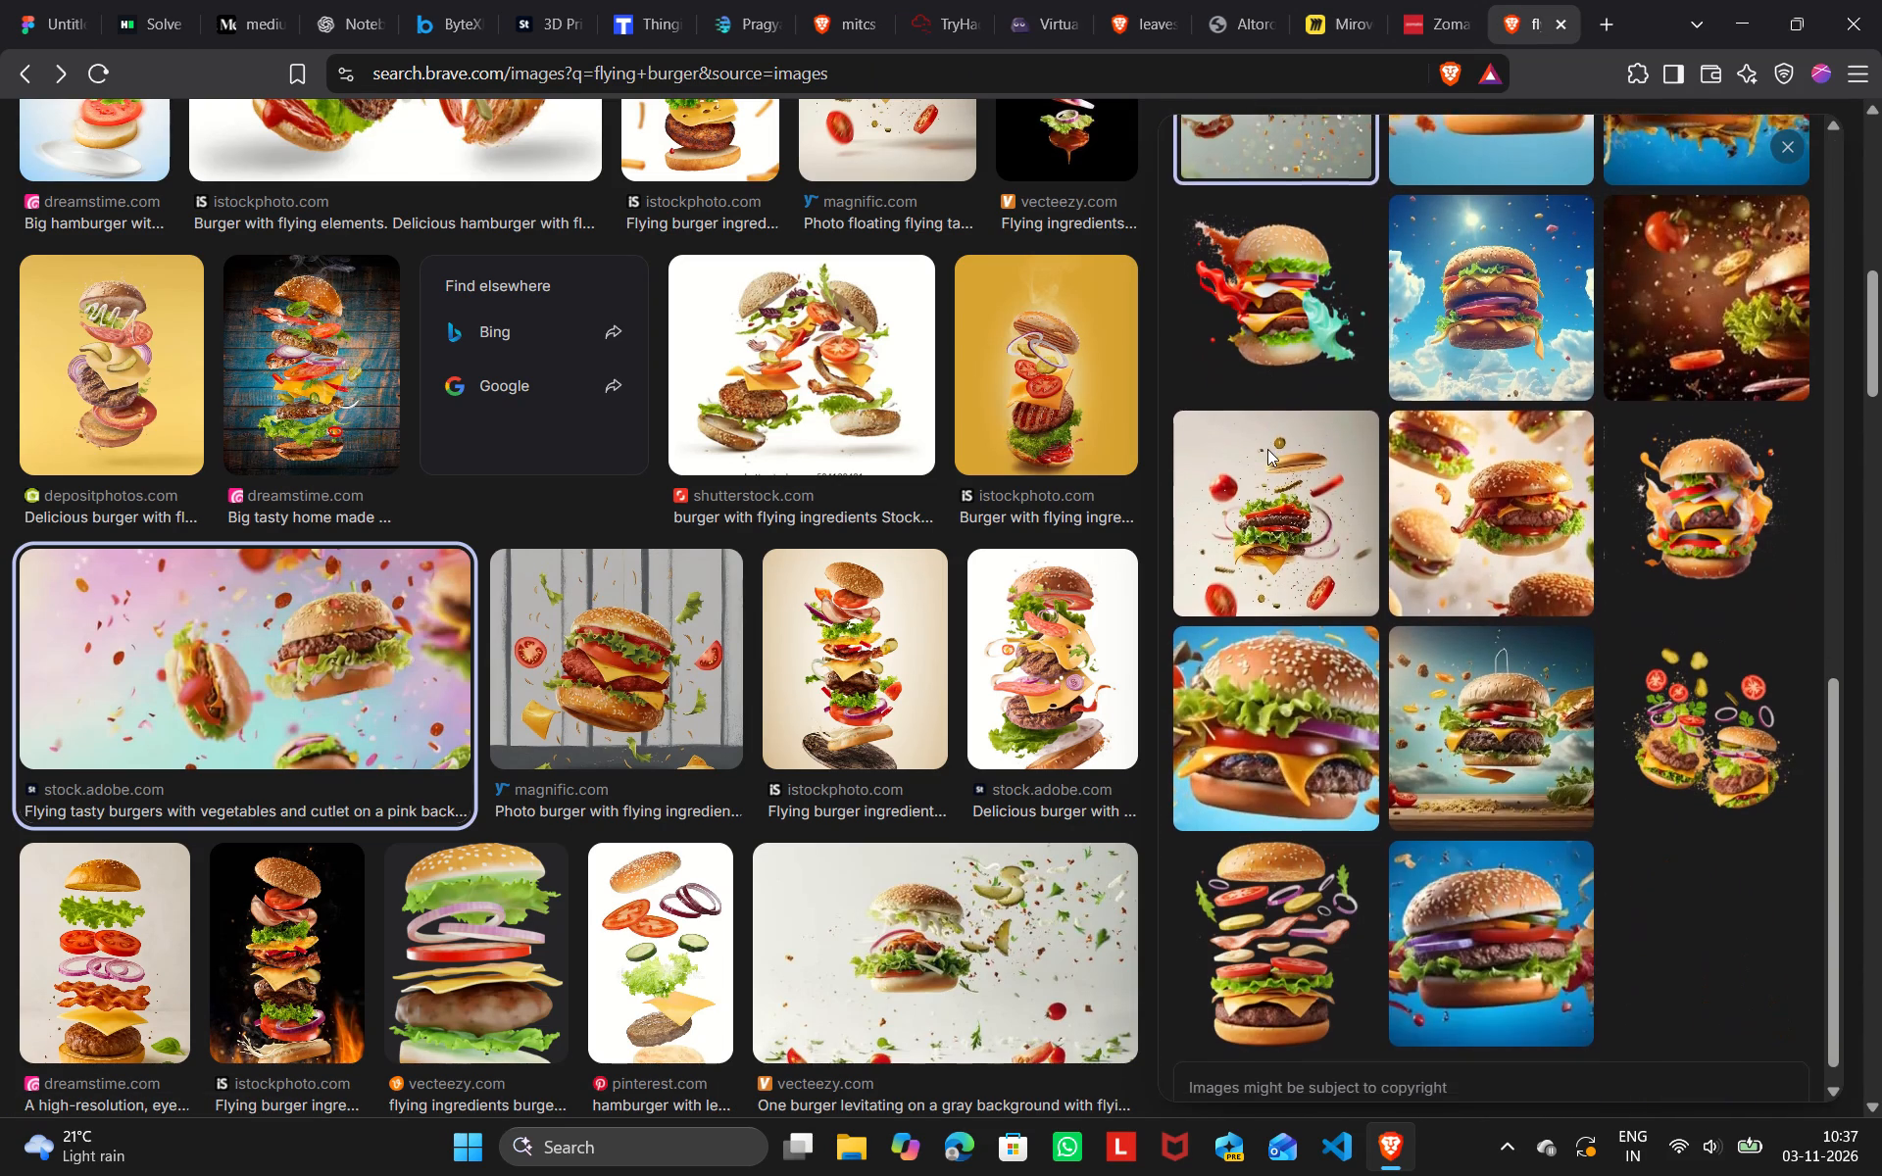
click(1467, 707)
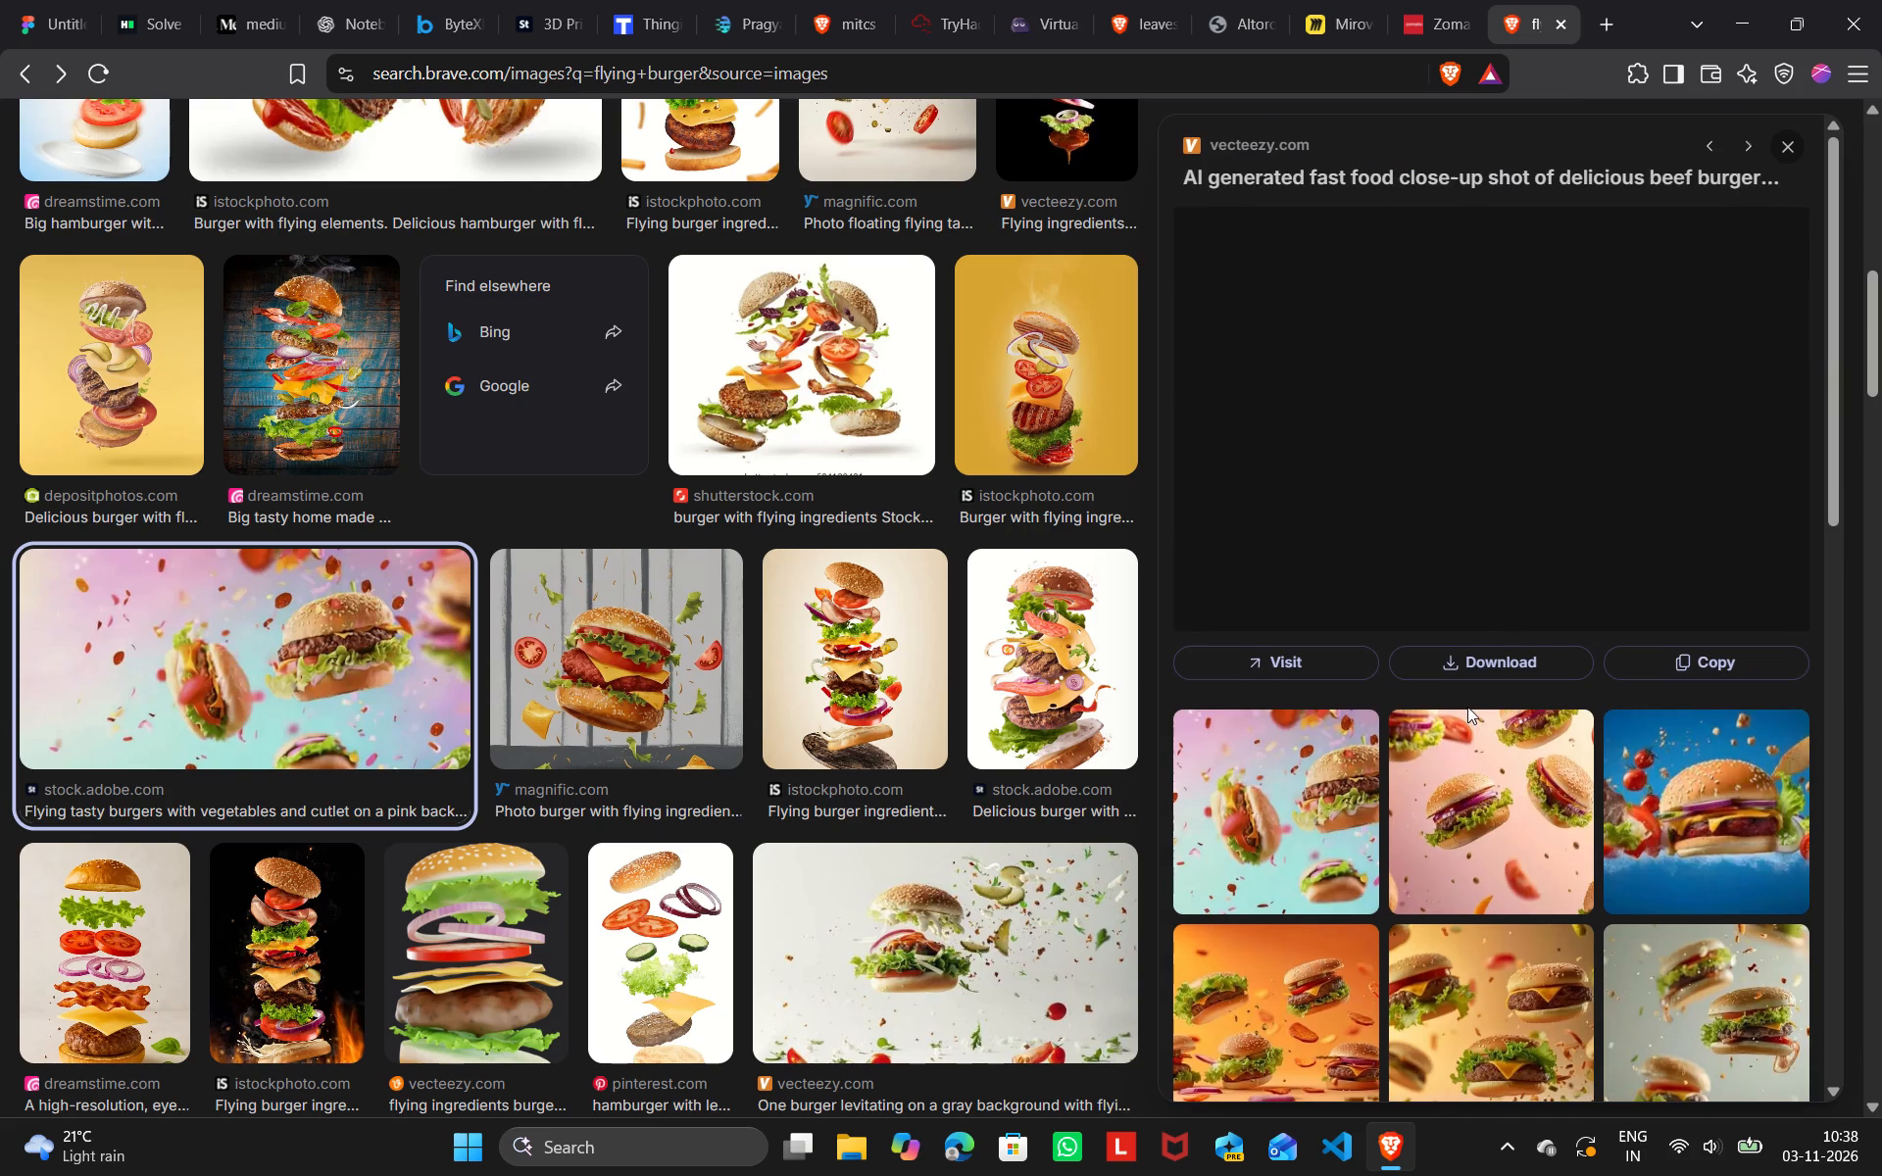
right_click(1529, 429)
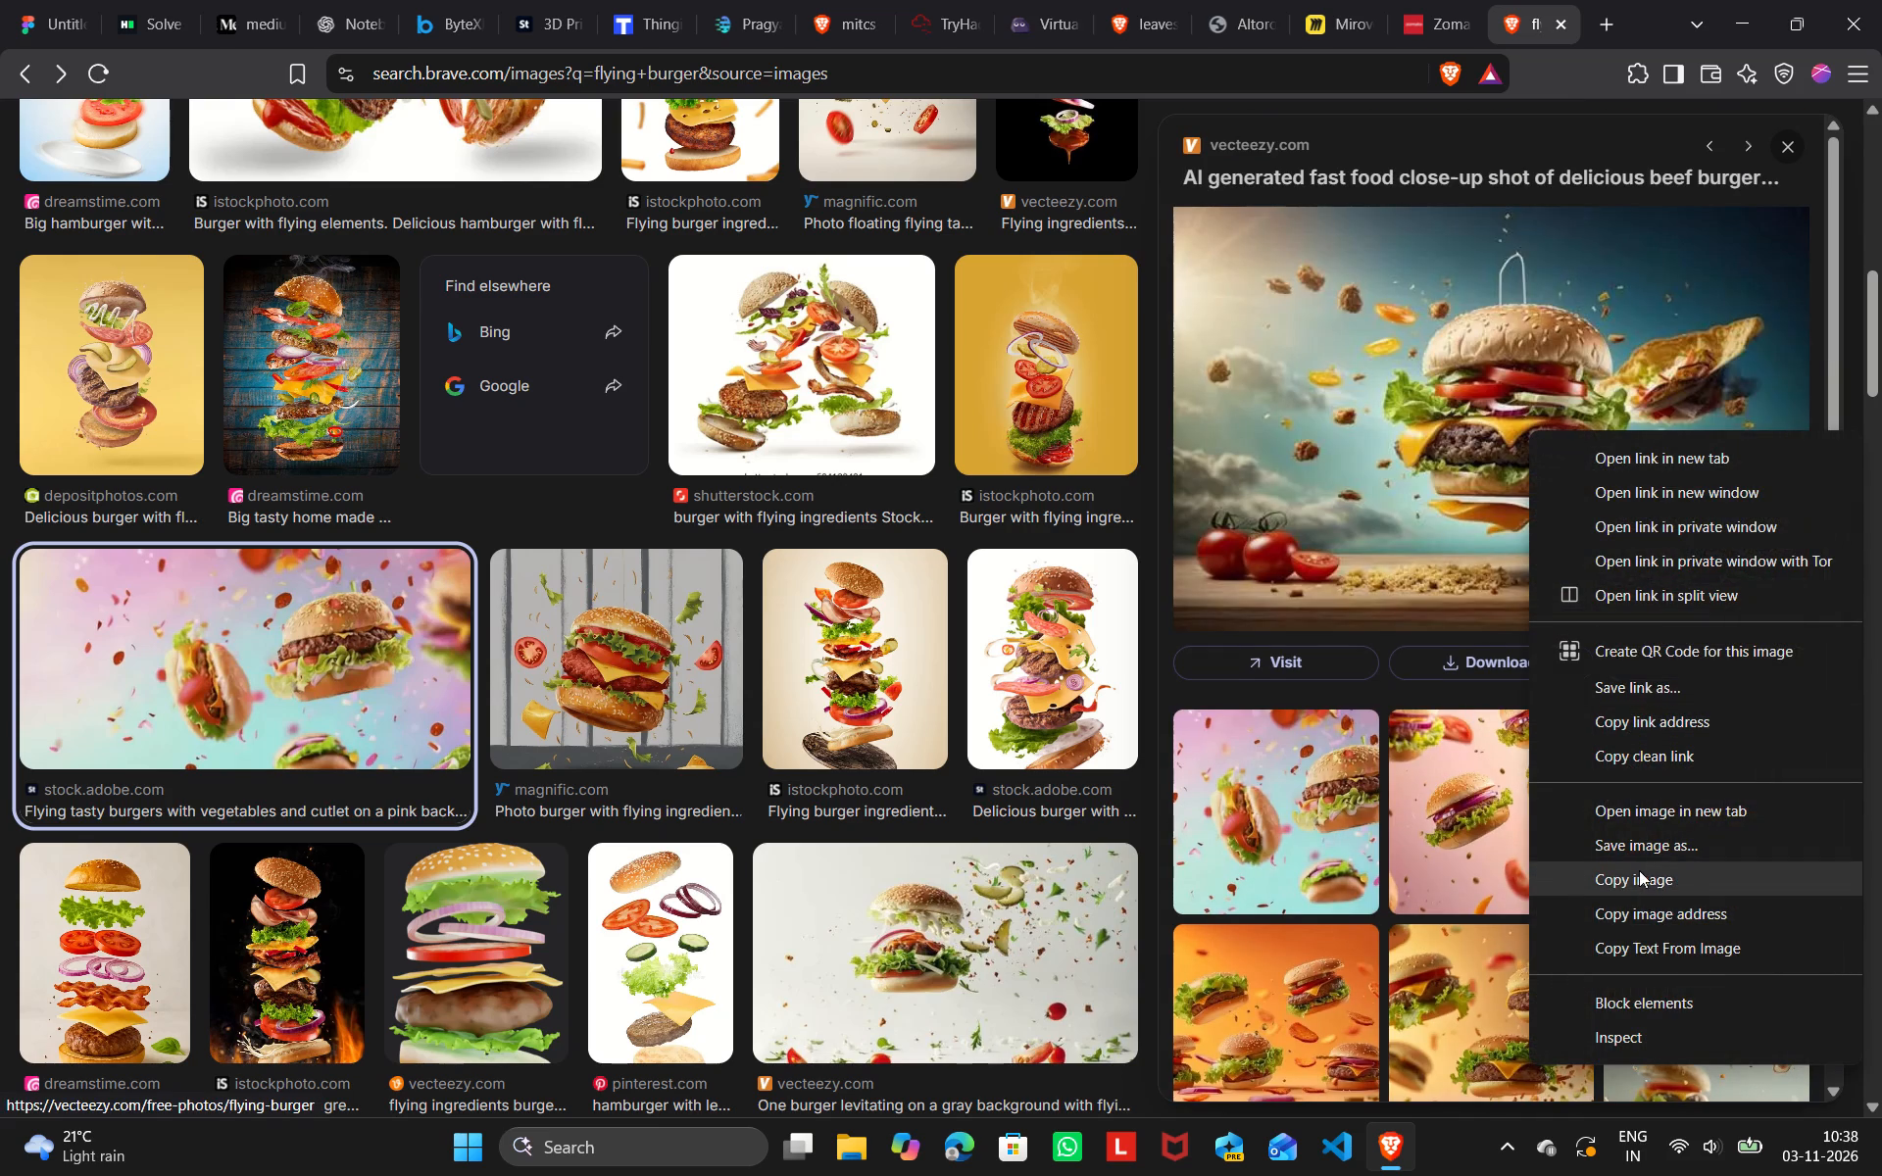
click(1639, 870)
Paste the copied burger image into the Figma design and move it into MacBook Air - 3 at X 0, Y 0.
click(28, 12)
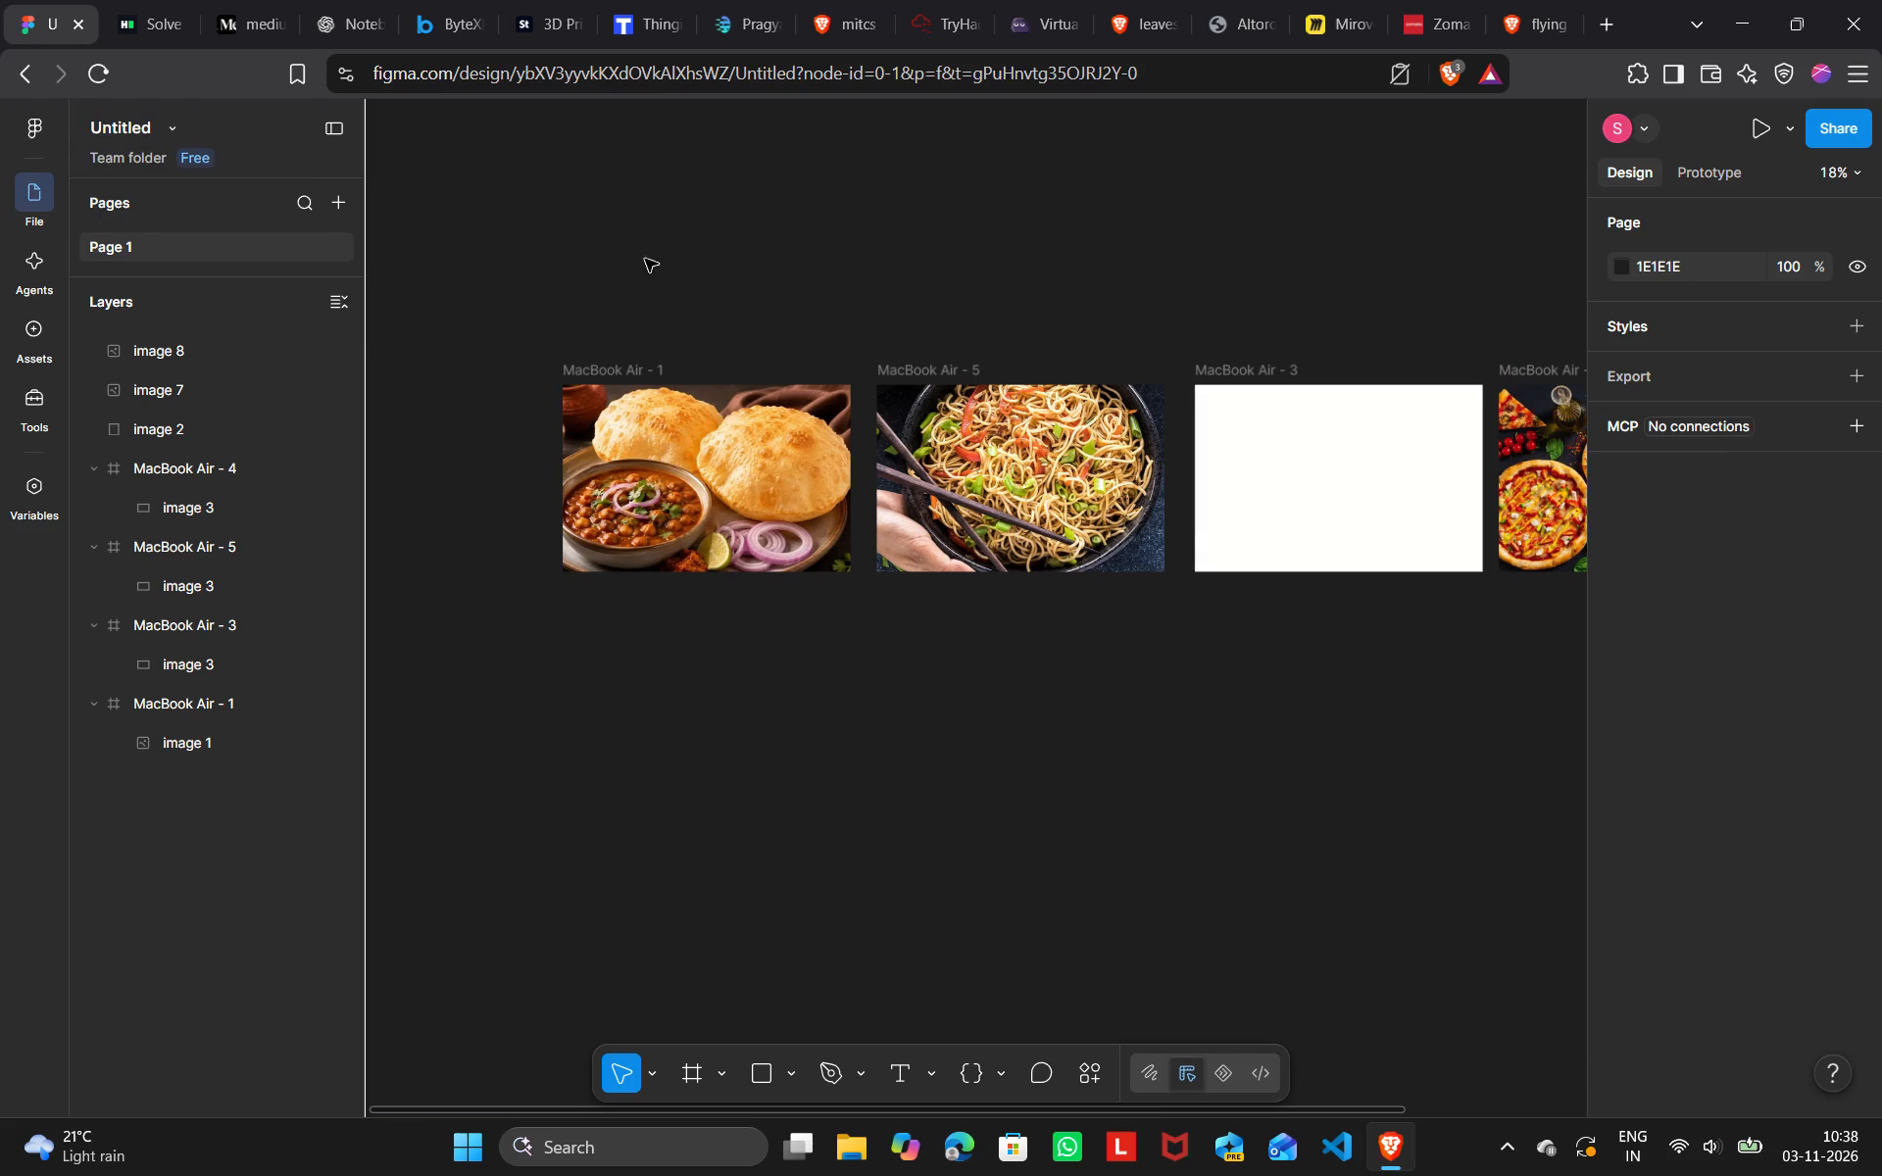
click(782, 234)
key(ctrl+v)
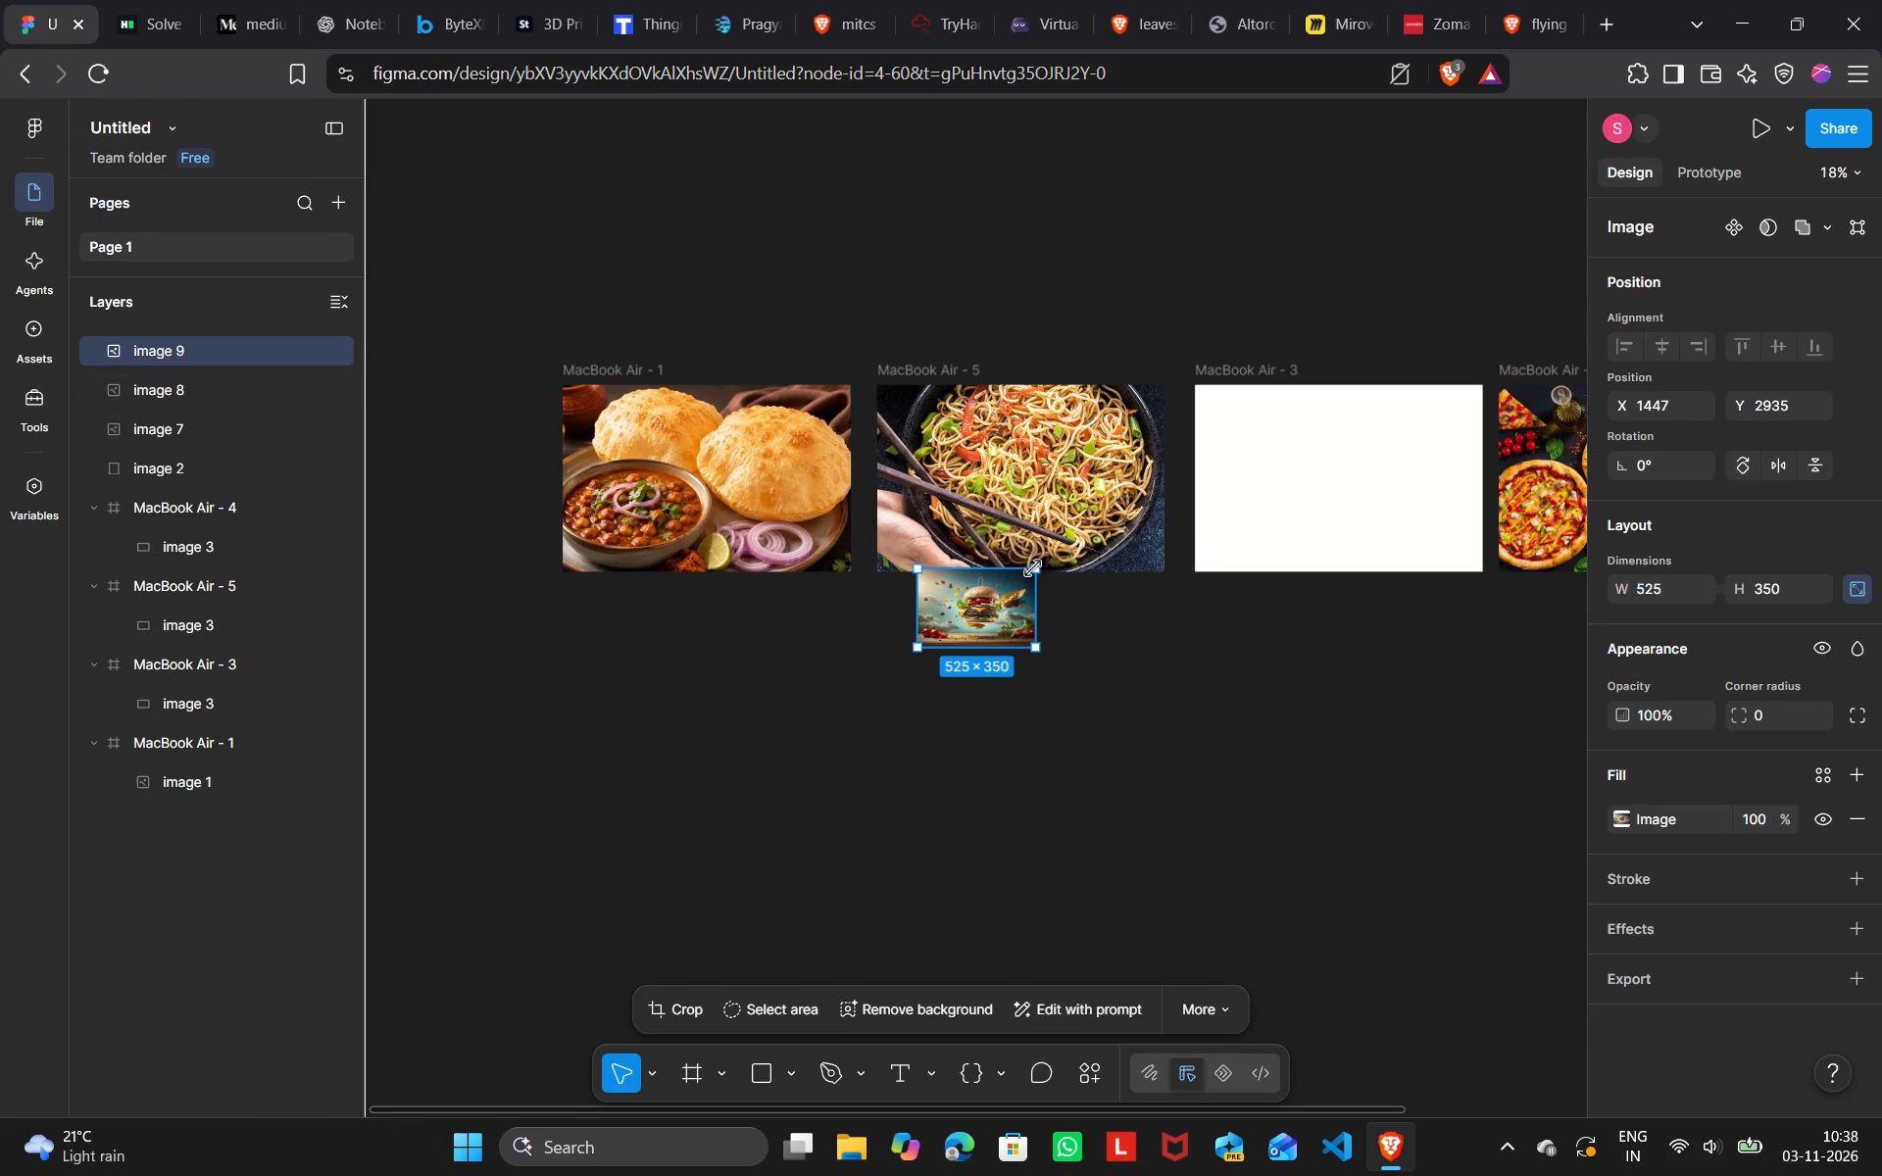
drag(974, 613, 1252, 438)
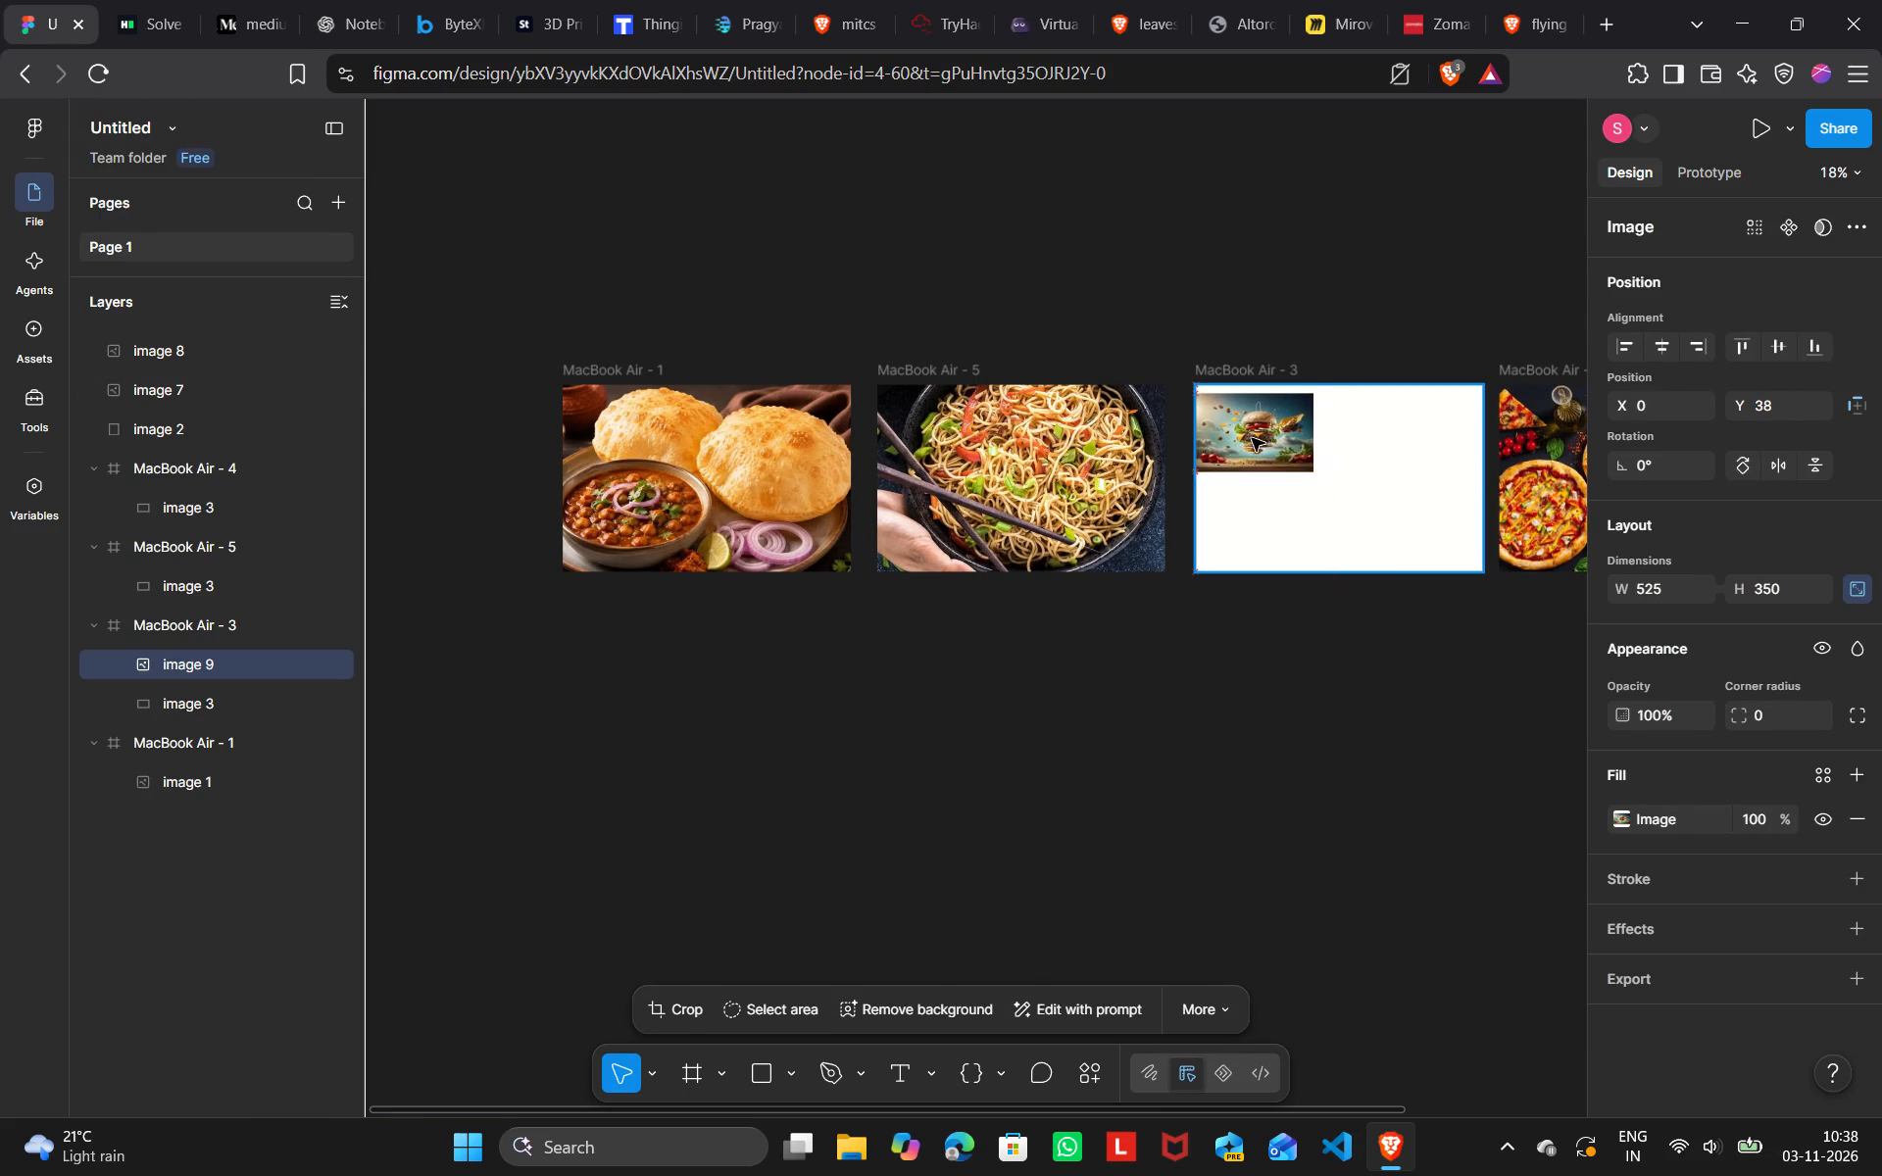
drag(1252, 438, 1253, 431)
Enlarge the burger image proportionally to MacBook Air - 3's full width, 1280 × 853.
drag(1312, 465, 1418, 539)
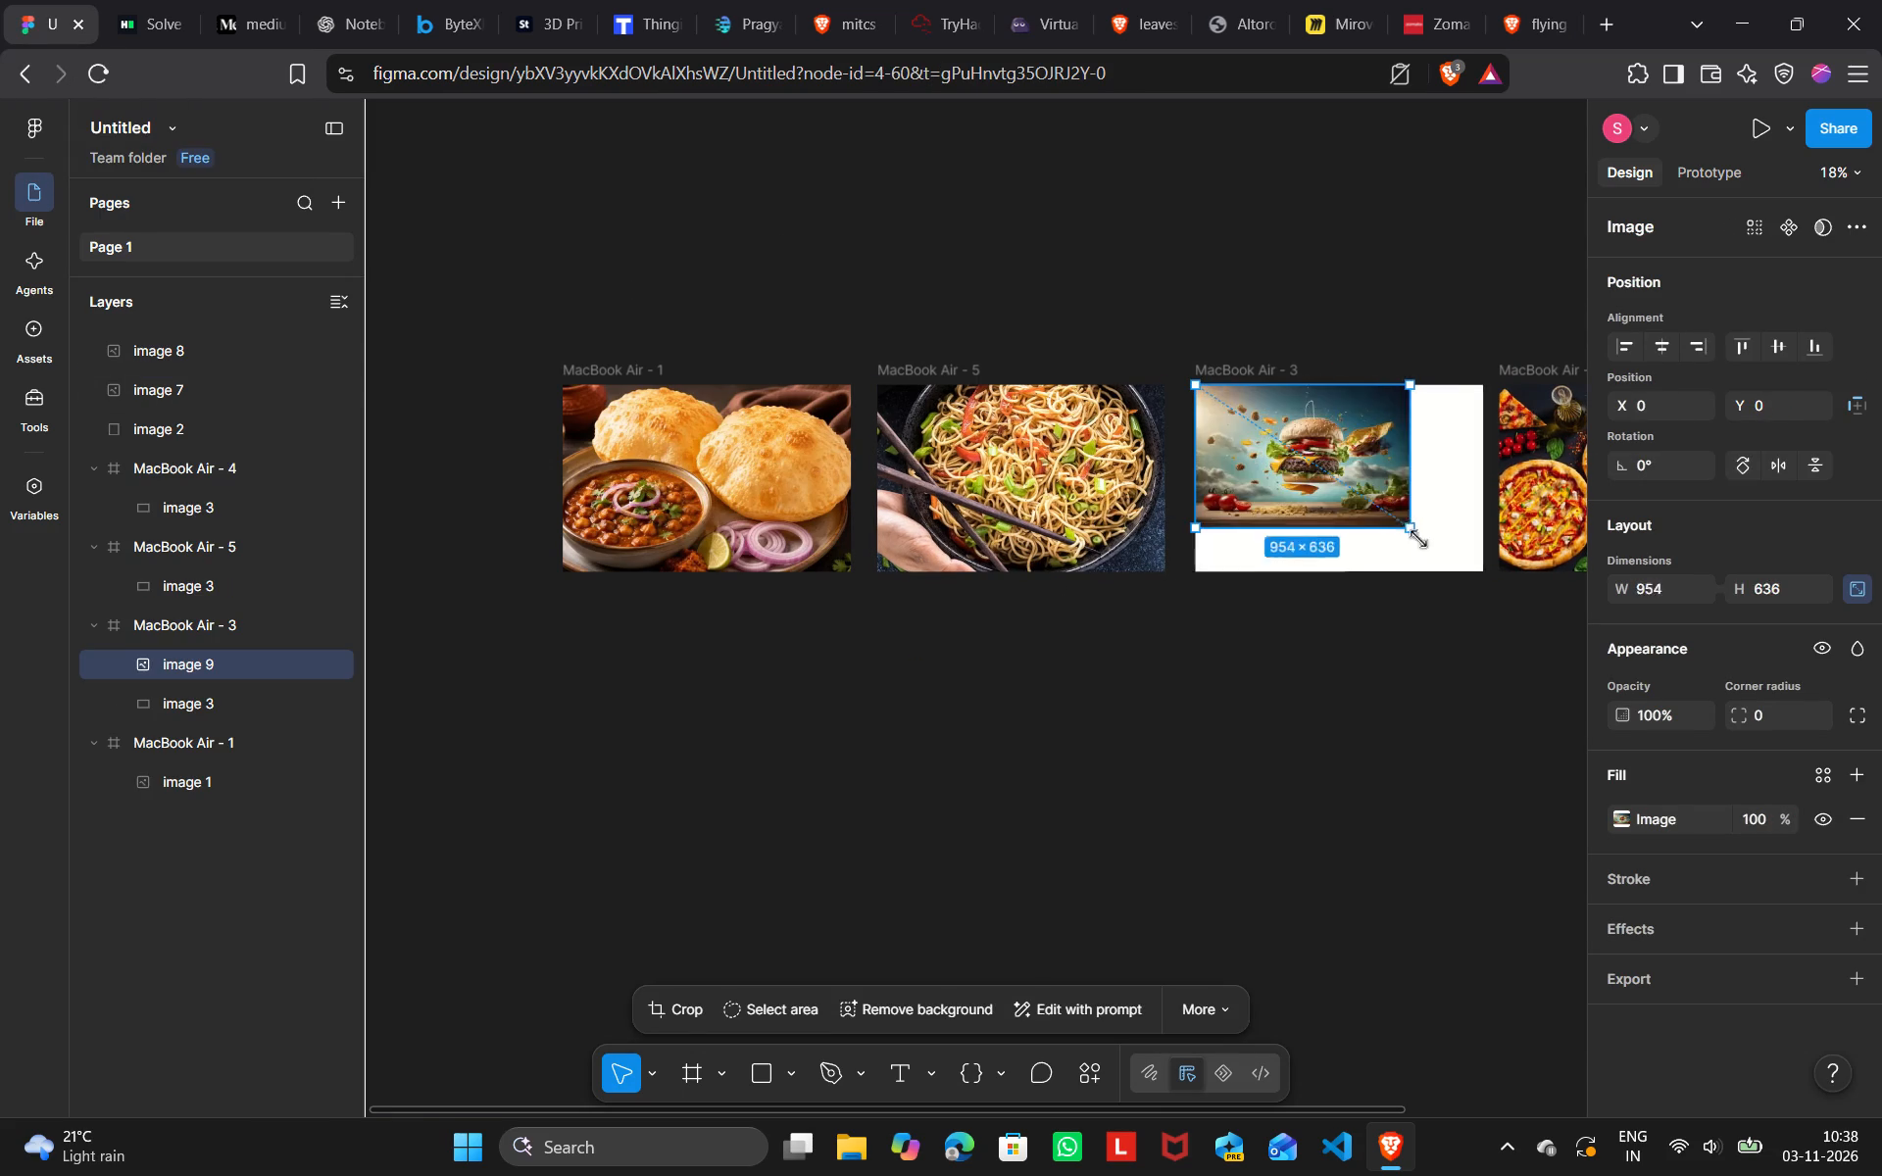
drag(1418, 539, 1482, 570)
click(1347, 751)
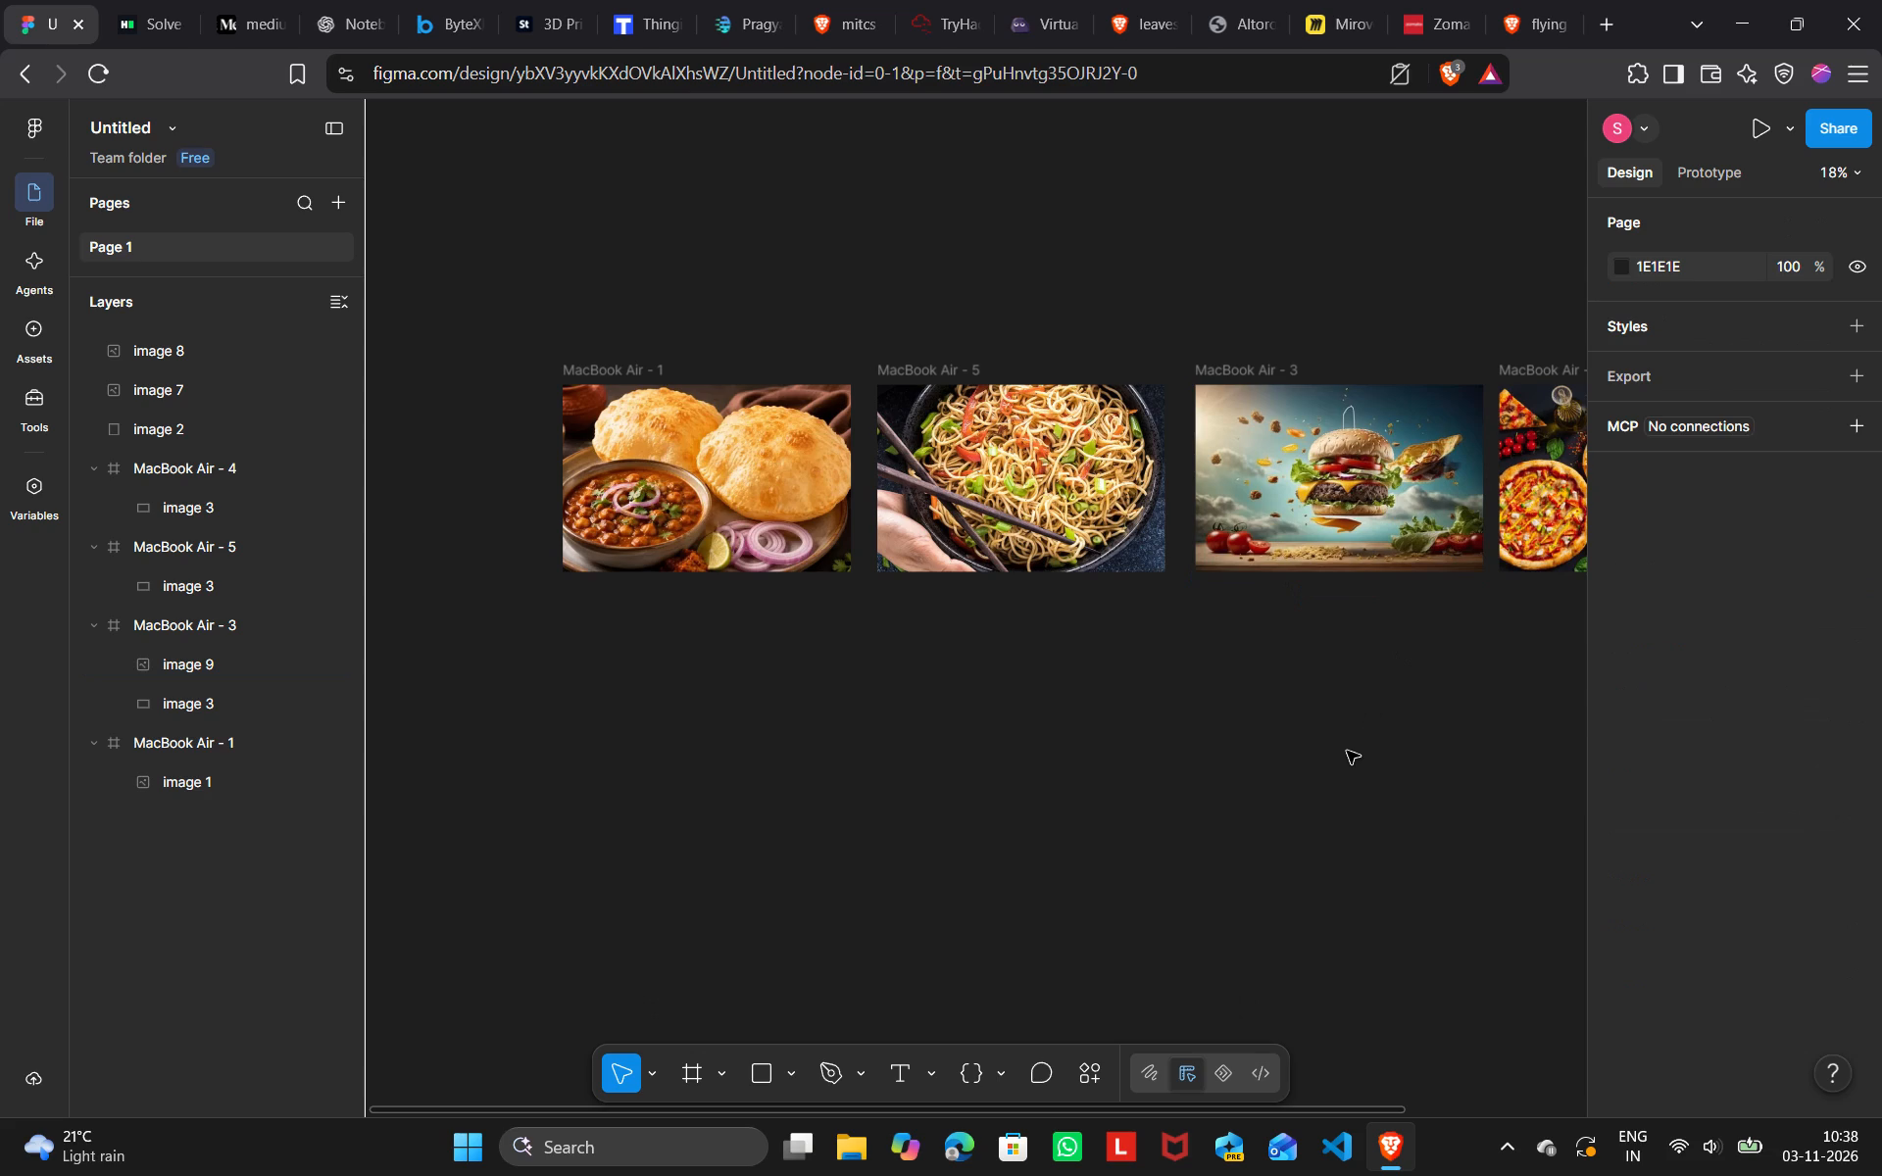
Crop the bottom of the burger image in MacBook Air - 3 so it ends at the frame's lower edge.
scroll(1347, 751, up, 1)
scroll(1347, 751, left, 1)
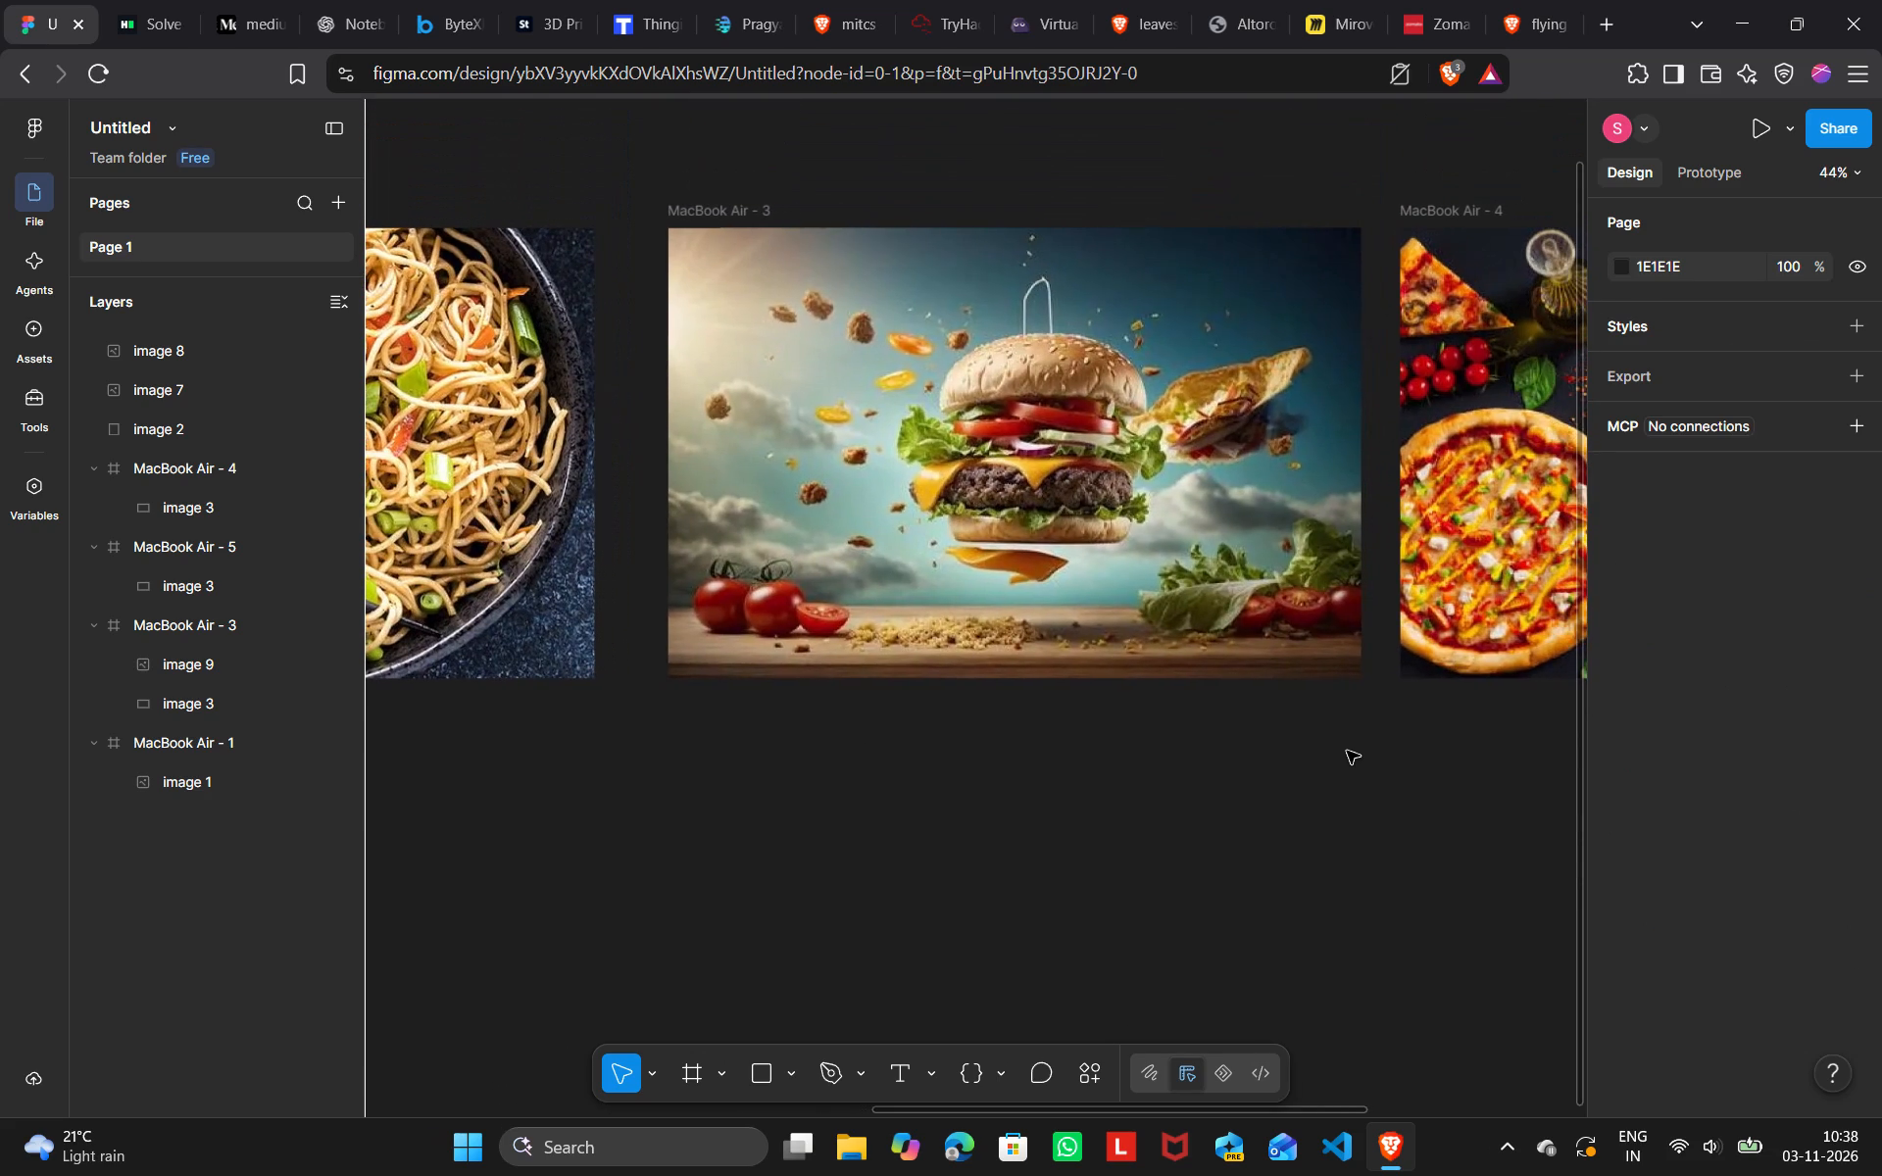
click(1143, 574)
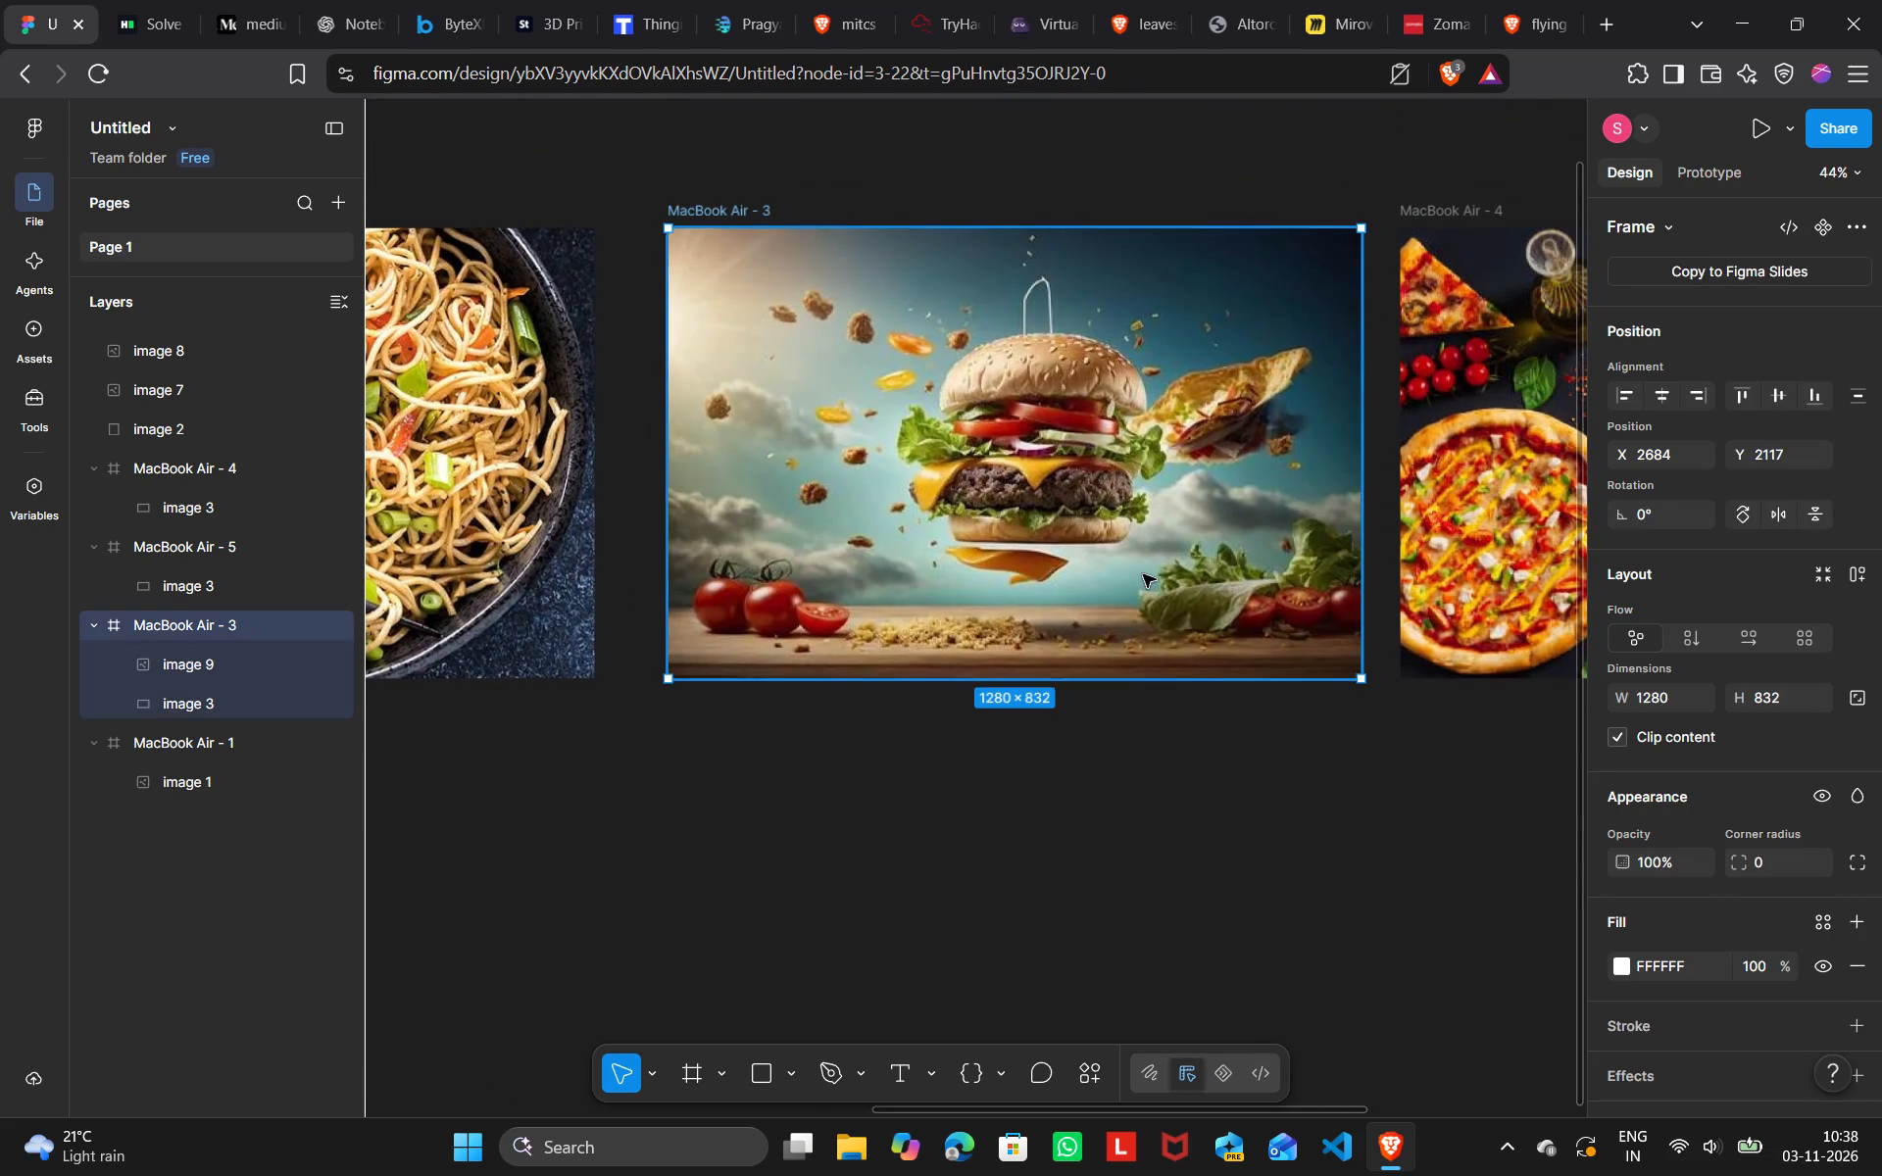
click(941, 603)
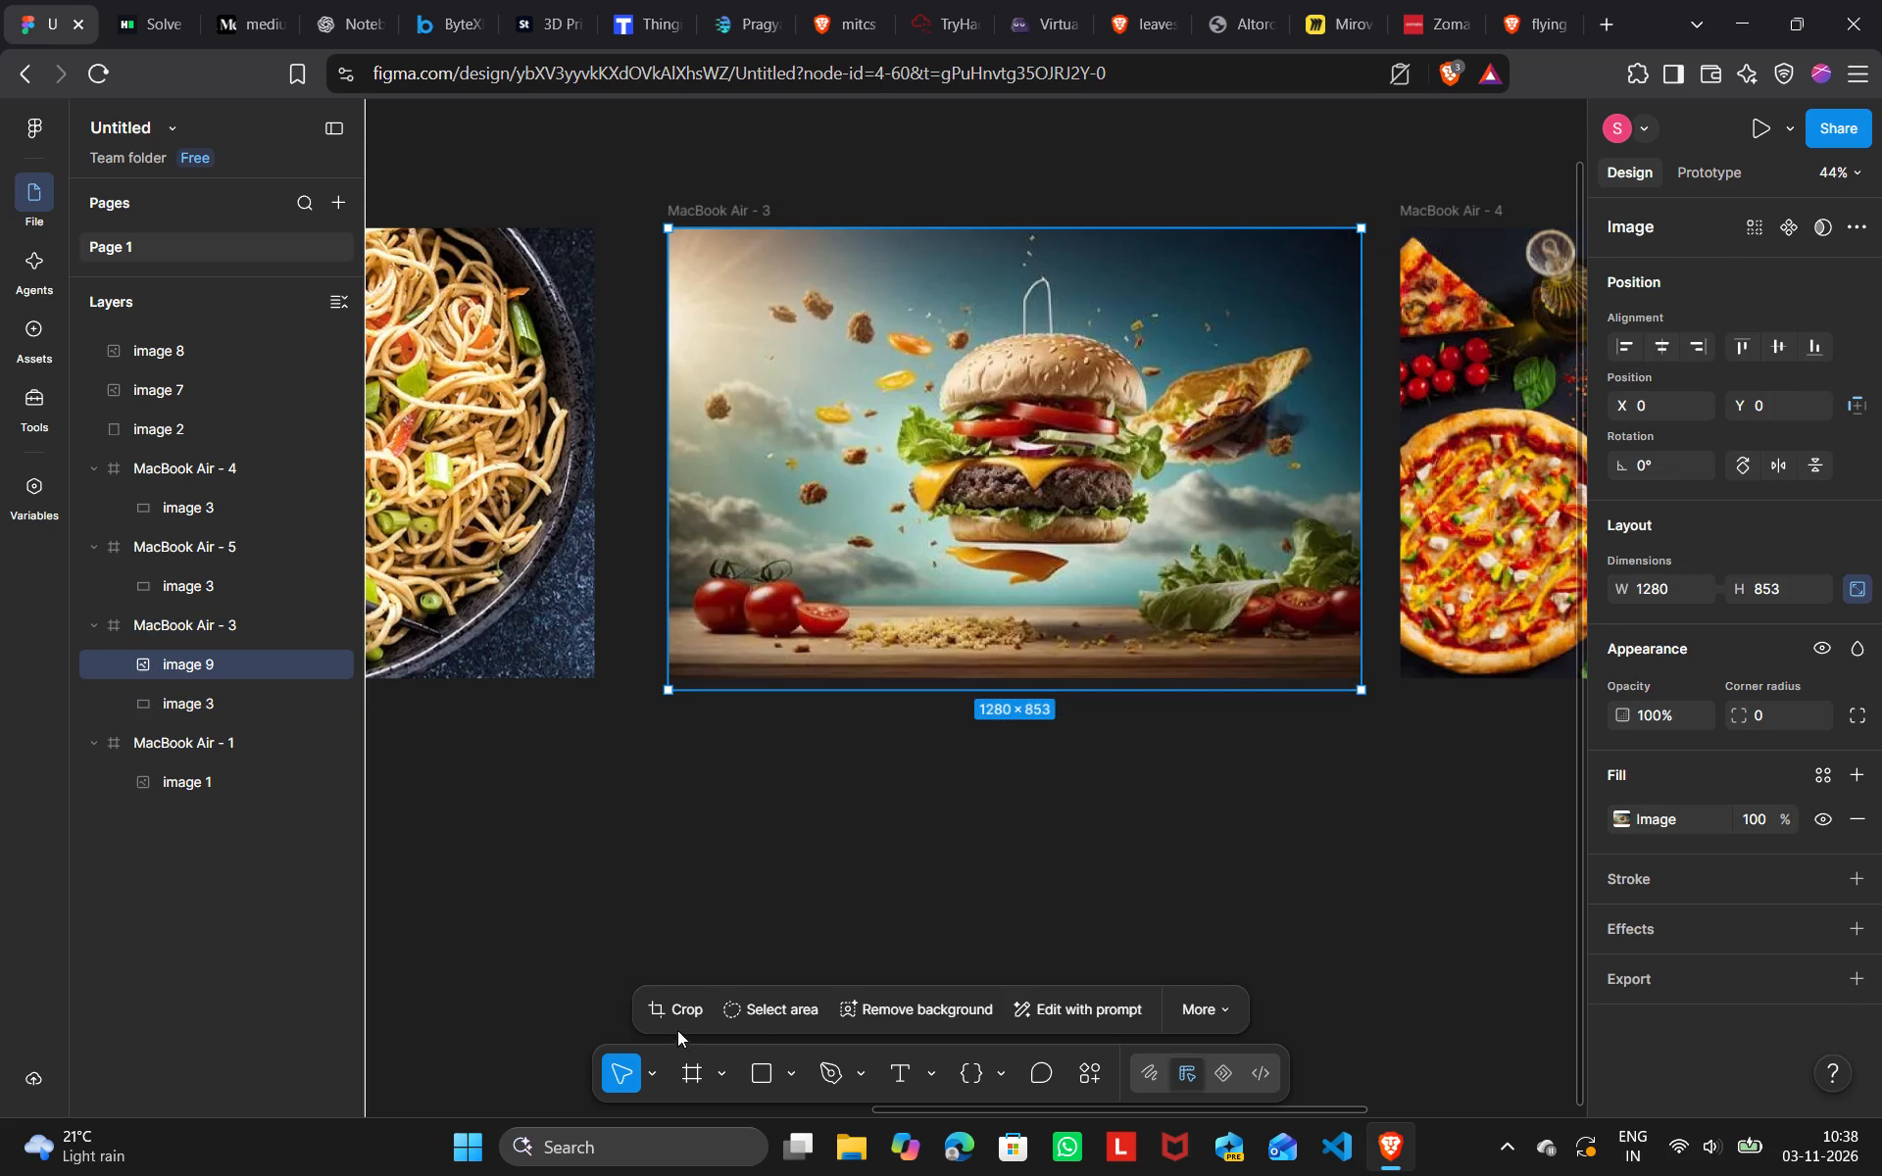
click(669, 1020)
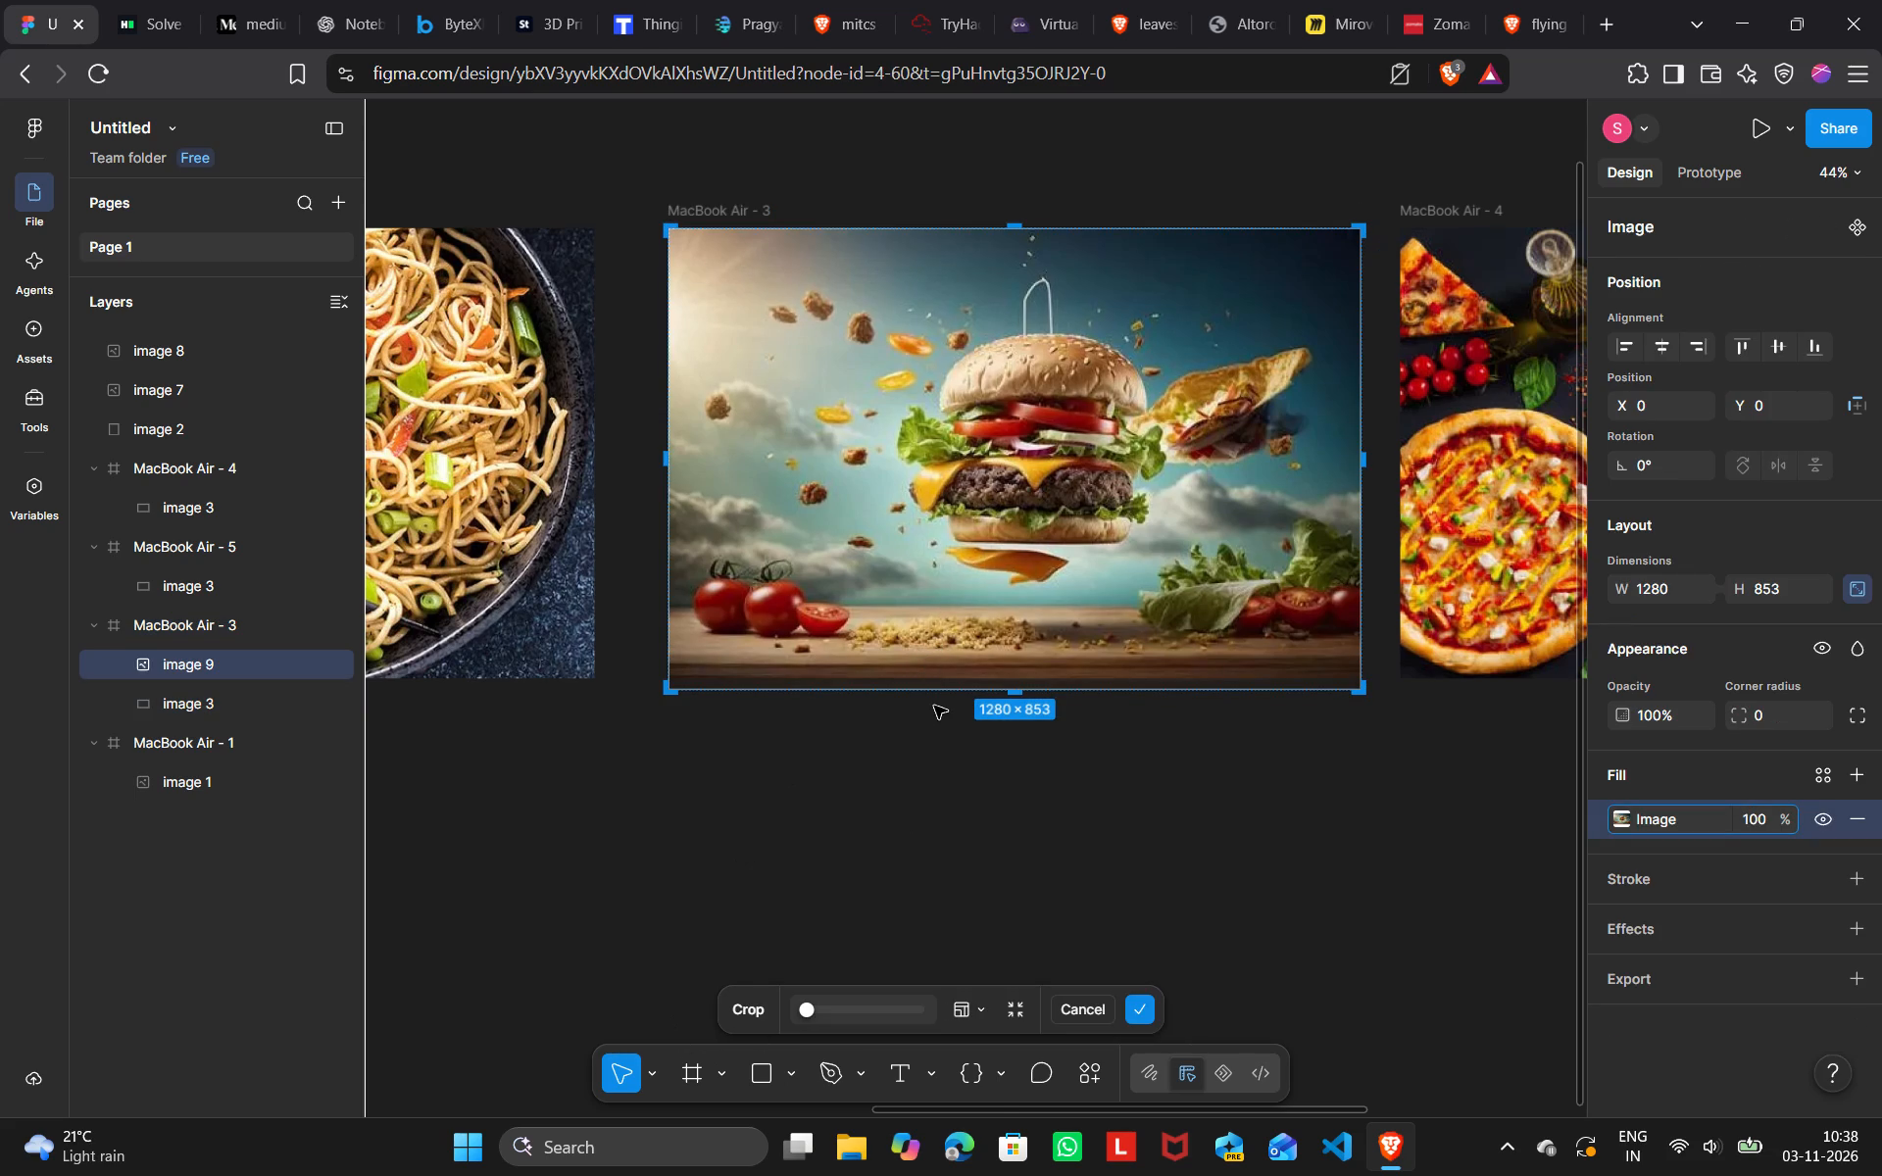
drag(938, 655, 944, 612)
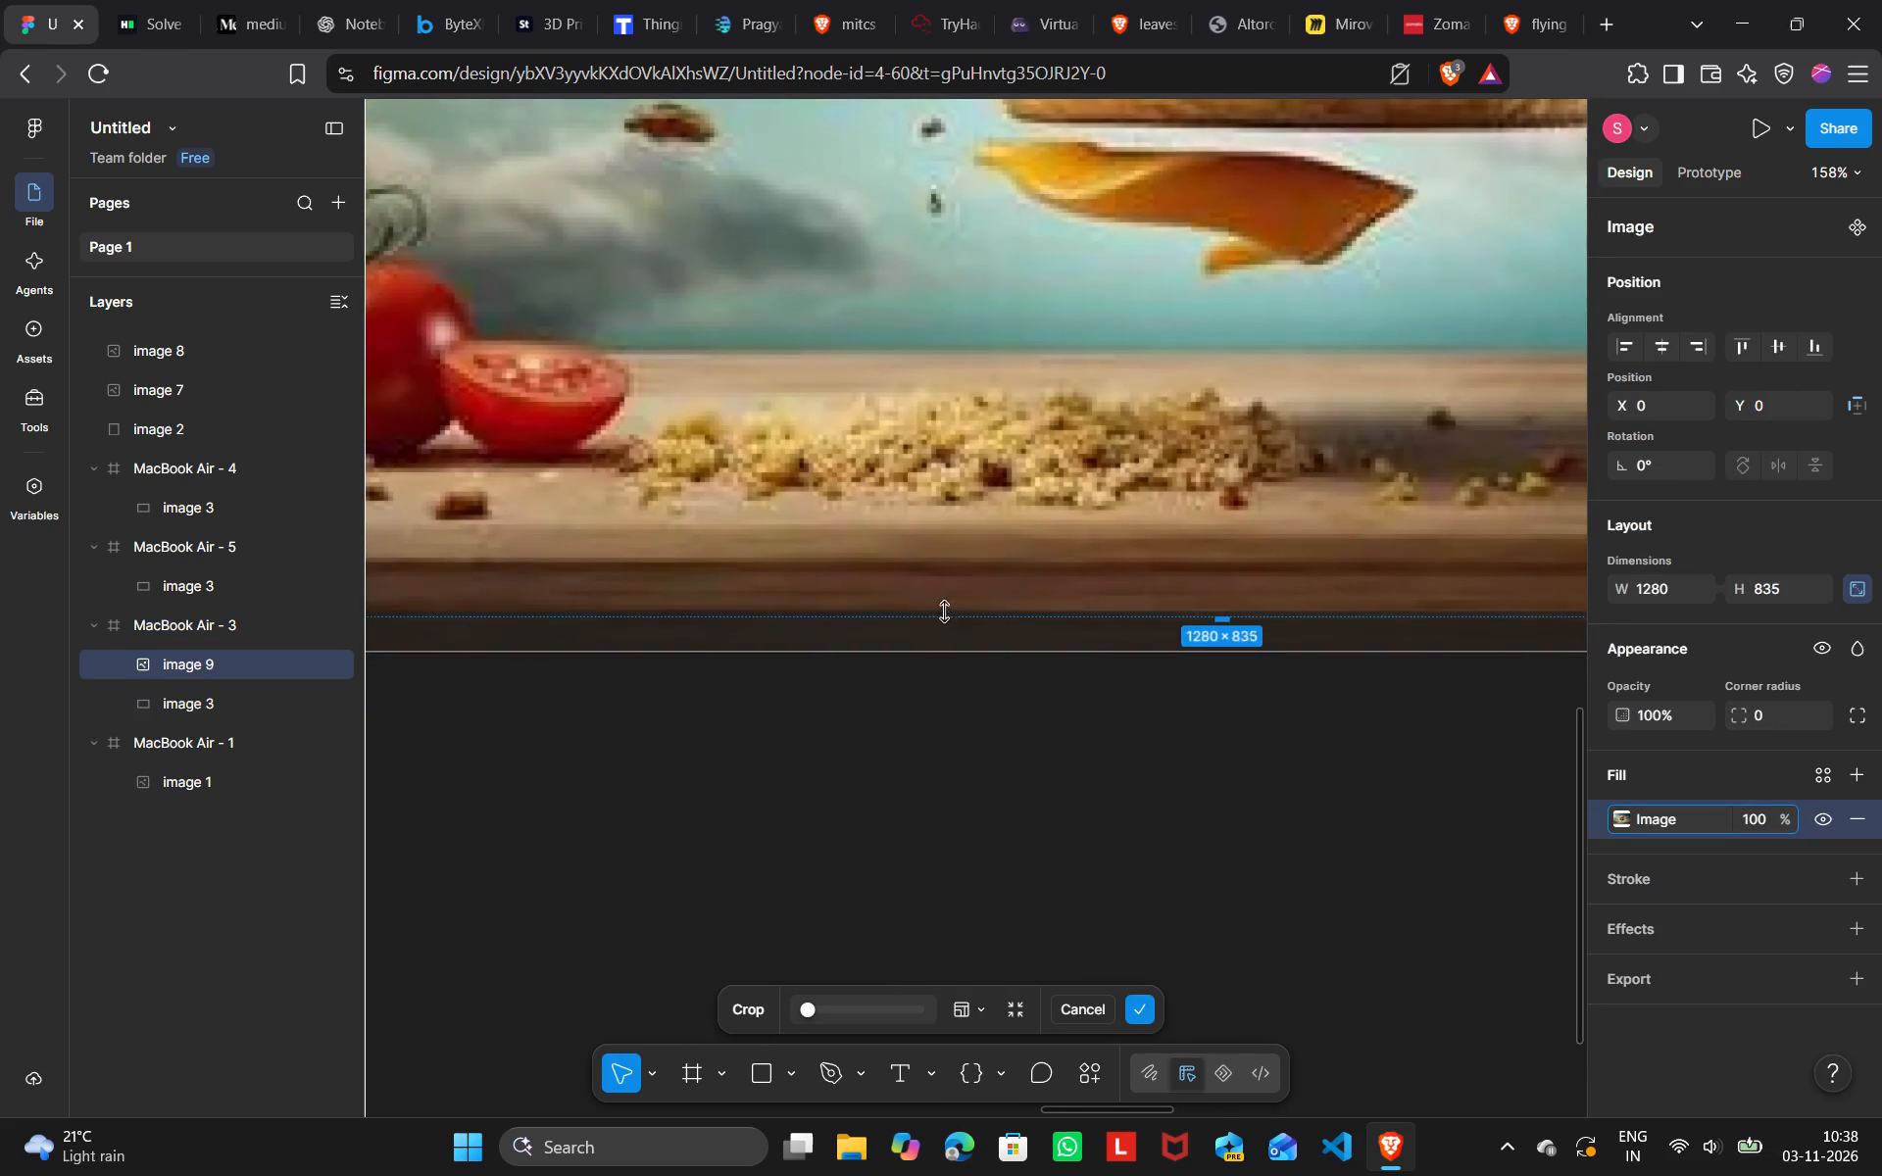
drag(944, 612, 950, 615)
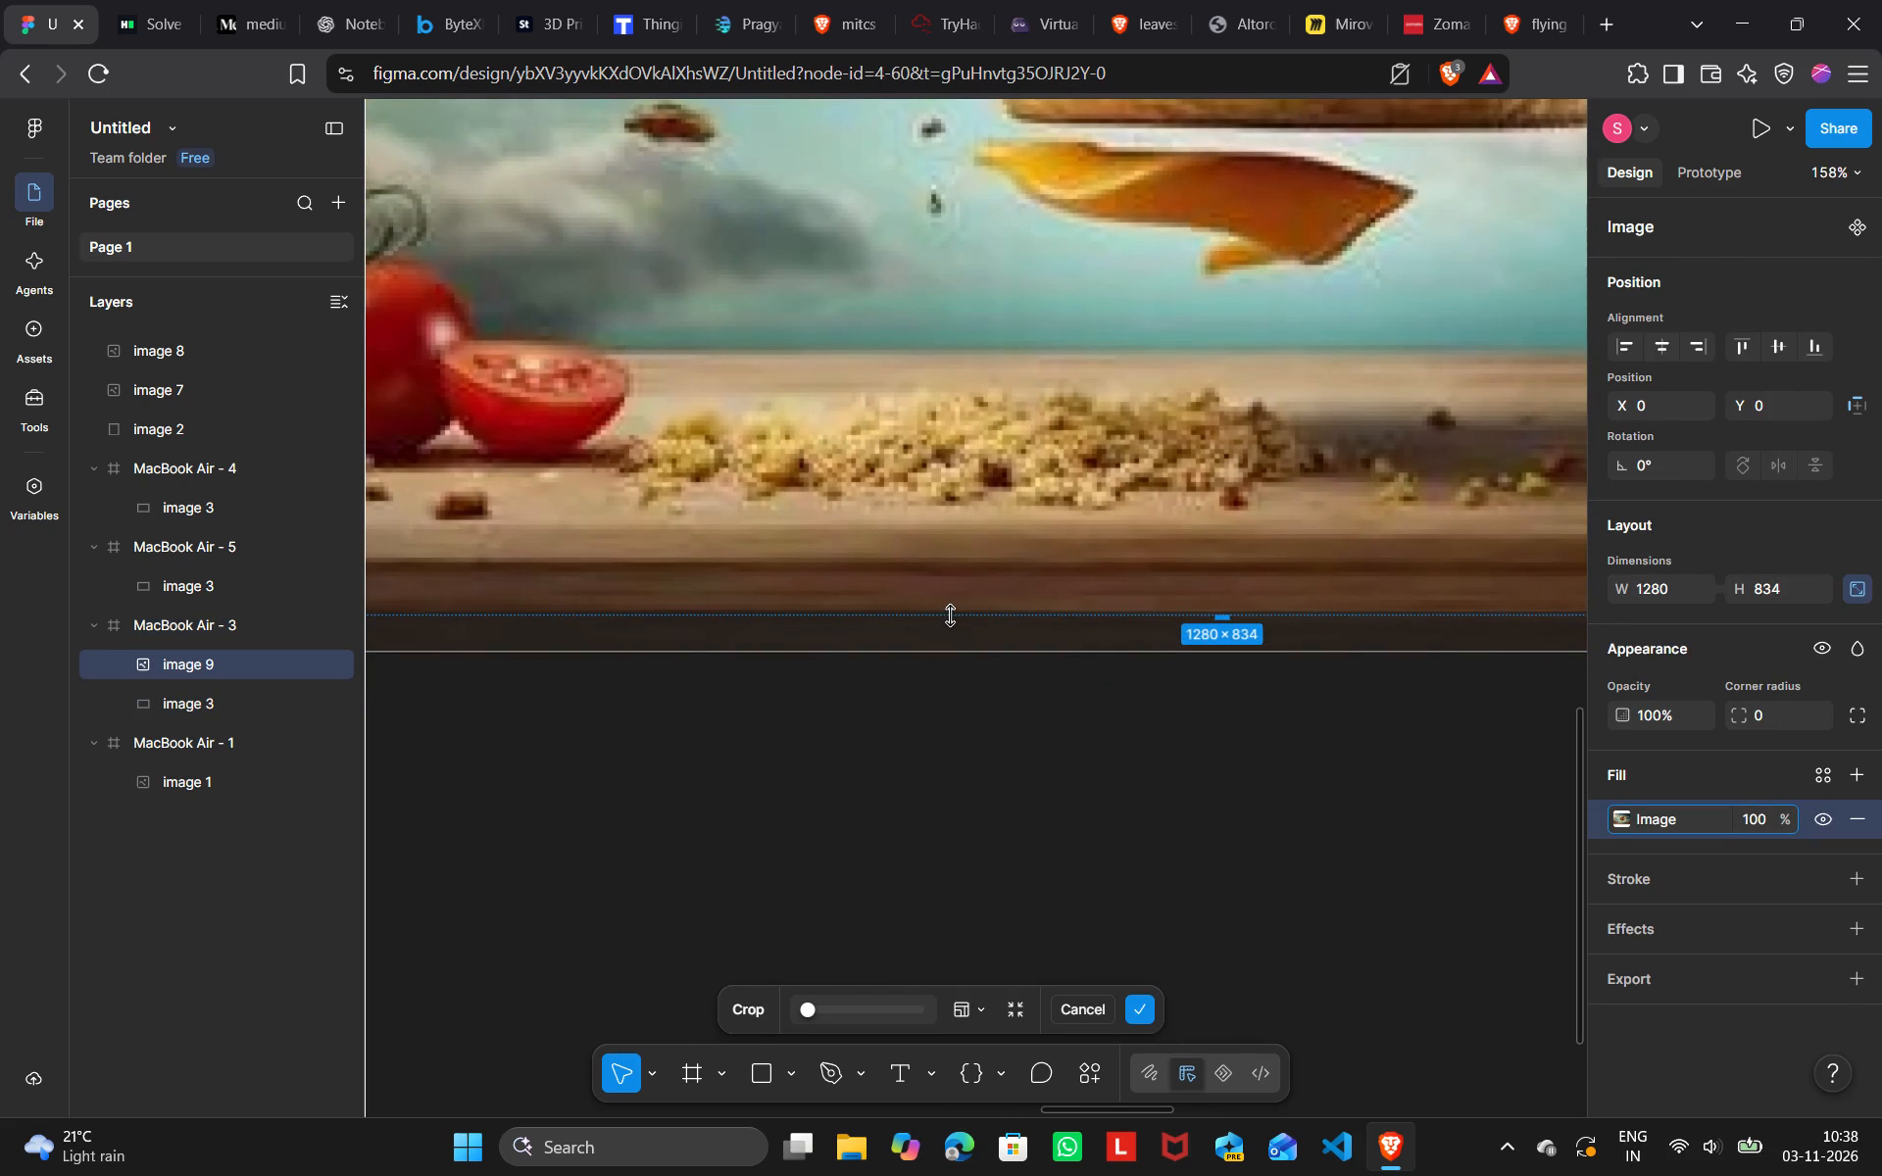
click(950, 615)
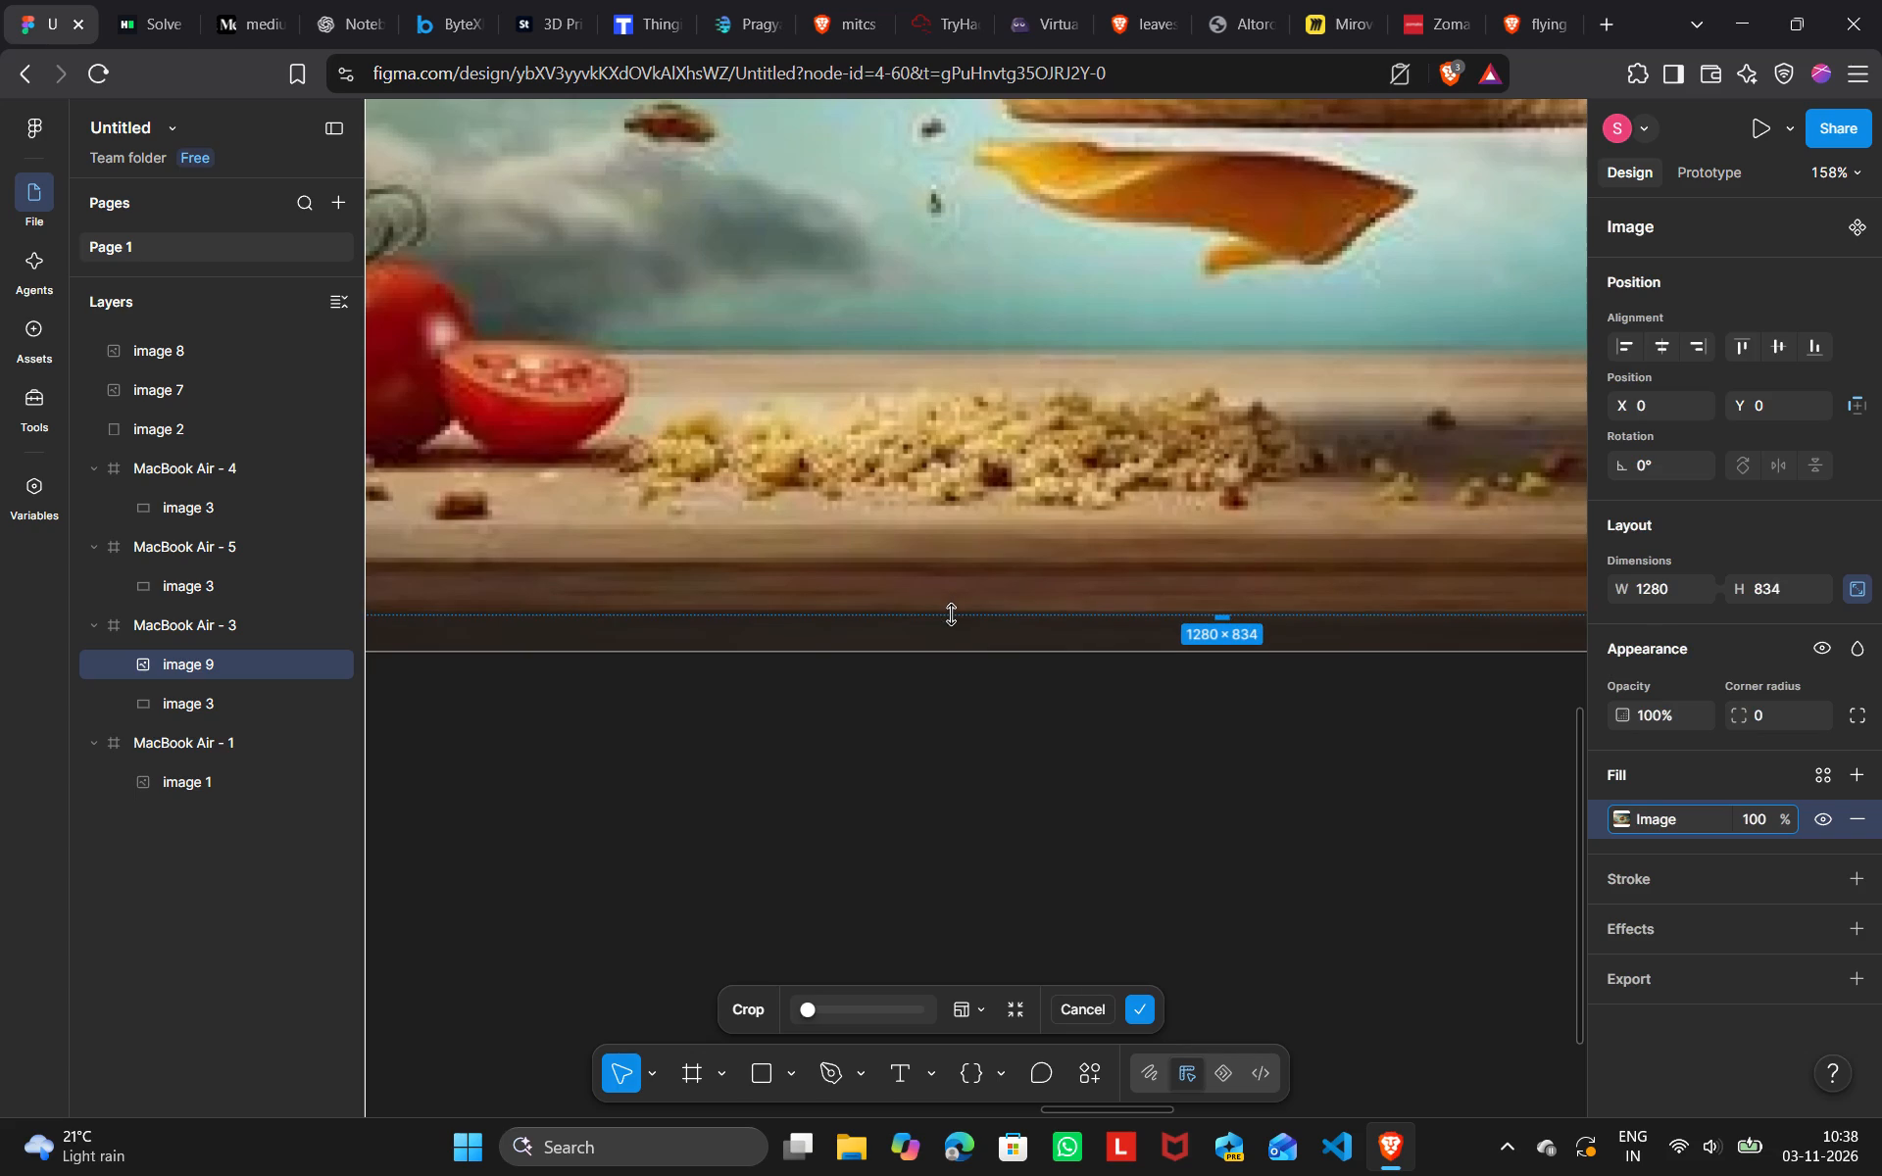
click(951, 614)
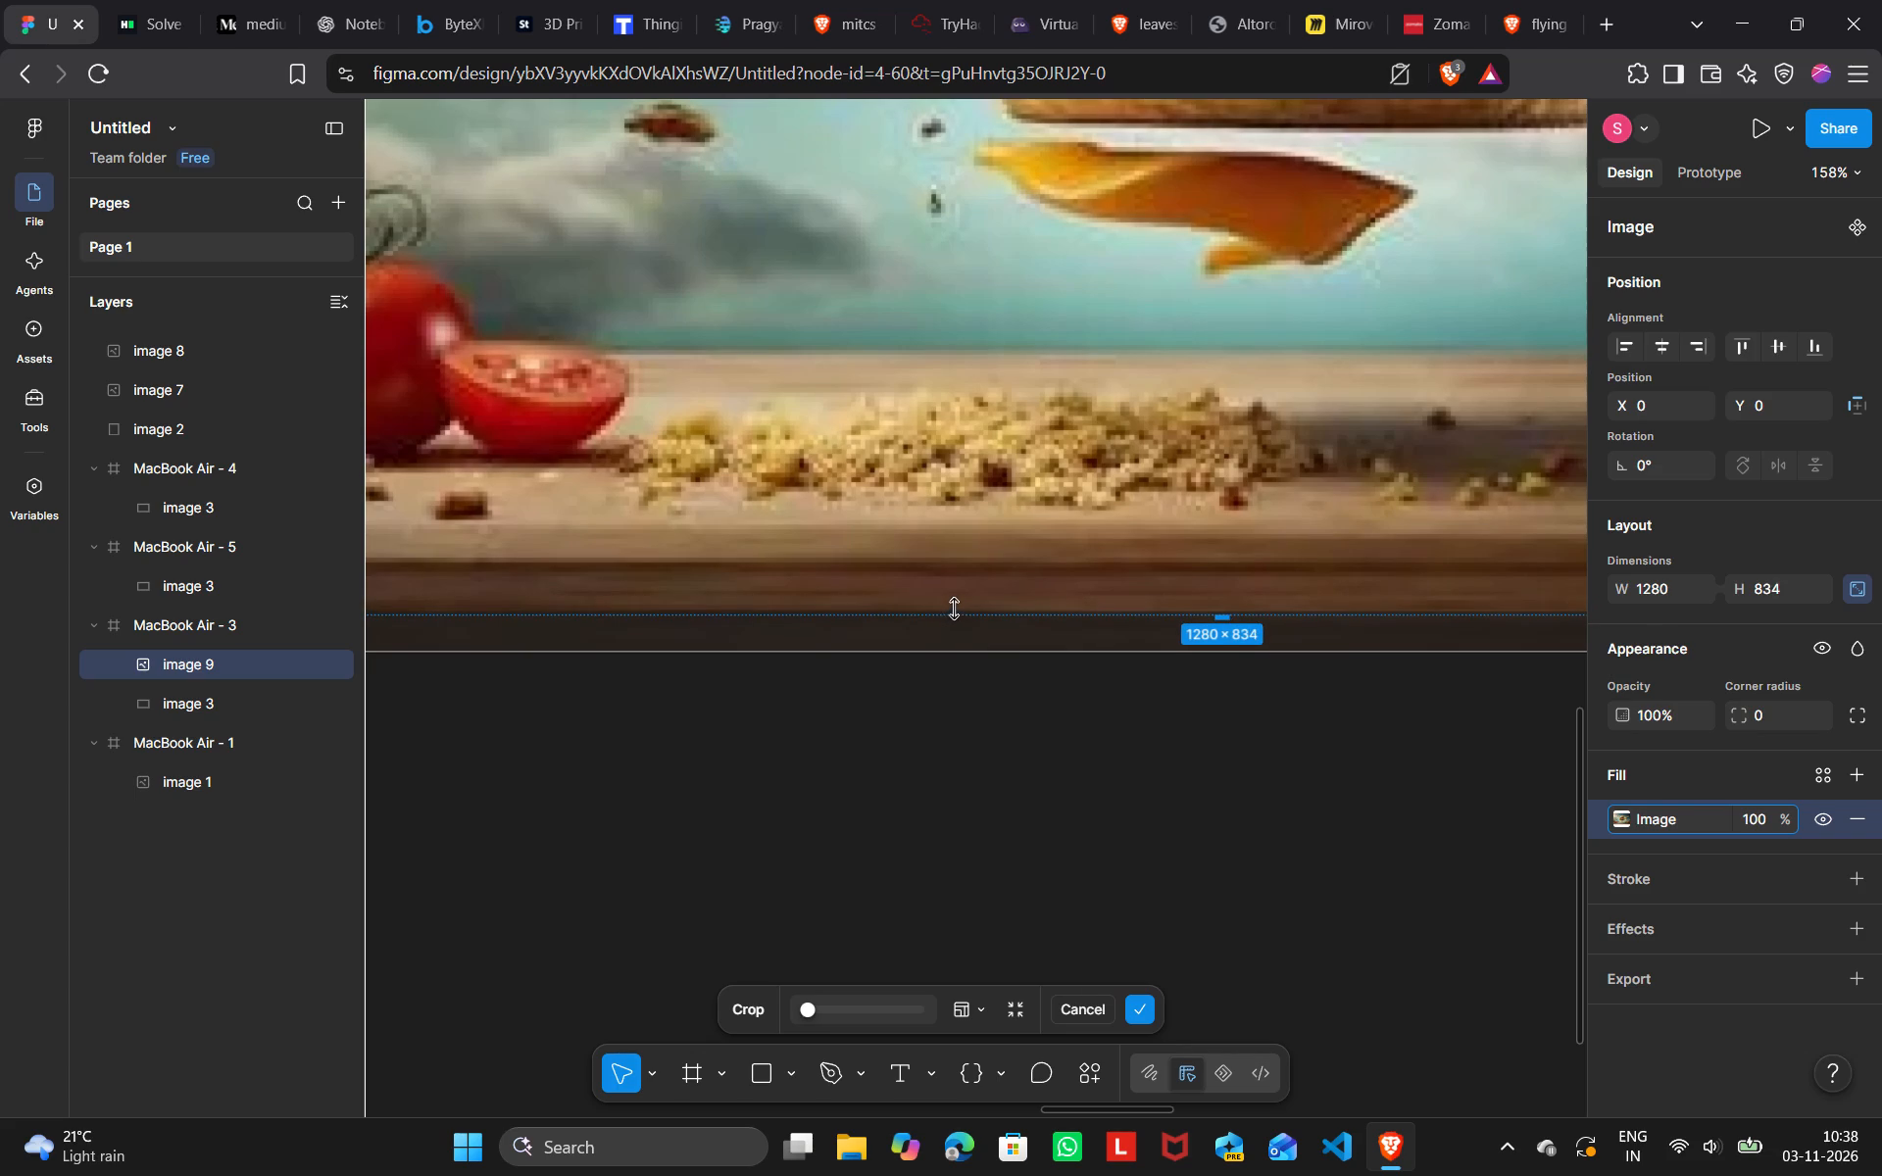
click(955, 607)
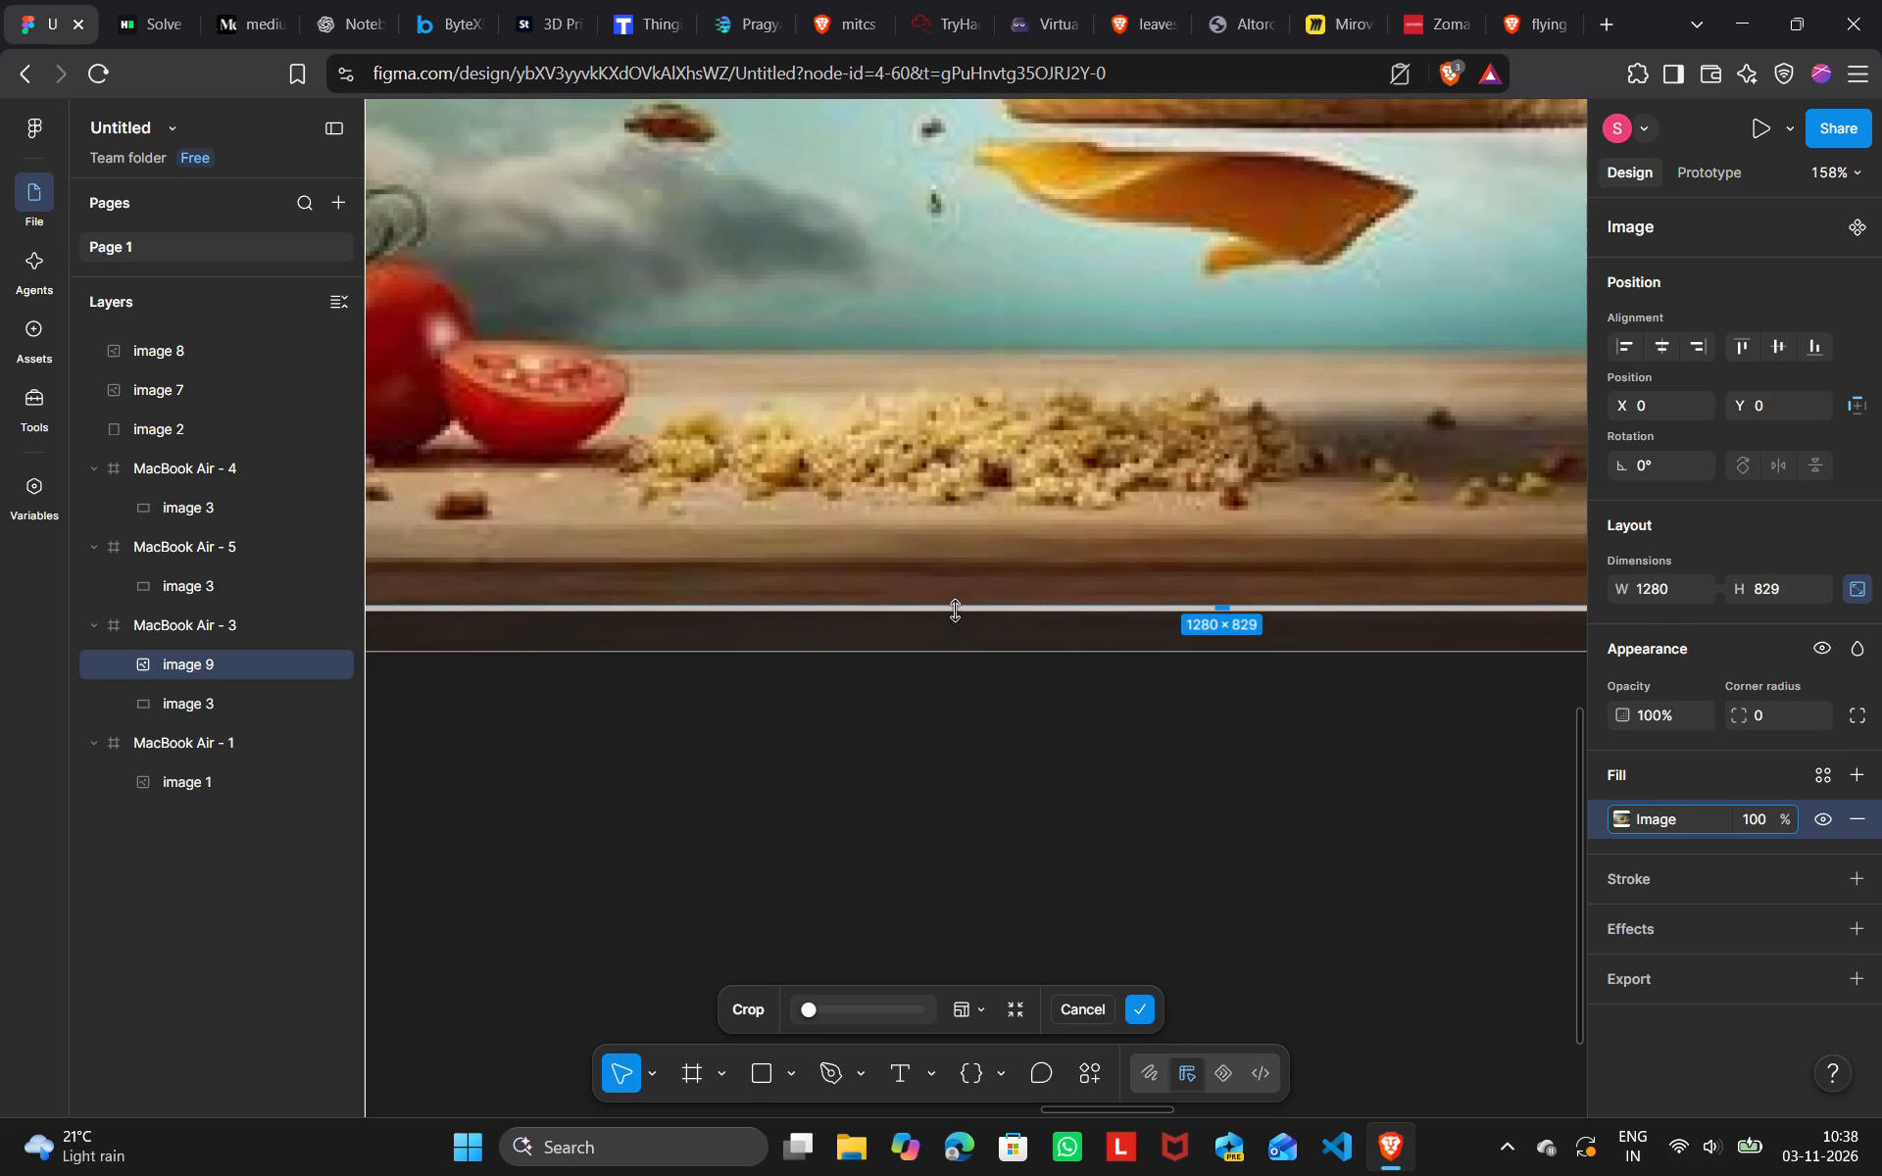
click(857, 800)
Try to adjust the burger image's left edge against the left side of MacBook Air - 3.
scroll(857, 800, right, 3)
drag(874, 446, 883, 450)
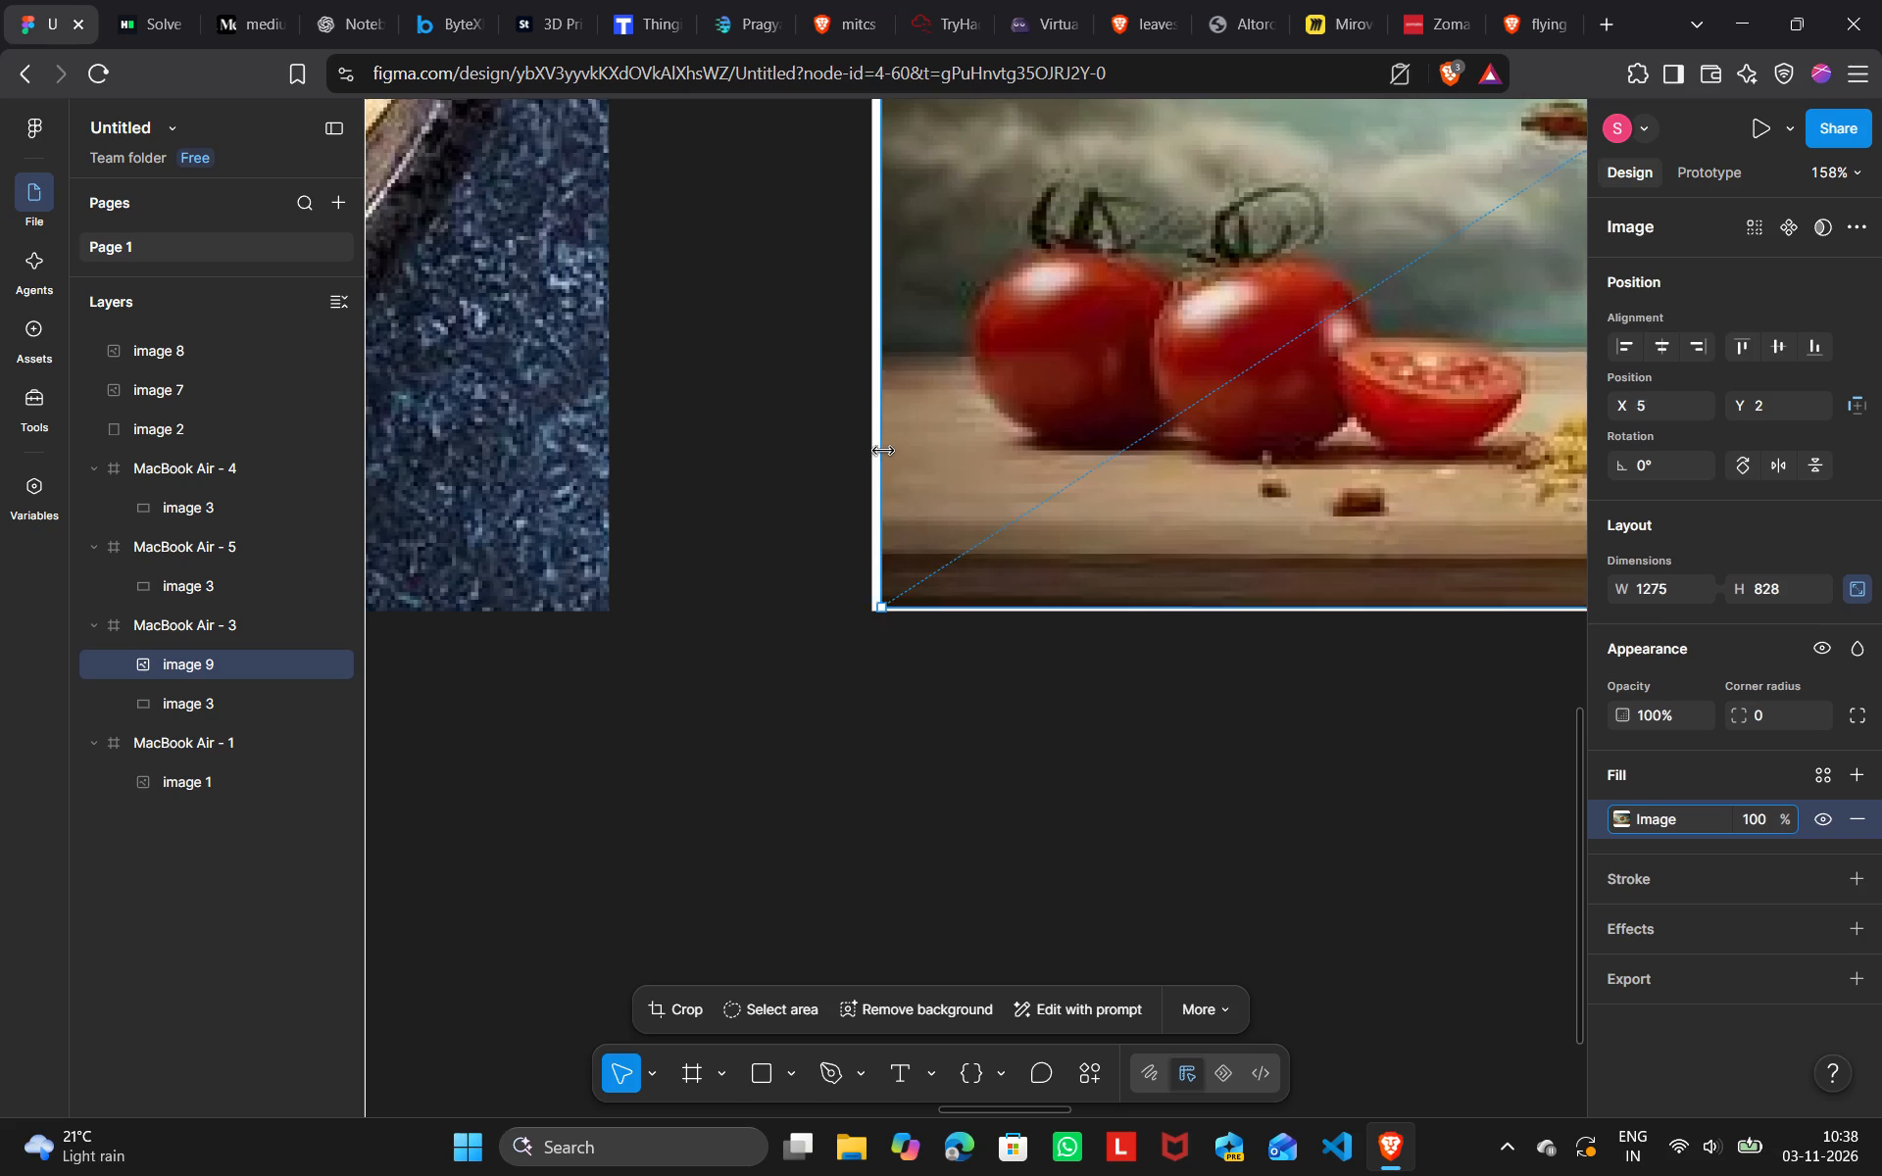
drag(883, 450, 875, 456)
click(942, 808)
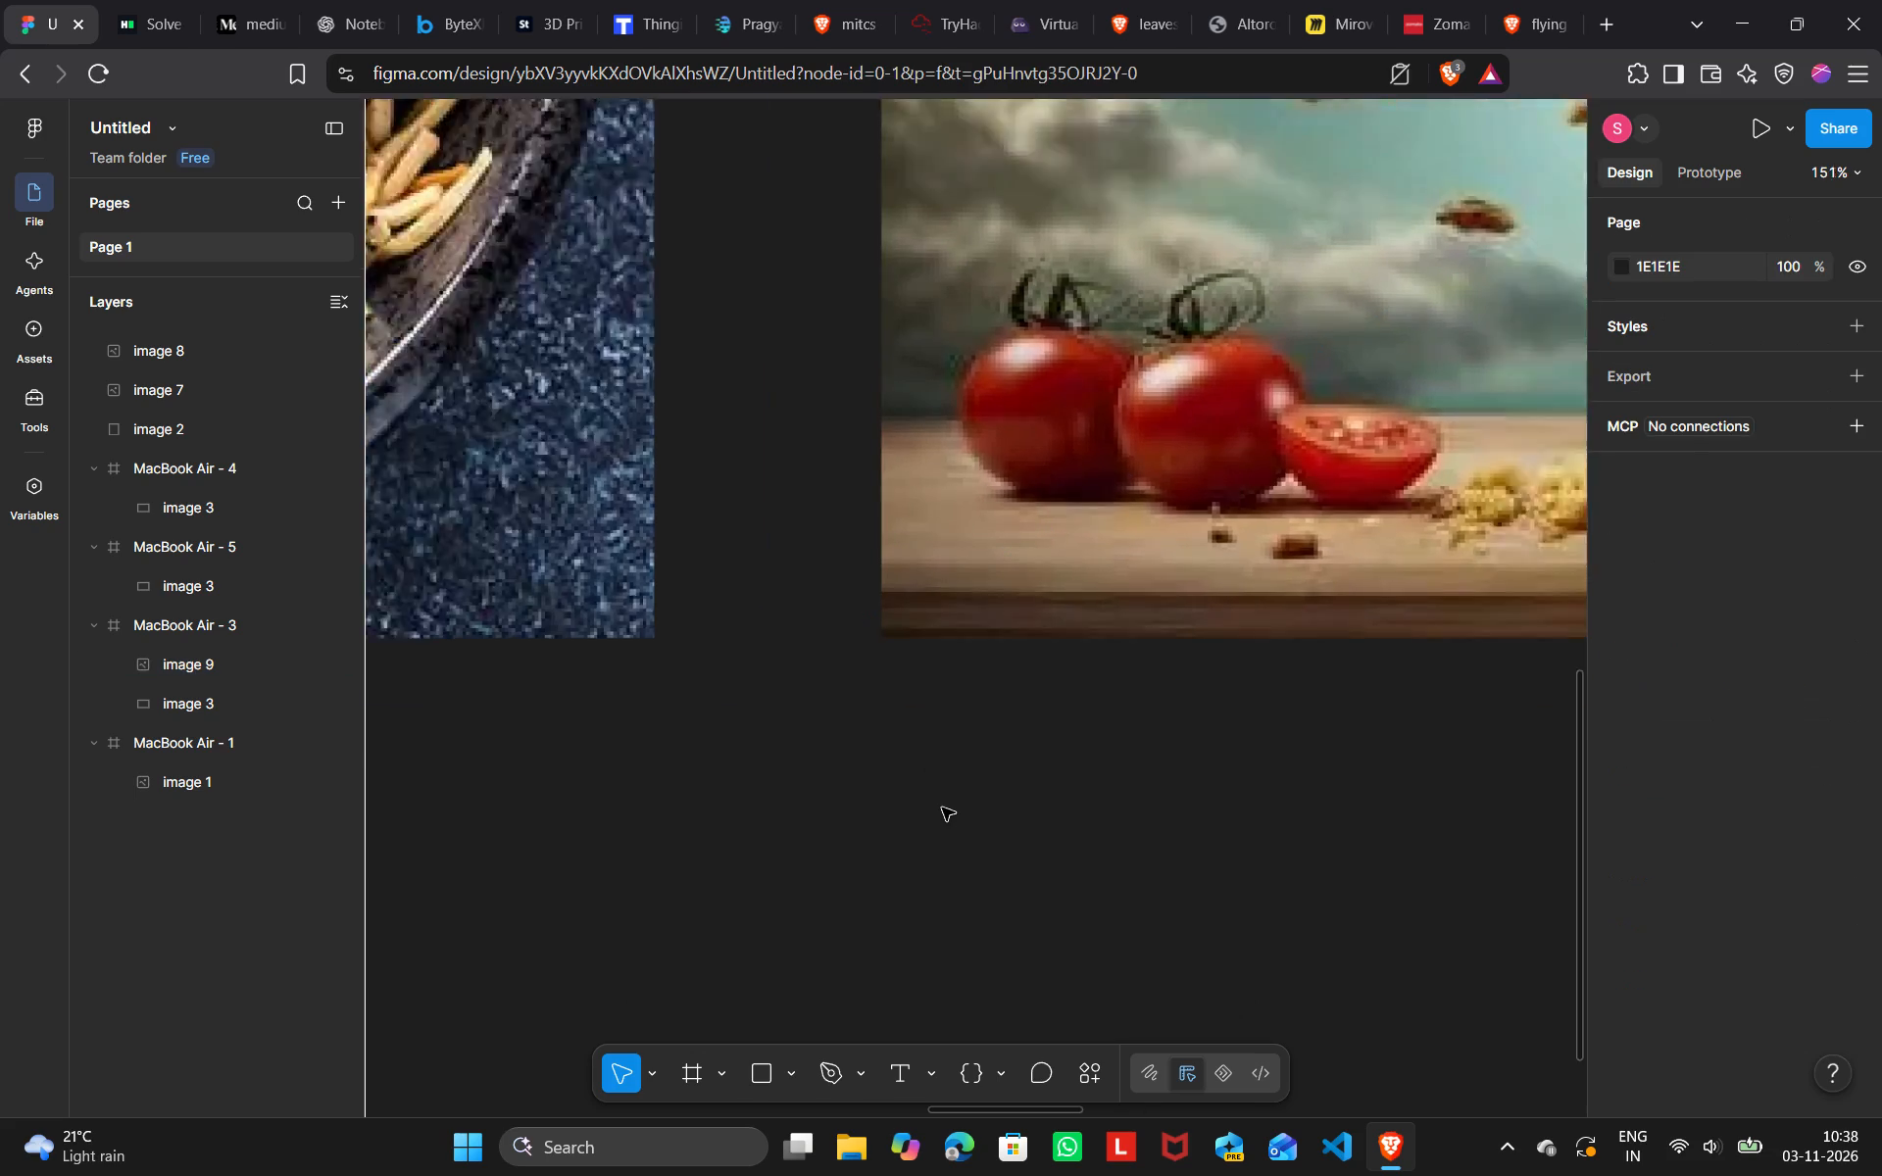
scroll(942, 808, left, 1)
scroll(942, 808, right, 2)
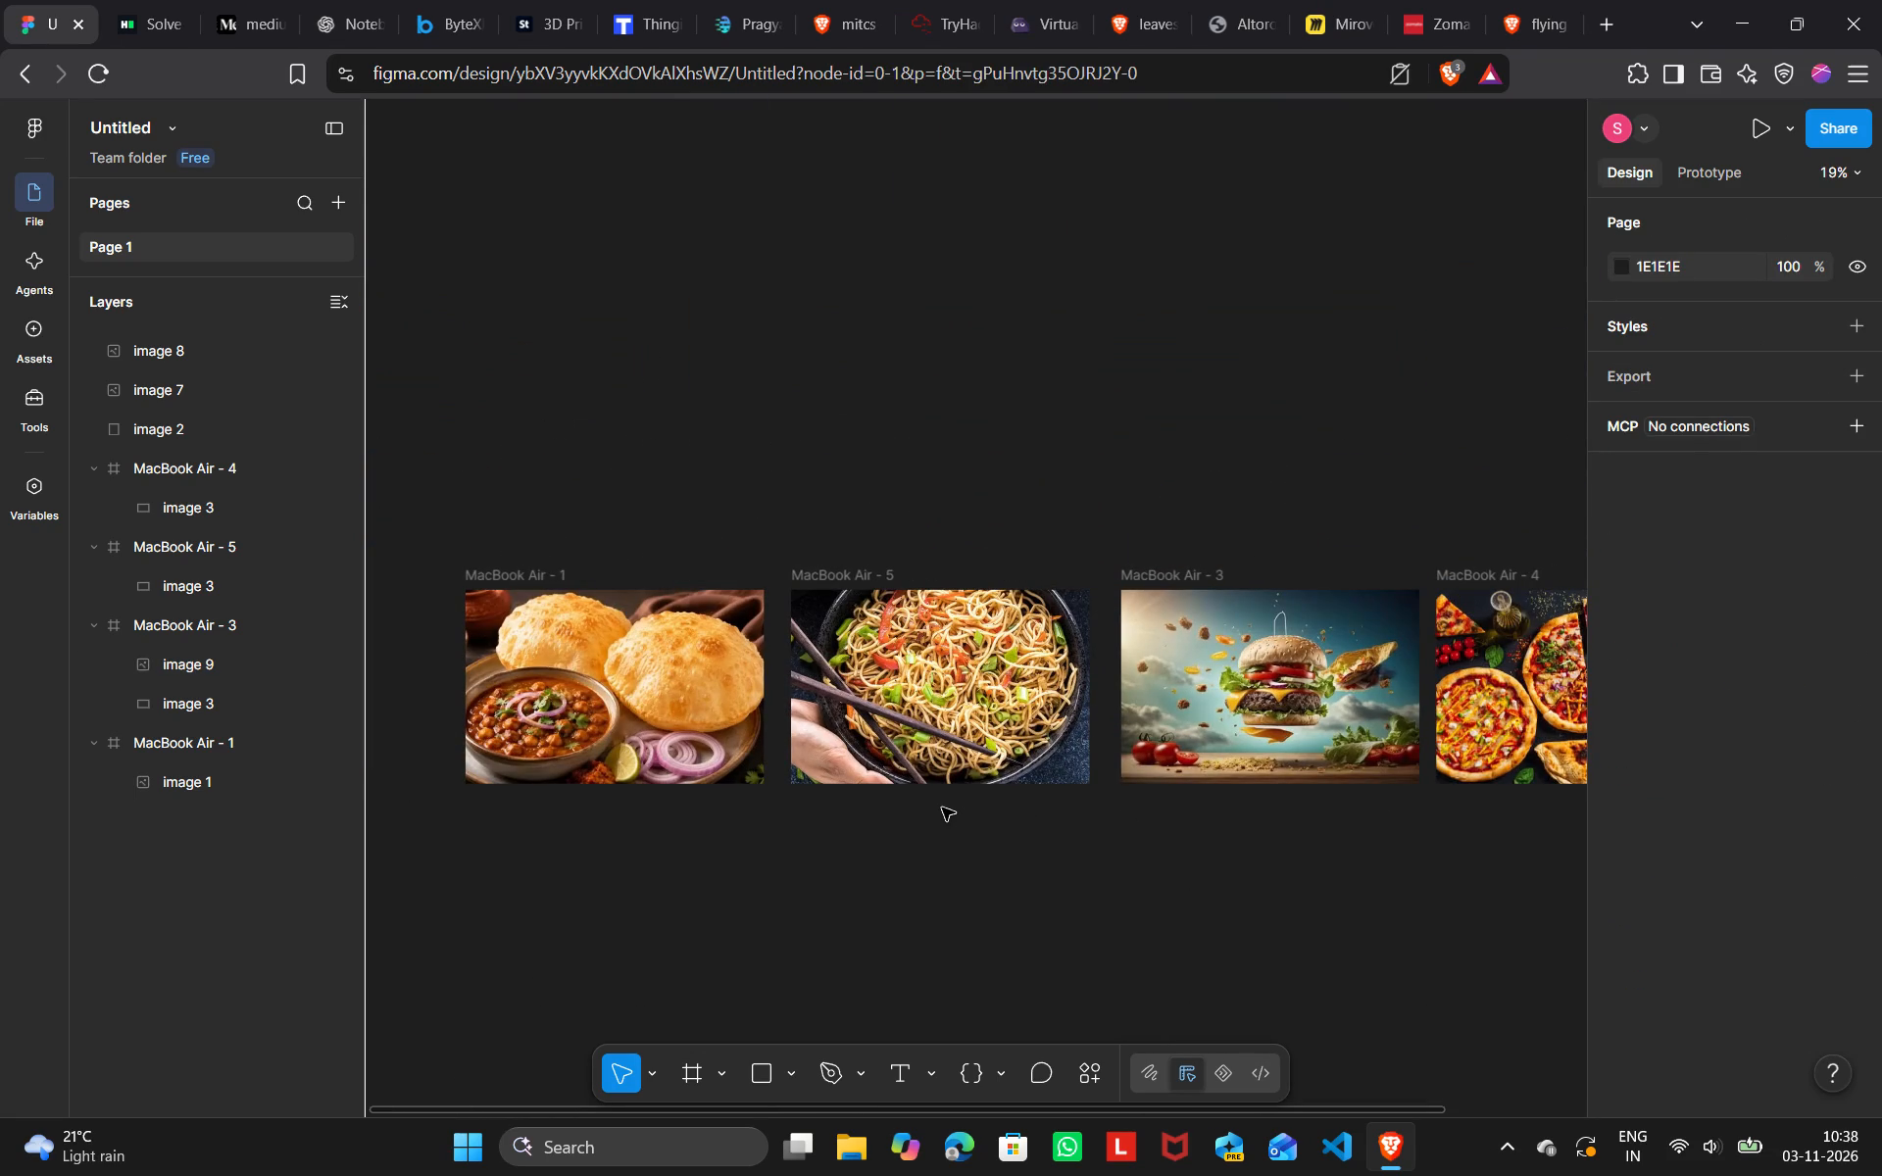
Switch to the Zomato website and examine the home page's hero and the sections below it for design reference.
click(1409, 13)
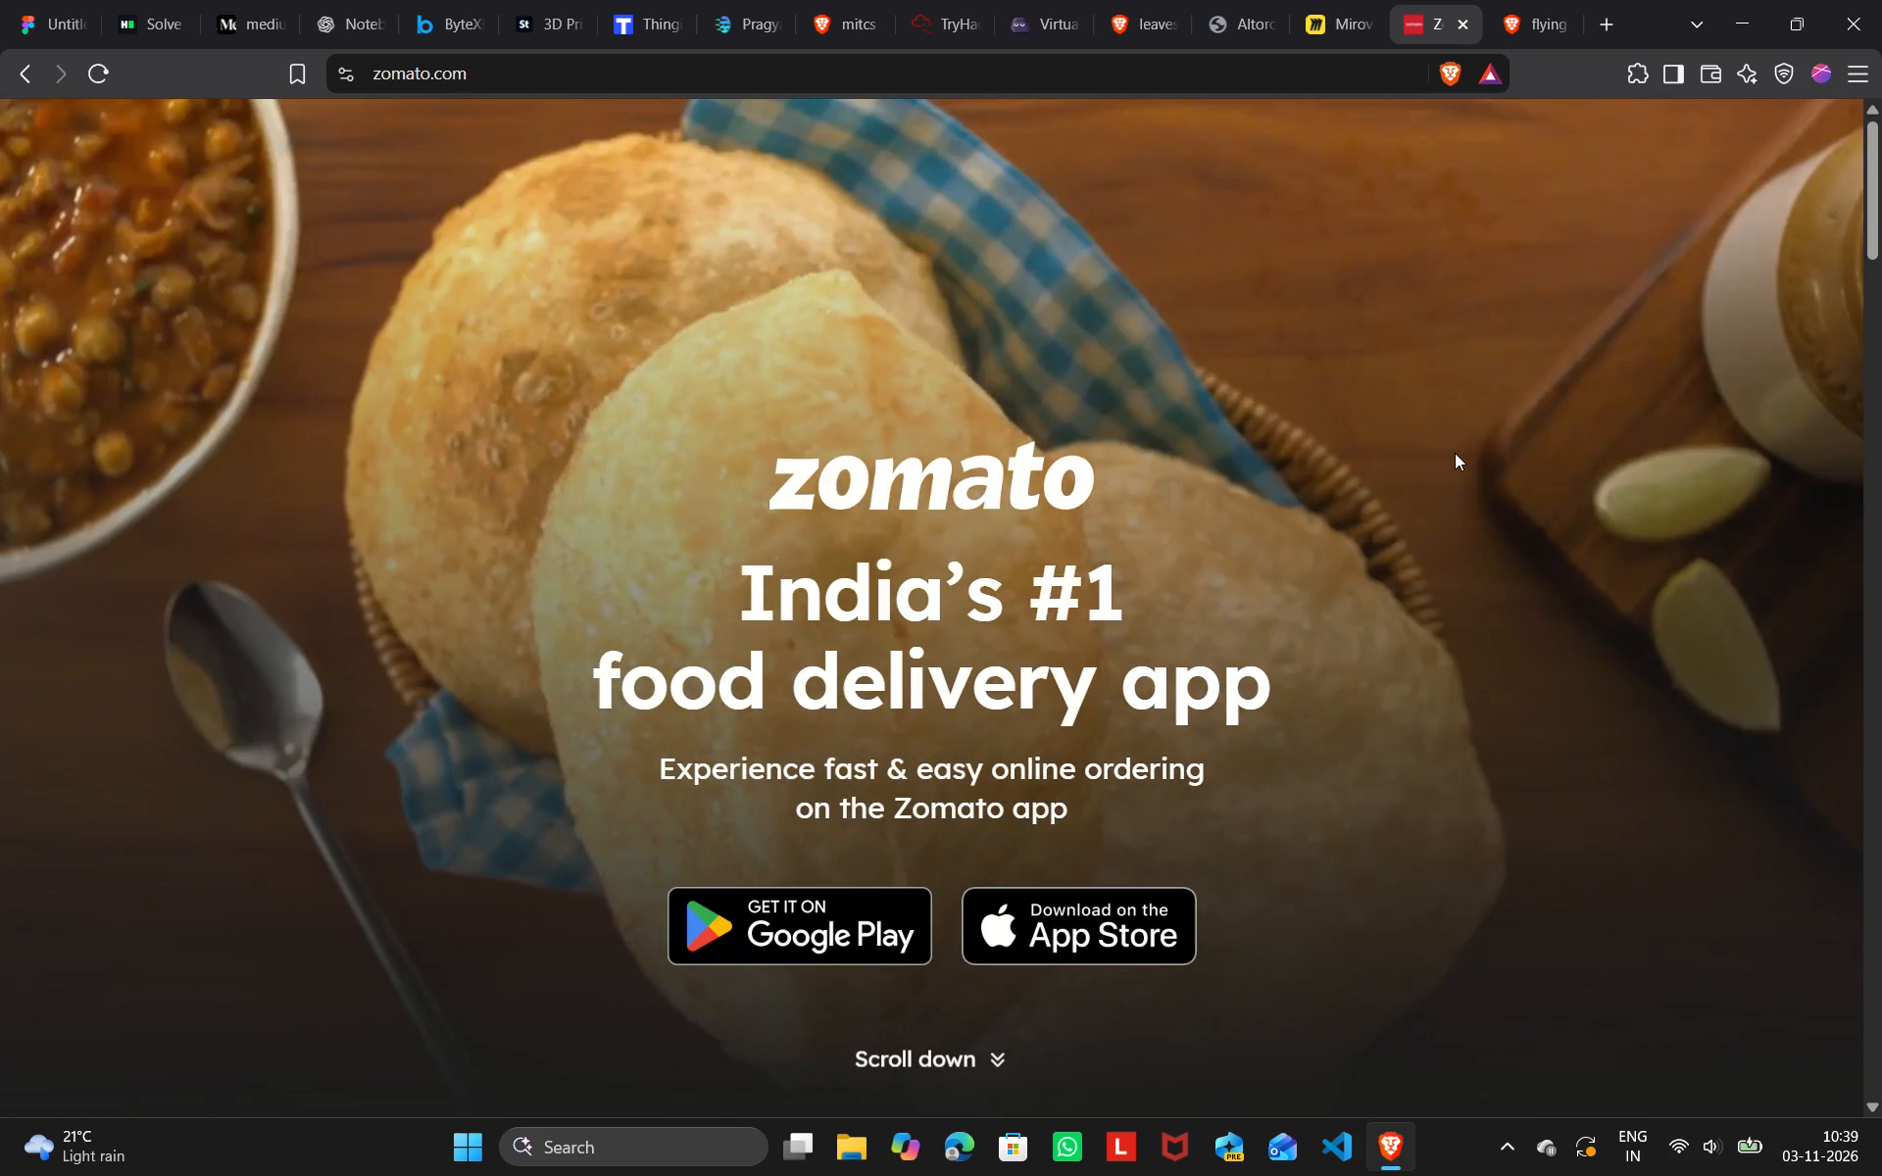
scroll(1455, 453, down, 7)
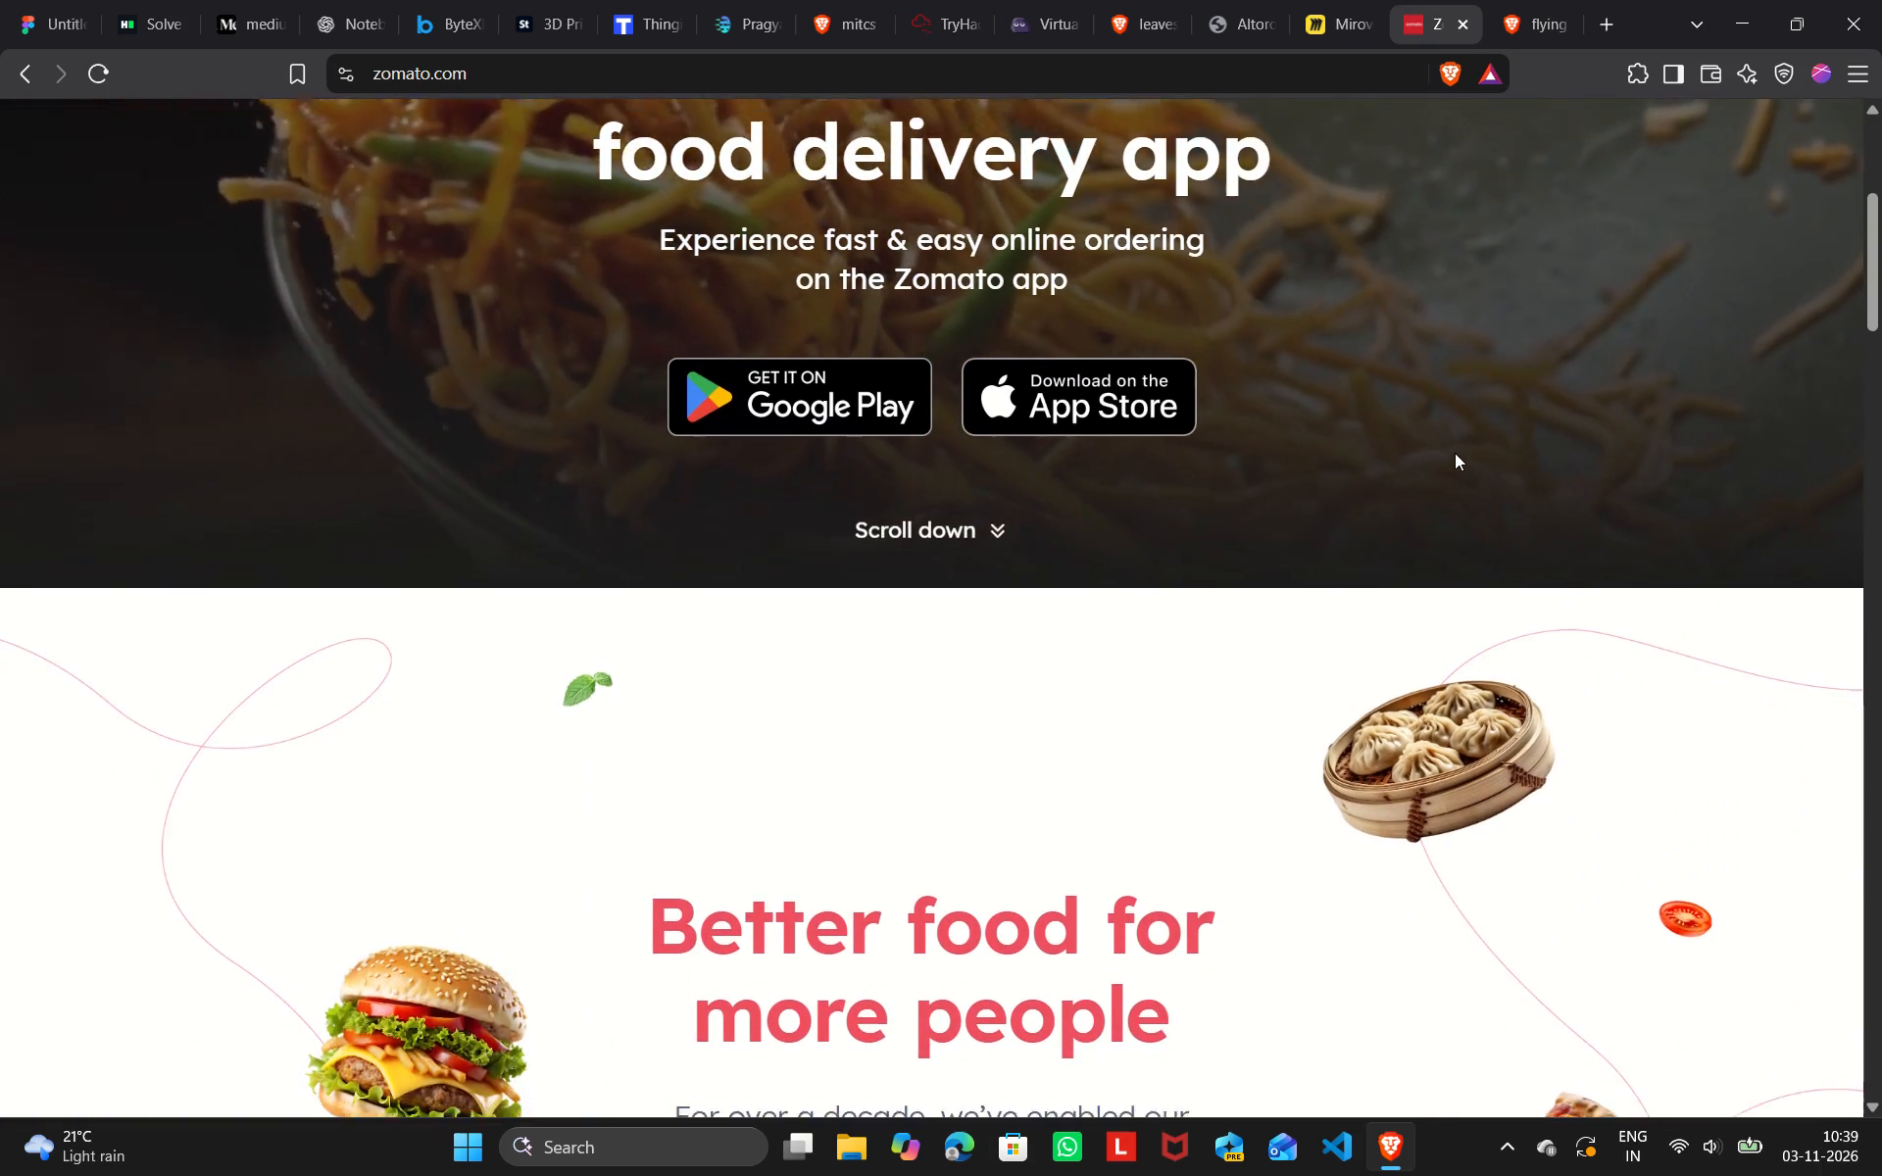
scroll(1455, 453, down, 9)
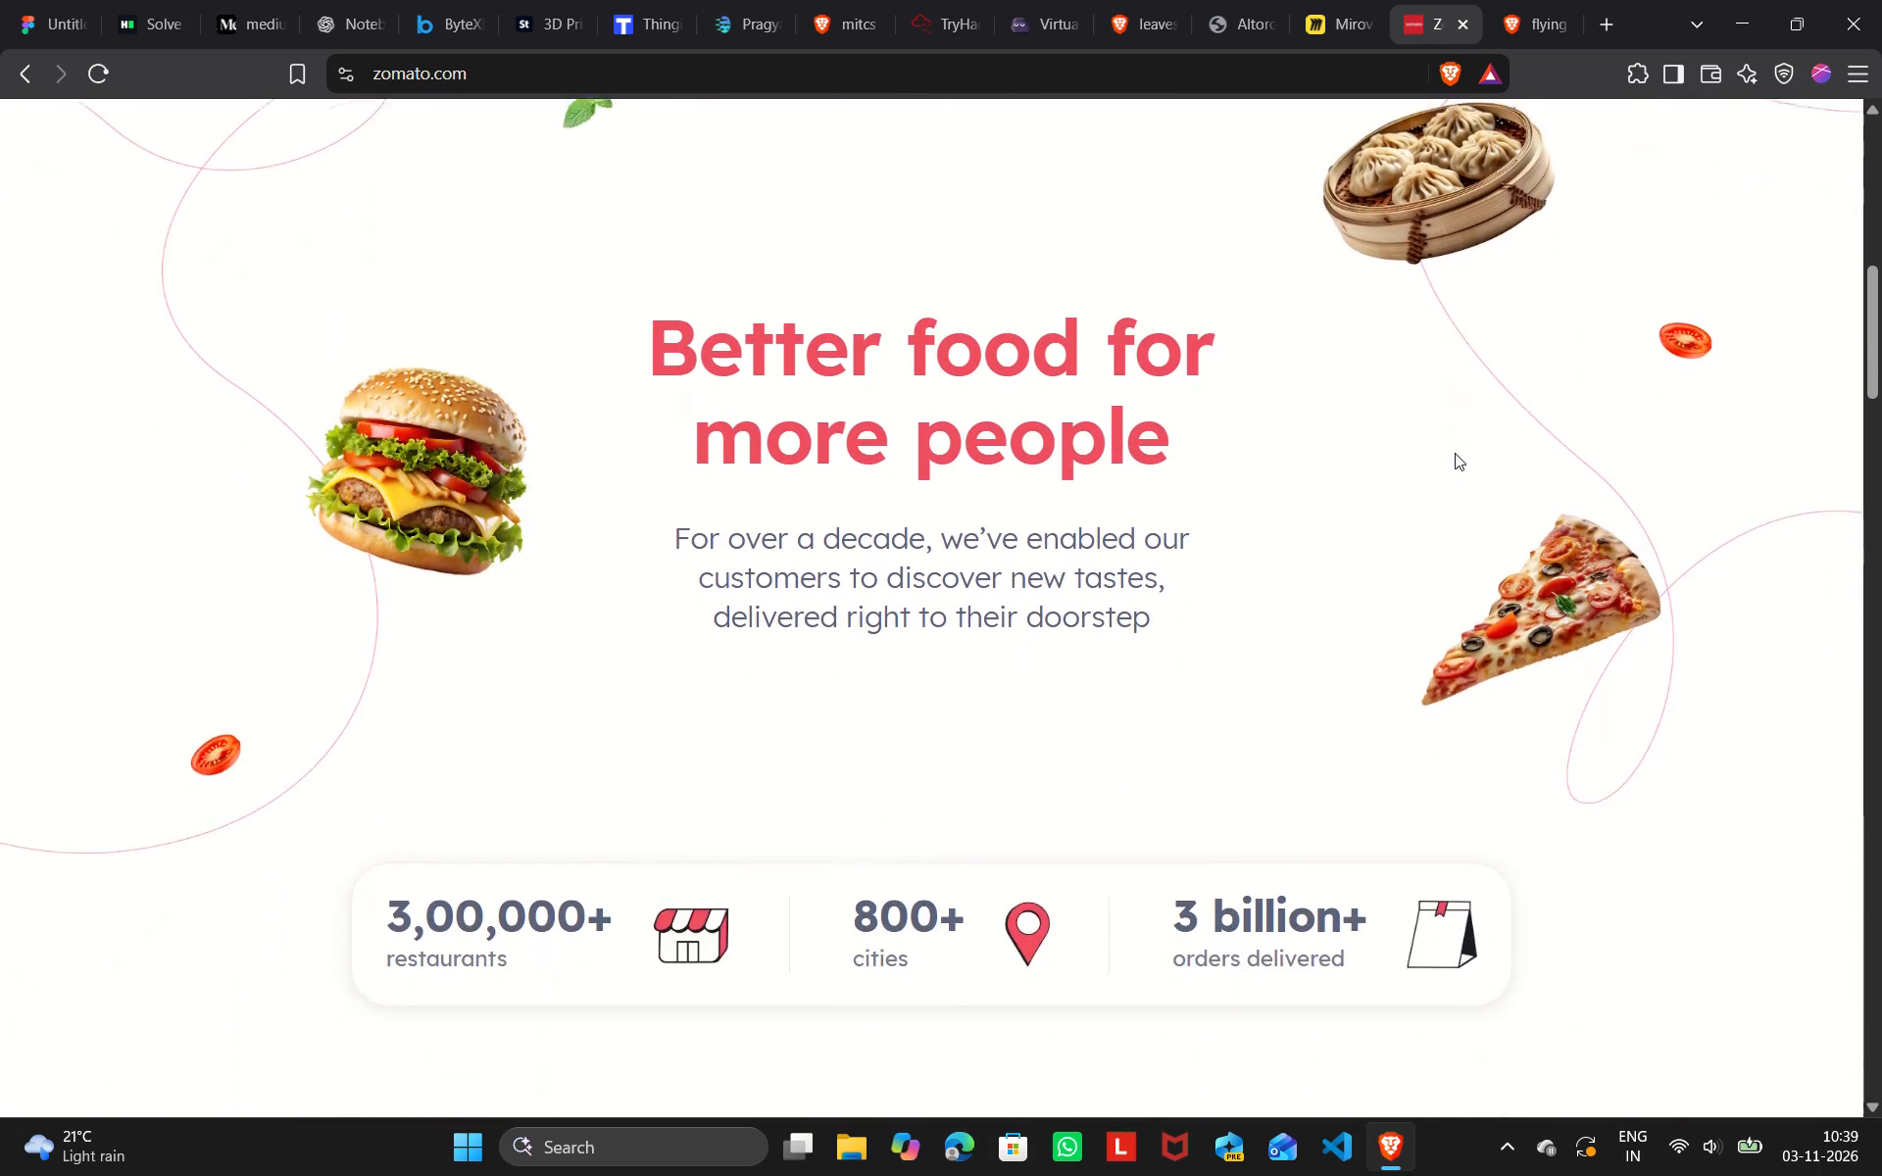
scroll(1455, 453, down, 5)
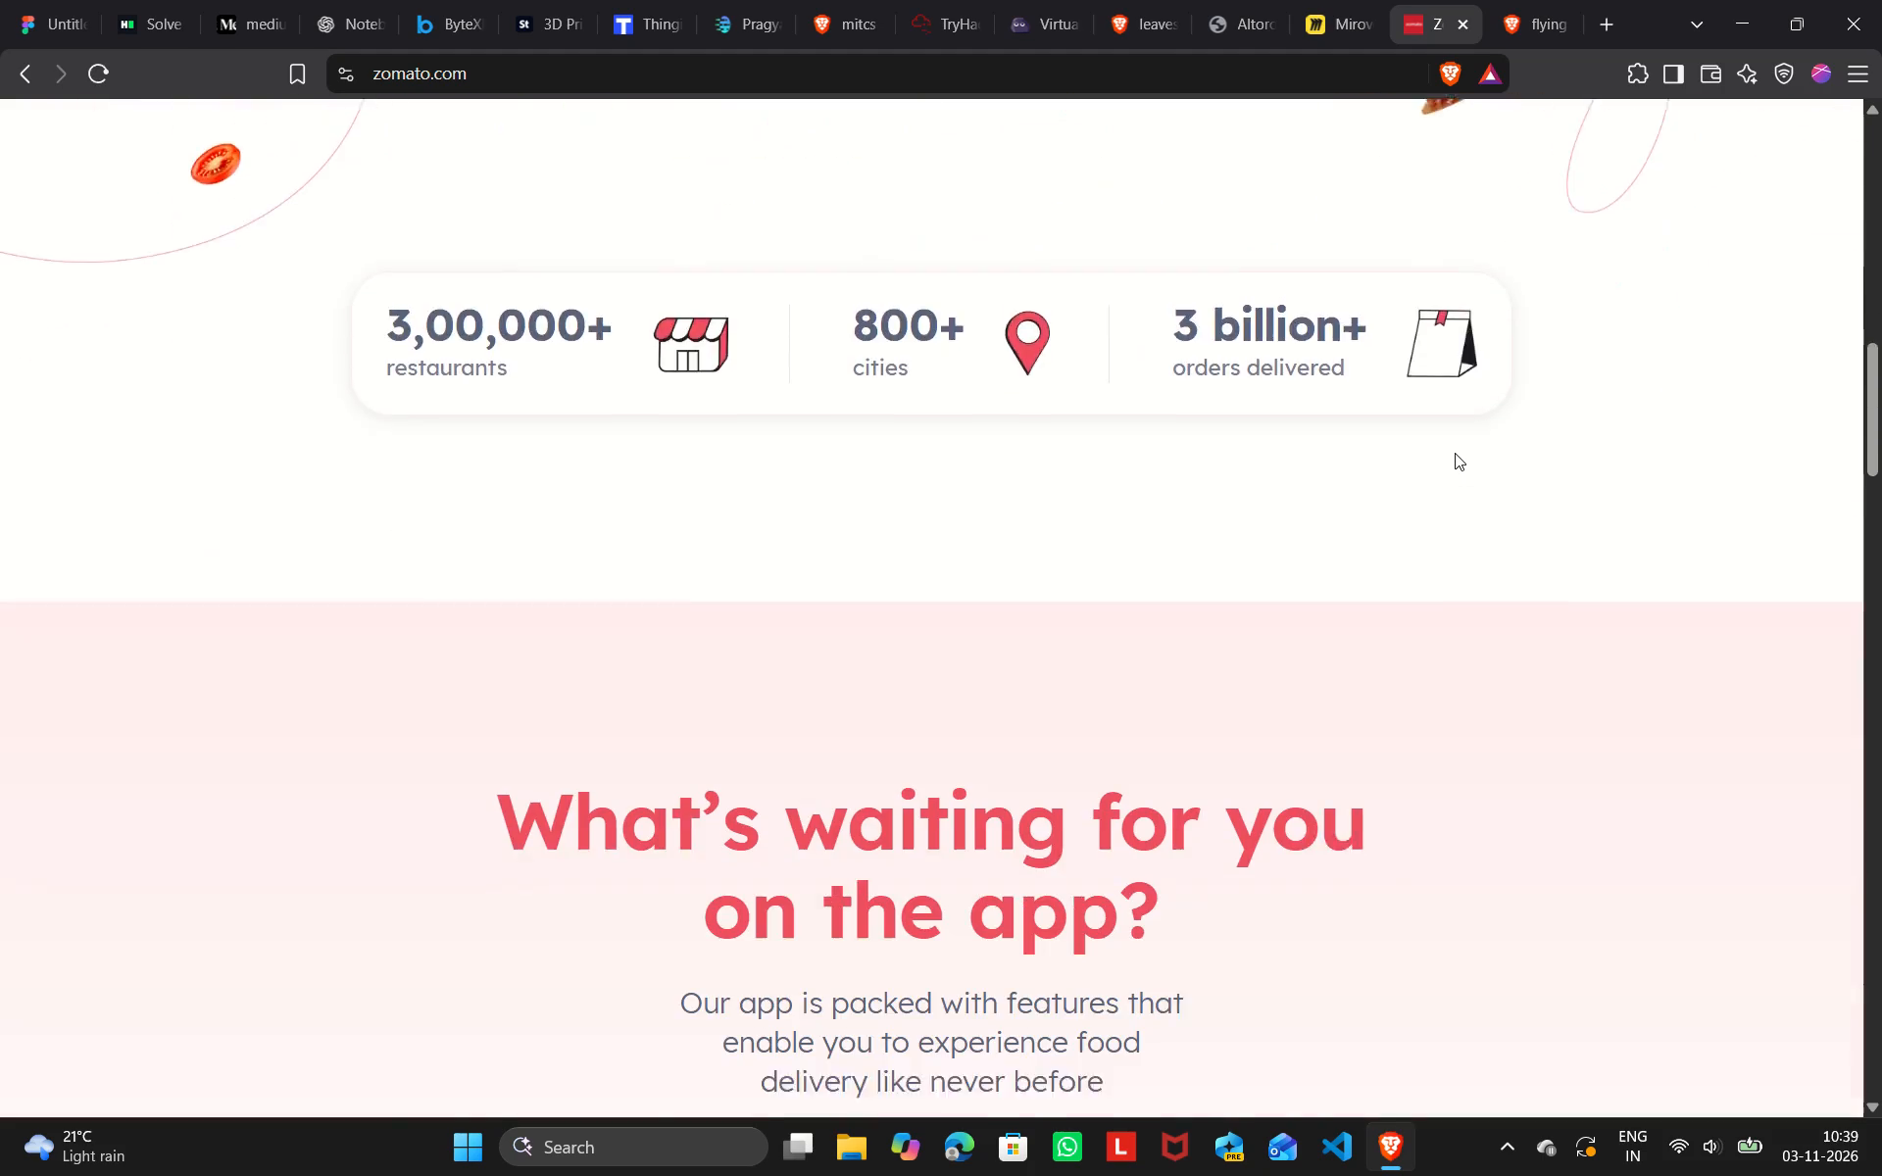
scroll(1455, 453, down, 1)
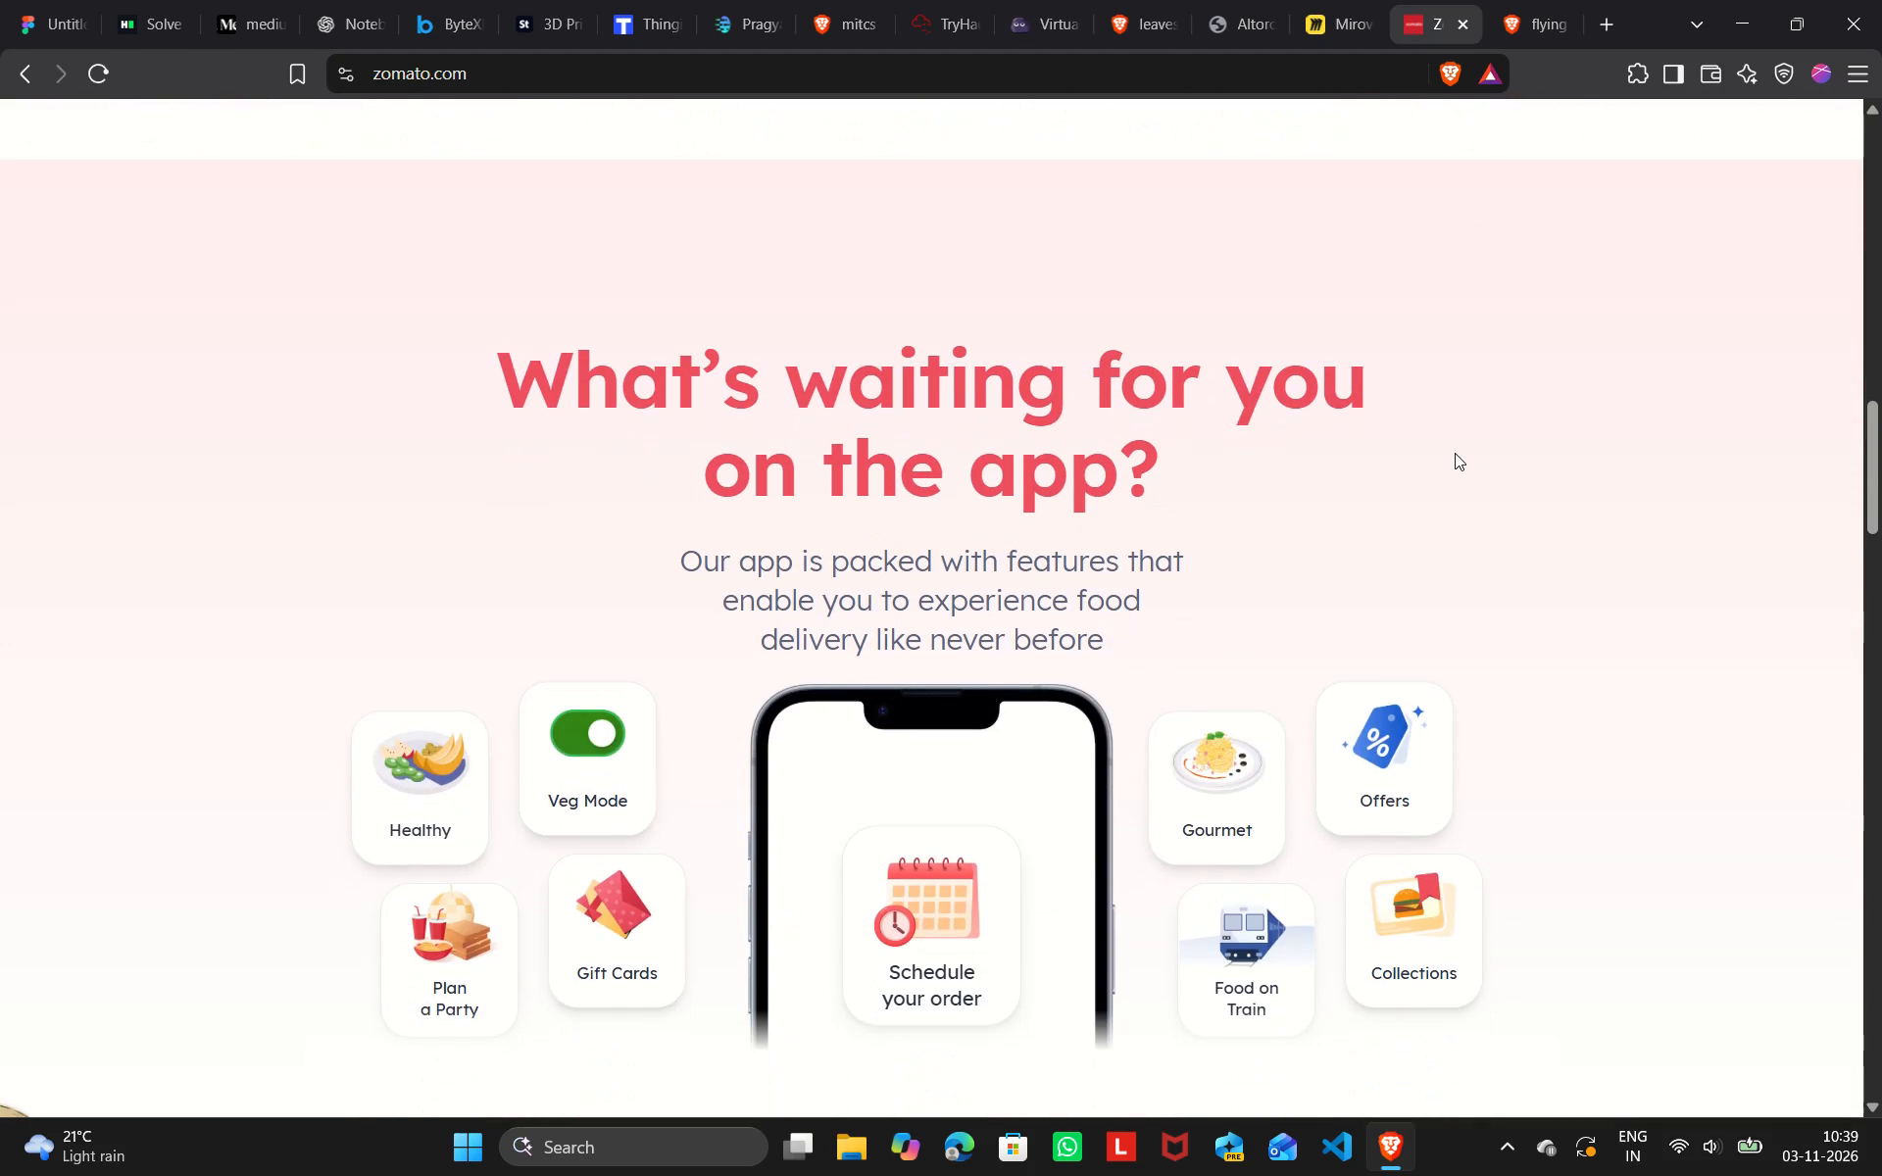
scroll(1455, 453, down, 14)
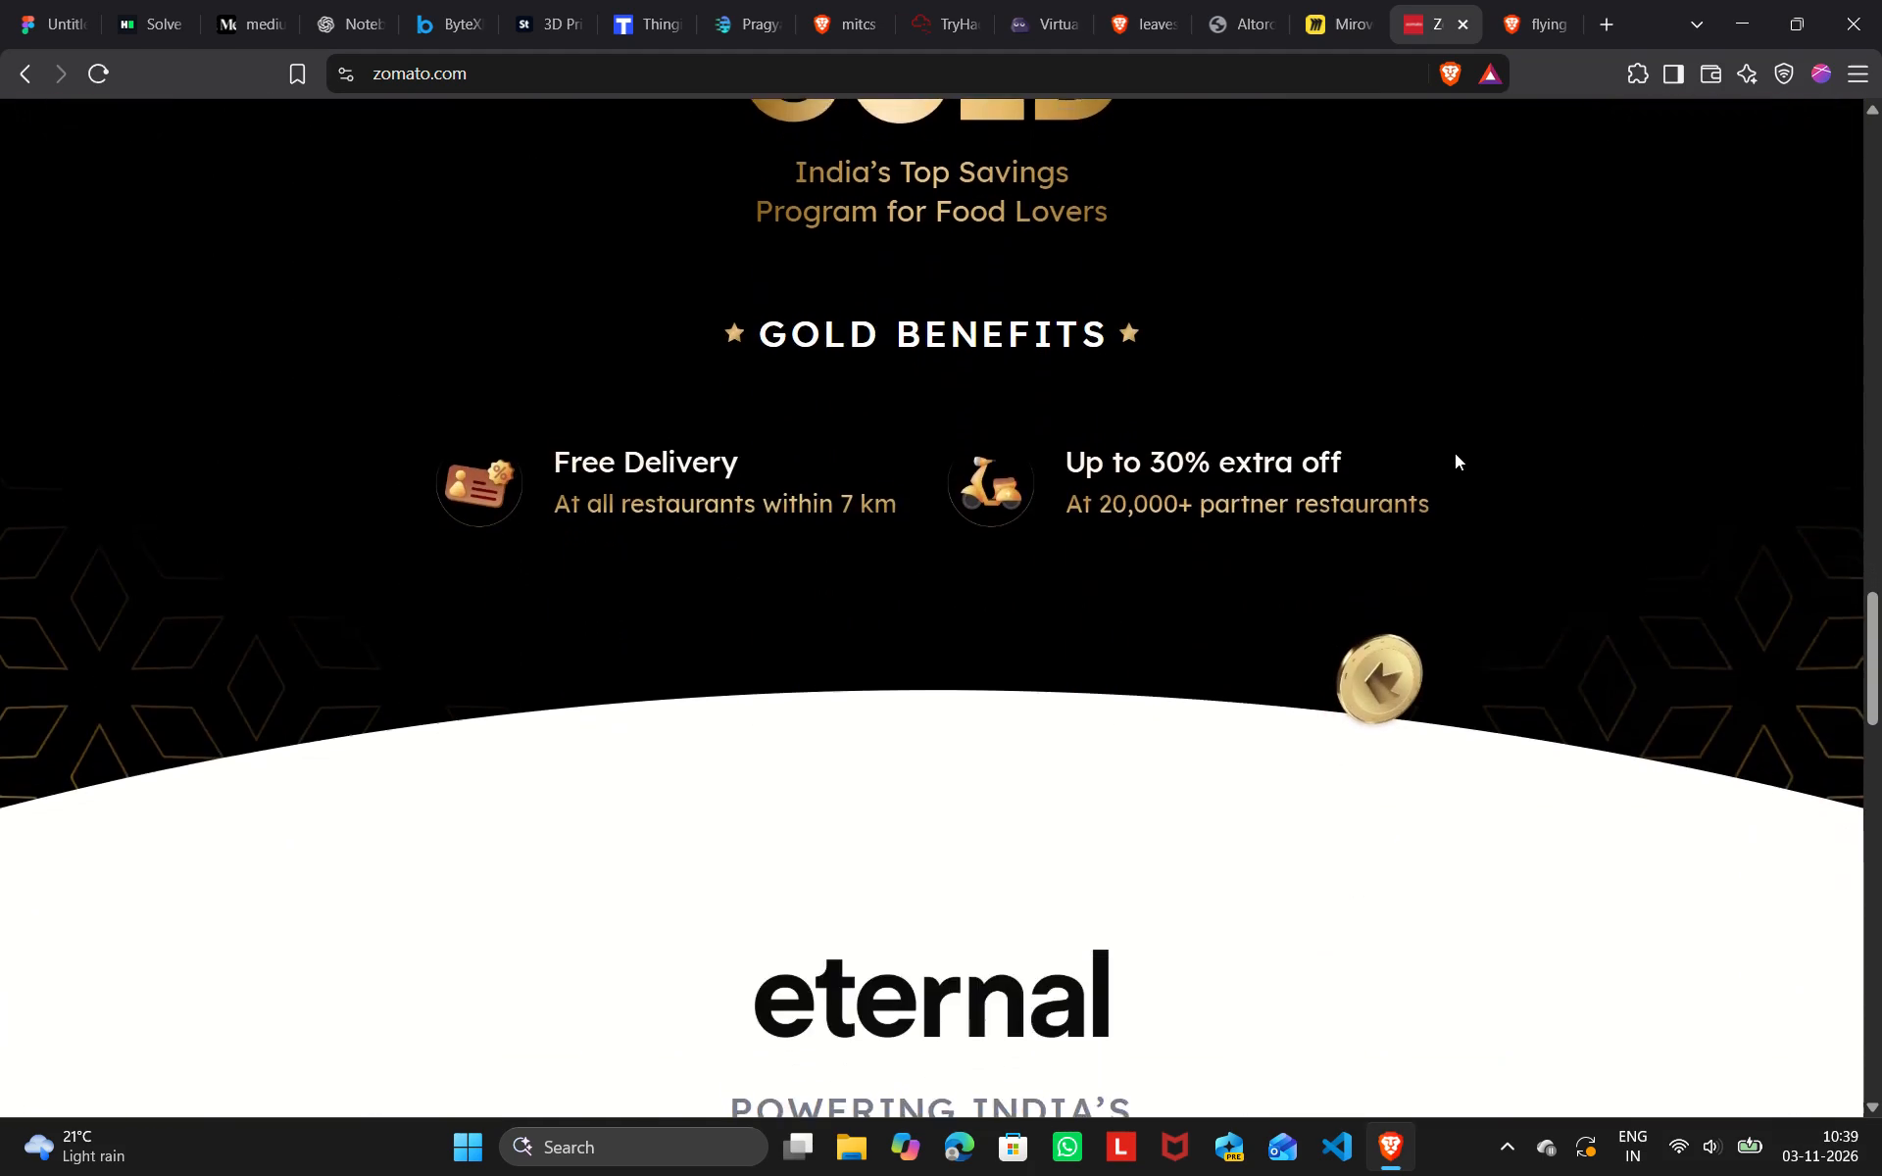
scroll(1455, 453, down, 6)
scroll(1455, 453, up, 1)
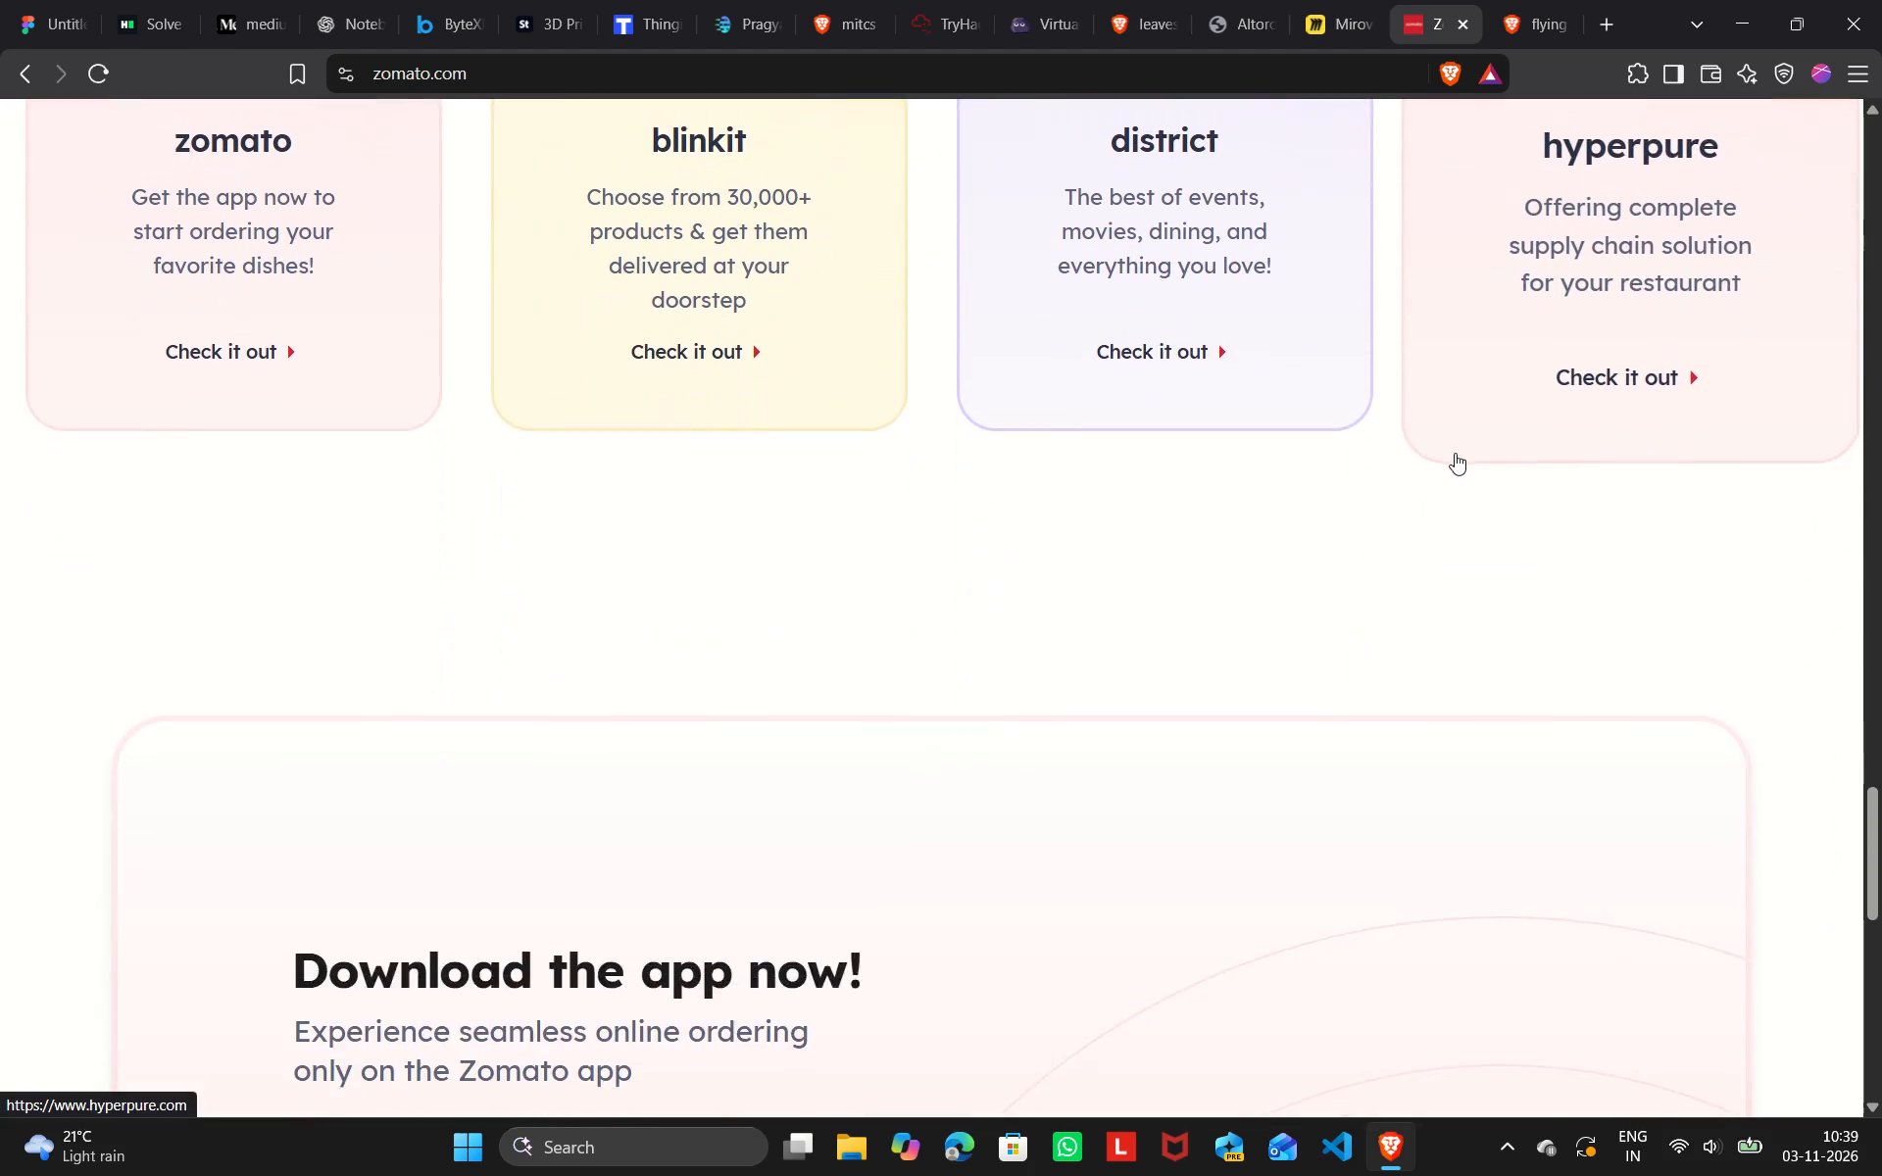
scroll(1455, 453, up, 1)
scroll(1357, 496, up, 3)
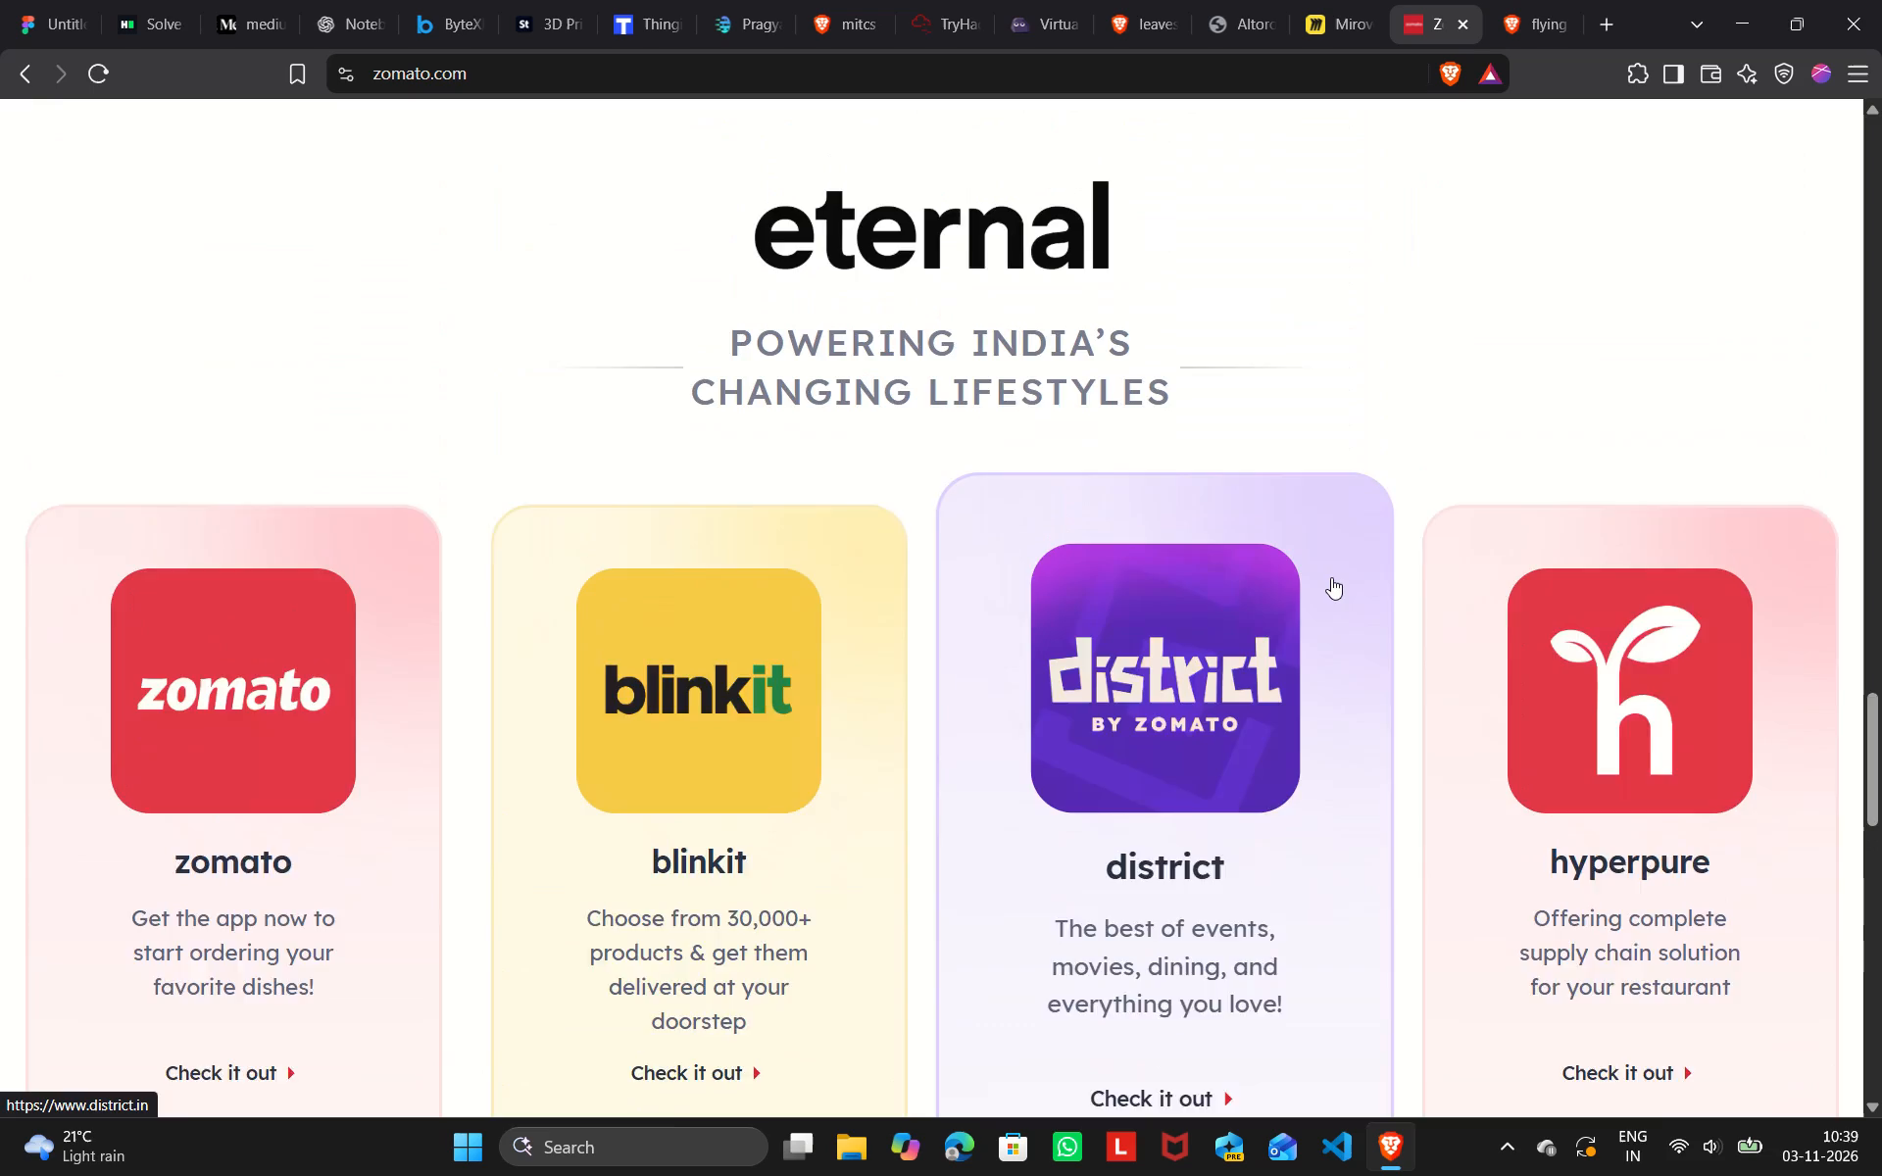
scroll(1331, 577, up, 14)
scroll(1331, 577, up, 11)
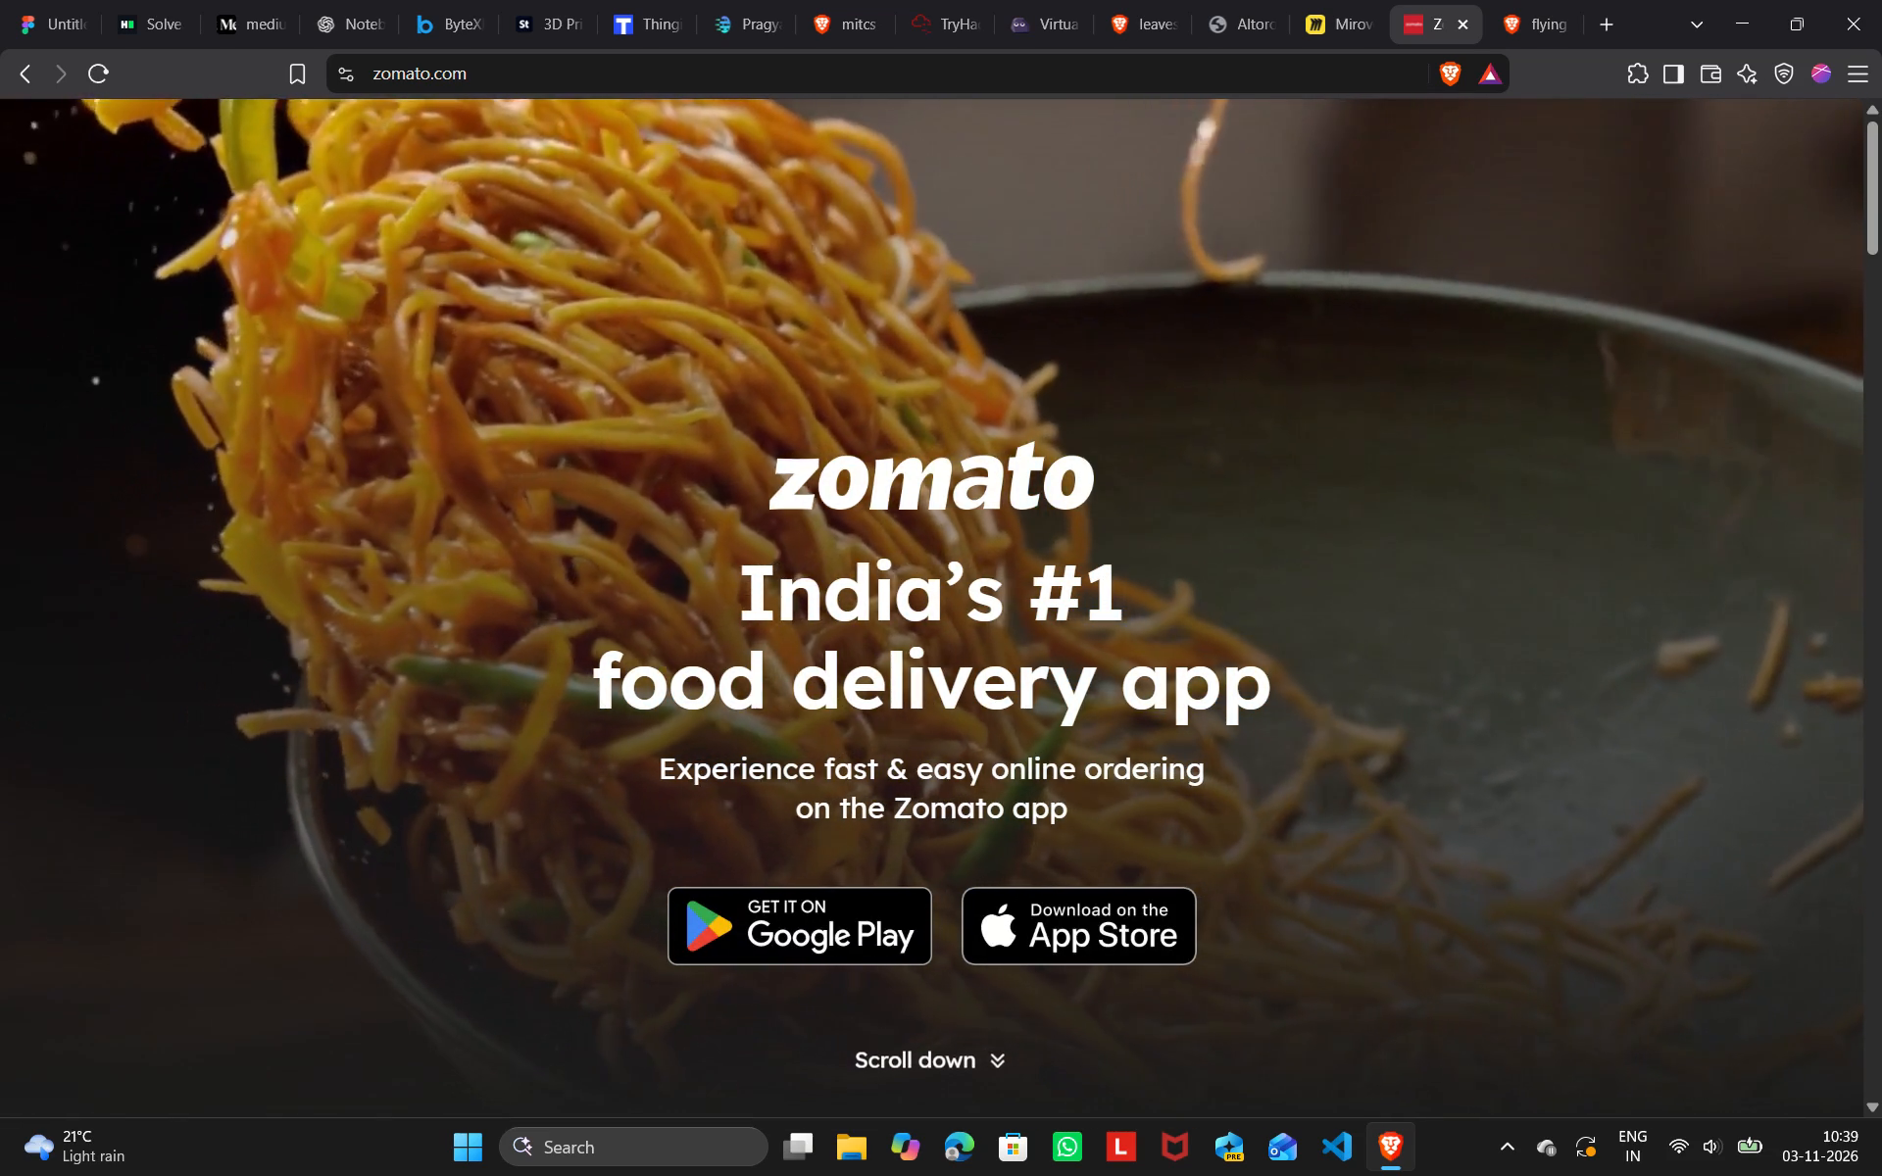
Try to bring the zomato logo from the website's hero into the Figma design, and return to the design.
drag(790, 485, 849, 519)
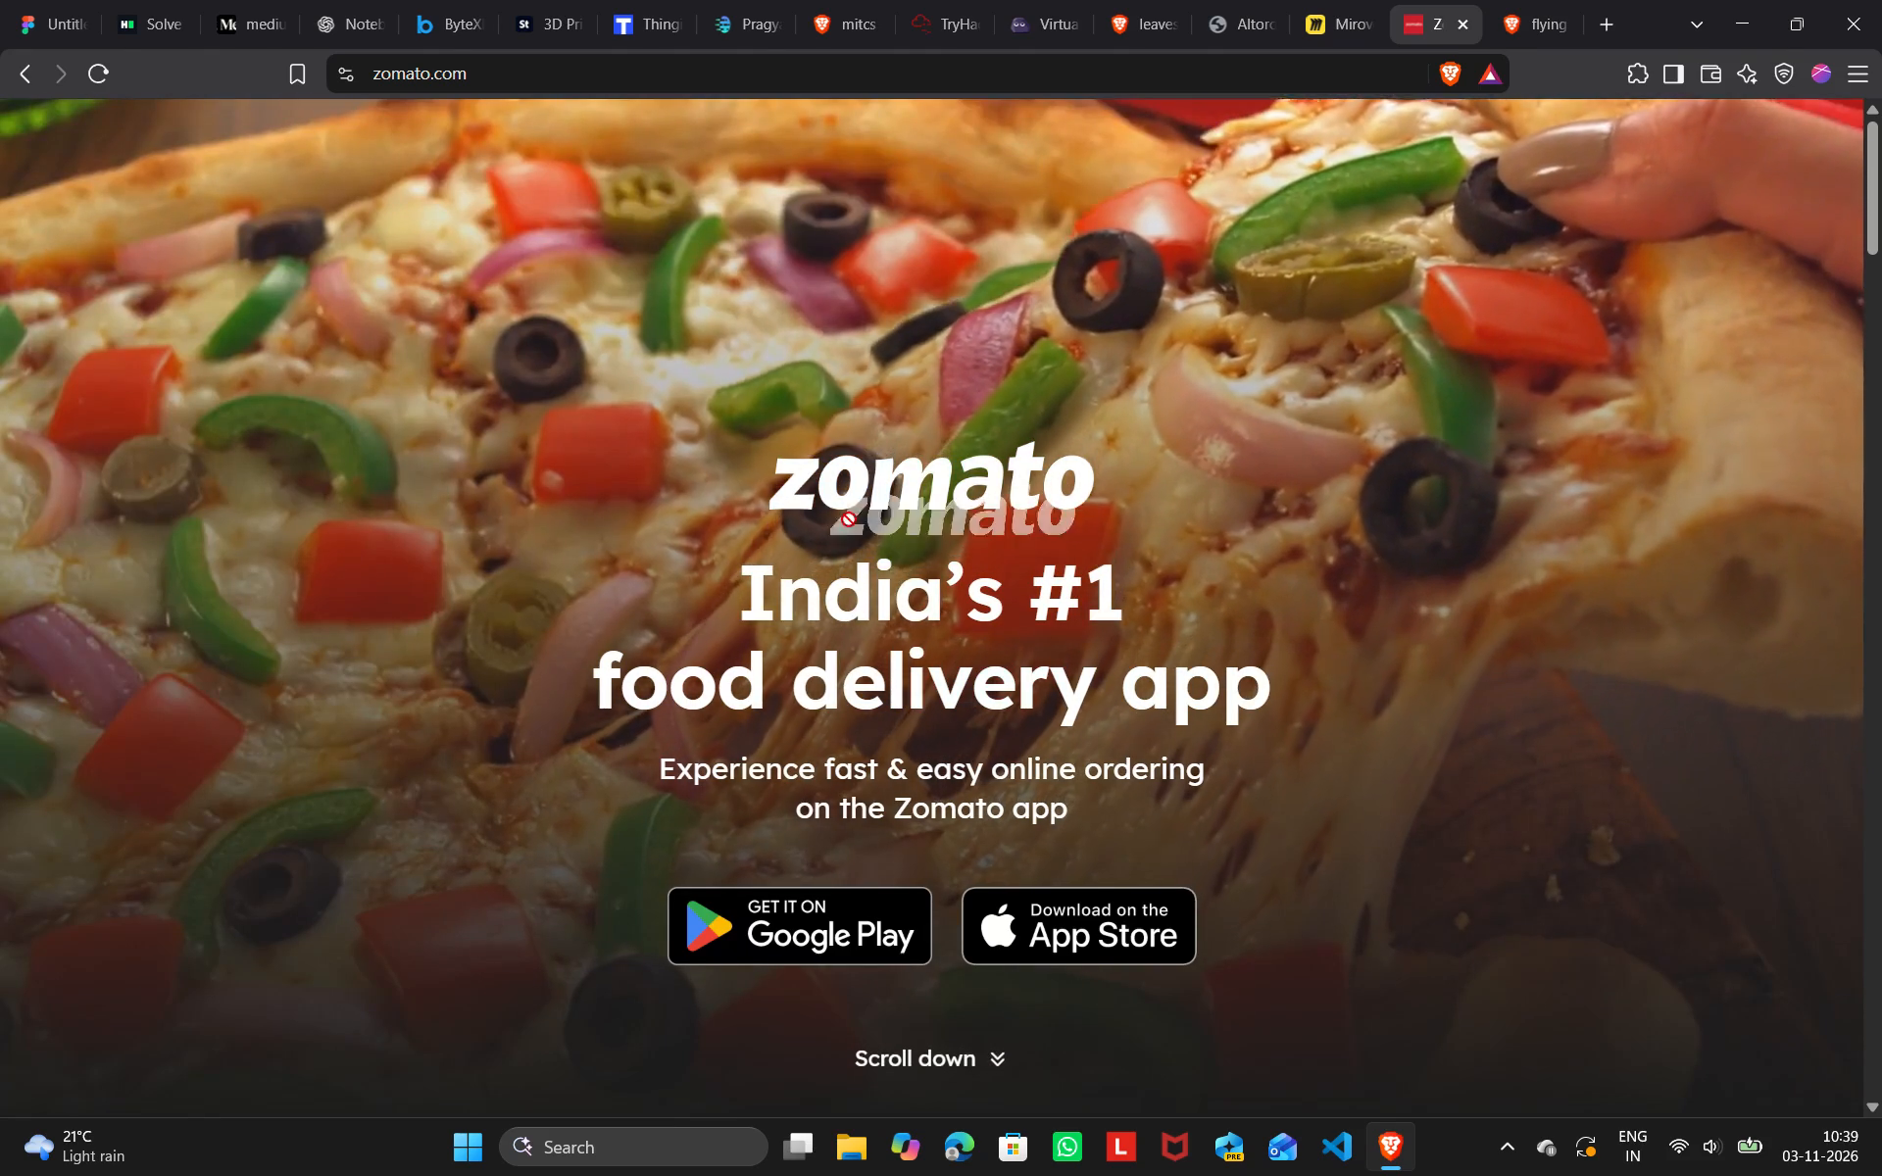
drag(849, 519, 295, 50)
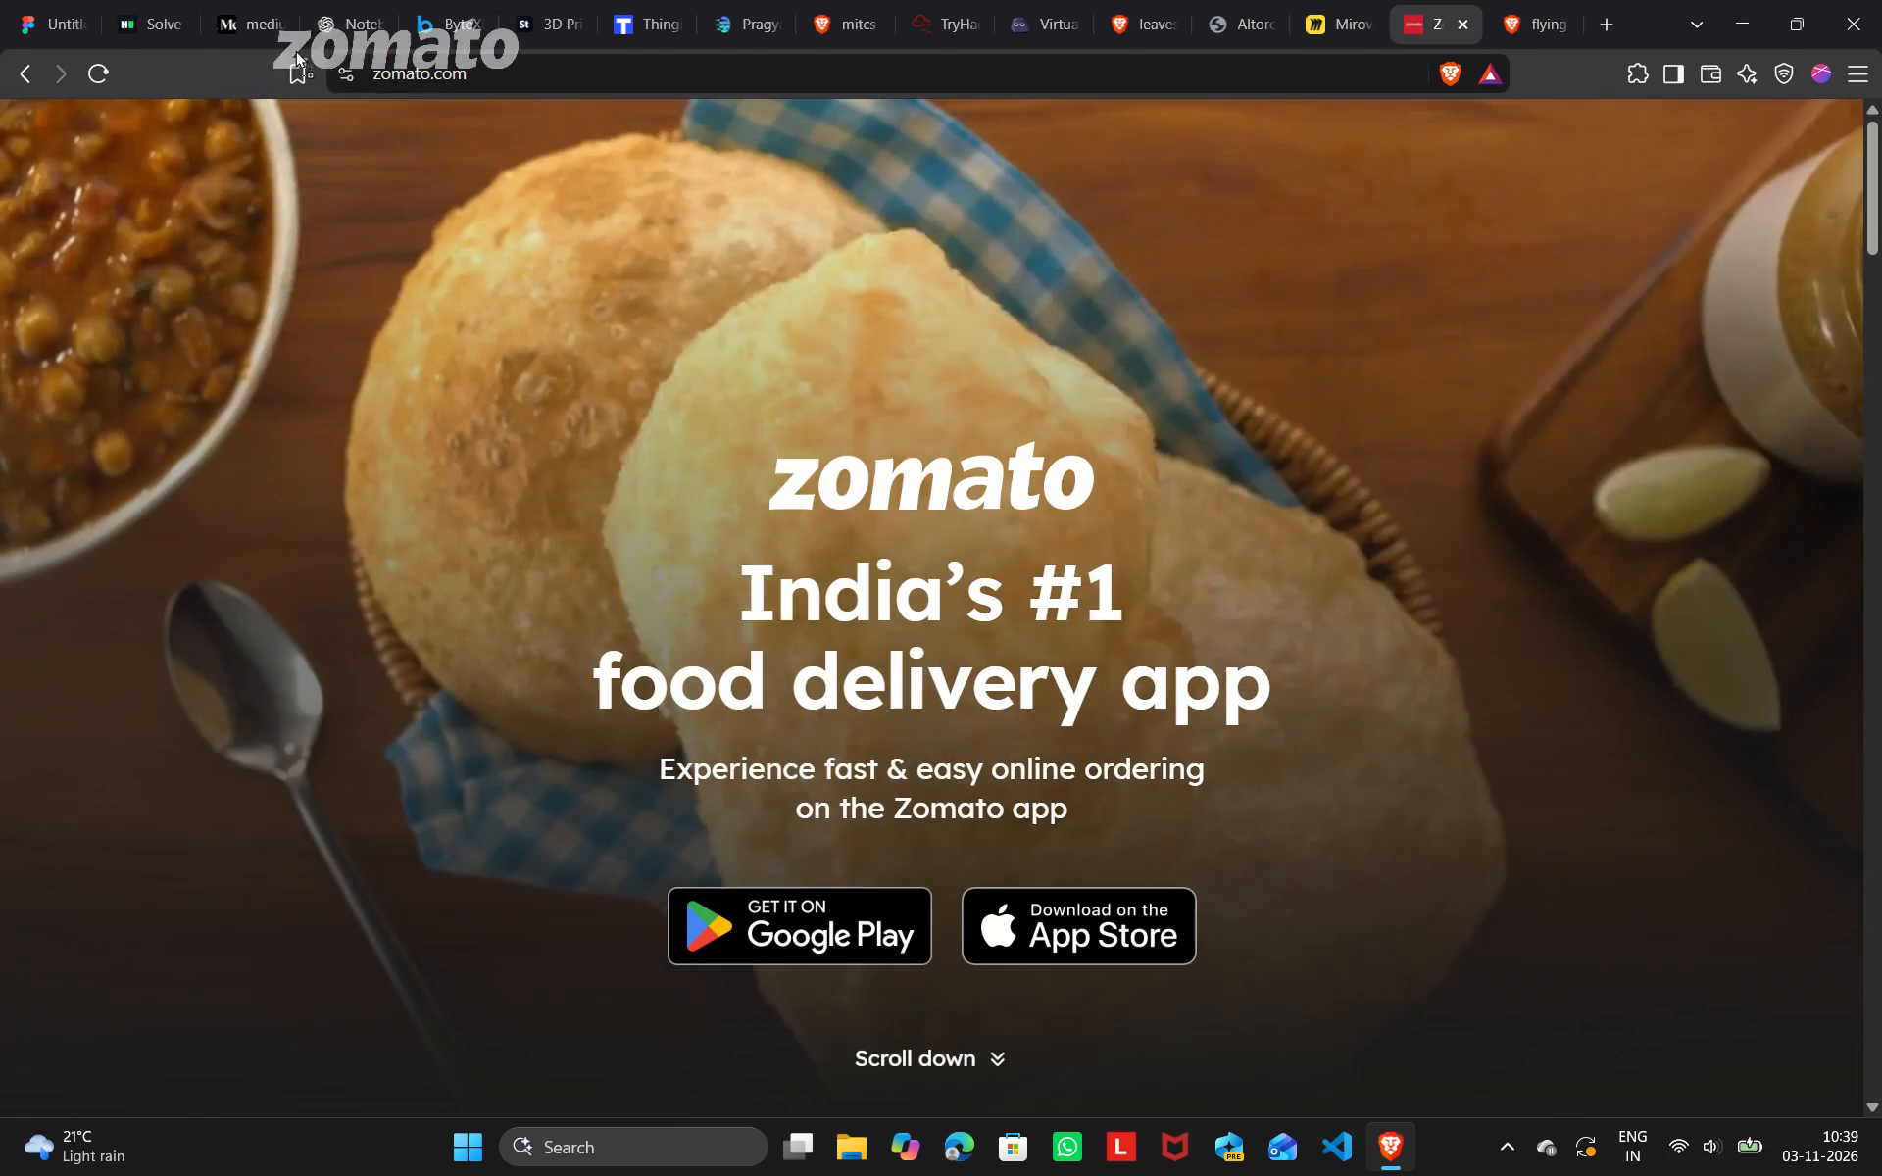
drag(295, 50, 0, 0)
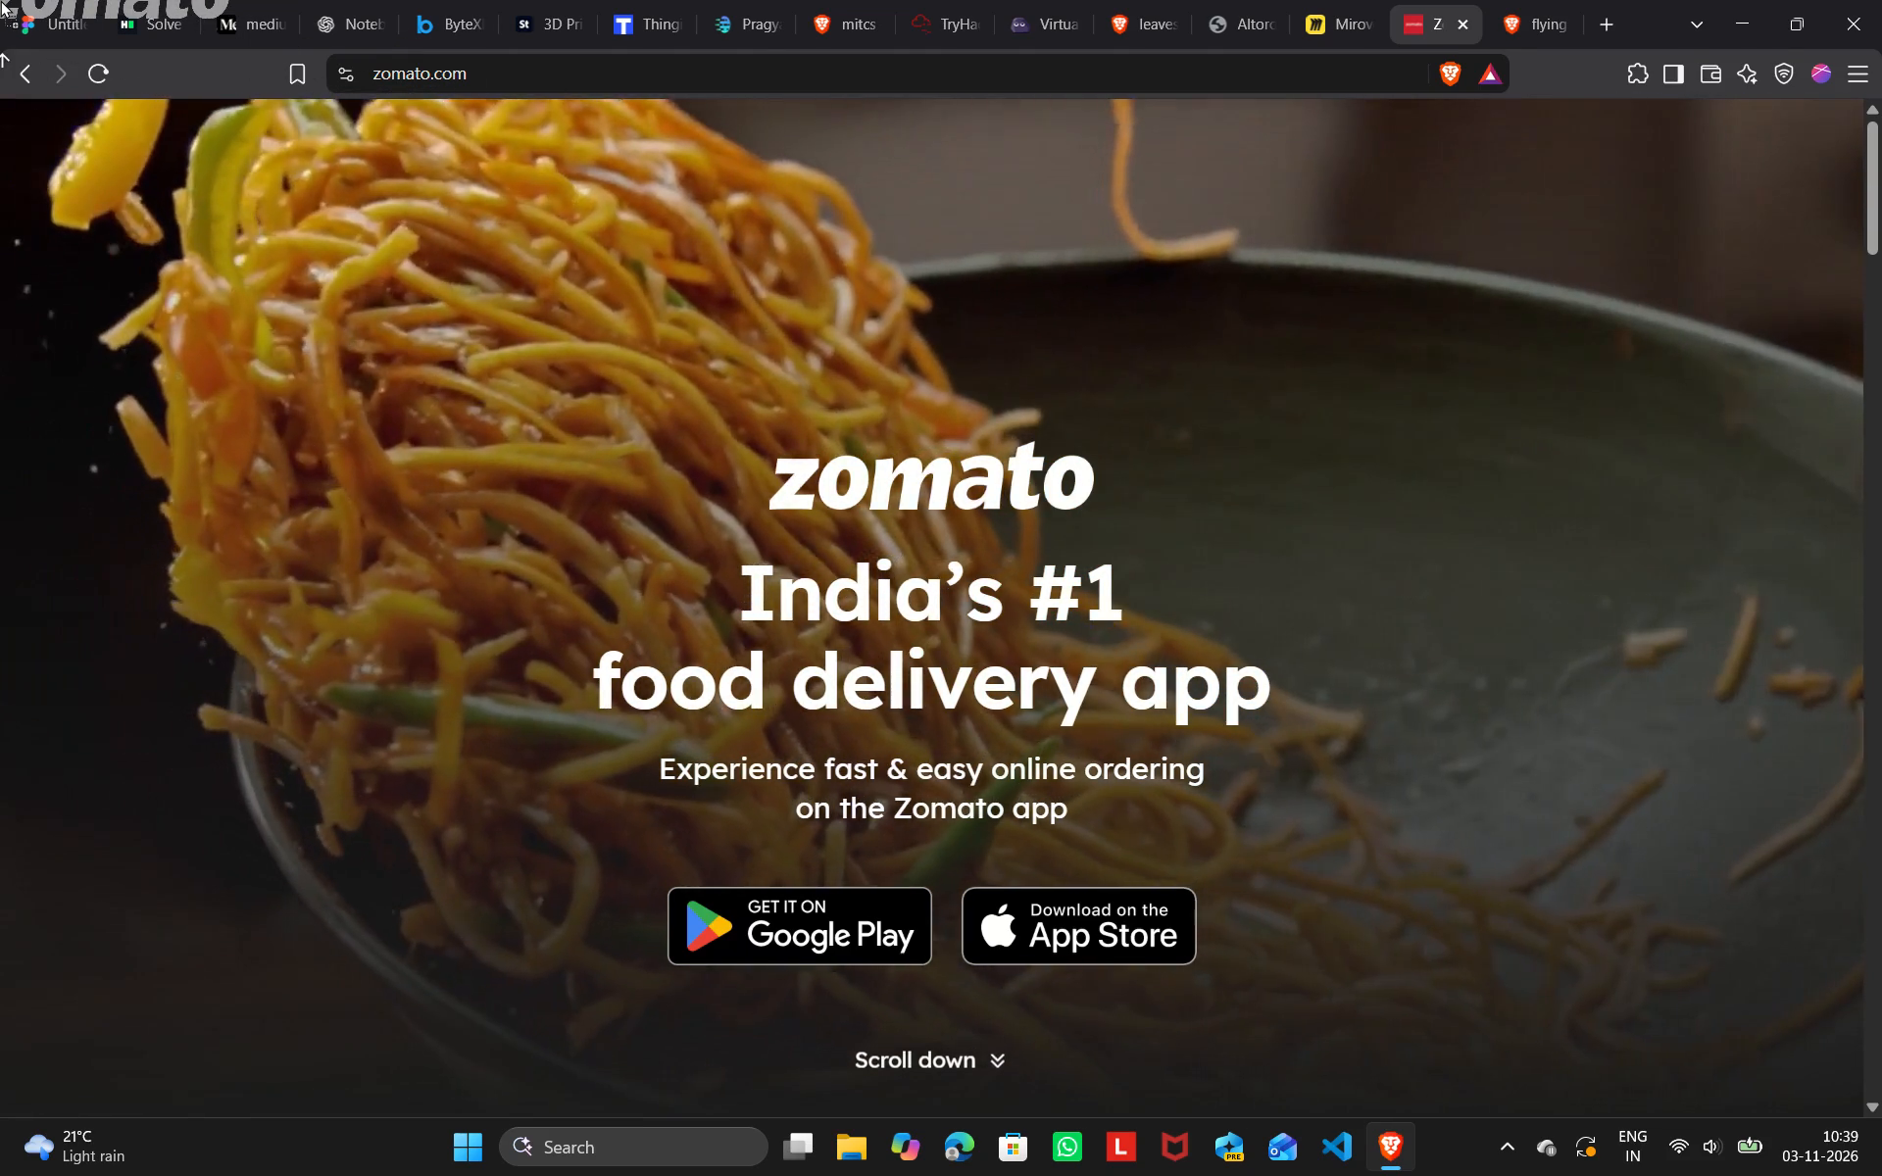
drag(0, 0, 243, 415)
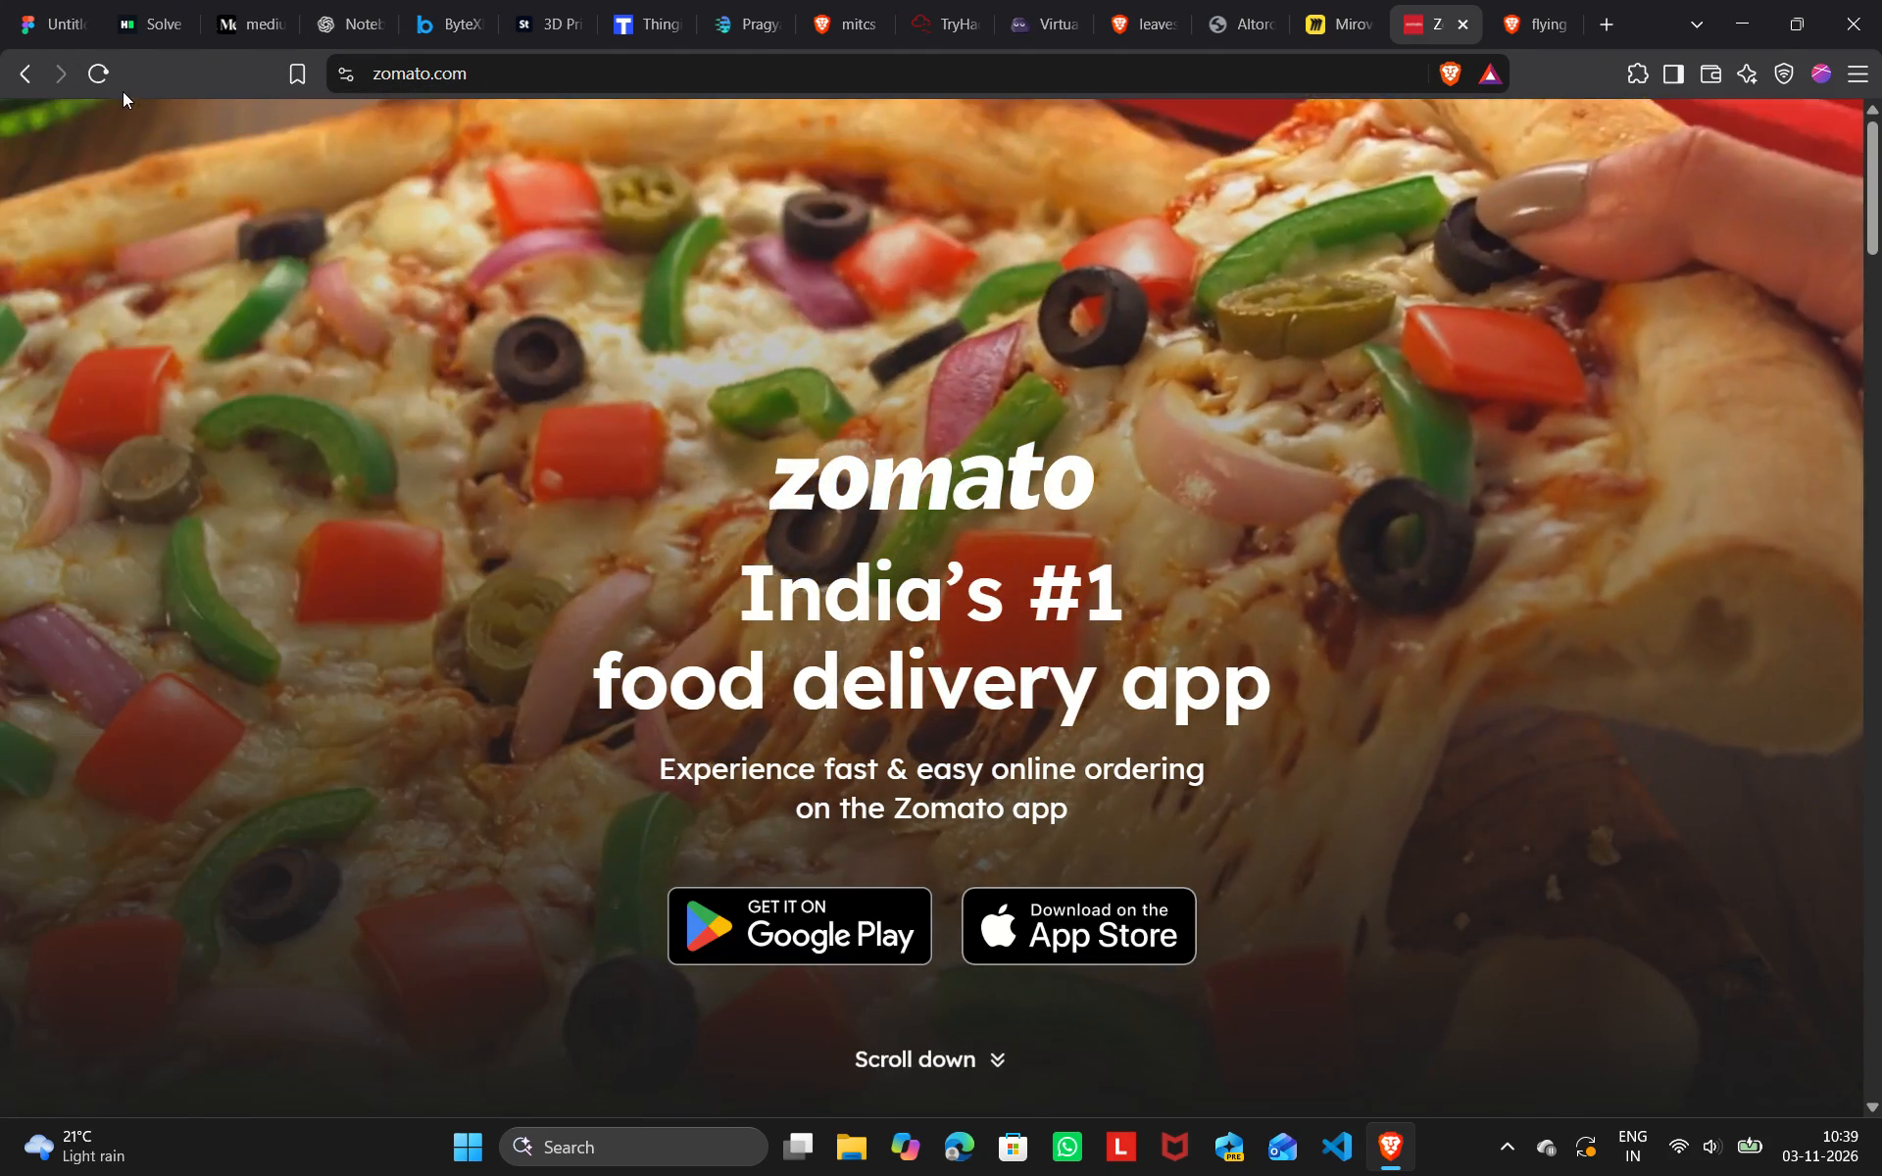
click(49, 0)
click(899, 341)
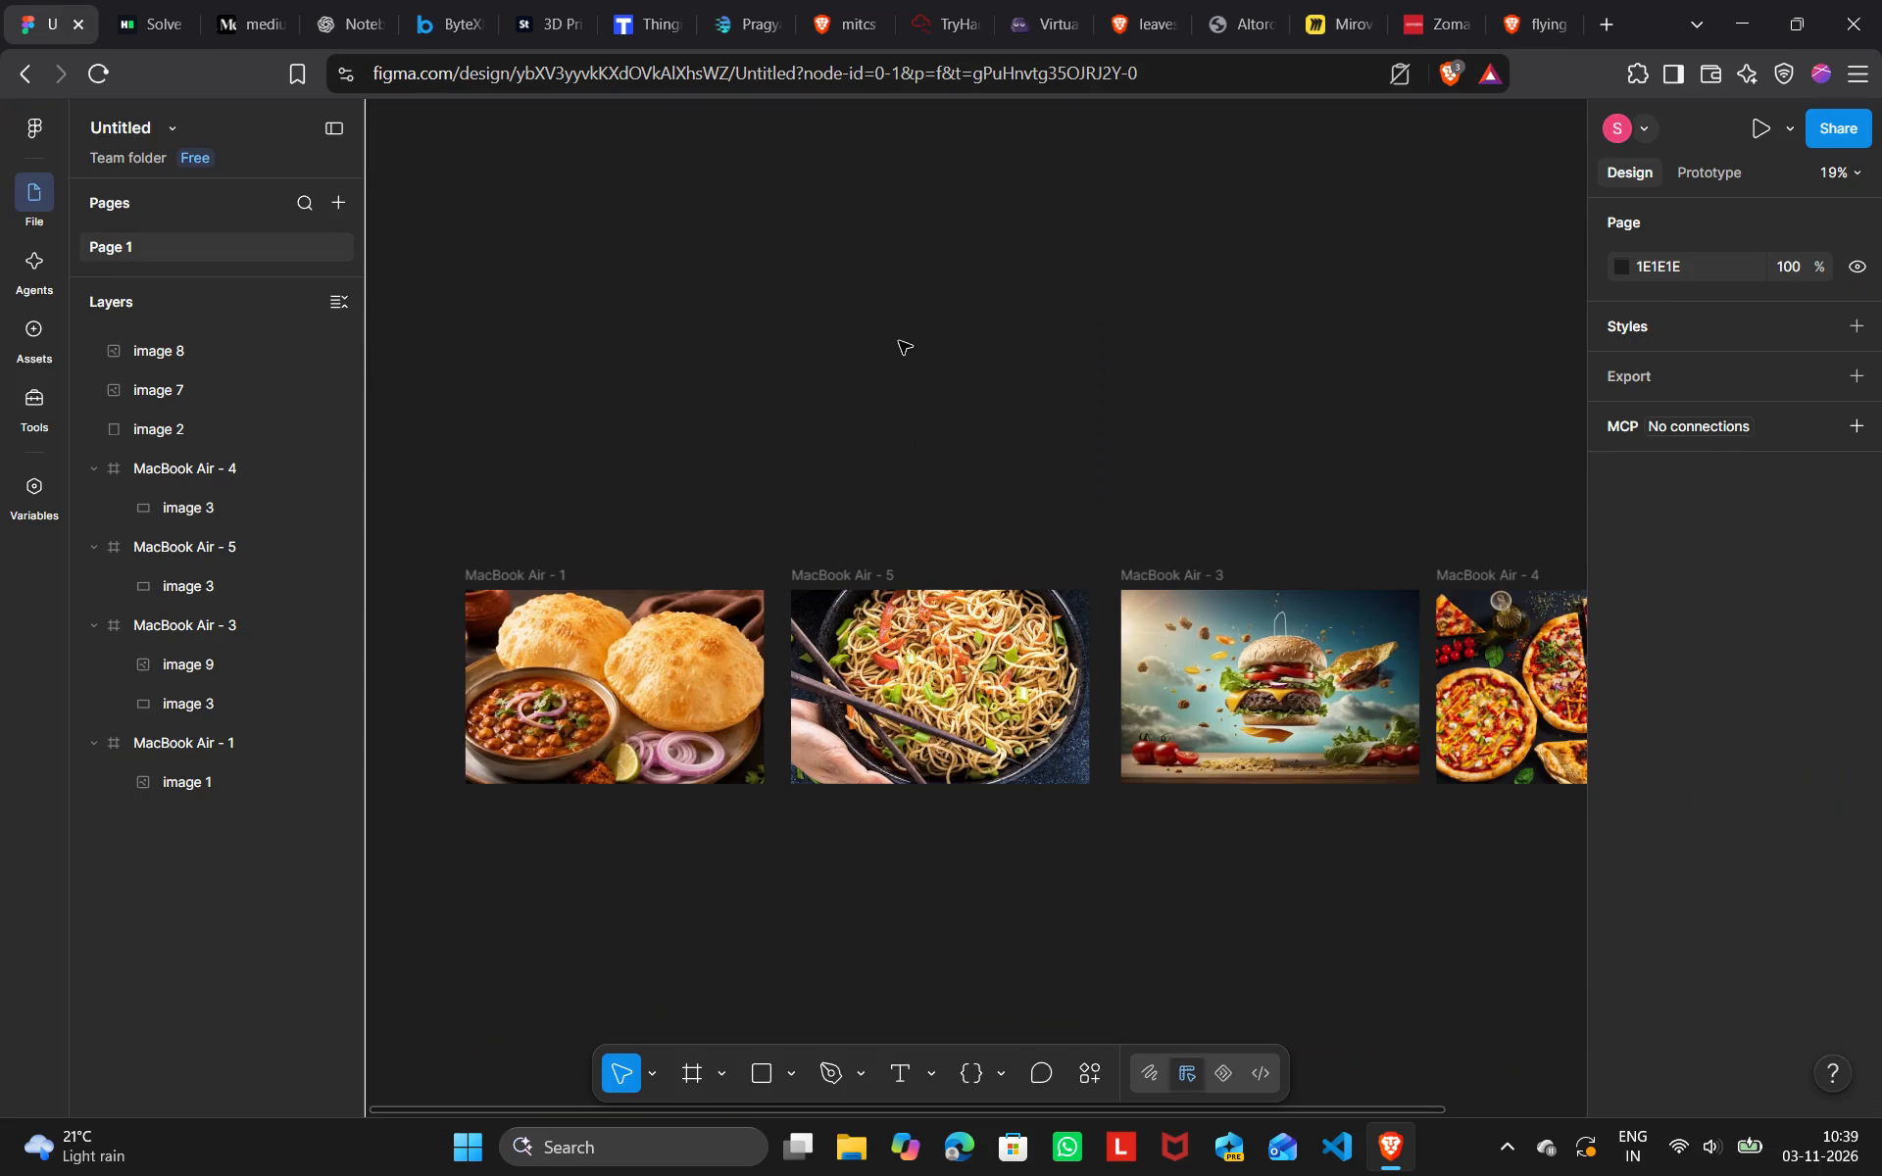
Add a text layer reading "Zomato" on the empty canvas below the MacBook Air frames.
scroll(899, 341, down, 1)
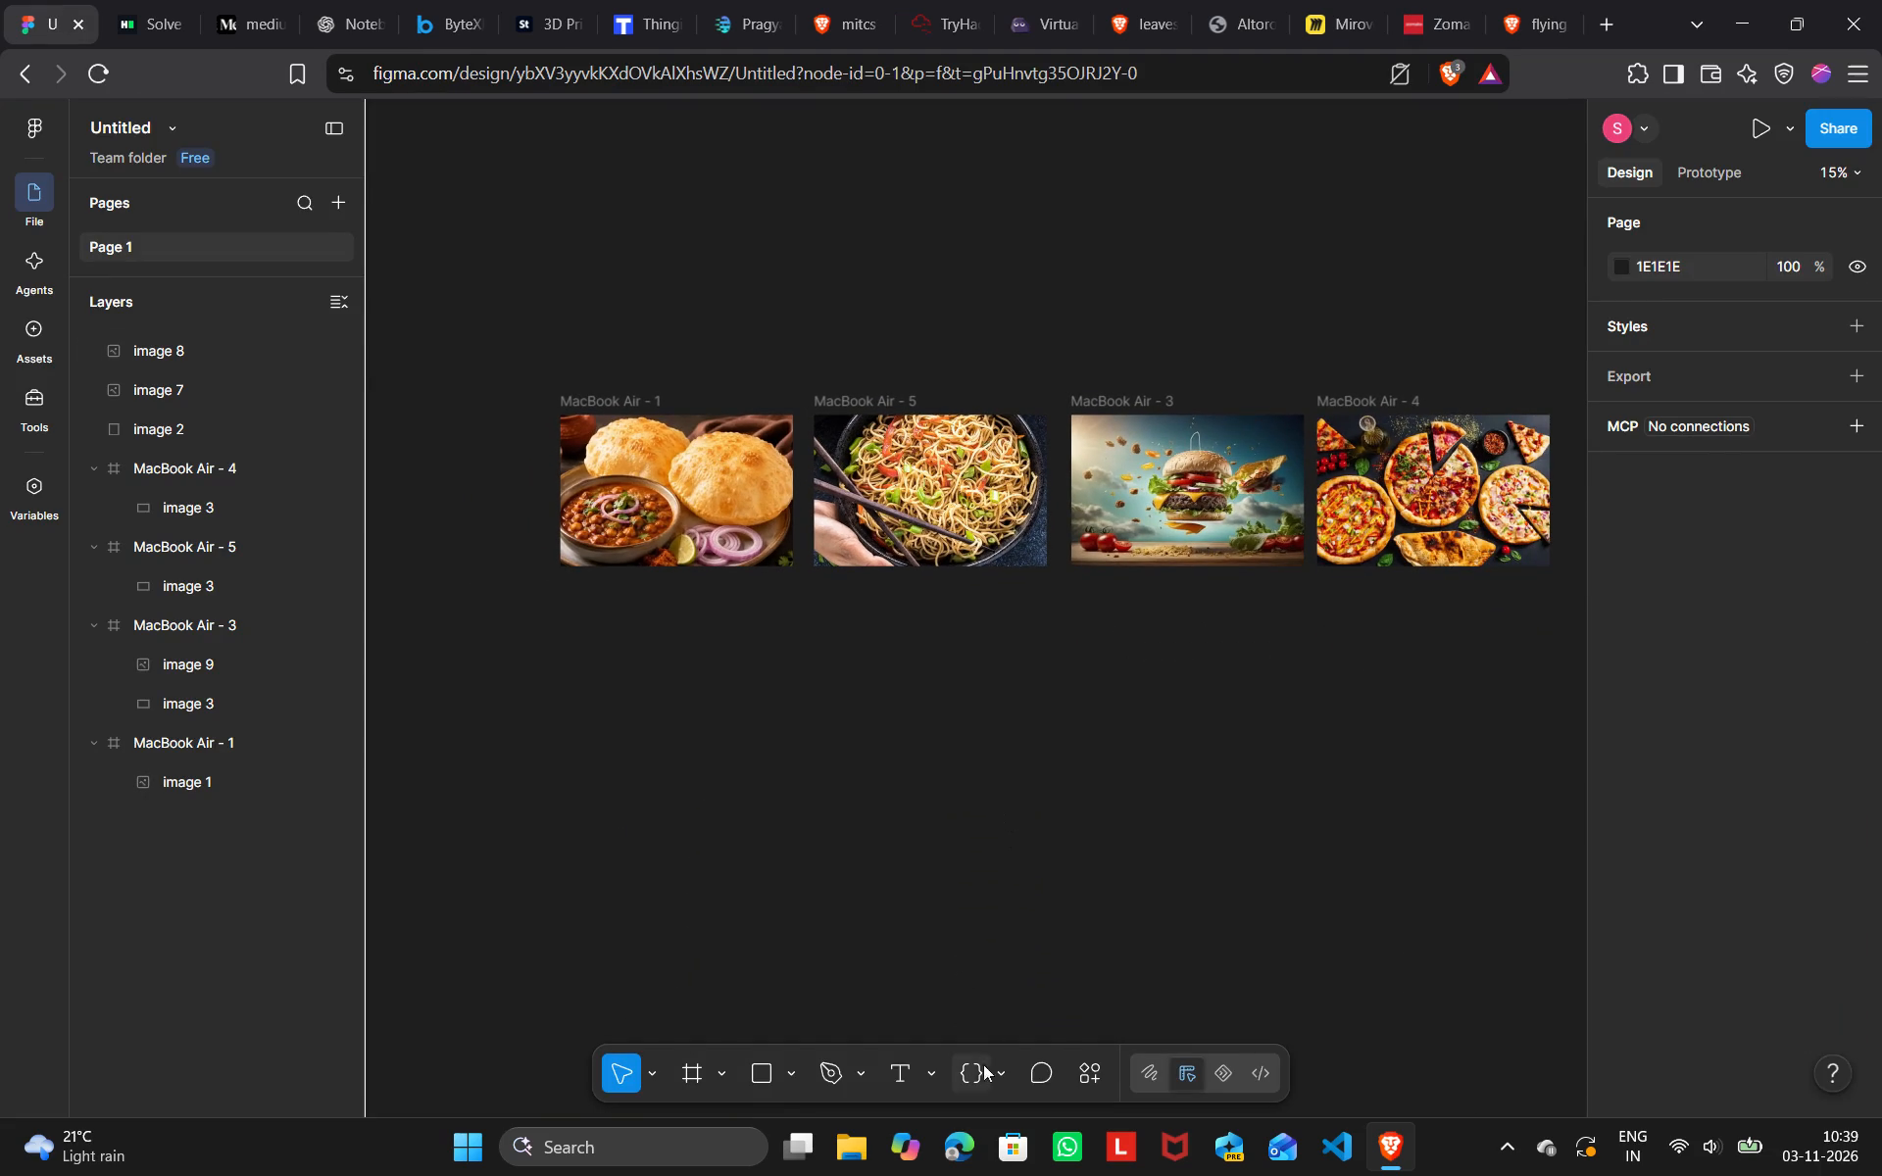
click(928, 1074)
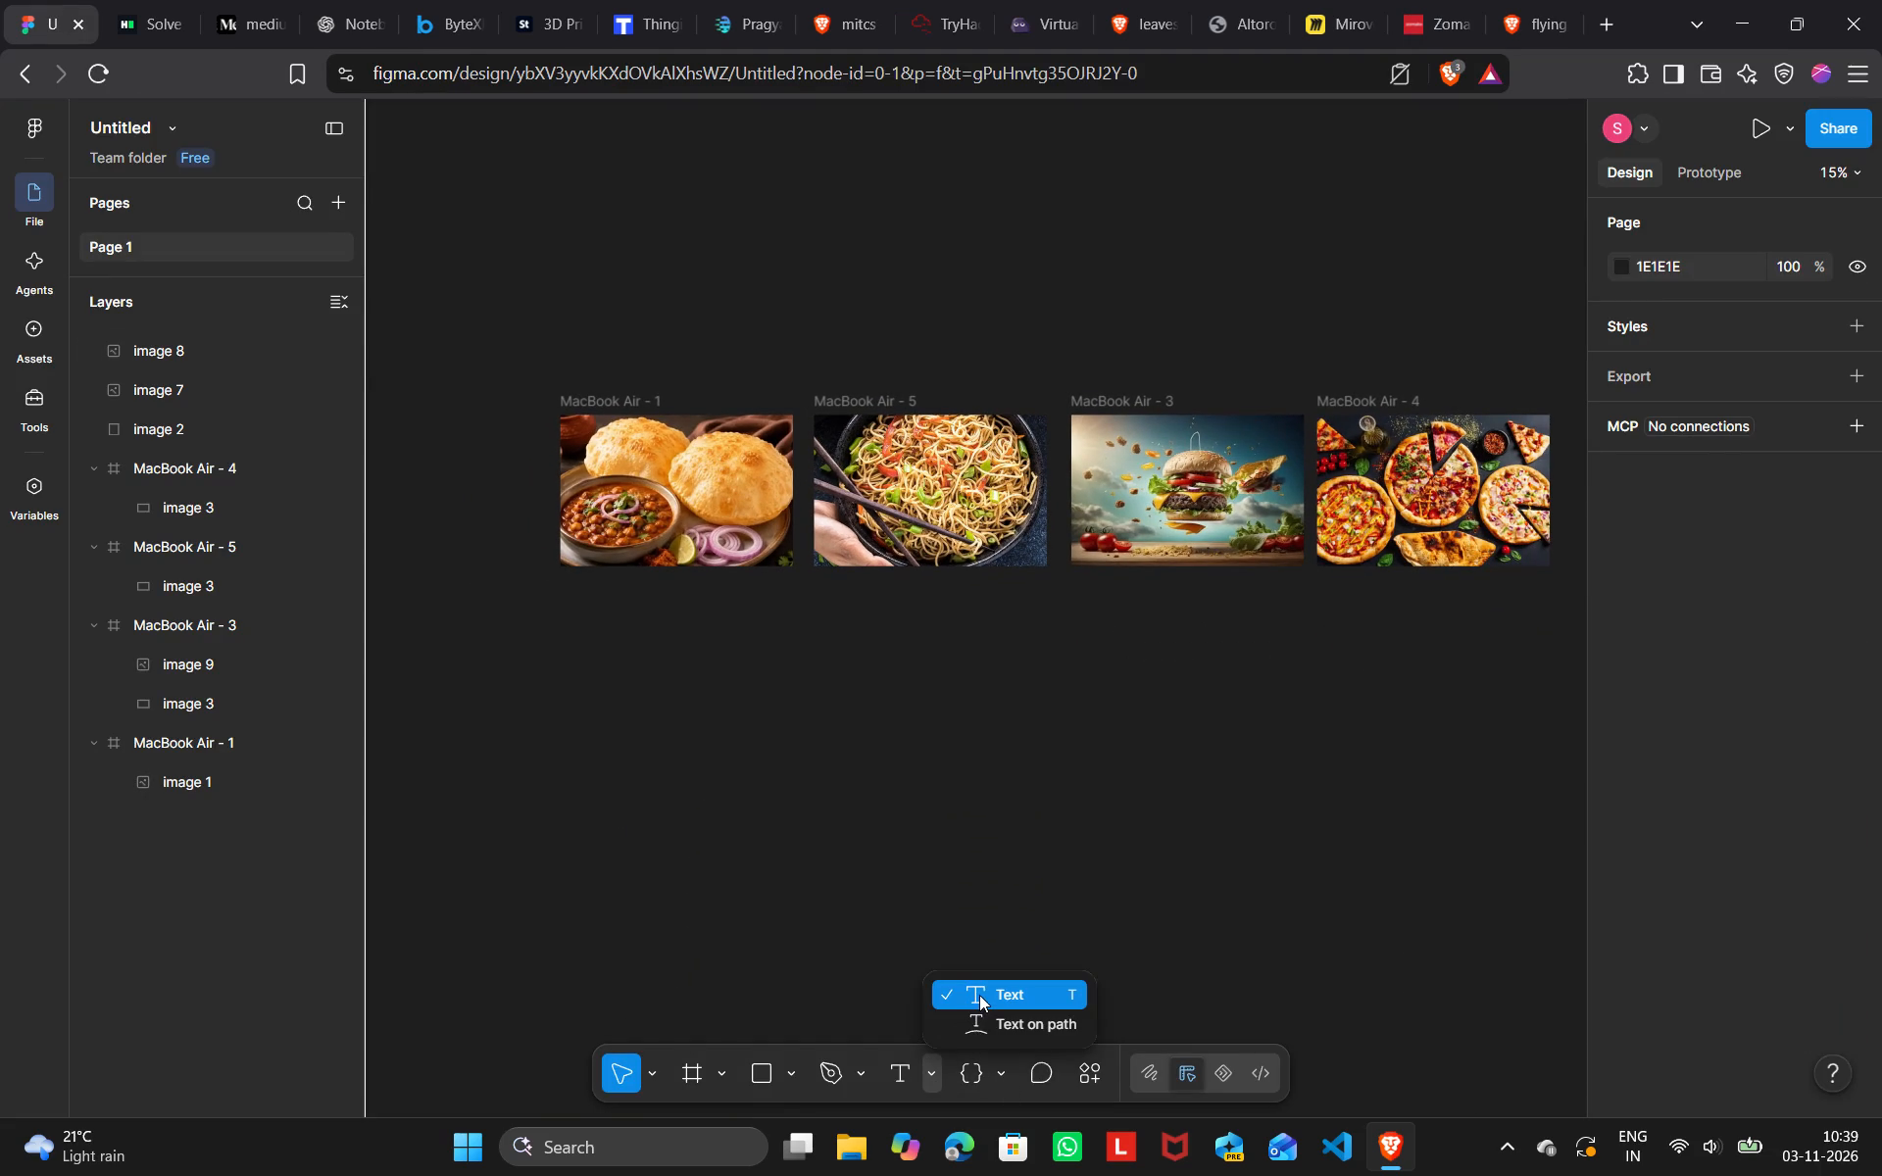
click(979, 995)
click(844, 733)
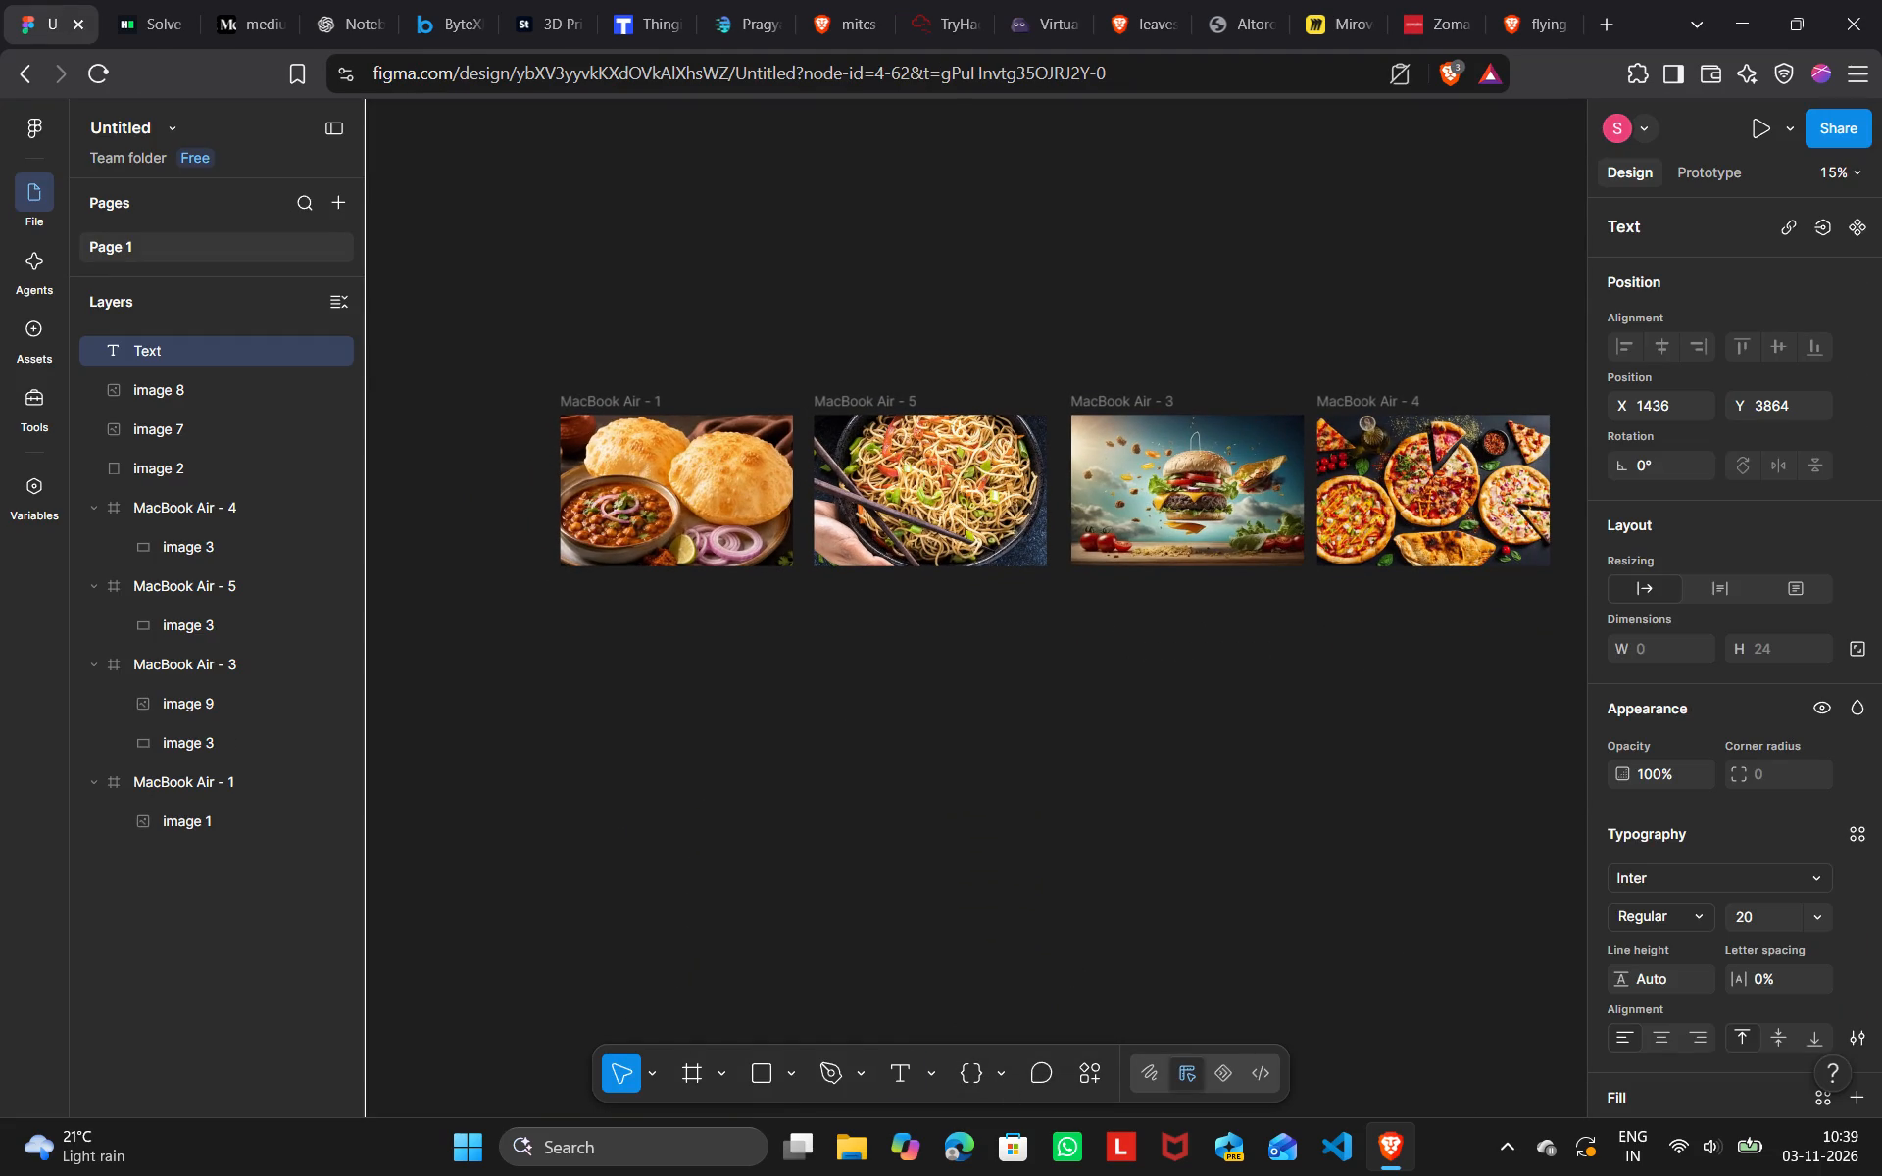
key(shift+z)
text(omato)
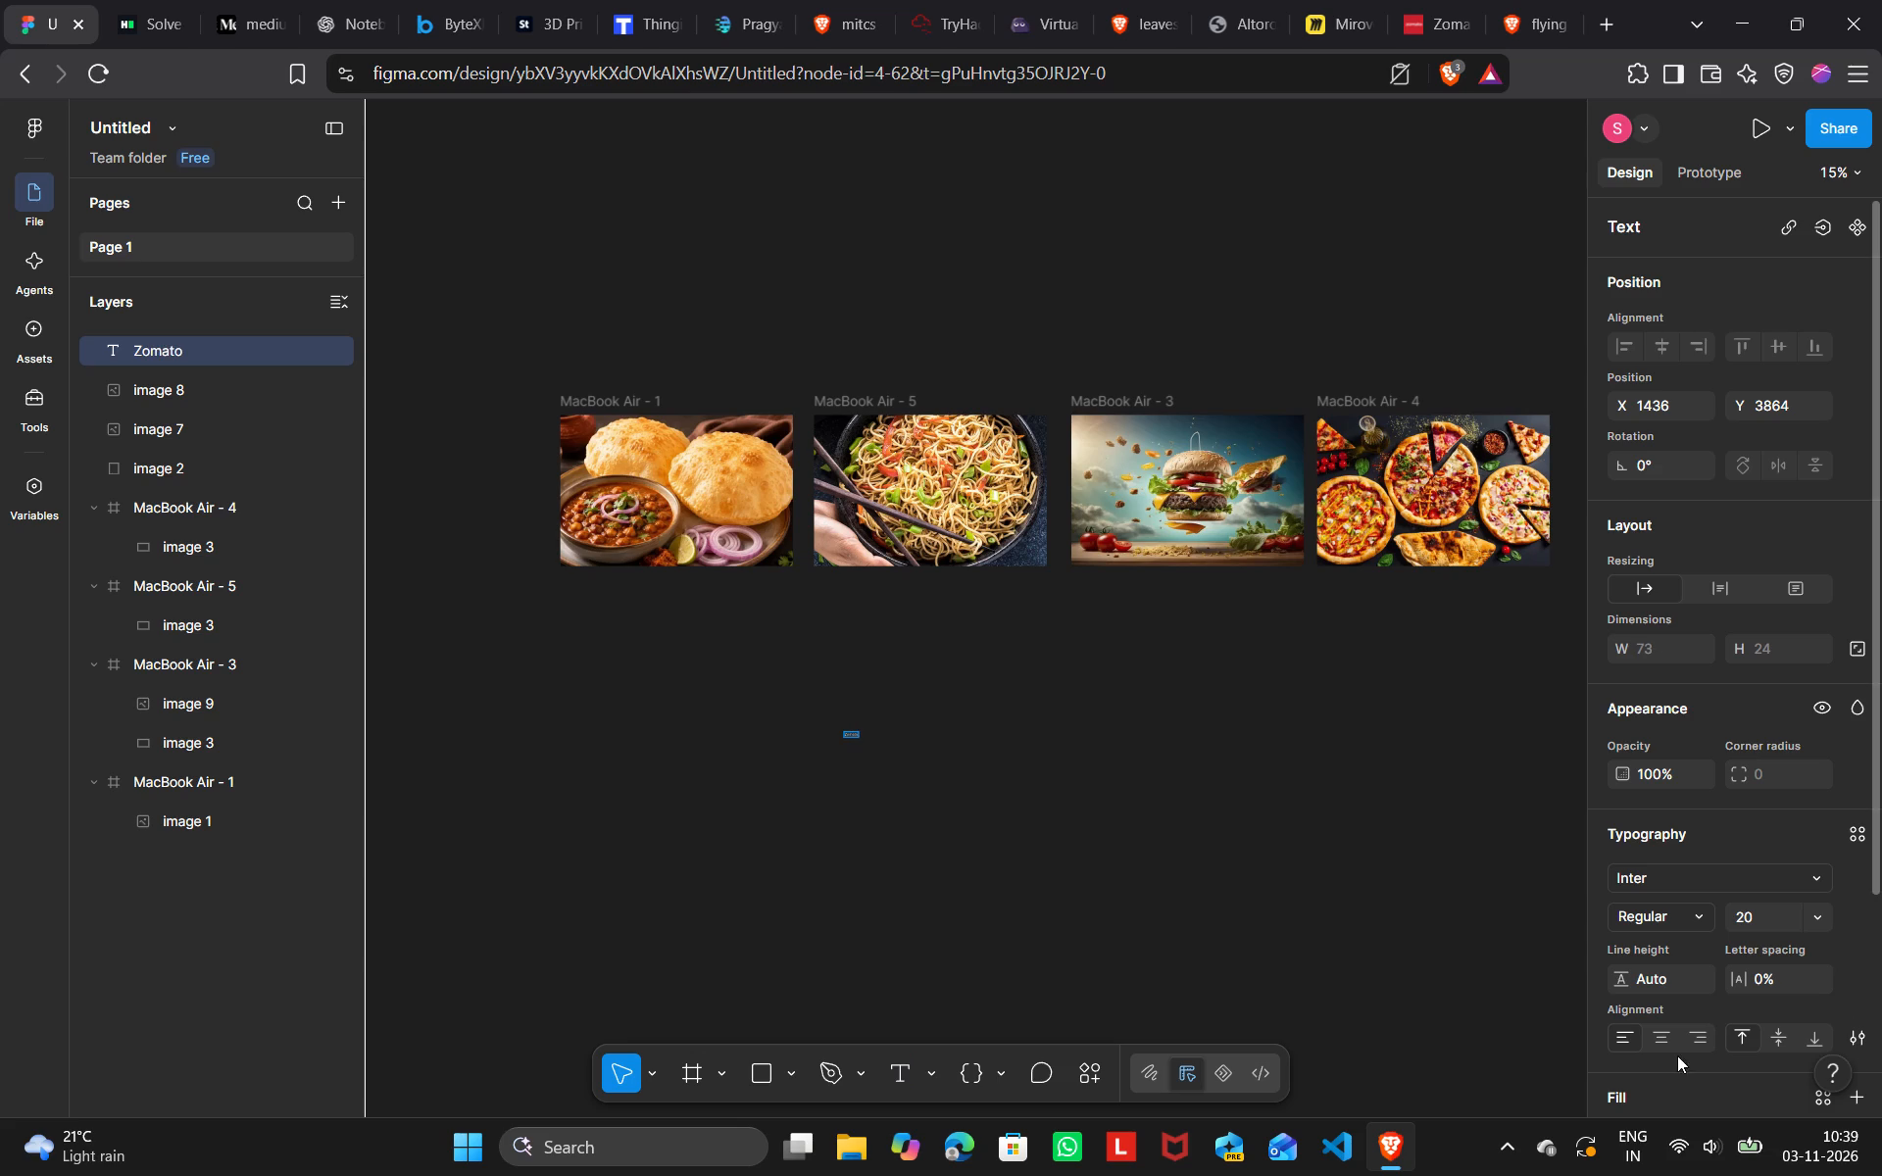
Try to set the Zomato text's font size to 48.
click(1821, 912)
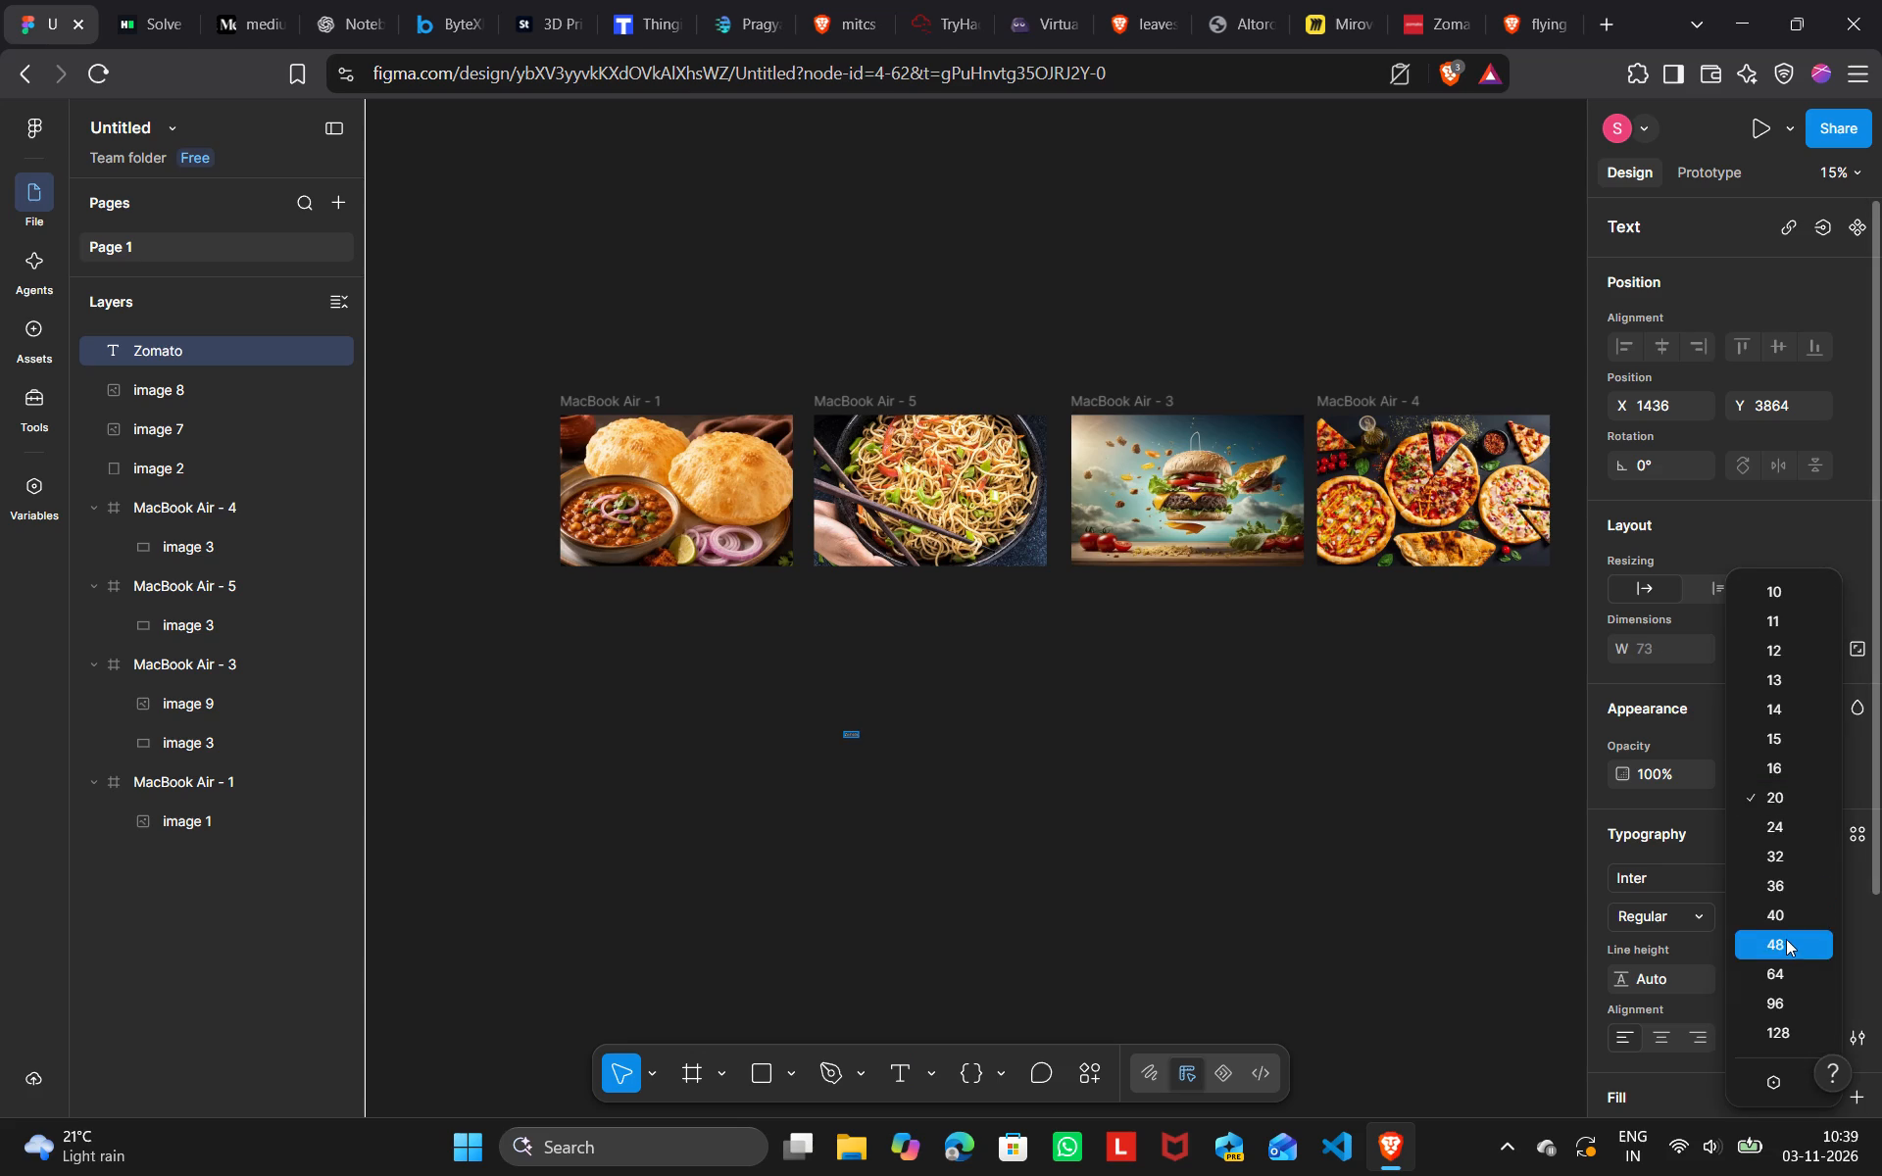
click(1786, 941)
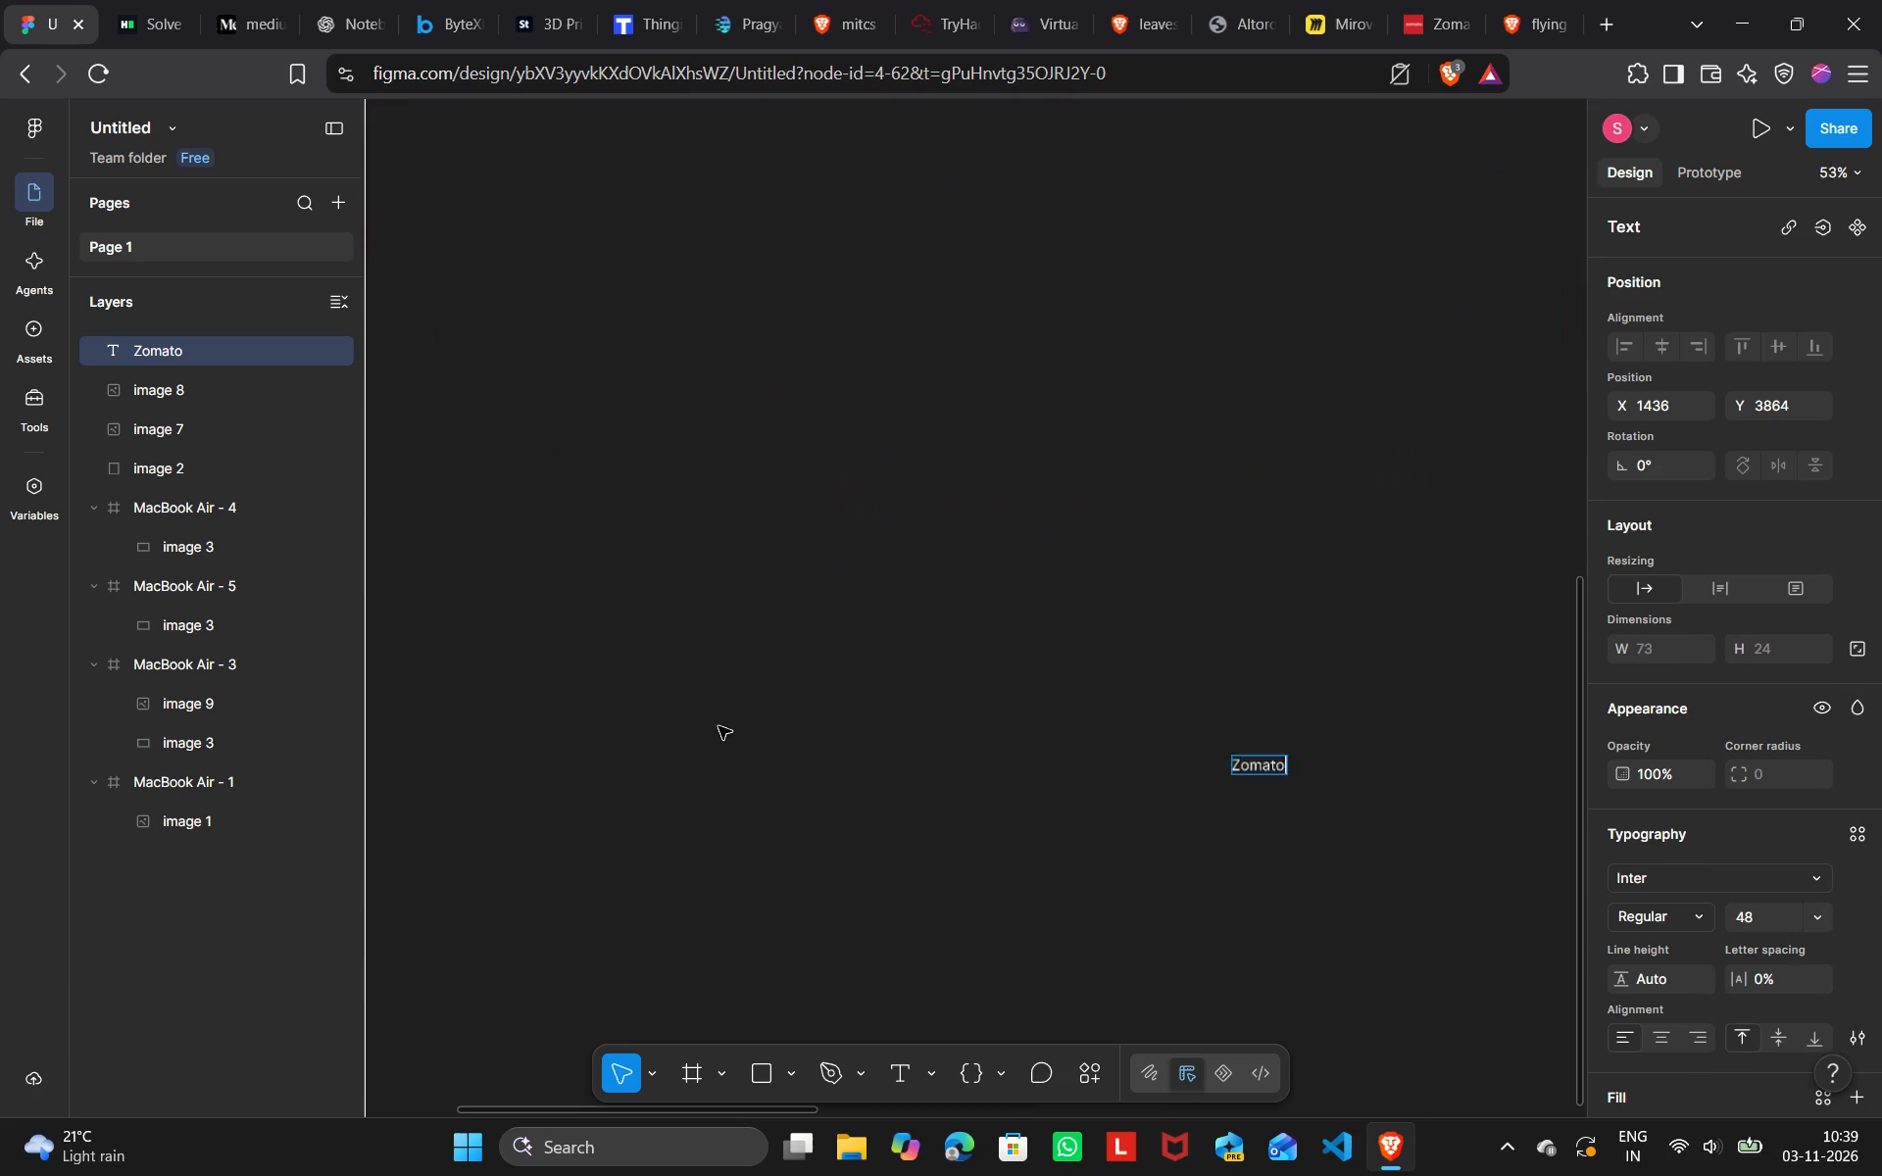
Set the Zomato text's font size to 128.
drag(1369, 779, 1450, 772)
click(1368, 777)
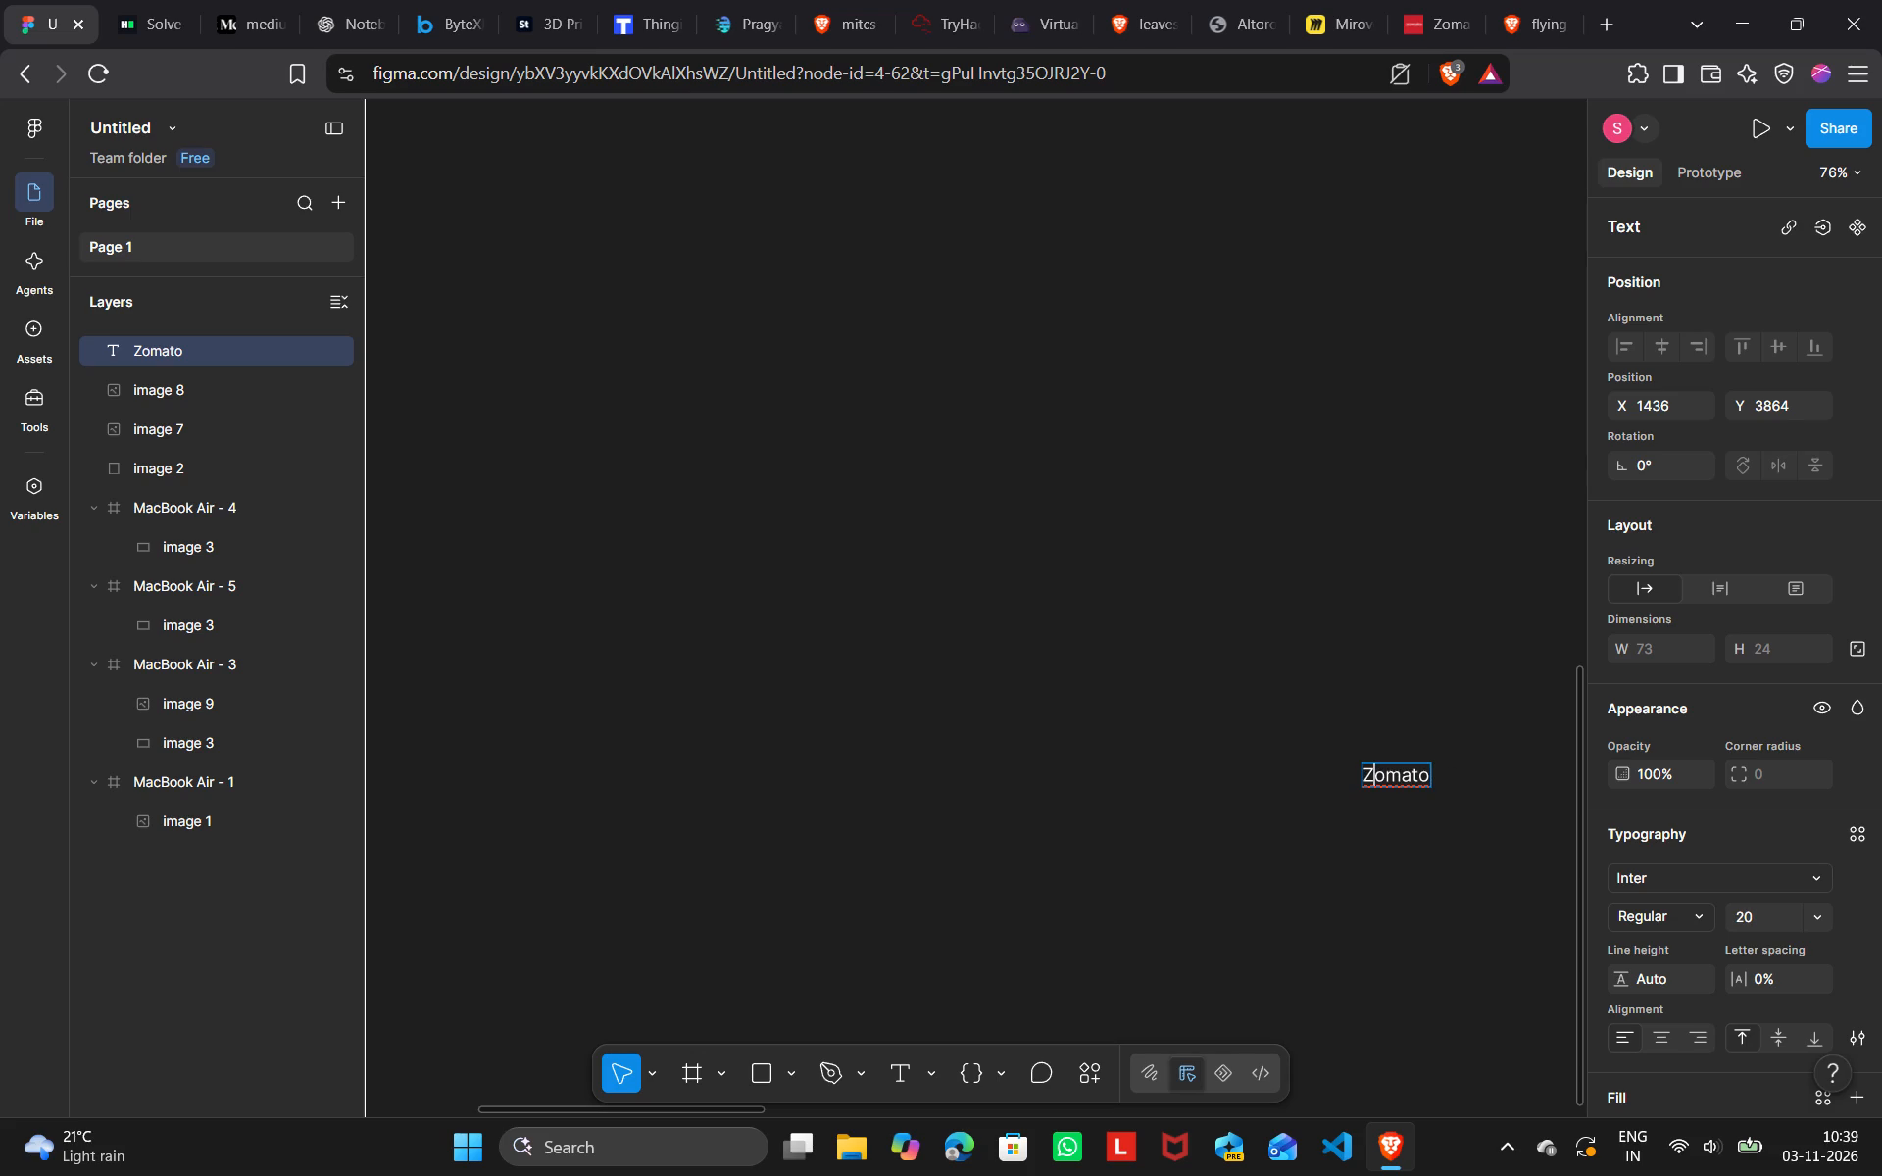
click(1368, 777)
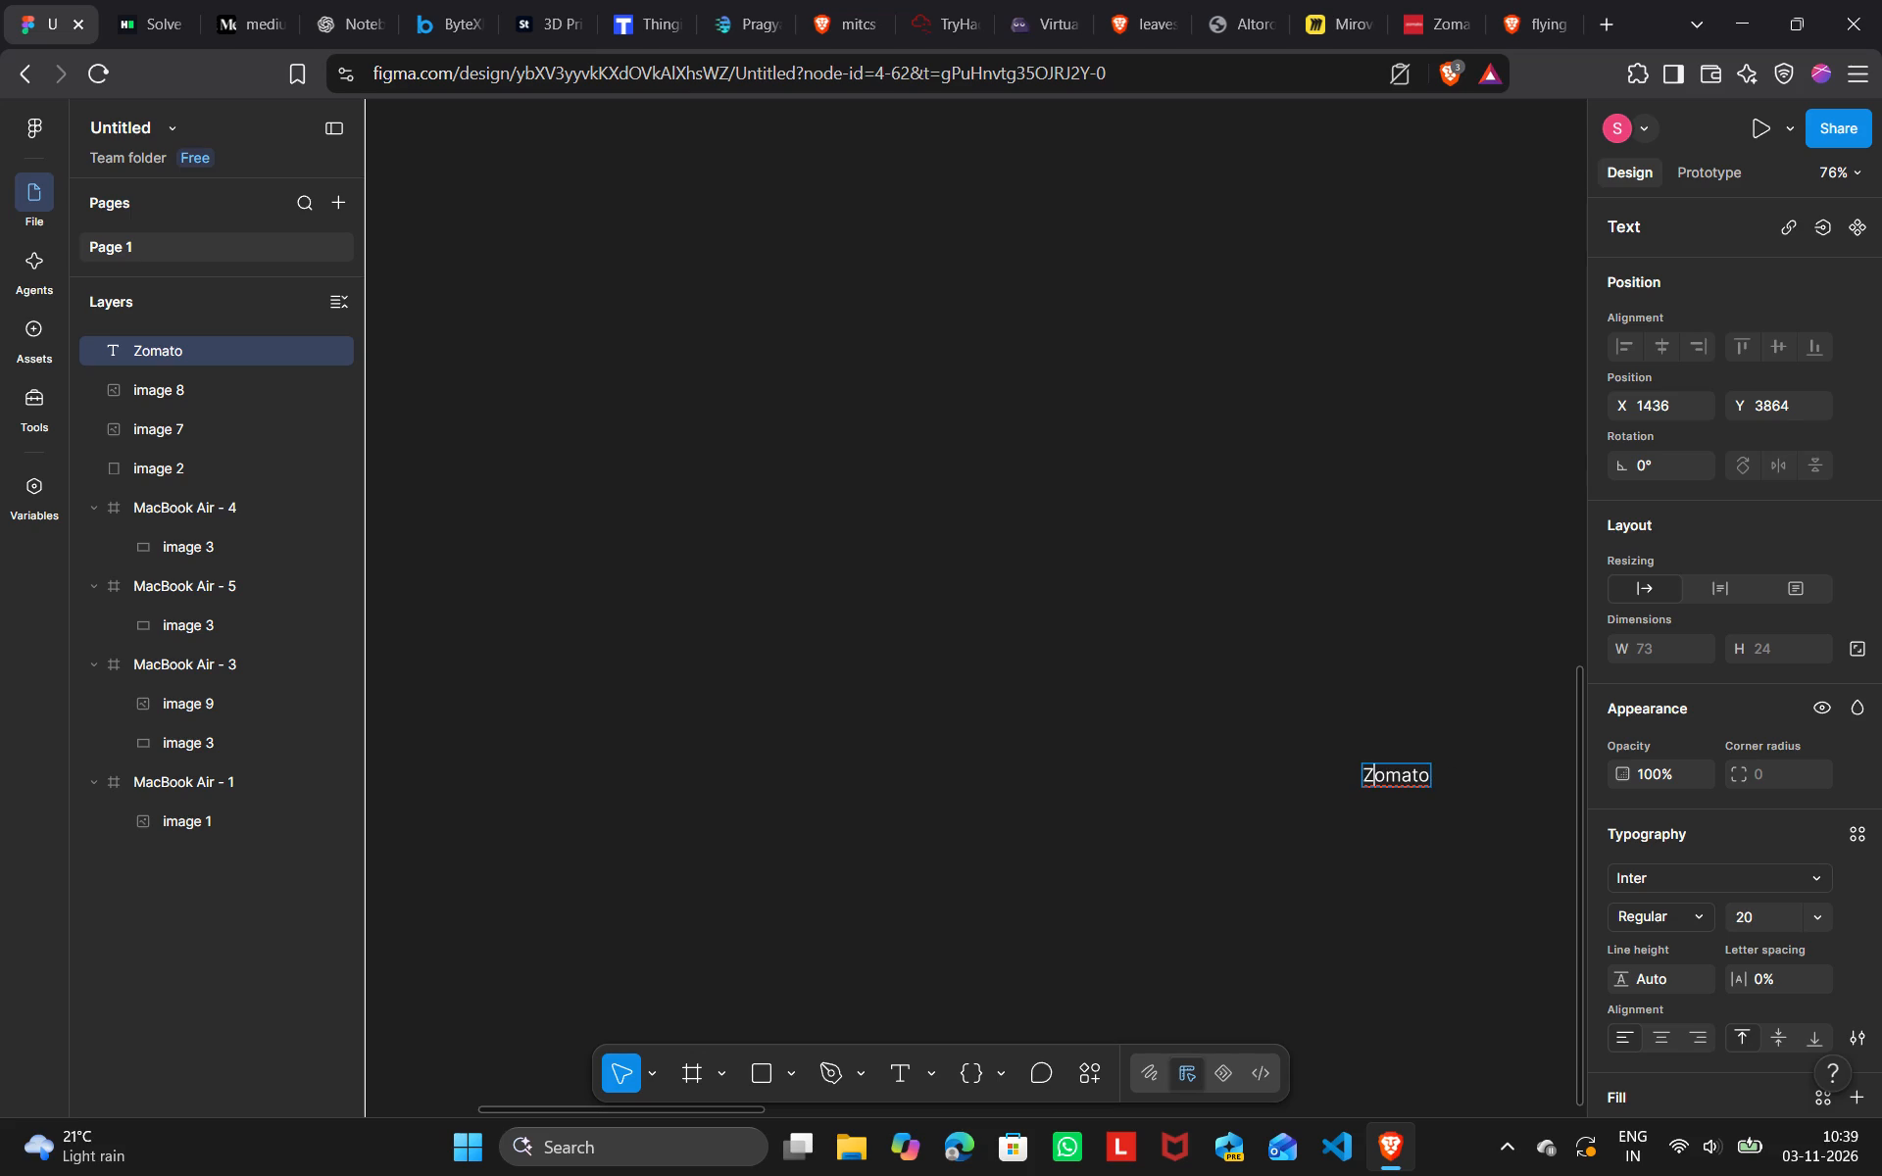
click(1364, 775)
drag(1364, 775, 1480, 780)
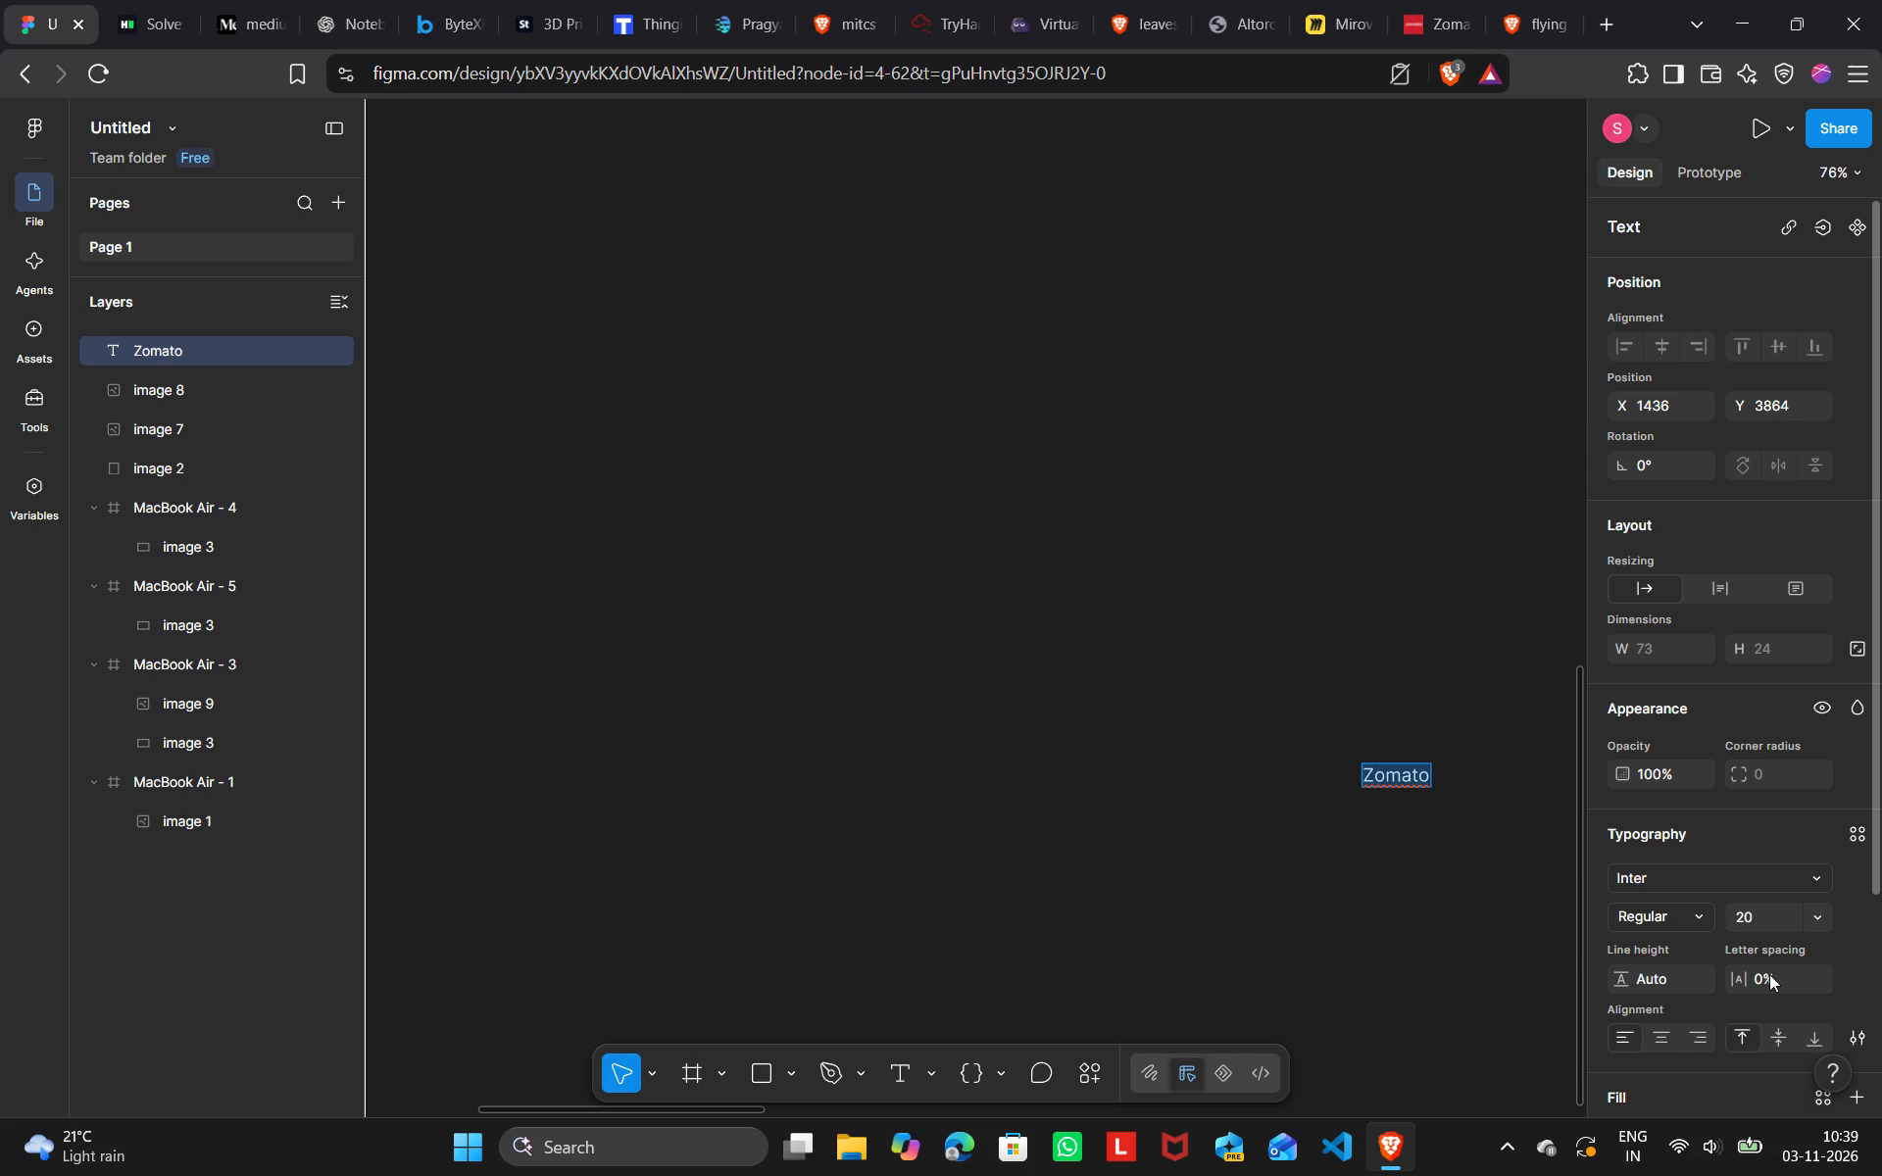
click(1819, 918)
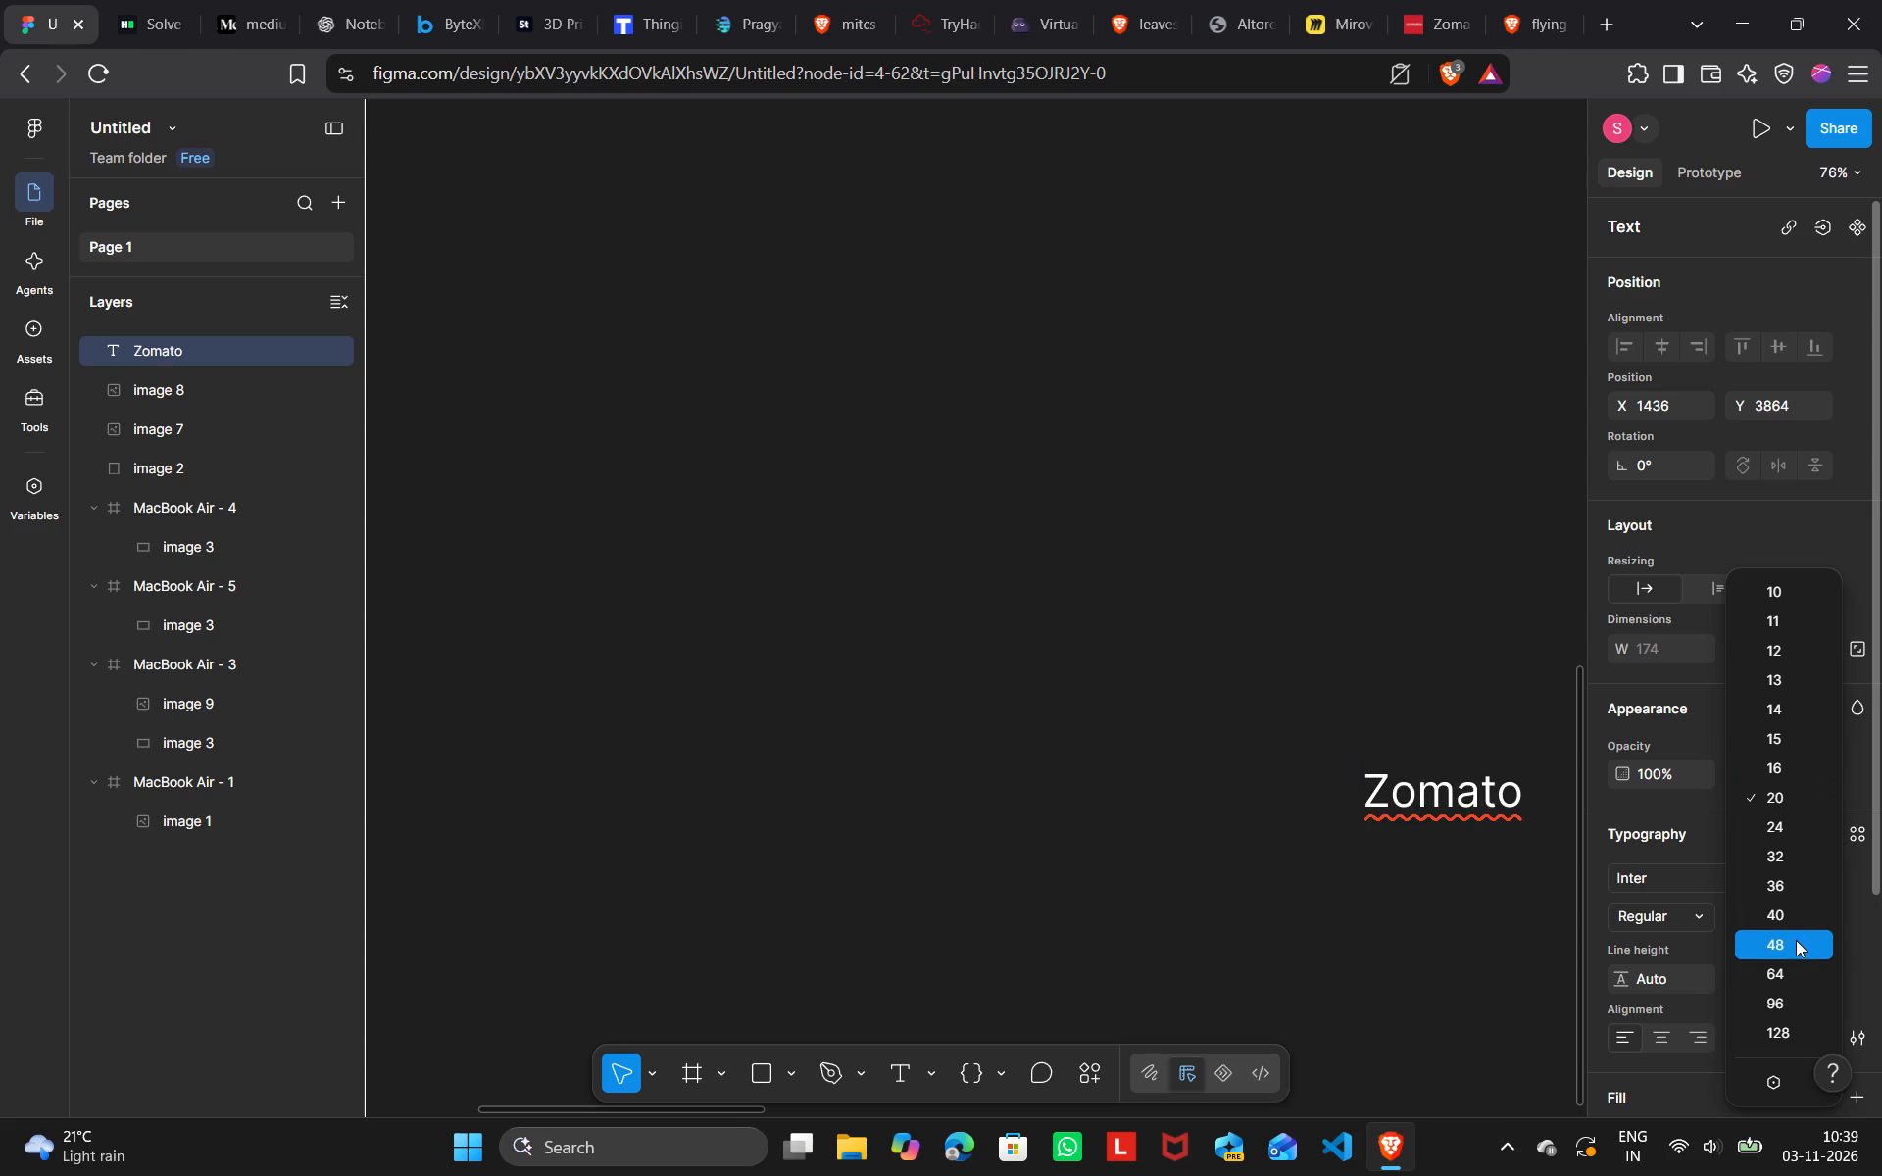
click(1793, 1035)
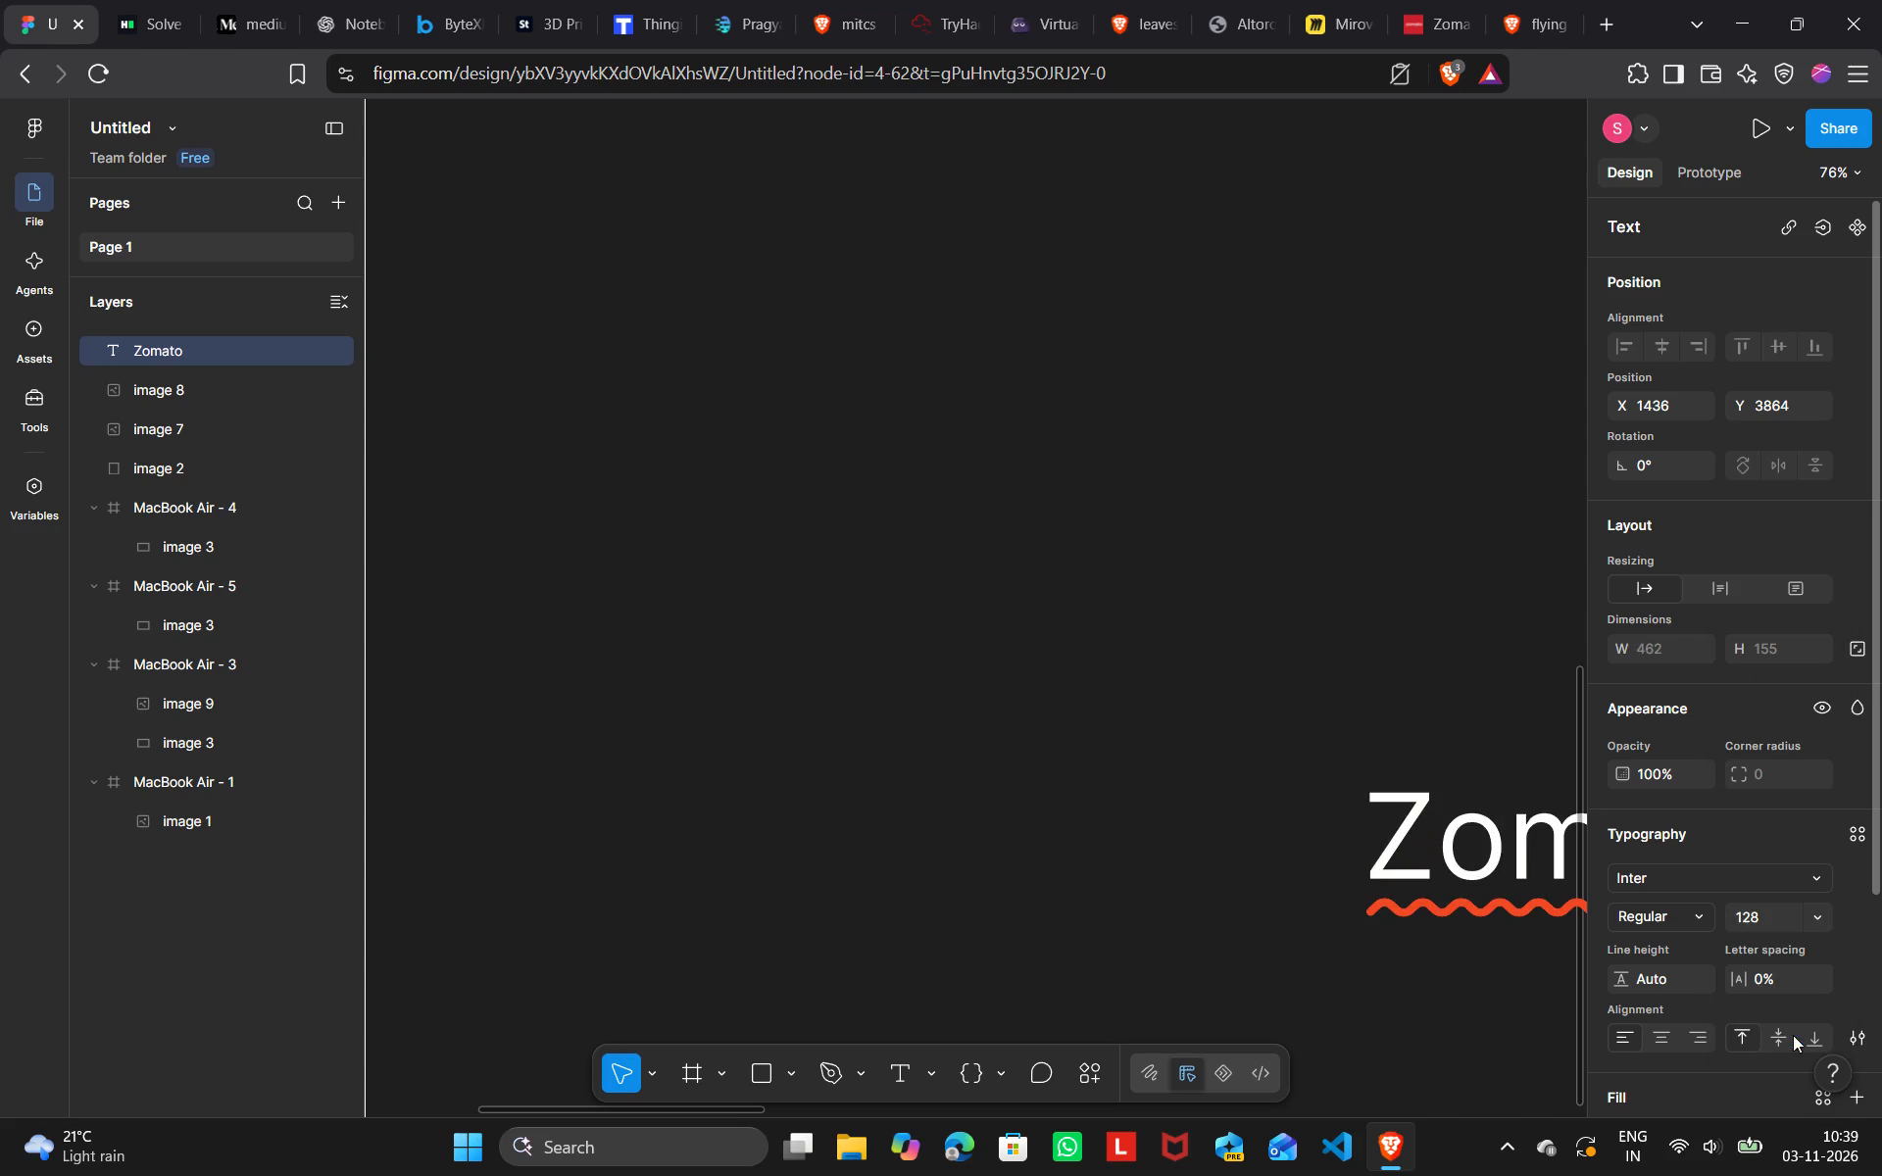
click(1293, 587)
scroll(1293, 587, left, 4)
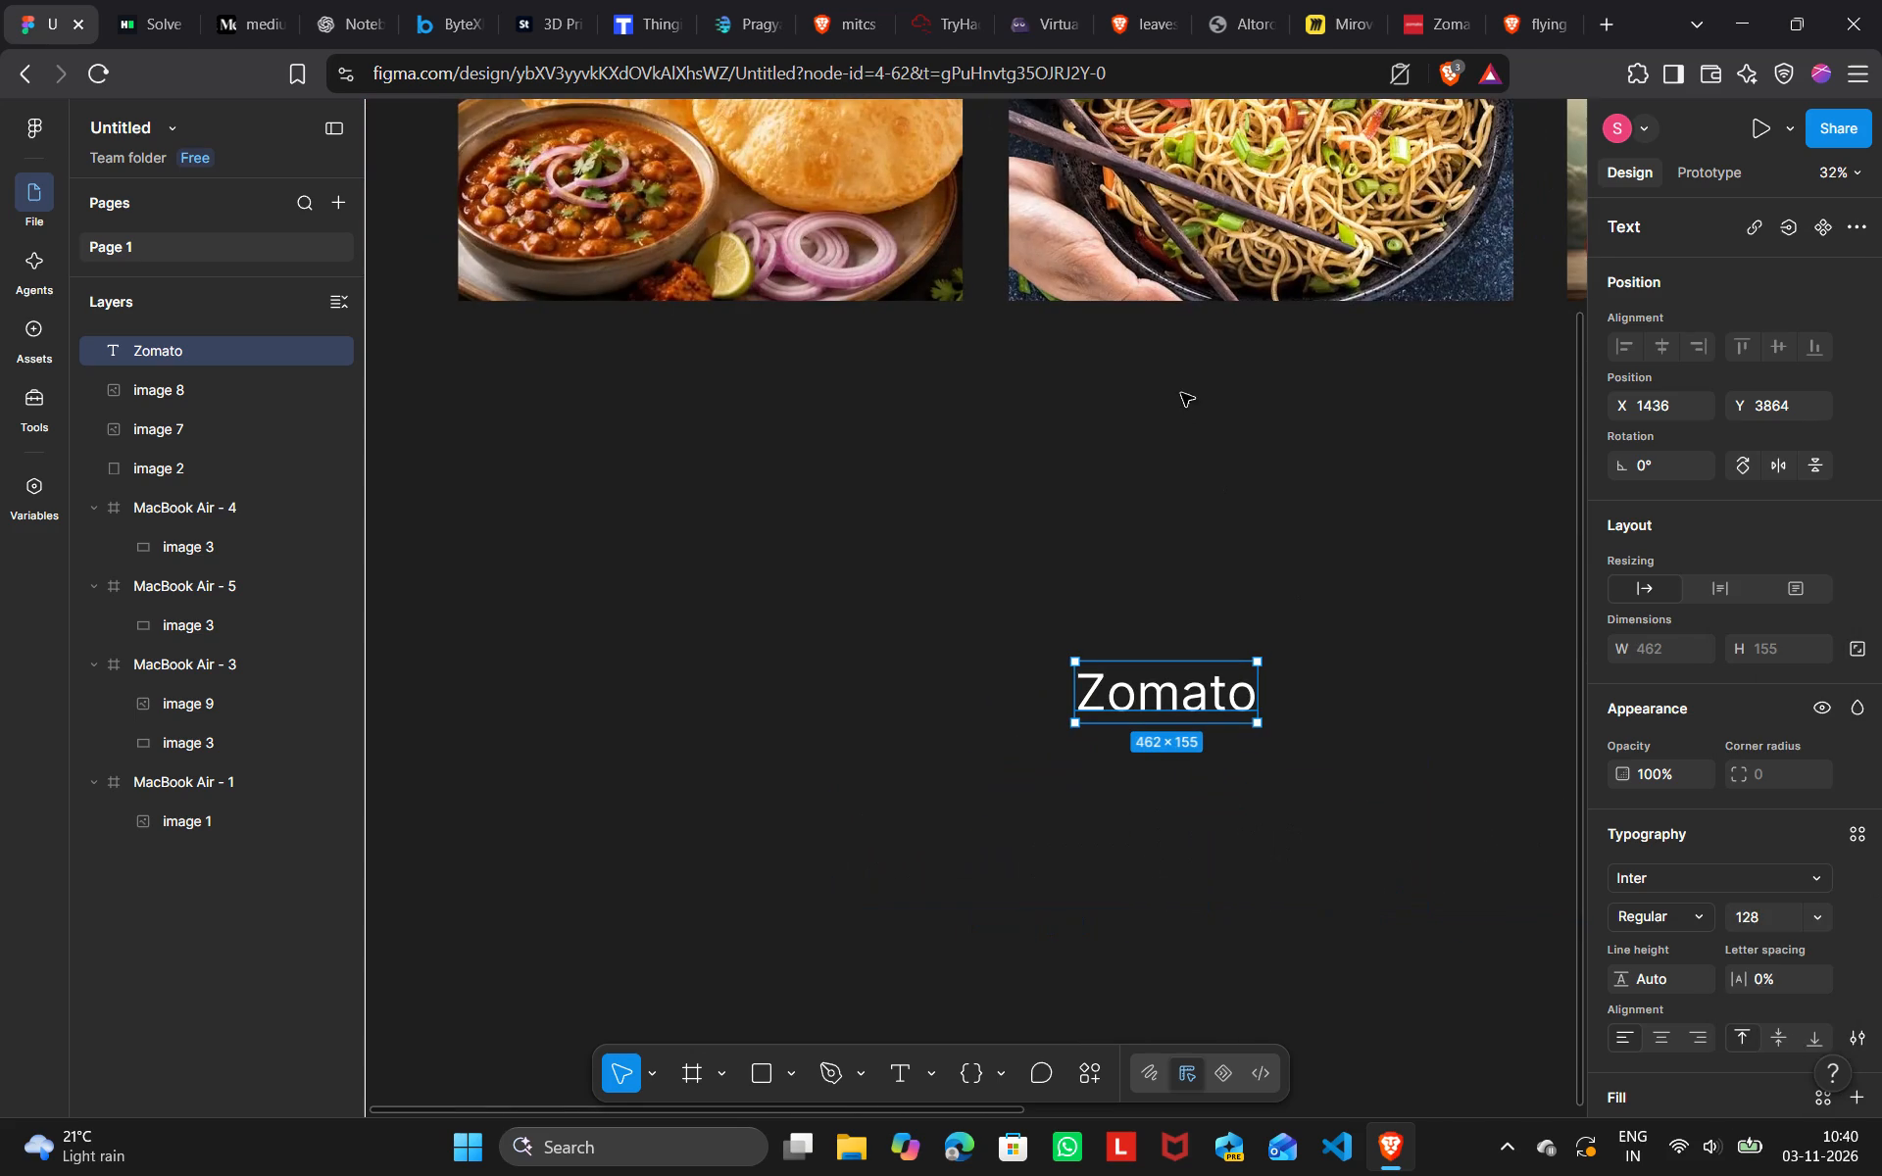
click(1393, 681)
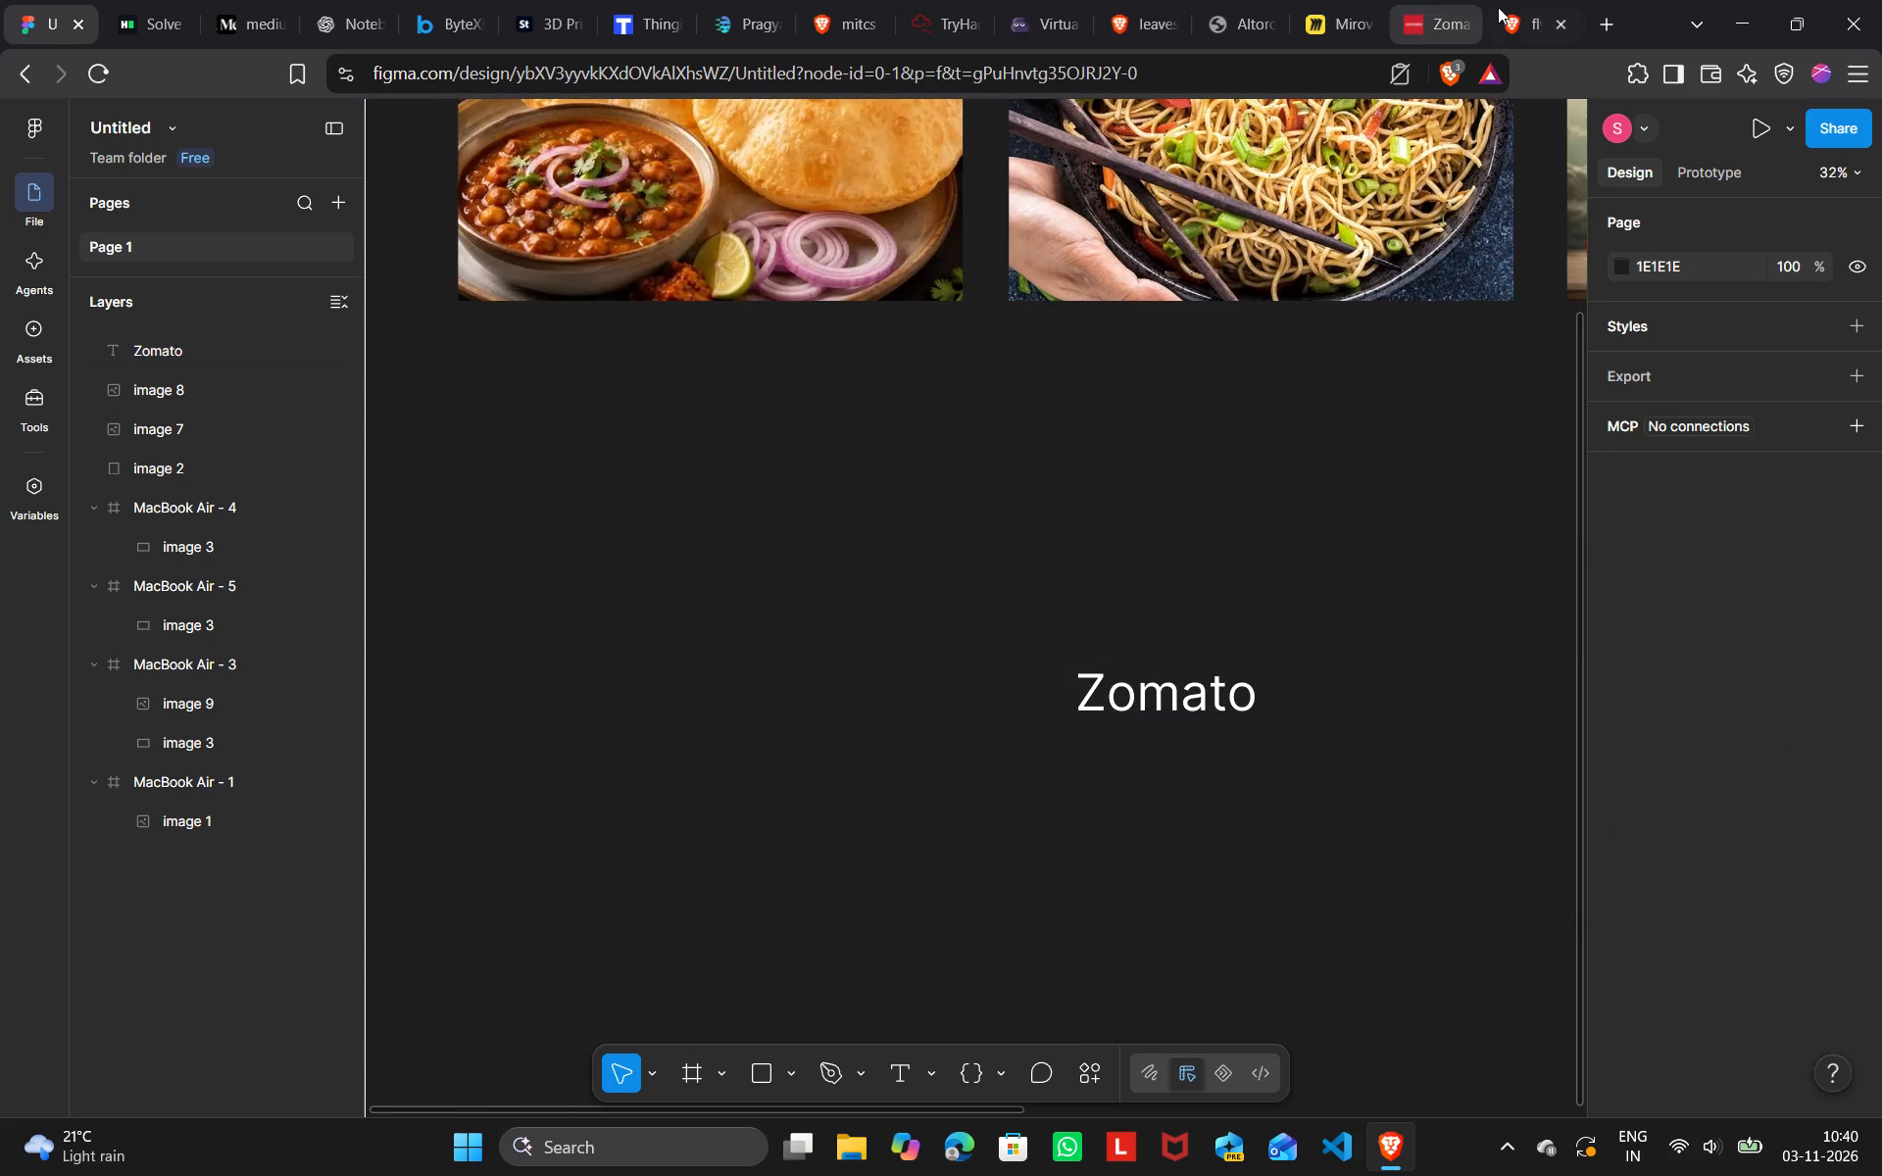
Check the Zomato website's hero headline and add a text layer reading "India's First #1" below the Zomato text in Figma.
click(1437, 20)
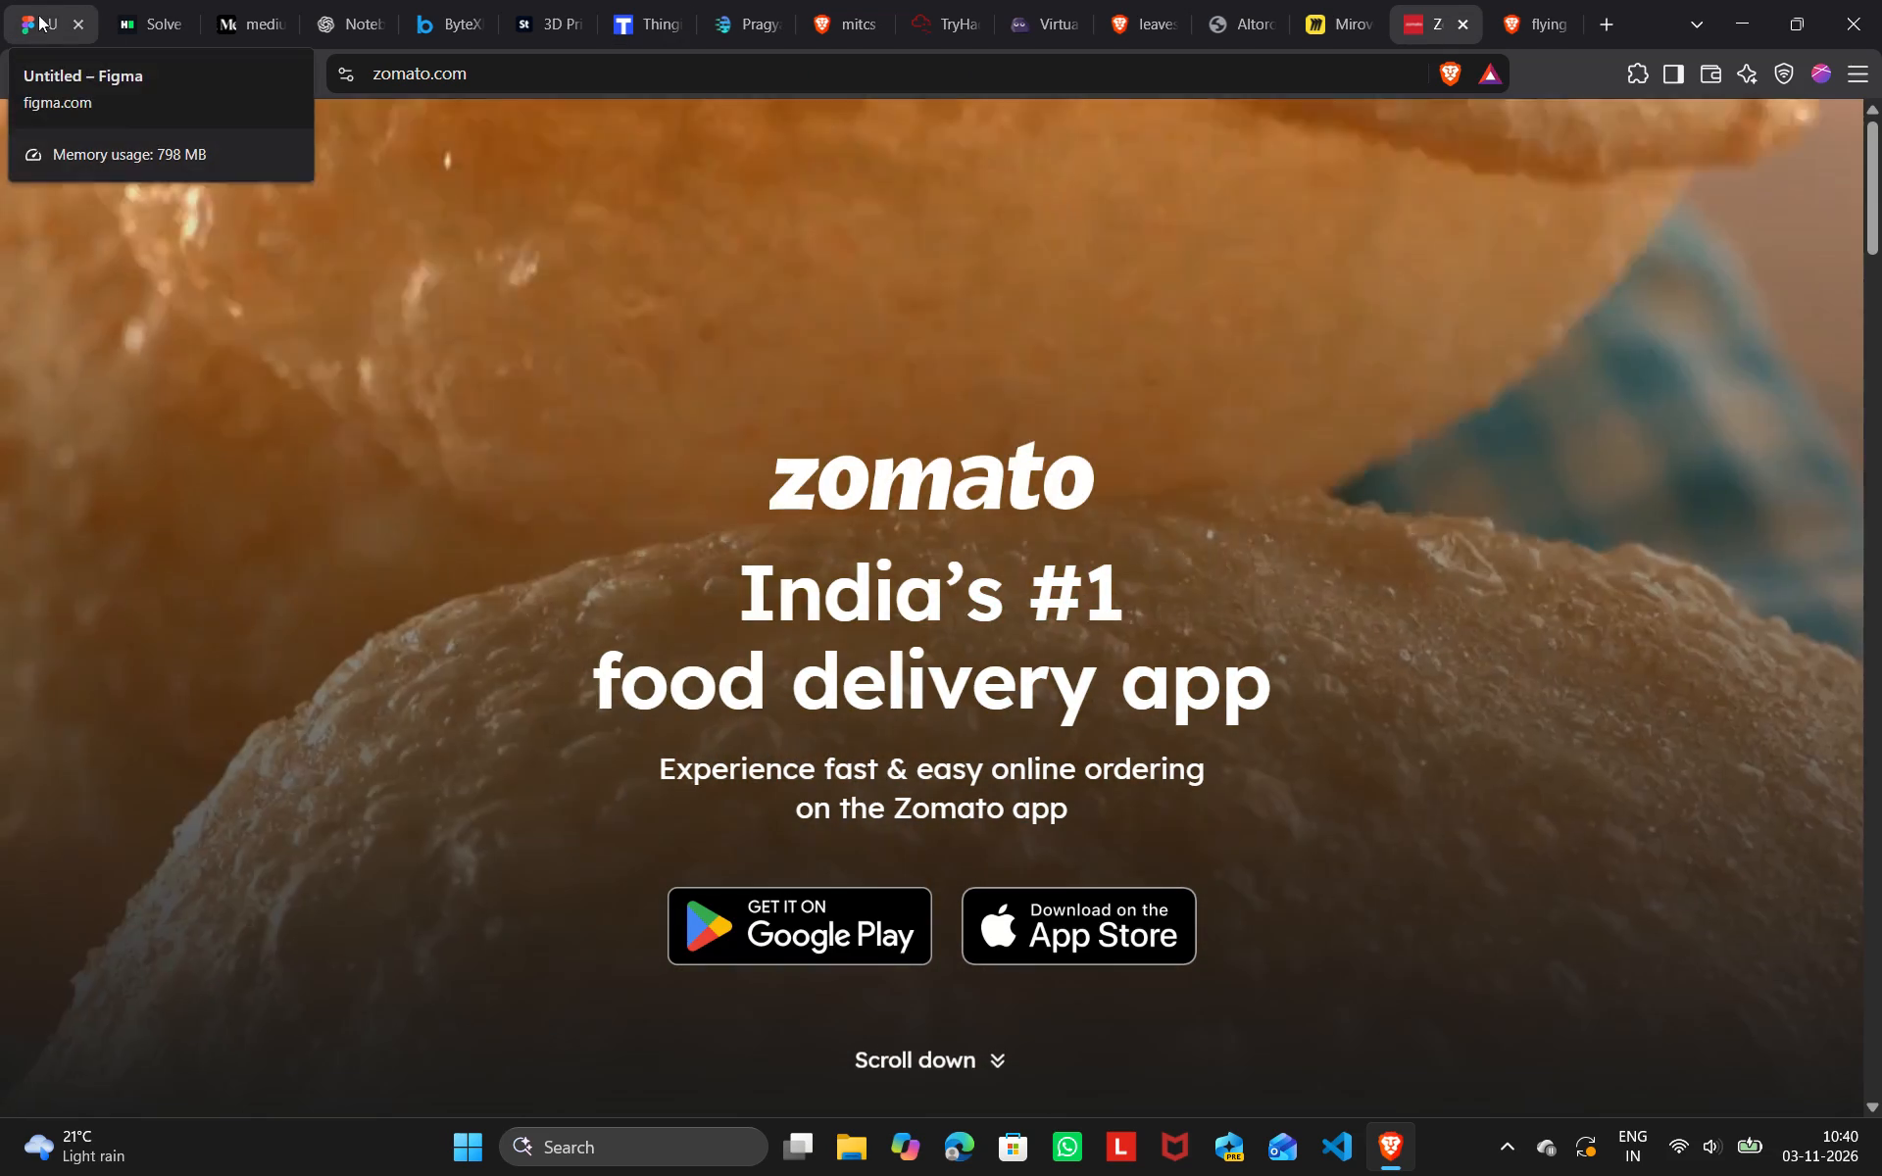
click(13, 11)
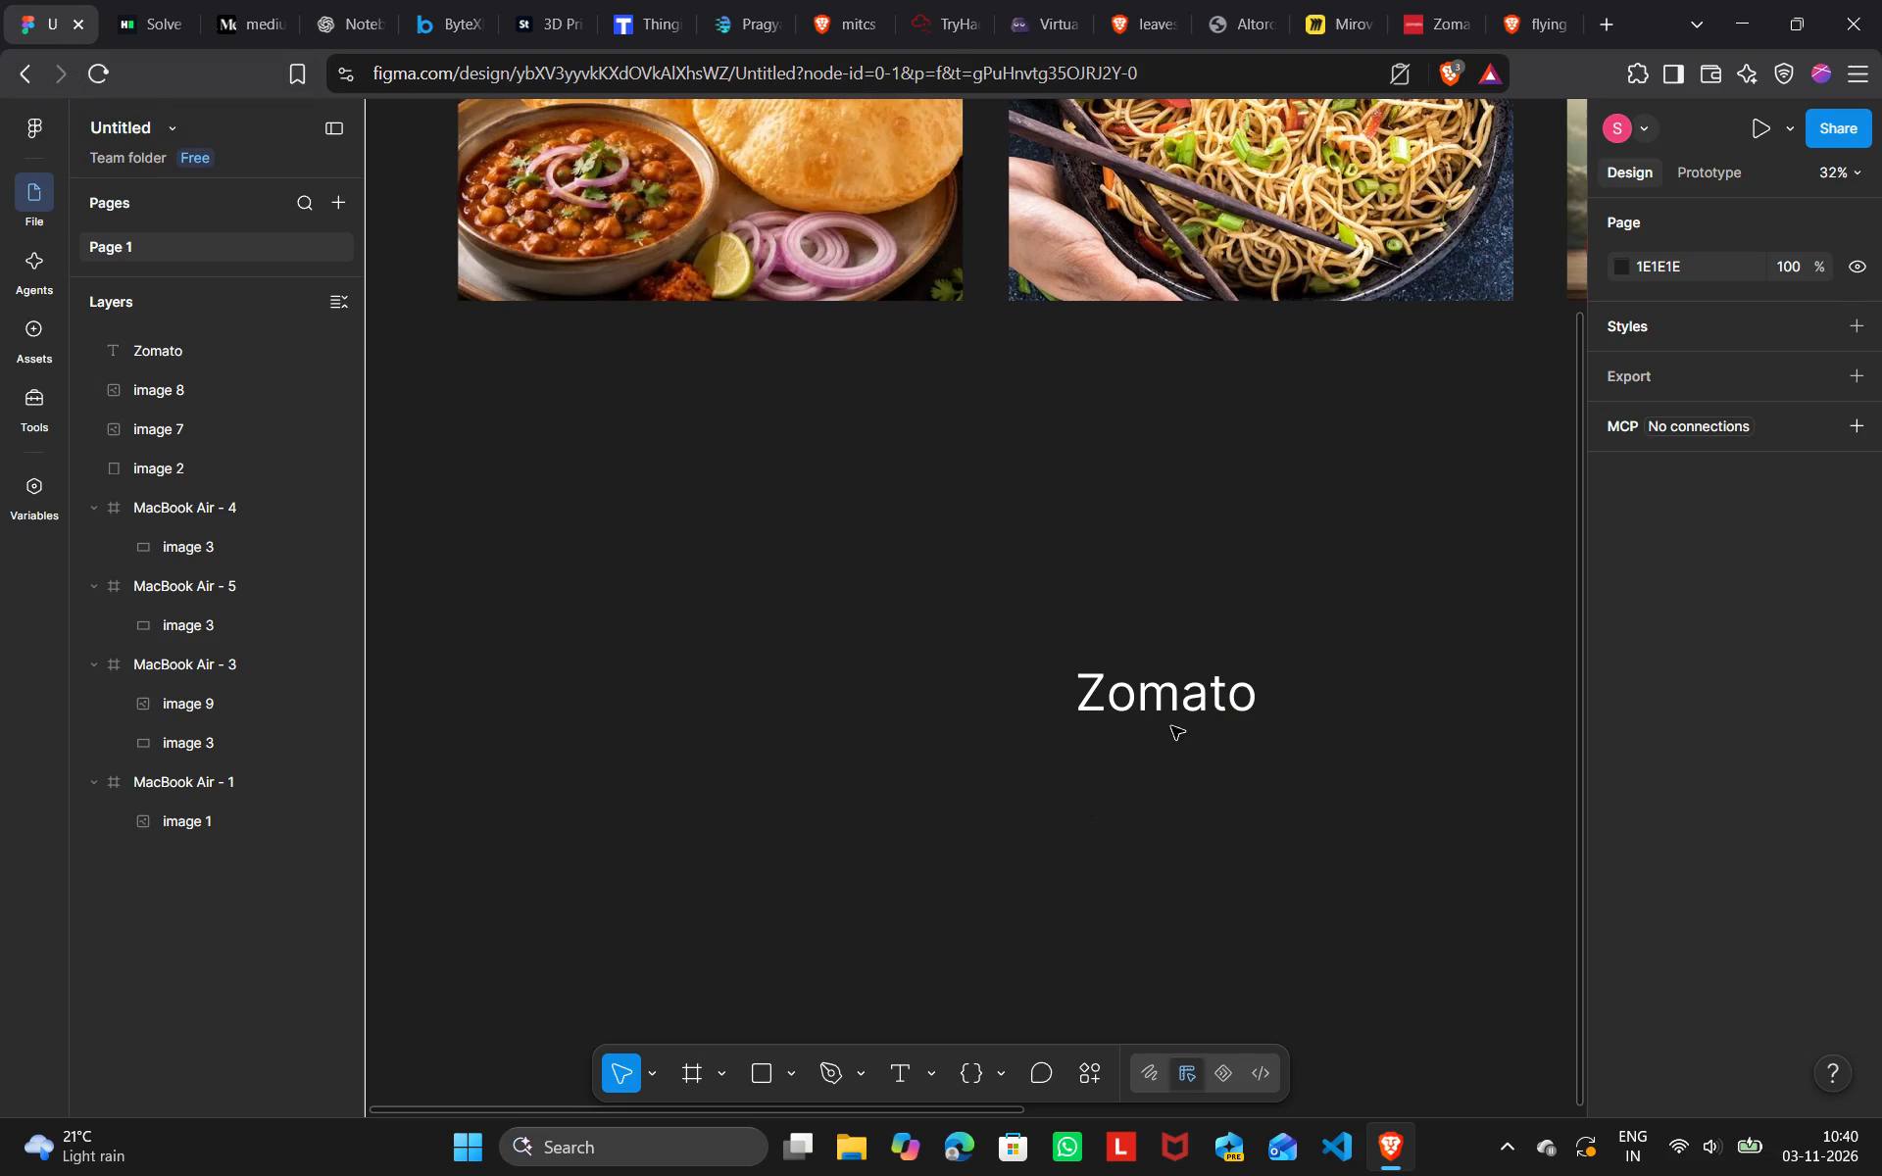
double_click(1172, 697)
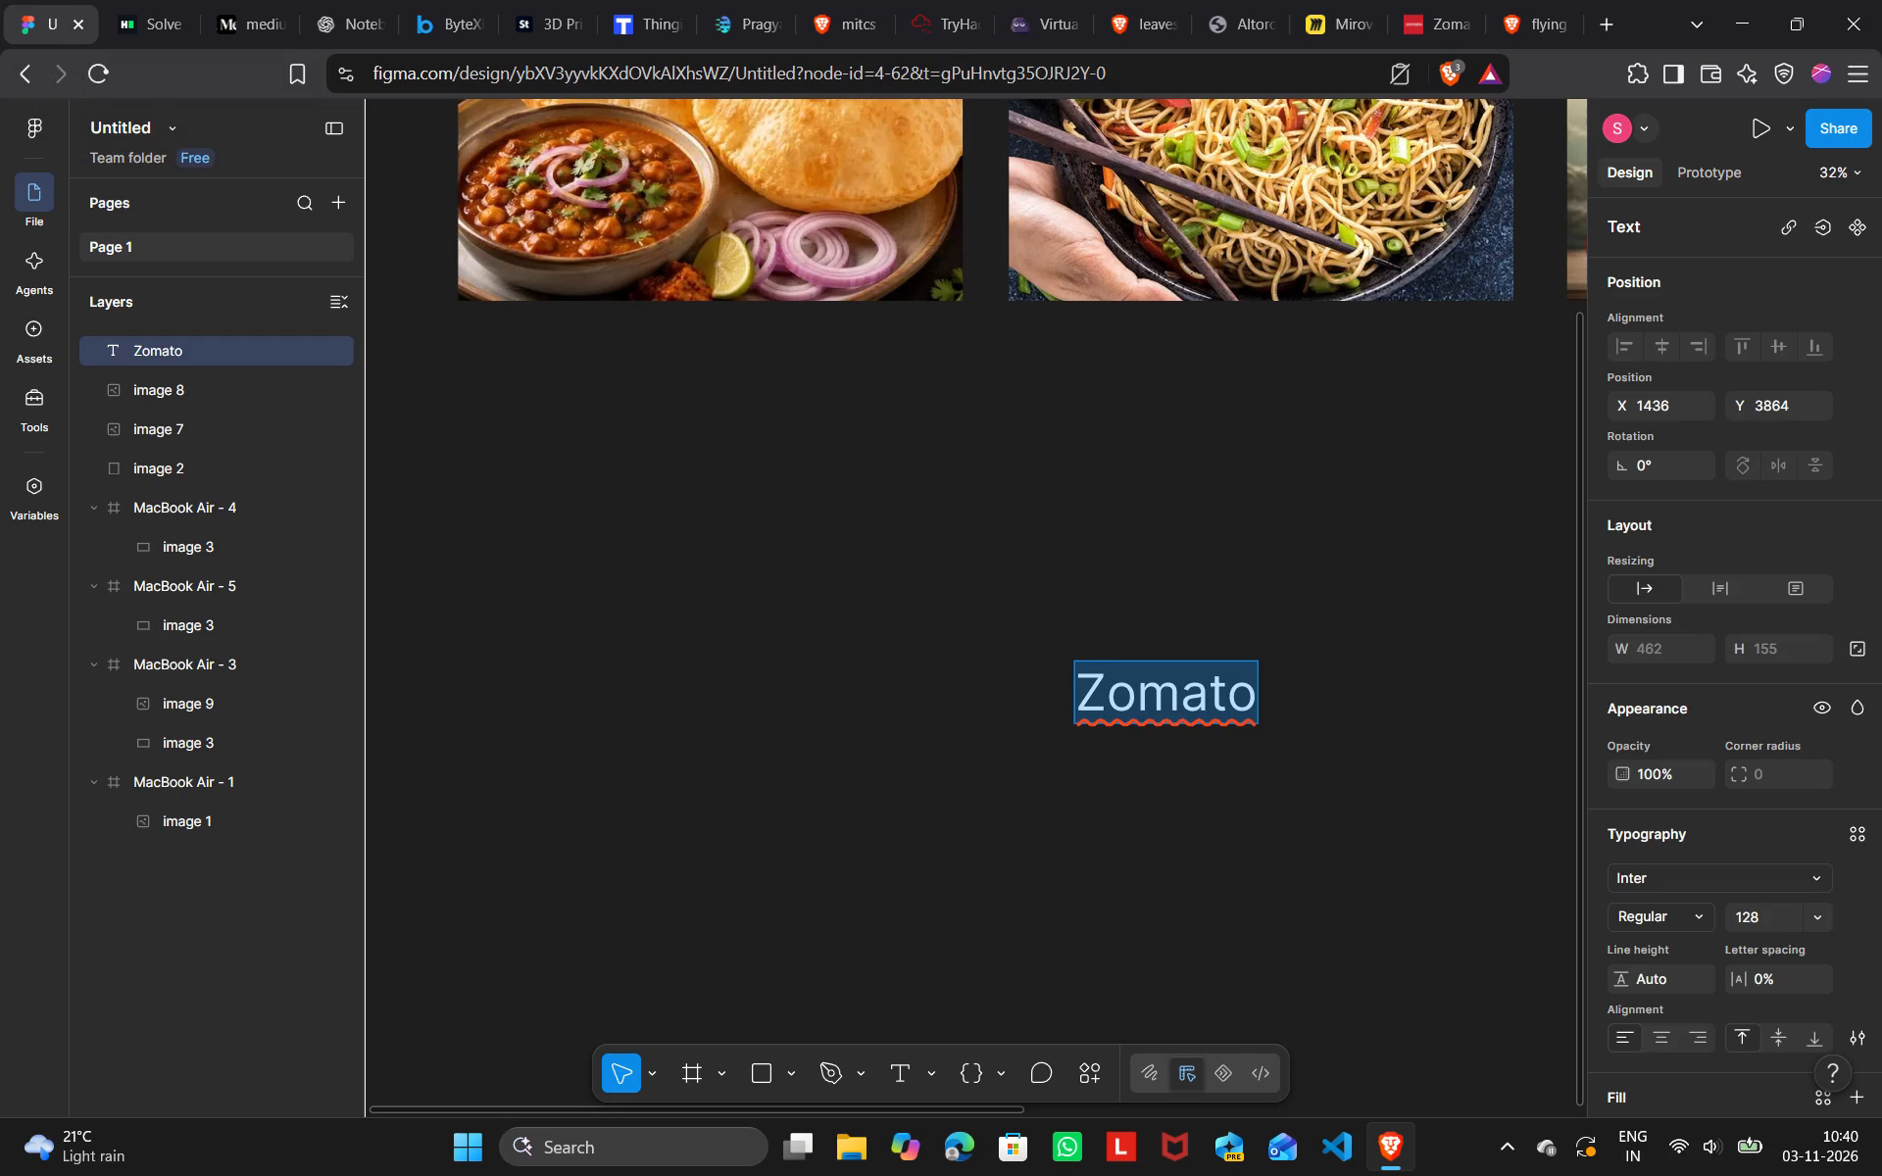
click(1103, 826)
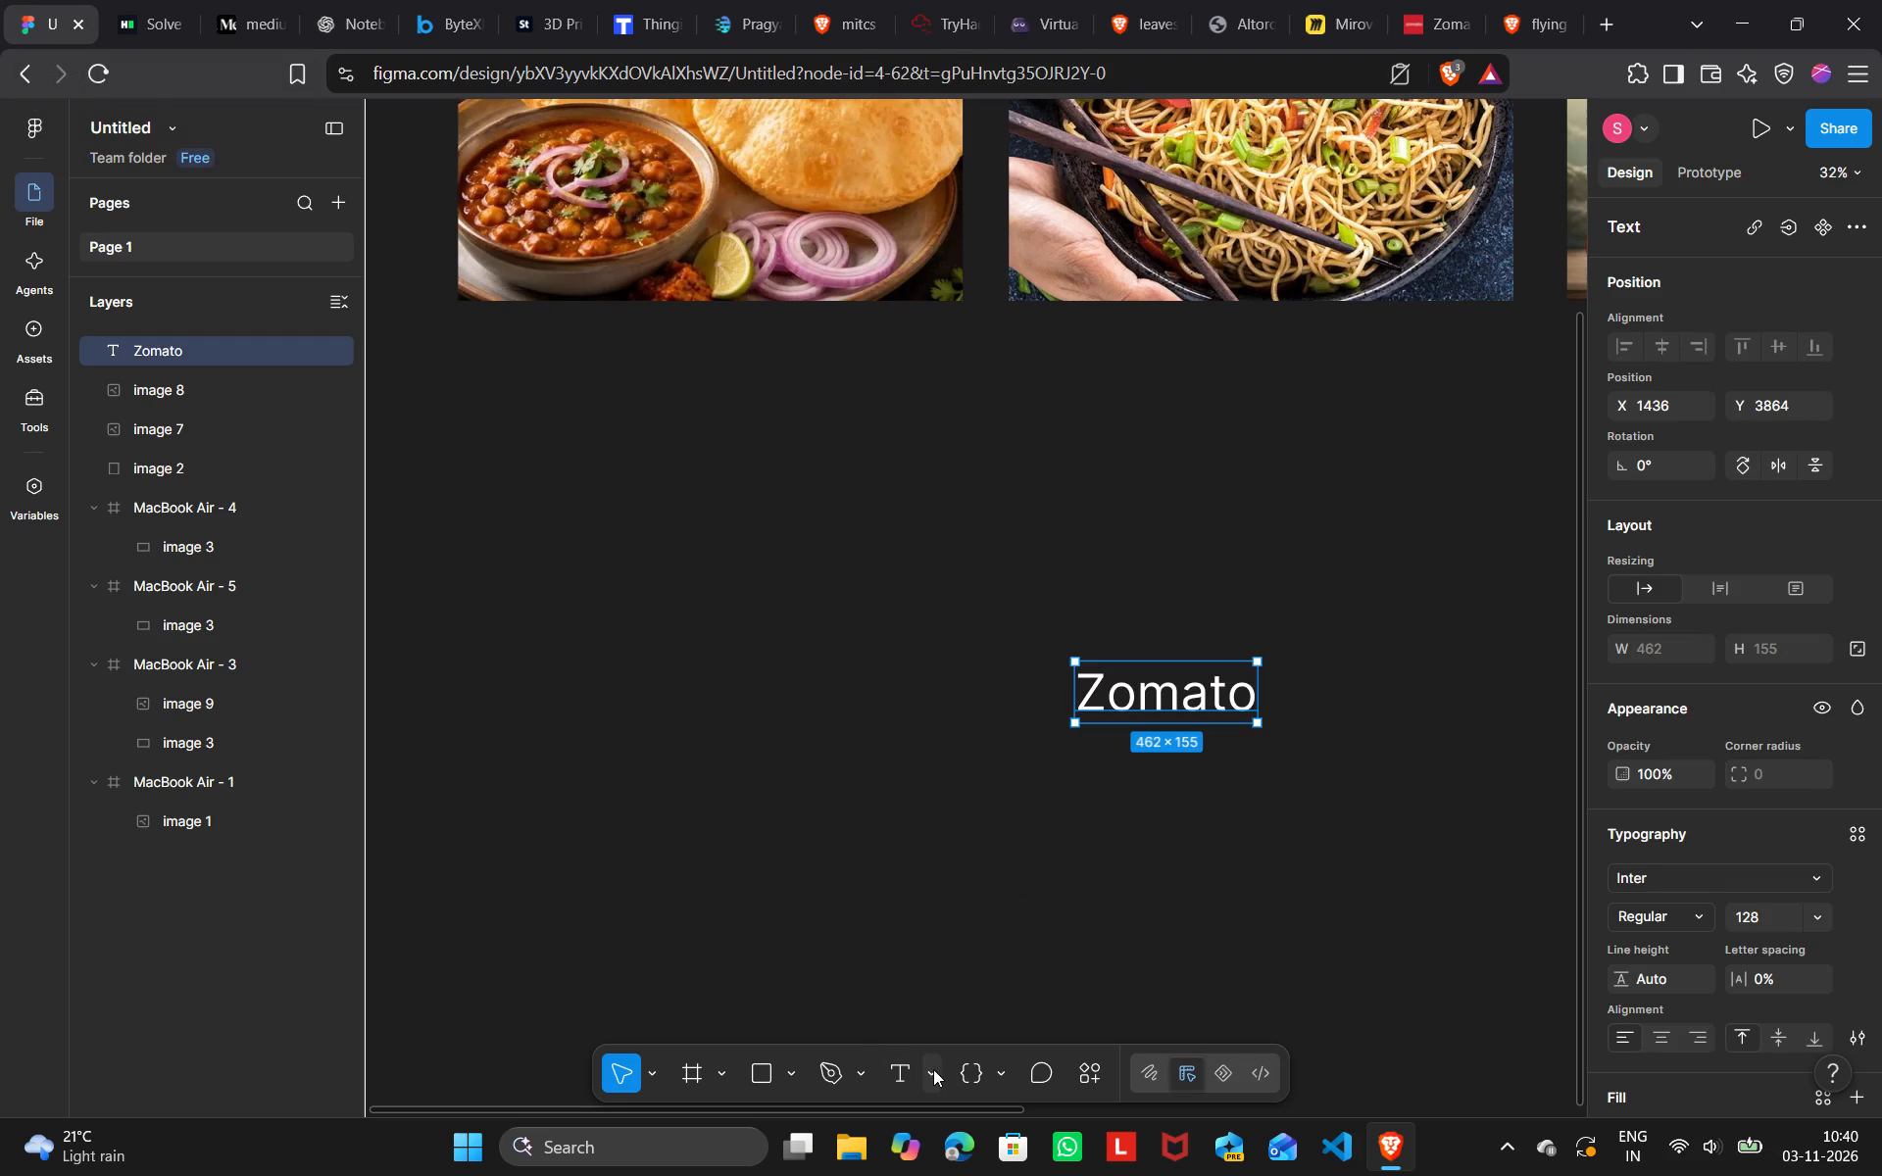
click(934, 1069)
click(995, 992)
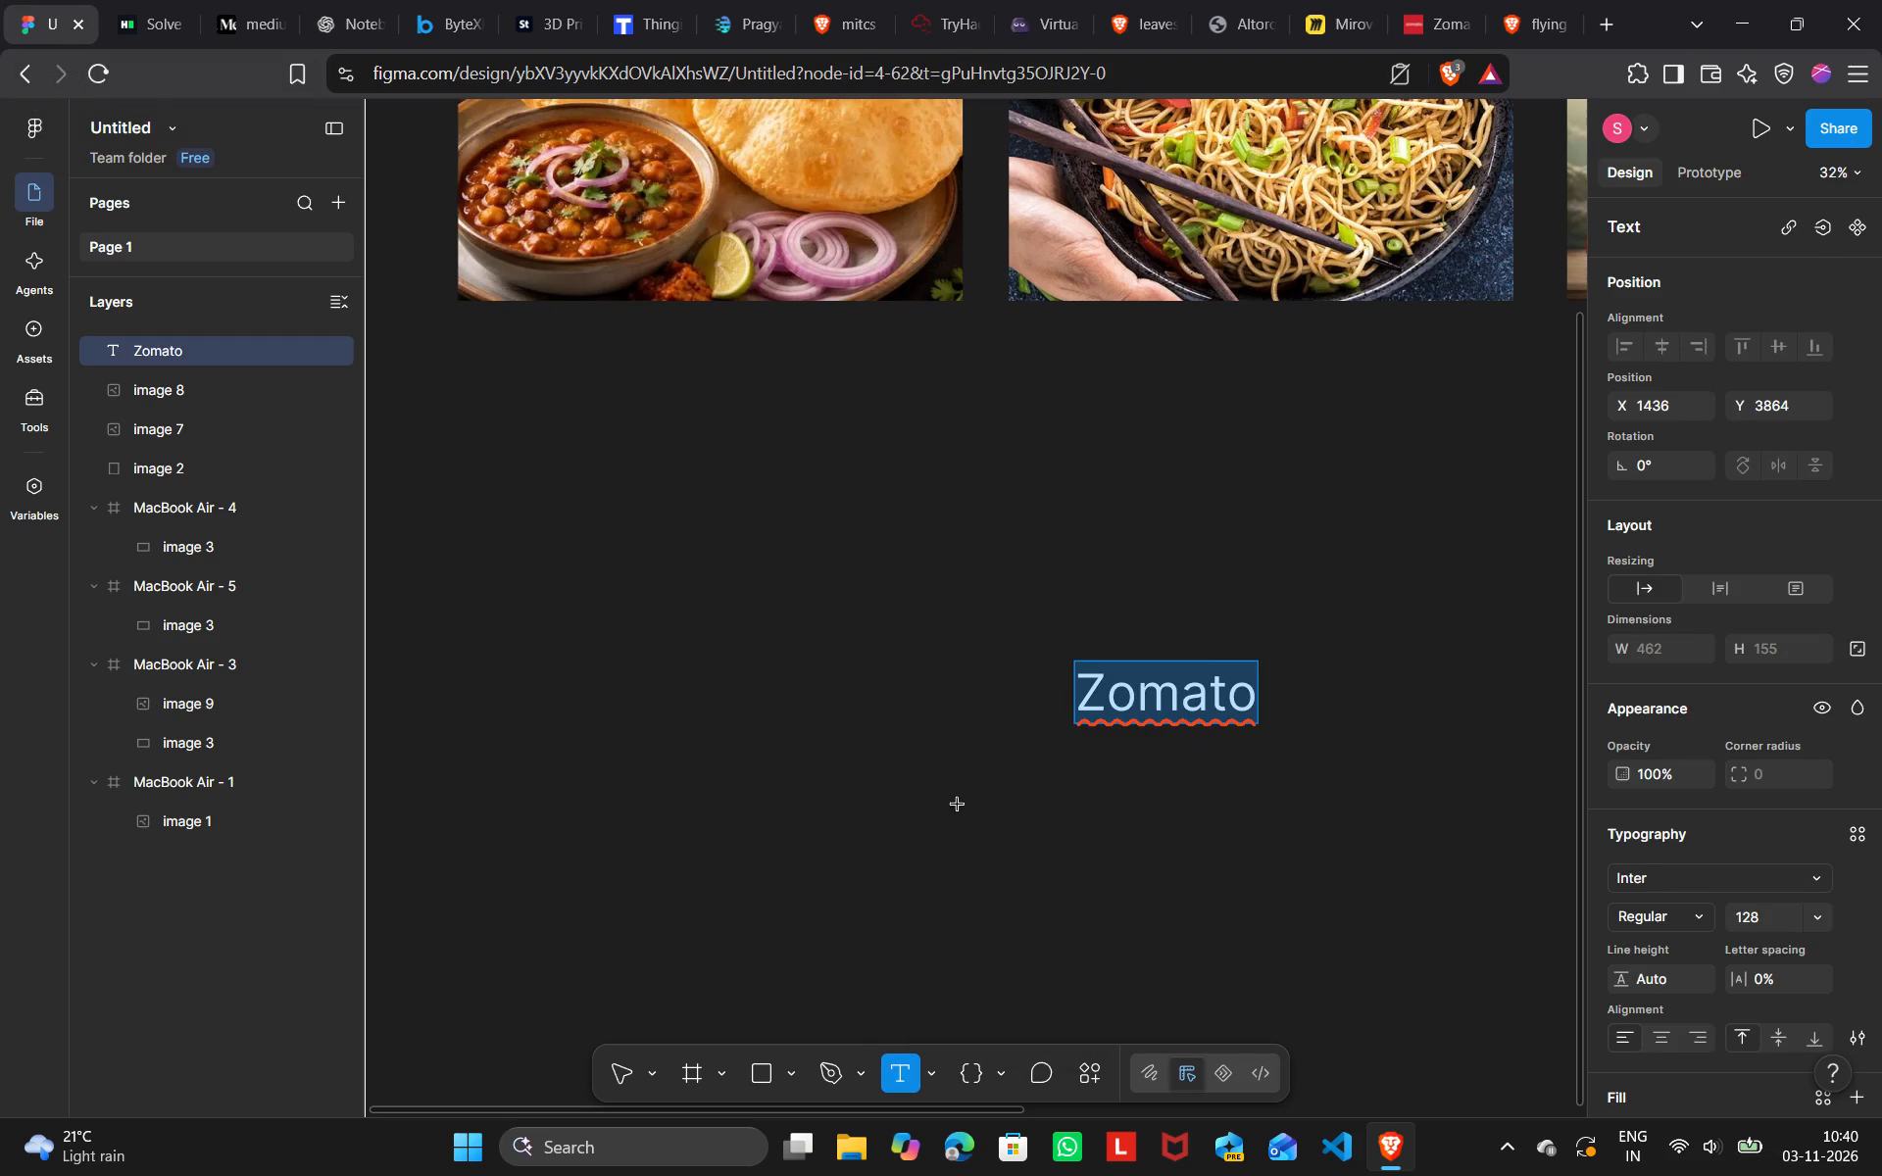
click(958, 805)
text(India)
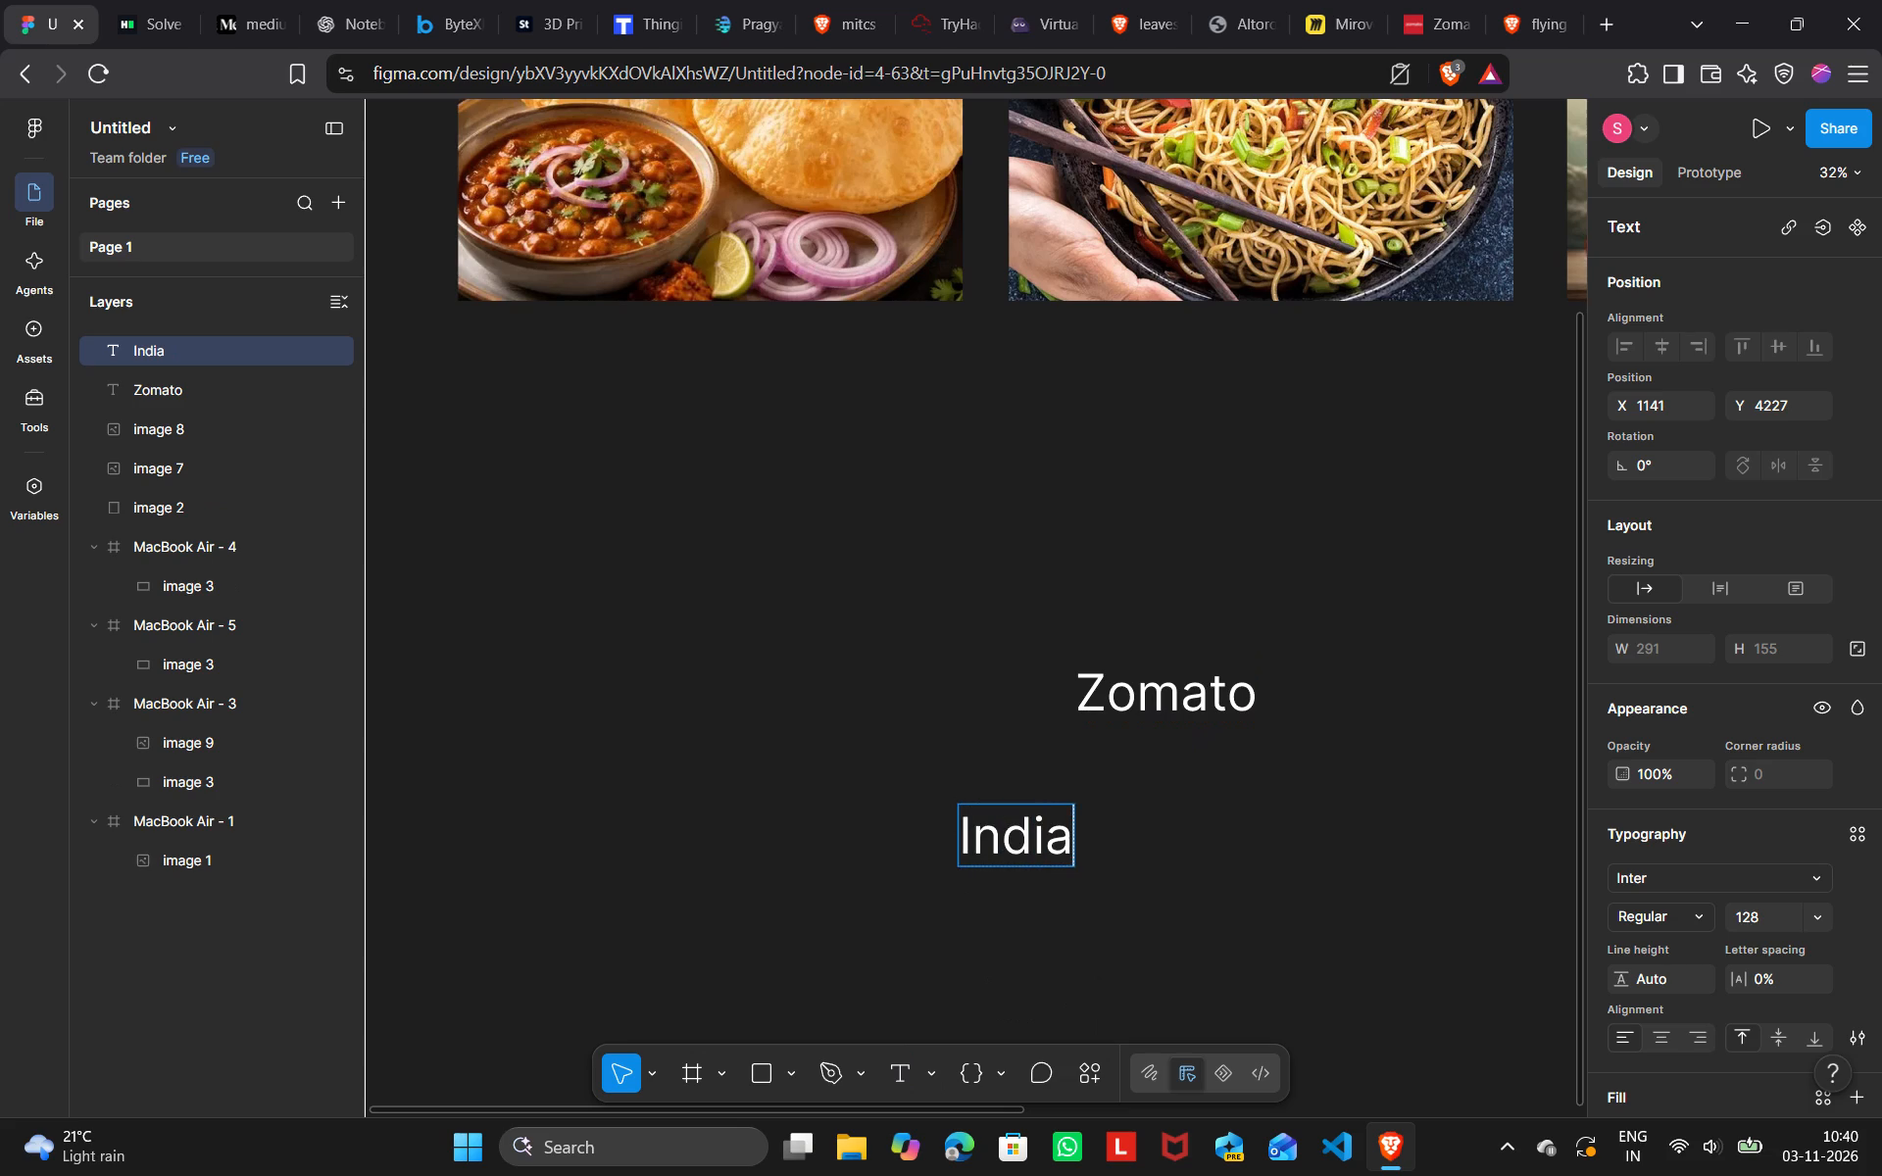
text('s First)
key(space)
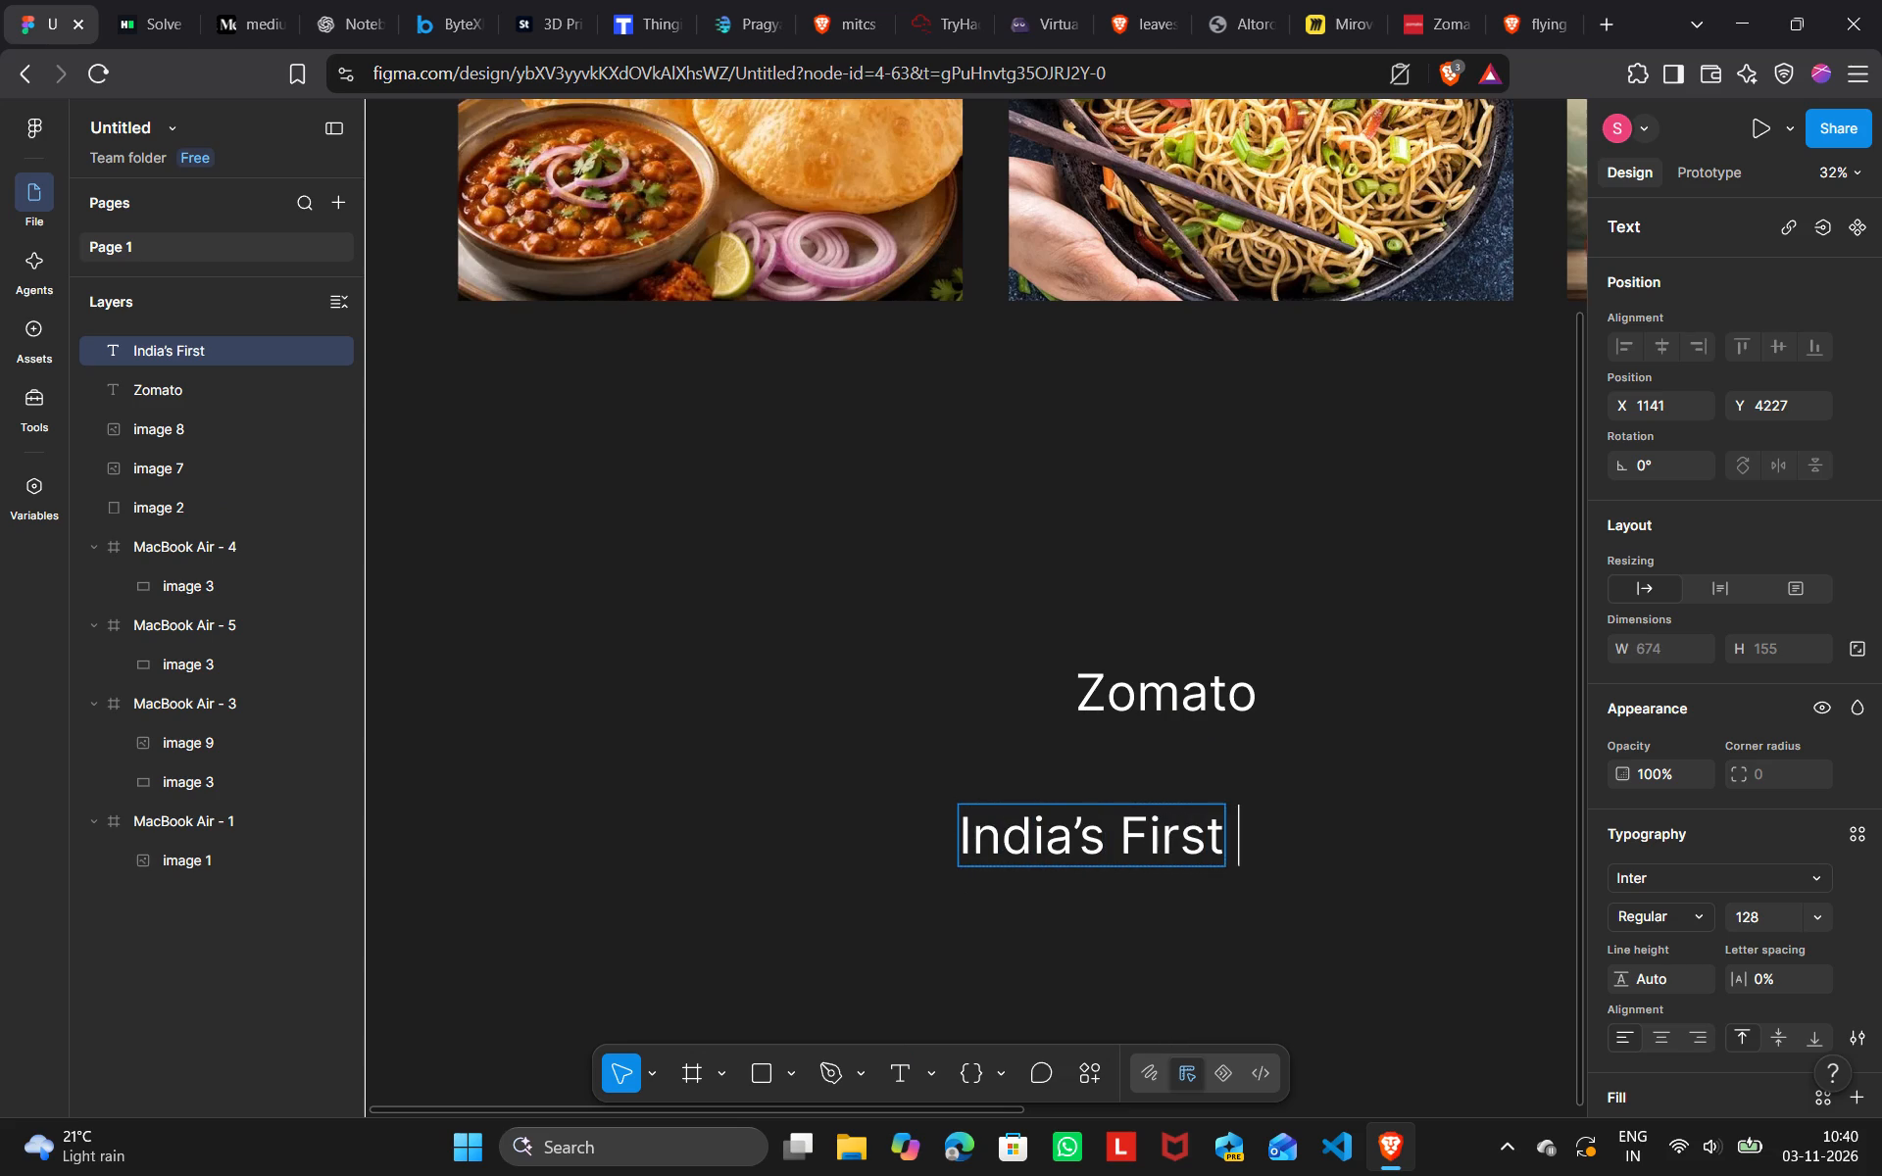
text(#1)
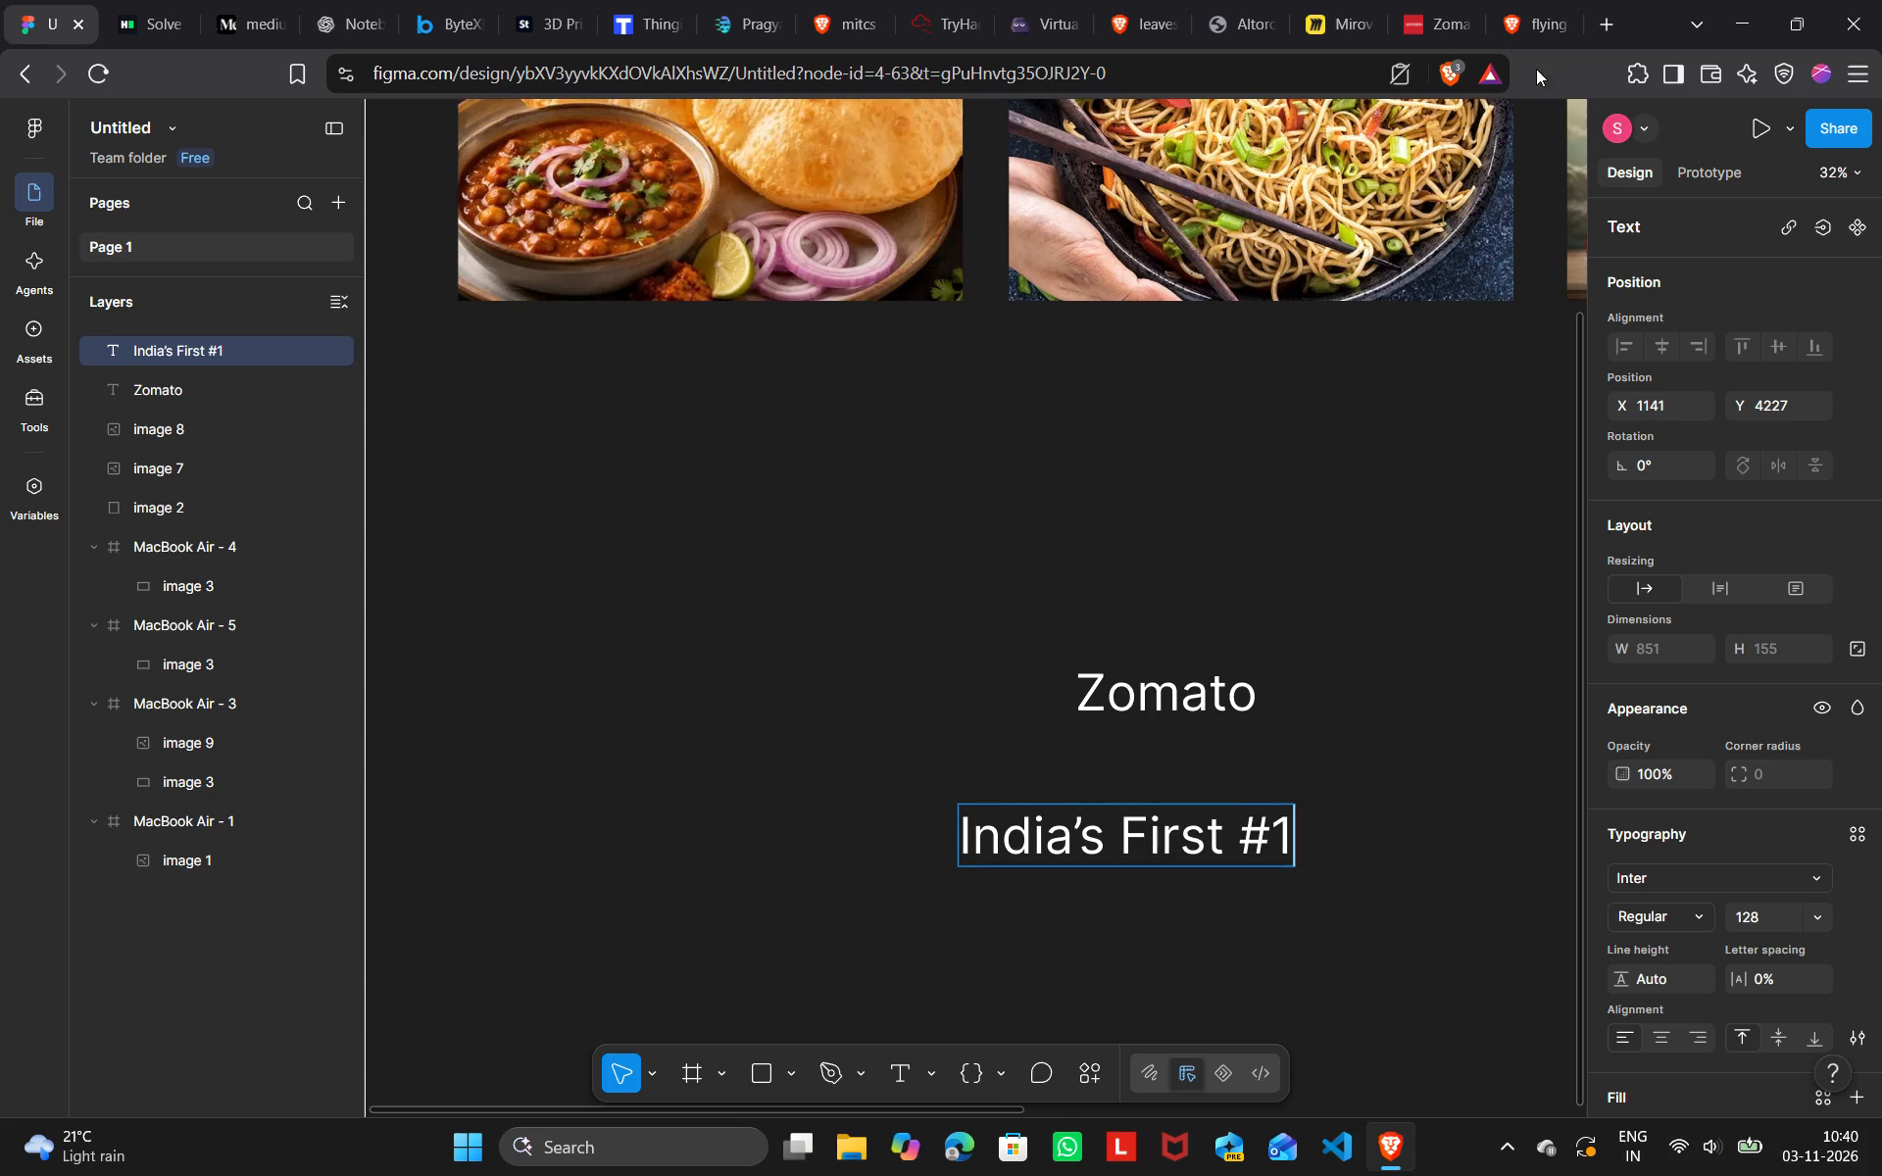
click(1440, 0)
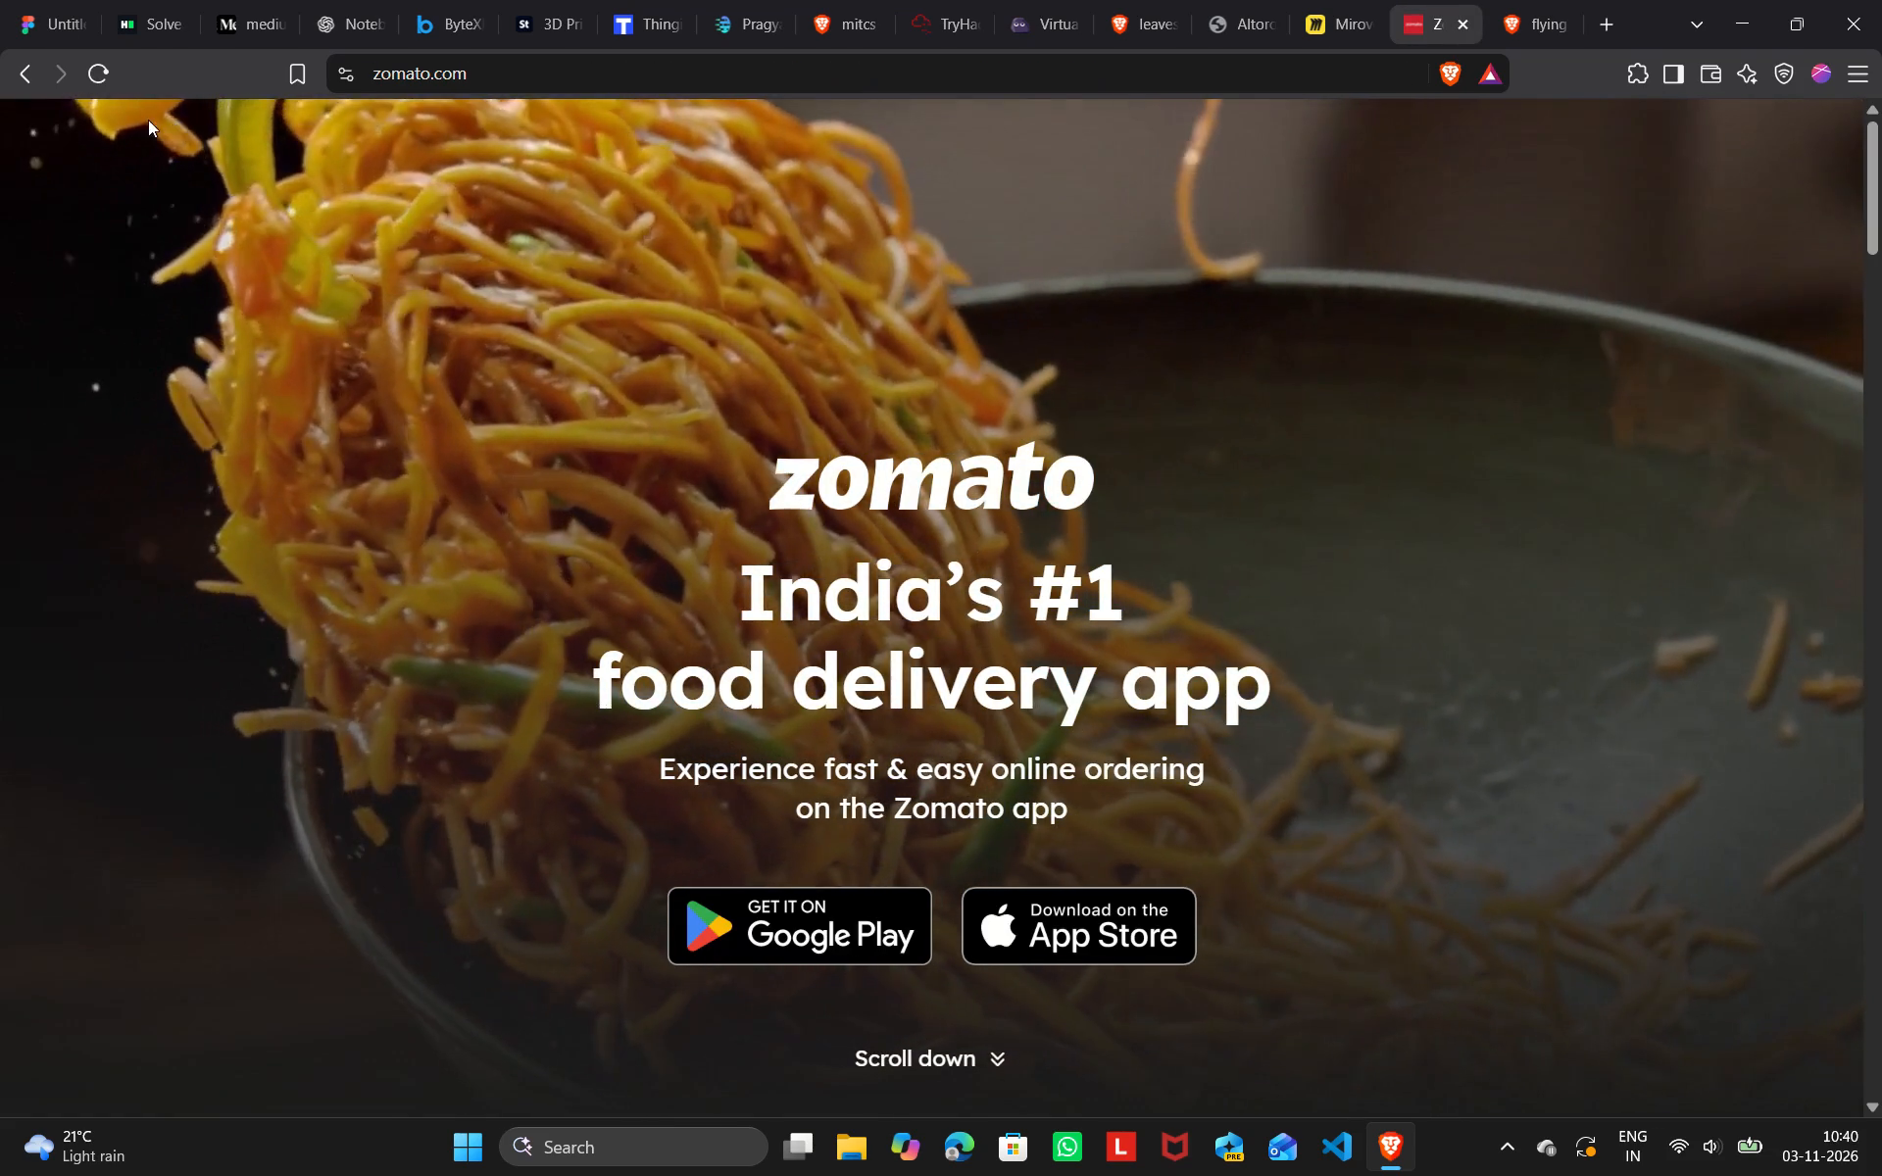
click(22, 10)
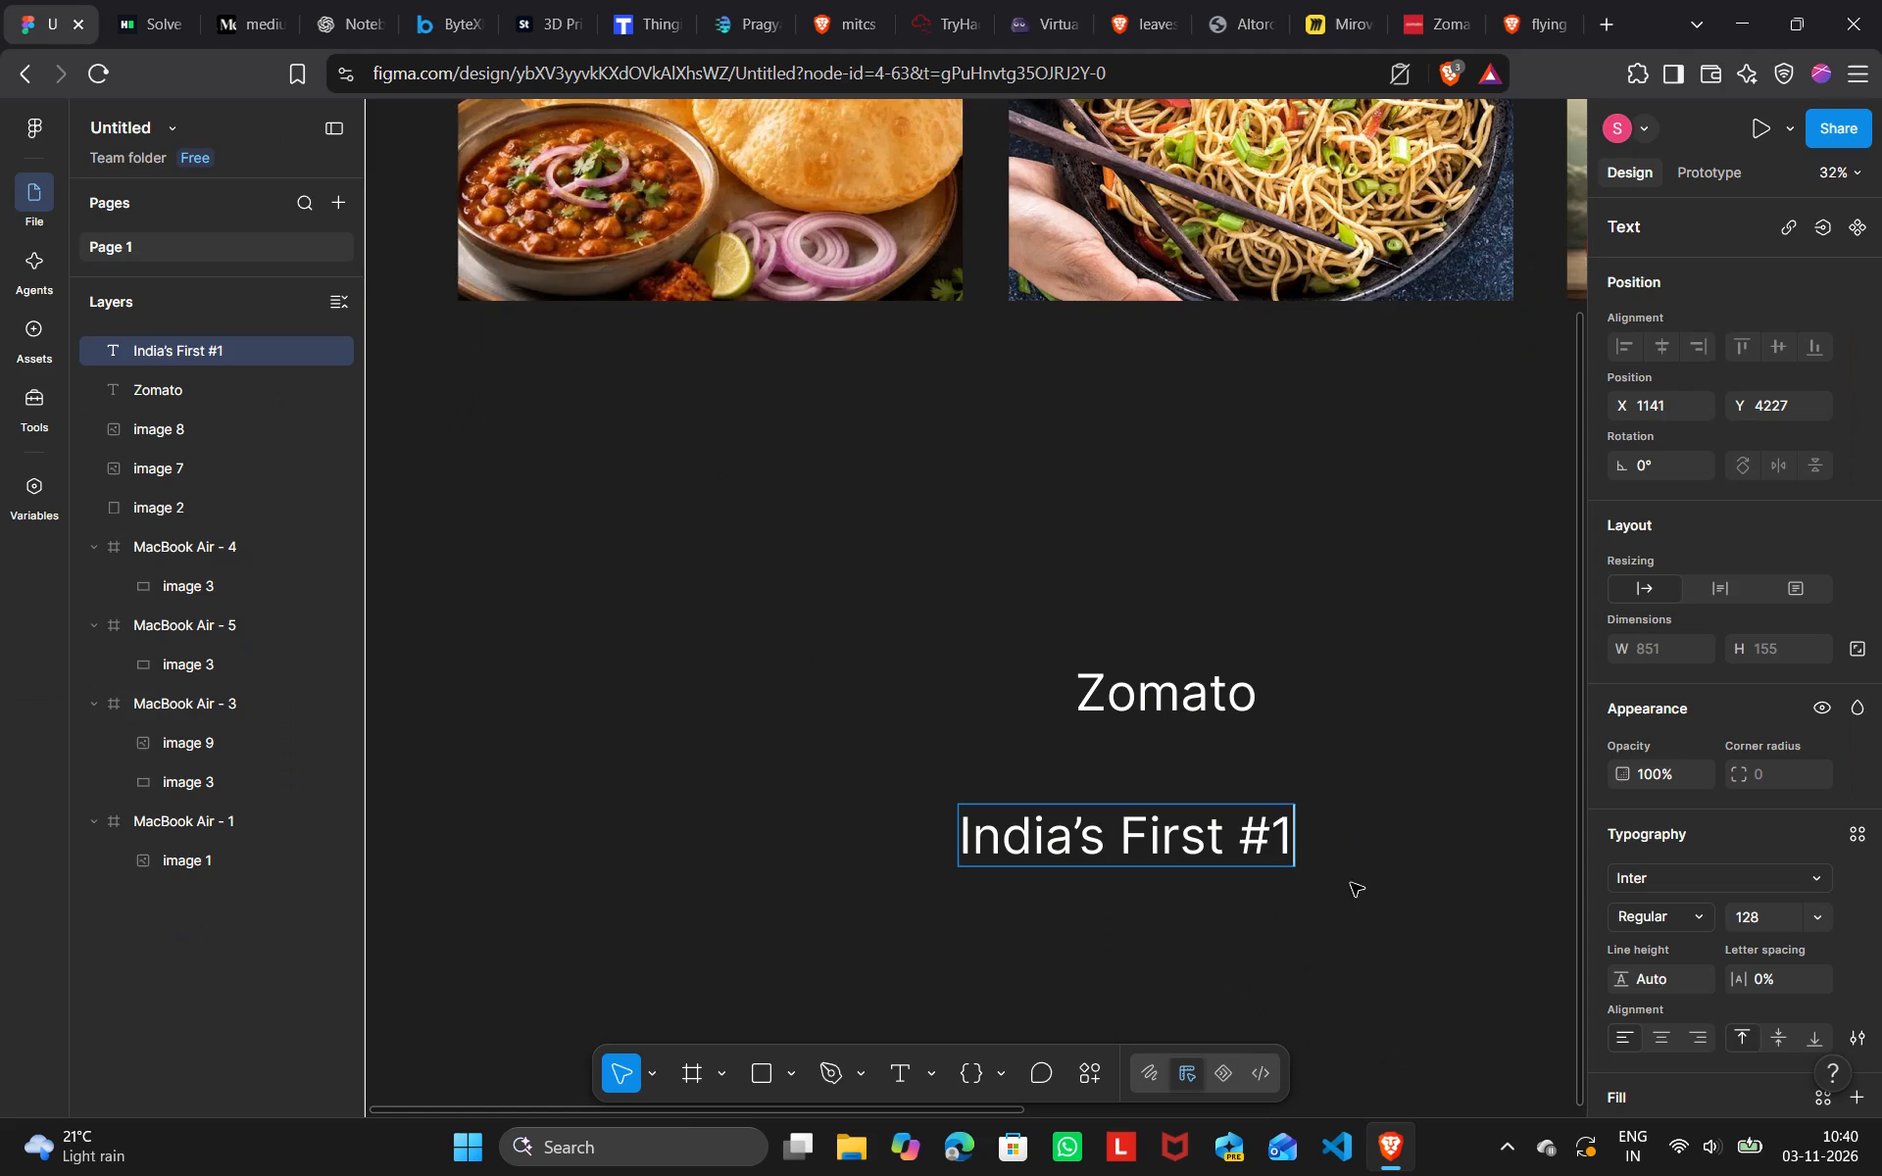
click(1383, 820)
click(1363, 859)
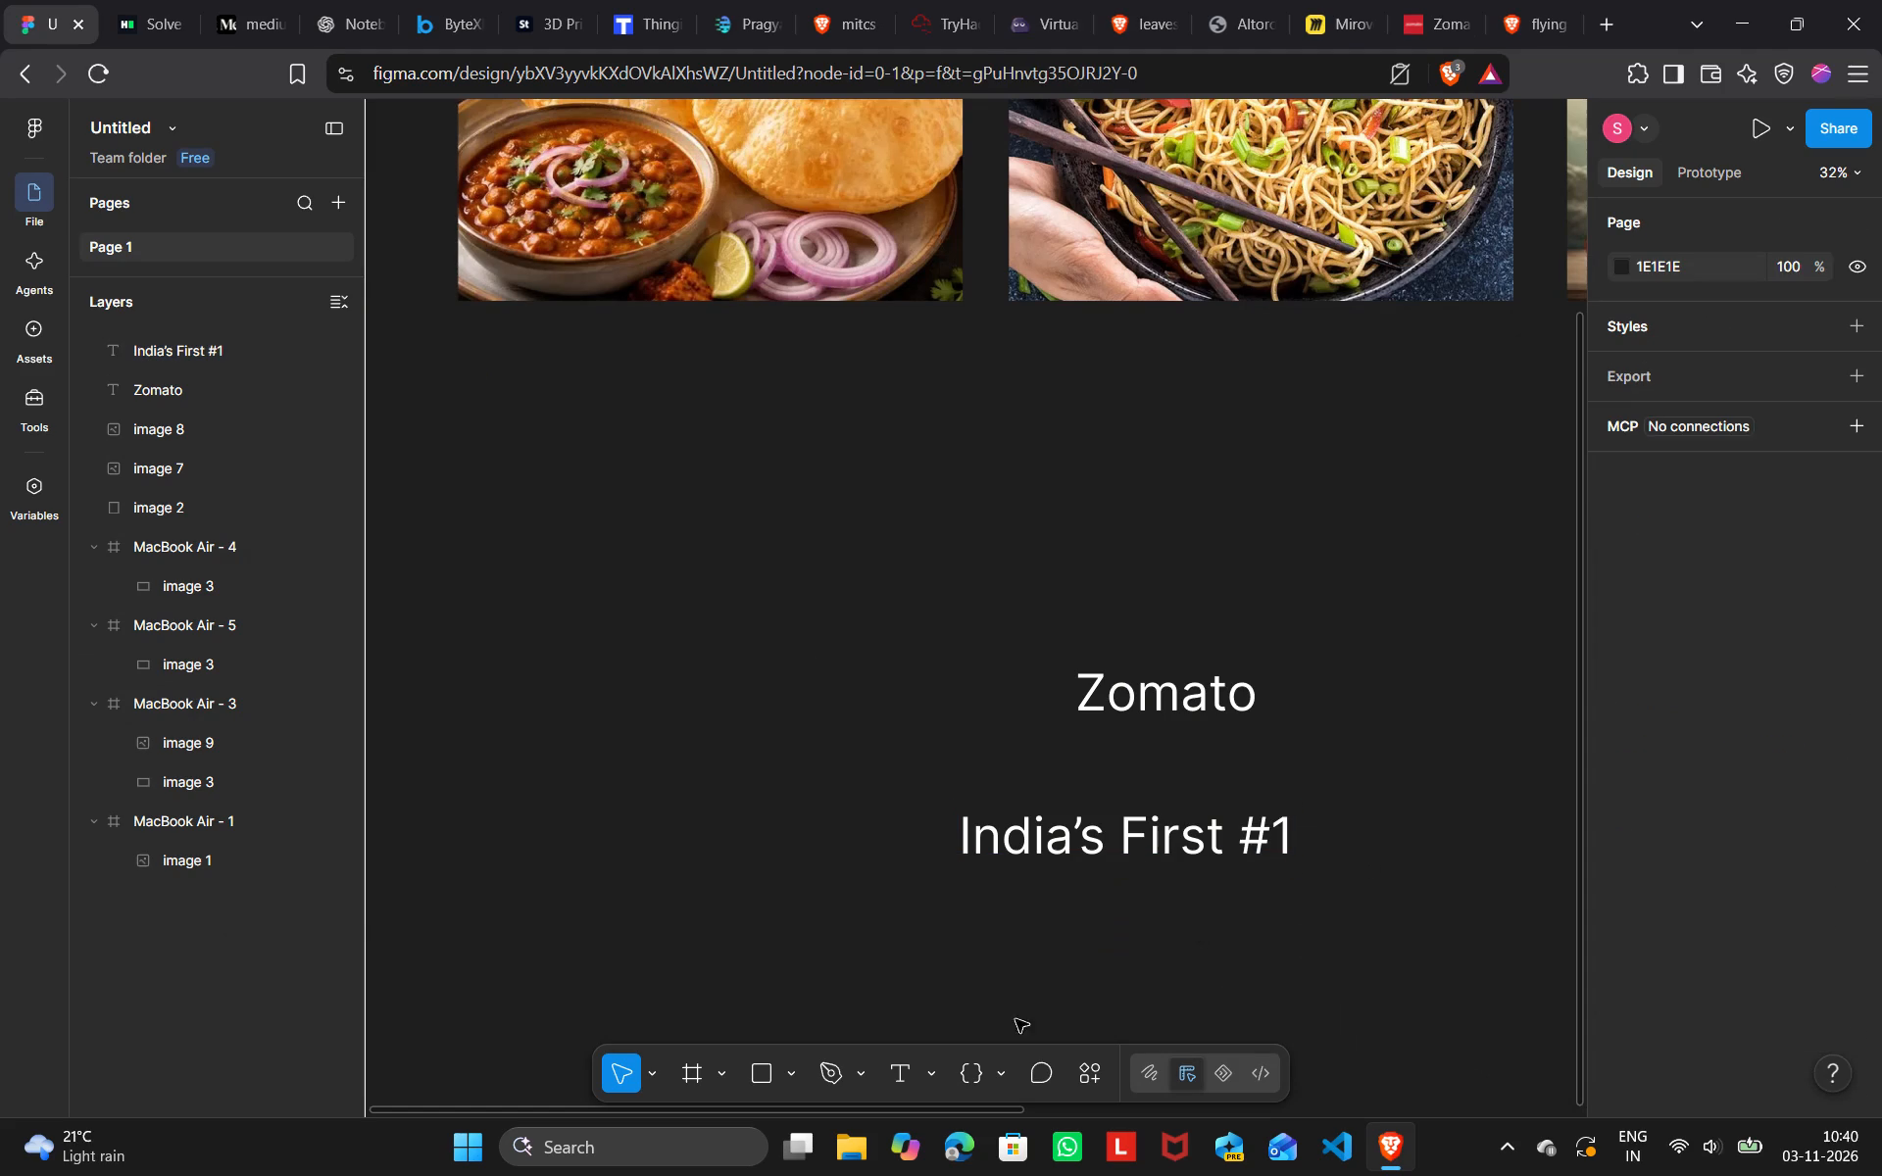
Add a text layer reading "Food delivery app" below the "India's First #1" text and check the website's hero for the remaining wording.
click(931, 1069)
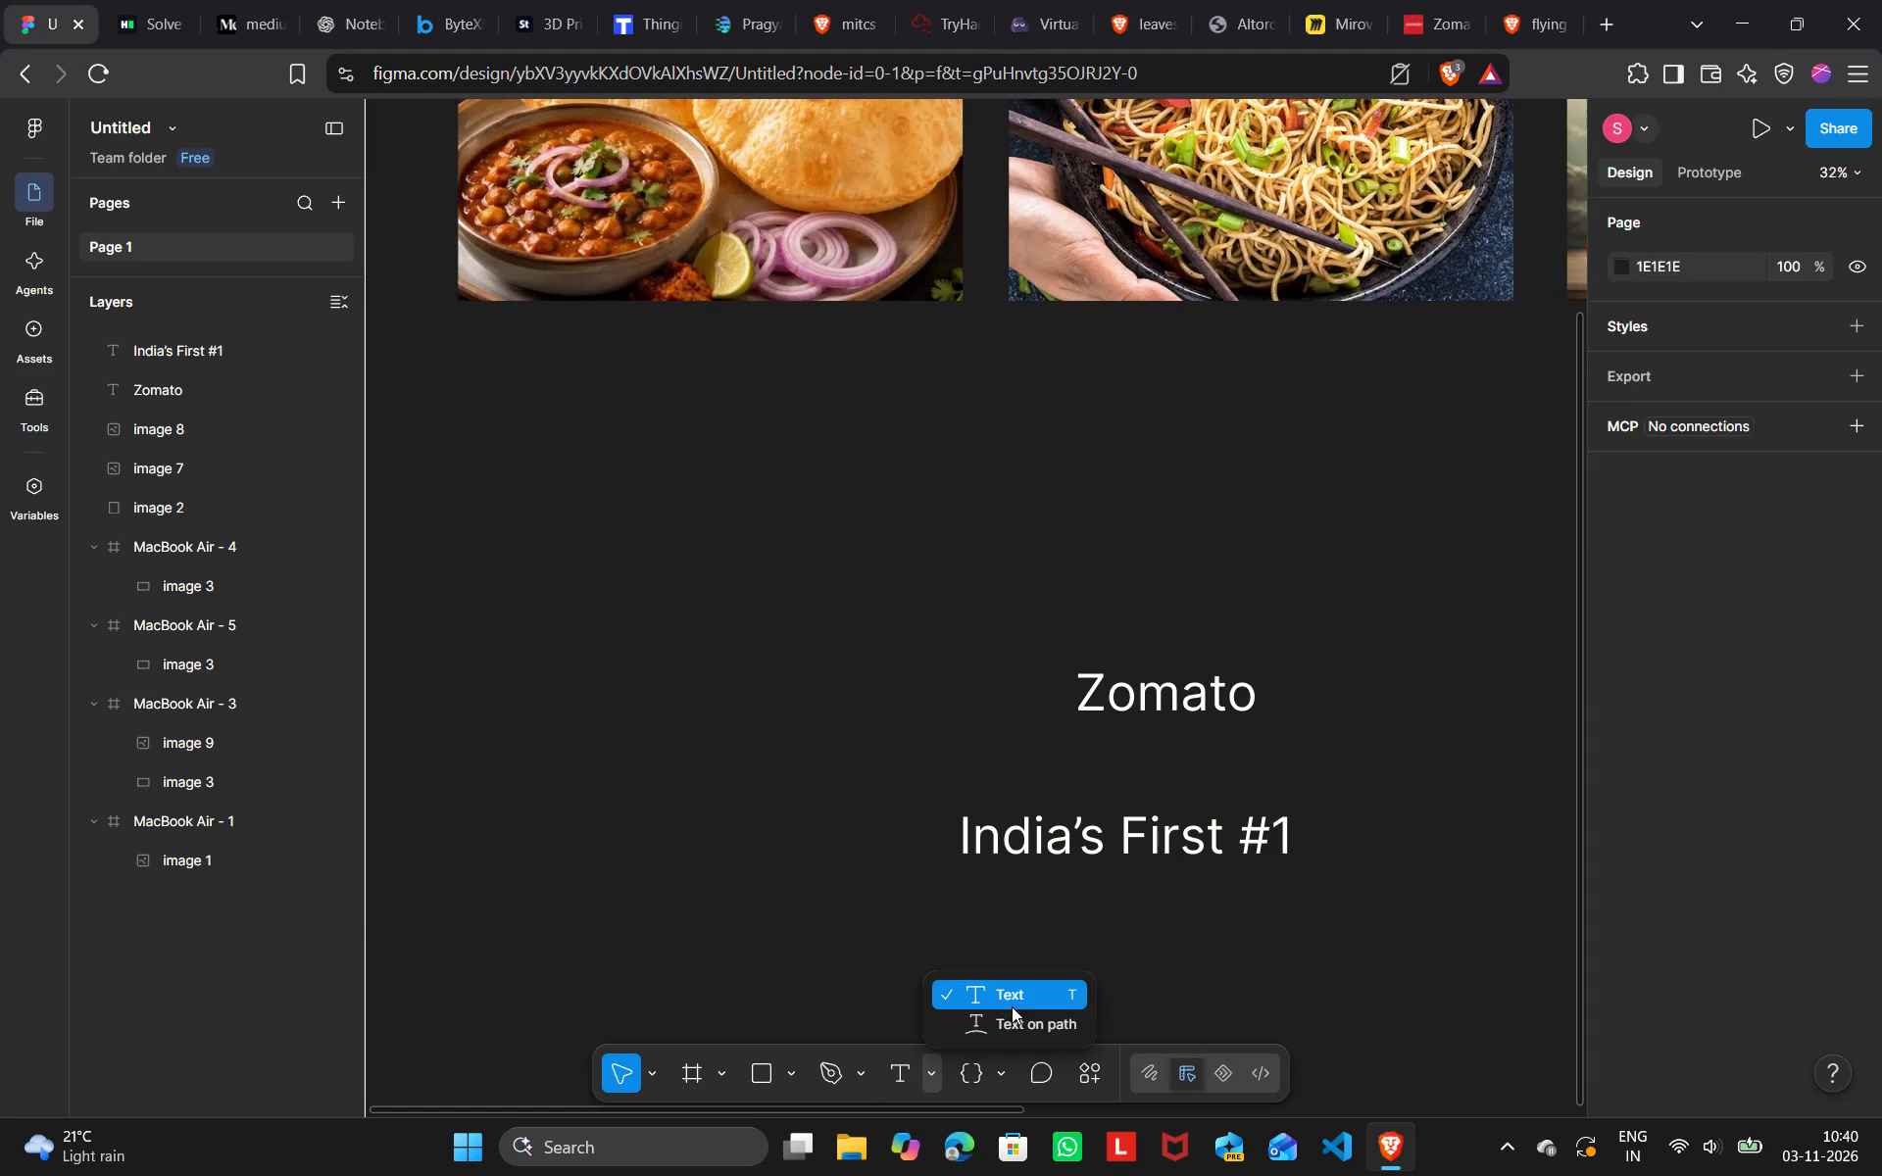
click(1010, 986)
click(985, 941)
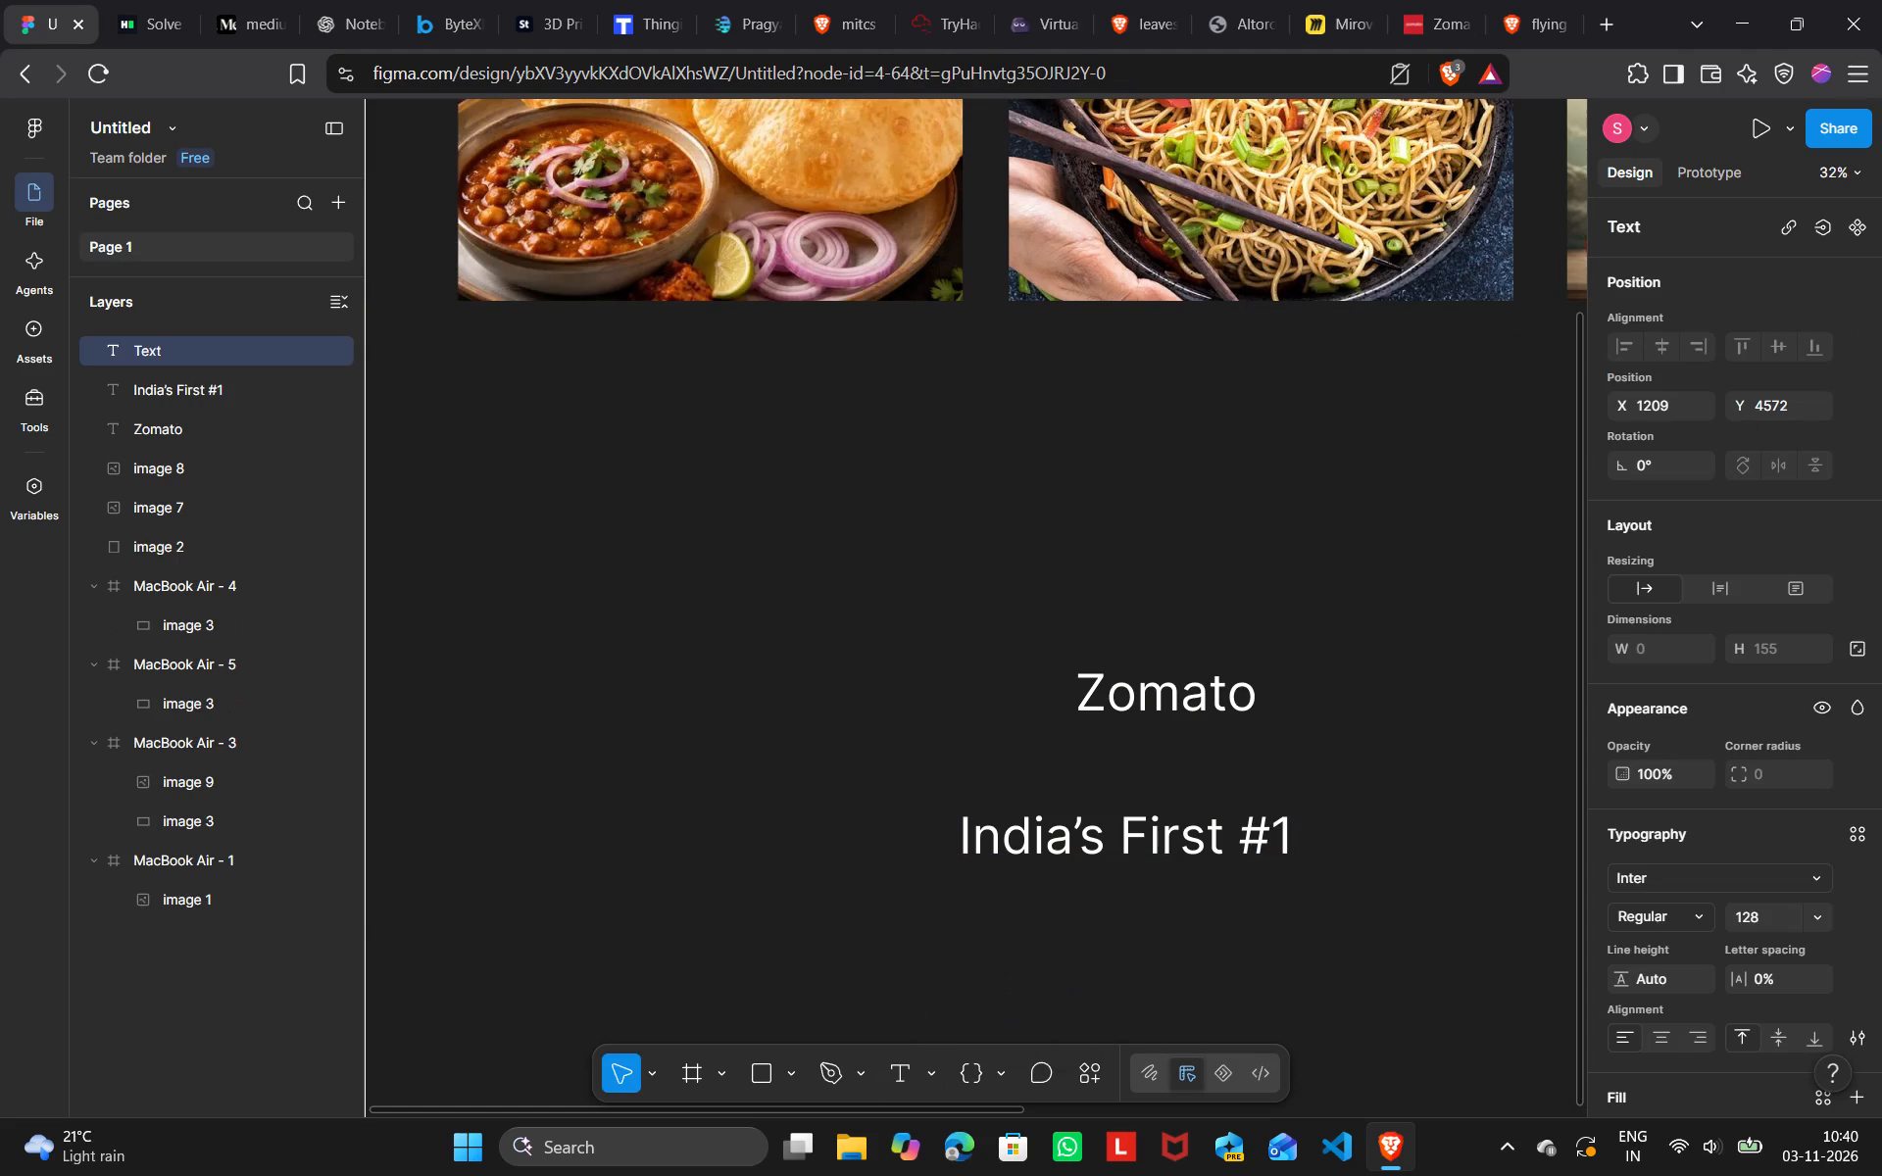
text(Food delivery app)
double_click(1385, 0)
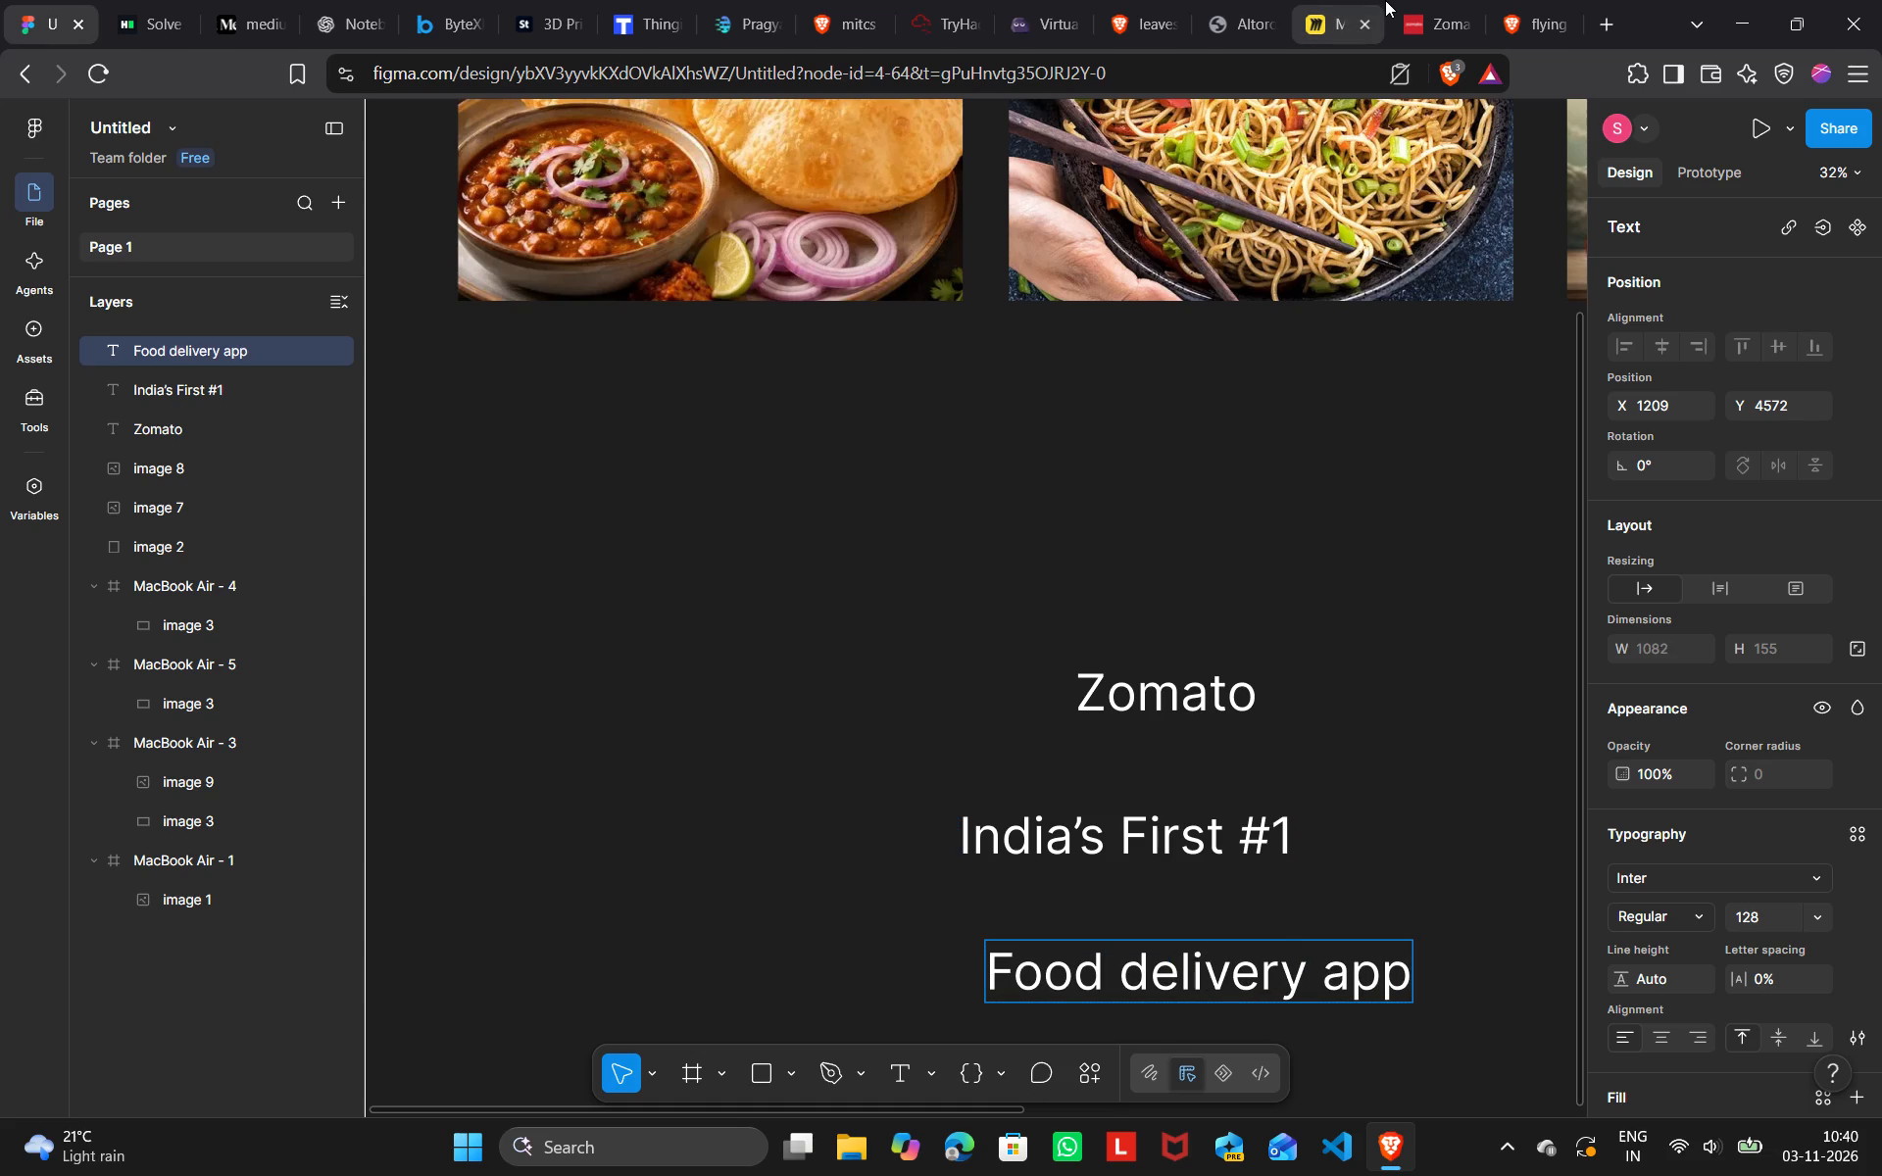
click(1405, 9)
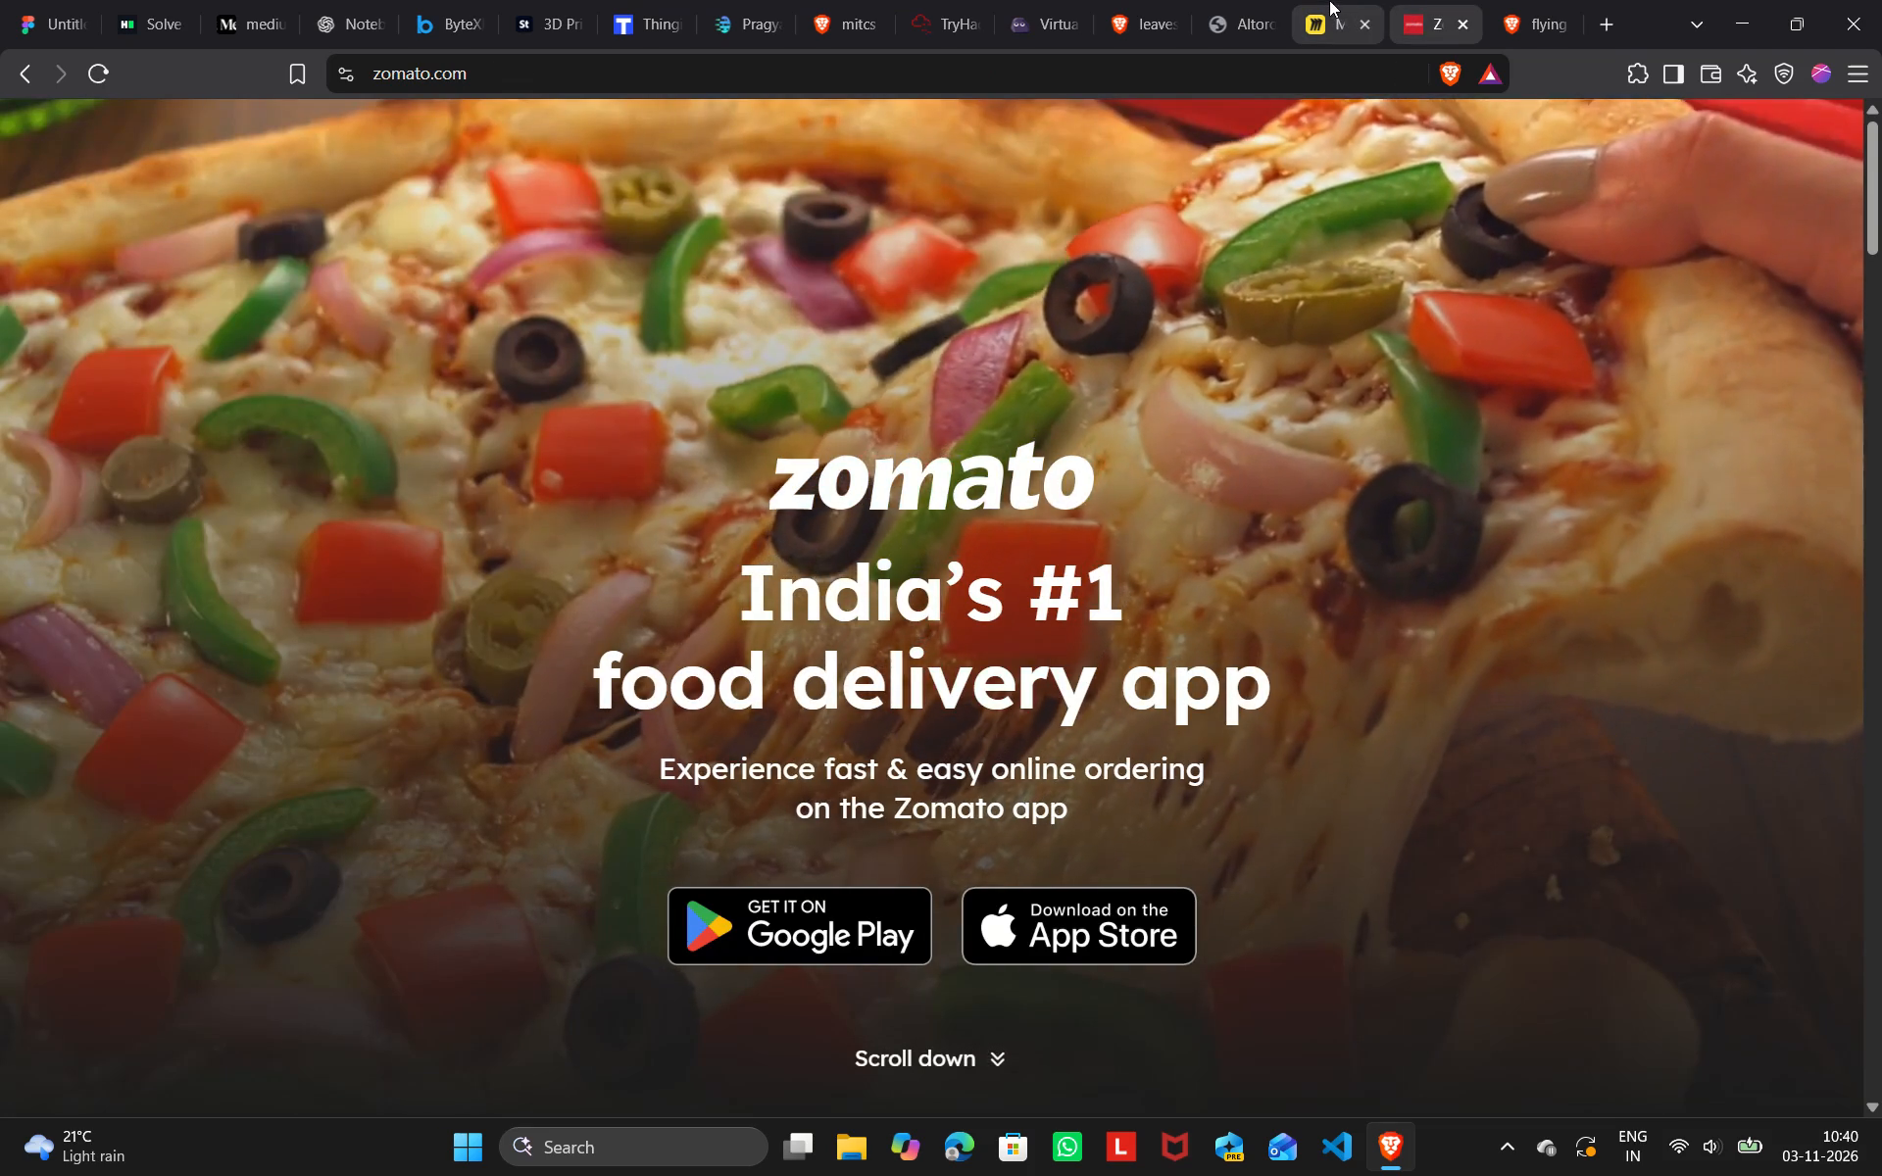
click(1319, 15)
click(1426, 4)
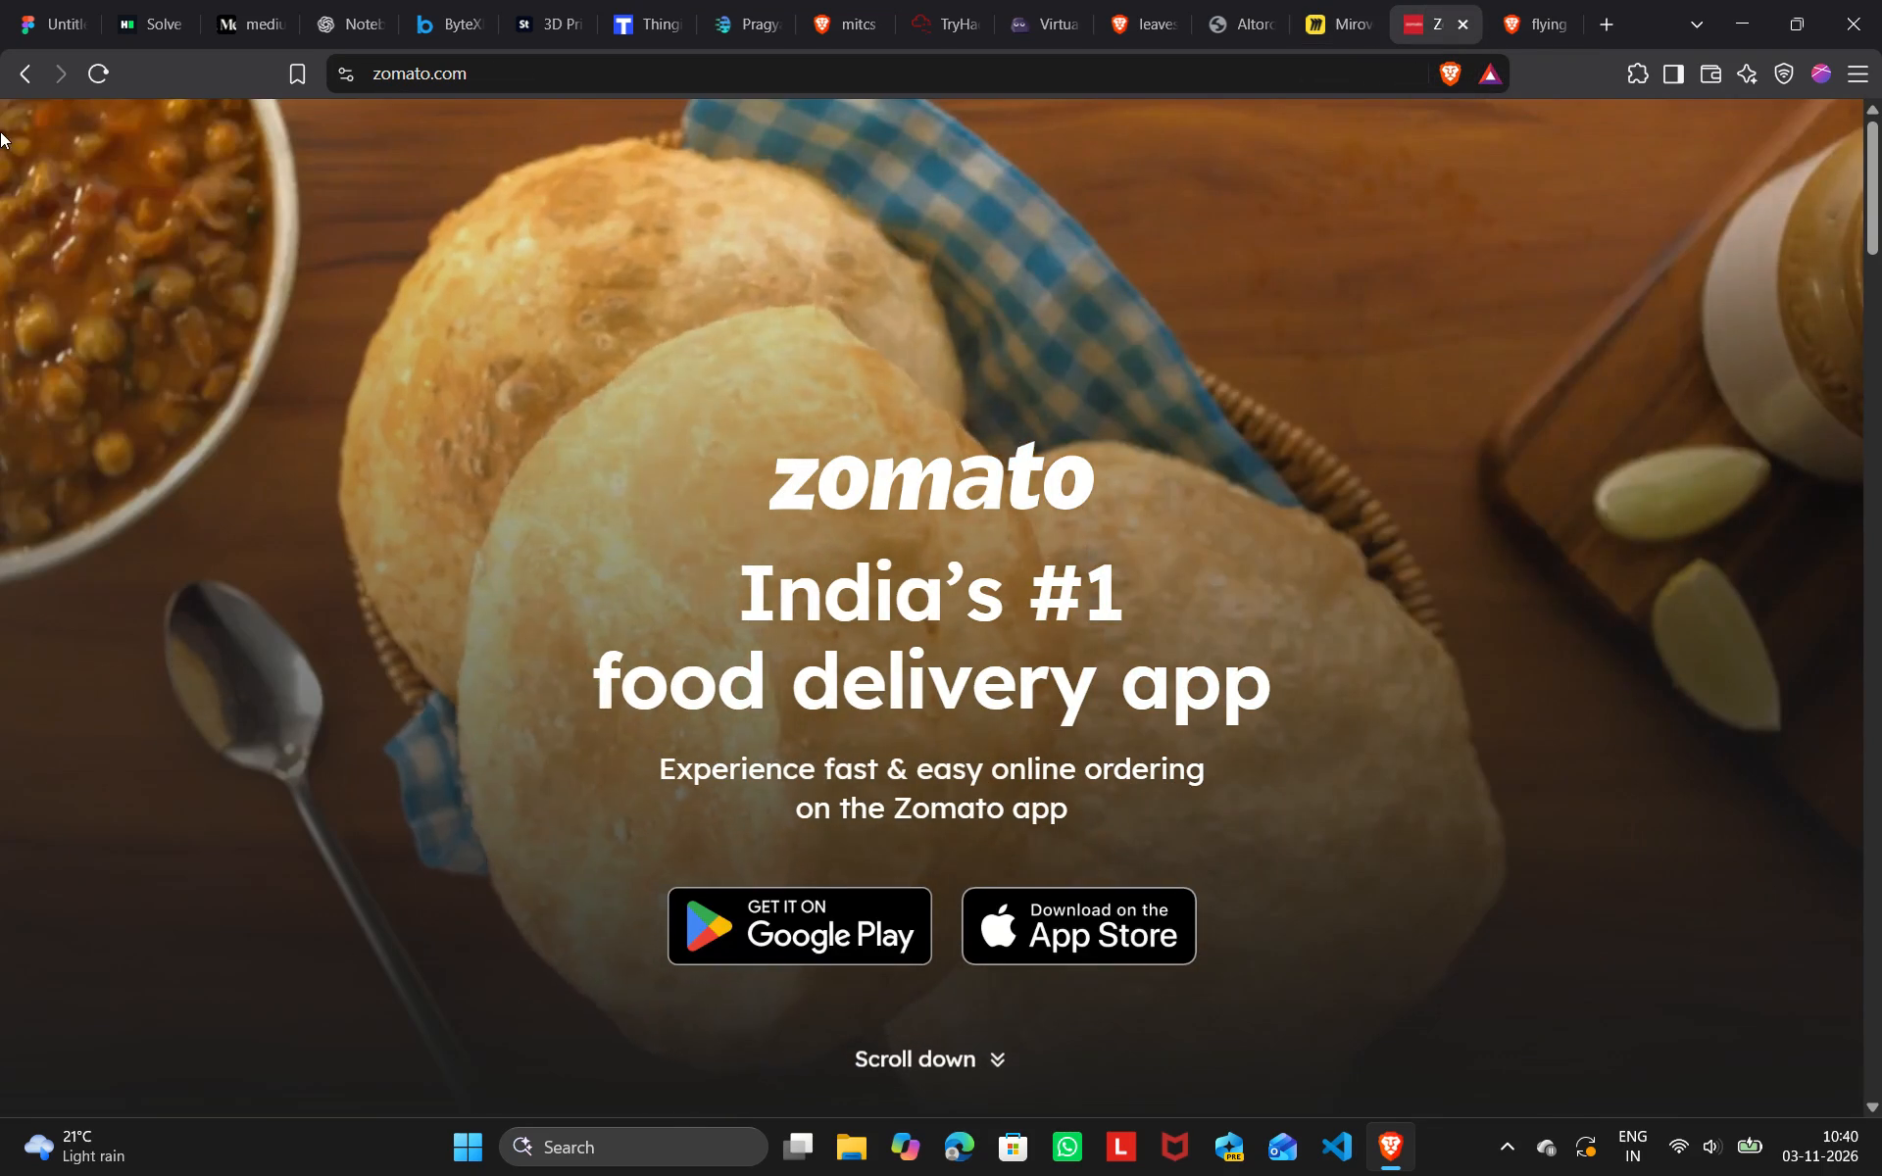
click(36, 24)
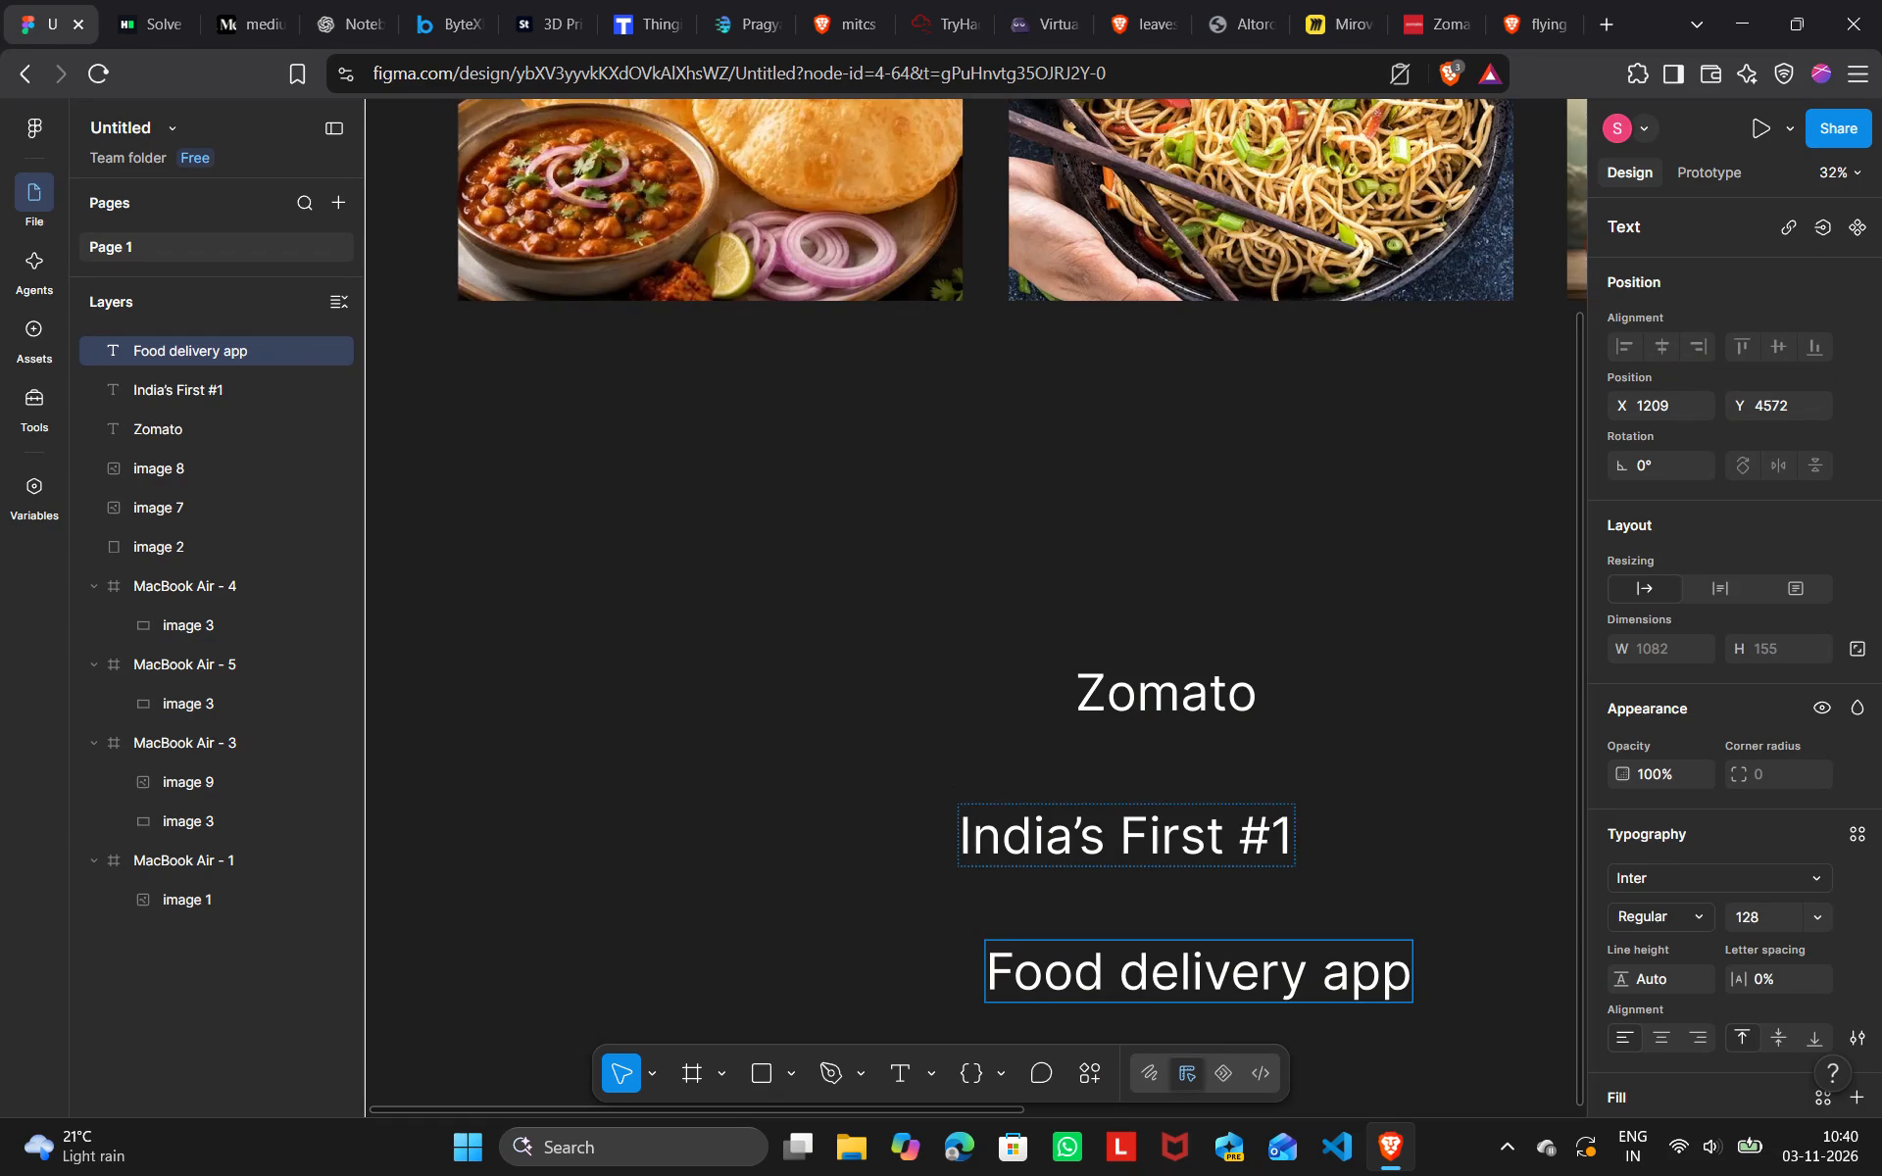
click(846, 557)
scroll(846, 557, down, 3)
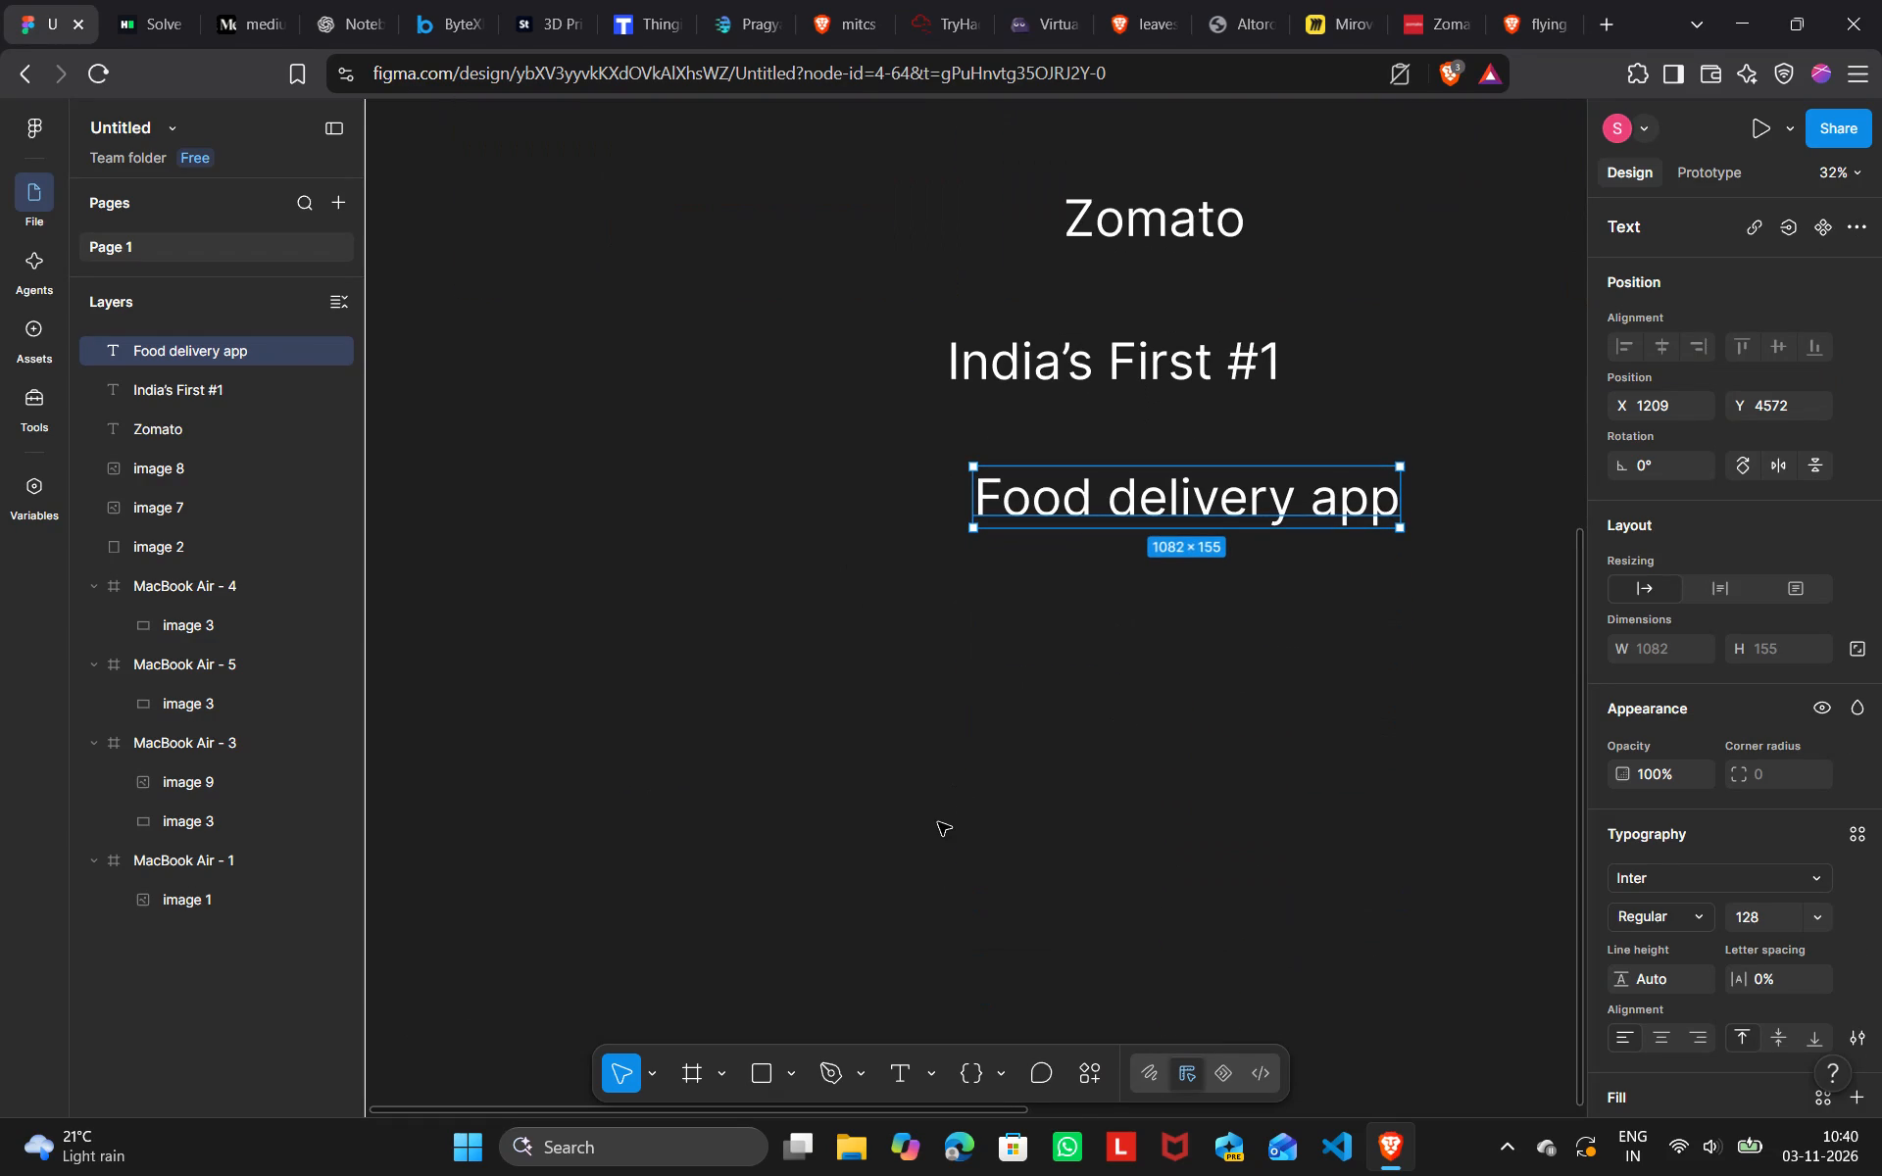
click(938, 822)
Add a text layer reading "Experience fast and easy online orders" below the "Food delivery app" text.
click(934, 1076)
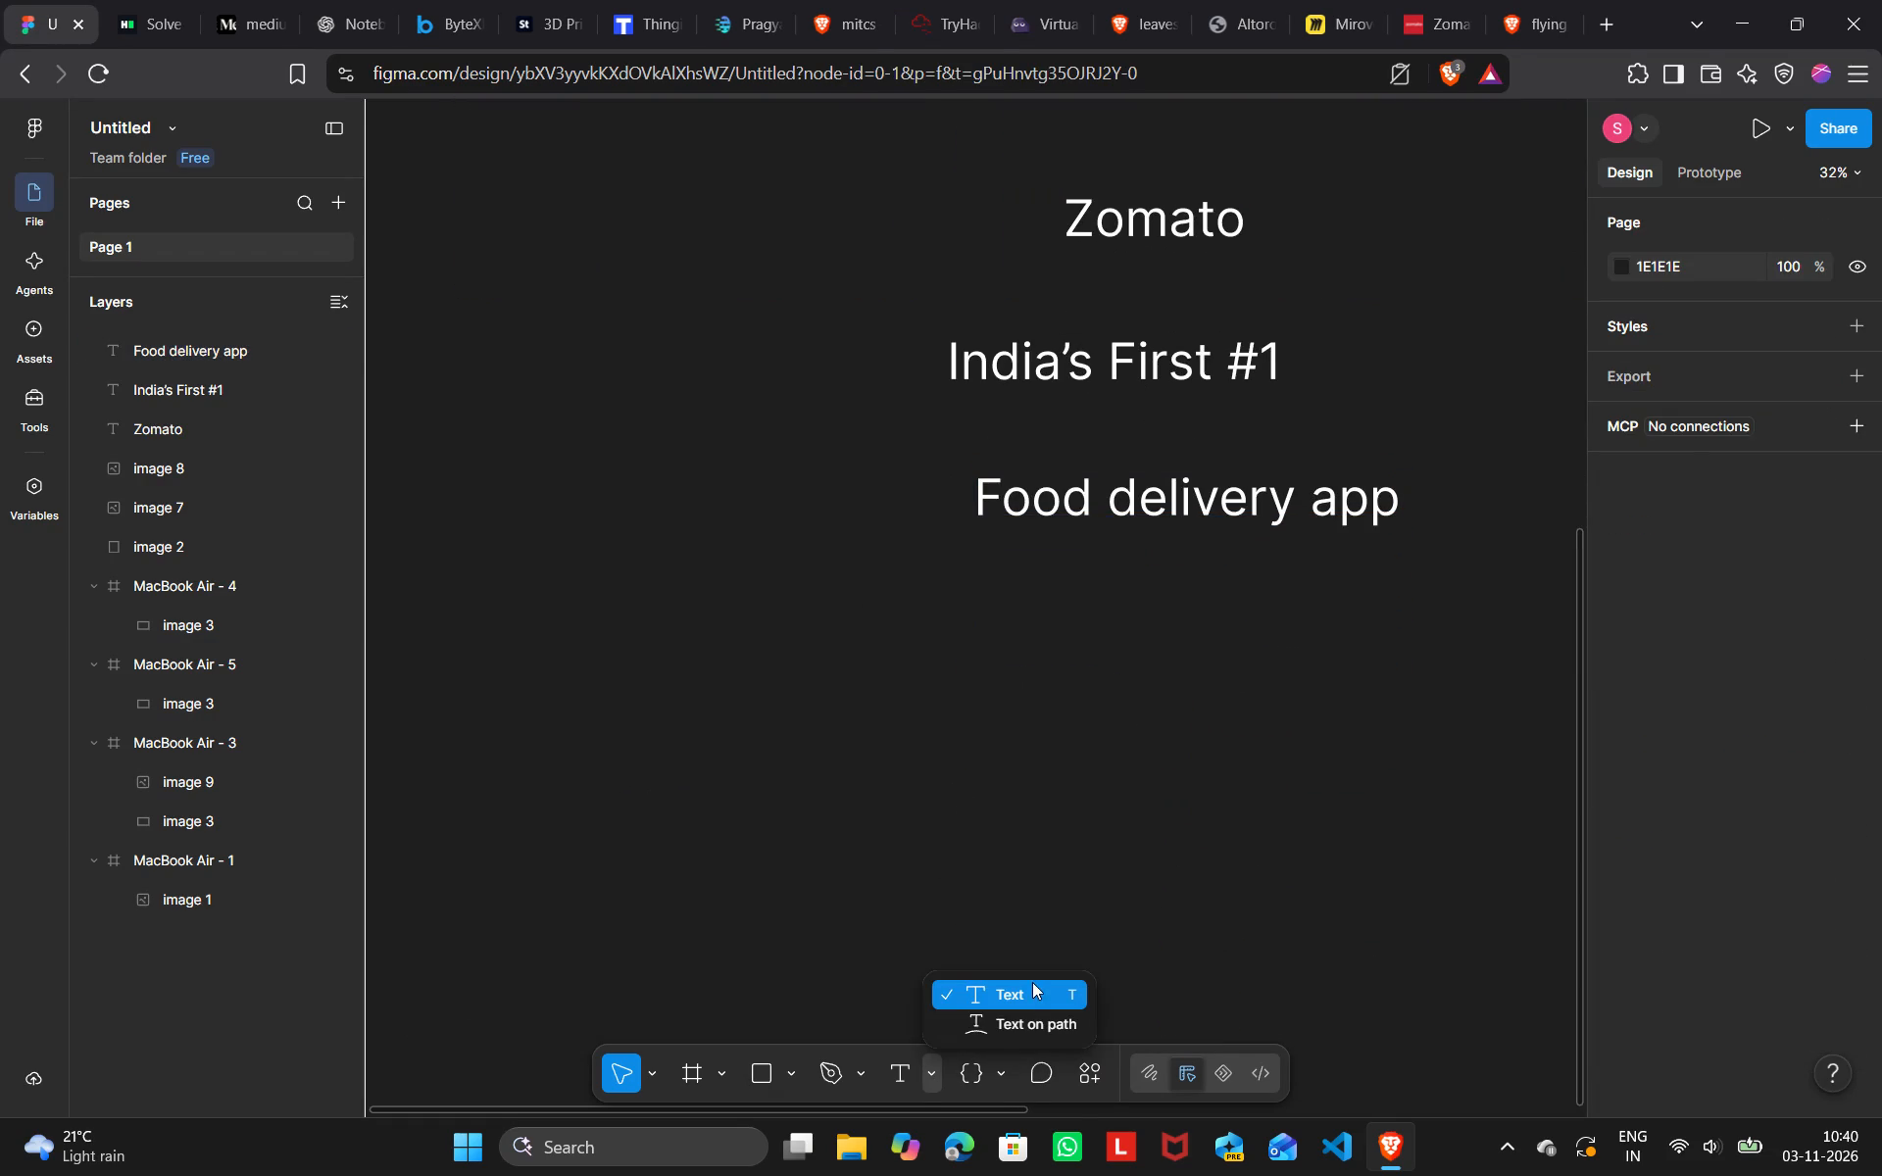
click(1032, 979)
click(1030, 984)
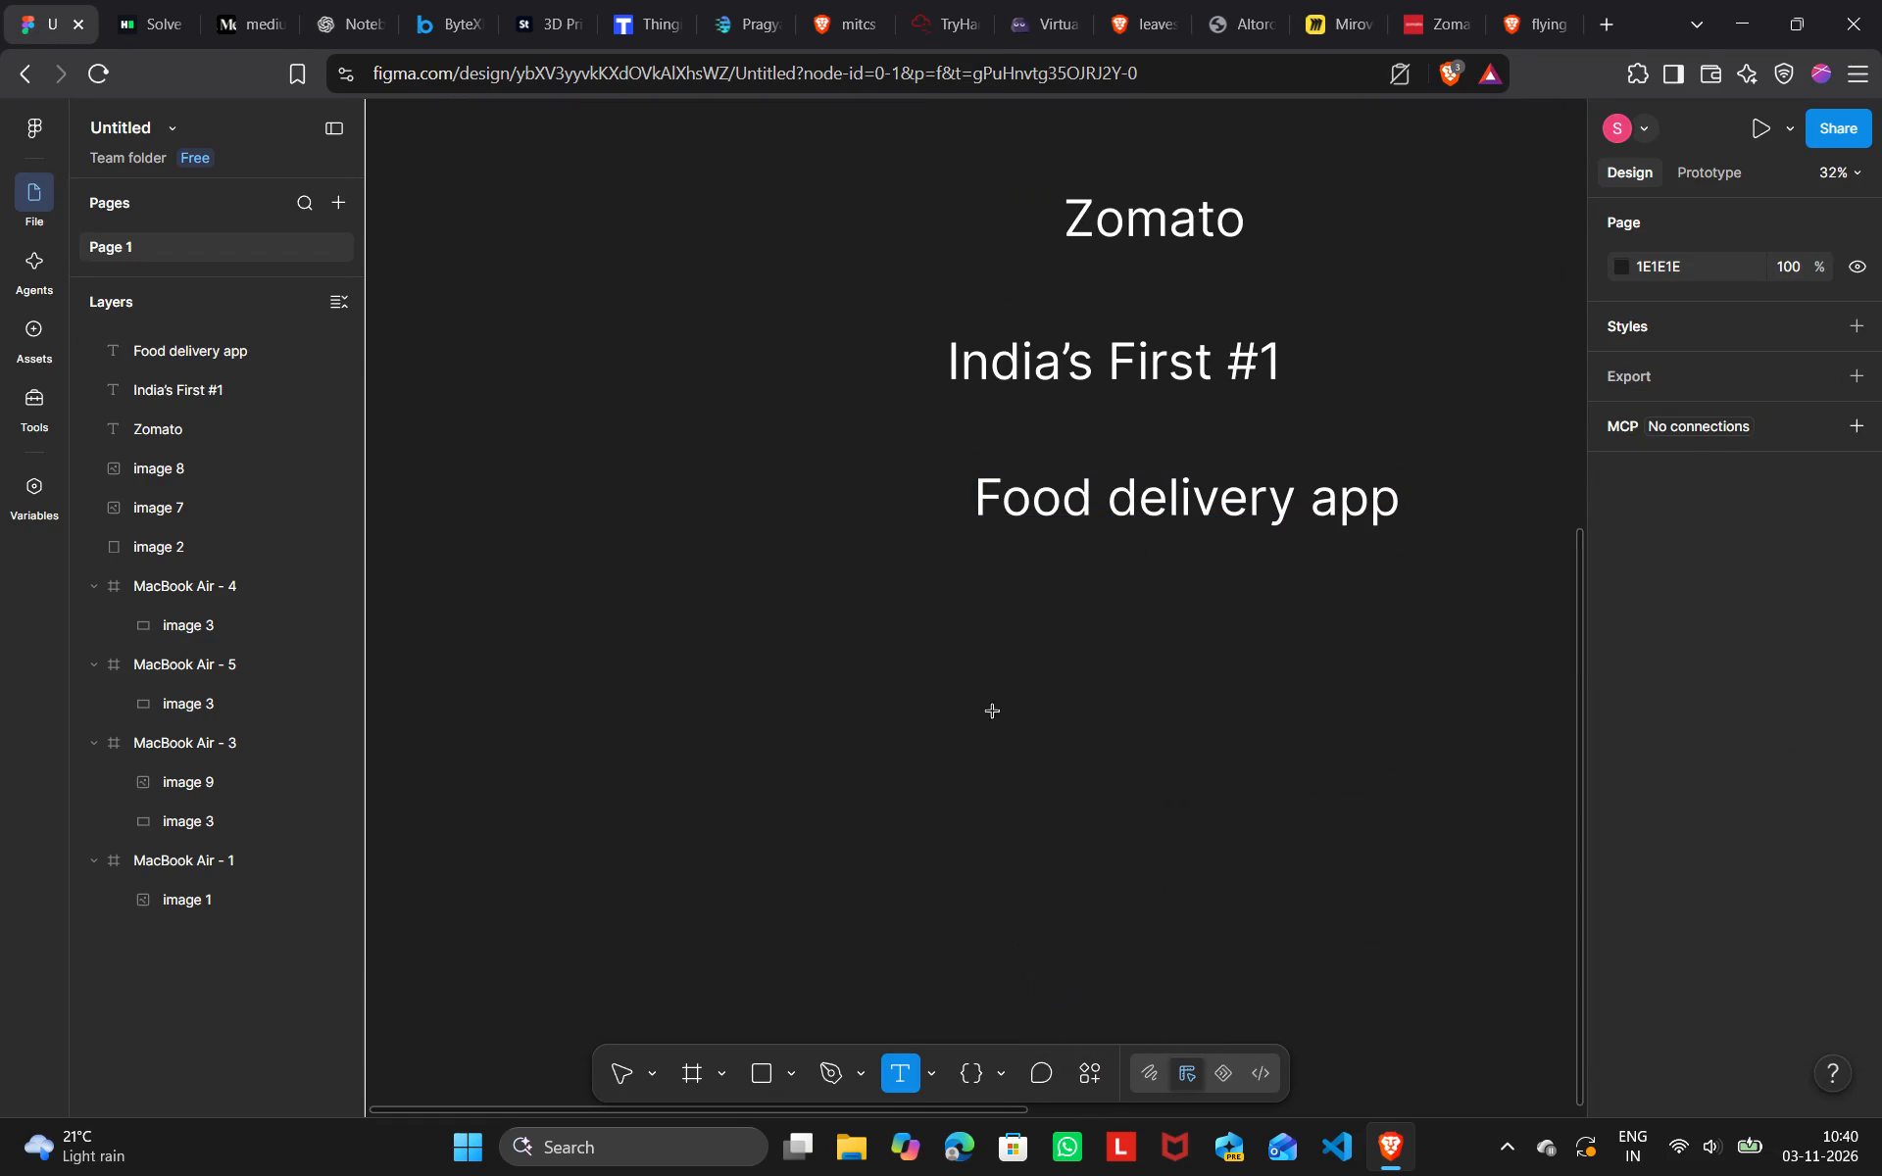
click(1011, 654)
text(Experi)
text(ence fast and easy online orders)
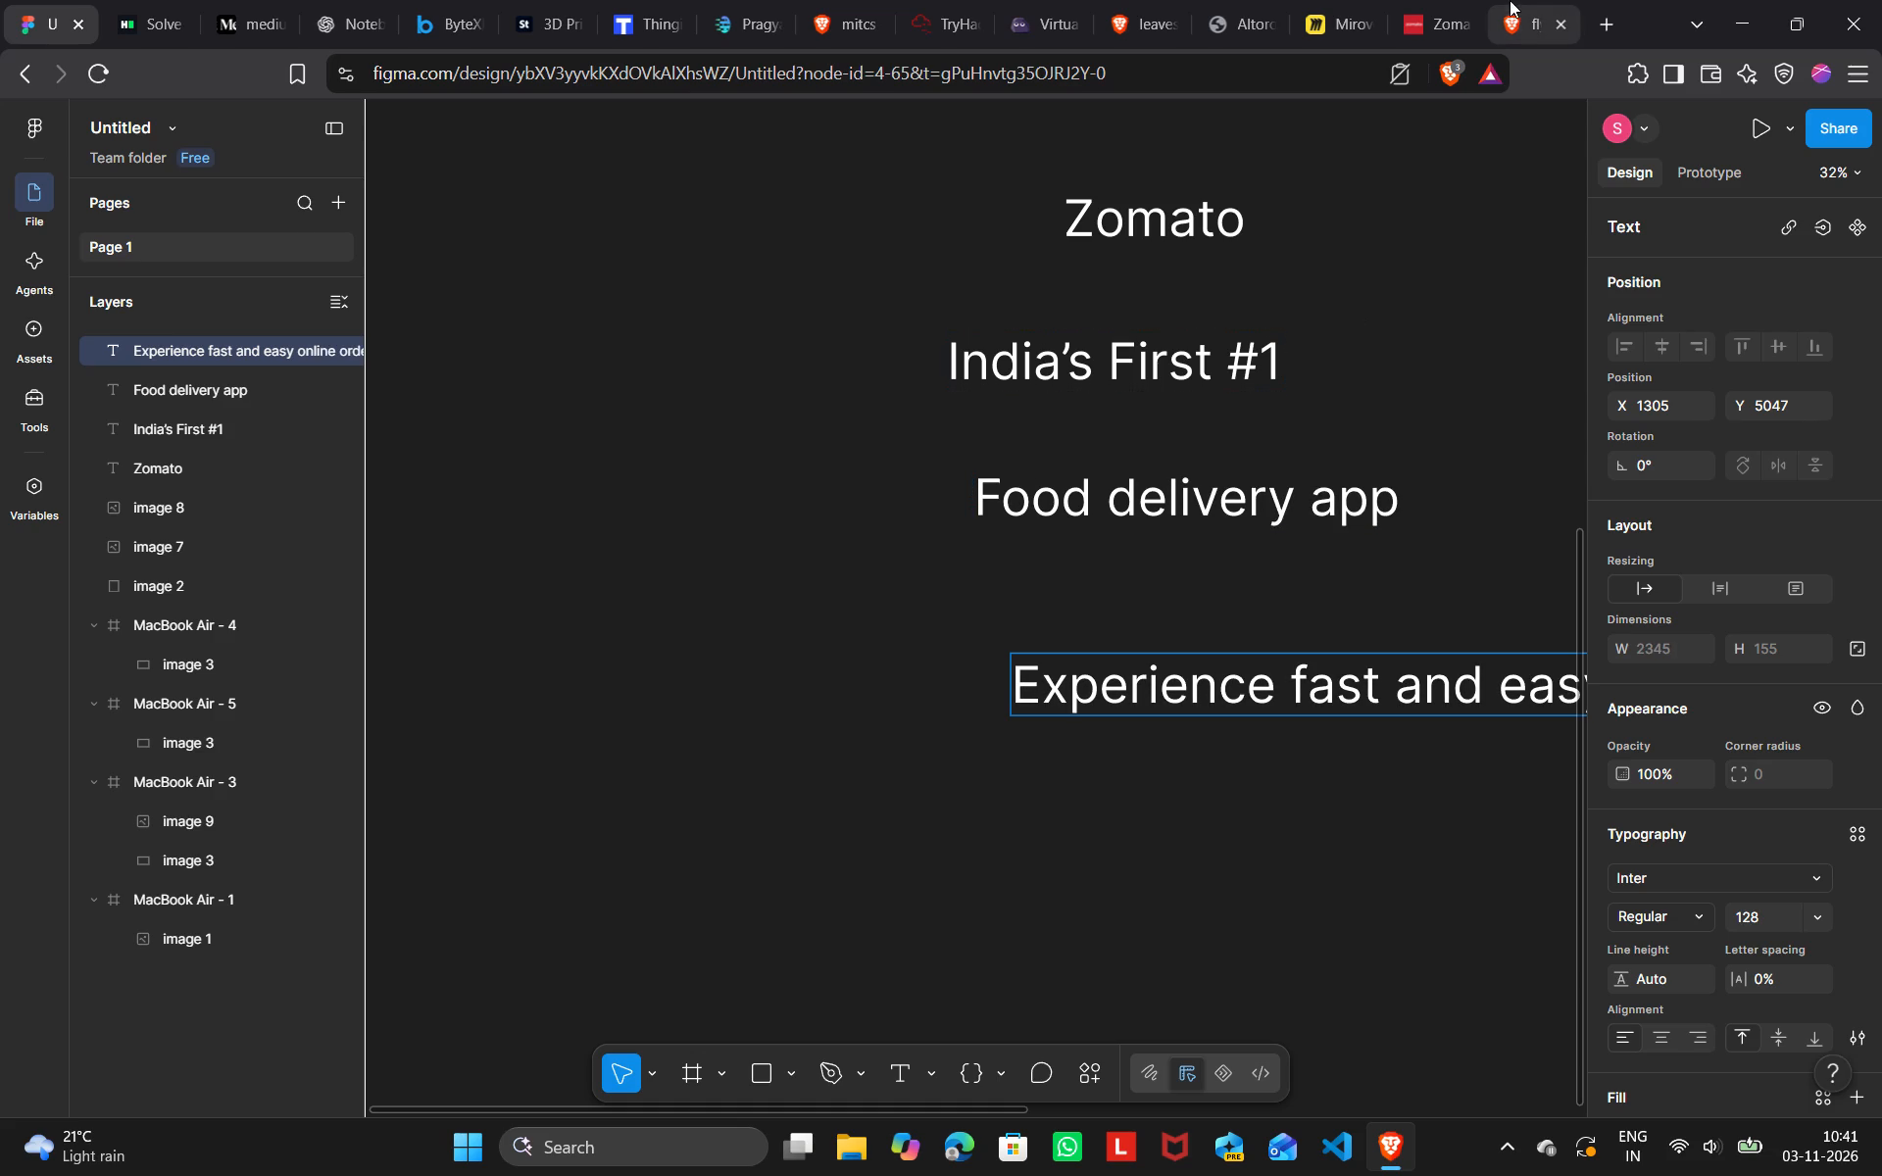
Check the tagline on the Zomato website, change "orders" to "ordering" in Figma, and add a second line reading "on the zomato app".
click(1512, 8)
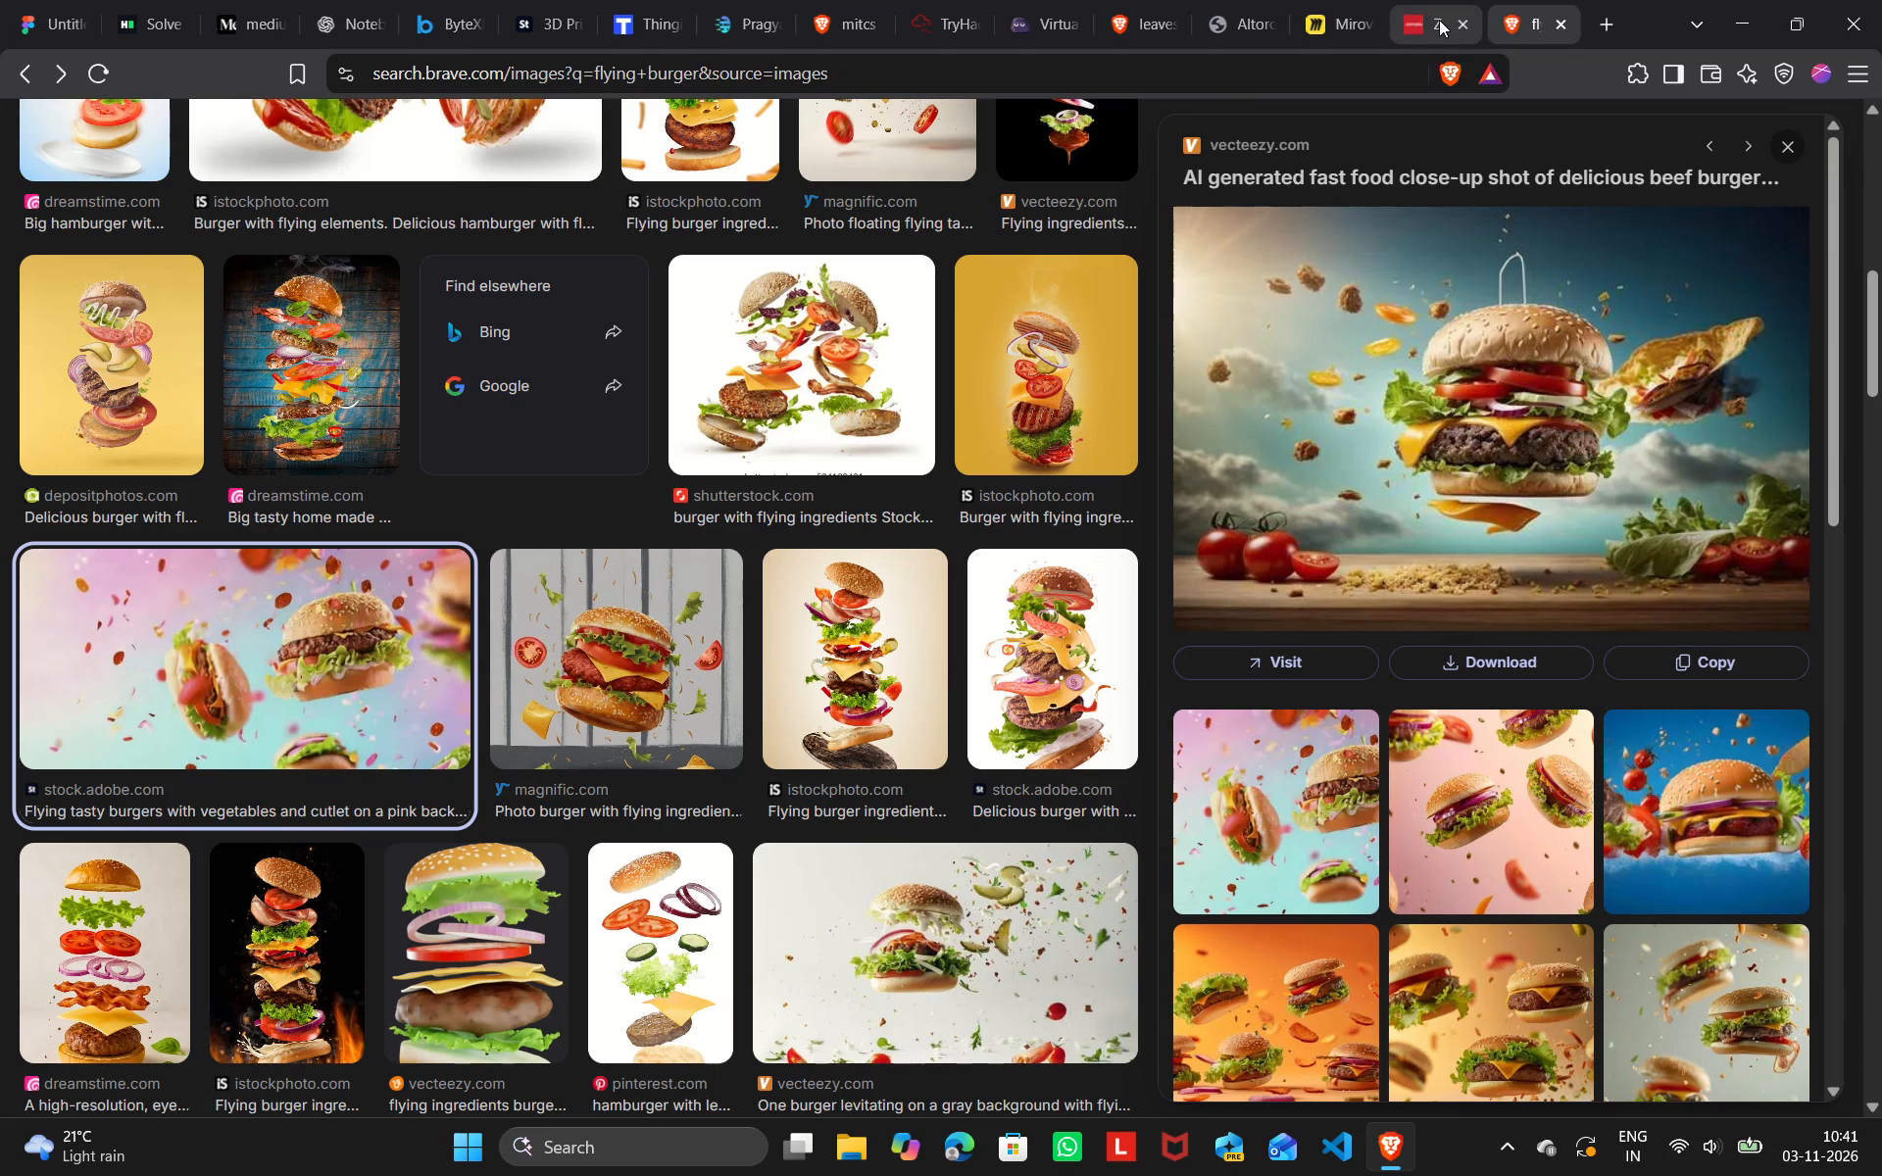
click(1439, 20)
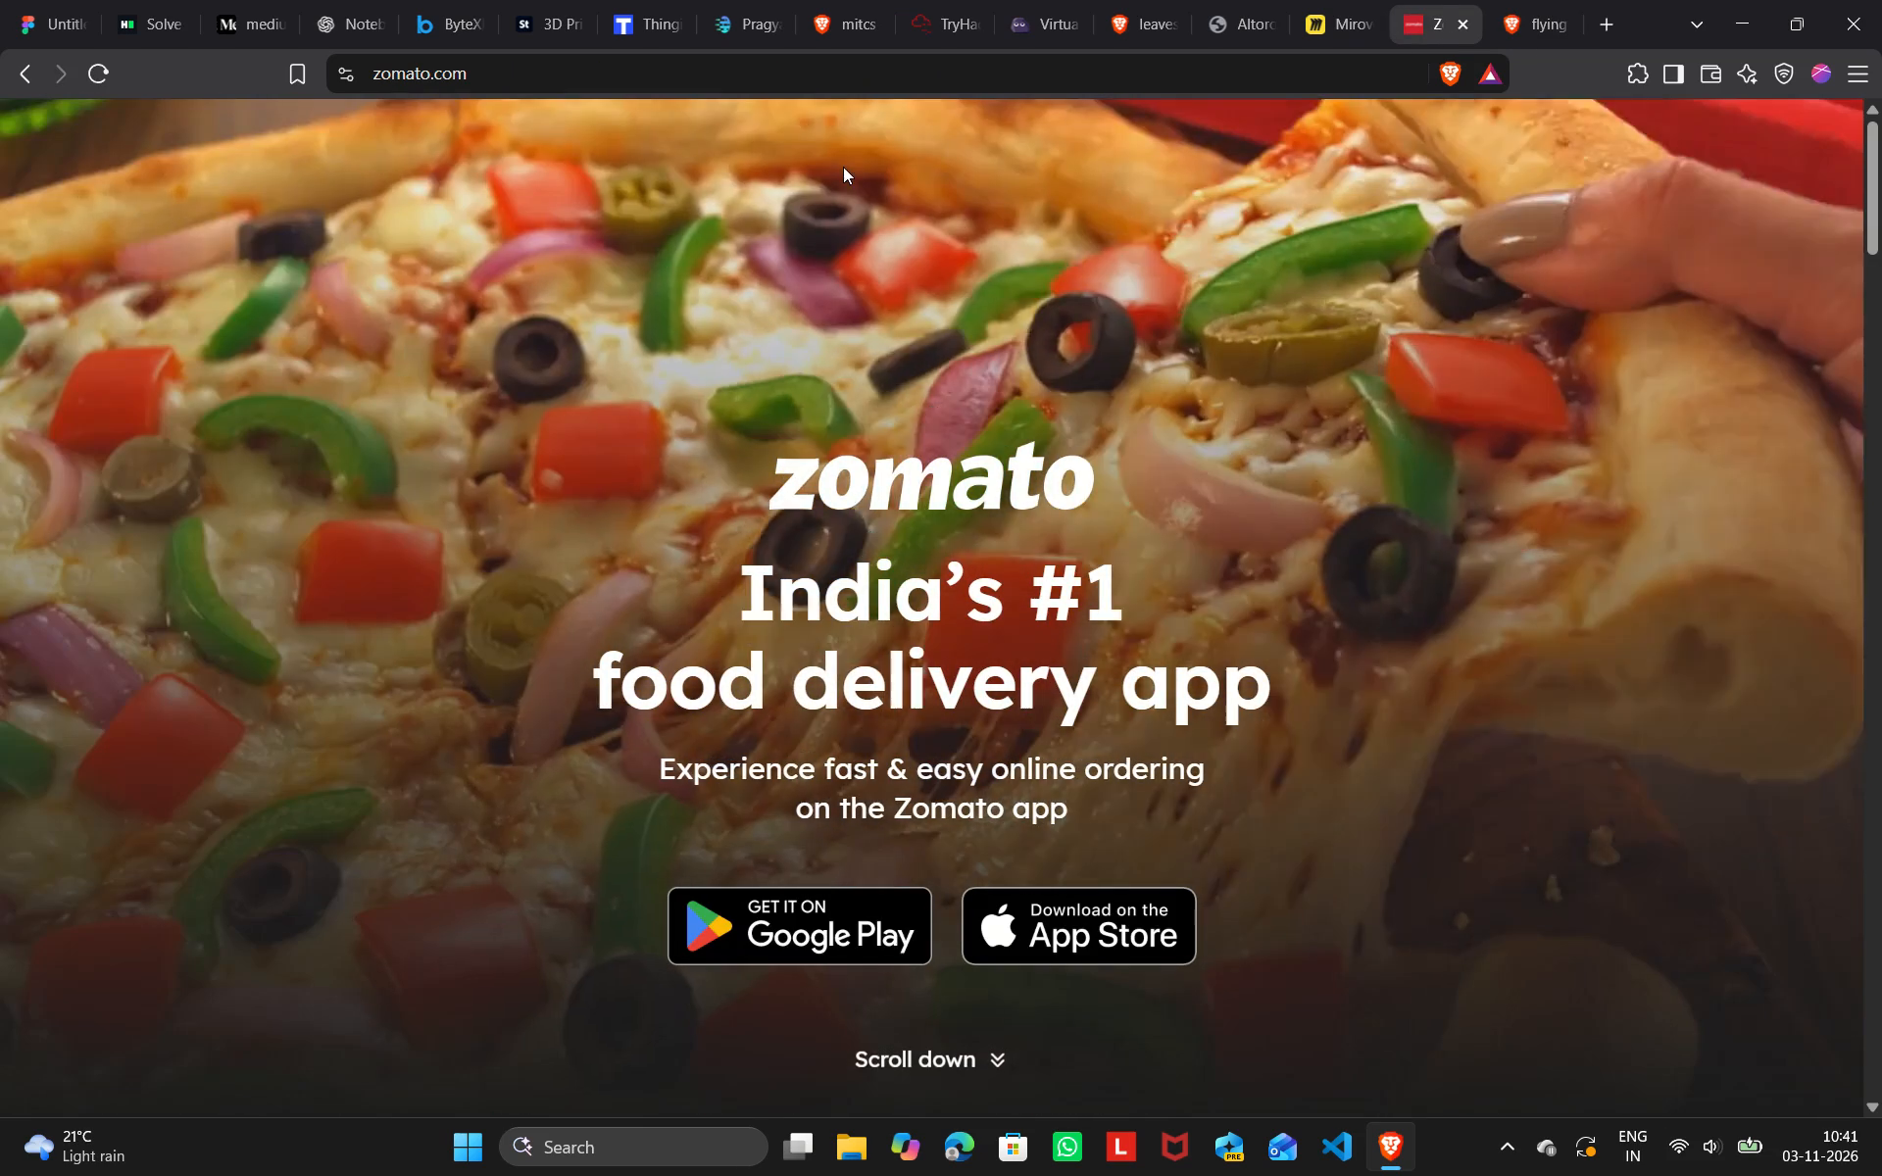
click(36, 3)
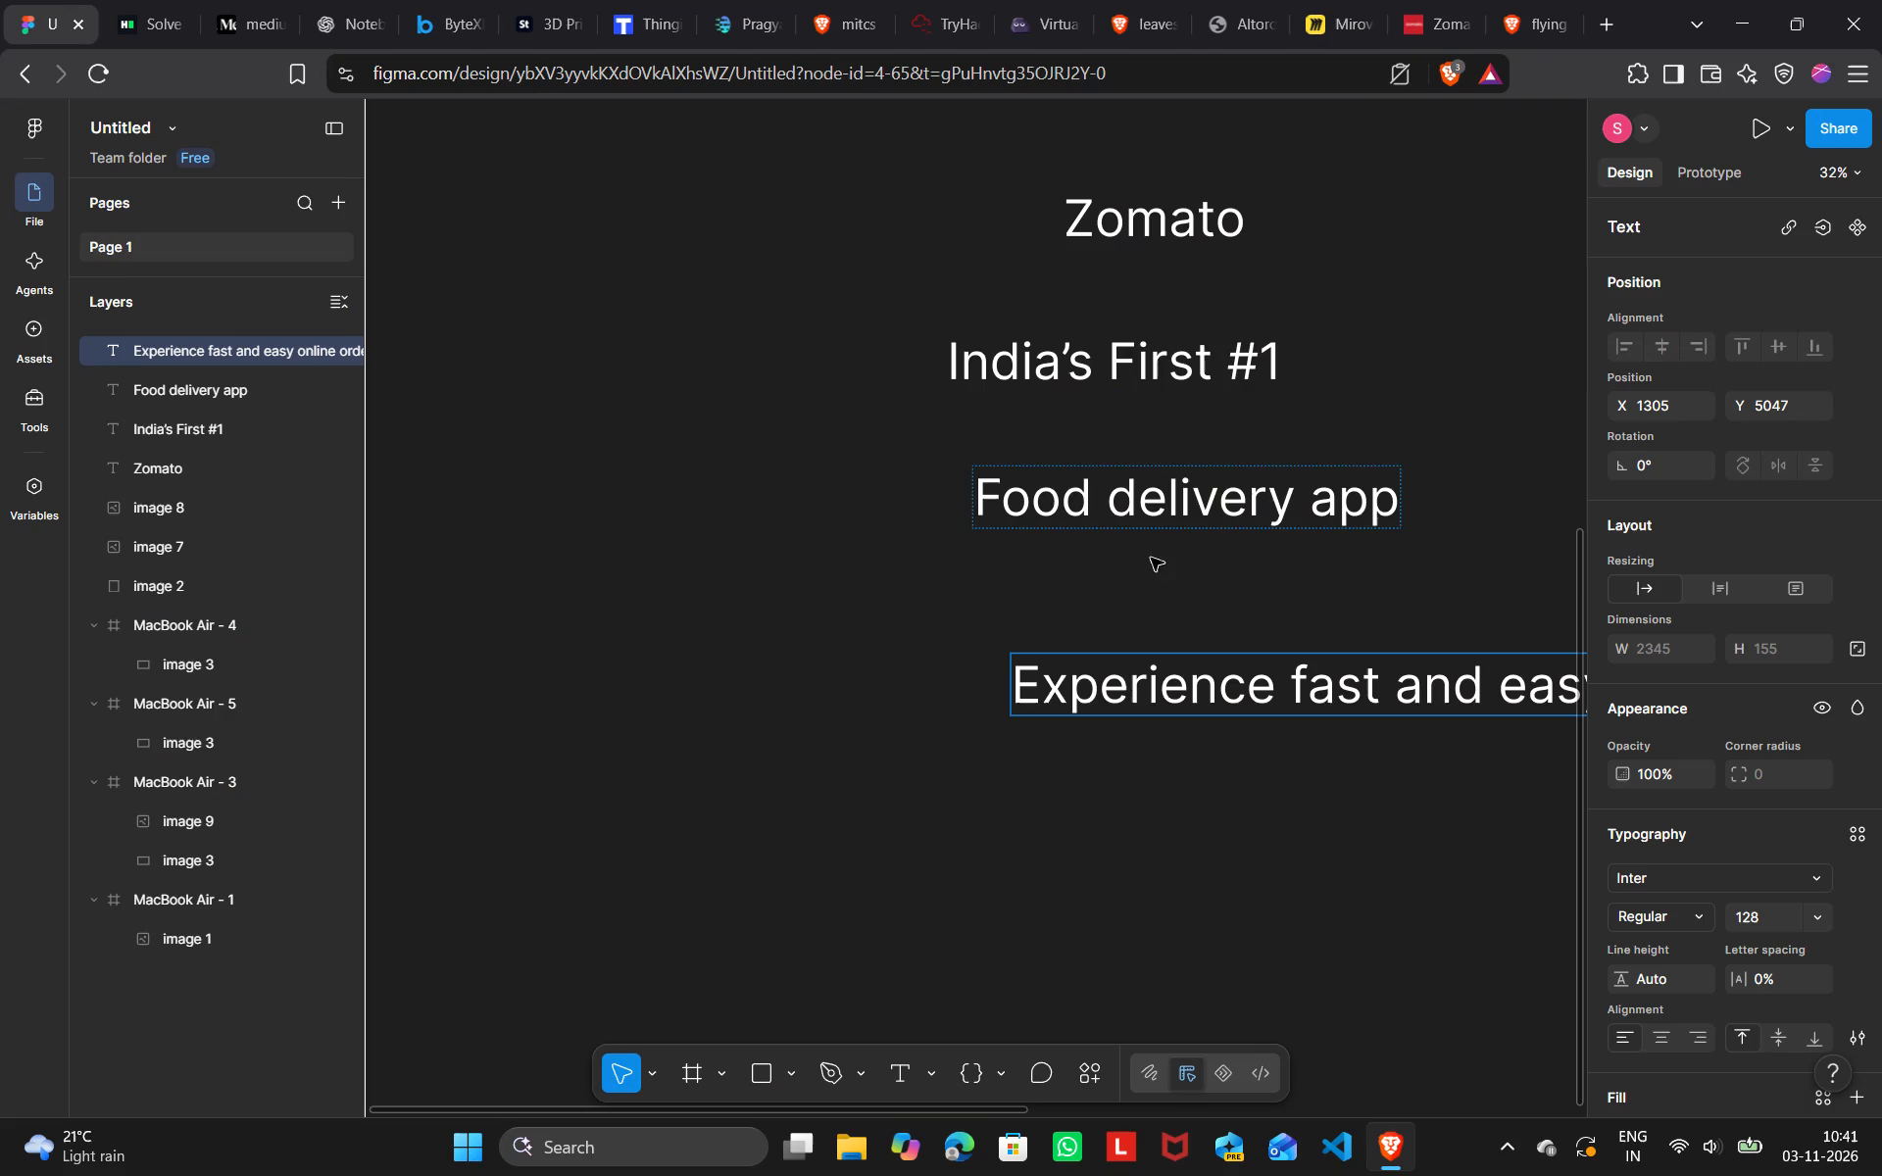
scroll(1188, 577, left, 3)
key(BackSpace)
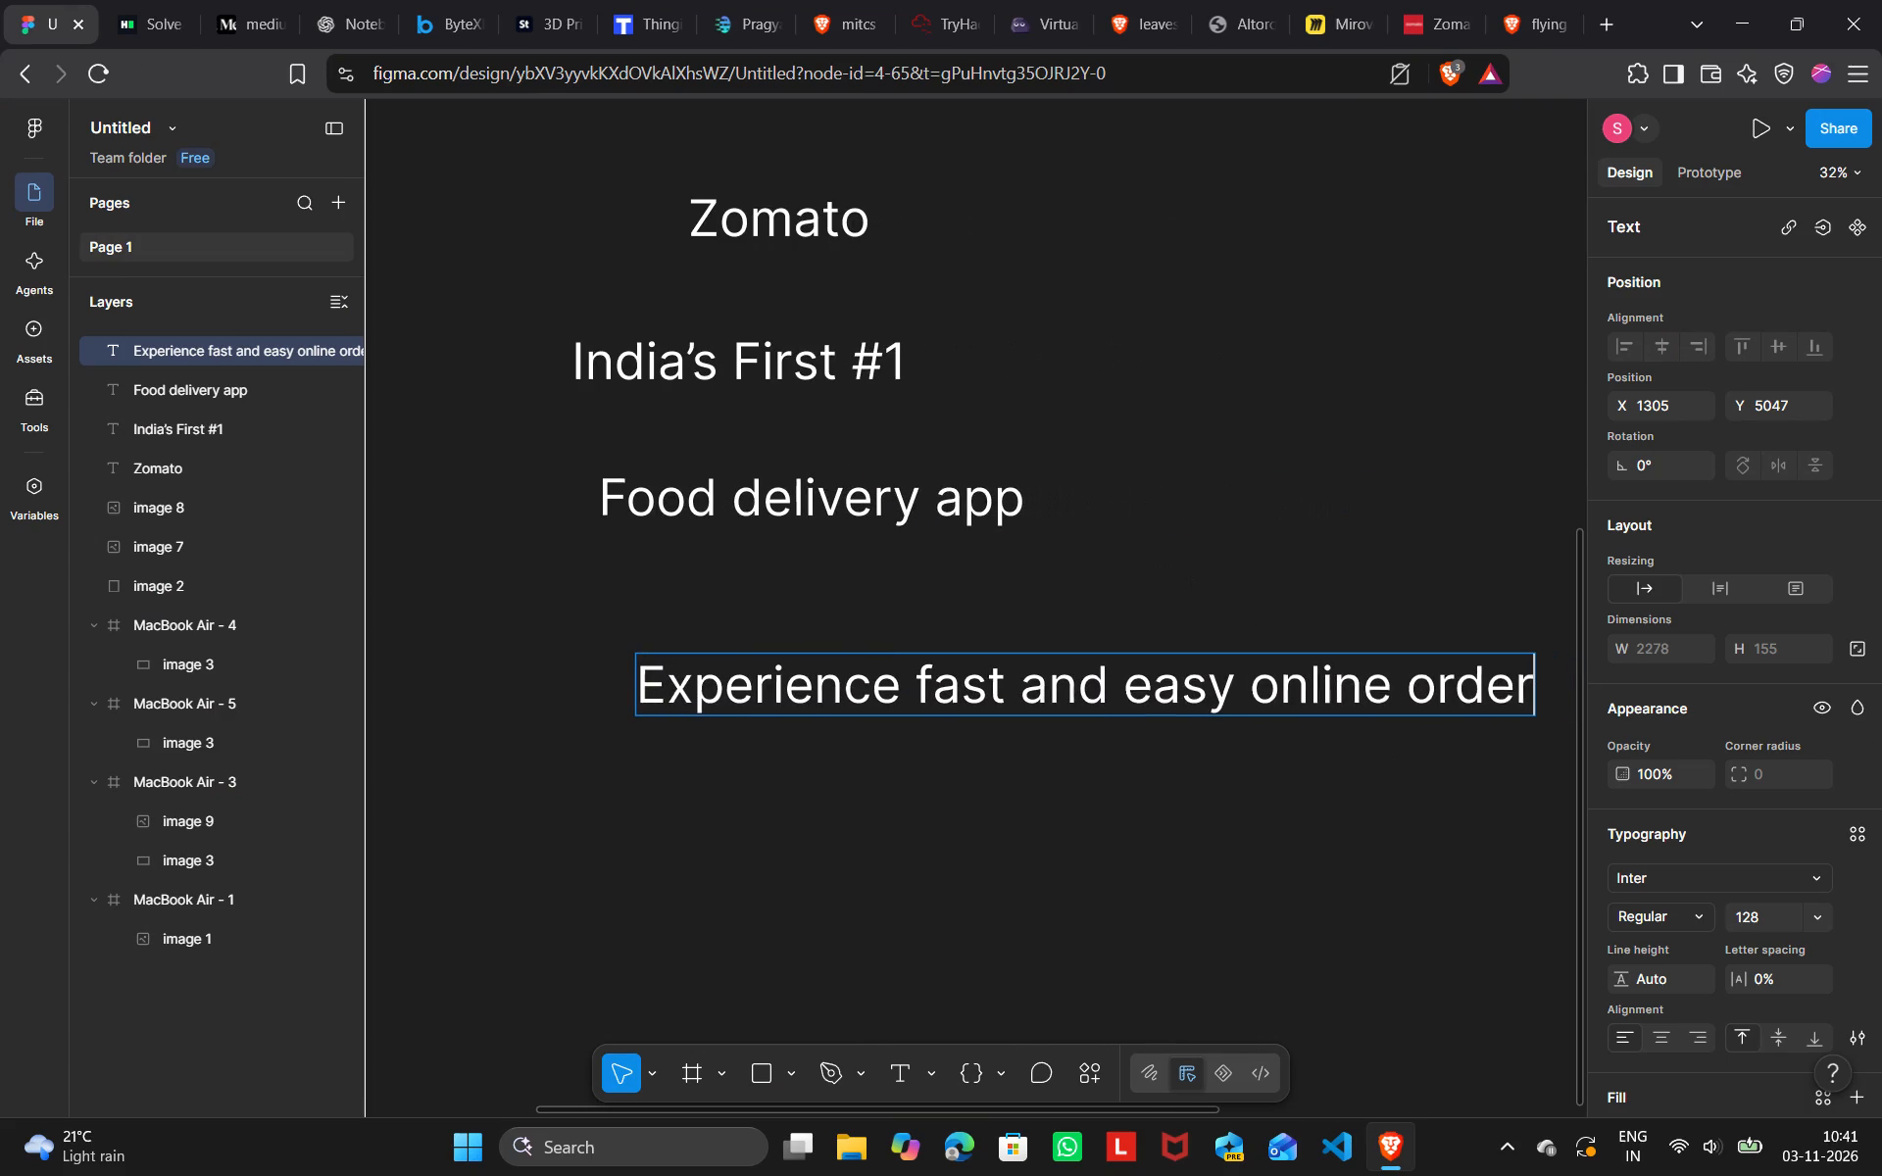
text(ing)
key(Return)
text(on r)
key(BackSpace)
text(the zomato)
key(BackSpace)
key(BackSpace)
key(BackSpace)
key(BackSpace)
key(BackSpace)
key(BackSpace)
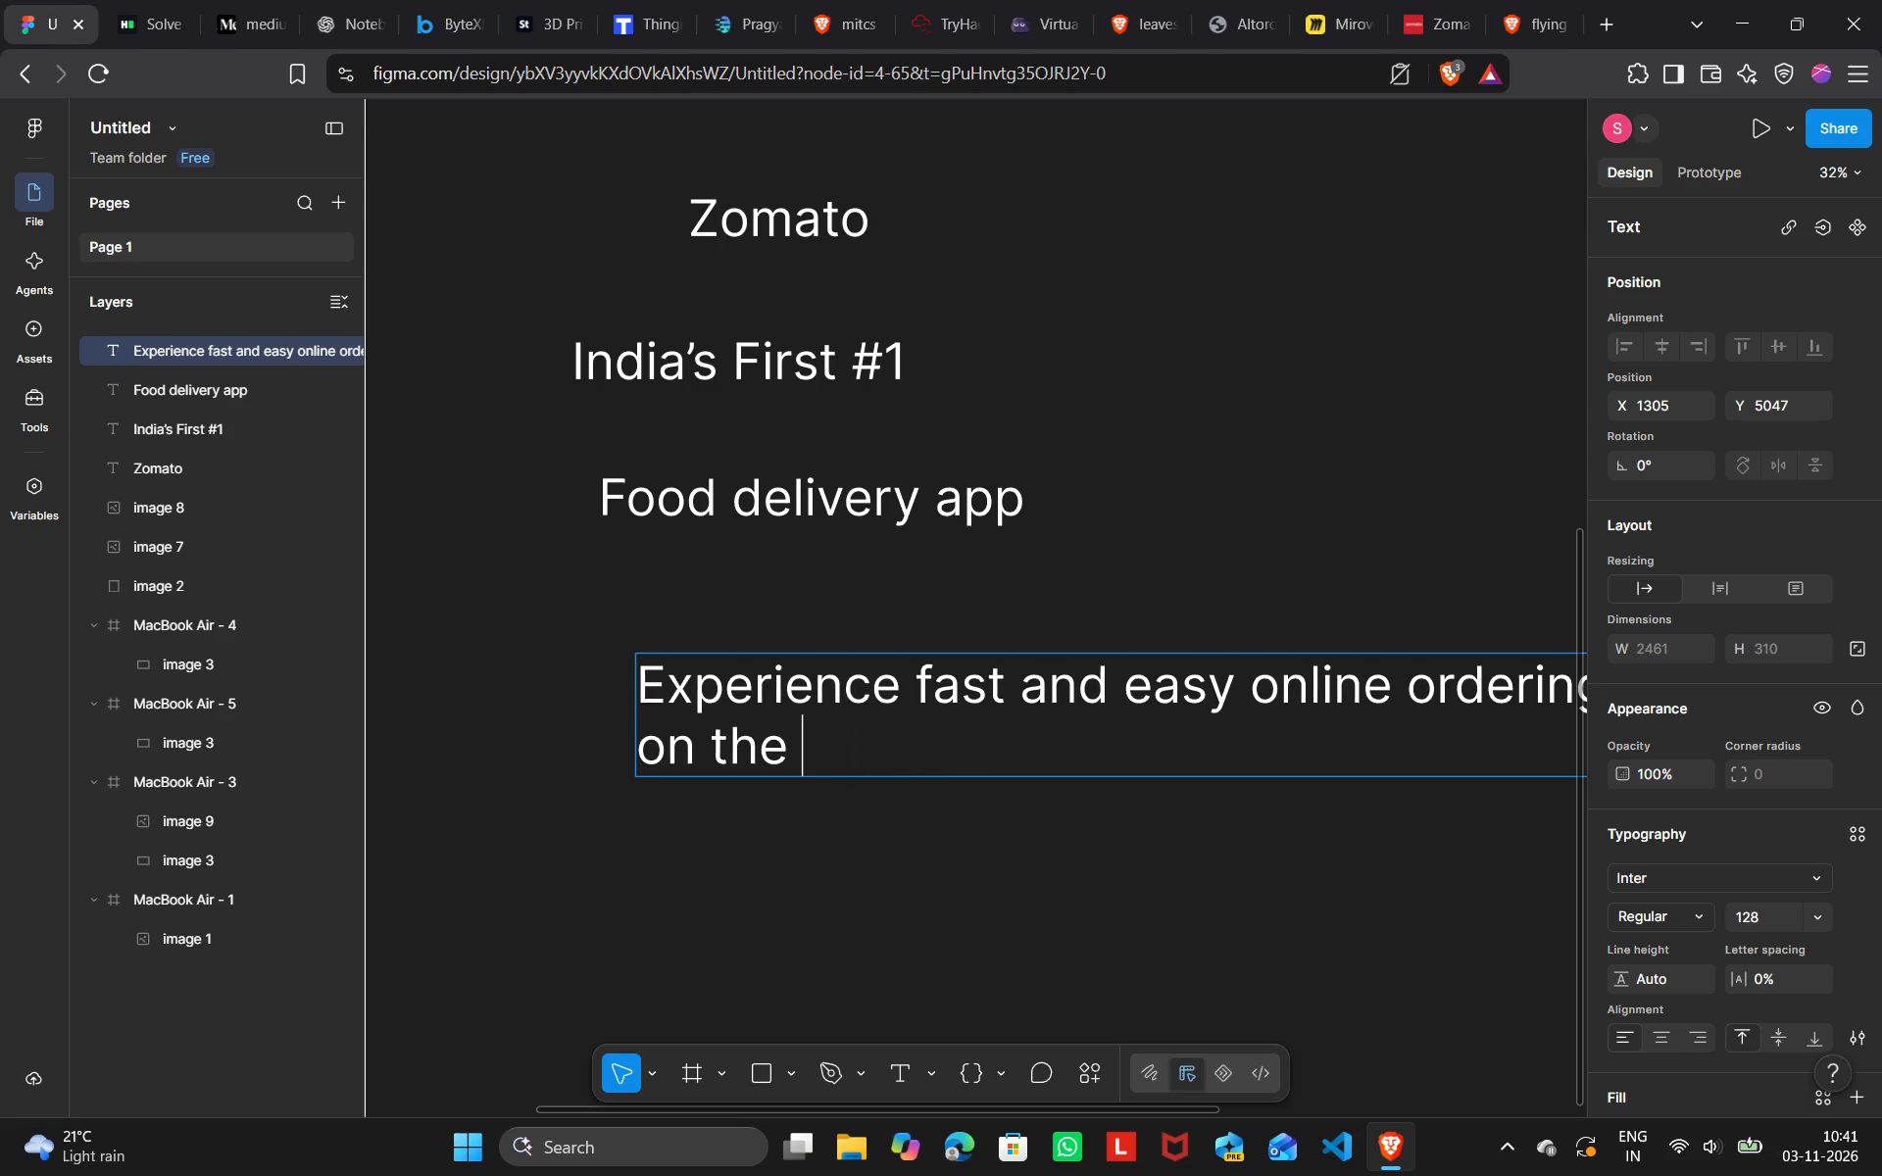
key(BackSpace)
key(space)
text(zomato app)
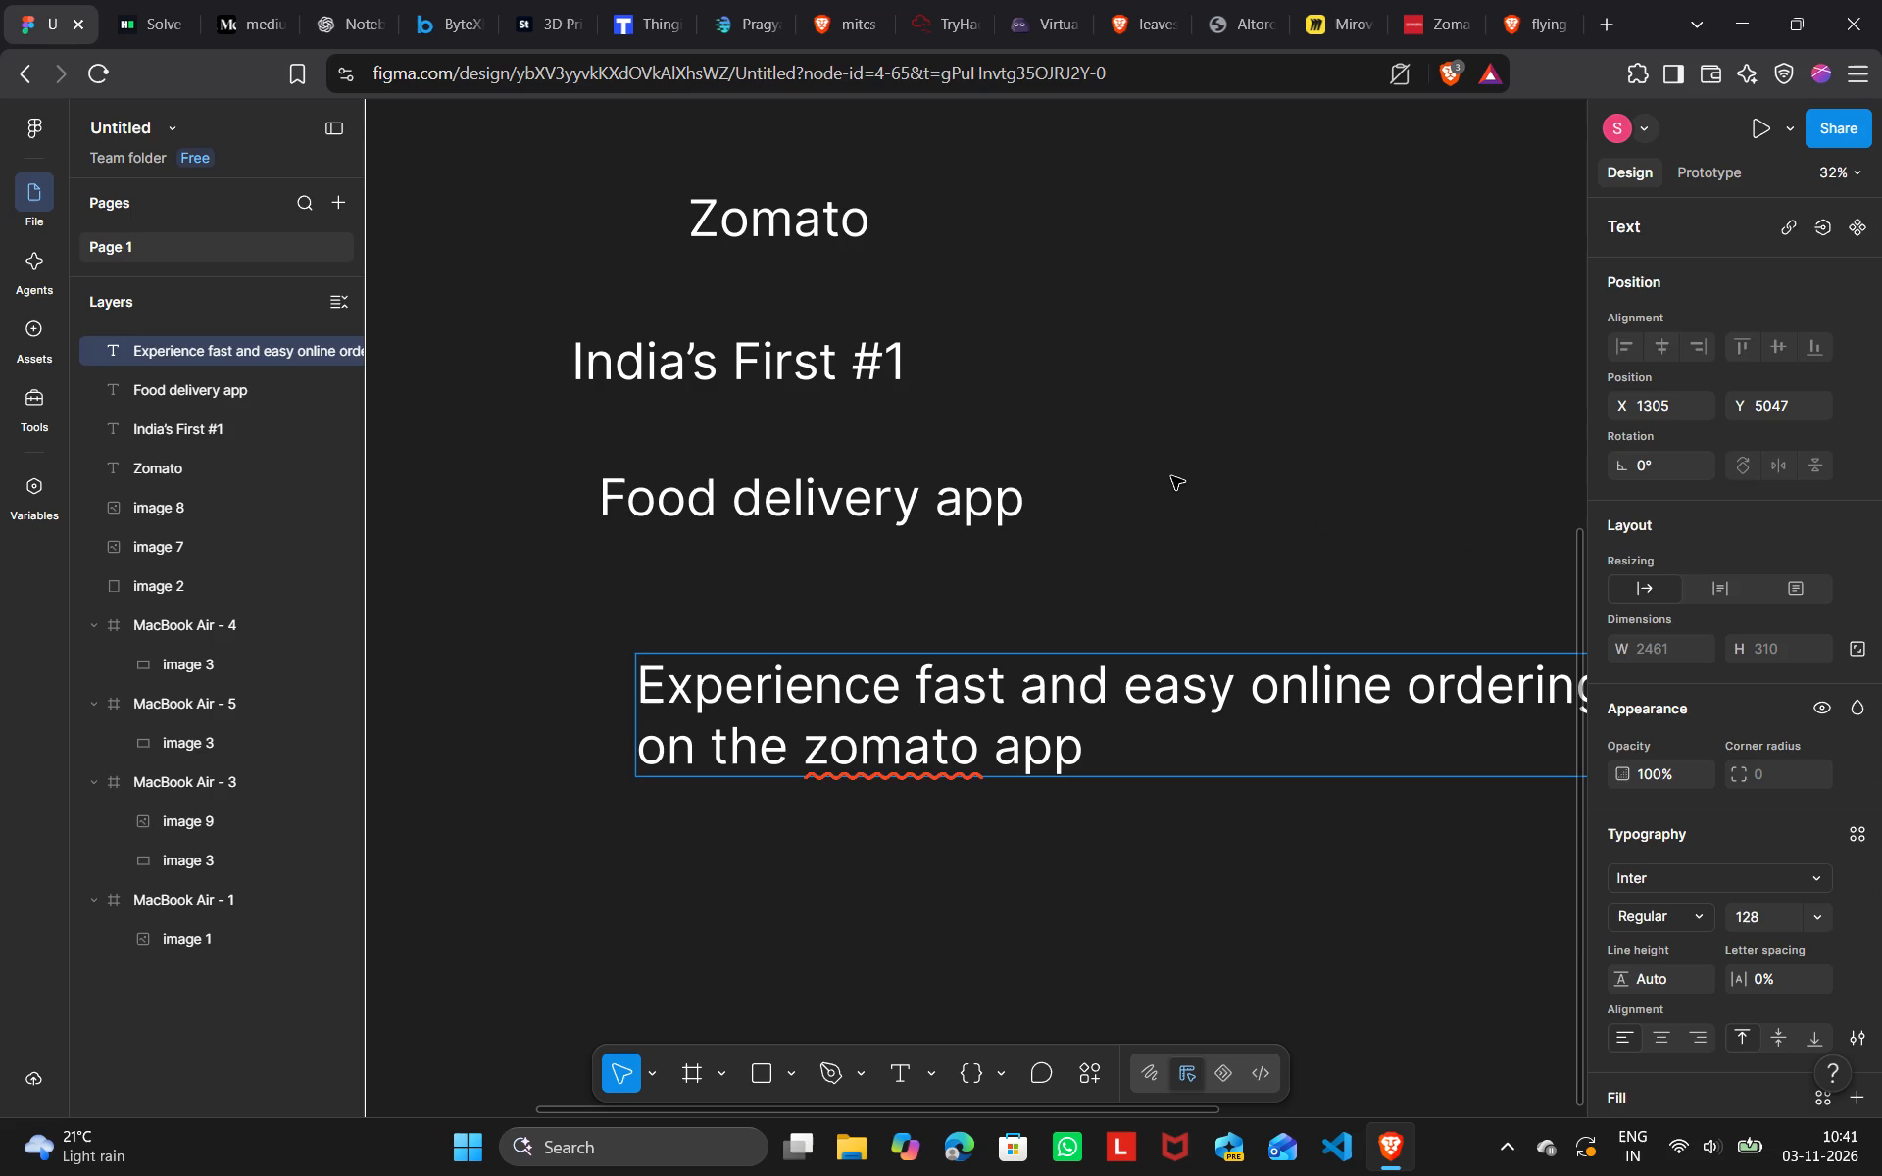
Move the Zomato text up onto the food picture in the MacBook Air - 1 frame.
double_click(1171, 476)
scroll(1171, 476, up, 2)
drag(800, 565, 723, 488)
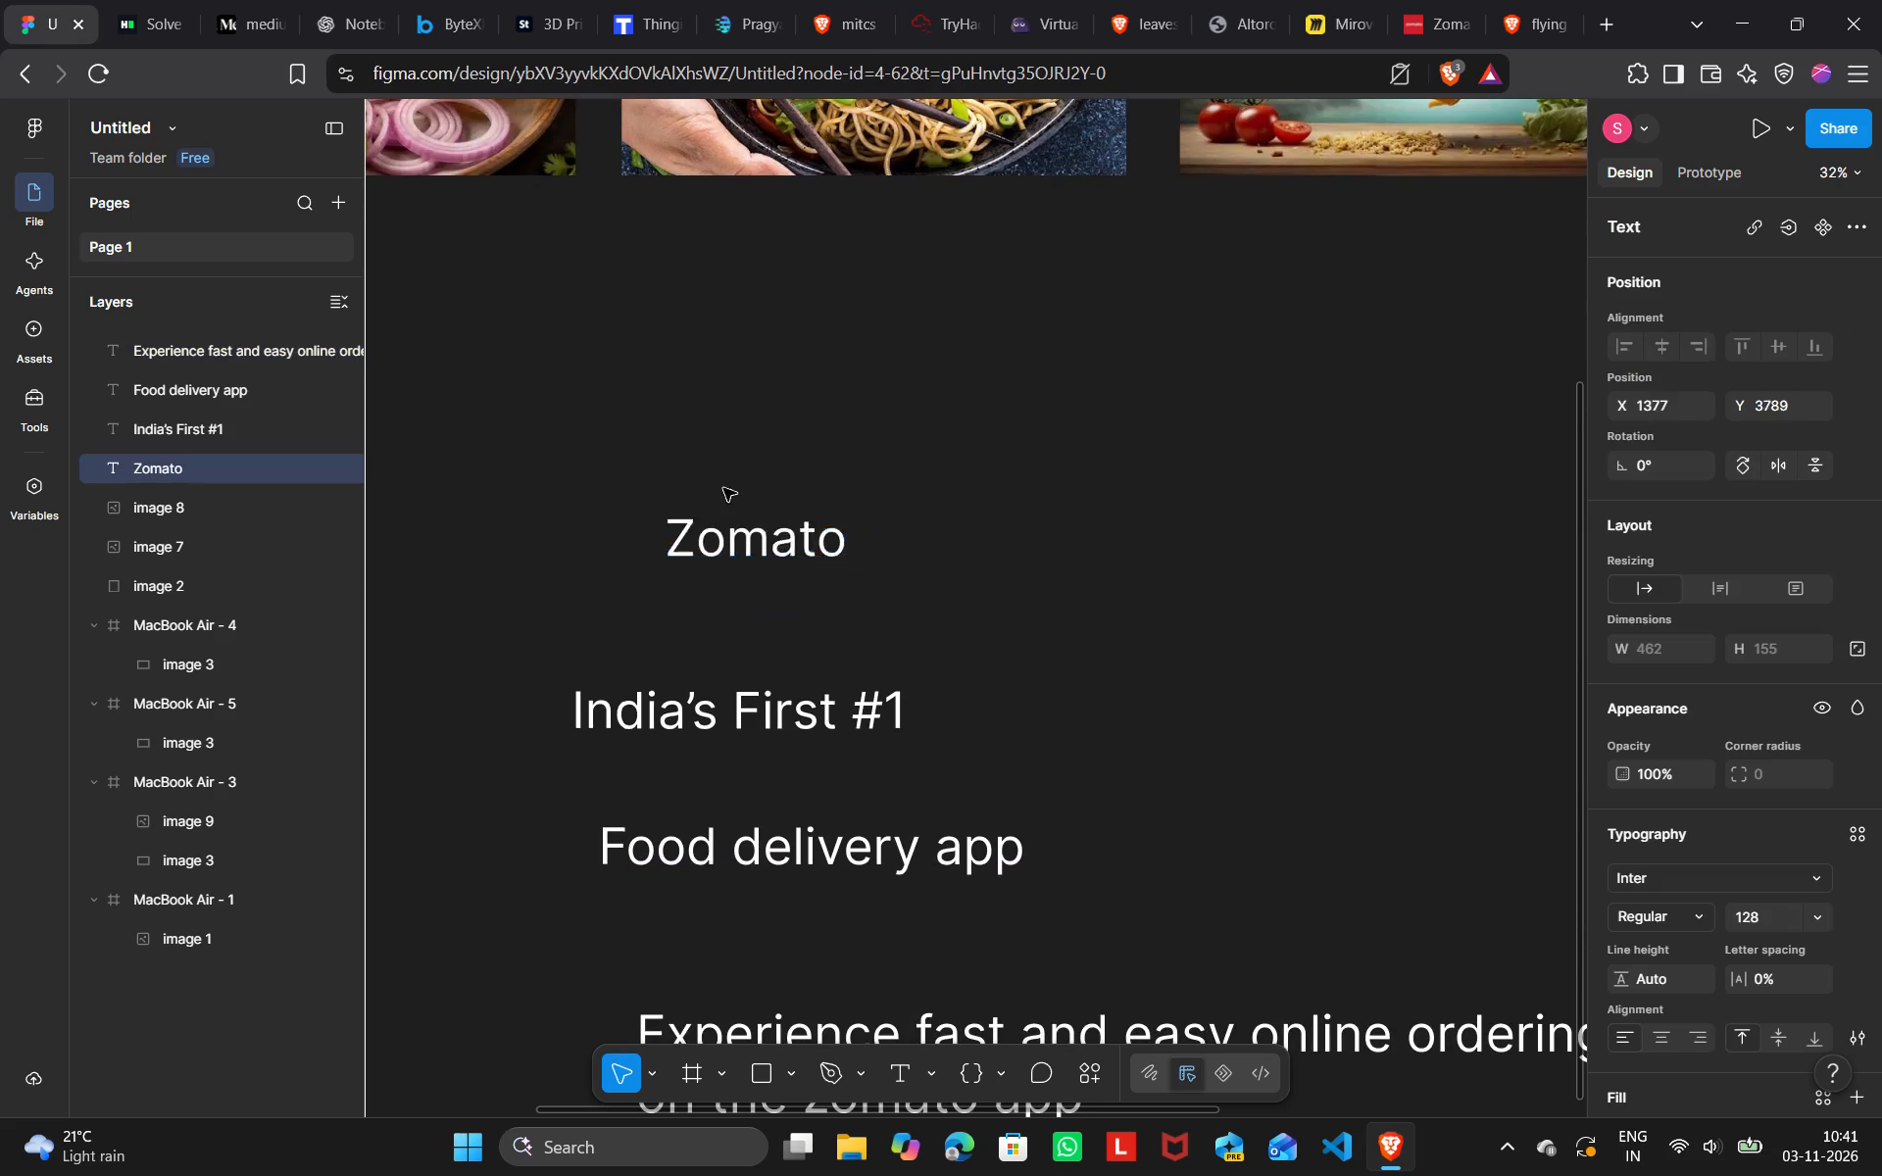
drag(723, 488, 701, 423)
scroll(701, 423, right, 2)
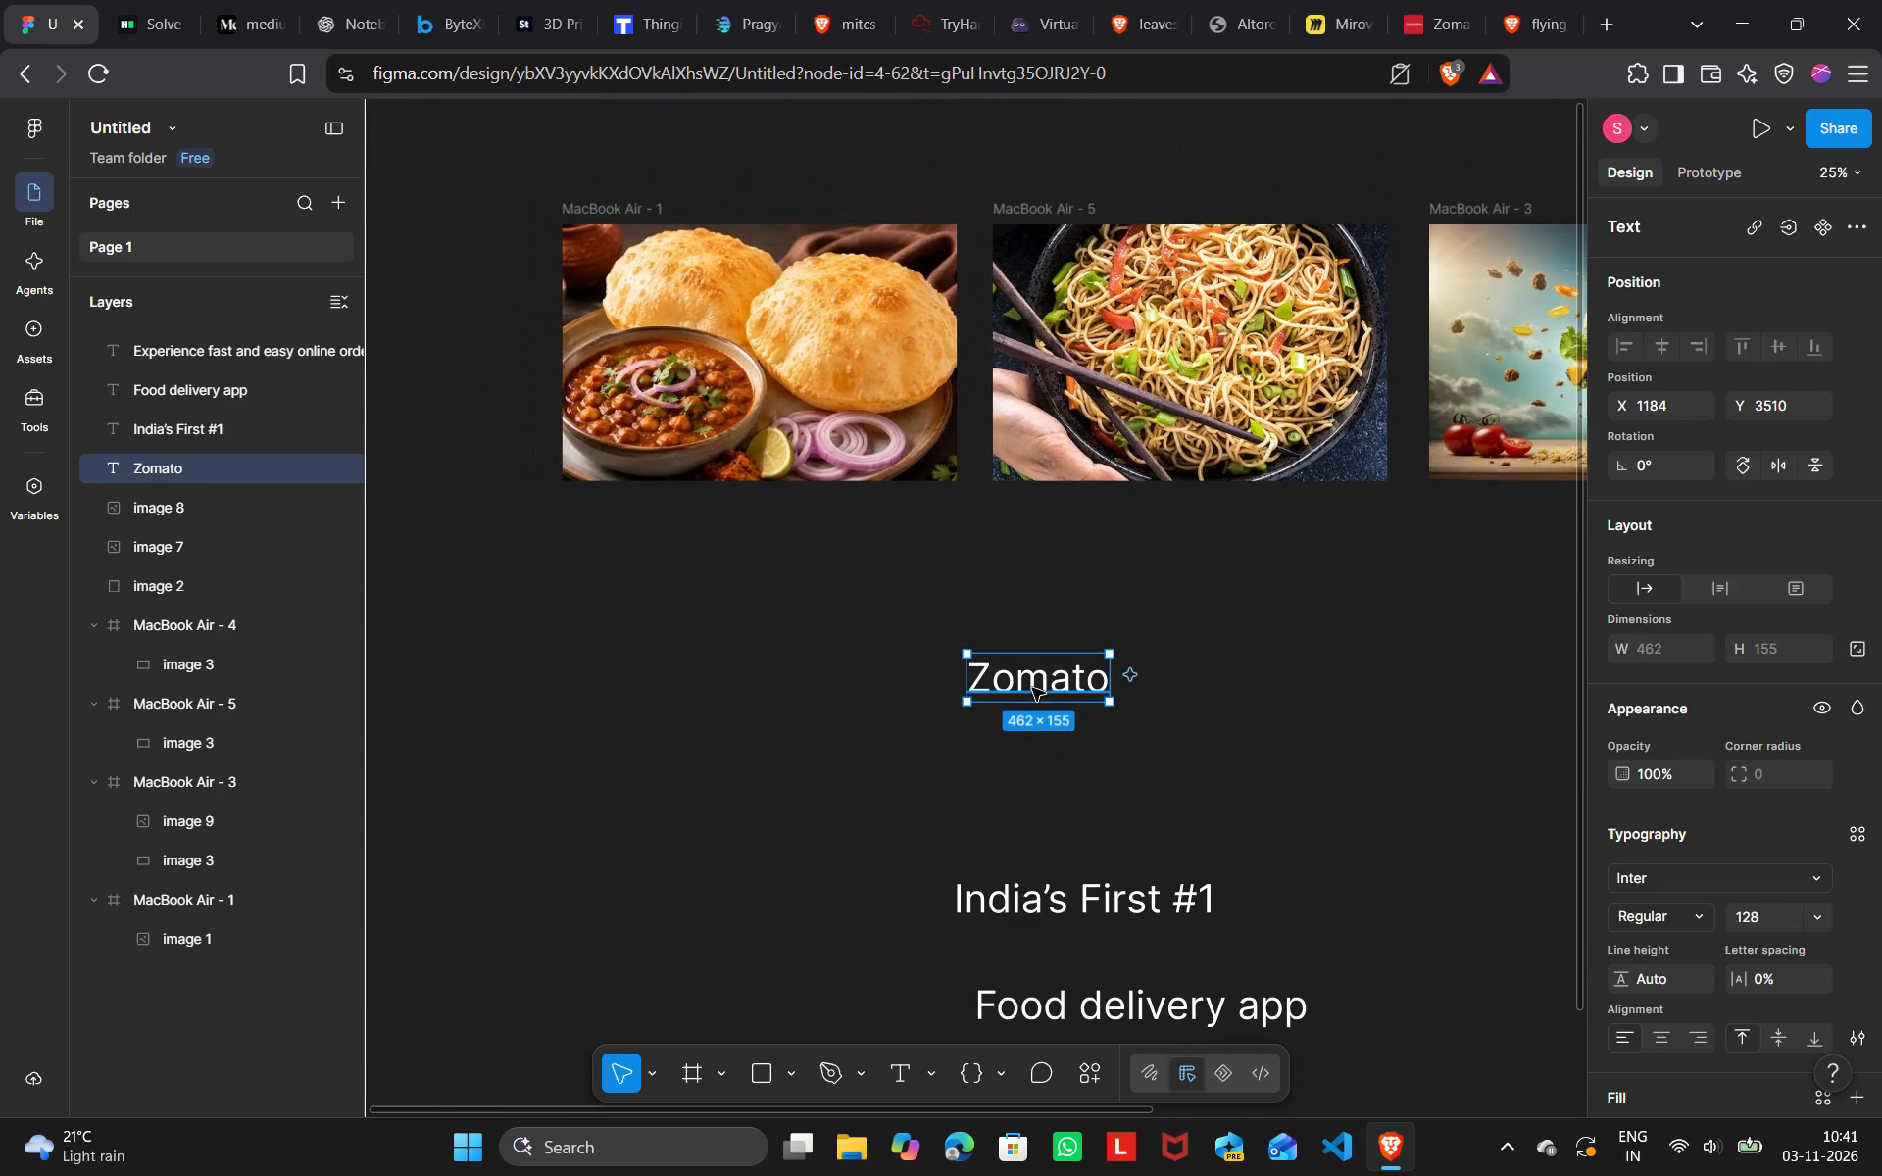
drag(1032, 688, 728, 327)
click(756, 563)
scroll(756, 563, up, 2)
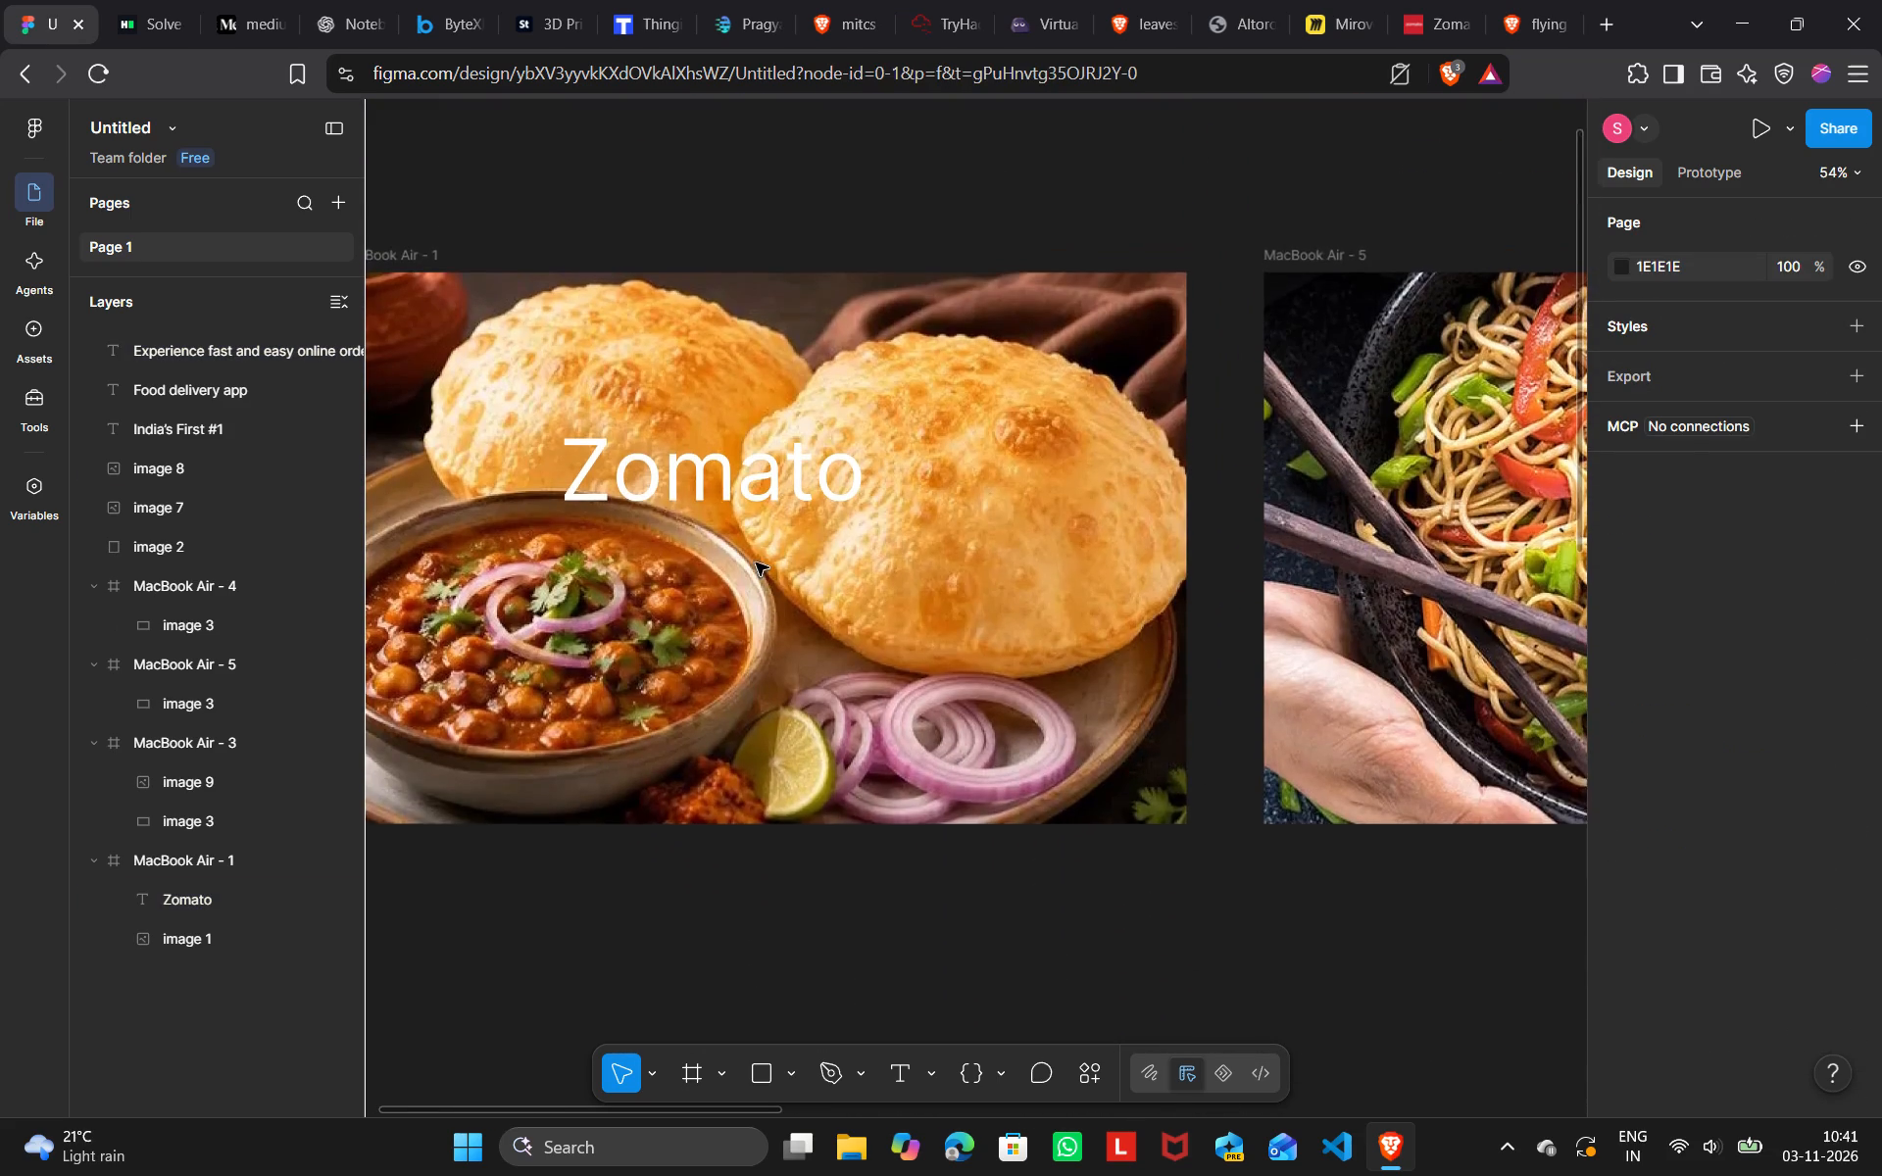
Check the hero title on the Zomato website and set the Zomato text's font weight to Semi Bold in Figma.
click(1426, 5)
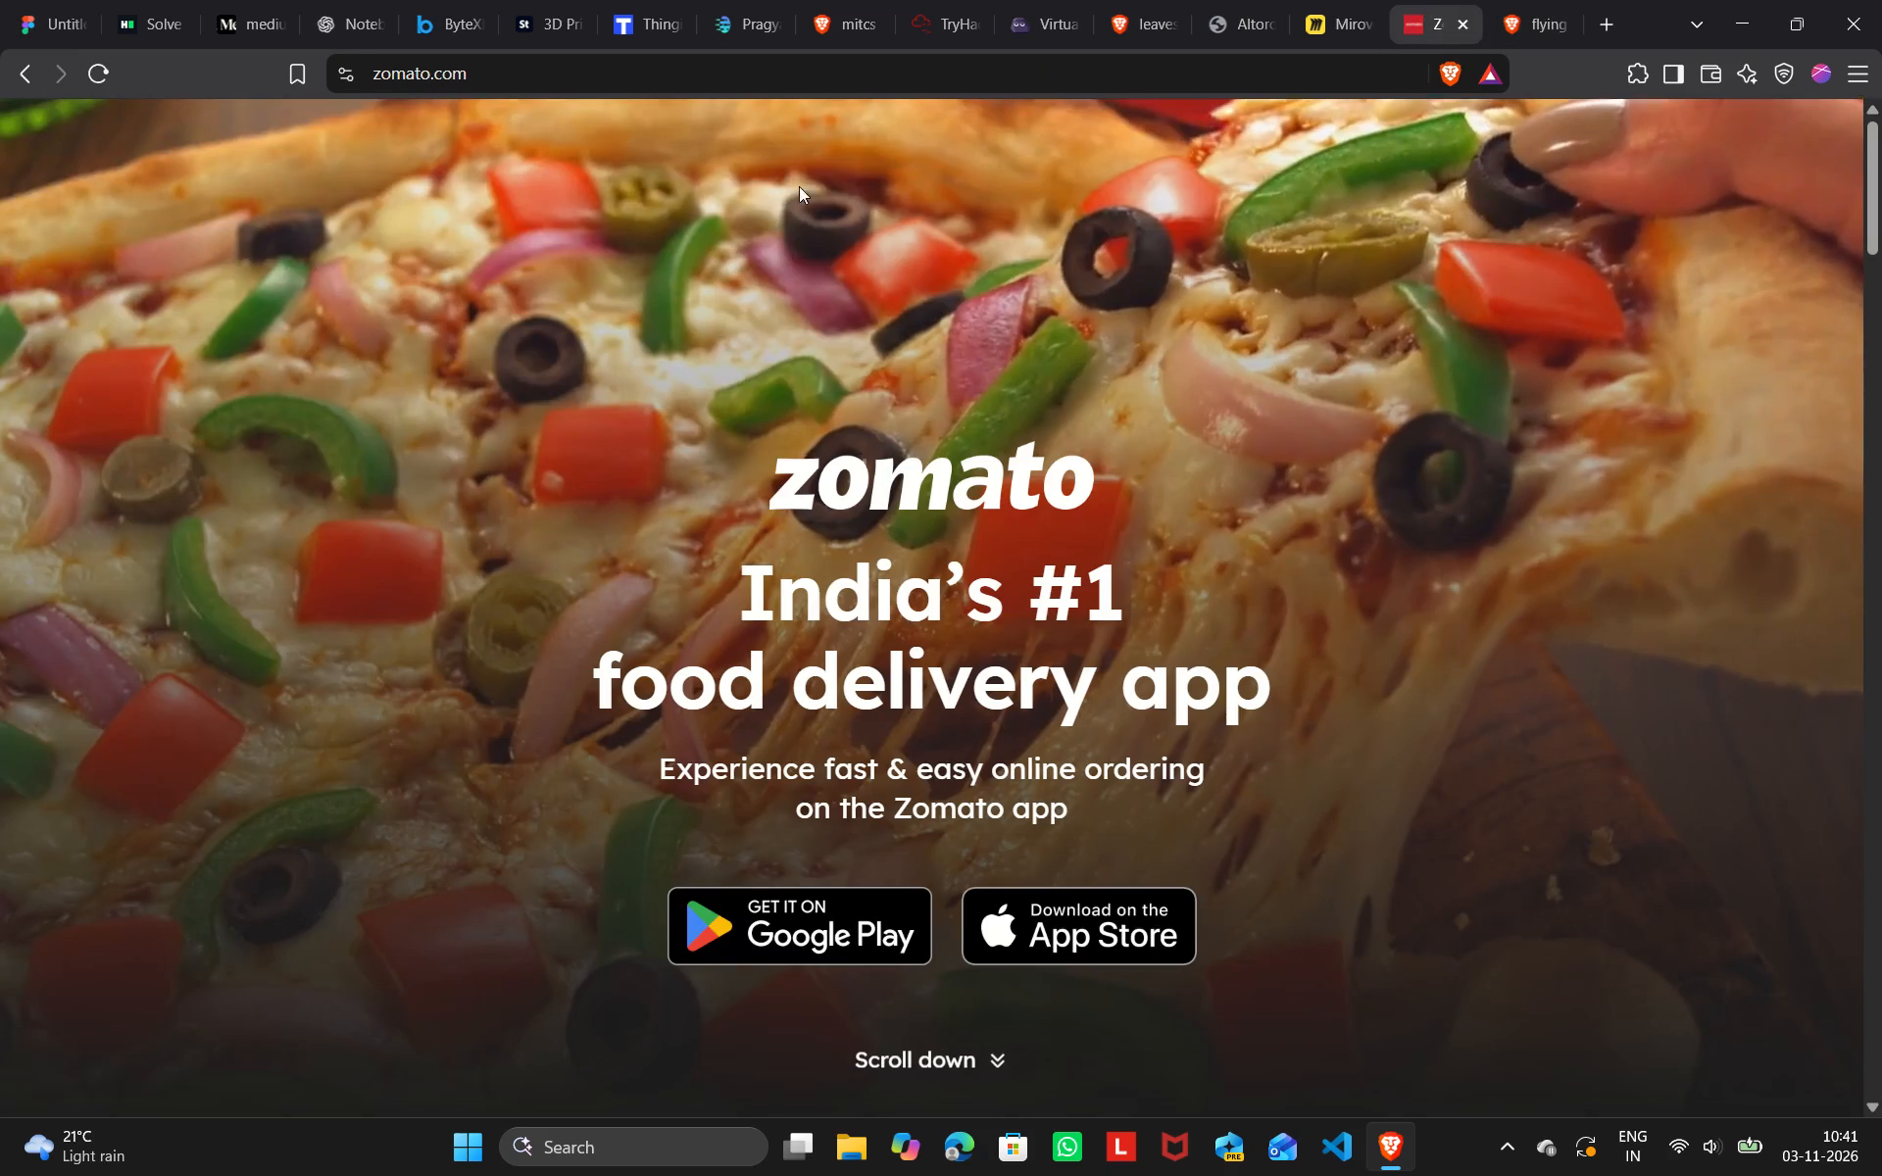
click(25, 0)
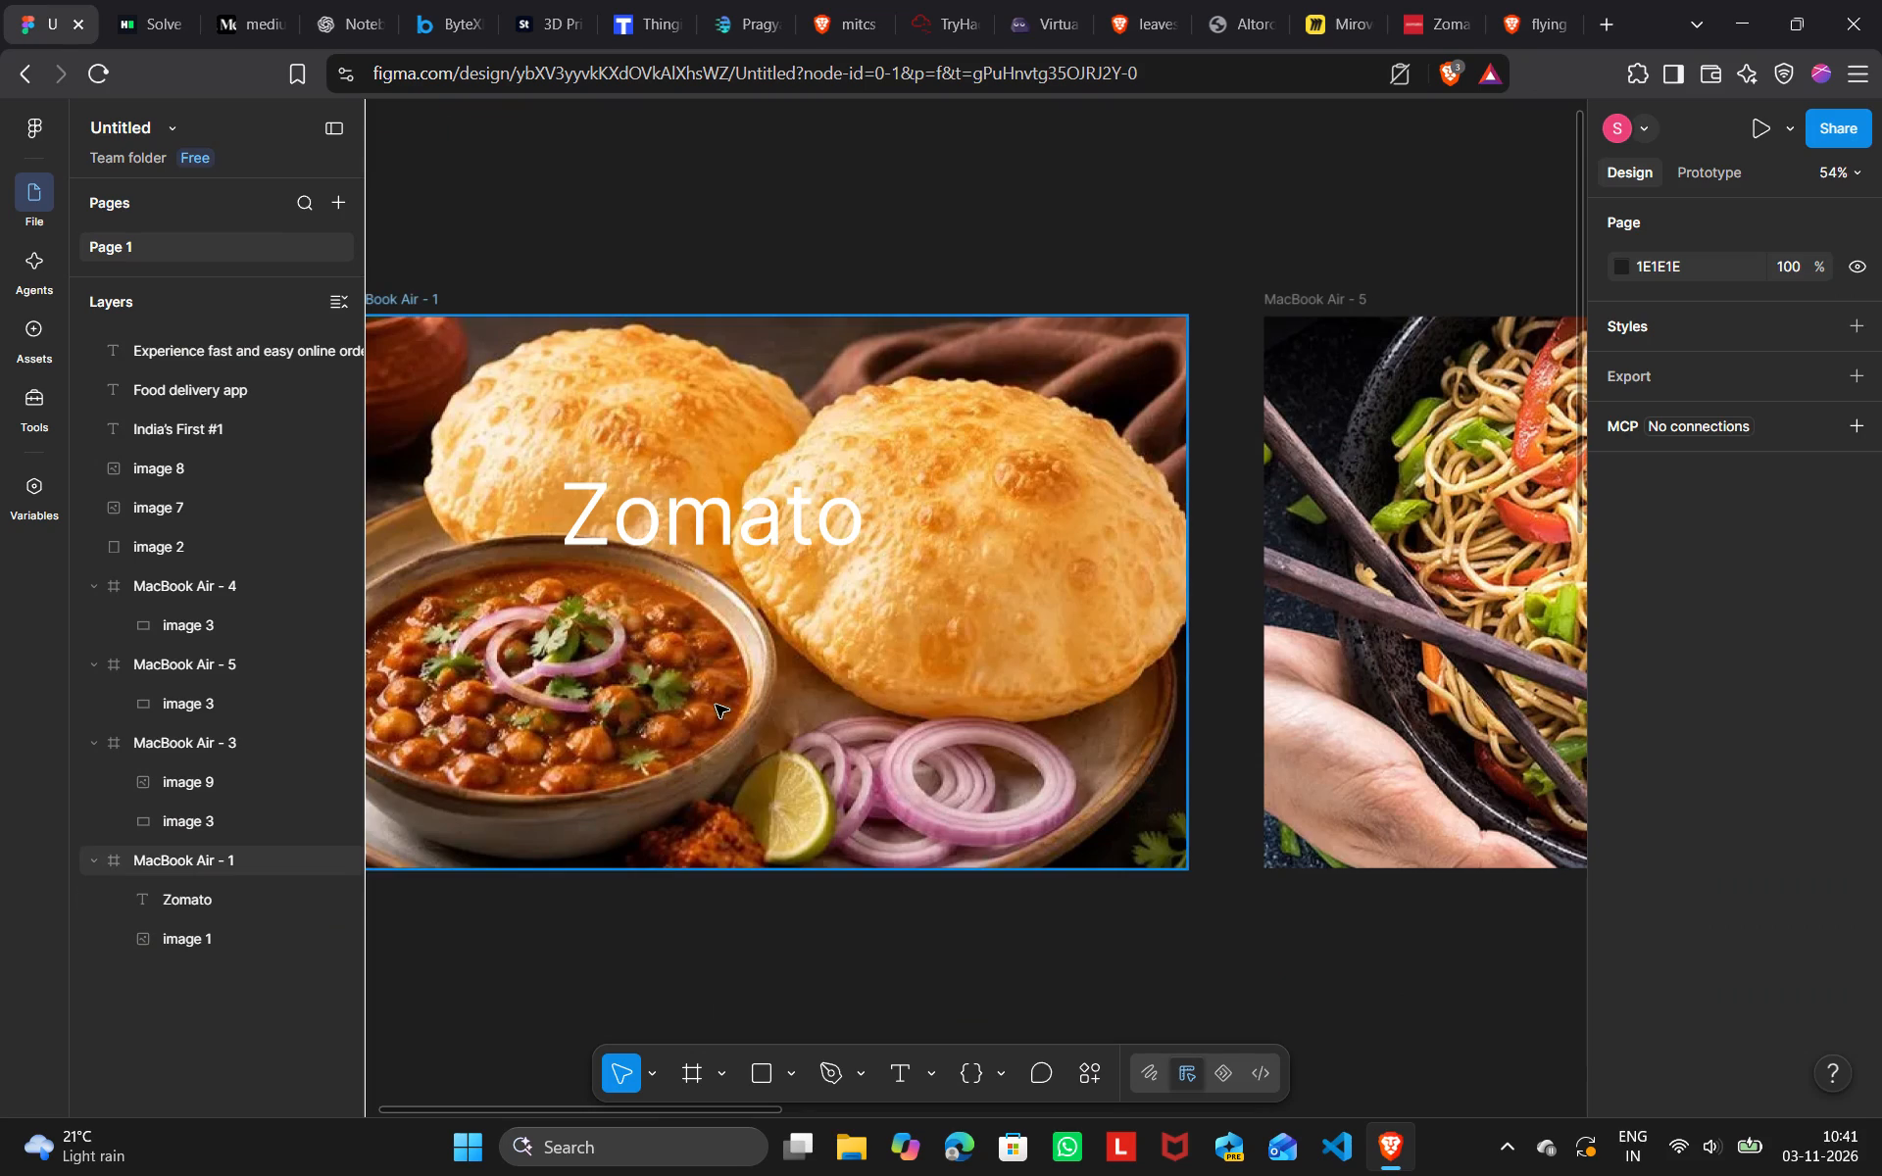
click(875, 233)
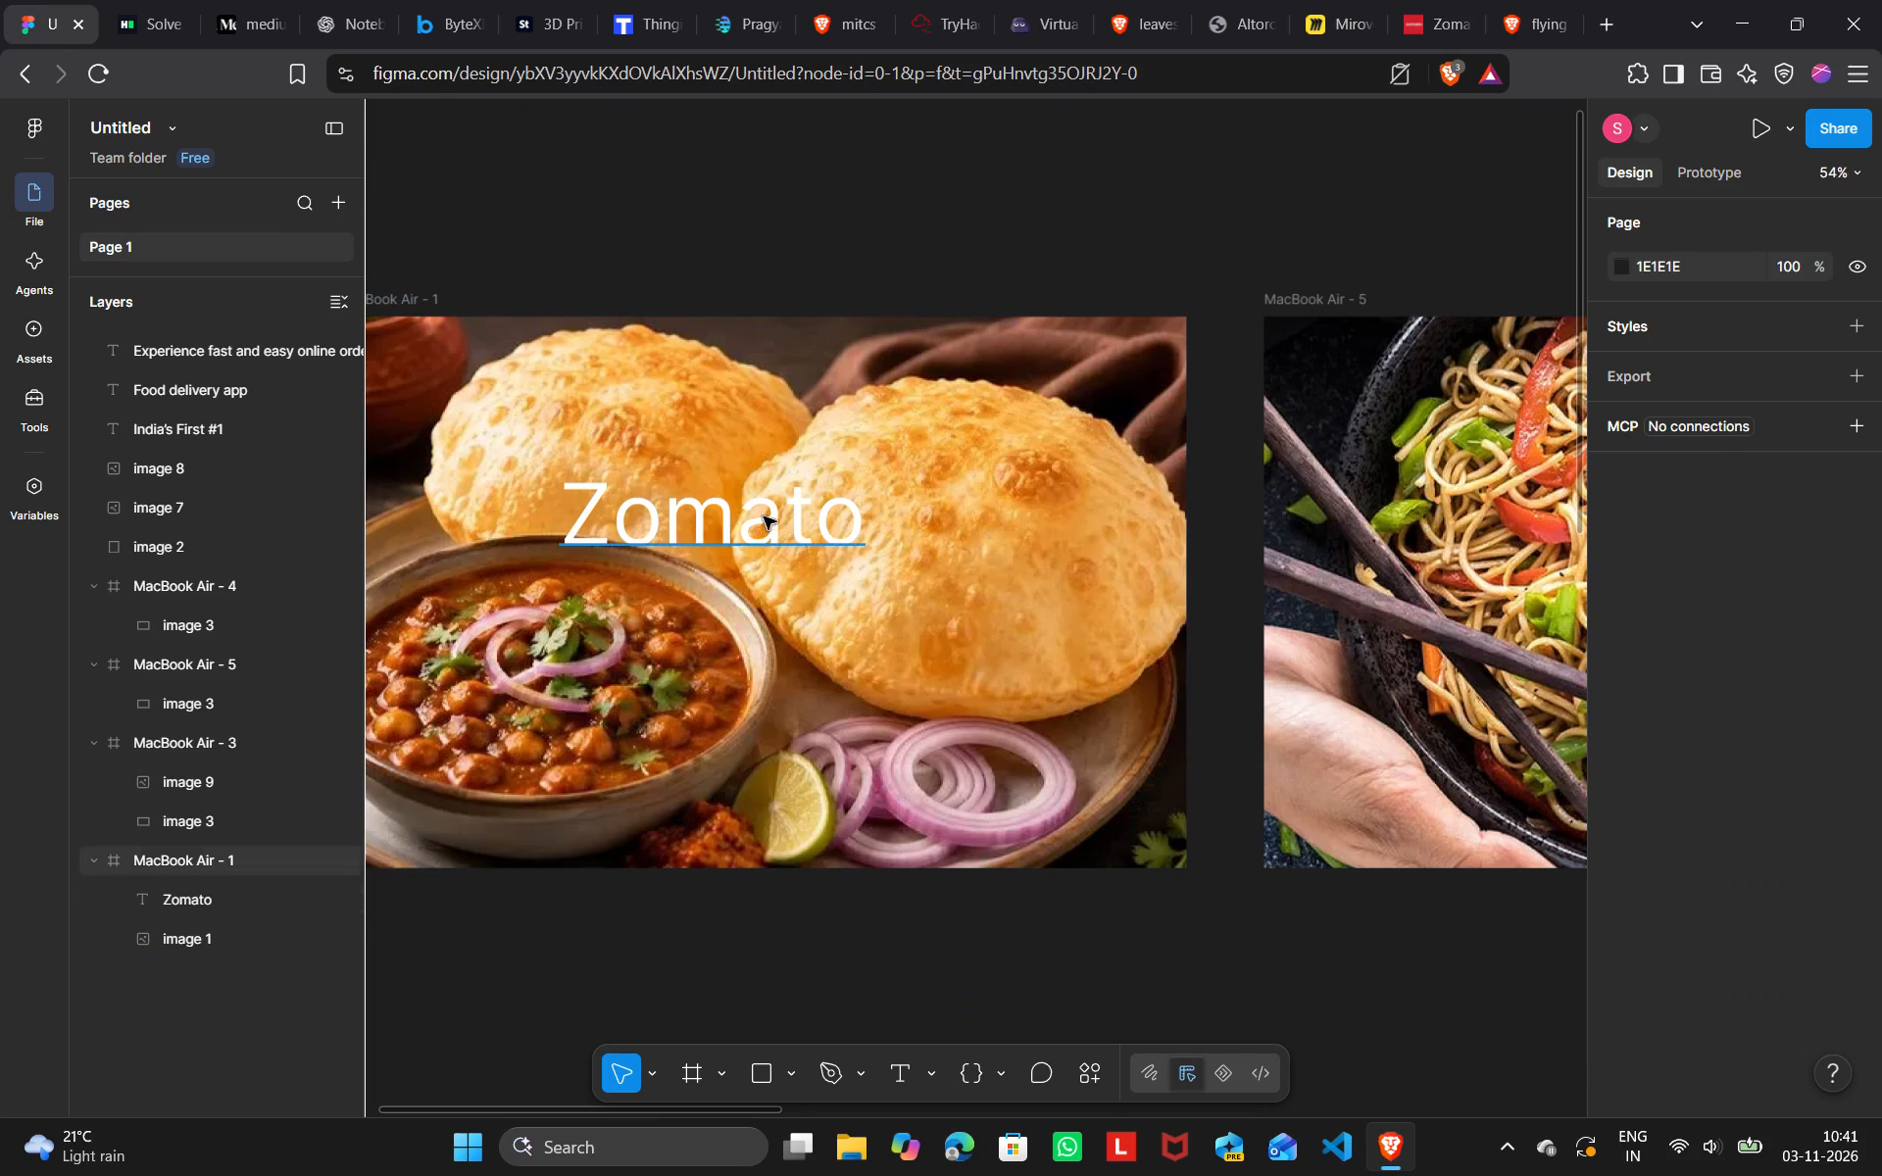
drag(752, 527, 718, 508)
double_click(718, 508)
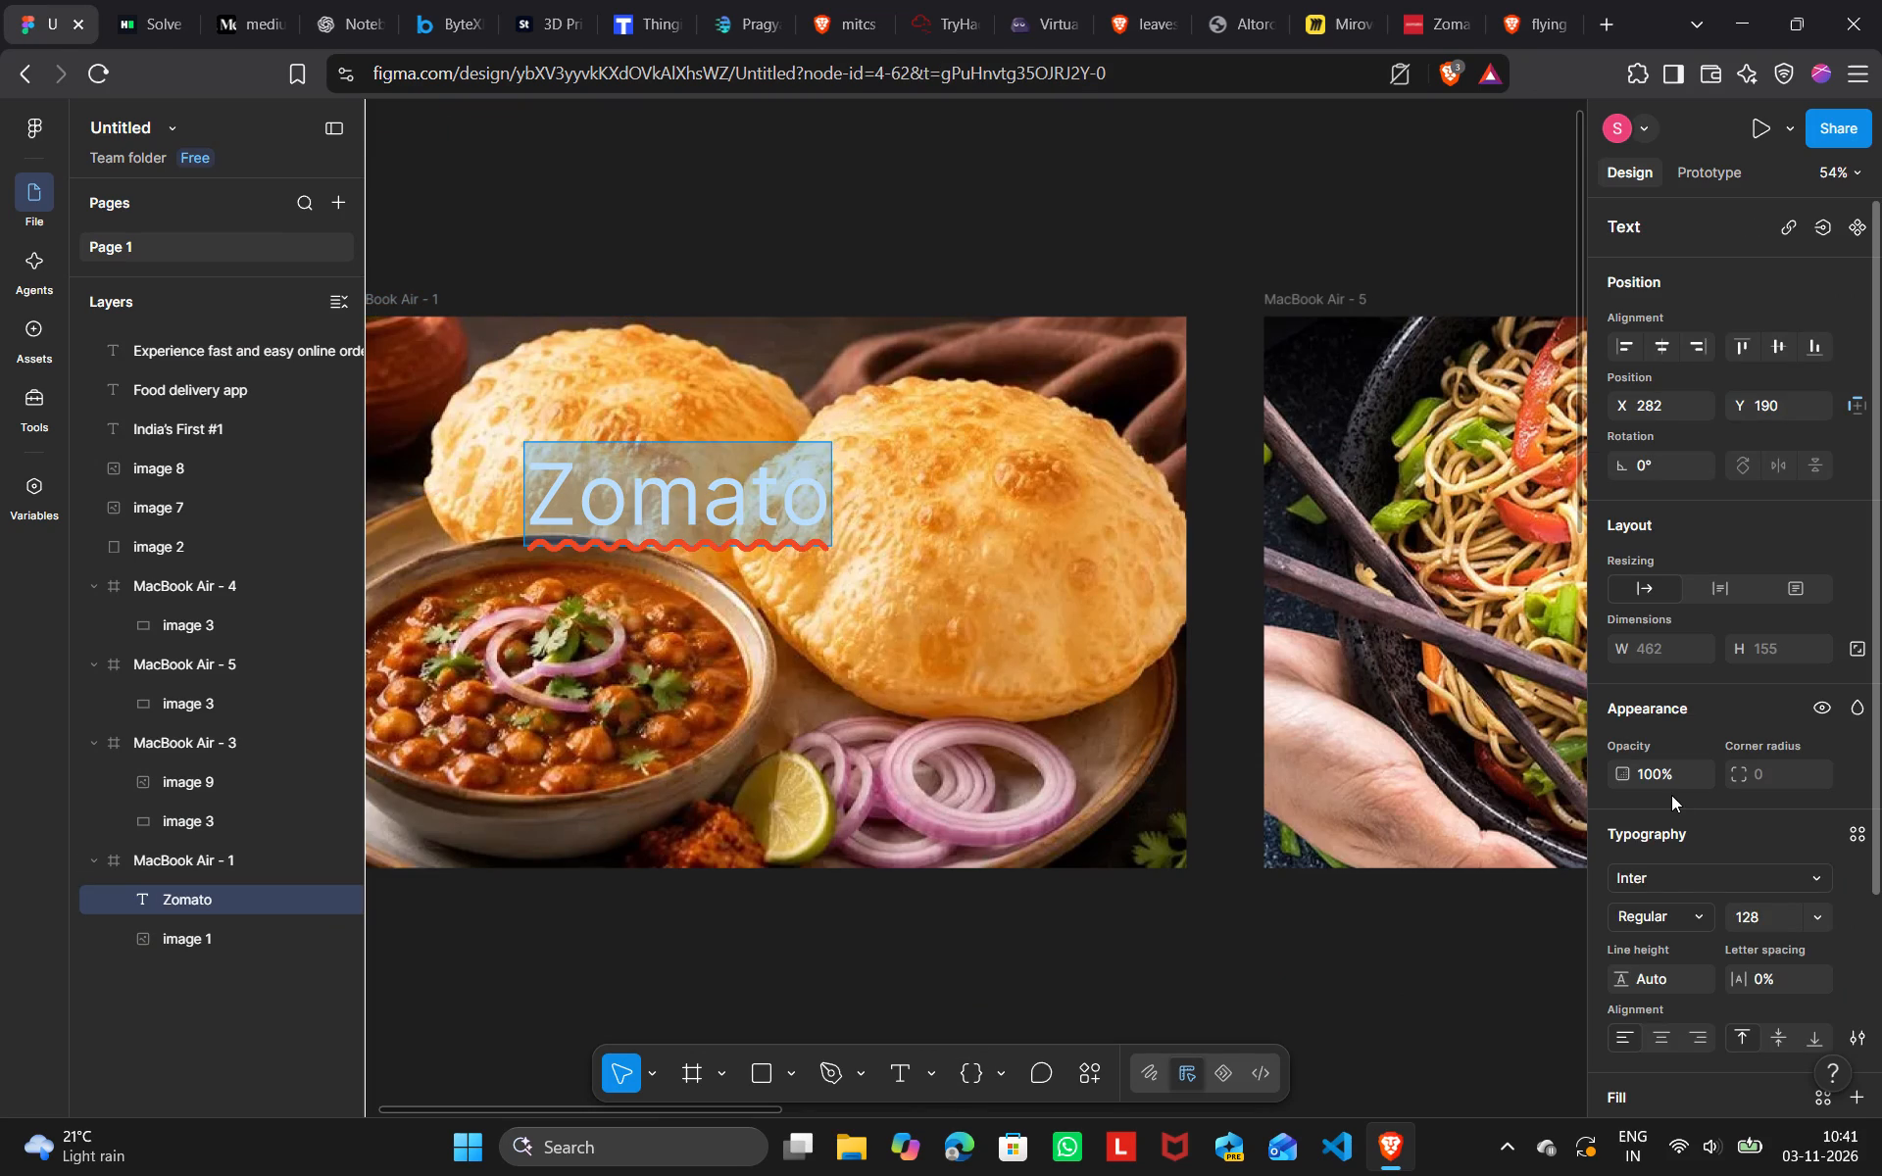
click(1694, 905)
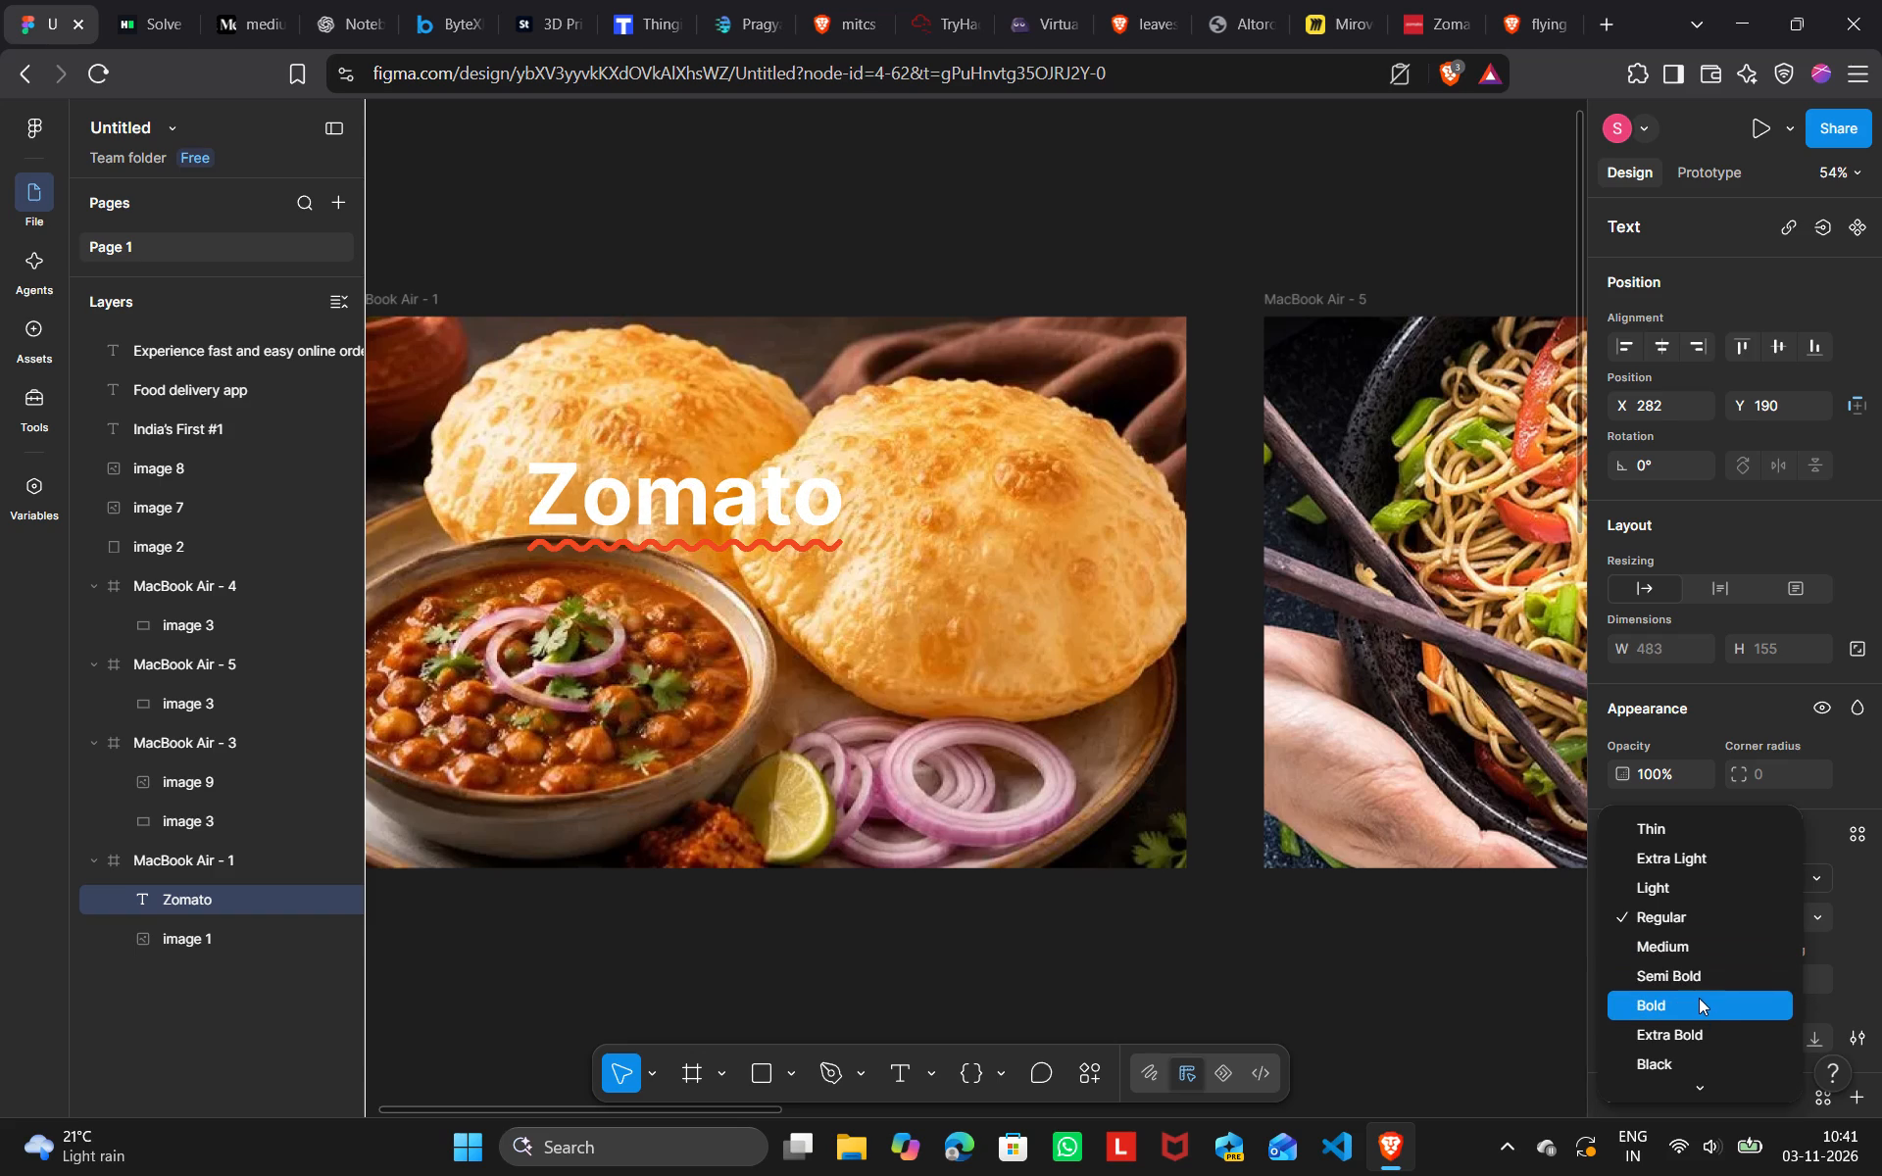
click(1694, 964)
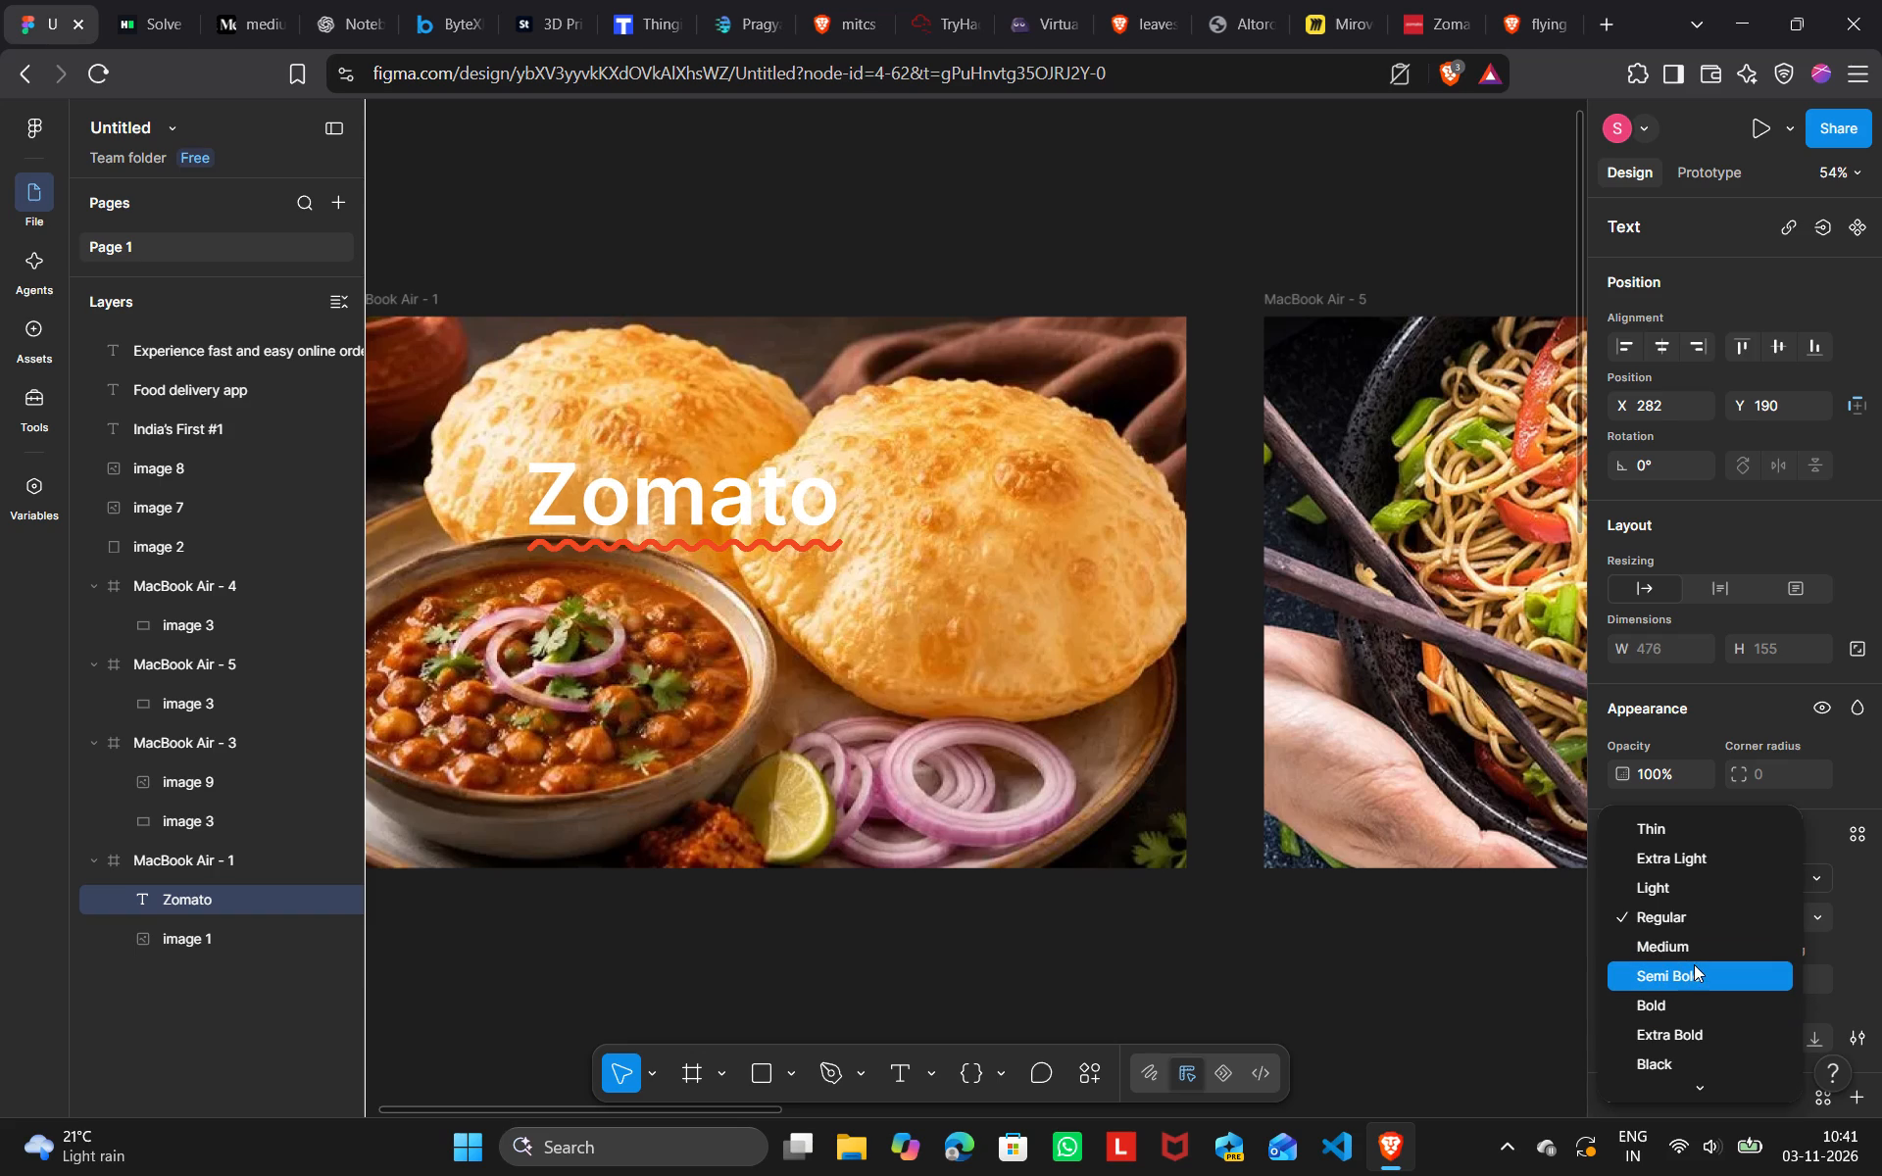
click(1268, 952)
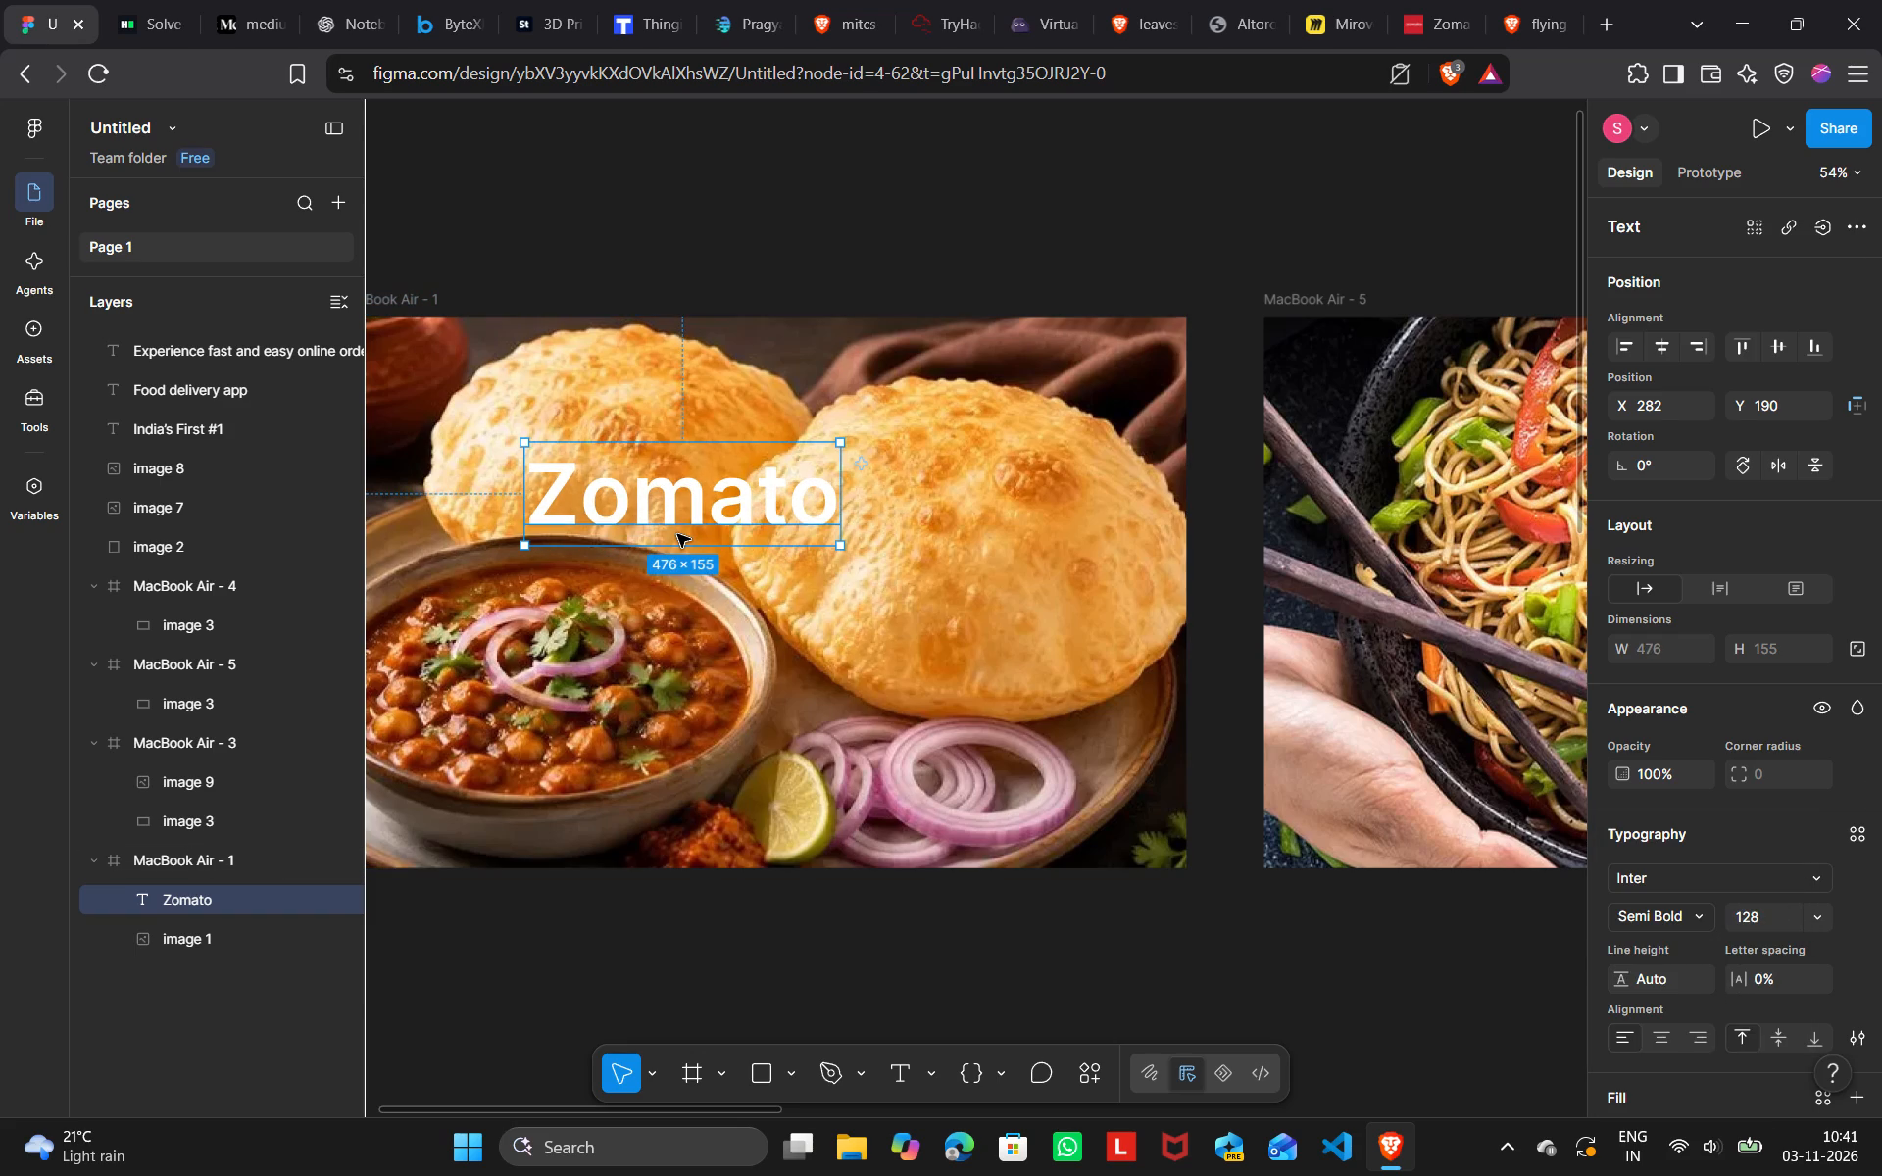
Position the Zomato text in the upper middle of the MacBook Air - 1 frame, at about X 402, Y 164.
drag(677, 534, 649, 516)
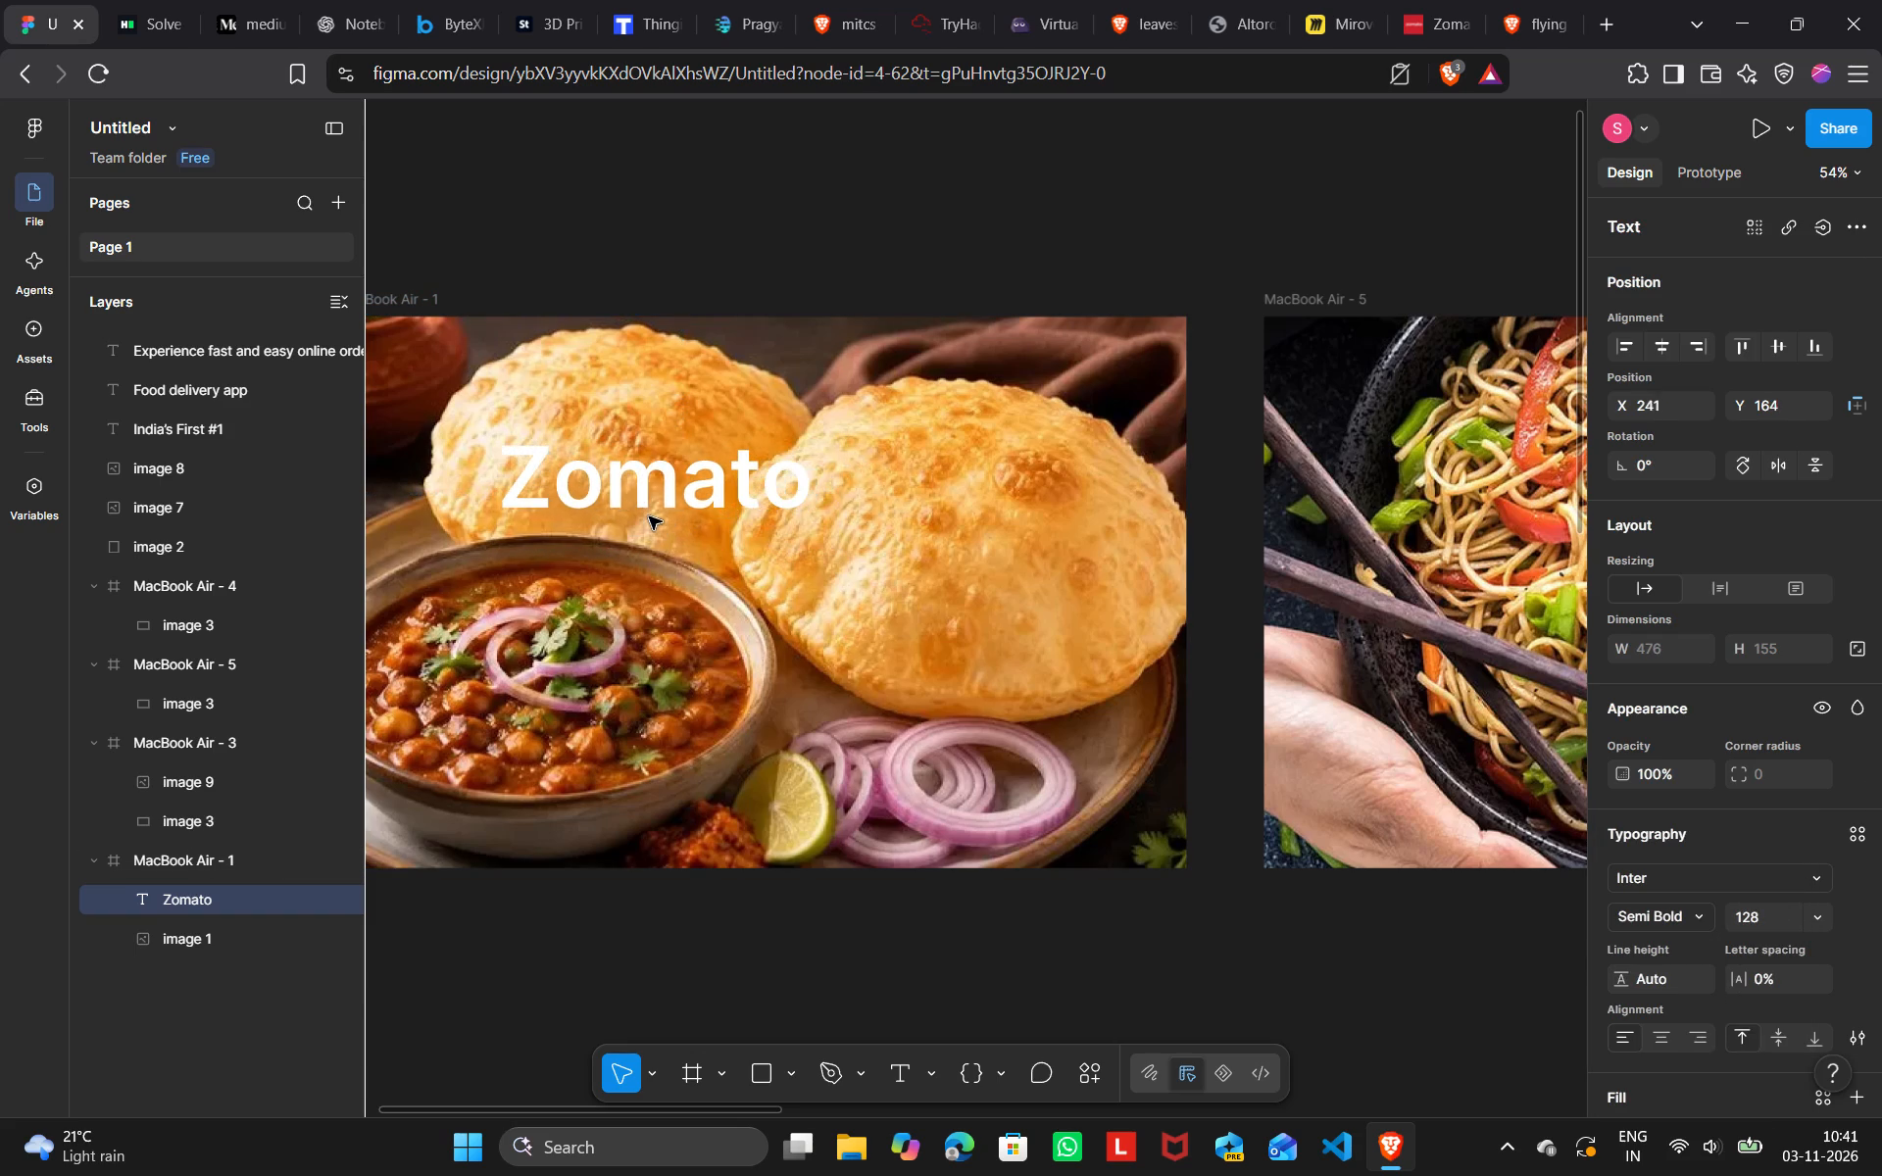
drag(649, 516, 643, 513)
scroll(643, 513, right, 1)
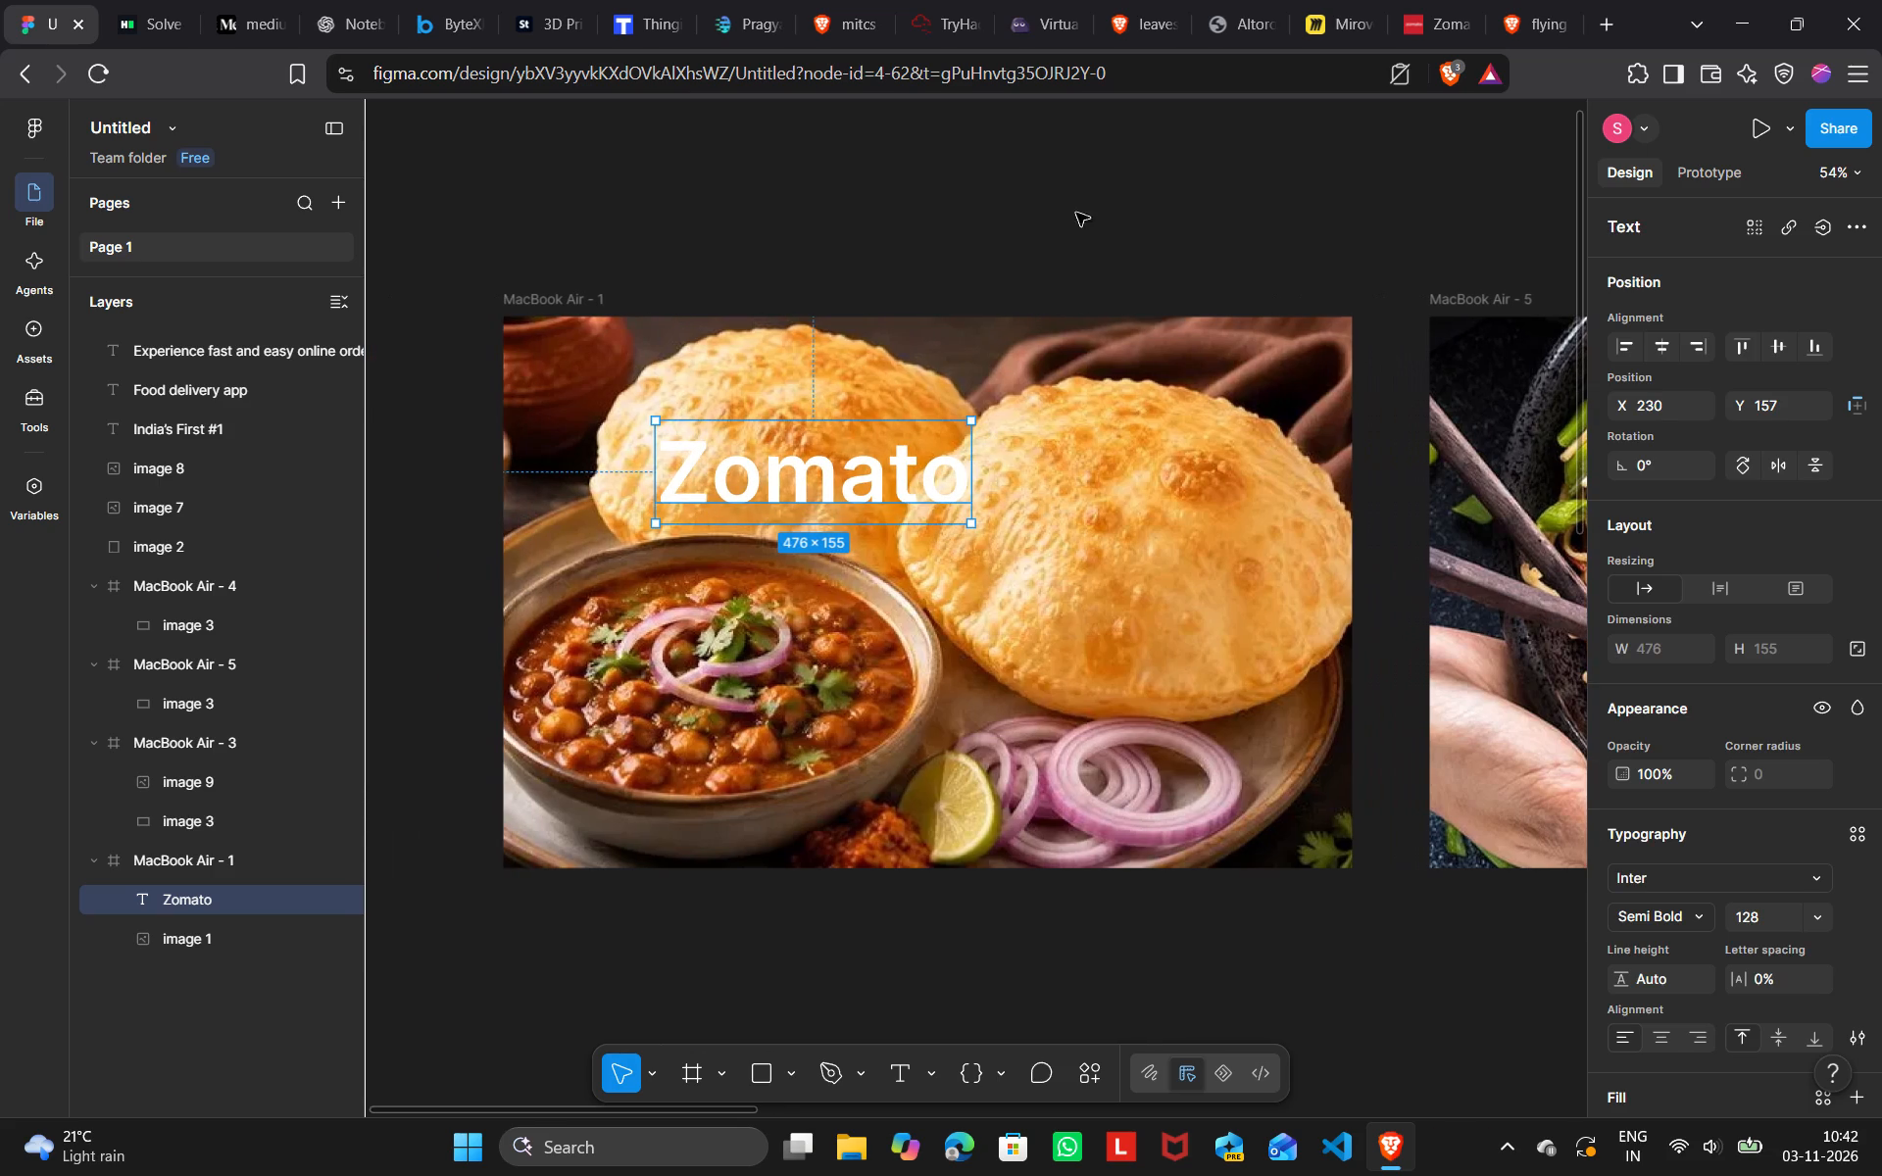
drag(893, 477, 993, 480)
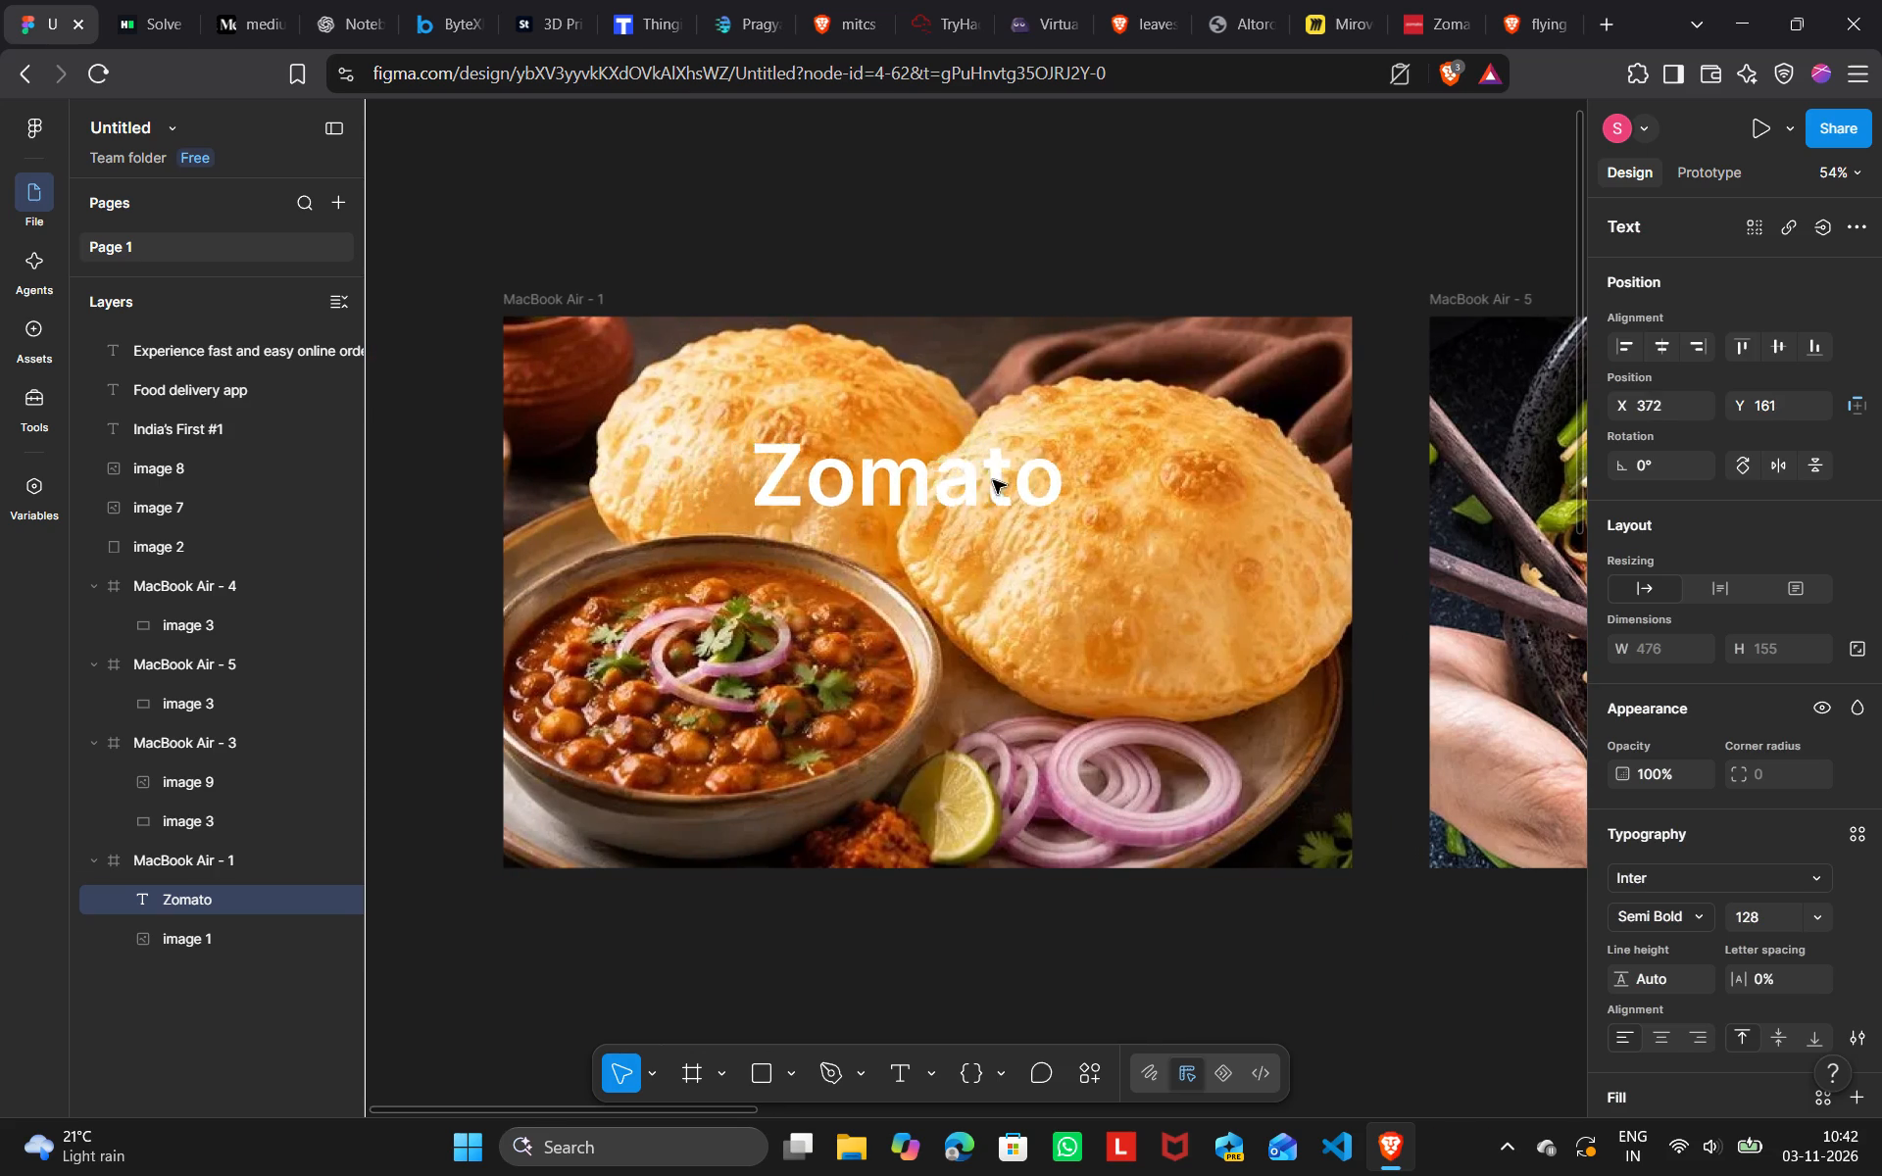
drag(993, 480, 1007, 482)
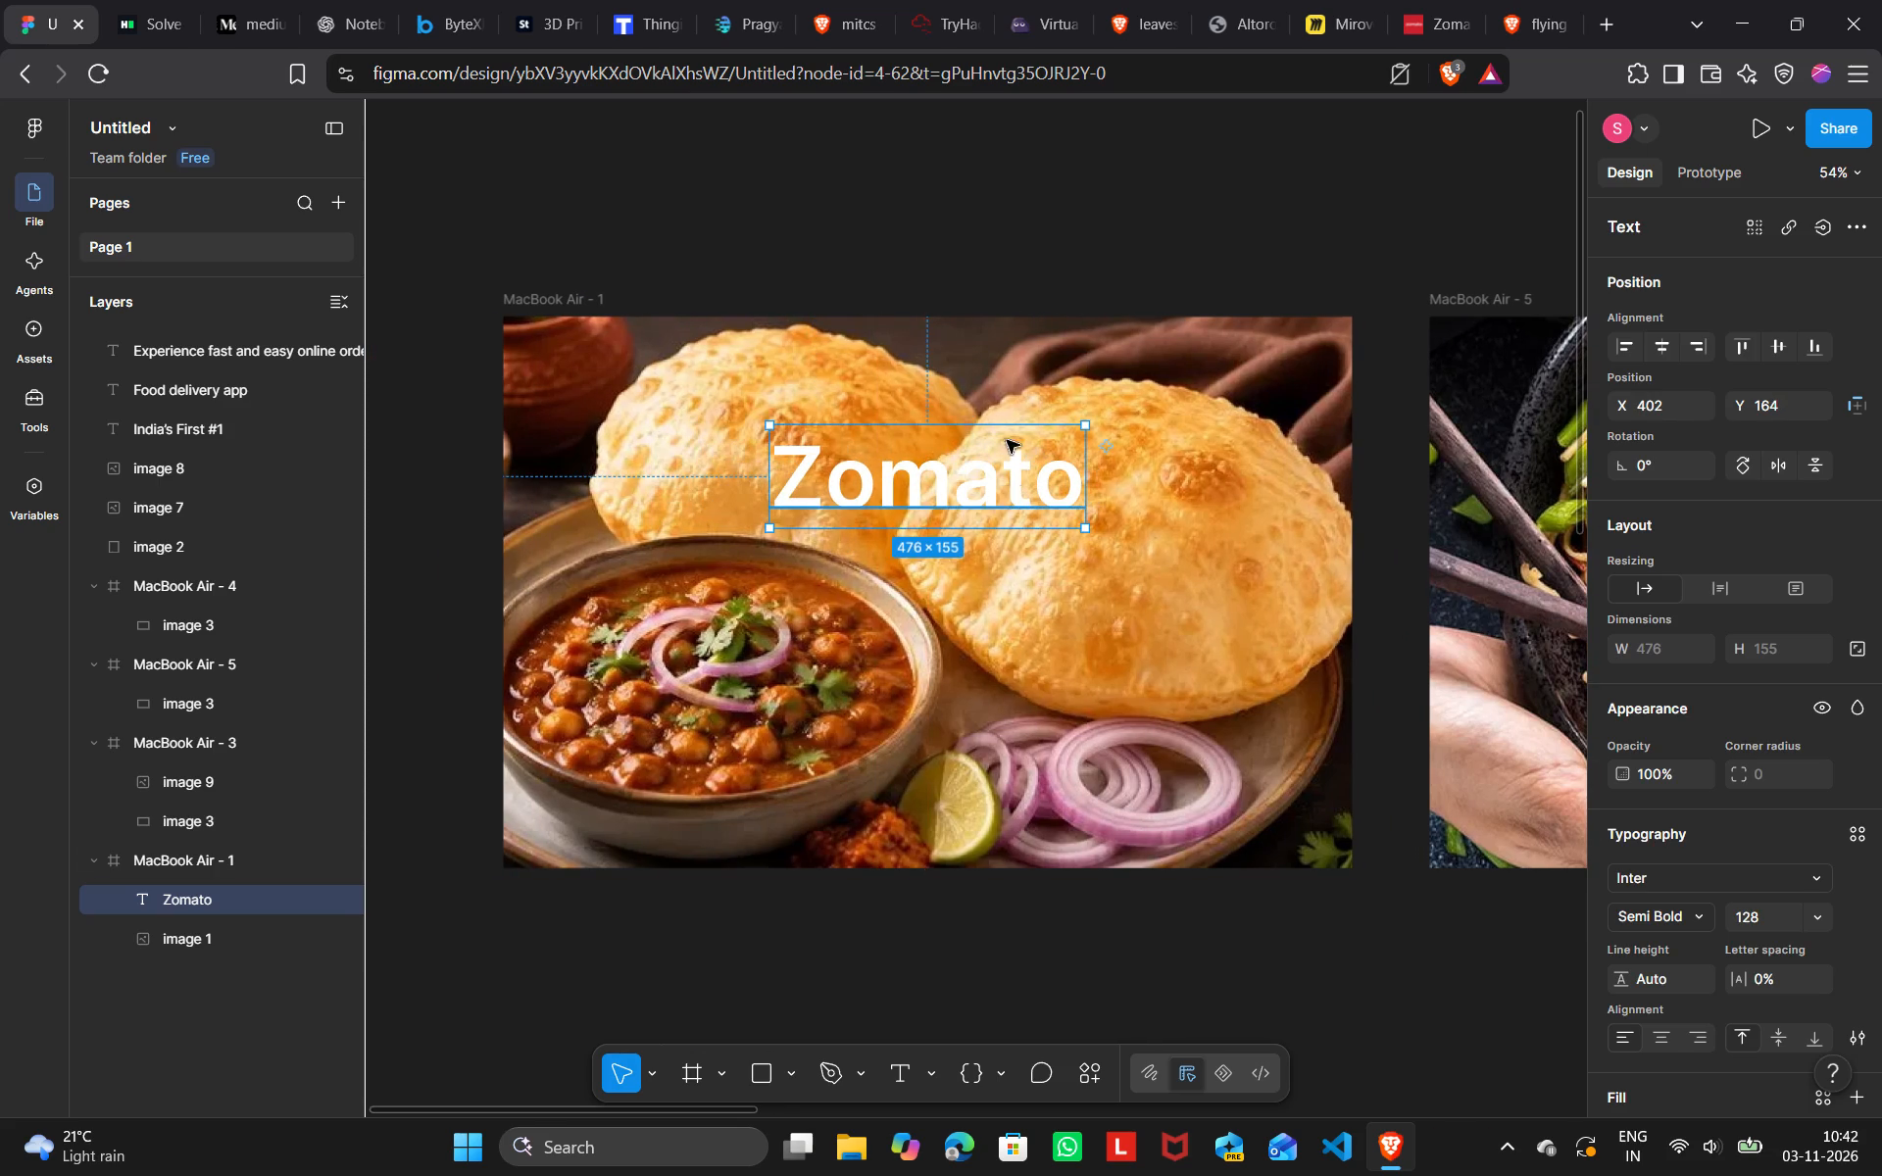
click(1000, 224)
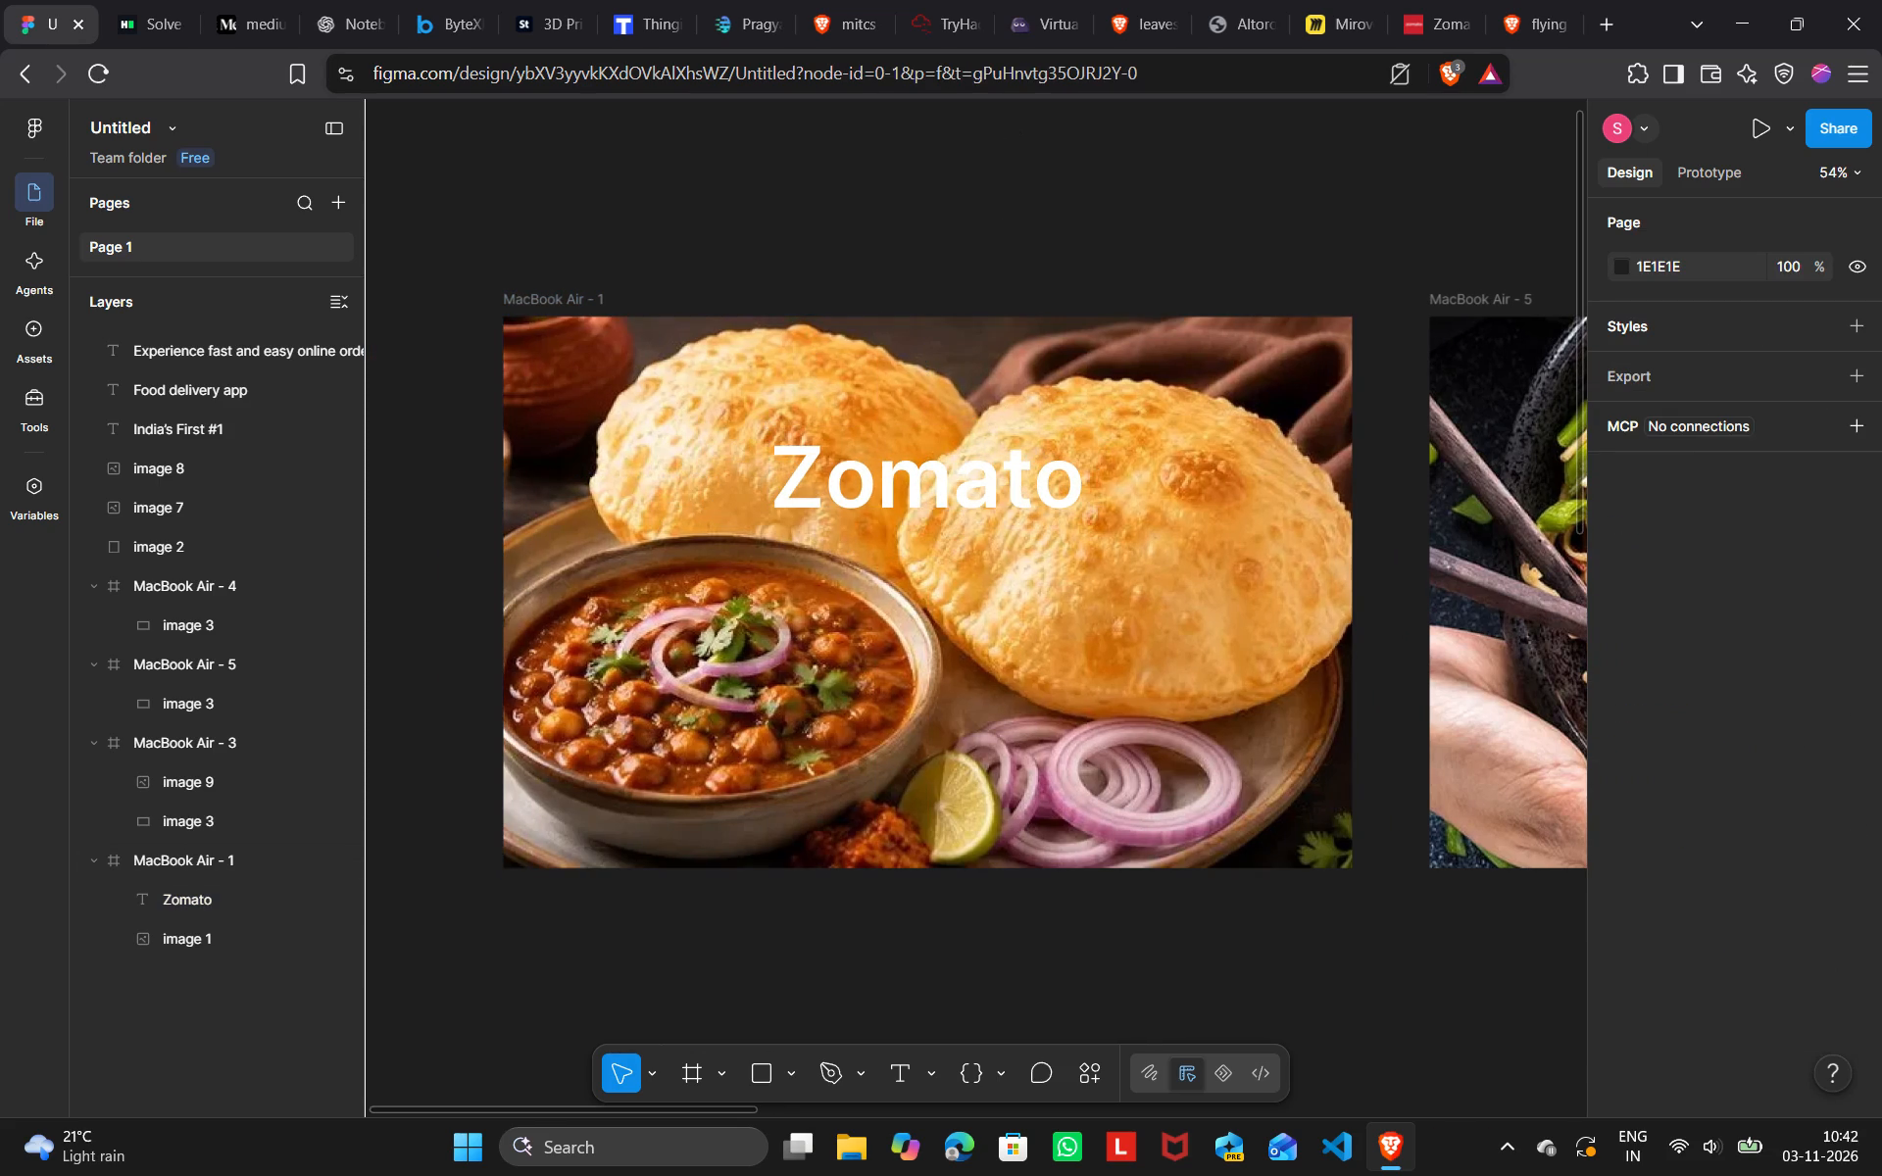
click(989, 220)
scroll(989, 220, left, 2)
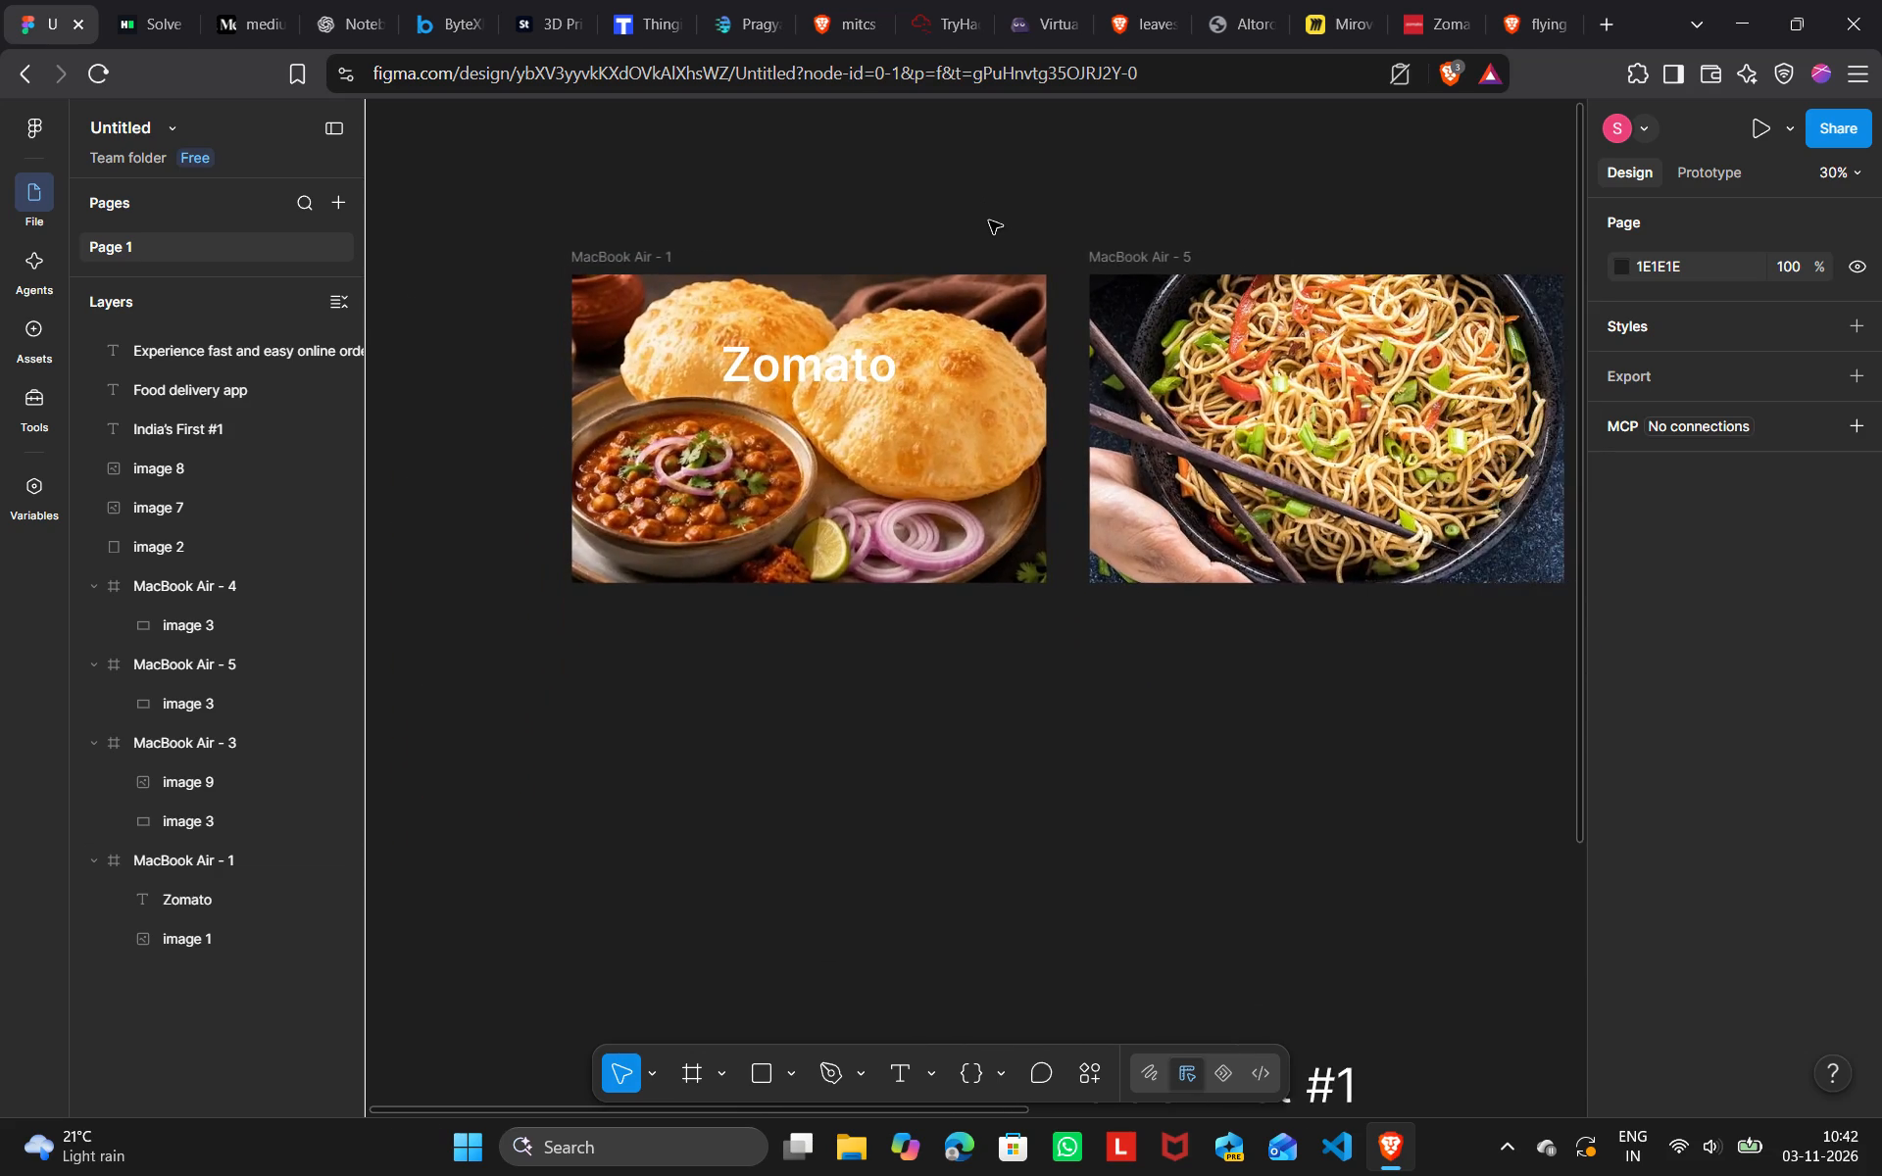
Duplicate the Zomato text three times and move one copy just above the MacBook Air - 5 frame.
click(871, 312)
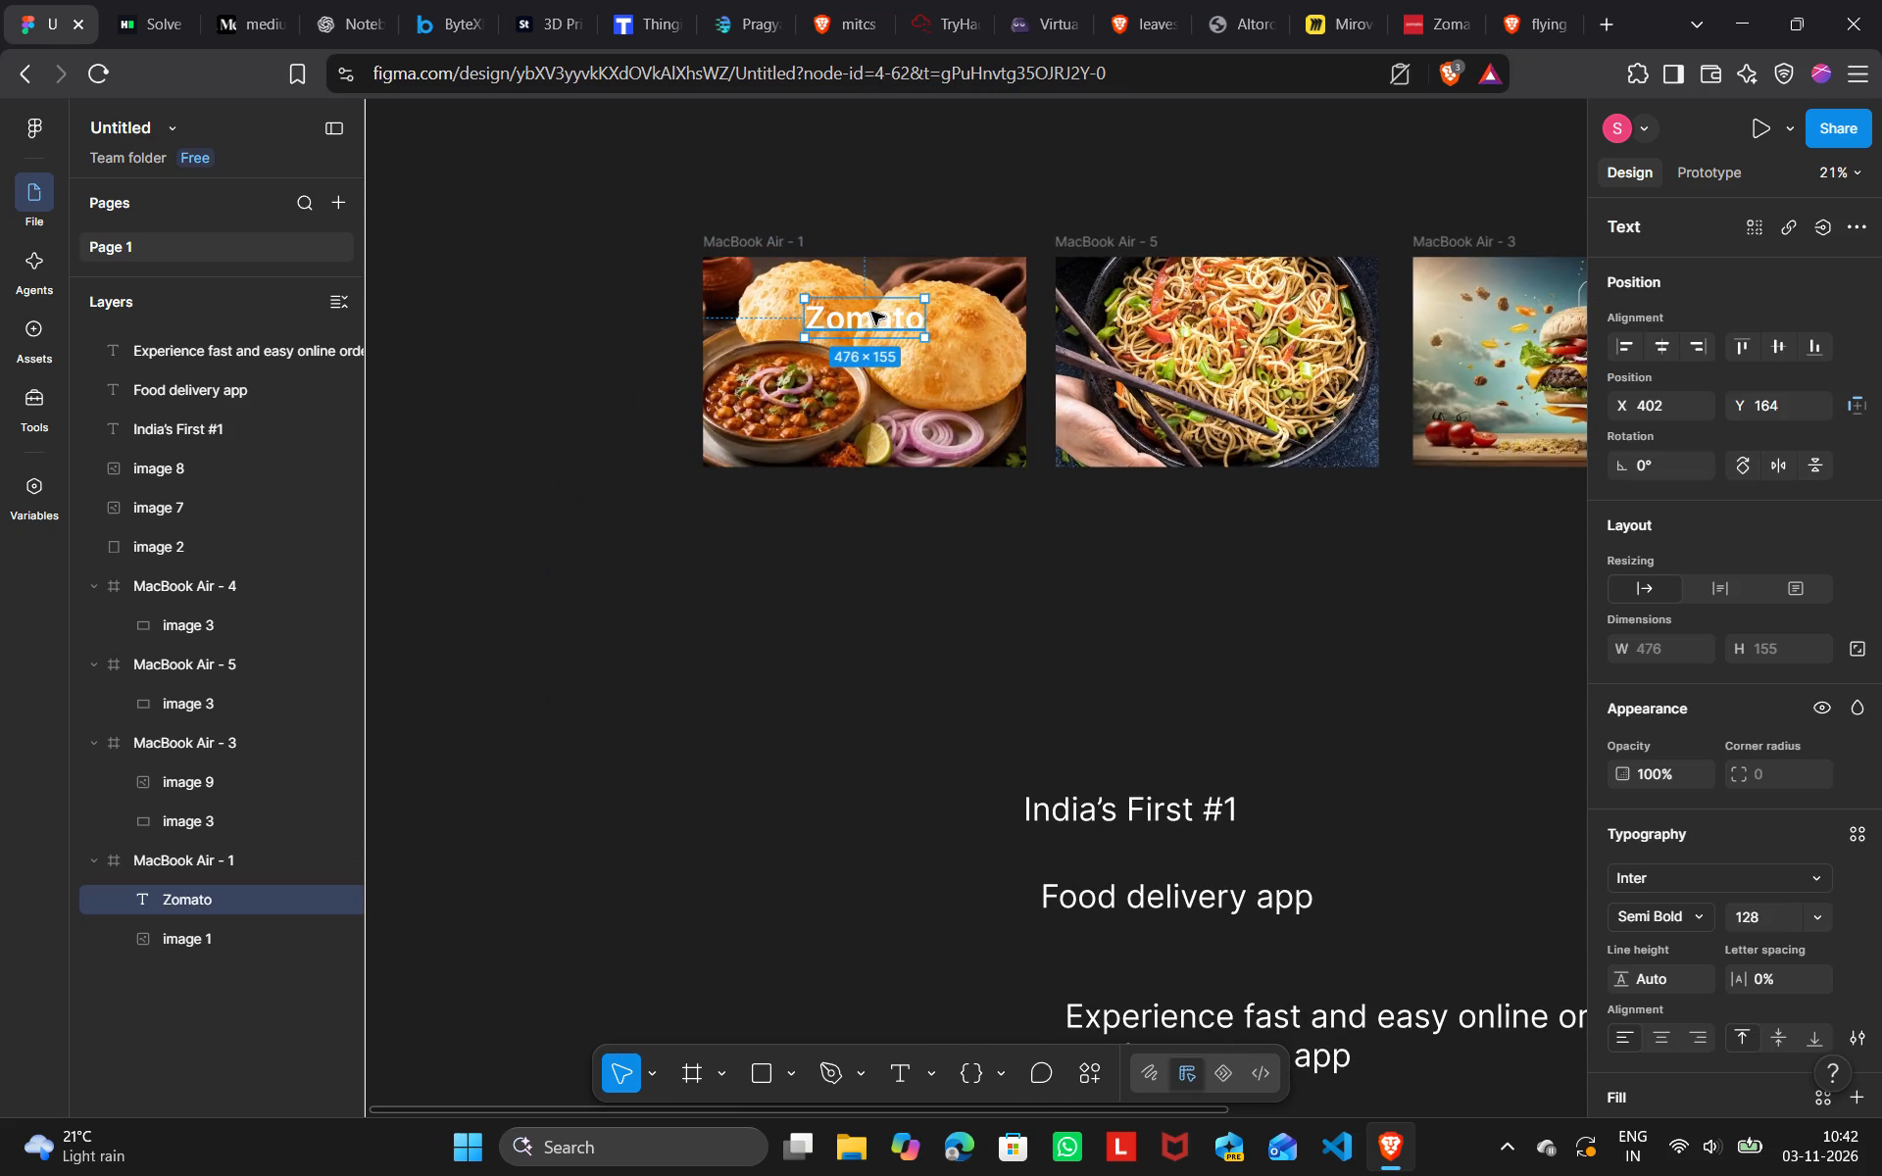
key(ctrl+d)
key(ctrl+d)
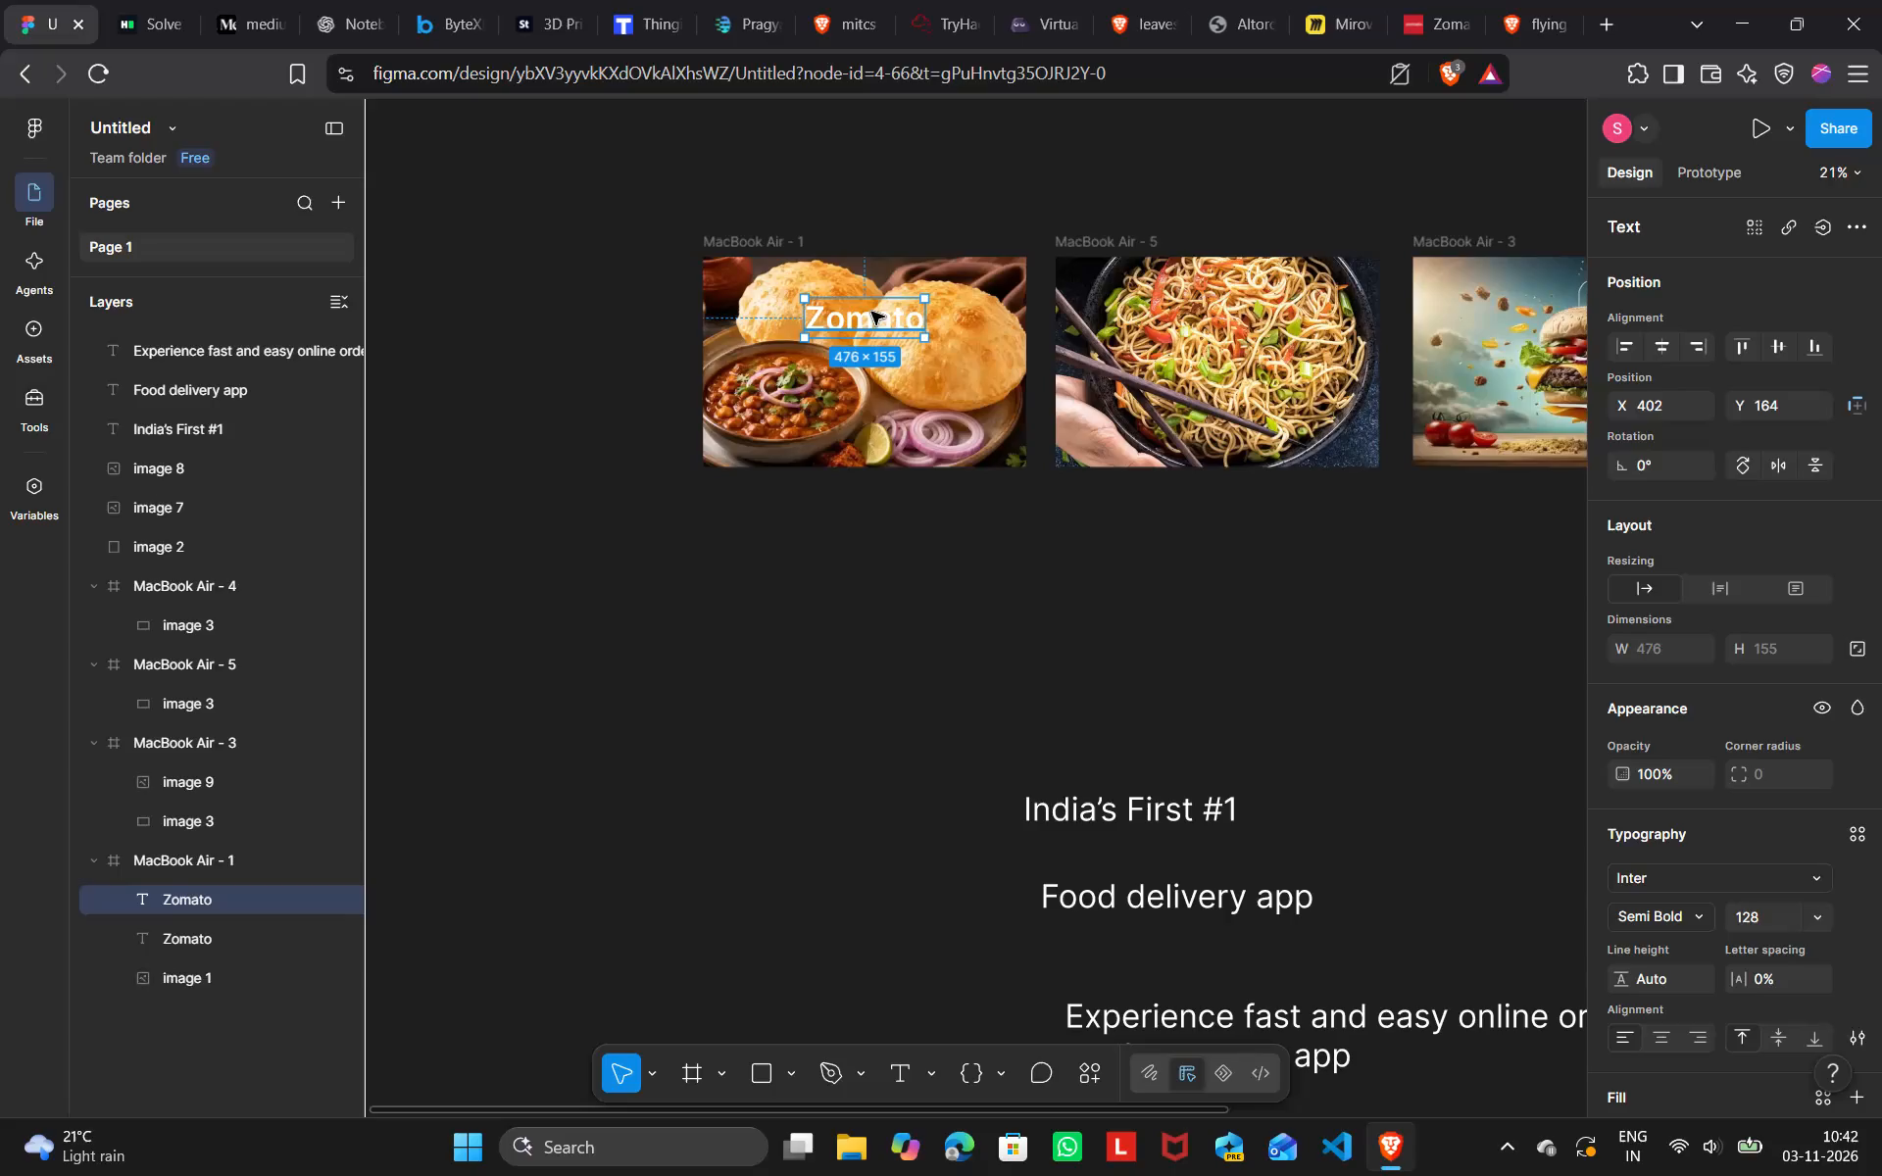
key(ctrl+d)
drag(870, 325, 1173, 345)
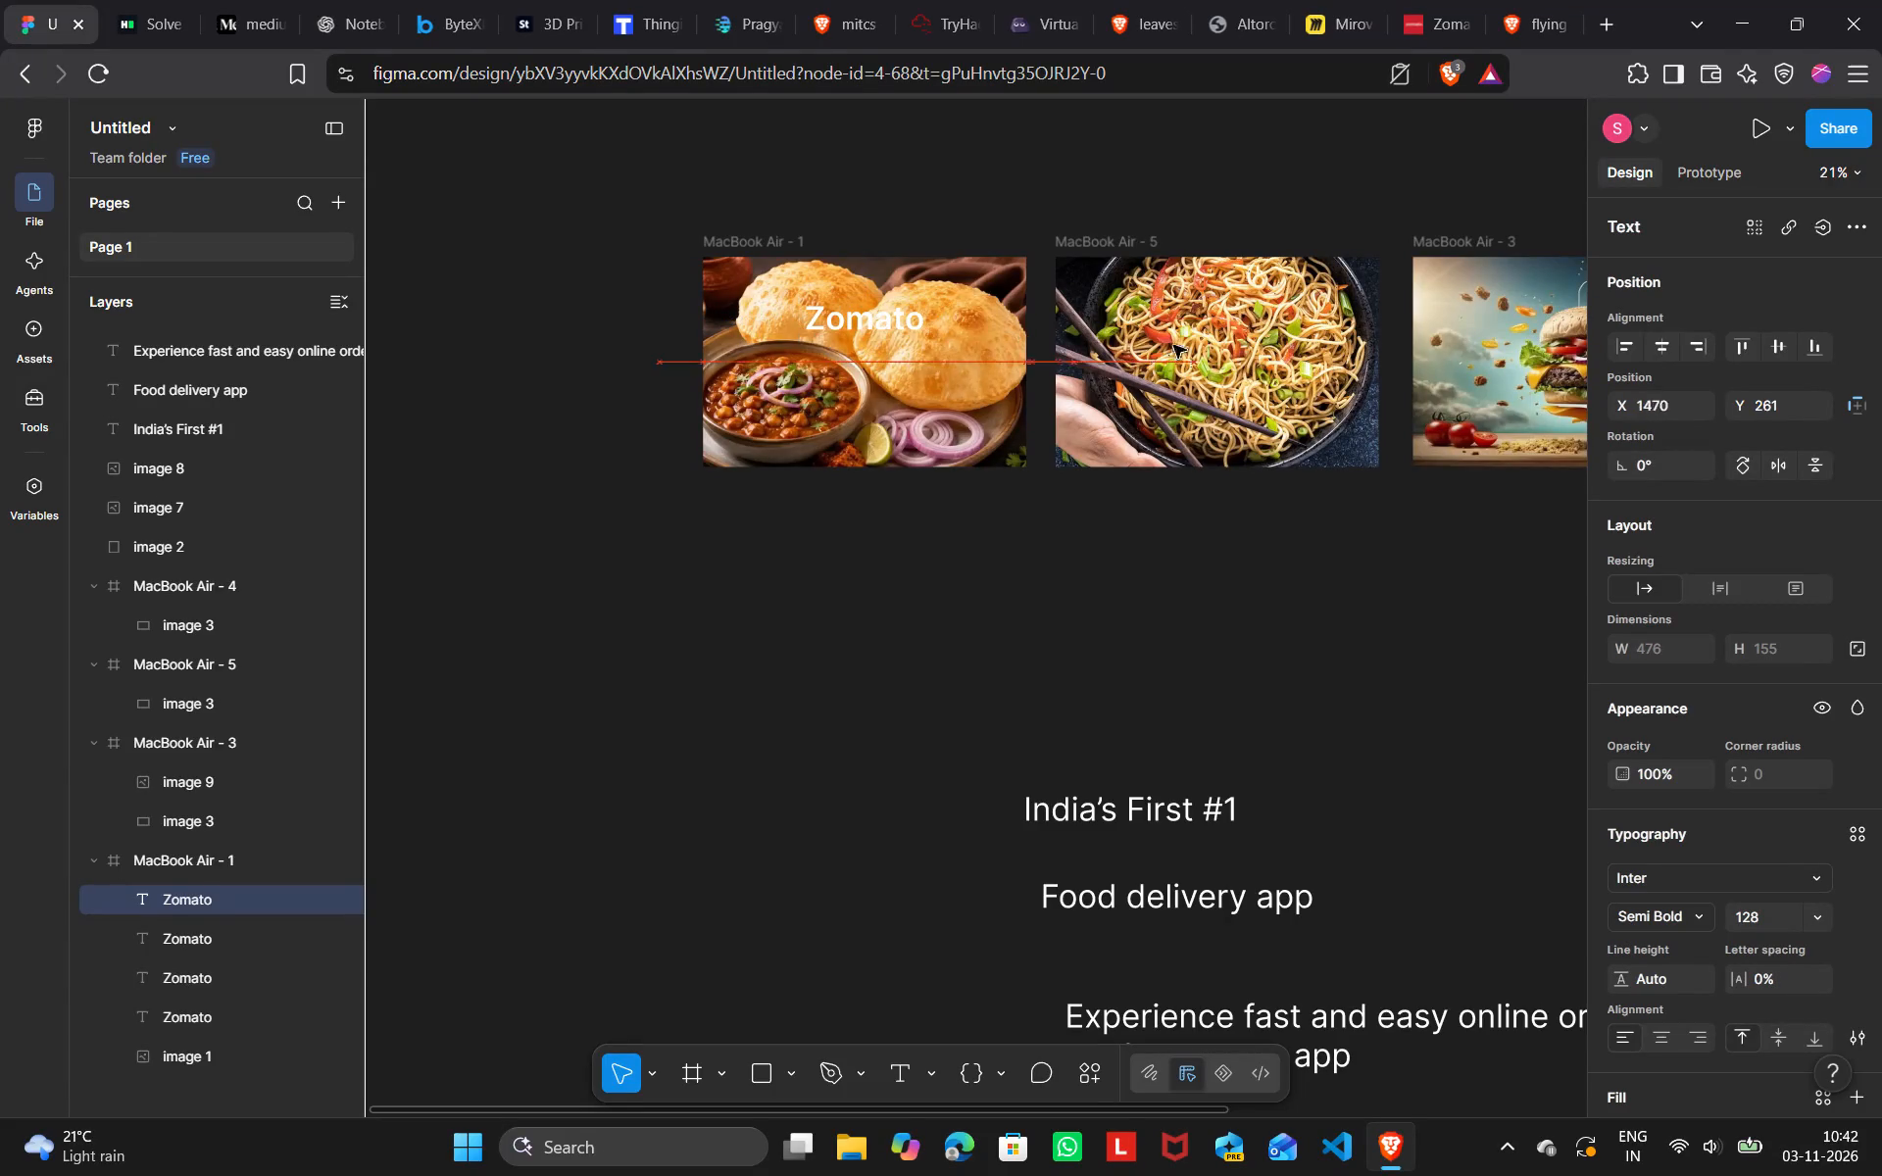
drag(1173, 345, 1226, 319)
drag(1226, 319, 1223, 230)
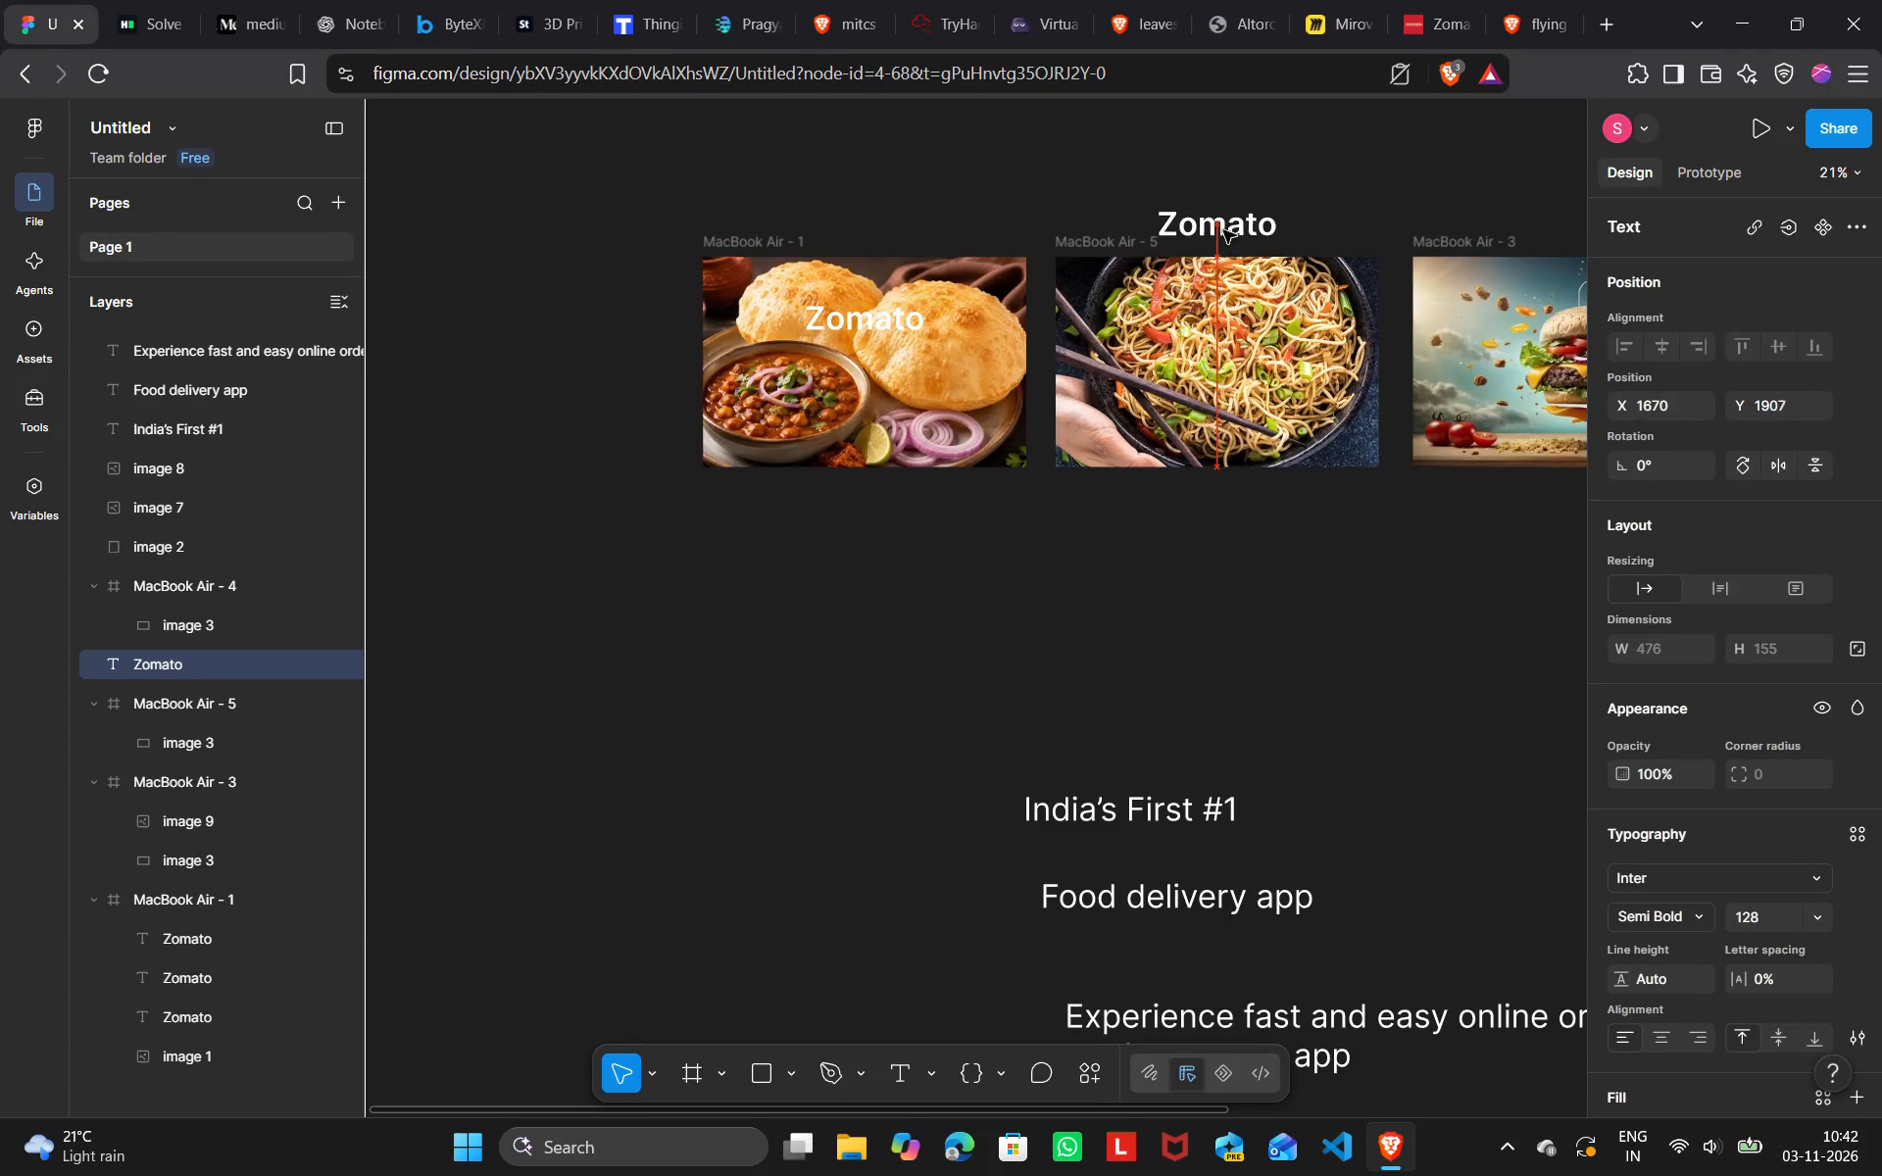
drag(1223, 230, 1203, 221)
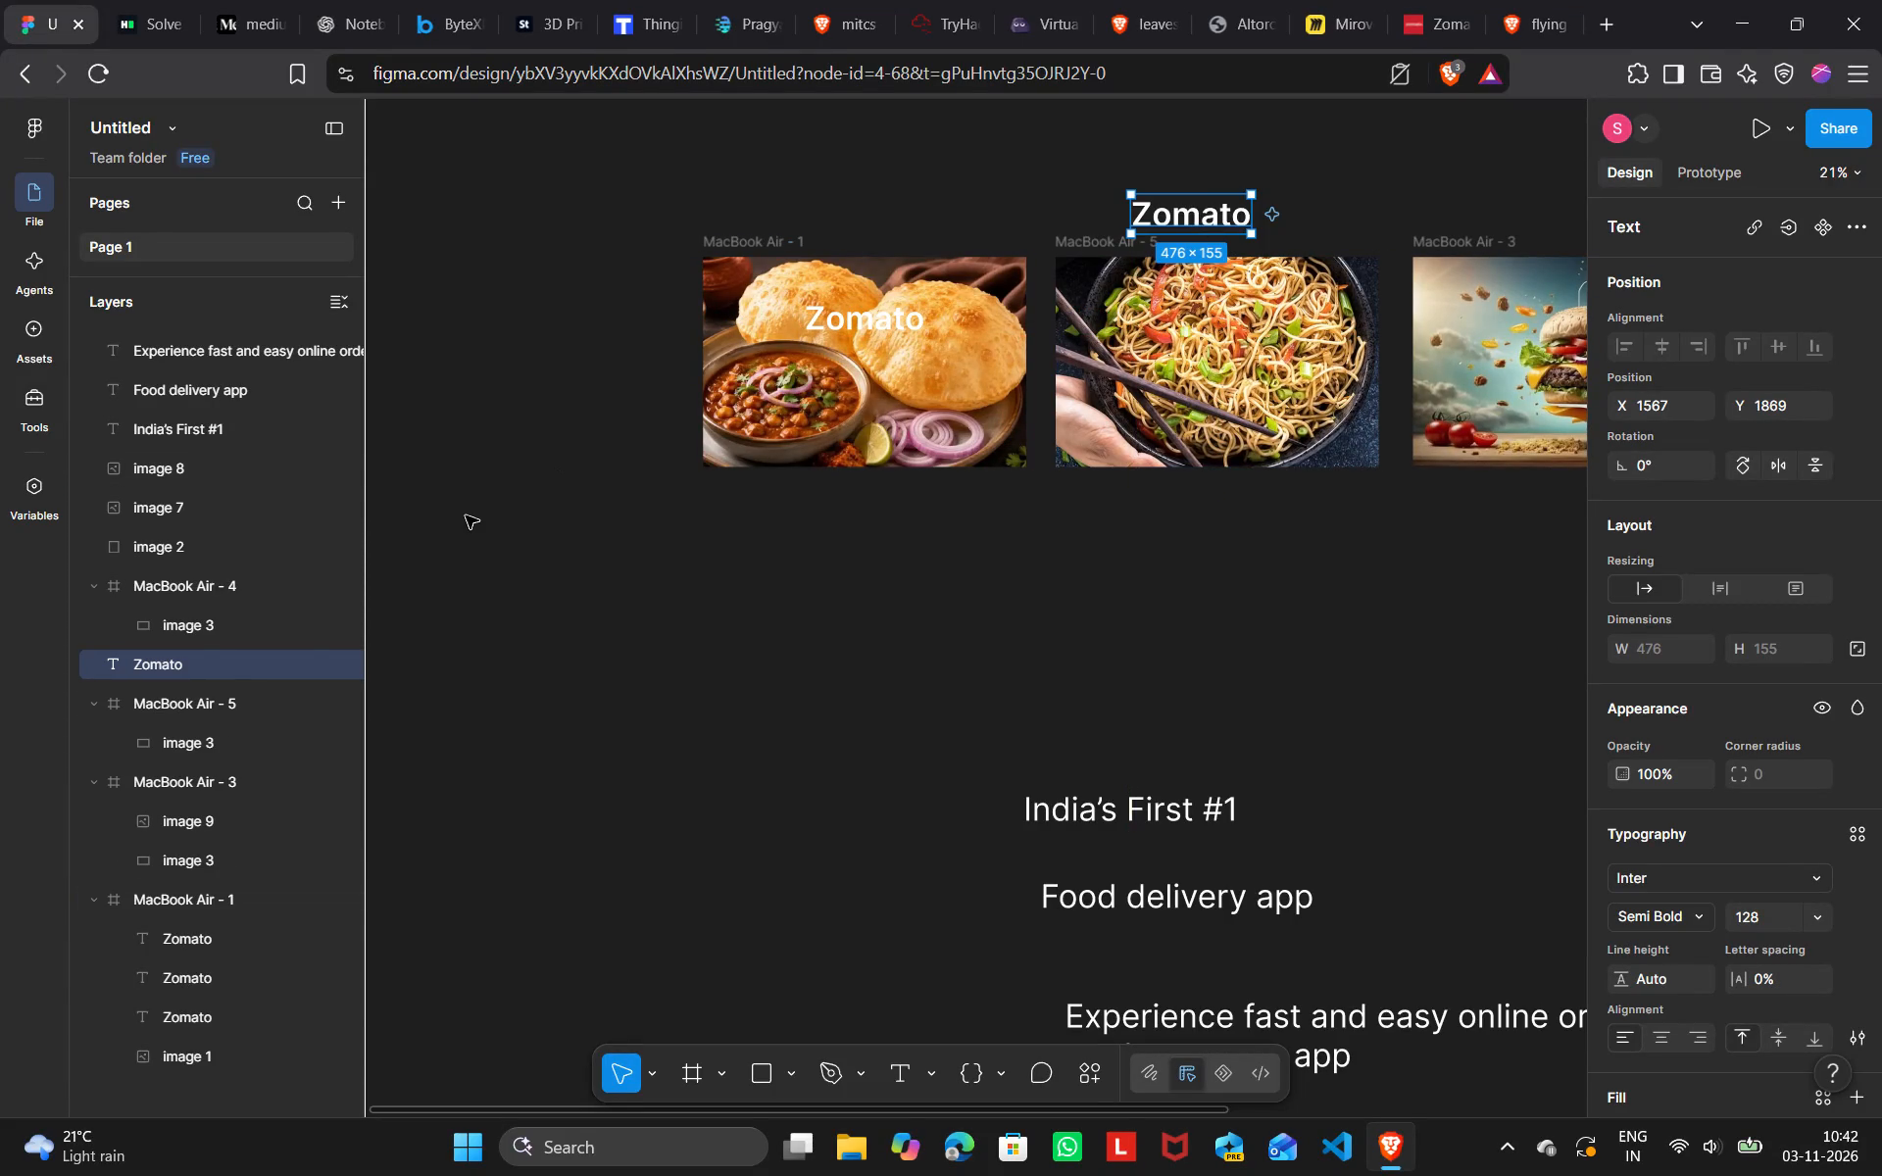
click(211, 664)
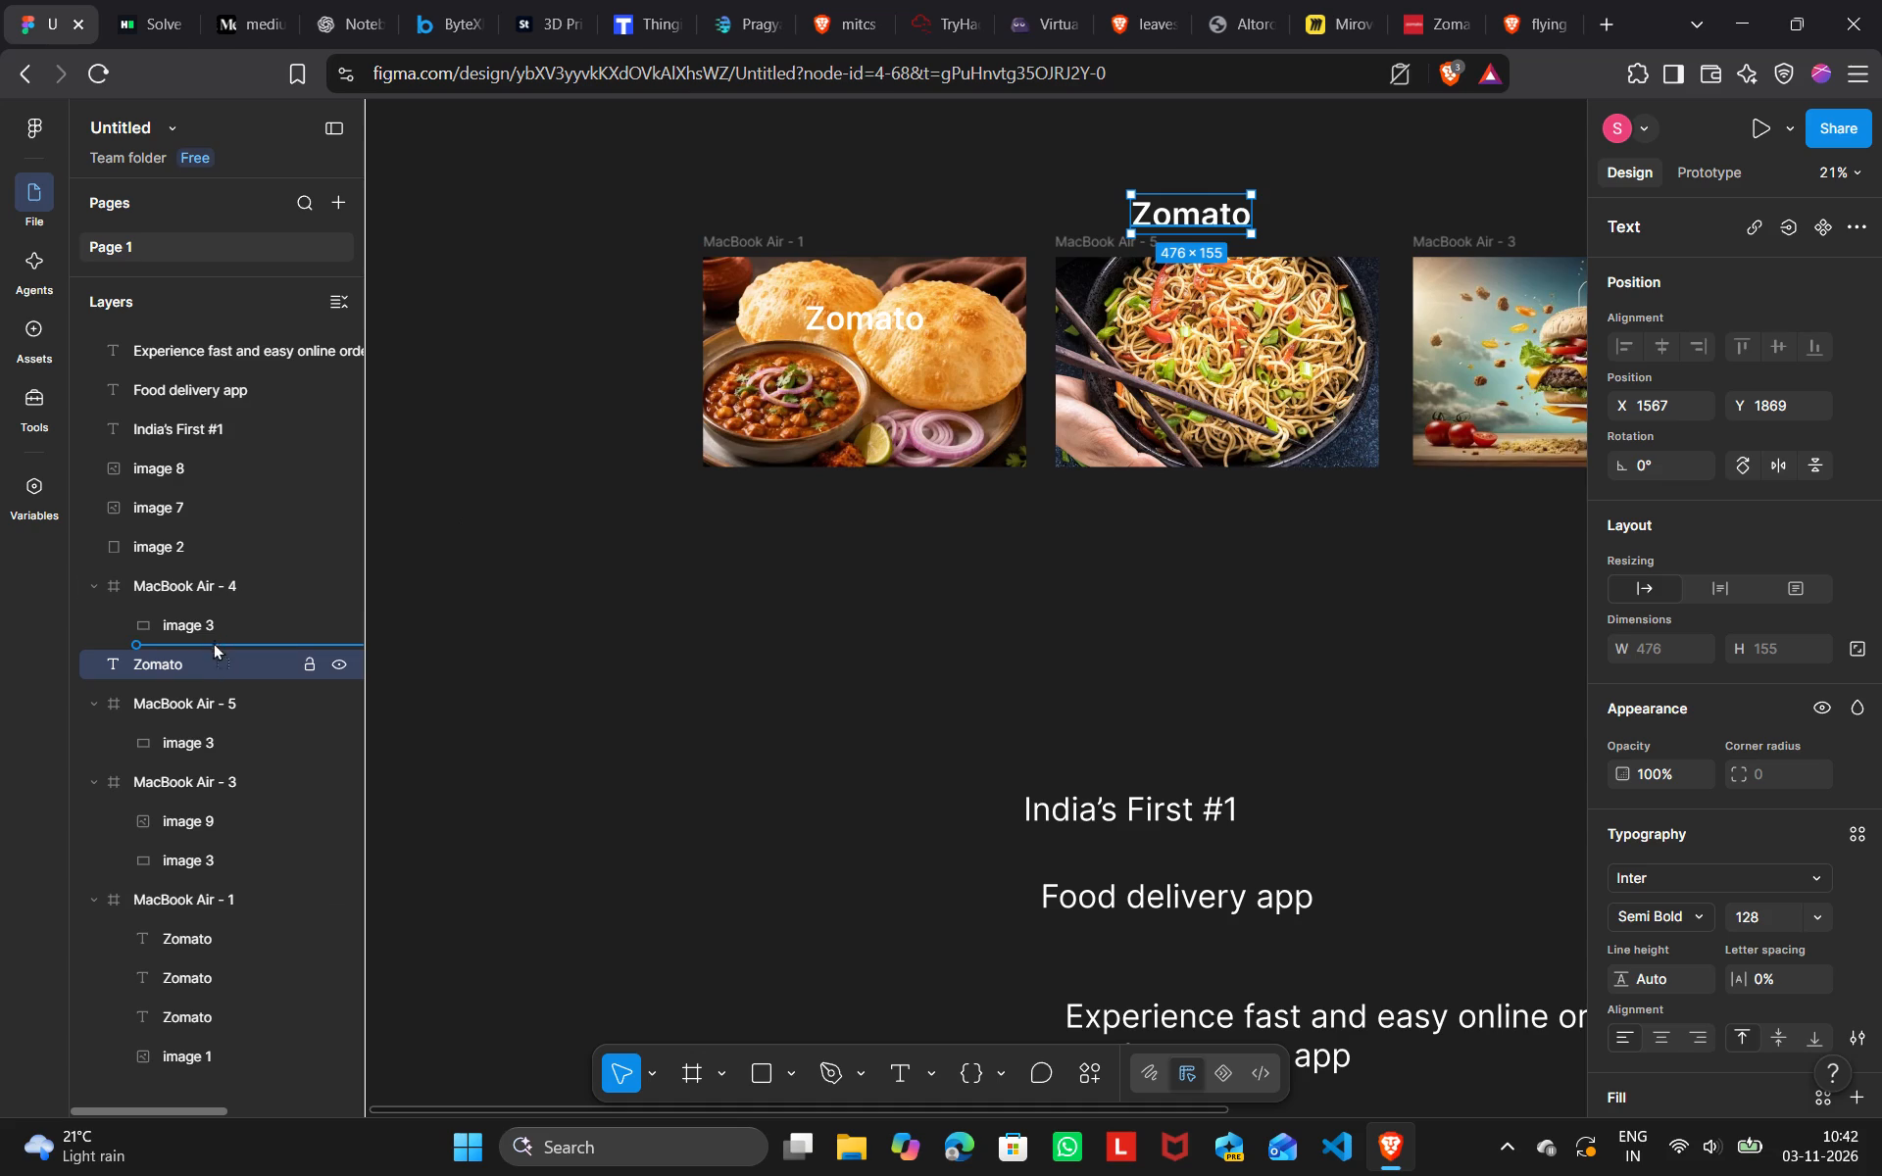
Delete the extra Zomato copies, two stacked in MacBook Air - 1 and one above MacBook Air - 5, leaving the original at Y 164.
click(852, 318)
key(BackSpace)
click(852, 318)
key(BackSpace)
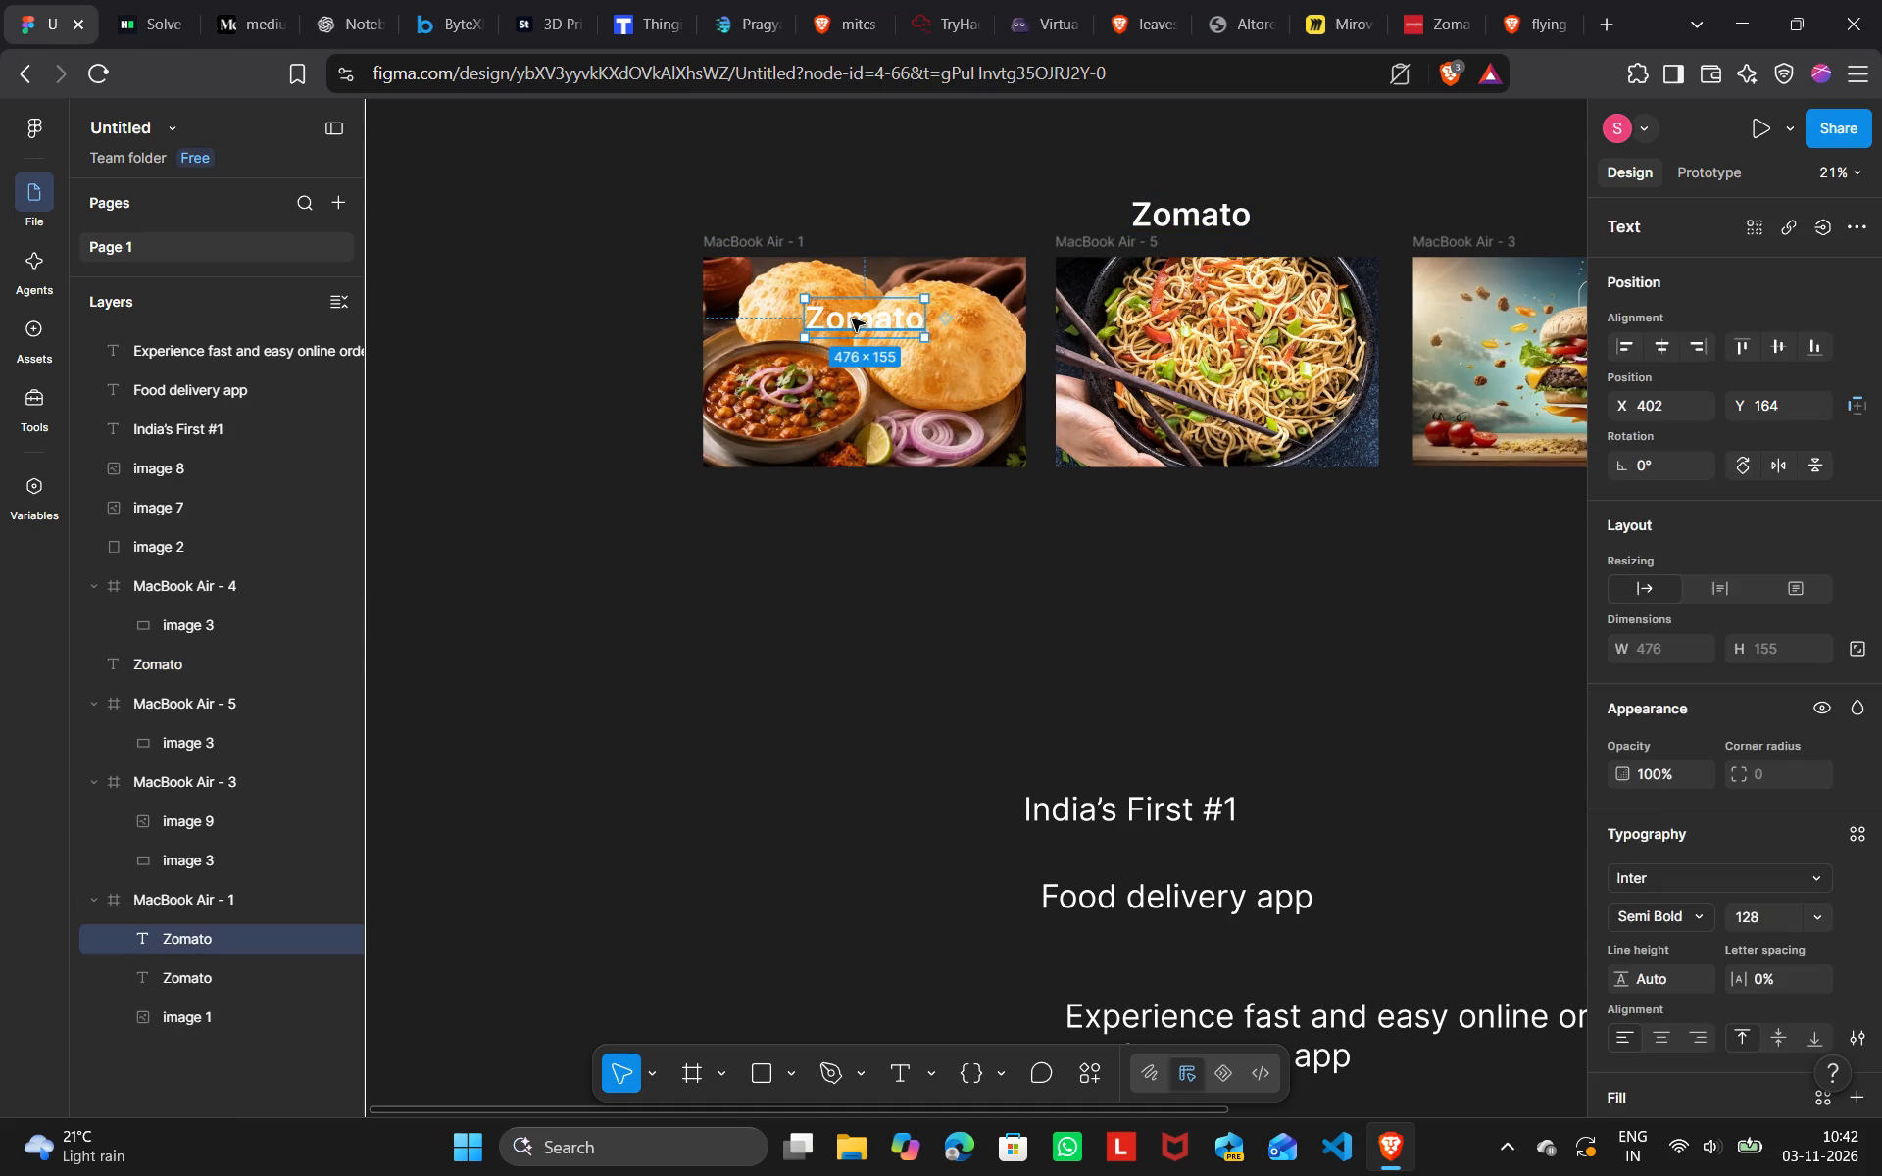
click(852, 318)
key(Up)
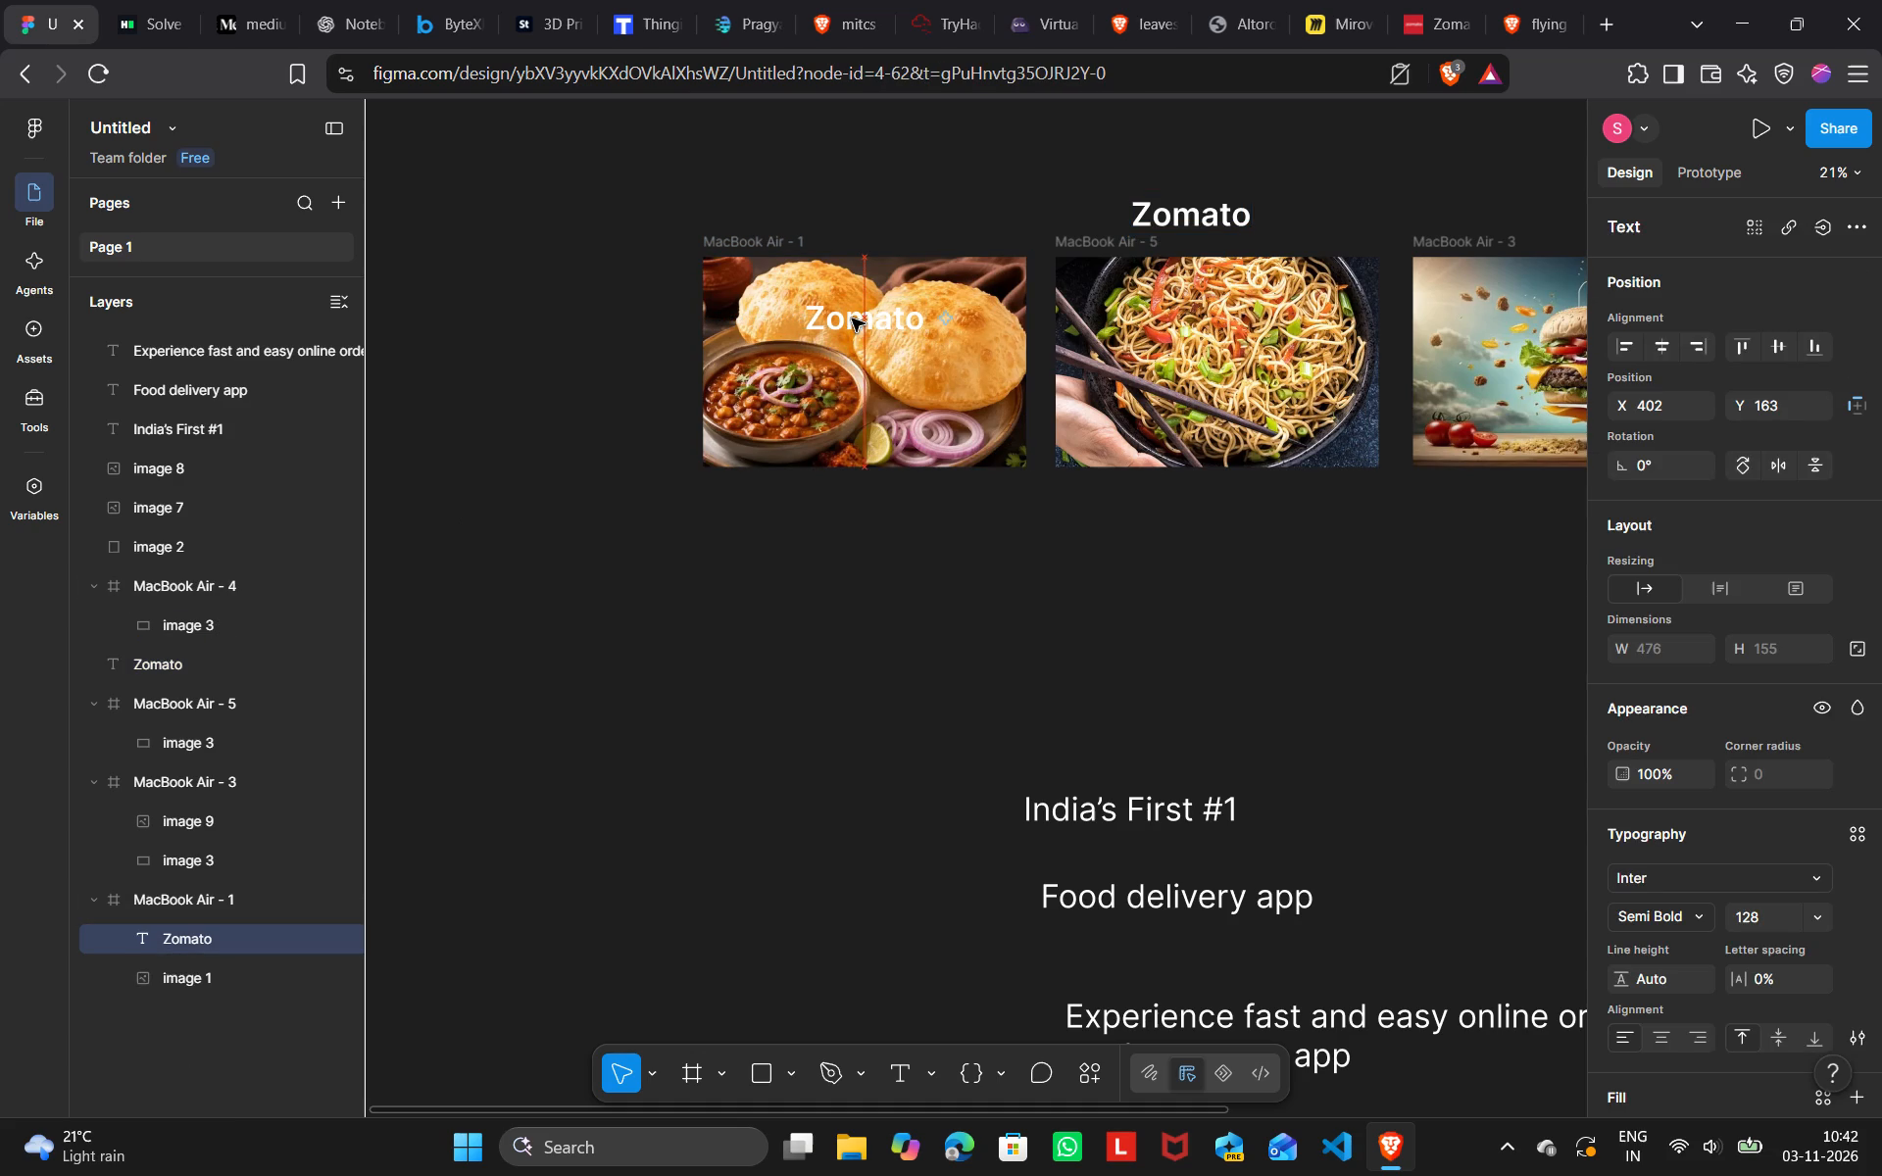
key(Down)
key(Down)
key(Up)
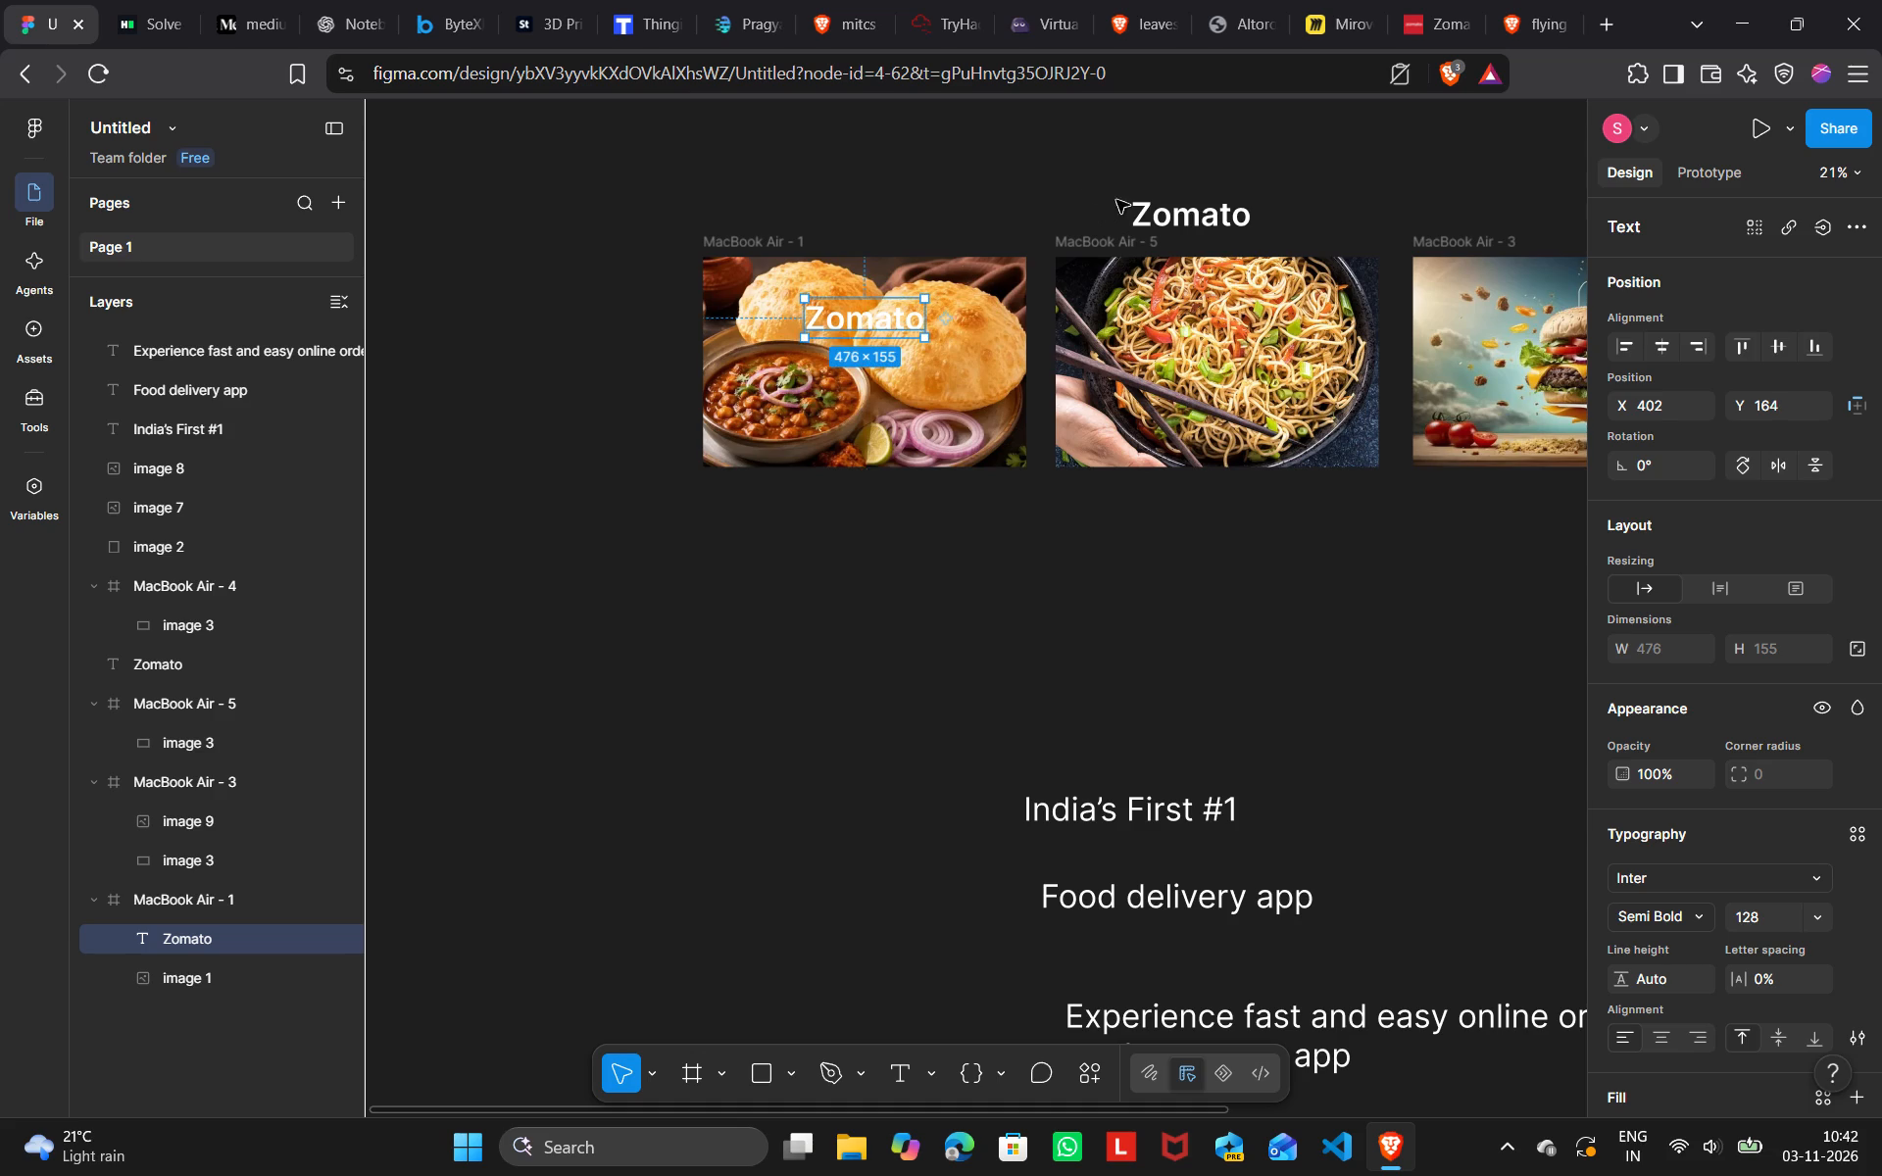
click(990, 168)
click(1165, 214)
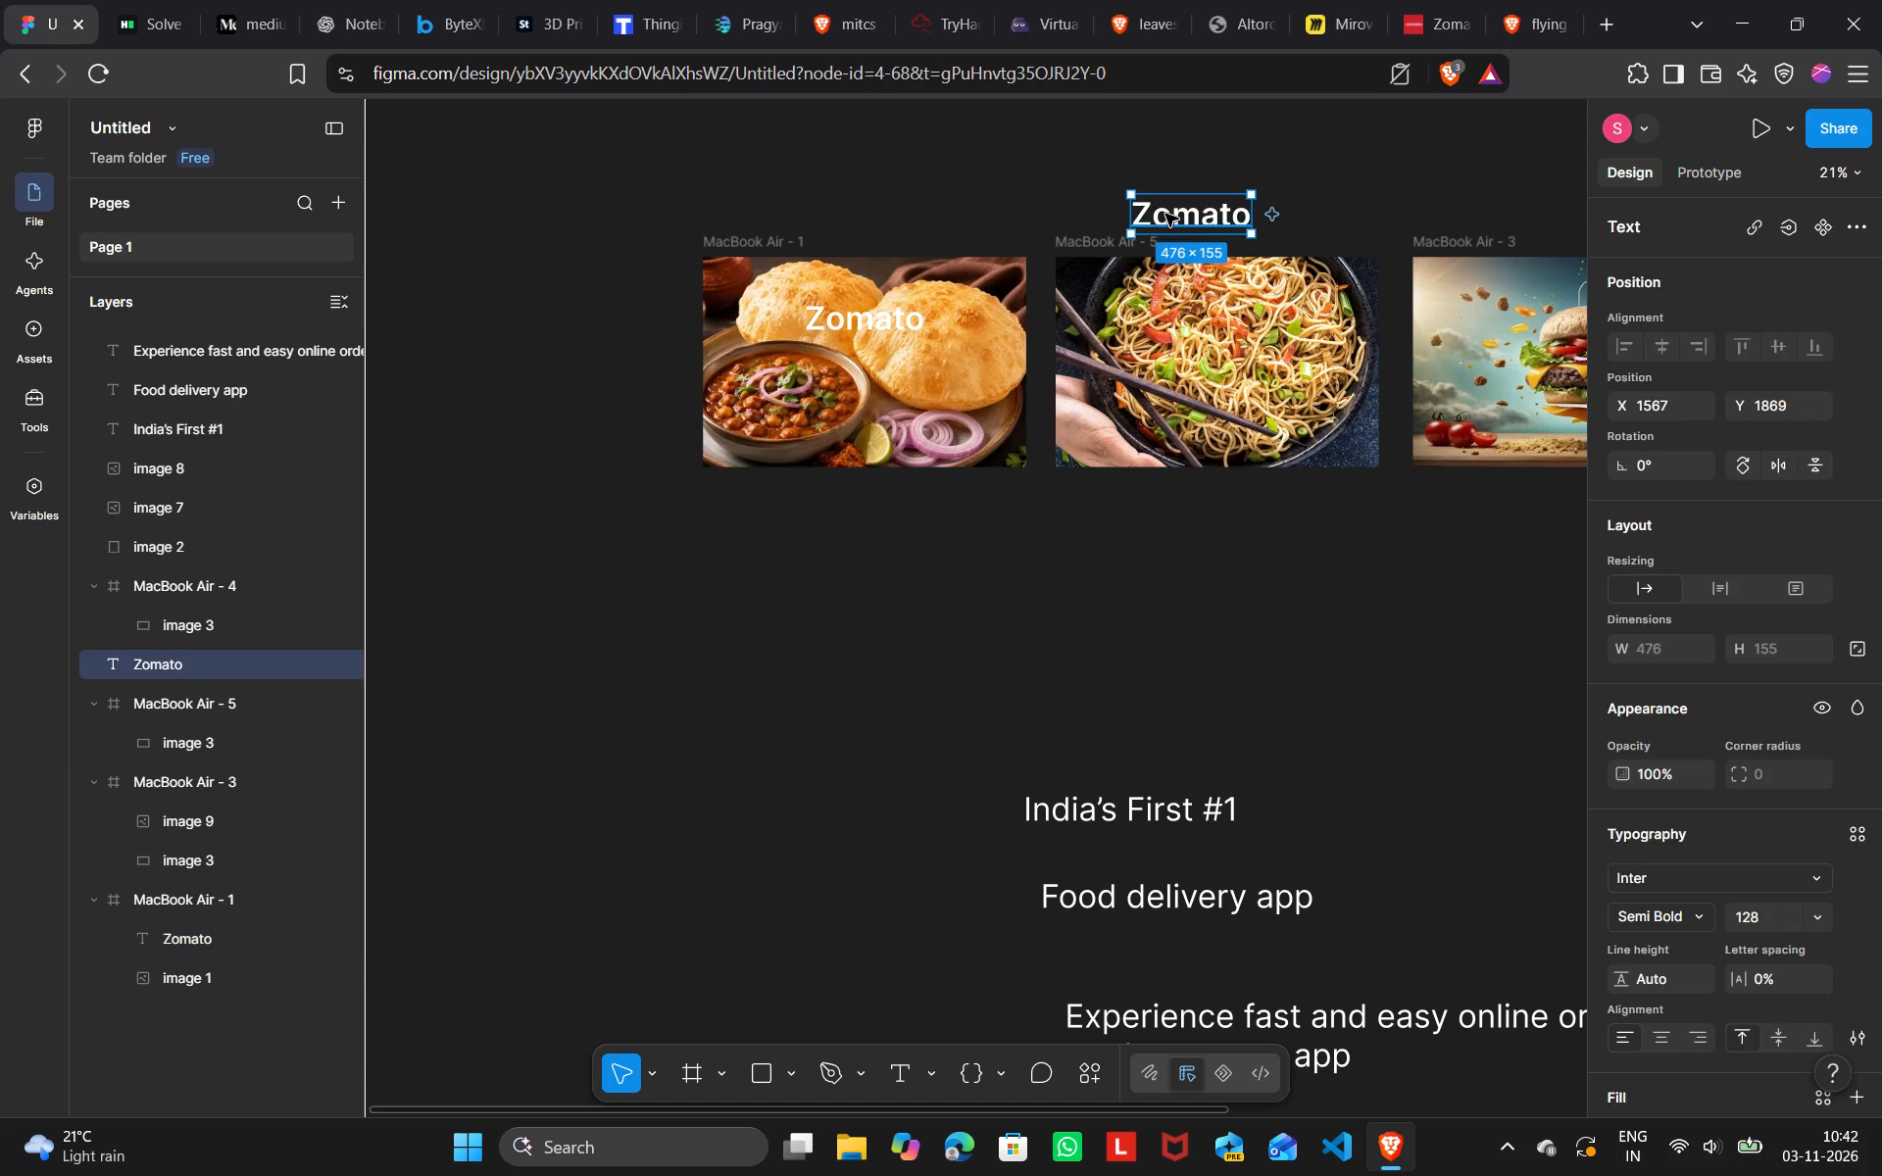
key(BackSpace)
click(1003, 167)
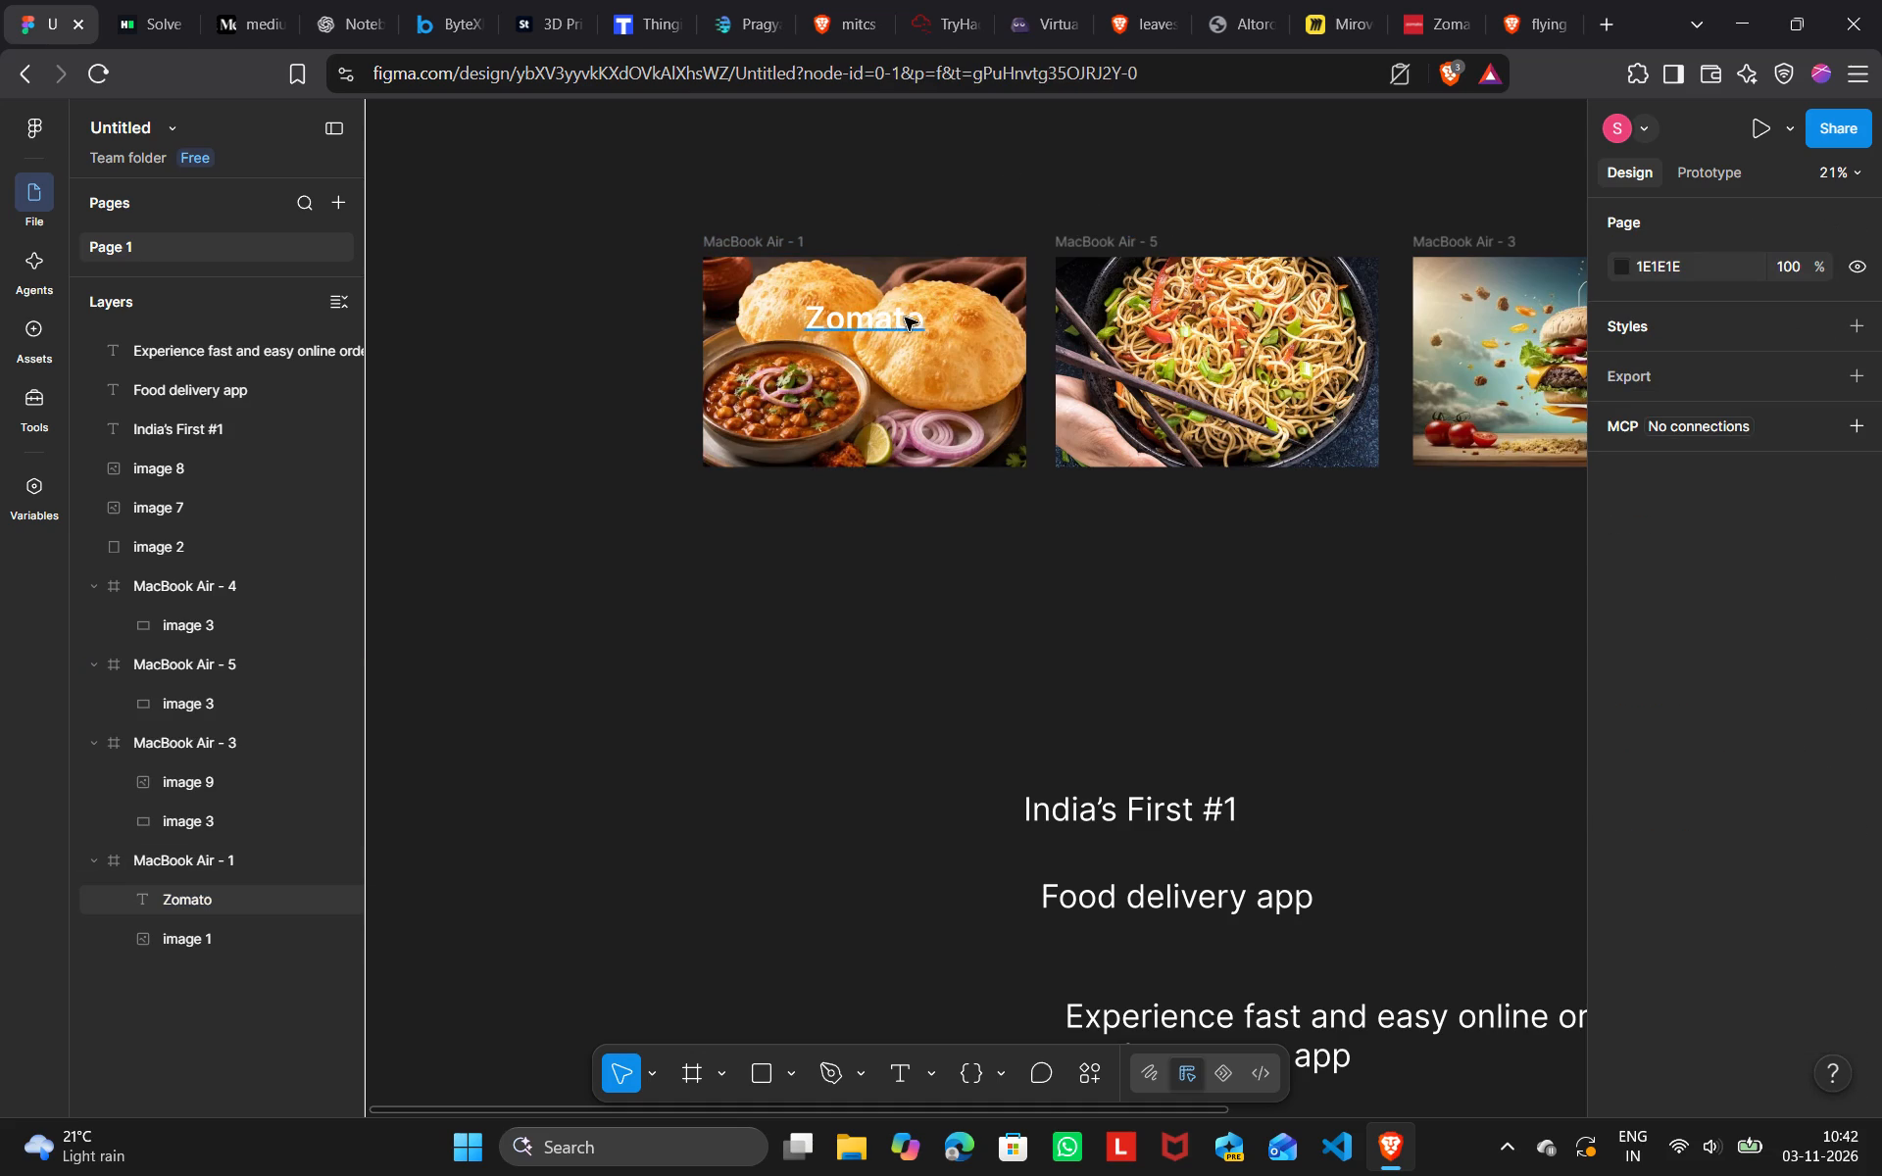
Duplicate the Zomato text onto the MacBook Air - 5 noodle picture and raise the copy above the "India's First #1" layer.
click(881, 314)
key(ctrl+d)
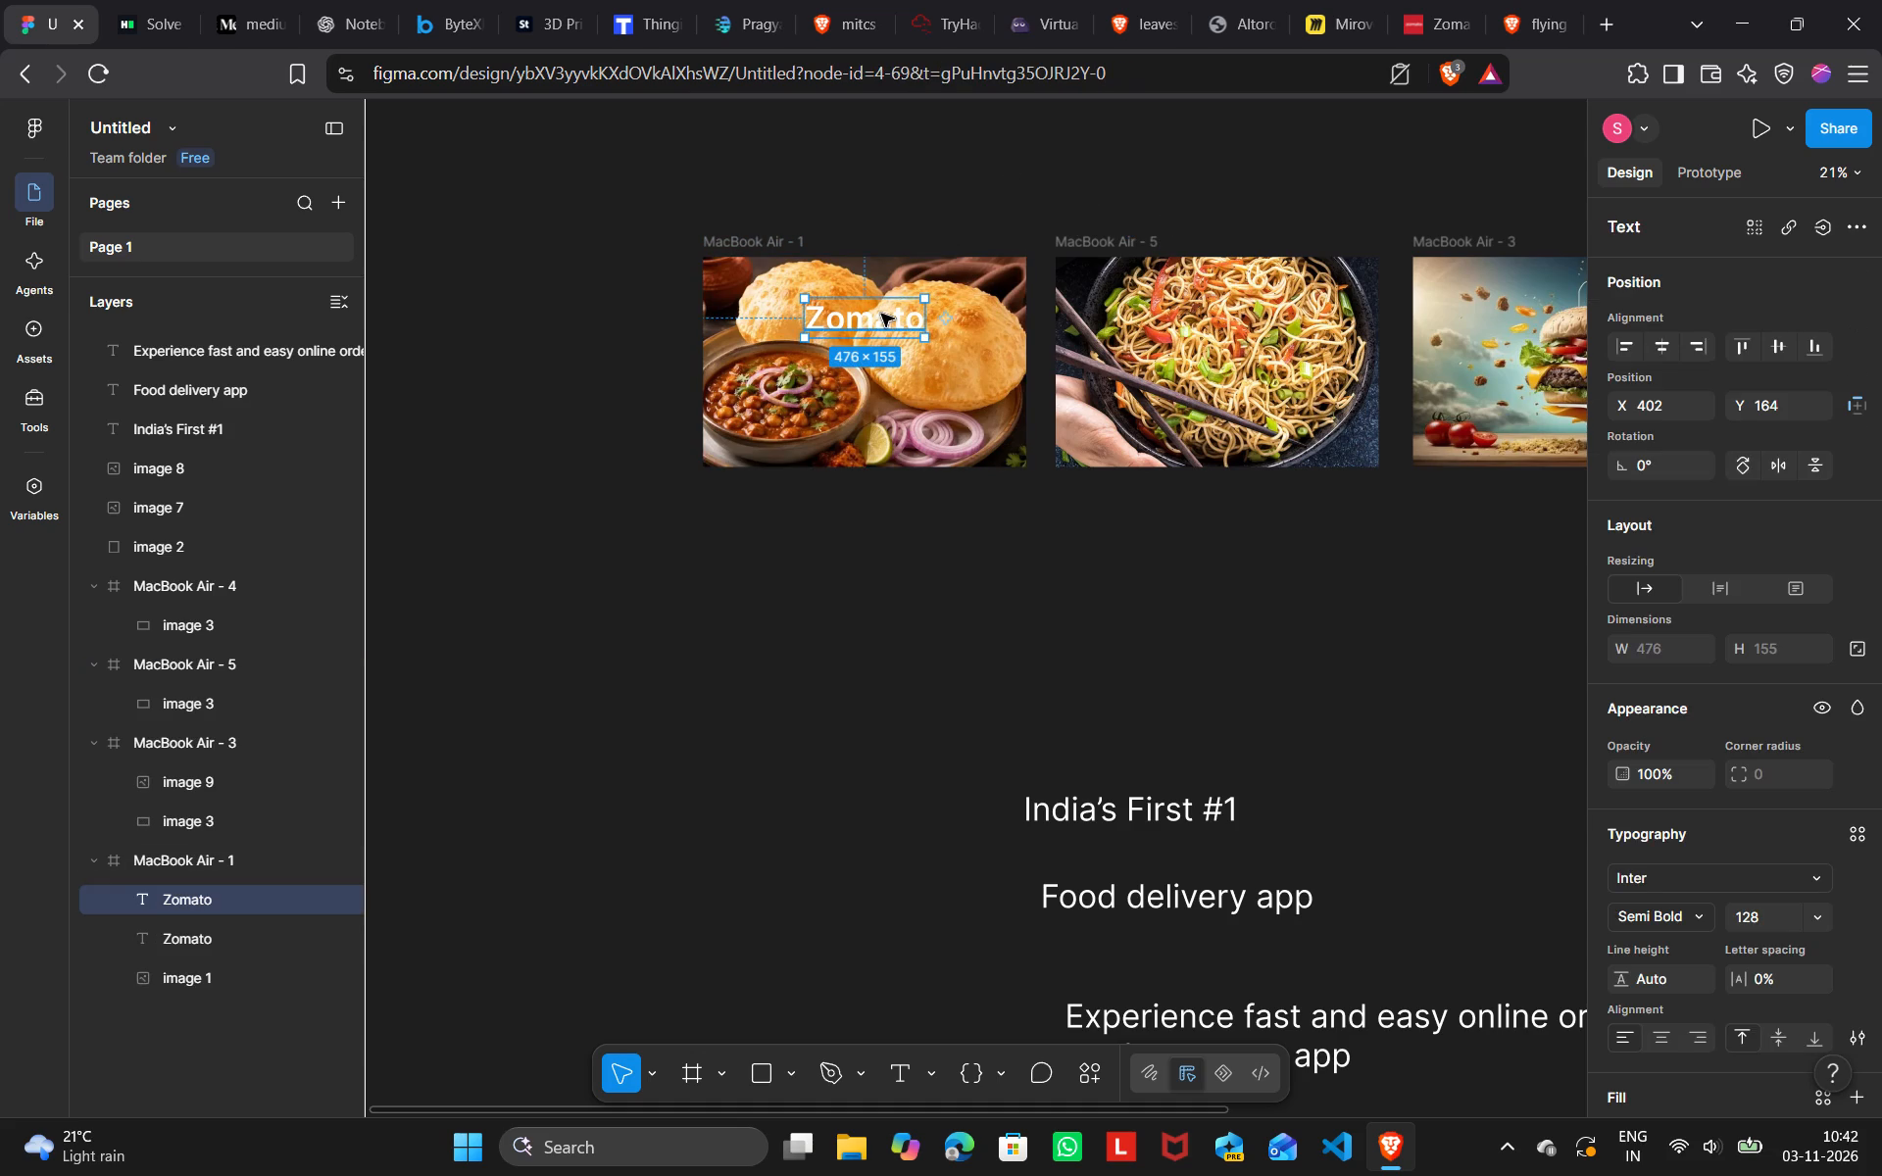
drag(881, 314, 1198, 312)
drag(192, 701, 203, 401)
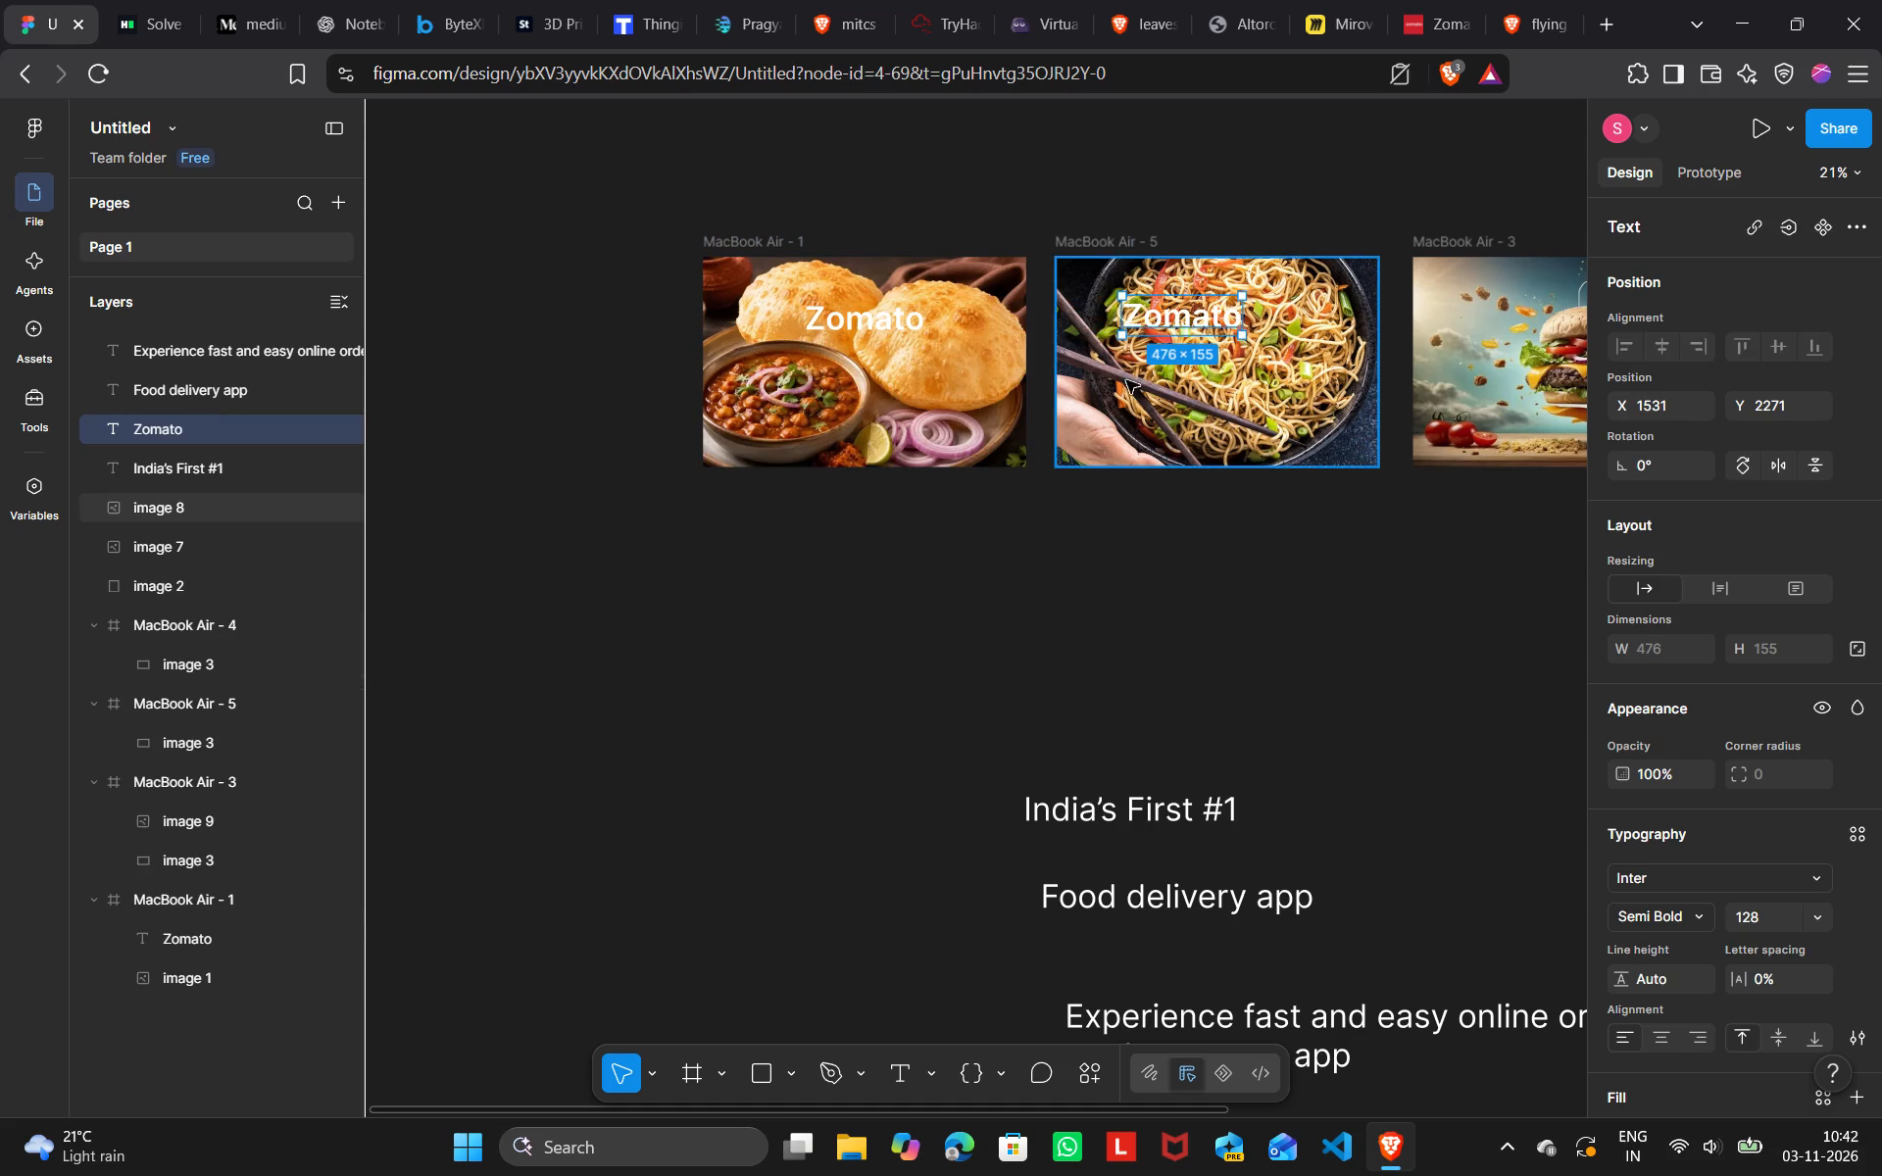
Position the Zomato copy in the upper middle of the noodle picture, at about X 1633, Y 2290, and compare it with the original.
drag(1192, 318, 1210, 324)
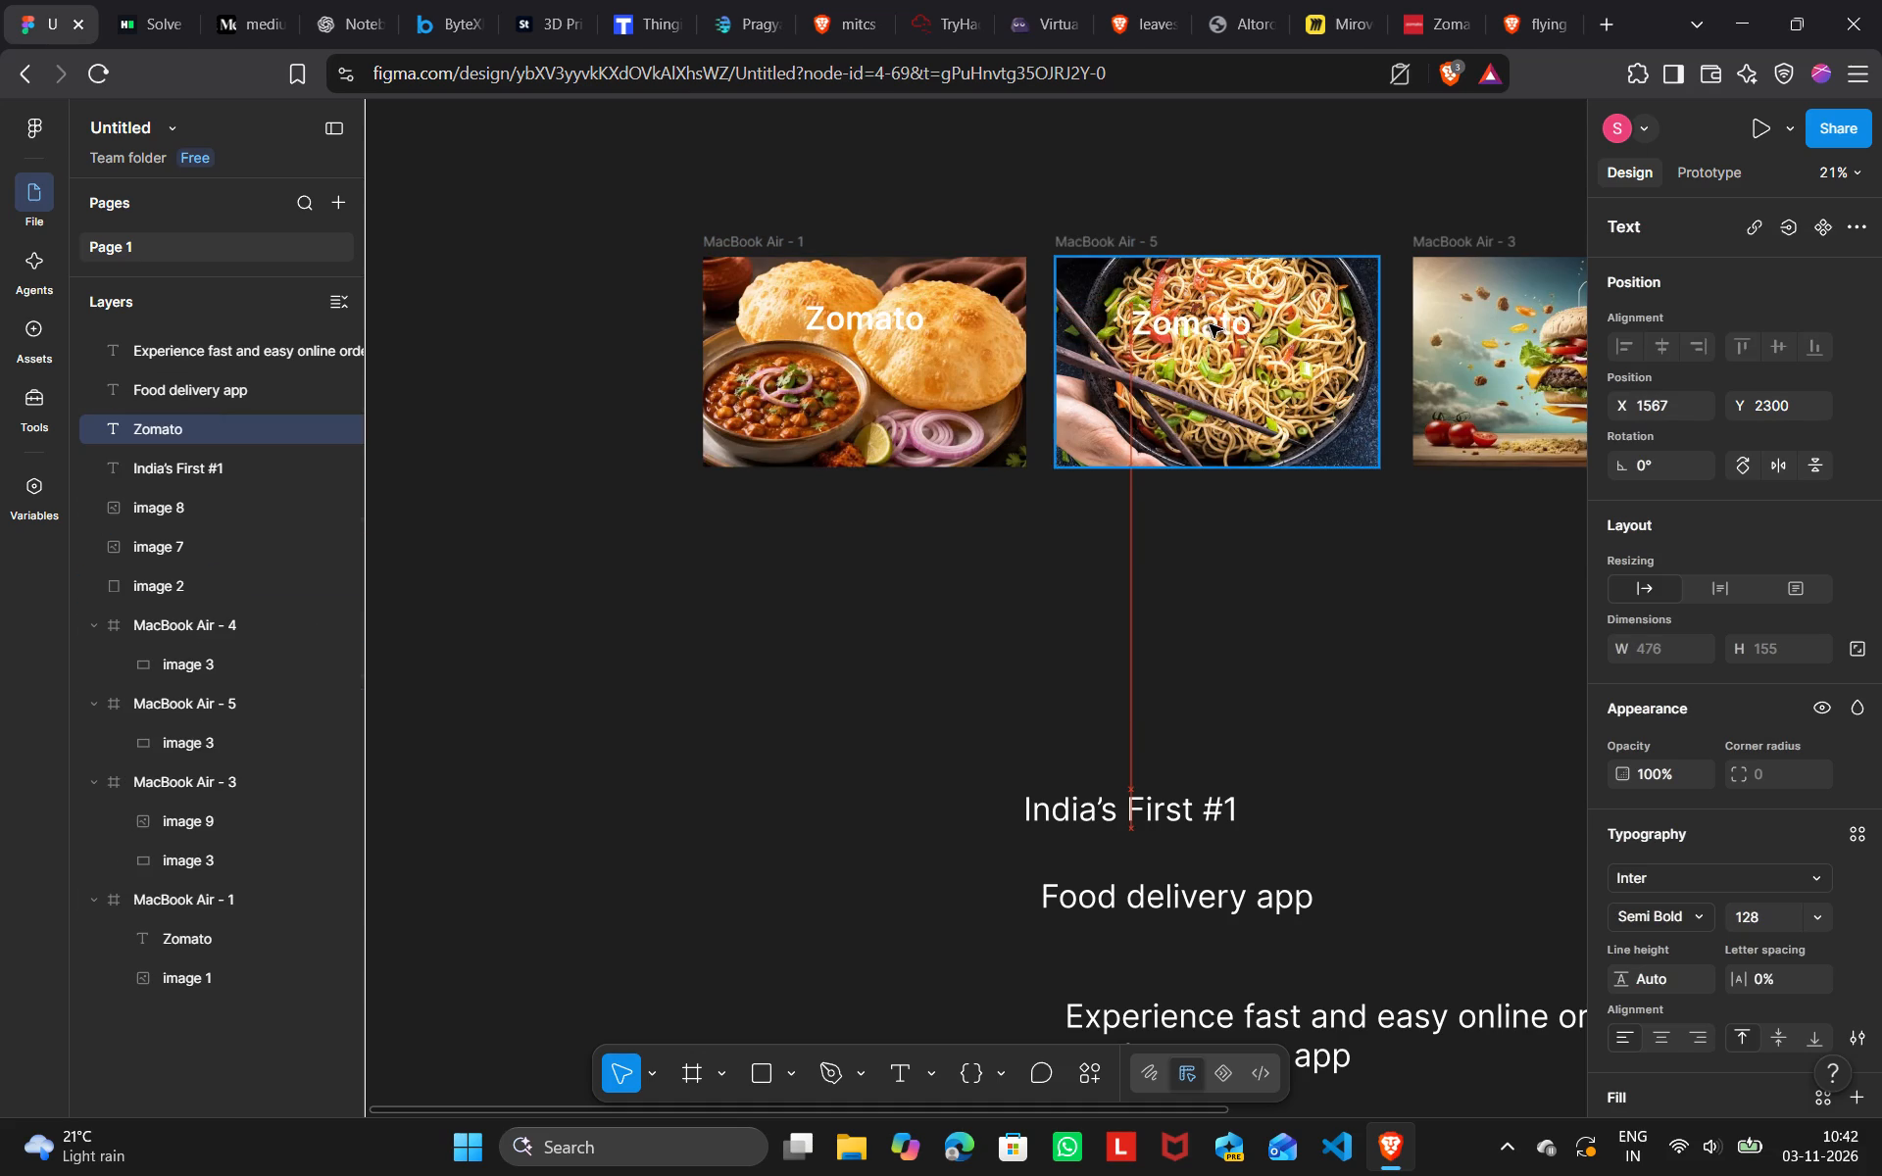
drag(1210, 324, 1001, 318)
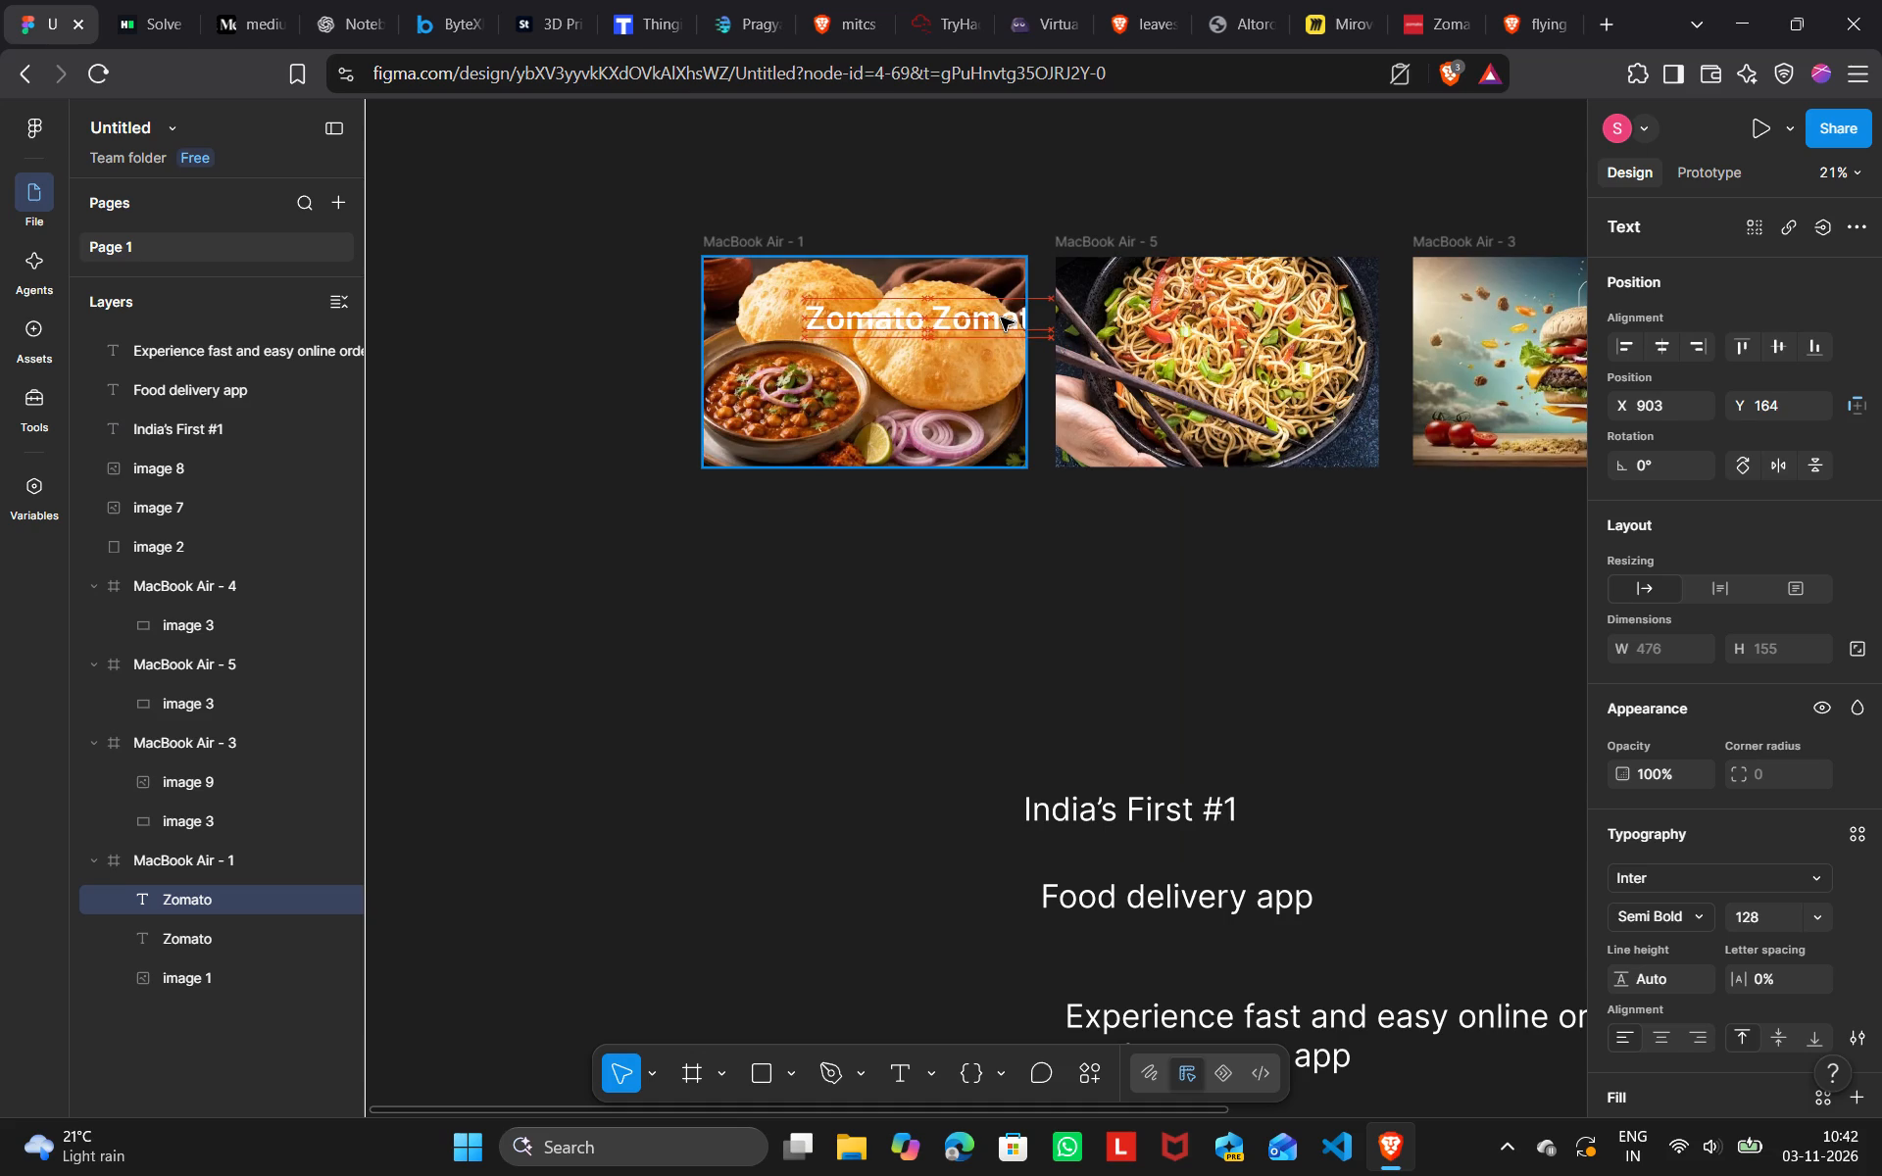
drag(1001, 318, 1153, 317)
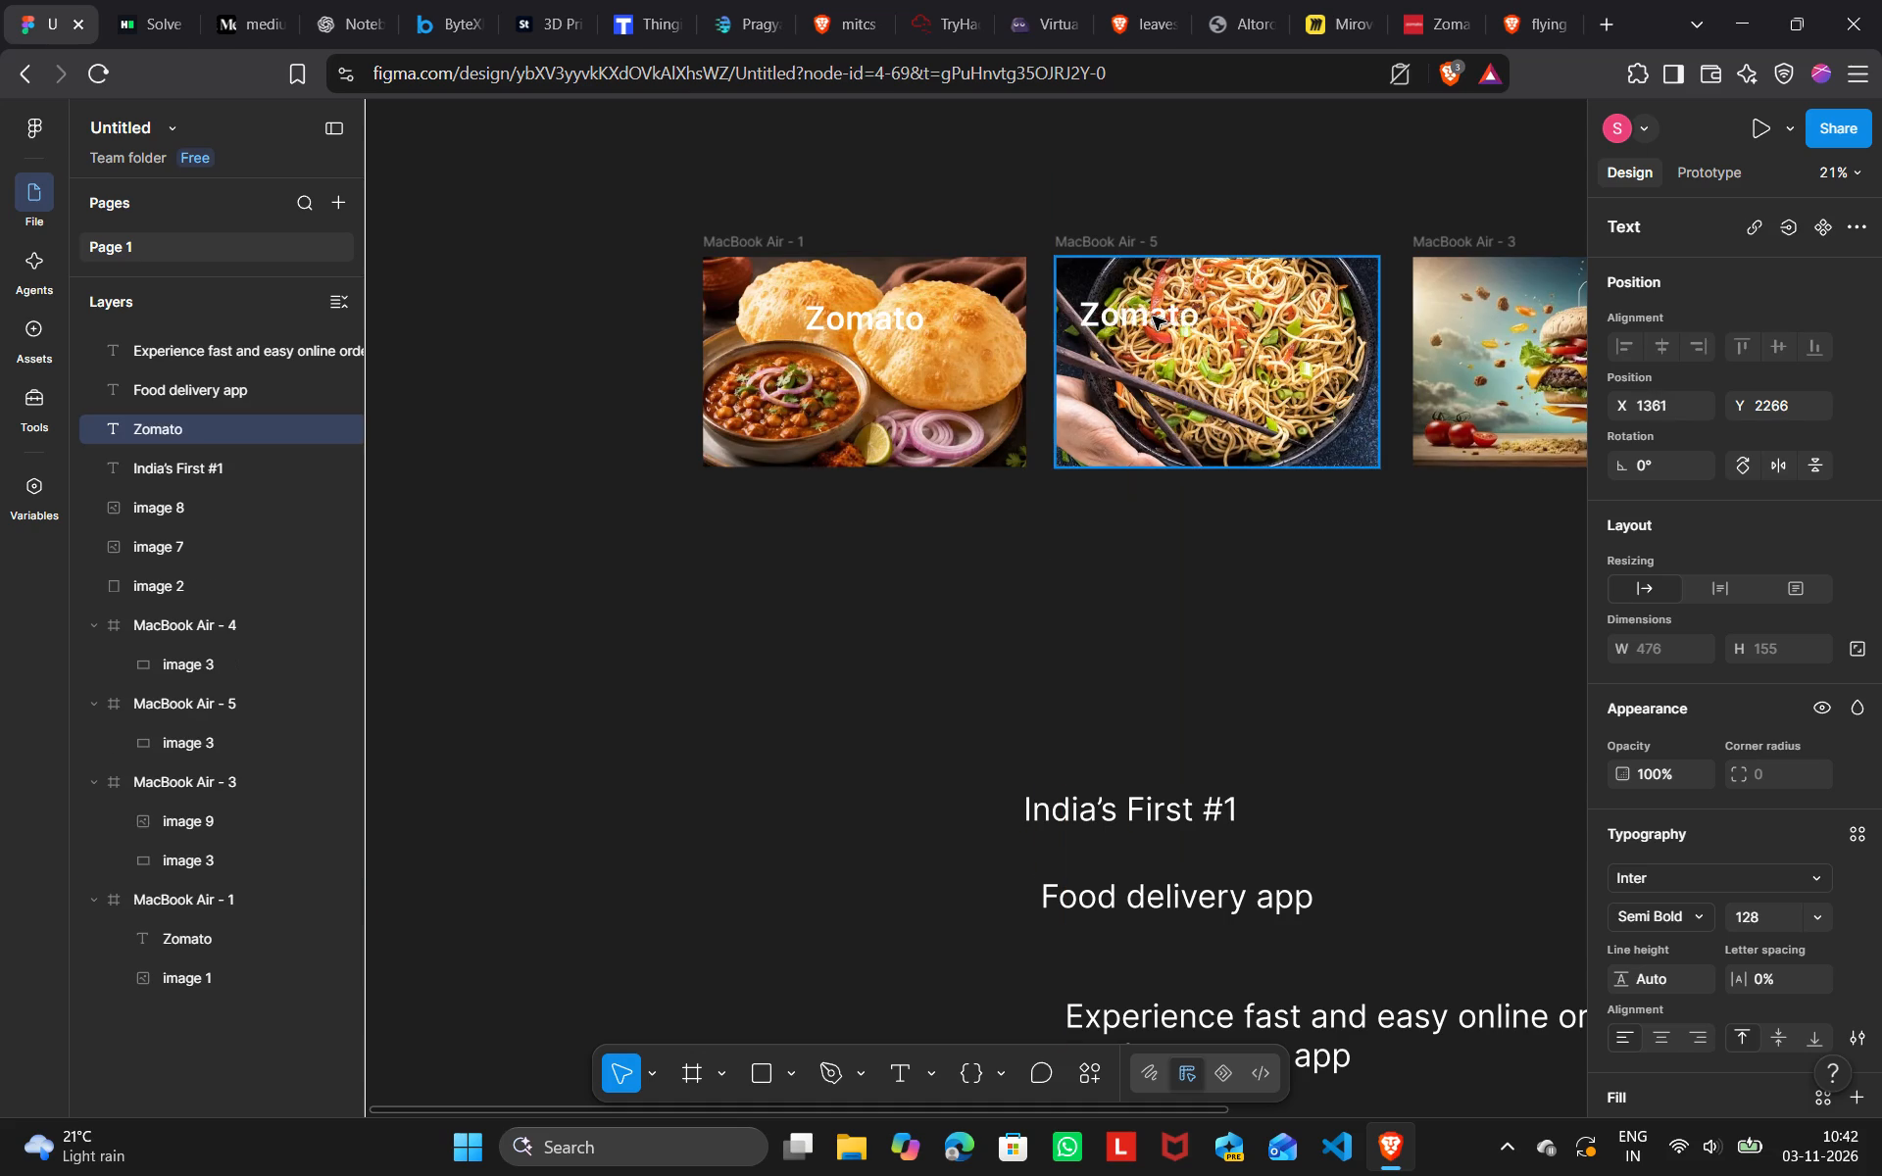
drag(1153, 317, 1212, 319)
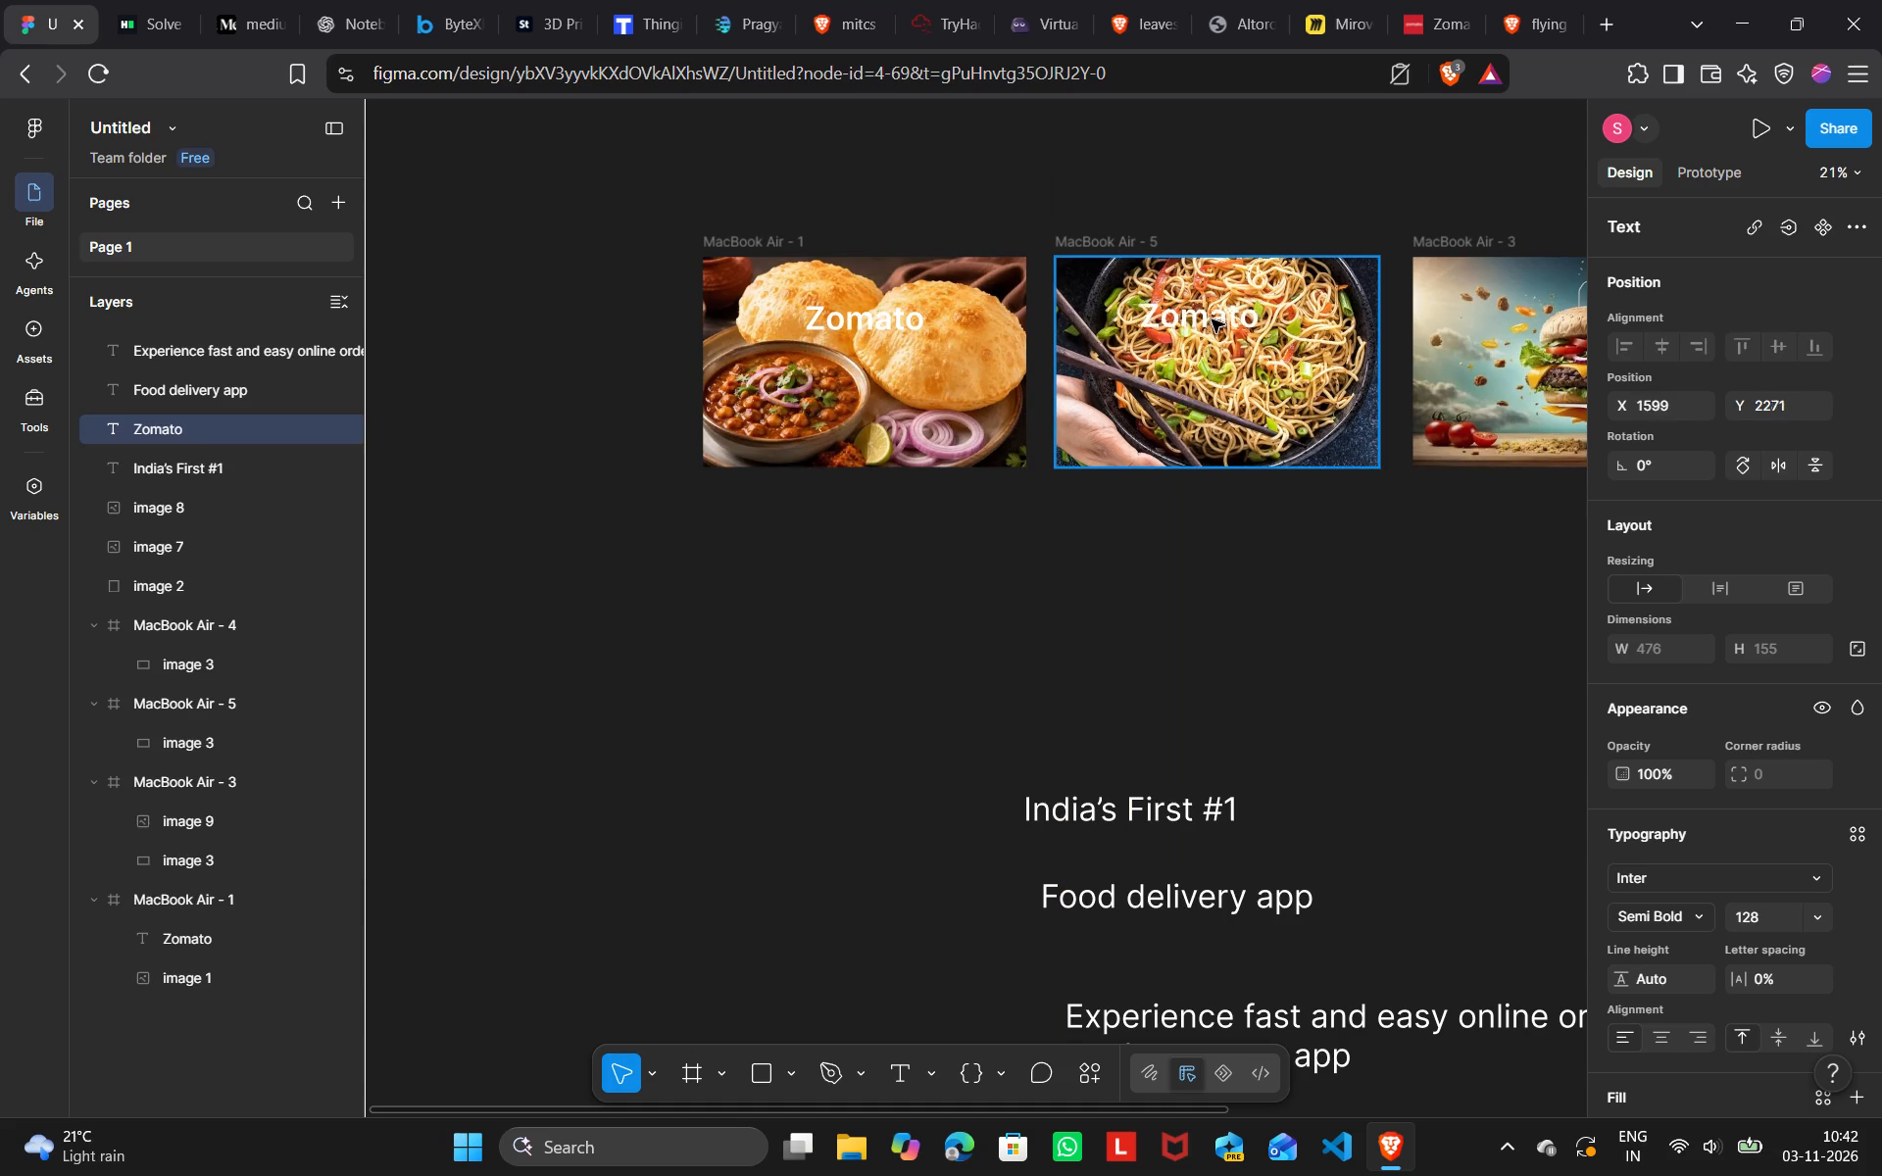
drag(1212, 319, 1217, 322)
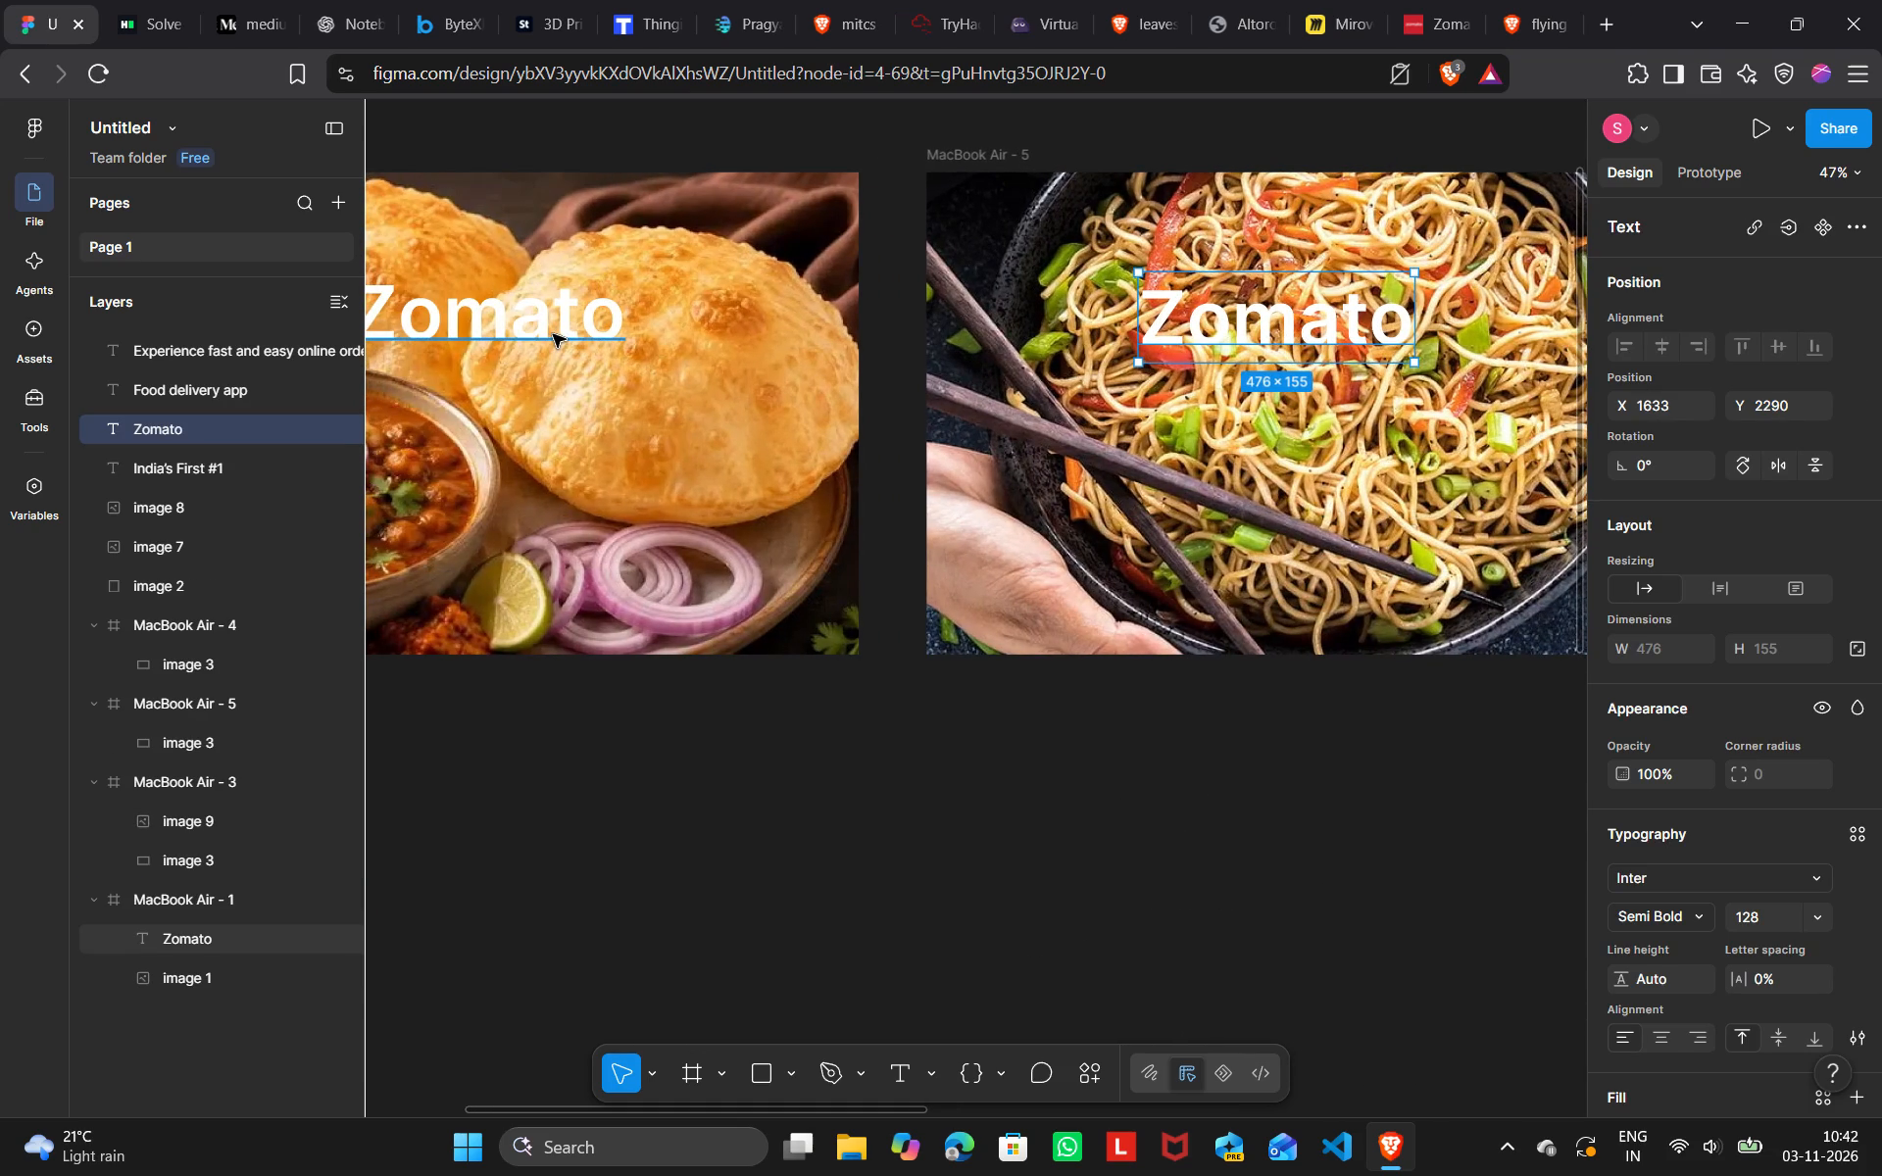
click(553, 334)
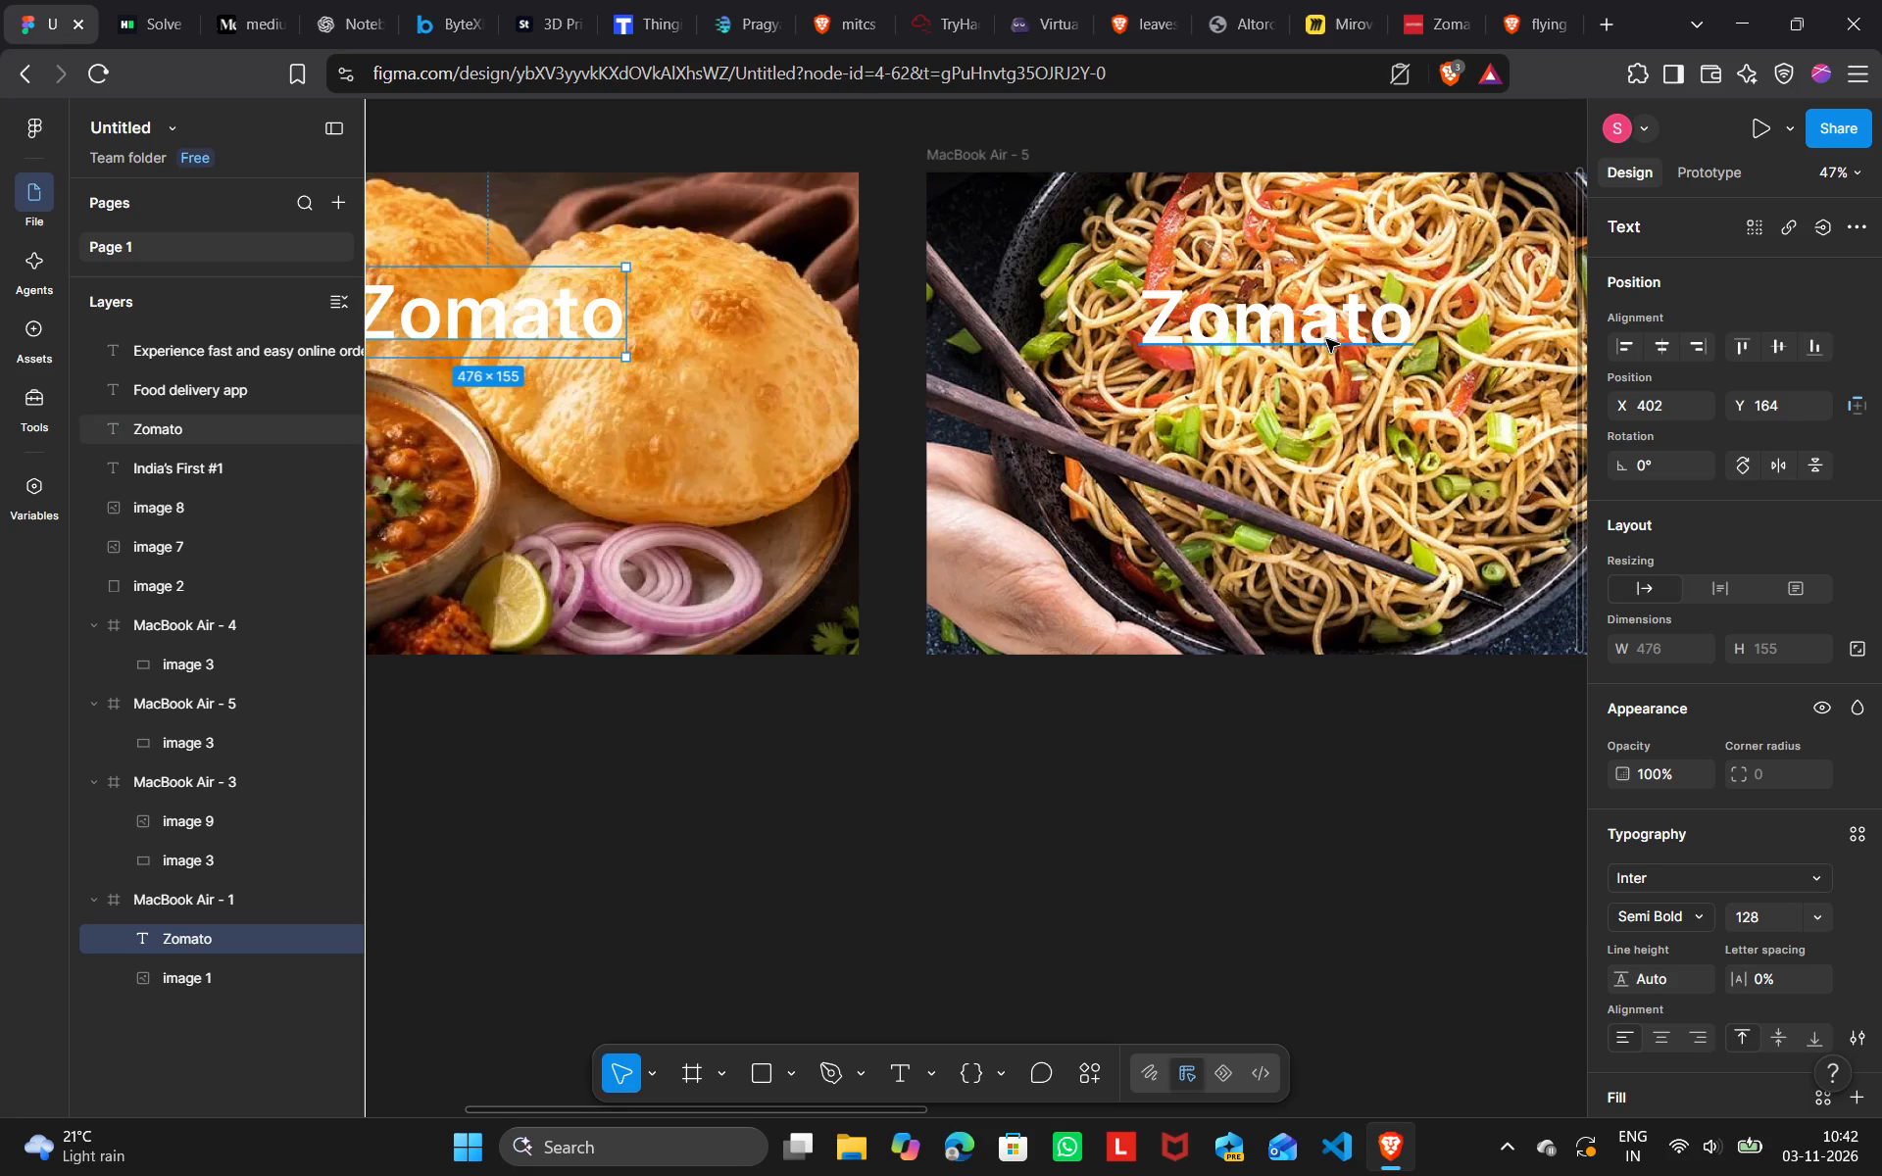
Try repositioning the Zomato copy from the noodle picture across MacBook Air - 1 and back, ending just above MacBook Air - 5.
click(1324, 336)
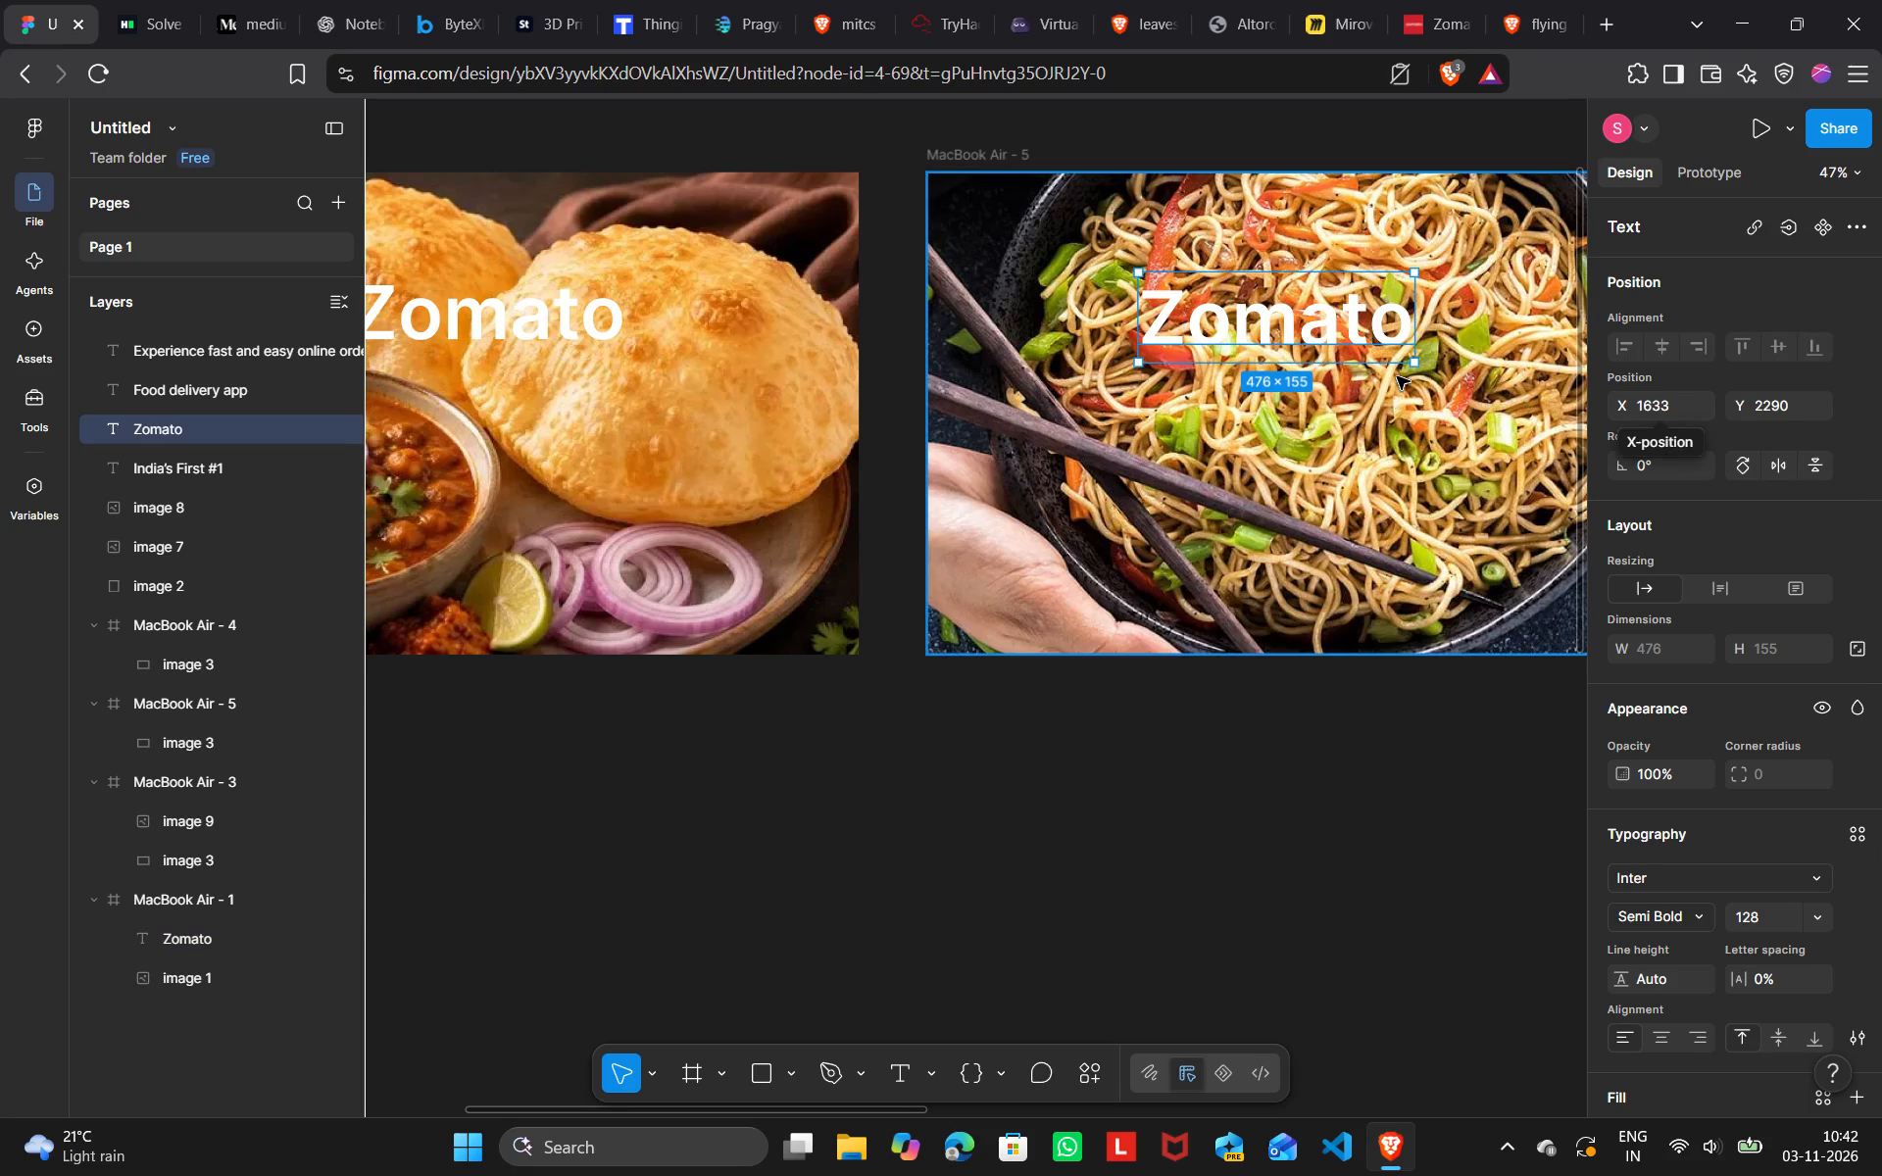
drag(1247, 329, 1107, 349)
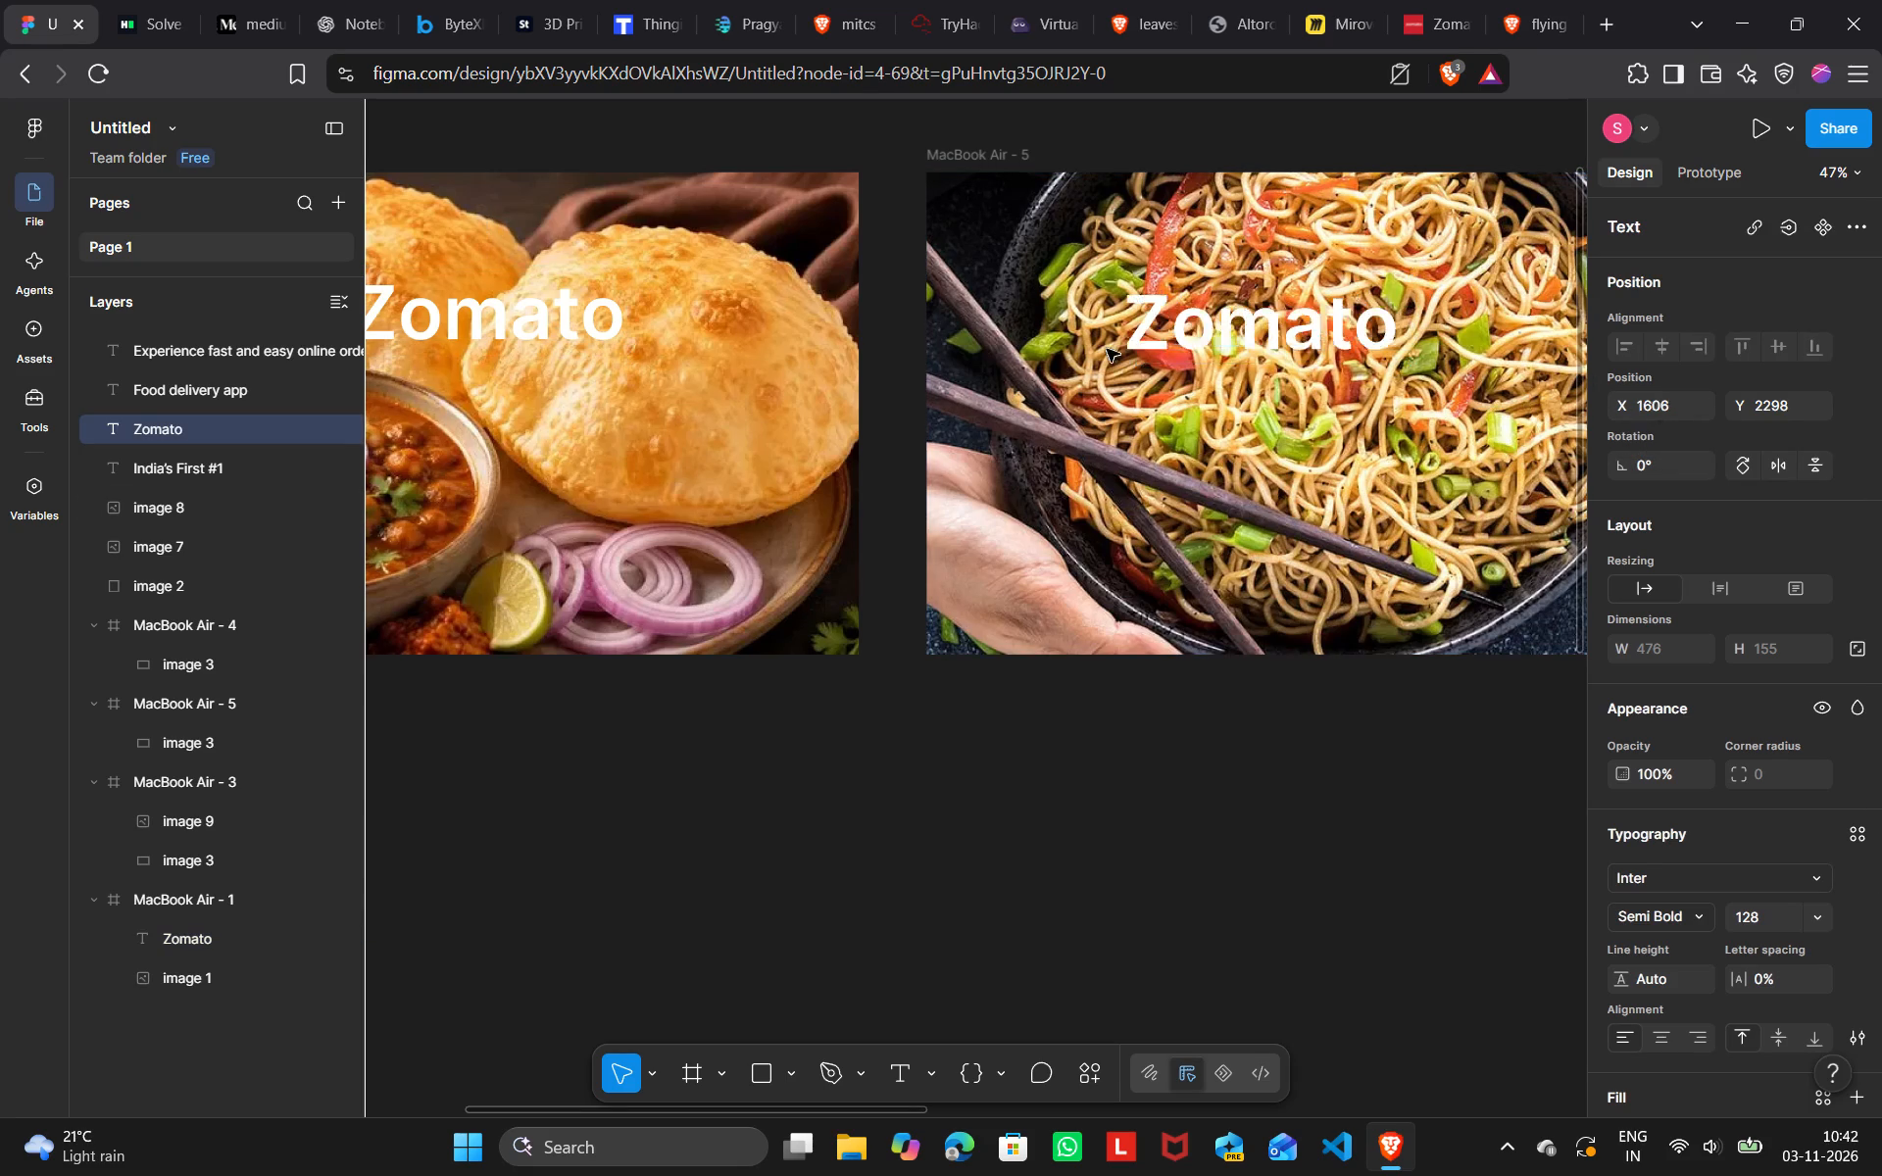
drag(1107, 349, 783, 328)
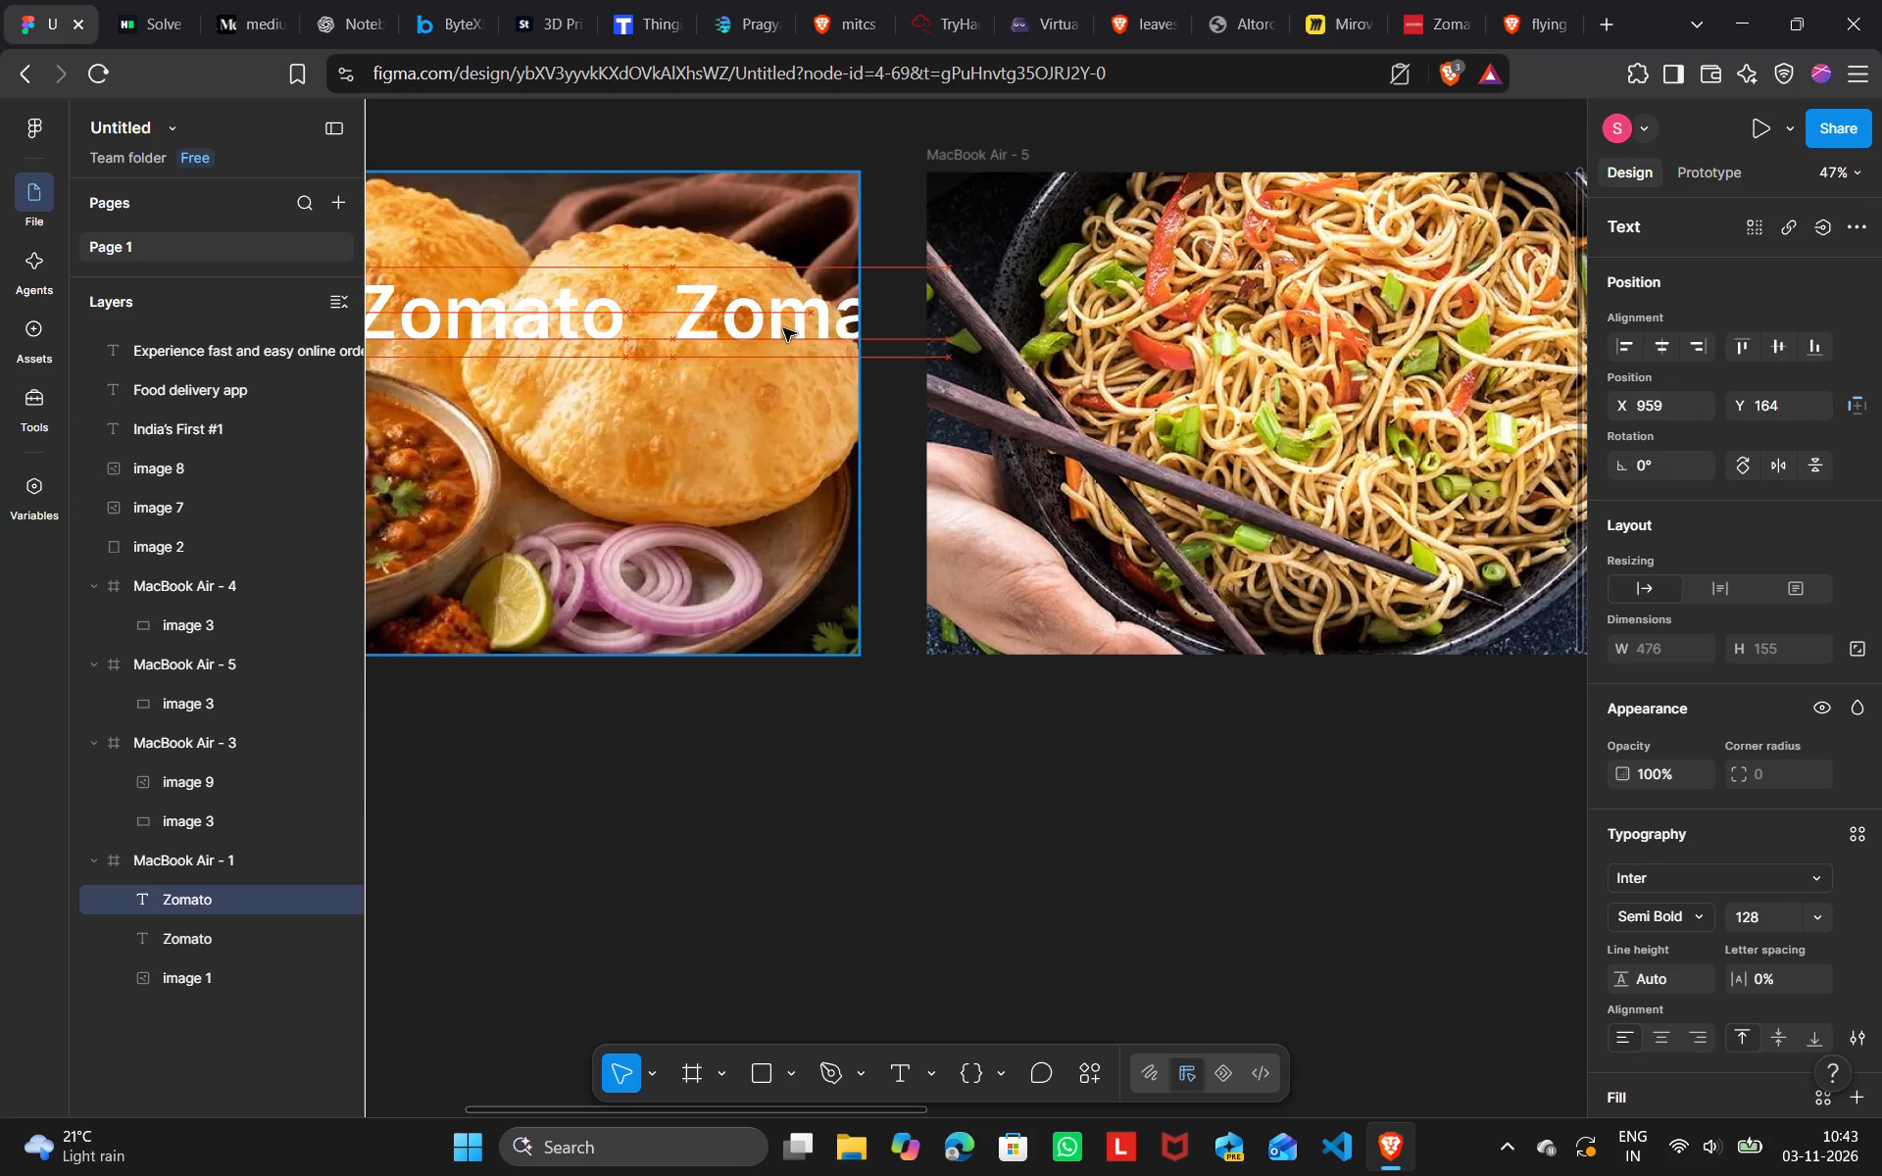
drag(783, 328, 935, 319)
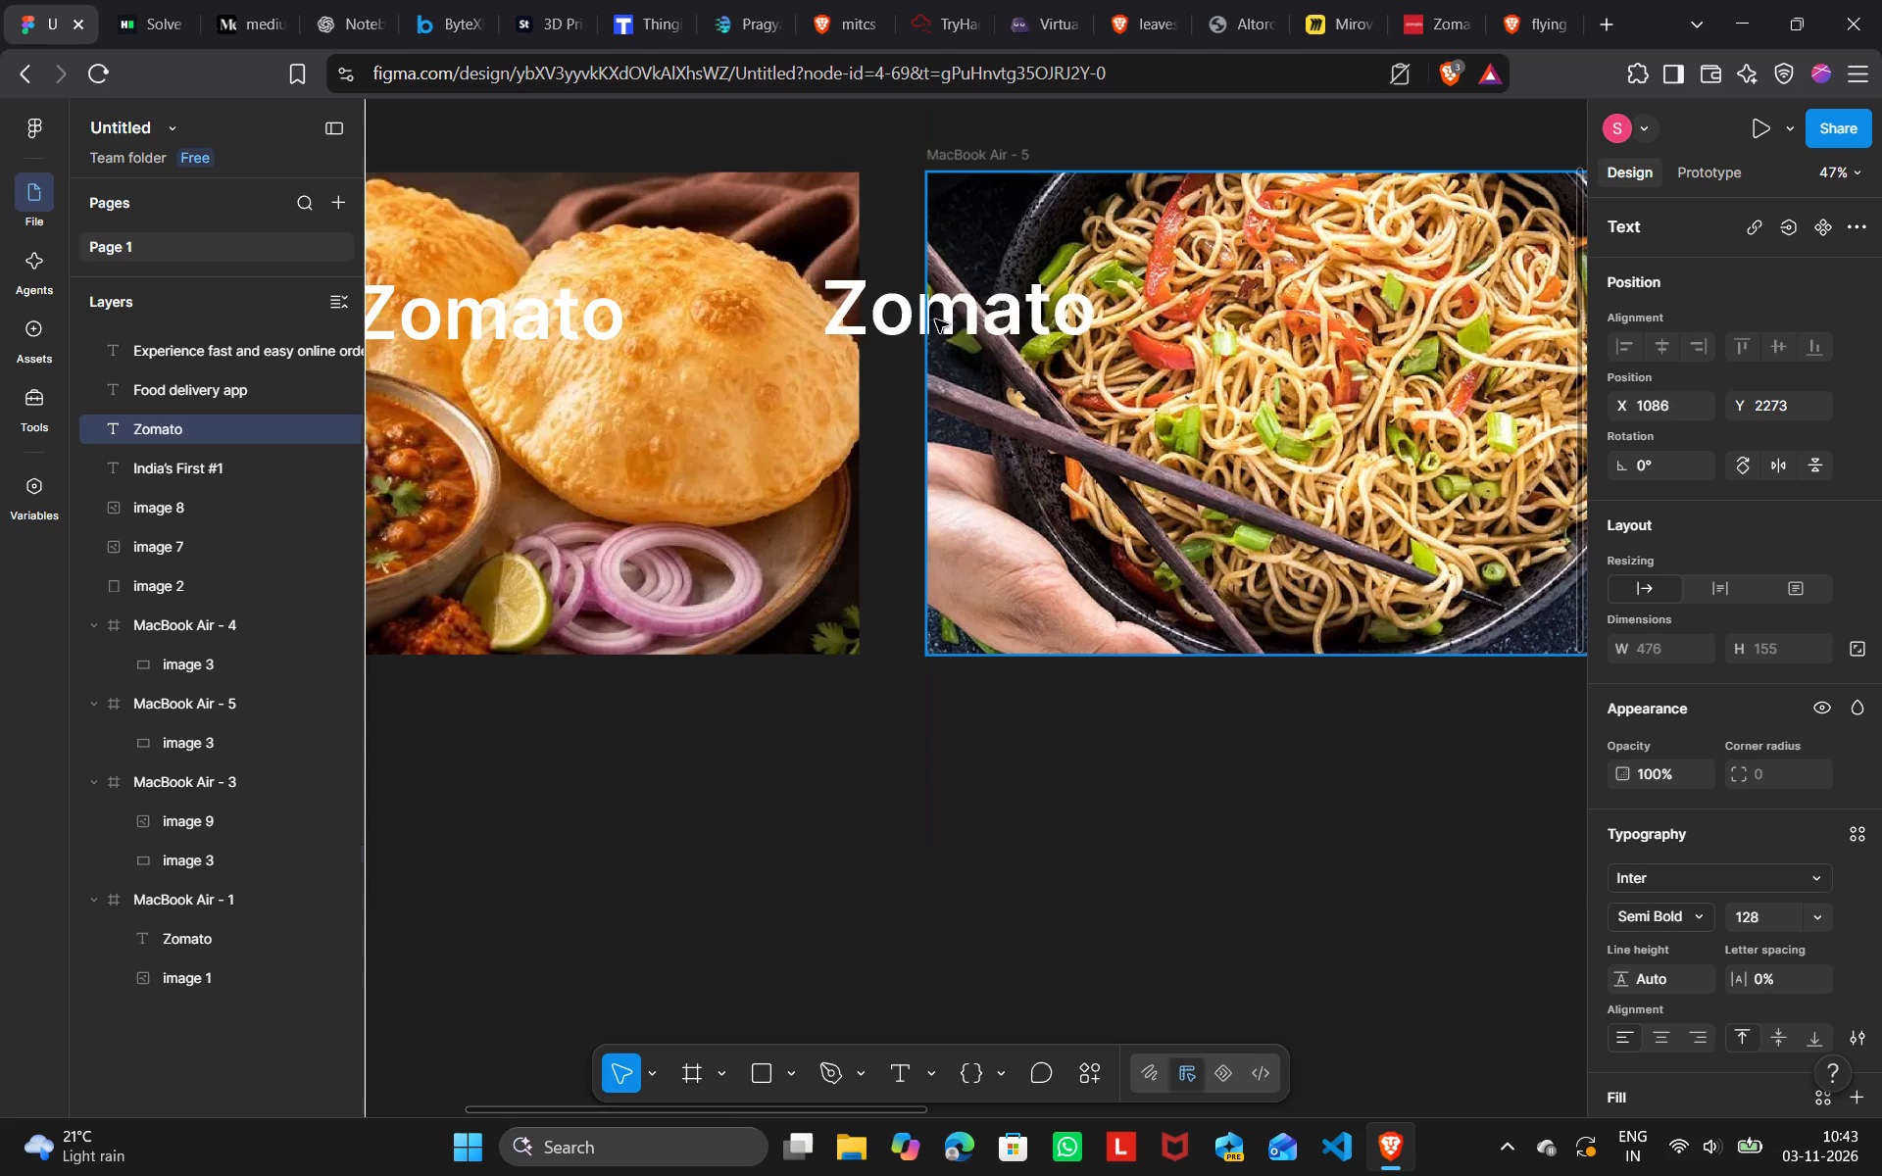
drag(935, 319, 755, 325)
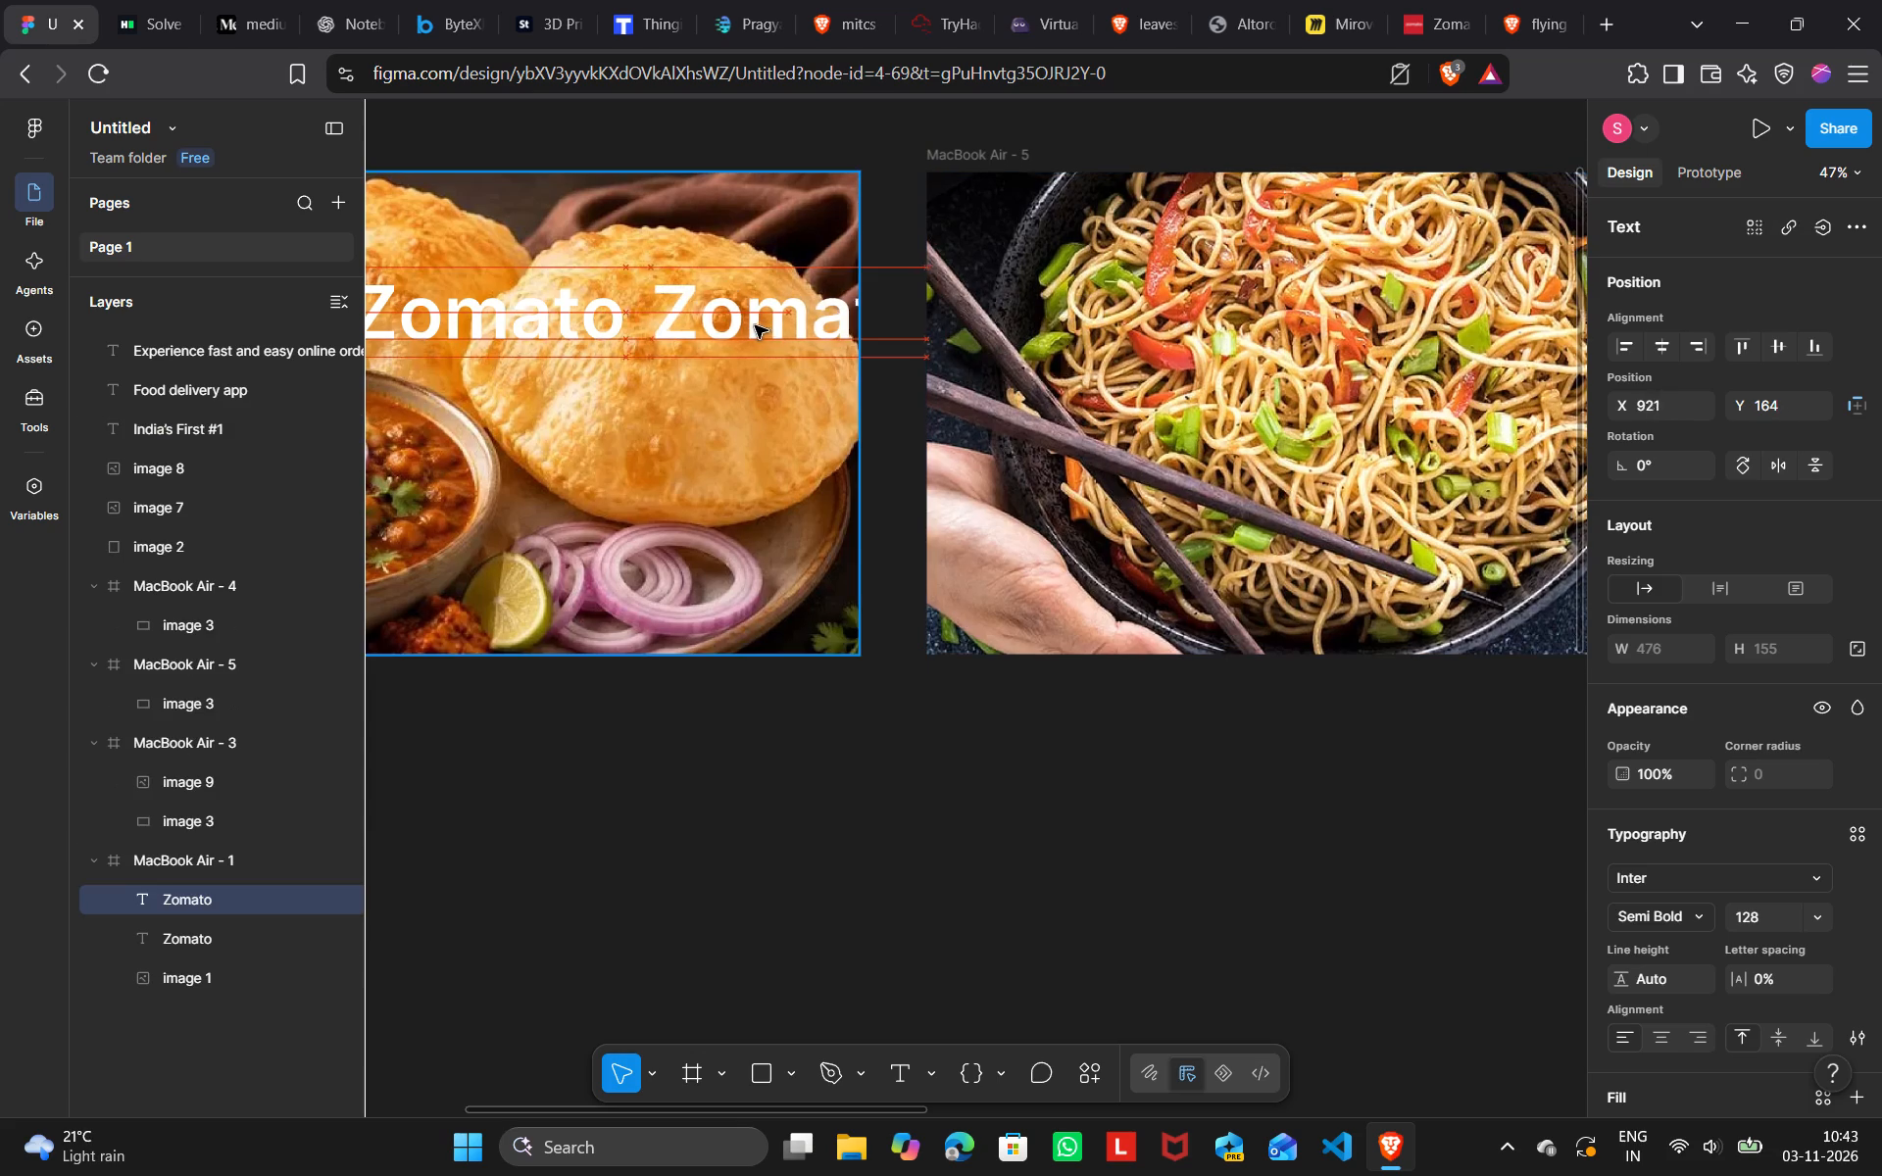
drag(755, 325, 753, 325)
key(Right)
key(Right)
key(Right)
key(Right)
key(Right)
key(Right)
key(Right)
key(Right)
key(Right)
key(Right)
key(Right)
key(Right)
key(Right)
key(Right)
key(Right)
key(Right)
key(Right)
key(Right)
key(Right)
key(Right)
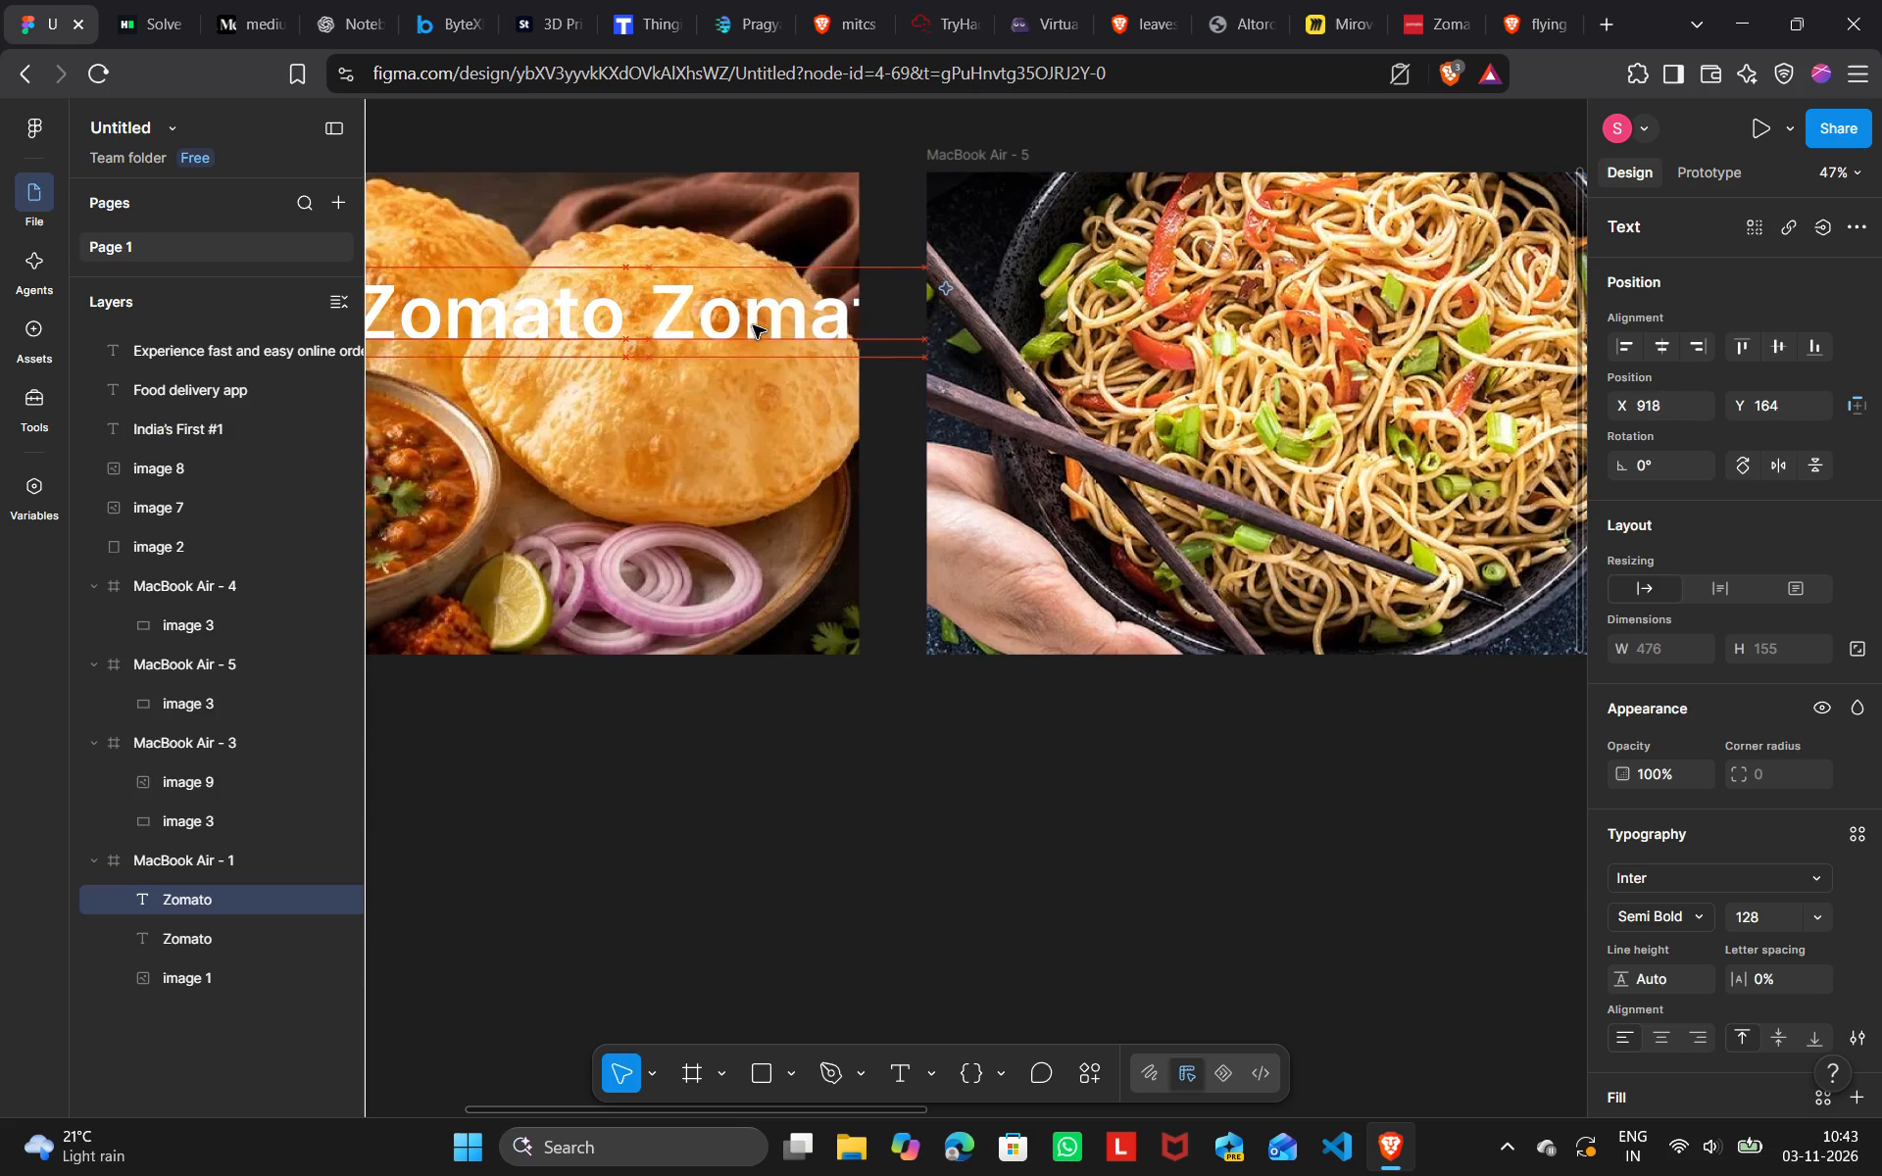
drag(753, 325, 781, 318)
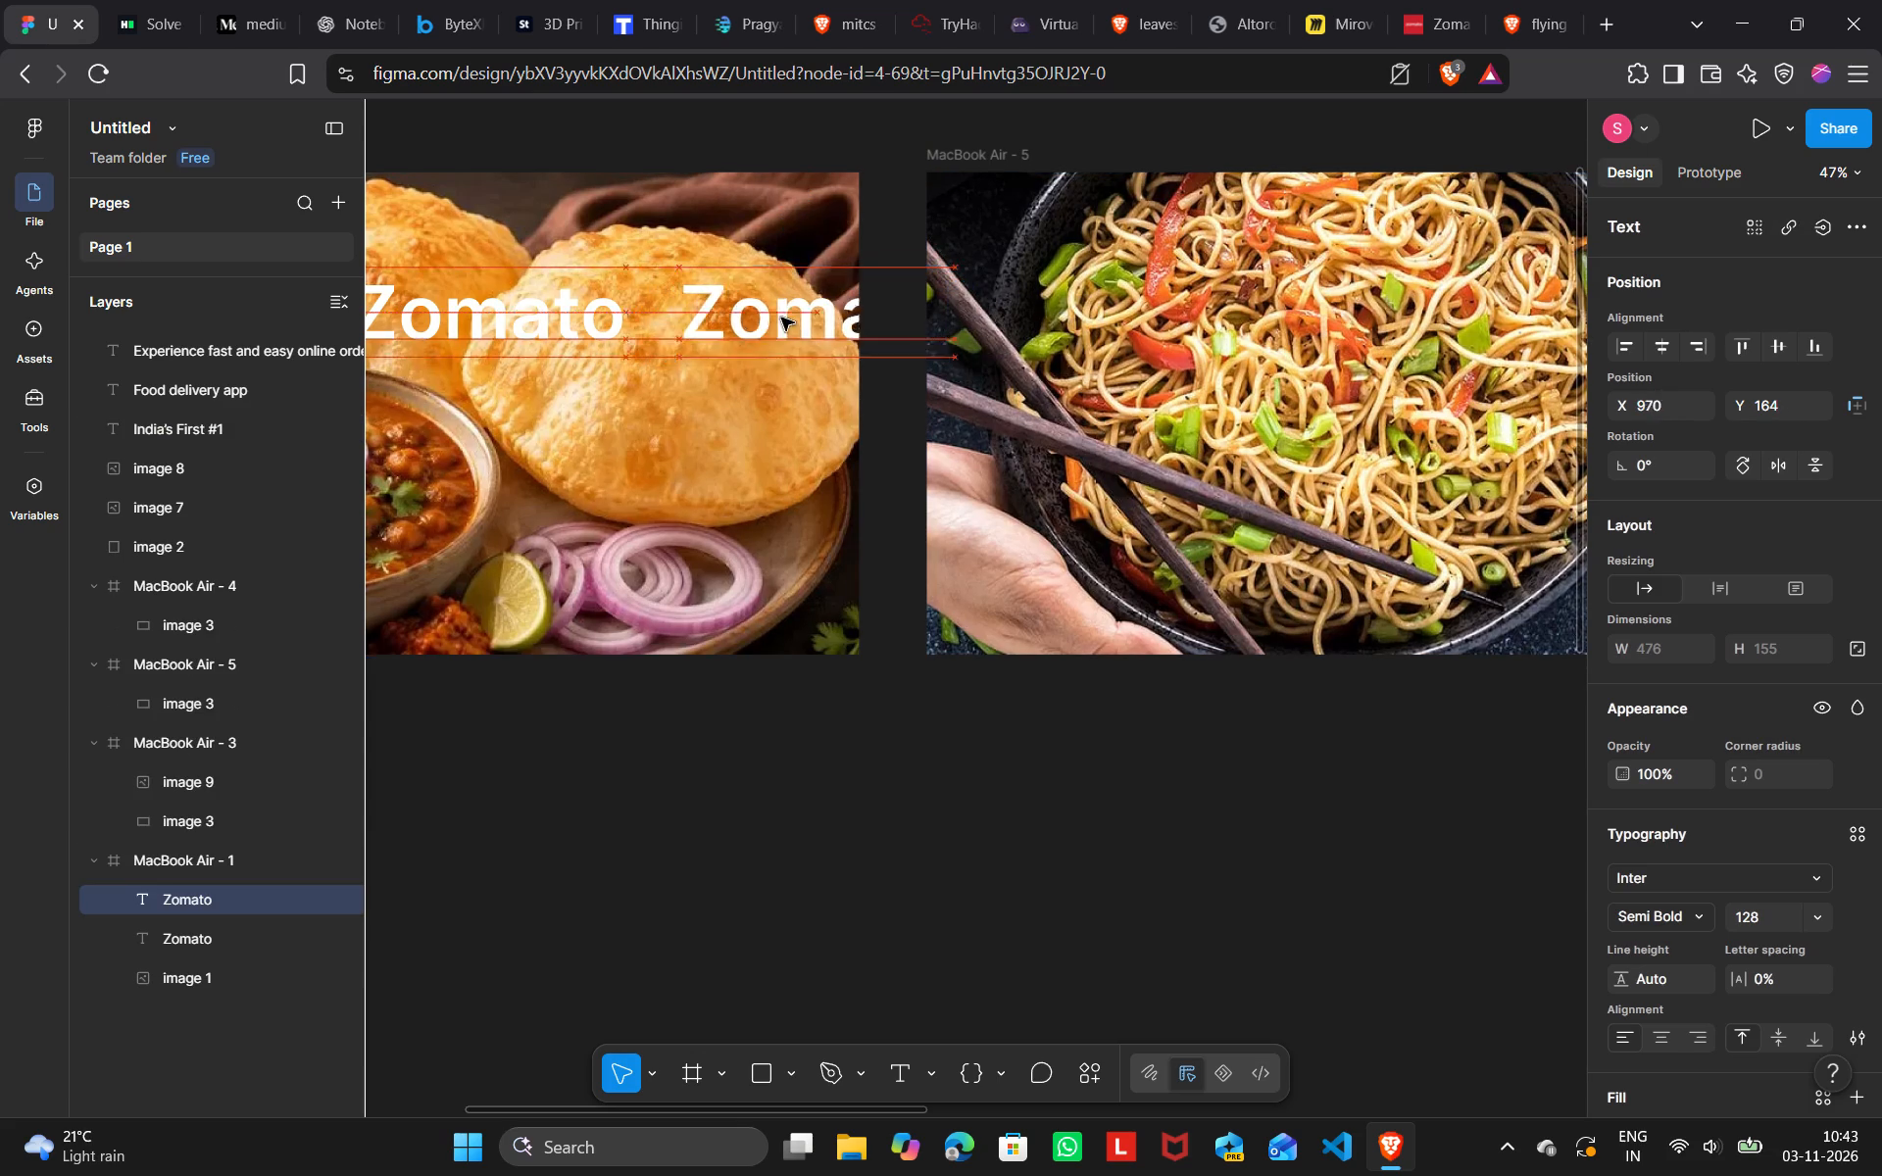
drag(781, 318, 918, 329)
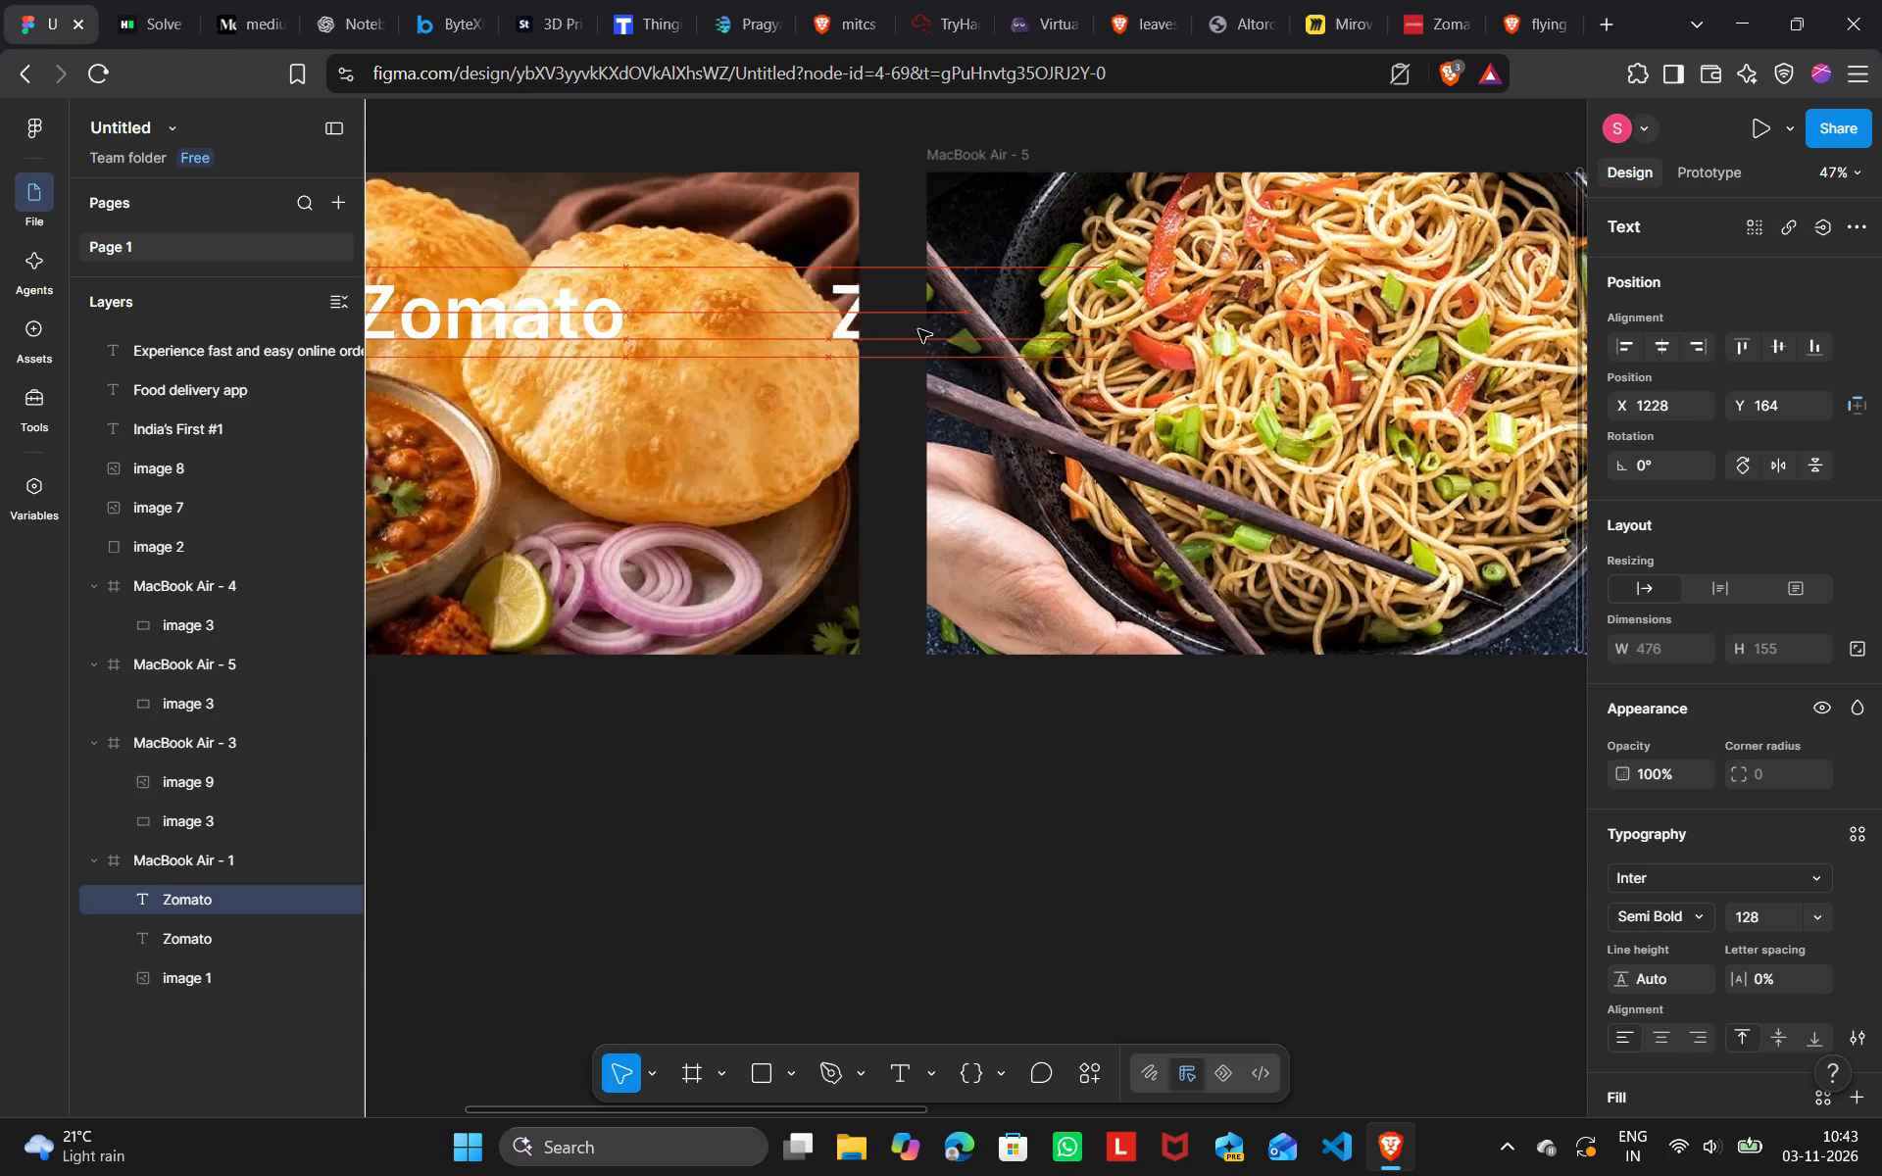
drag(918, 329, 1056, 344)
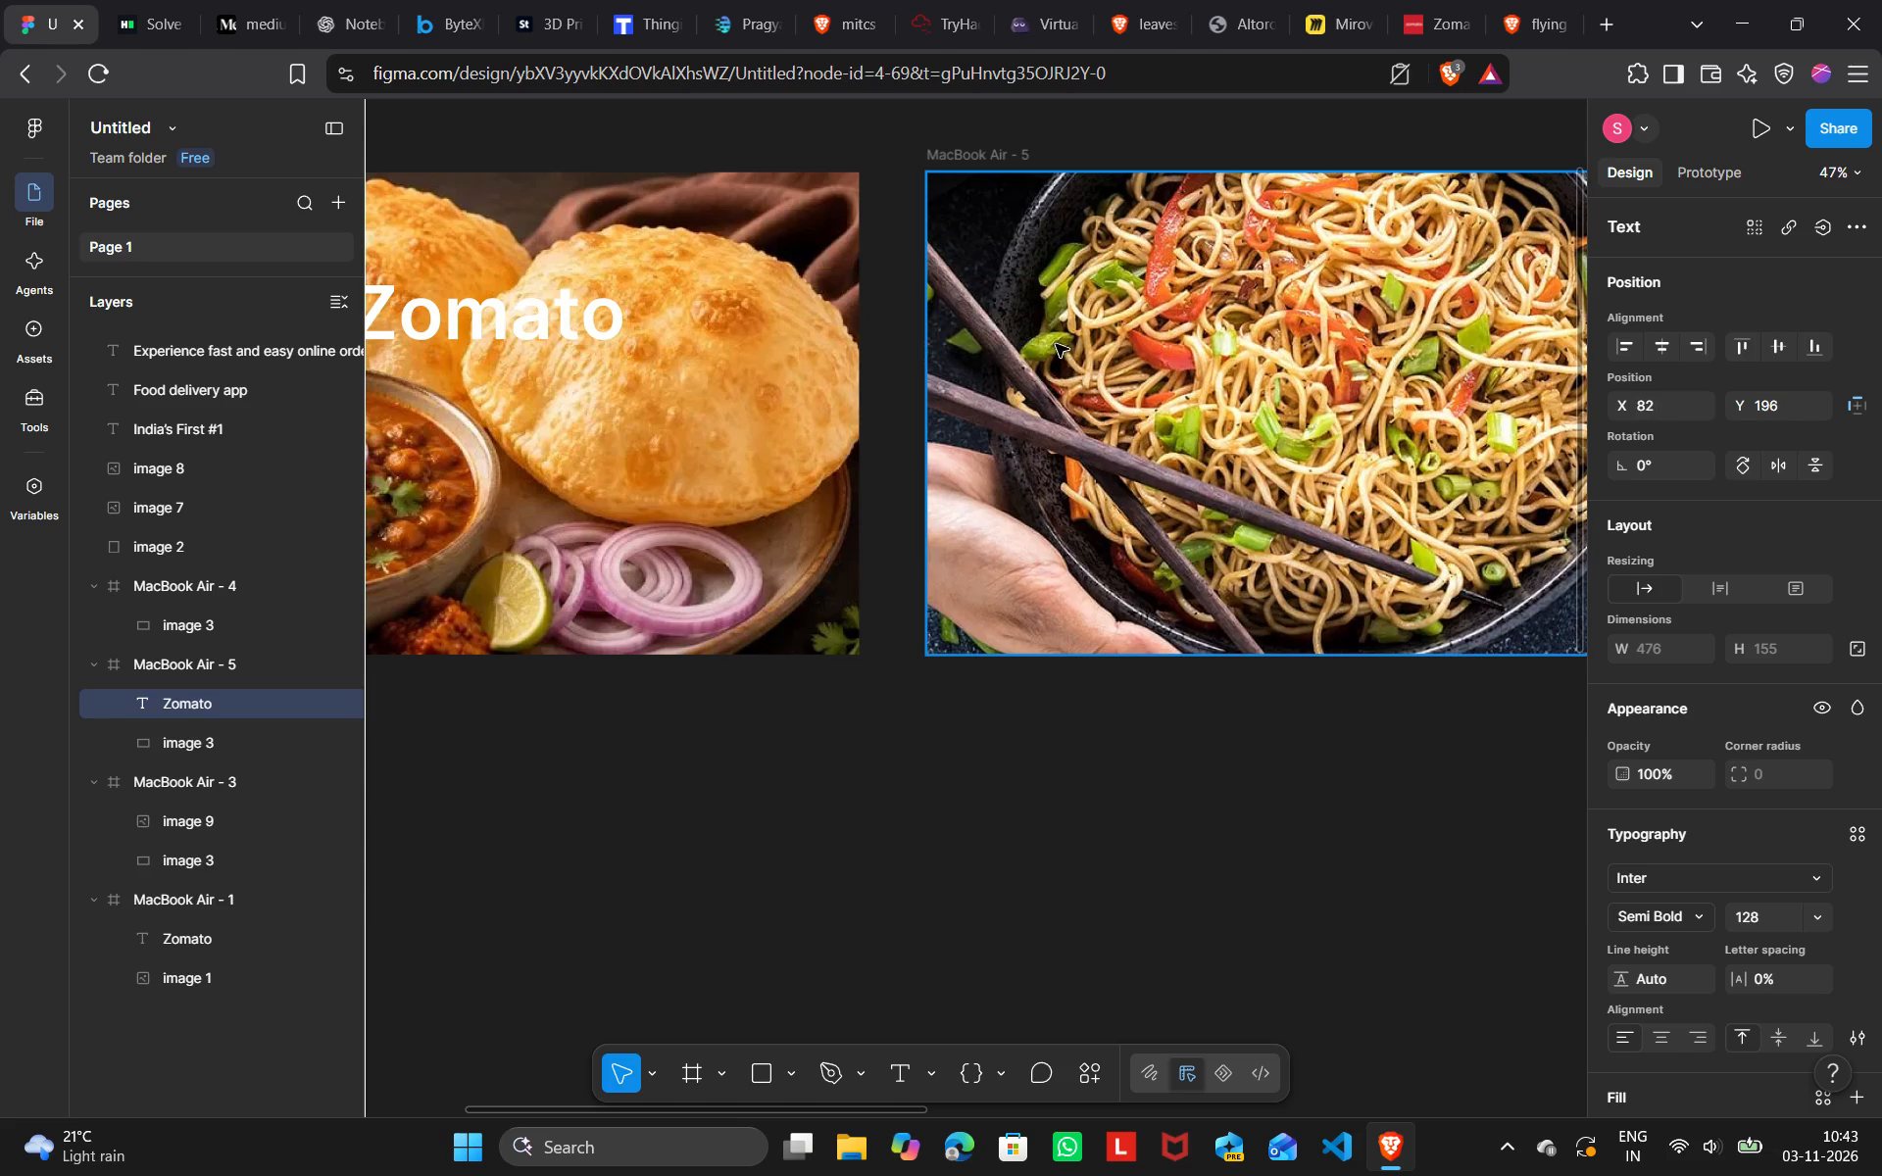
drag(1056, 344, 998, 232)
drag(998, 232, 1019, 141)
Delete the Zomato copy above MacBook Air - 5, keeping the original in MacBook Air - 1.
click(1019, 141)
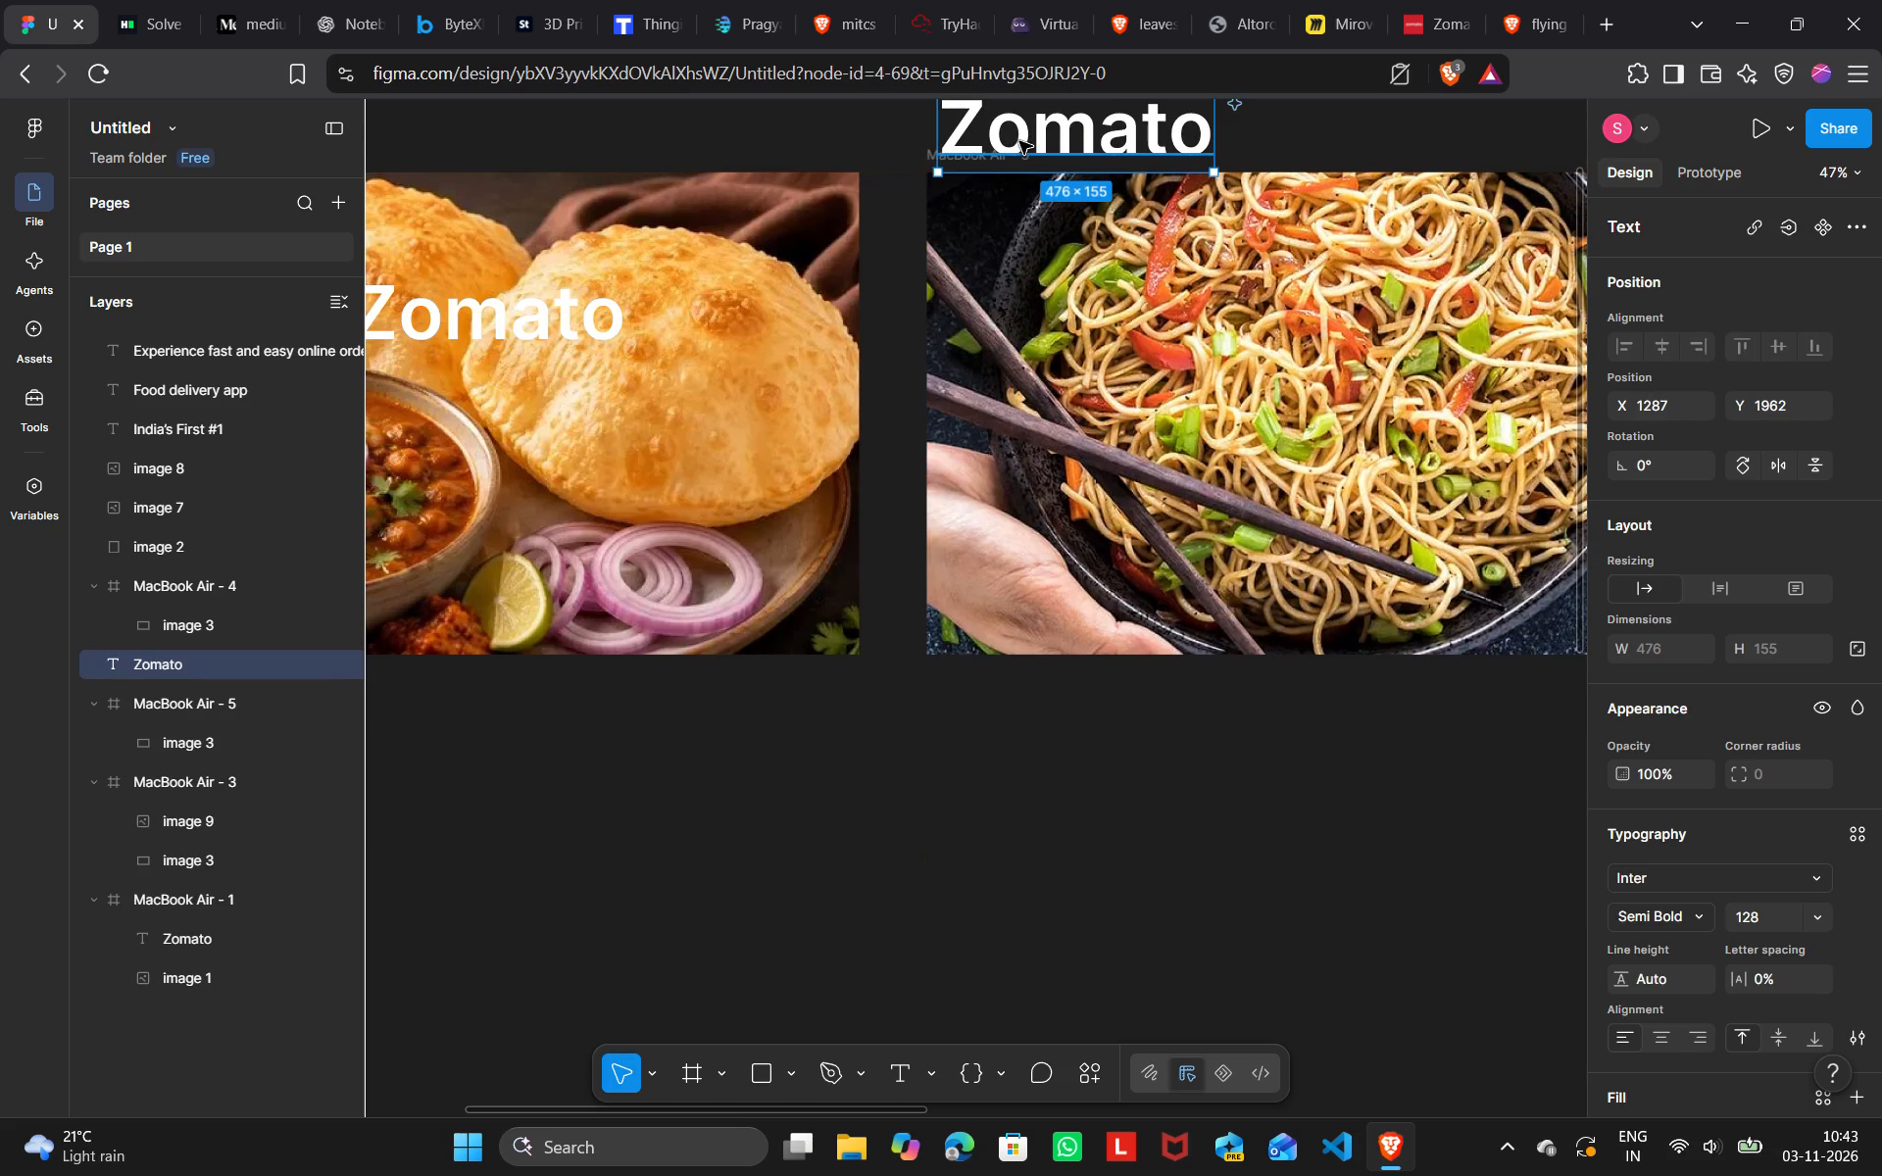
key(BackSpace)
click(1102, 811)
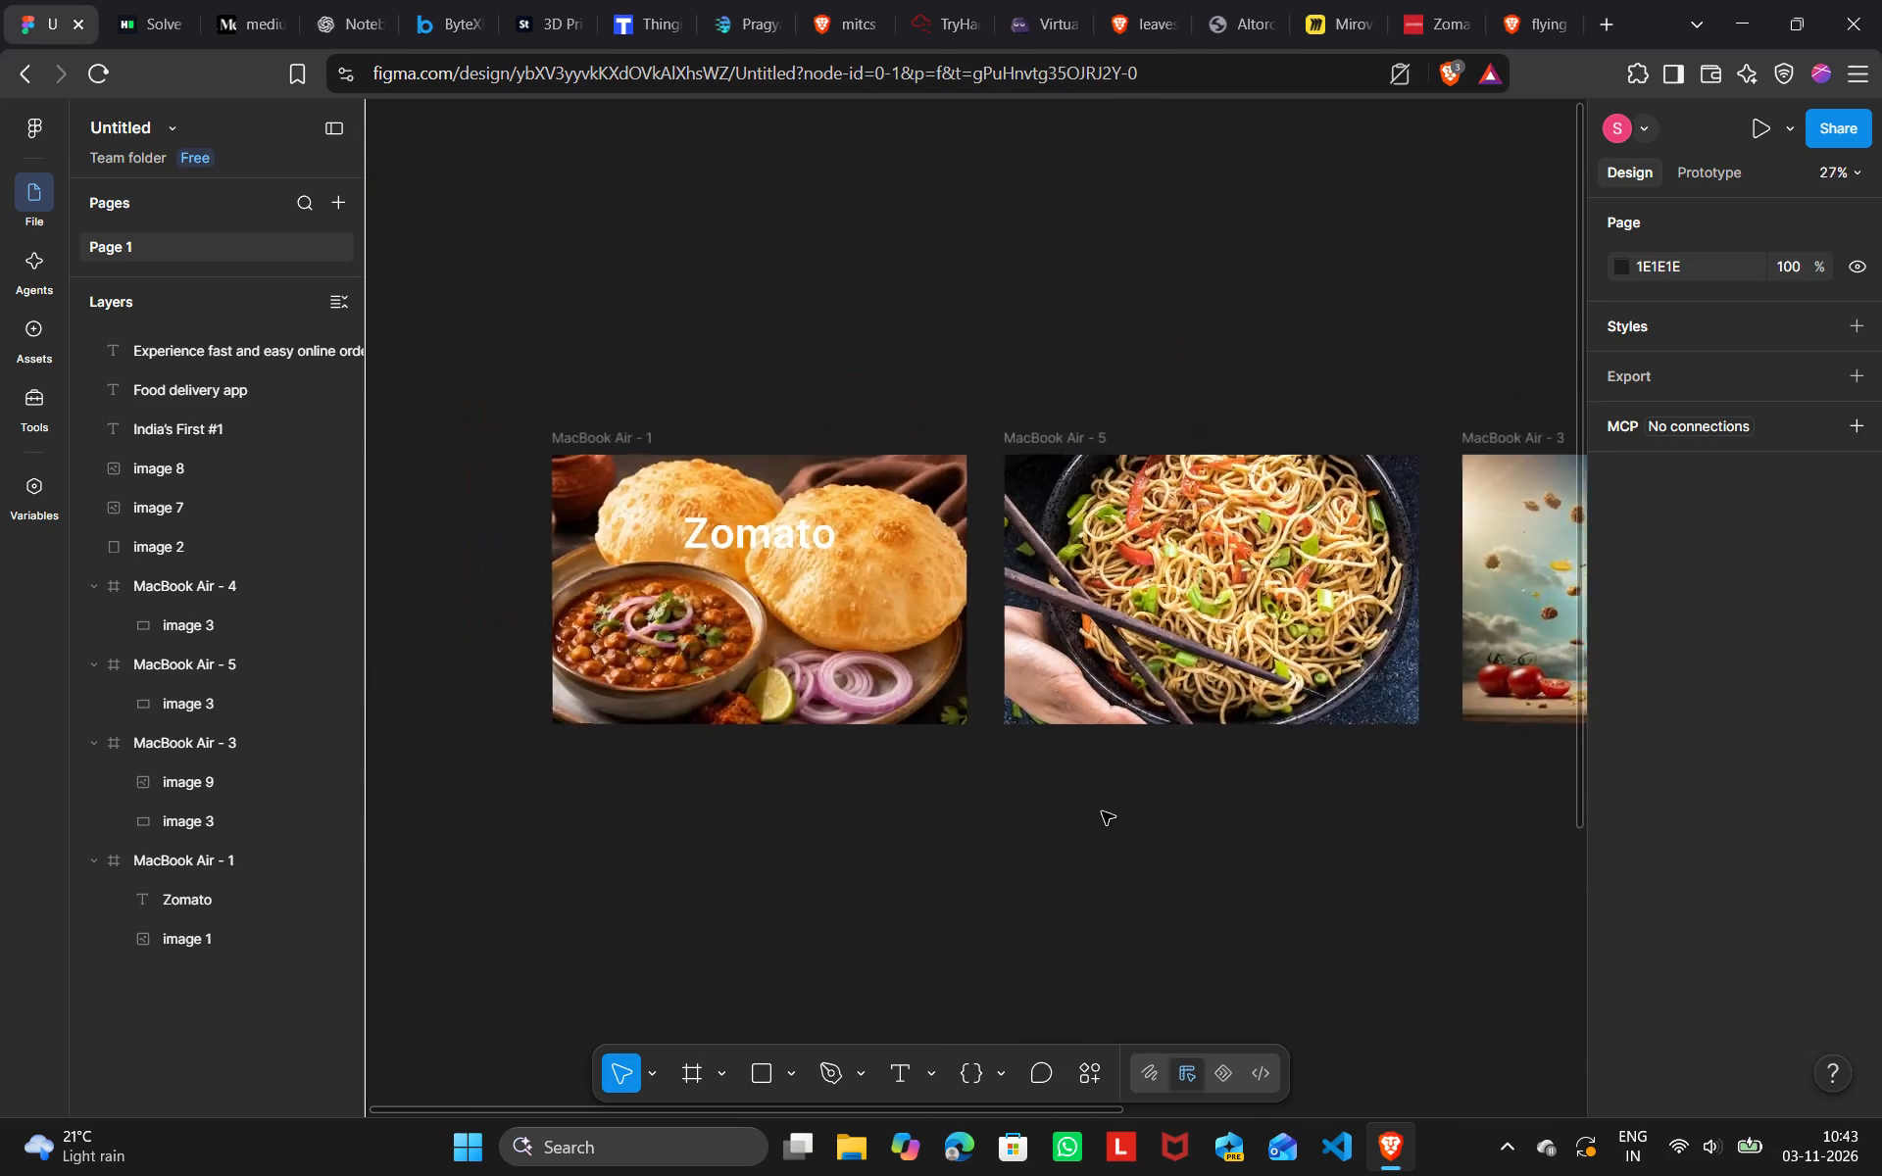
Move "India's First #1" to X 179, Y 288 and "Food delivery app" to X 99, Y 416, beneath Zomato in MacBook Air - 1.
scroll(1102, 811, down, 2)
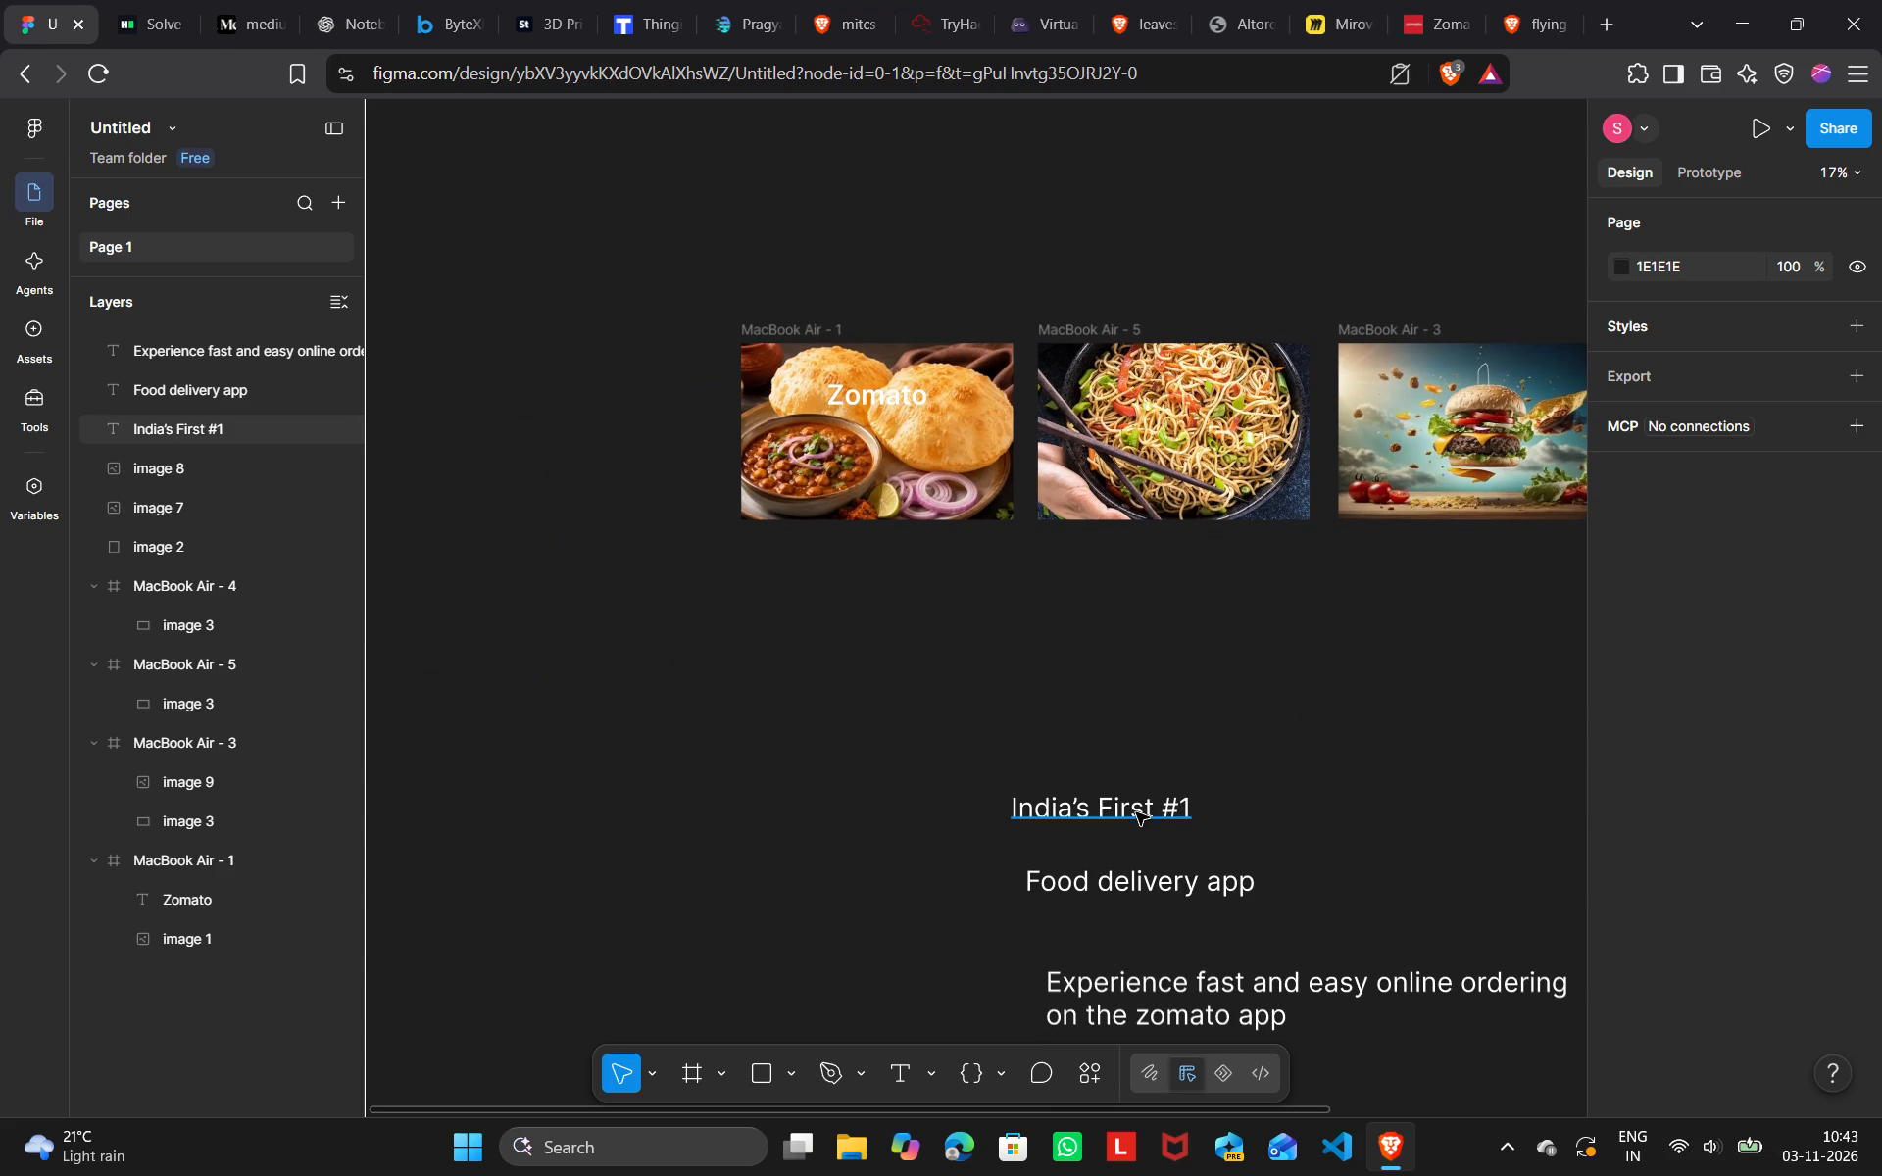
drag(1136, 812, 904, 424)
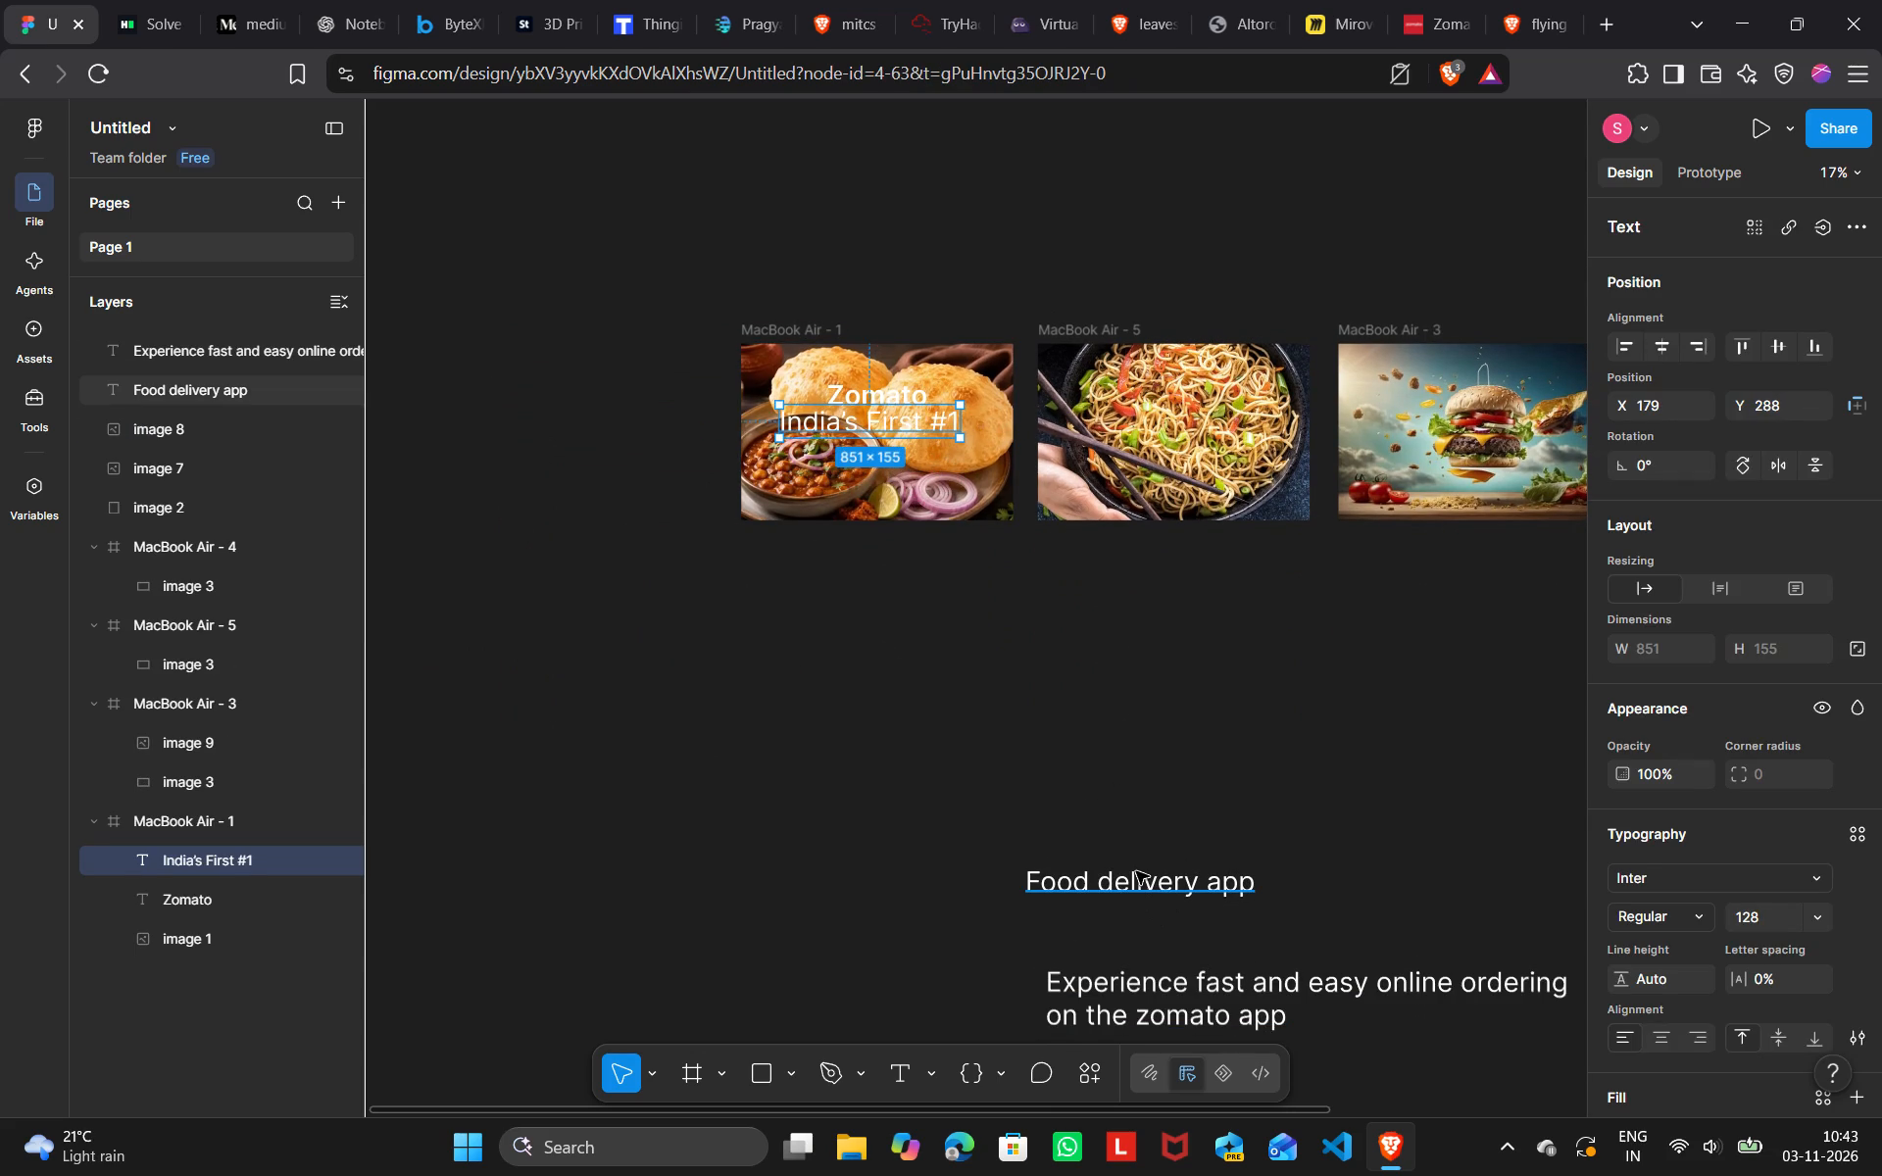
click(1136, 871)
drag(1136, 871, 1100, 846)
click(1127, 789)
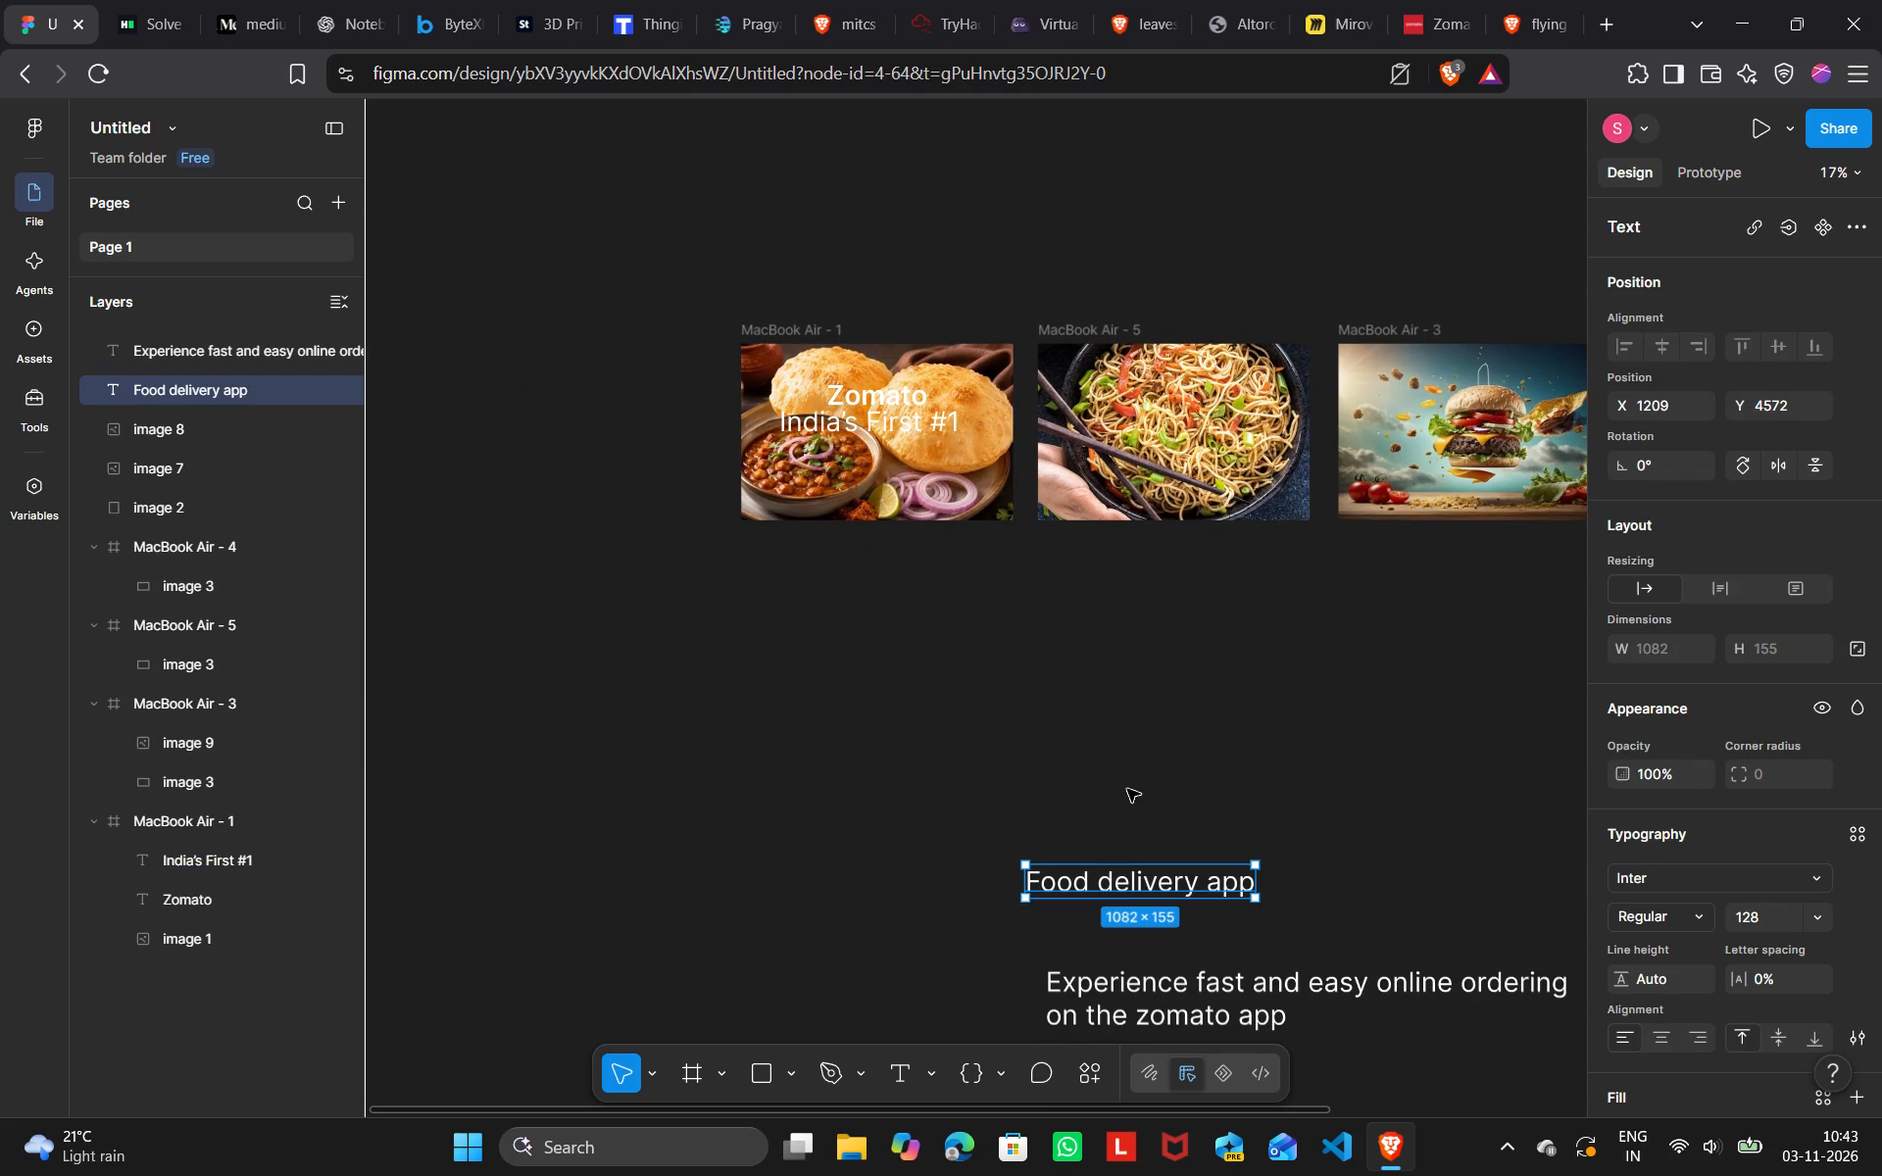
drag(1155, 885, 895, 463)
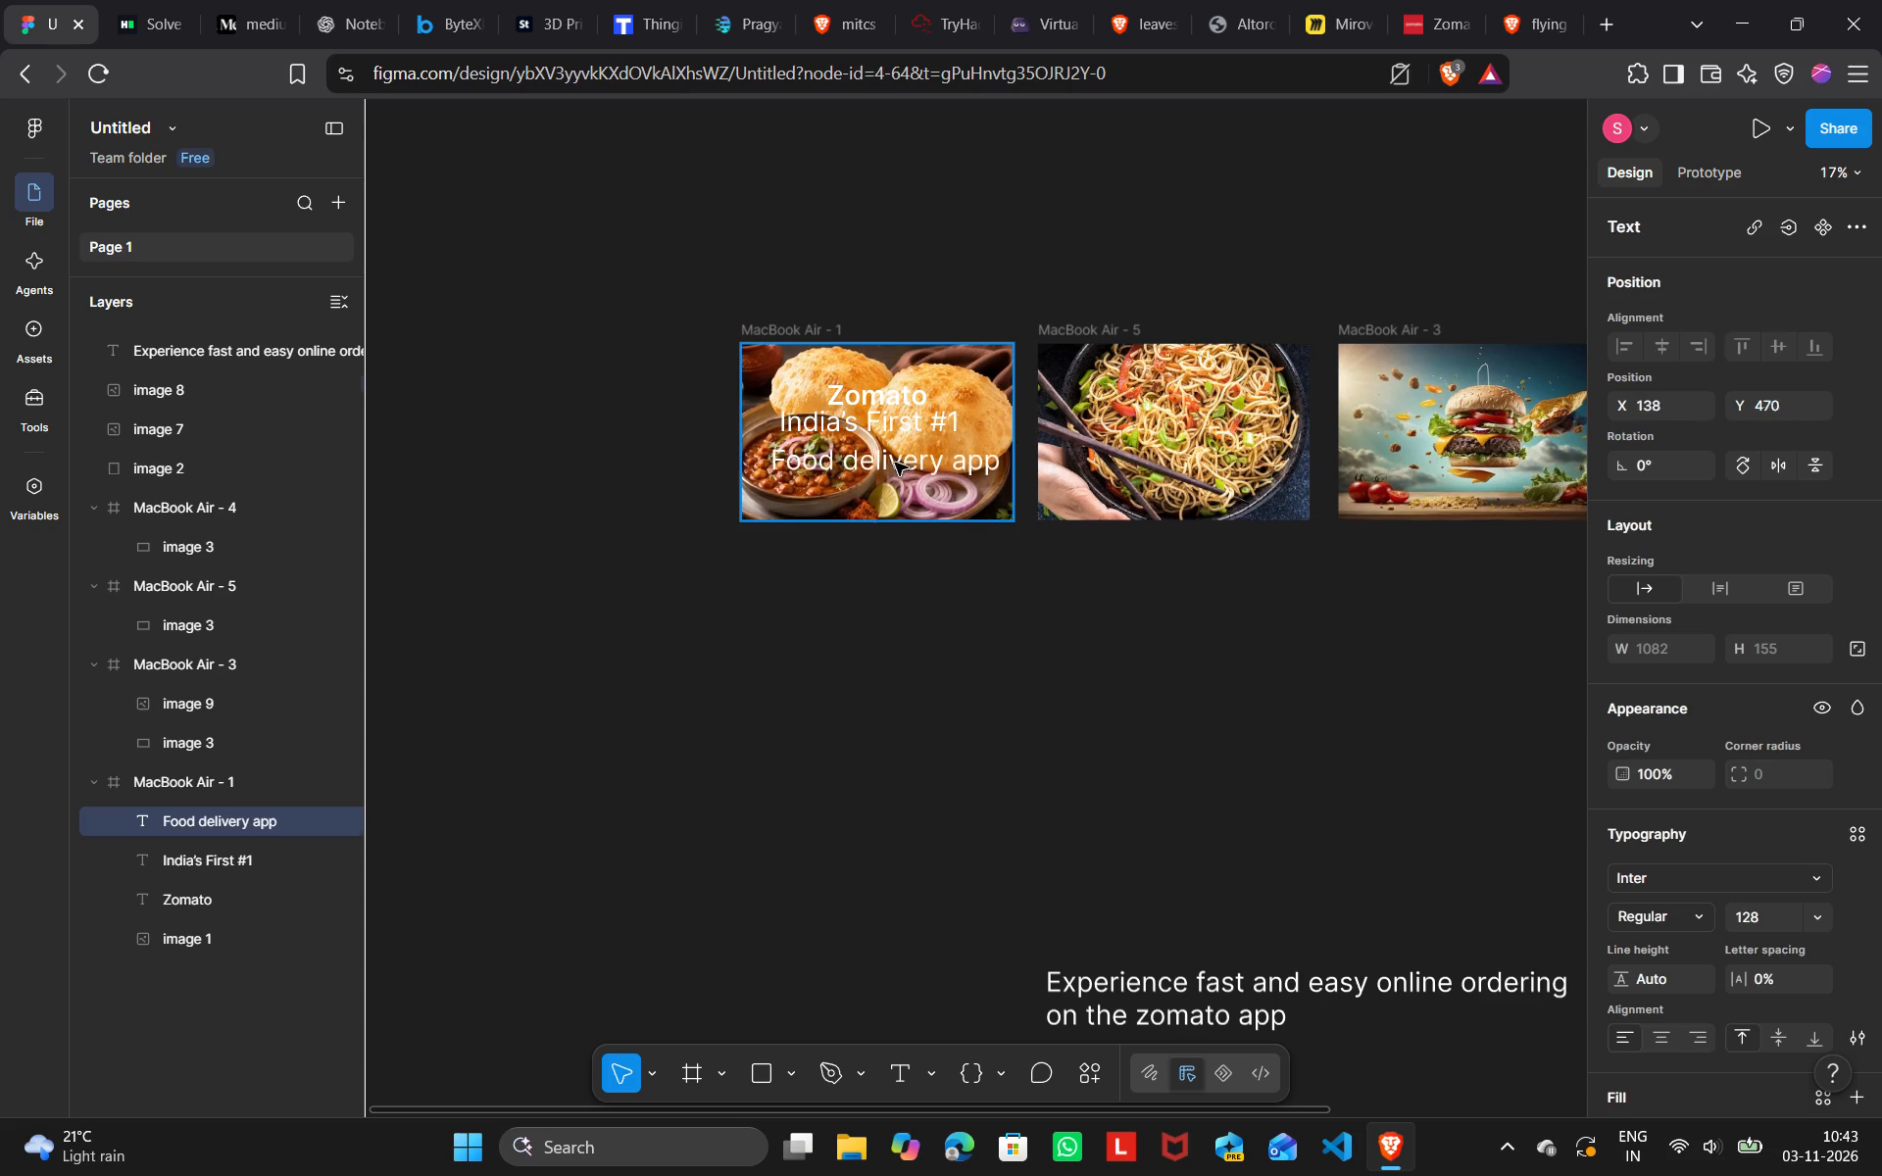
drag(895, 463, 891, 453)
Nudge the "India's First #1" text 8 px to the right in MacBook Air - 1, to X 187.
scroll(891, 453, right, 1)
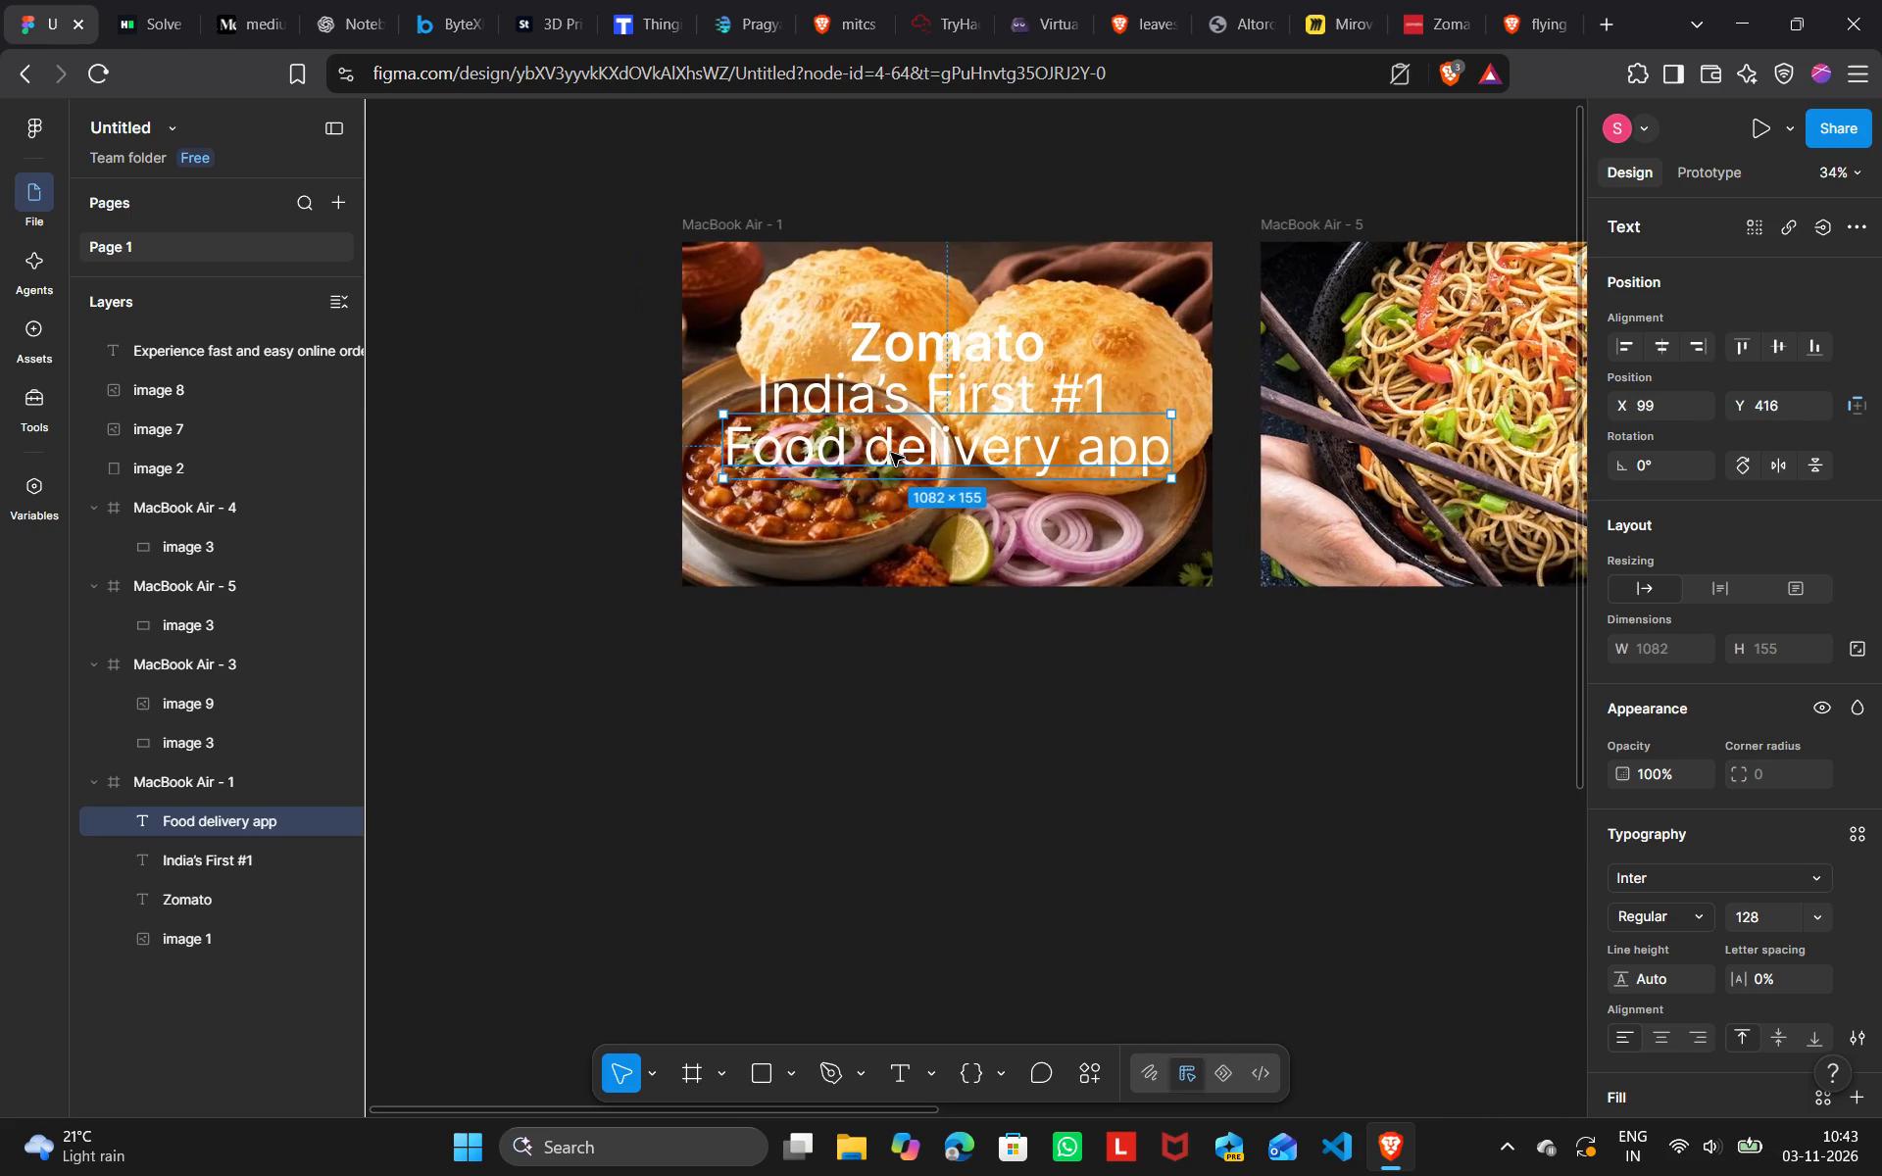
click(1043, 407)
click(1061, 388)
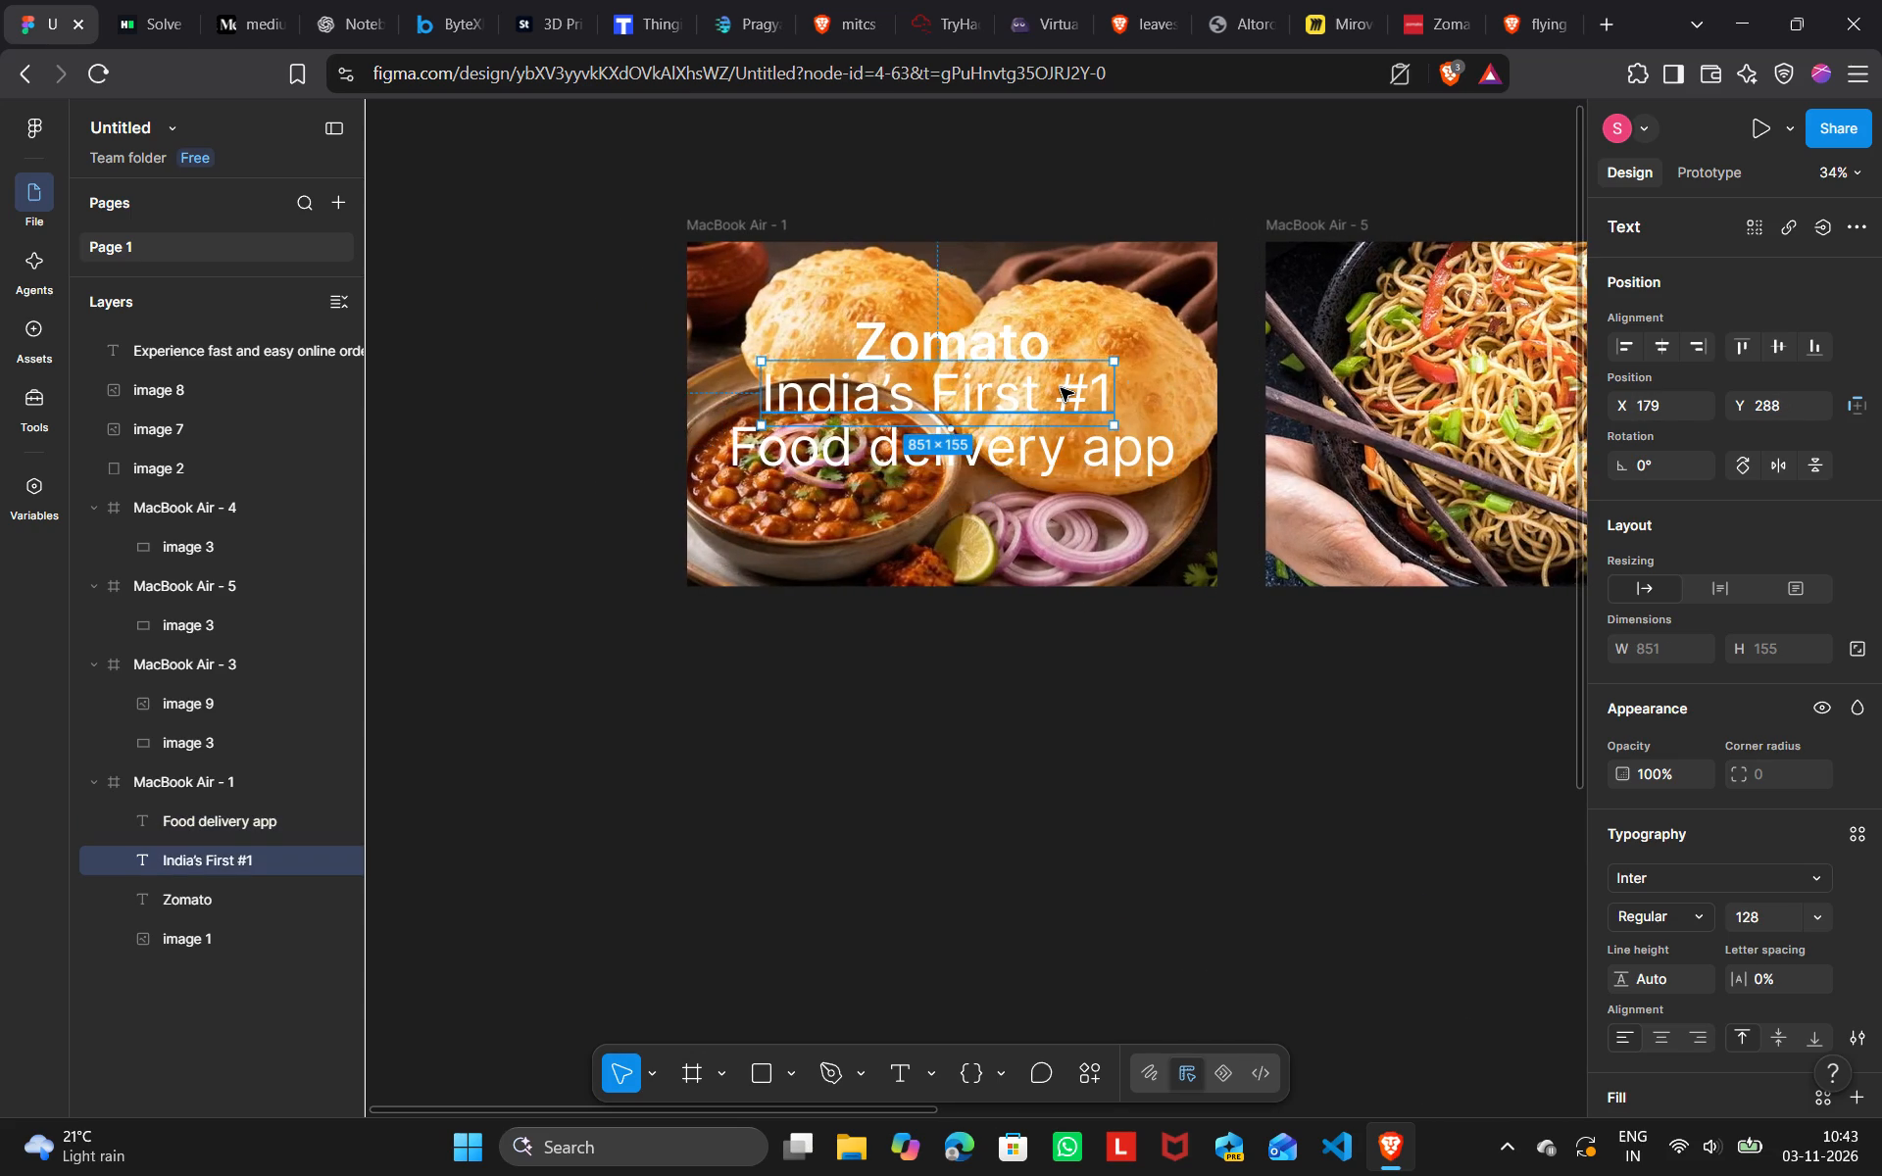
key(Right)
key(Right)
key(Right)
key(Right)
key(Right)
key(Right)
key(Right)
key(Right)
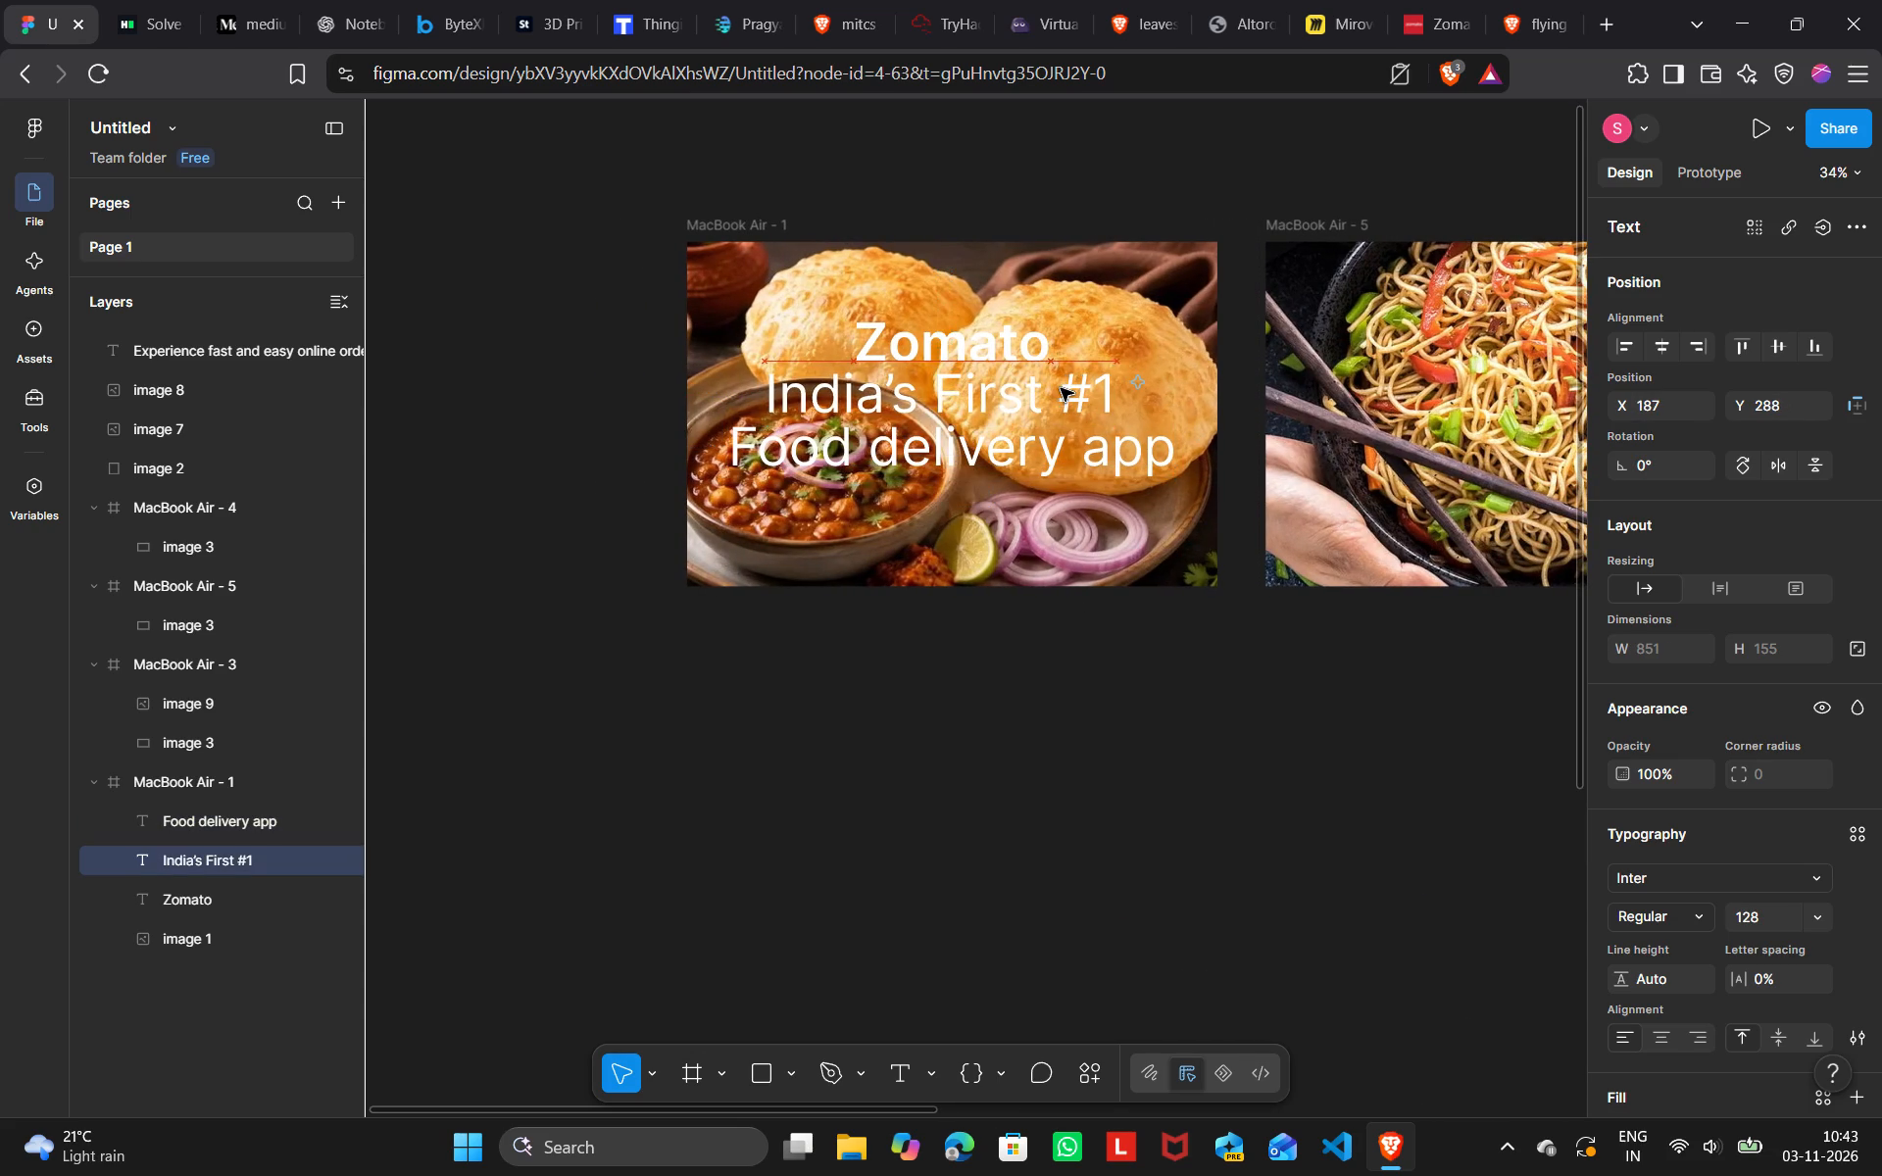
Rebreak the "Experience fast and easy online ordering" tagline so its second line reads "ordering on the zomato app".
click(1139, 731)
scroll(1139, 731, down, 2)
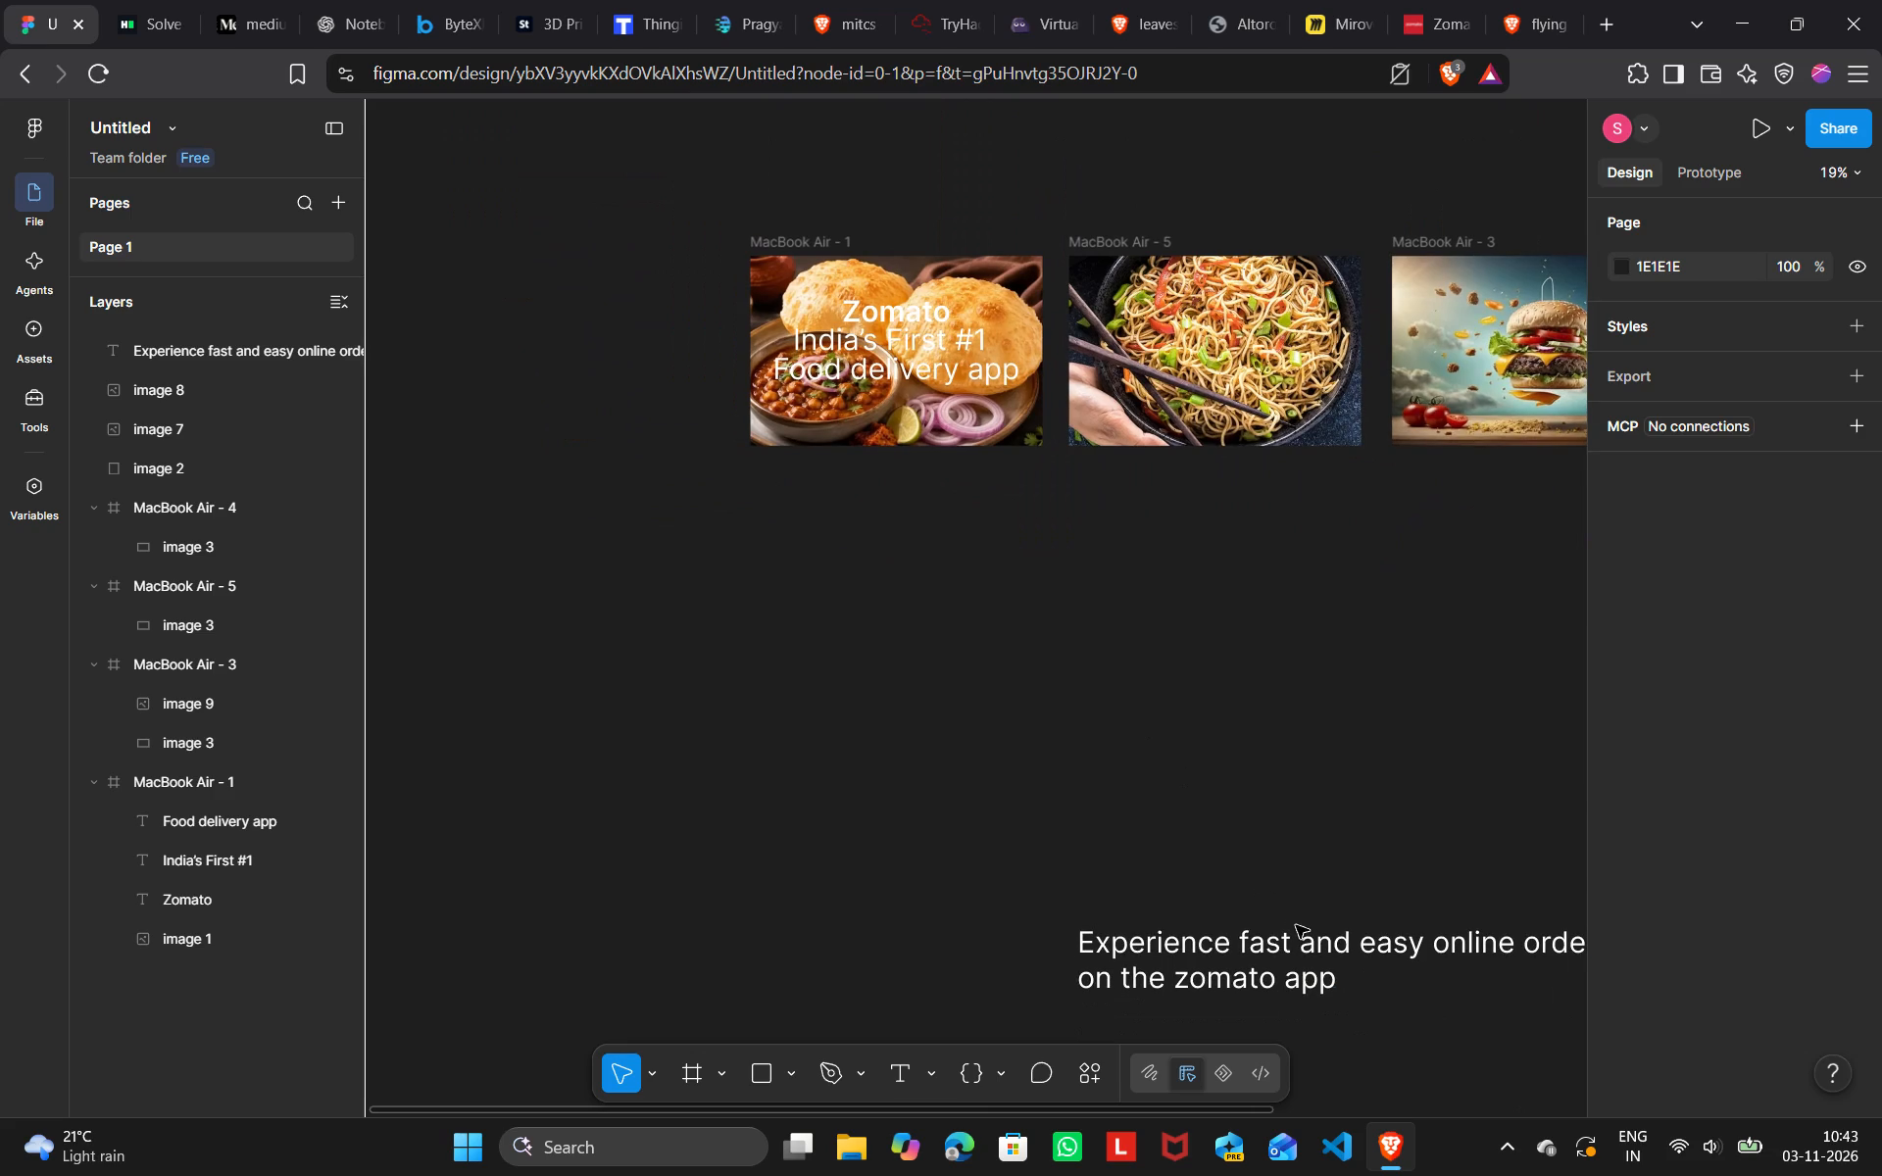
click(1316, 945)
scroll(1316, 945, left, 1)
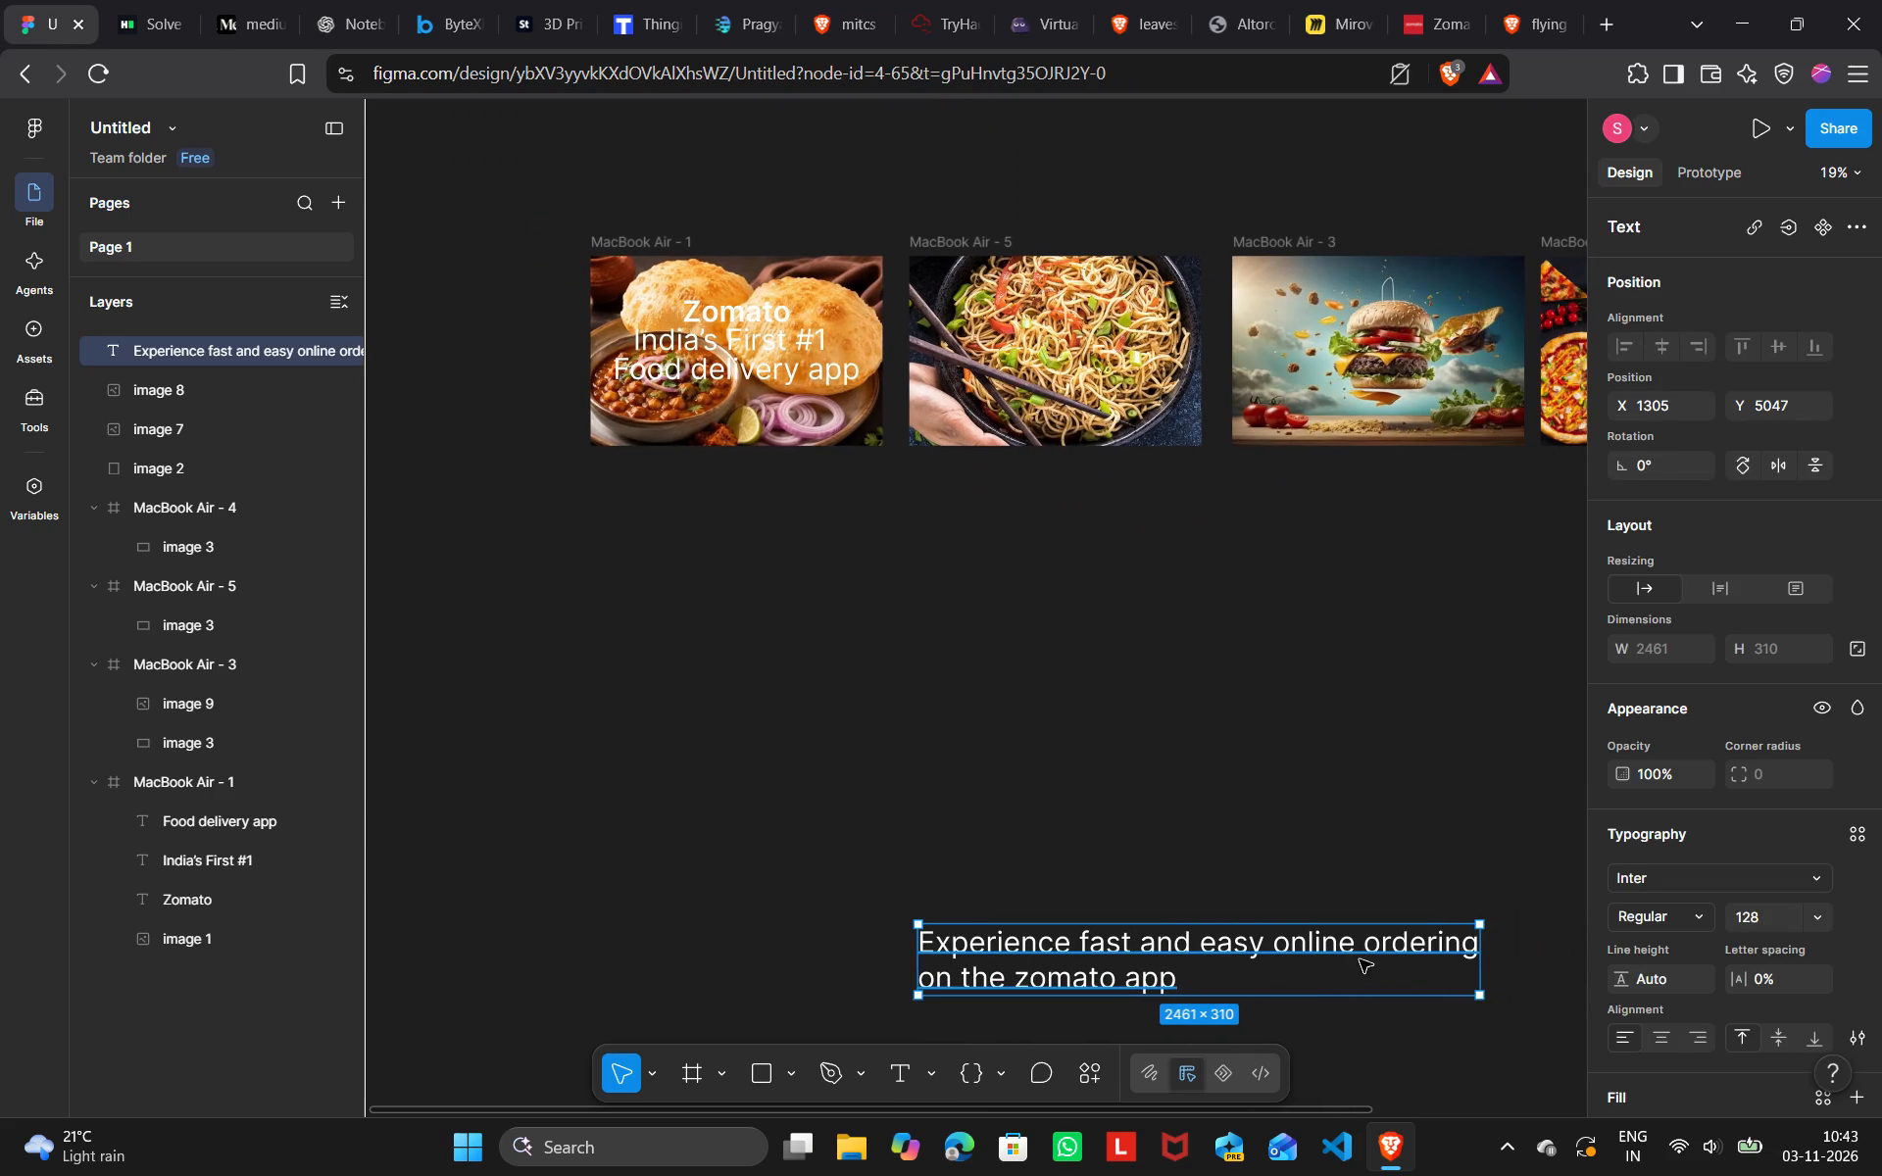
click(1362, 945)
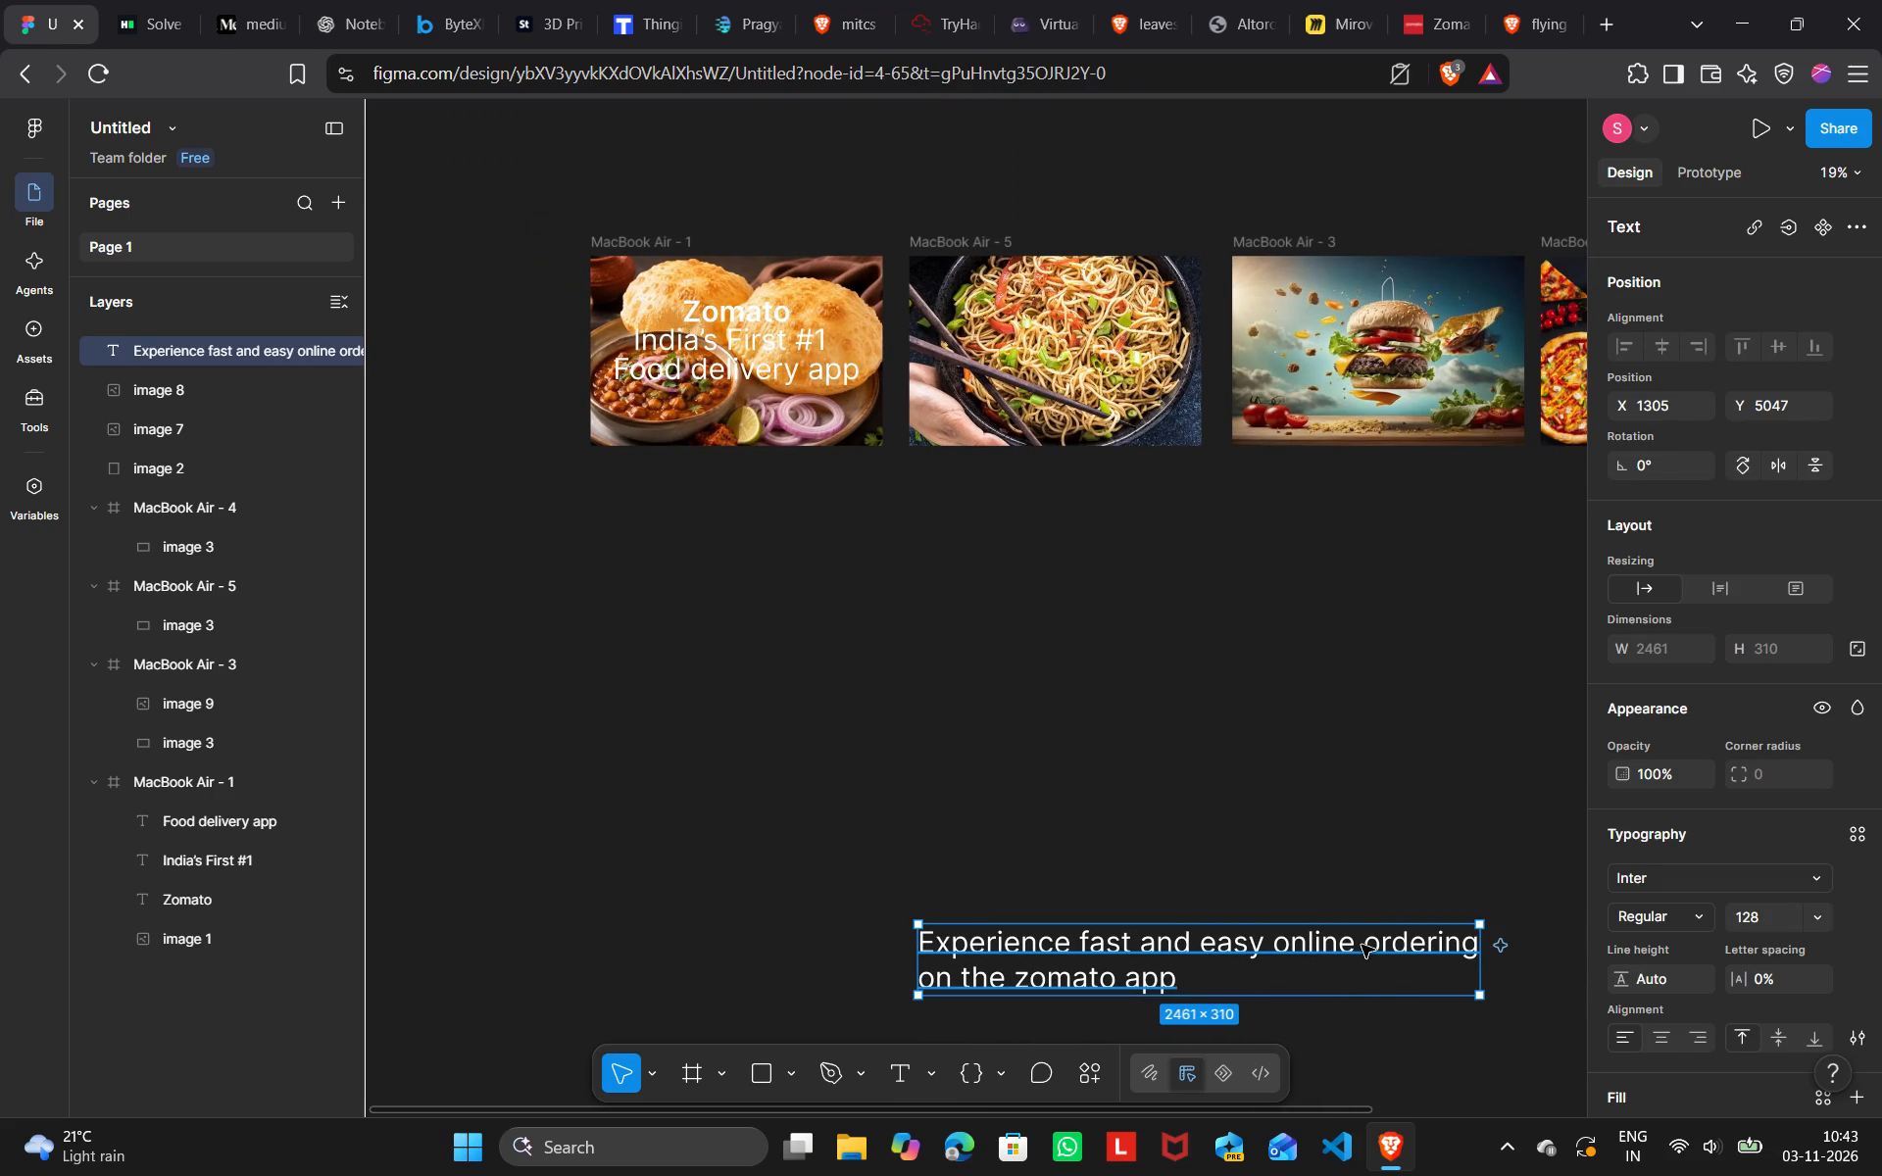
double_click(1355, 944)
double_click(1355, 944)
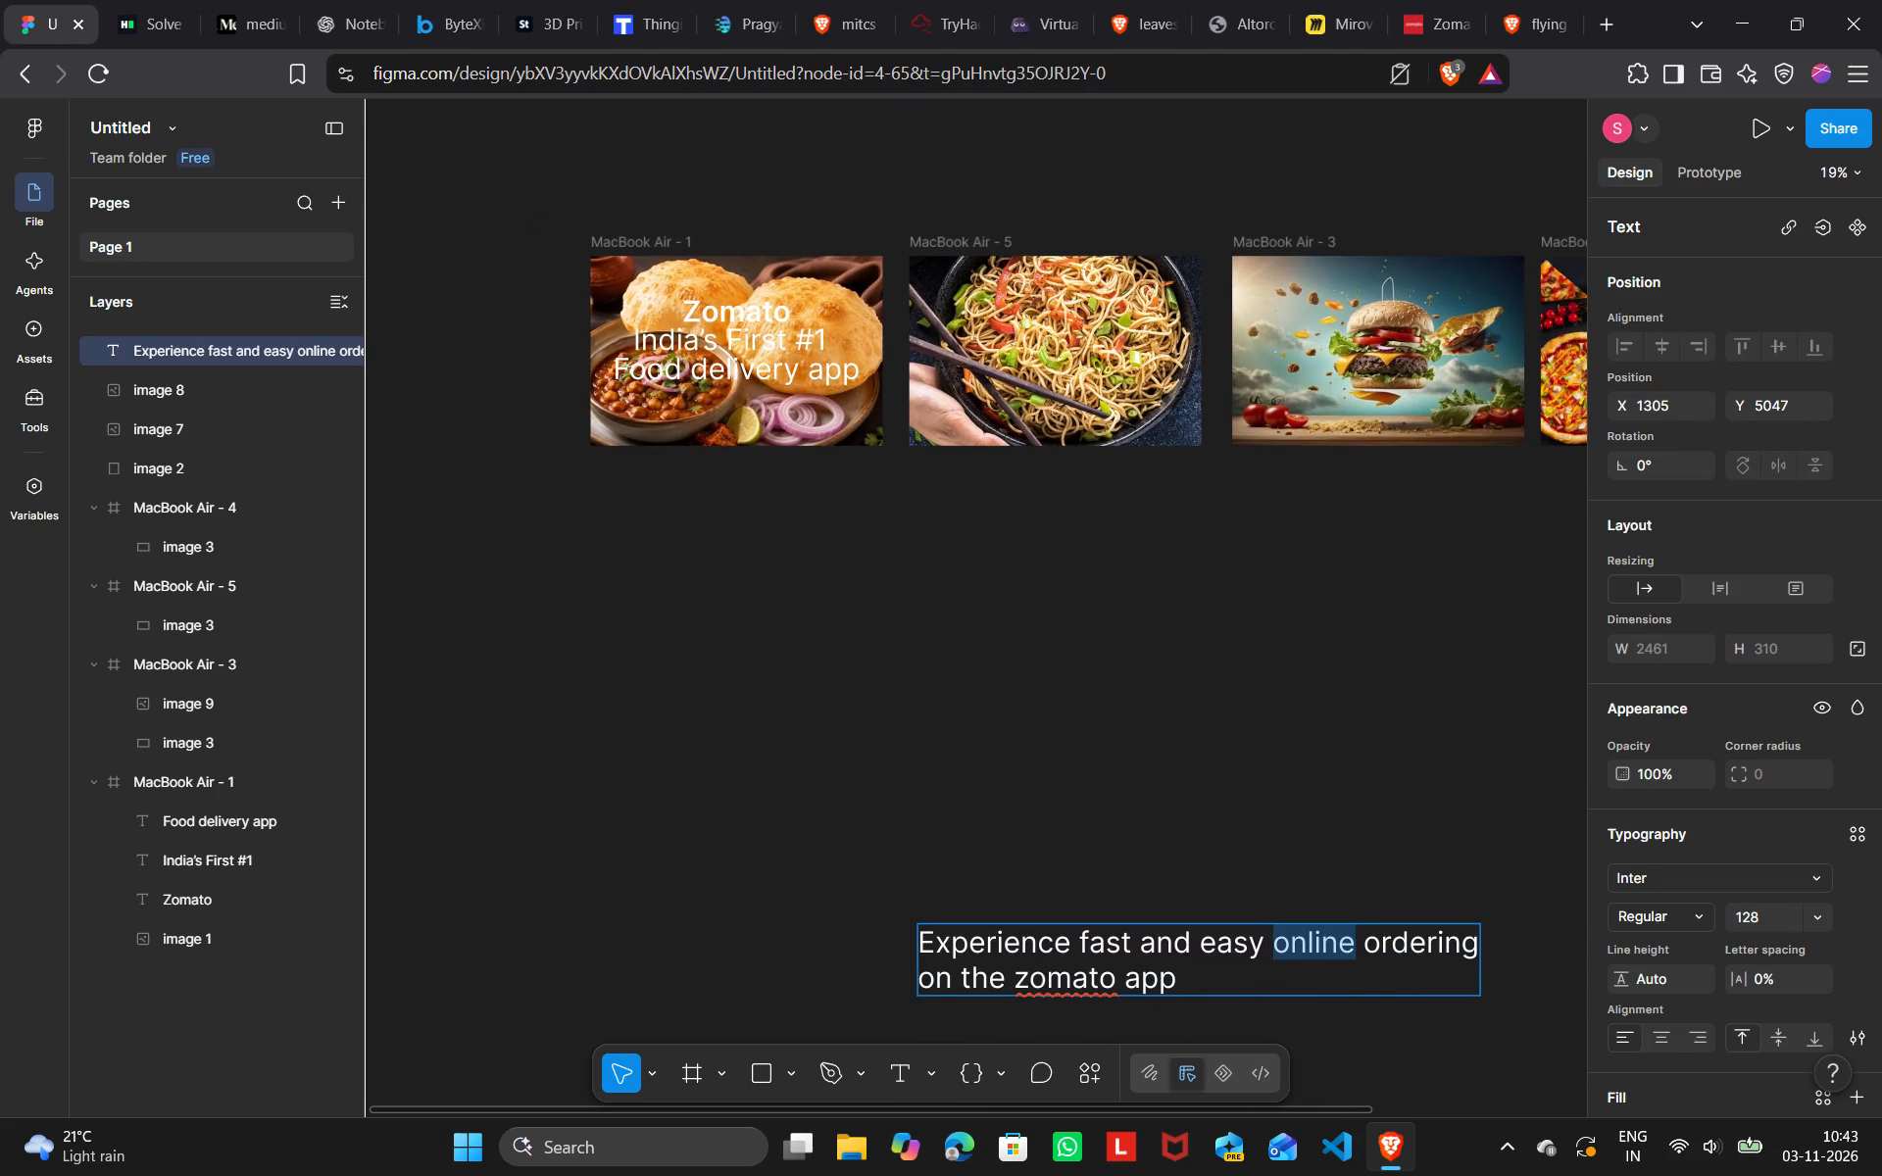
click(1363, 945)
key(Return)
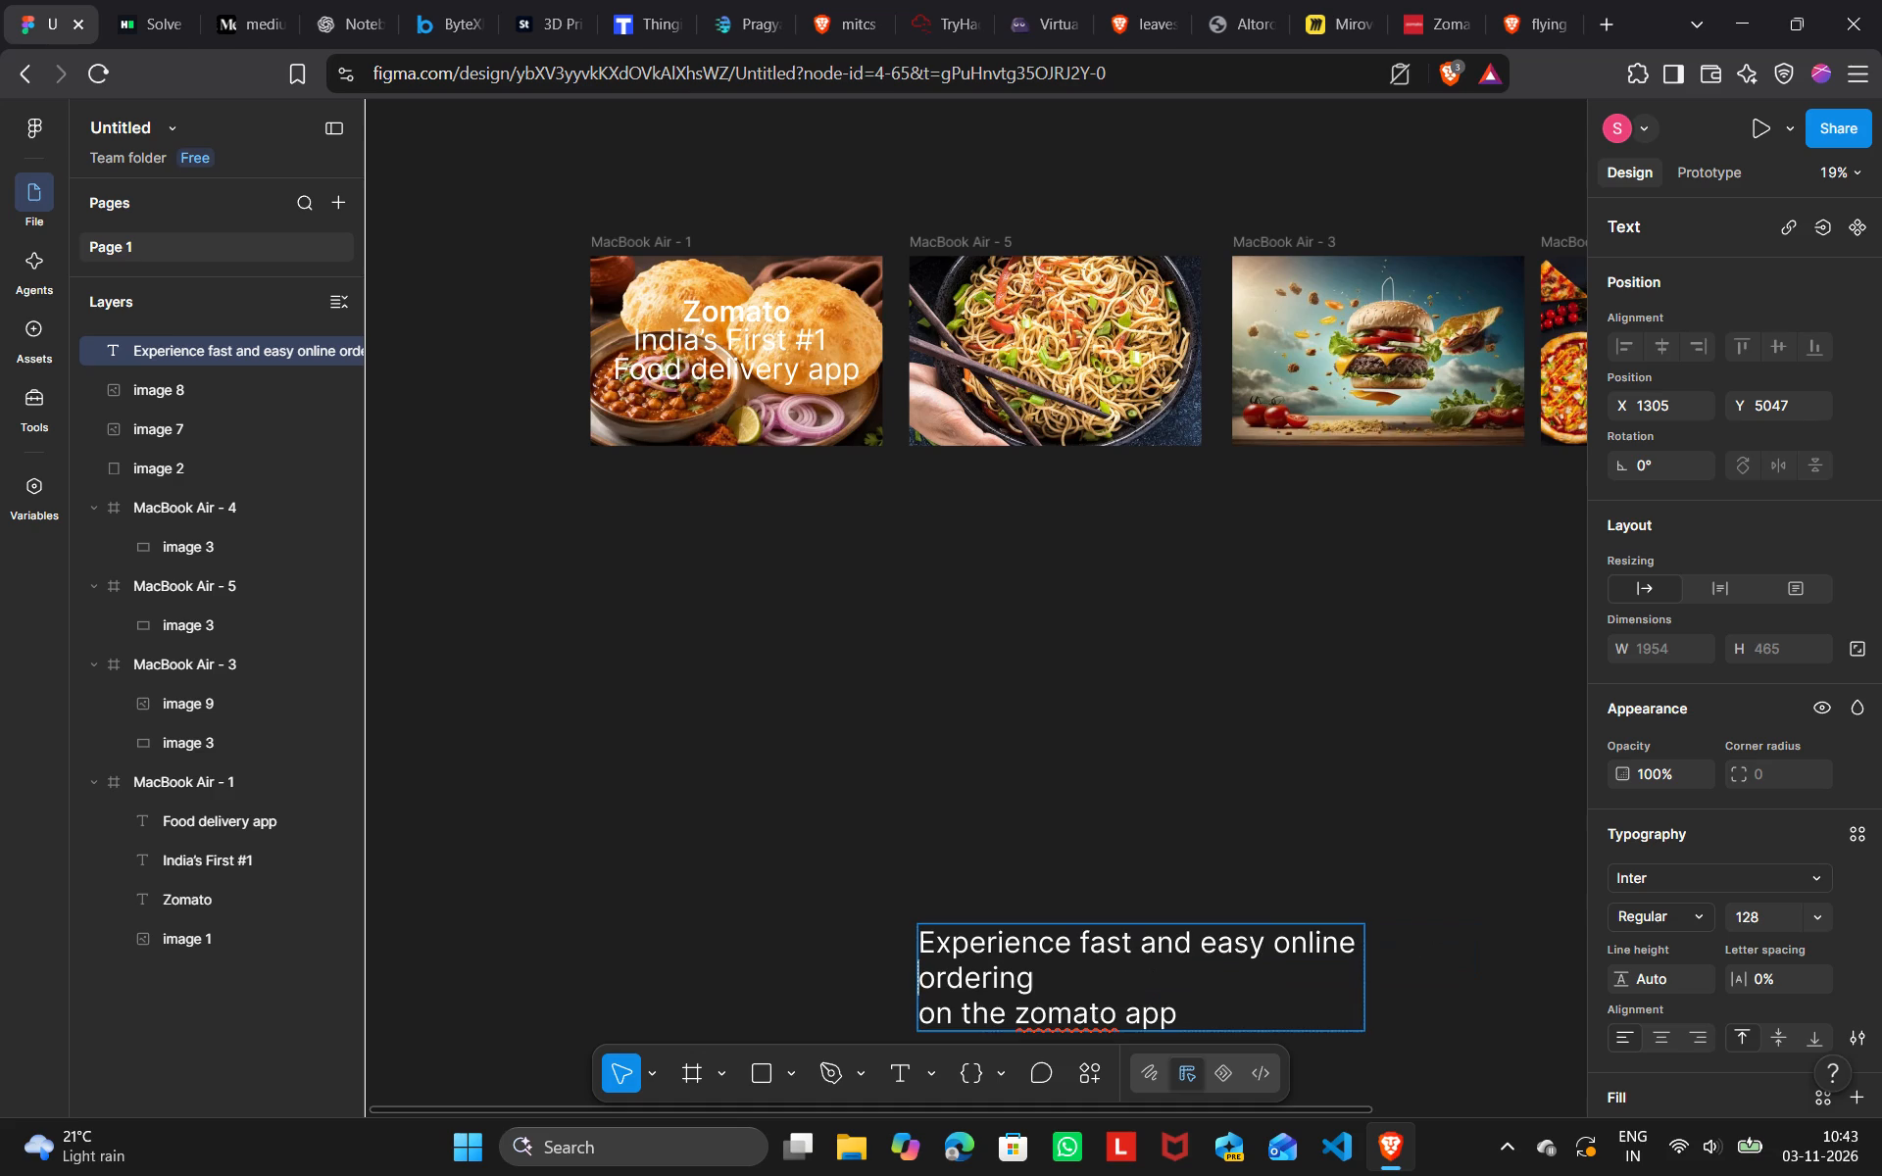
key(Down)
key(BackSpace)
key(space)
click(1552, 806)
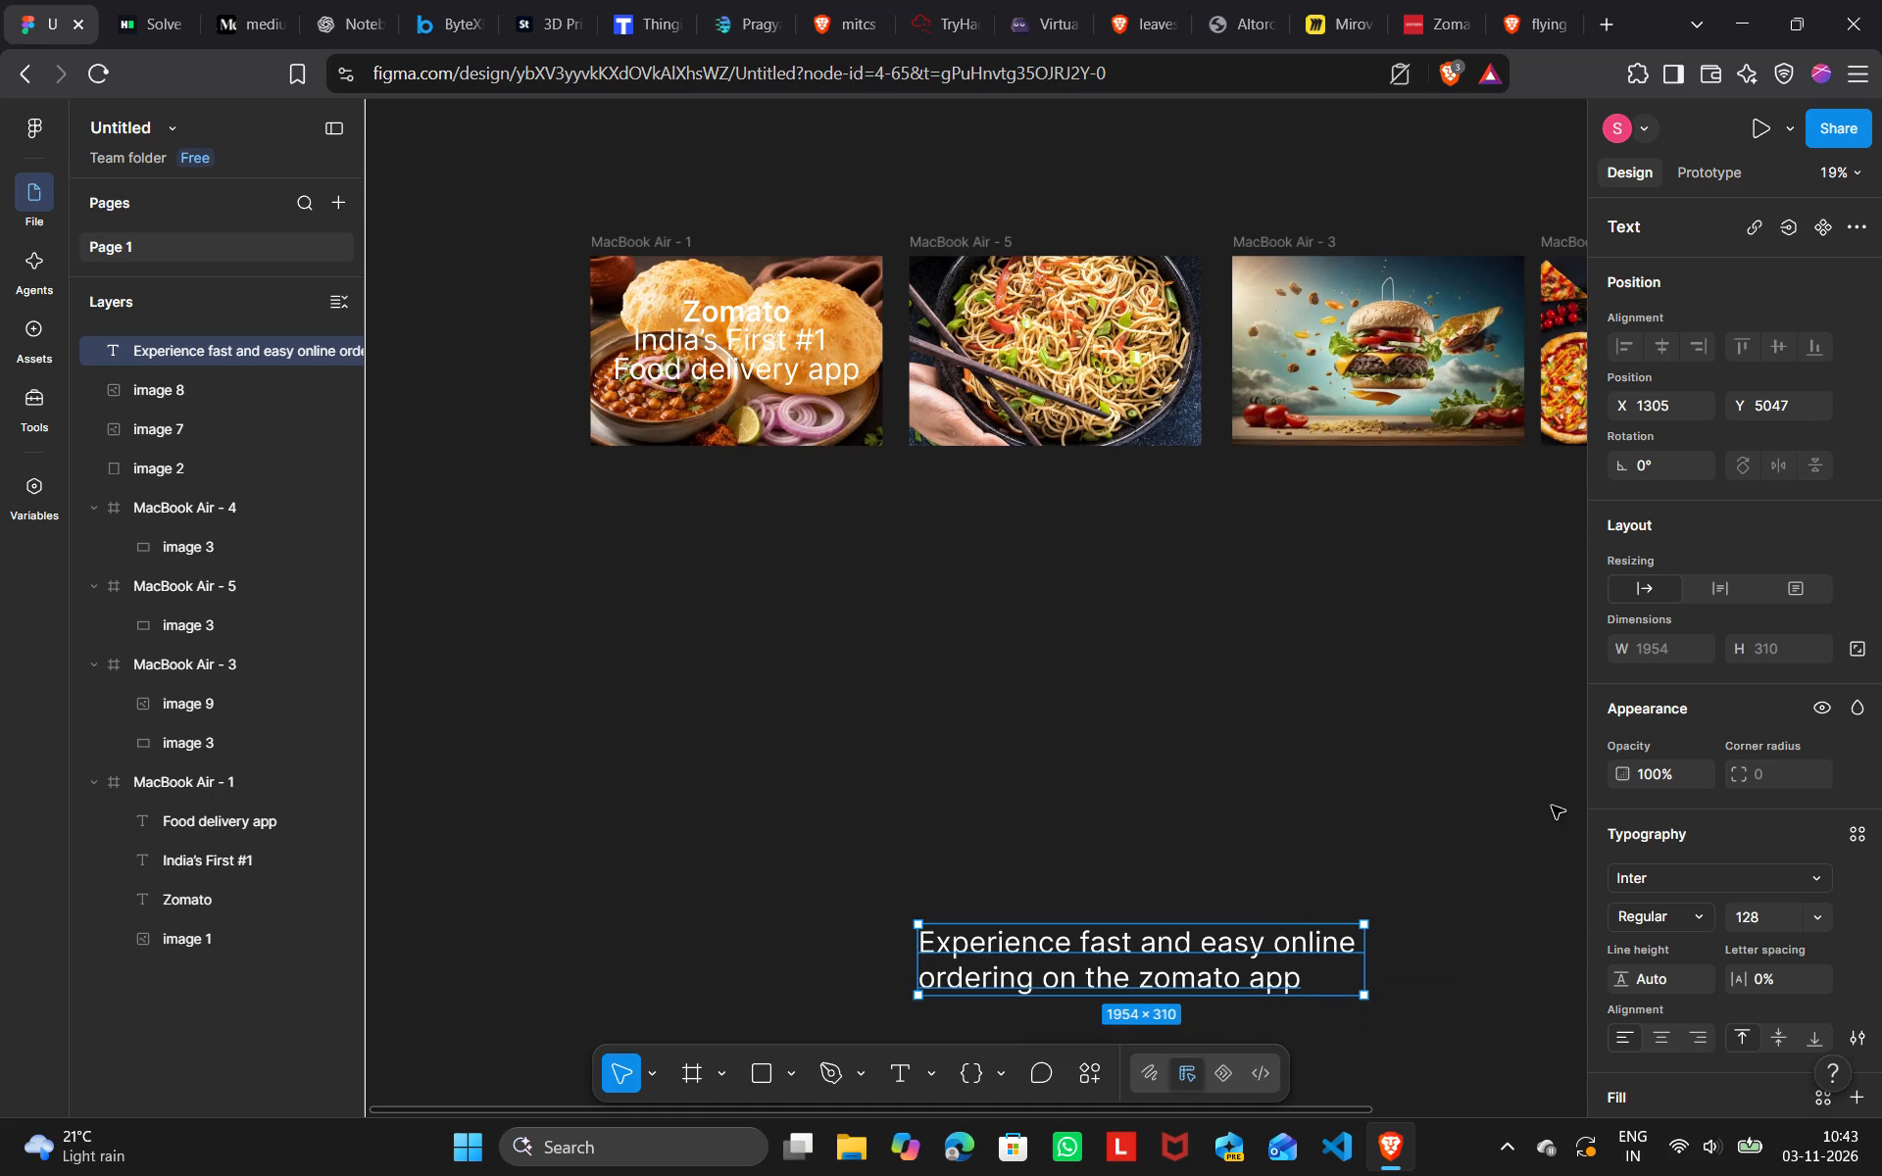
Move the tagline text just below the MacBook Air - 1 frame and set its font size to 64.
click(1220, 782)
drag(1213, 941, 991, 626)
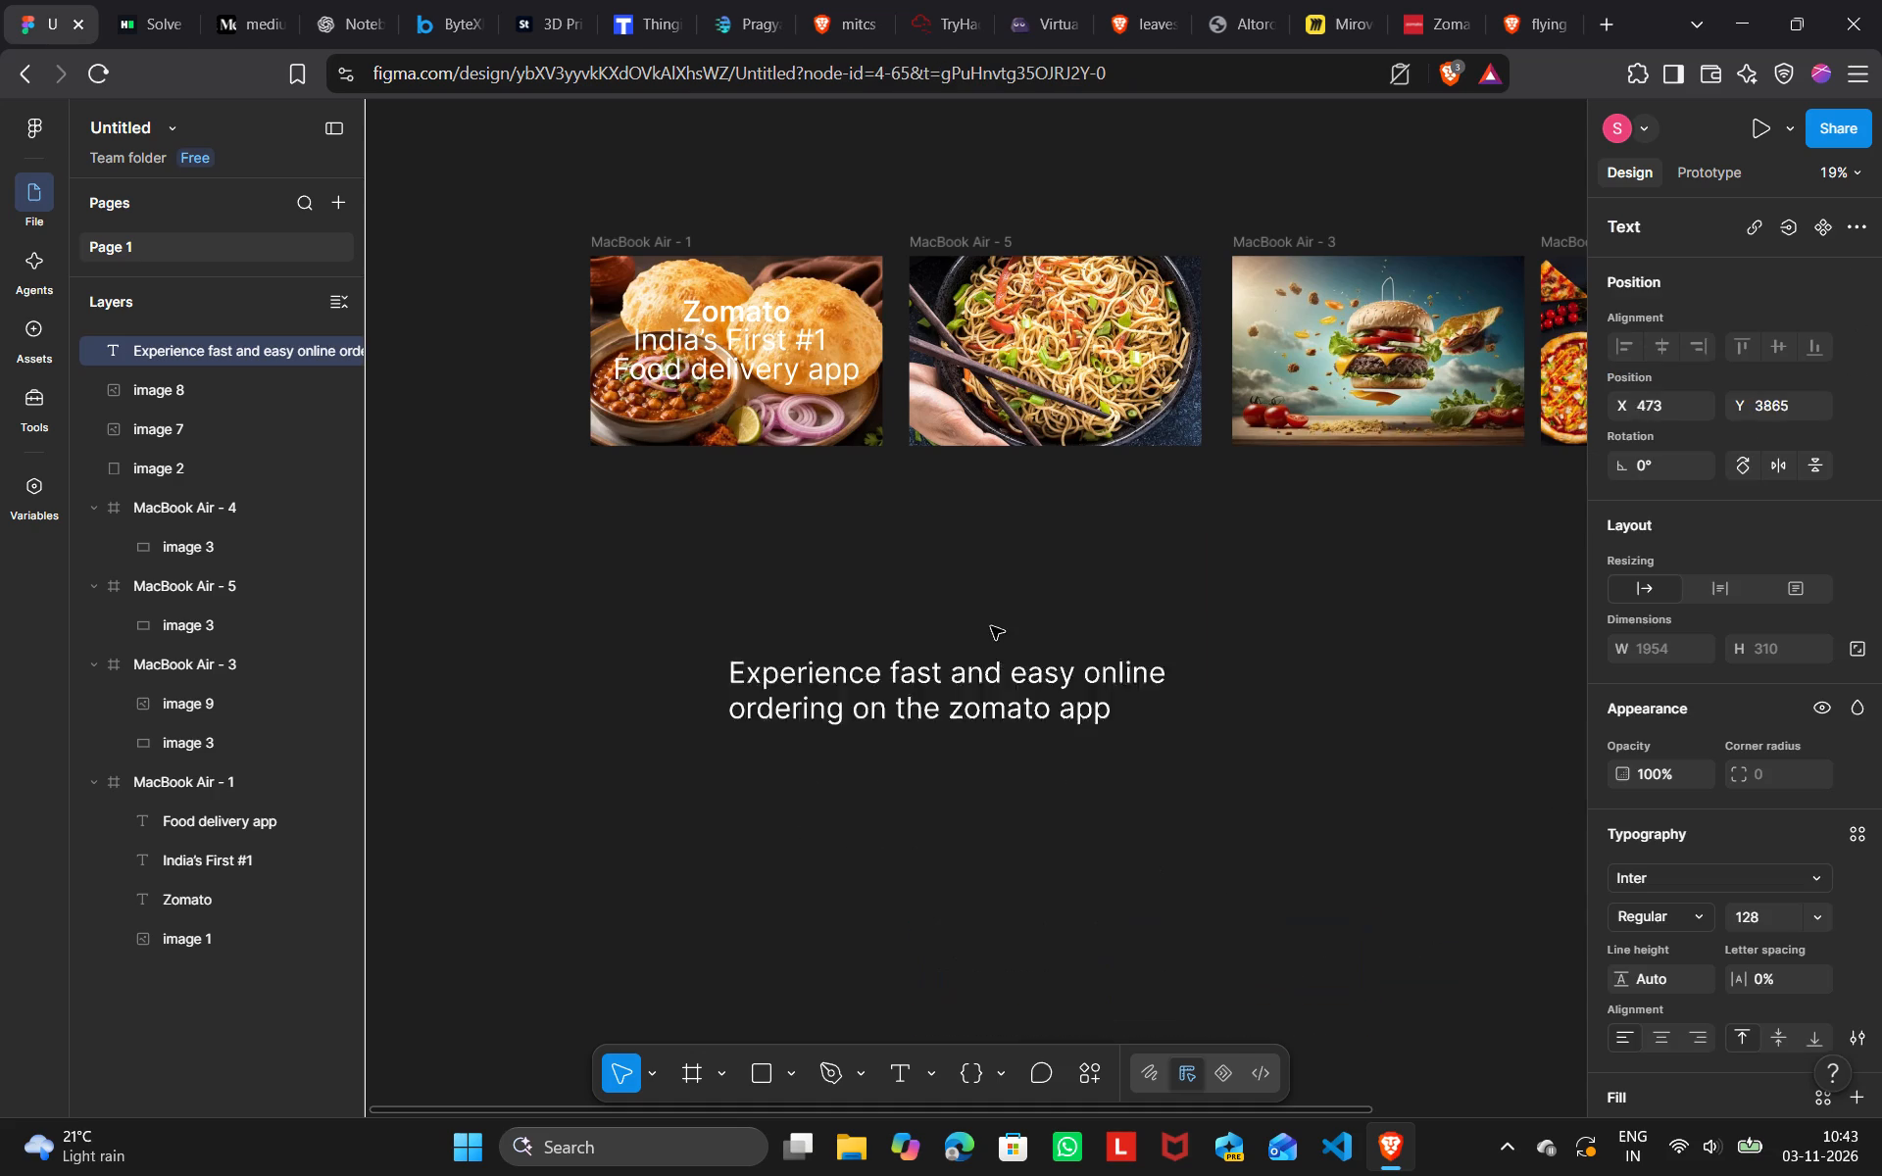
drag(991, 626, 891, 530)
double_click(891, 530)
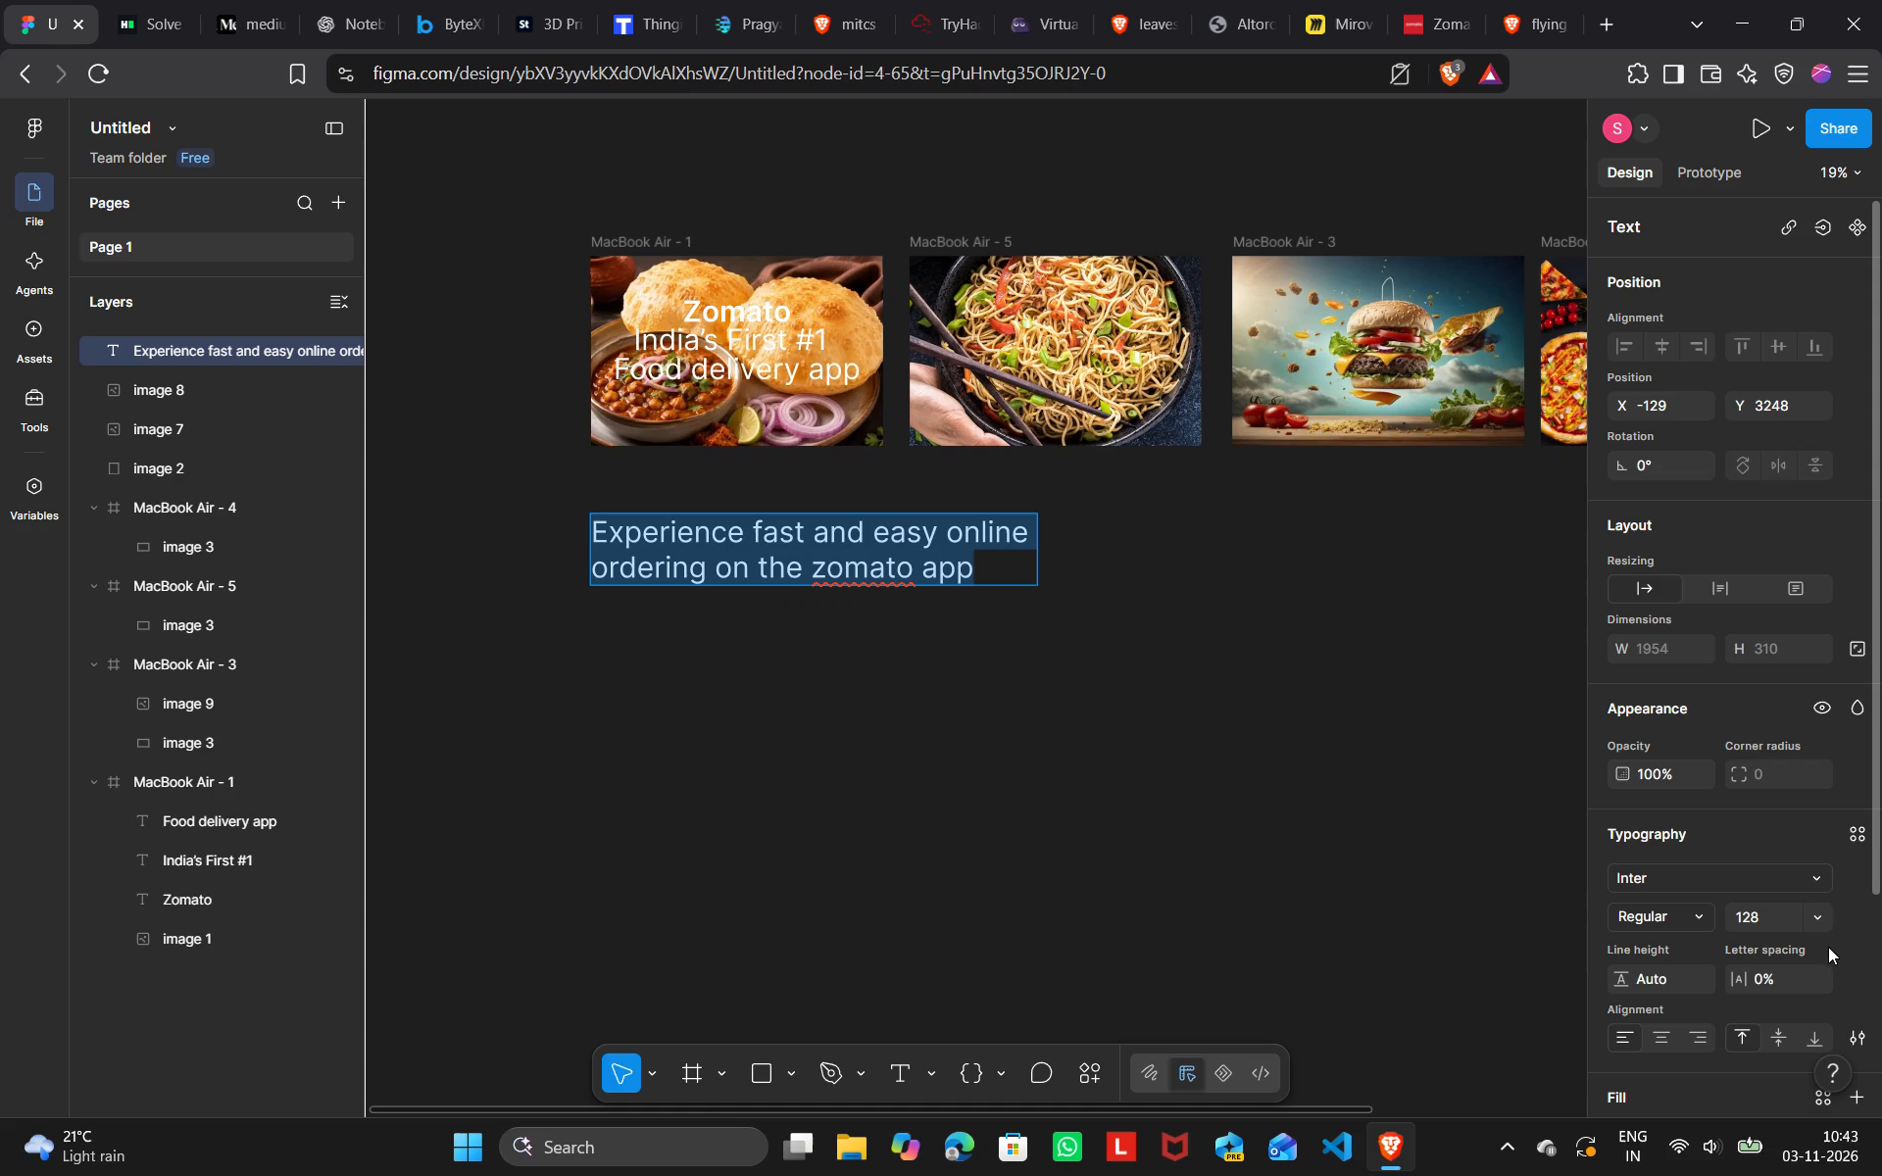
click(1820, 909)
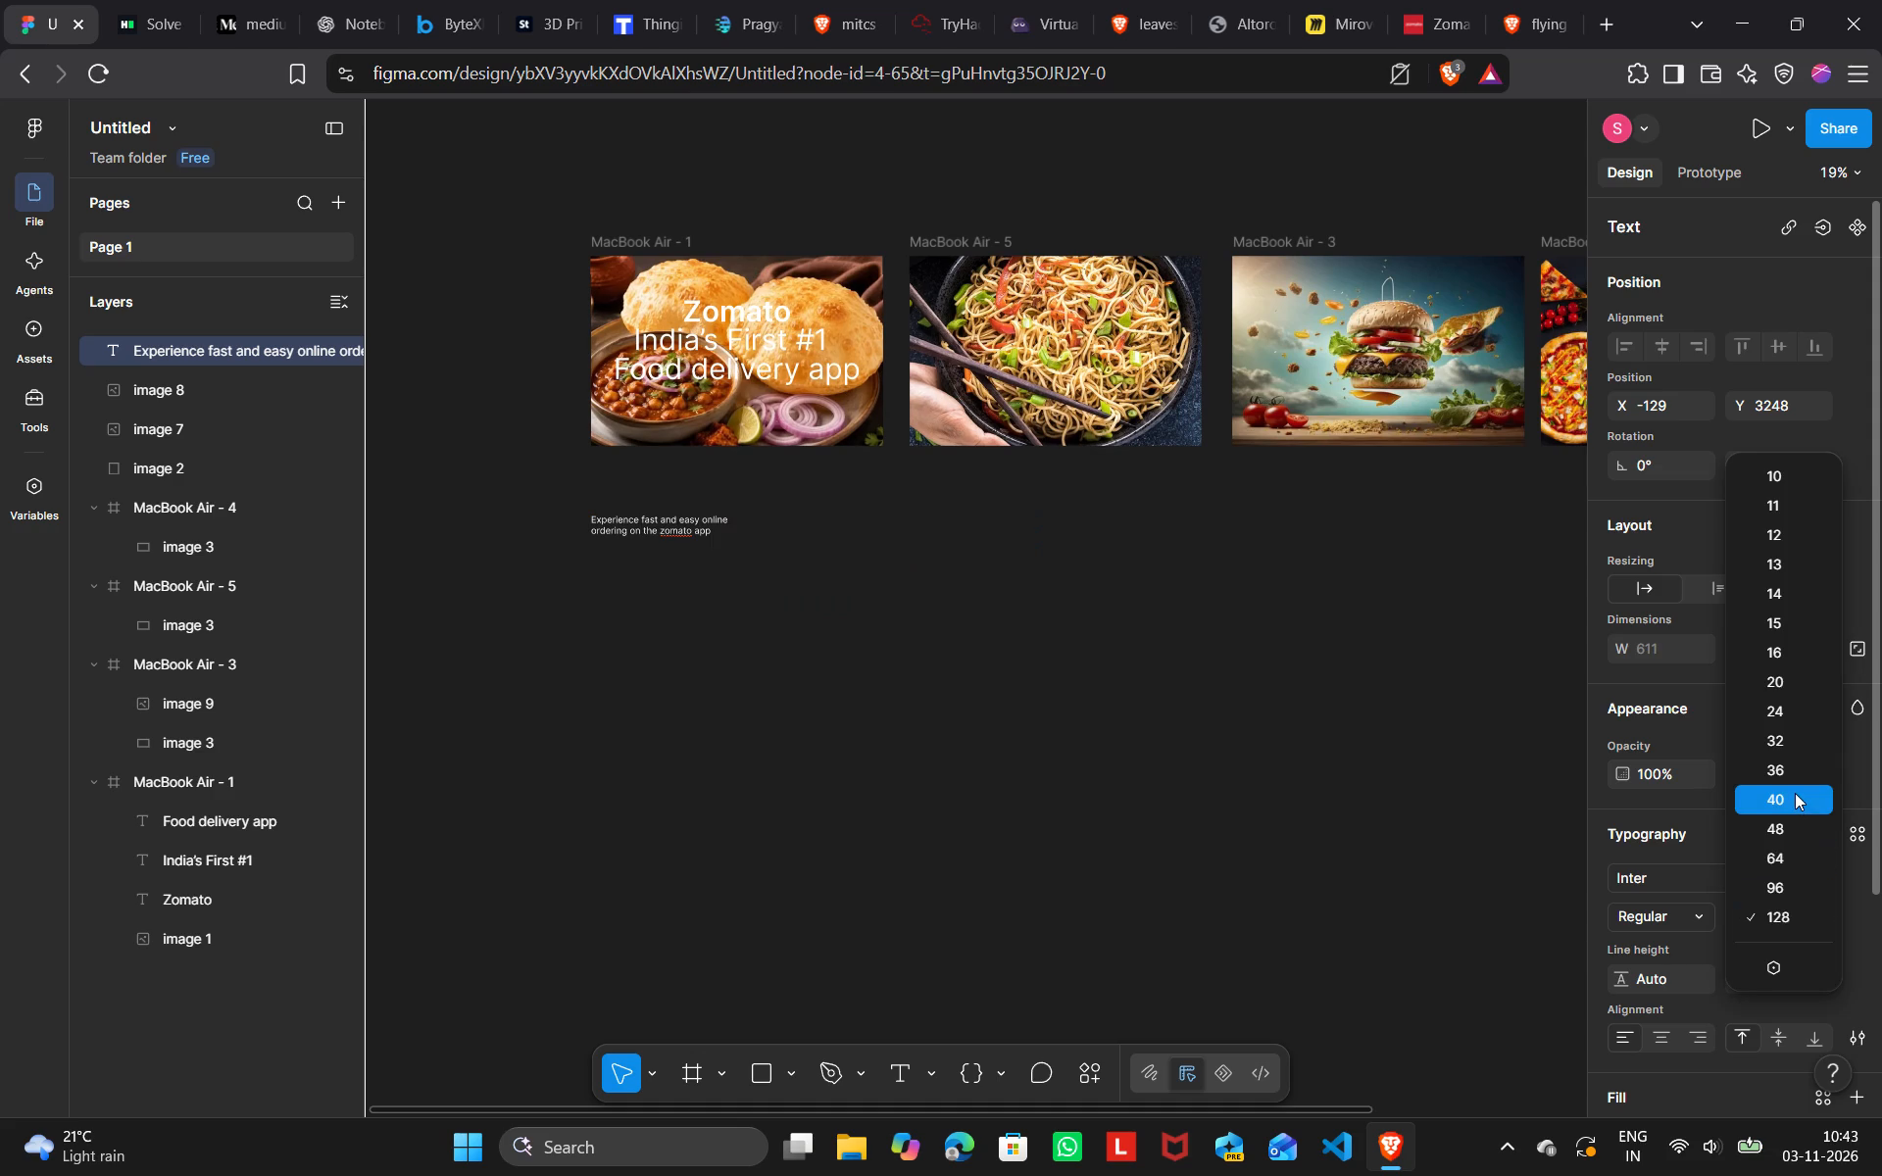
click(1799, 851)
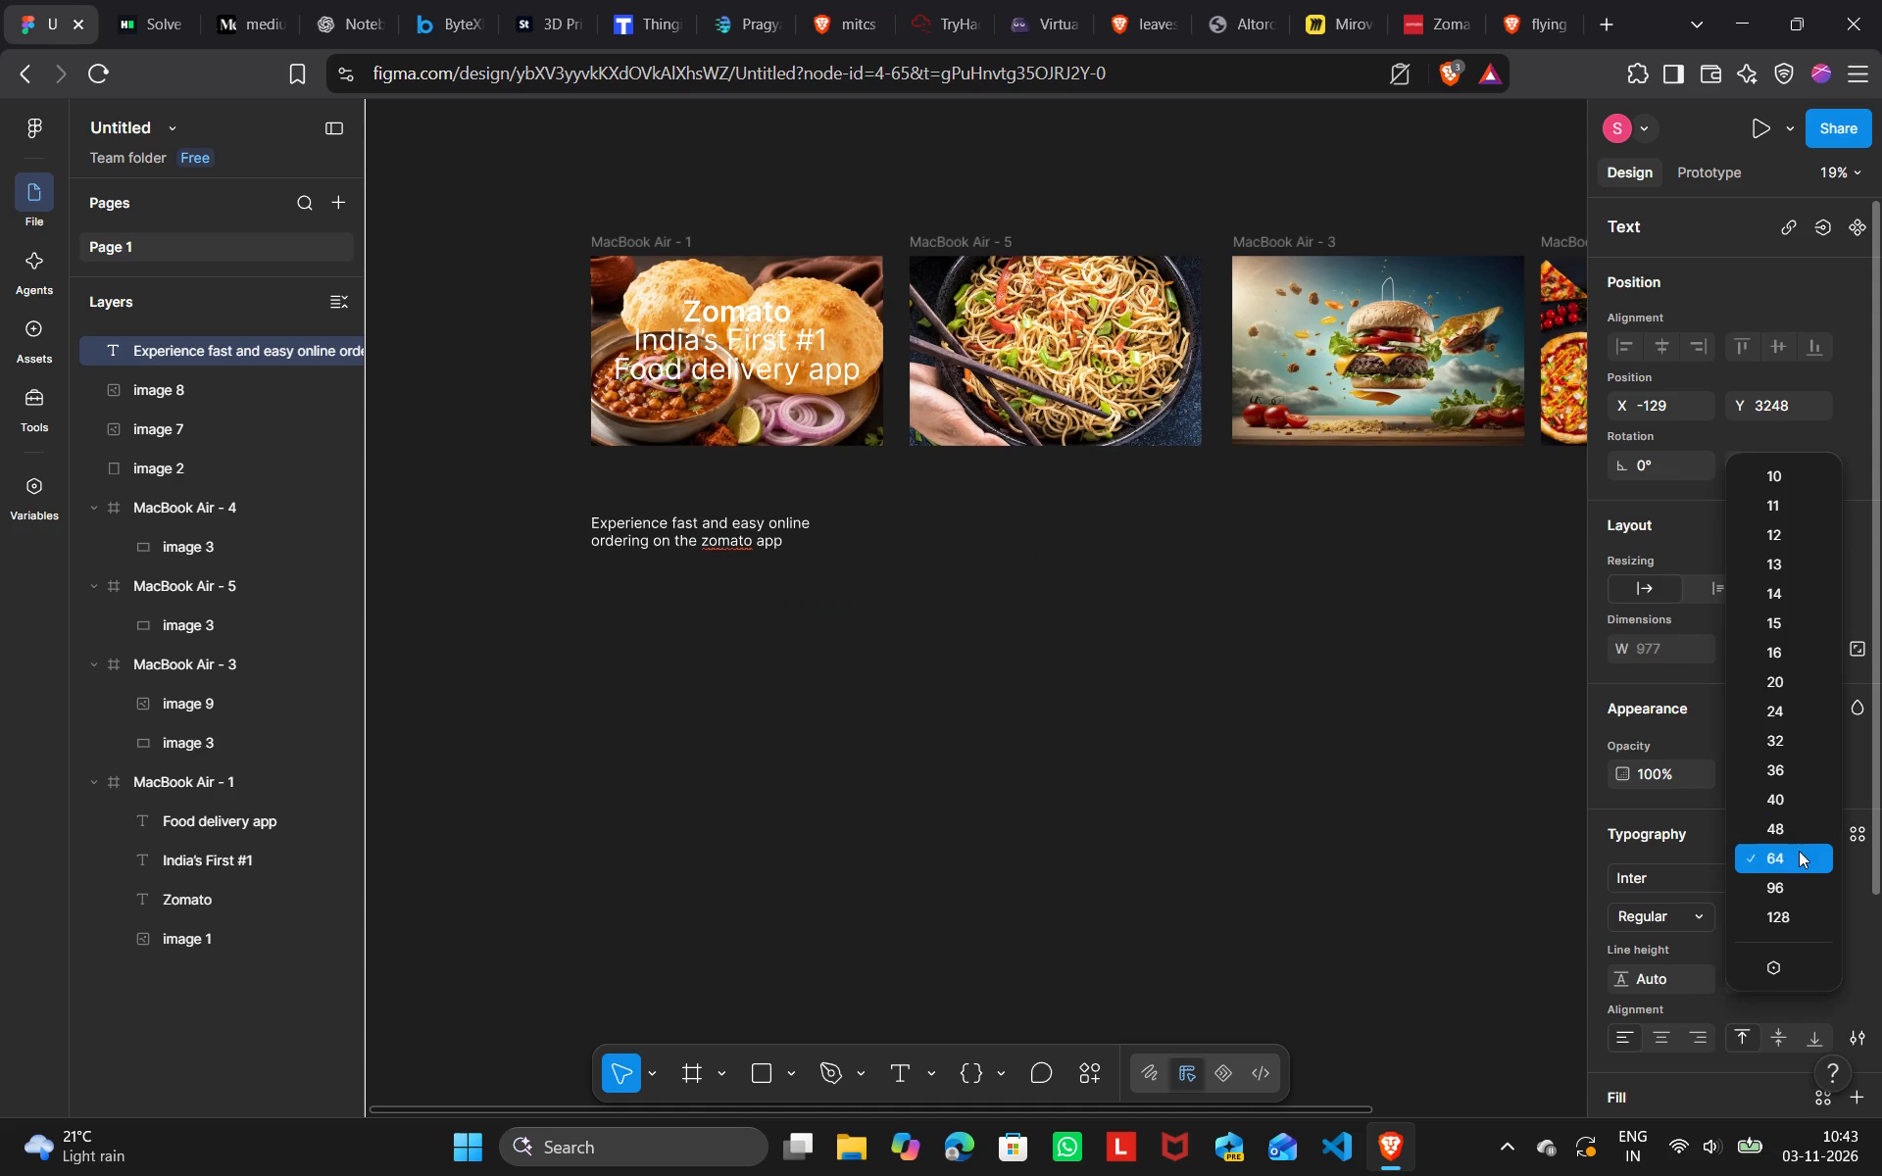
click(1035, 634)
Place the tagline inside MacBook Air - 1 beneath "Food delivery app", at about X 199, Y 610, and check the text layout.
click(833, 640)
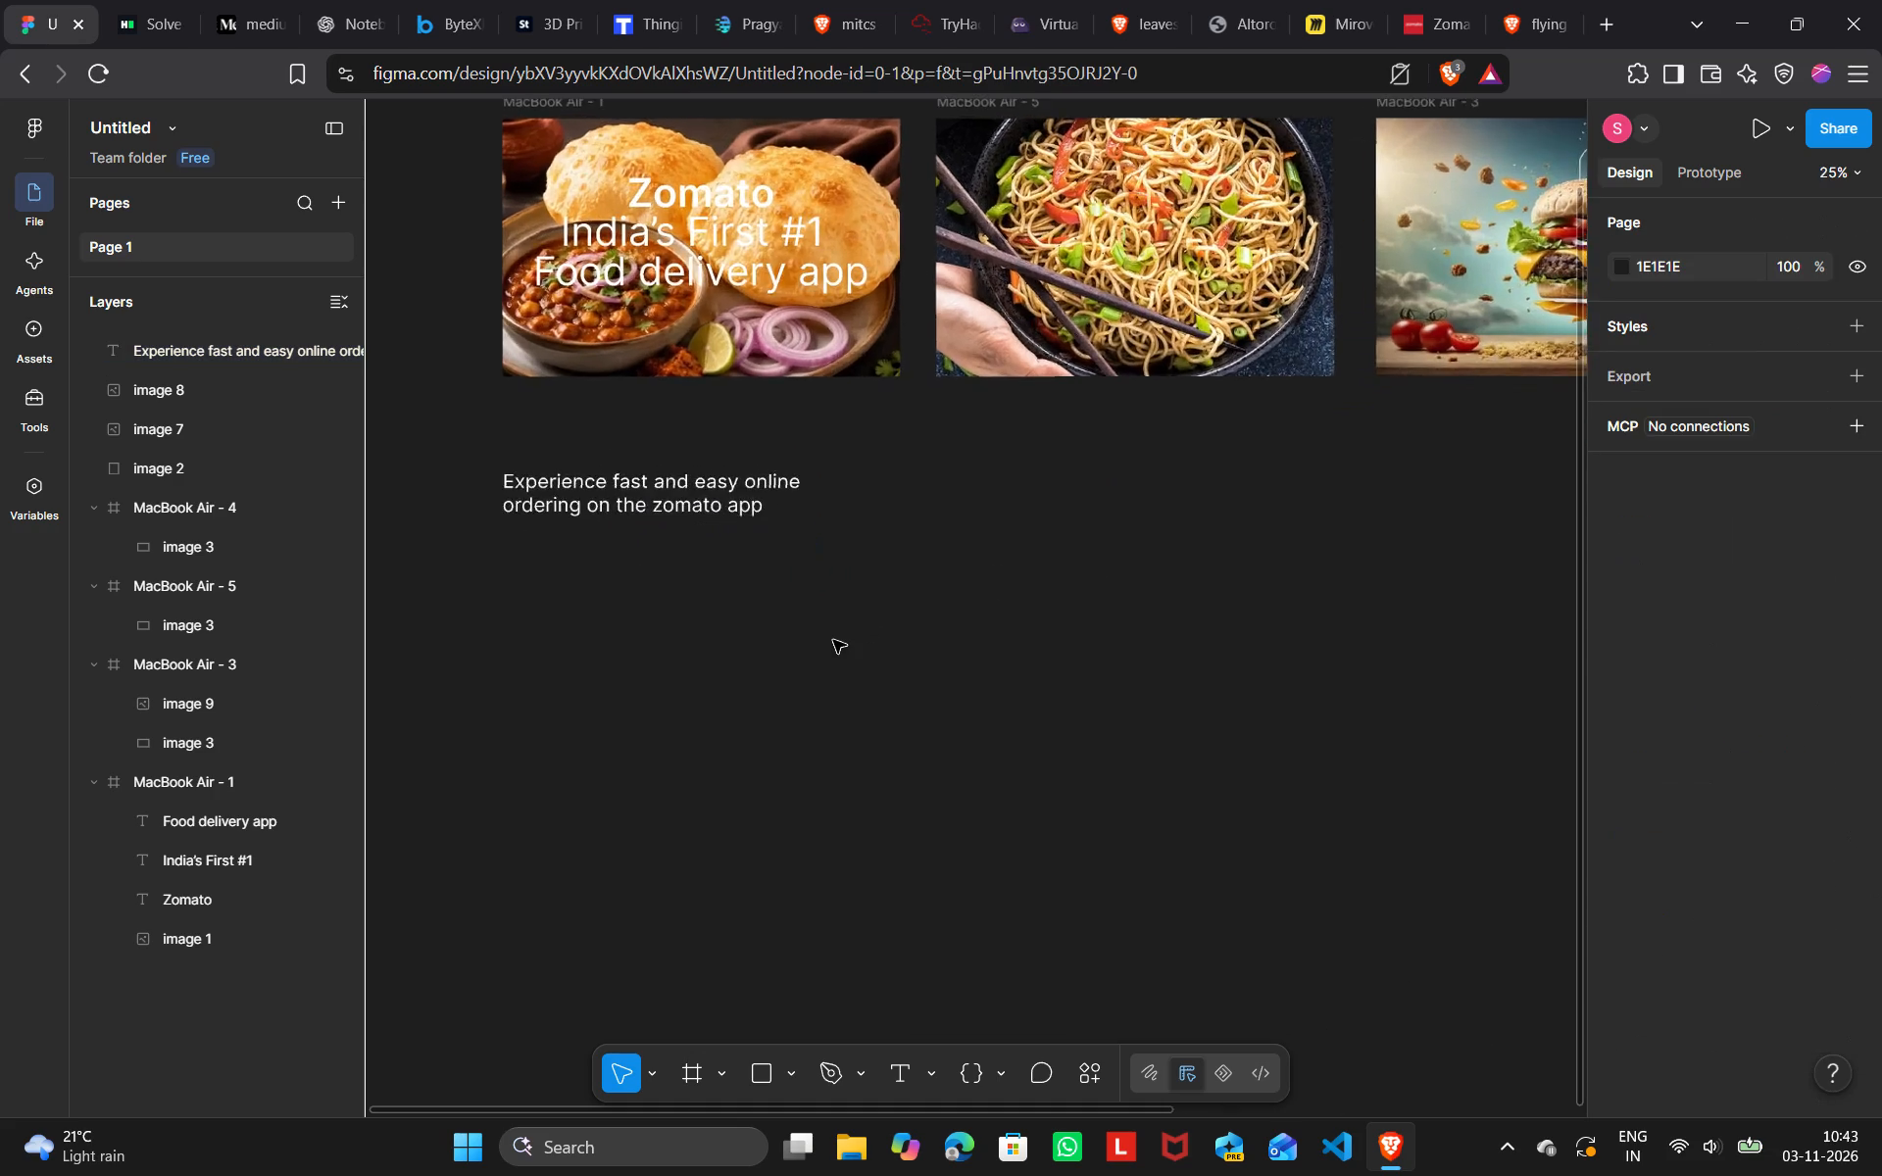
drag(951, 502, 1037, 318)
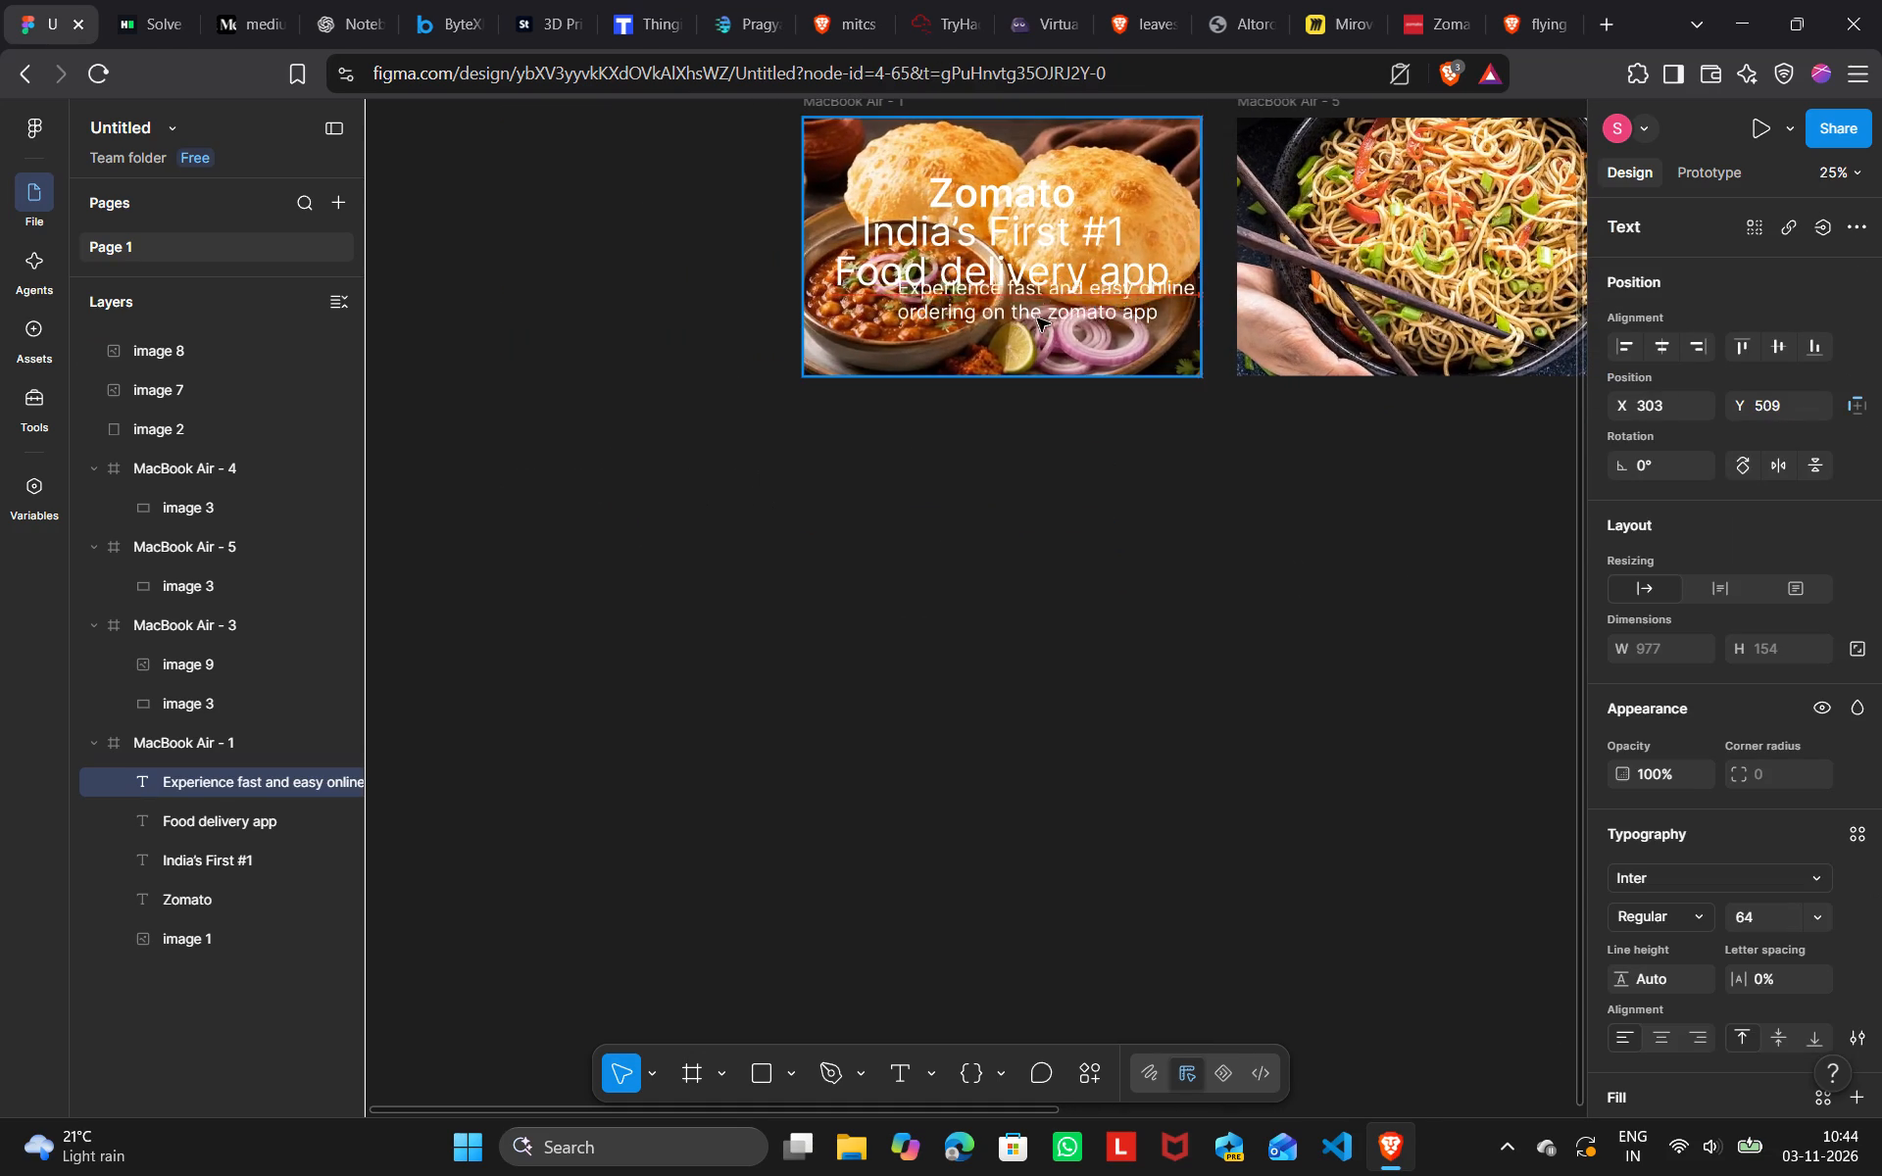
drag(1037, 318, 1014, 340)
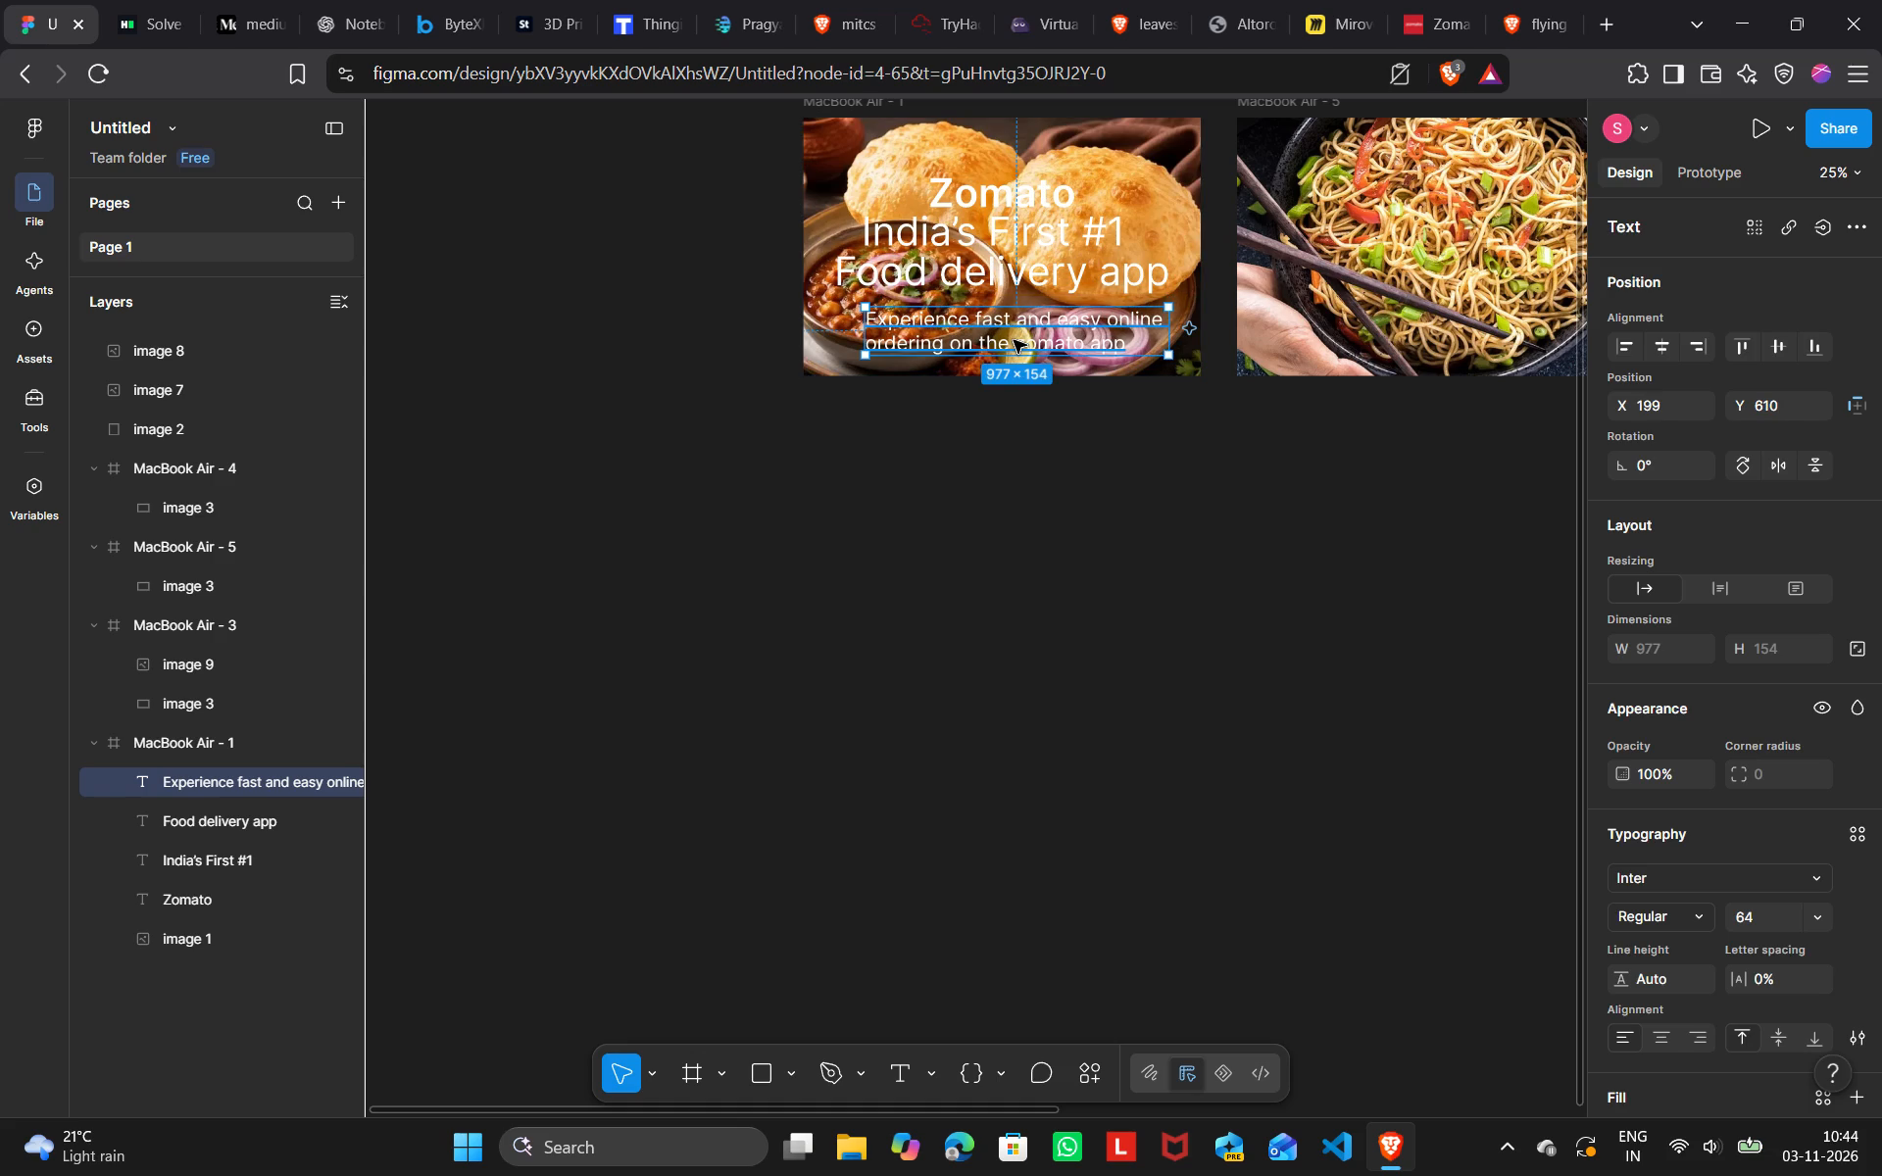
click(955, 454)
scroll(955, 454, up, 1)
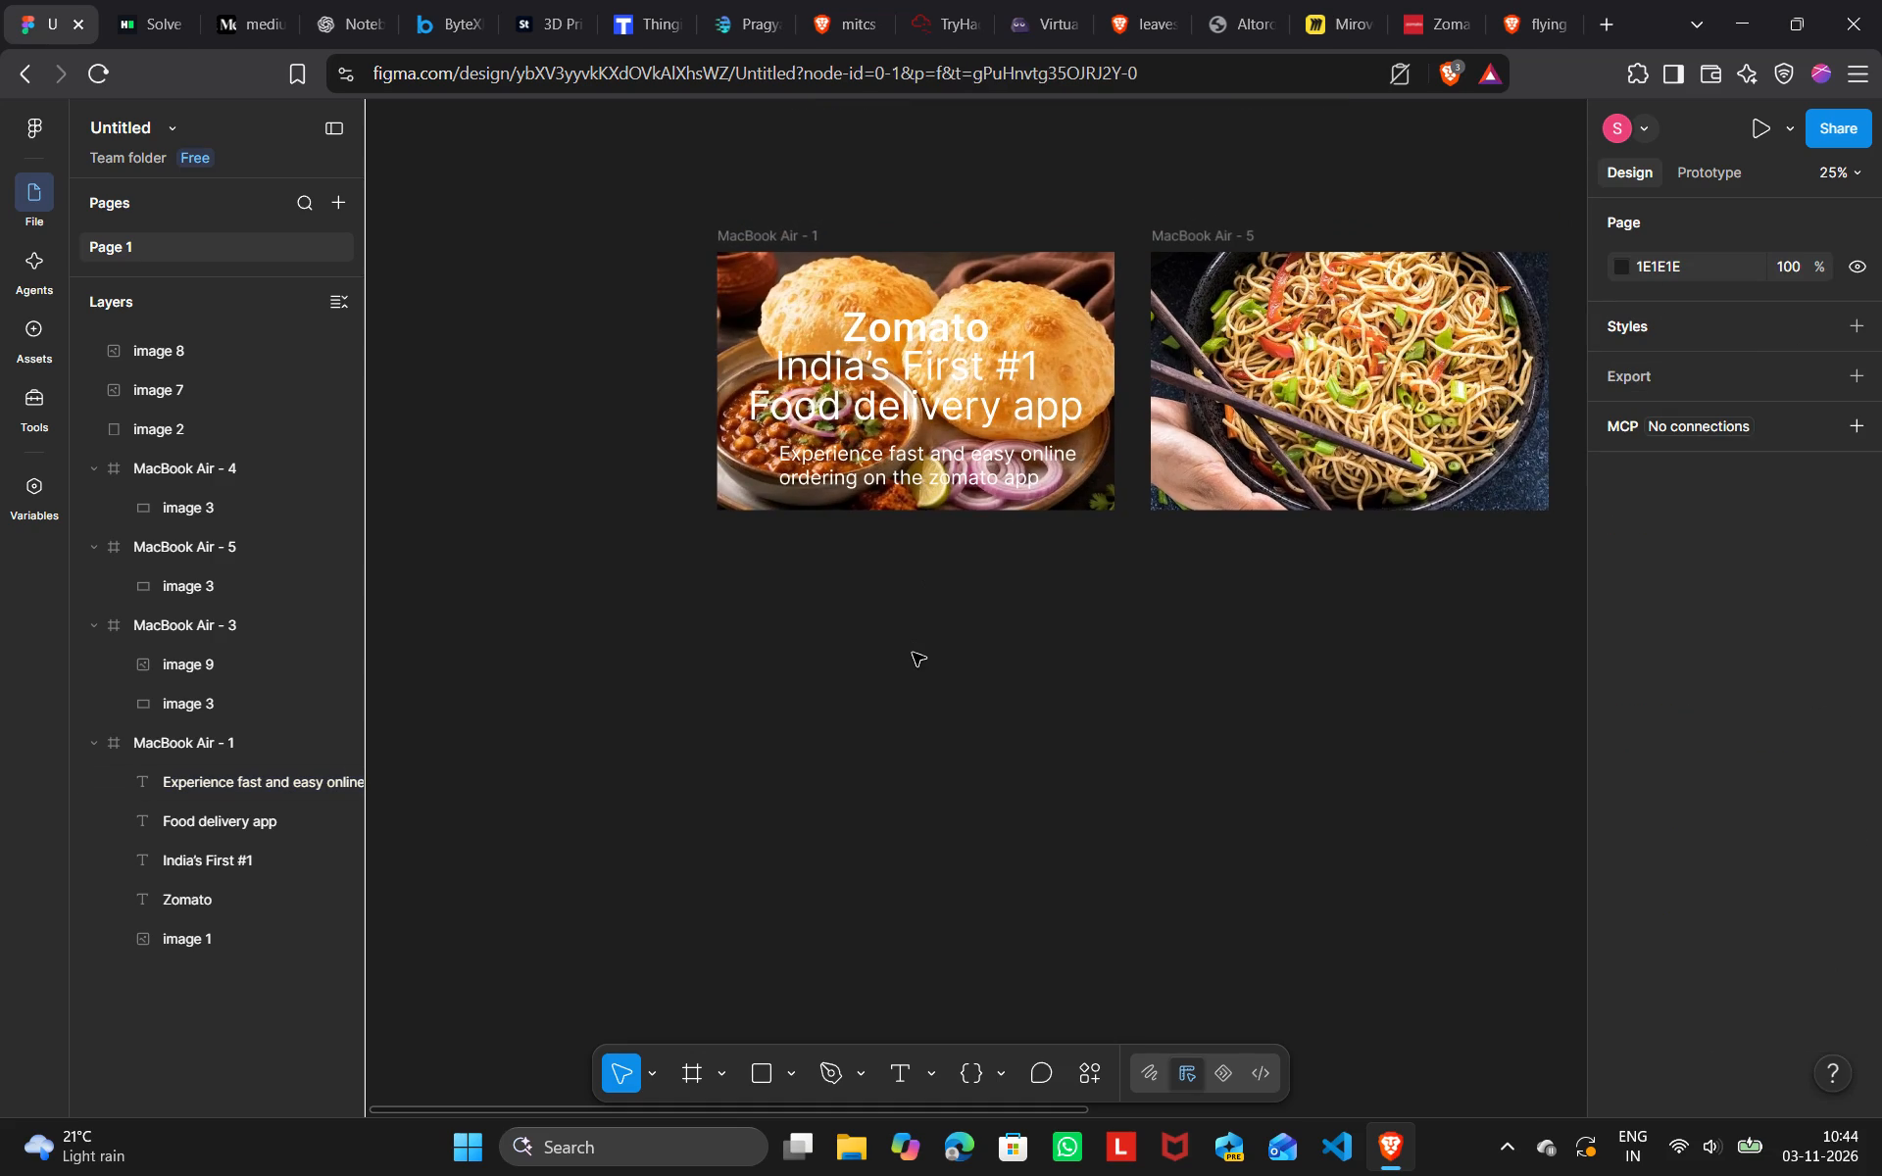
click(913, 653)
scroll(913, 653, up, 2)
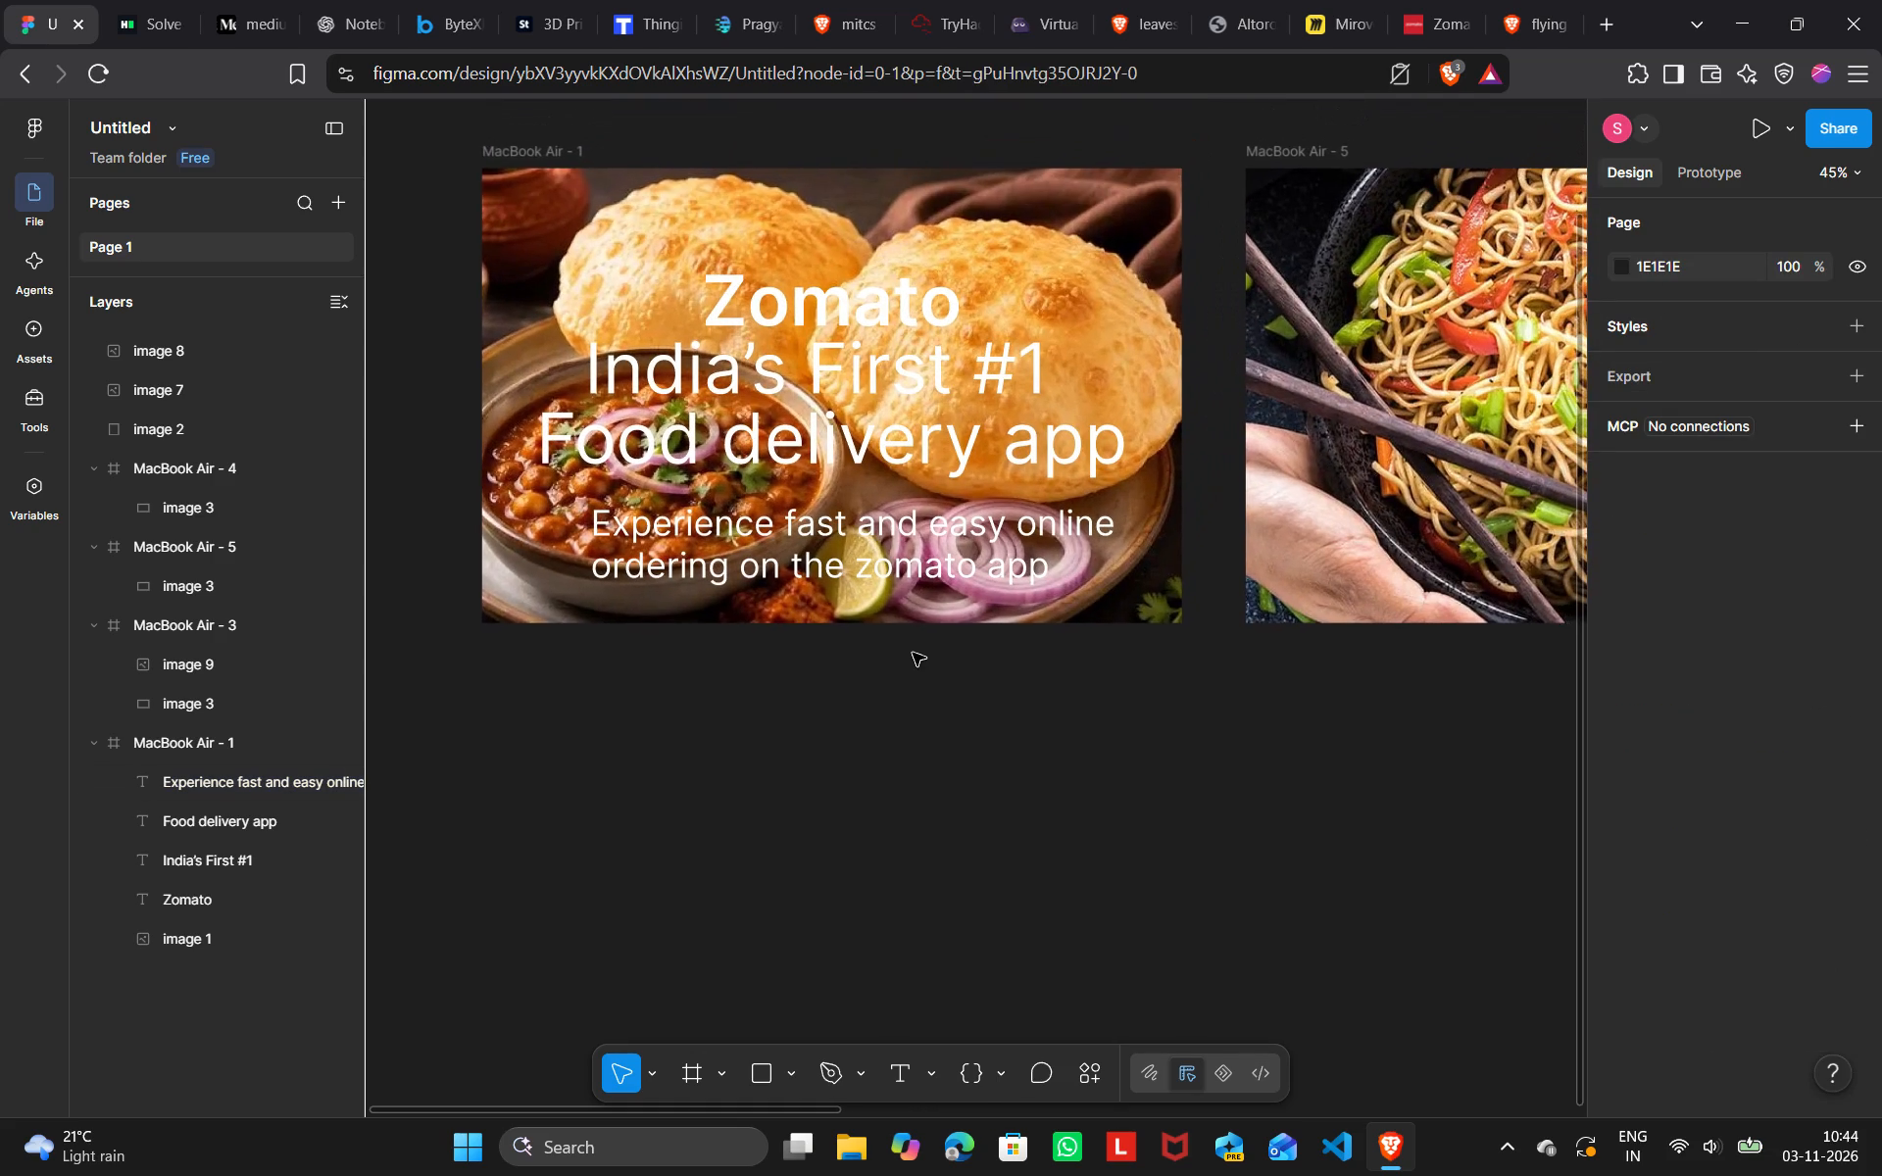
Copy the Zomato title from MacBook Air - 1 and paste it over the pictures of MacBook Air - 5, 3 and 4.
click(822, 309)
click(822, 309)
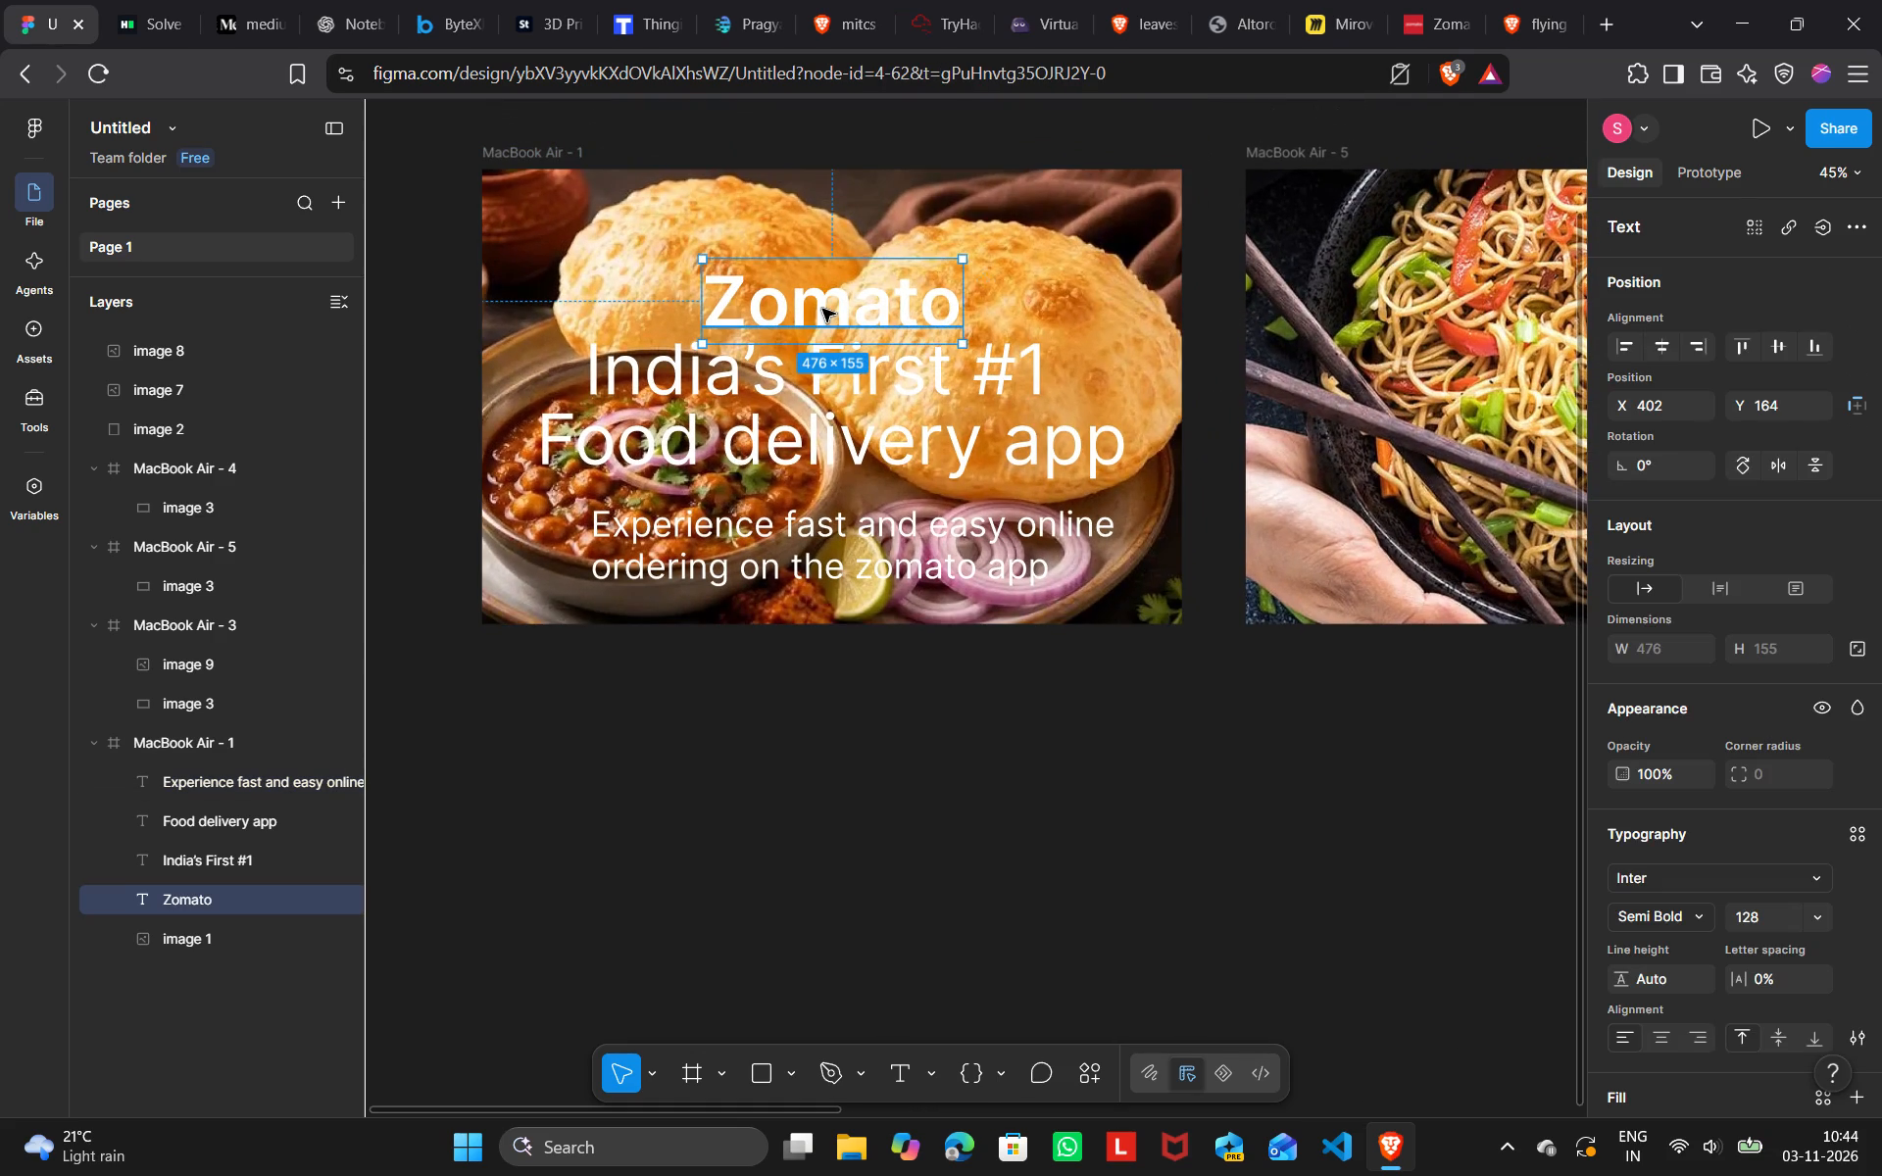
click(845, 315)
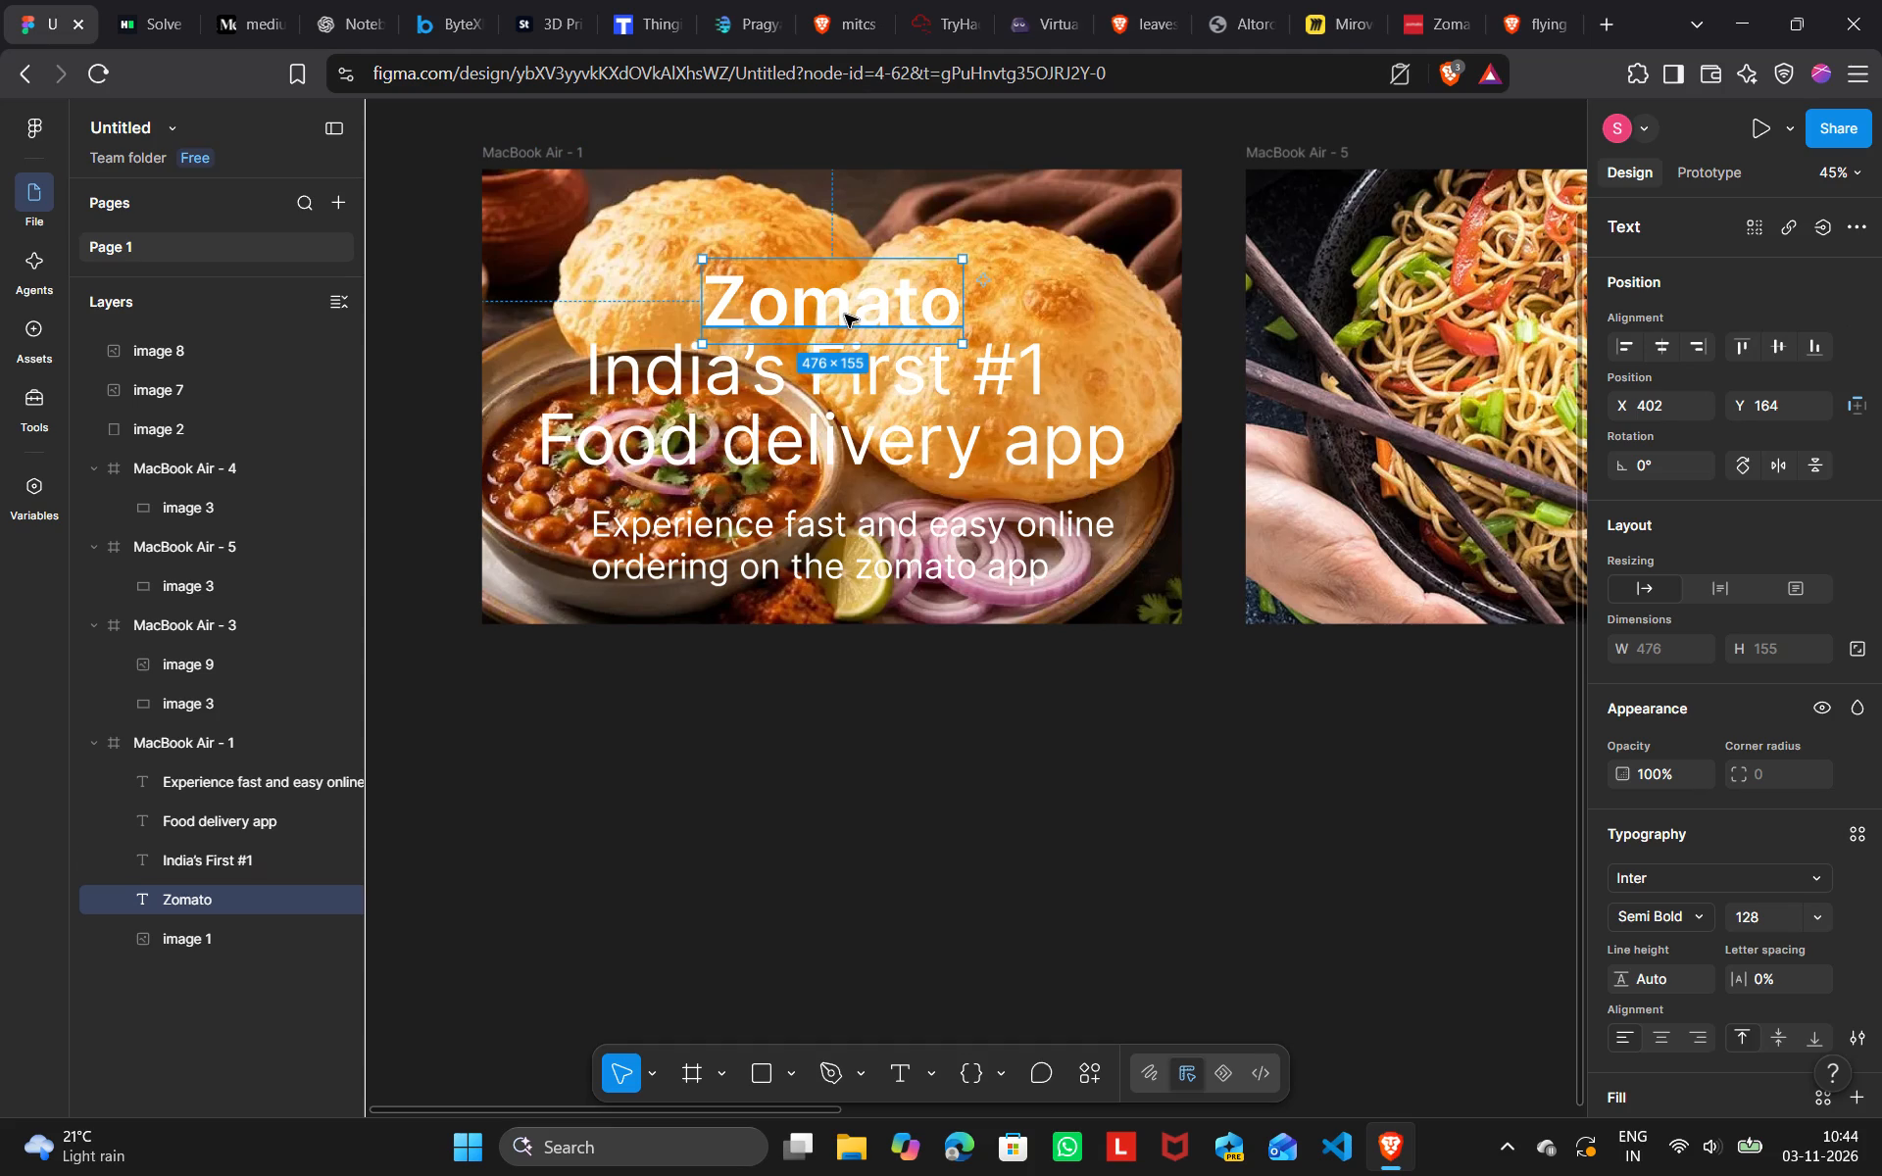
right_click(845, 315)
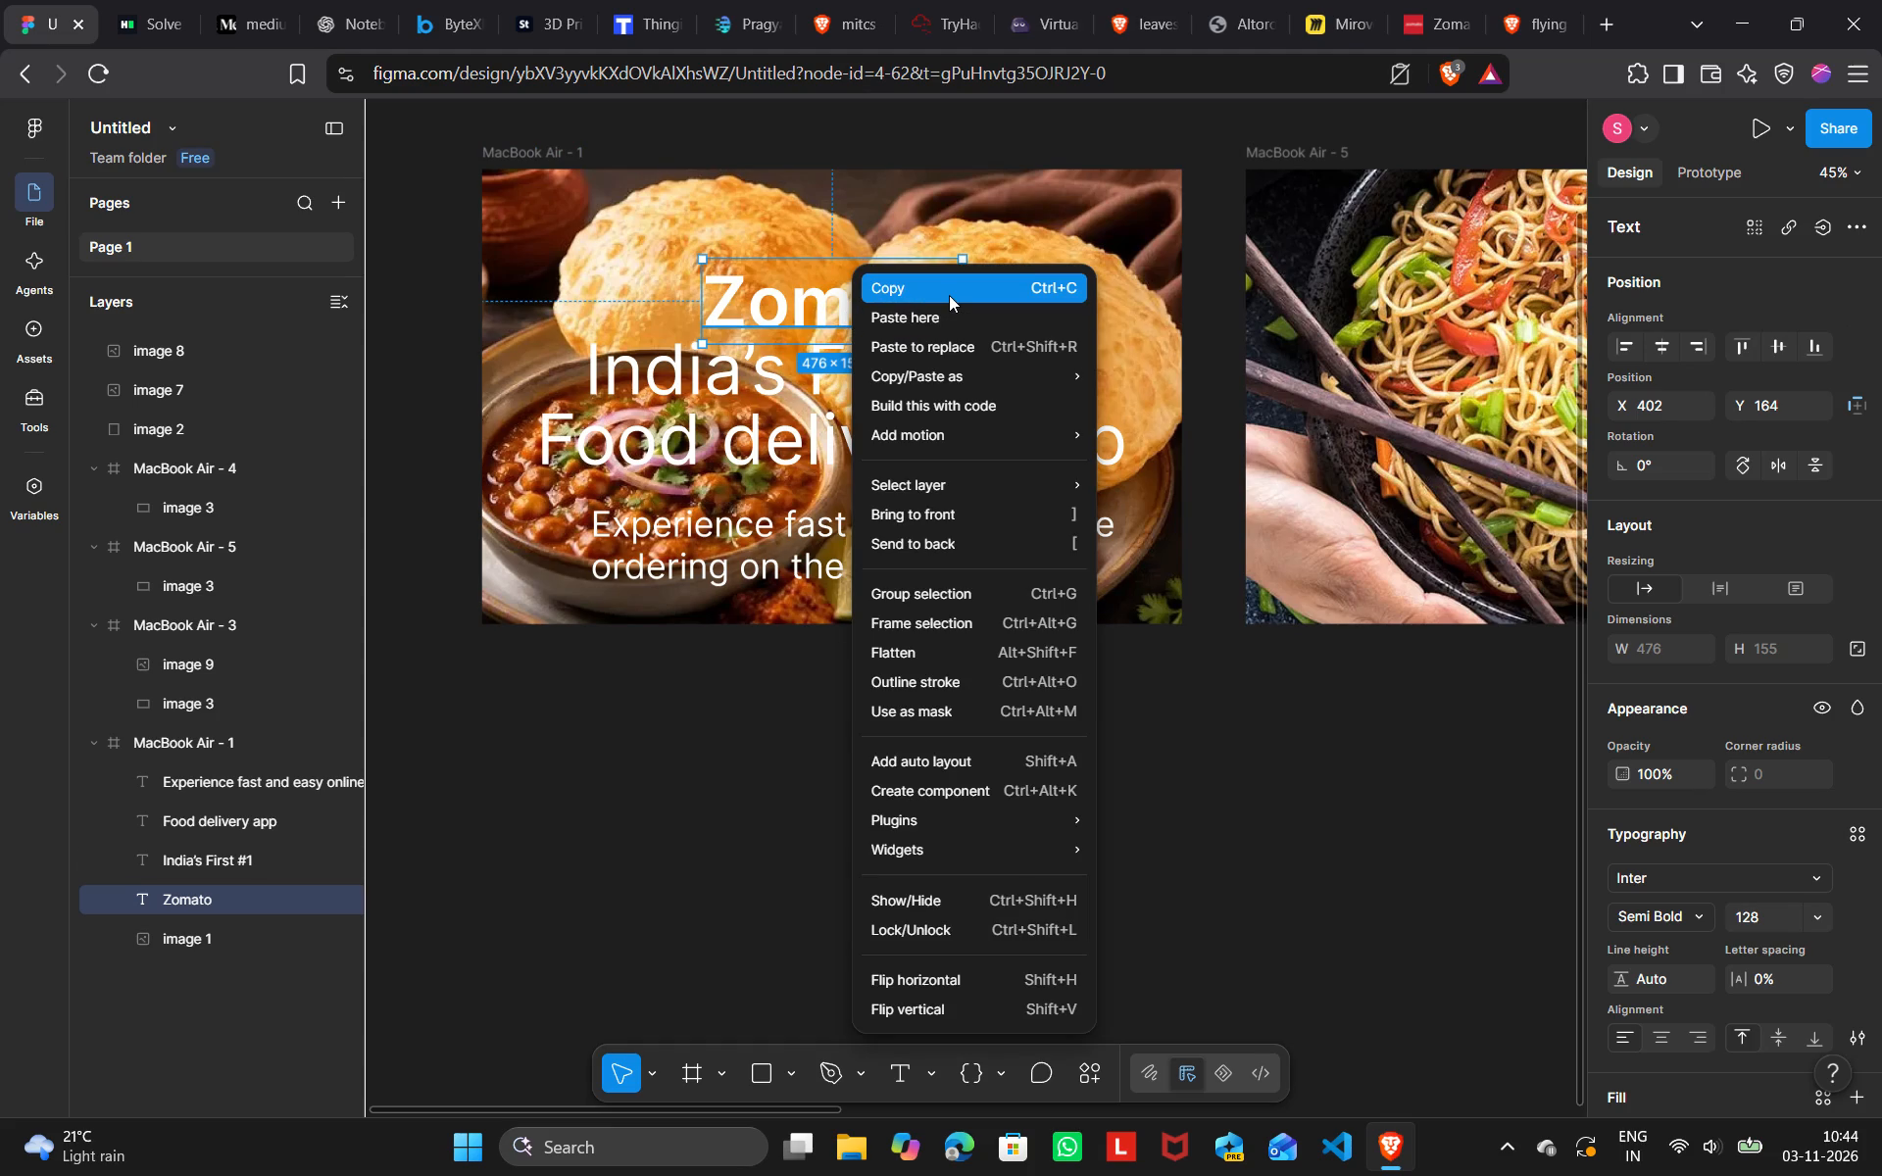
click(949, 293)
scroll(1161, 448, left, 4)
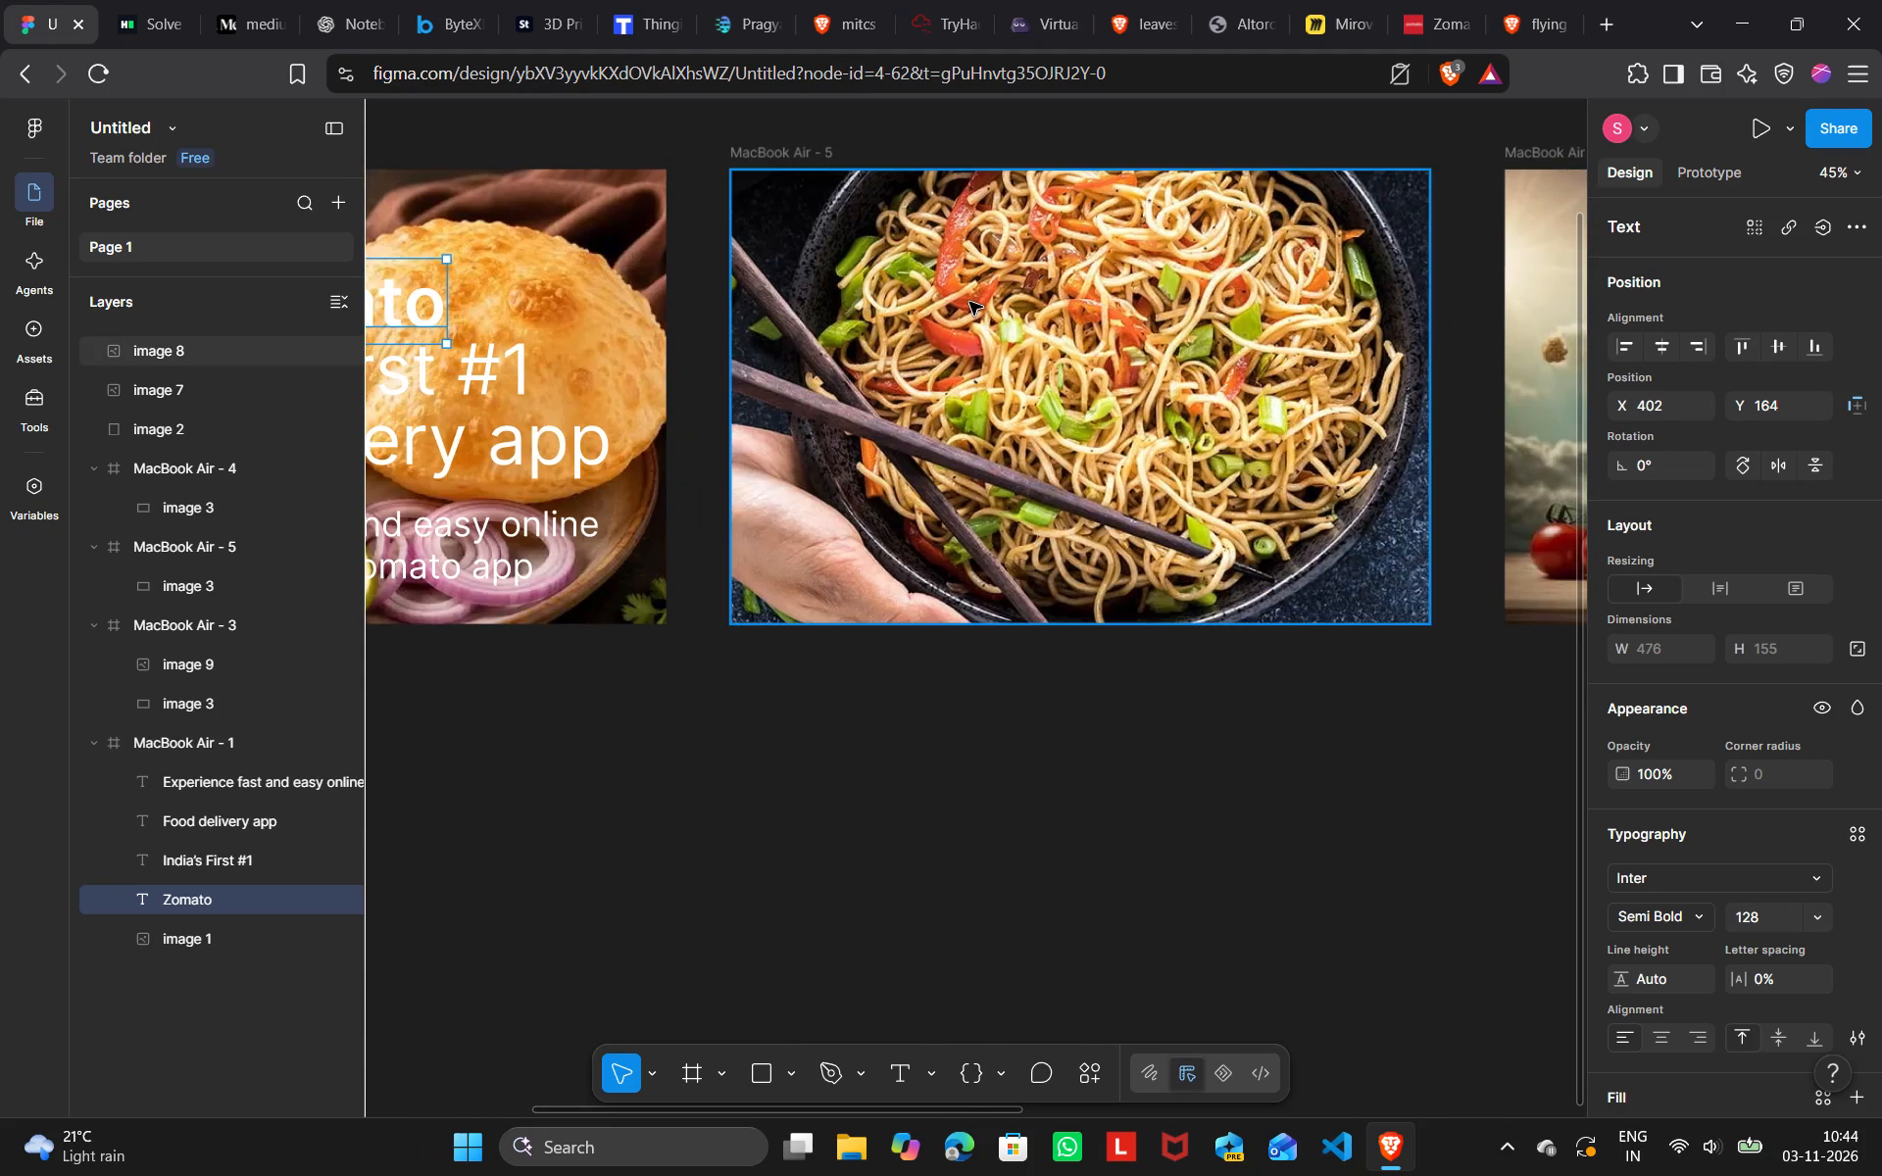
right_click(969, 302)
click(1032, 321)
scroll(1032, 321, left, 6)
right_click(1032, 321)
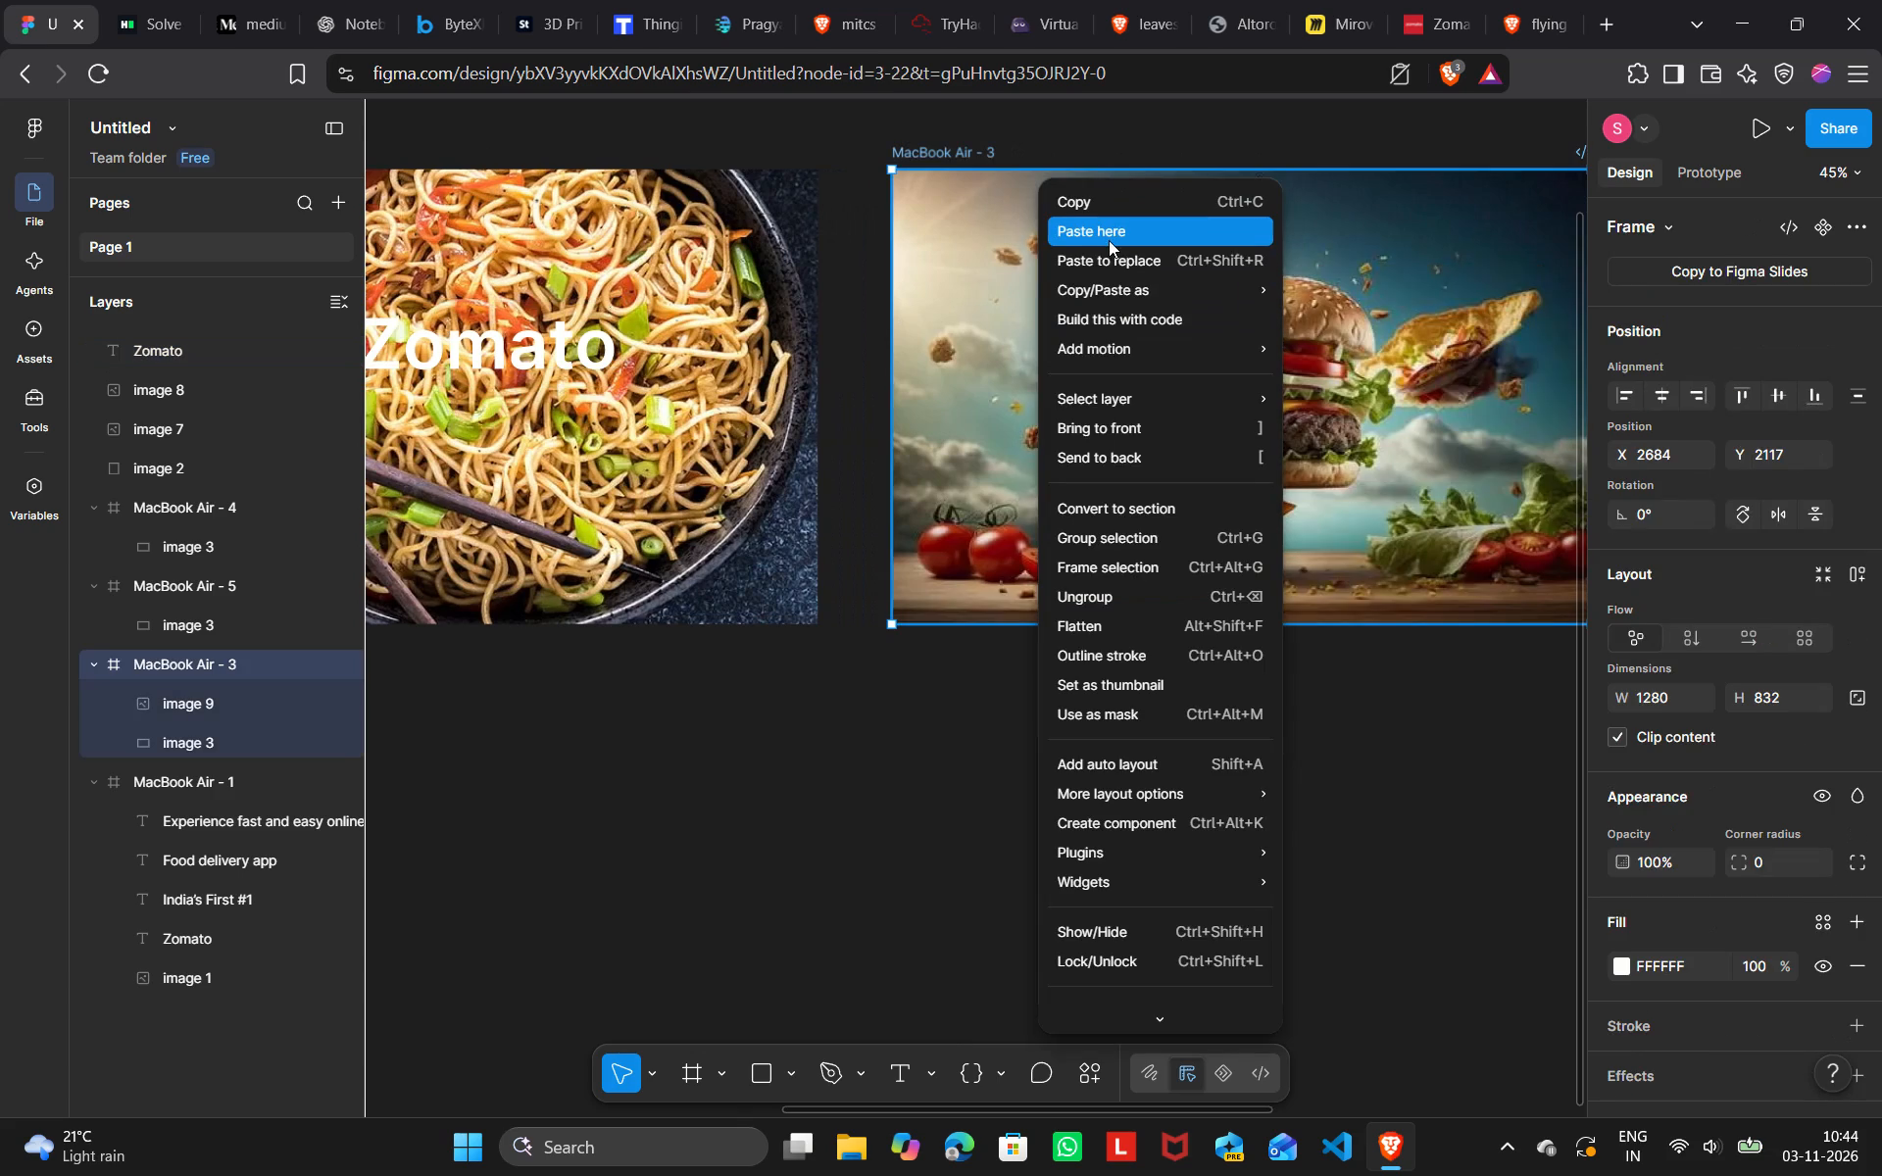
click(1109, 235)
scroll(1109, 235, left, 7)
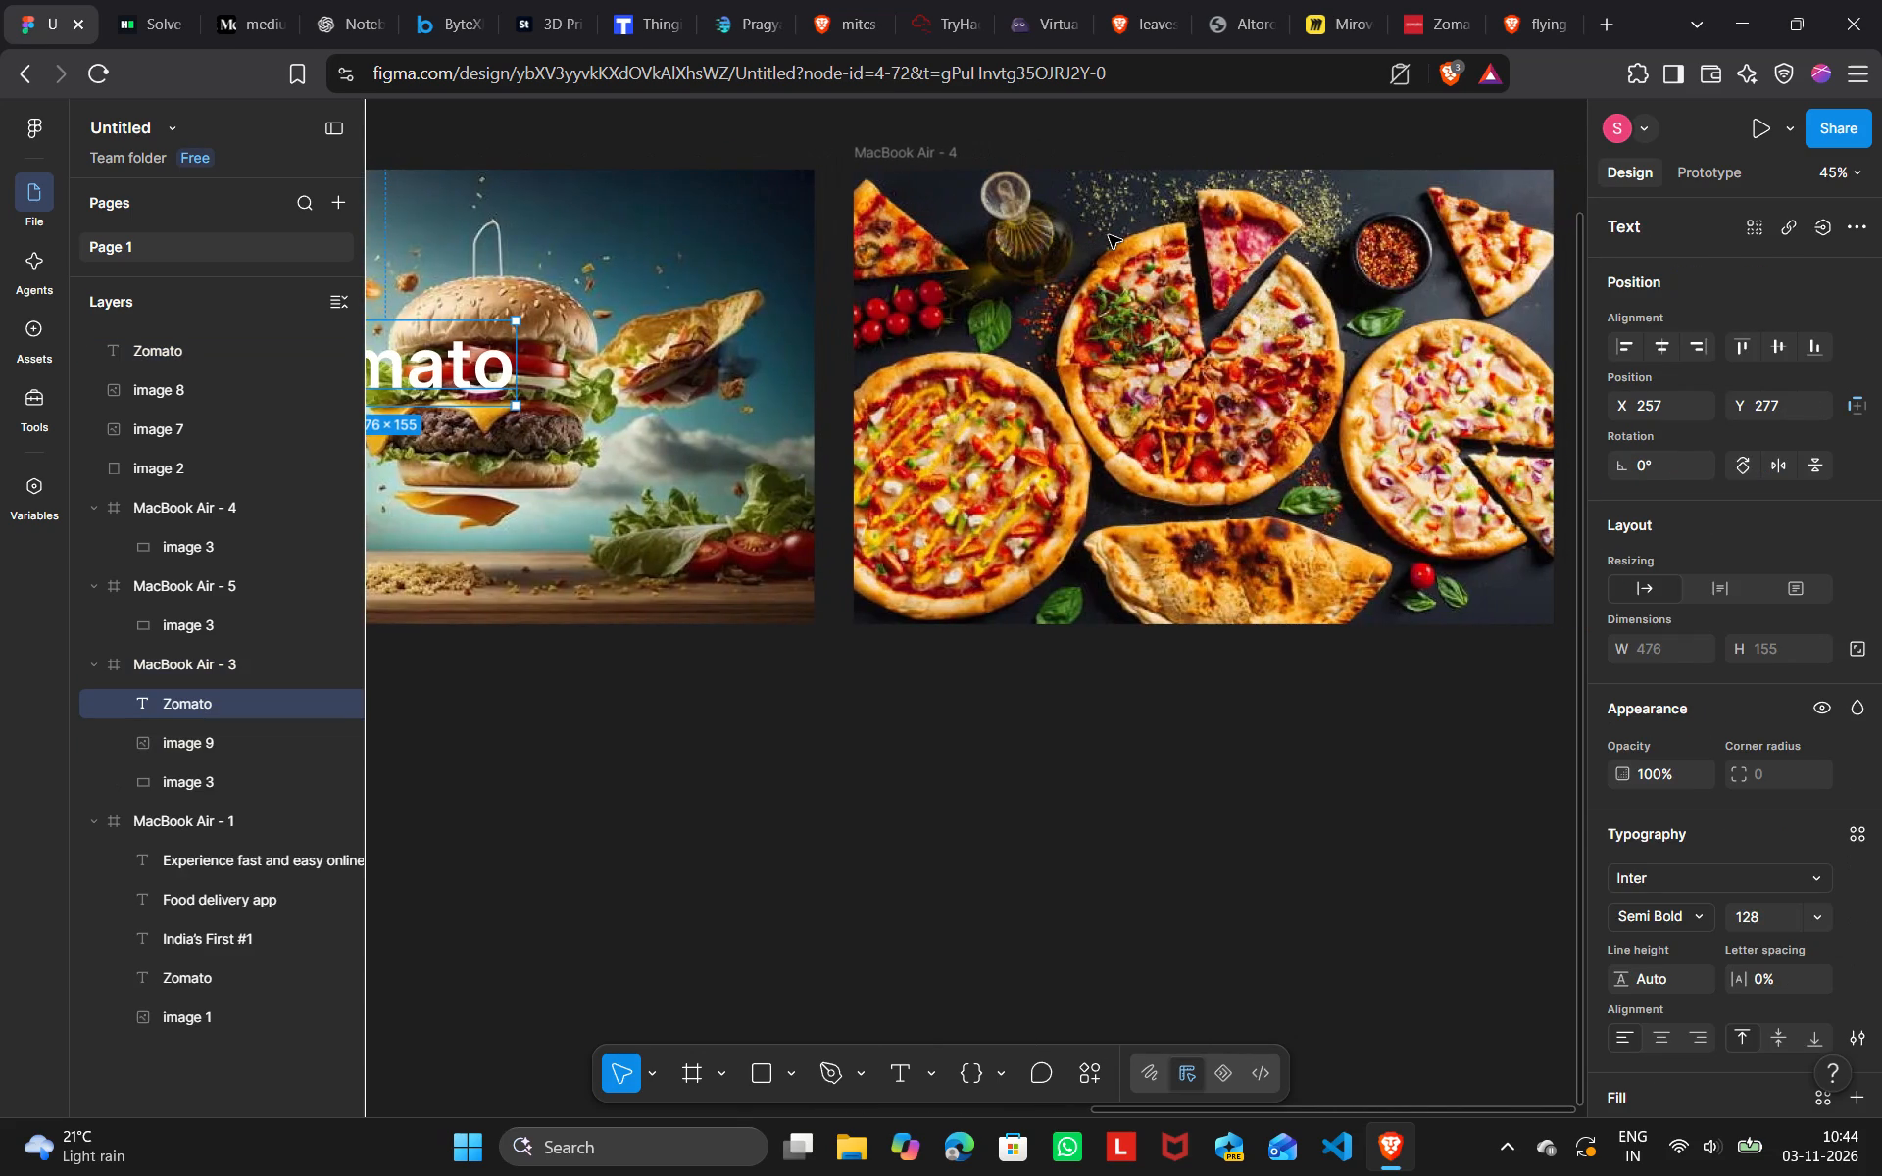
click(1109, 235)
right_click(1109, 235)
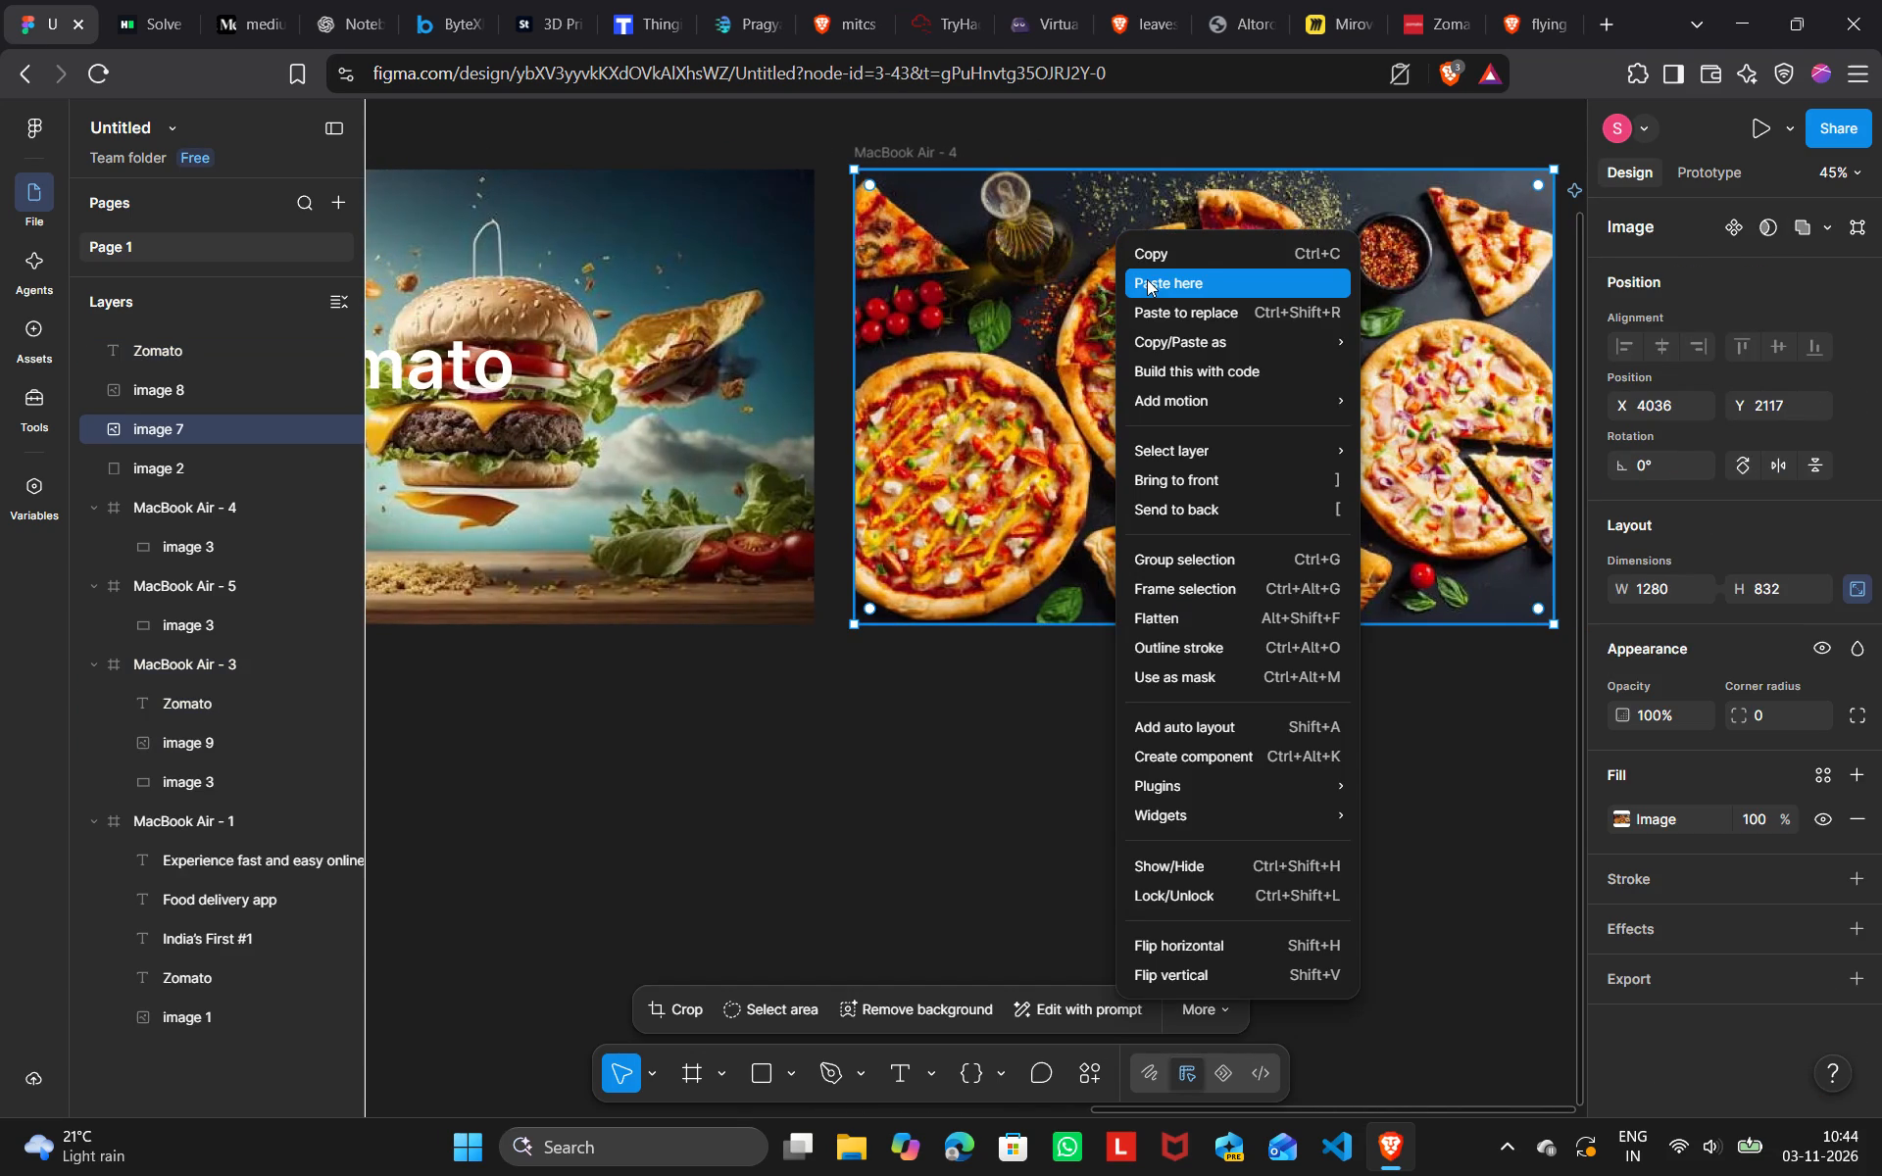
click(1145, 275)
Copy the "India's First #1" text from MacBook Air - 1 and paste it onto MacBook Air - 5, 3 and 4.
scroll(882, 302, right, 4)
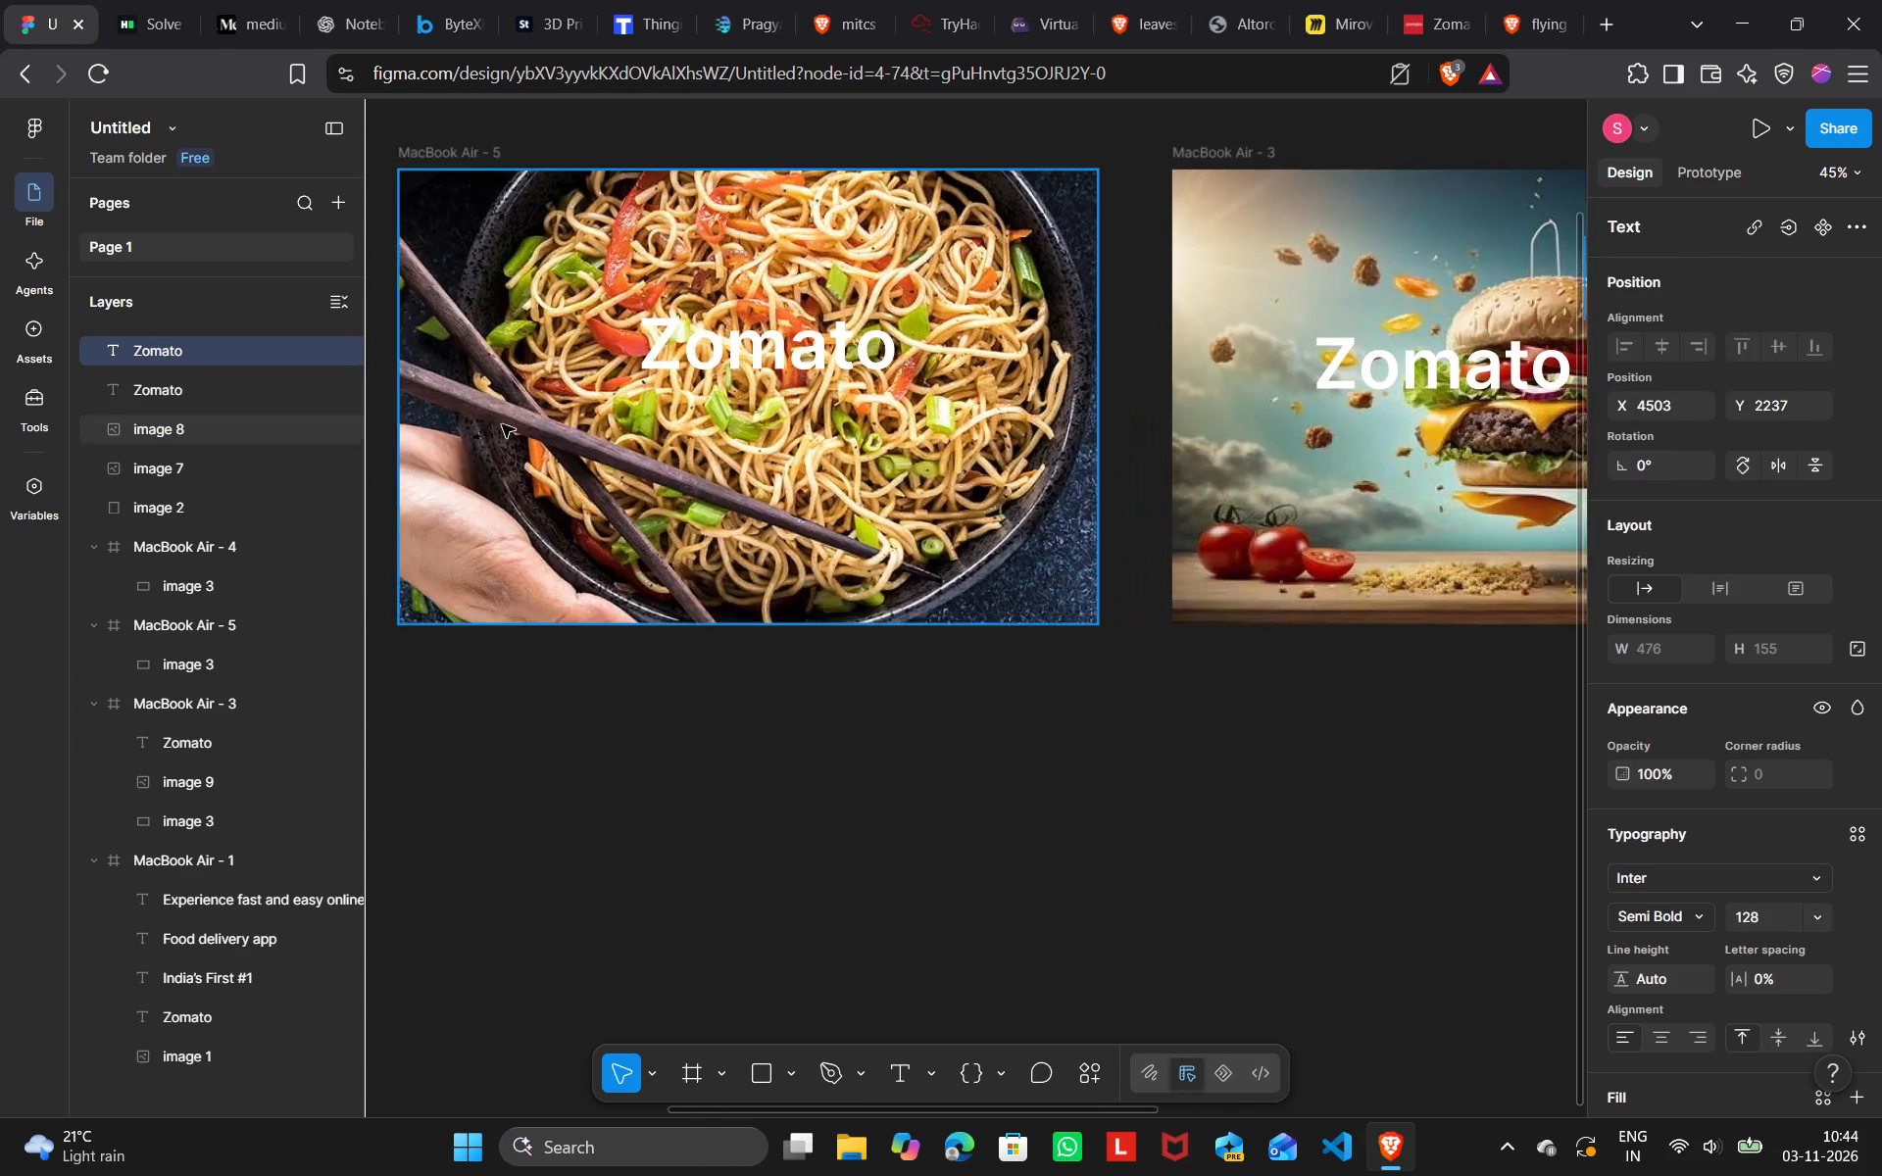
scroll(502, 424, right, 2)
right_click(512, 368)
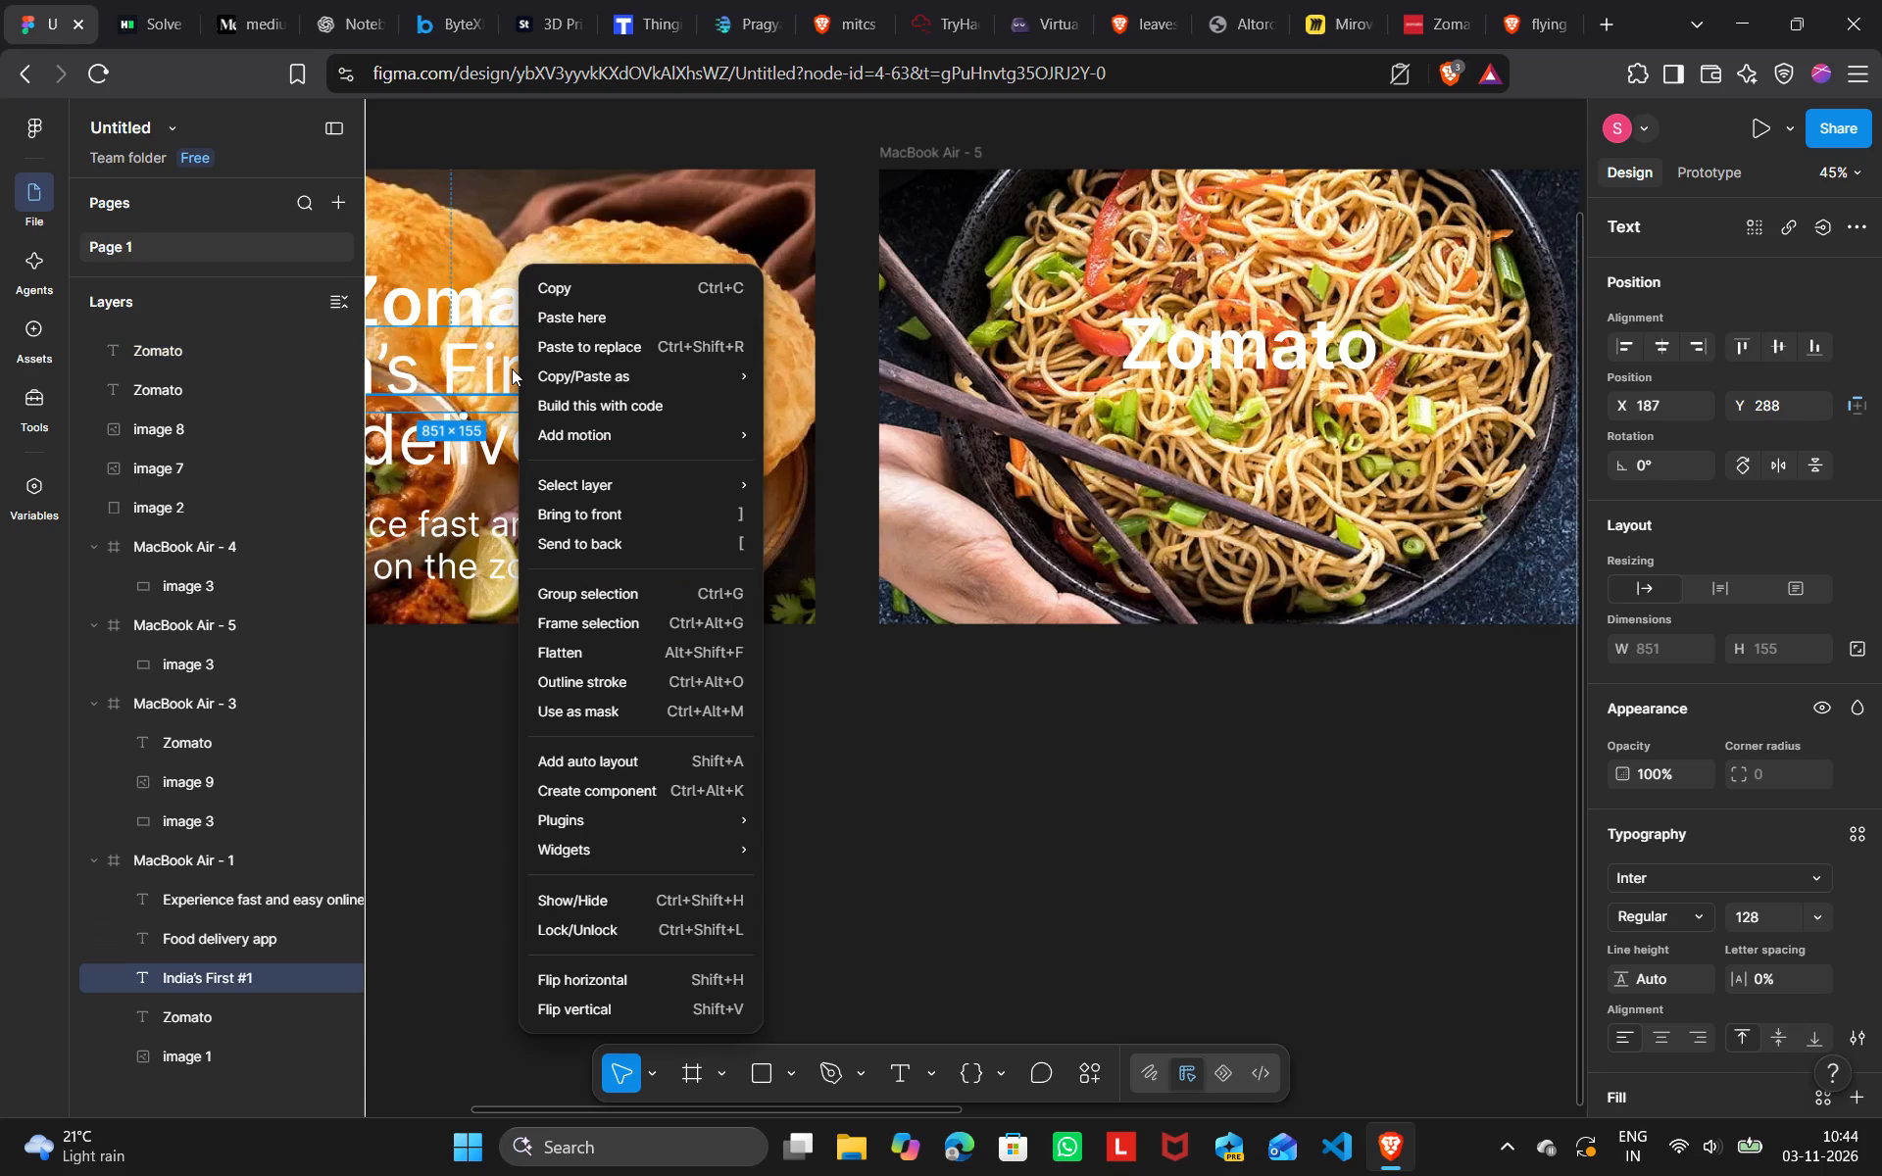
click(614, 282)
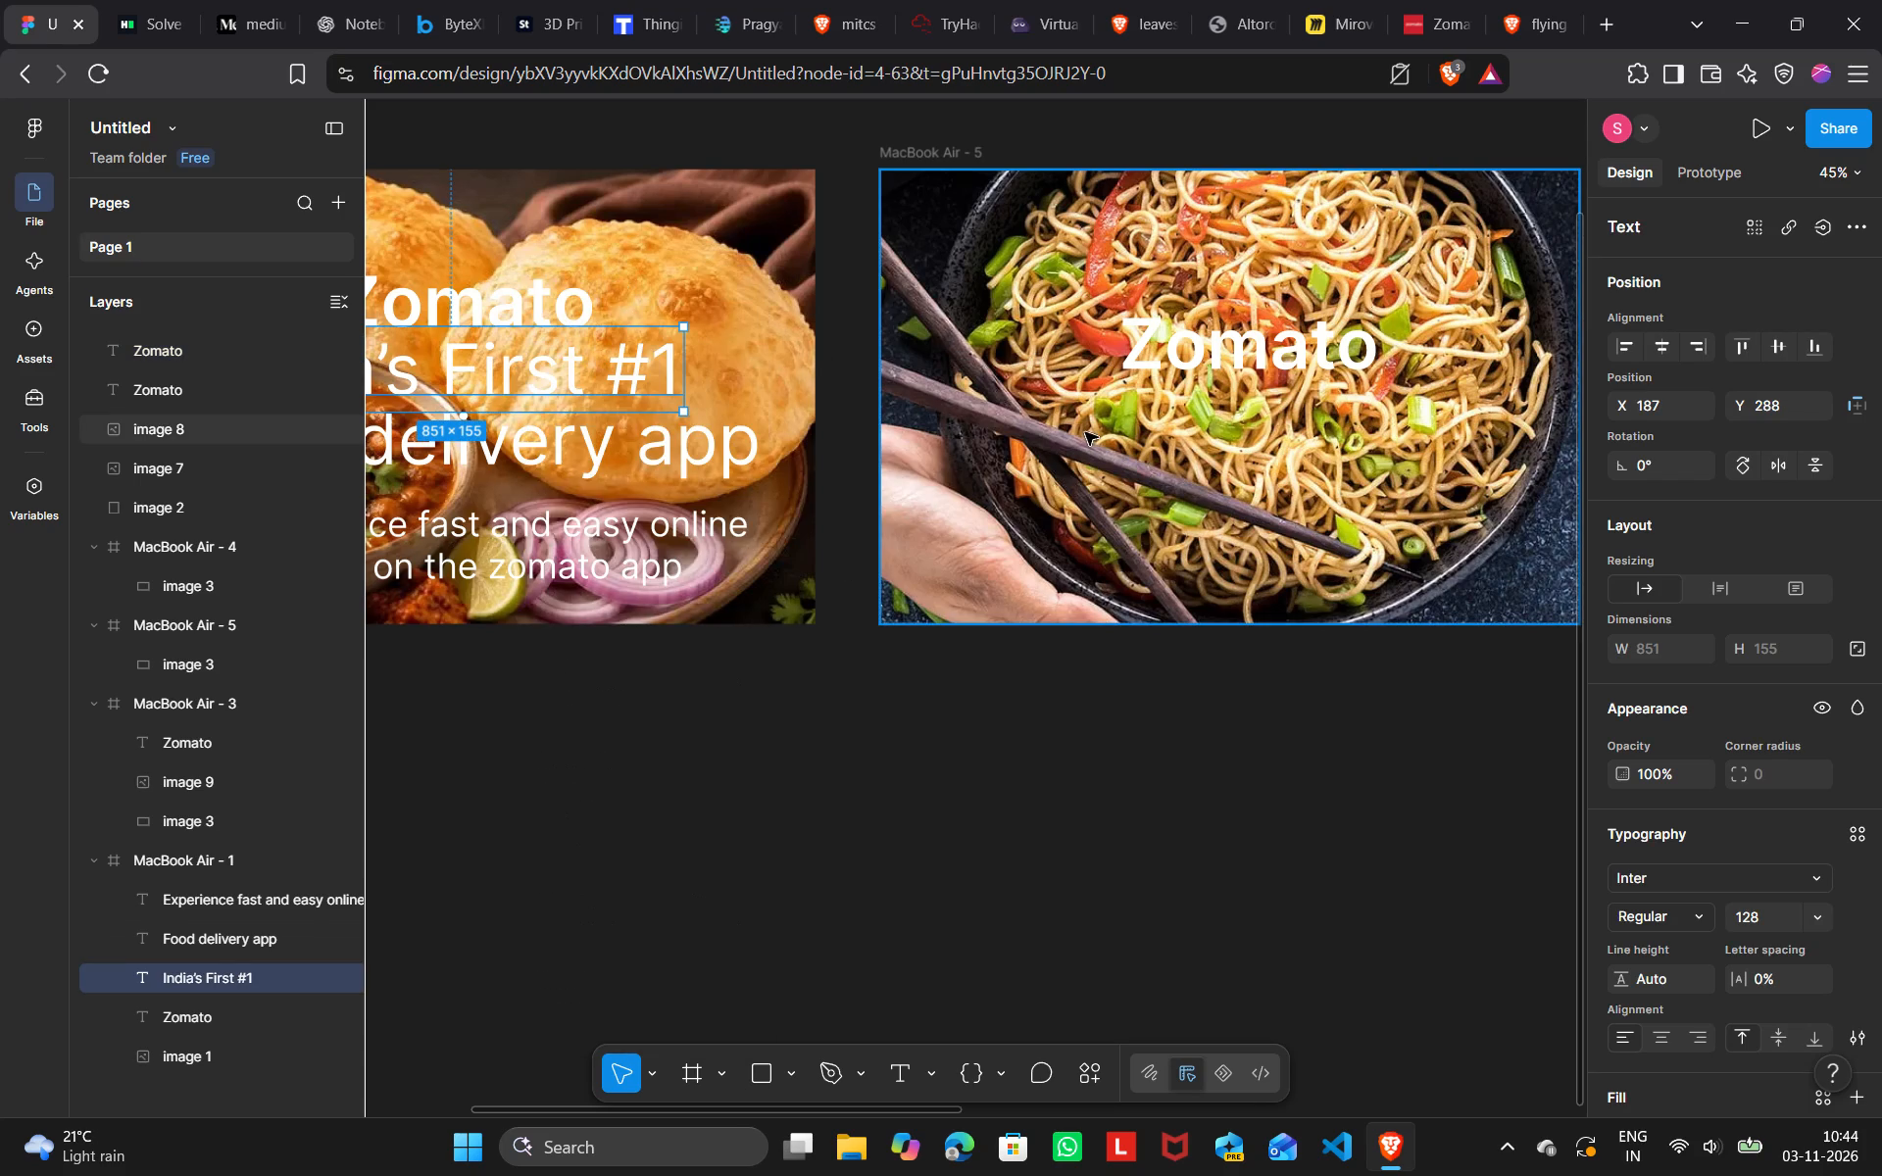
right_click(1085, 432)
click(1159, 325)
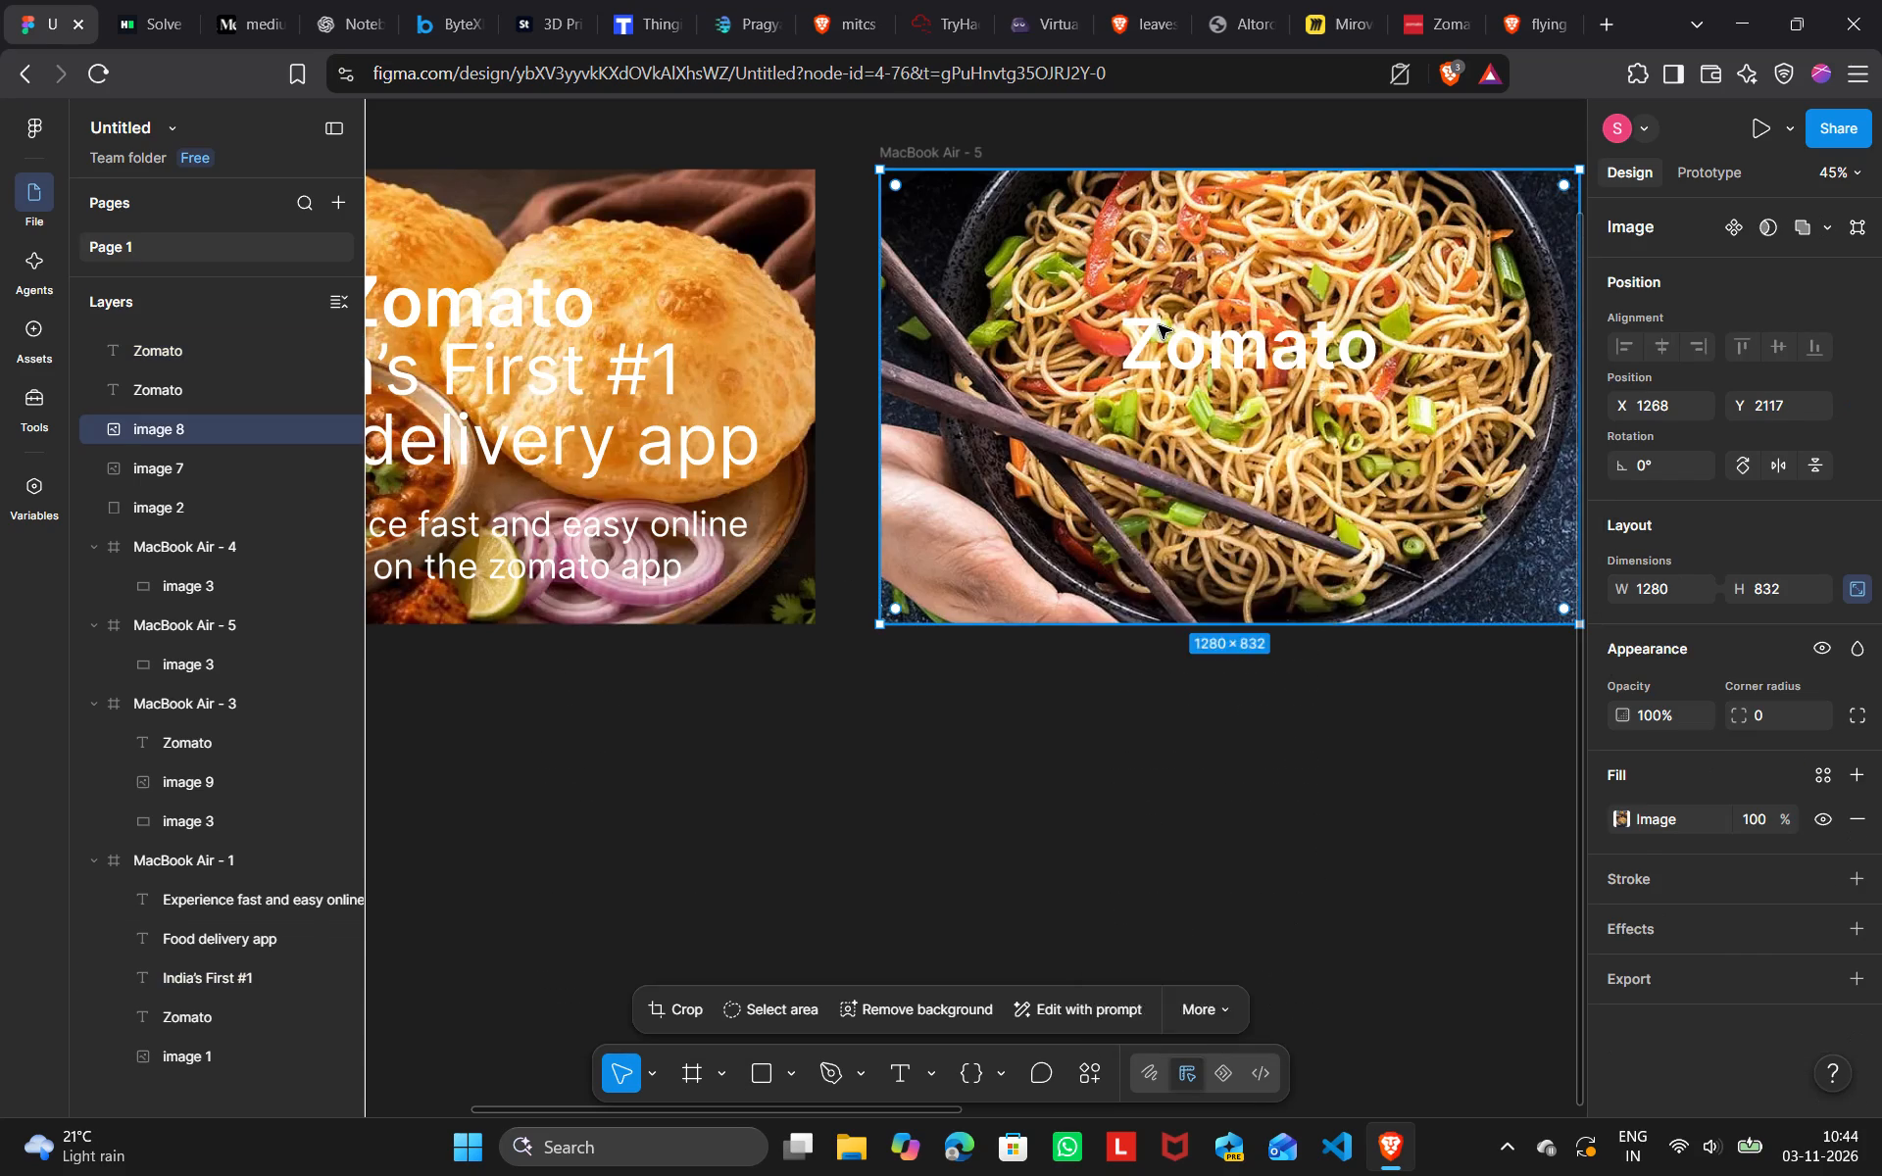
scroll(1159, 325, left, 6)
right_click(1143, 468)
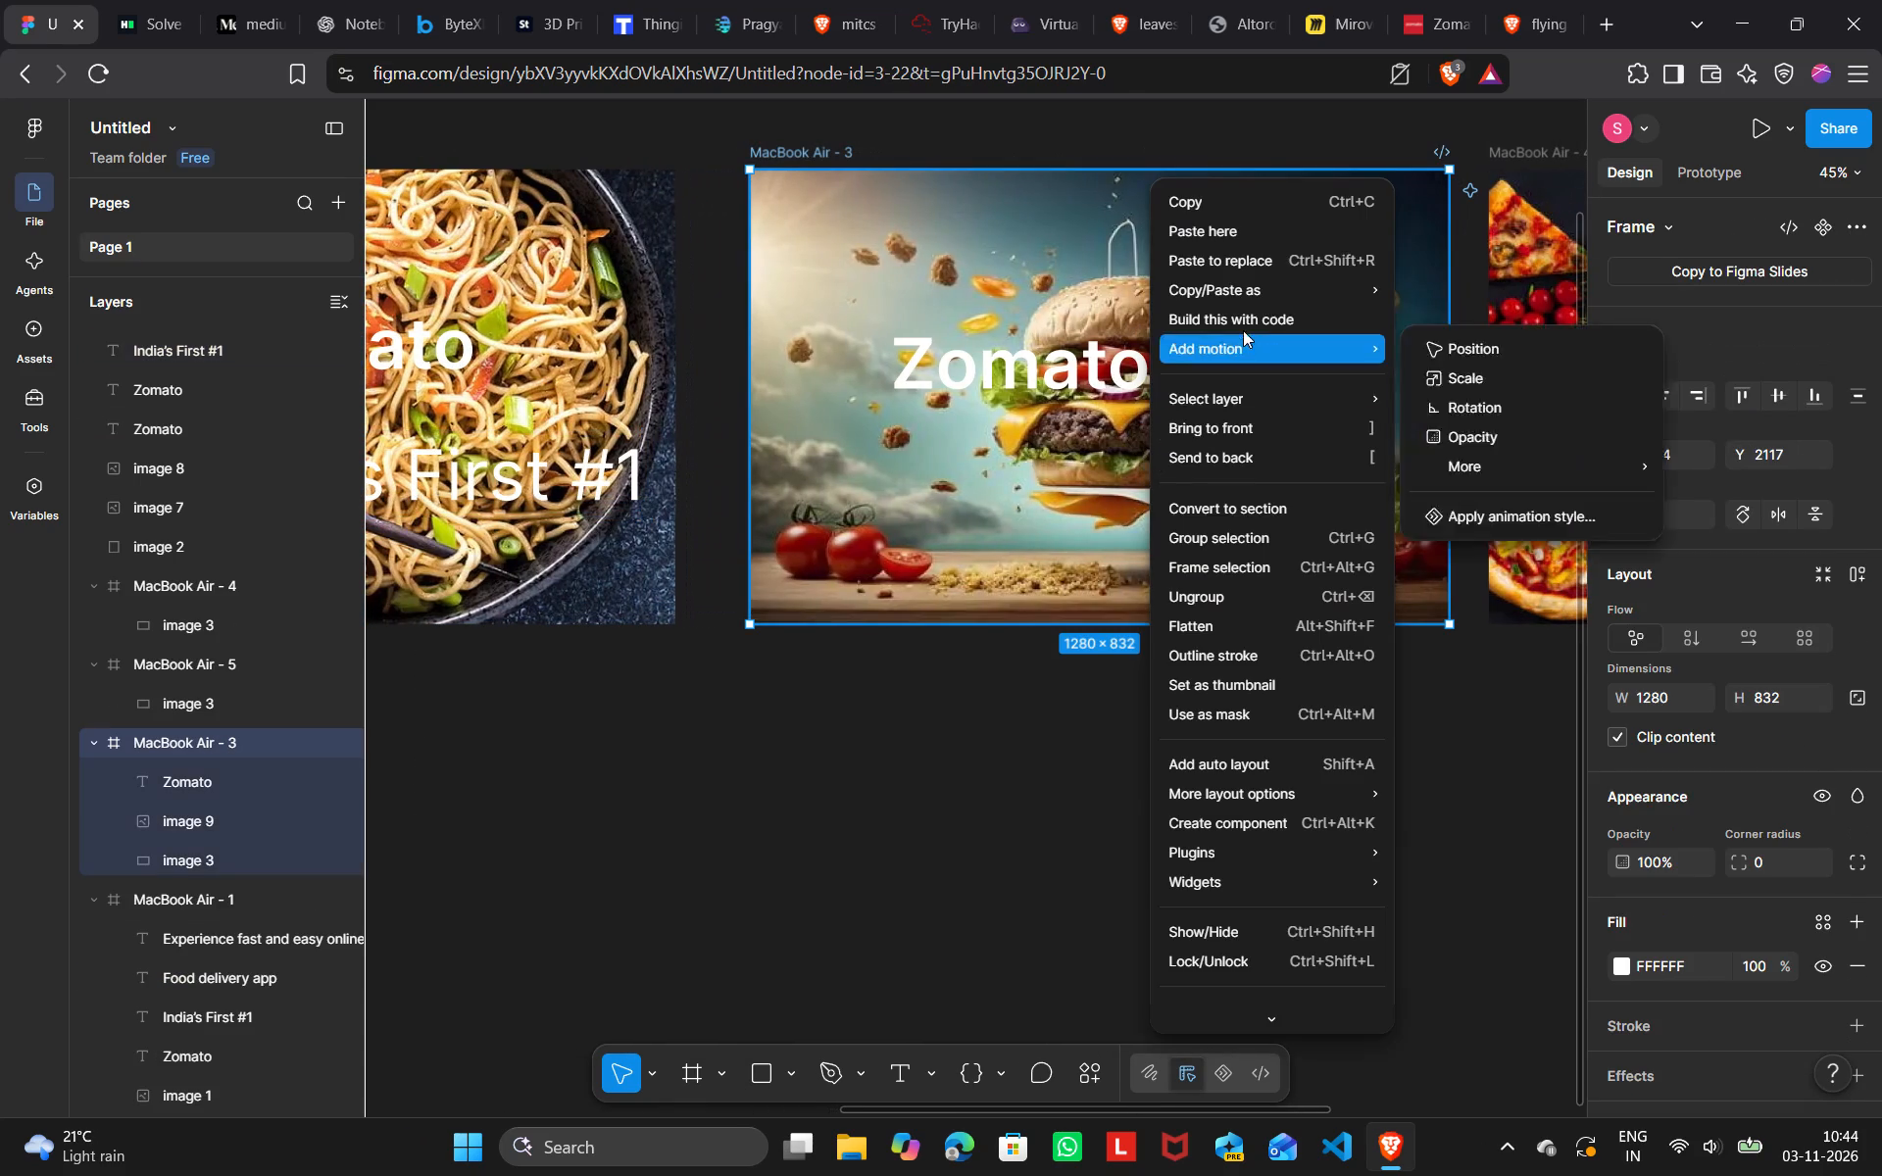
click(1244, 241)
scroll(1244, 241, left, 2)
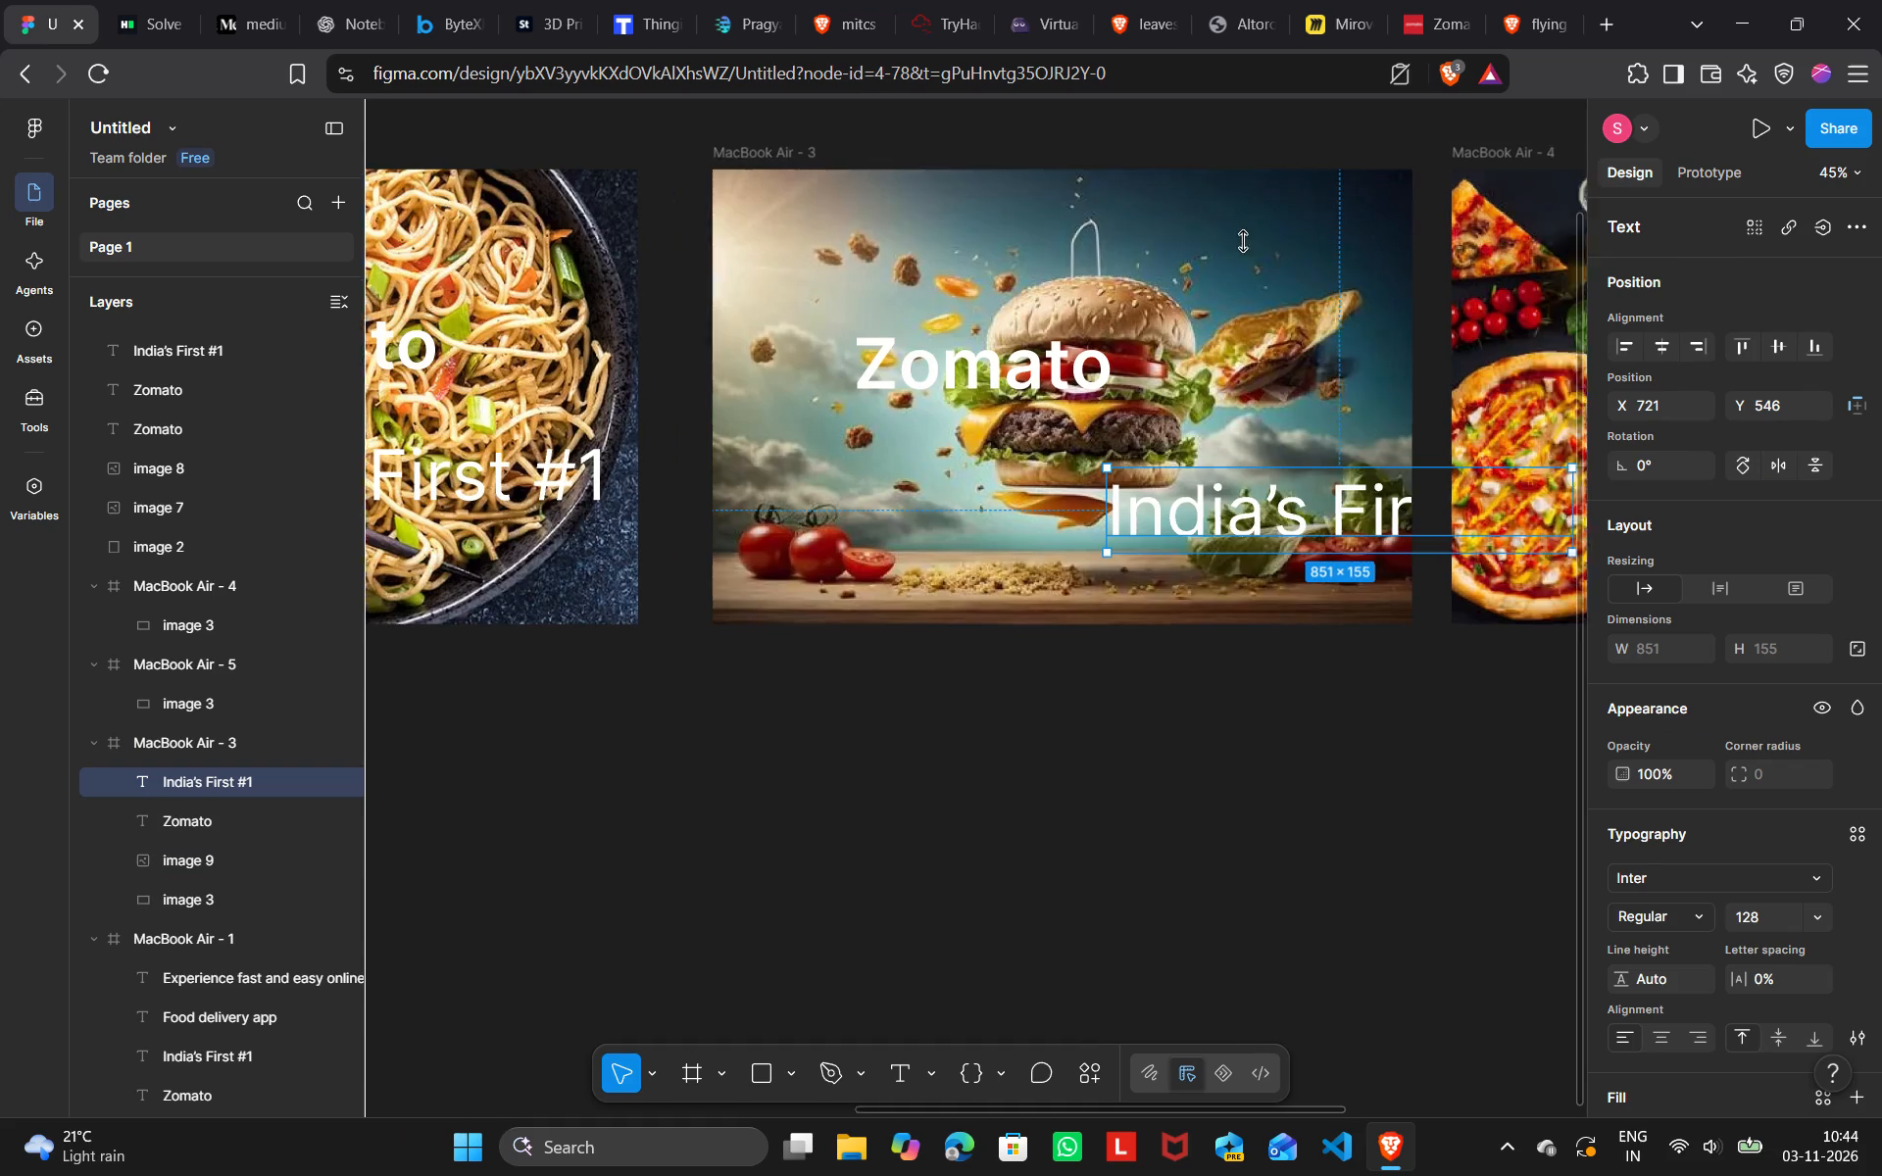
scroll(1244, 241, left, 3)
right_click(1184, 394)
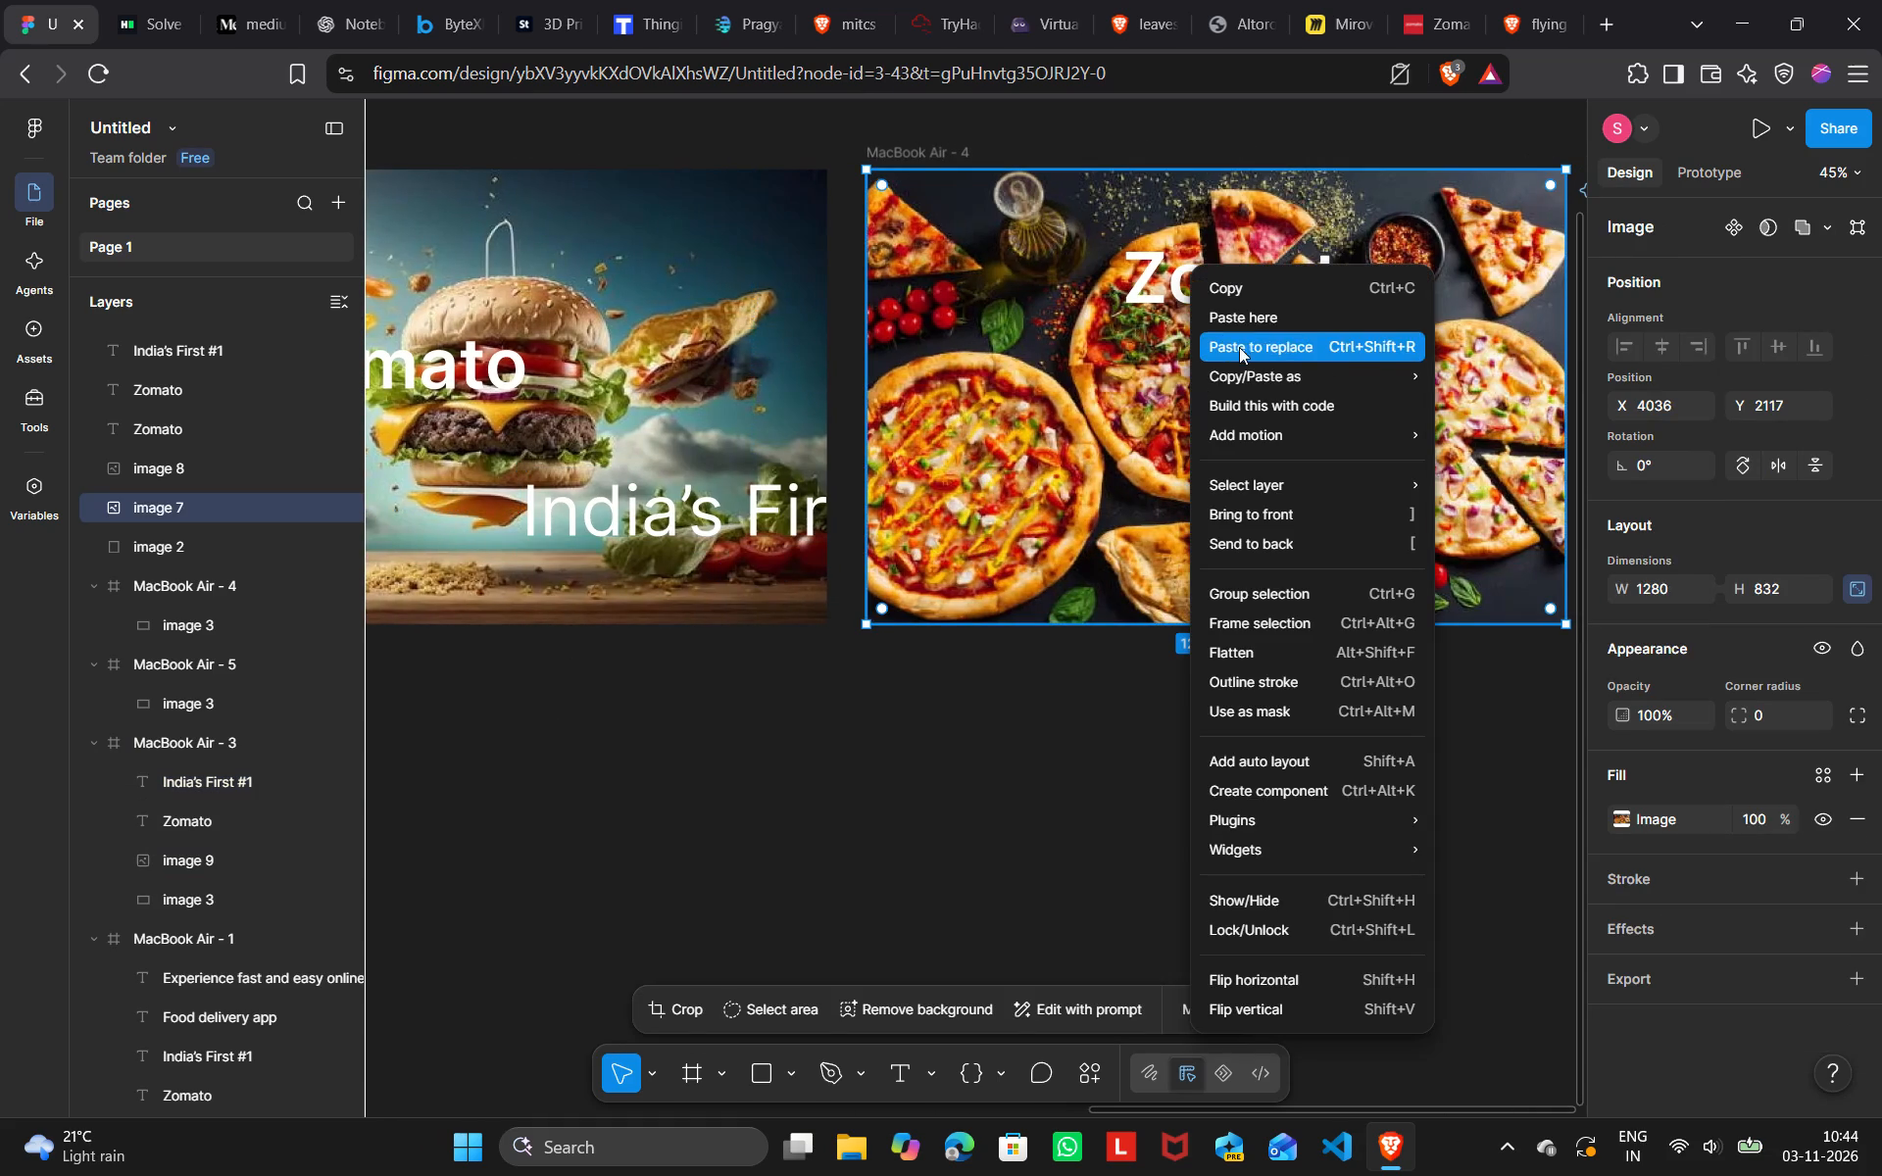
click(1259, 315)
Move the "India's First #1" text in MacBook Air - 3 fully inside the frame, to about X 307, Y 555.
drag(749, 766, 712, 518)
click(700, 852)
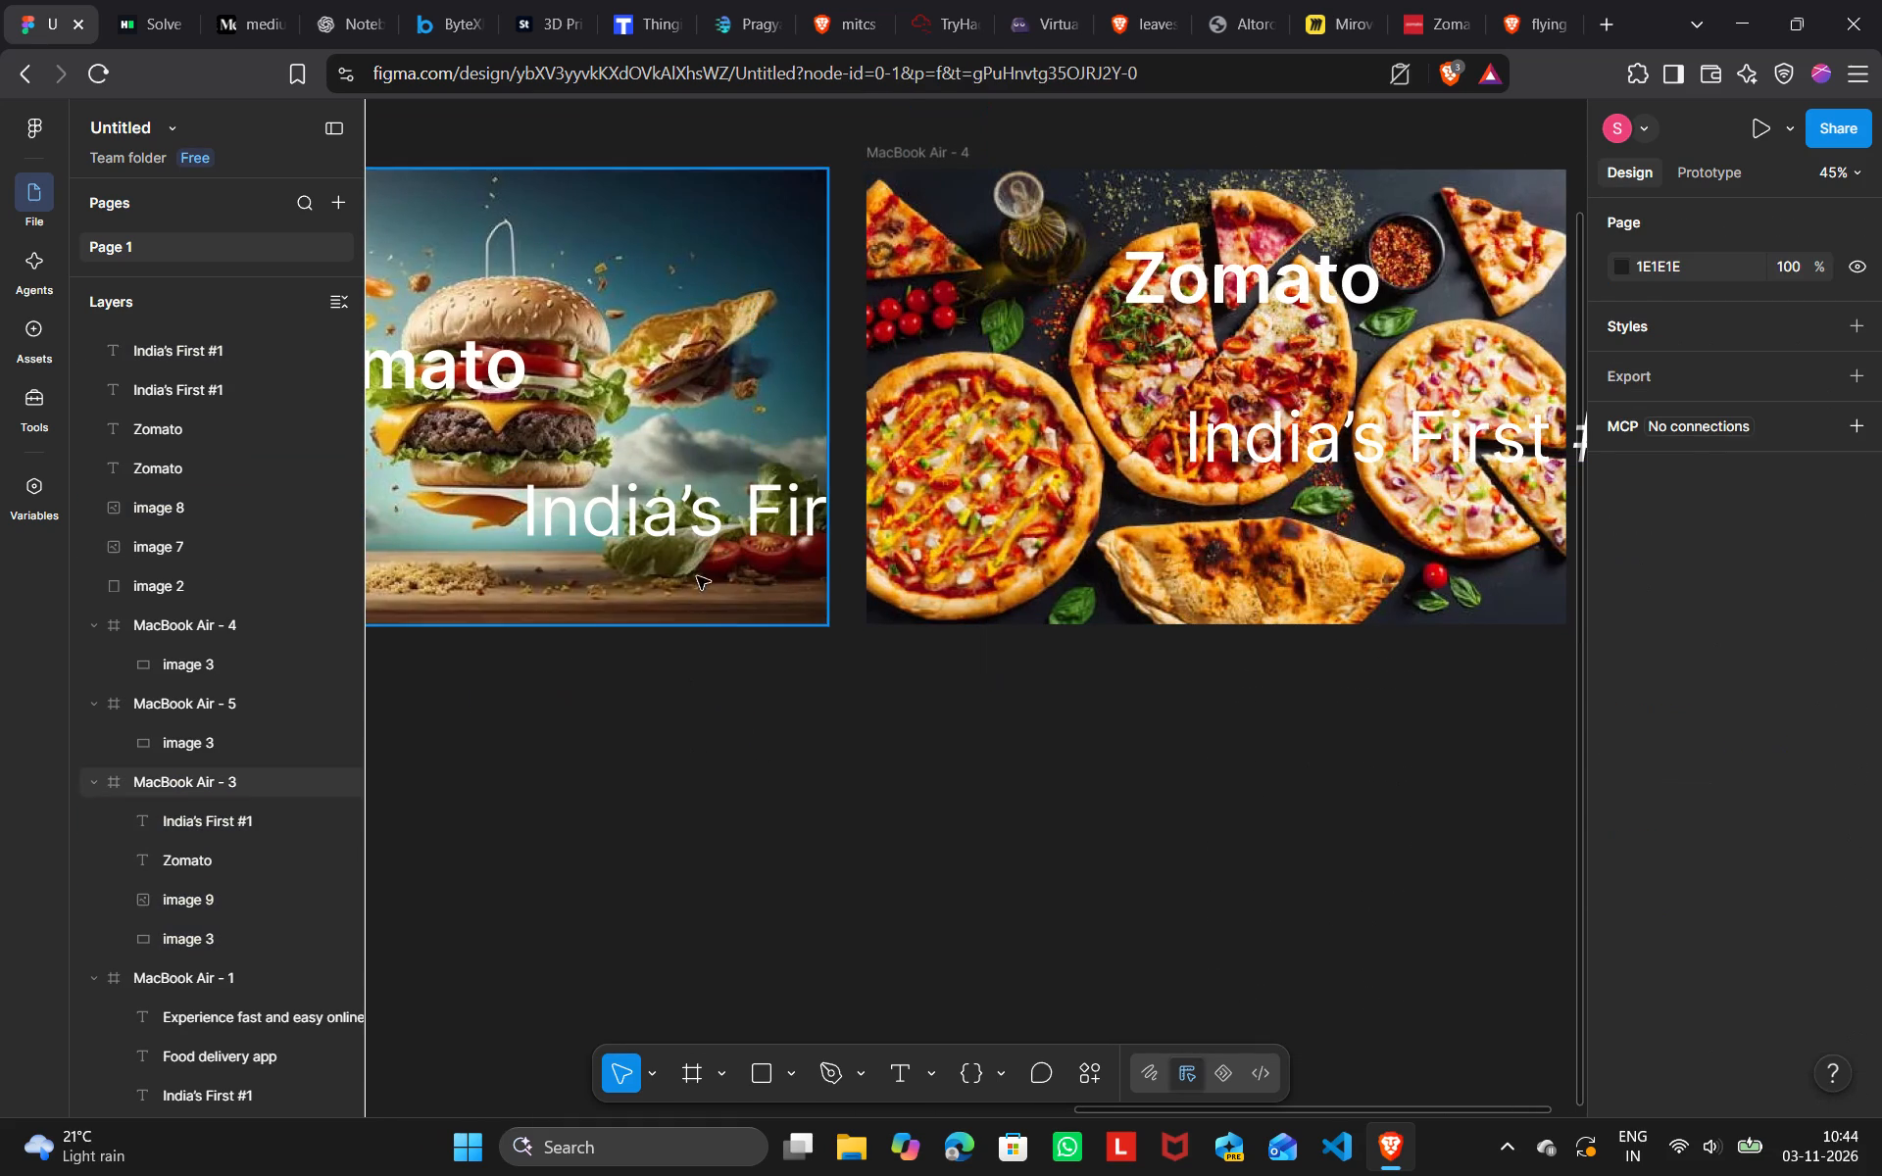
drag(695, 530, 470, 535)
Reposition the Zomato title over the noodle picture of MacBook Air - 5, at about X 1595, Y 2283.
scroll(470, 535, right, 1)
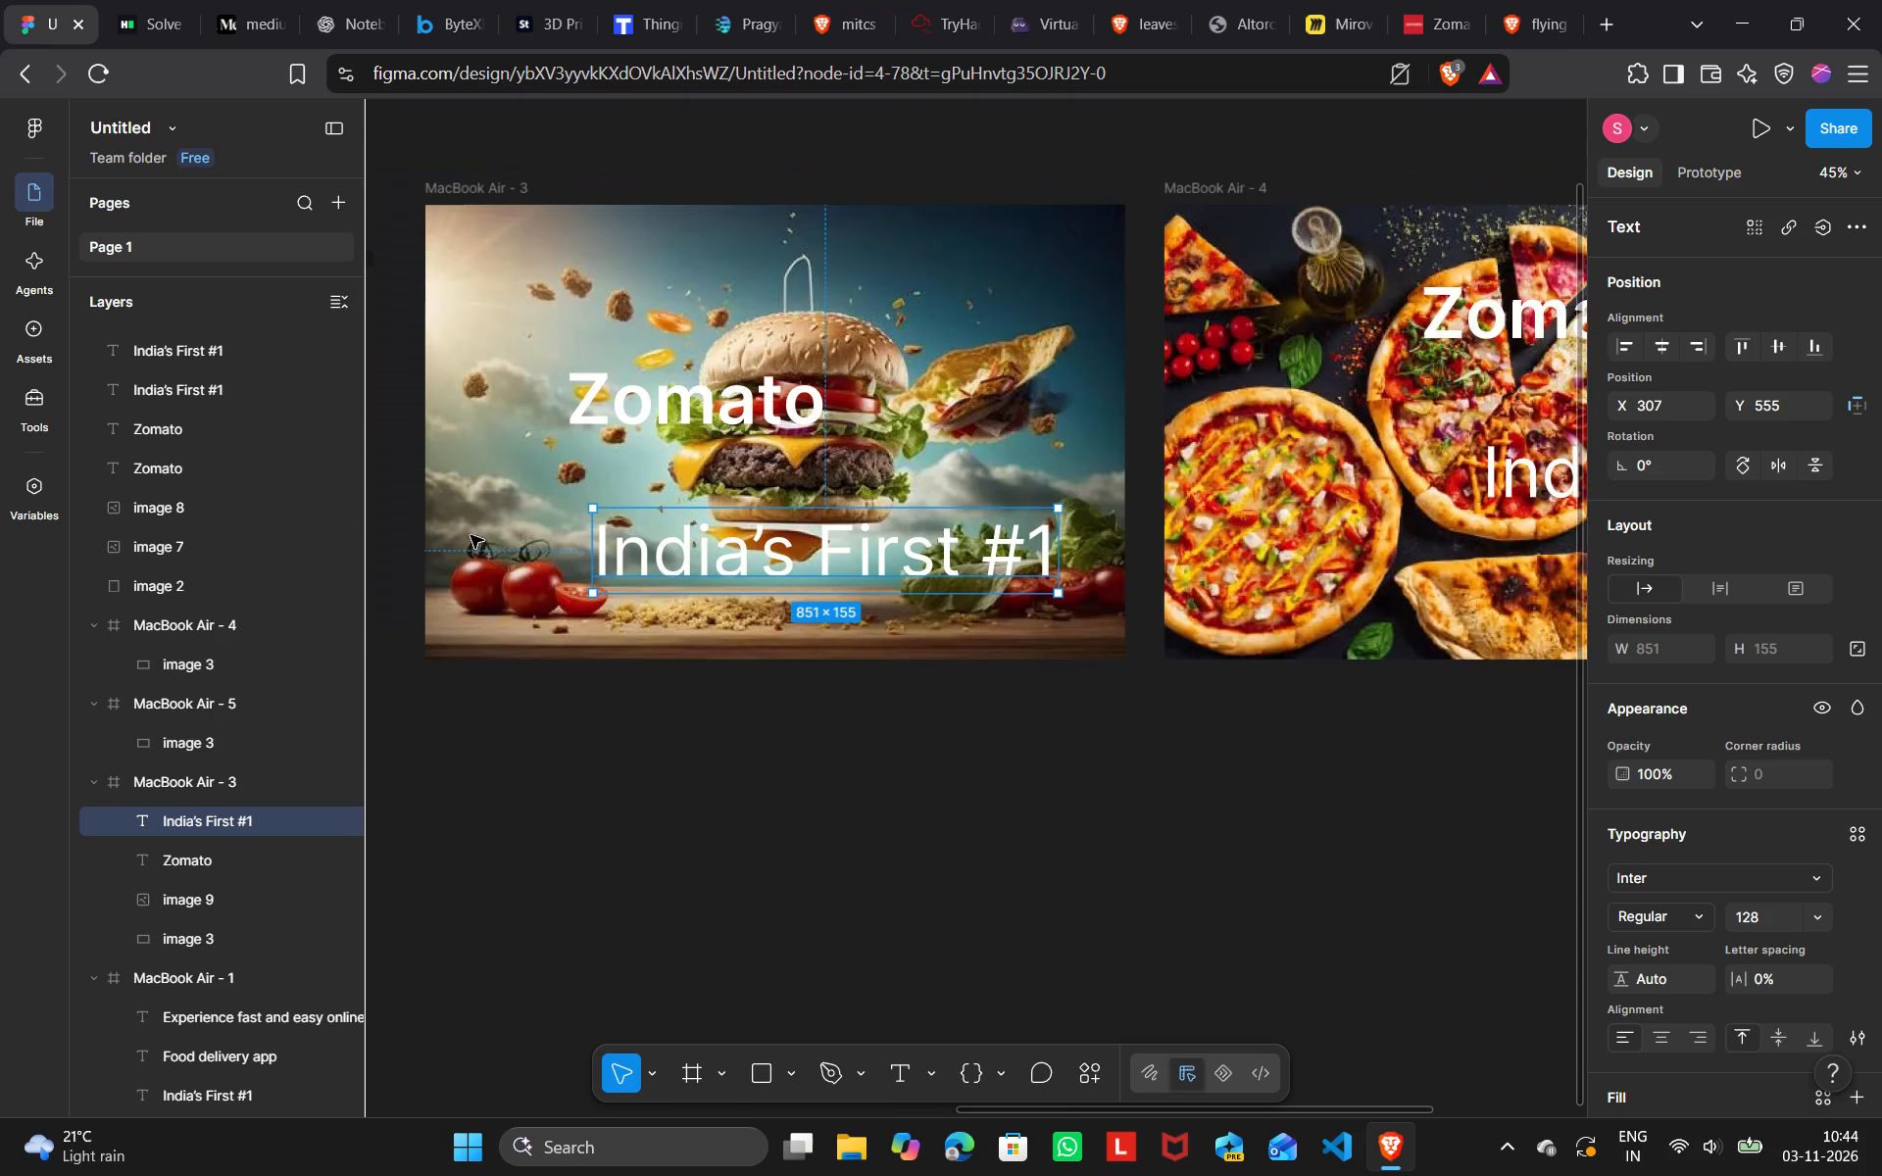
scroll(470, 535, right, 5)
scroll(470, 535, left, 1)
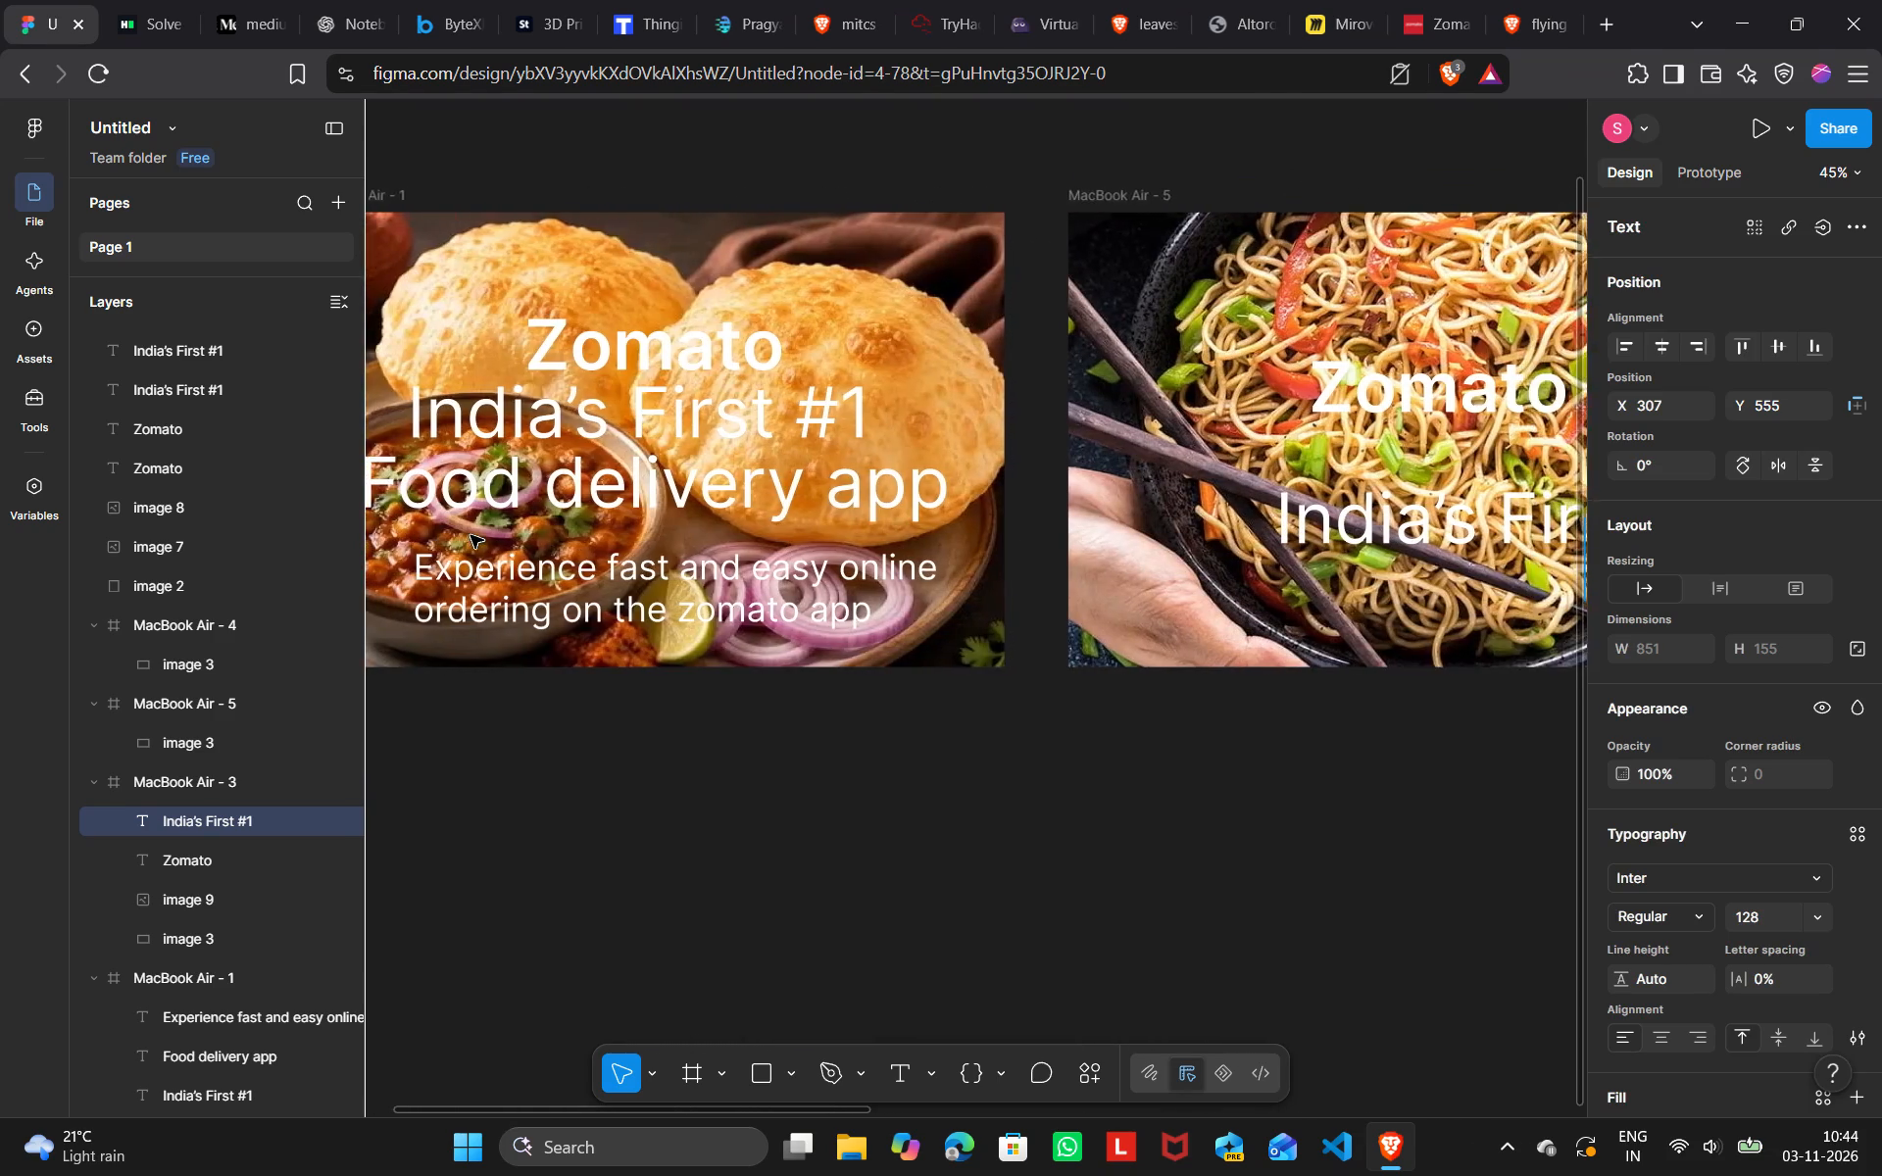
drag(954, 454, 672, 427)
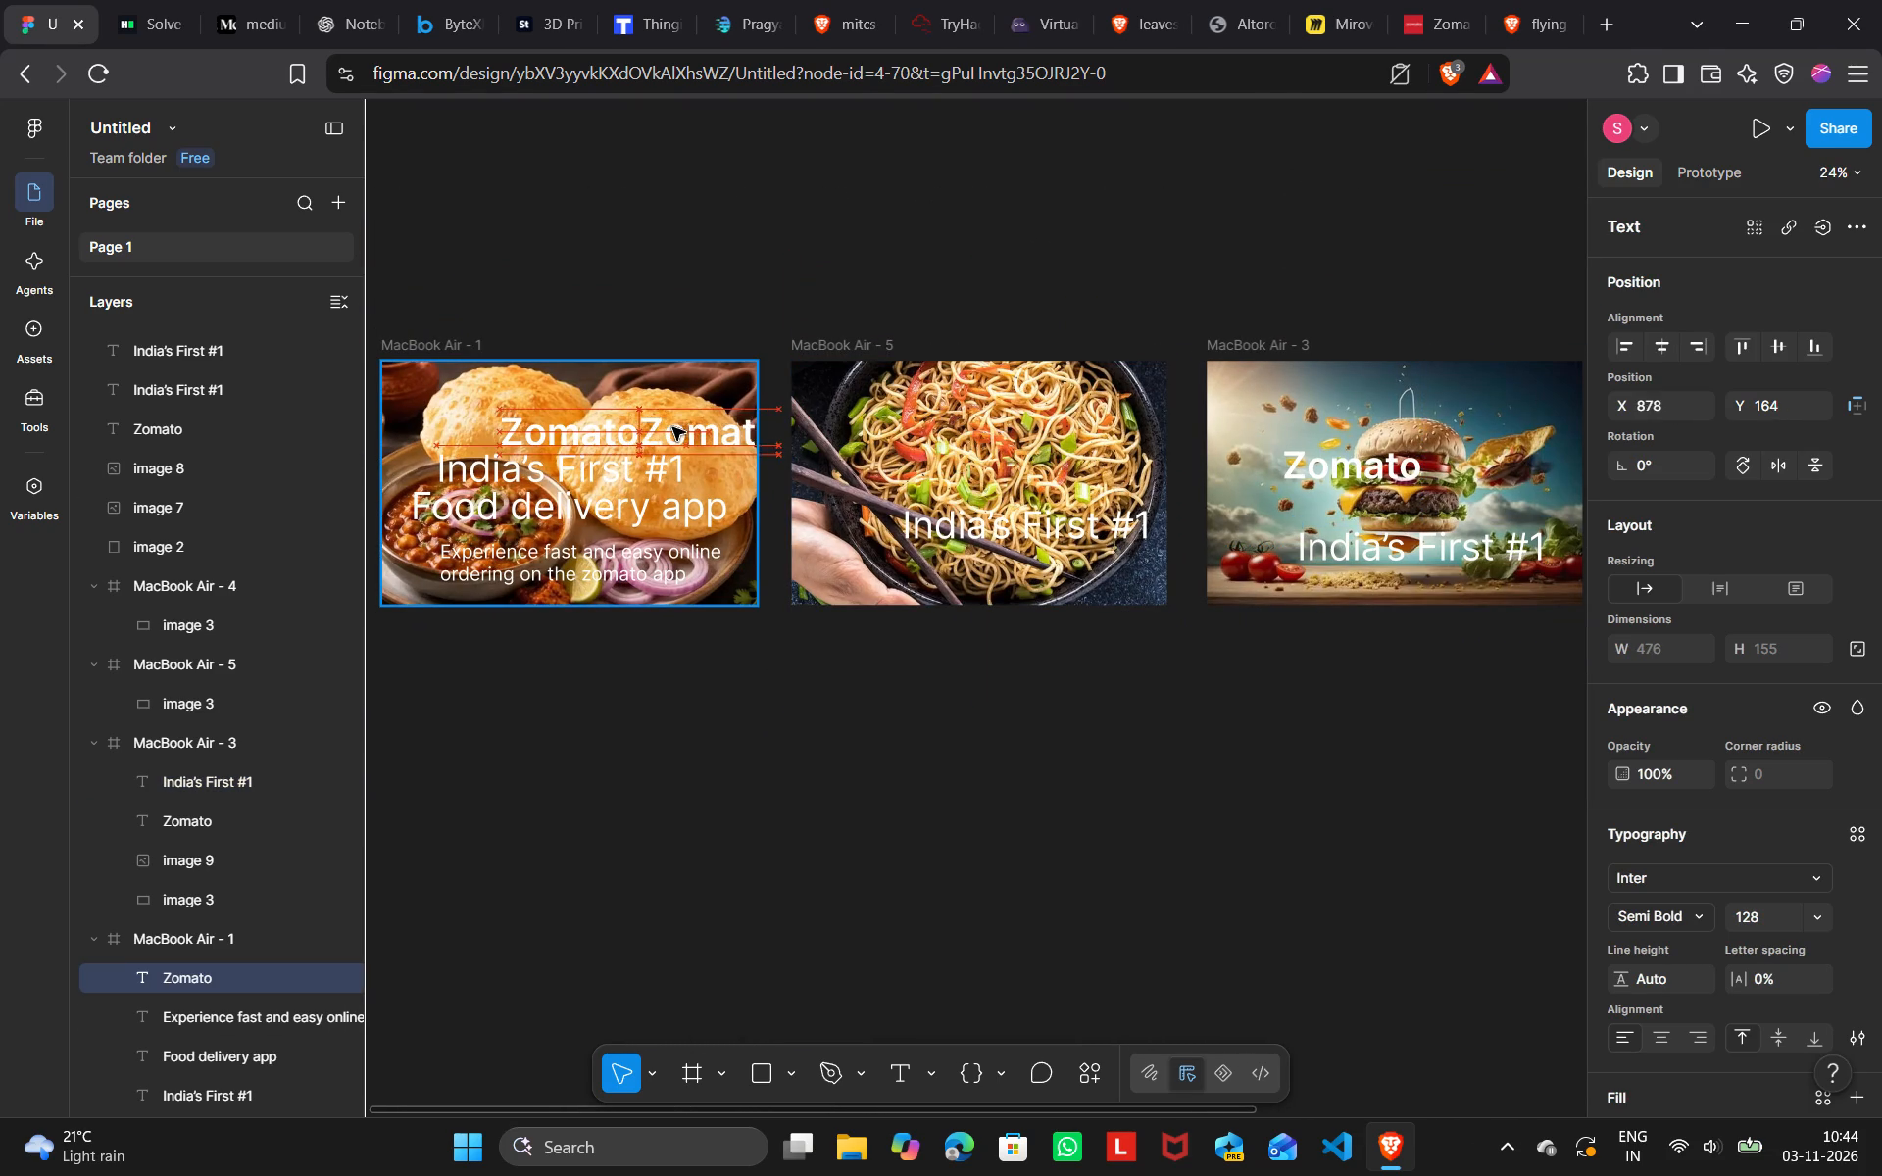
drag(672, 427, 955, 433)
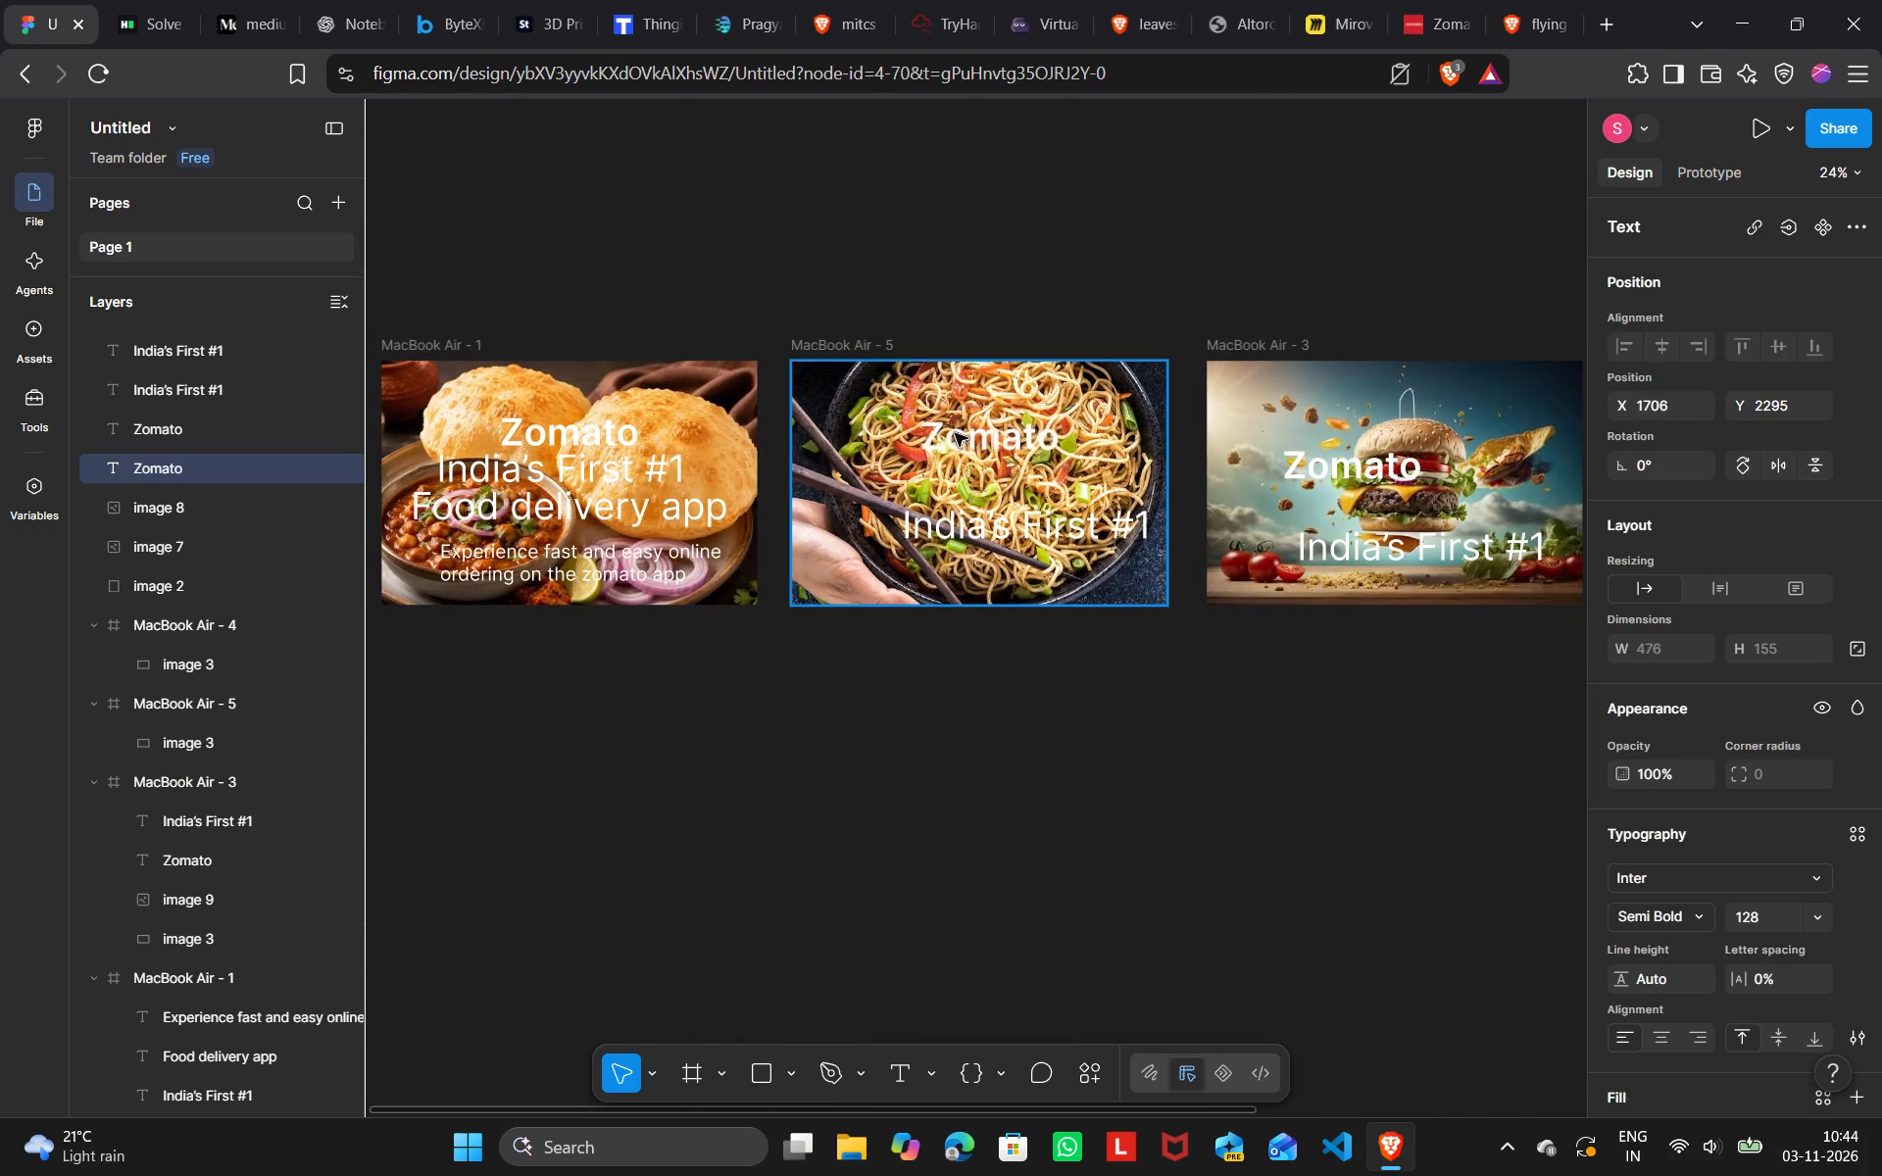
drag(955, 433, 916, 431)
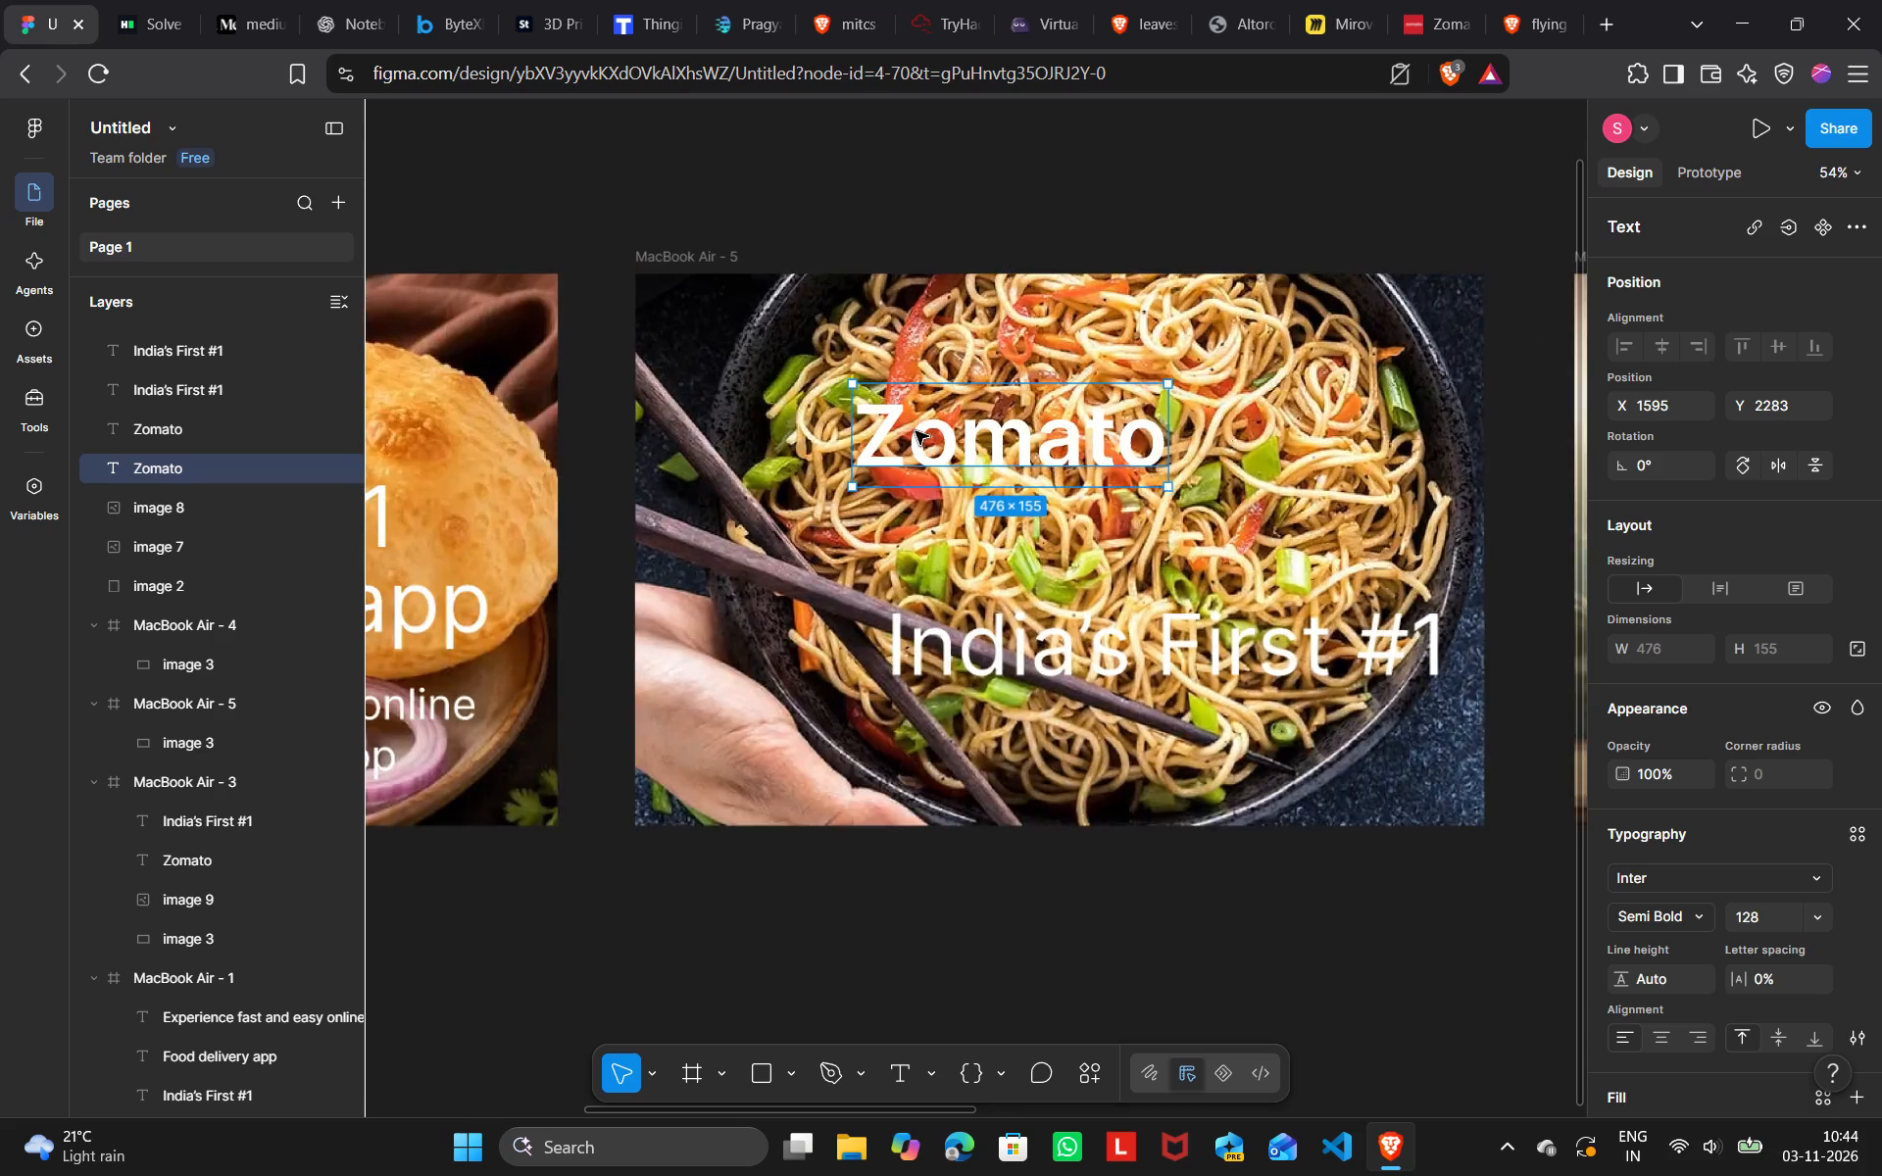
Nudge the Zomato title on MacBook Air - 5 right by 2 px, to X 1597.
scroll(916, 431, right, 2)
scroll(916, 431, down, 1)
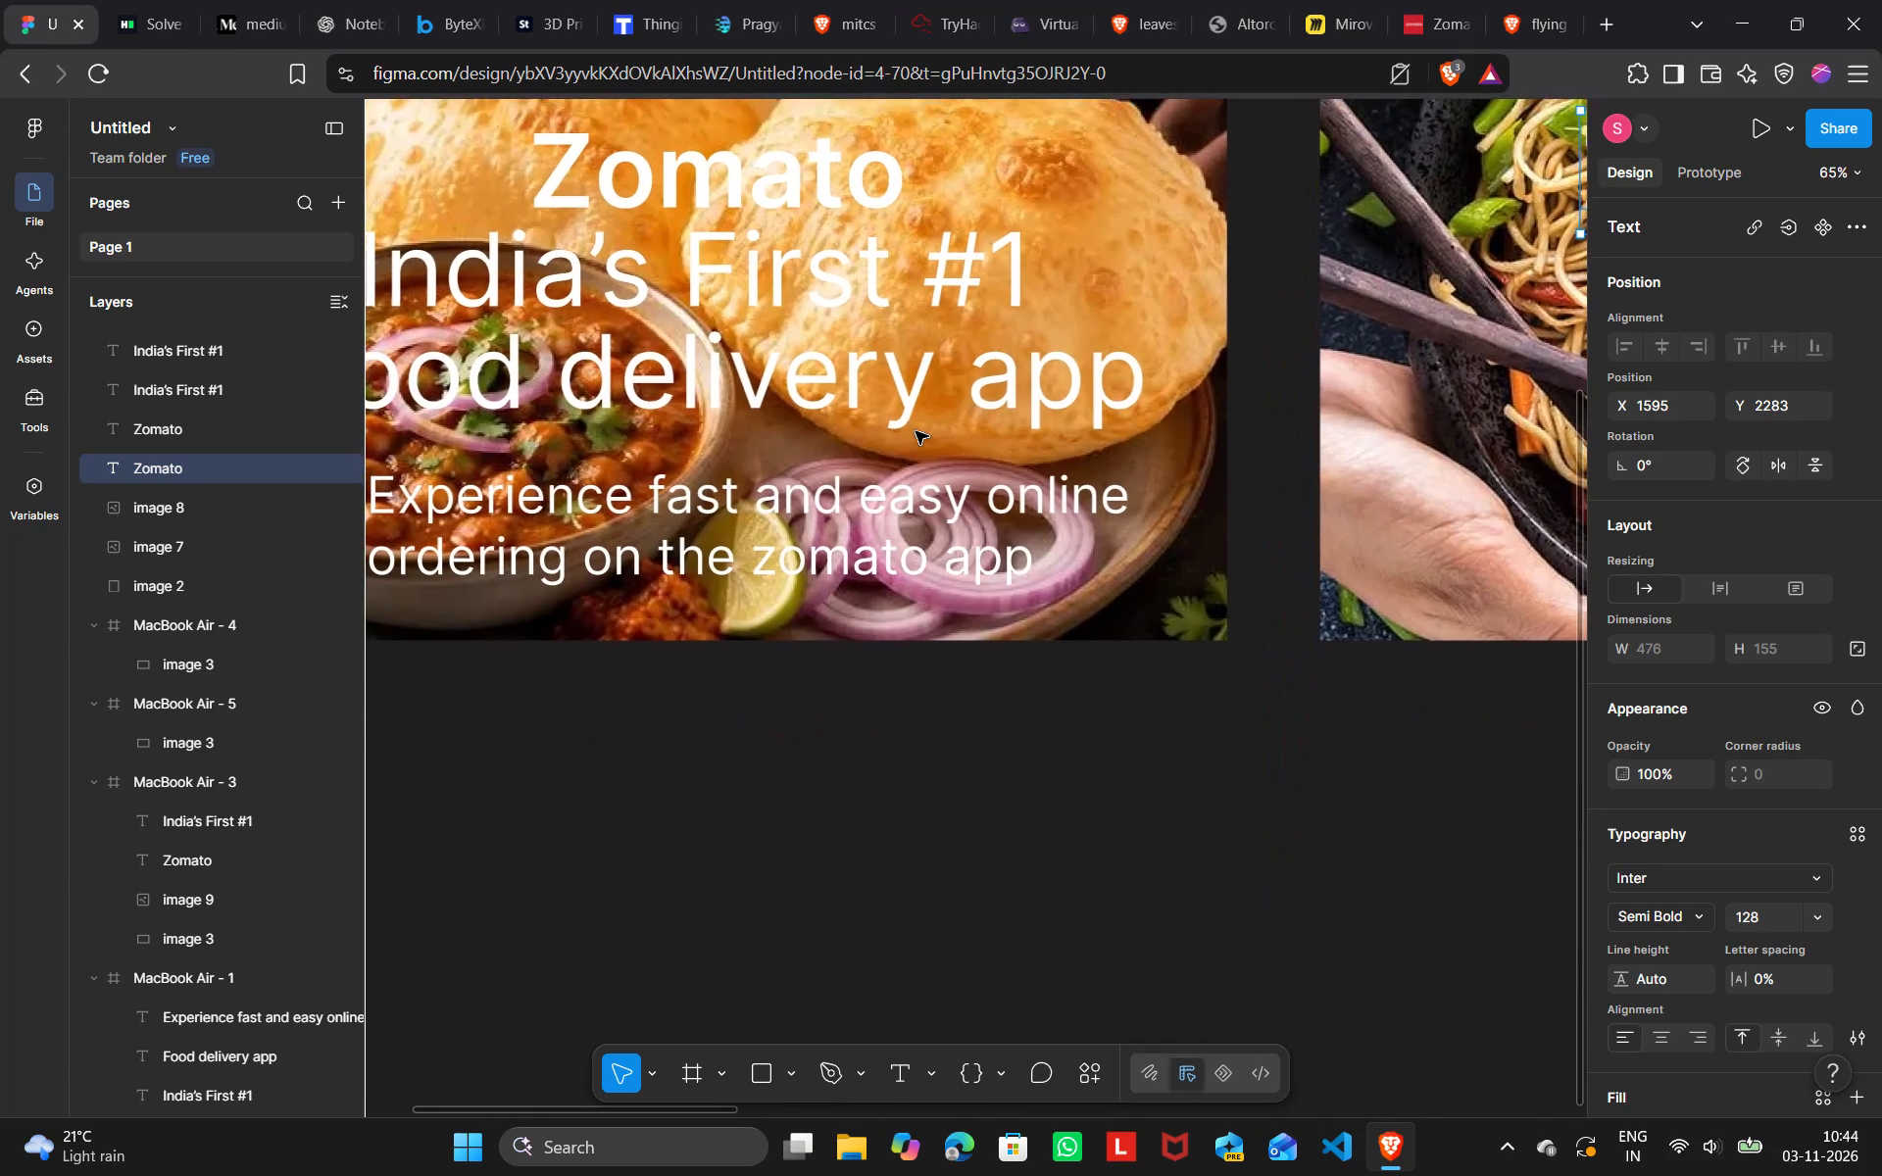
scroll(916, 431, down, 1)
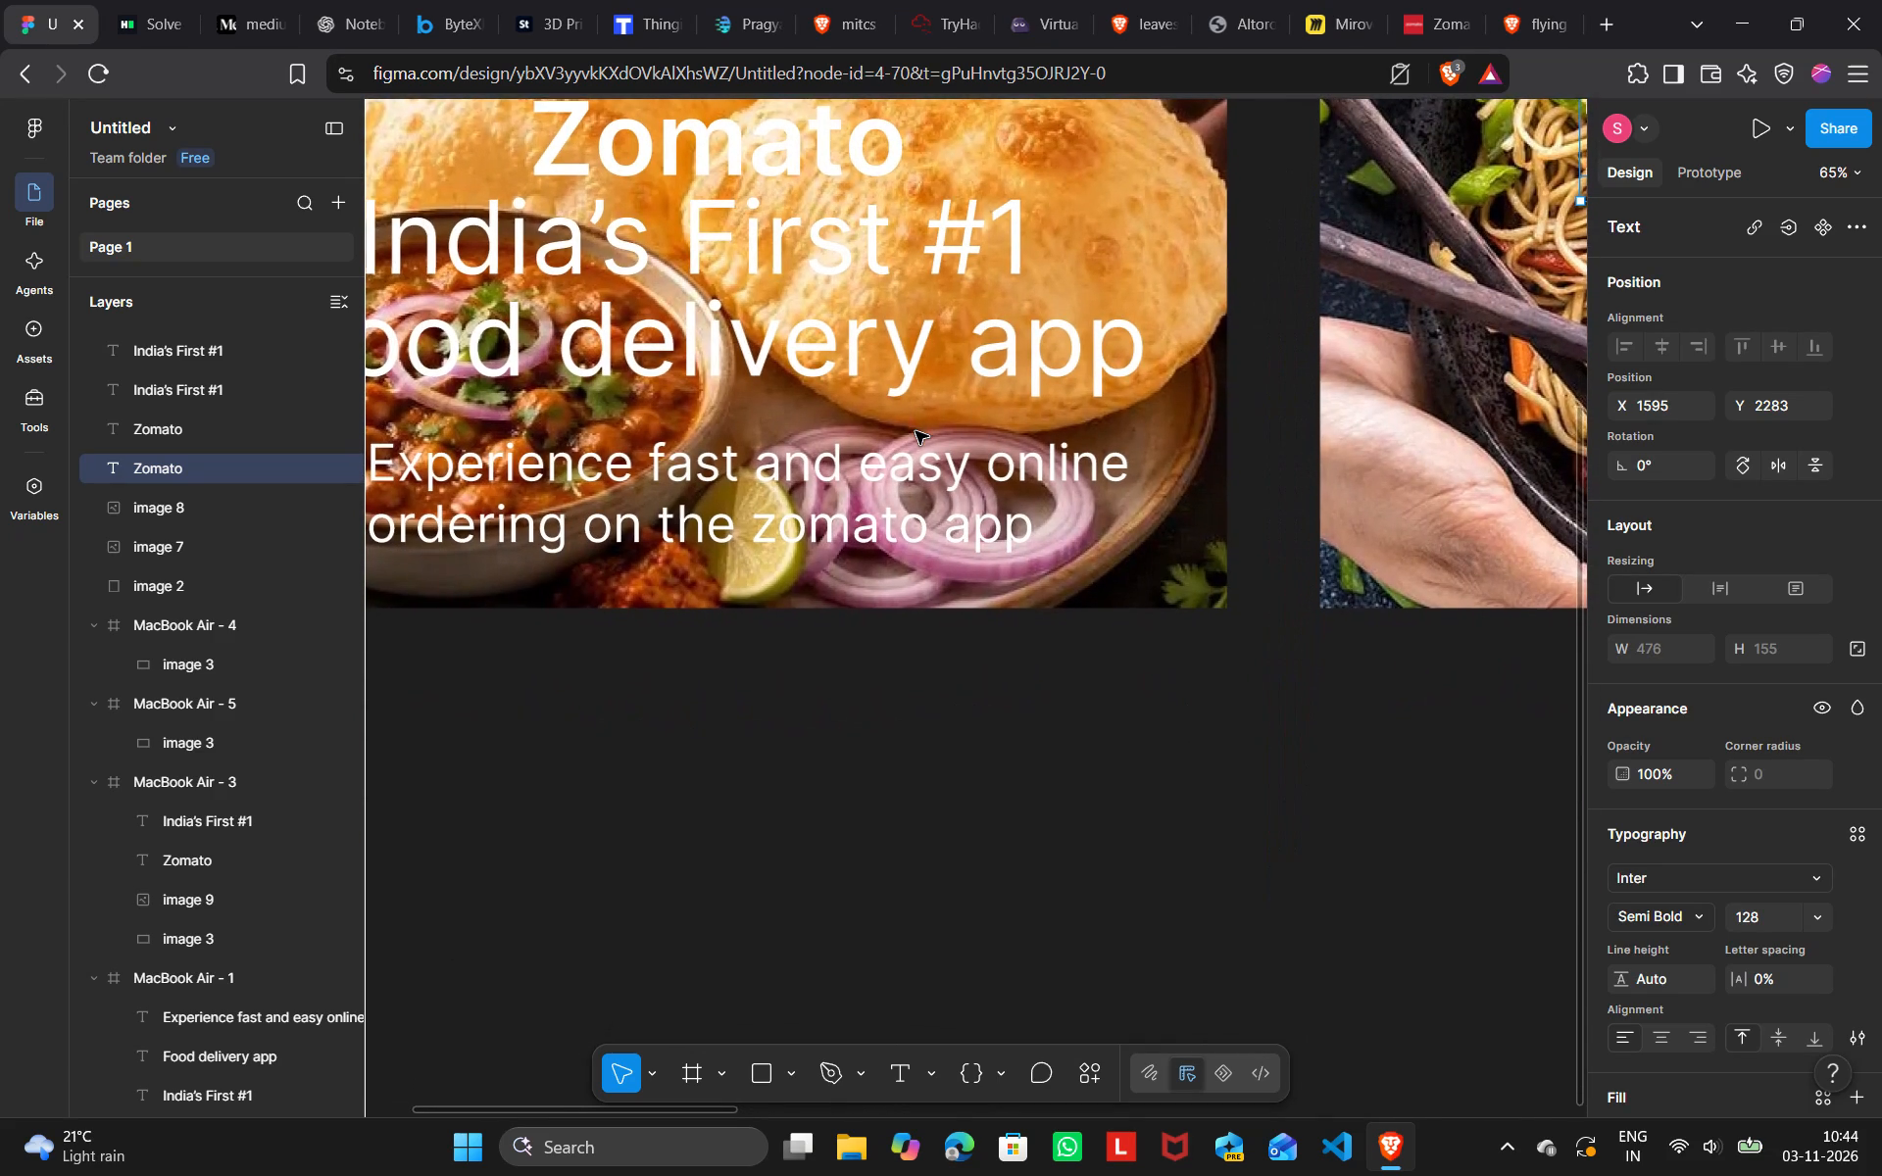
scroll(916, 431, down, 1)
key(Right)
key(Right)
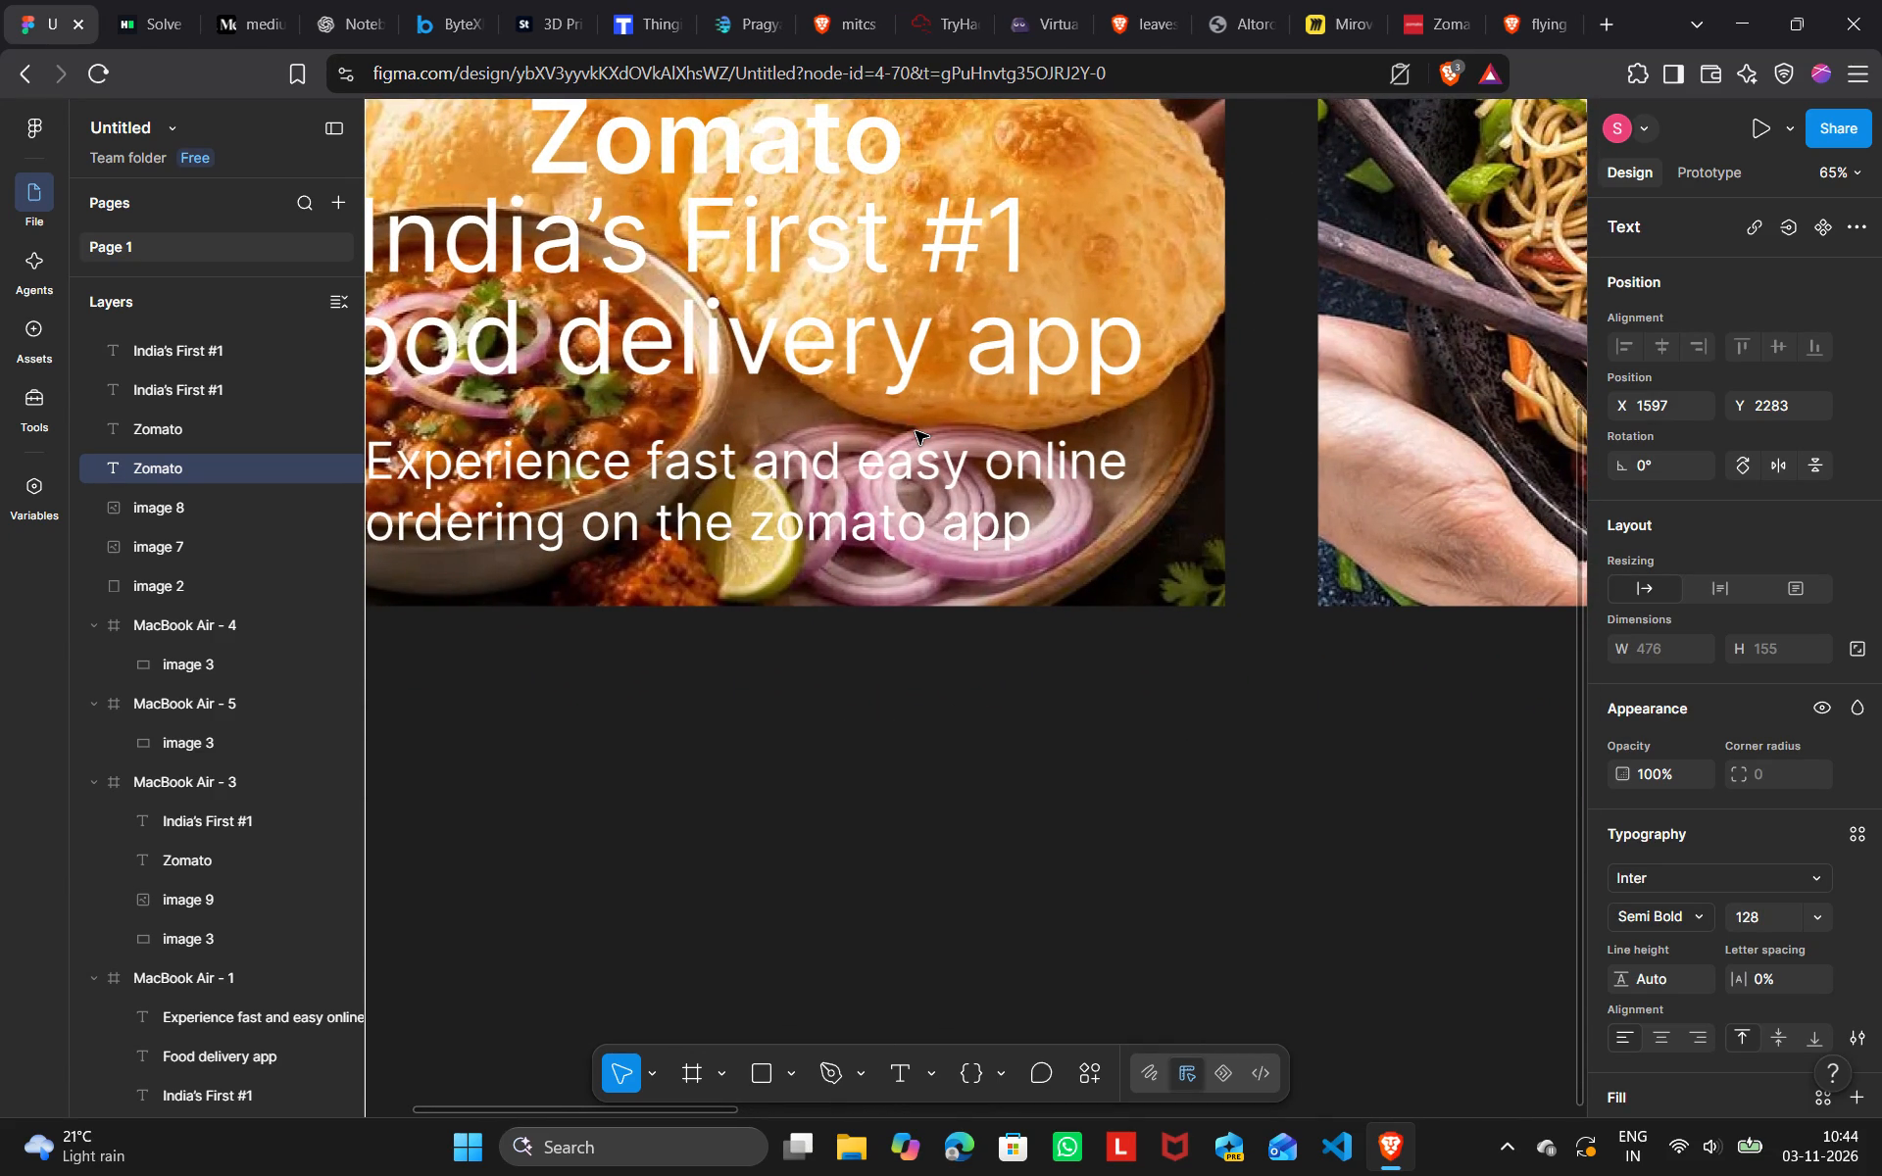
Nudge the Zomato title on MacBook Air - 5 up by 3 px, to Y 2280, comparing it with the MacBook Air - 1 title.
click(1285, 227)
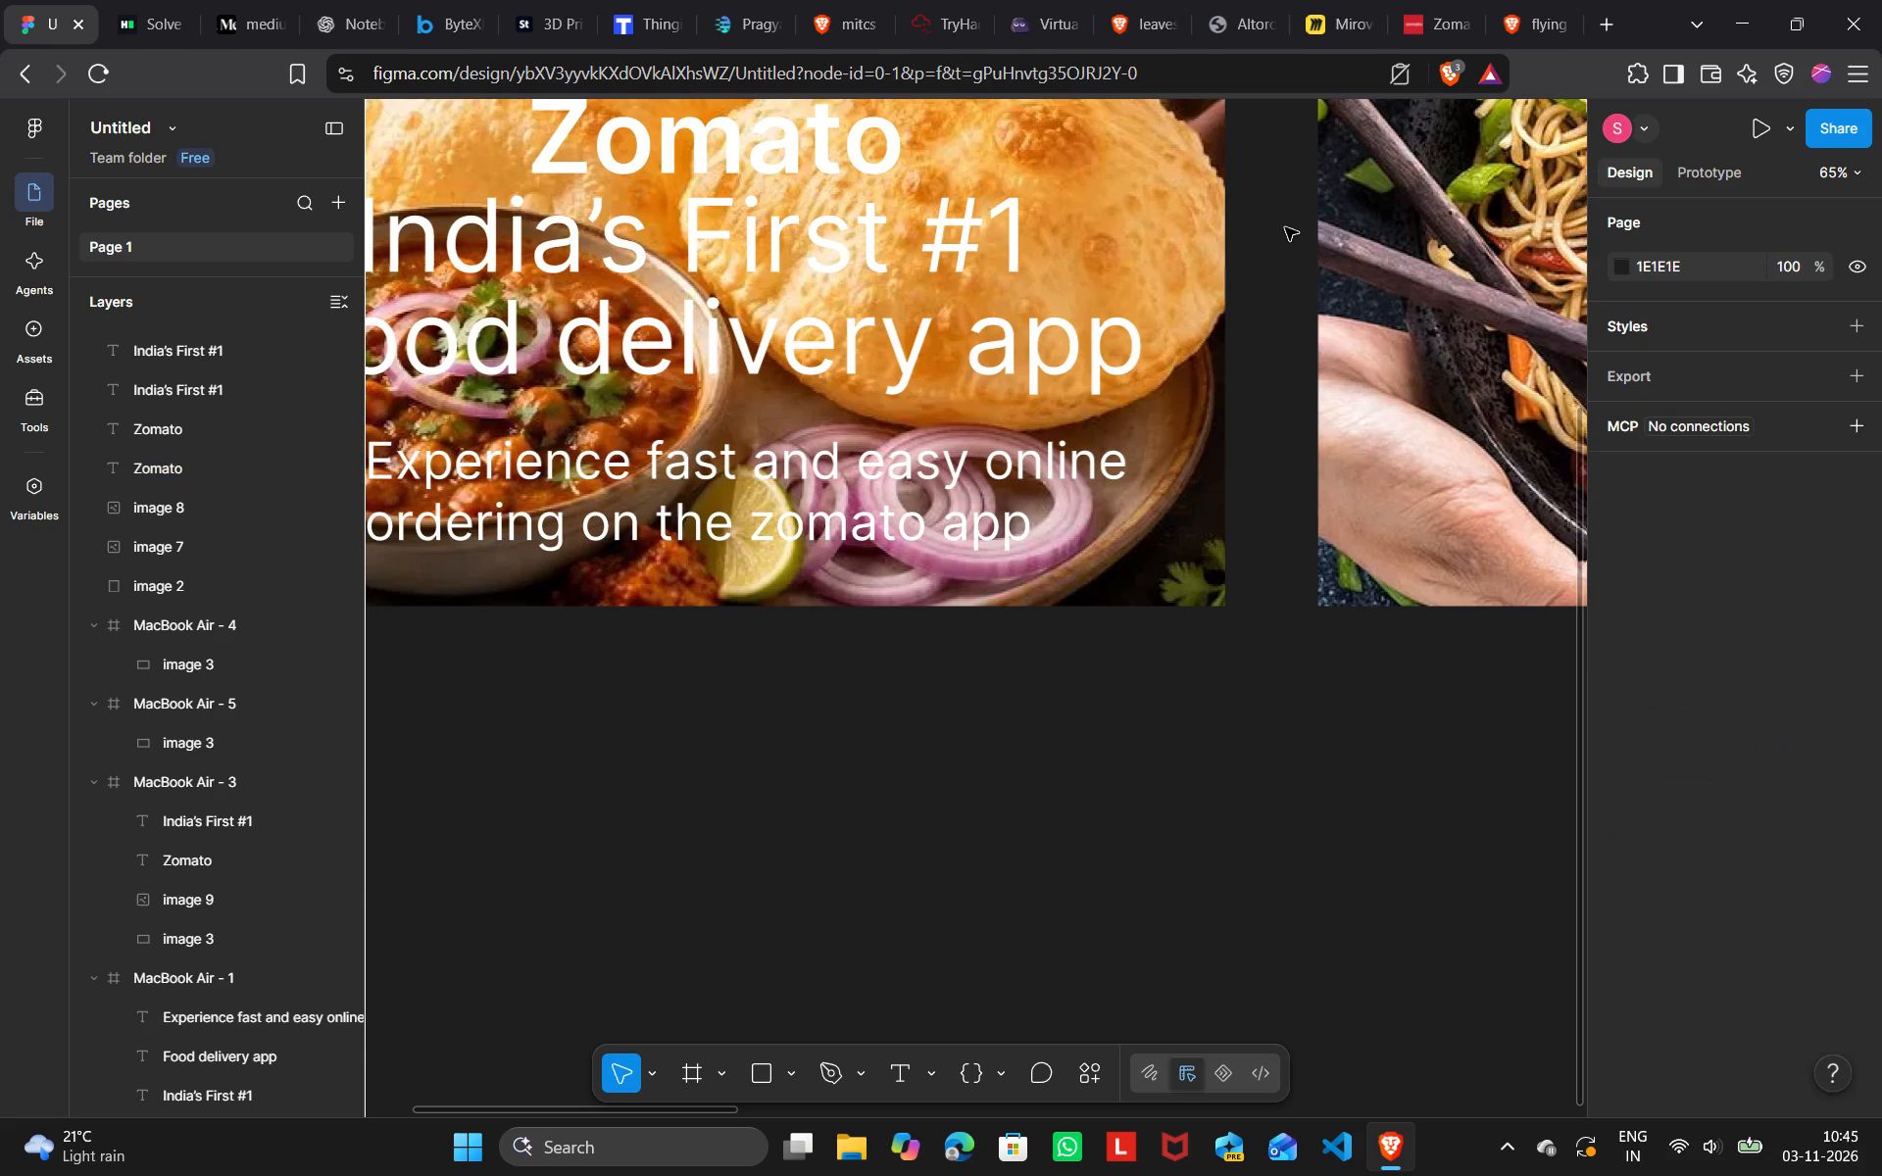
key(Right)
key(Right)
key(Right)
key(Right)
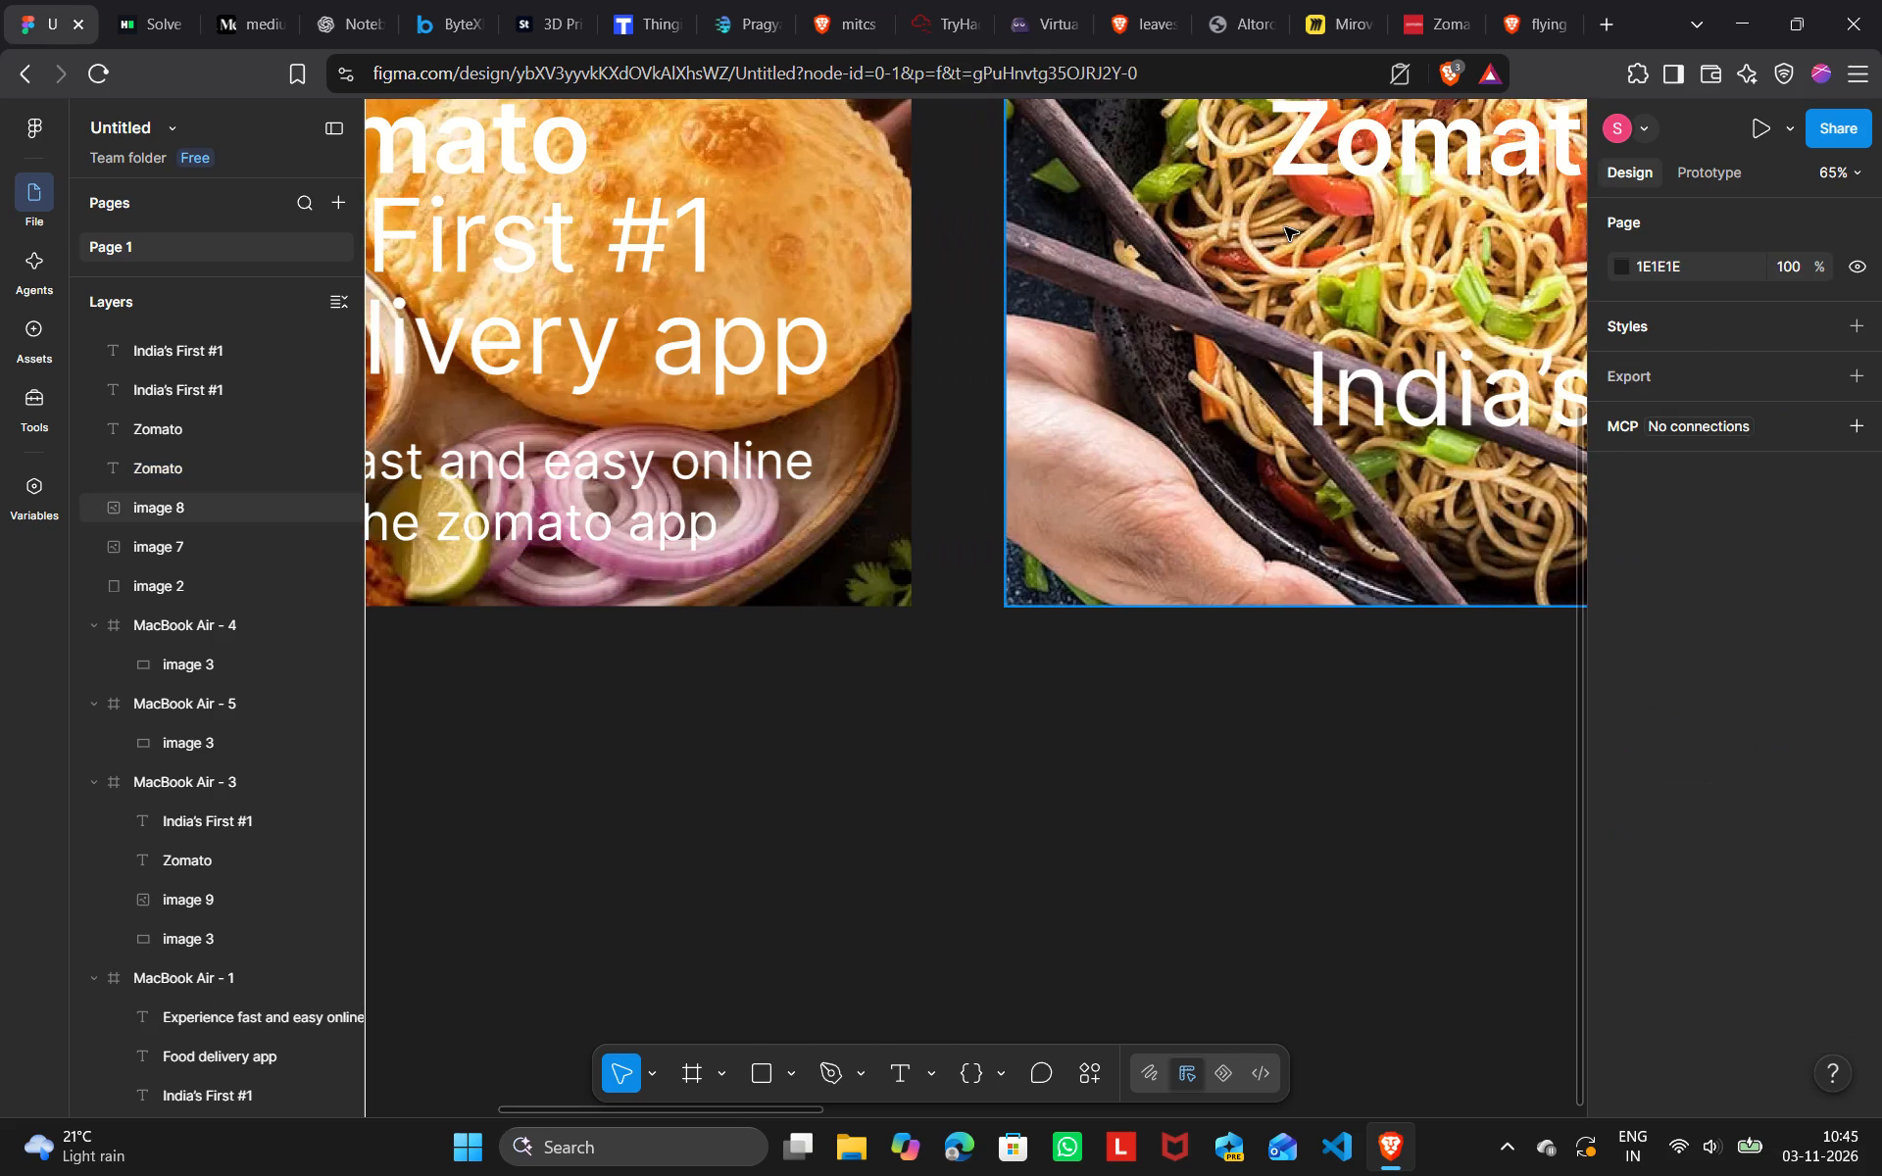
key(Right)
key(Right)
key(Right)
key(Right)
key(Right)
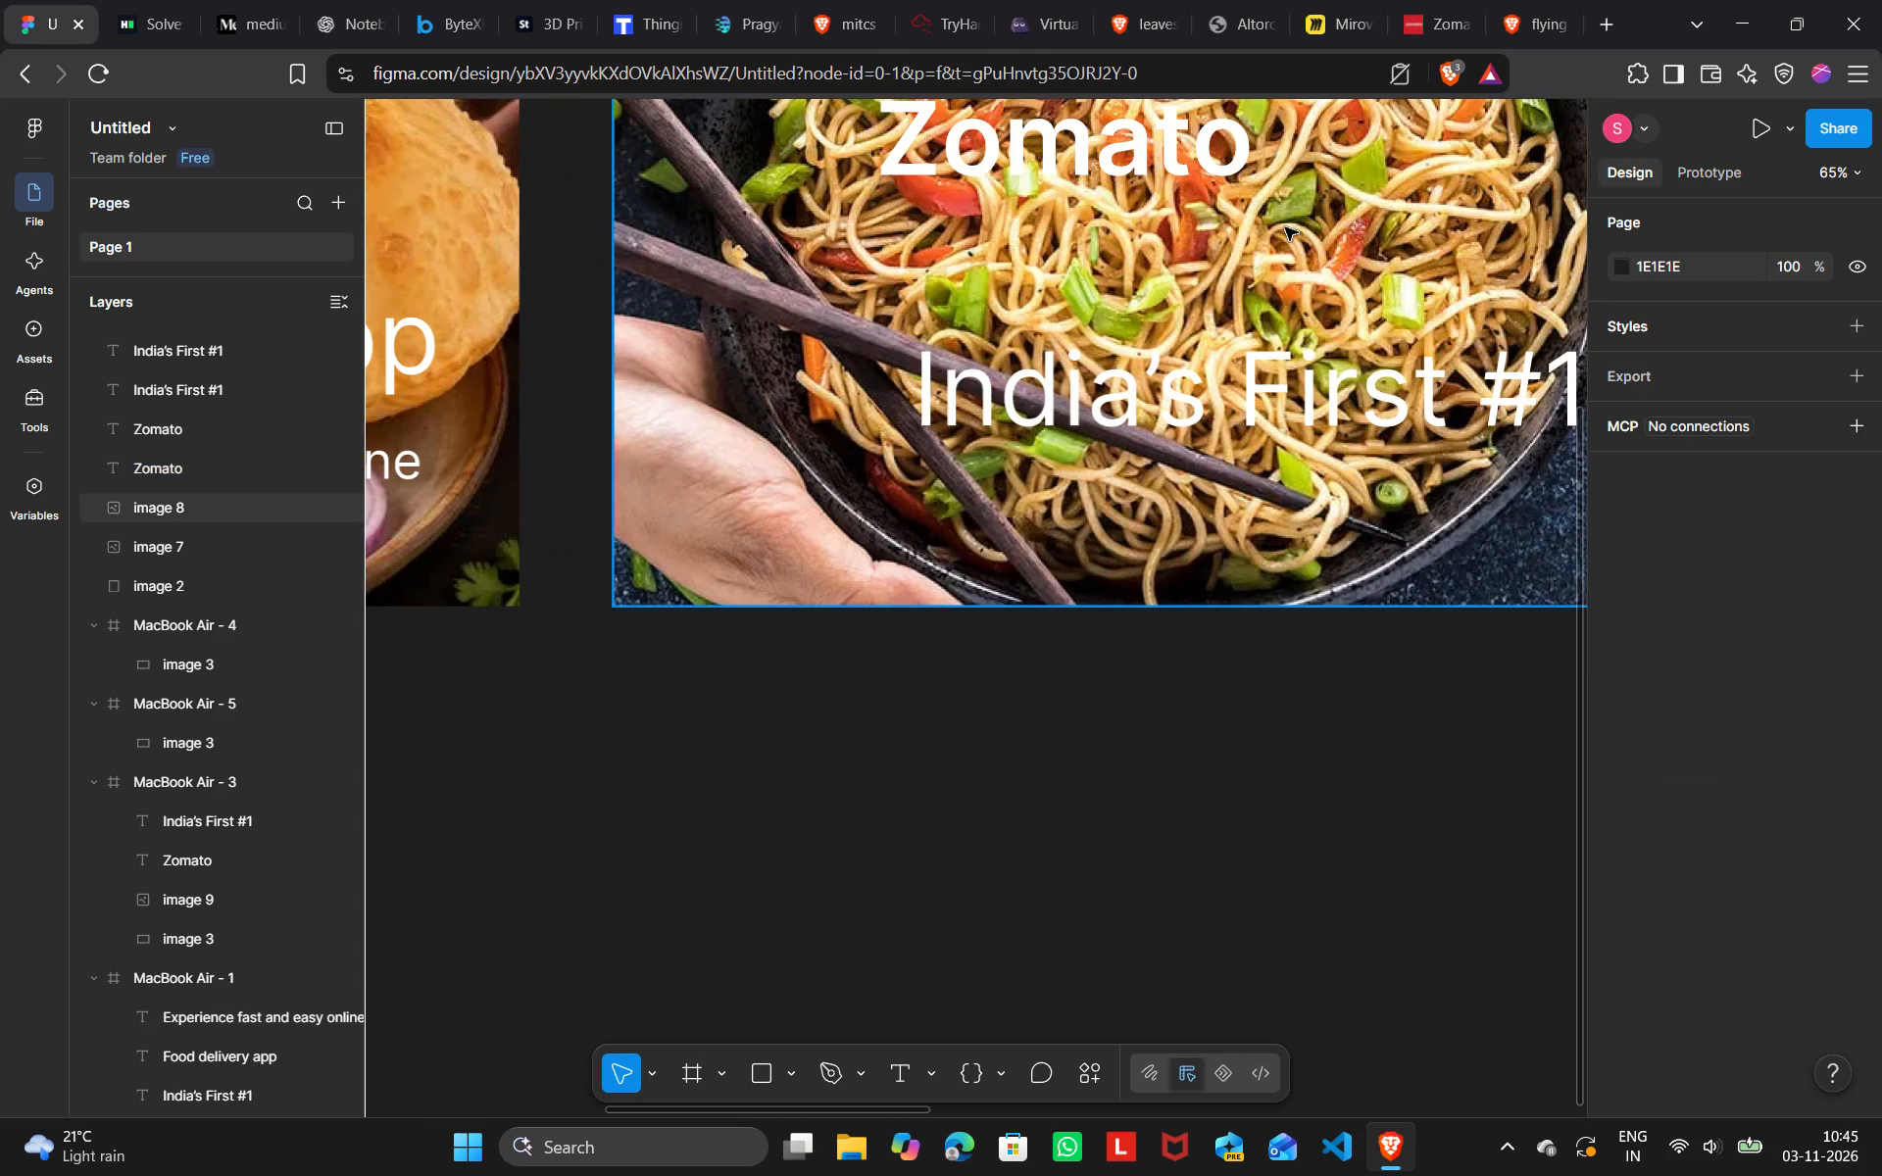
click(1173, 177)
key(Up)
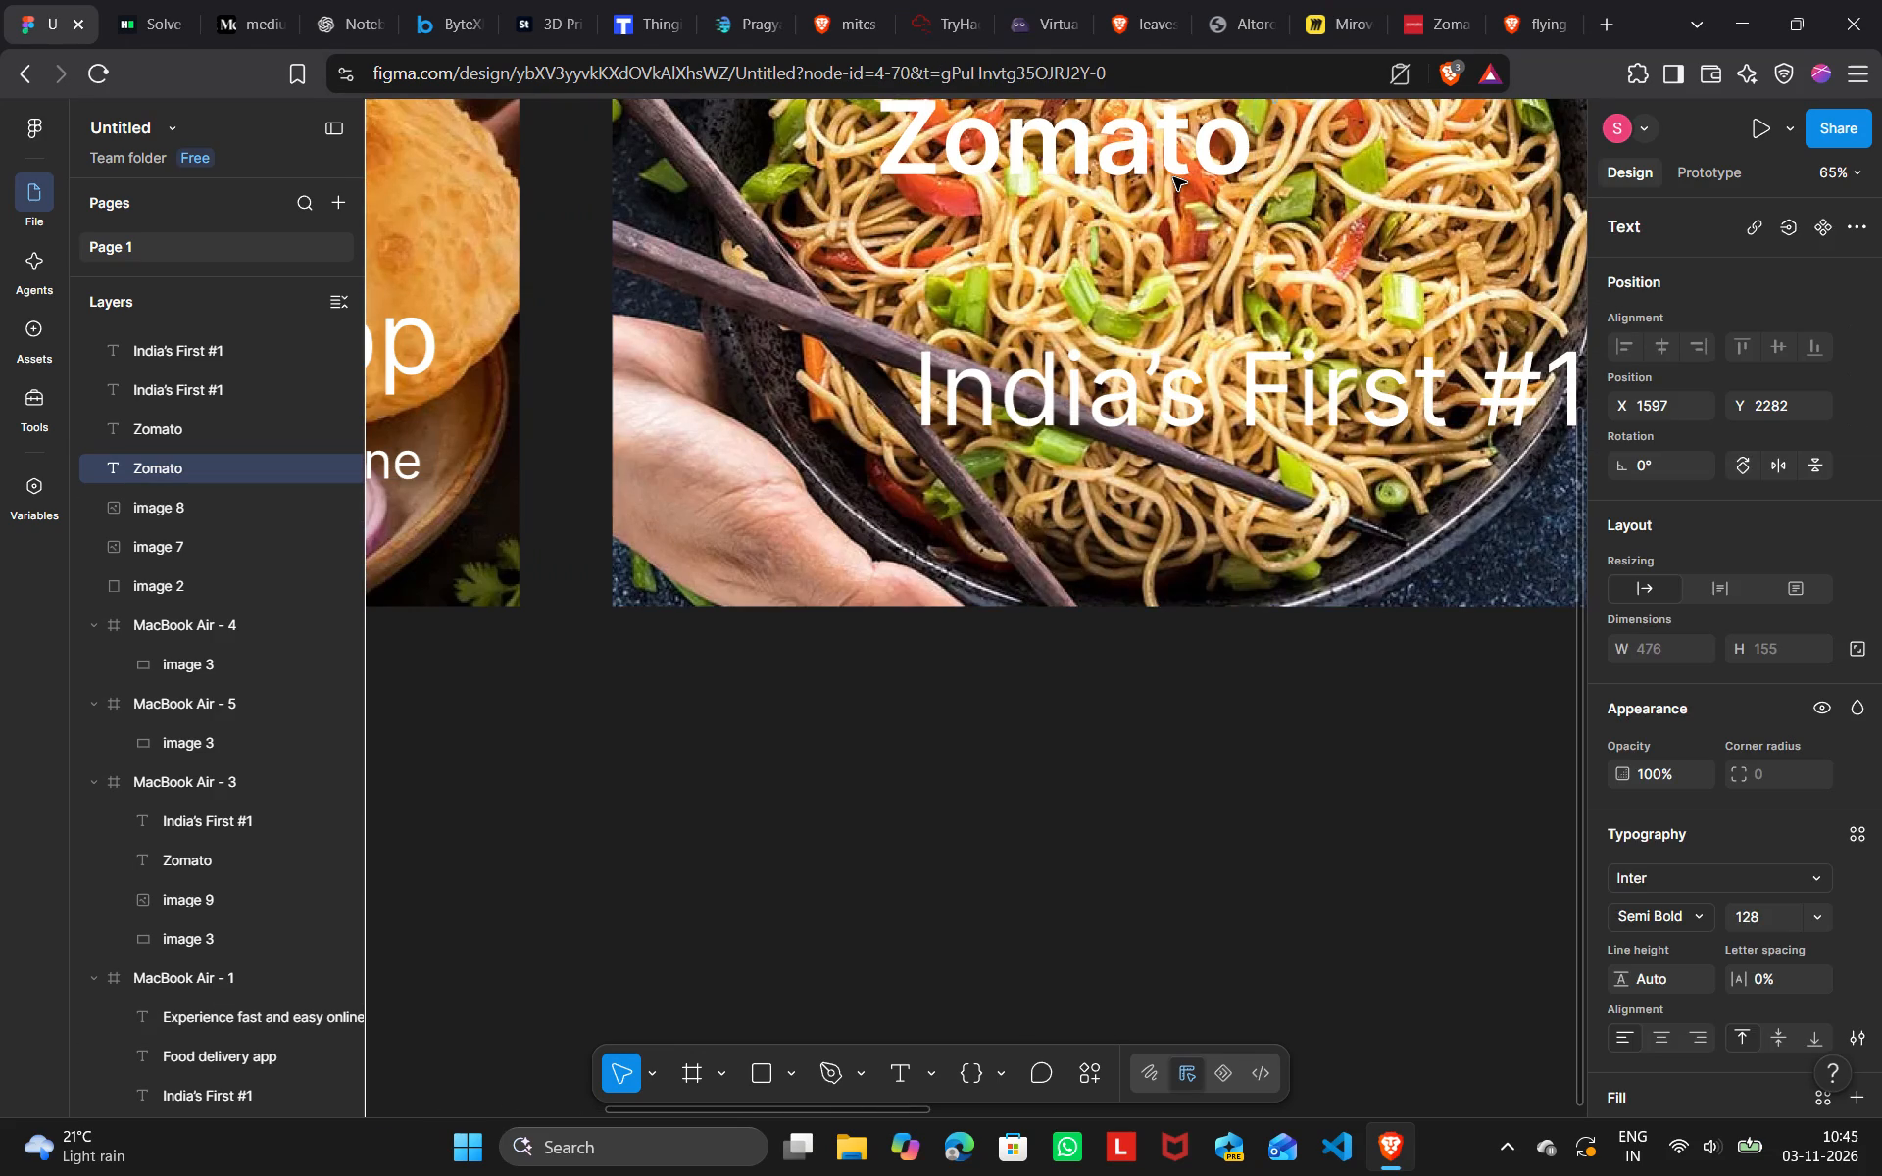
key(Up)
scroll(1173, 177, right, 3)
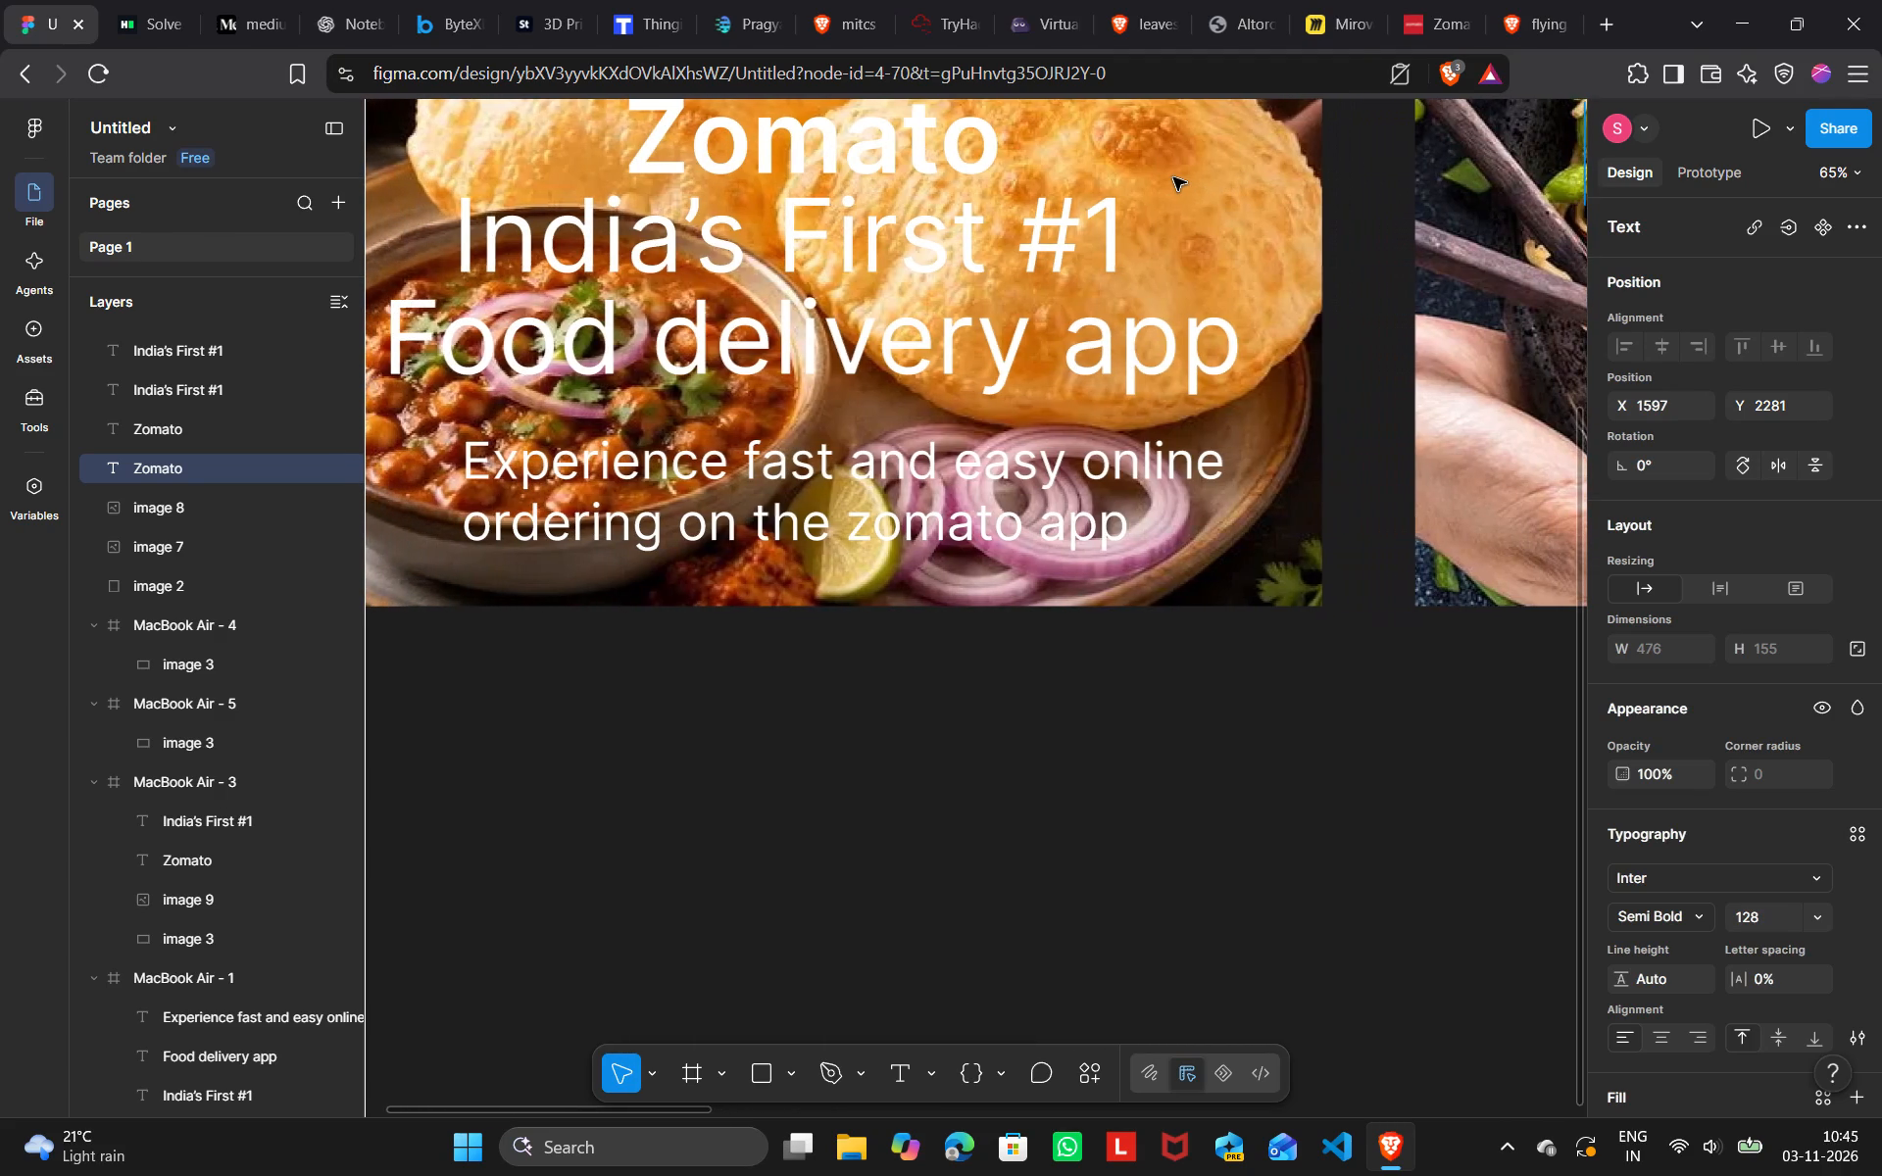
scroll(1173, 177, right, 1)
scroll(1173, 177, up, 1)
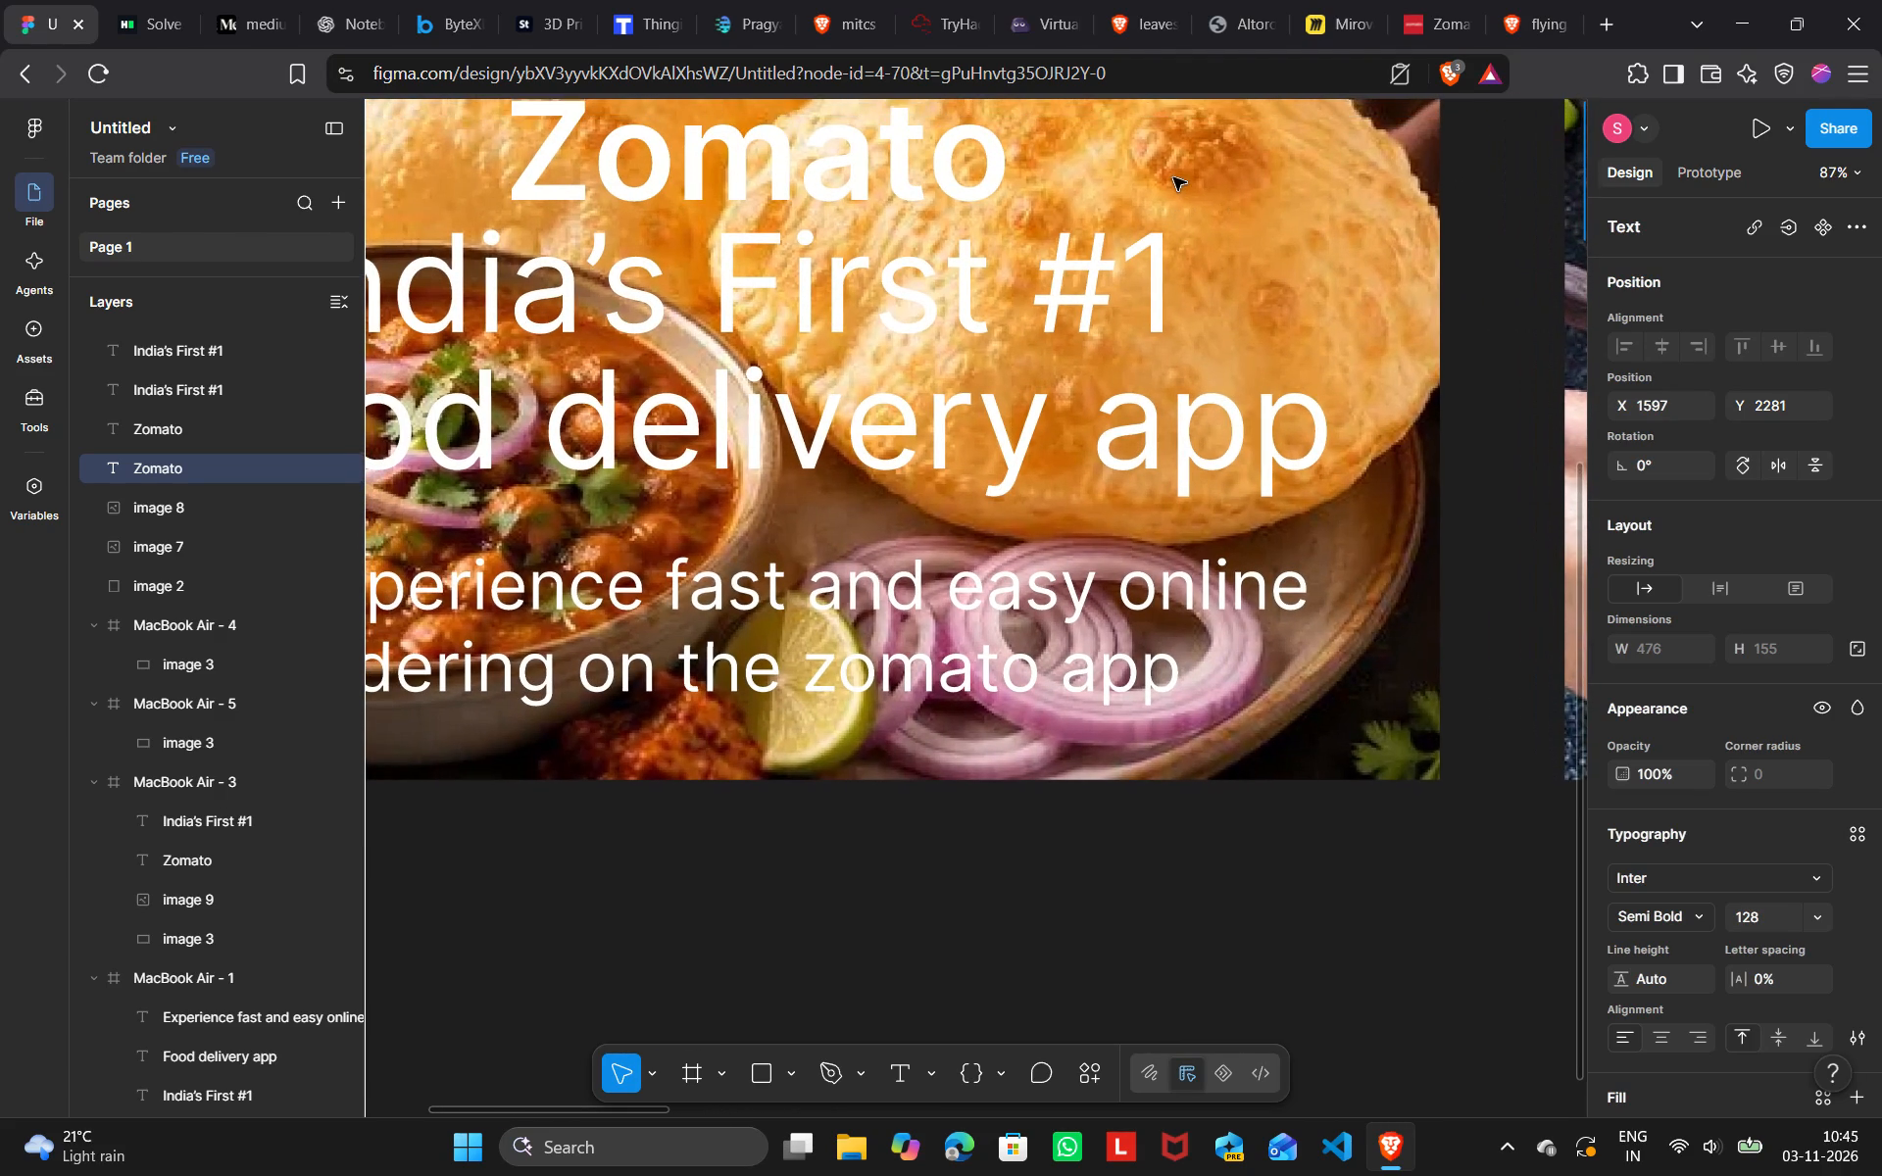
scroll(1173, 177, up, 1)
key(Up)
Shift the MacBook Air - 1 frame slightly, to X -127, Y 2111.
click(1081, 162)
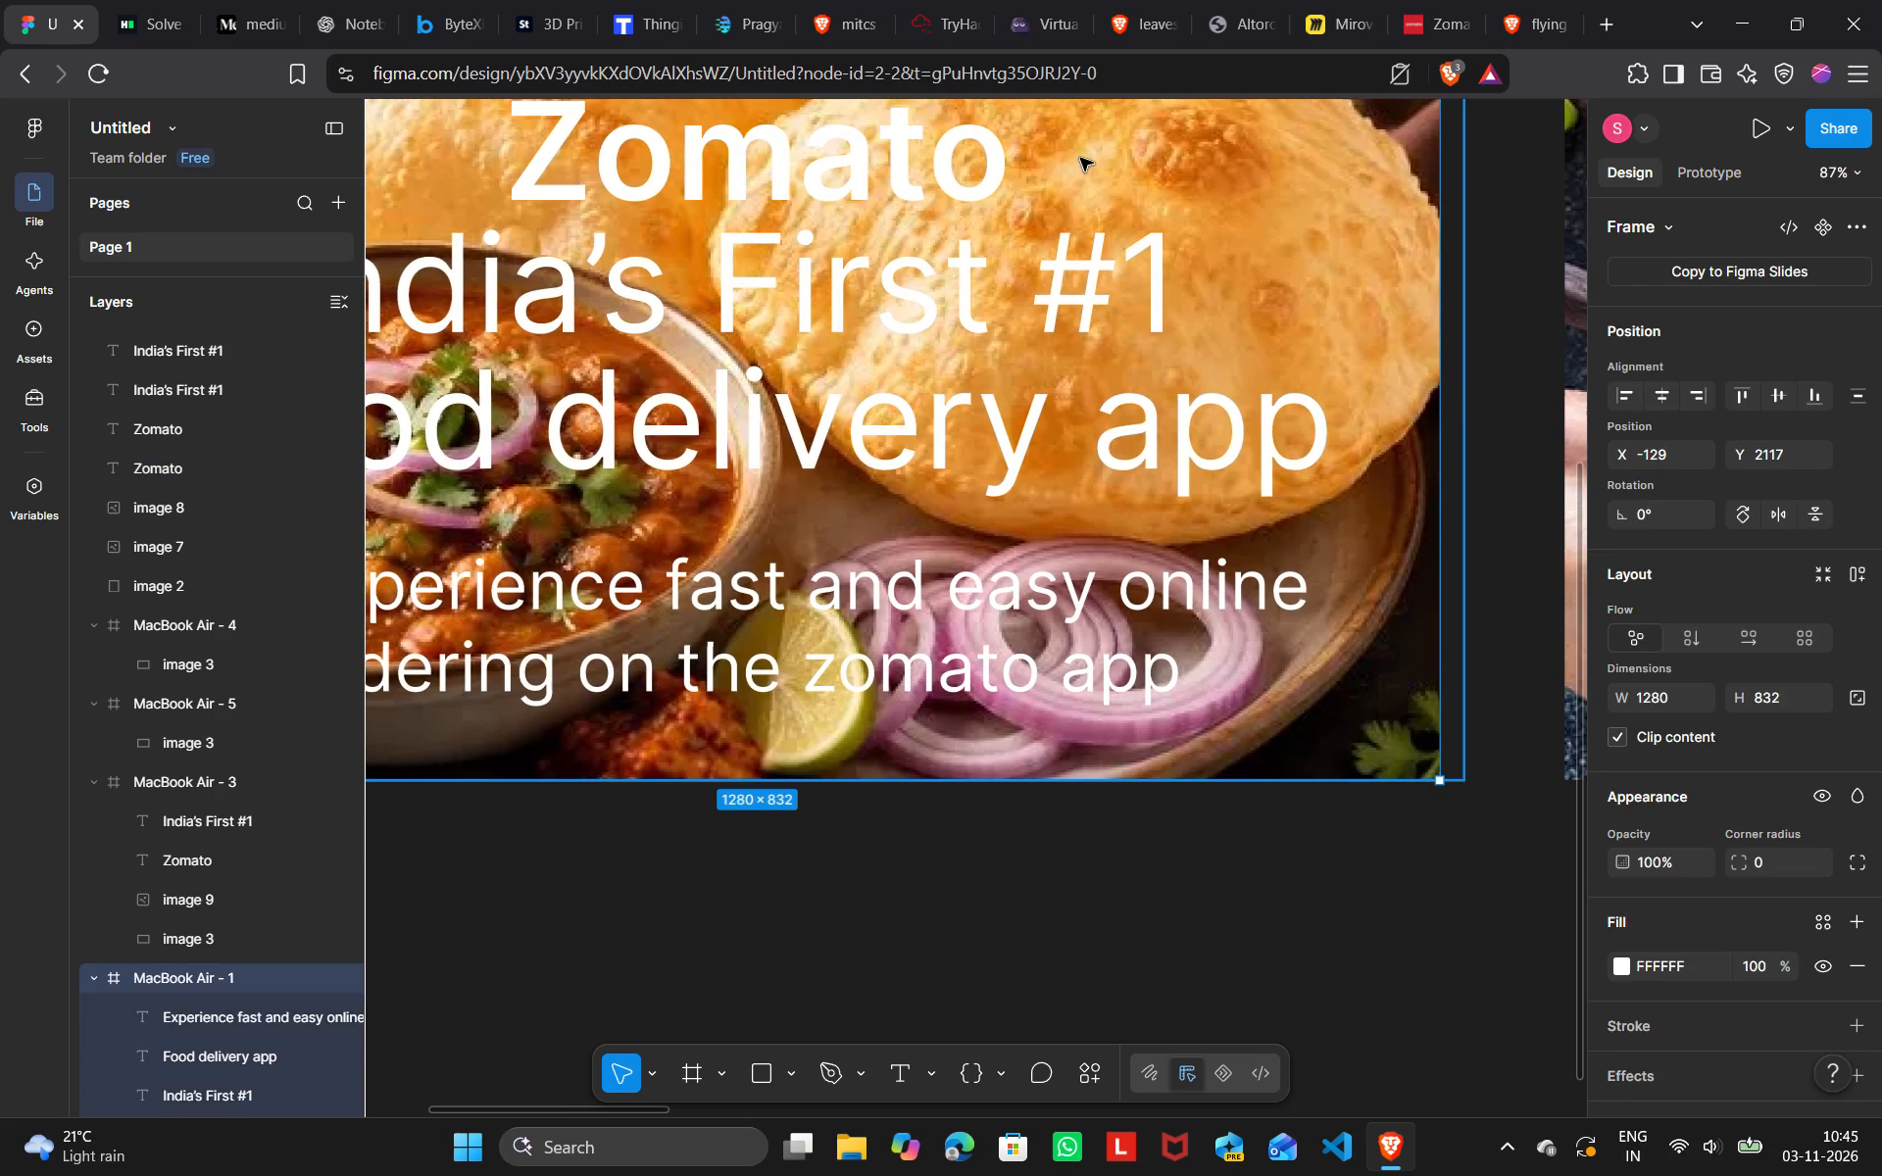
click(1478, 204)
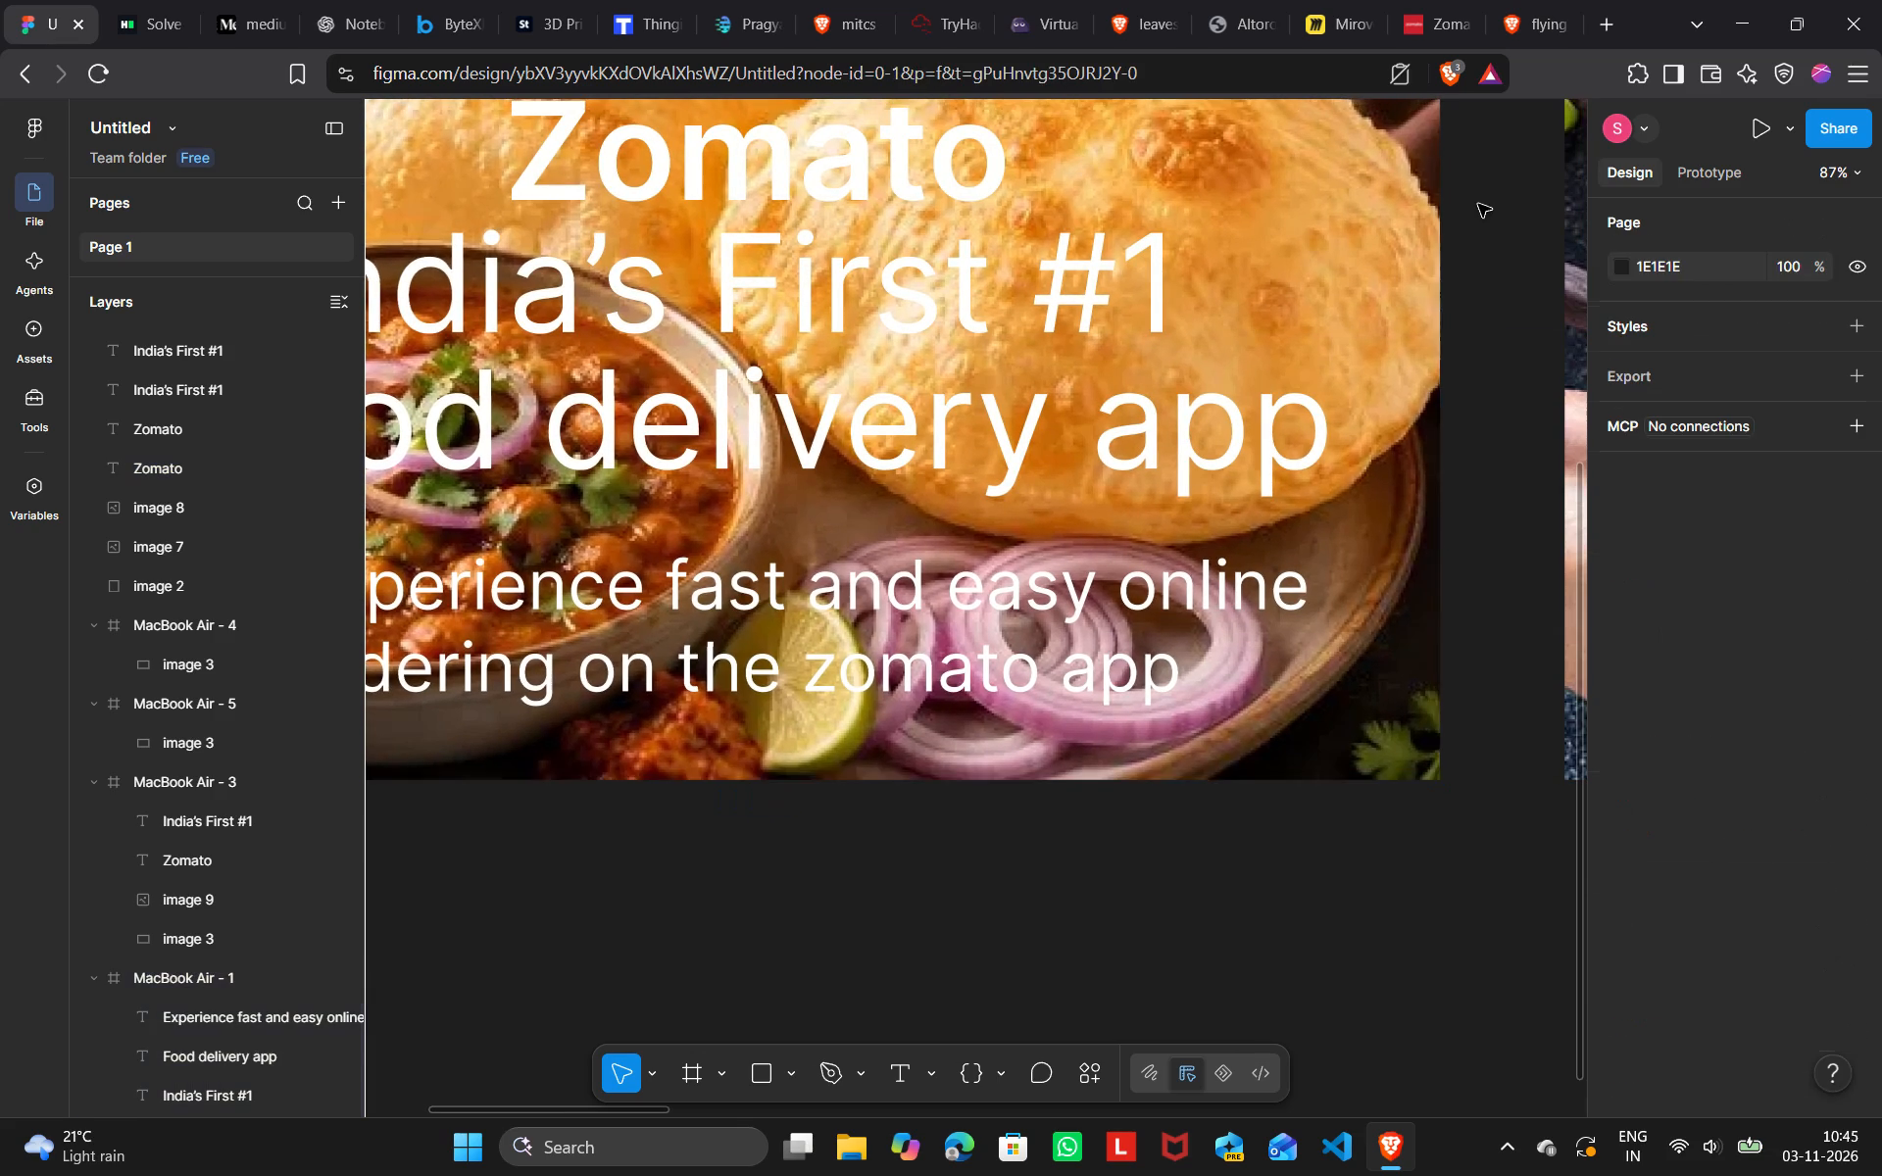
click(1325, 226)
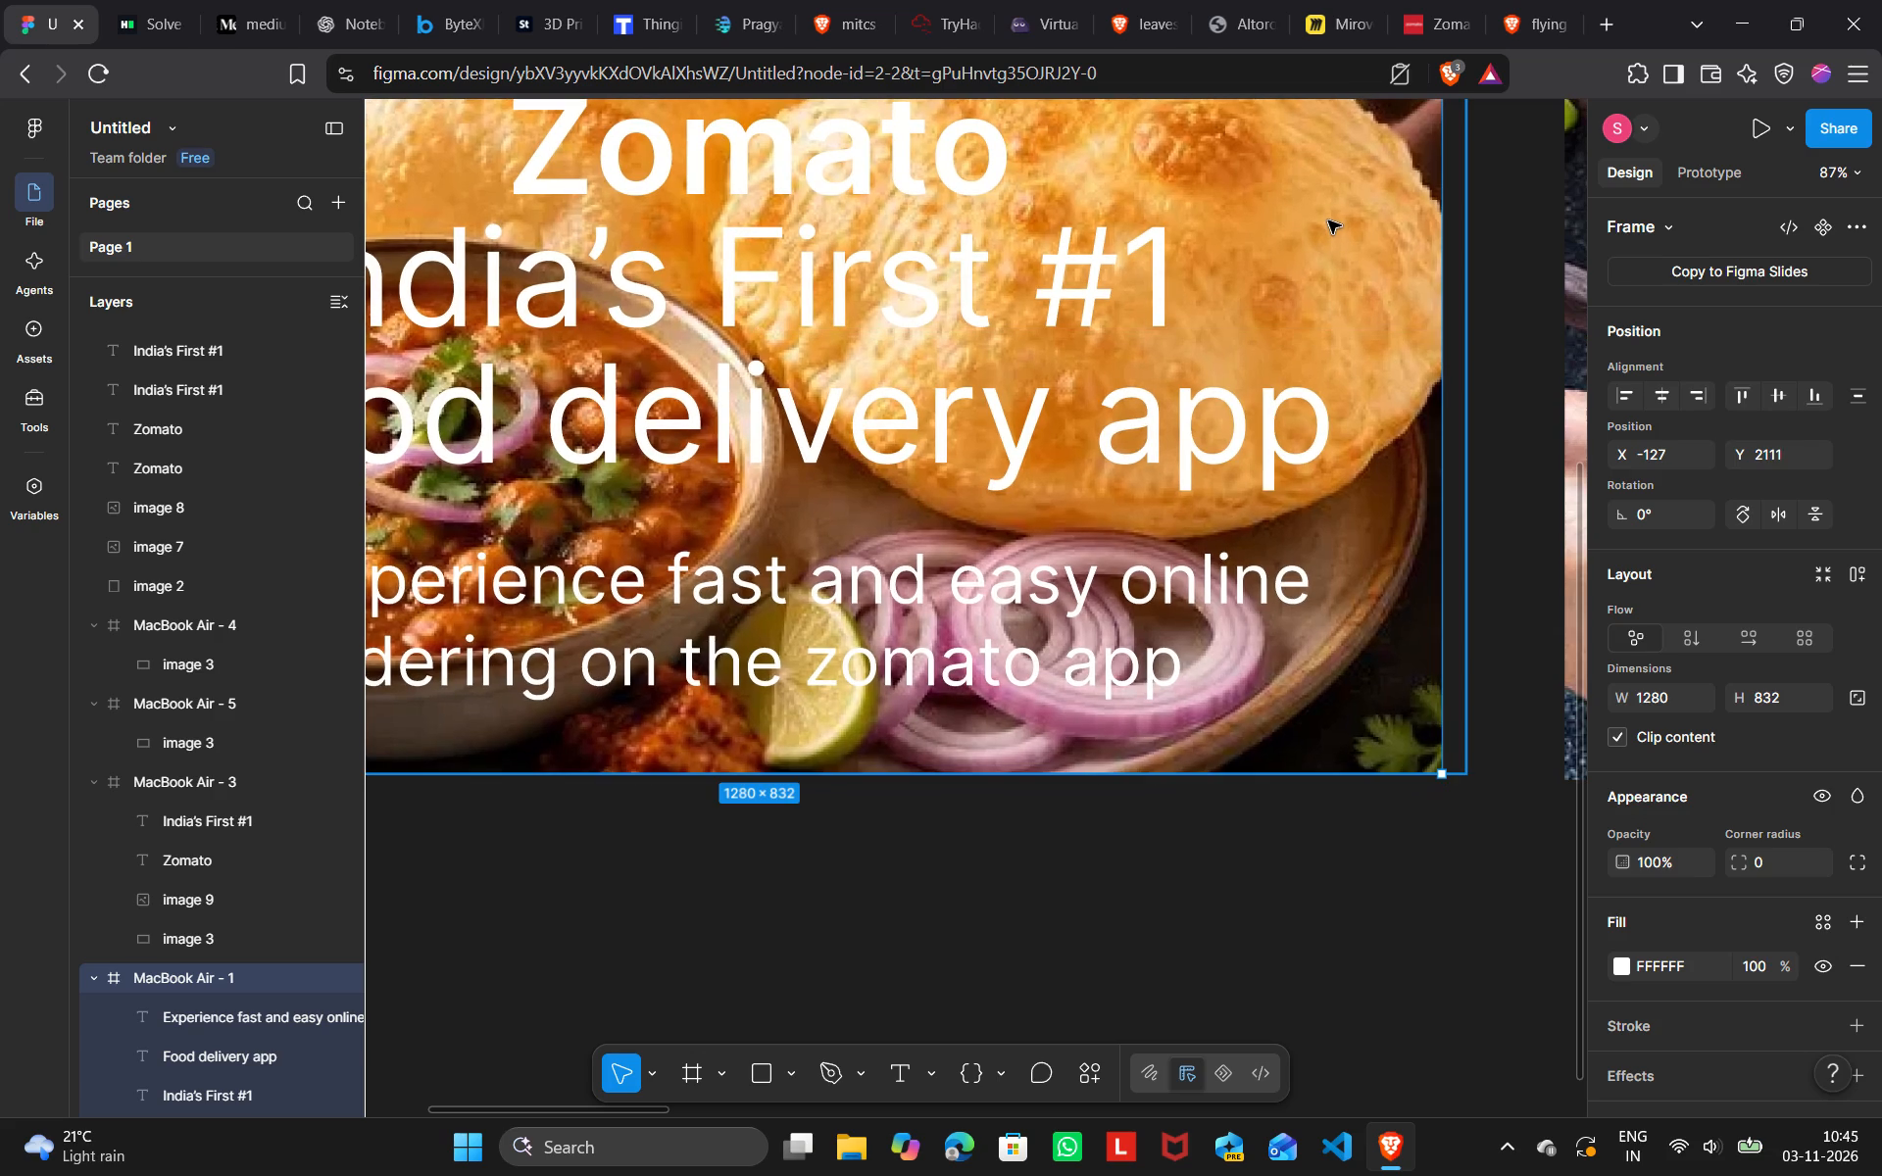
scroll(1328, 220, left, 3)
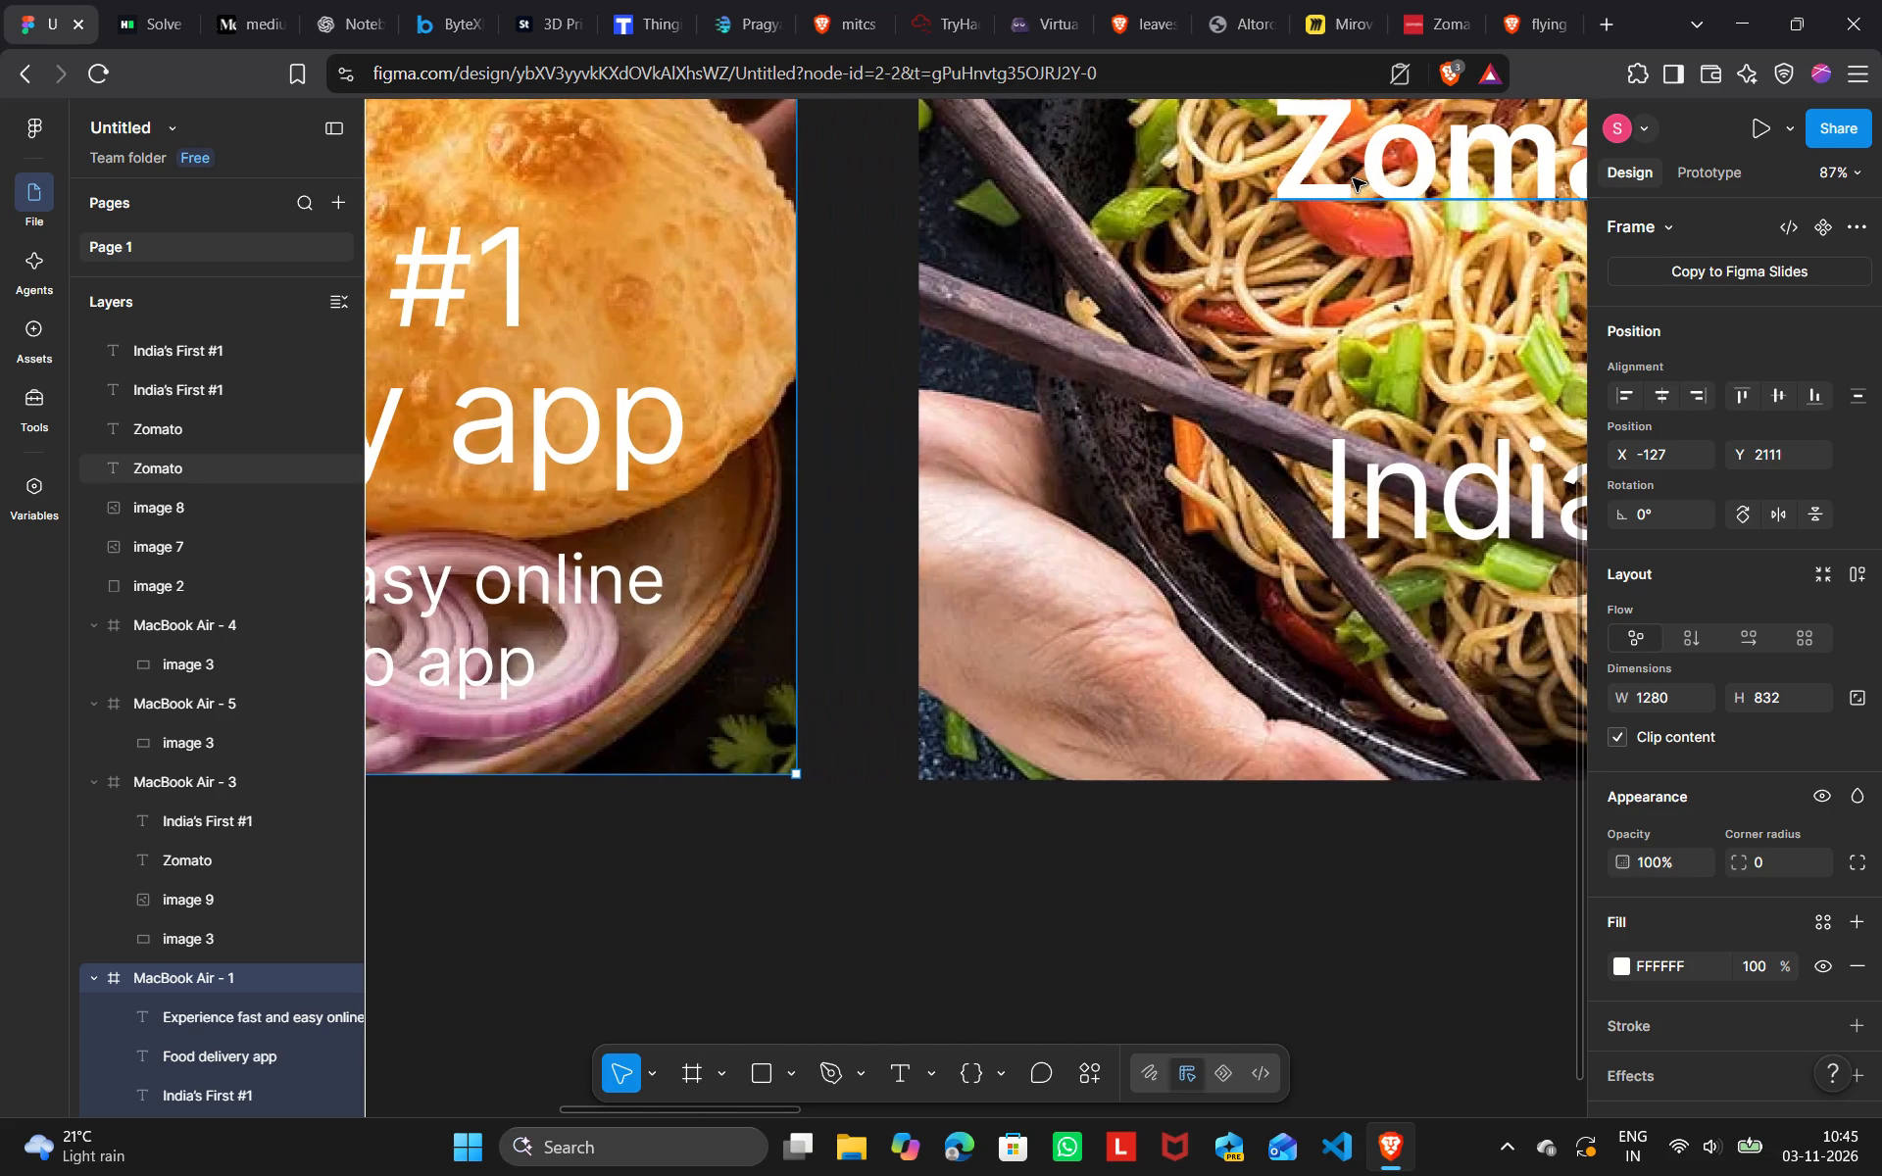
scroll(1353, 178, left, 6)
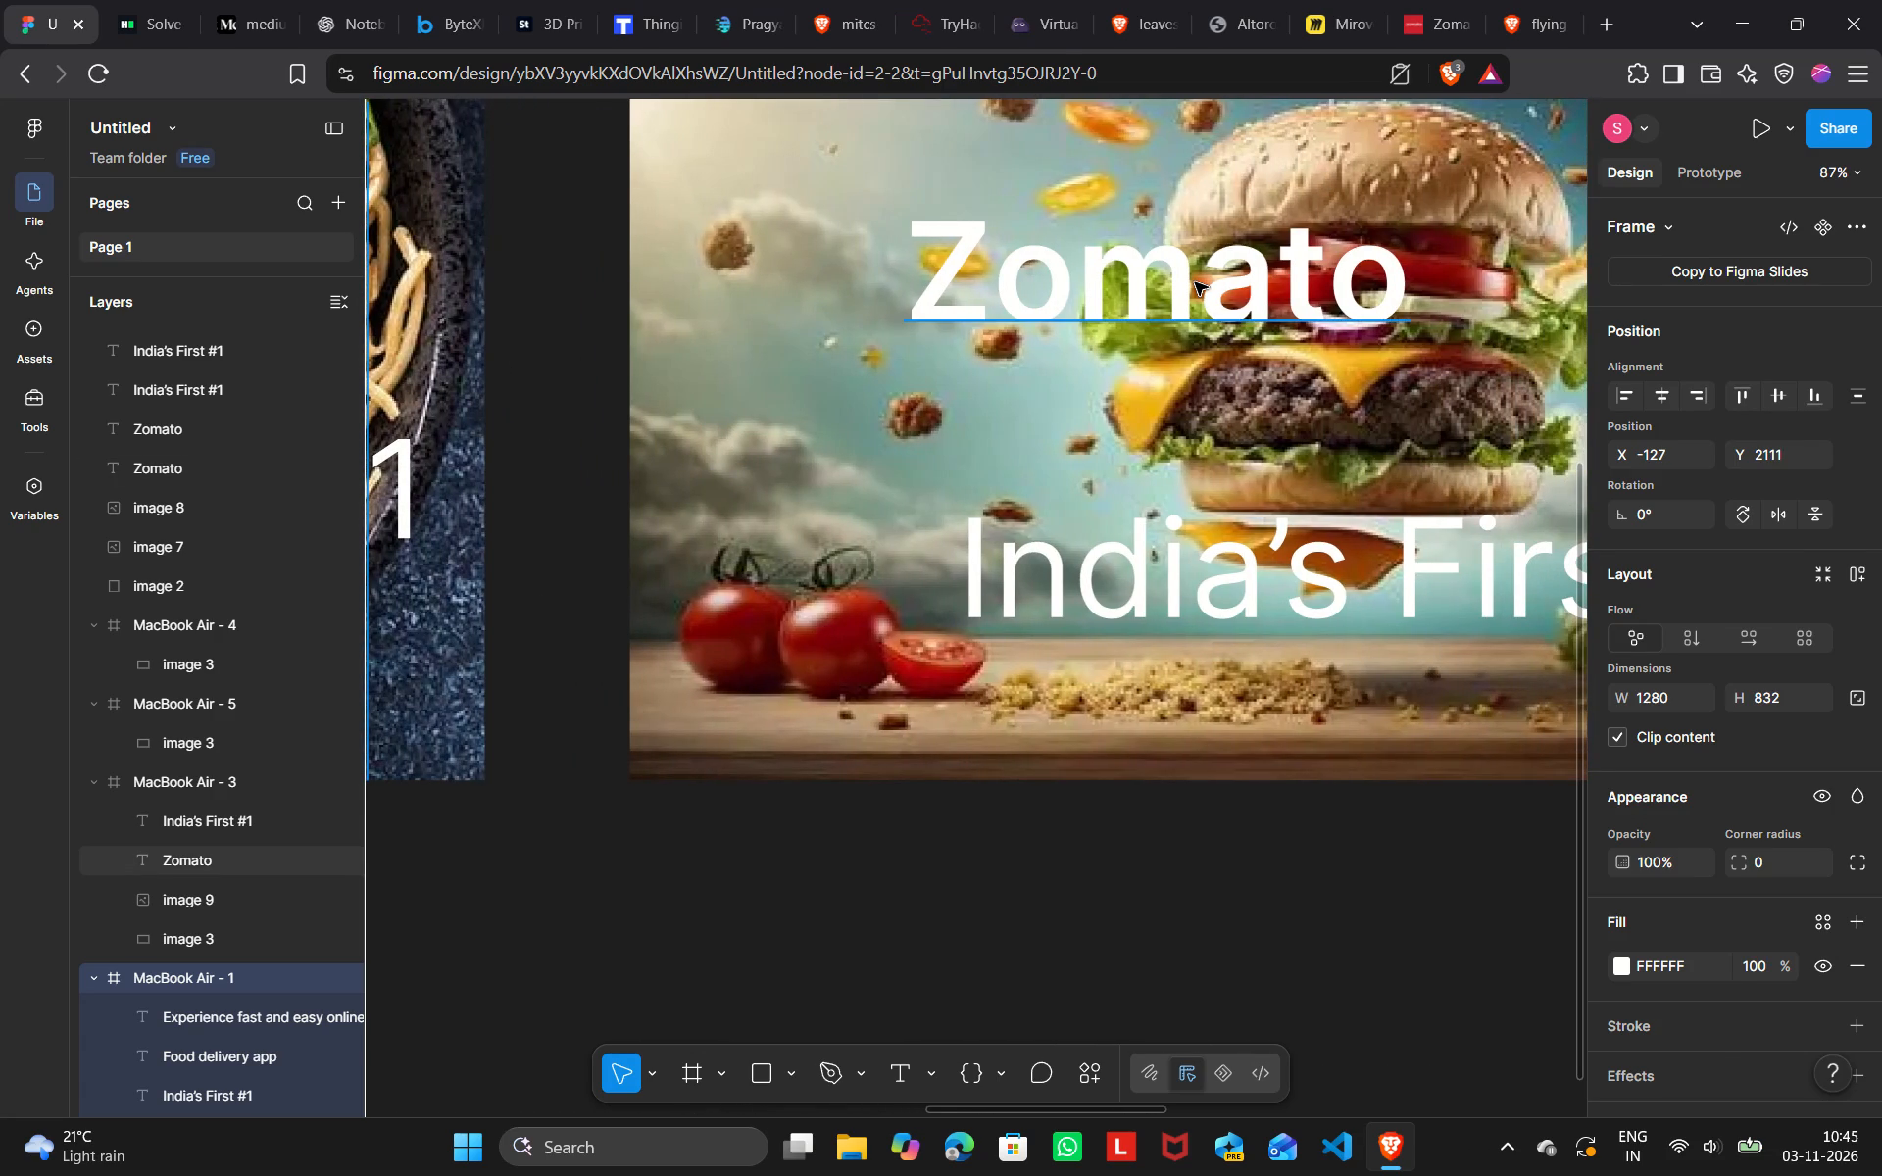
Move the Zomato title over the burger picture on MacBook Air - 3 up to Y 162.
click(1195, 282)
key(Up)
key(Up)
key(Up)
key(Up)
key(Up)
key(Up)
key(Up)
key(Up)
key(Up)
key(Up)
key(Up)
key(Up)
key(Up)
key(Up)
key(Up)
key(Up)
key(Up)
key(Up)
key(Up)
key(Up)
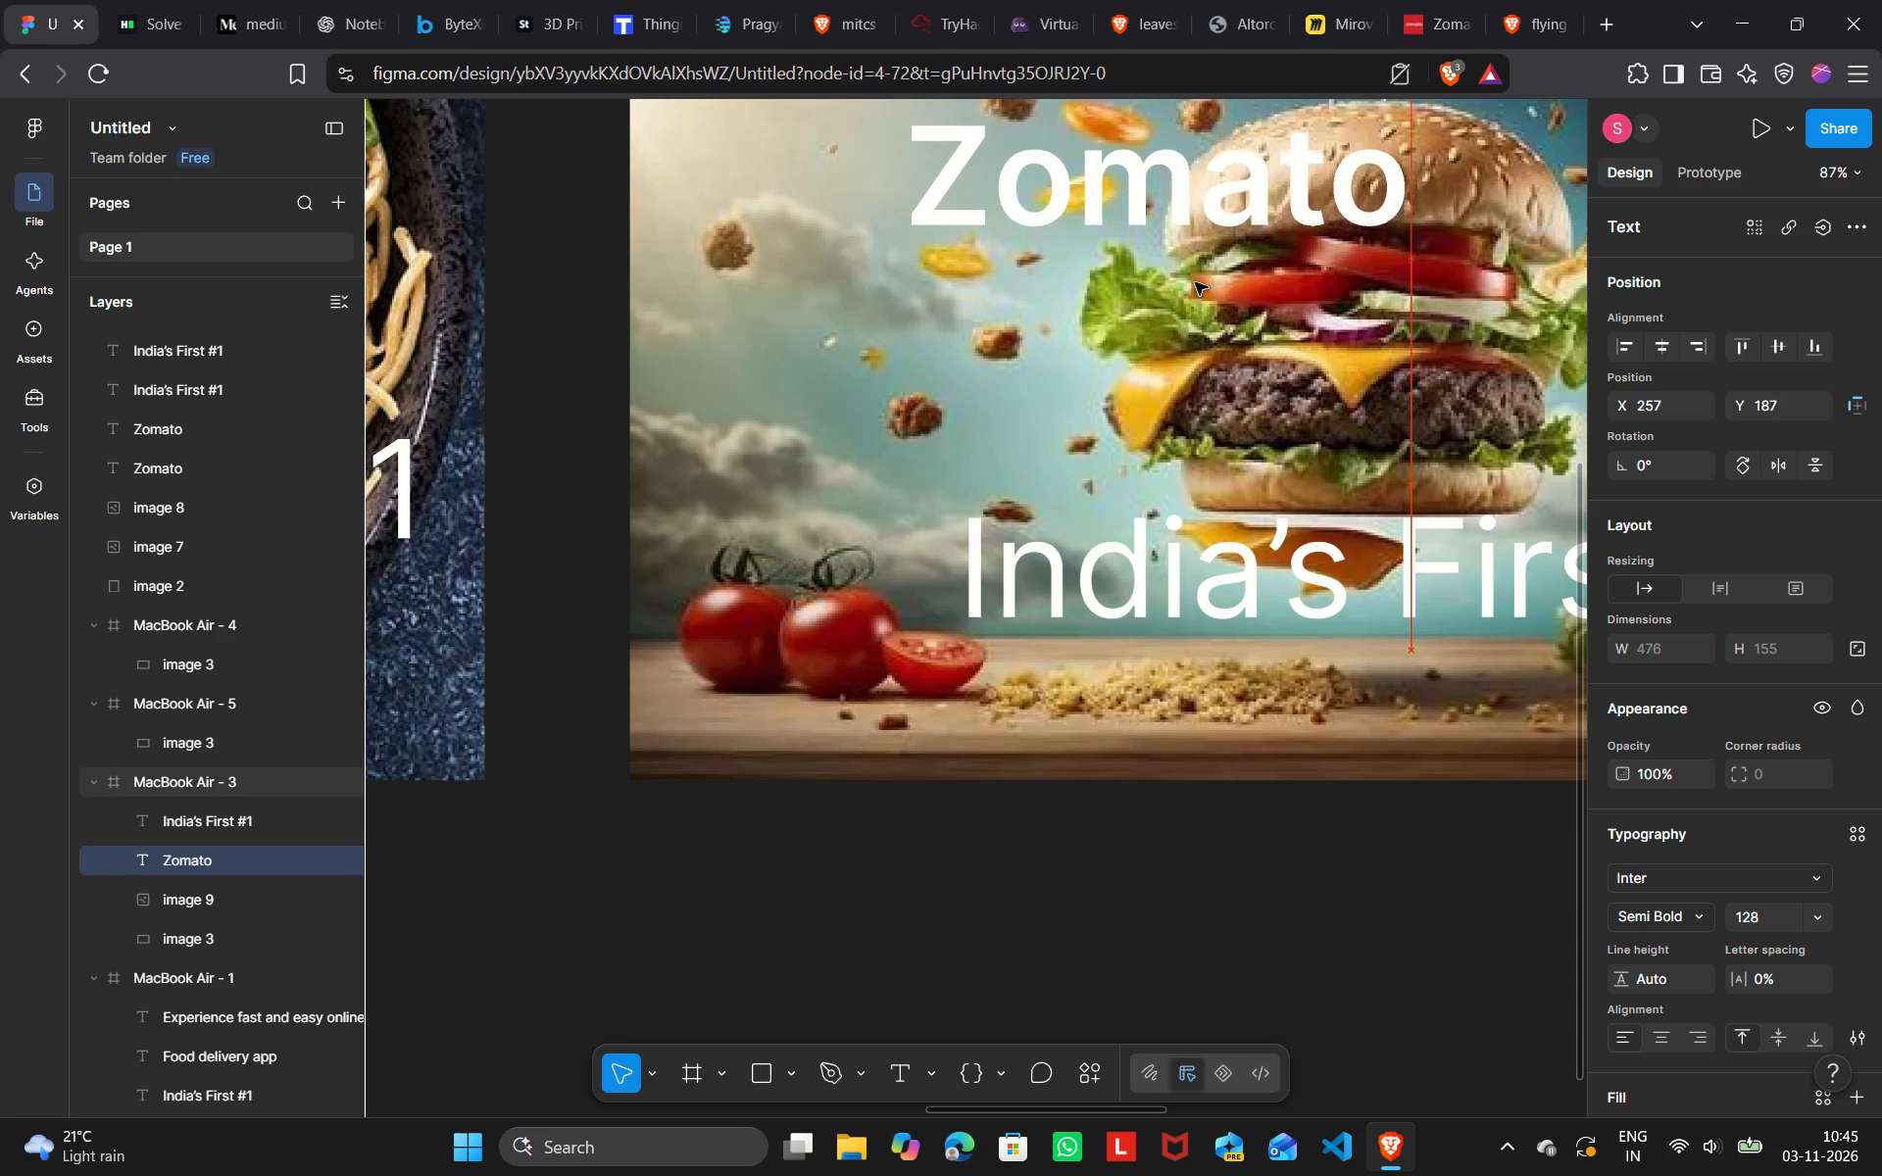
key(Up)
key(Up)
key(Up)
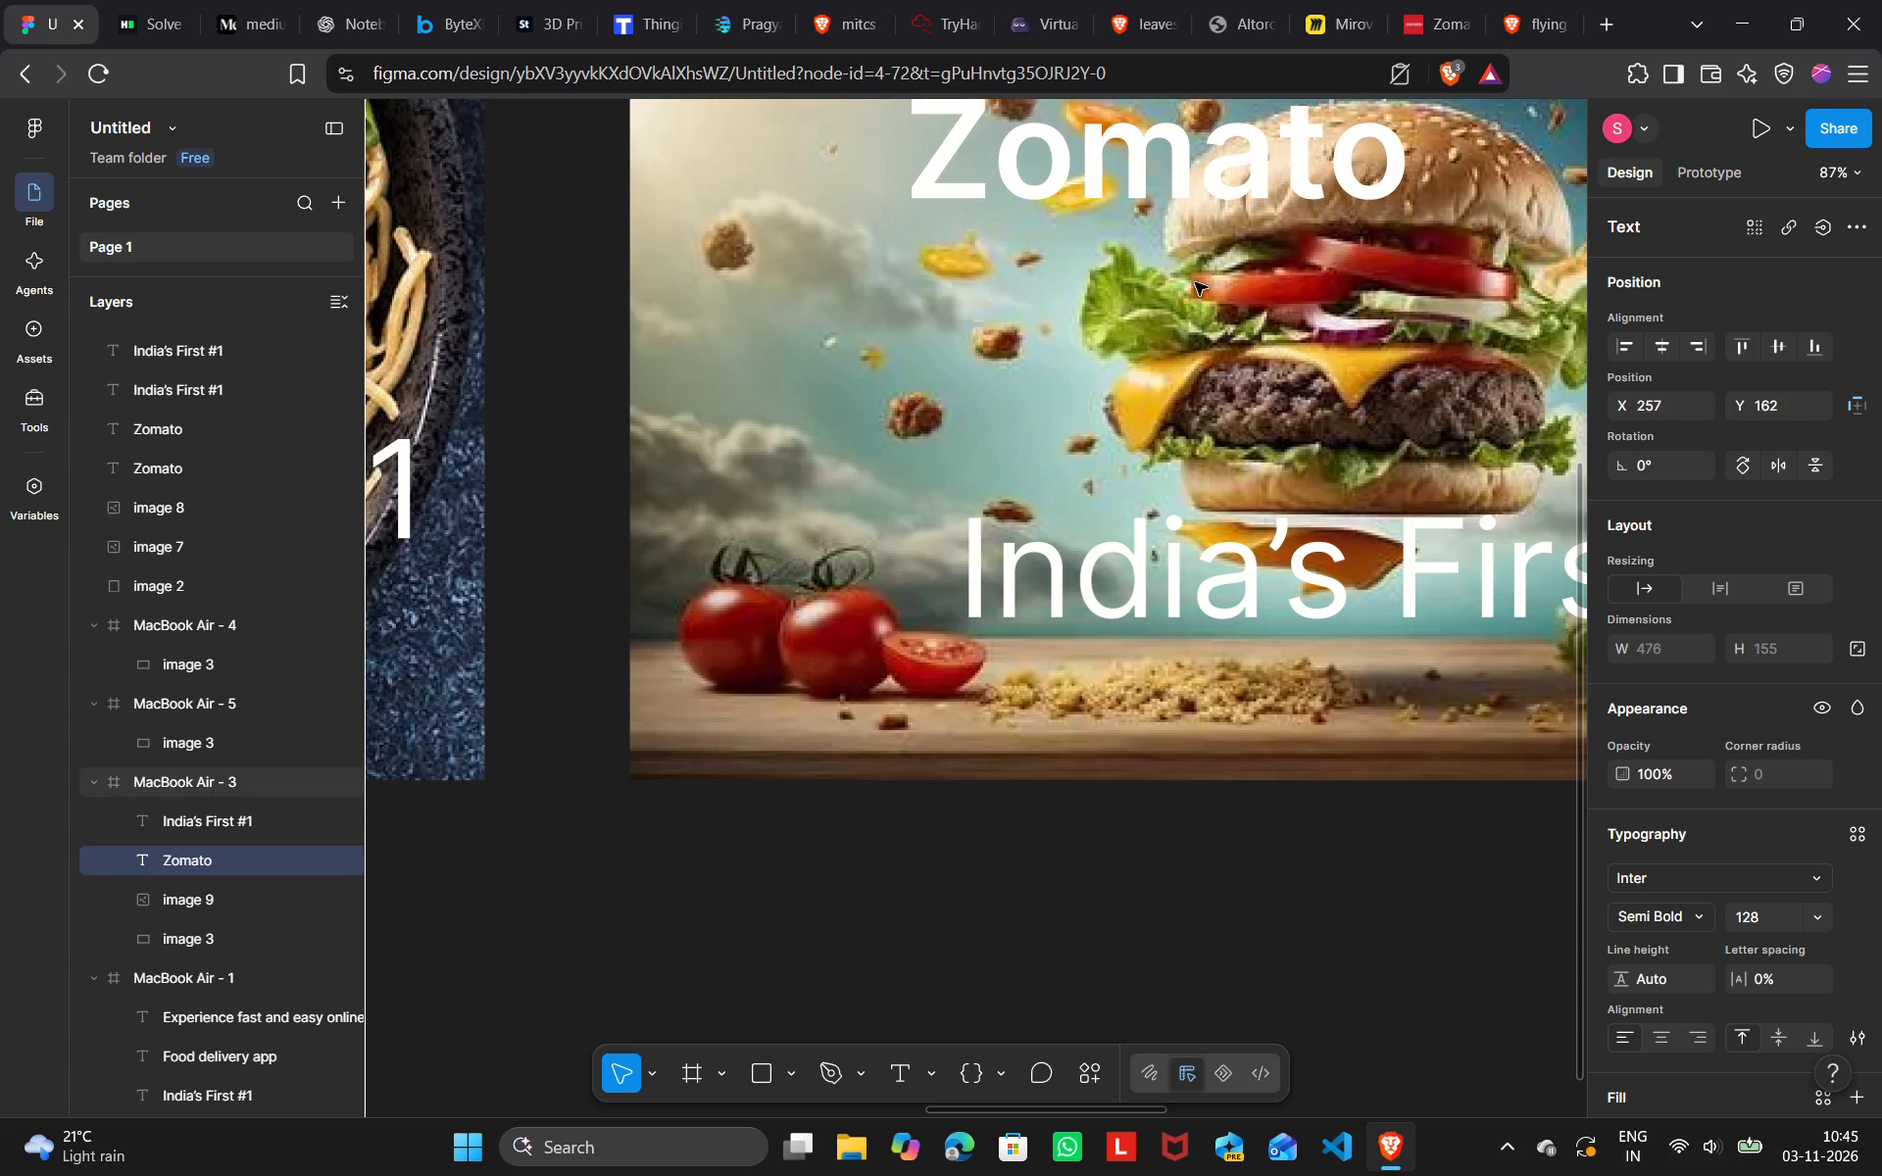
Shift the Zomato title on MacBook Air - 3 right to X 274.
key(Right)
key(Right)
key(Right)
key(Right)
key(Right)
key(Right)
key(Right)
key(Right)
key(Right)
key(Right)
key(Right)
key(Right)
key(Right)
key(Right)
key(Right)
key(Right)
key(Right)
Lower the Zomato title over the pizza picture and fine-tune its position to X 4502, Y 2279.
scroll(1195, 282, left, 6)
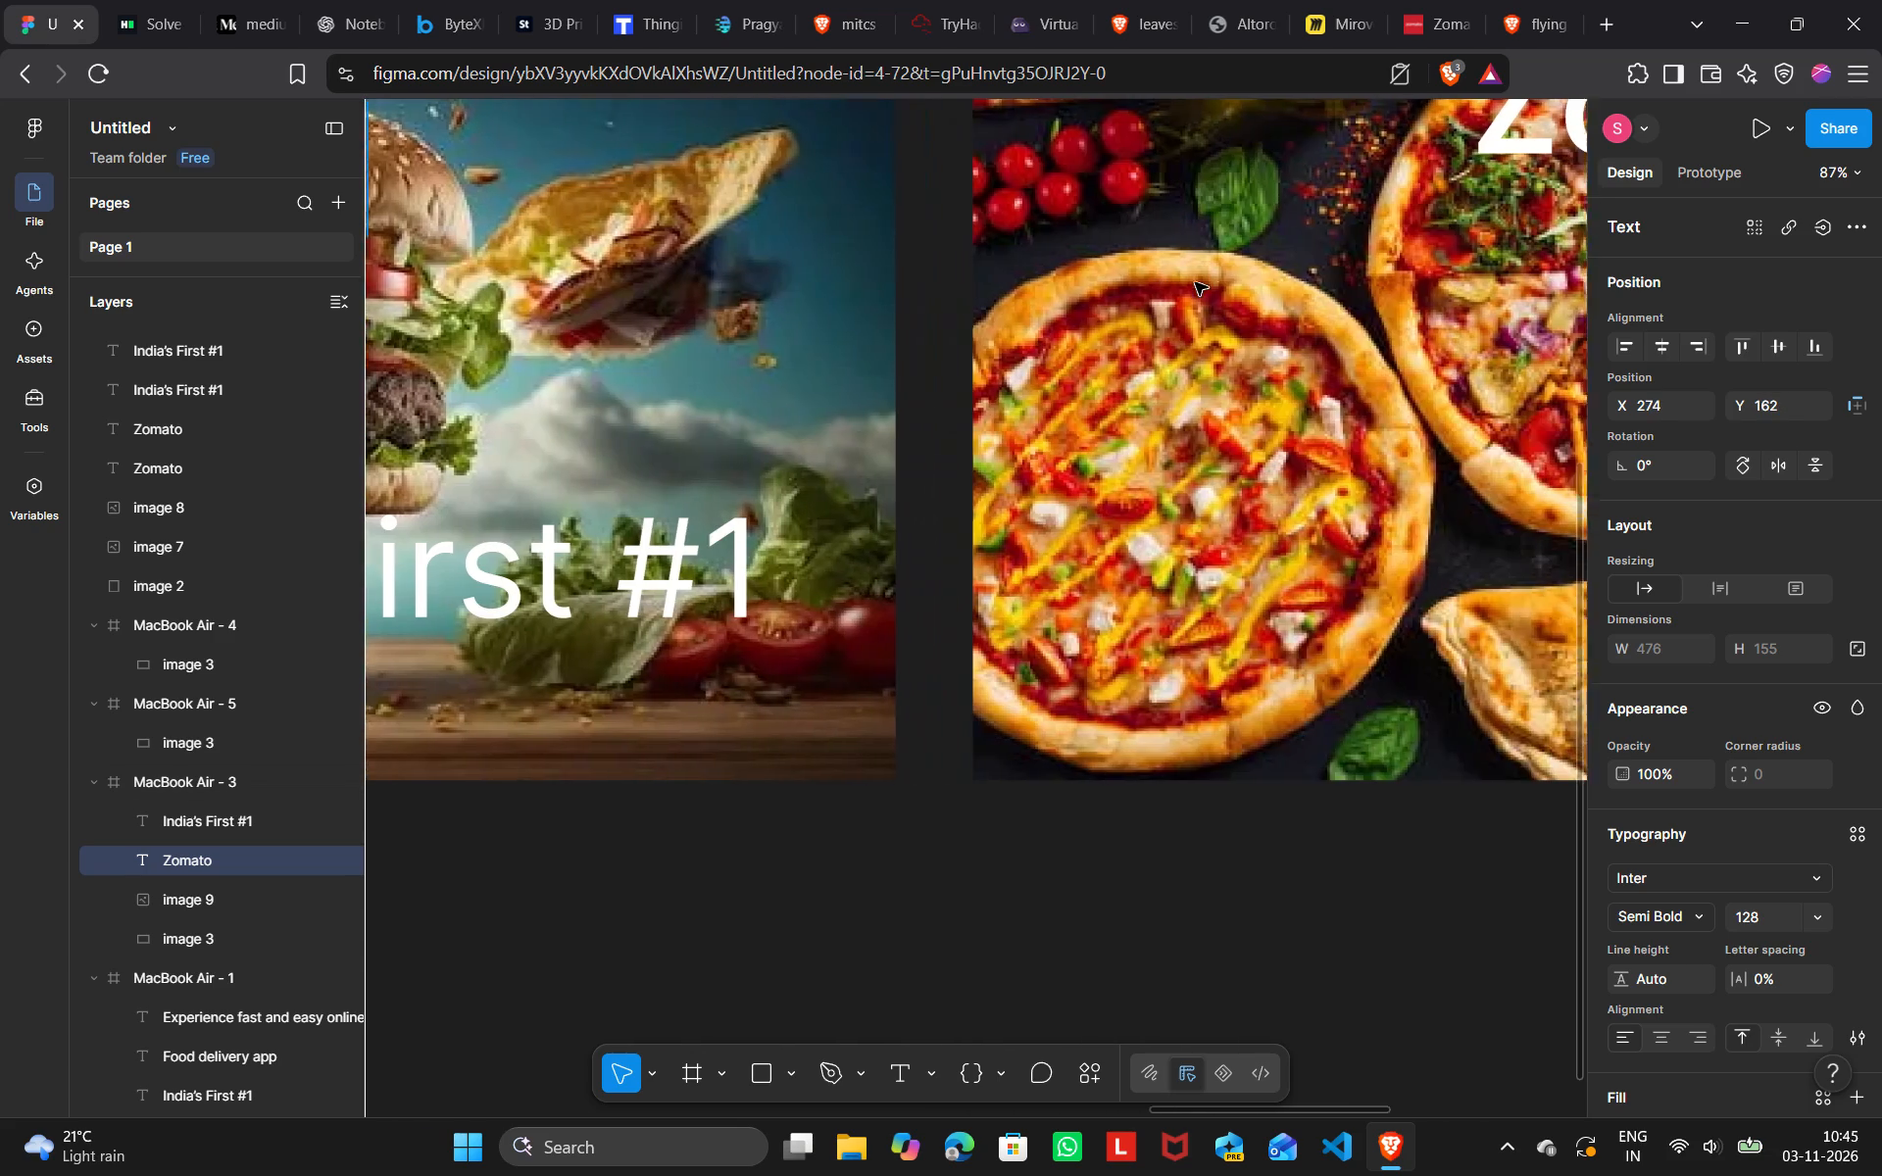
scroll(1195, 282, left, 2)
click(1260, 132)
key(Down)
key(Down)
key(Down)
key(Down)
key(Down)
key(Down)
key(Down)
key(Down)
key(Down)
key(Down)
key(Down)
key(Down)
key(Down)
key(Down)
key(Down)
key(Down)
key(Down)
key(Down)
key(Down)
key(Down)
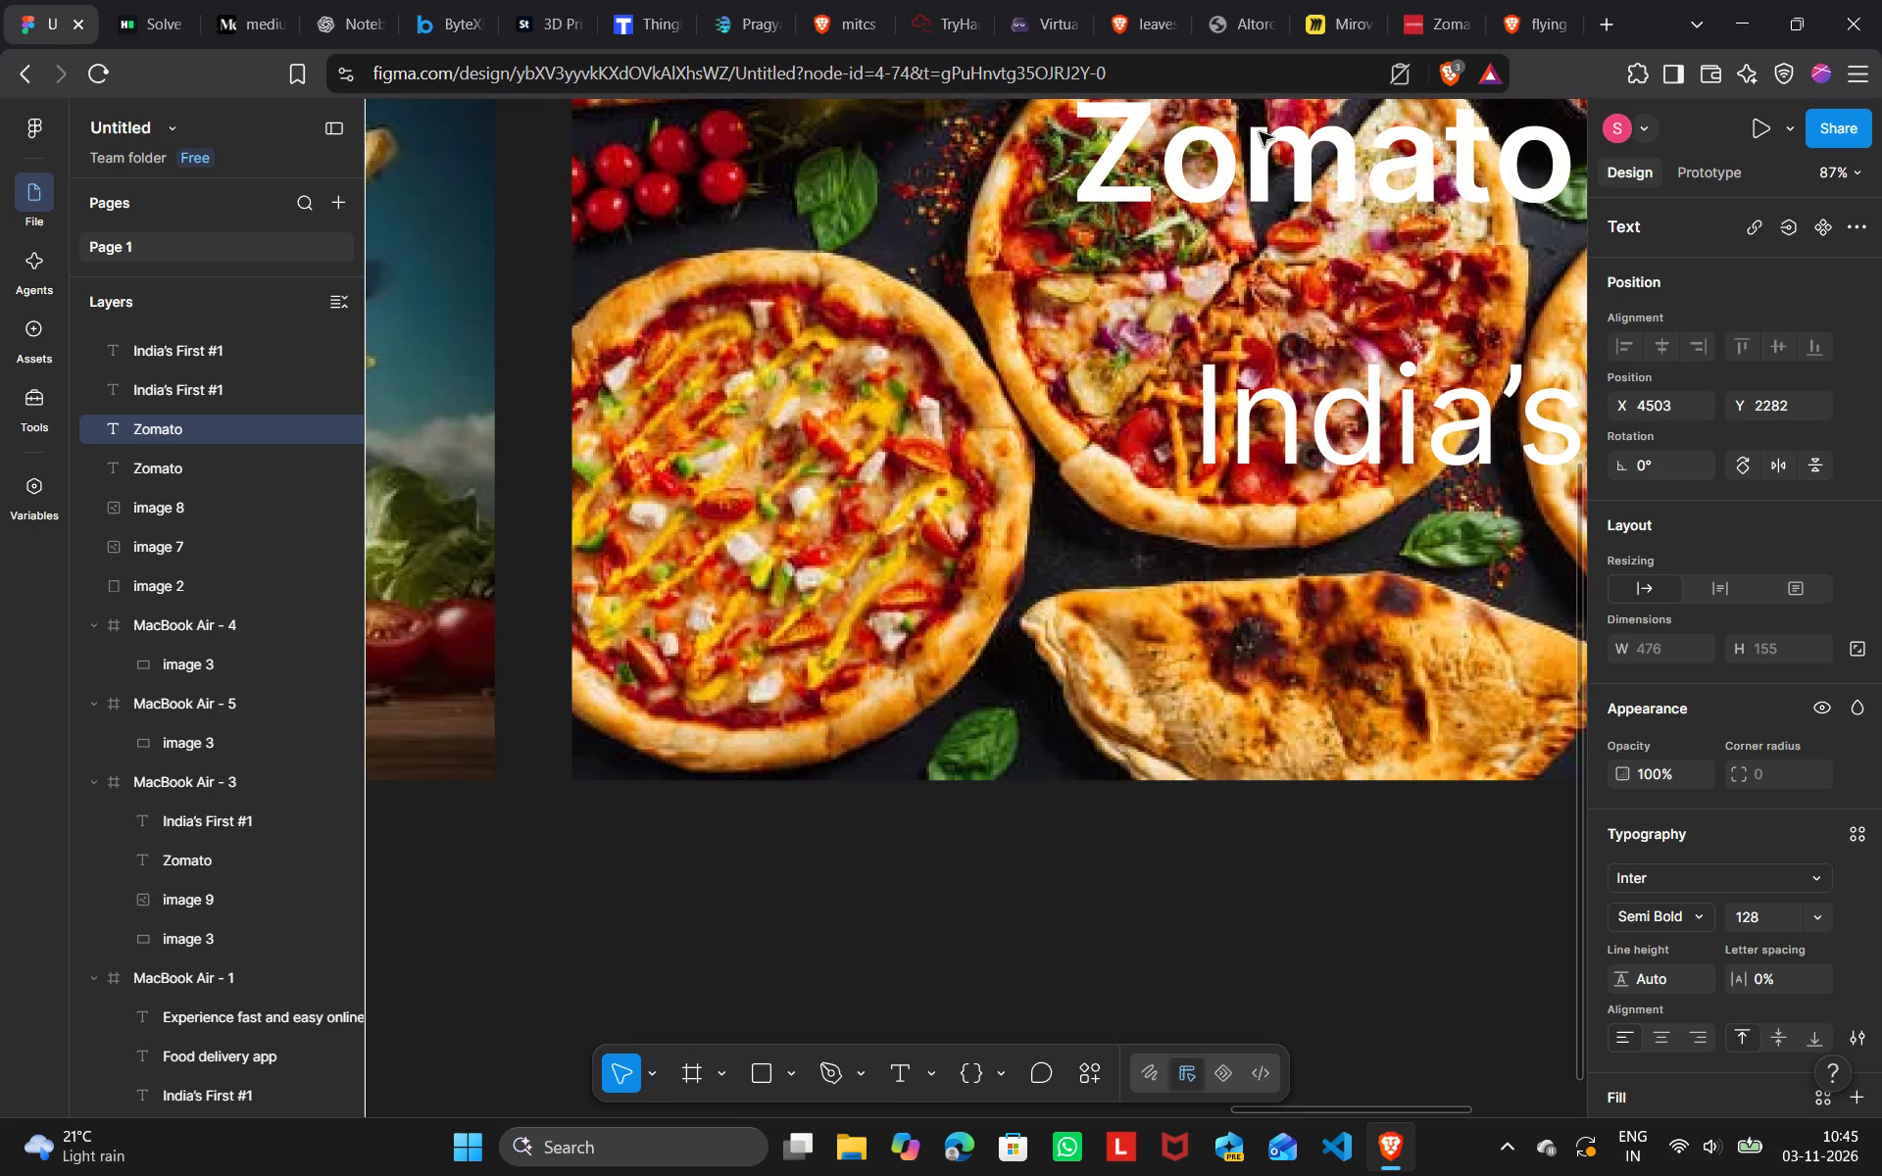
key(Left)
key(Up)
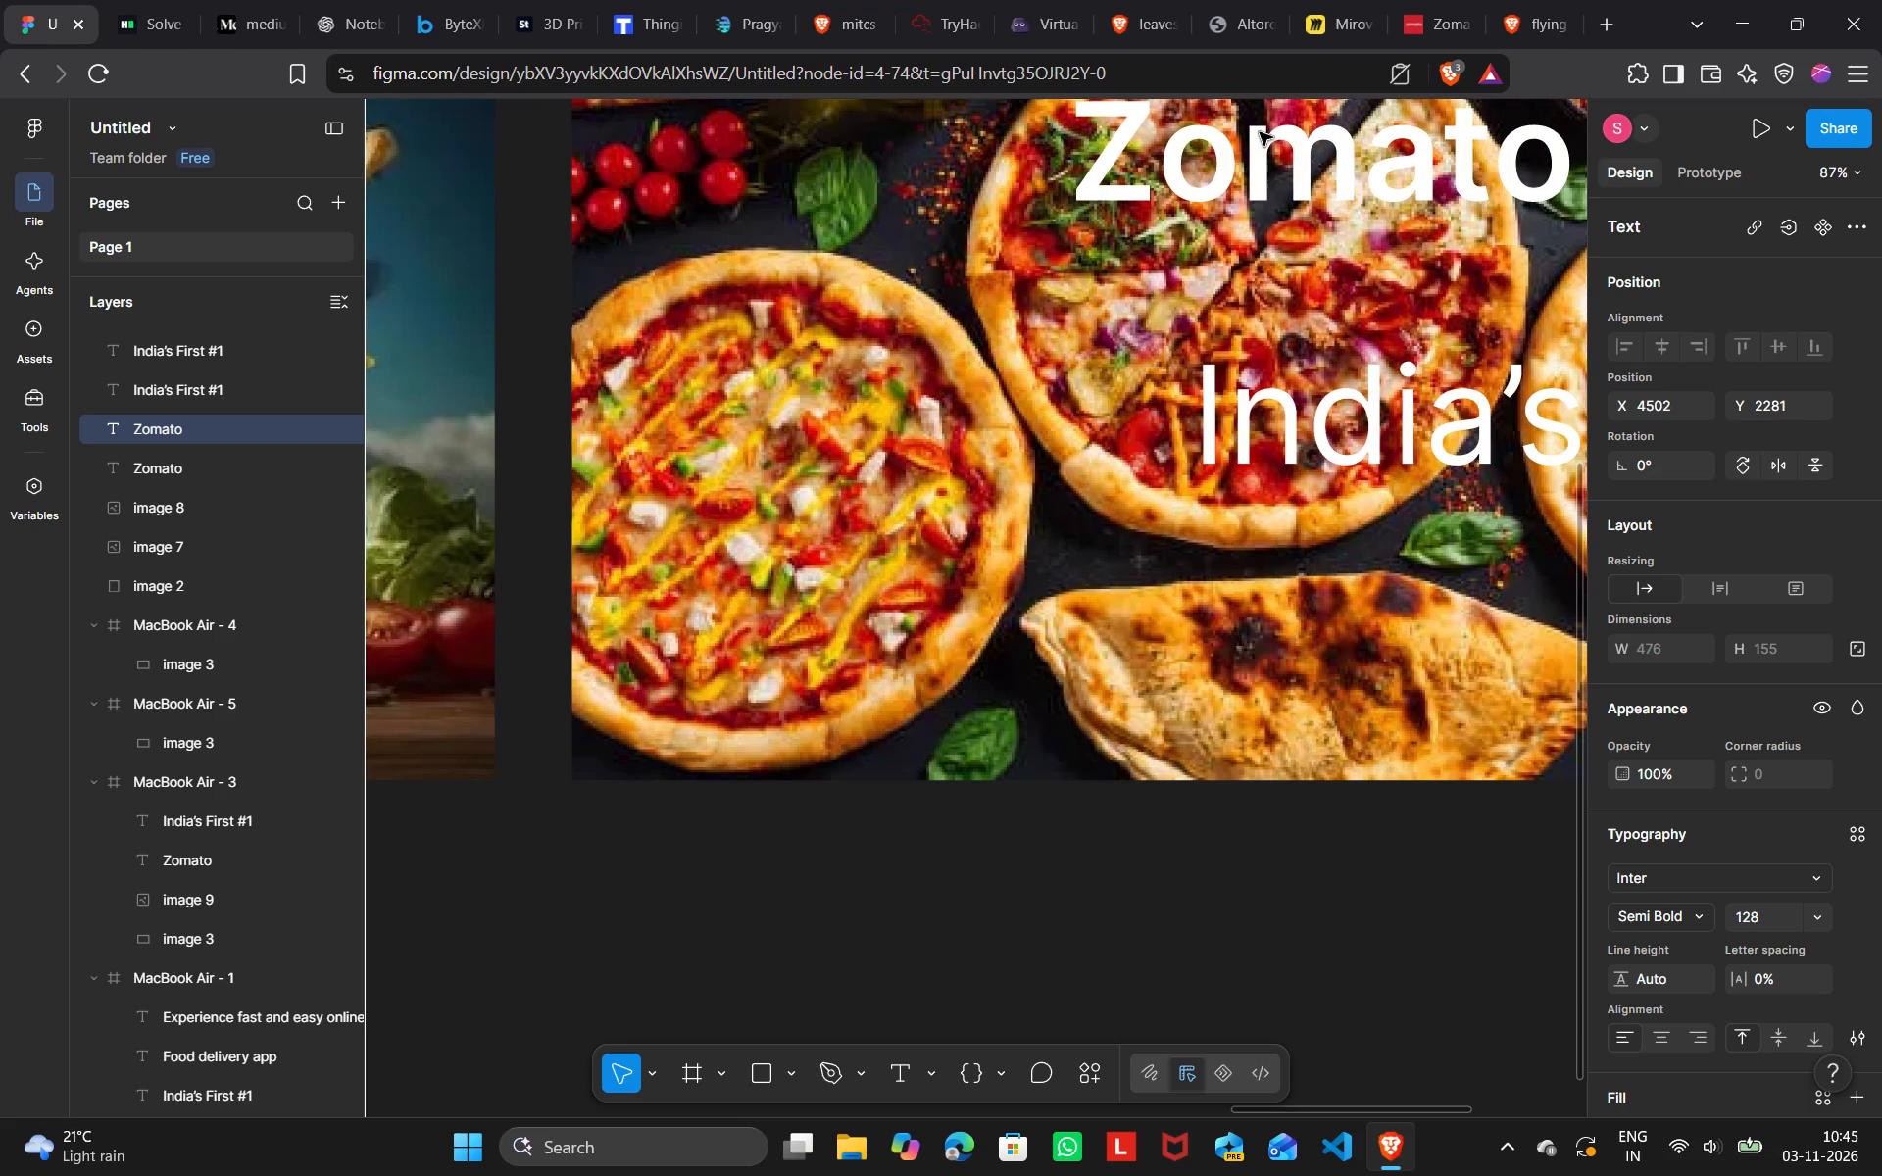
key(Up)
key(Up)
key(Up)
key(Down)
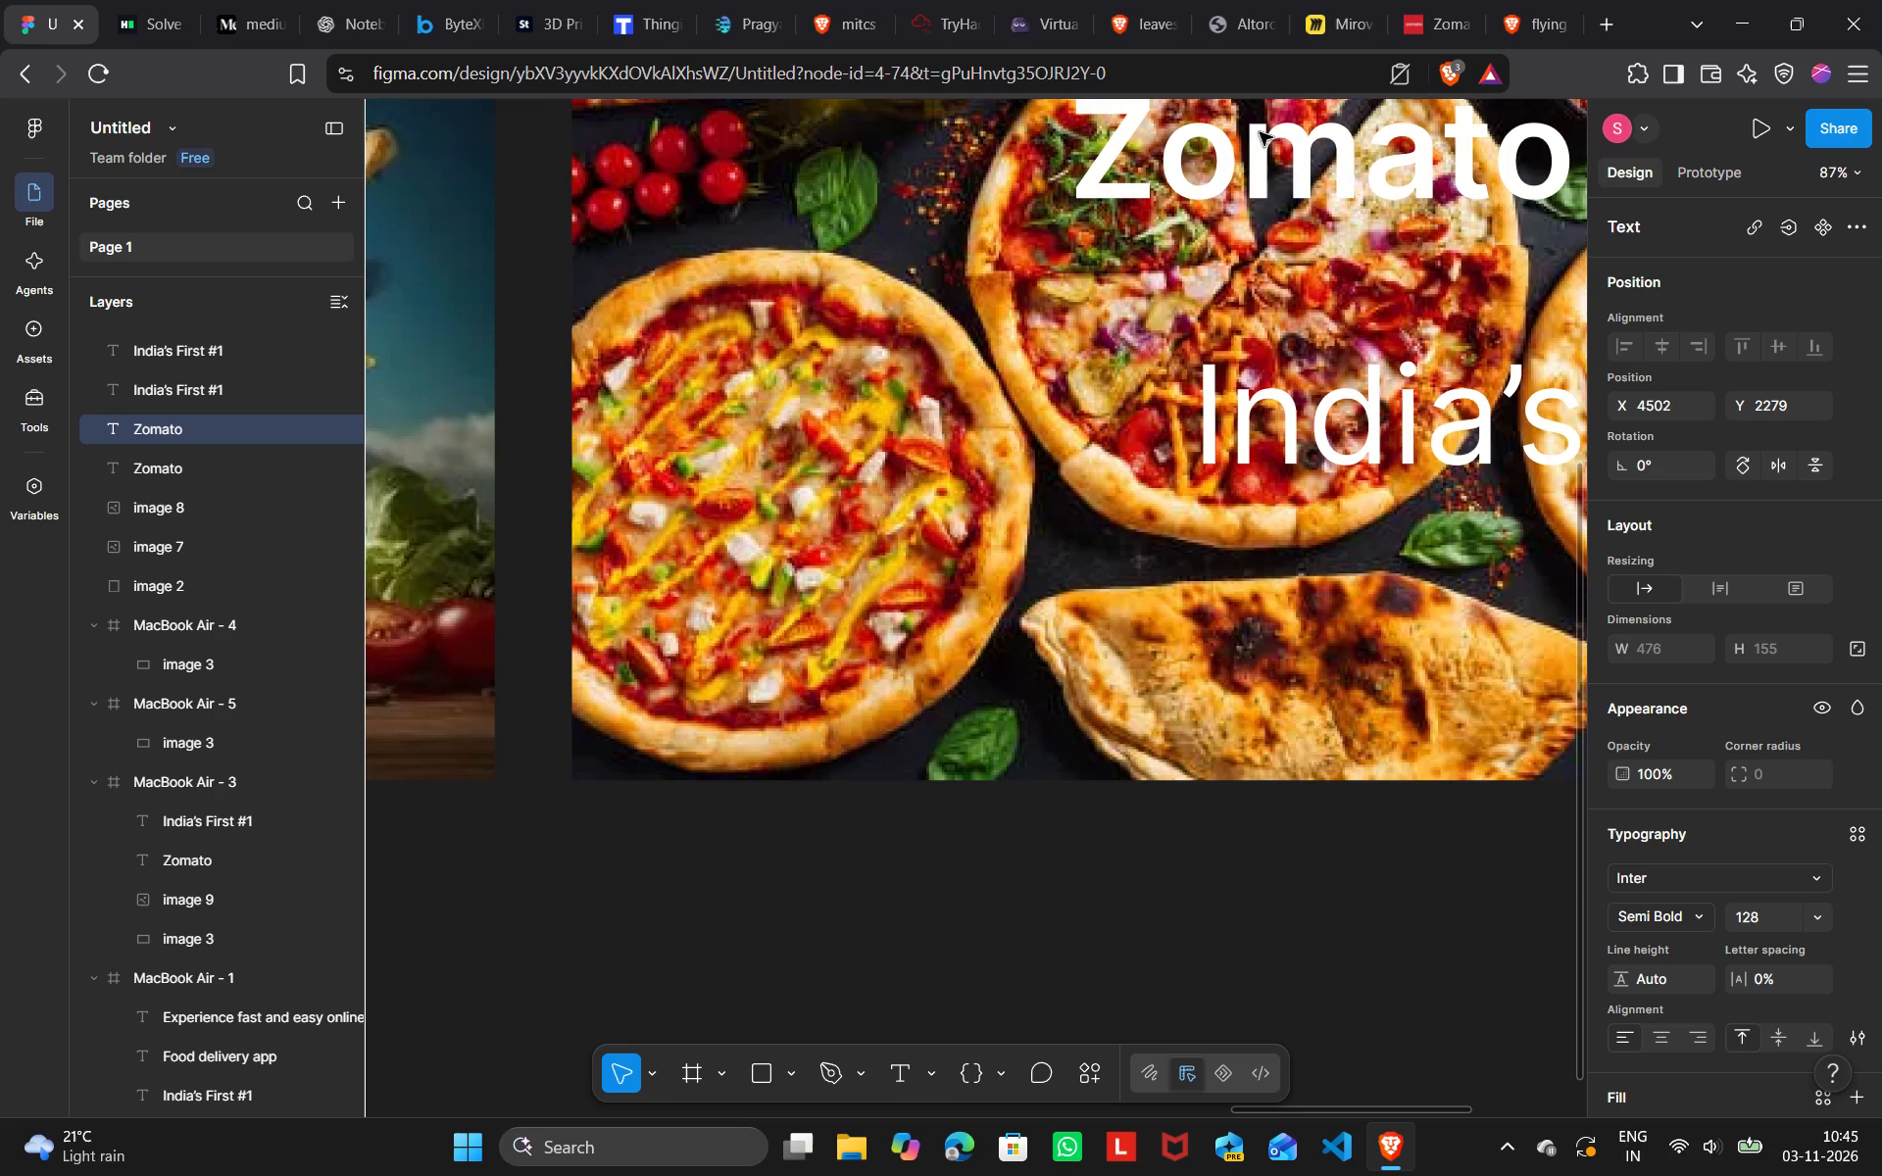
Check the Zomato title on MacBook Air - 1, and raise the one over the noodle picture to Y 2270.
scroll(1260, 132, right, 9)
scroll(957, 171, right, 3)
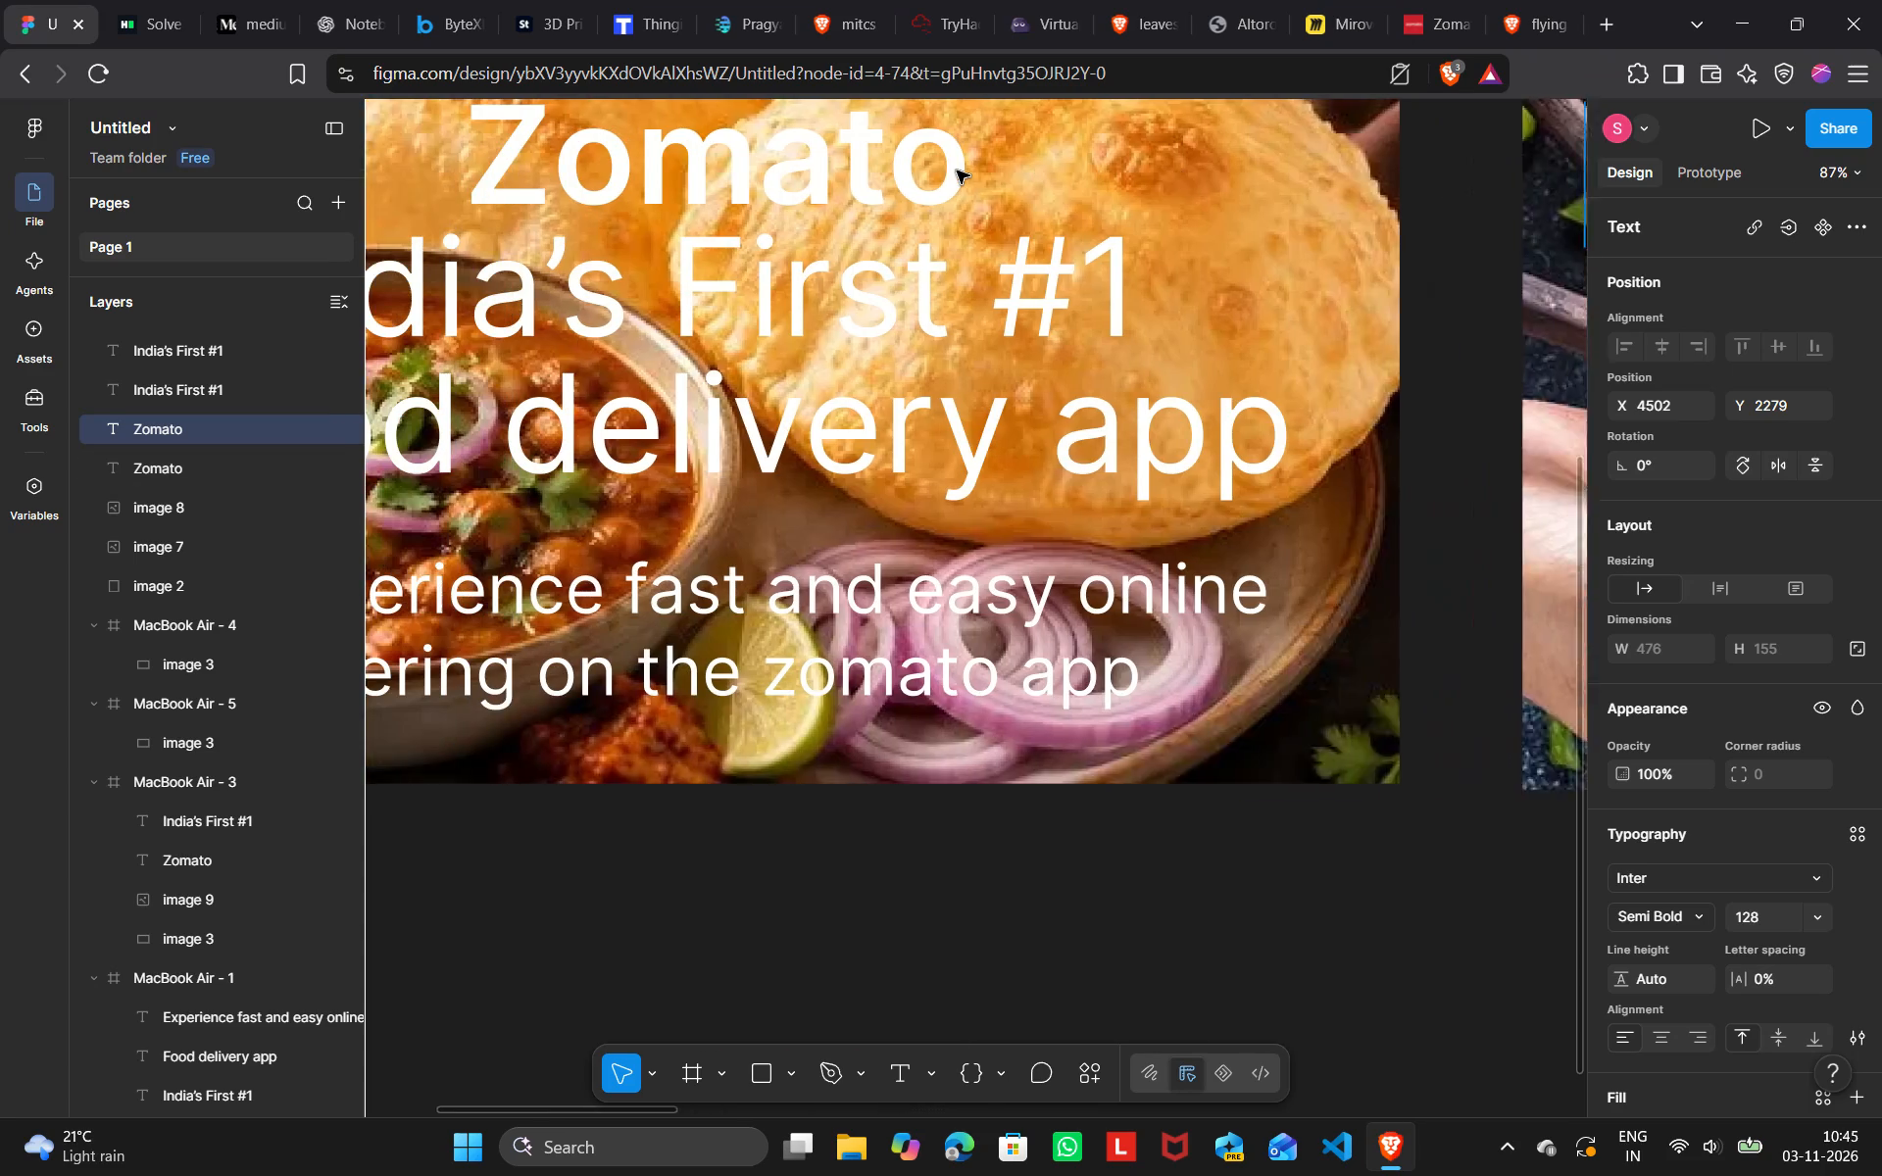
scroll(957, 171, right, 1)
click(957, 171)
scroll(957, 171, left, 5)
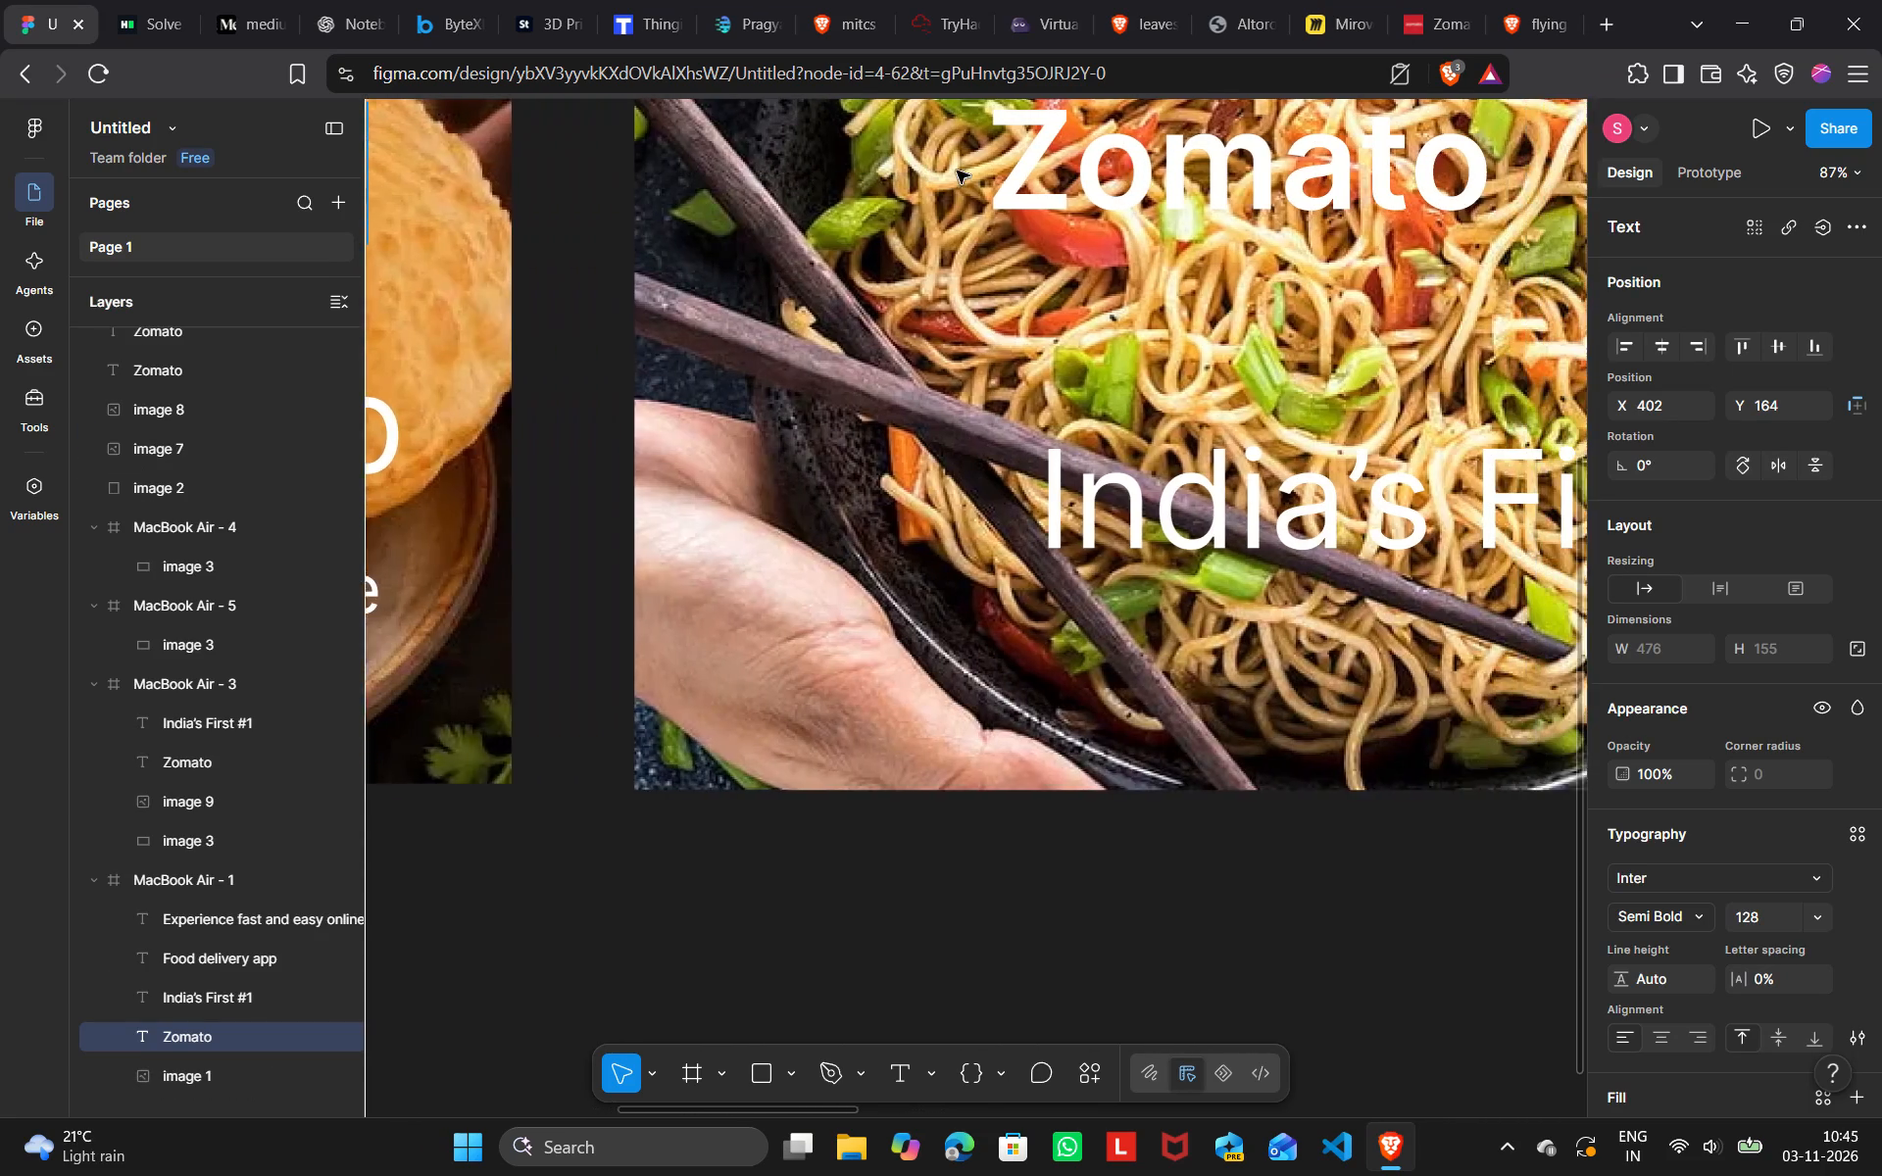
scroll(957, 171, left, 1)
click(974, 173)
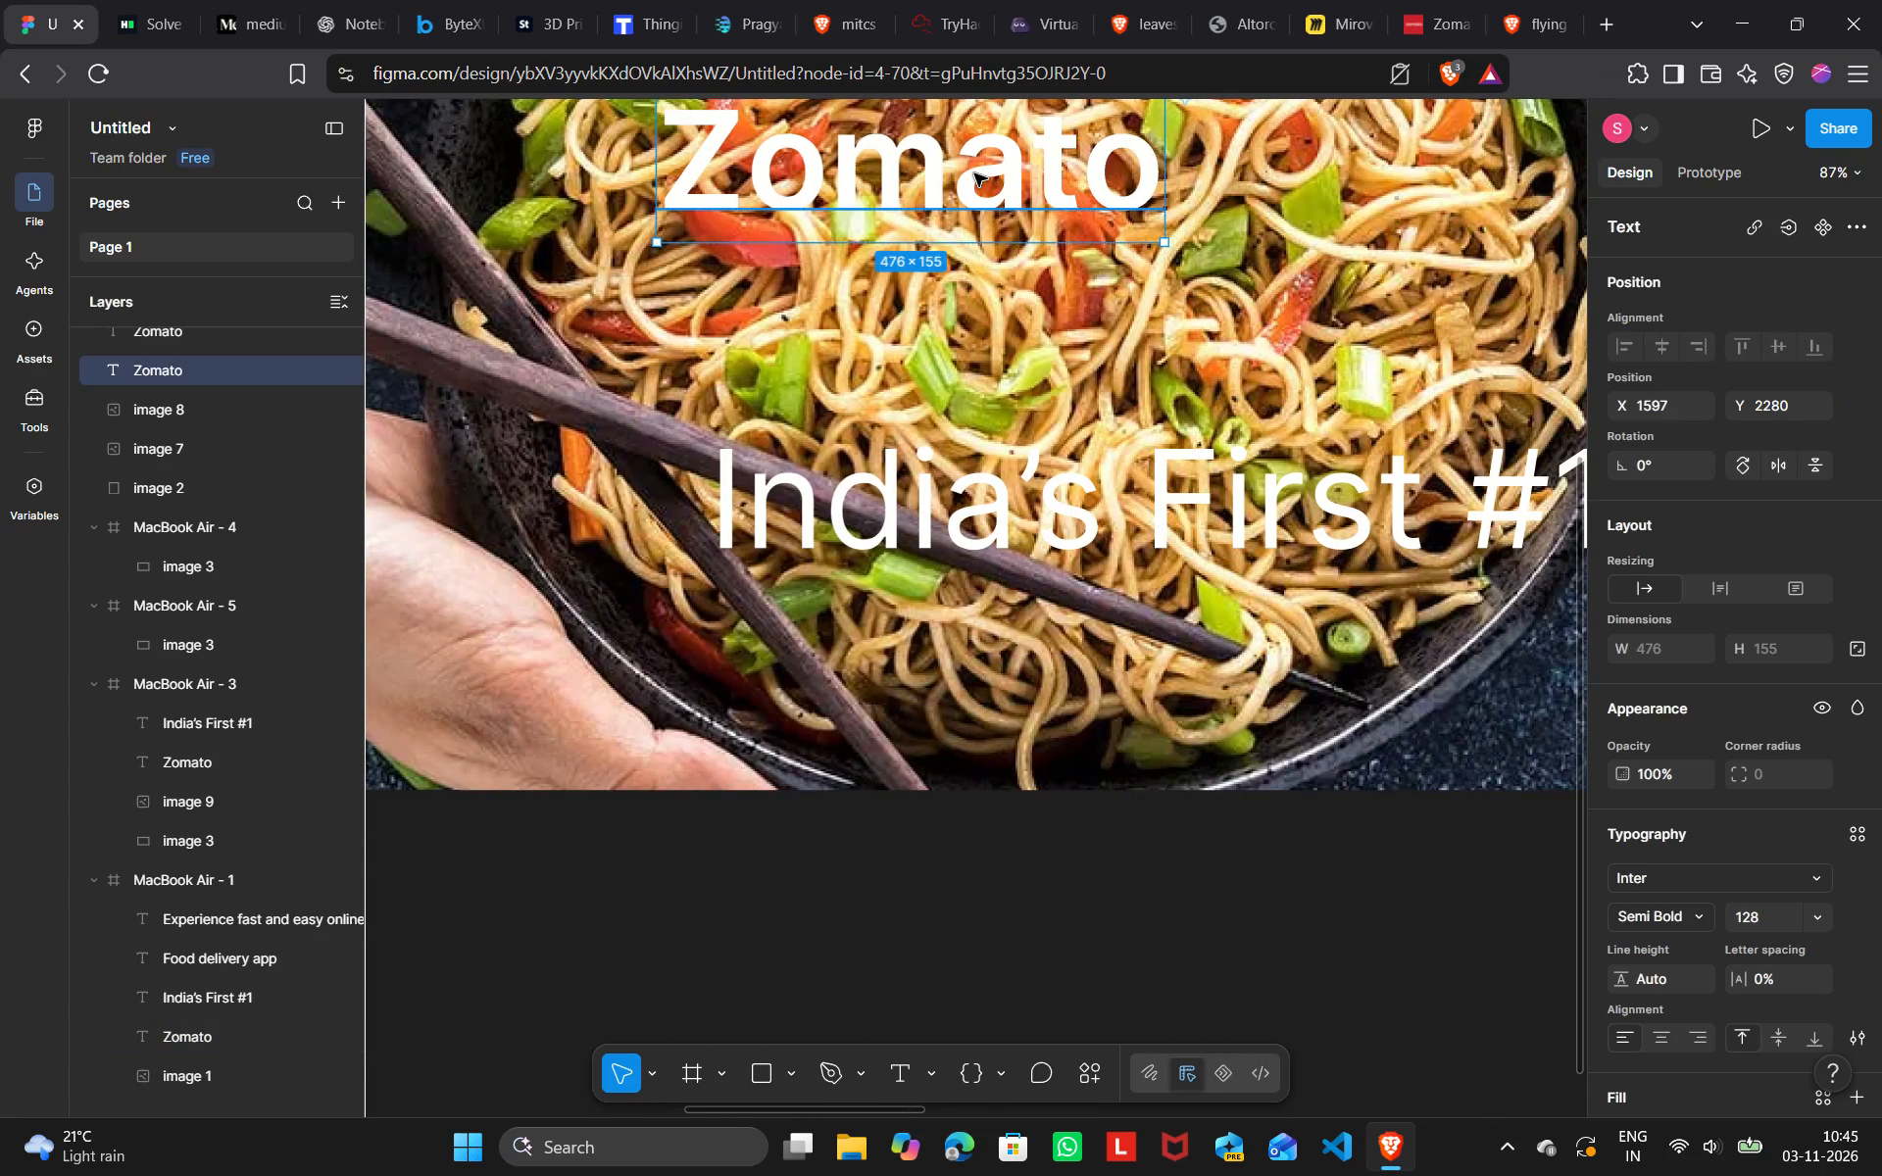
key(Up)
key(Up)
key(Up)
key(Up)
key(Up)
key(Up)
key(Up)
key(Up)
key(Up)
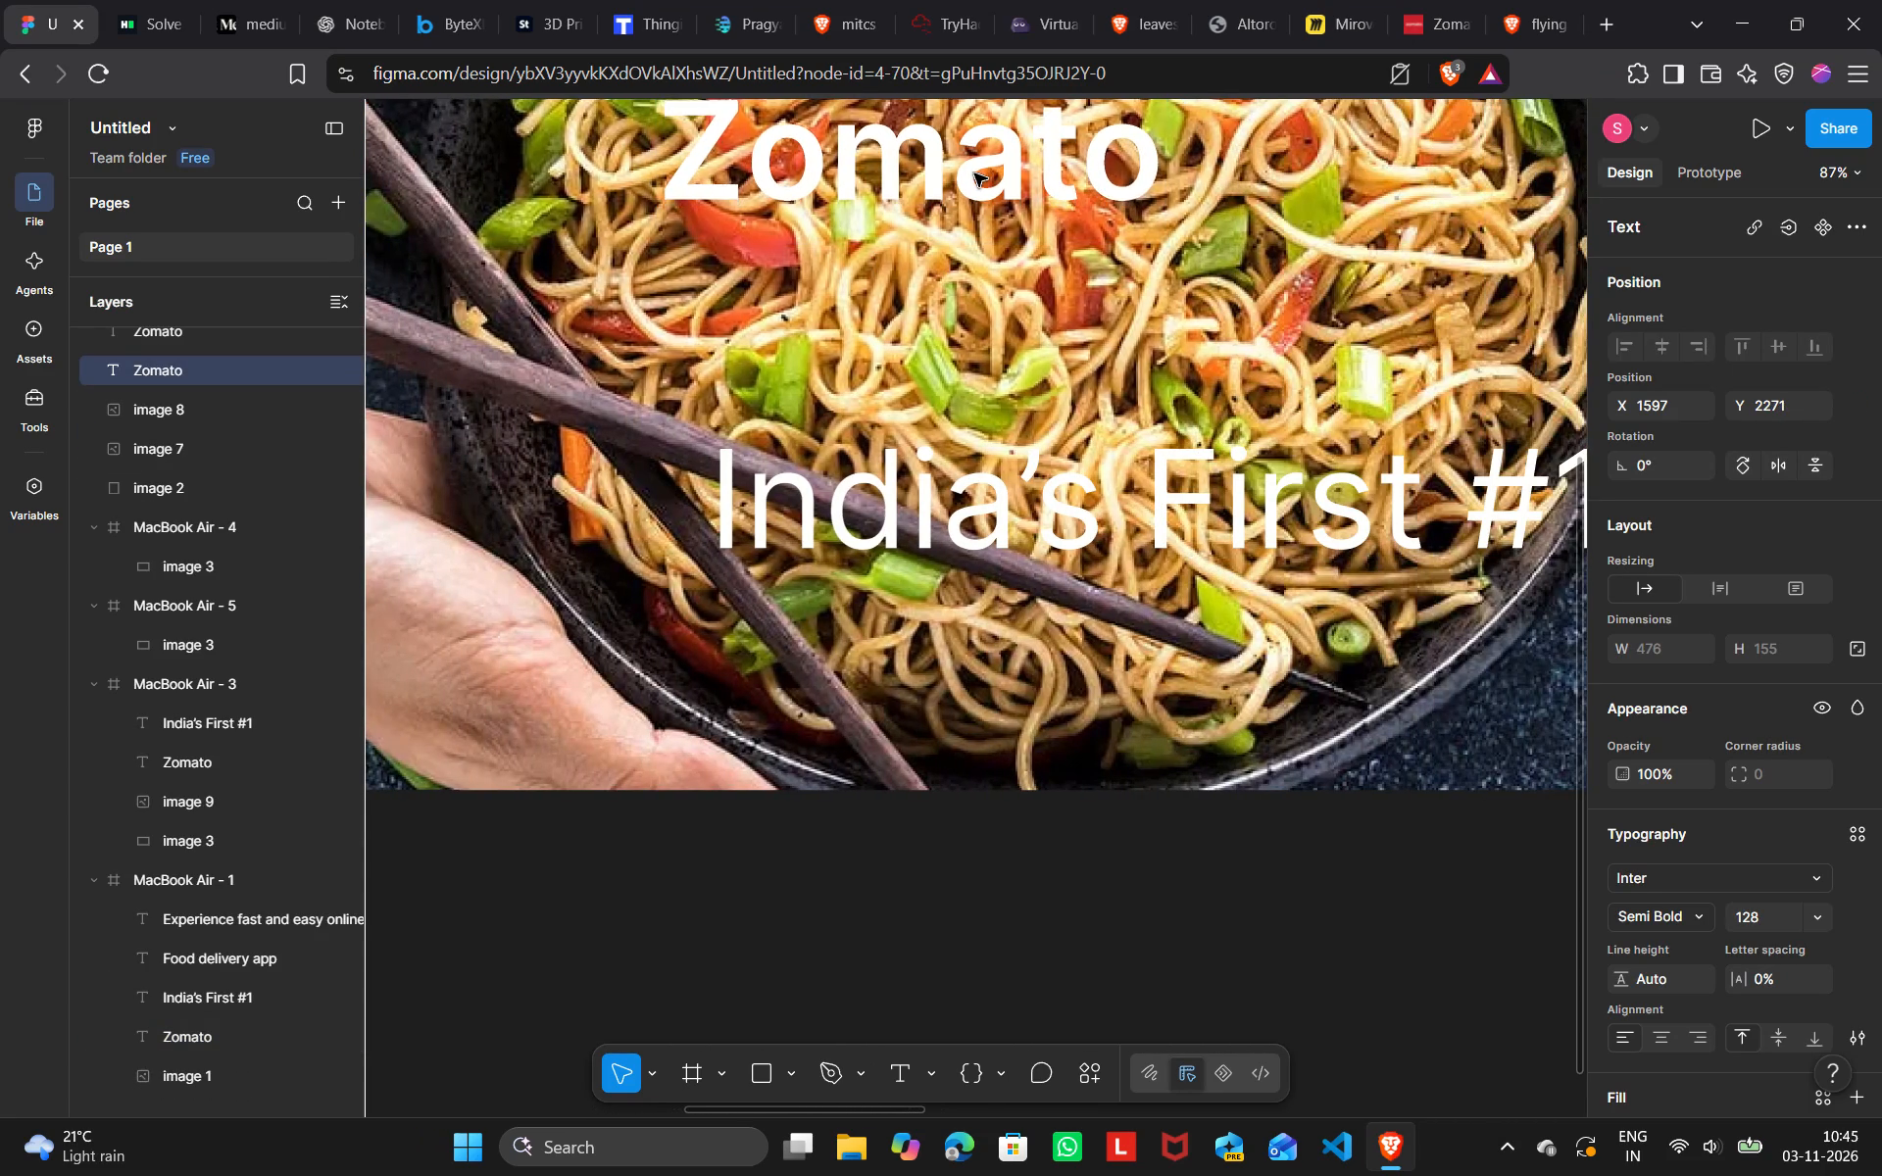
key(Up)
Compare the titles across the frames and lower the Zomato title over the noodle picture to Y 2276.
scroll(974, 173, left, 8)
scroll(974, 173, right, 3)
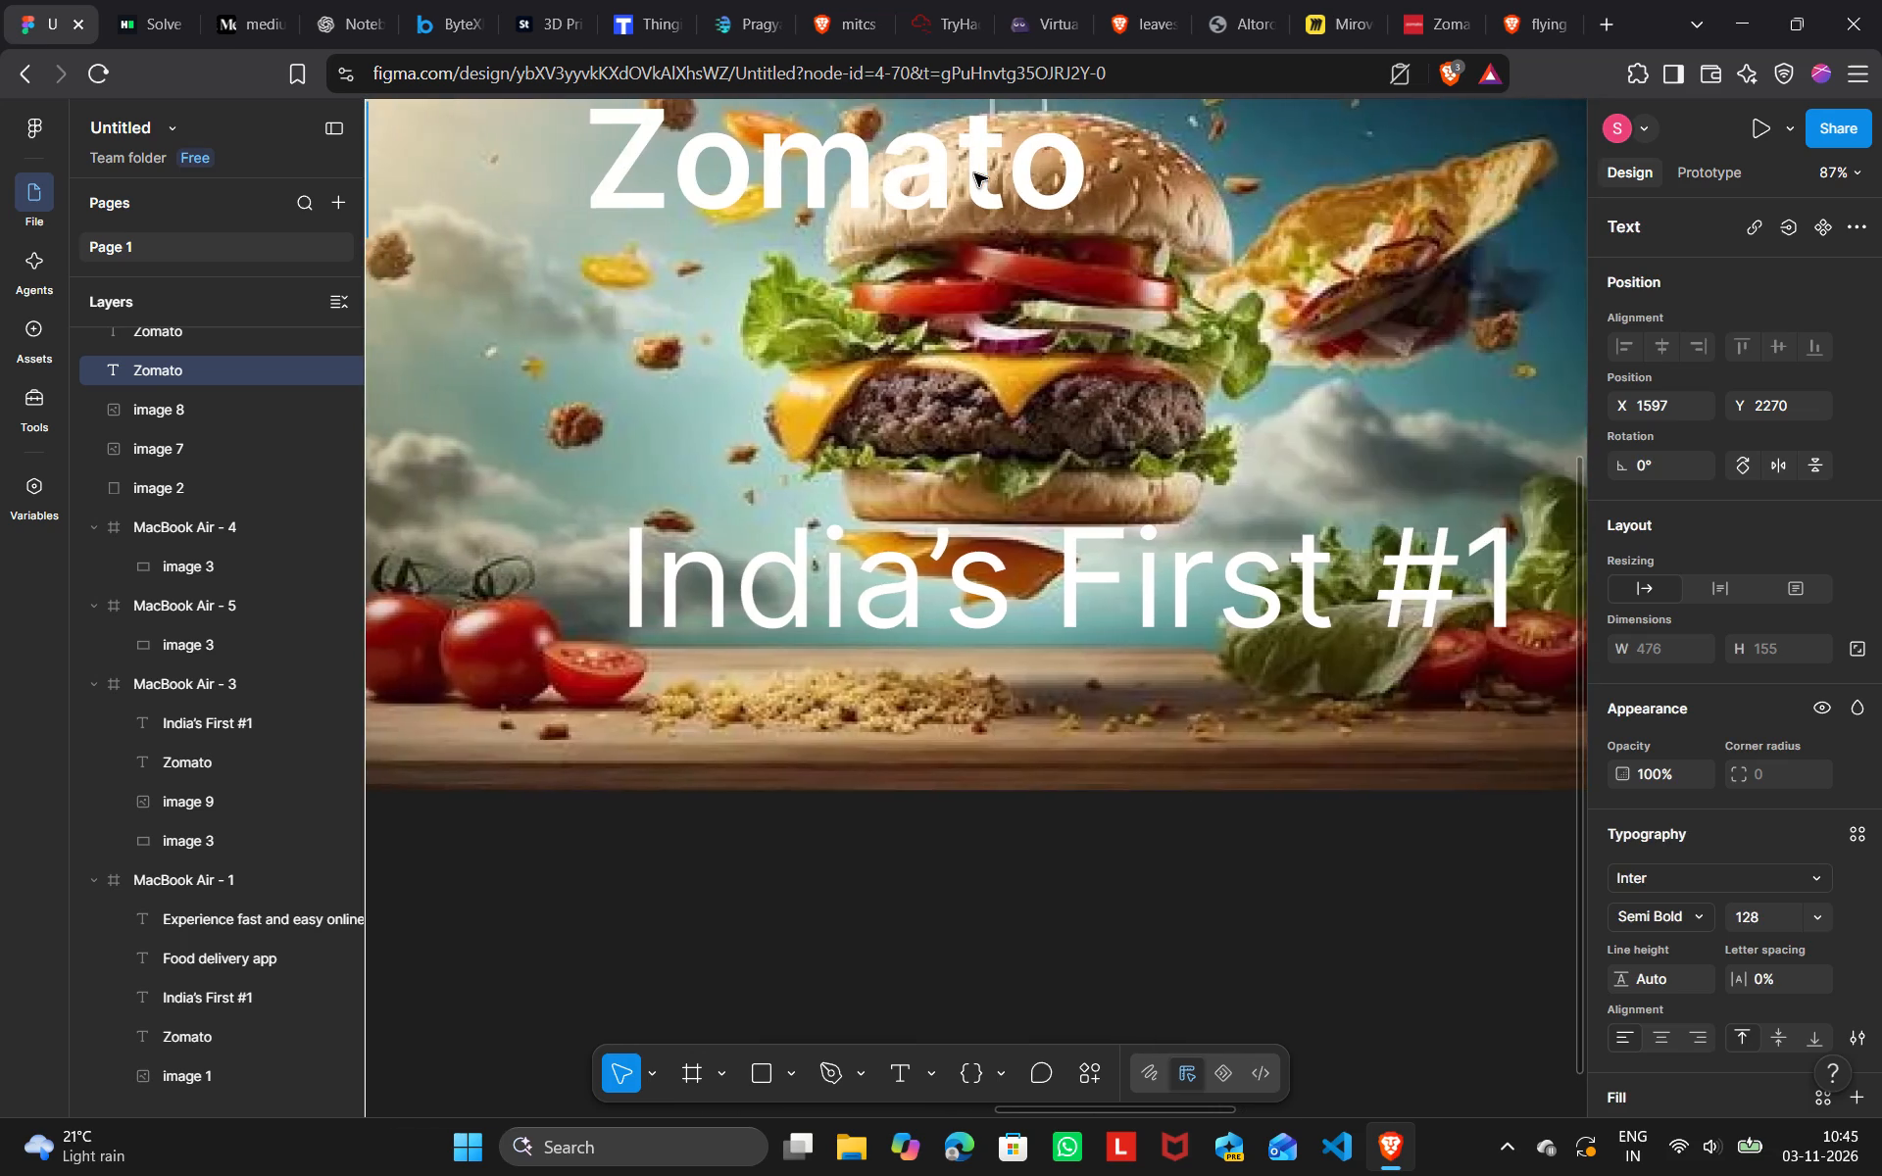
scroll(974, 173, right, 6)
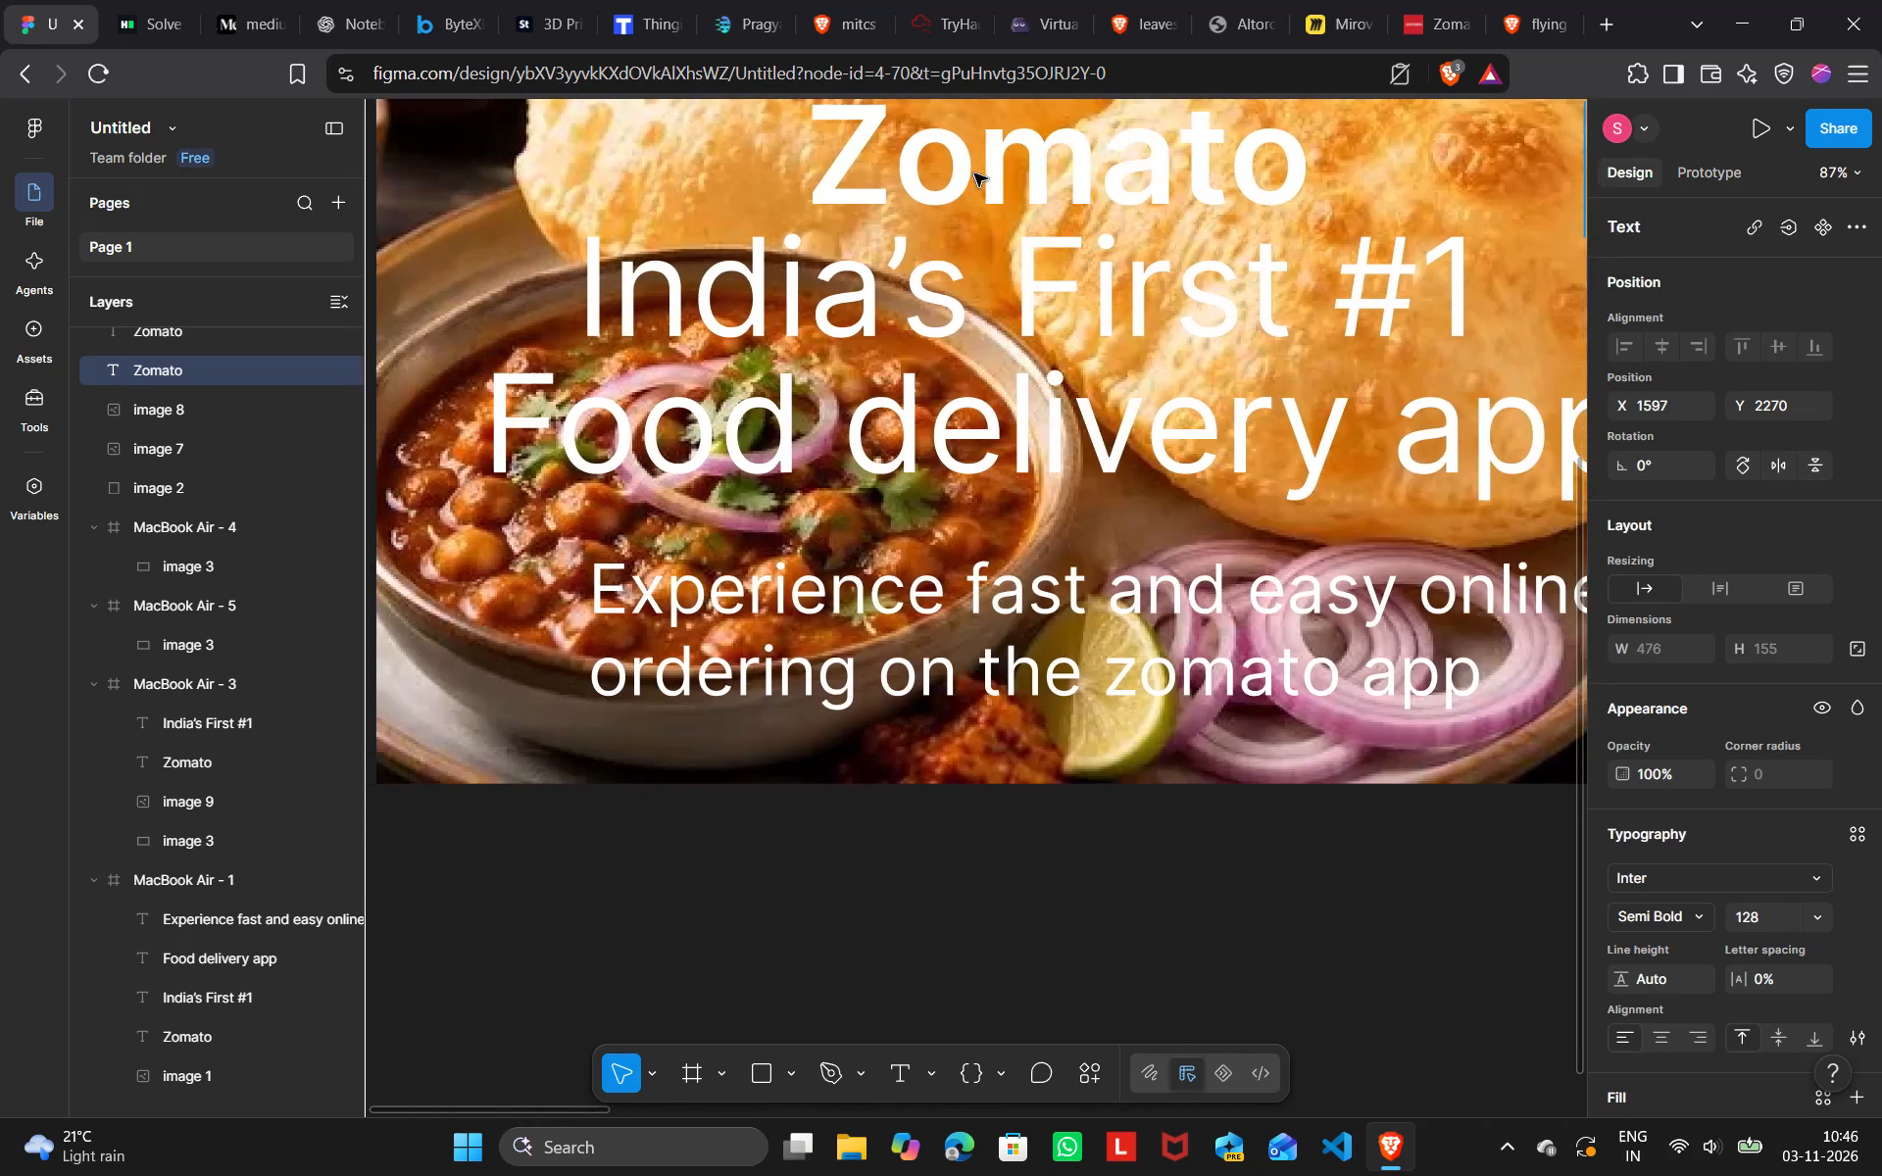
scroll(974, 173, left, 2)
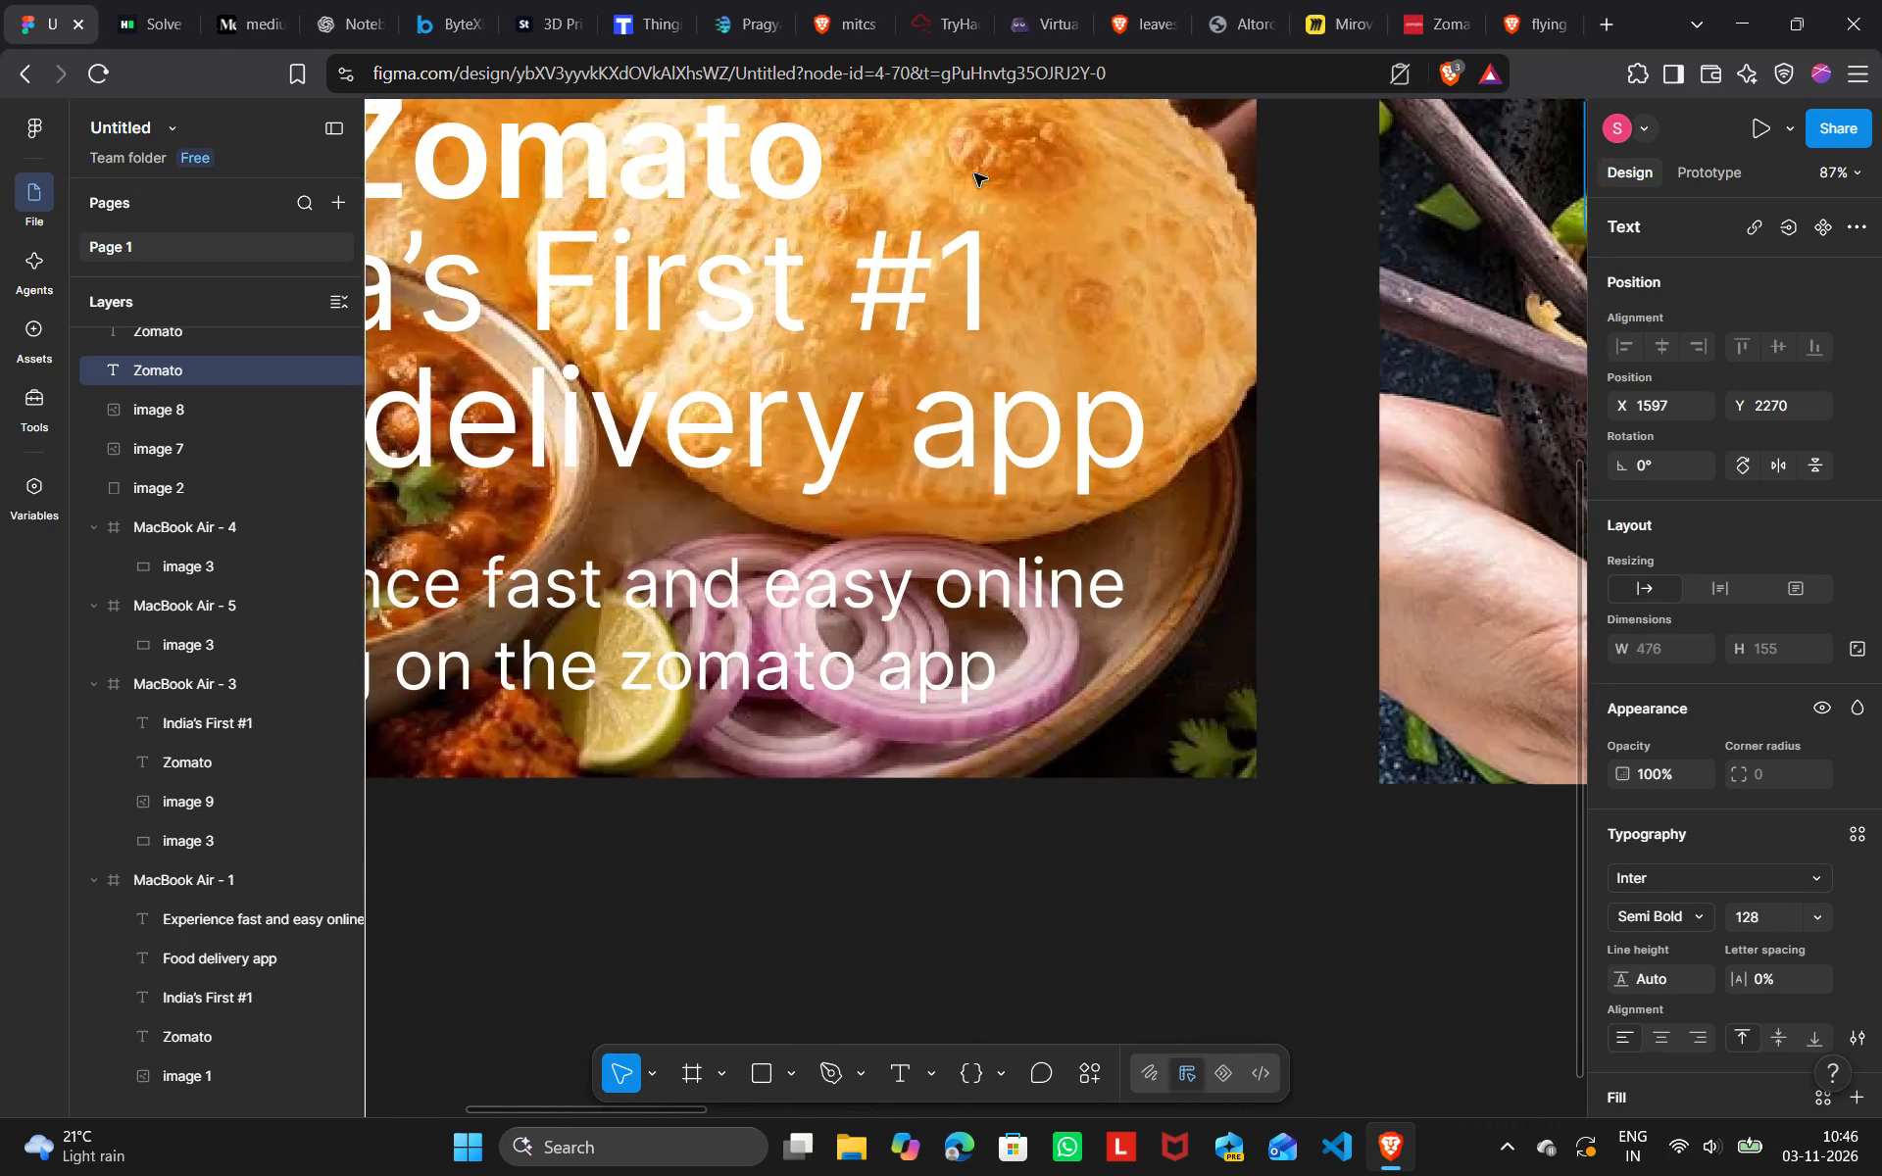
scroll(974, 173, left, 2)
click(1126, 172)
key(Down)
key(Down)
key(Down)
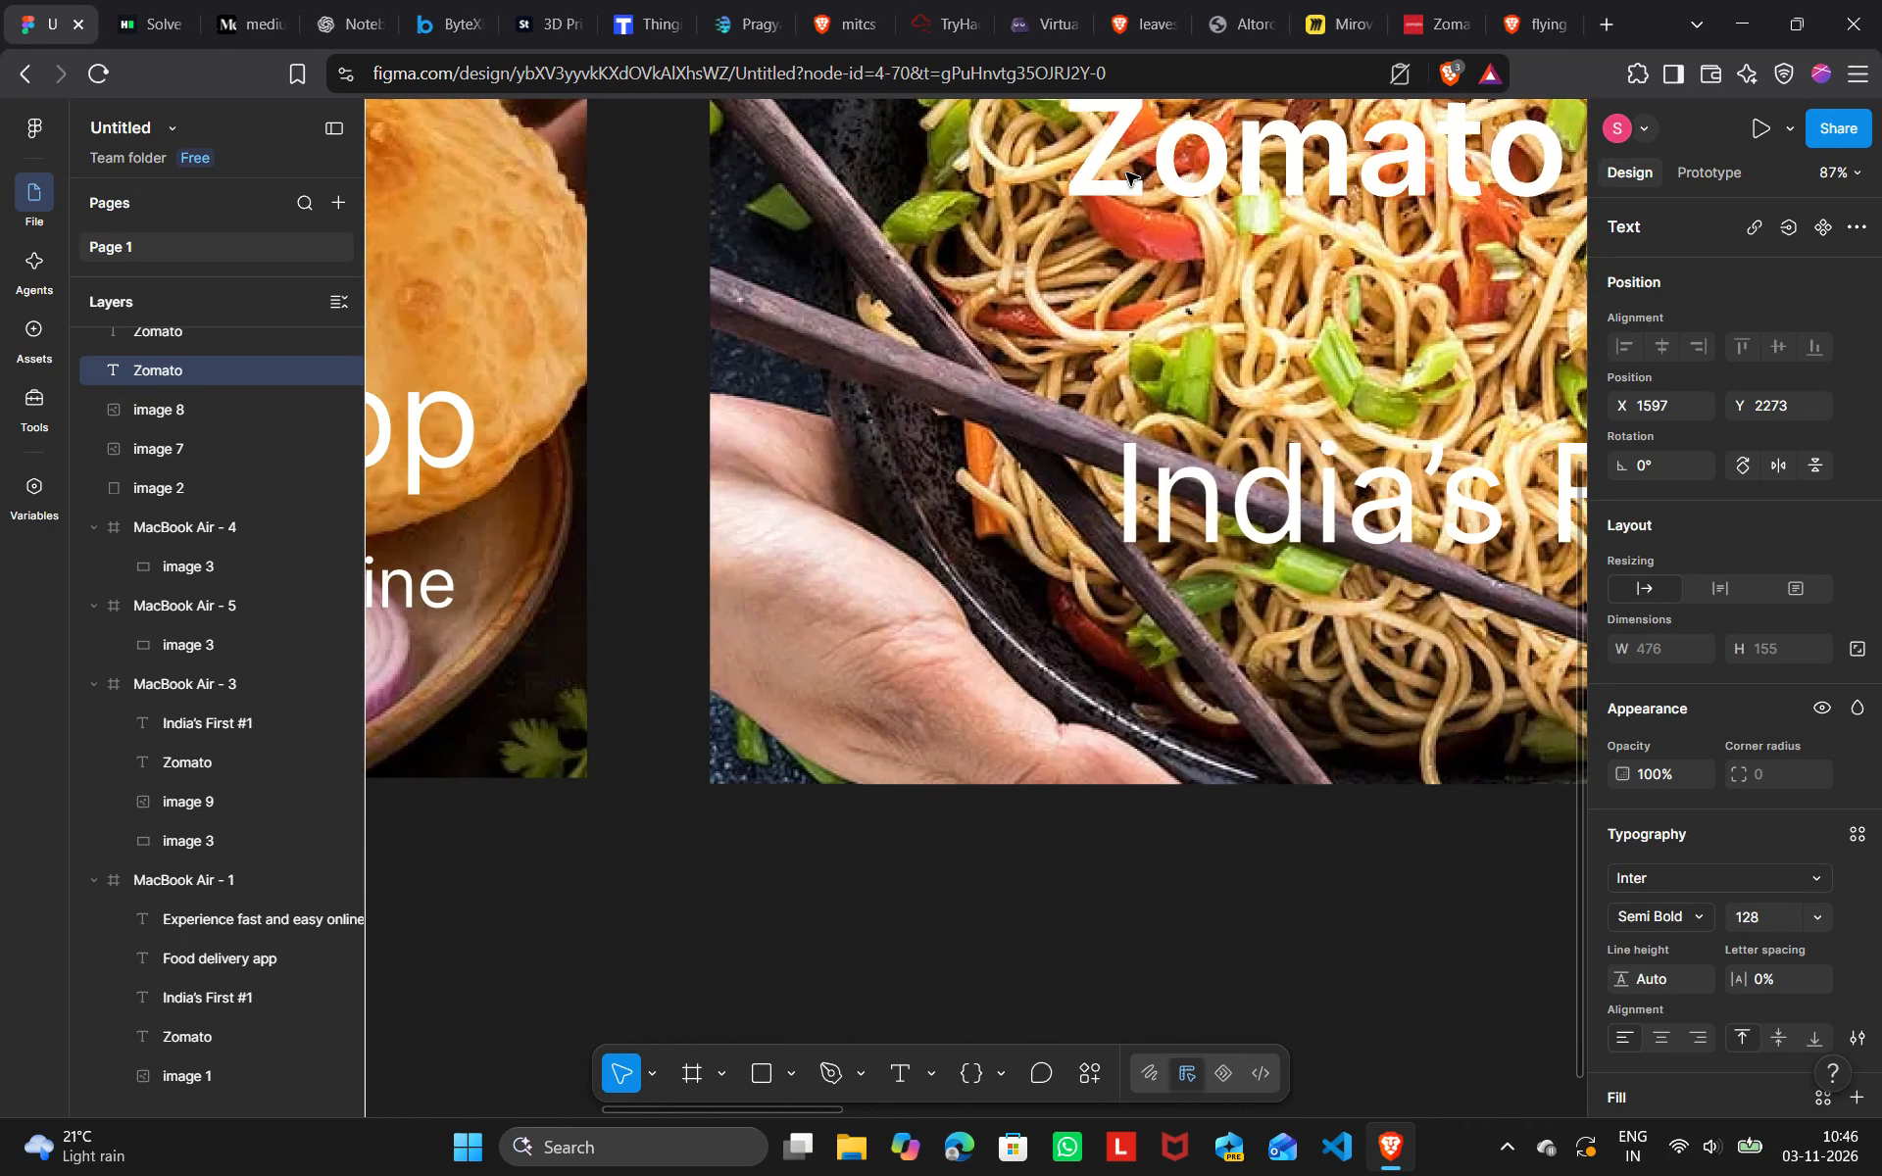
key(Down)
key(Down)
key(Down)
Shift the Zomato title over the noodle picture right to X 1680.
scroll(1126, 172, left, 2)
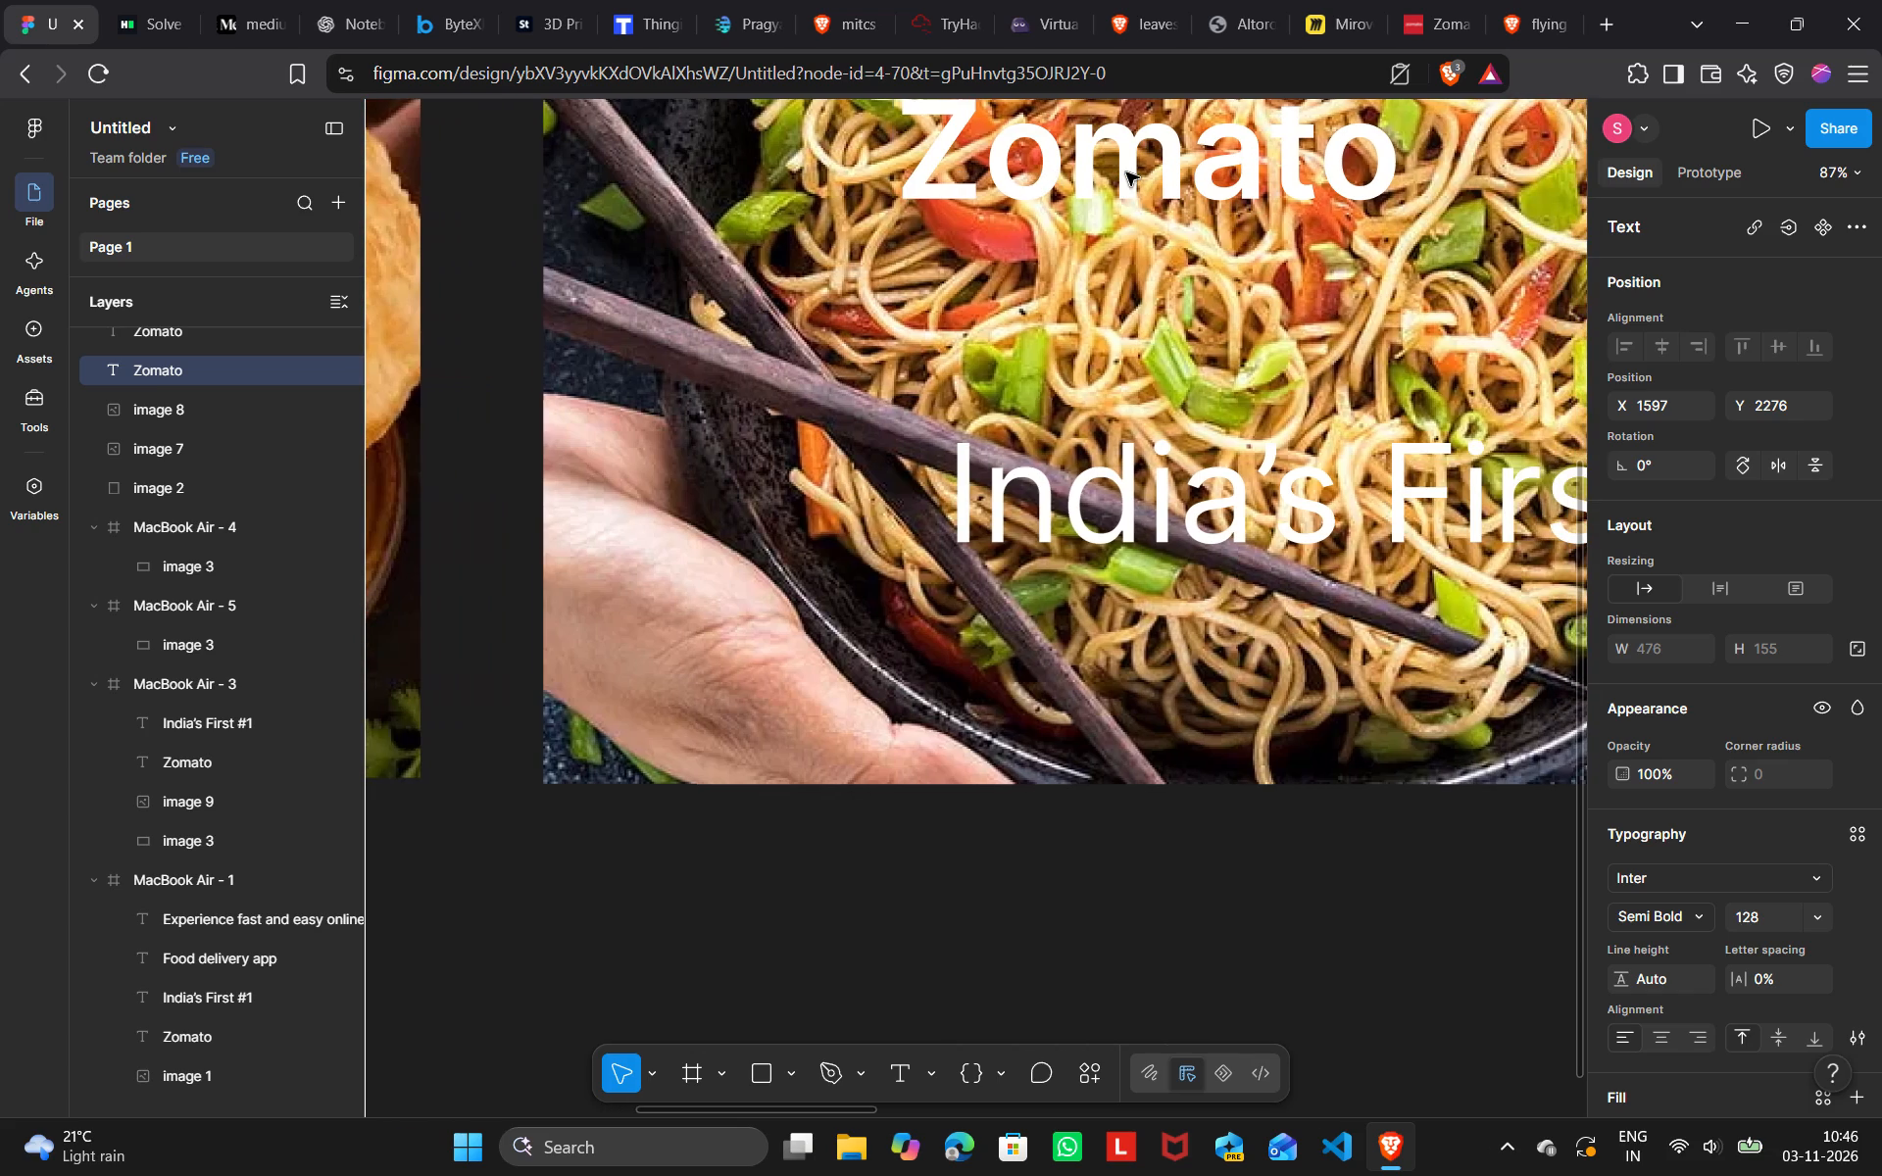
scroll(1126, 172, left, 1)
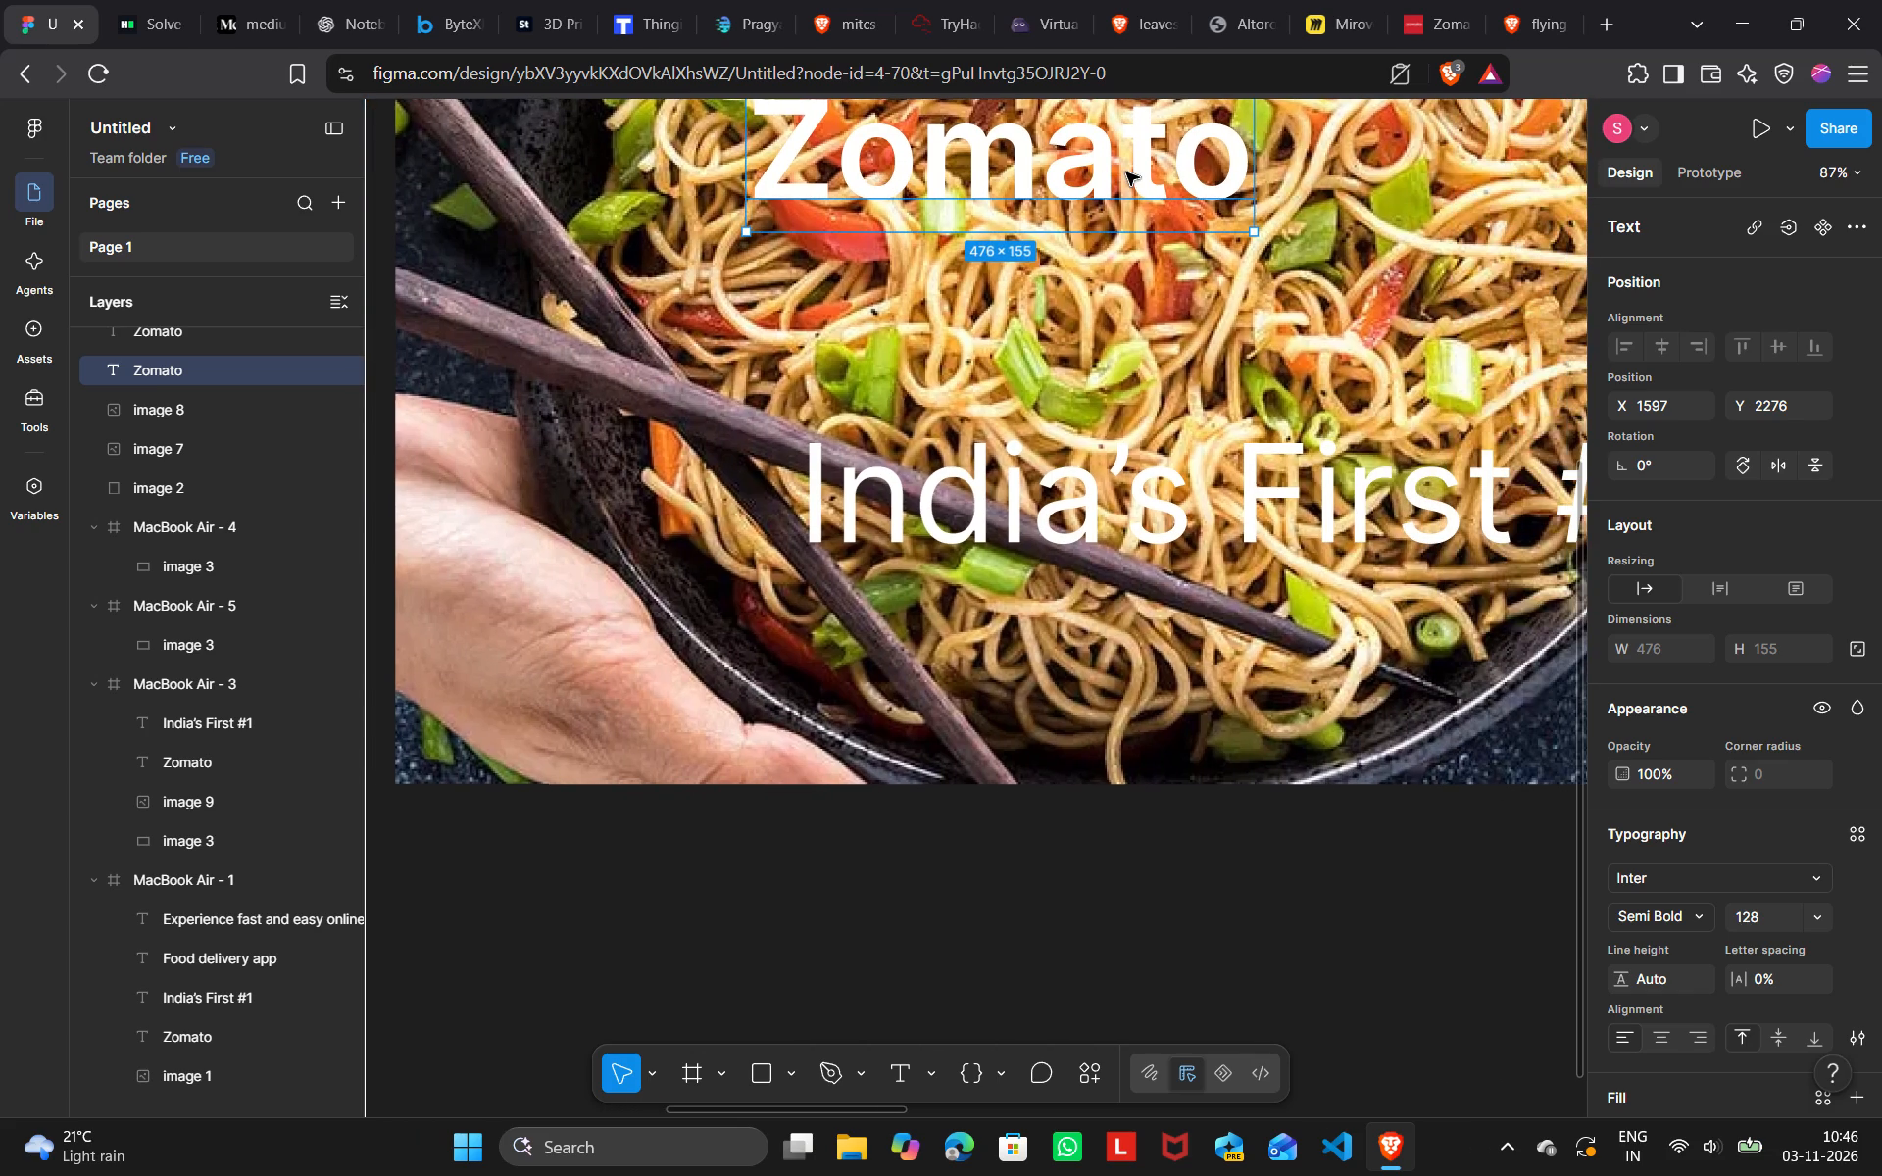
scroll(1126, 172, up, 1)
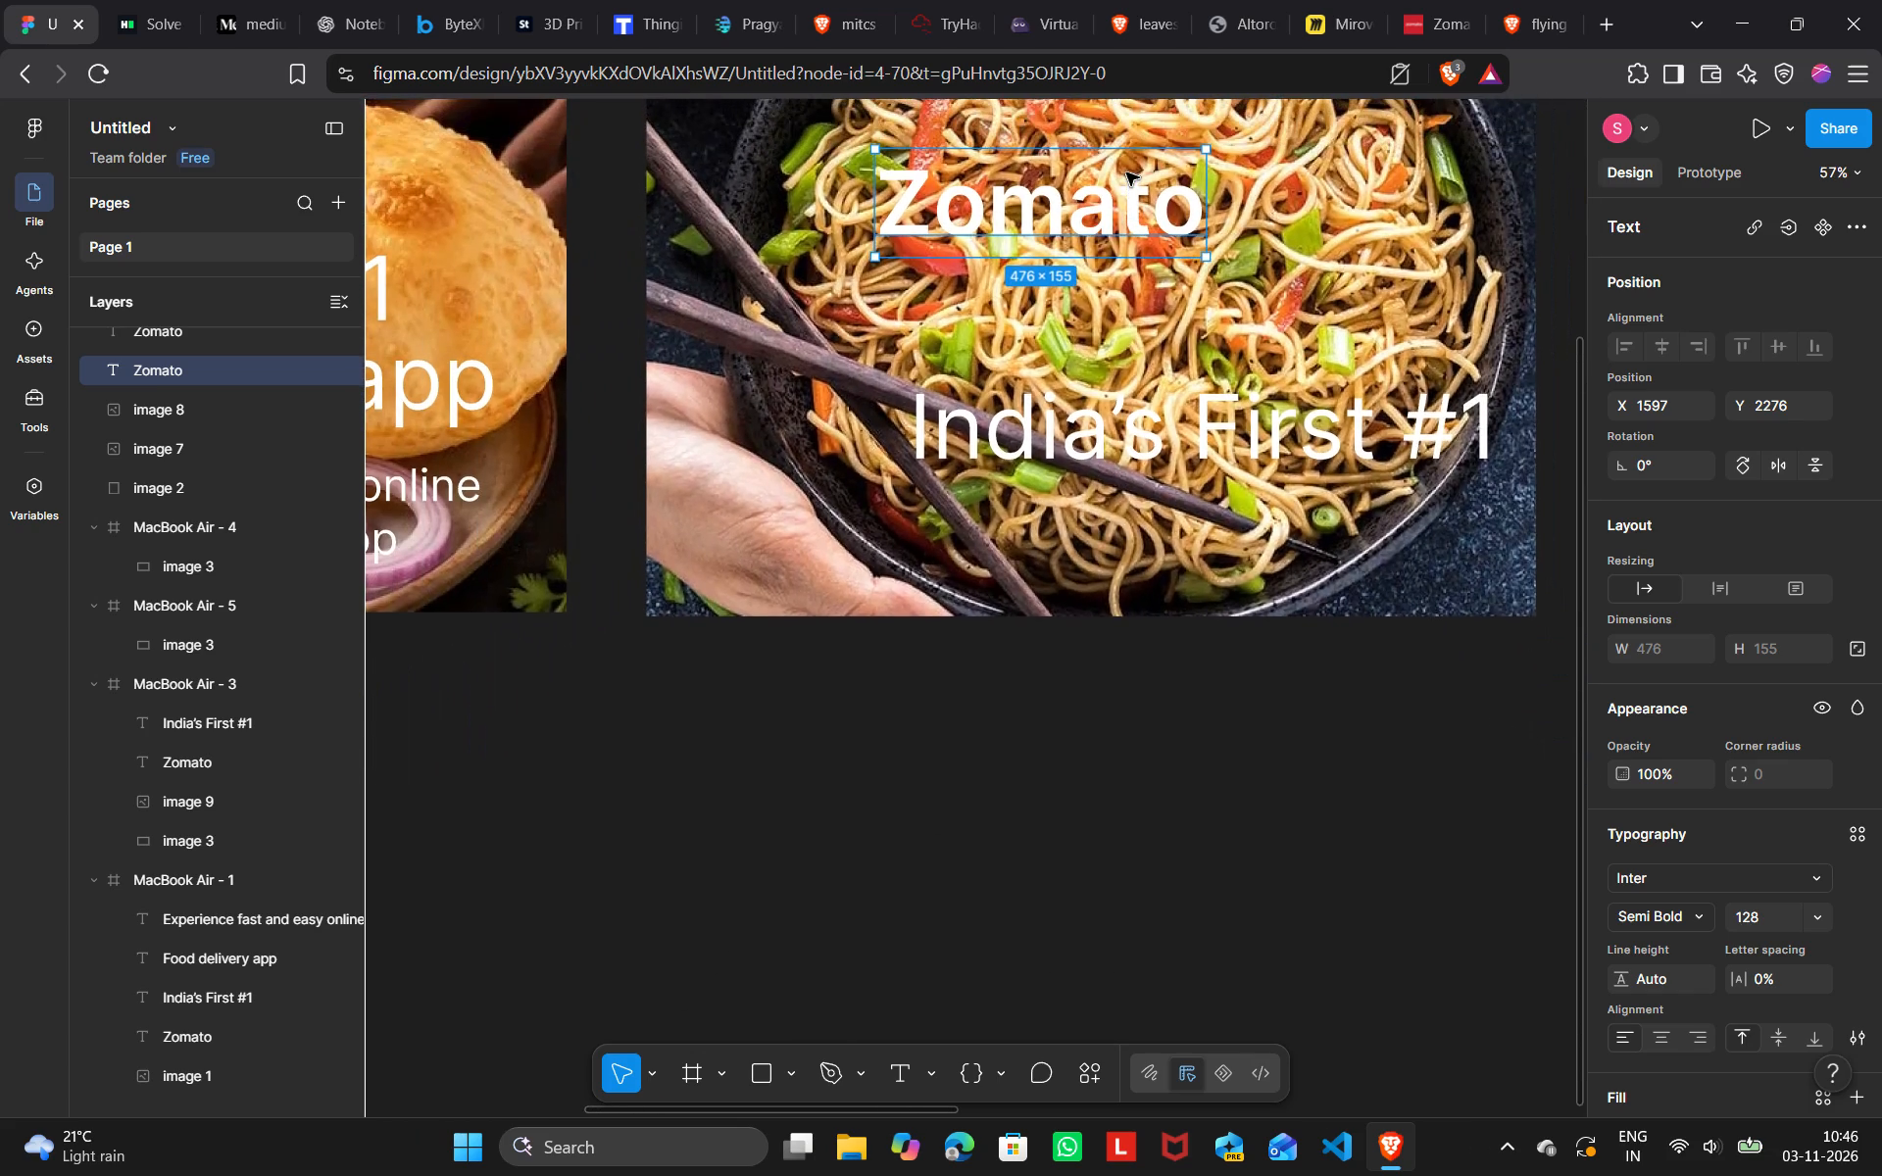
scroll(1126, 172, right, 1)
scroll(1126, 172, left, 1)
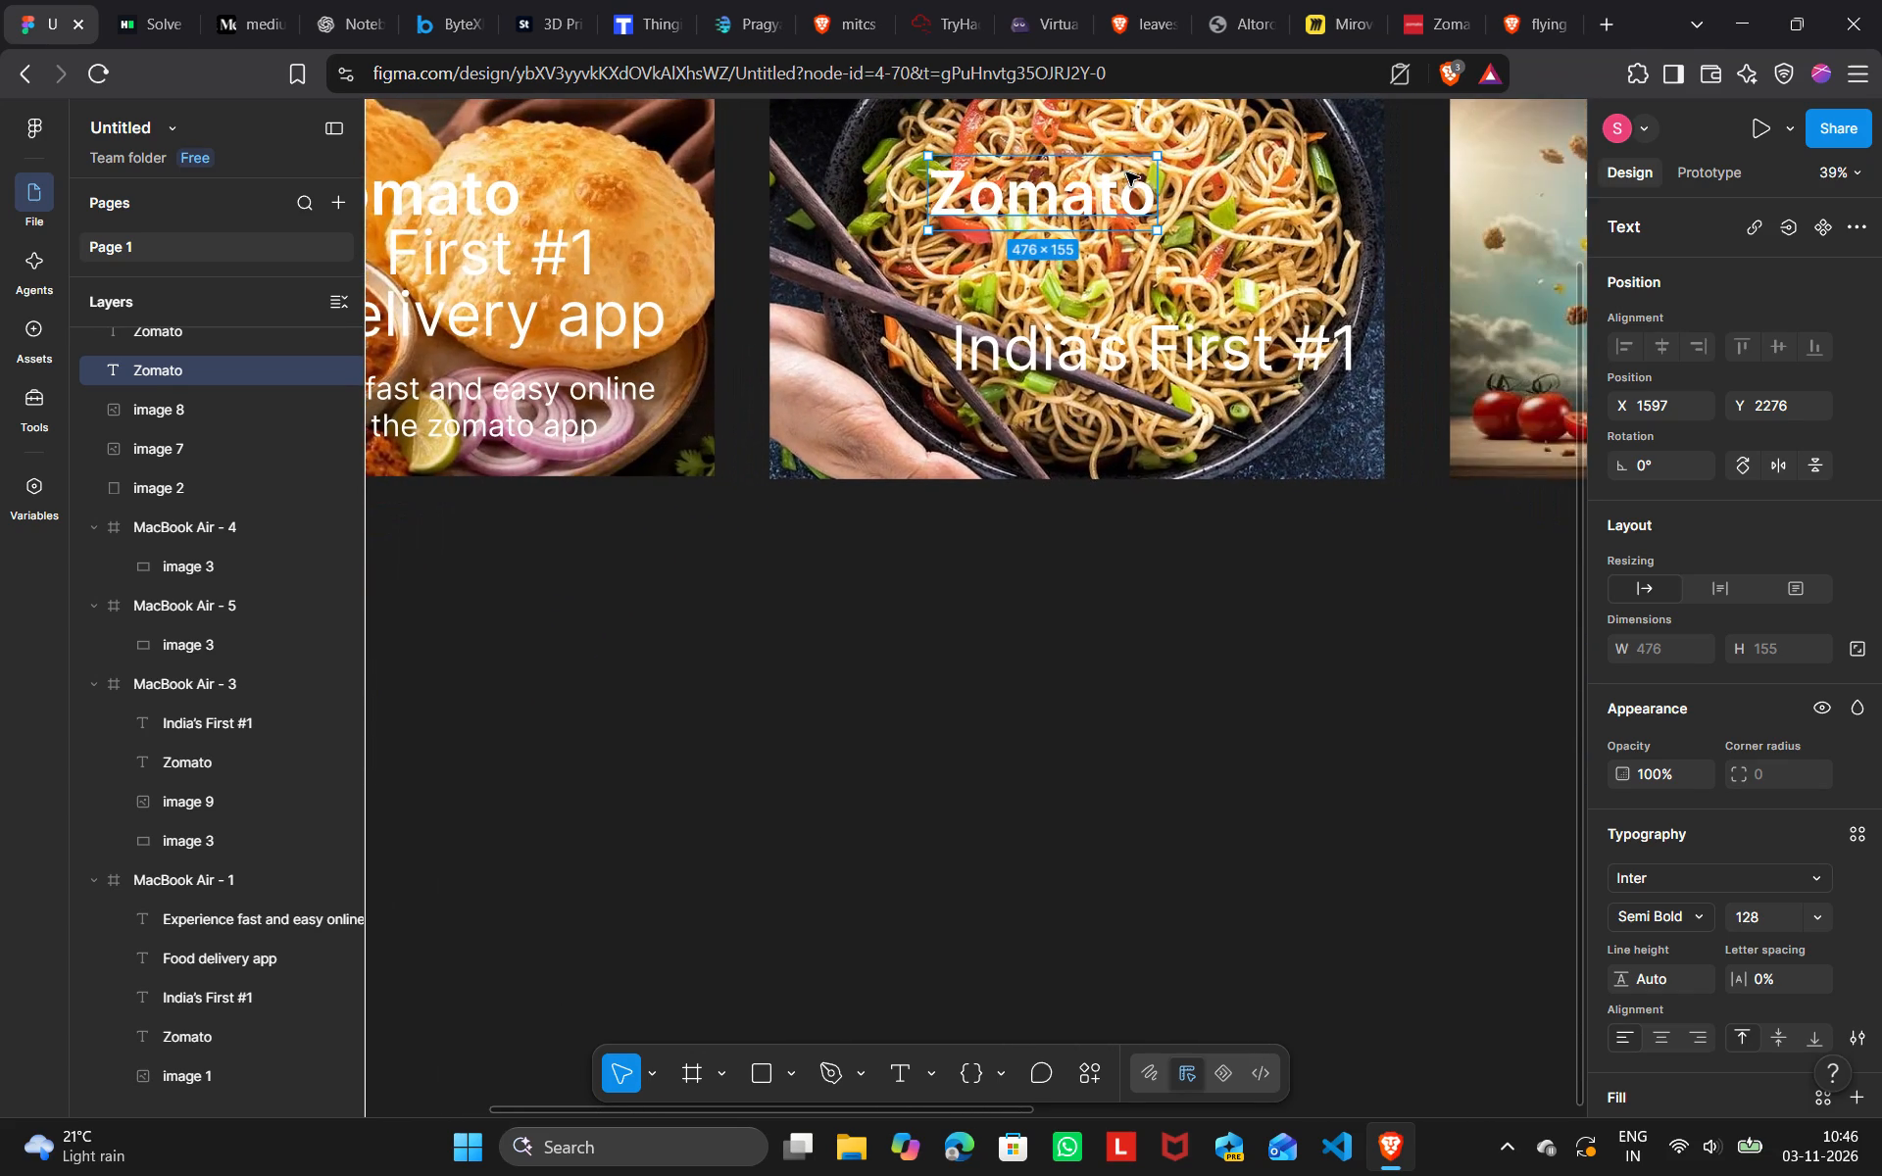
click(1069, 190)
key(Right)
key(Right)
key(Right)
key(Right)
key(Right)
key(Right)
key(Right)
key(Right)
key(Right)
key(Right)
key(Right)
key(Right)
key(Right)
key(Right)
key(Right)
key(Right)
key(Right)
key(Right)
key(Right)
key(Right)
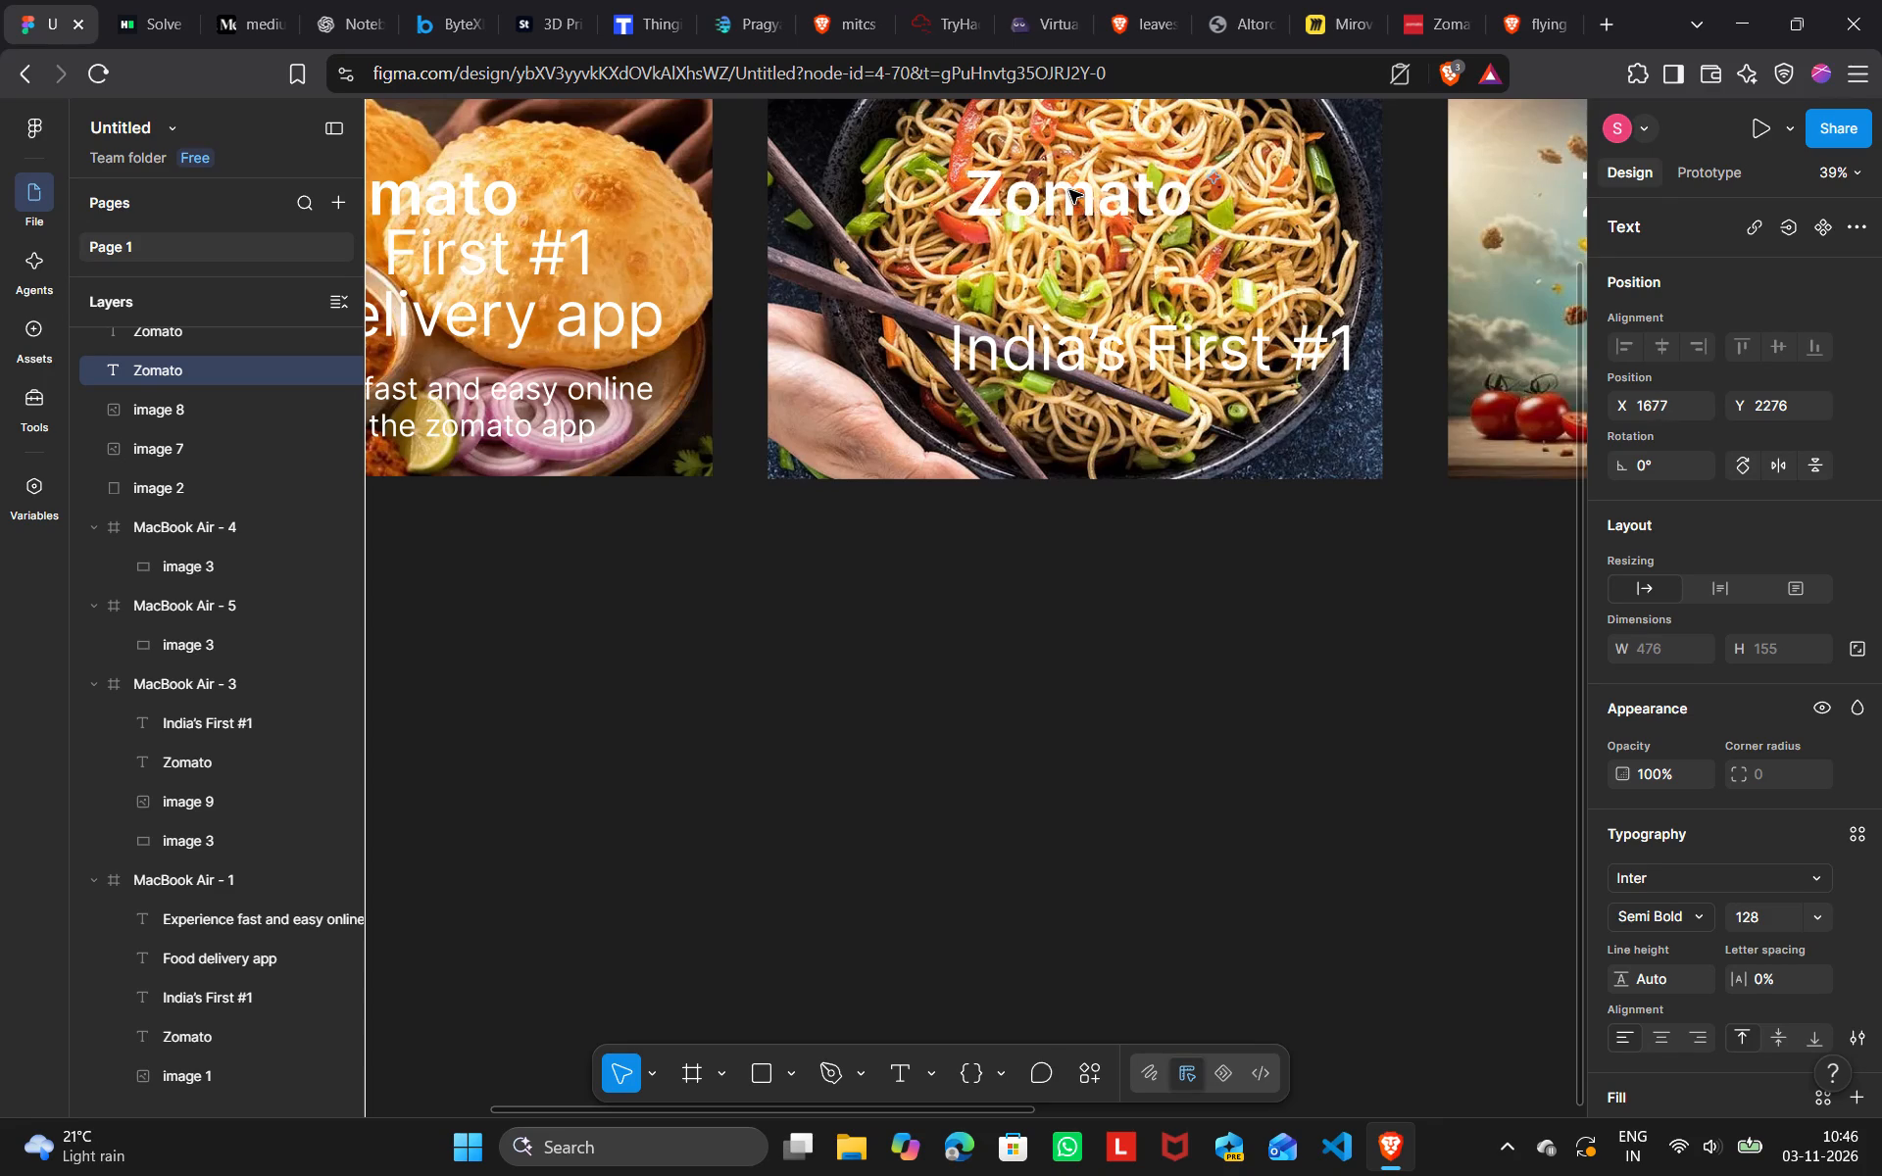
key(Left)
key(Left)
key(Left)
key(Left)
key(Left)
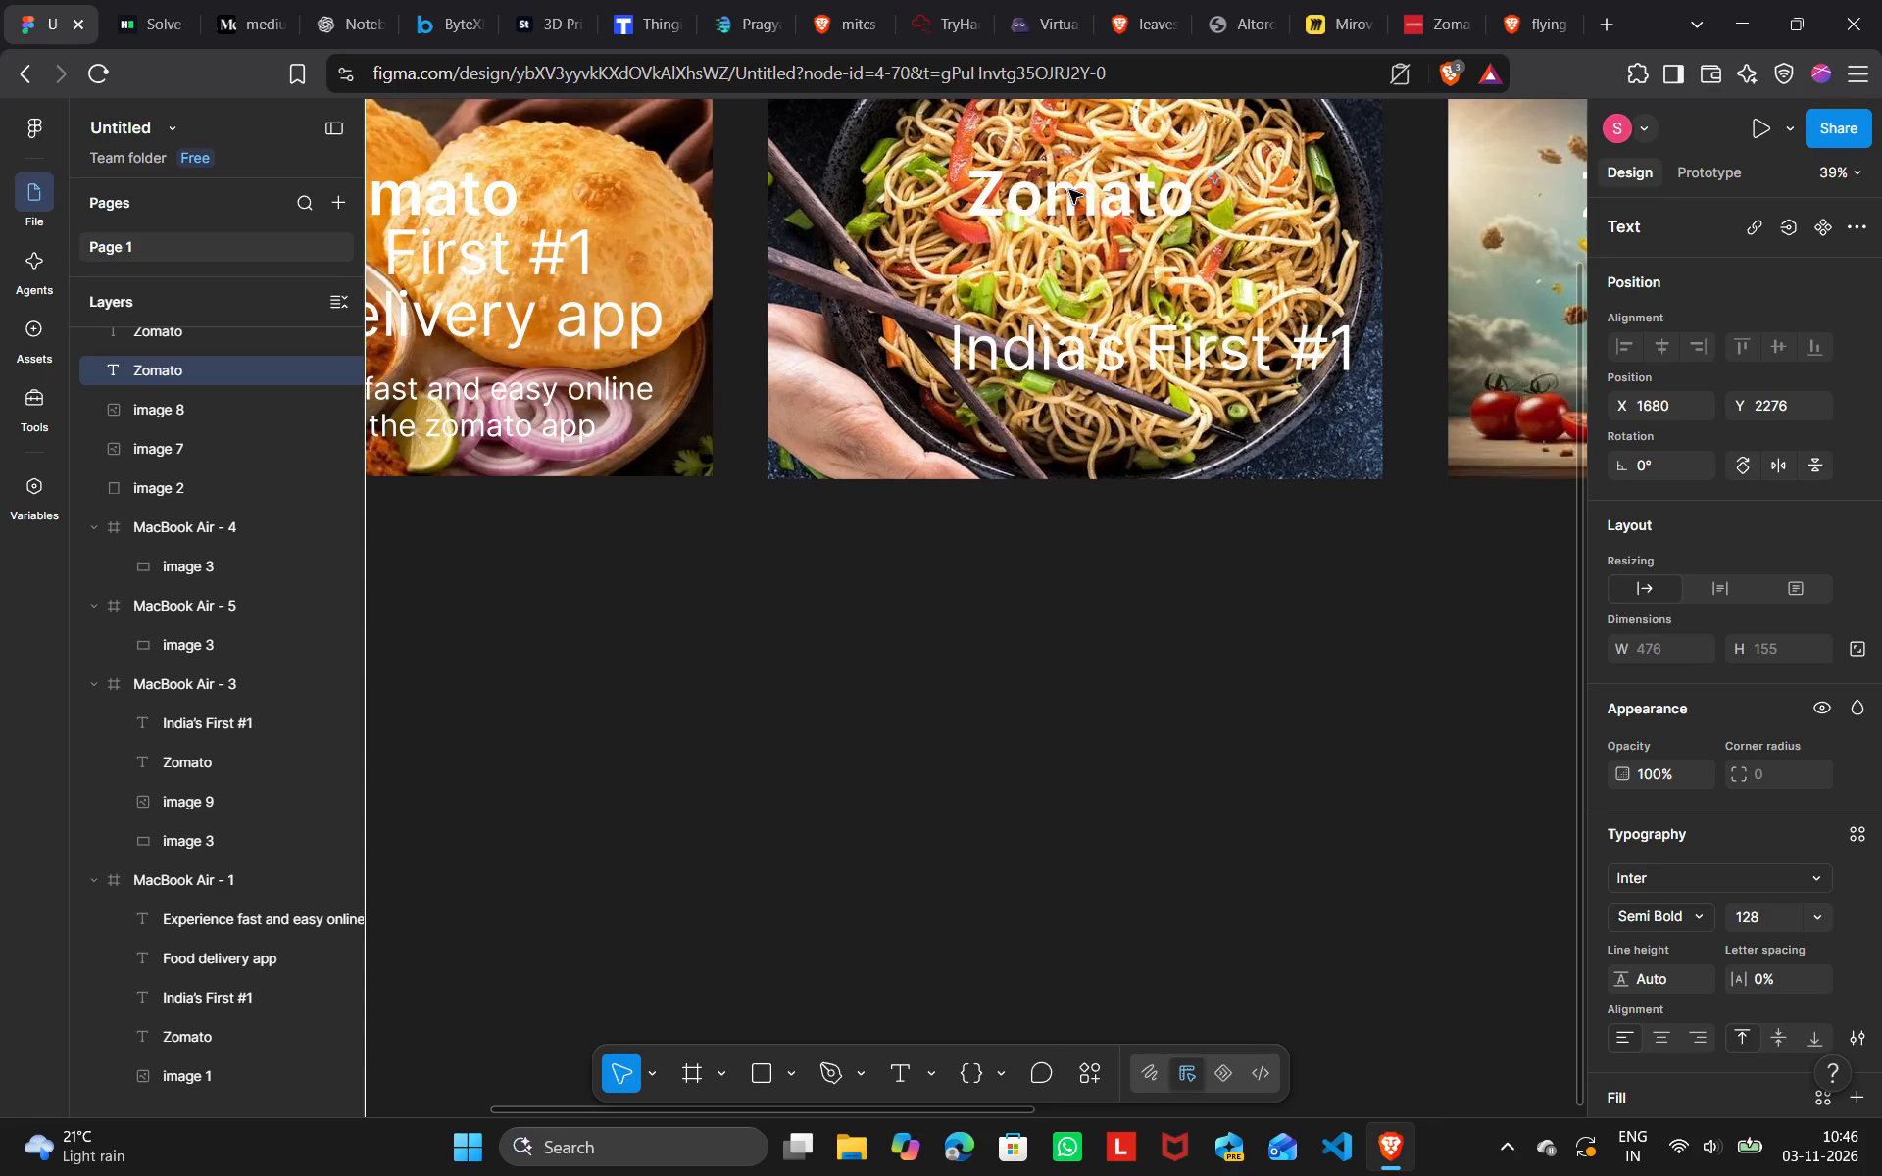
Fine-tune the horizontal position of the Zomato title over the noodle picture to X 1671.
key(Left)
key(Left)
key(Left)
key(Left)
key(Left)
key(Left)
key(Left)
key(Left)
key(Right)
key(Right)
key(Right)
key(Right)
key(Right)
key(Right)
key(Right)
key(Right)
key(Right)
key(Right)
key(Right)
key(Right)
key(Right)
key(Right)
key(Right)
key(Right)
key(Right)
key(Right)
key(Right)
key(Right)
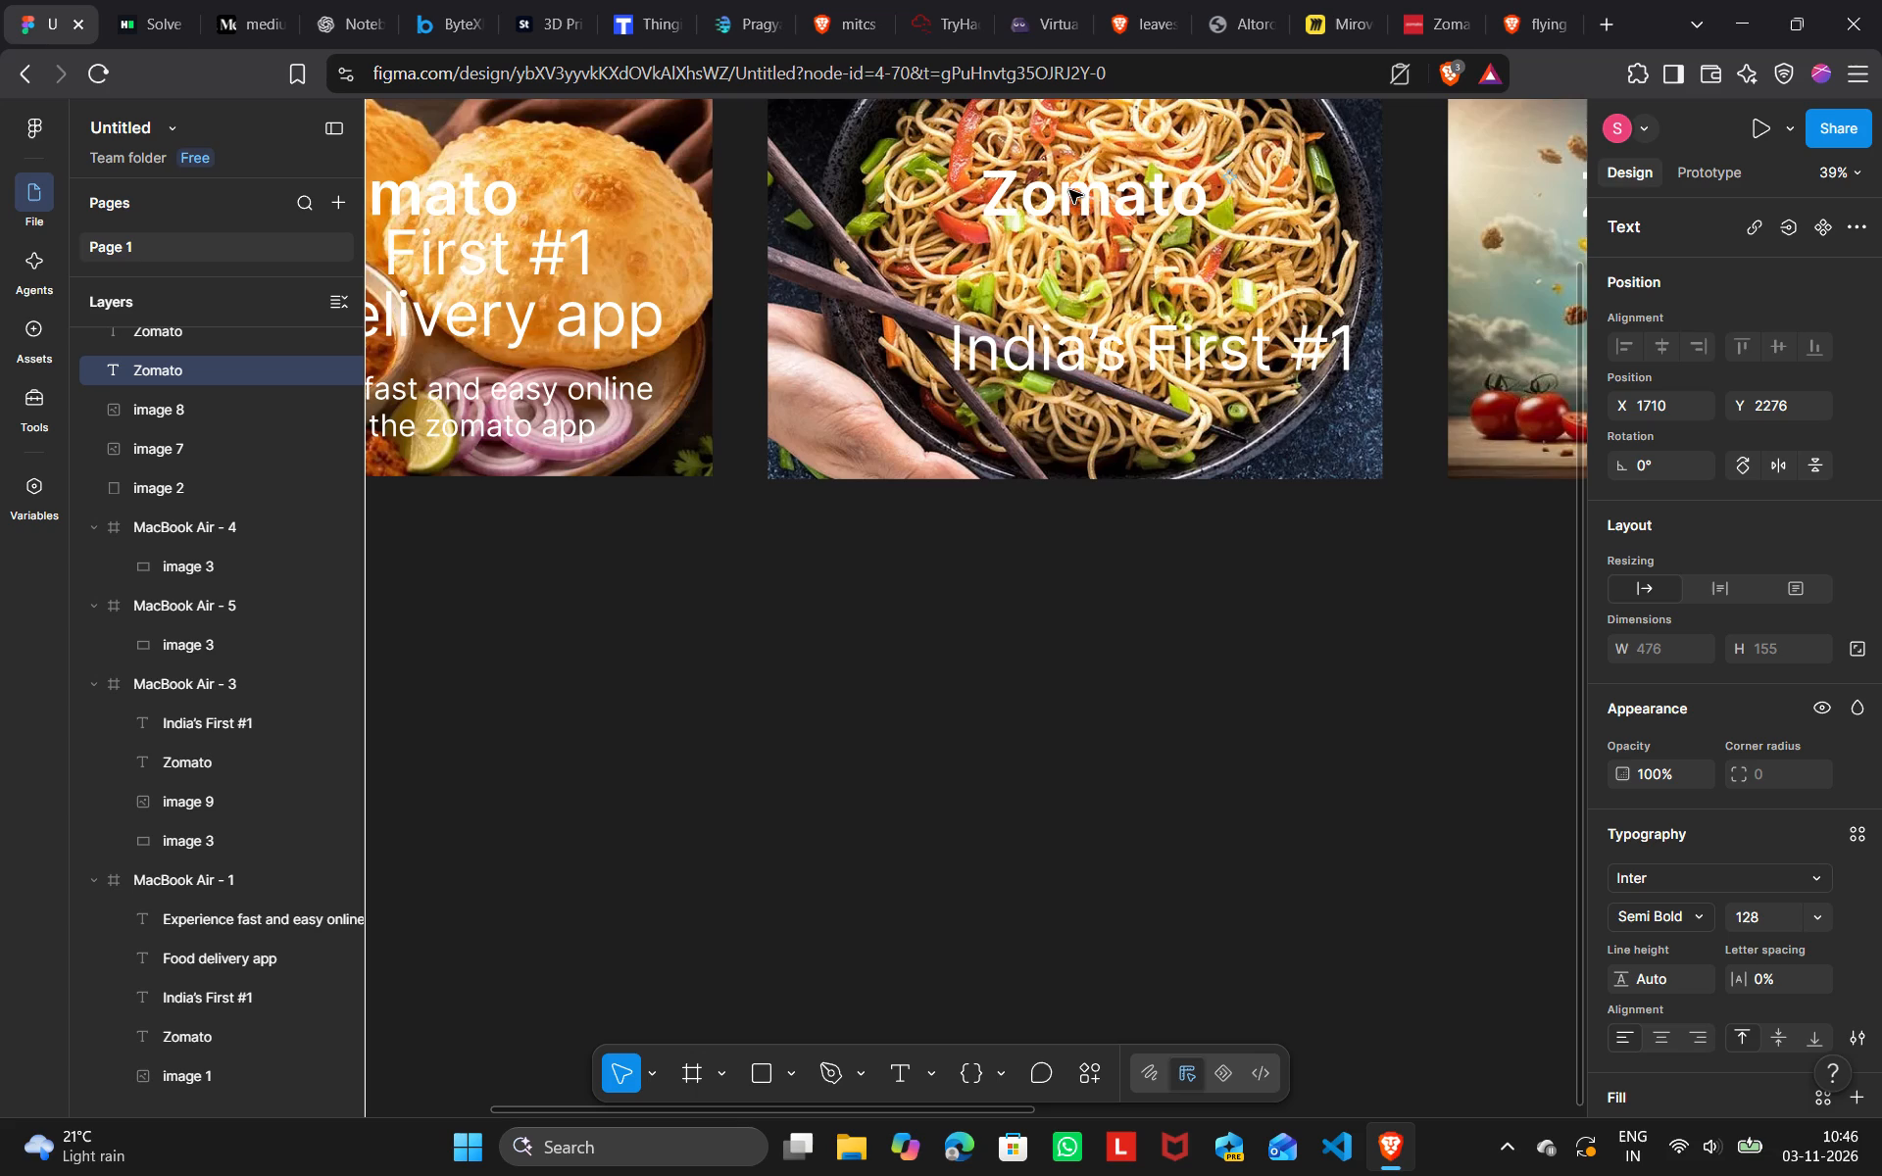
click(1078, 198)
key(Left)
key(Left)
key(Left)
key(Left)
key(Left)
key(Left)
key(Left)
key(Left)
key(Left)
key(Left)
key(Left)
key(Left)
key(Left)
key(Left)
key(Left)
key(Left)
key(Left)
key(Left)
key(Left)
key(Left)
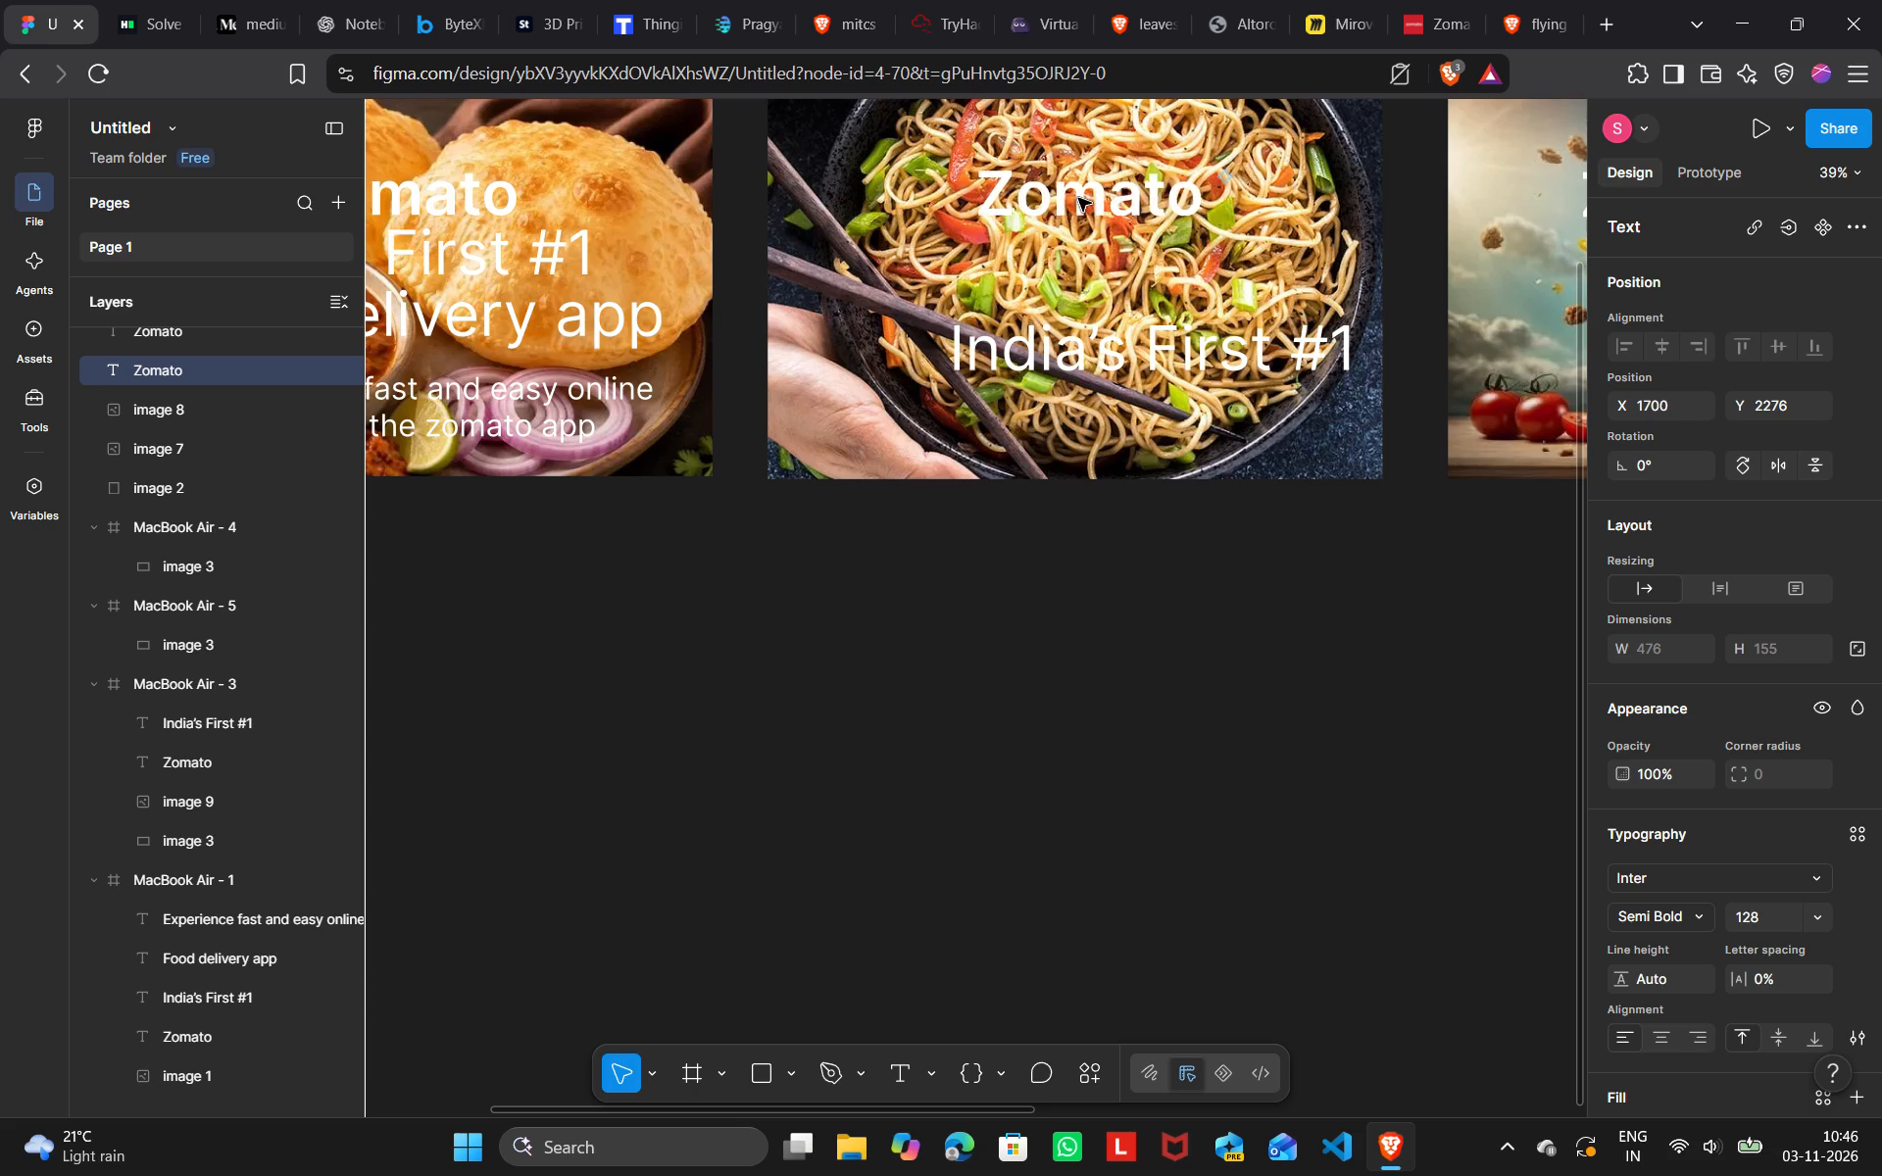
key(Right)
key(Right)
key(Right)
key(Right)
key(Right)
key(Right)
key(Right)
key(Right)
key(Right)
key(Right)
key(Right)
key(Right)
key(Right)
key(Right)
key(Right)
key(Right)
key(Right)
key(Right)
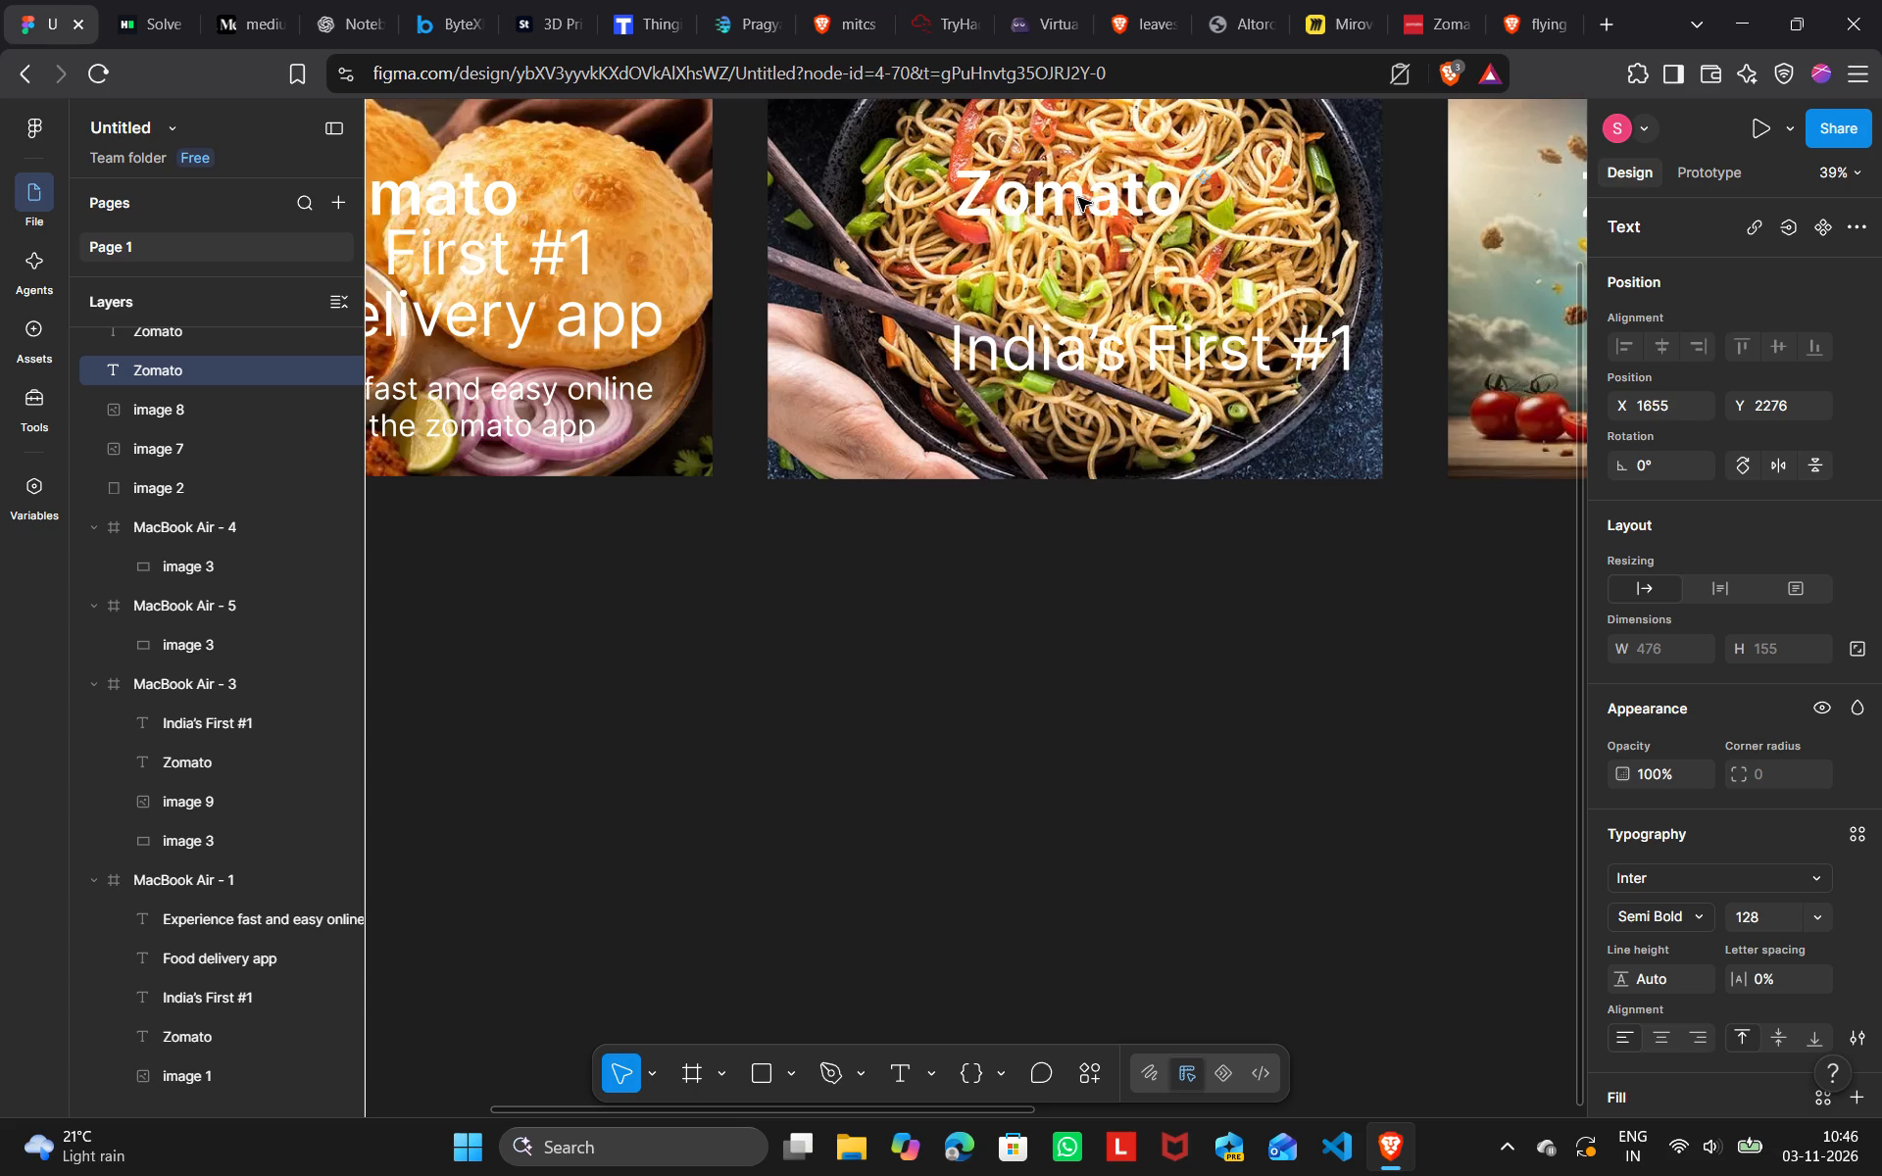
key(Left)
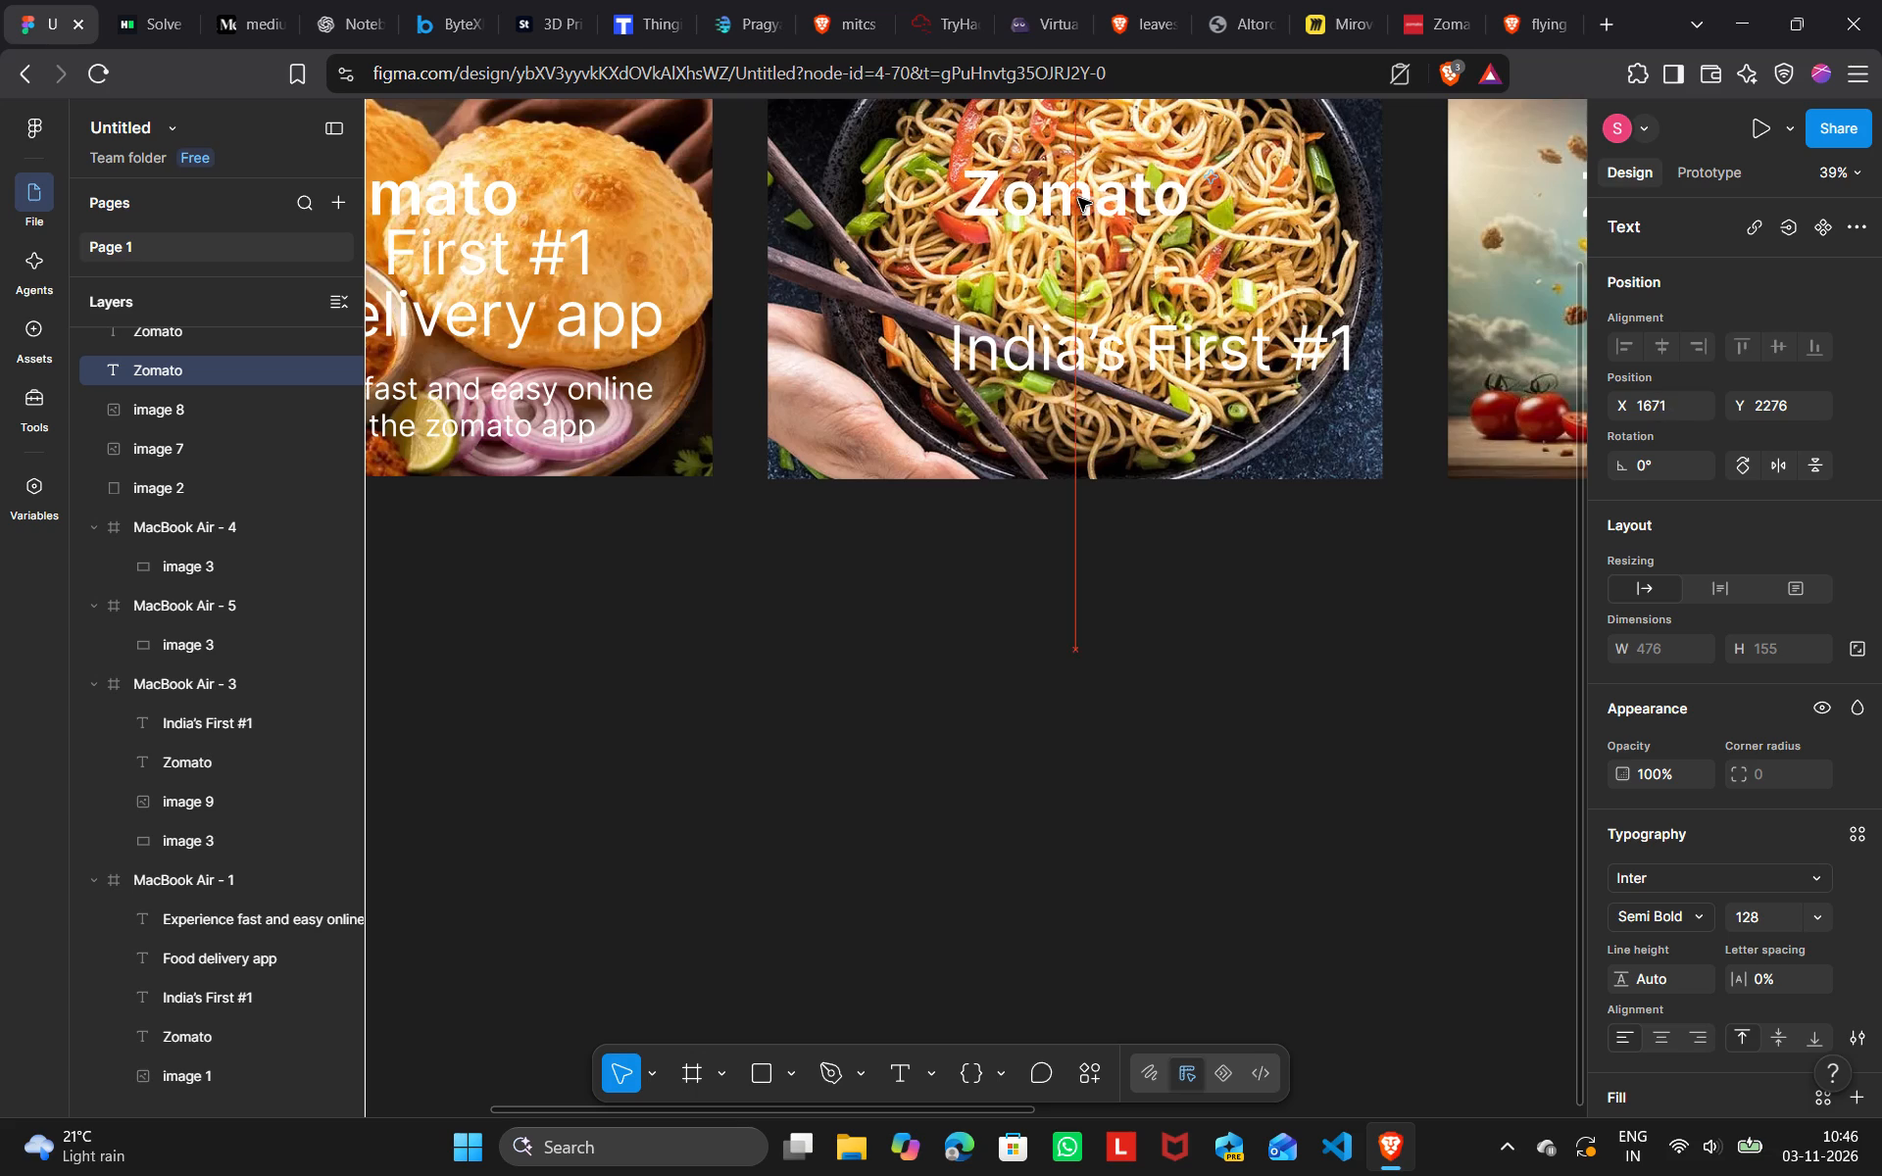
Move the Zomato title over the burger picture to X 402, Y 182 within MacBook Air - 3.
scroll(1078, 198, left, 4)
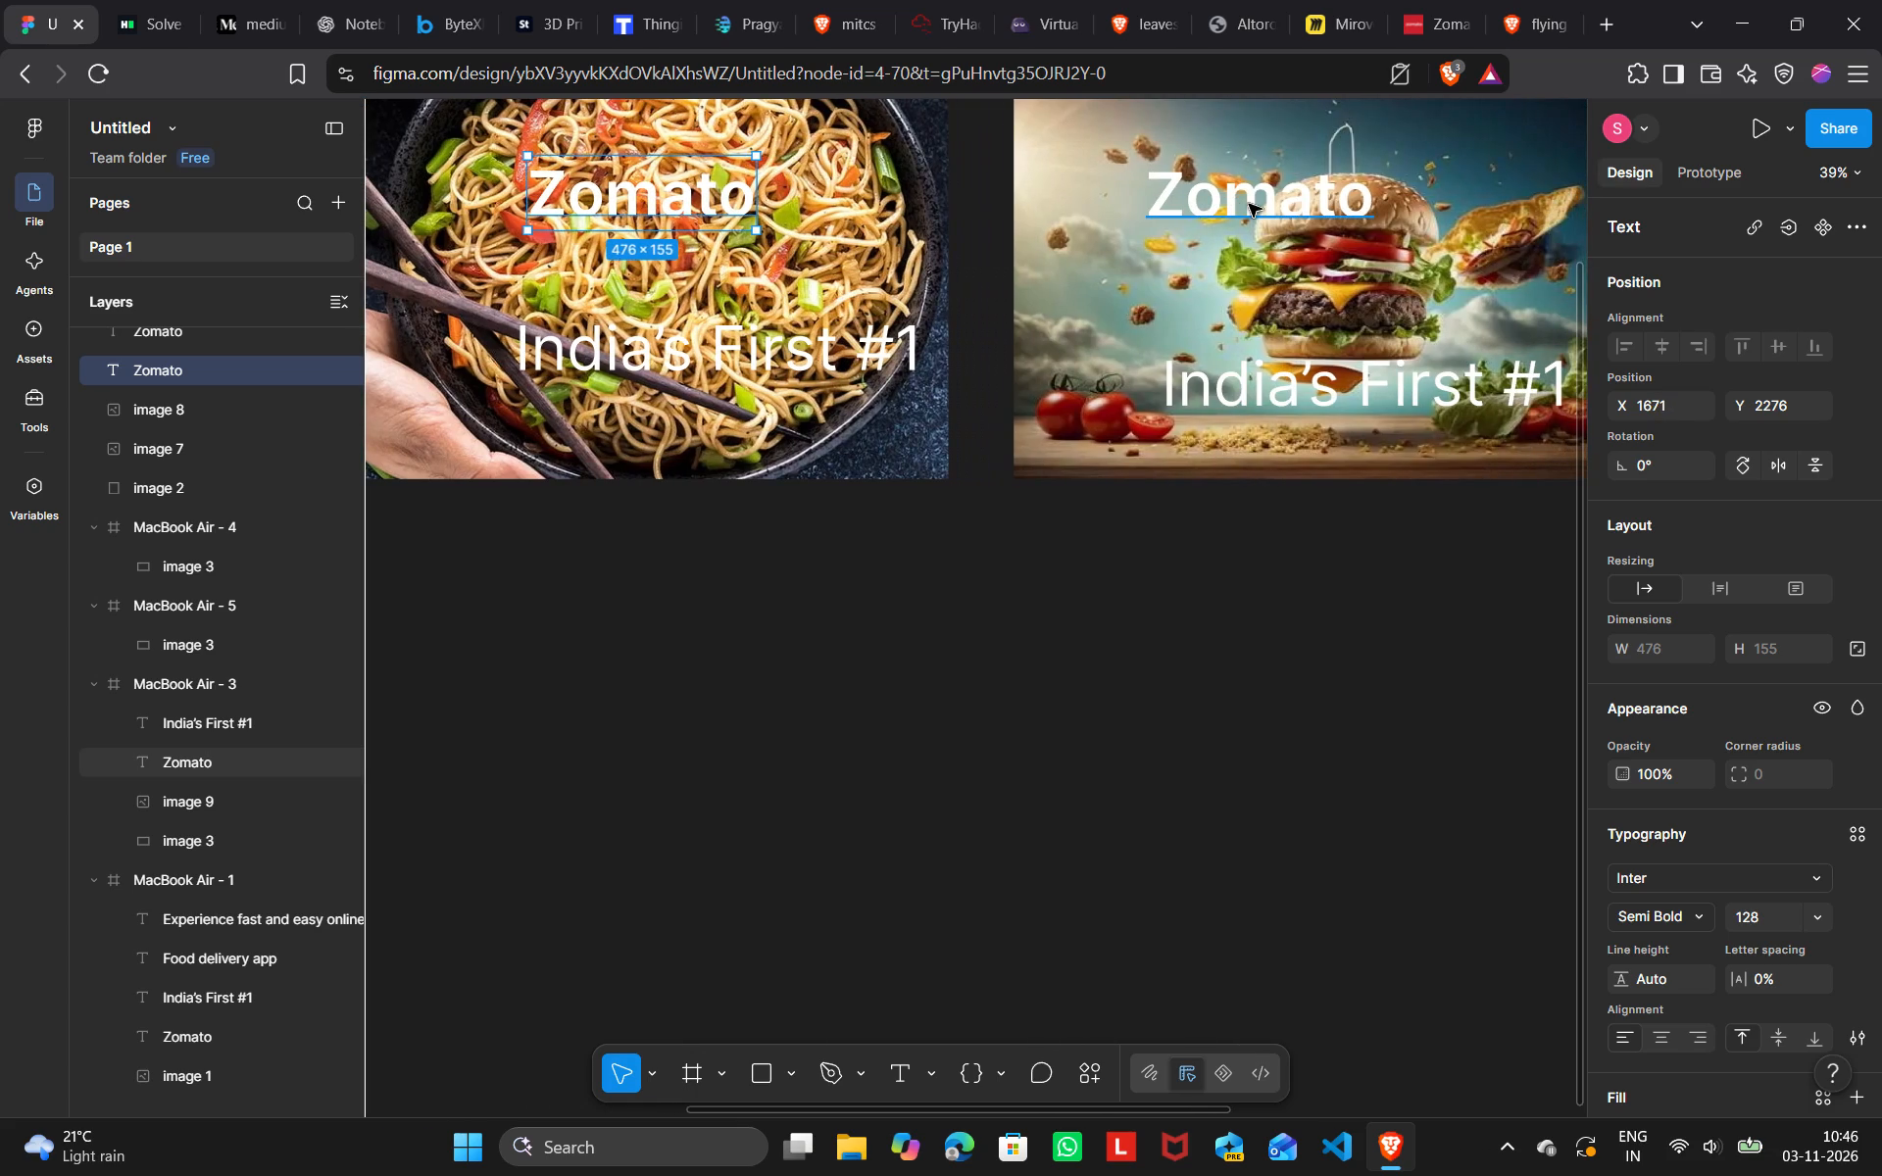
click(1249, 204)
drag(1249, 204, 1377, 214)
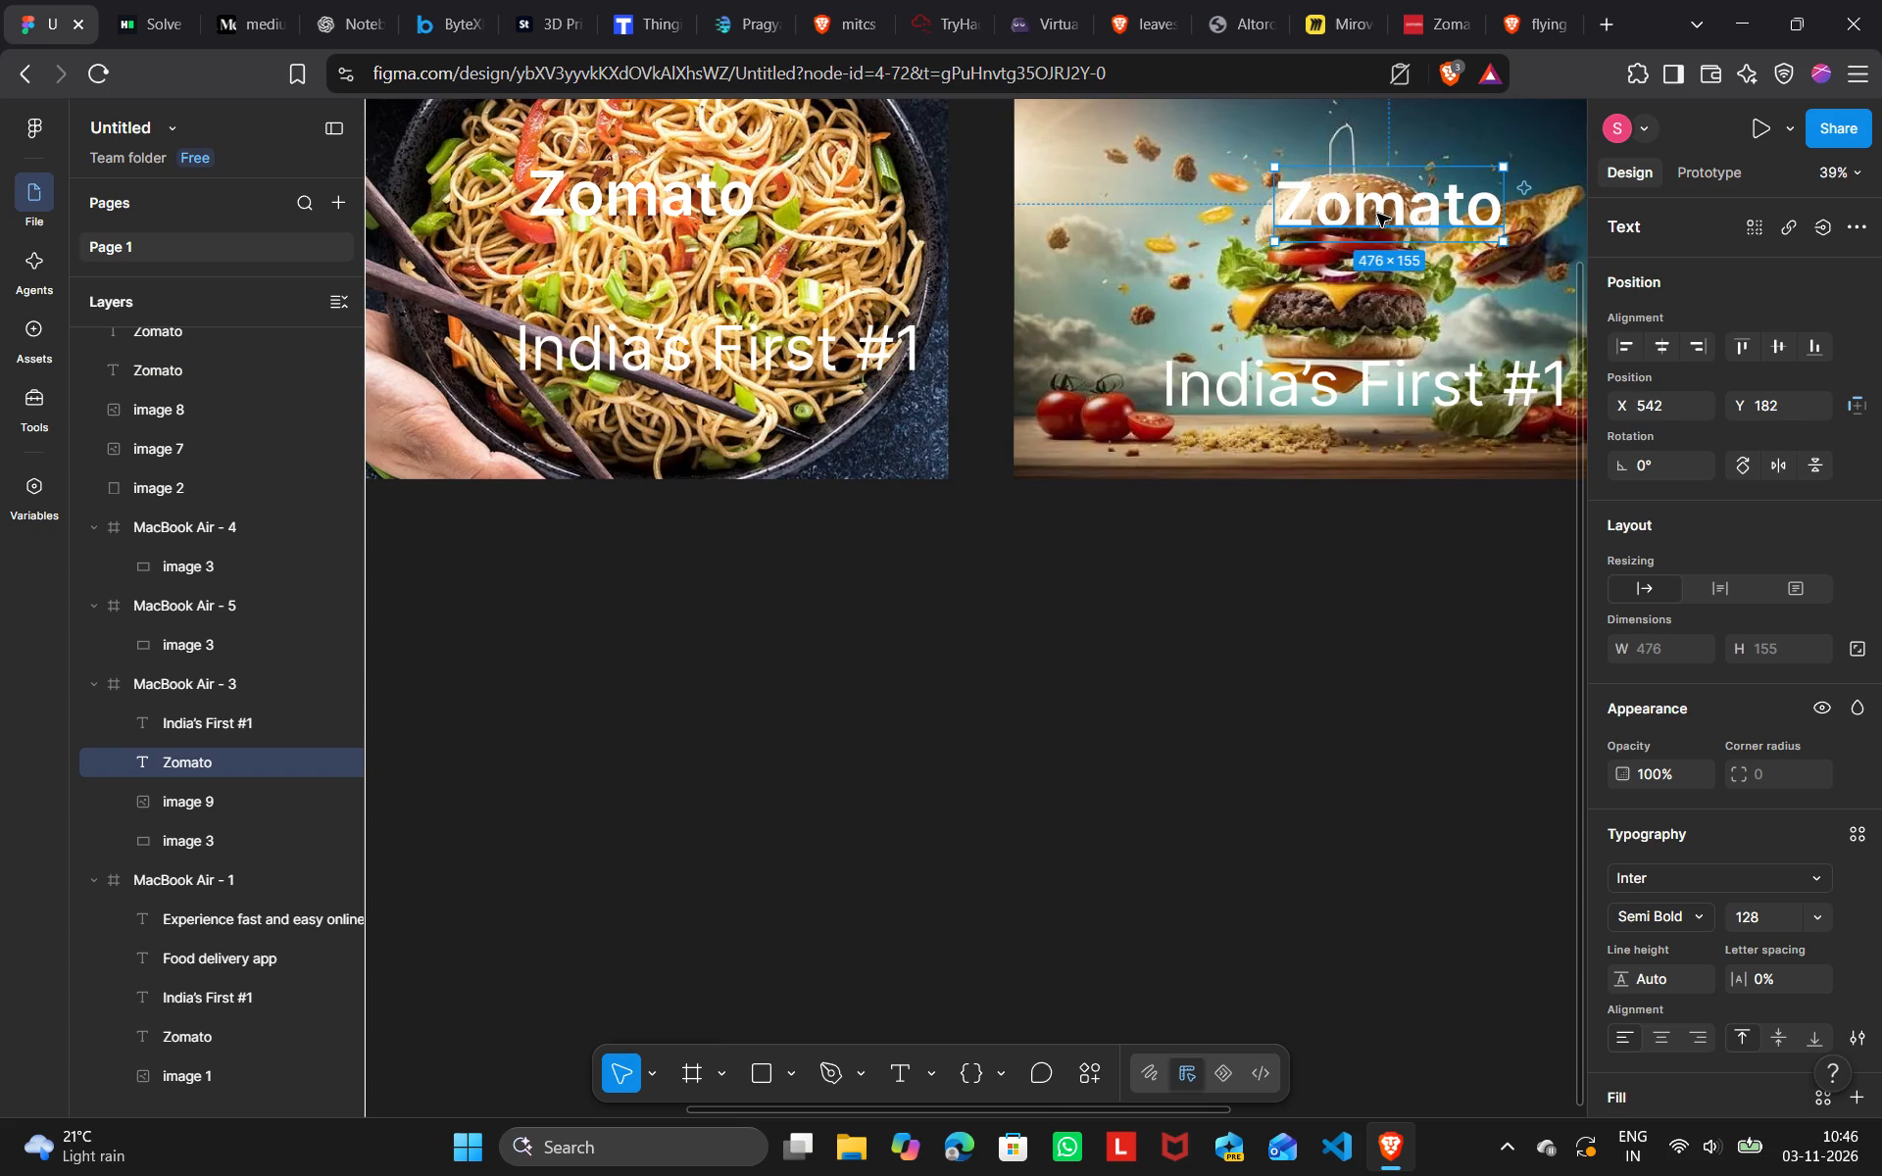
key(Left)
key(Left)
key(Left)
key(Left)
key(Left)
key(Left)
key(Left)
key(Left)
key(Left)
key(Left)
key(Left)
key(Left)
key(Left)
key(Left)
key(Left)
key(Left)
key(Left)
key(Left)
key(Left)
key(Left)
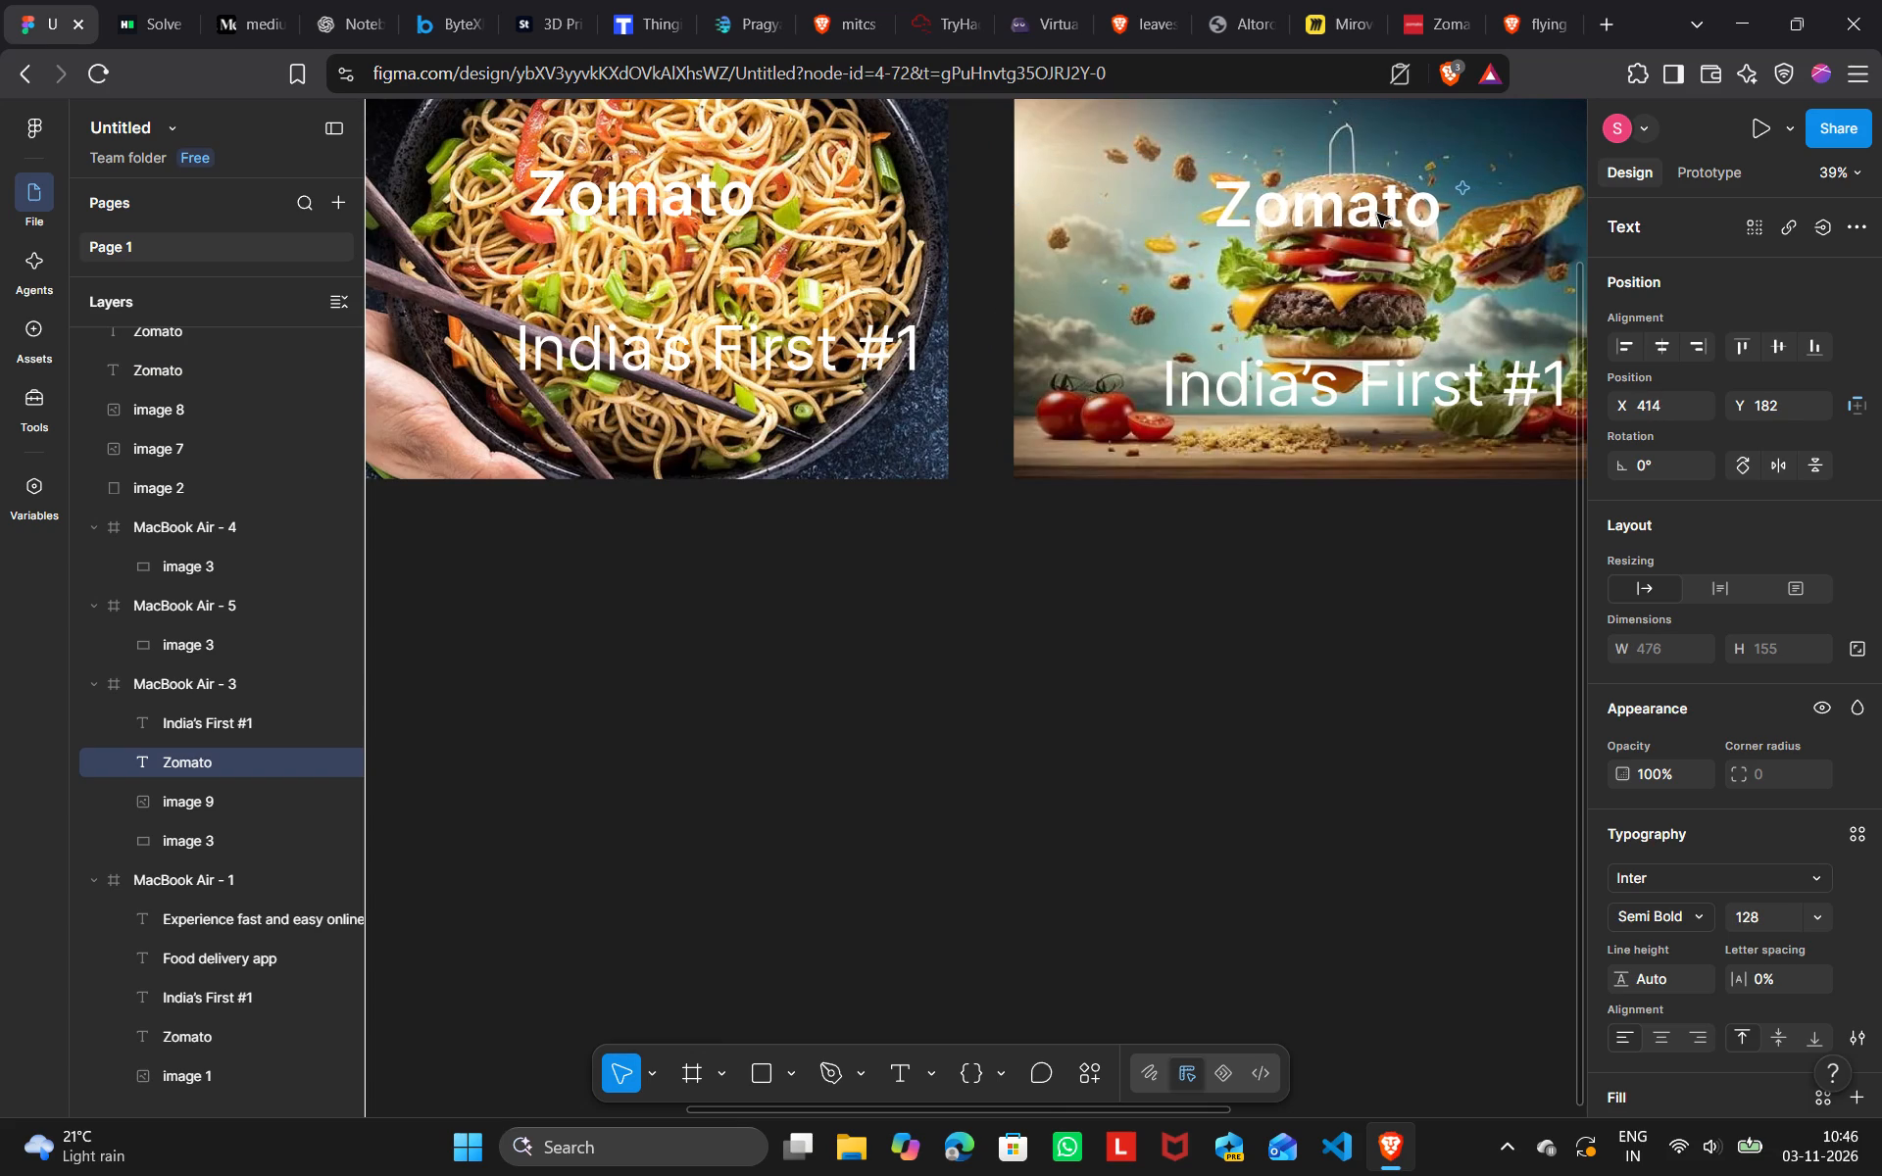
key(Right)
key(Right)
key(Right)
key(Right)
key(Right)
key(Right)
key(Right)
key(Right)
key(Right)
key(Right)
key(Right)
key(Right)
key(Right)
key(Right)
key(Right)
key(Right)
key(Right)
key(Right)
key(Right)
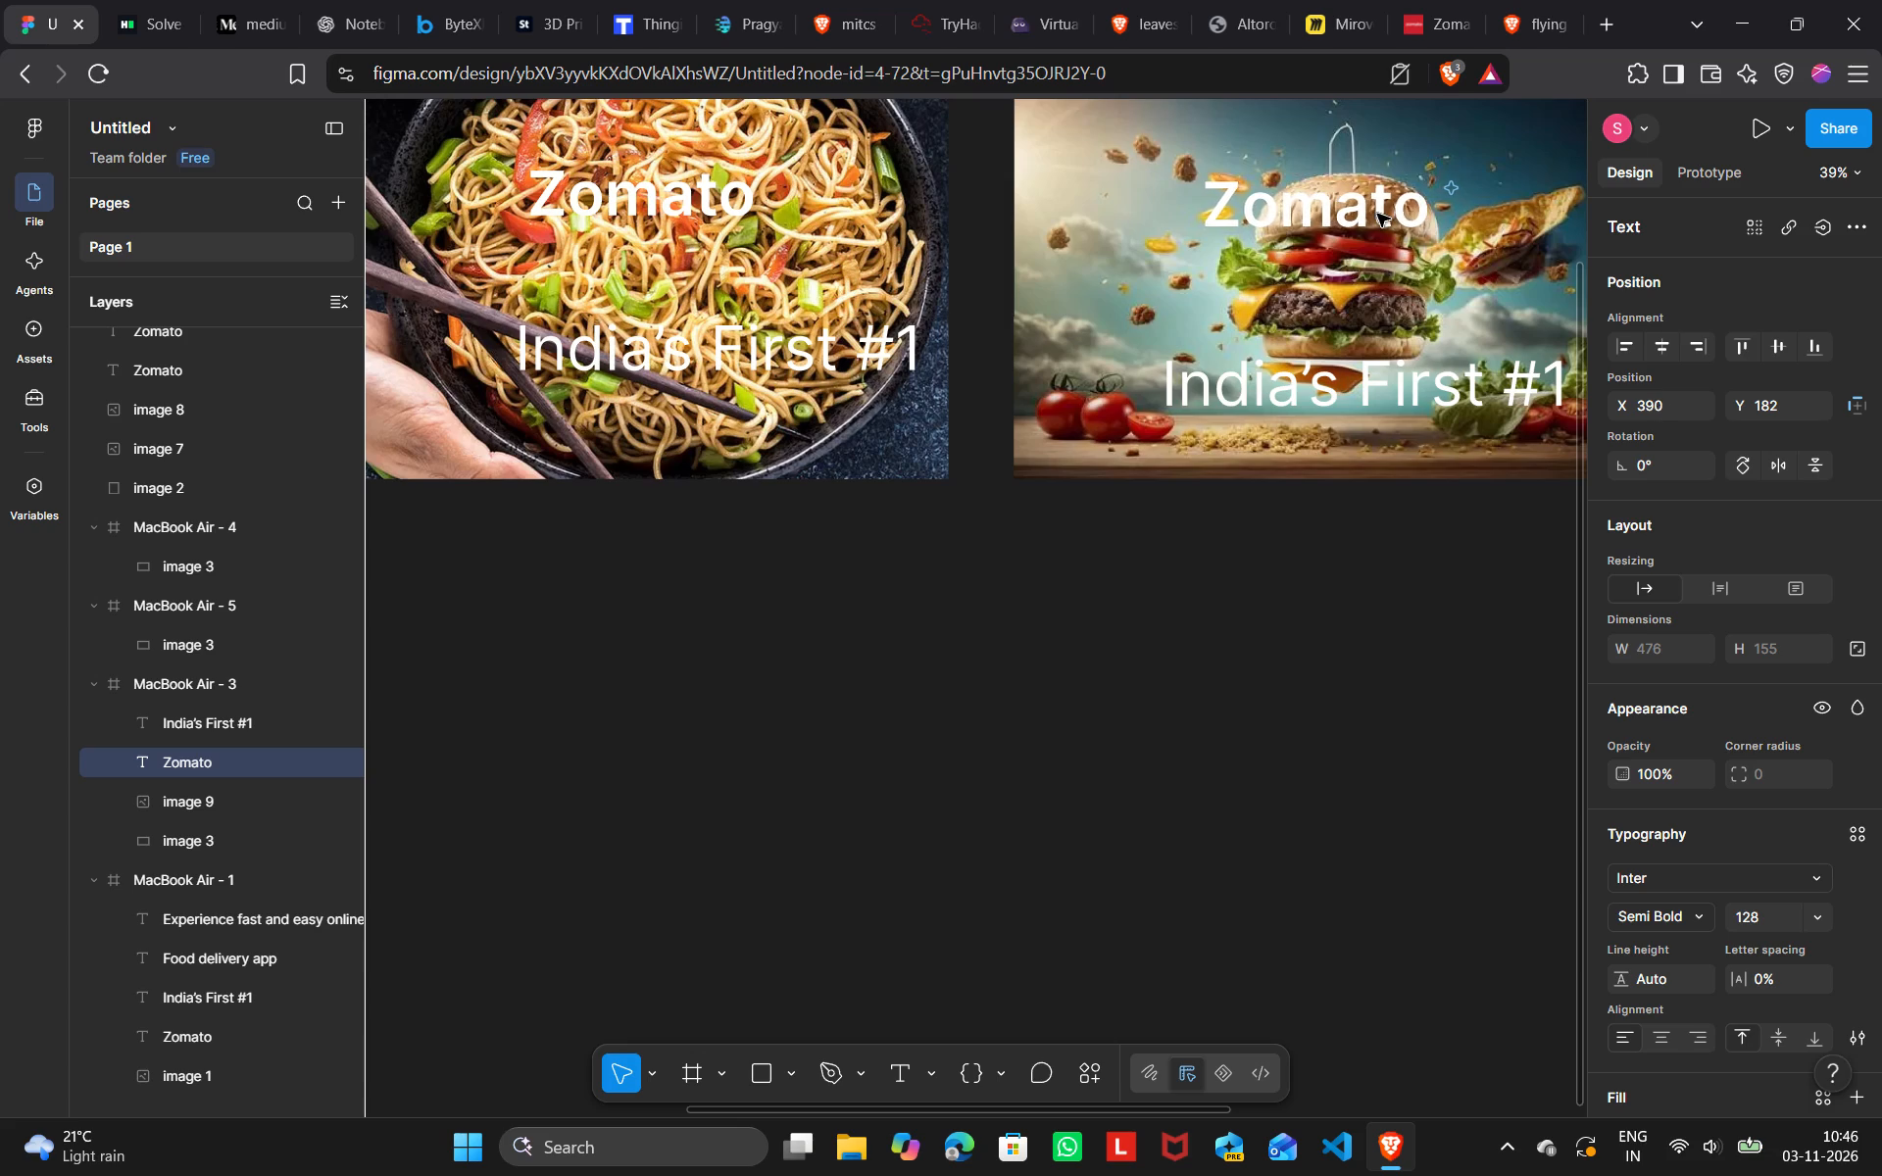
key(Left)
key(Left)
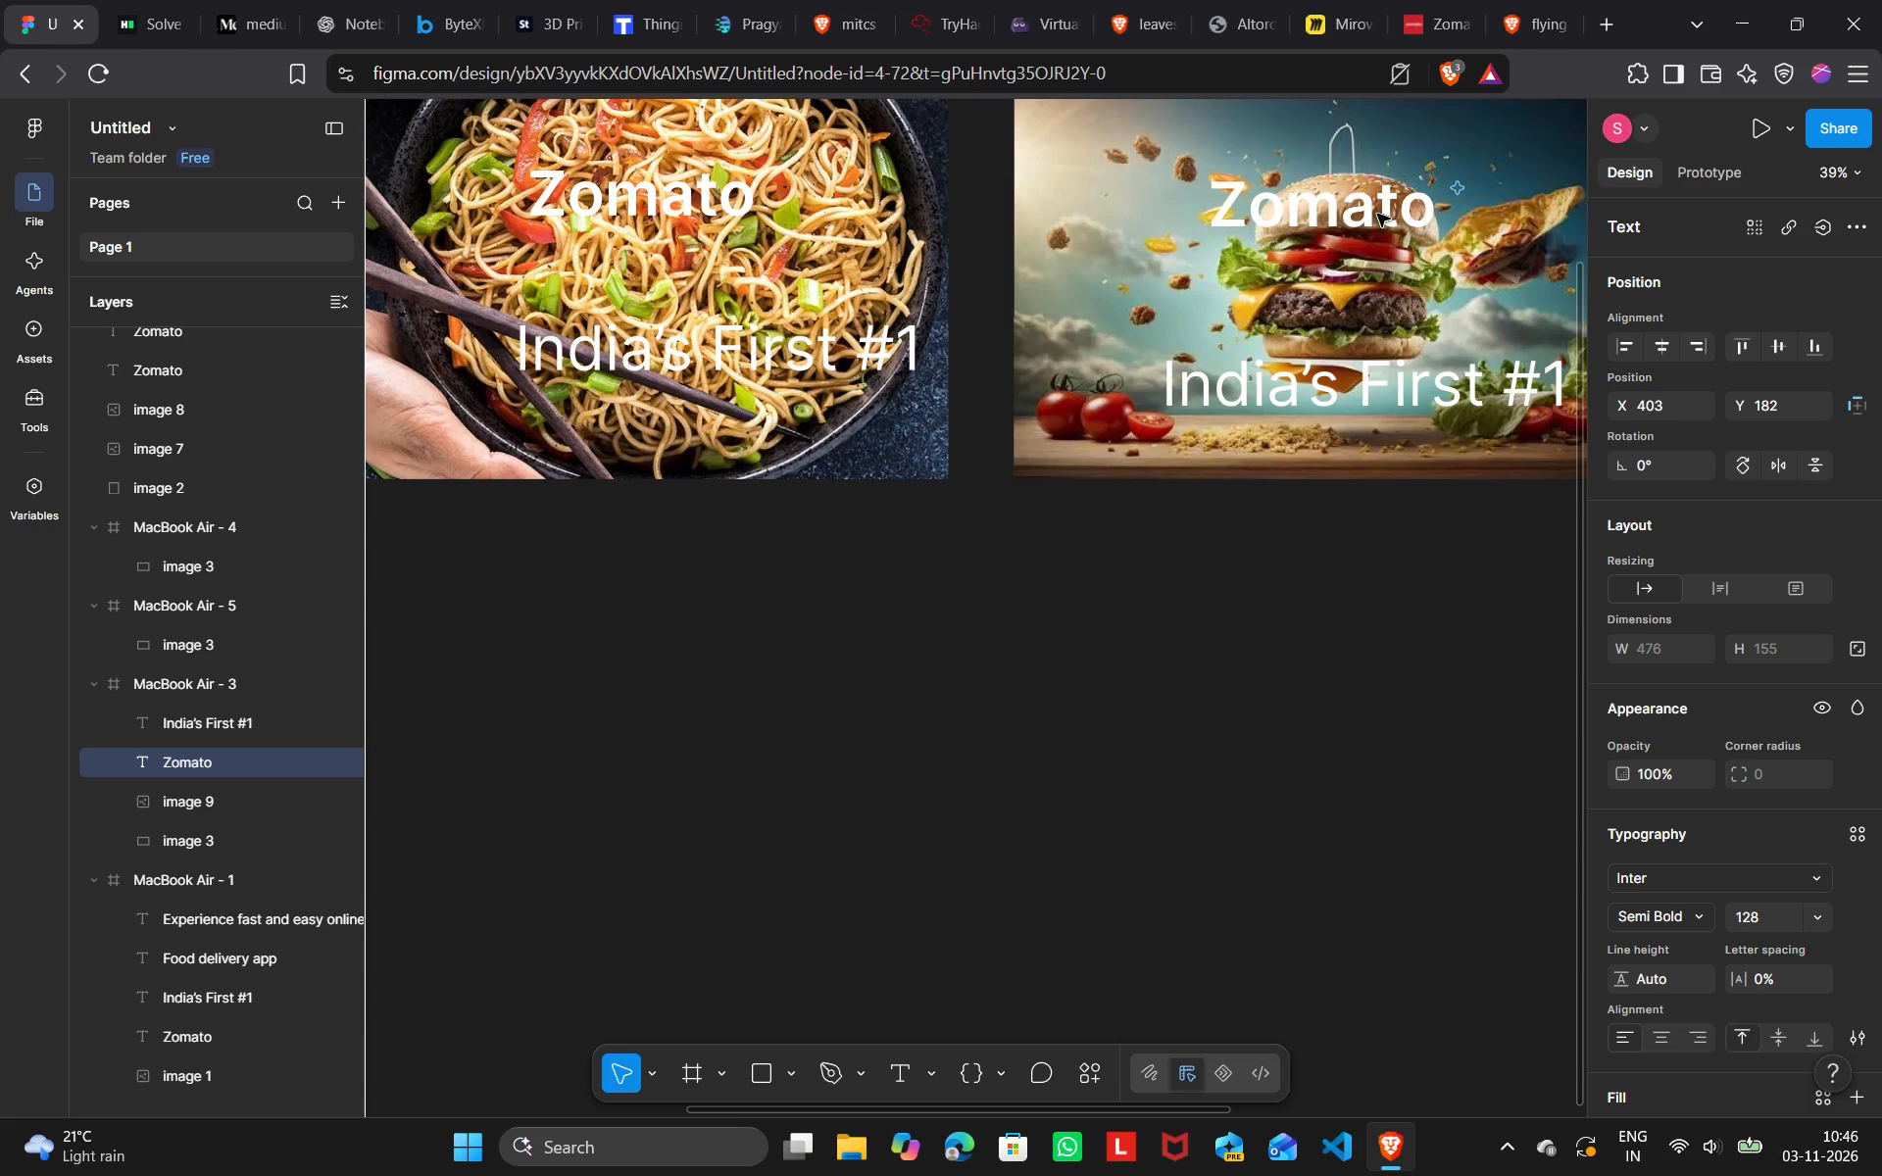
key(Left)
key(Left)
key(Right)
Shift the Zomato title over the pizza picture left to X 4438.
scroll(1377, 214, left, 7)
click(1173, 210)
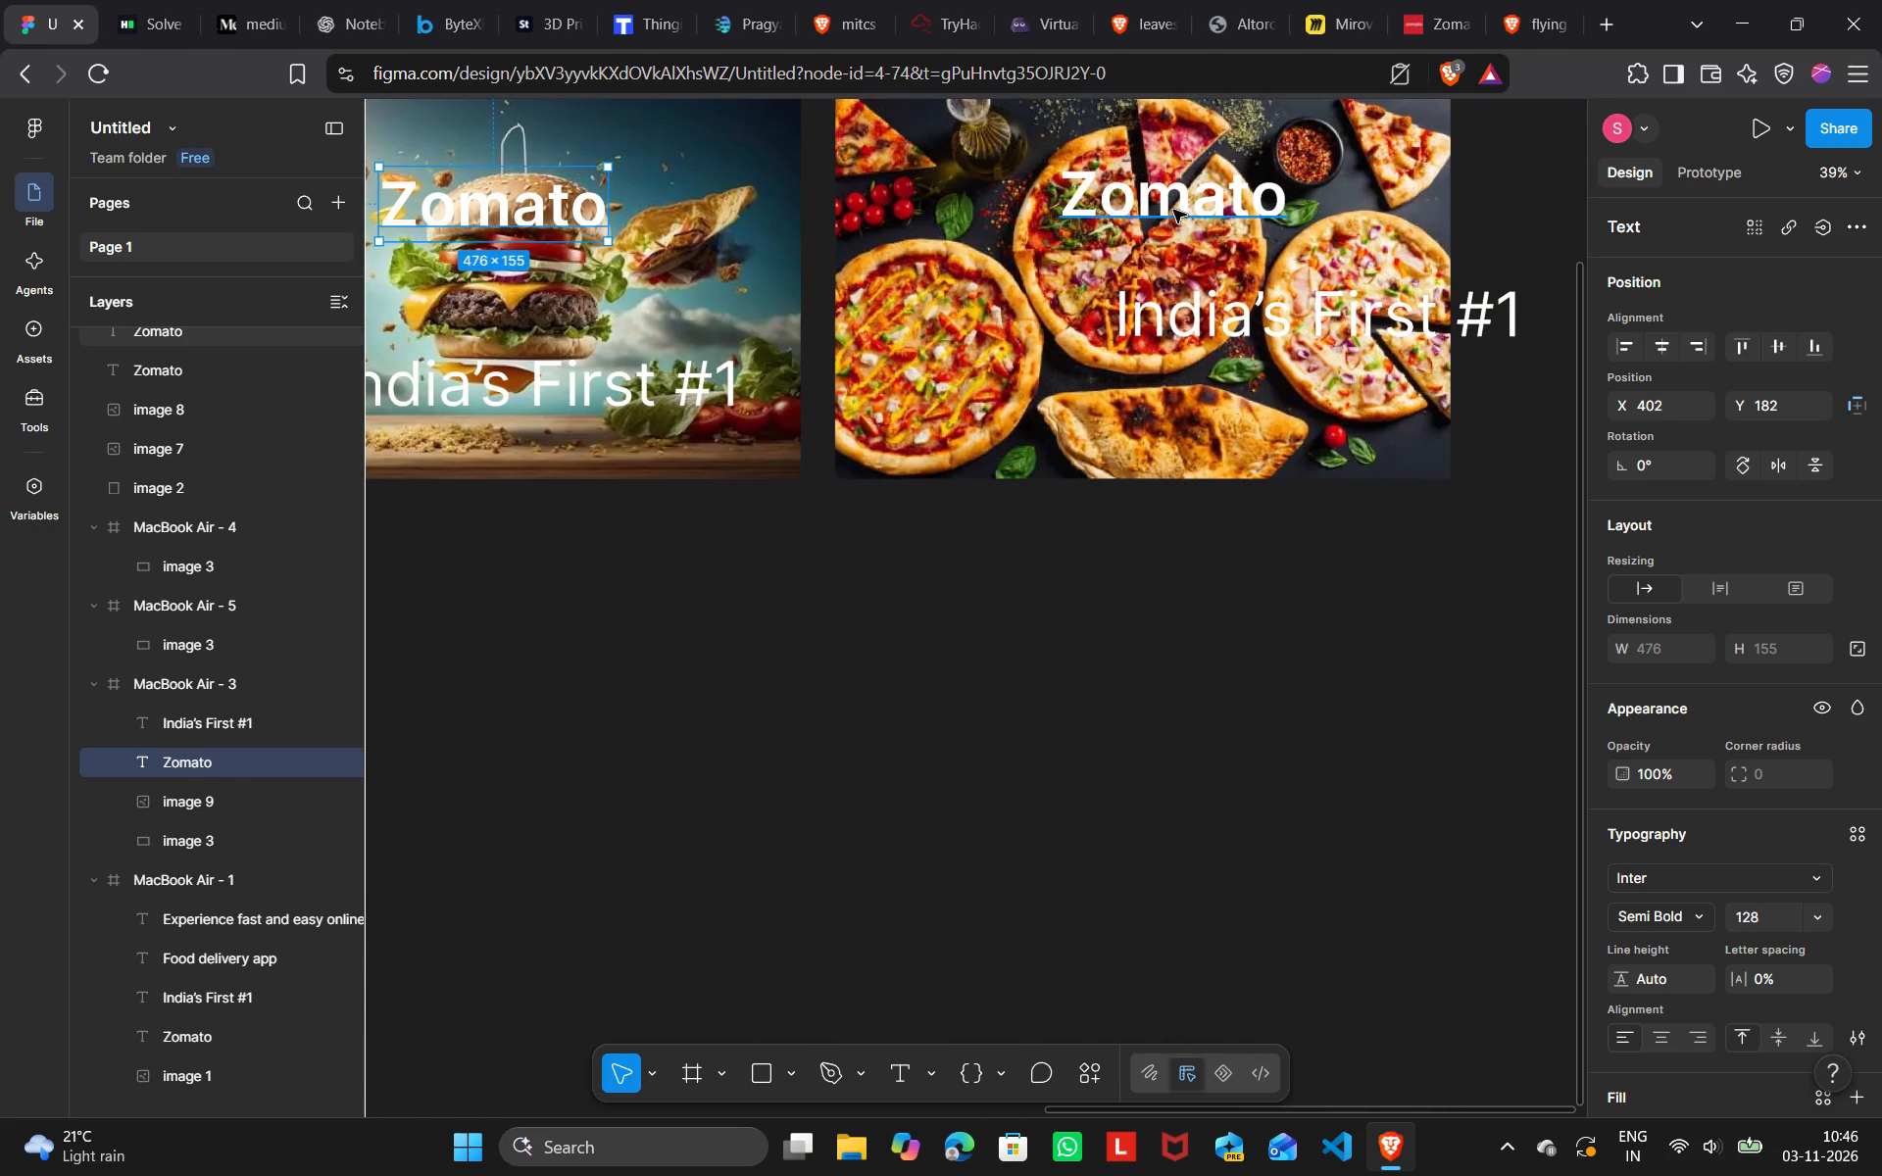
key(Left)
key(Left)
key(Left)
key(Left)
key(Left)
key(Left)
key(Left)
key(Left)
key(Left)
key(Left)
key(Left)
key(Left)
key(Left)
key(Left)
key(Left)
key(Left)
key(Left)
key(Left)
key(Left)
key(Left)
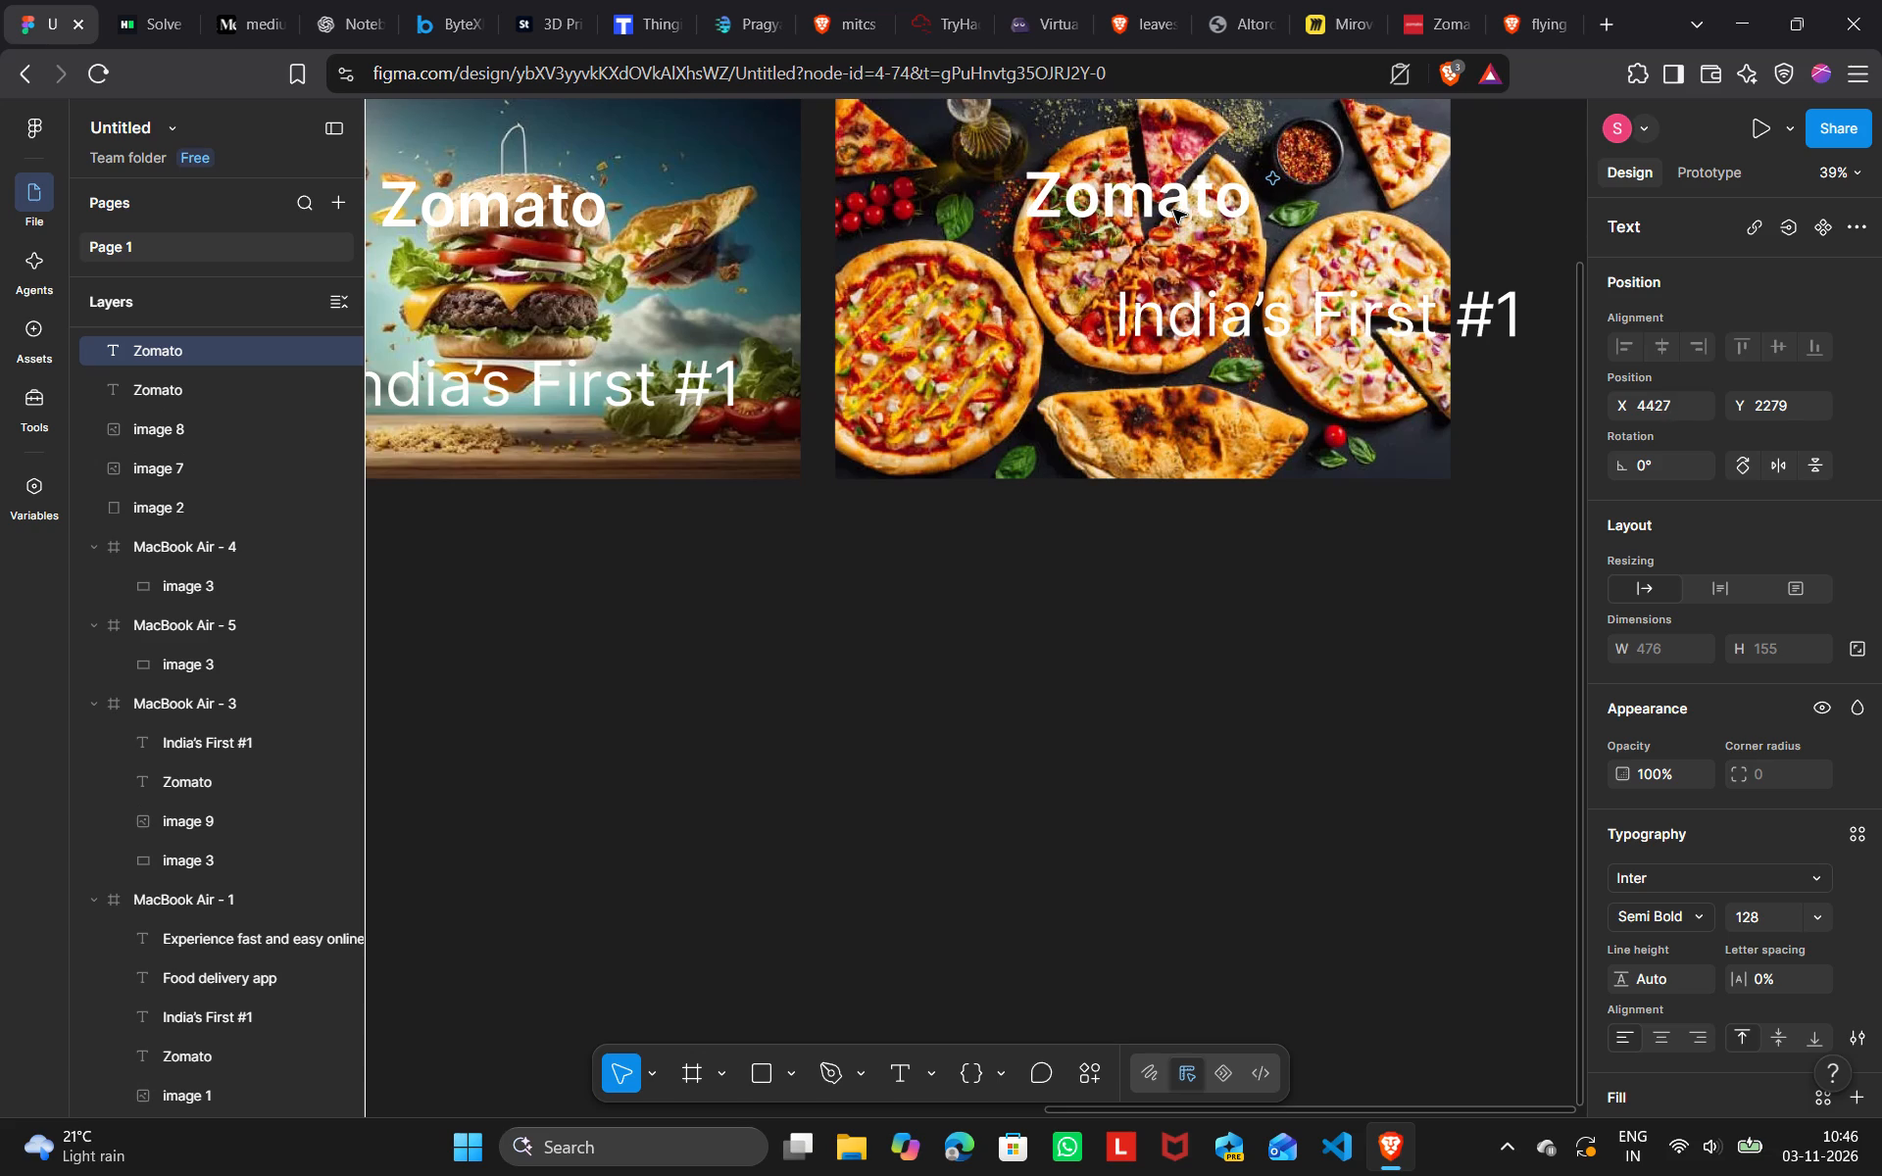
key(Right)
key(Right)
key(Right)
key(Right)
key(Right)
key(Right)
key(Right)
key(Right)
key(Right)
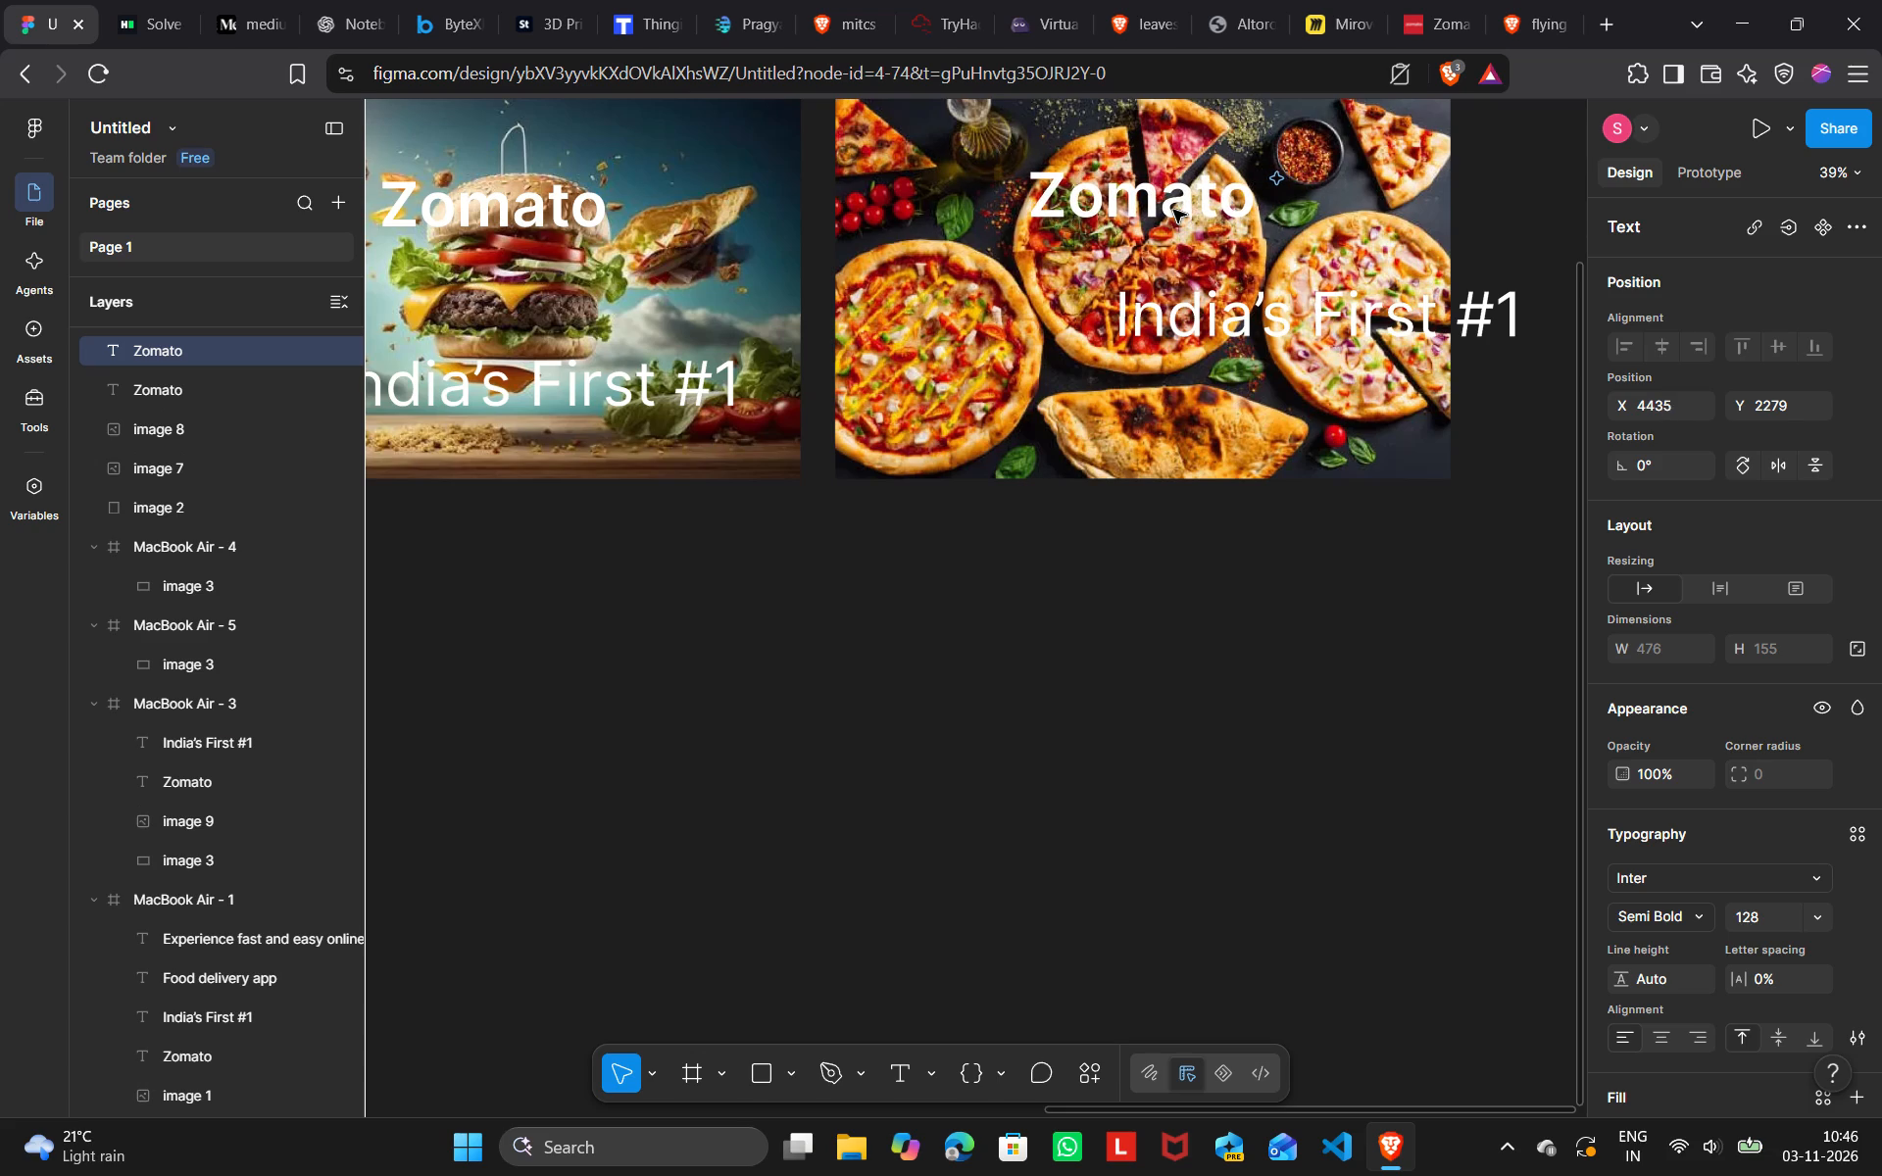
key(Right)
key(Right)
key(Right)
key(Right)
key(Left)
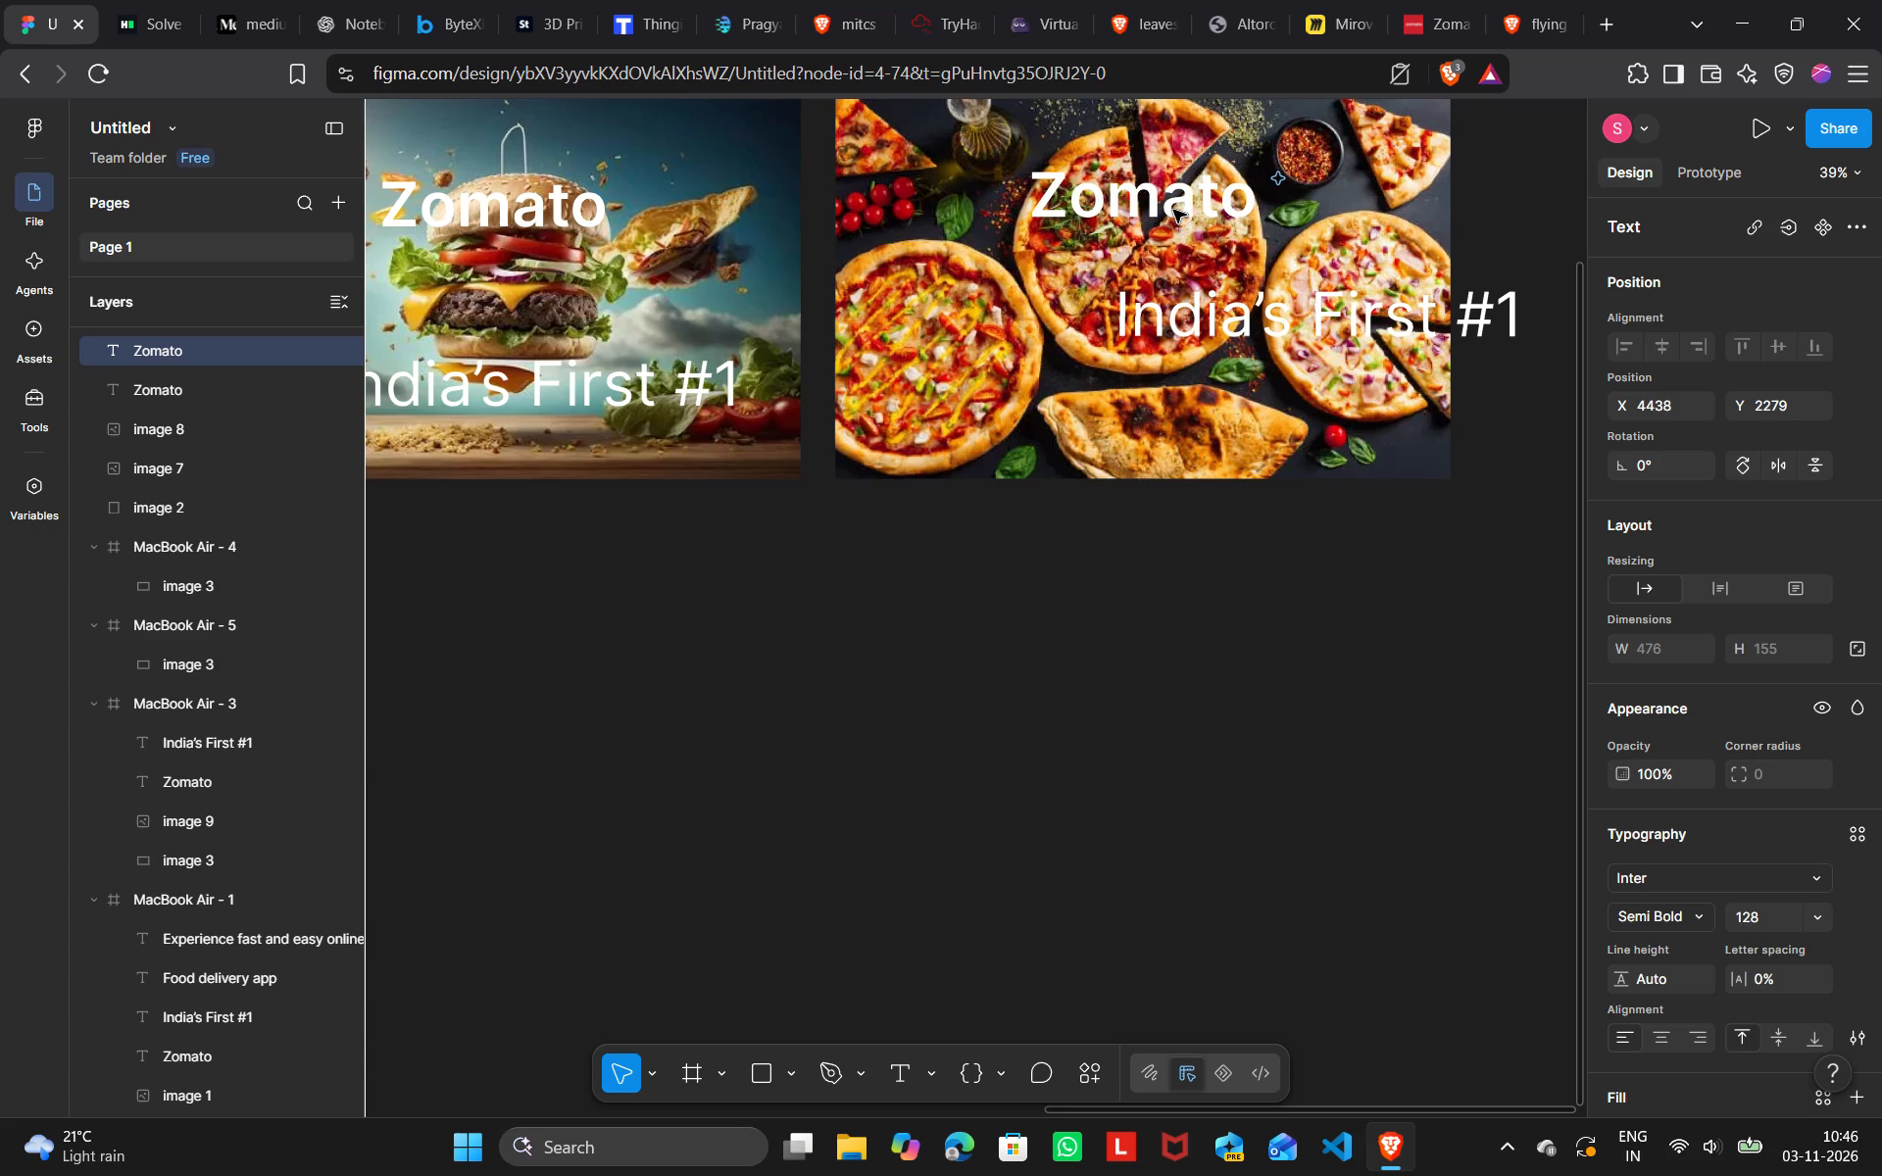
click(988, 621)
Move the India's First #1 headline over the noodle picture up beneath its Zomato title, to X 1456, Y 2378.
scroll(988, 621, right, 5)
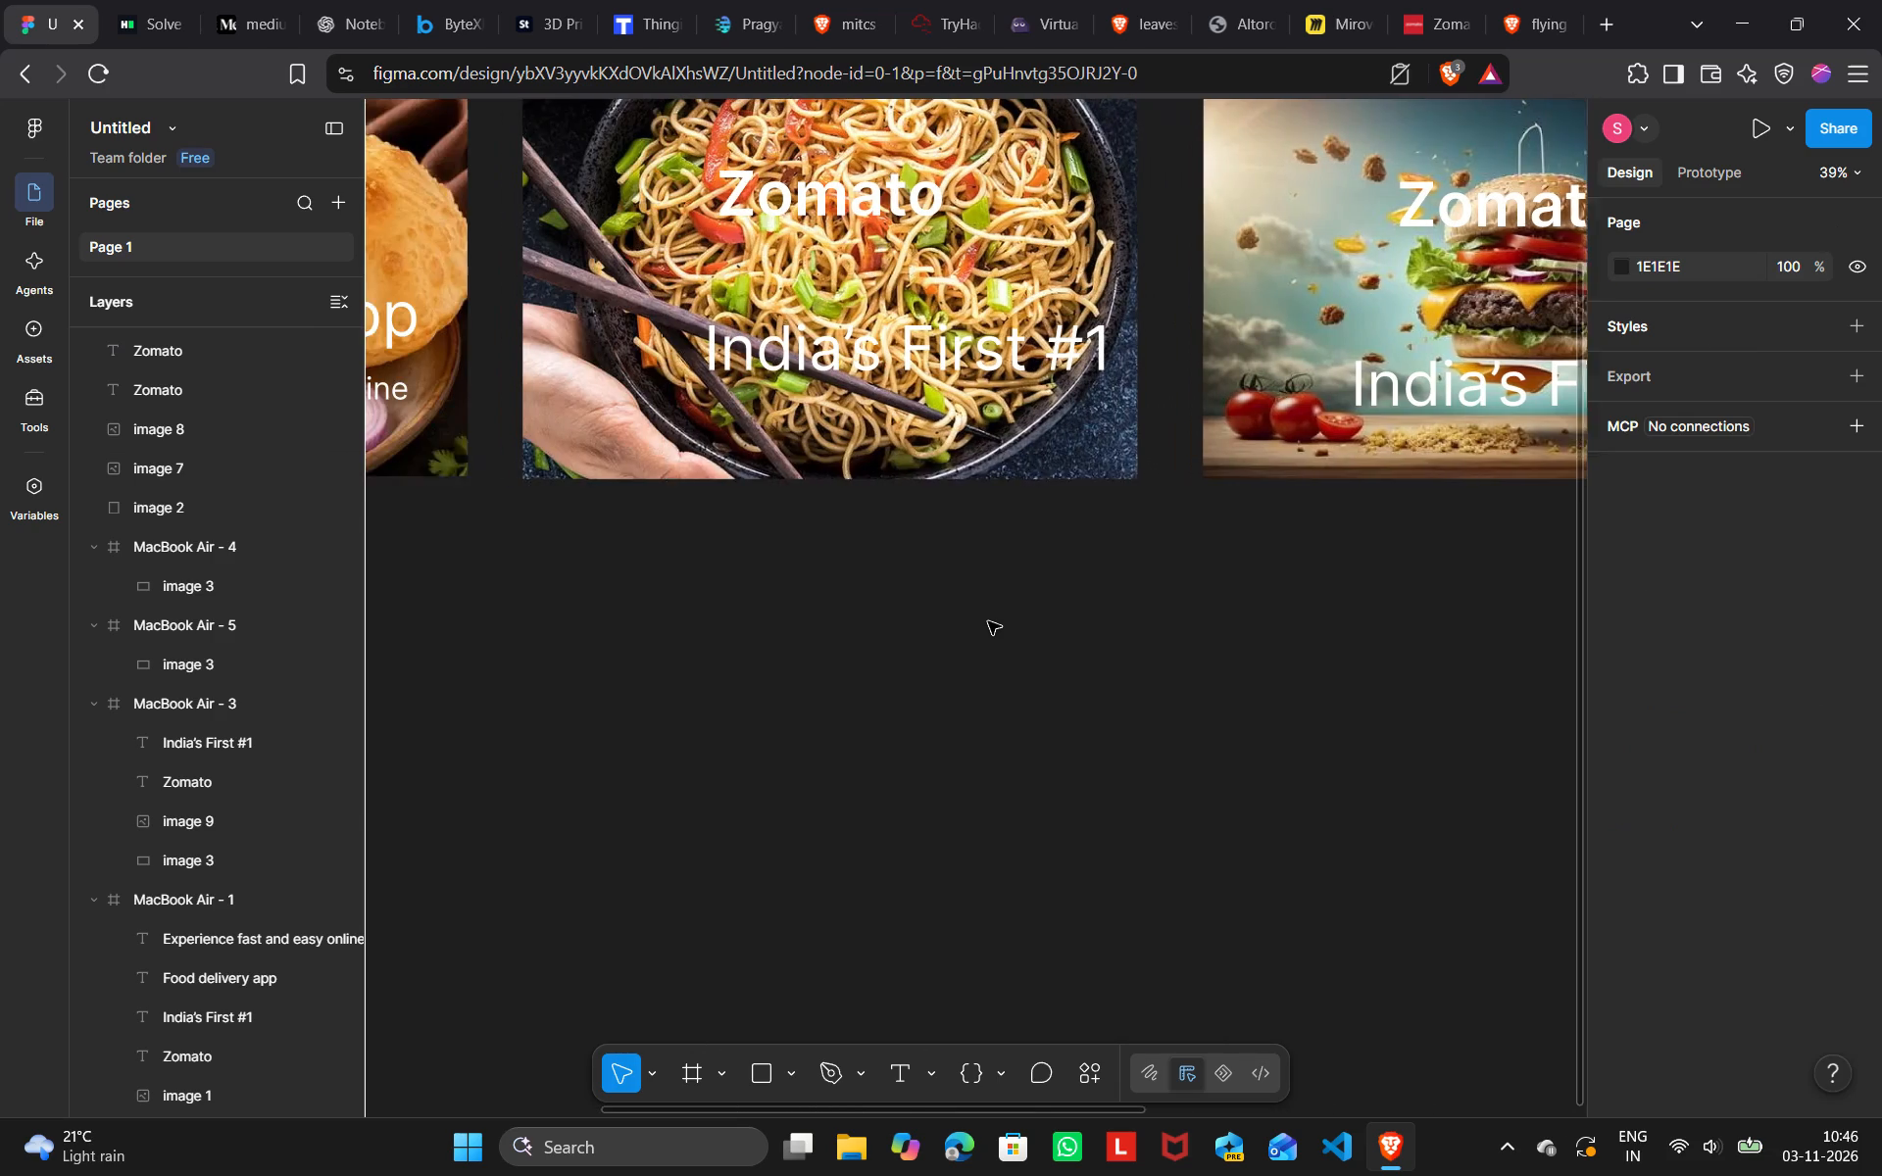
scroll(988, 621, right, 1)
drag(1241, 336, 1240, 334)
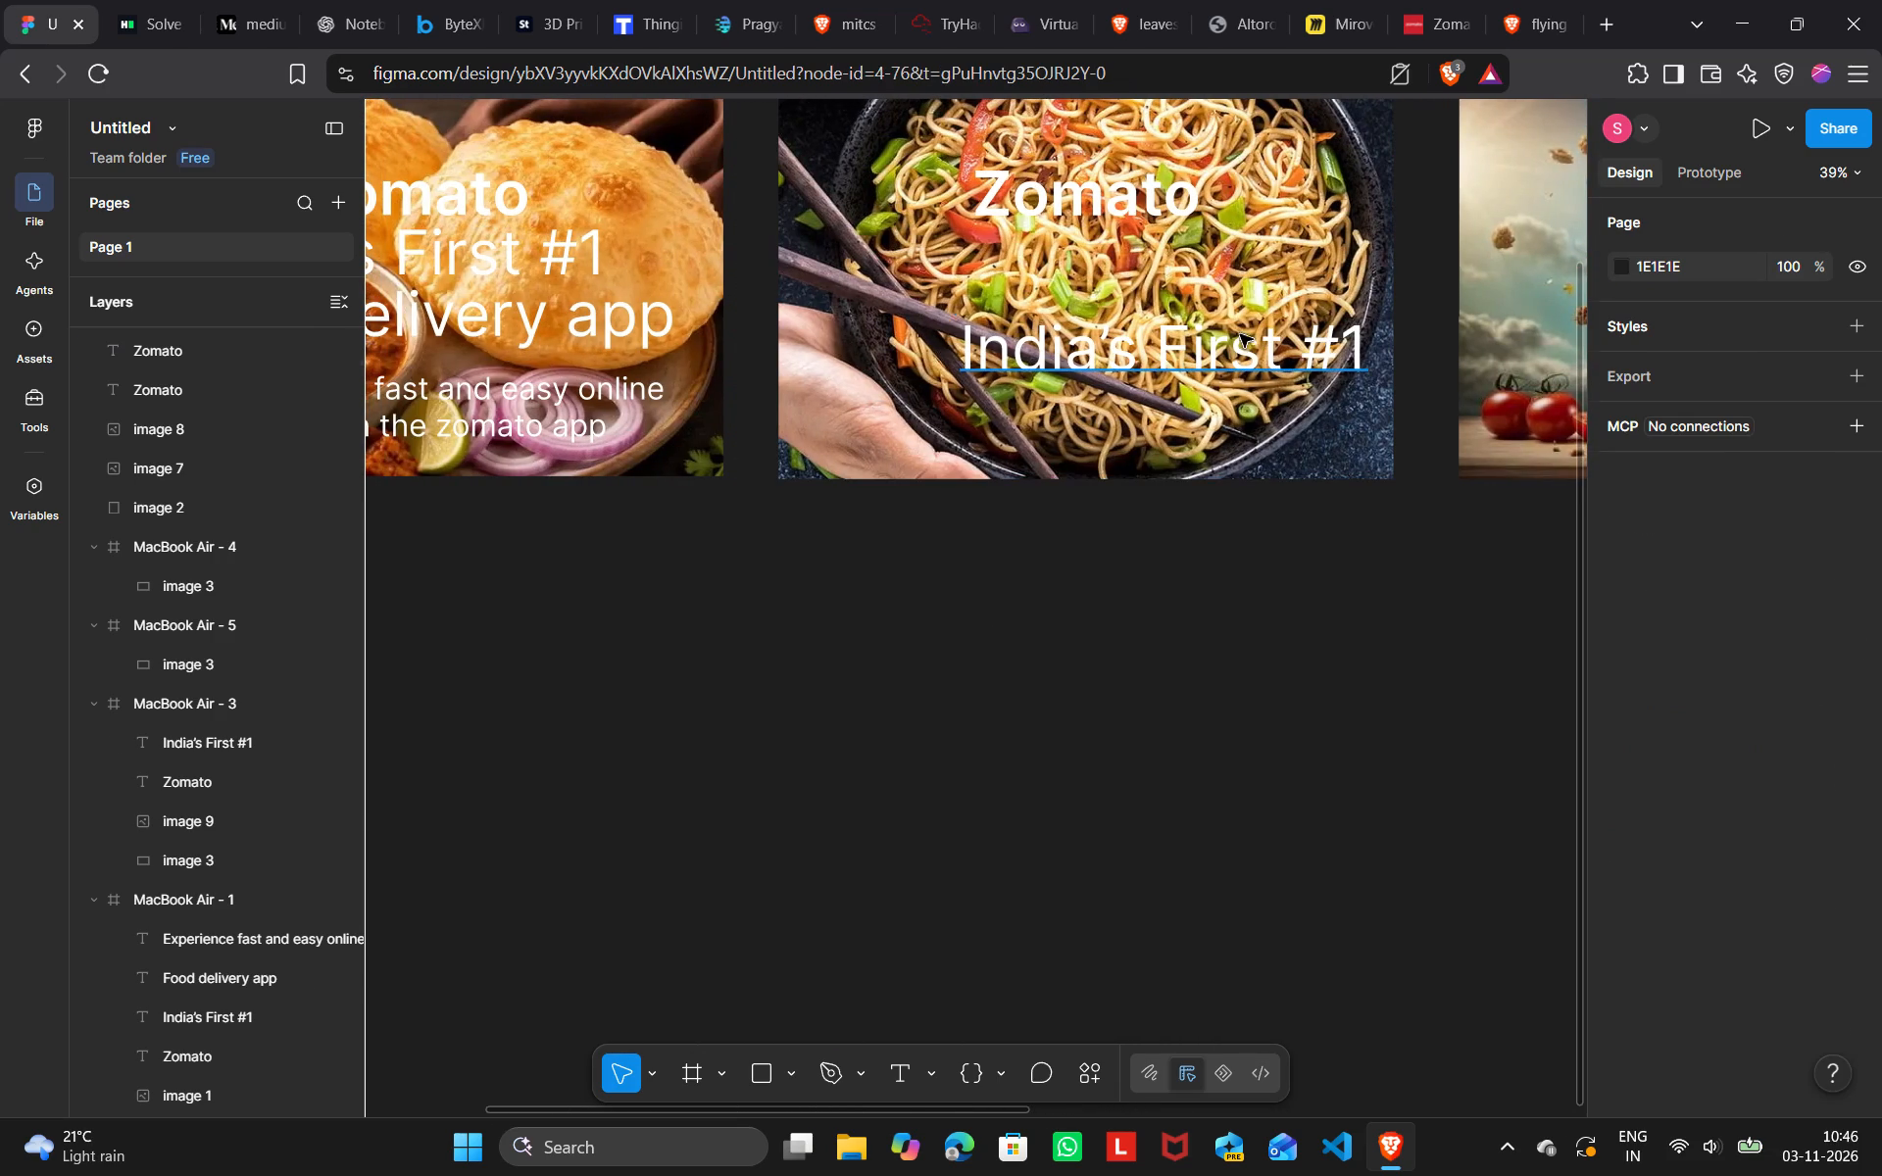
drag(1240, 334, 1150, 234)
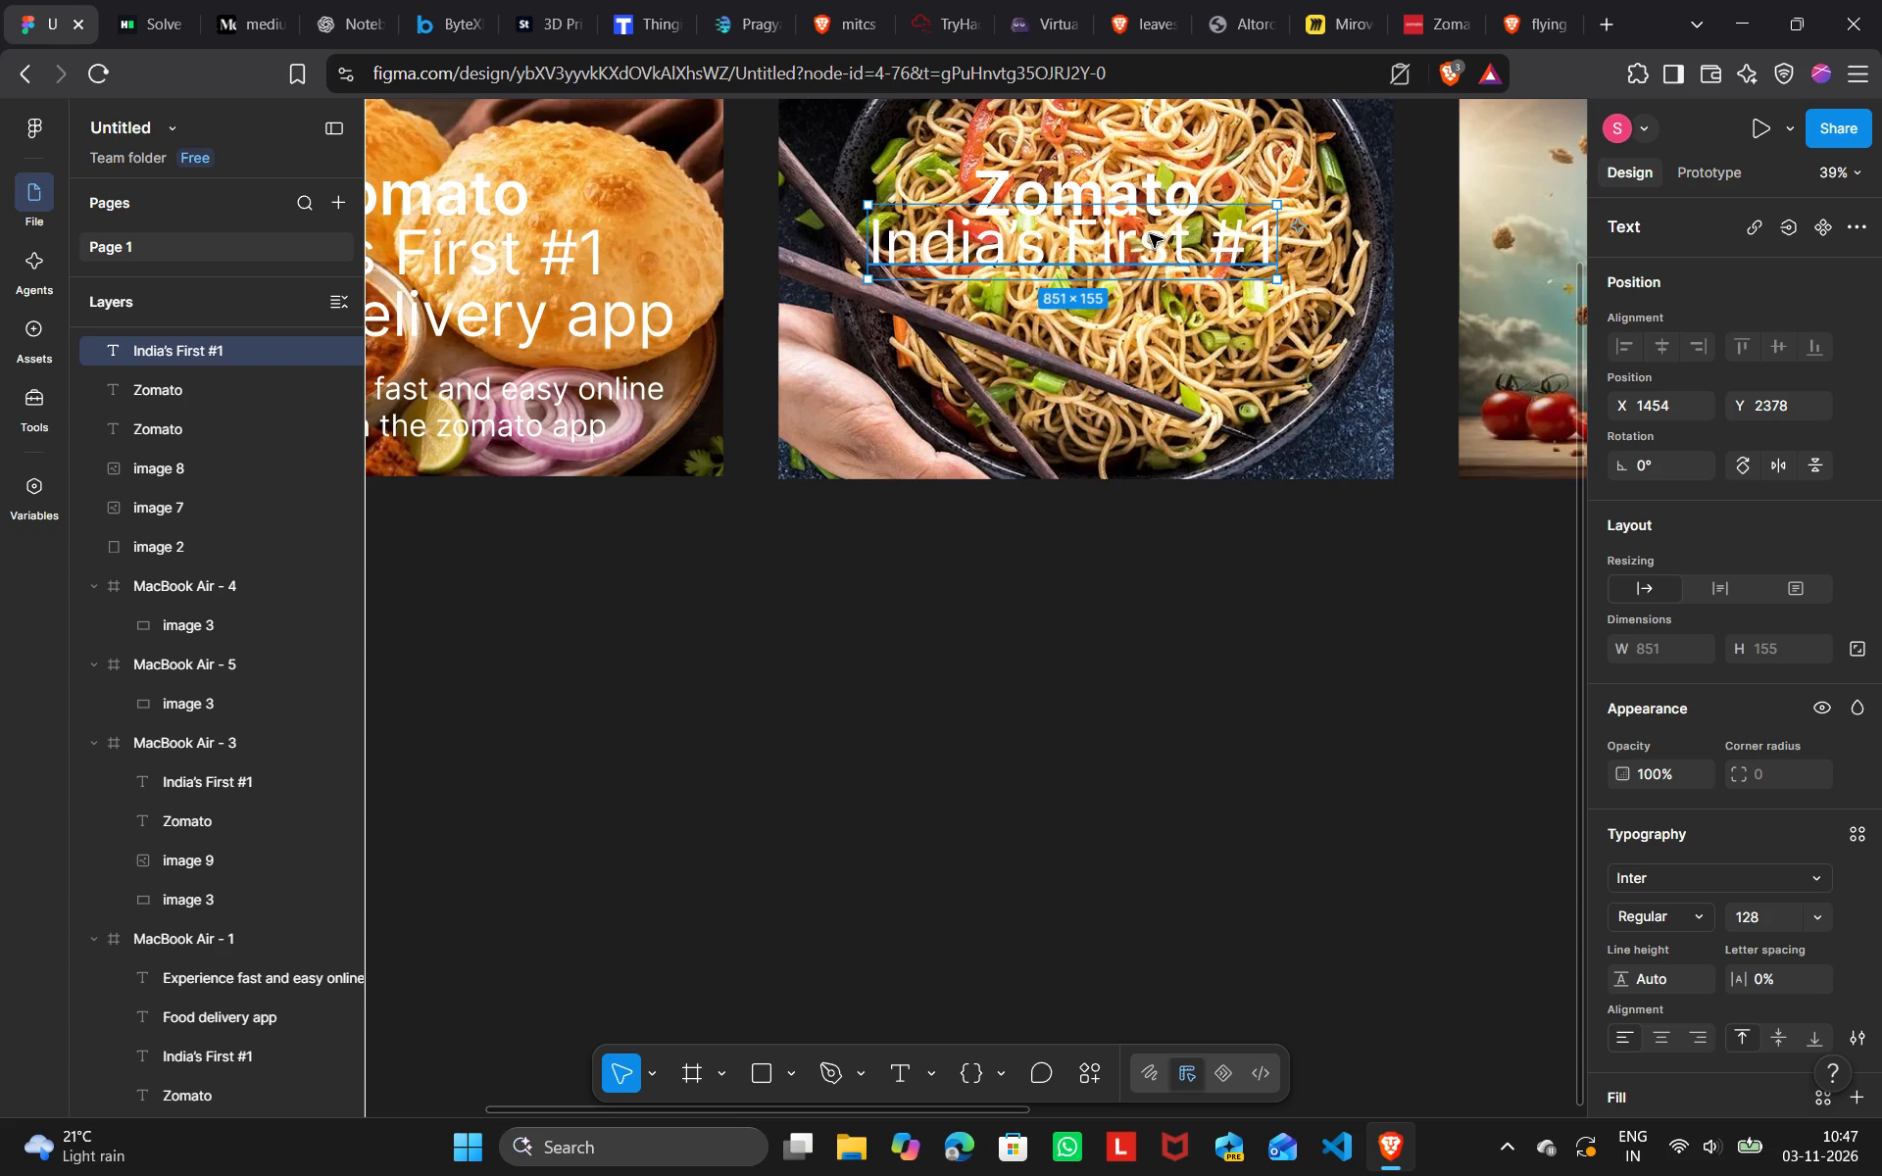
key(Right)
key(Right)
scroll(1150, 234, left, 5)
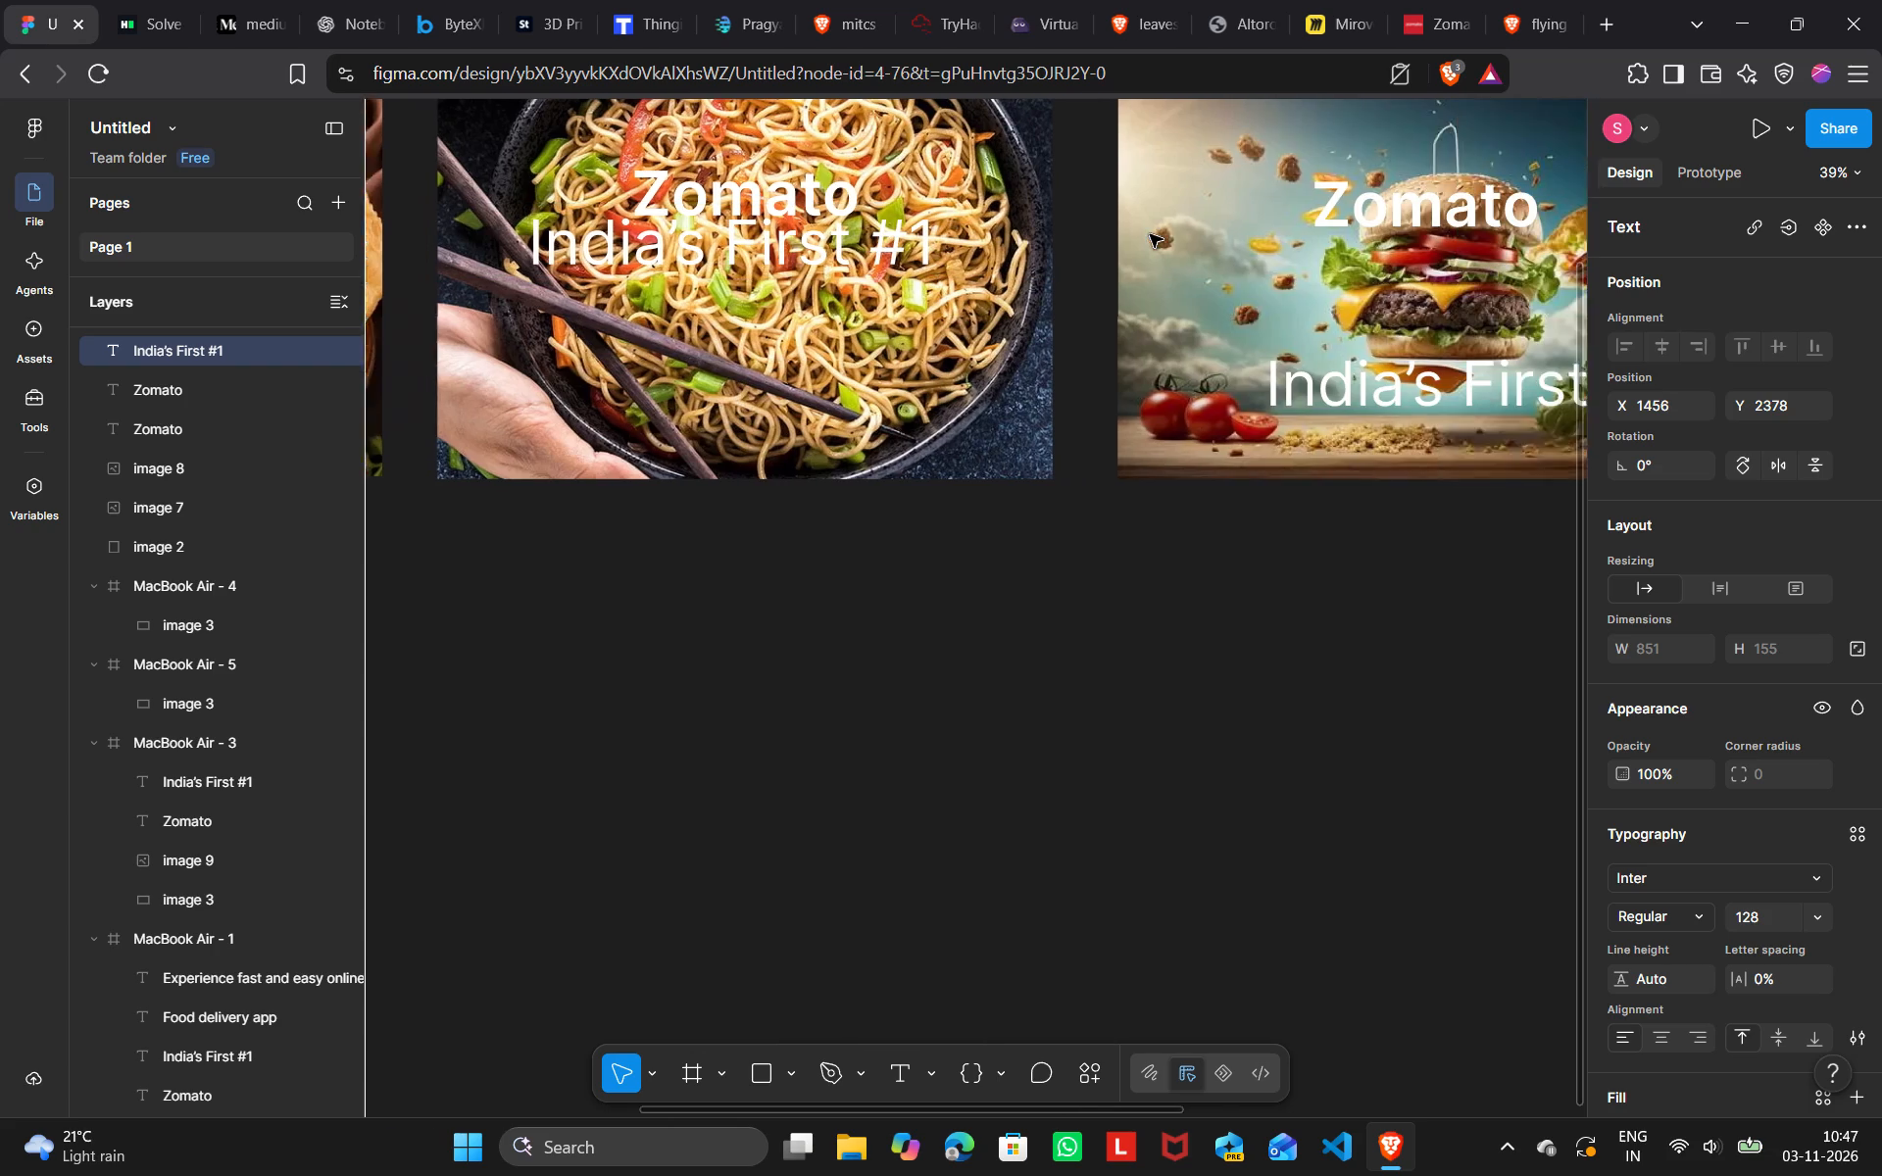
Move the India's First #1 headline over the burger picture up beneath its Zomato title, to X 214, Y 306 within MacBook Air - 3.
scroll(1150, 234, left, 2)
drag(1092, 367, 1071, 265)
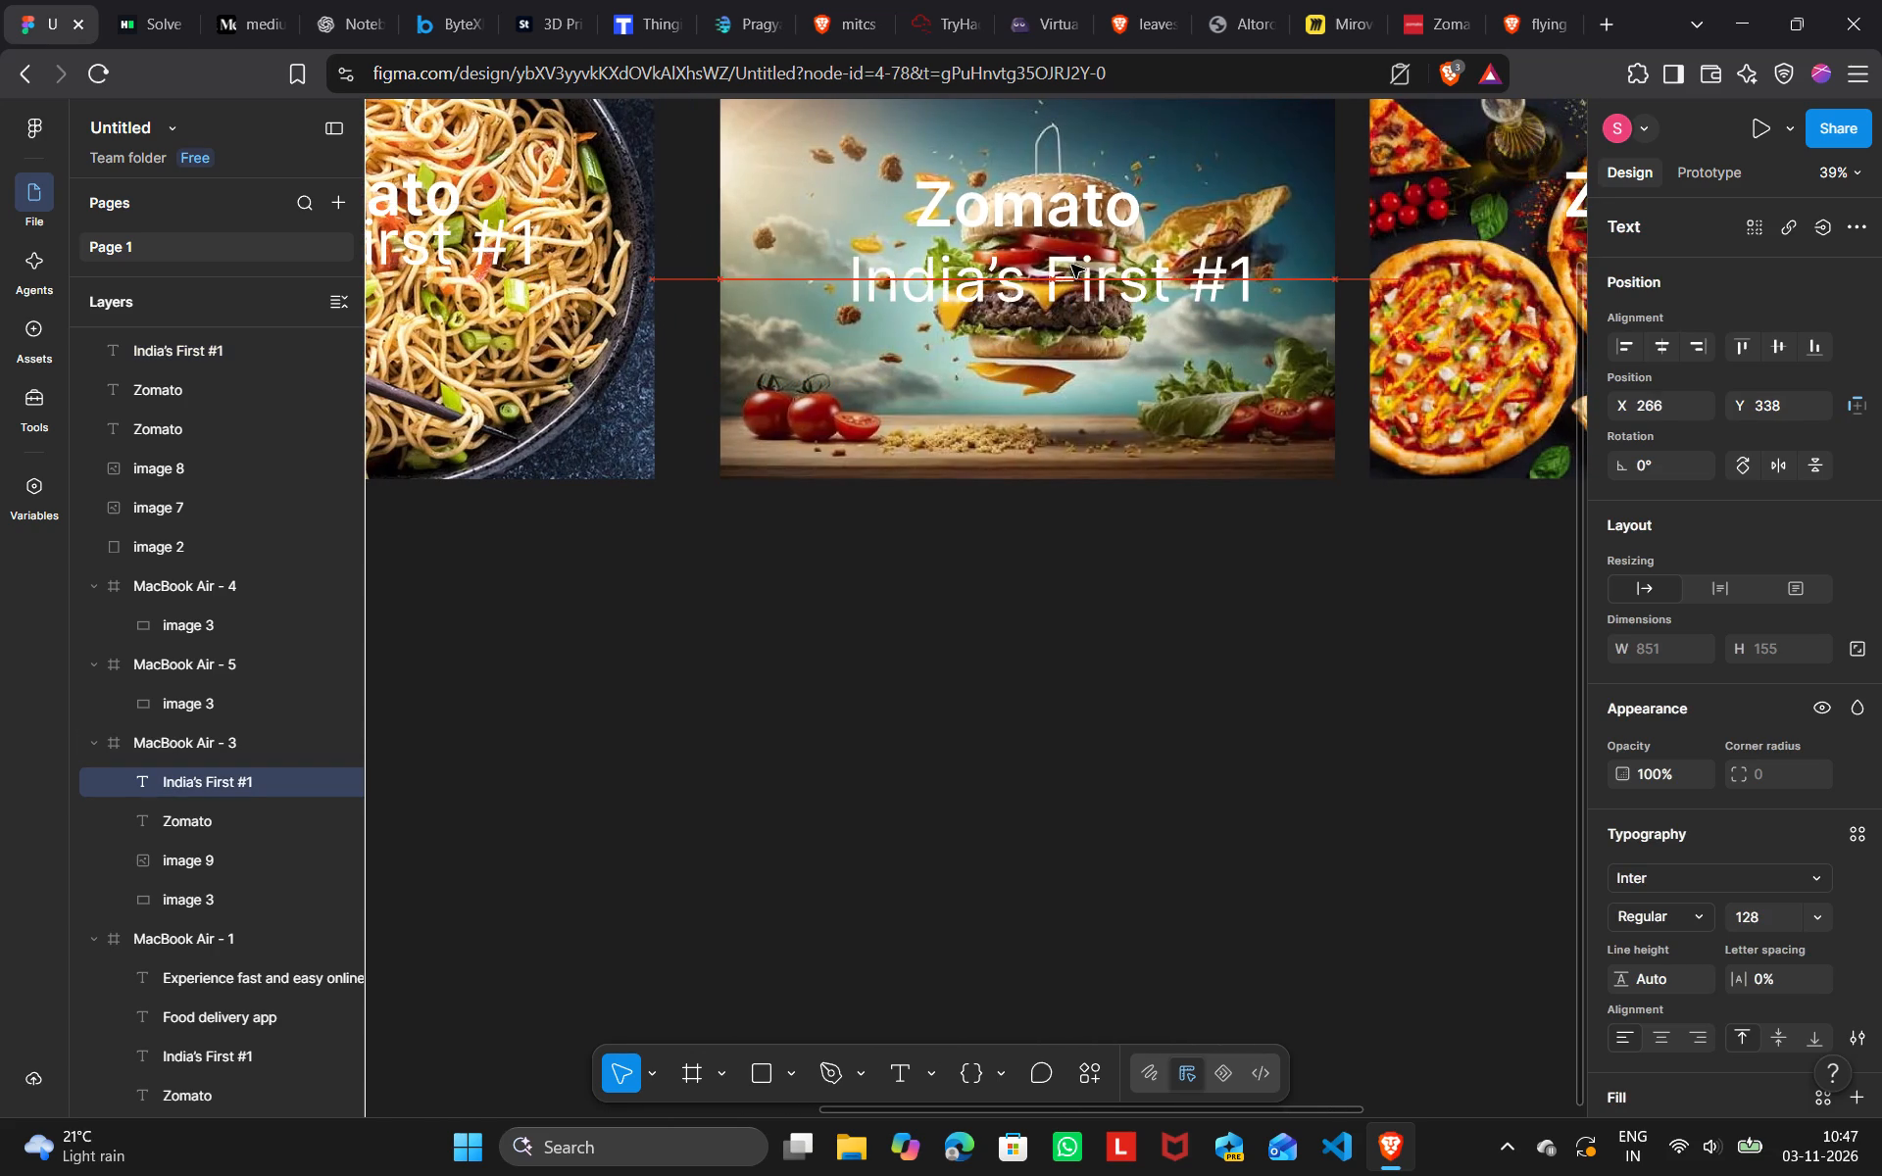
drag(1071, 265, 1053, 245)
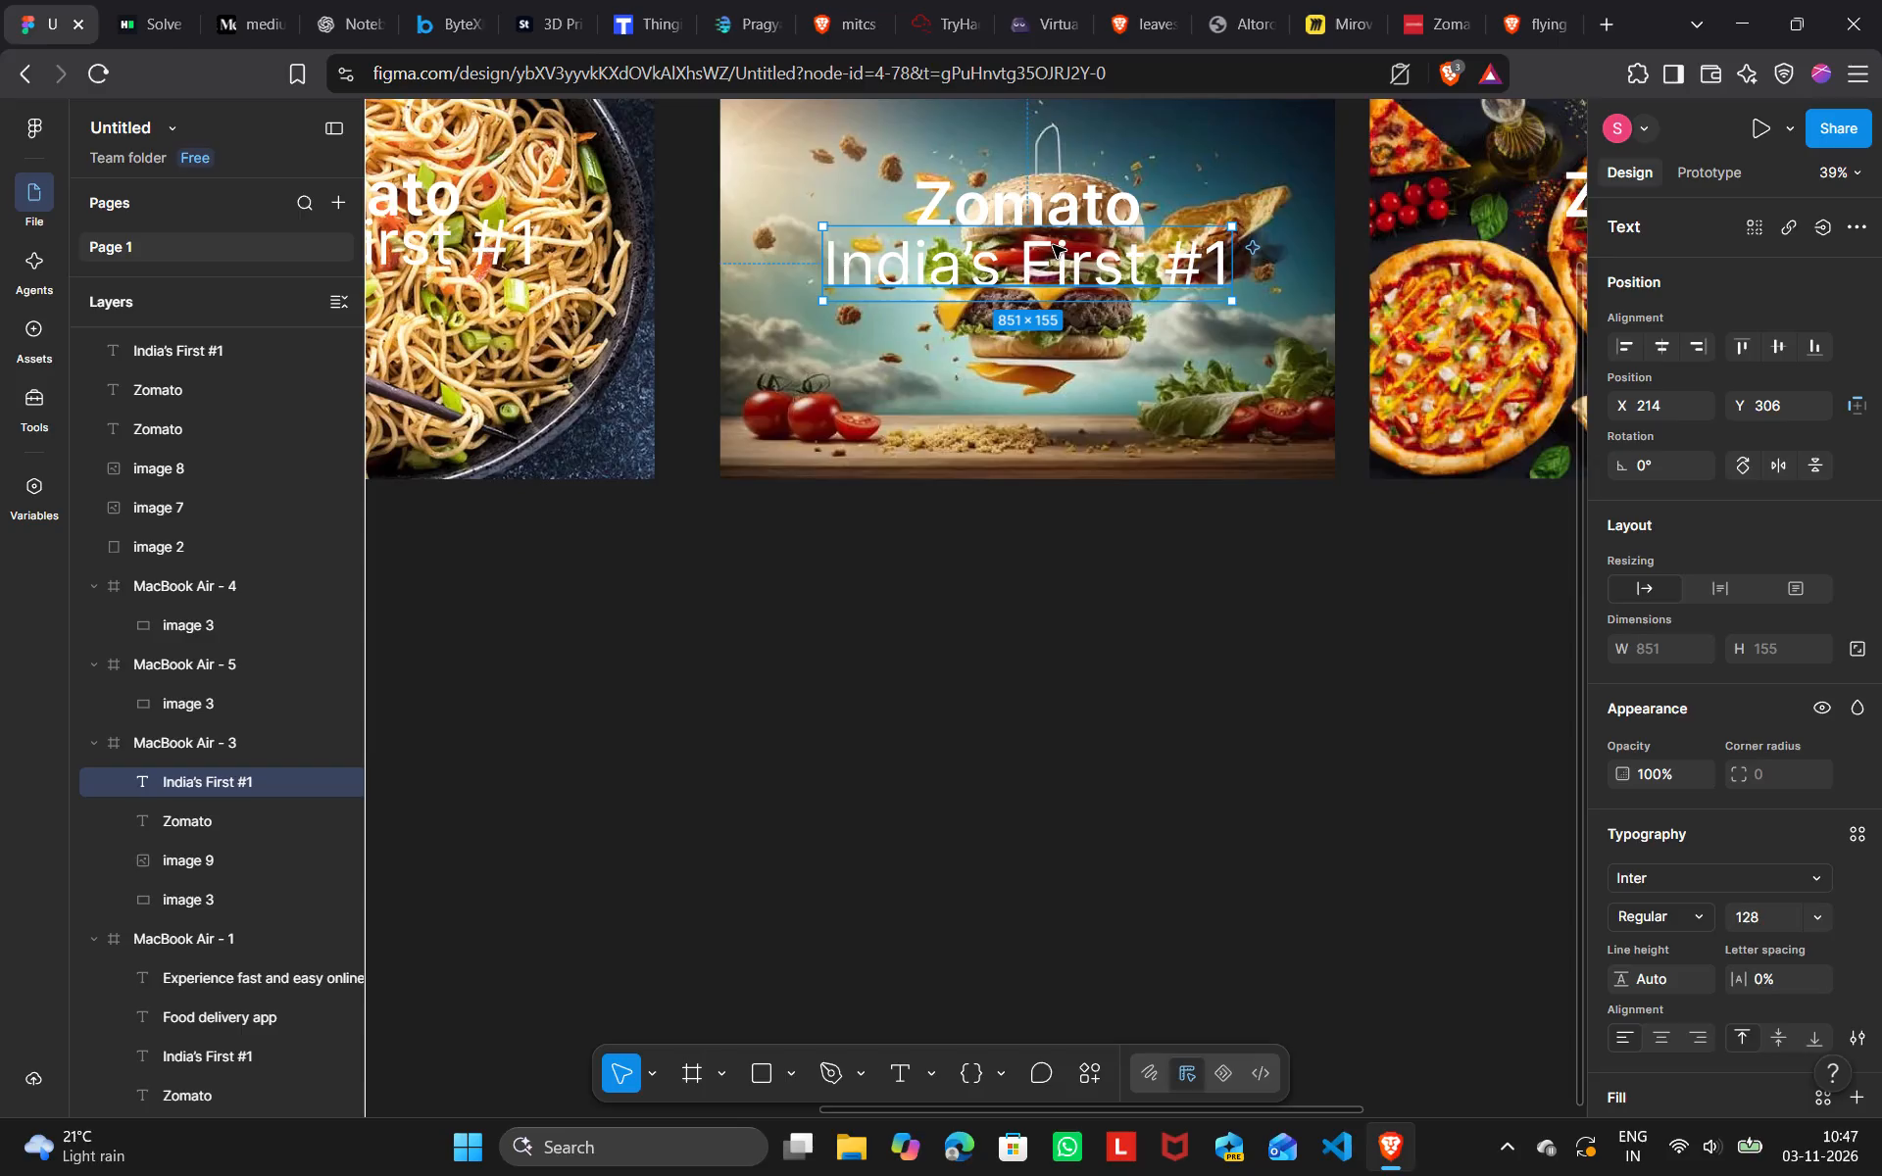
Move the India's First #1 headline over the pizza picture up beneath its Zomato title, to X 4283, Y 2403.
scroll(1053, 245, left, 7)
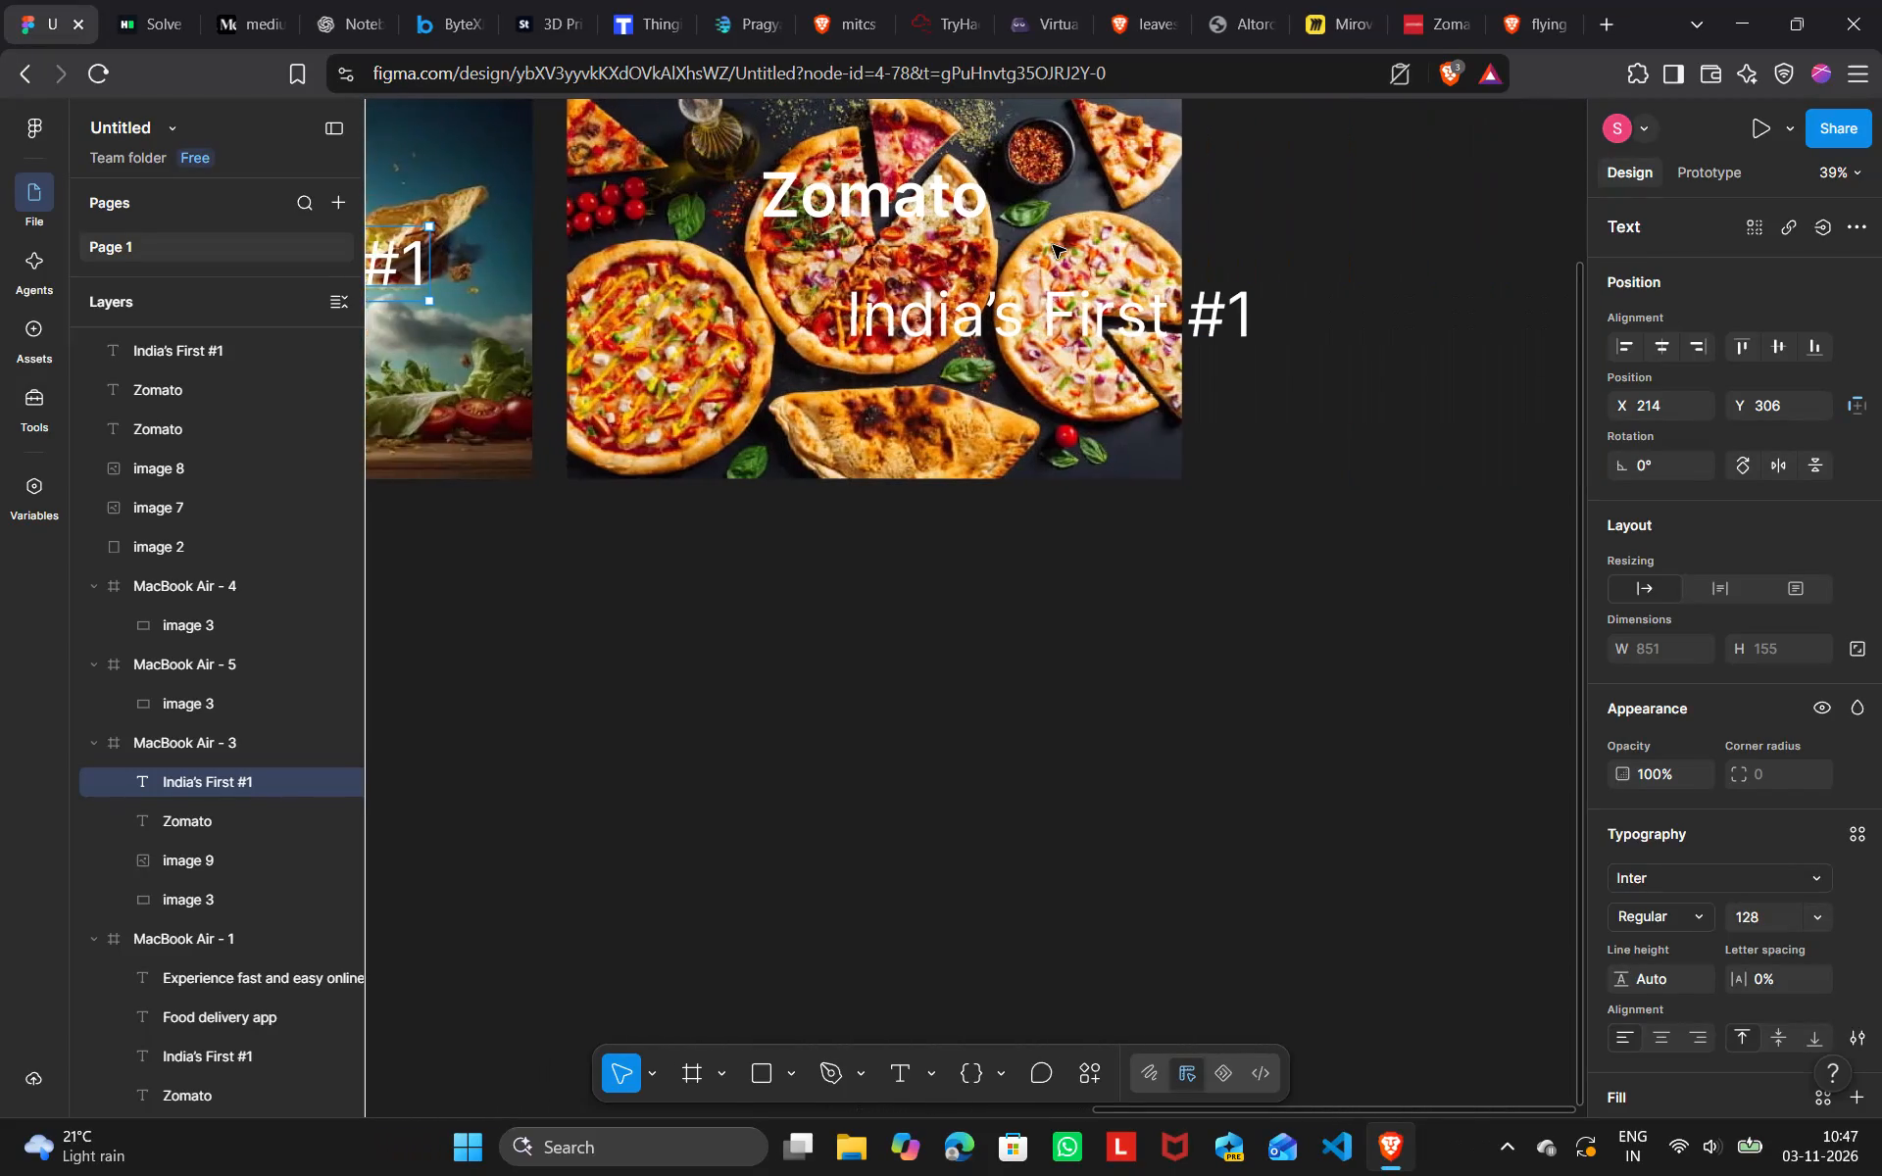
drag(981, 311, 843, 249)
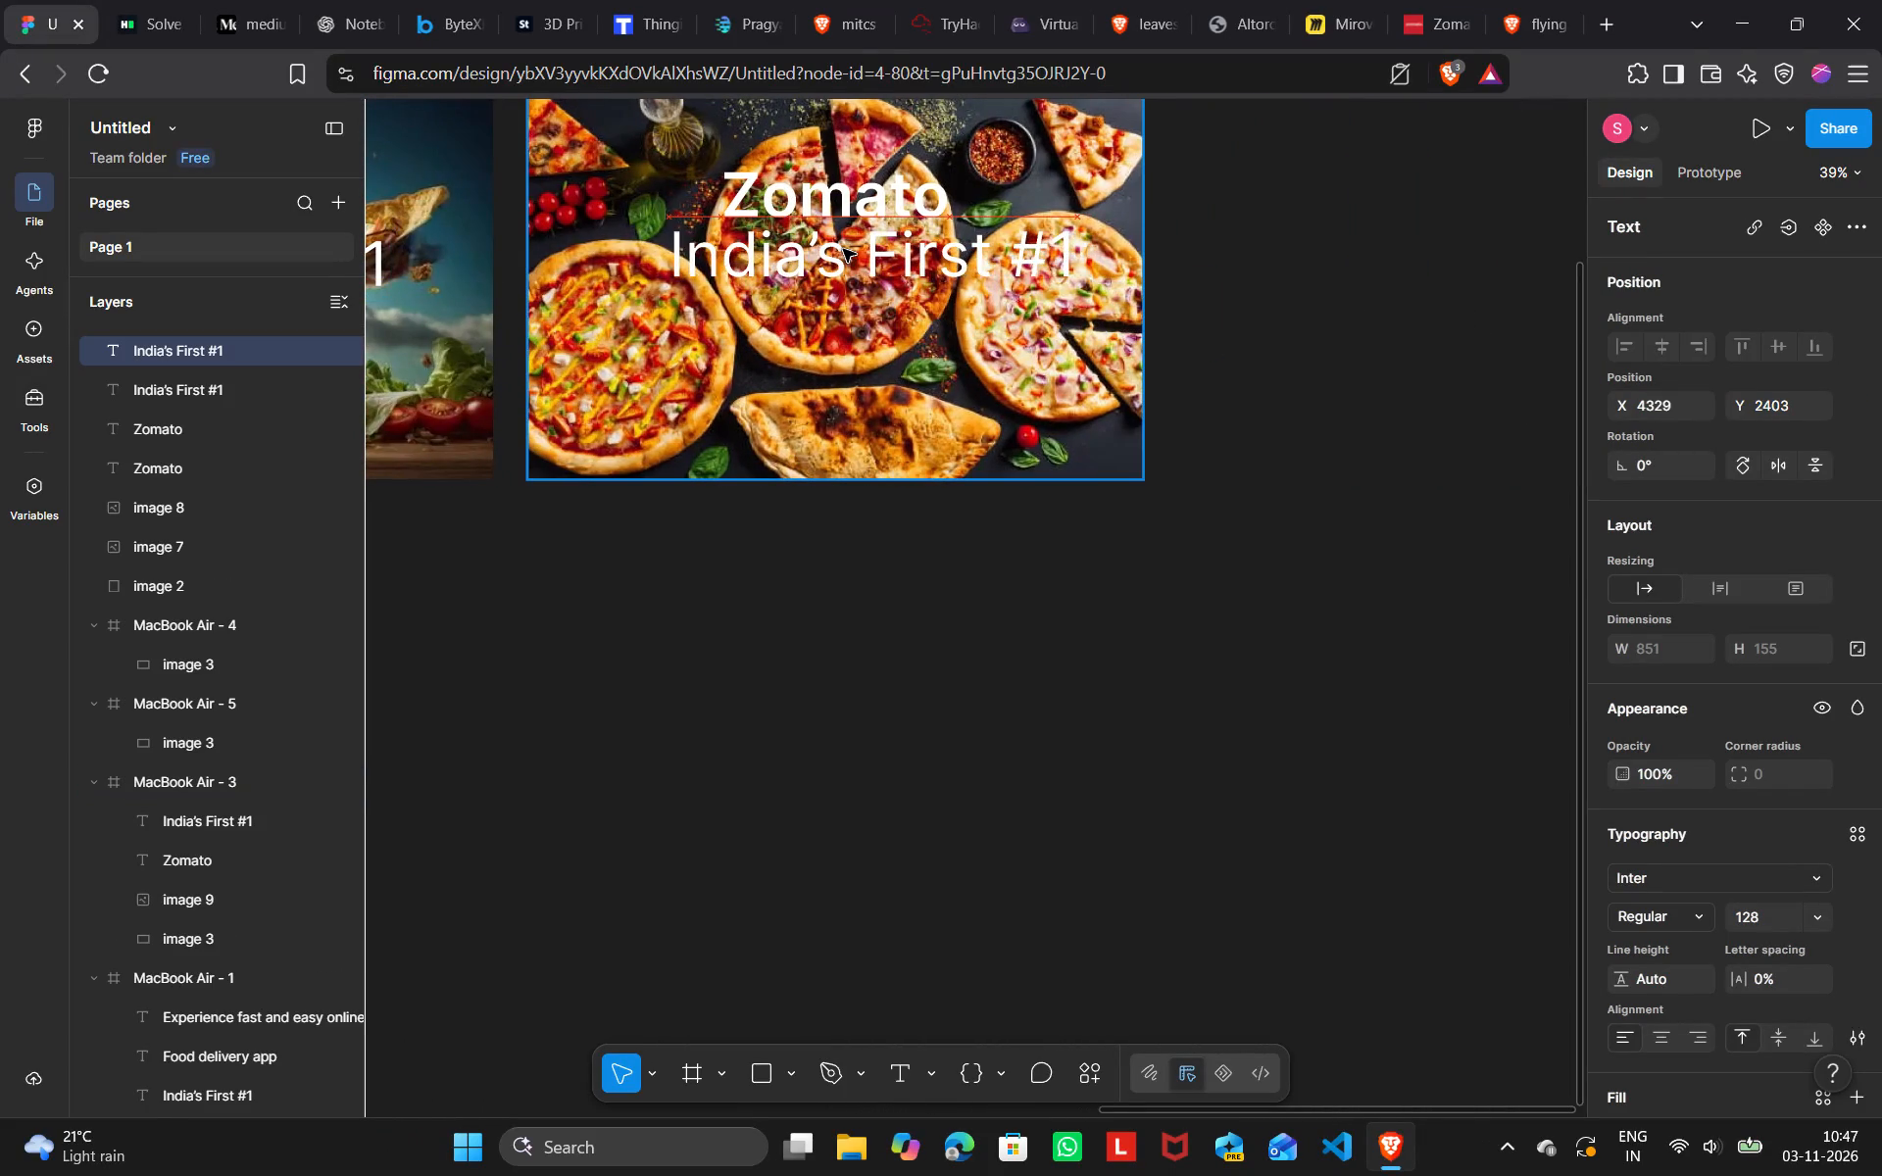
drag(843, 249, 826, 248)
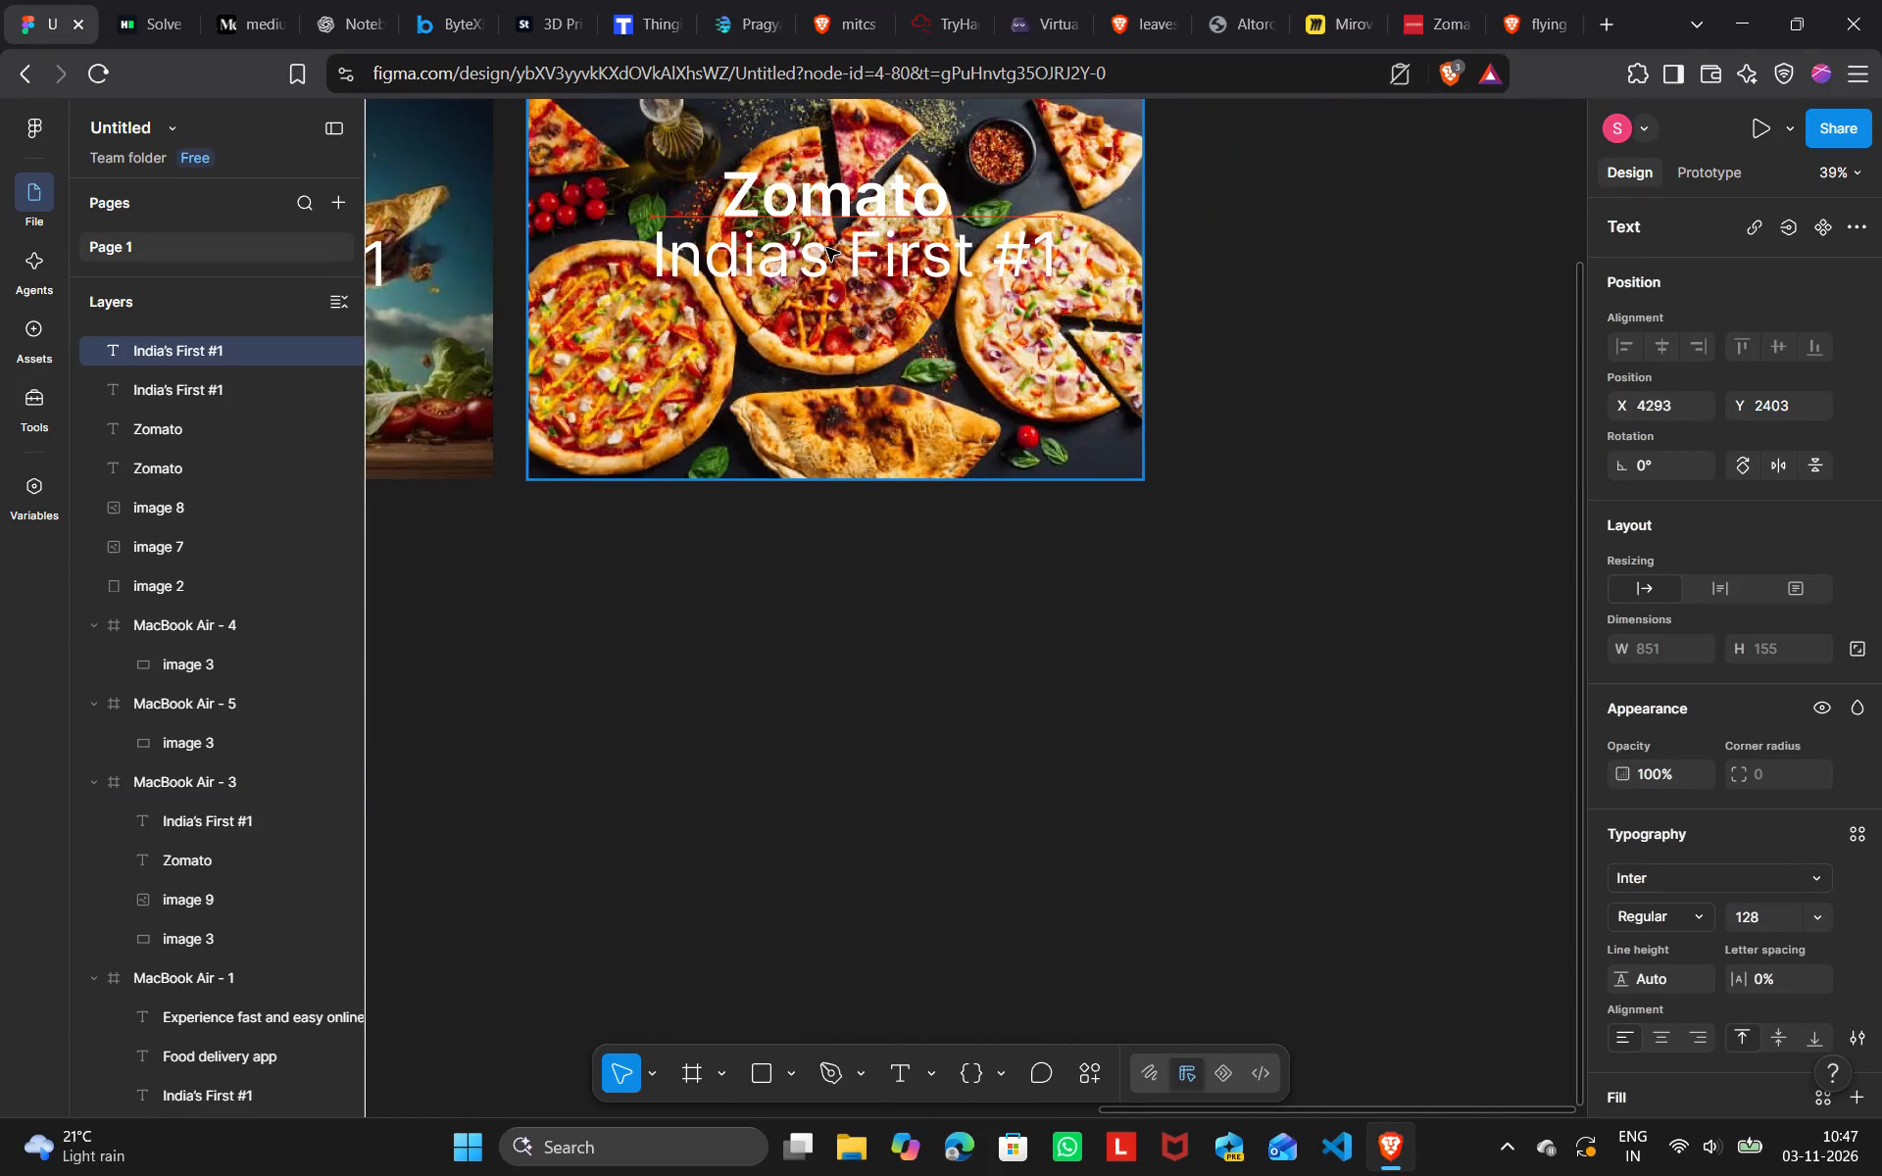
drag(826, 248, 820, 248)
Copy the Food delivery app text from MacBook Air - 1 onto the noodle picture, placing it beneath the headline at X 1326, Y 2527.
scroll(820, 248, right, 4)
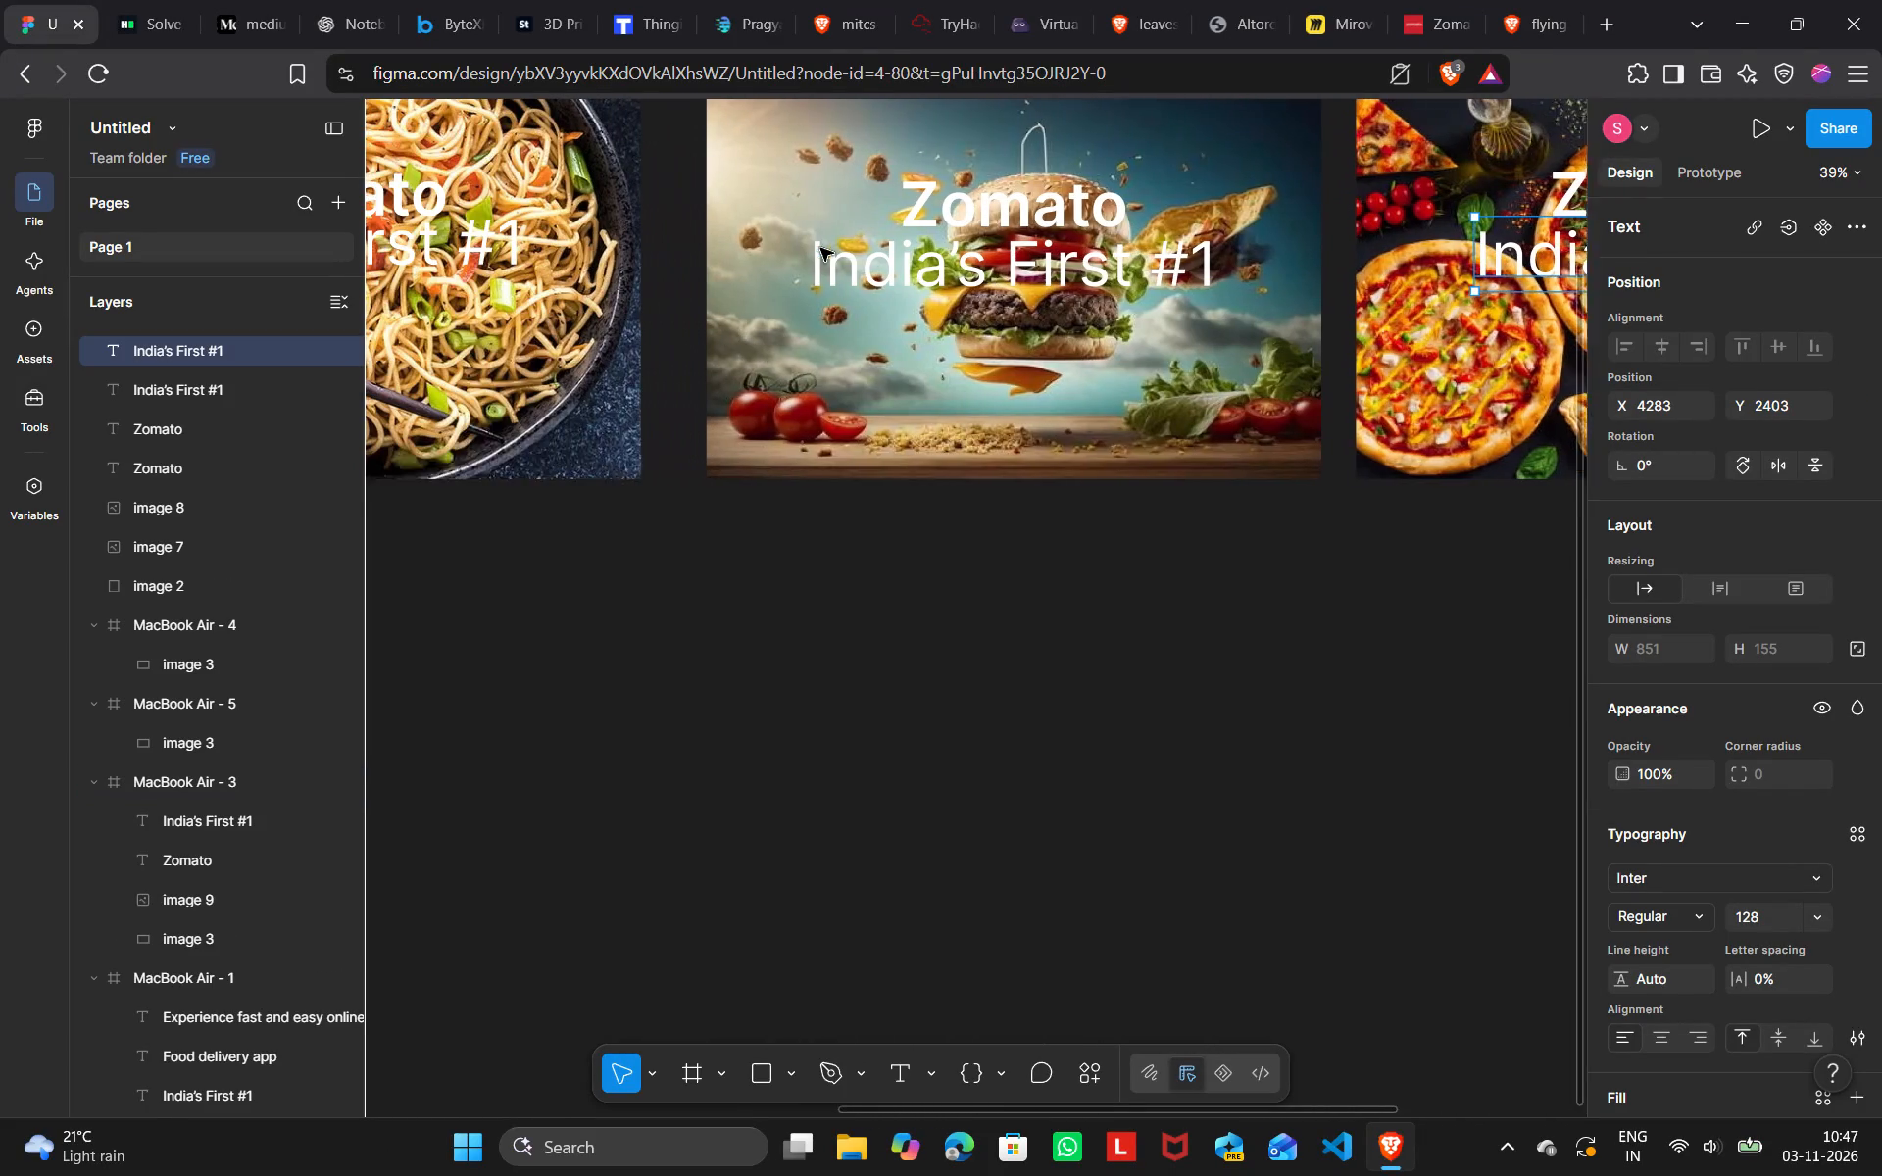
scroll(820, 248, right, 4)
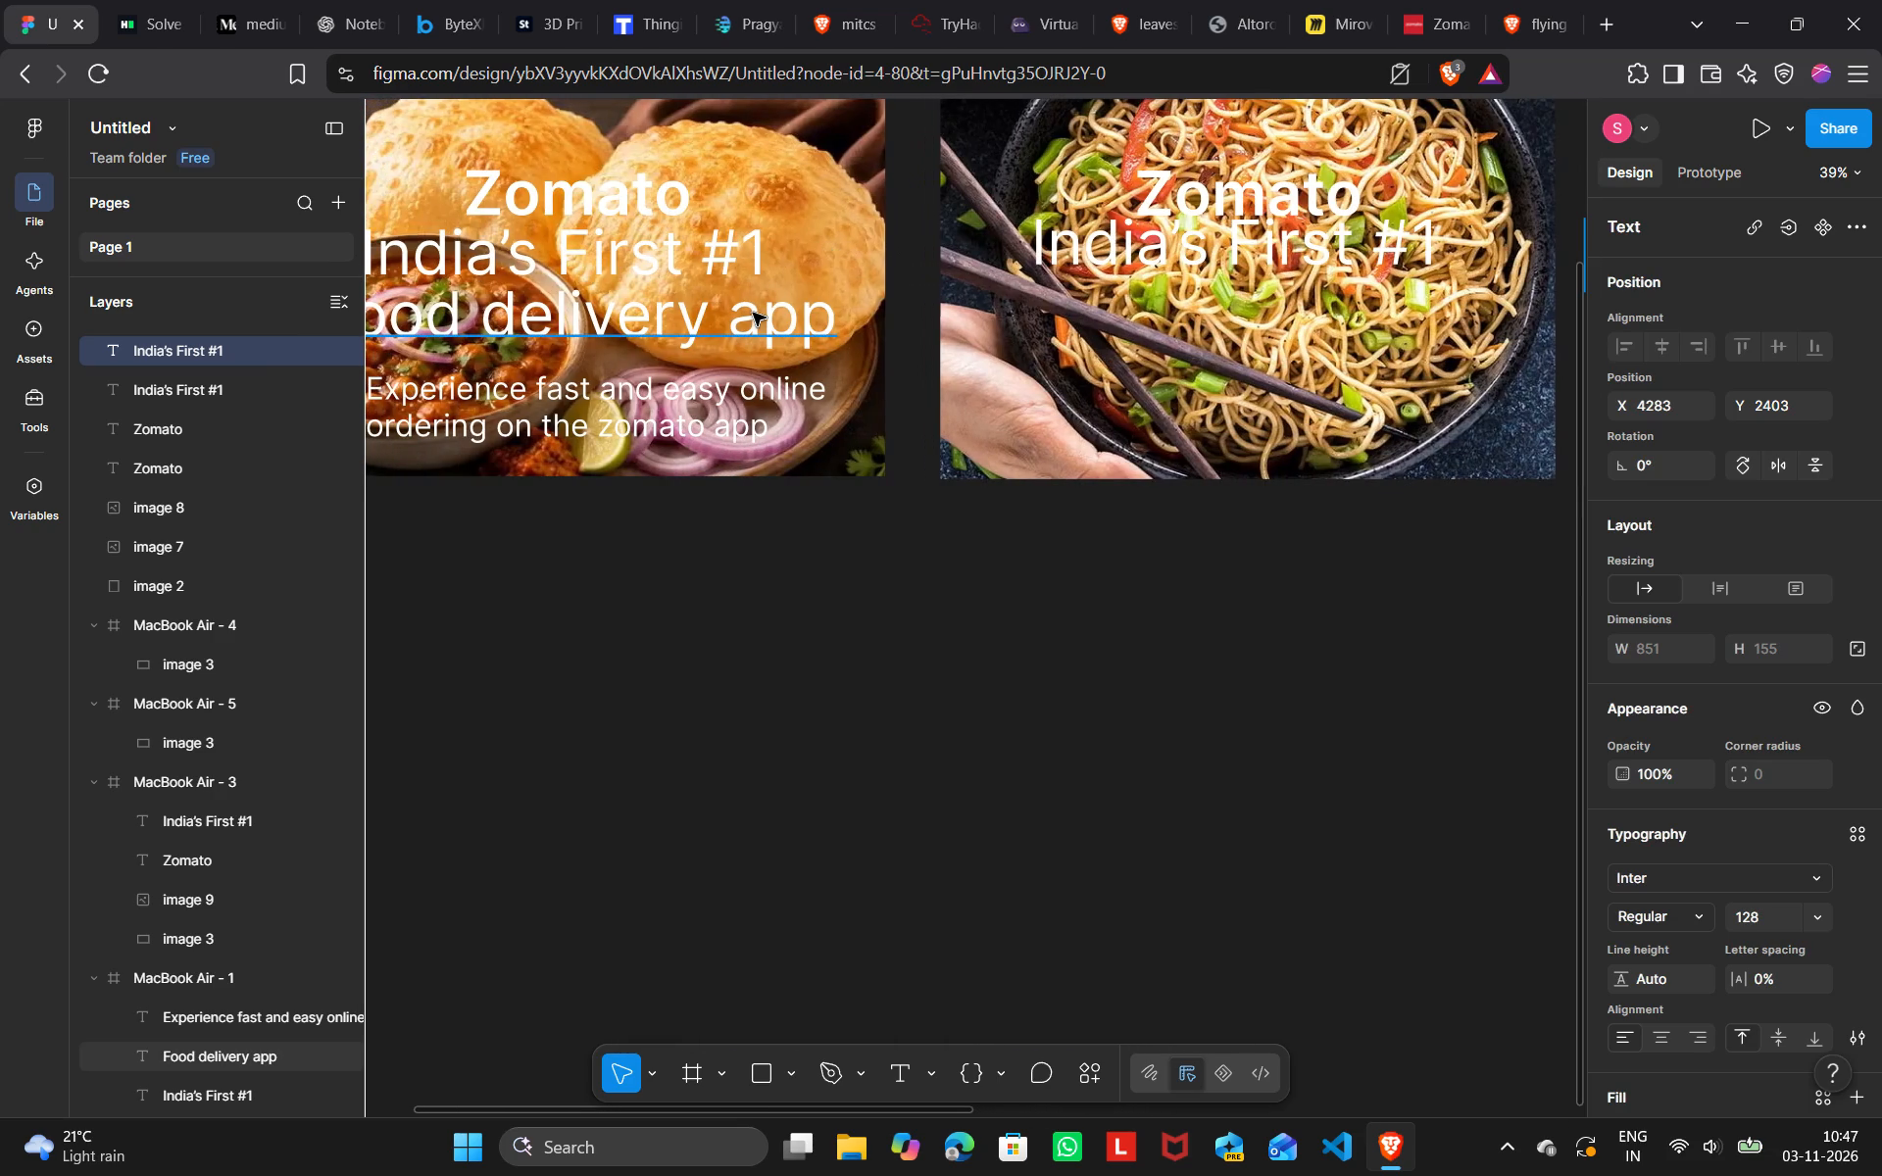
click(751, 314)
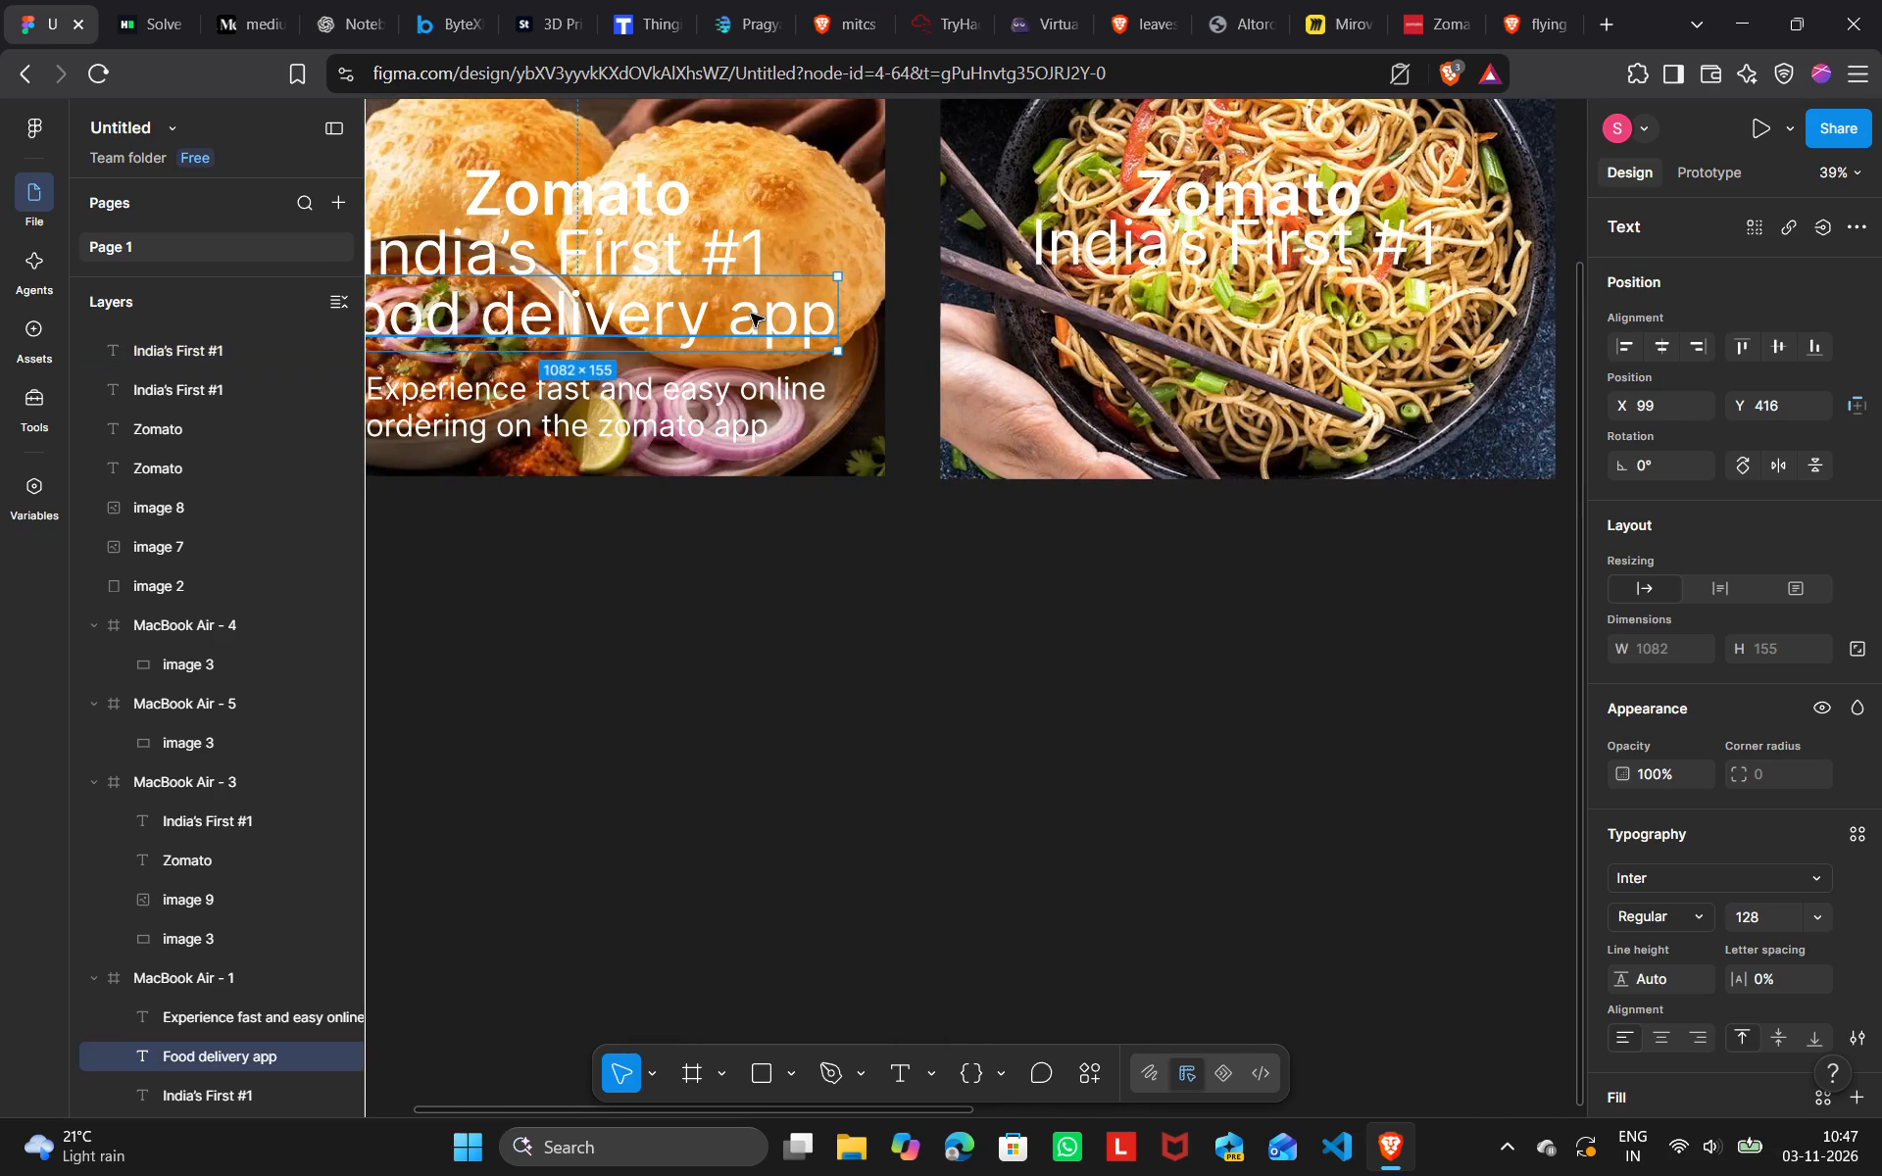
right_click(751, 314)
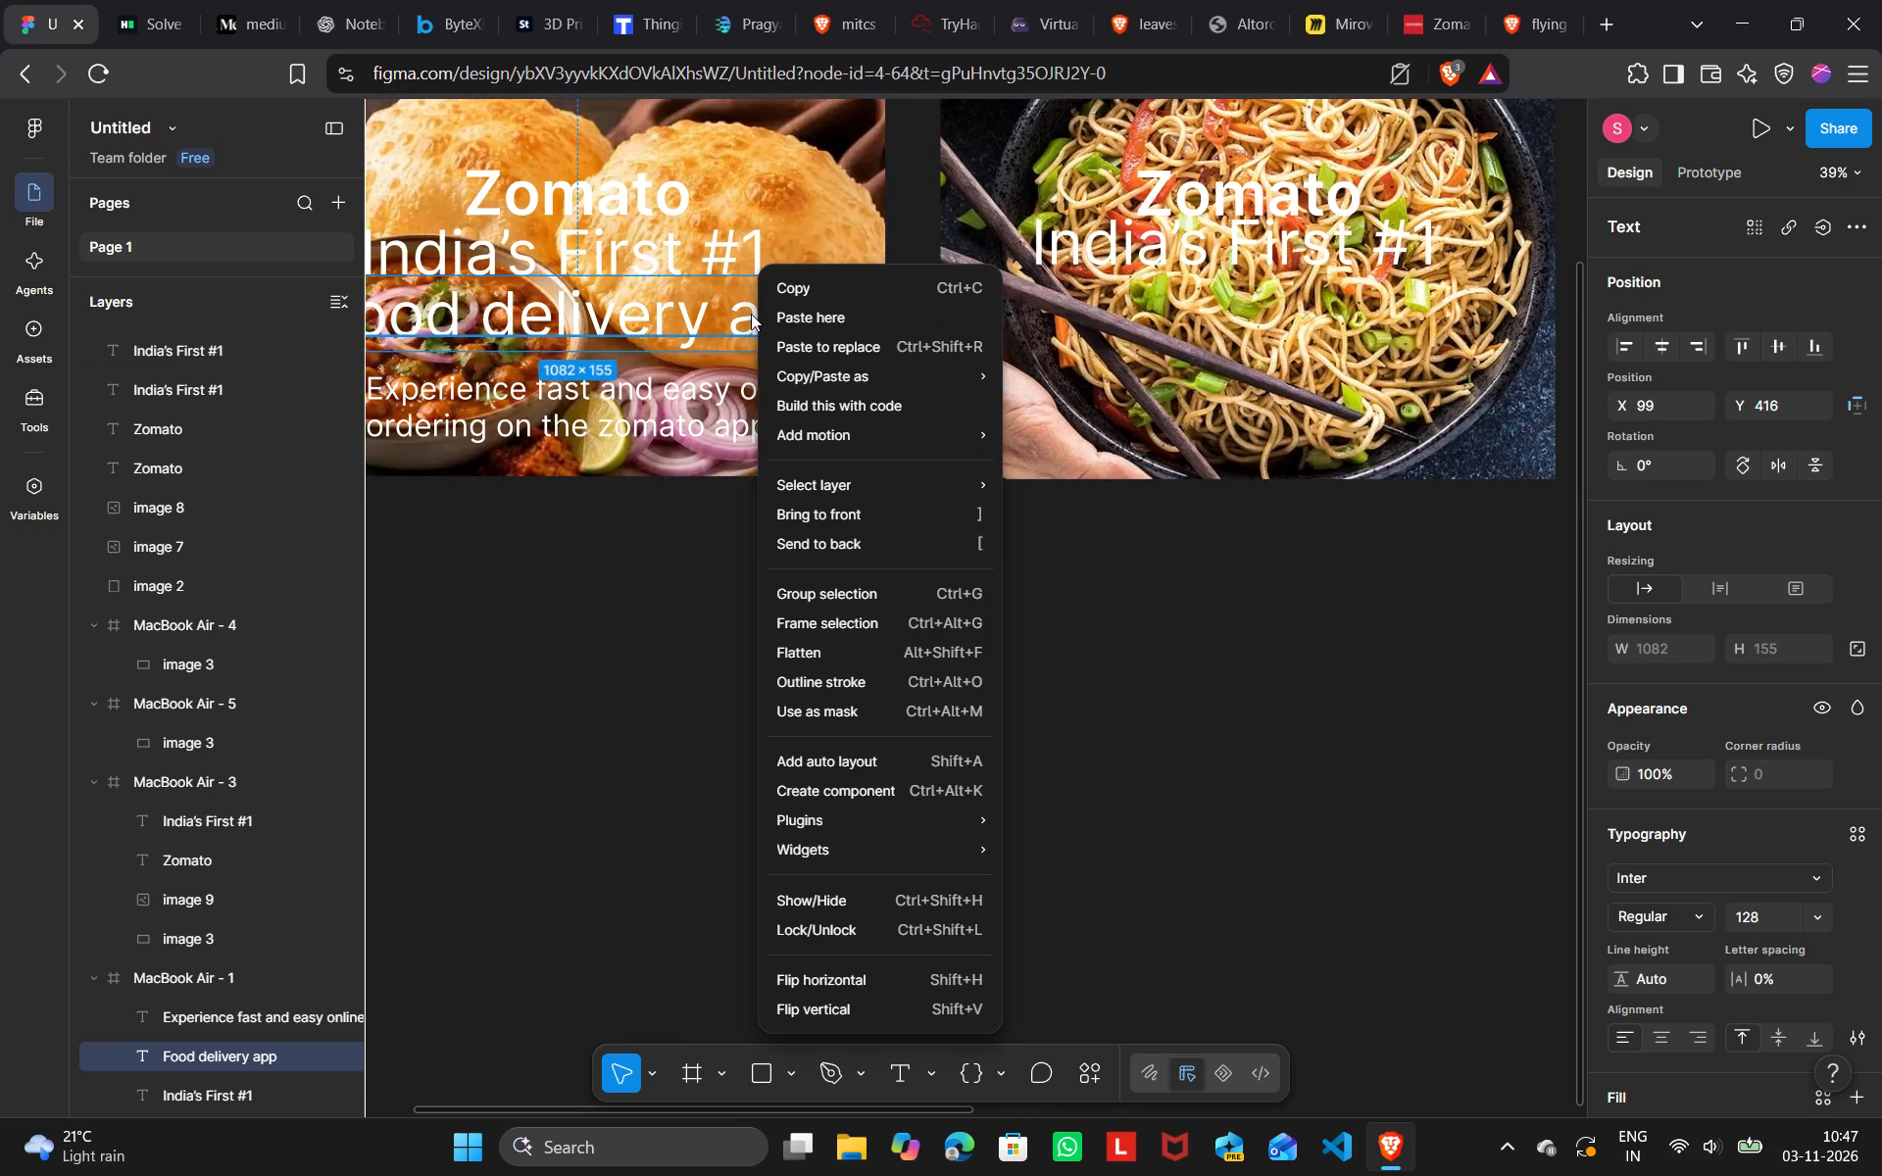
click(833, 293)
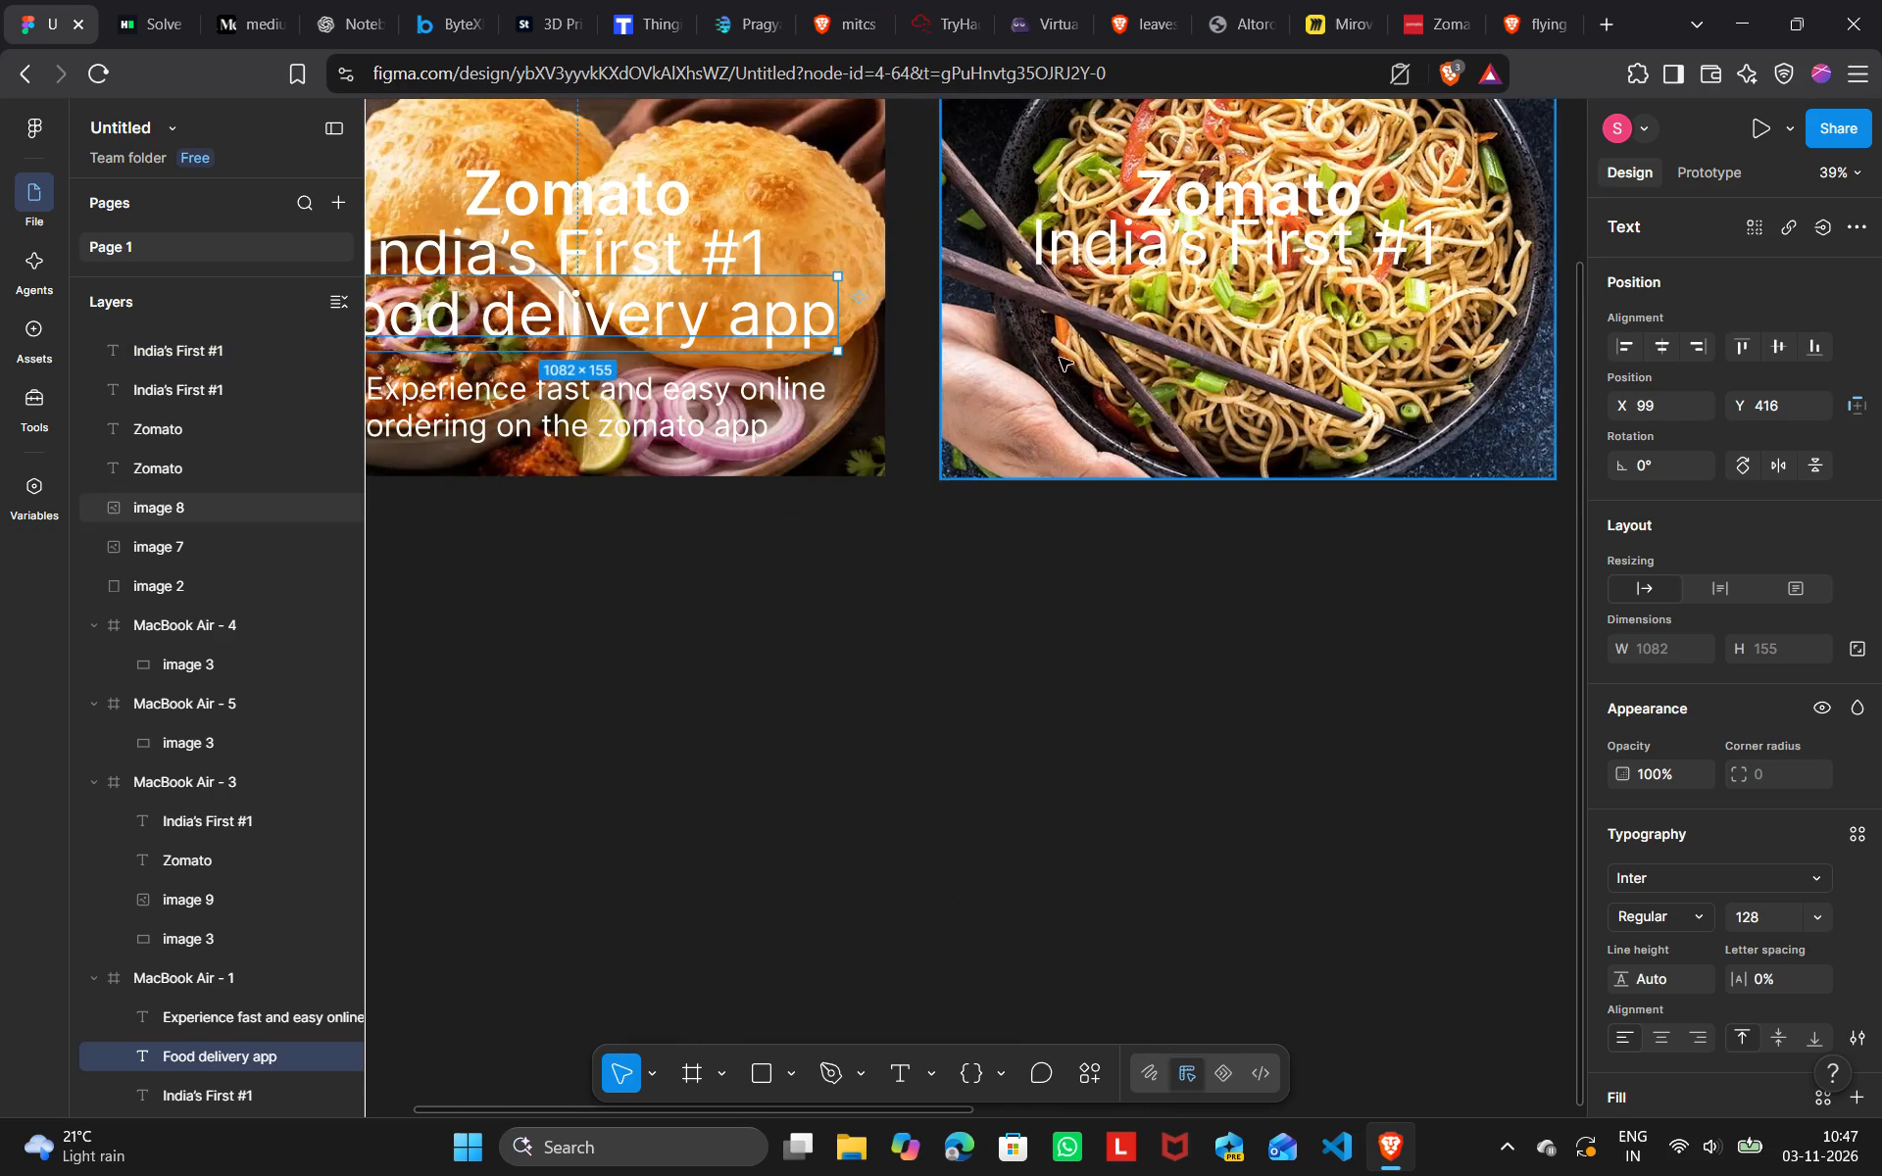
scroll(1060, 358, left, 1)
right_click(1060, 358)
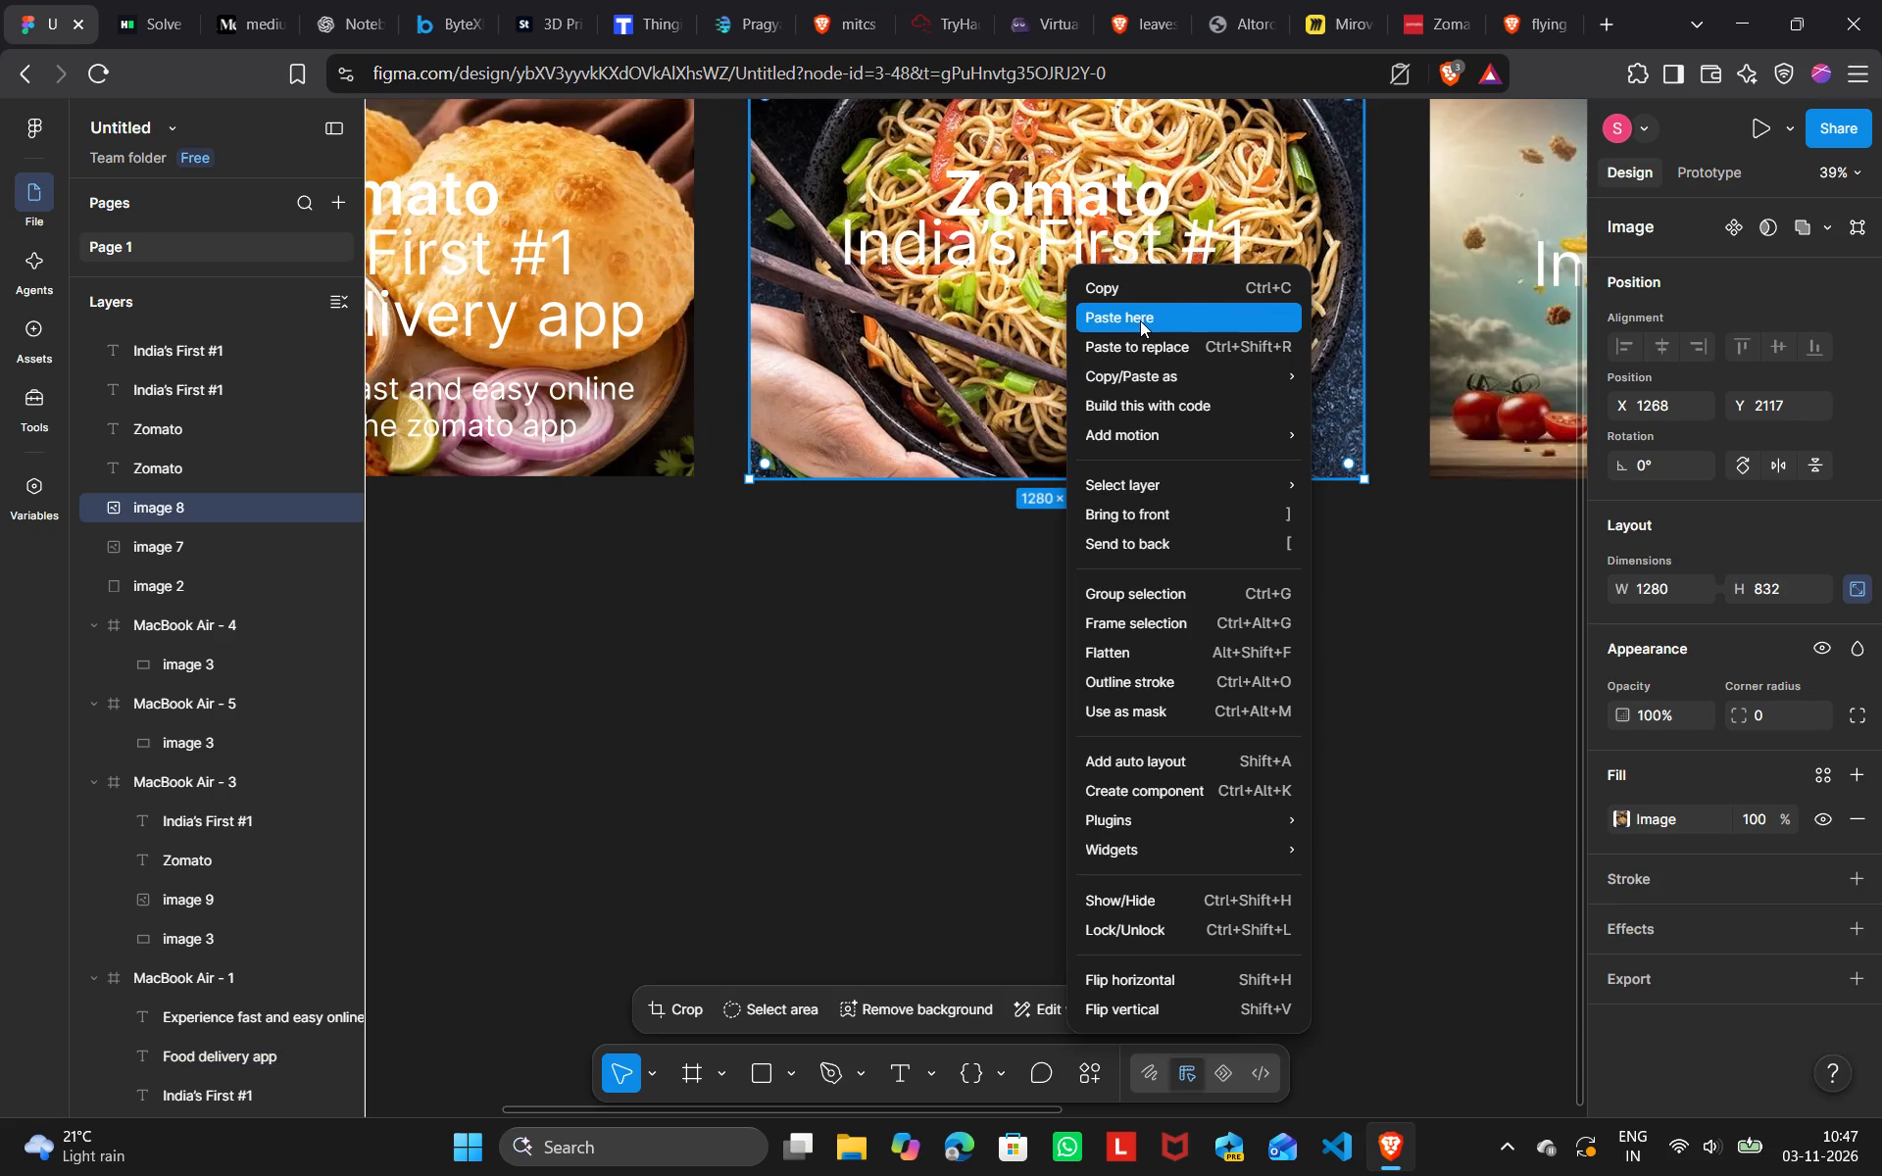
click(1140, 320)
drag(1185, 385, 981, 306)
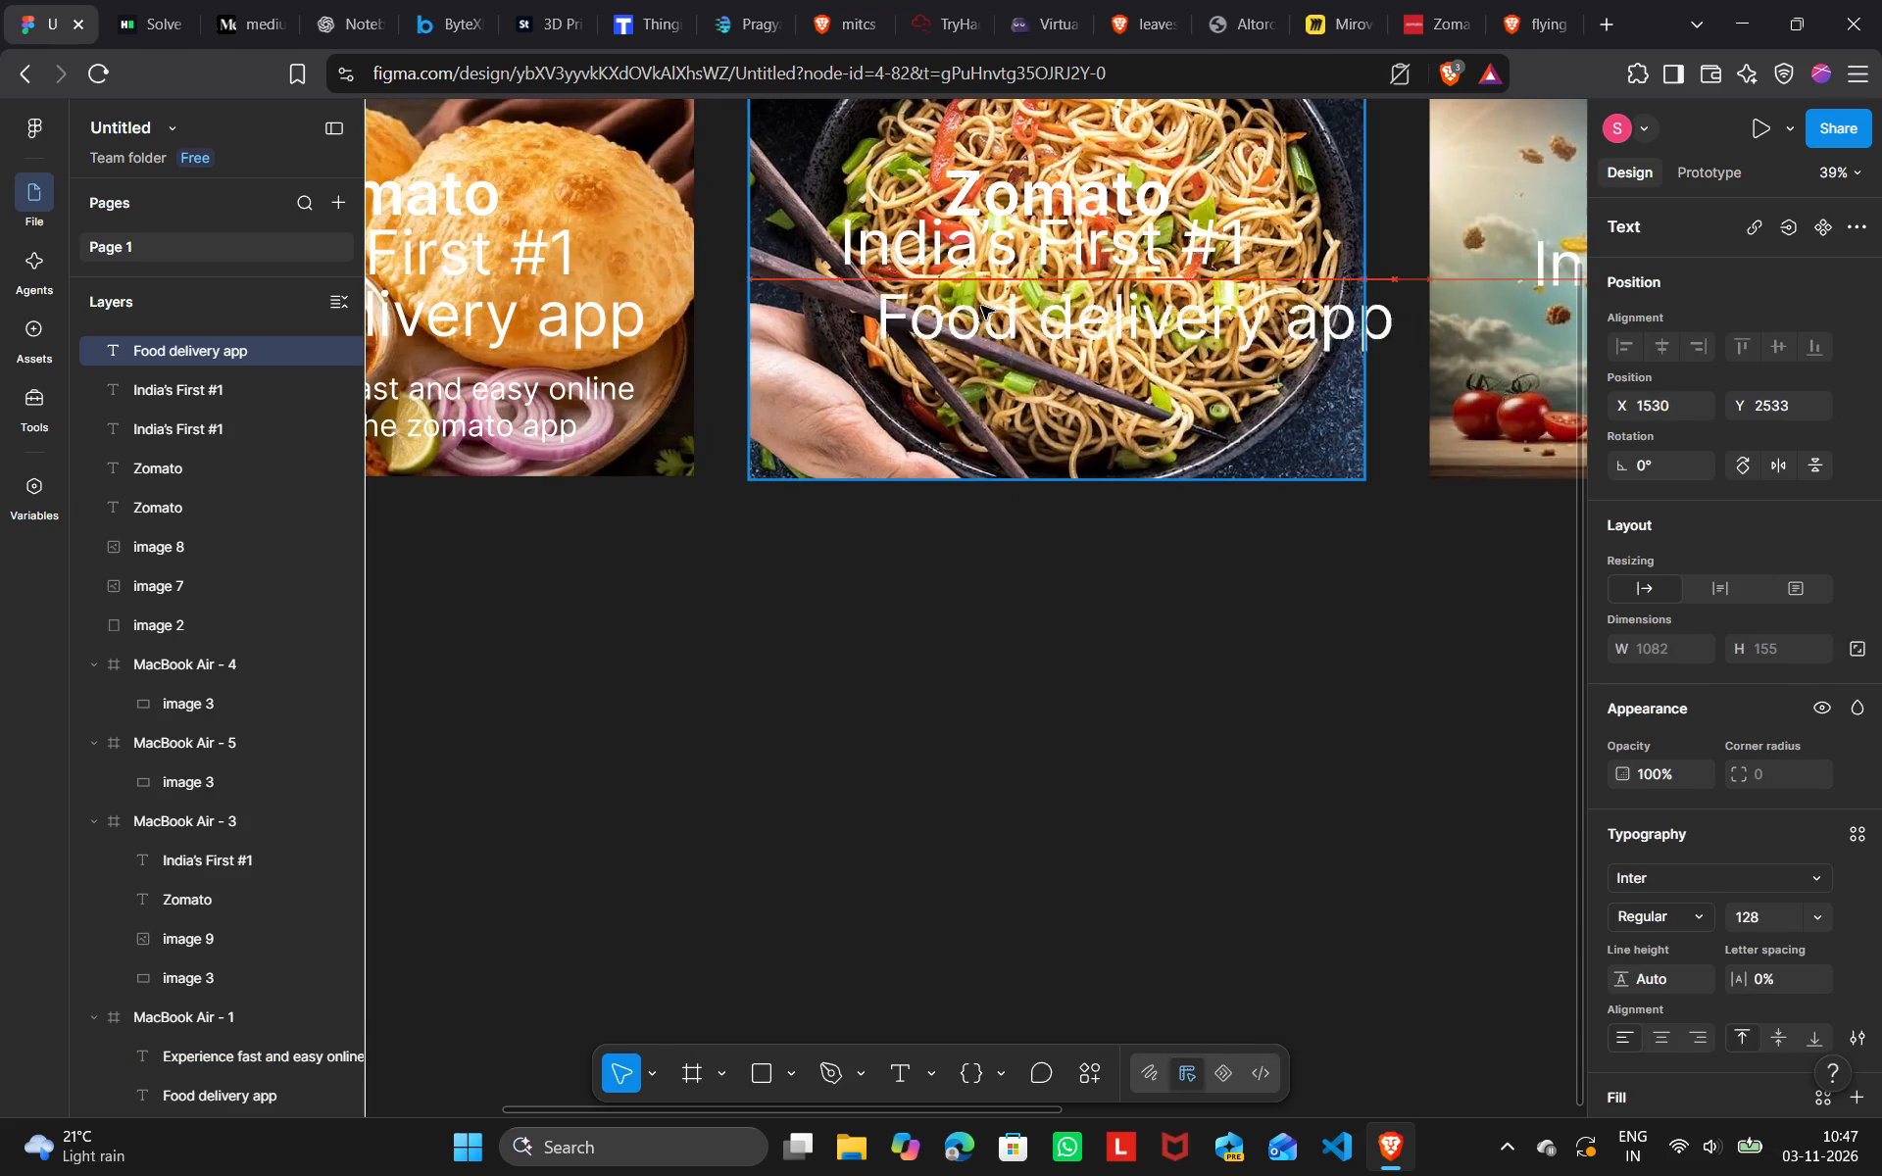
drag(981, 306, 902, 305)
Paste the copied Food delivery app text onto the burger picture and place it beneath the headline at X 99, Y 461.
scroll(902, 305, left, 3)
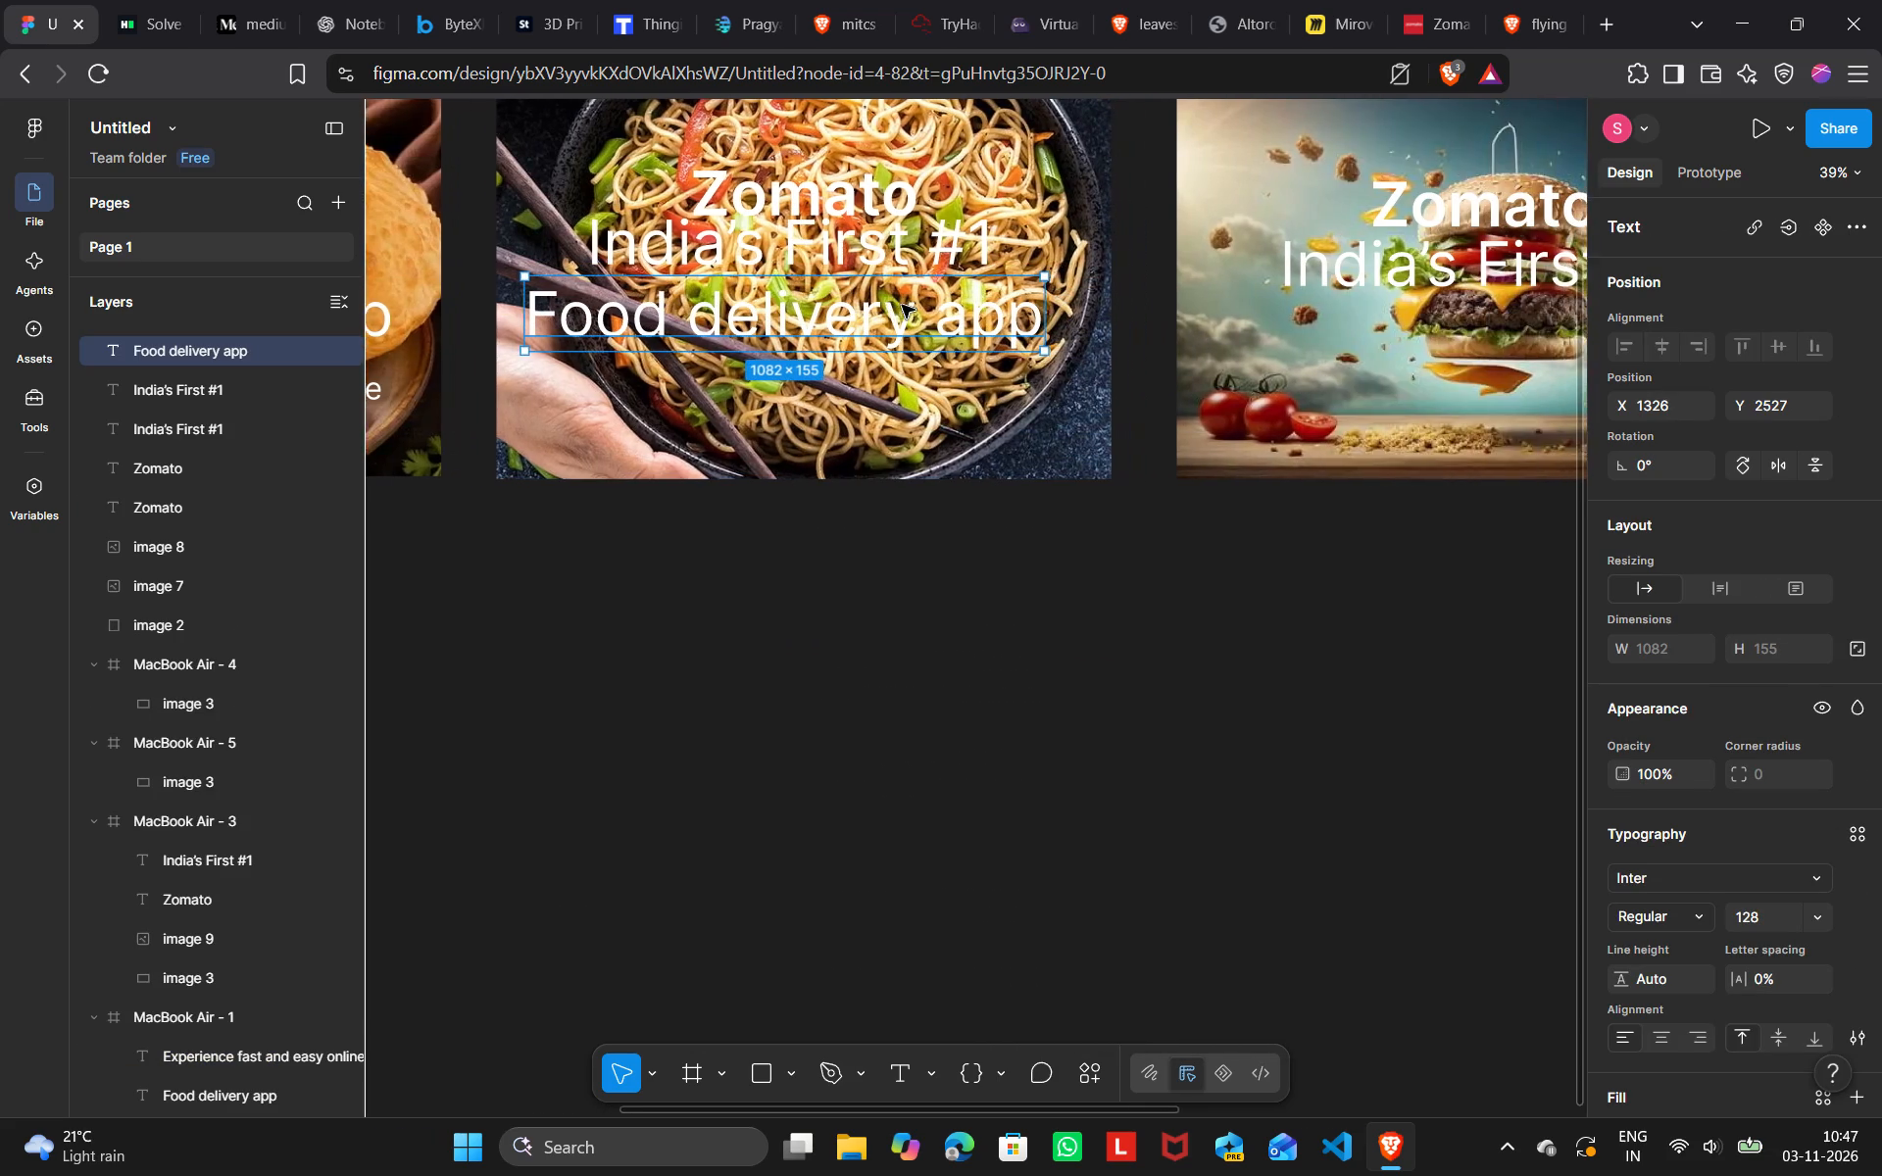
scroll(902, 305, left, 1)
right_click(797, 363)
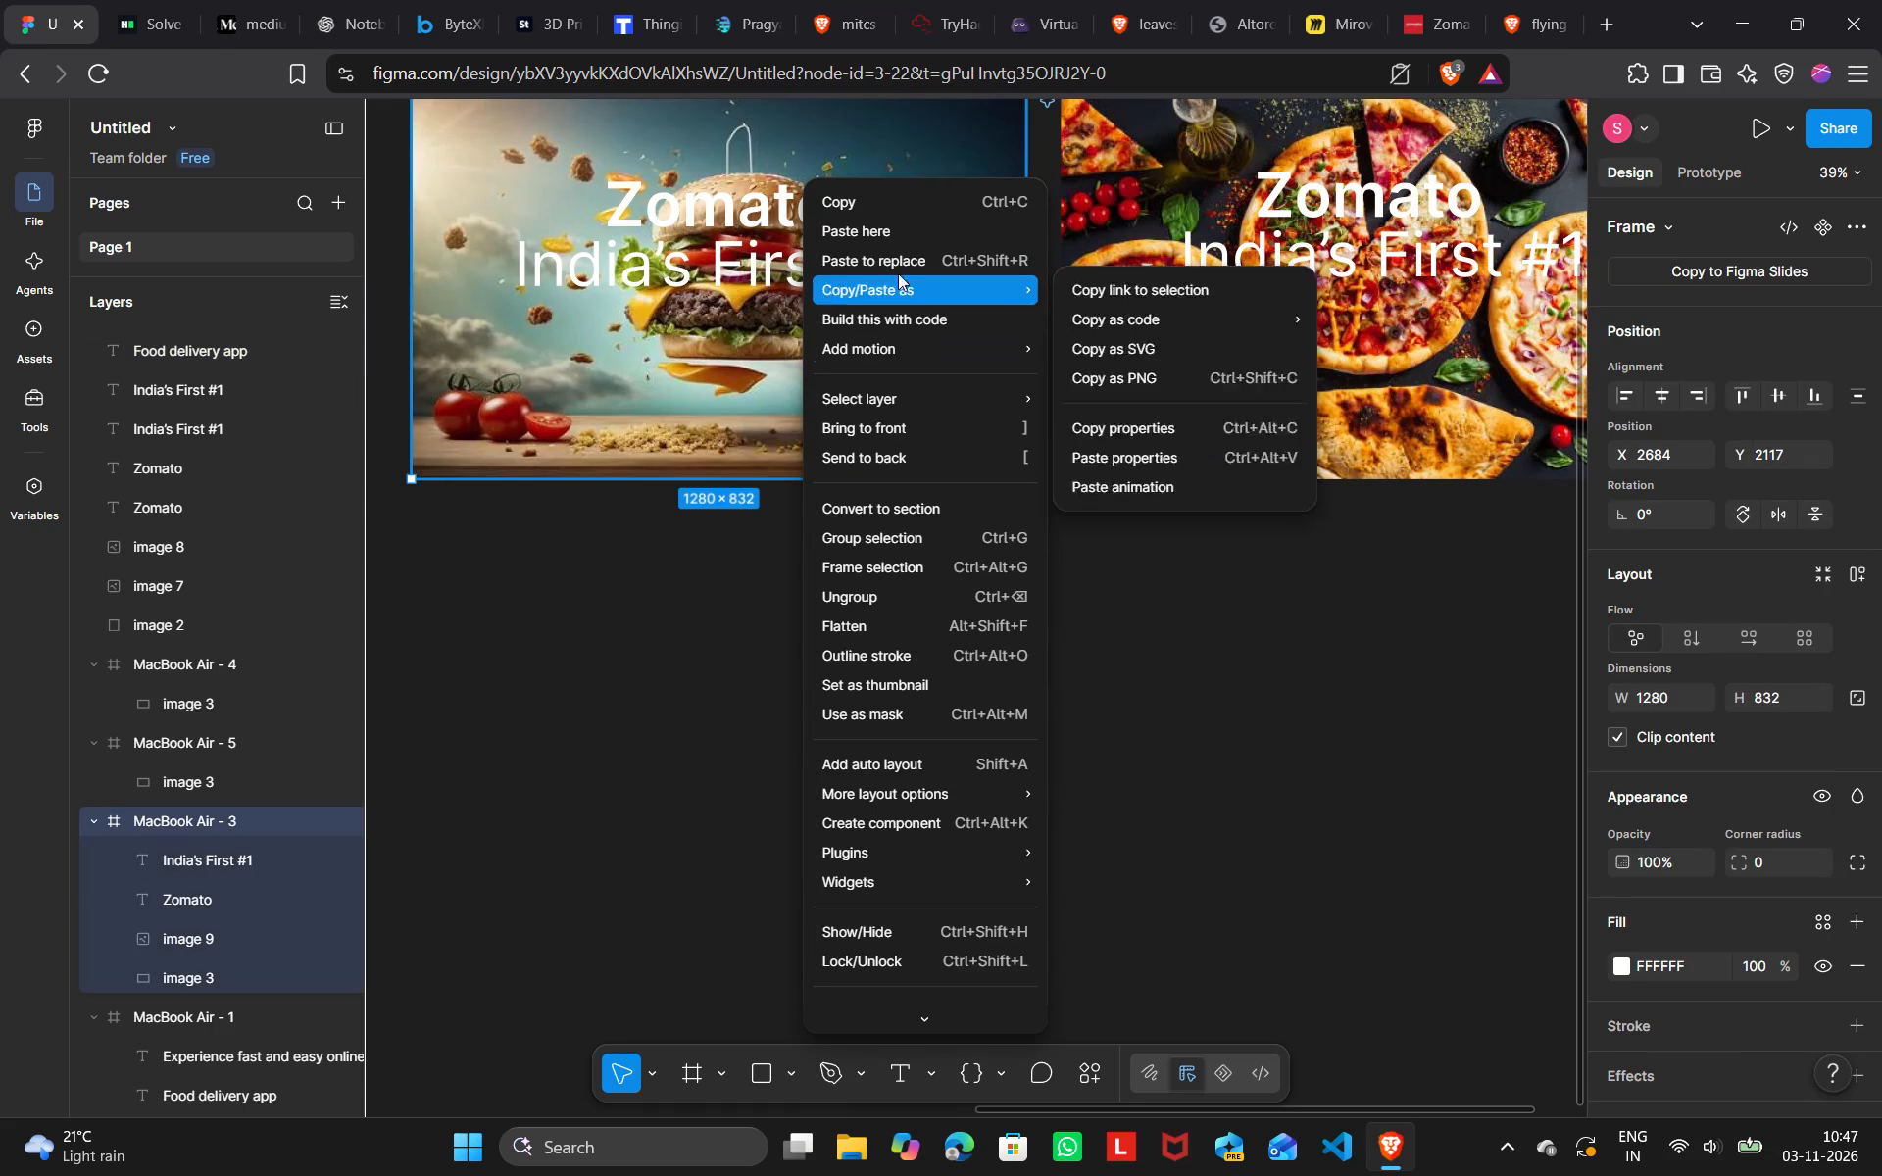
click(888, 235)
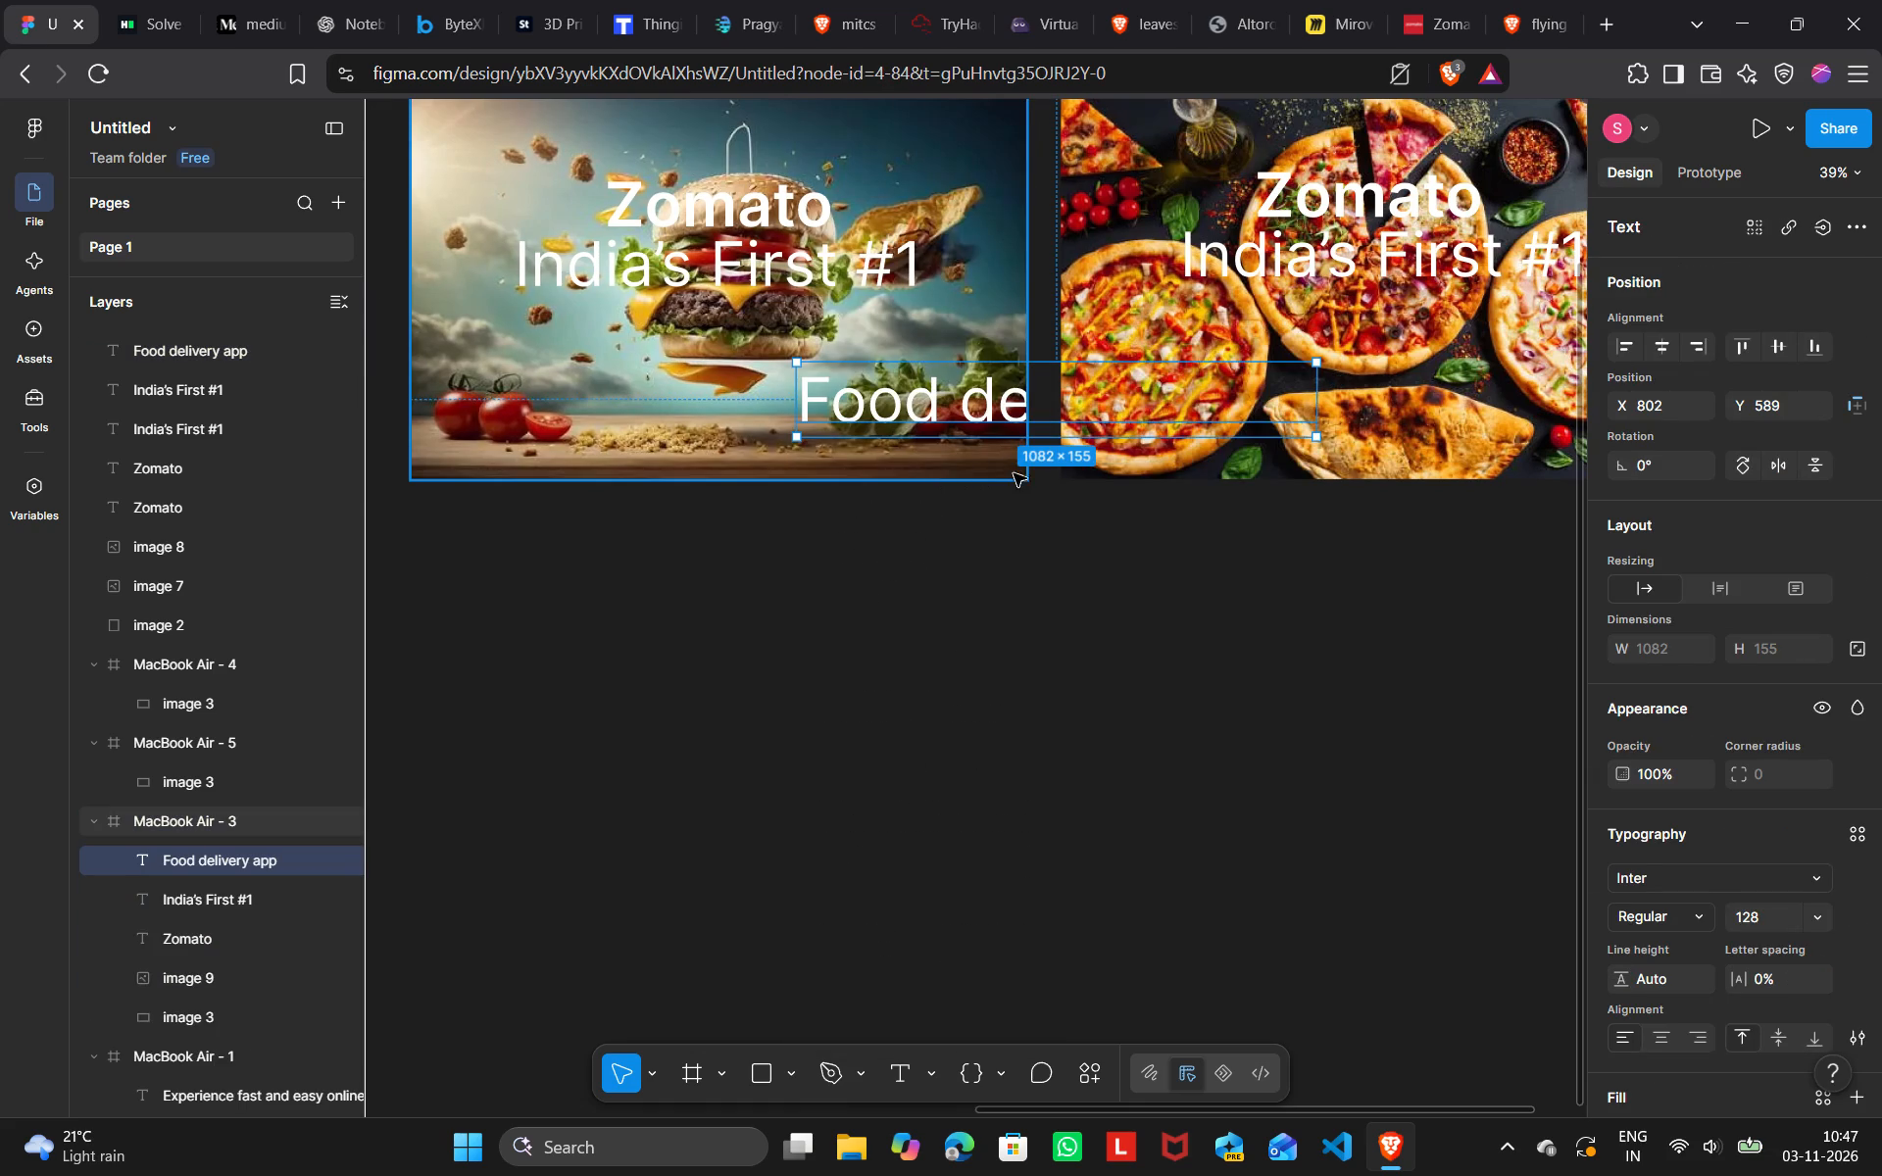
drag(948, 375, 607, 315)
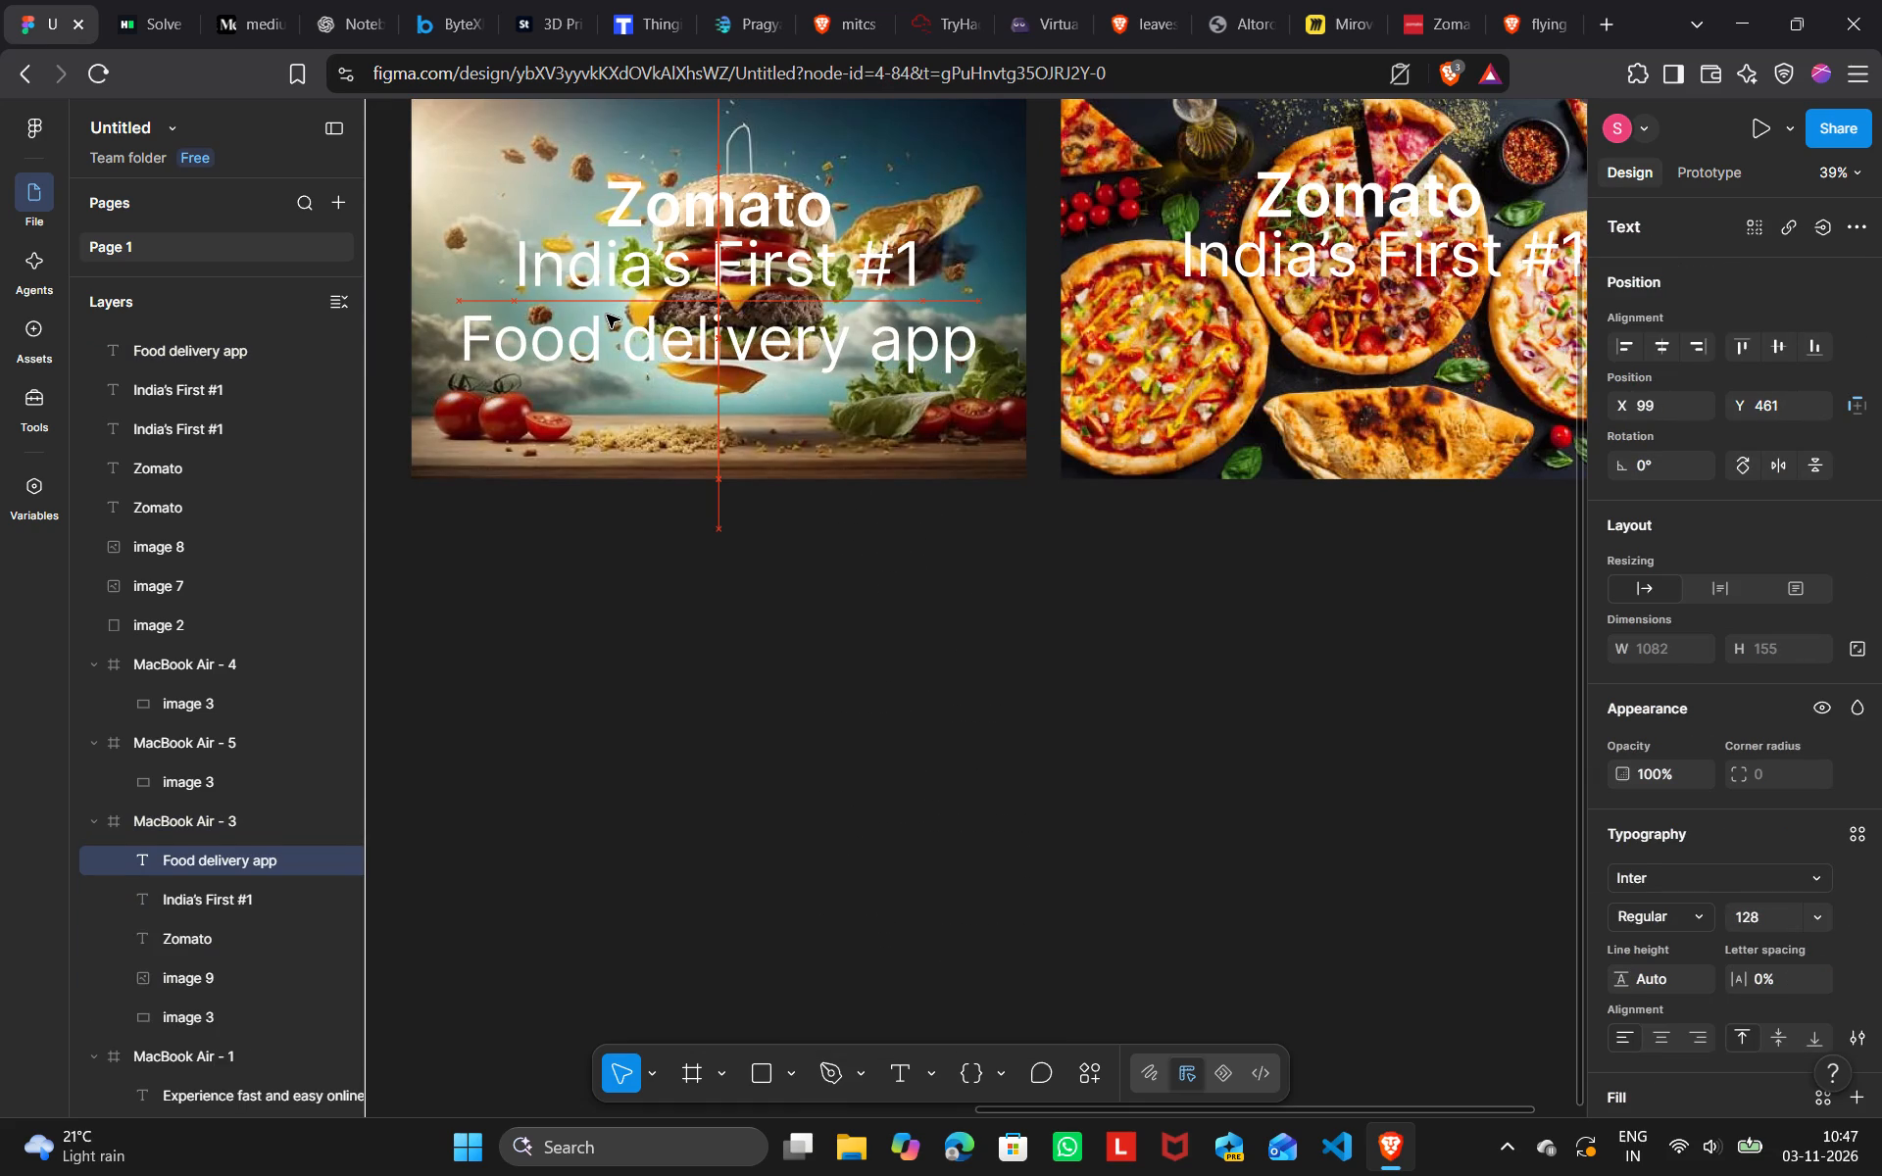
drag(607, 315, 606, 314)
Paste the Food delivery app text onto the pizza picture and position it beneath the India's First #1 headline.
scroll(606, 314, left, 1)
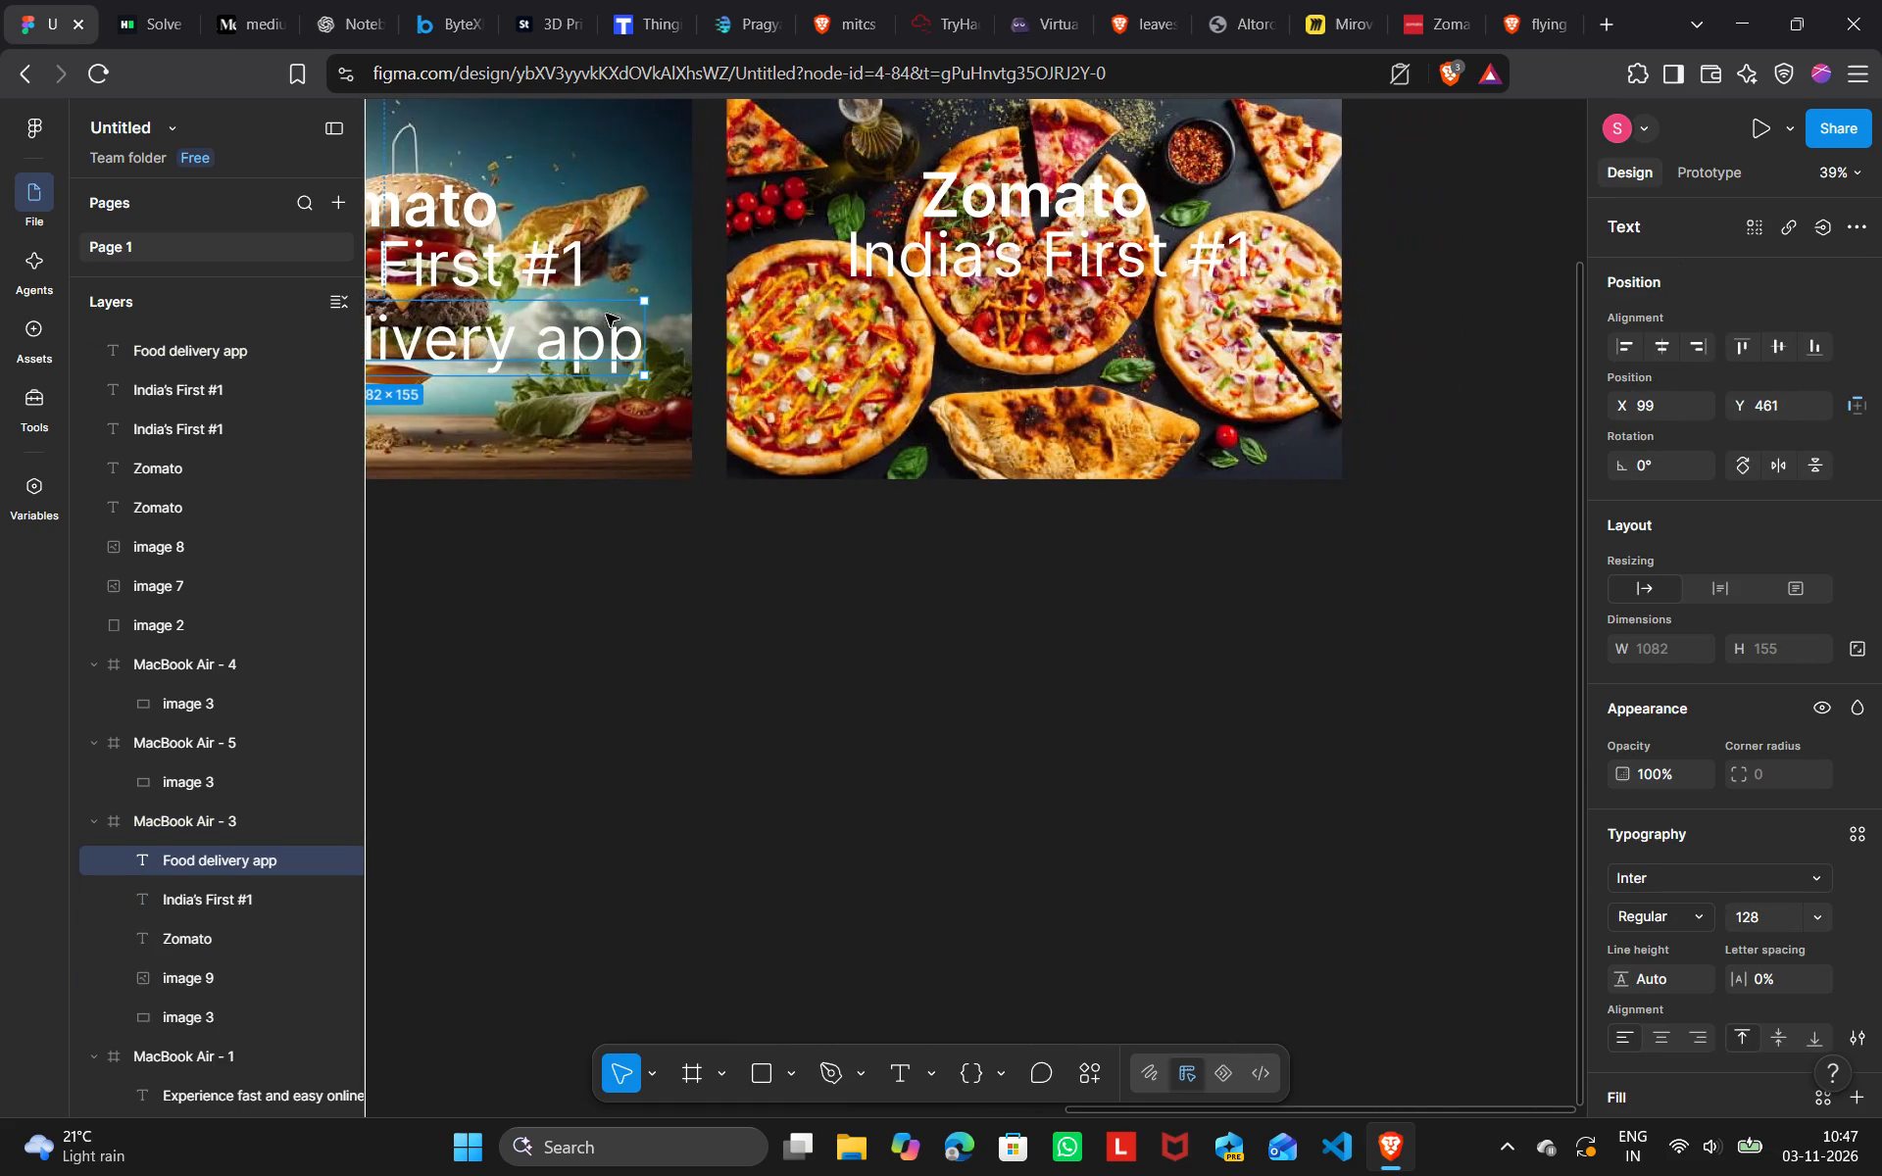
right_click(889, 315)
click(995, 315)
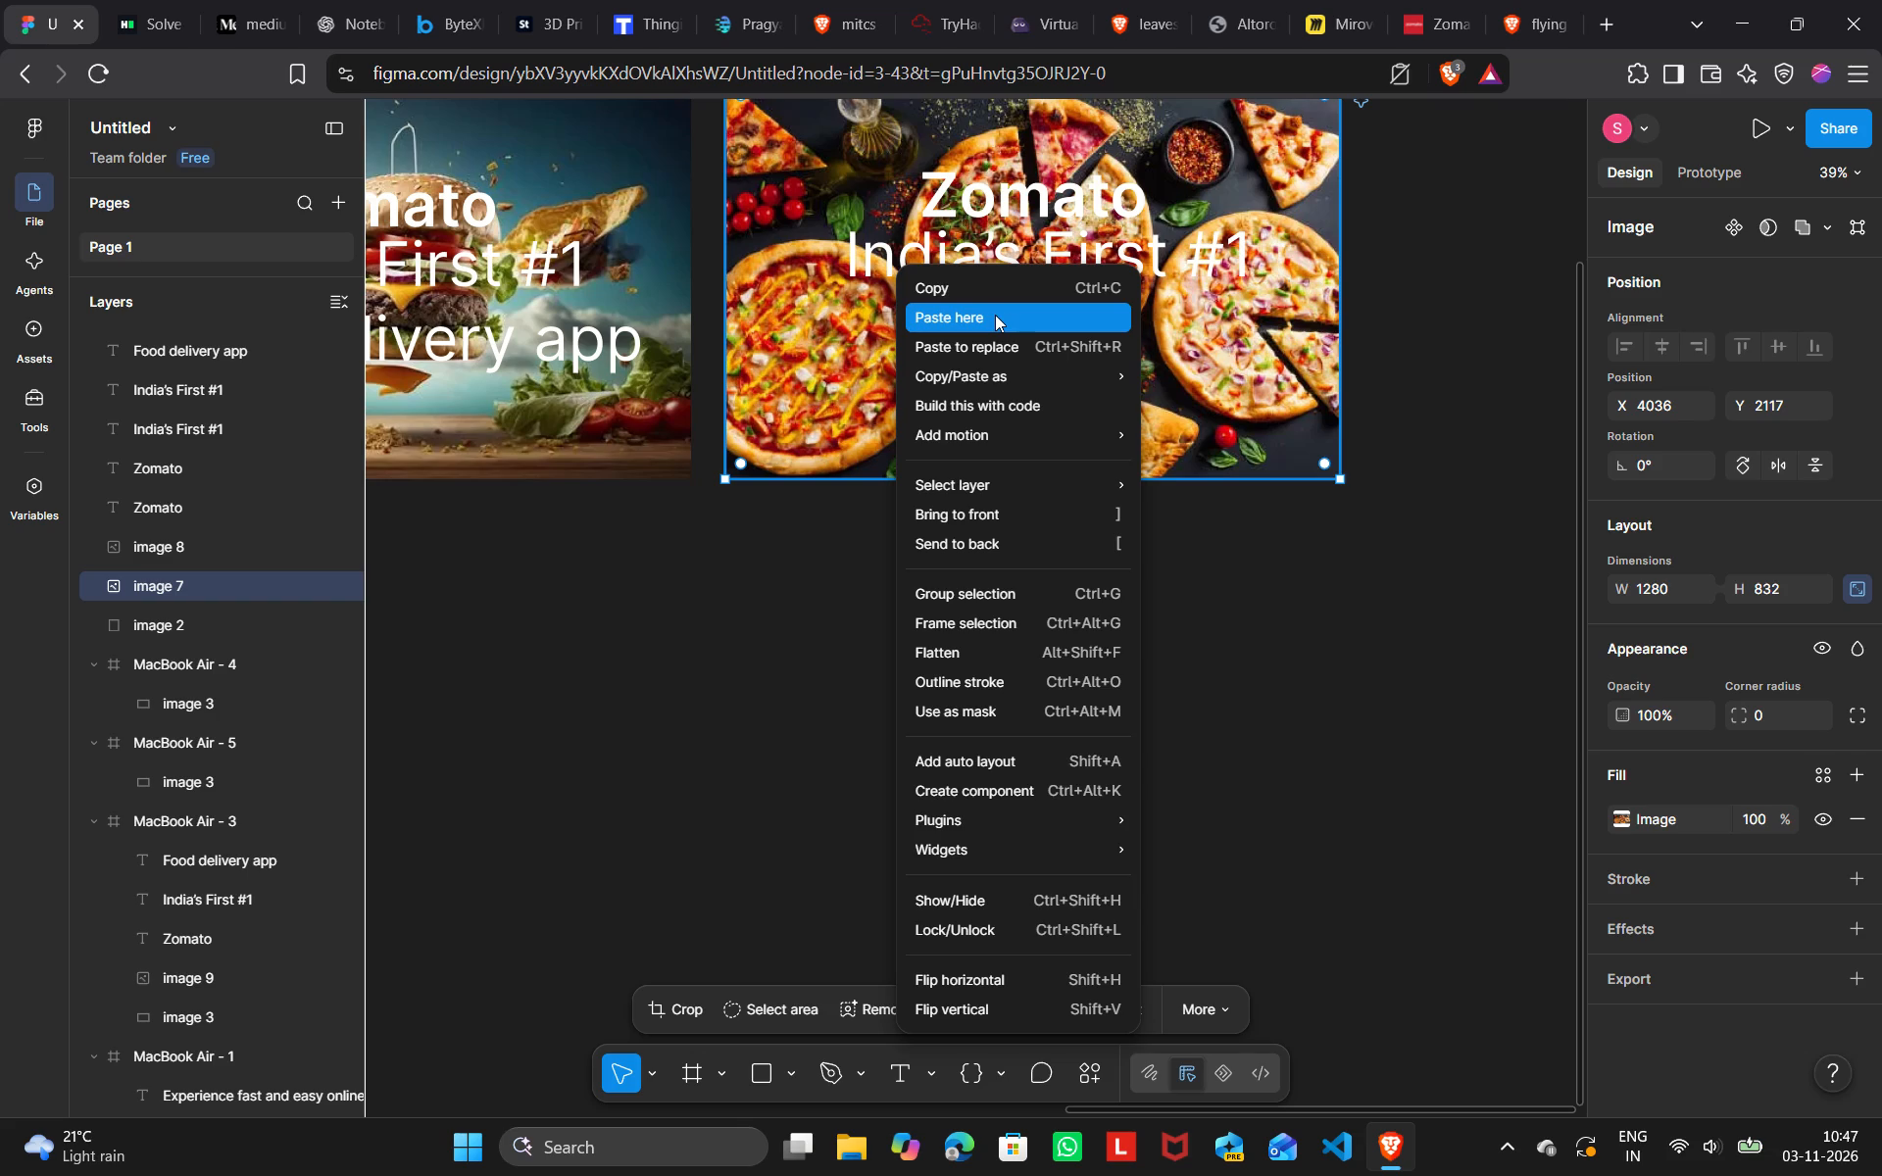
drag(1079, 370, 971, 364)
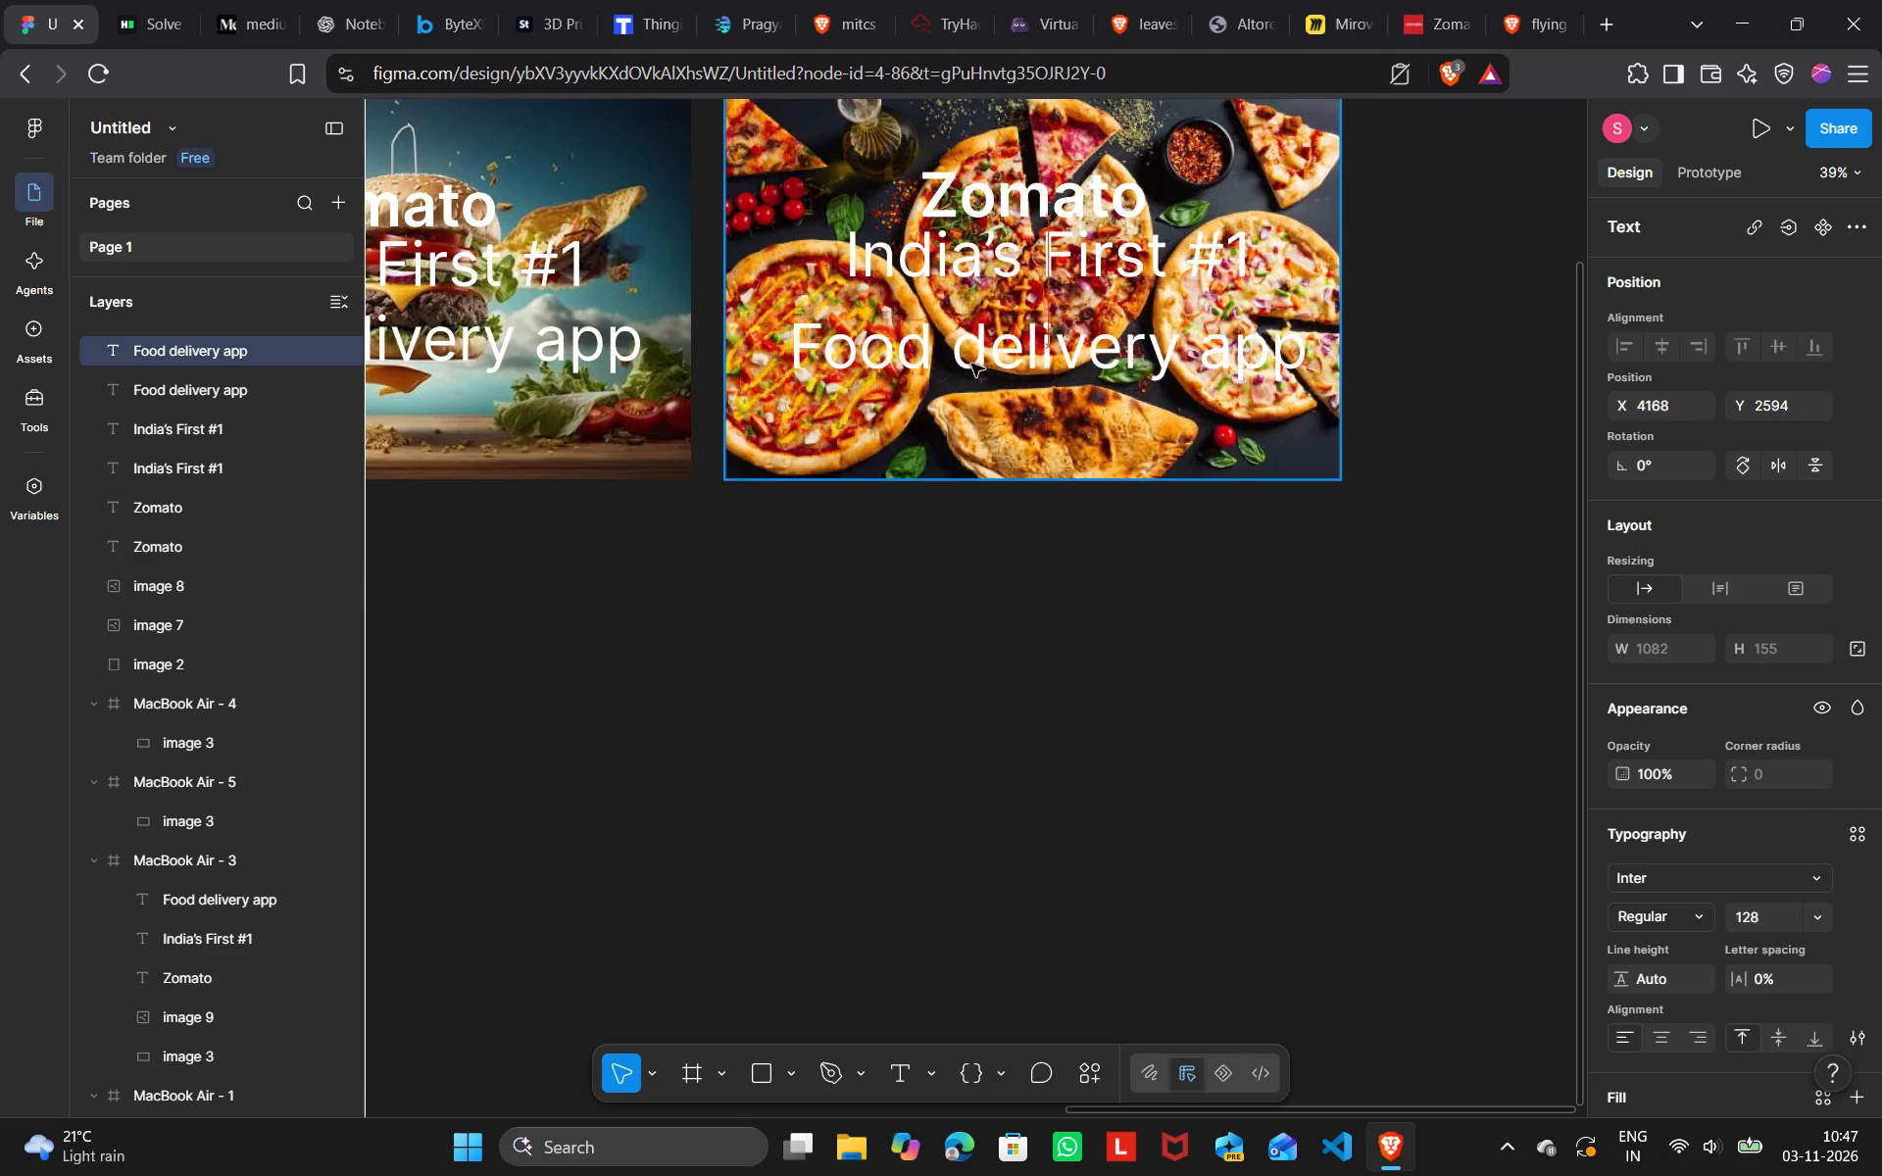
drag(971, 364, 944, 345)
Move the Food delivery app text over the burger picture up closer to its headline, to X 99, Y 430.
scroll(944, 345, right, 1)
drag(818, 361, 818, 353)
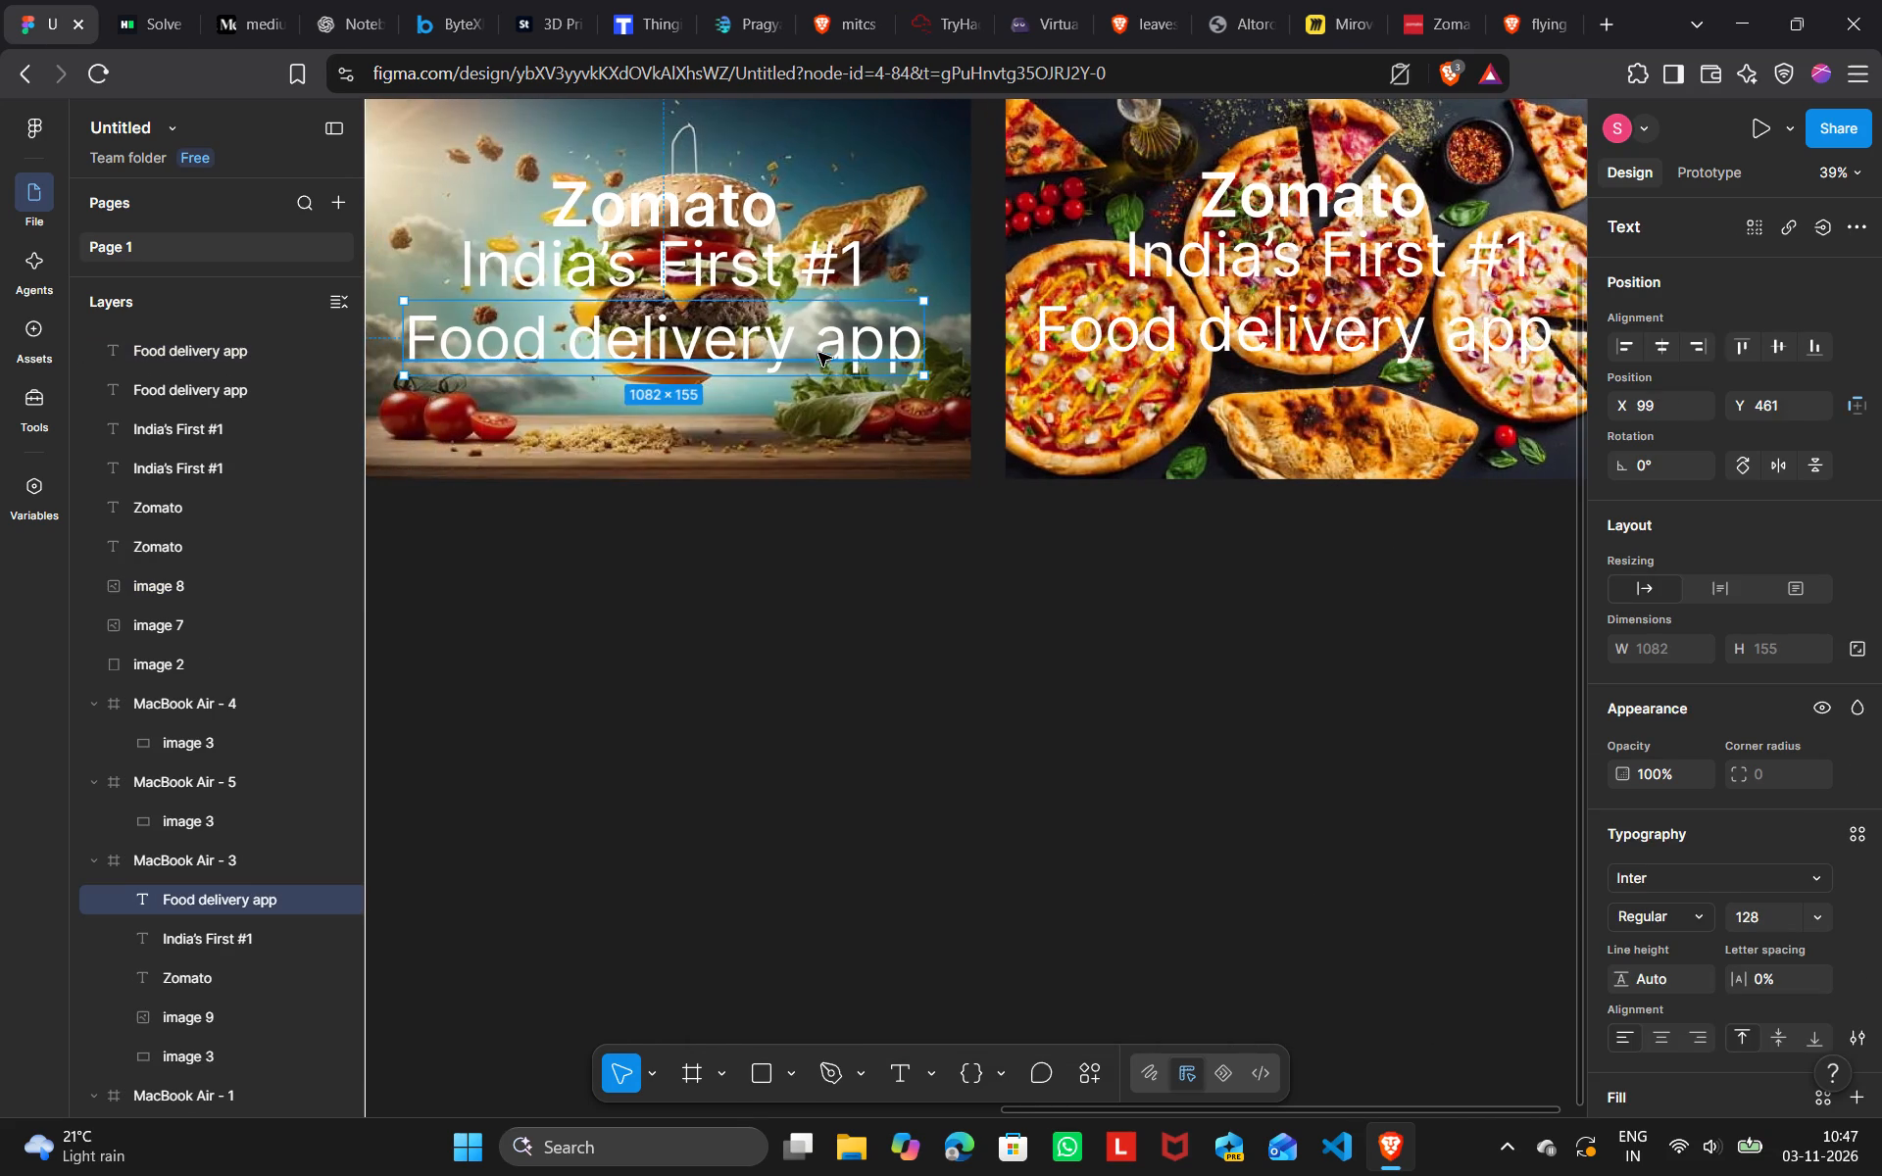
drag(818, 353, 814, 348)
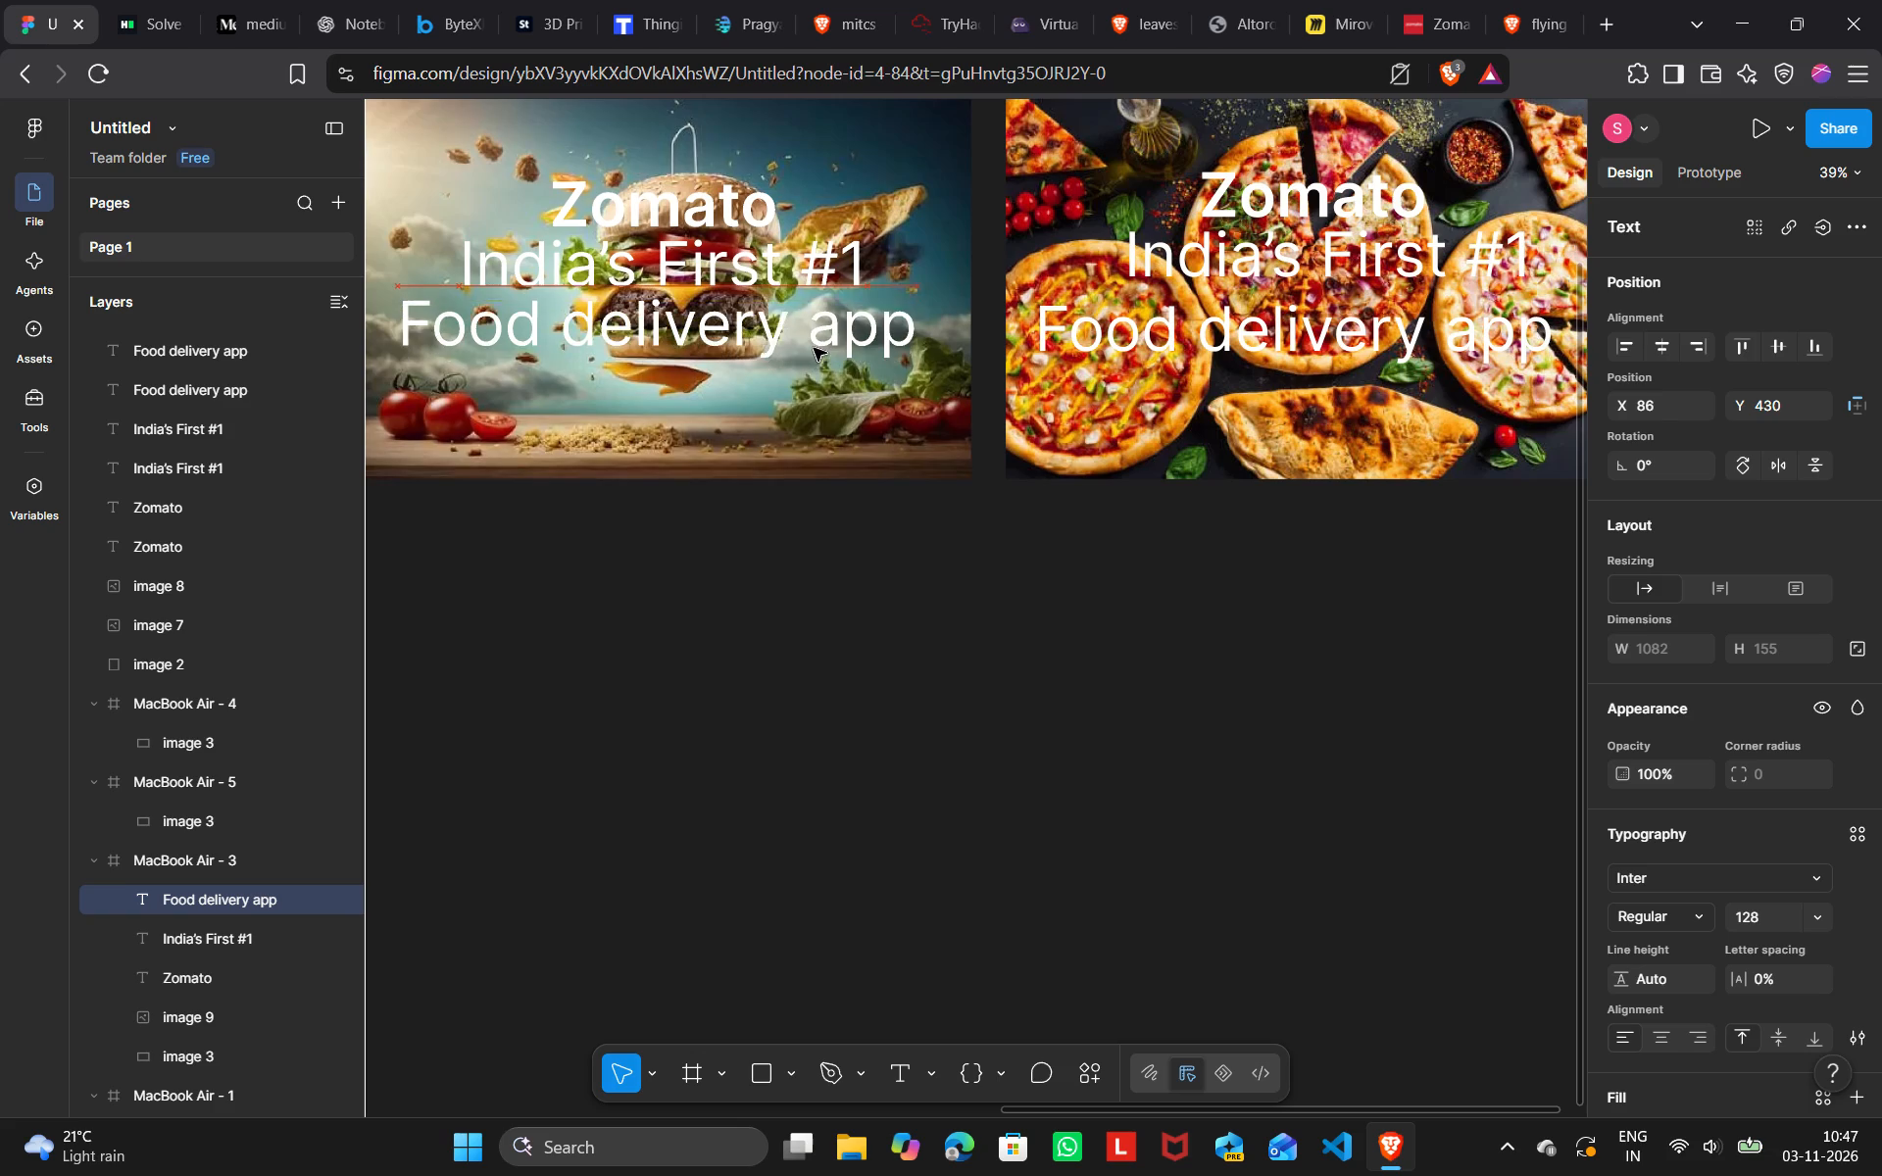
drag(814, 348, 814, 347)
Nudge the Zomato title in MacBook Air - 1 straight up to Y 131.
scroll(755, 284, right, 1)
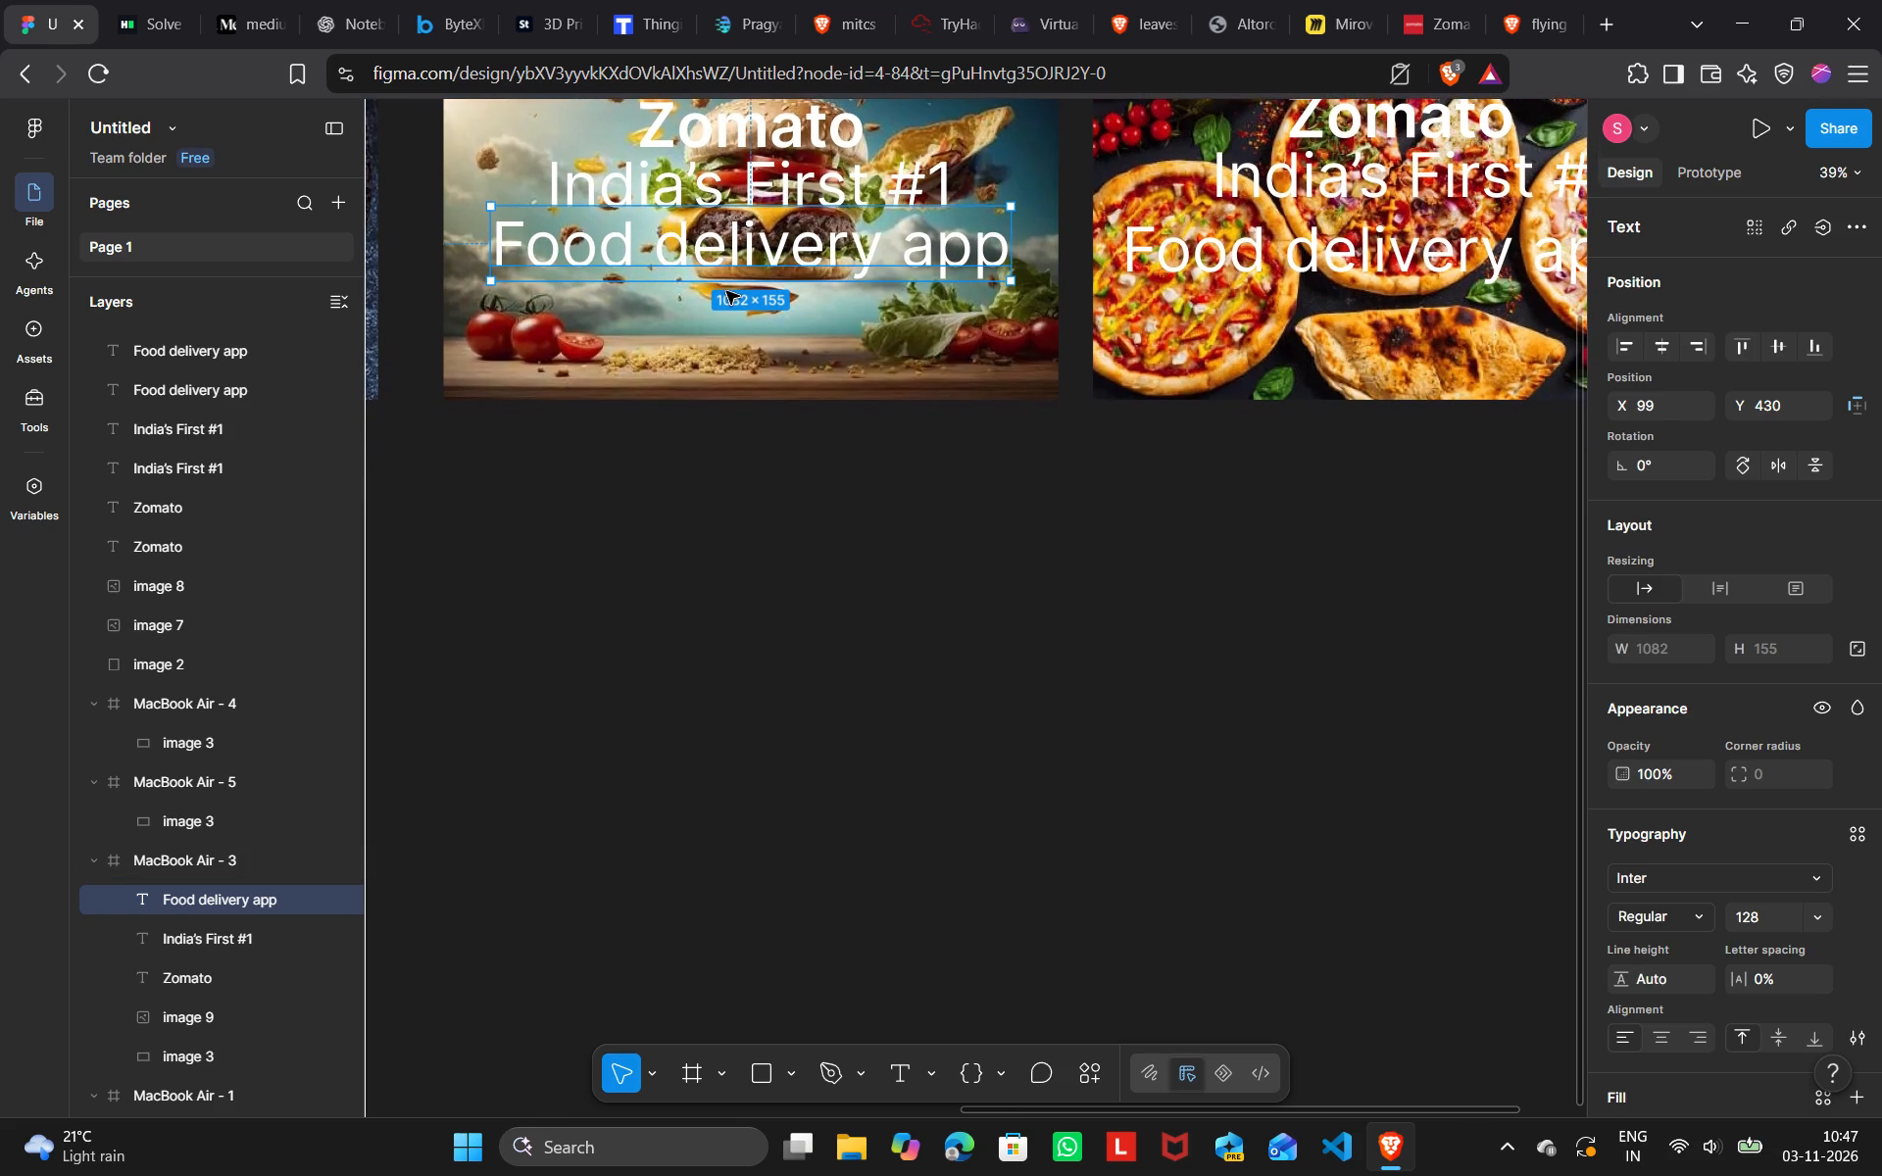
scroll(726, 291, right, 1)
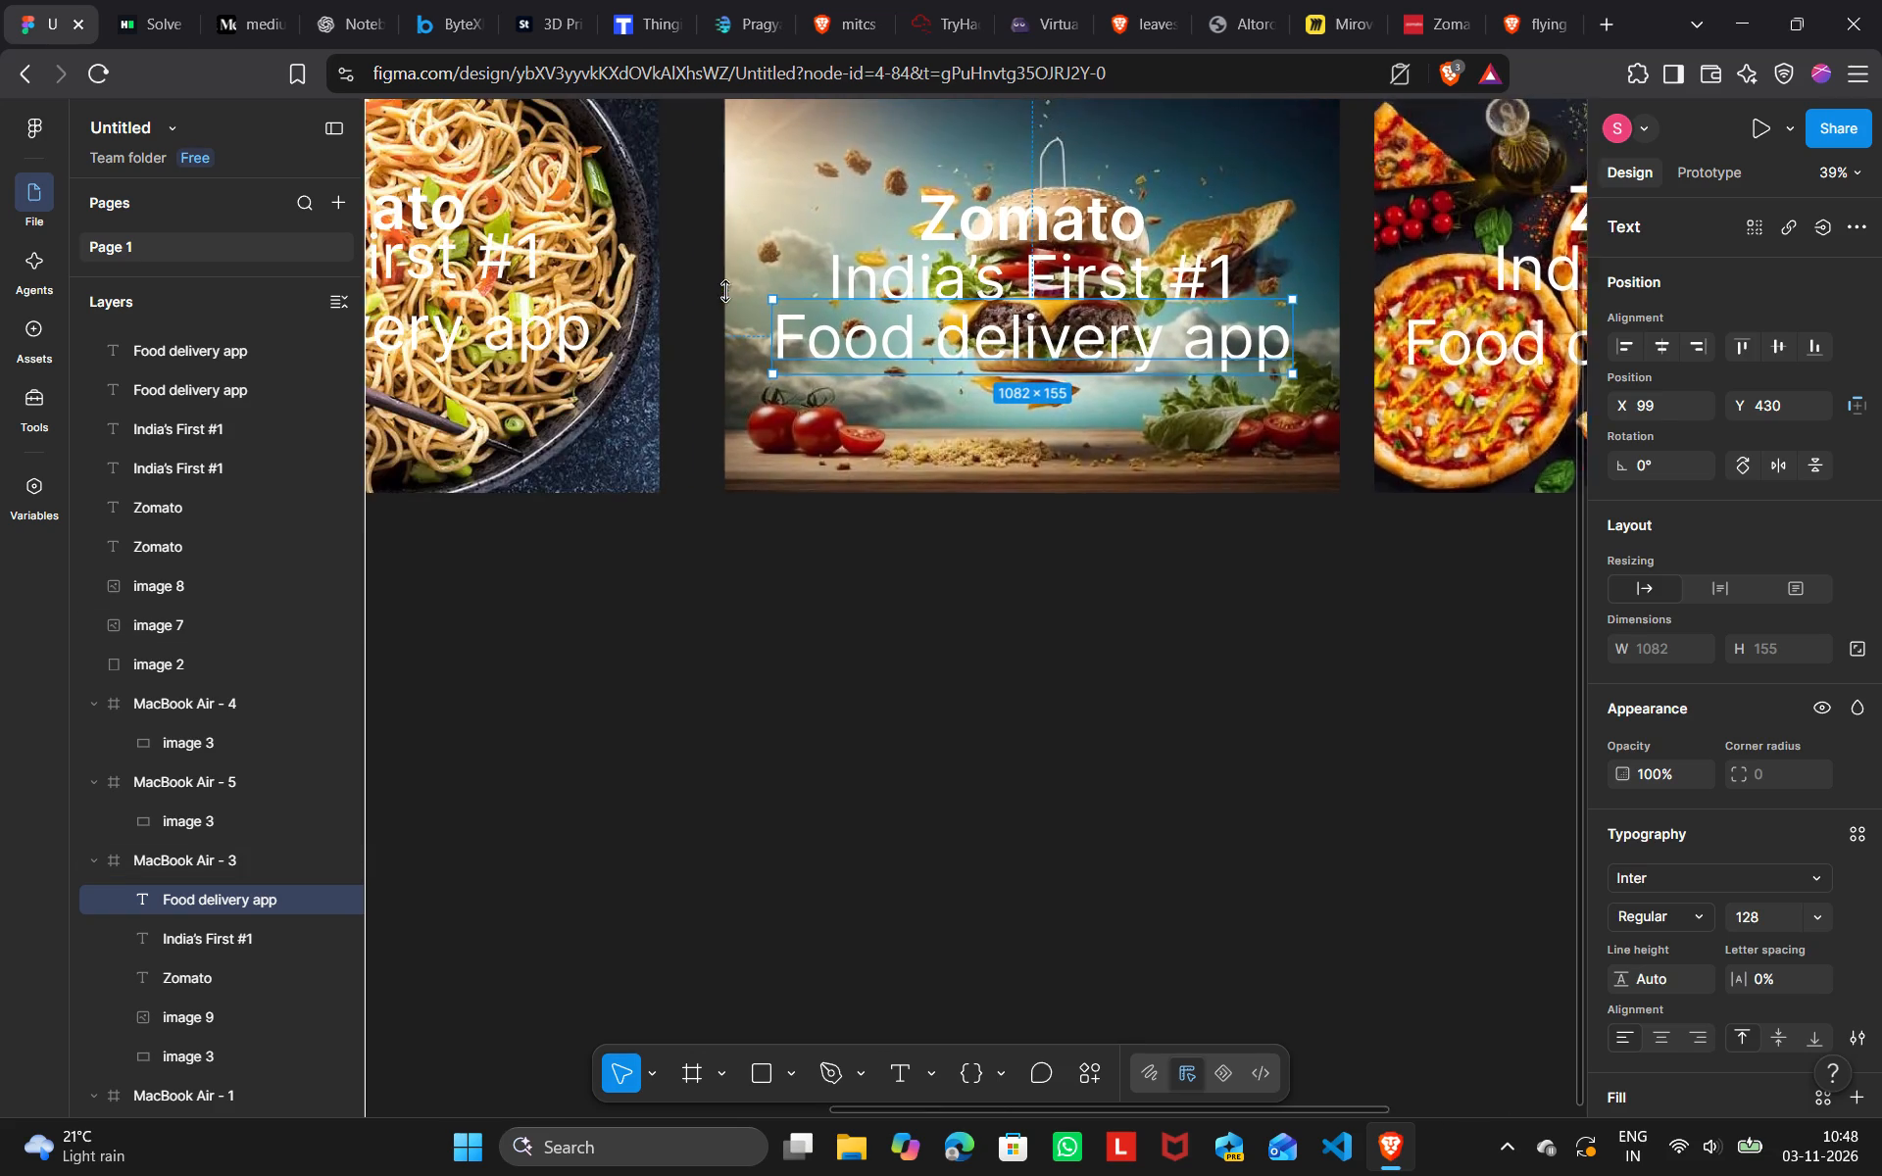
scroll(726, 291, right, 5)
scroll(726, 291, up, 1)
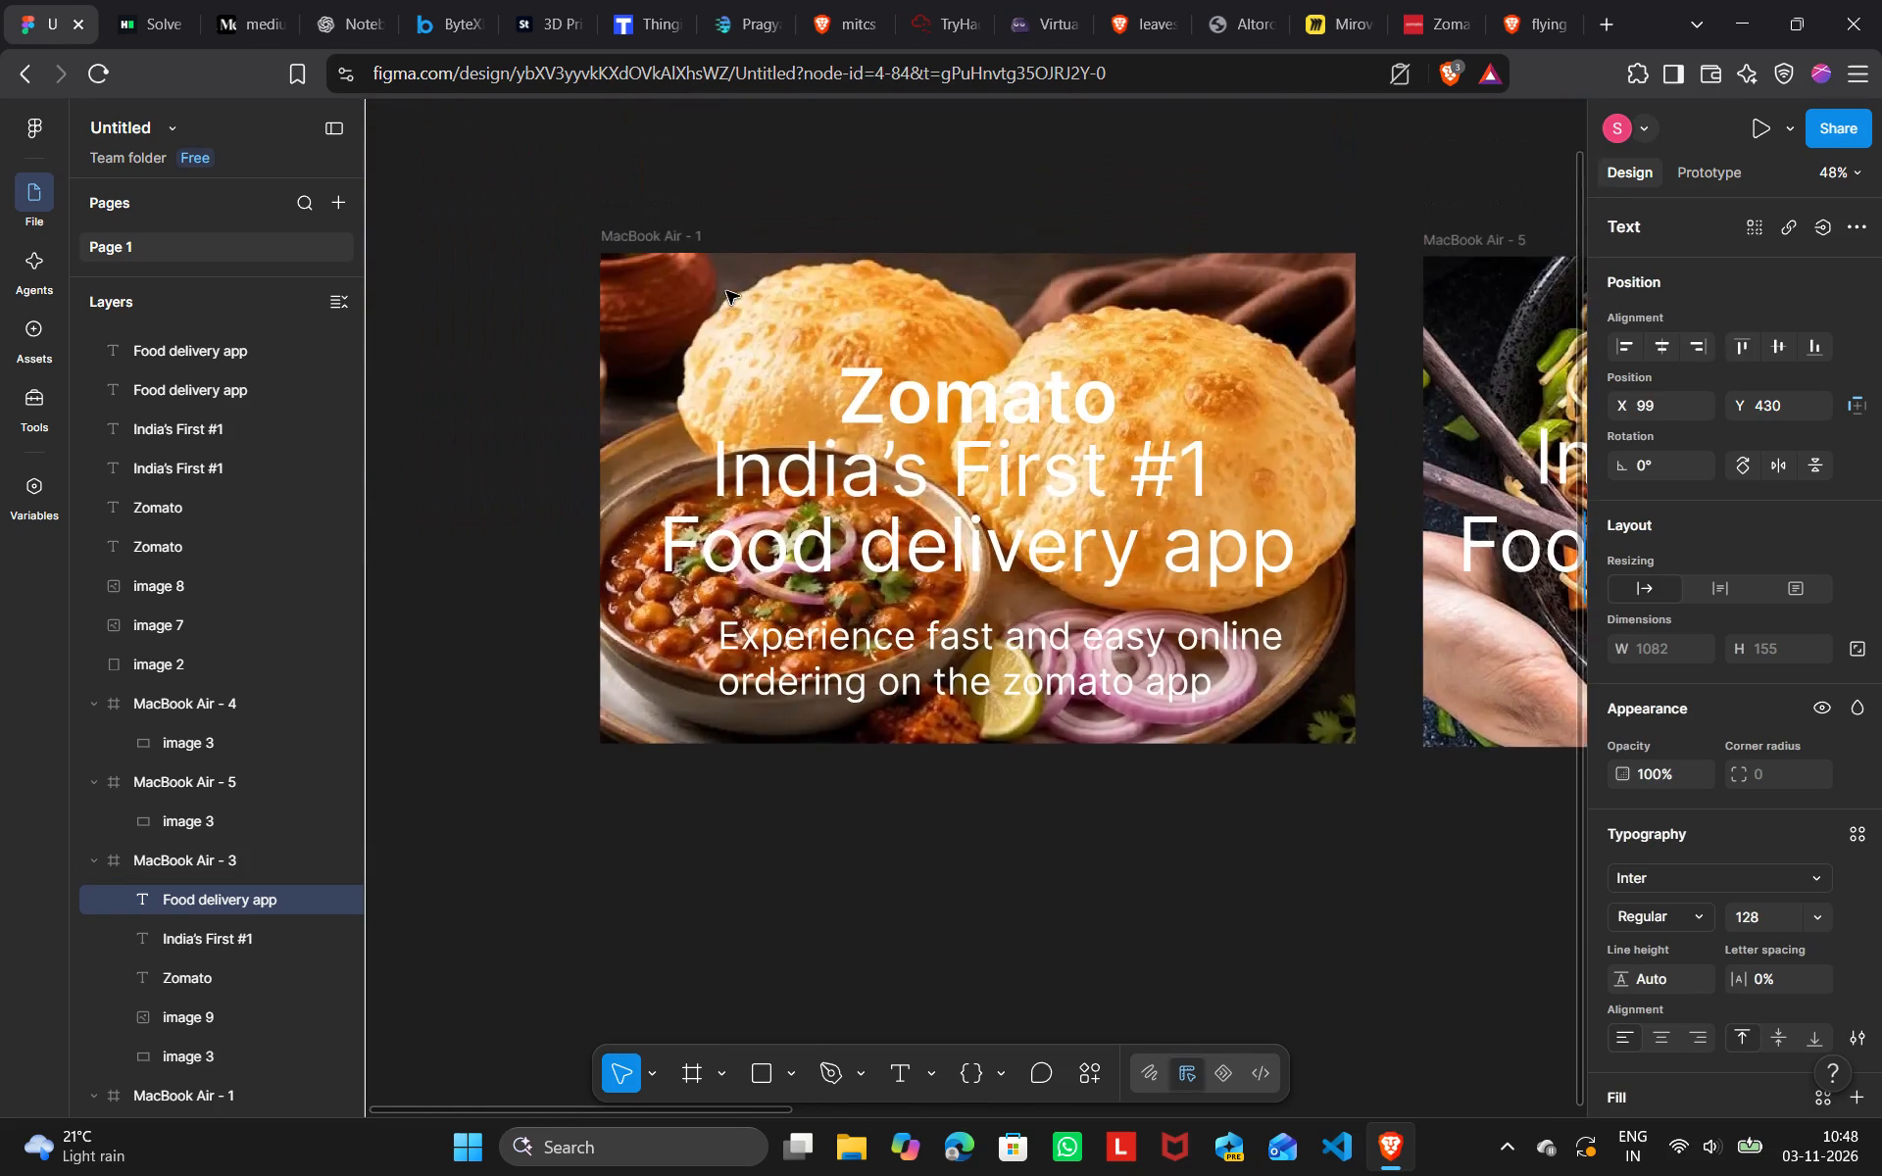
click(949, 382)
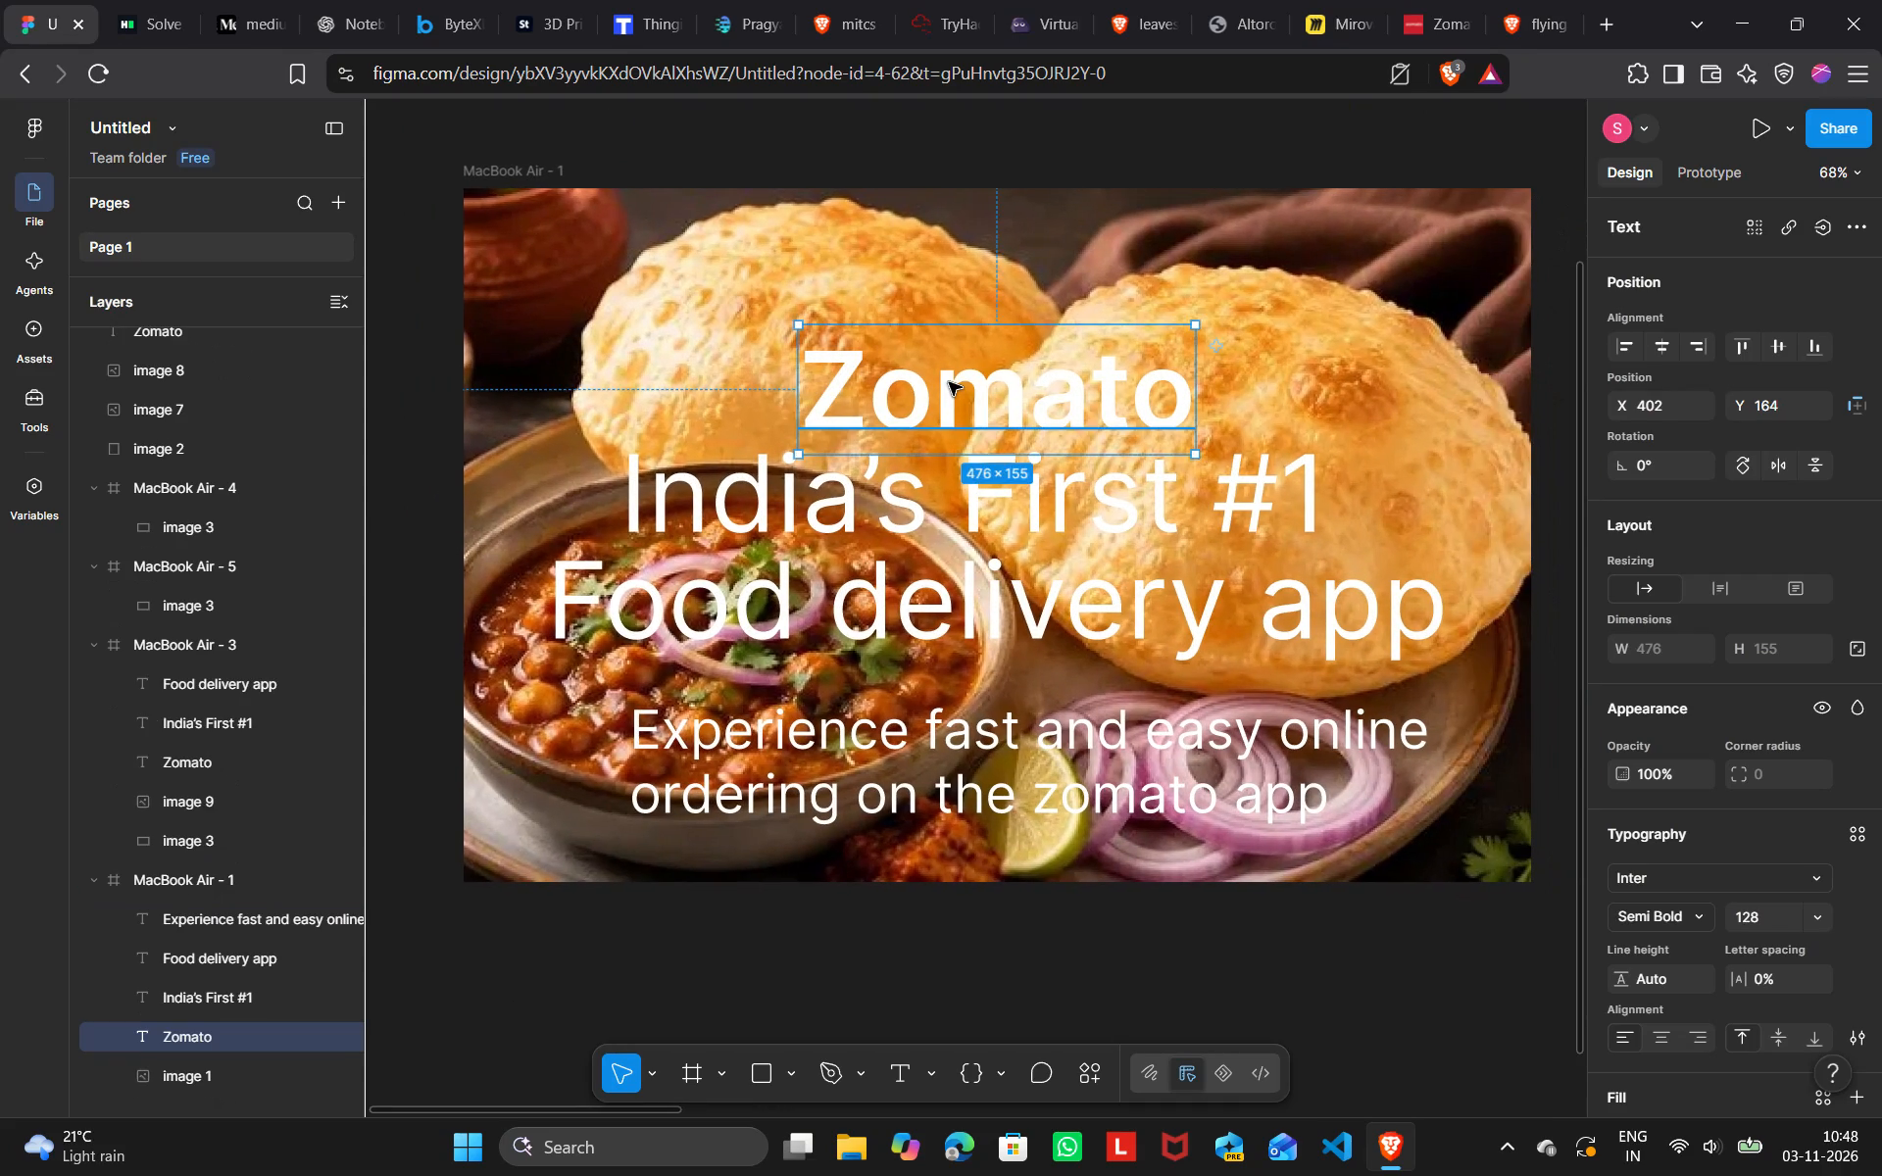
key(Up)
key(Up)
key(Up)
key(Up)
key(Up)
key(Up)
key(Up)
key(Up)
key(Up)
key(Up)
key(Up)
key(Up)
key(Up)
key(Up)
key(Up)
key(Up)
key(Up)
key(Up)
key(Up)
key(Up)
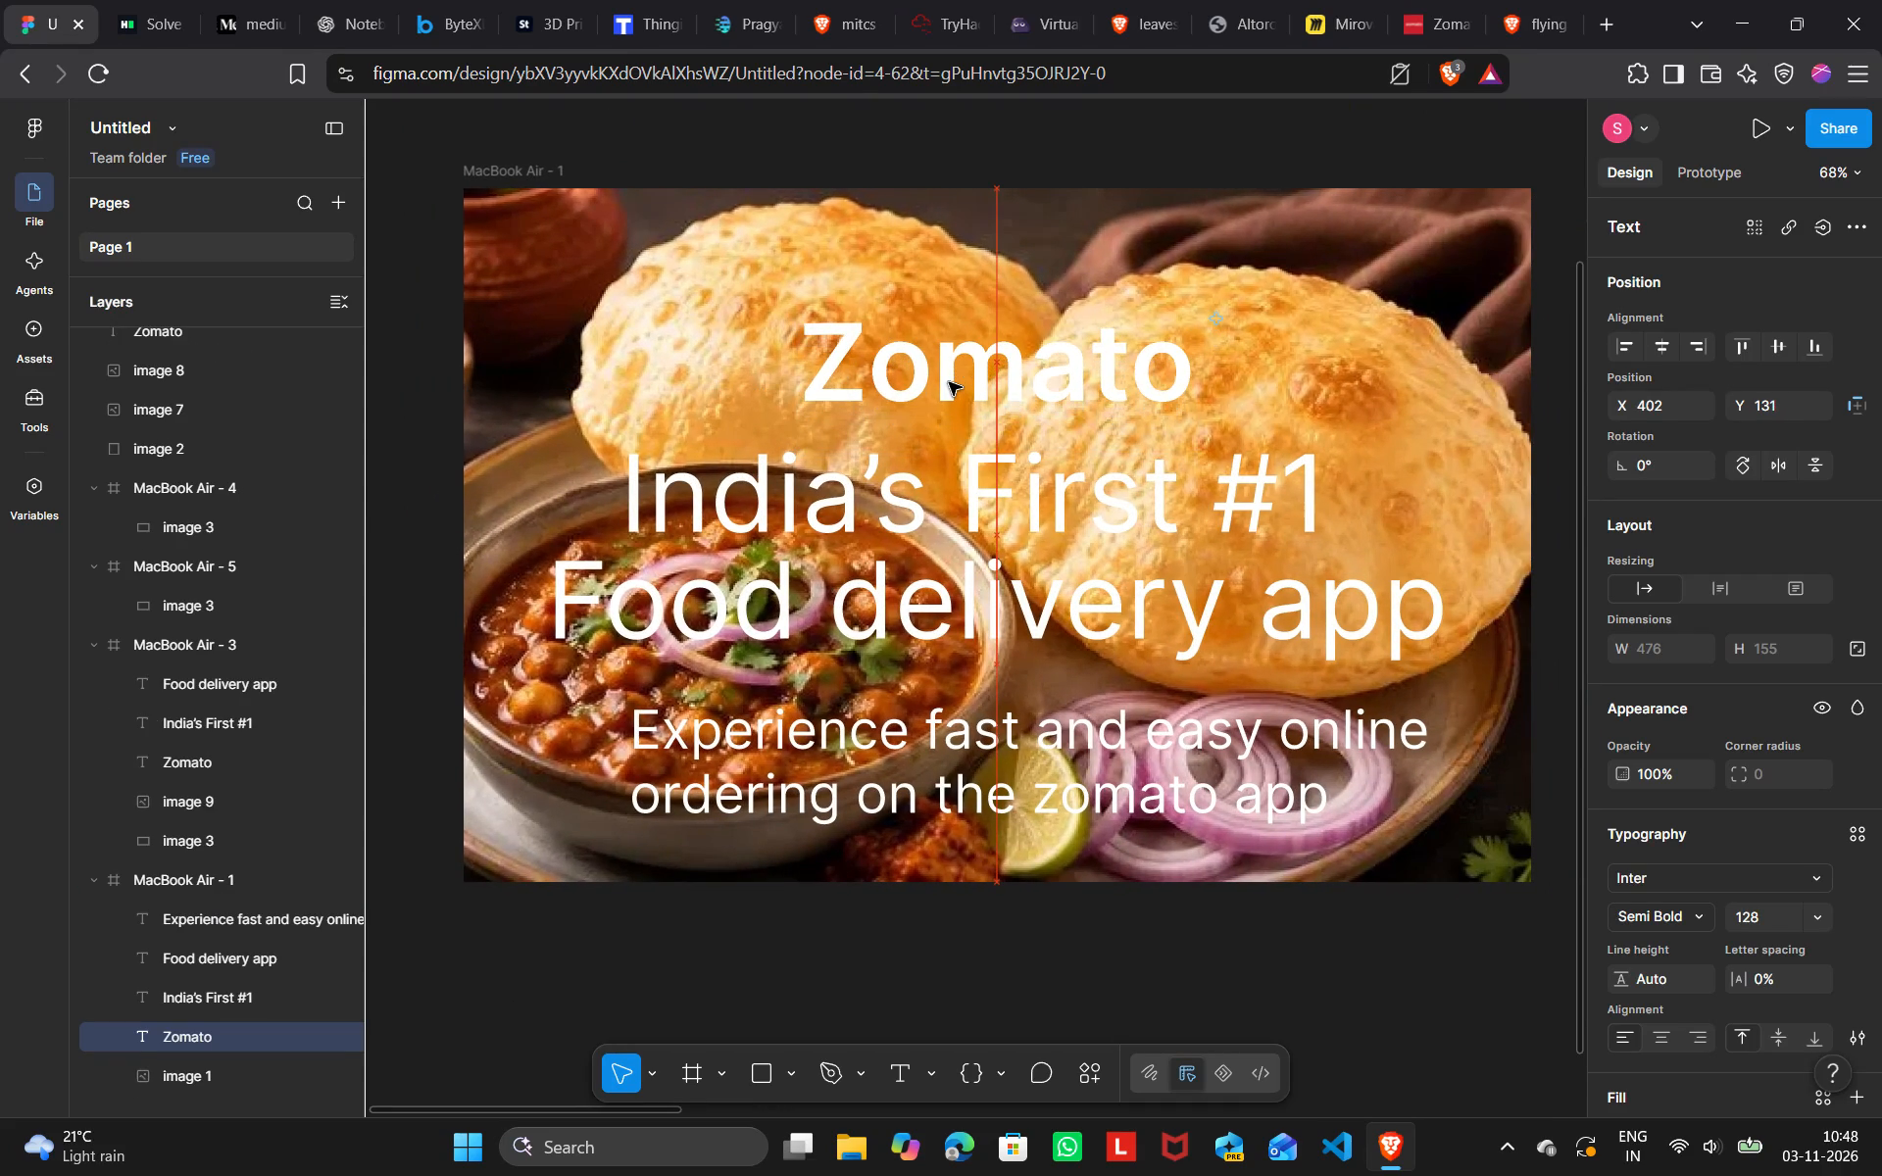
Move the India's First #1 headline in MacBook Air - 1 up, close beneath the raised Zomato title.
scroll(949, 382, left, 1)
drag(898, 485, 902, 462)
Move the Food delivery app text in MacBook Air - 1 up beneath the headline, to about X 76, Y 385.
drag(878, 604, 860, 584)
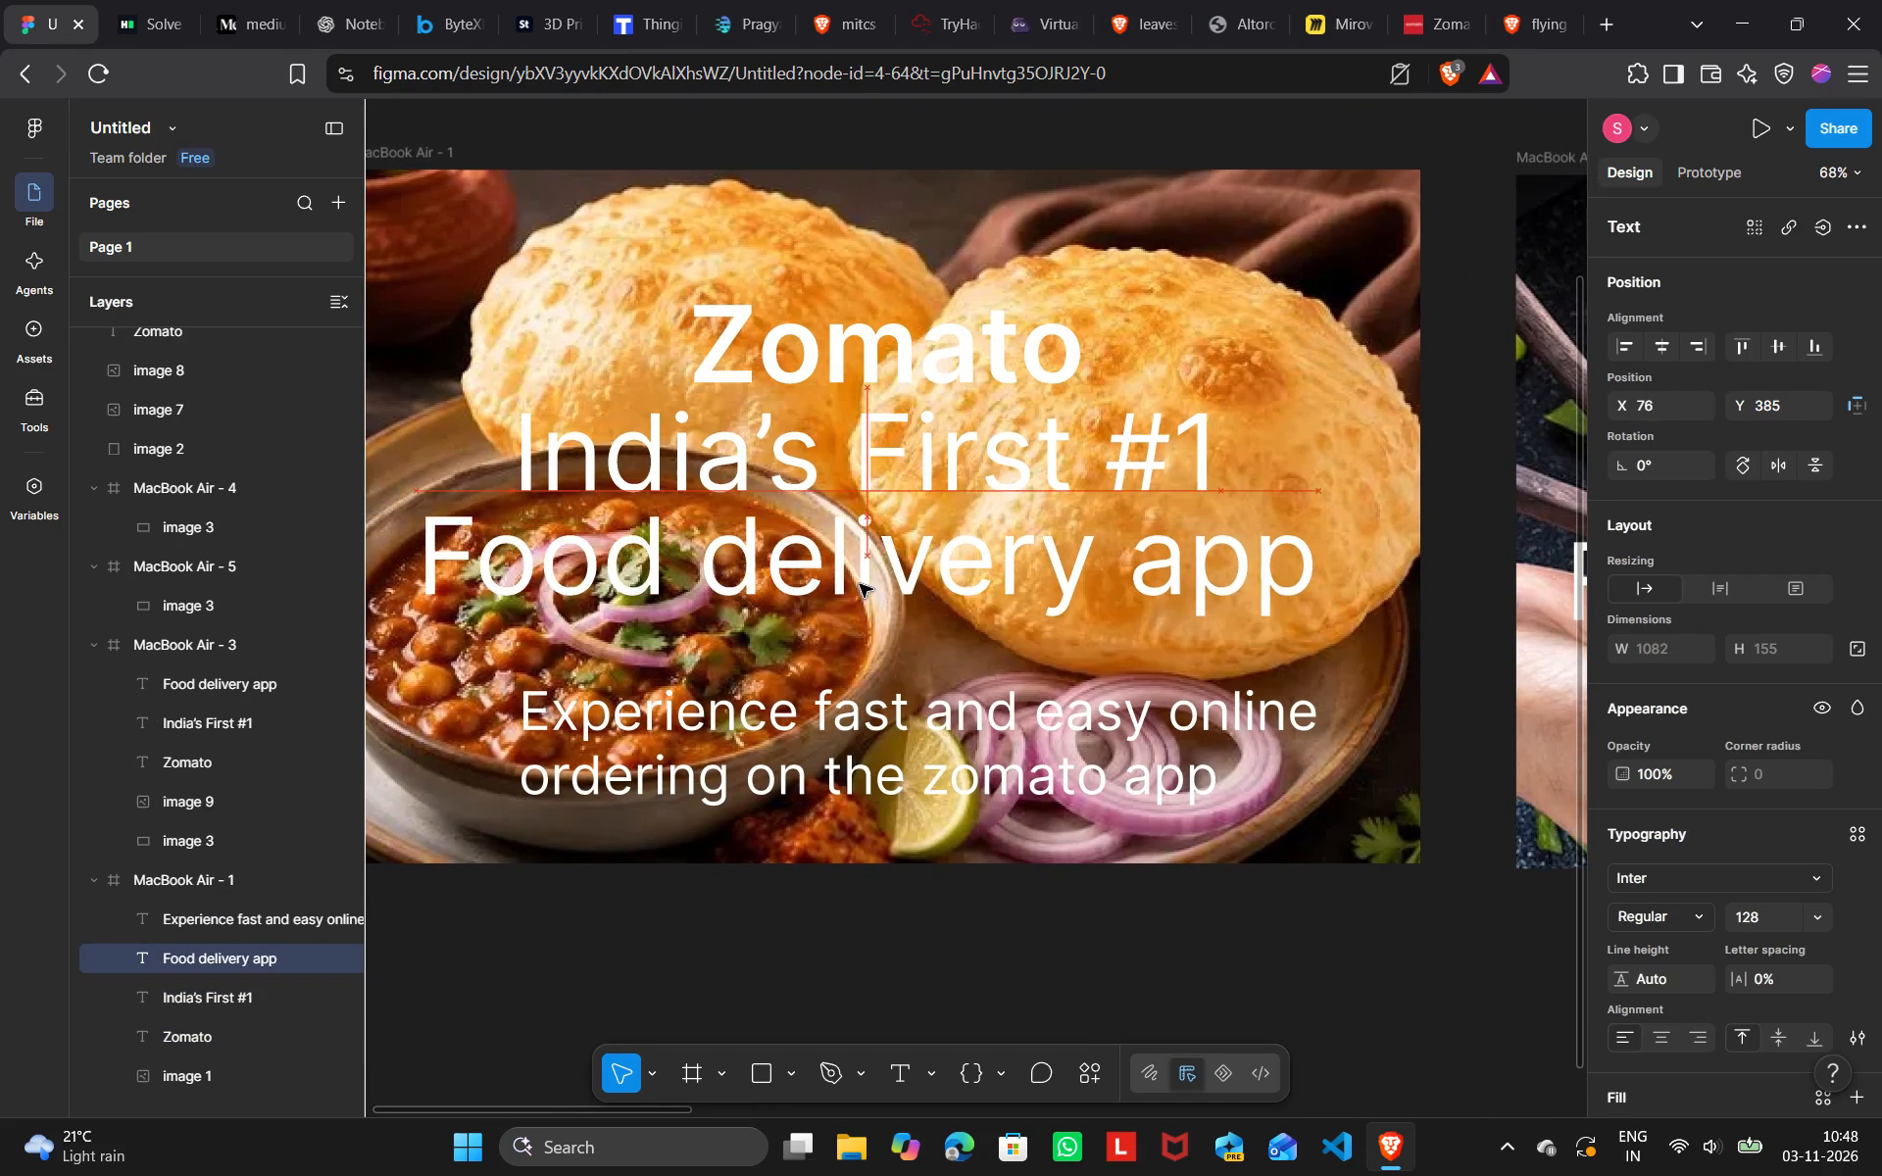
drag(860, 584, 858, 584)
Move the Experience fast and easy online ordering tagline in MacBook Air - 1 up and centre it horizontally, at X 151, Y 563.
drag(868, 732, 832, 706)
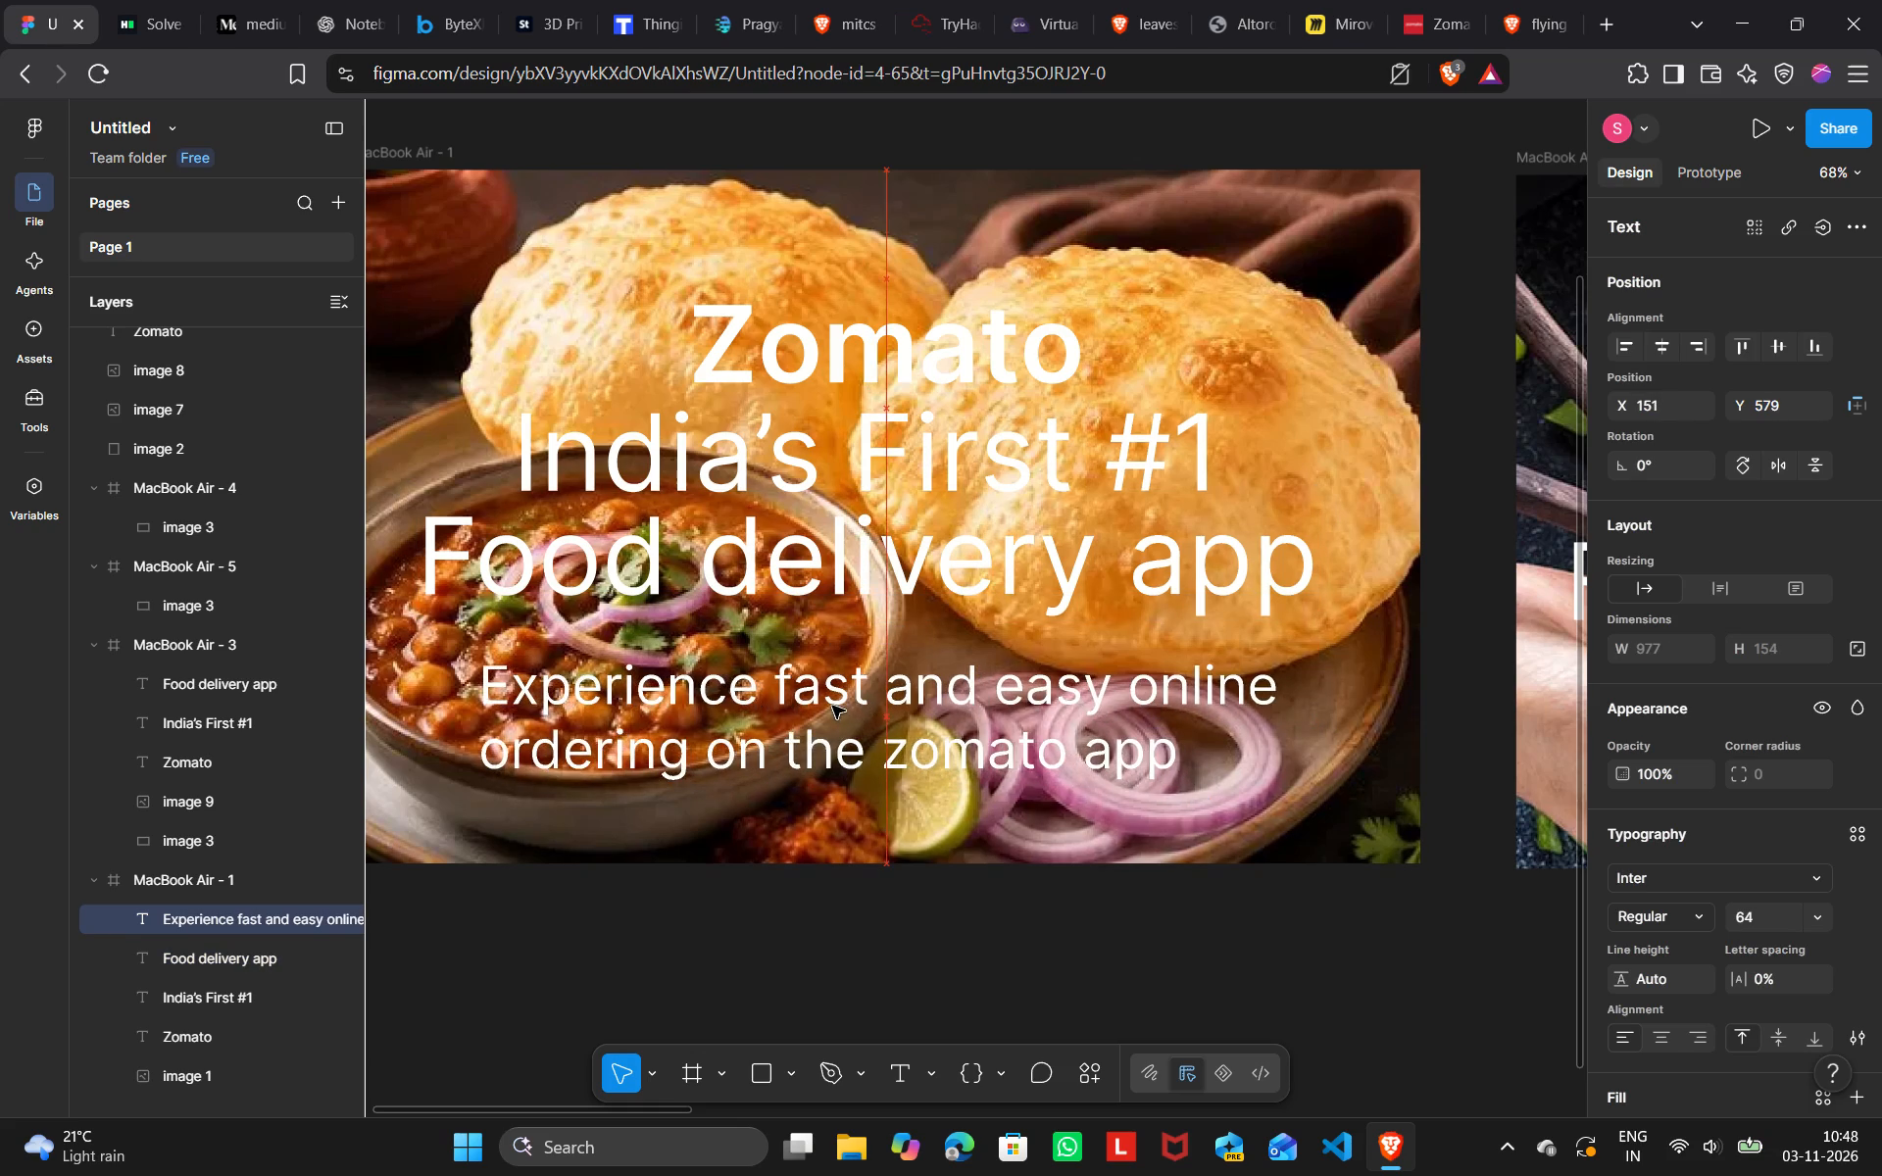
drag(832, 706, 833, 693)
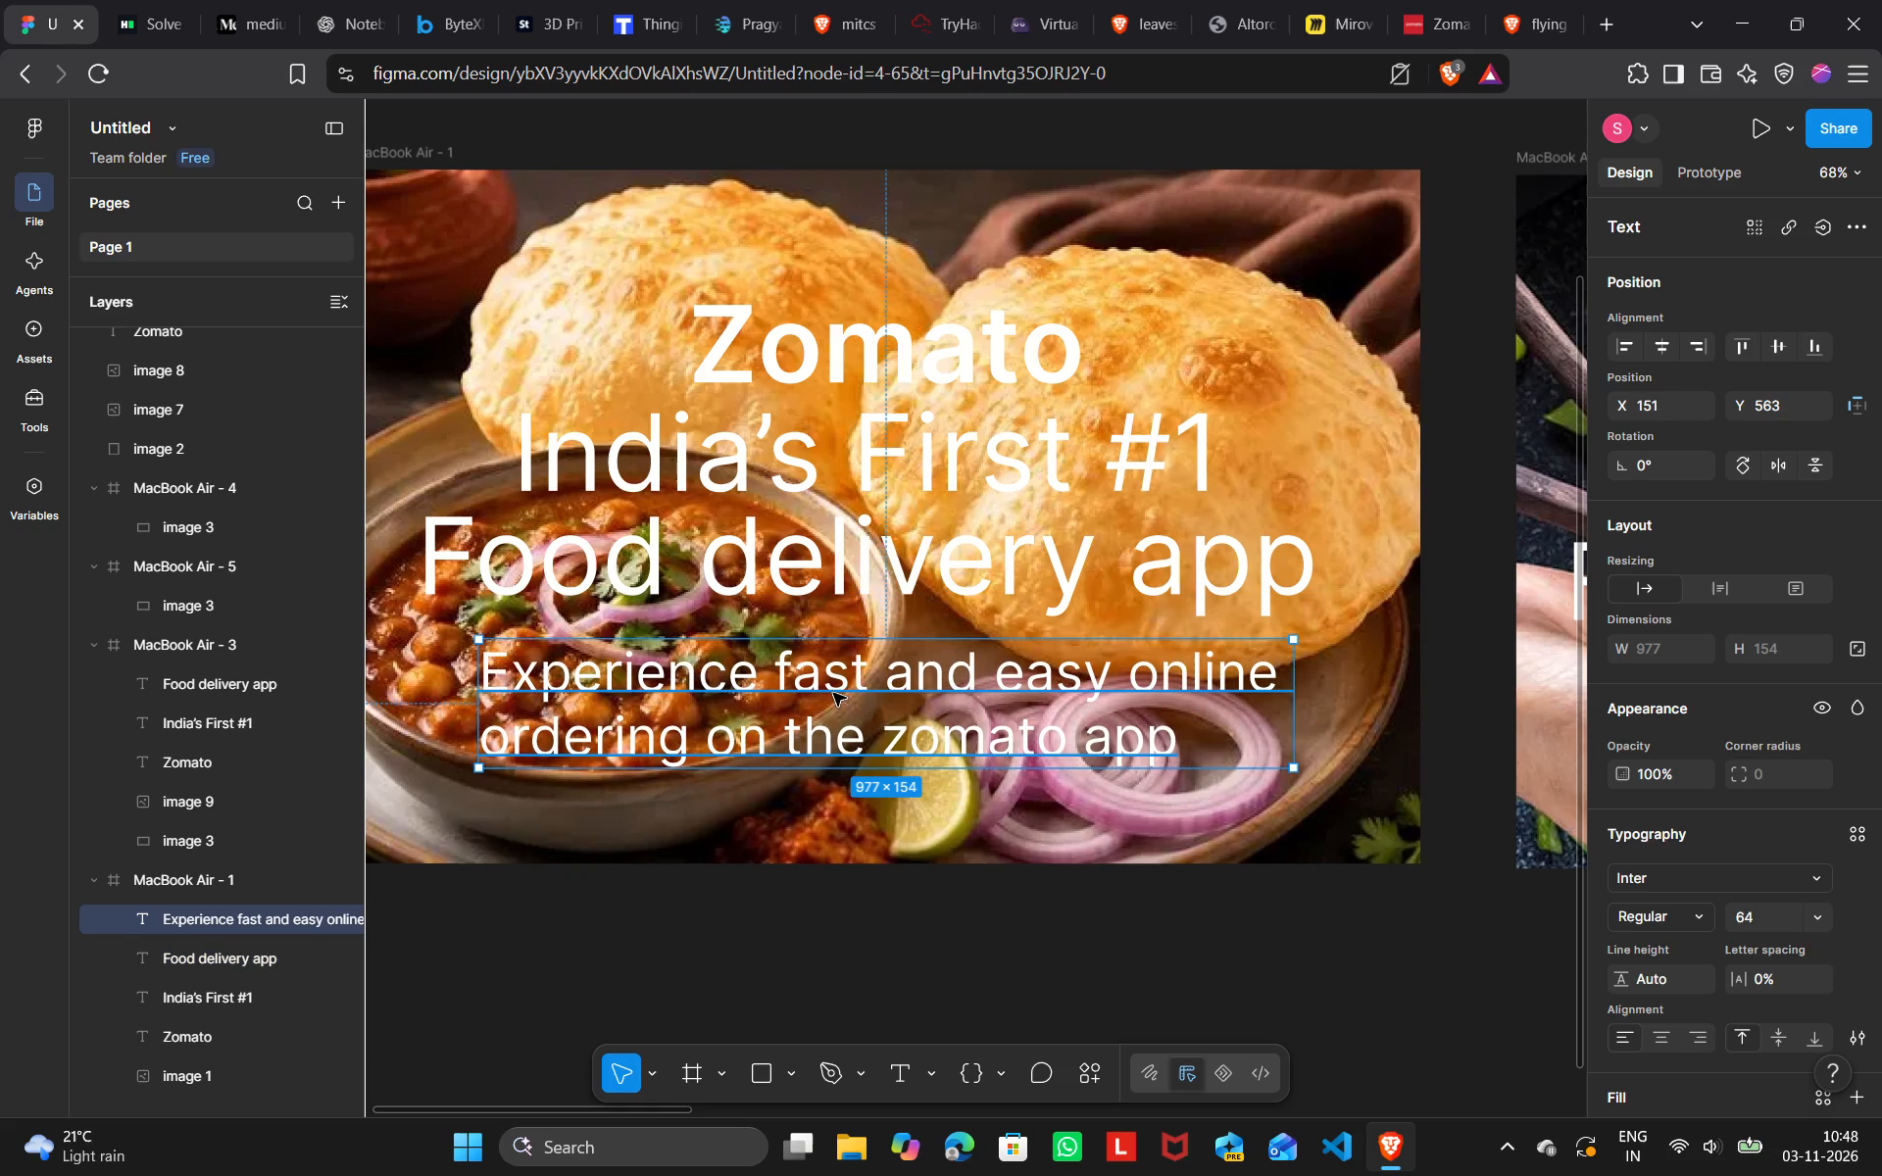
Shift the Zomato title over the noodle picture slightly up and left, to X 1661, Y 2254.
scroll(833, 693, left, 4)
scroll(833, 693, right, 2)
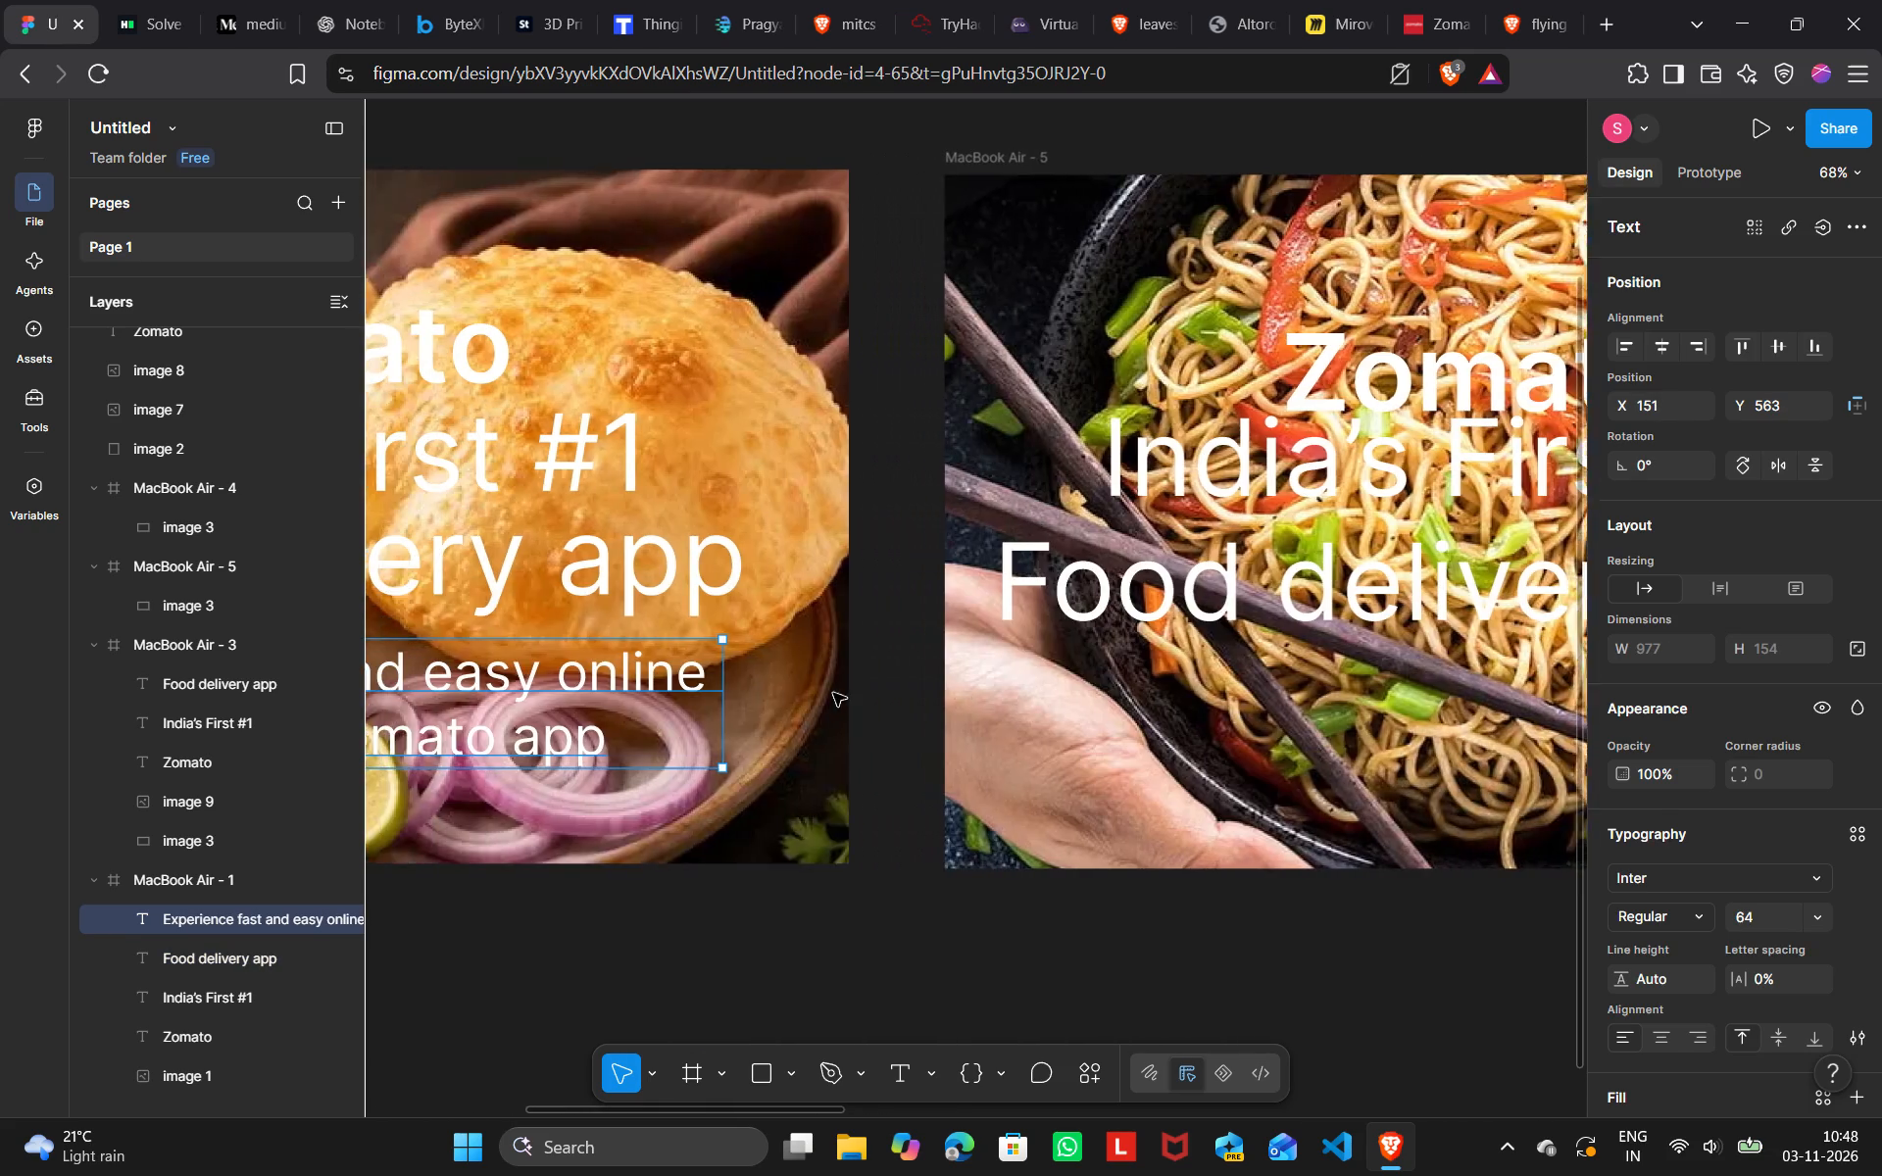
scroll(833, 693, right, 1)
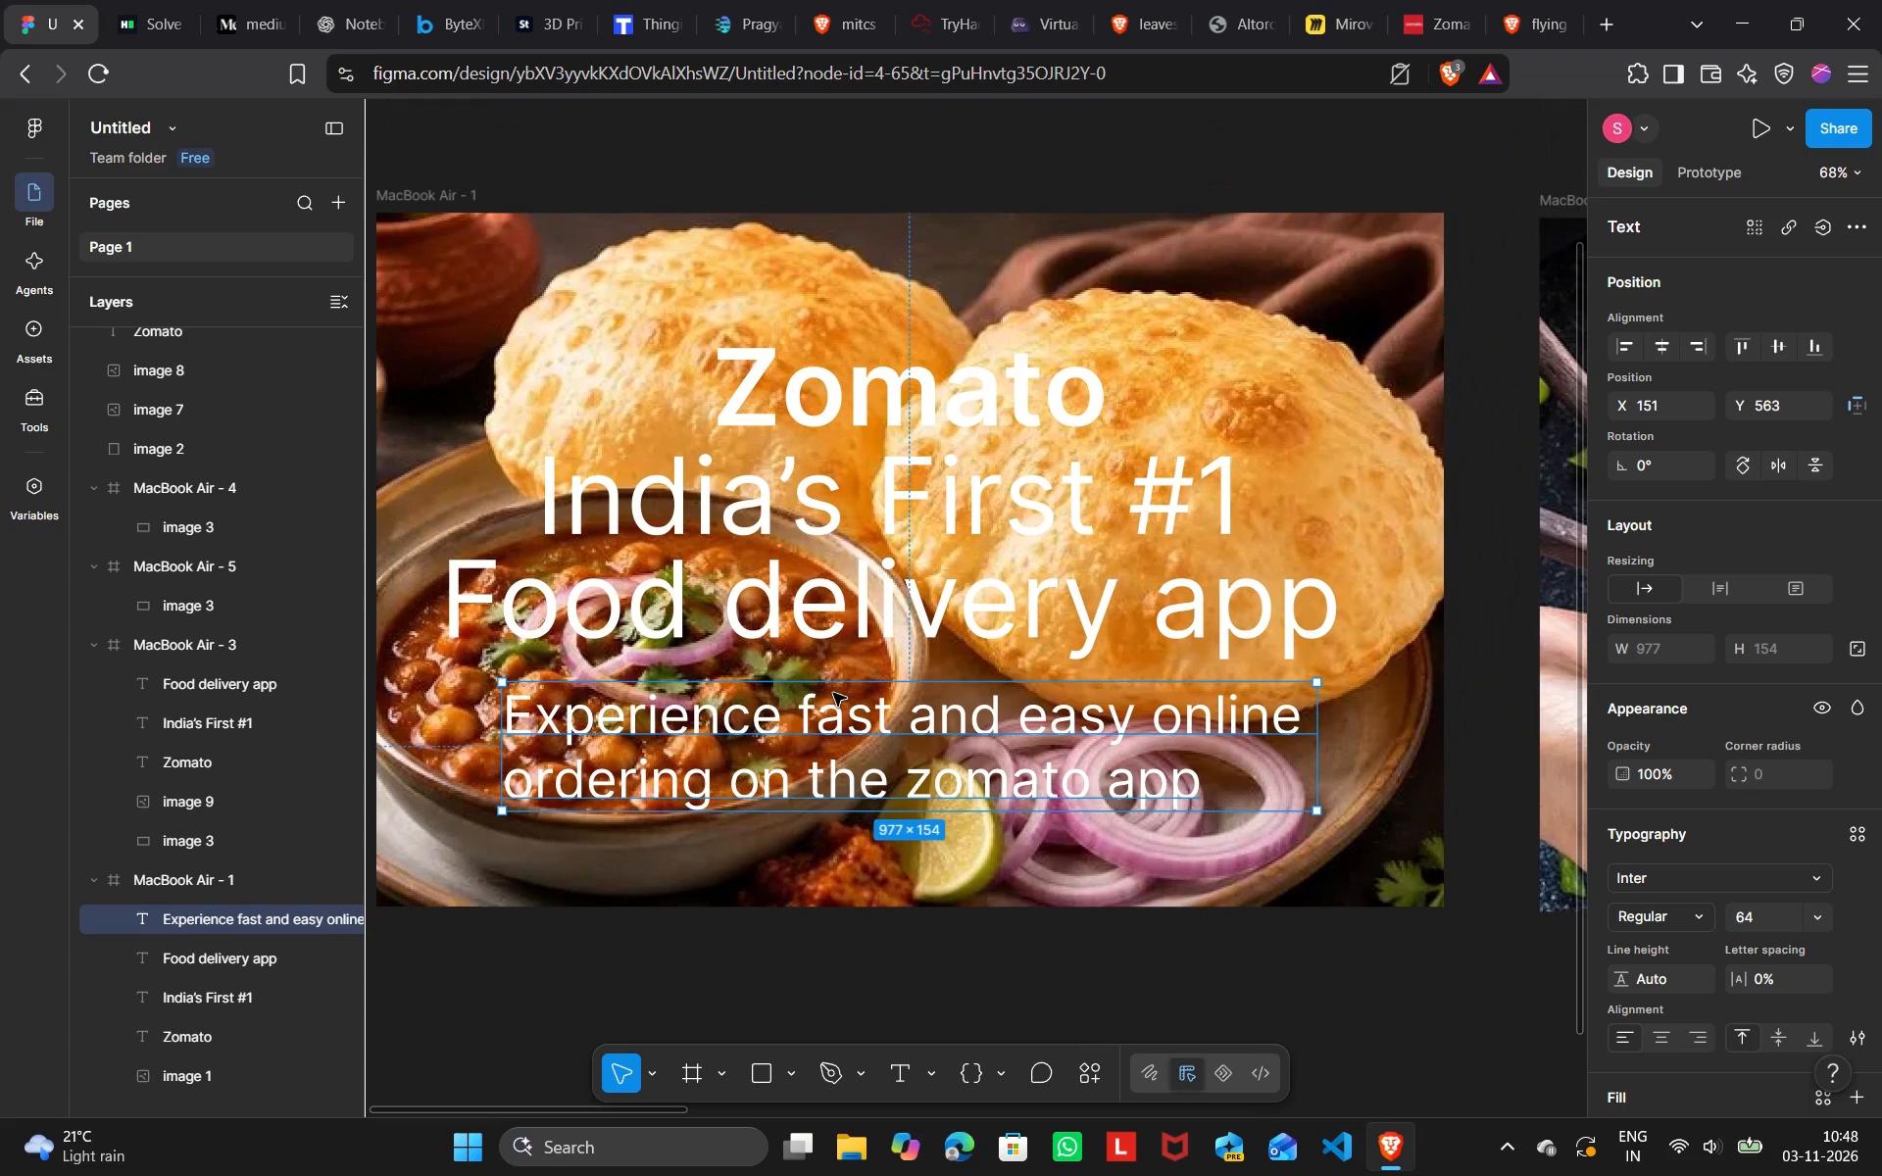
scroll(833, 693, left, 3)
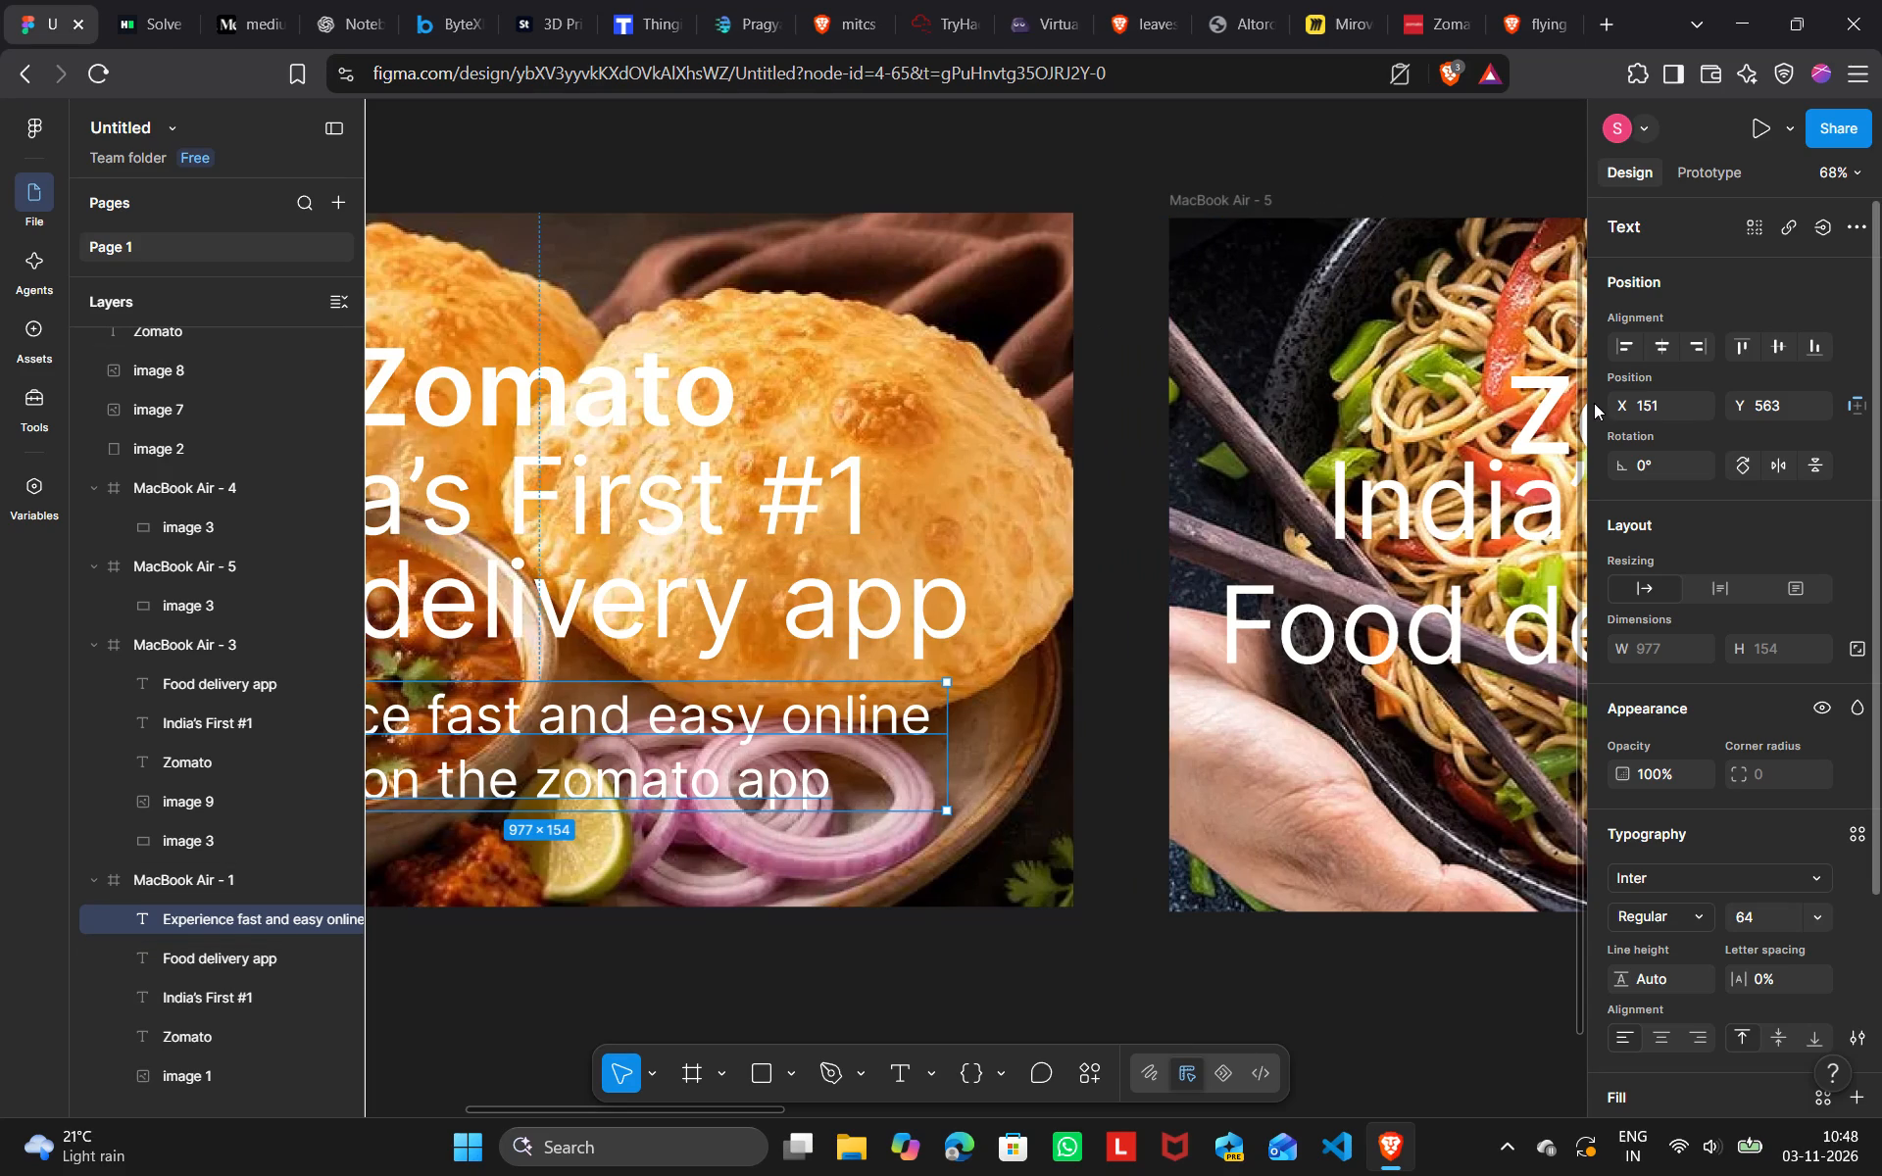
drag(1569, 411, 1559, 398)
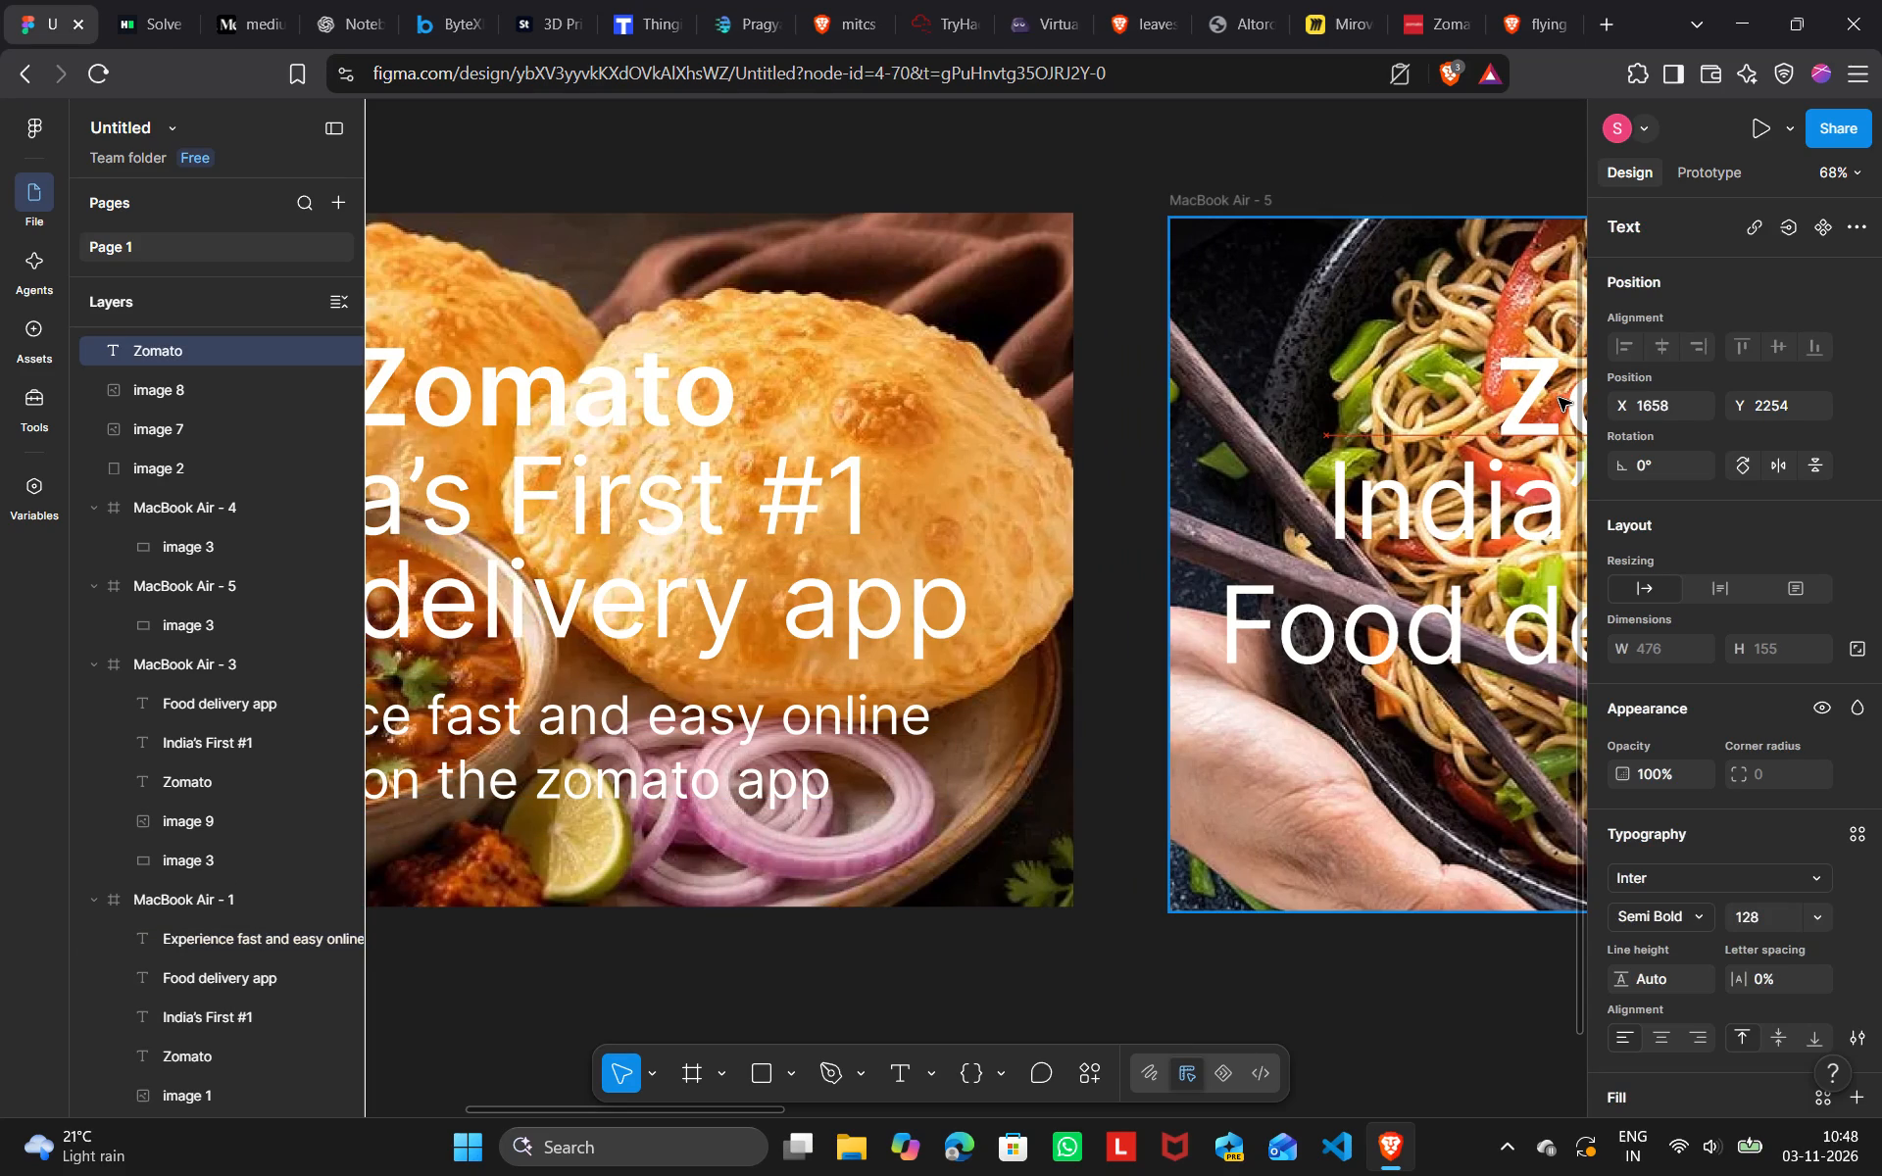
drag(1559, 398, 1560, 400)
drag(1560, 400, 1560, 386)
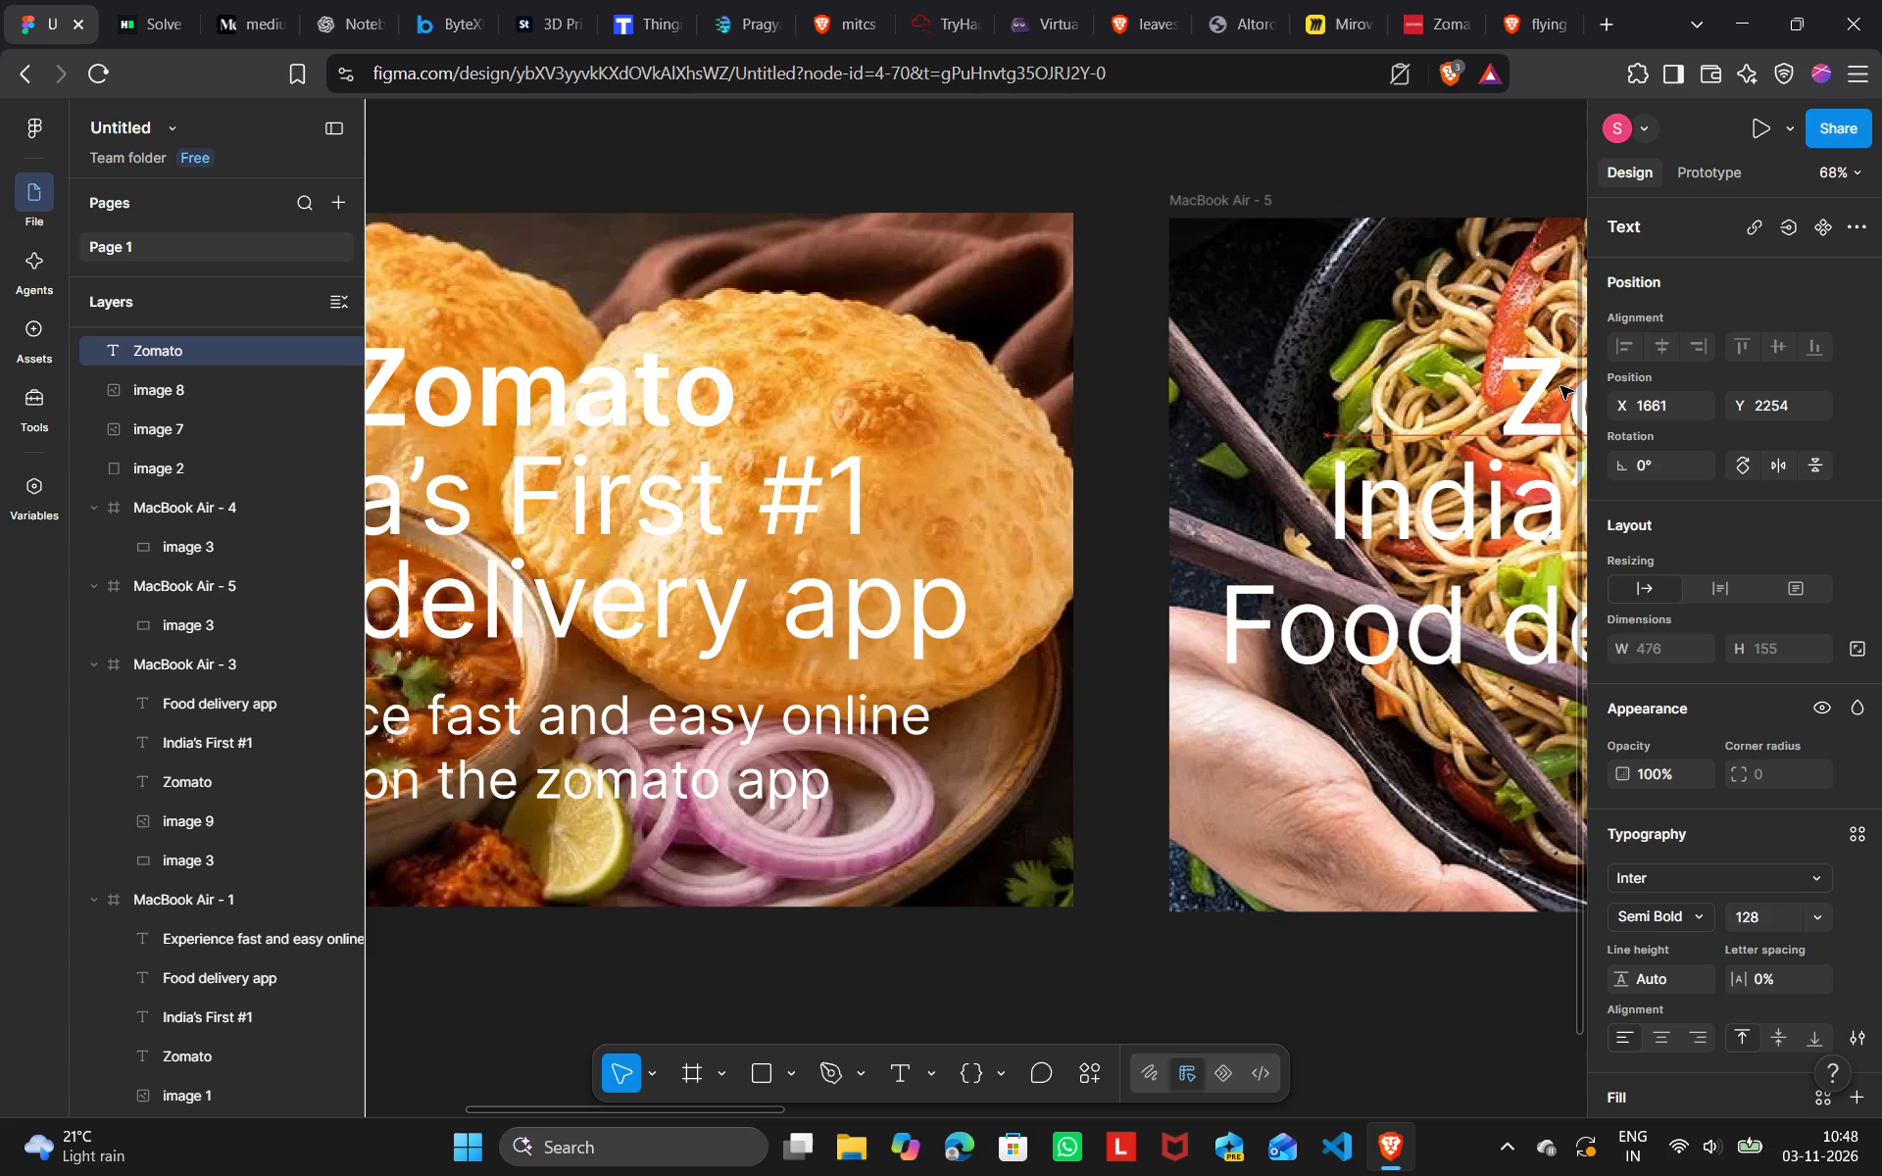
drag(1560, 386, 1560, 390)
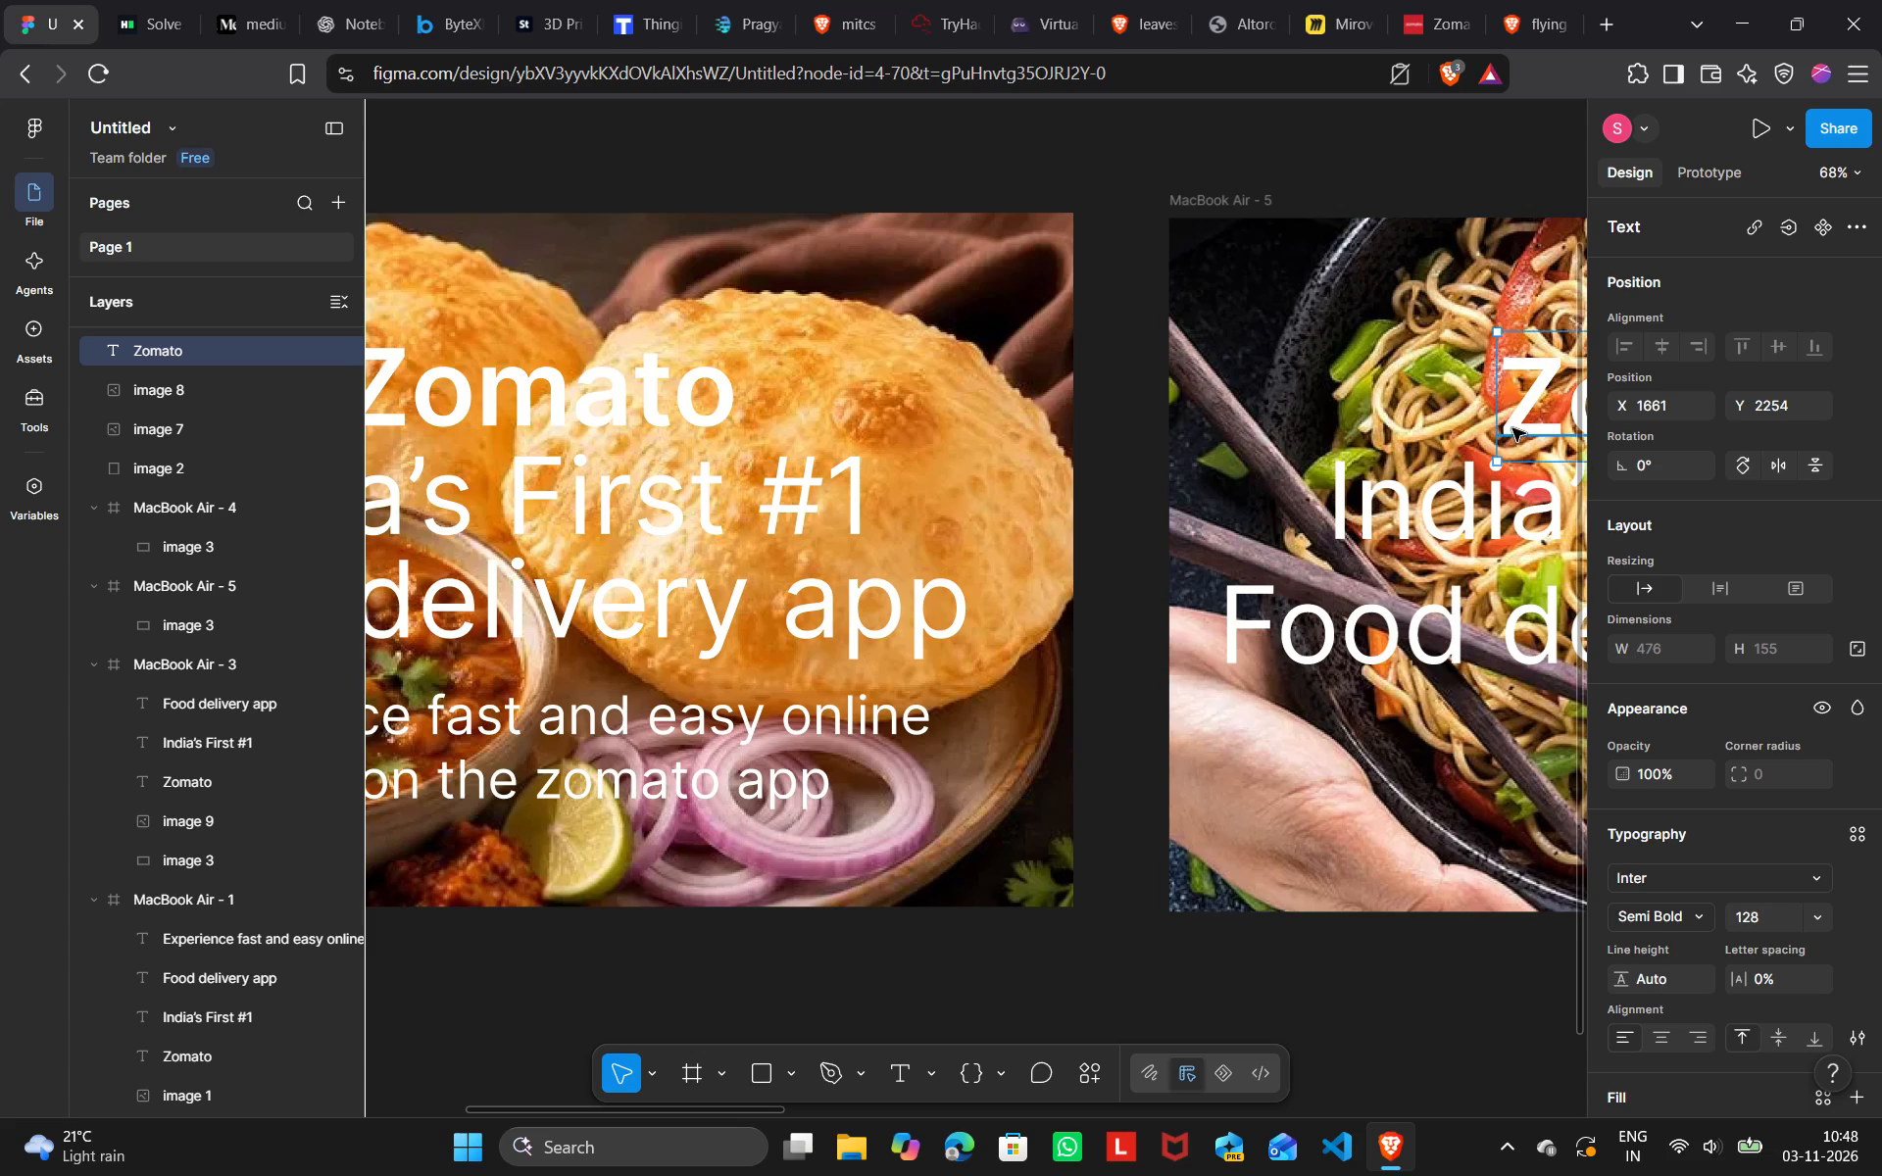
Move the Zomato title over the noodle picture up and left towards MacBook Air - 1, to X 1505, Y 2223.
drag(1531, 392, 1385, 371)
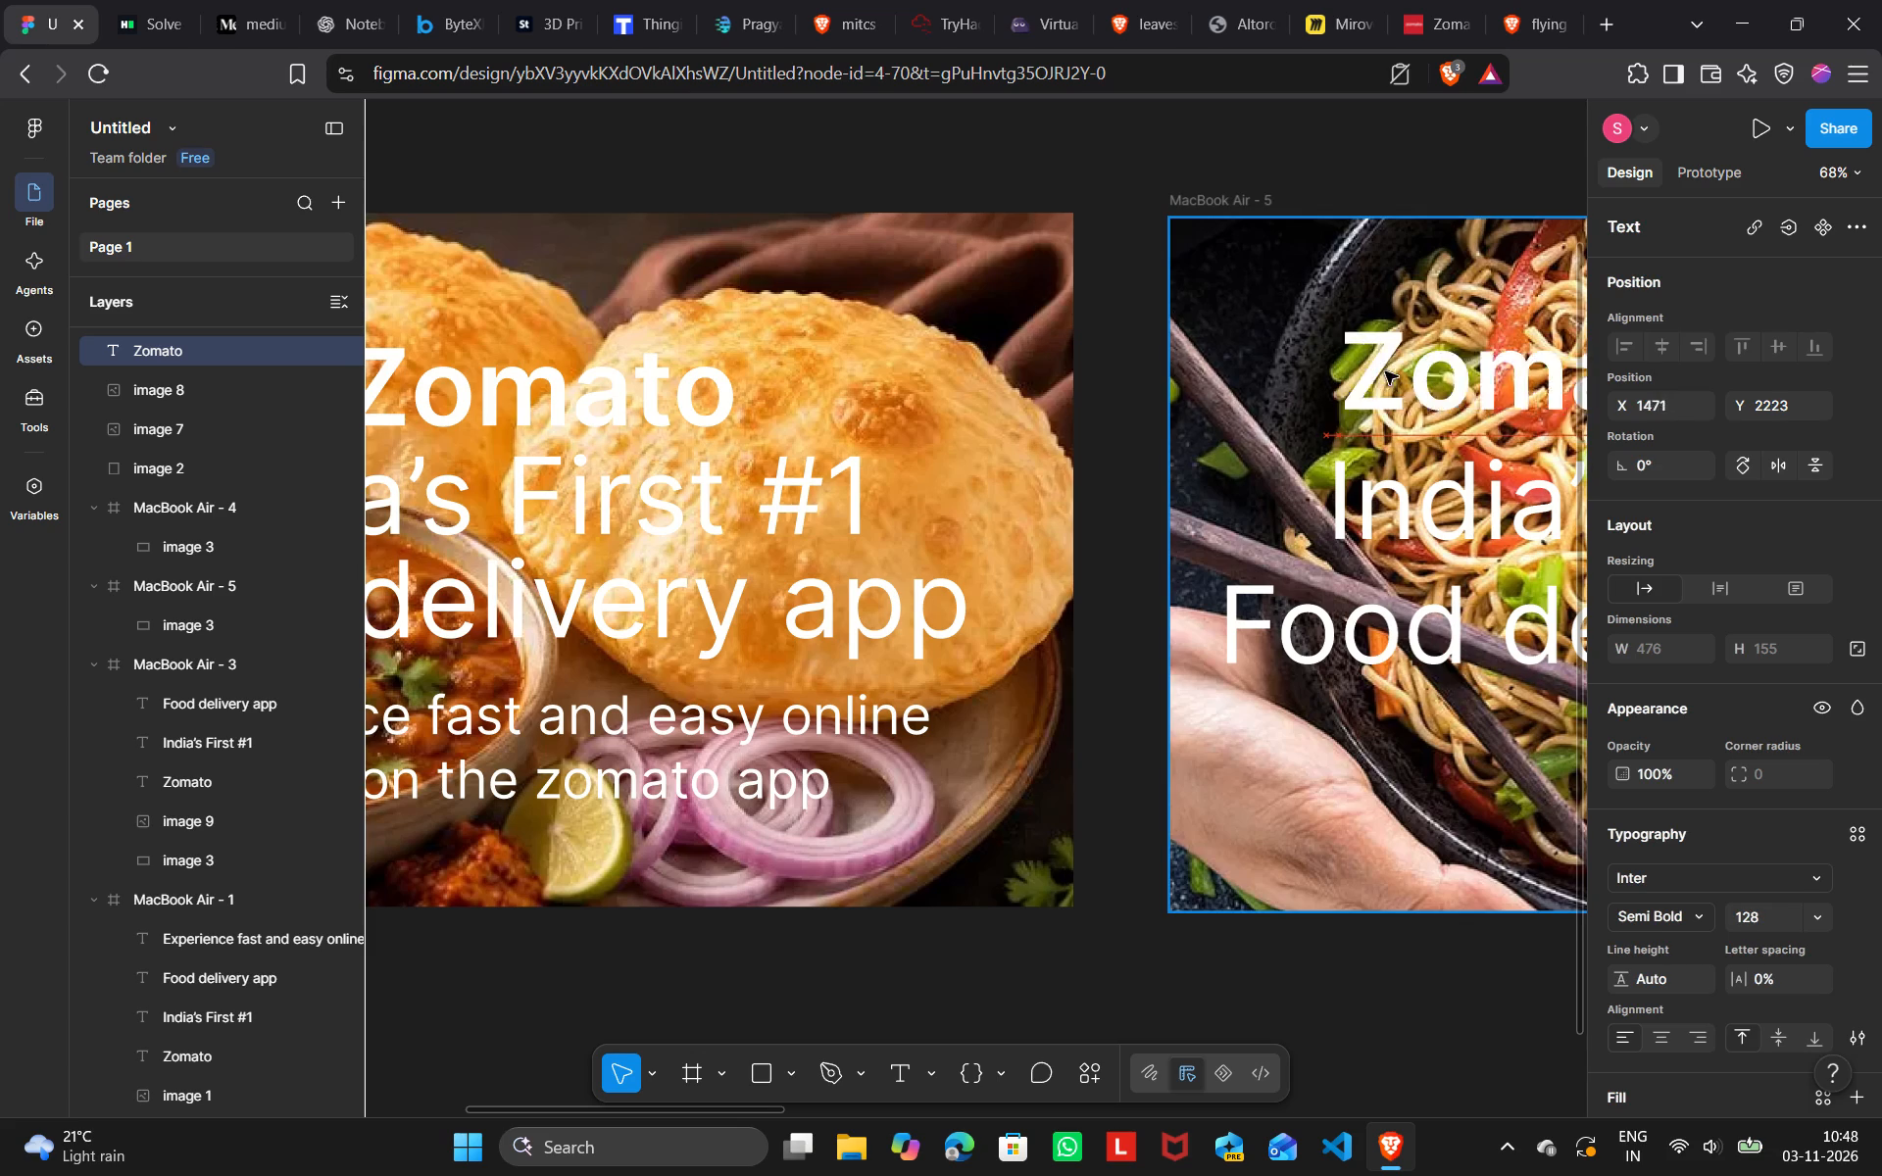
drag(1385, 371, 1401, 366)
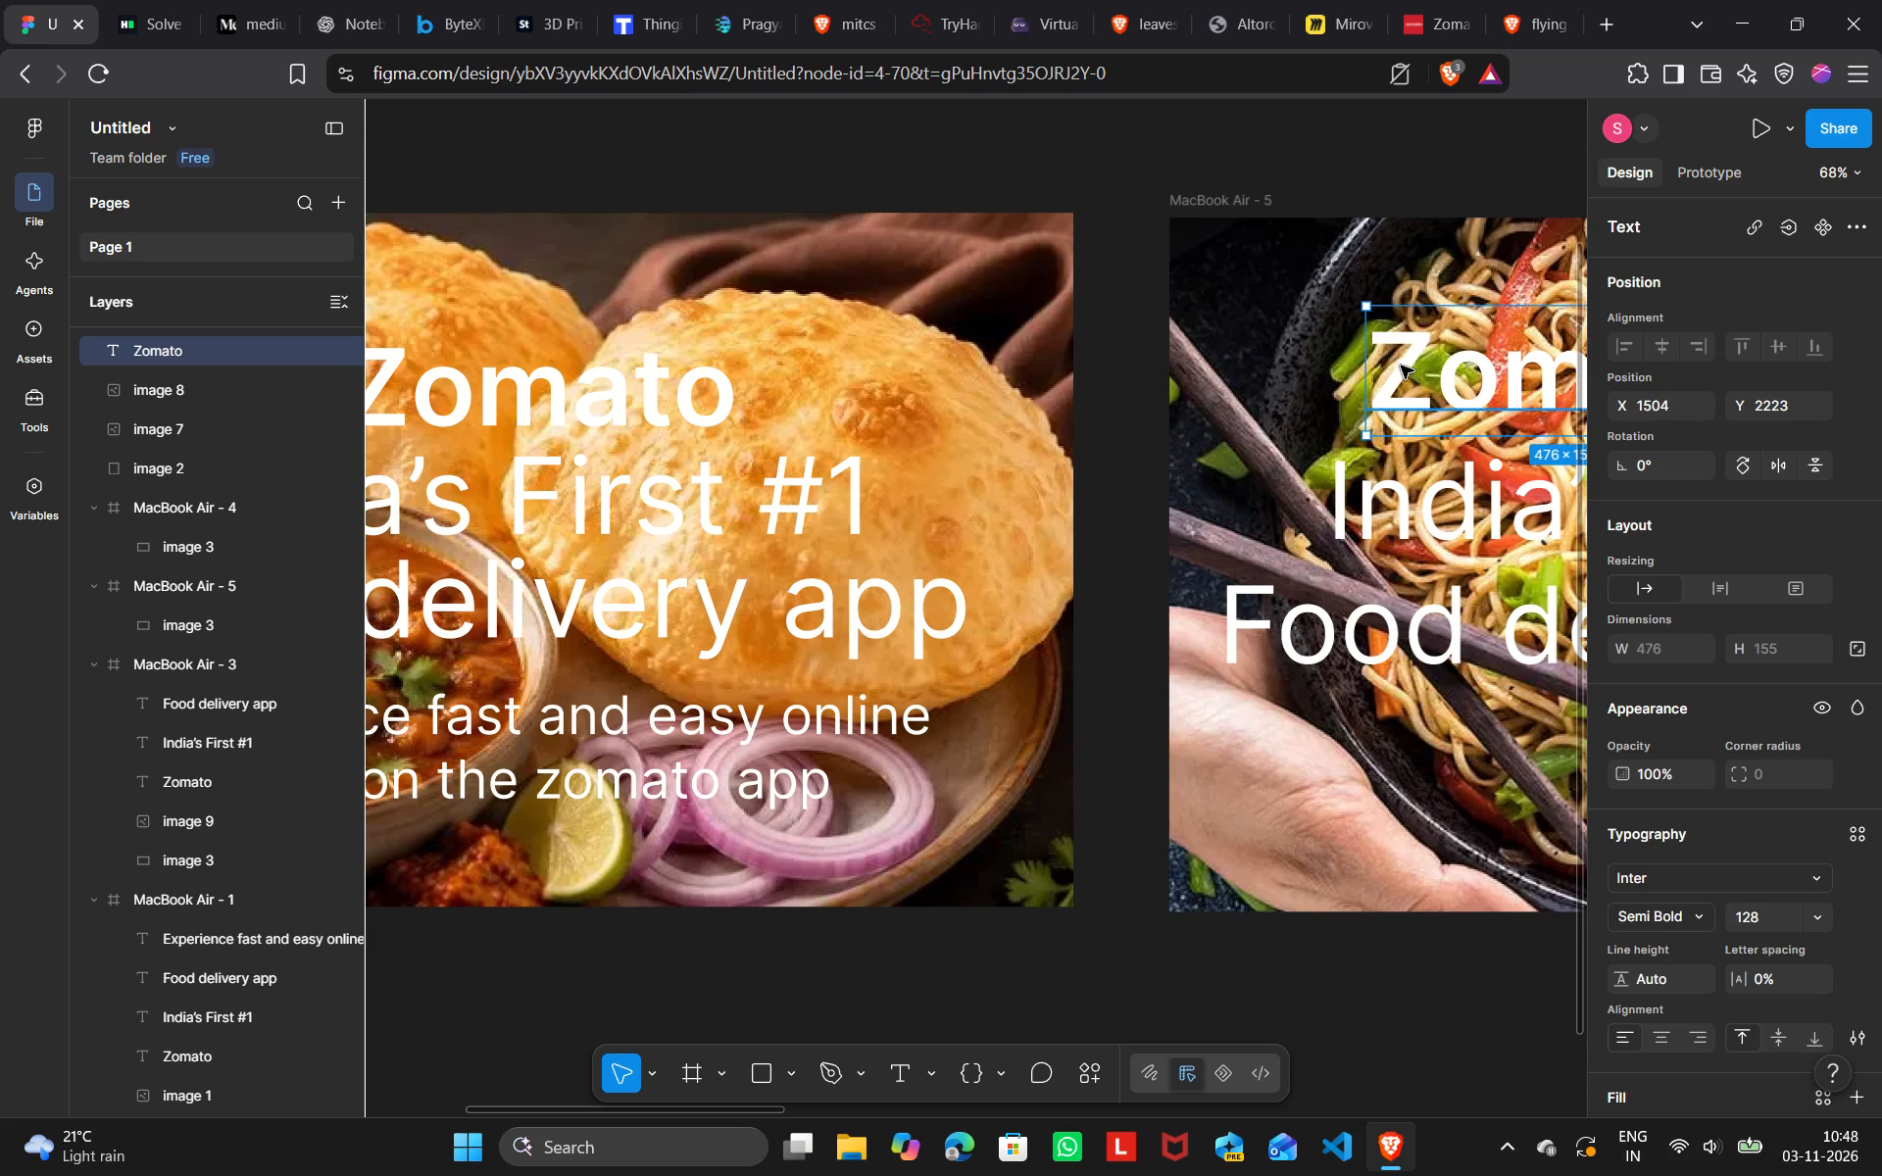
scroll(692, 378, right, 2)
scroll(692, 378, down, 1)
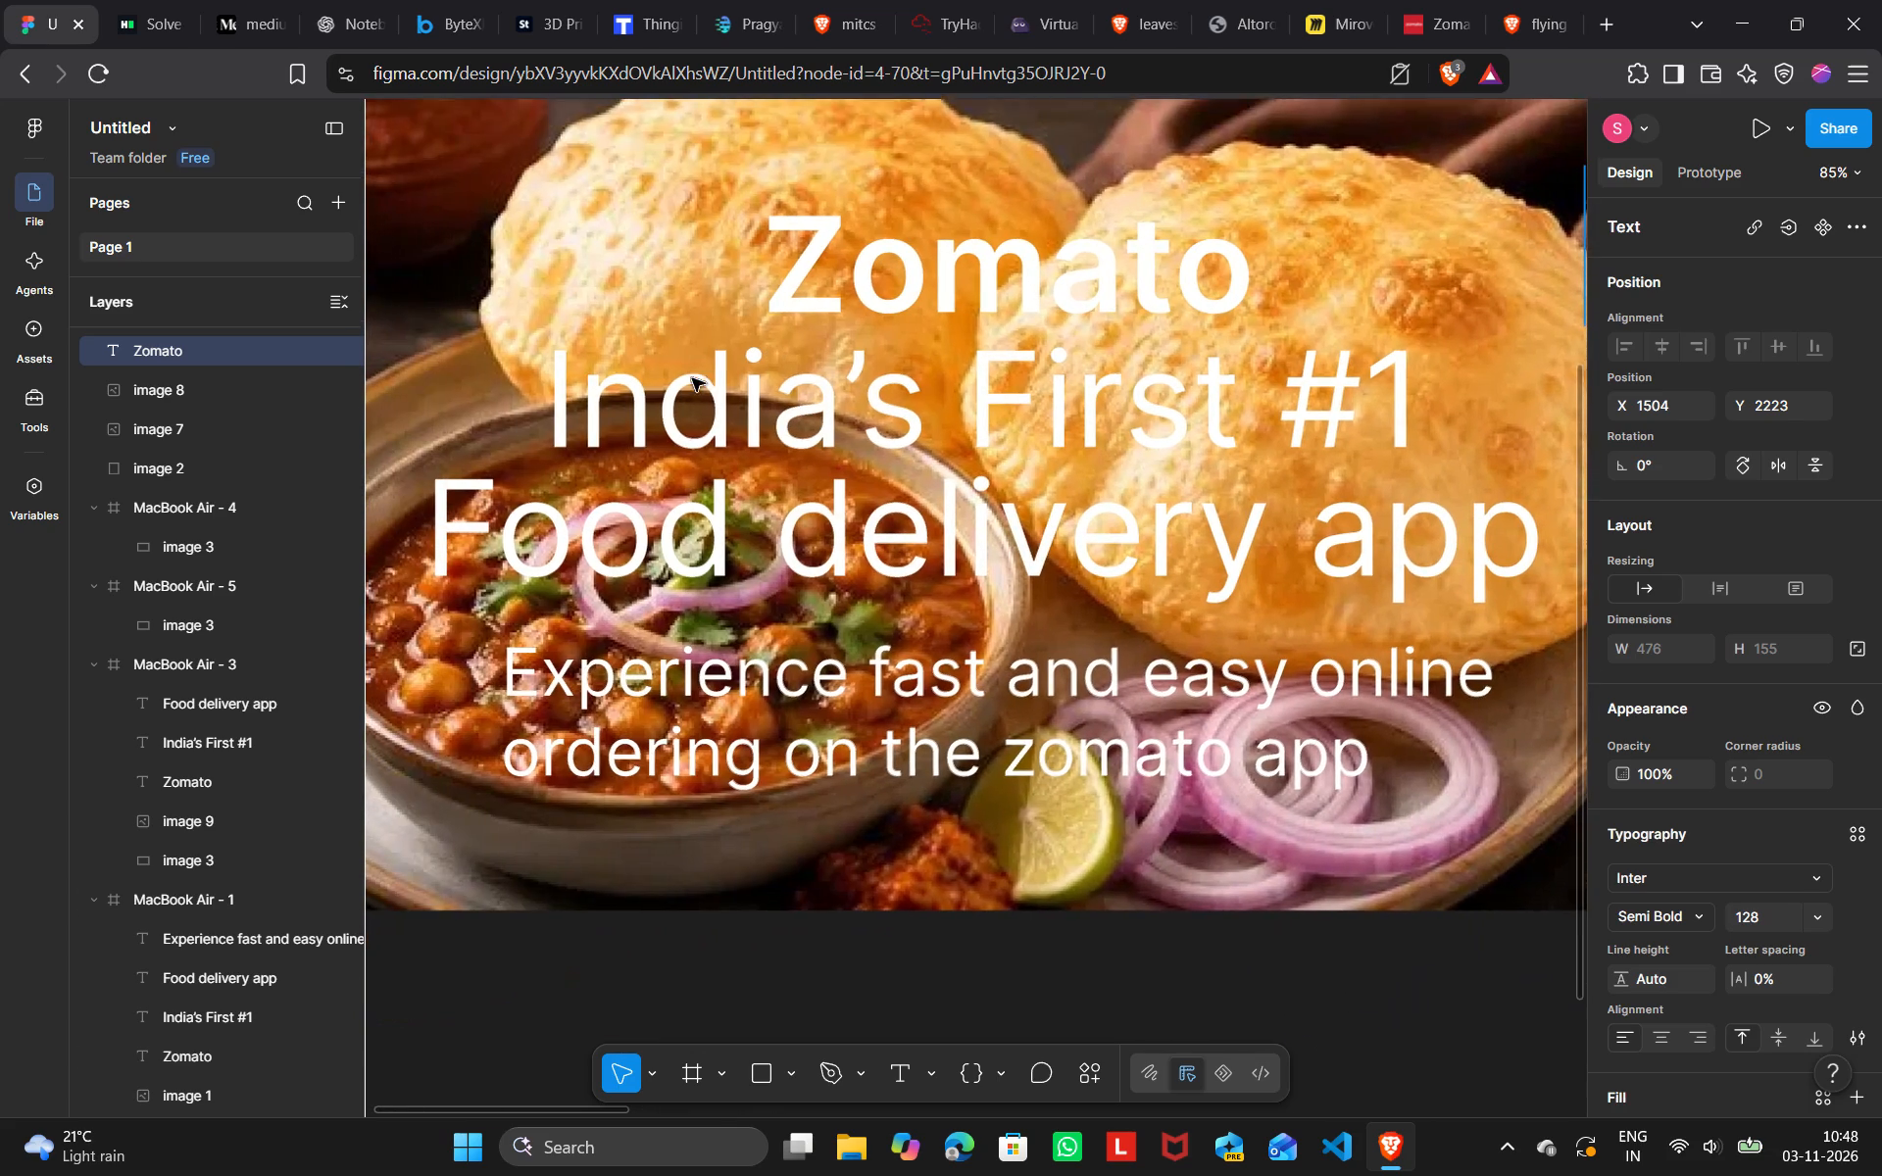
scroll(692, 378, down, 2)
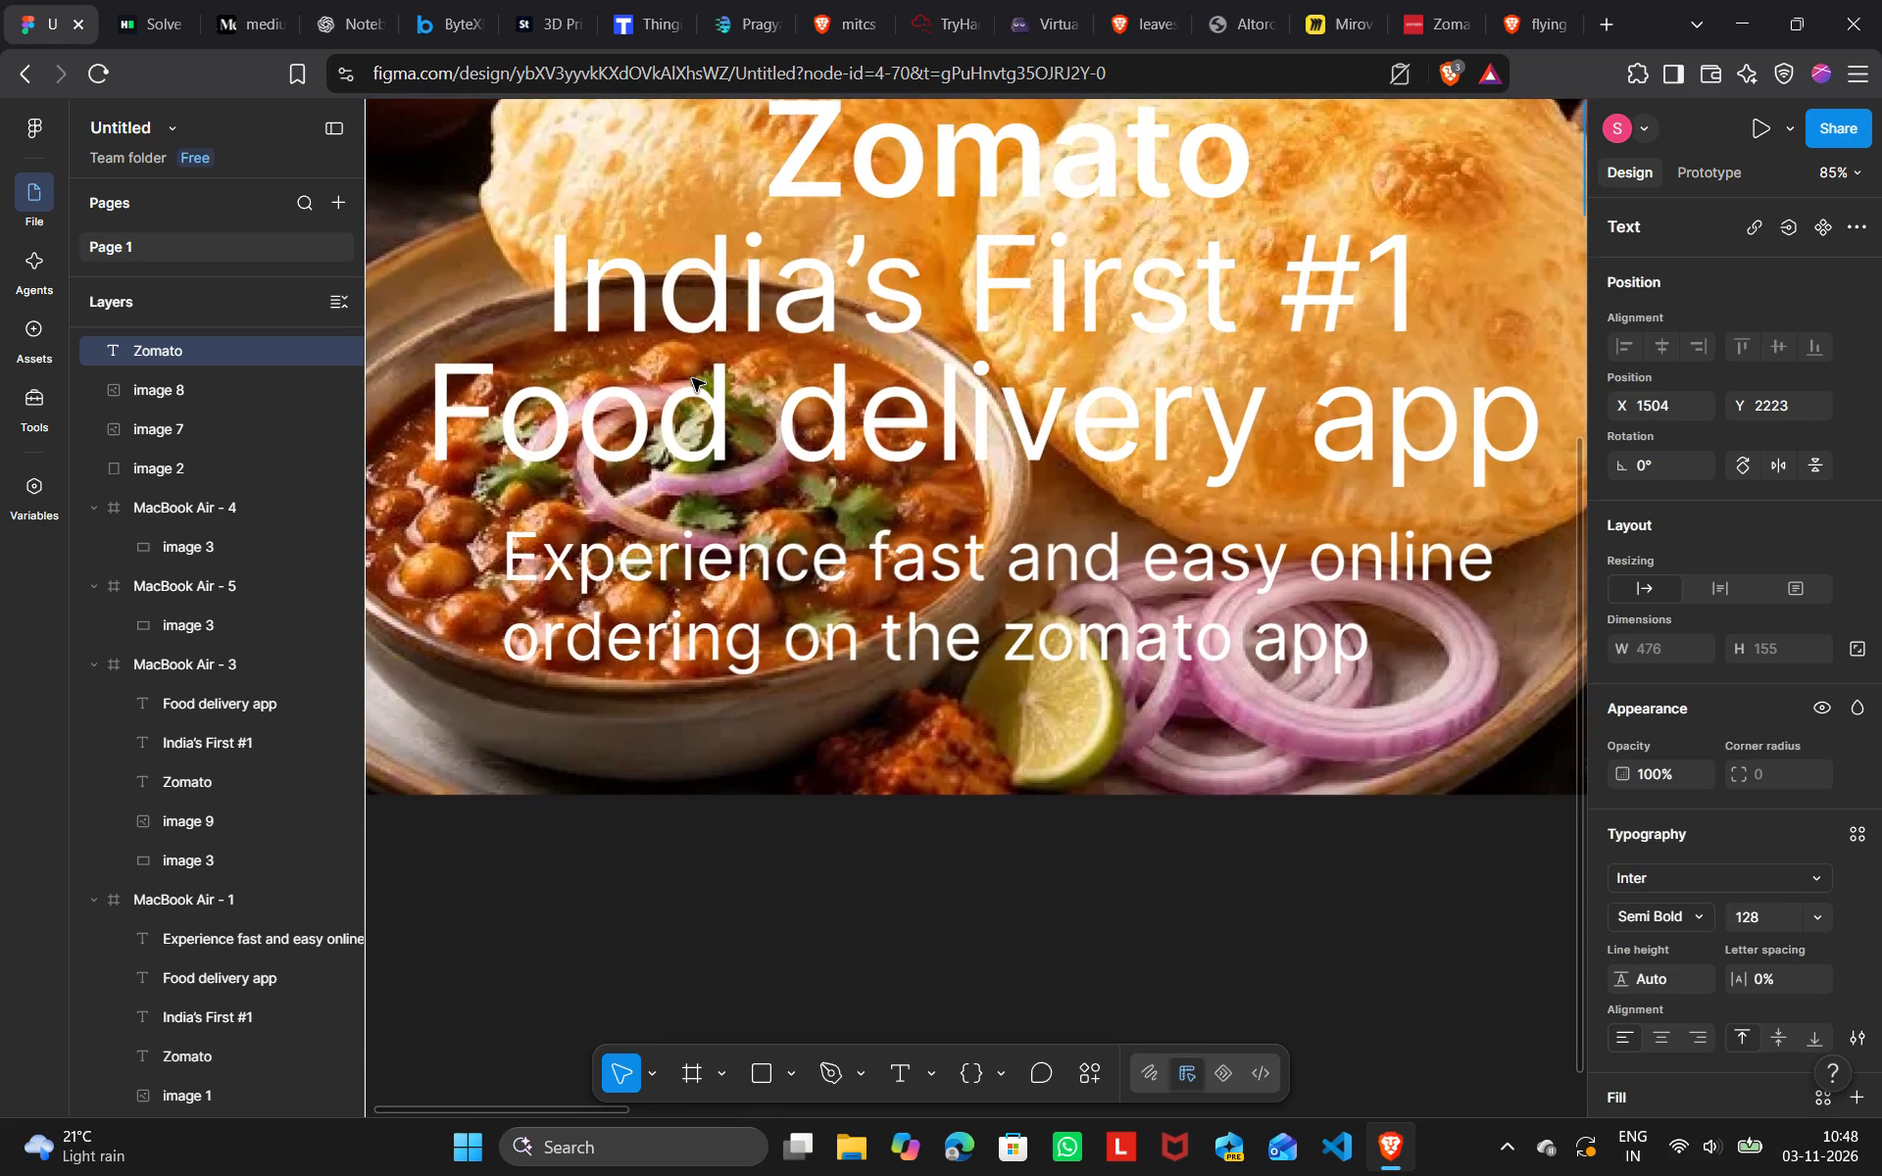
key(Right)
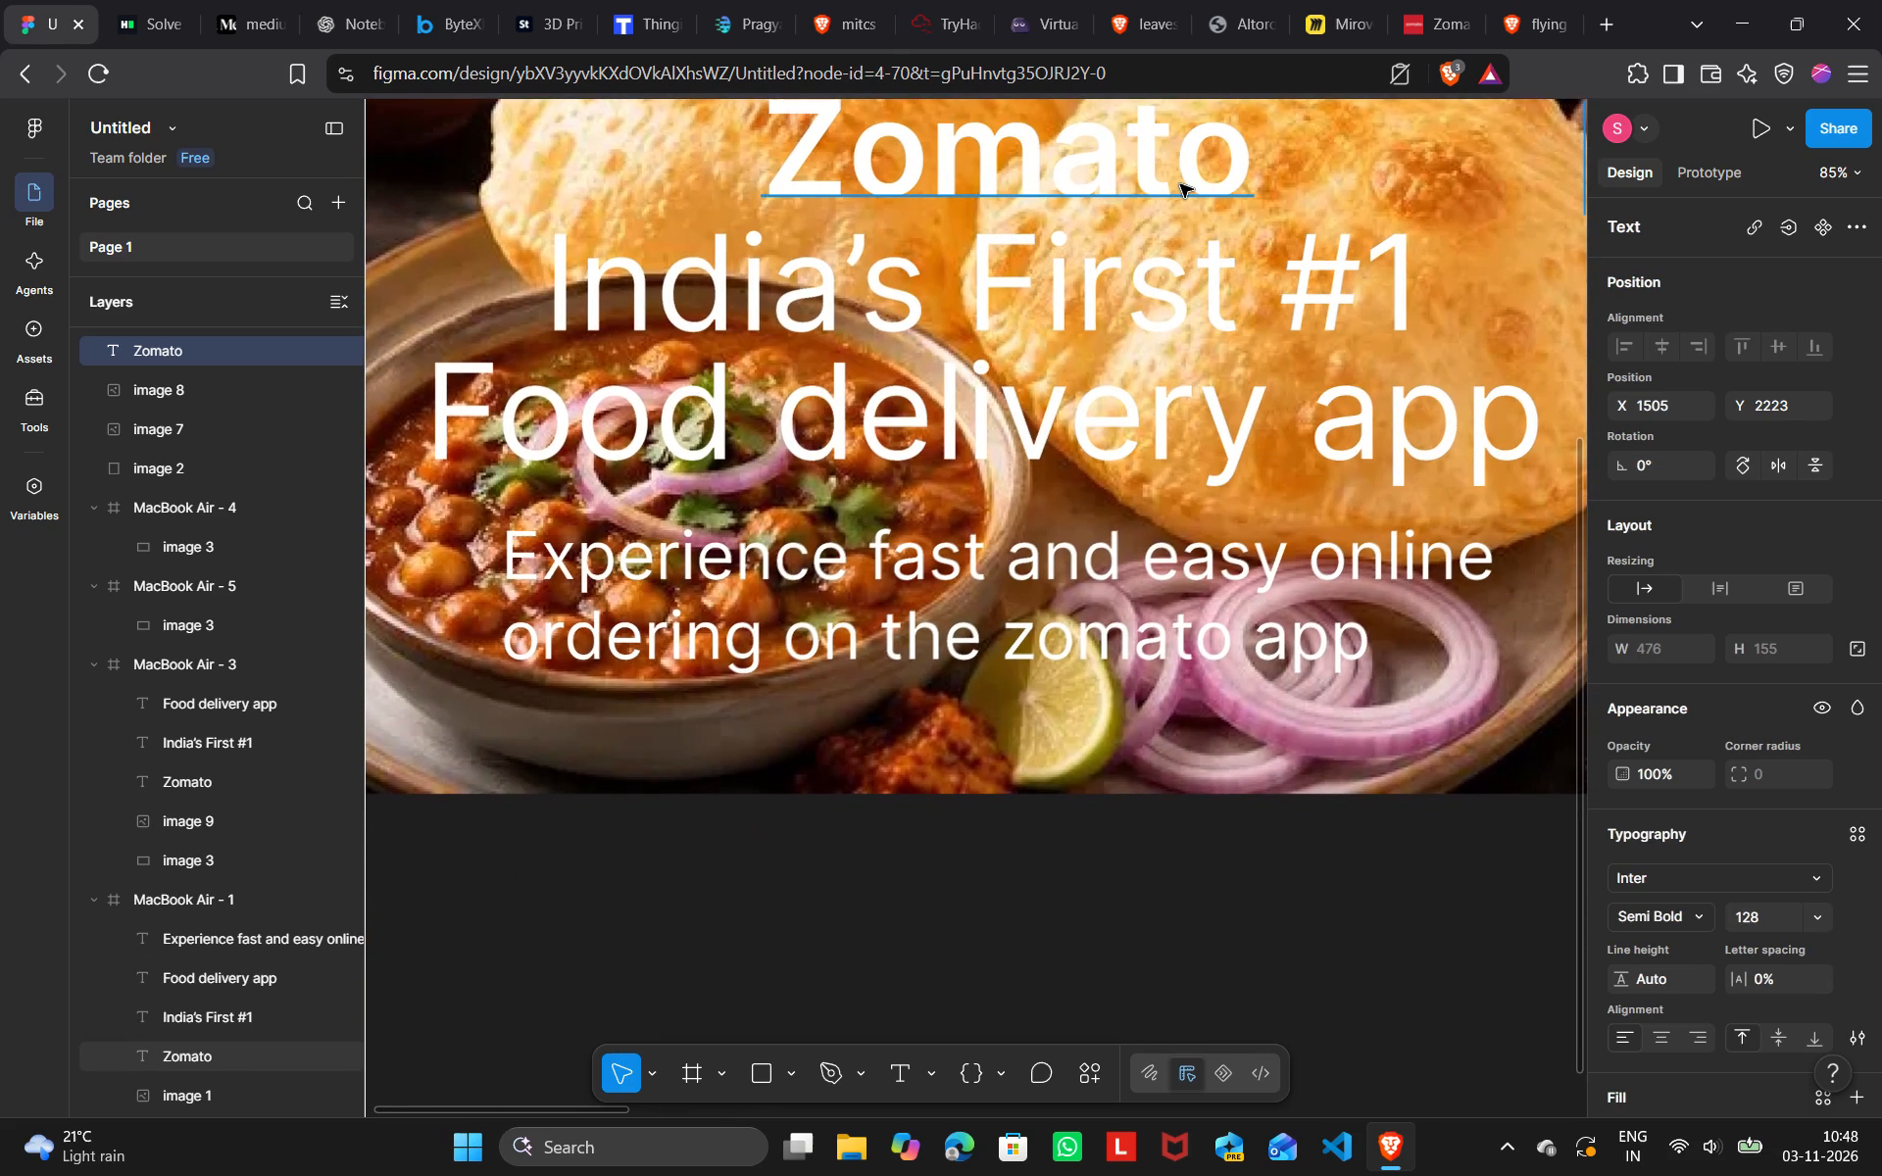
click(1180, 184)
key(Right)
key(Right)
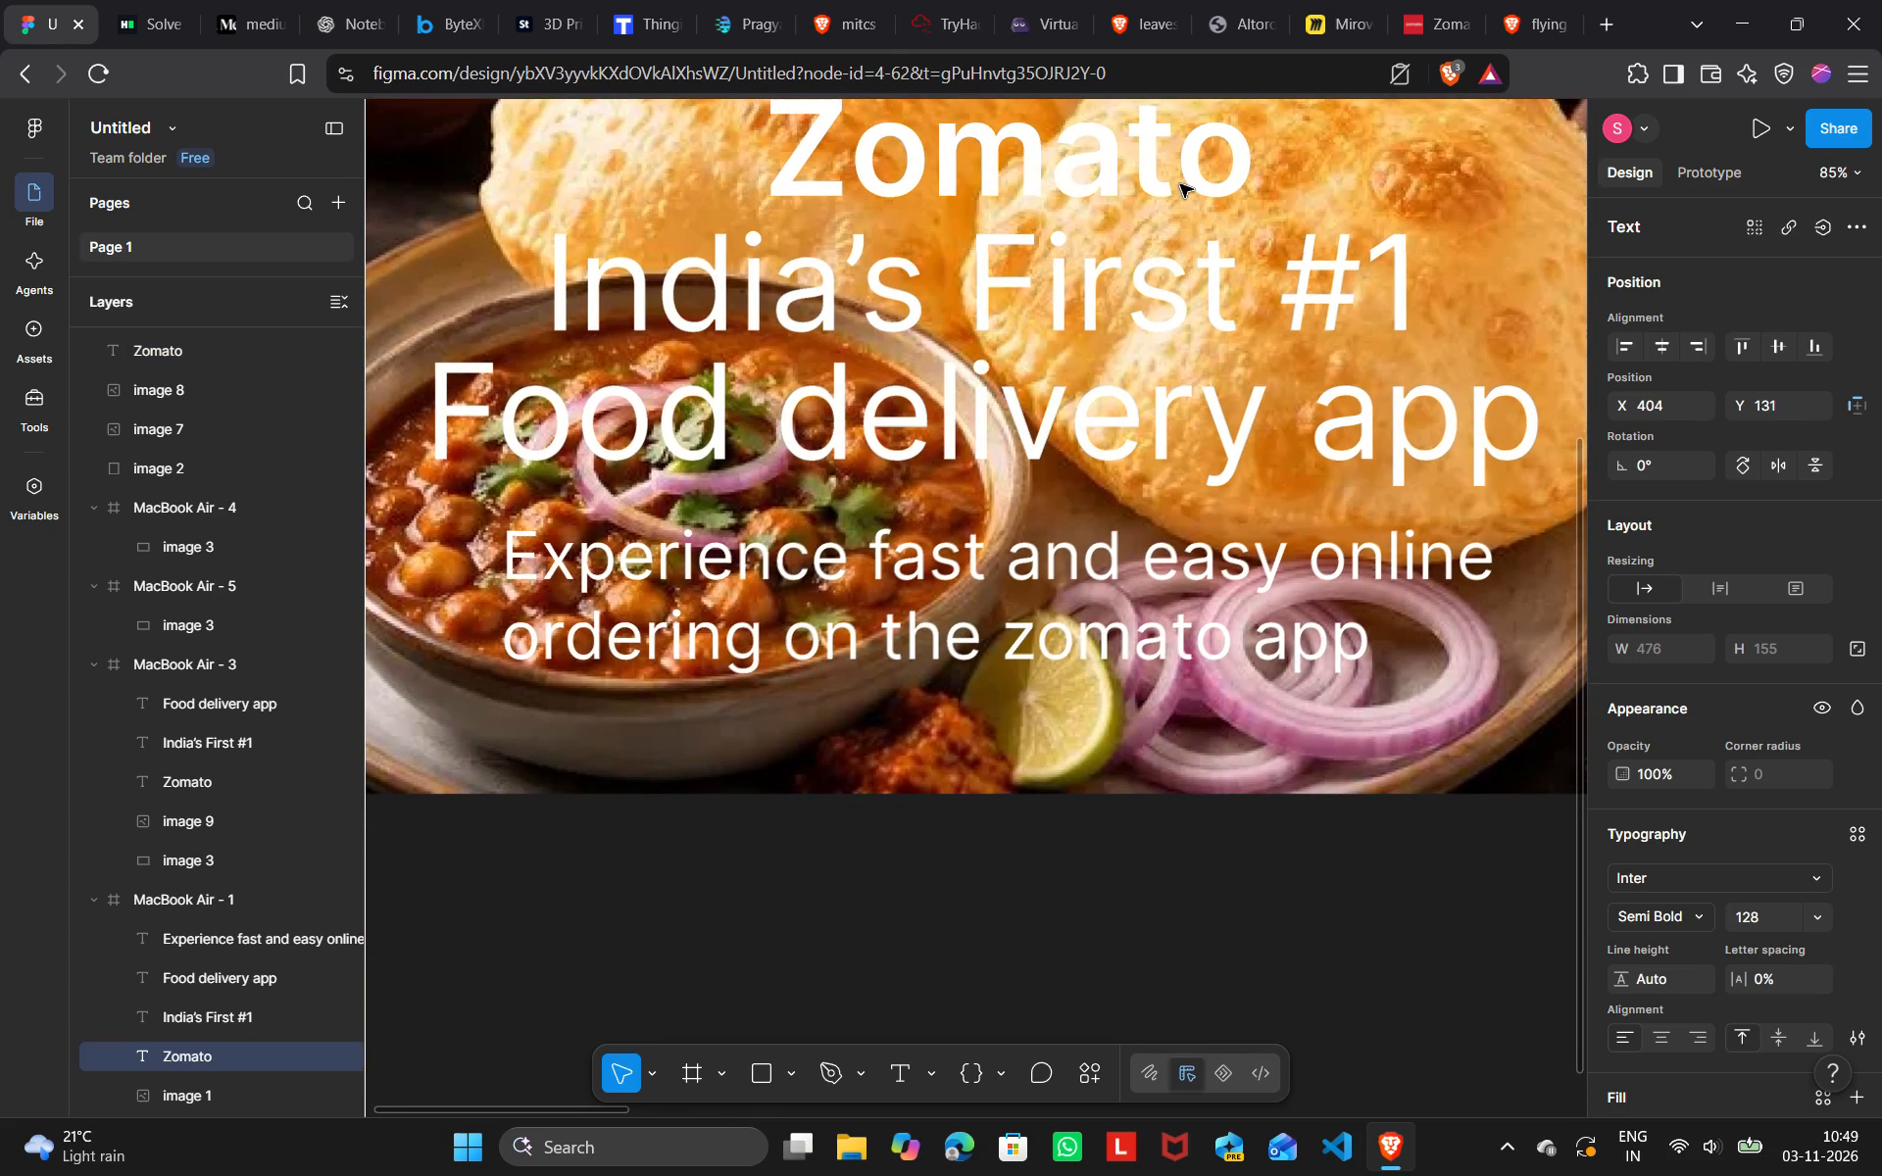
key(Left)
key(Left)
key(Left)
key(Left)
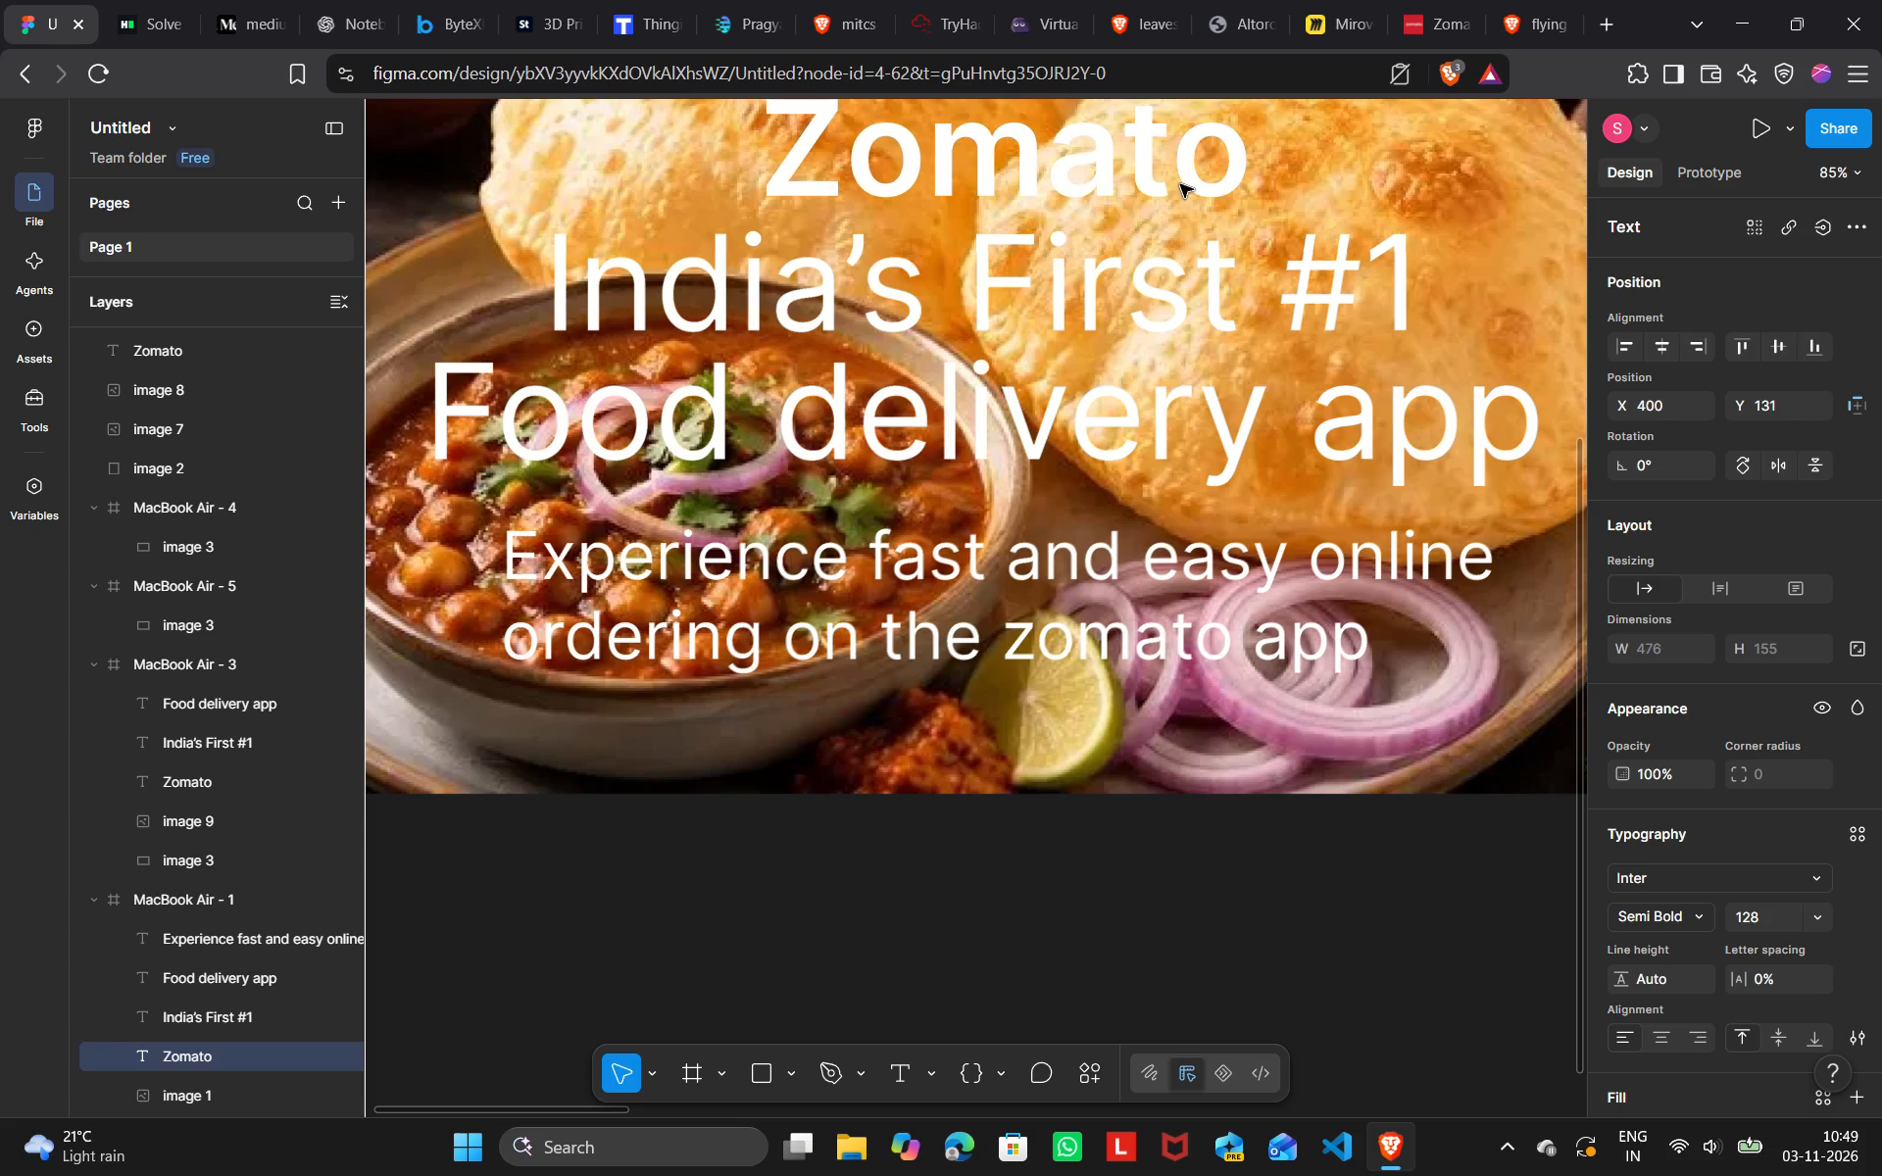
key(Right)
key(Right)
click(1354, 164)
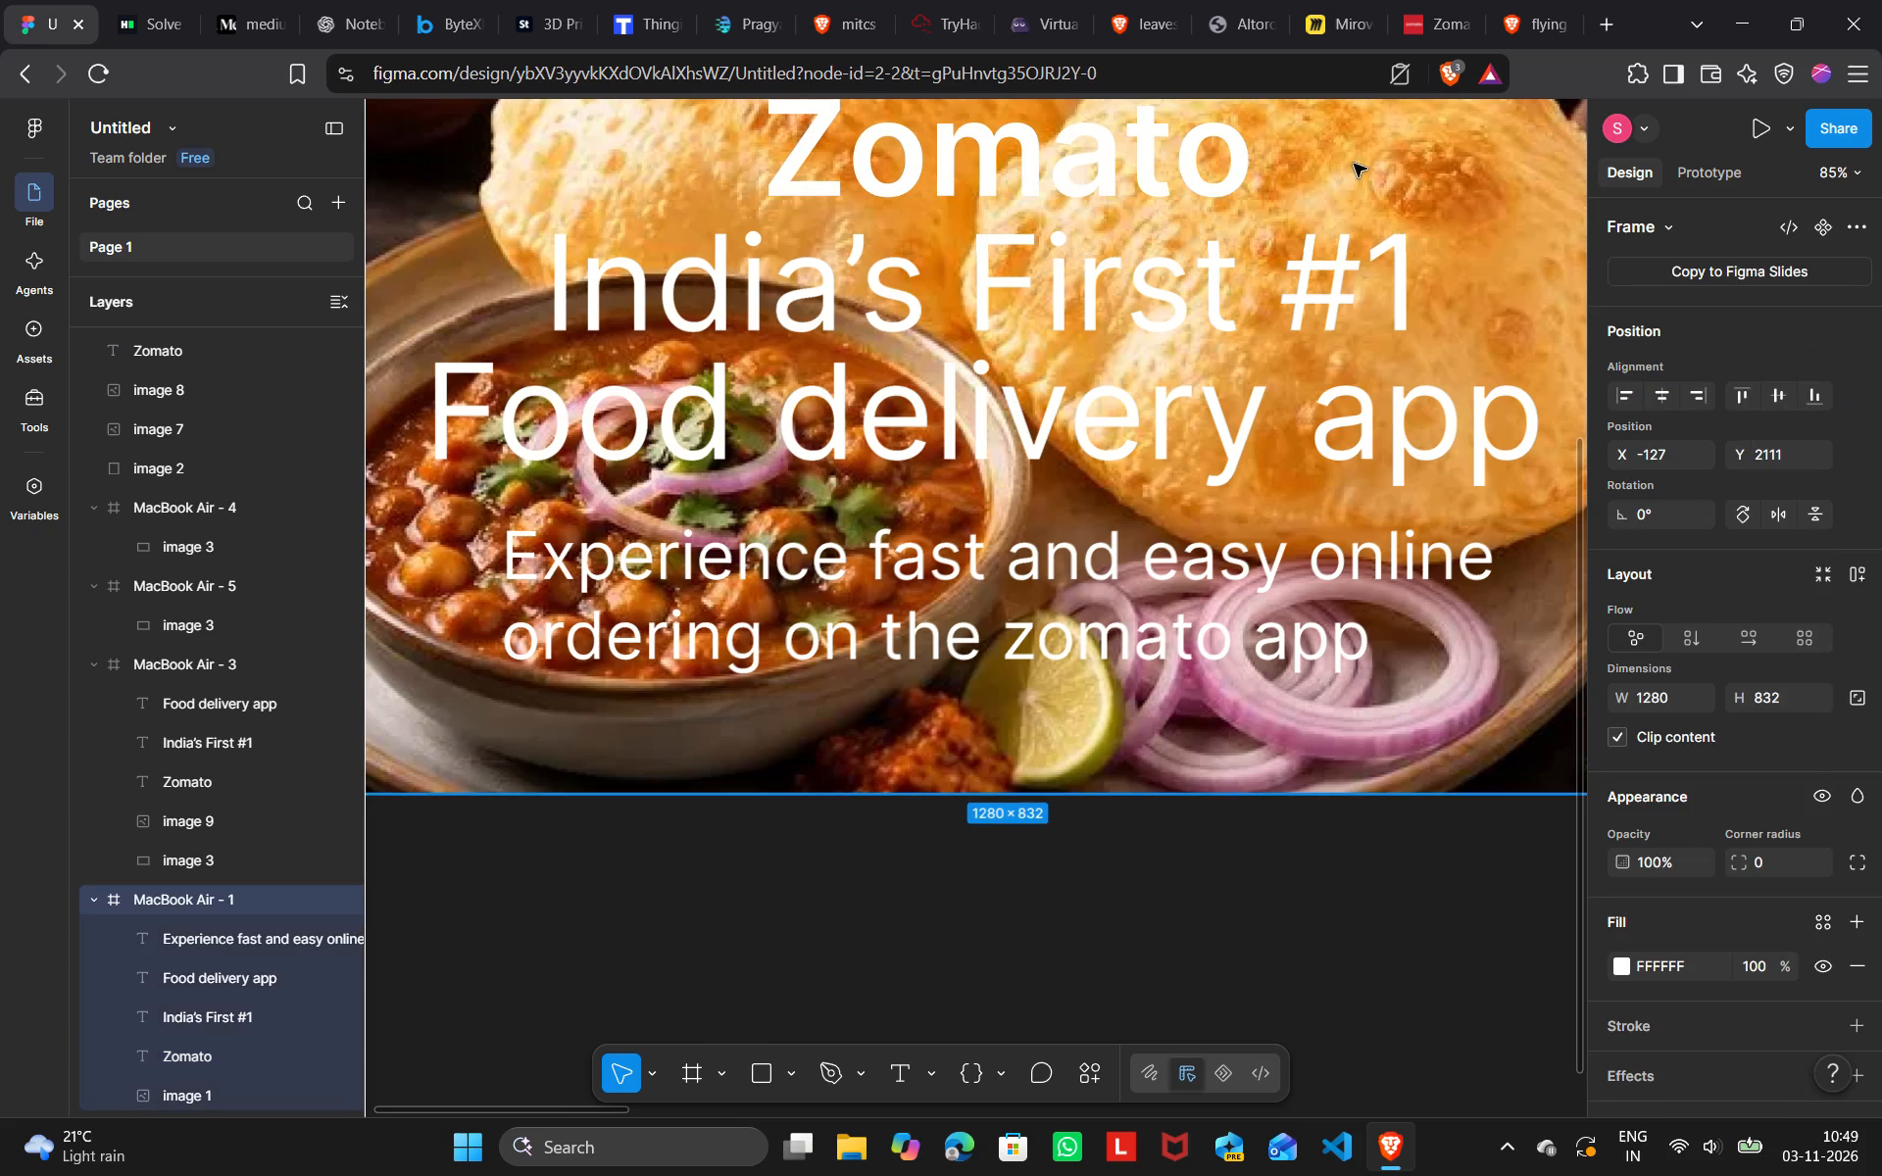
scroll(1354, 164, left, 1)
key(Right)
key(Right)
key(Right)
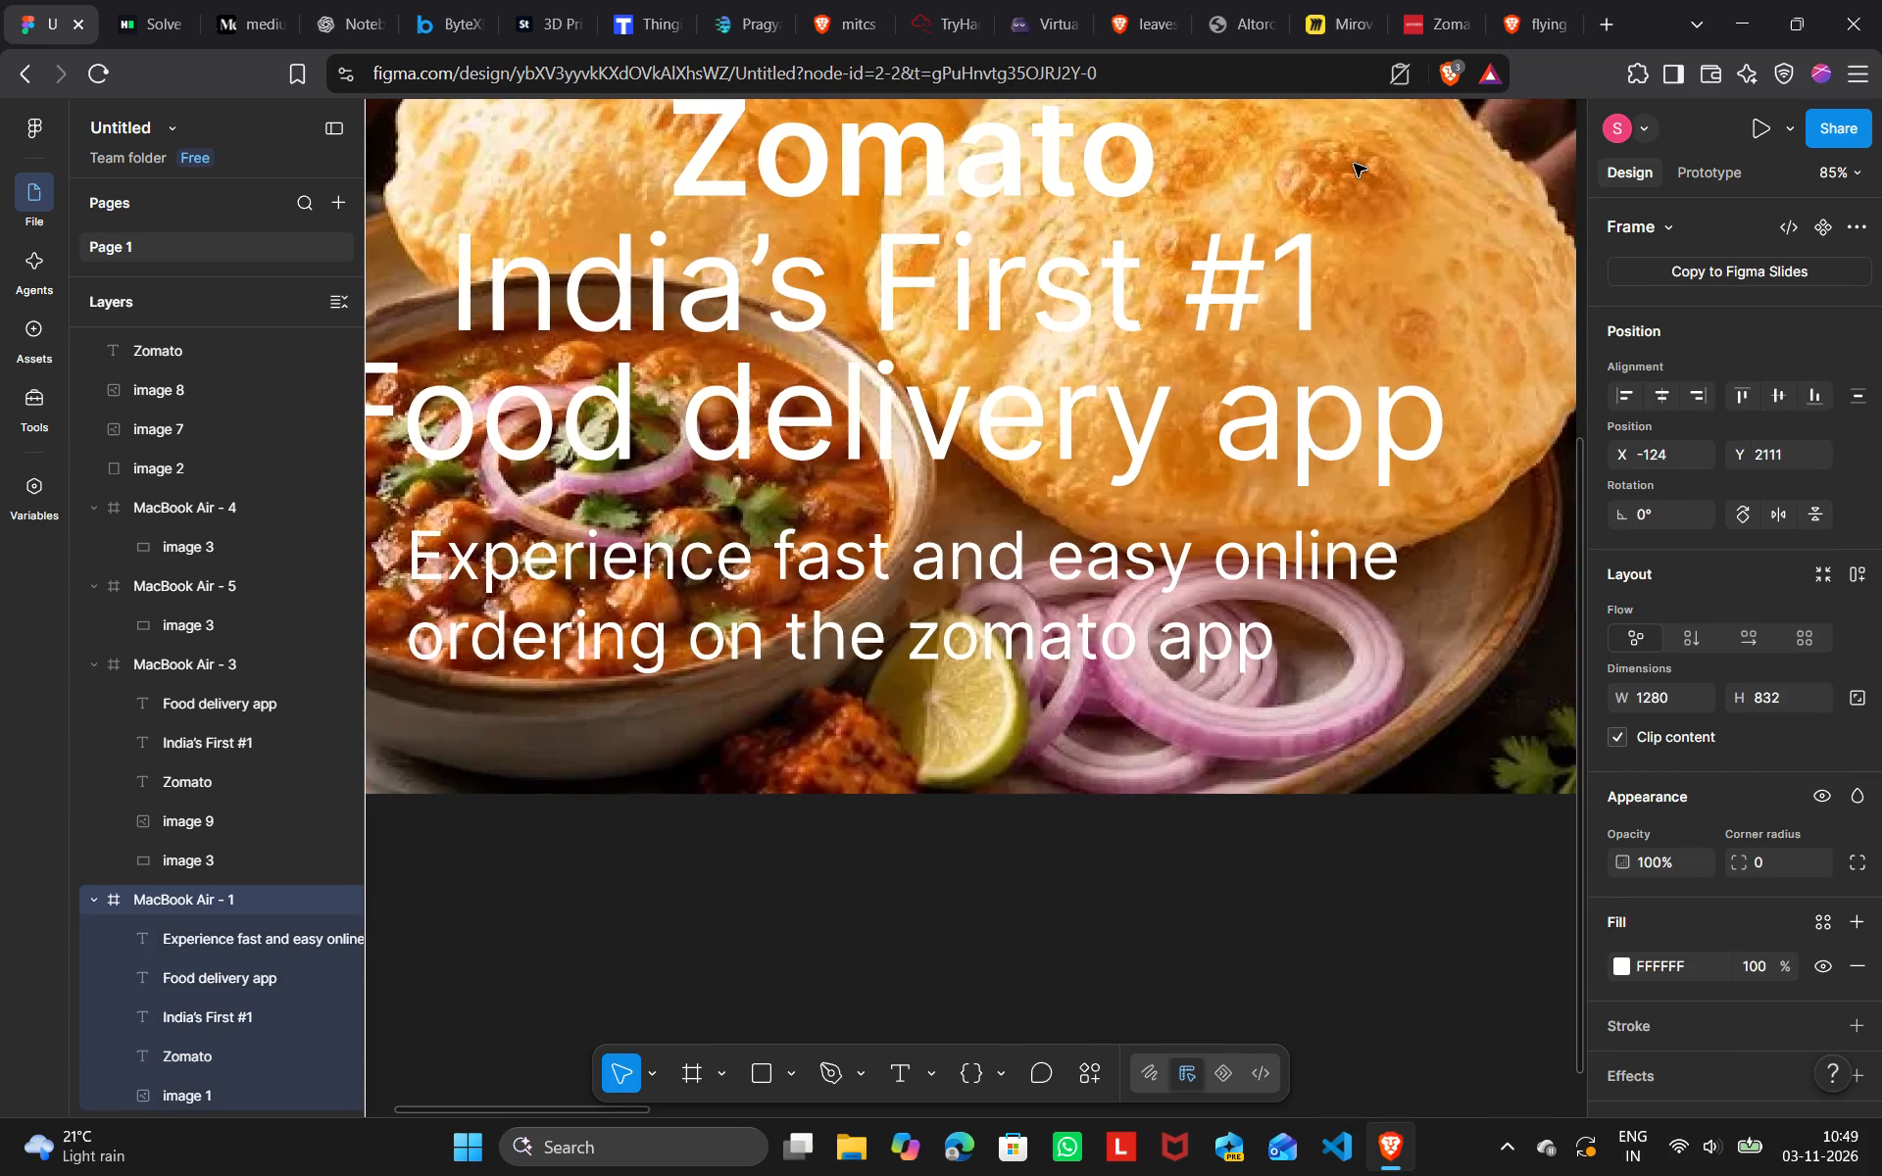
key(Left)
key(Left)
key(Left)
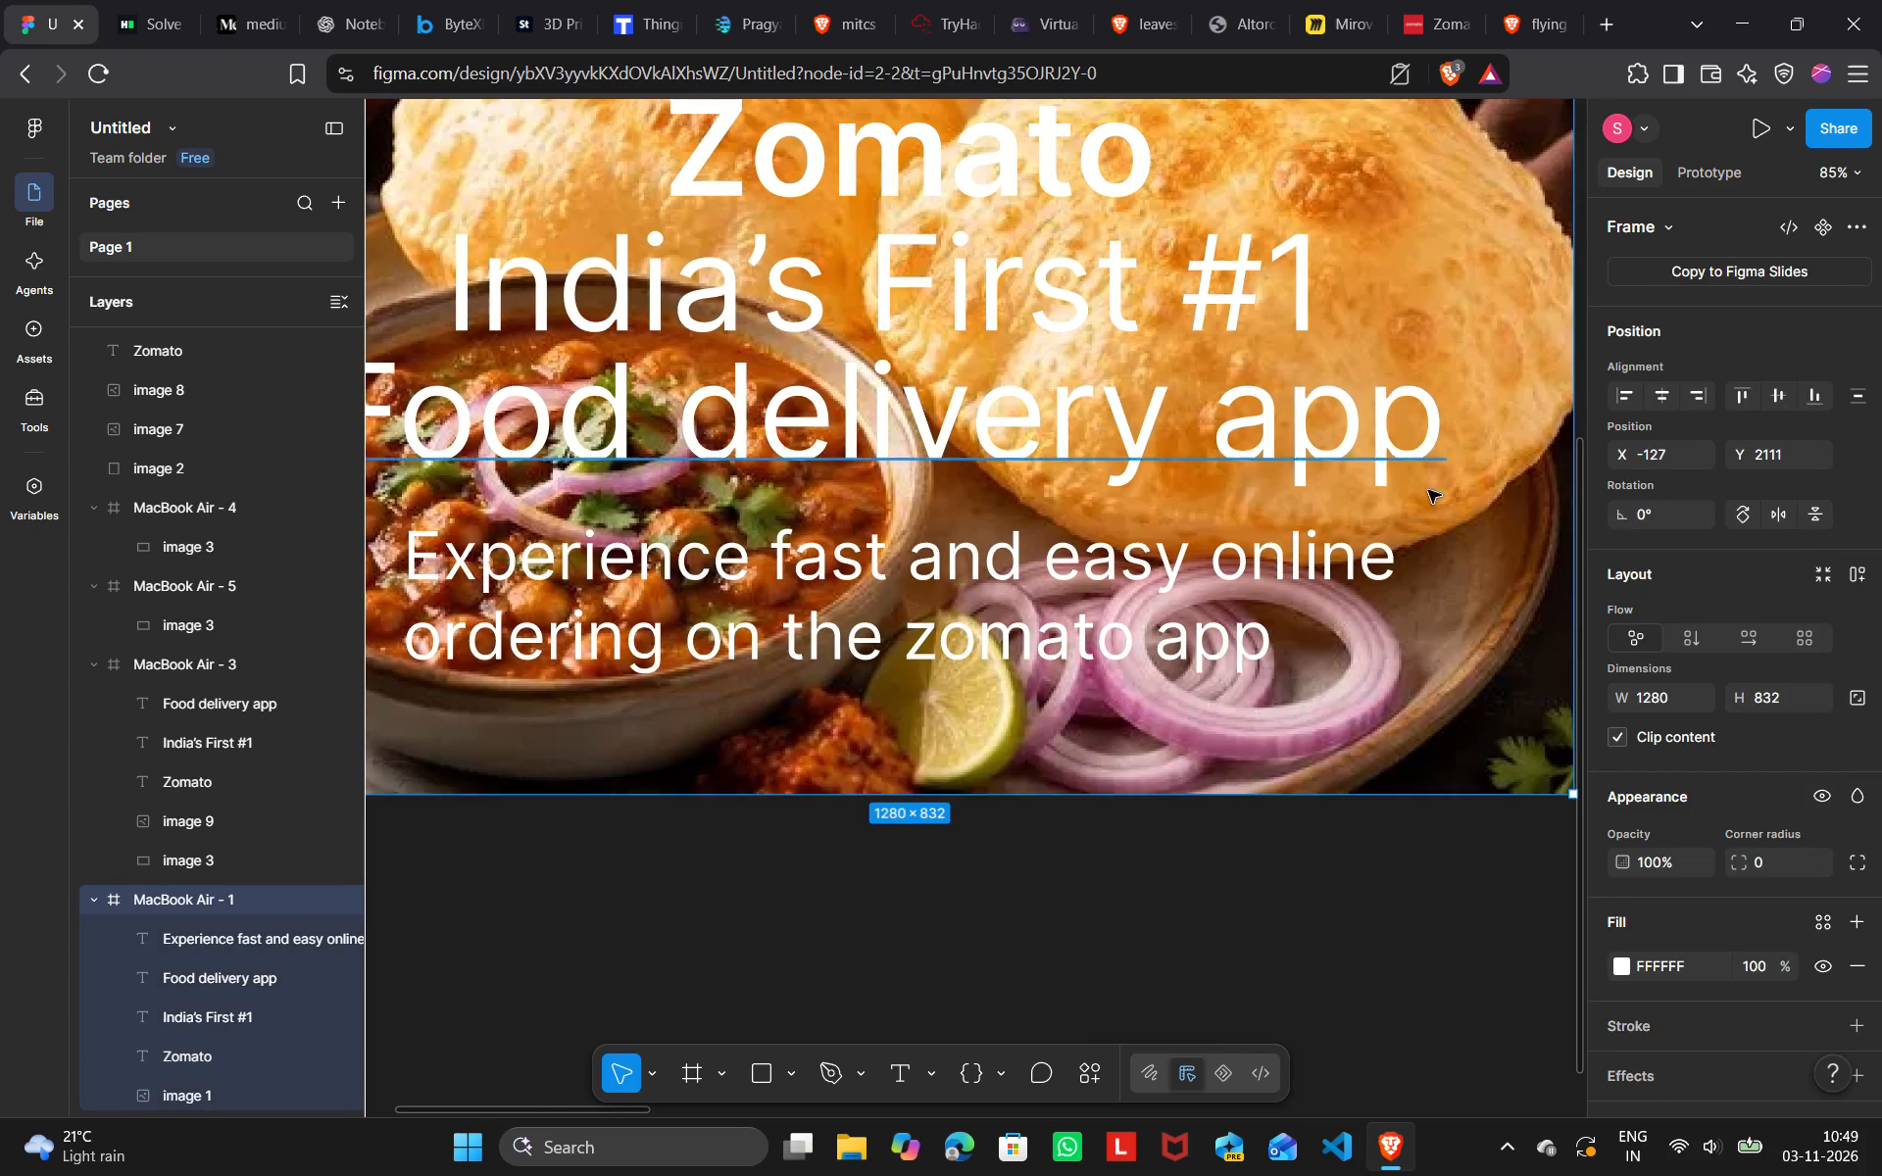
Move the Zomato title over the noodle picture down and right, centring it above the India's First #1 headline at X 1644, Y 2241.
click(1463, 873)
key(Right)
key(Right)
key(Right)
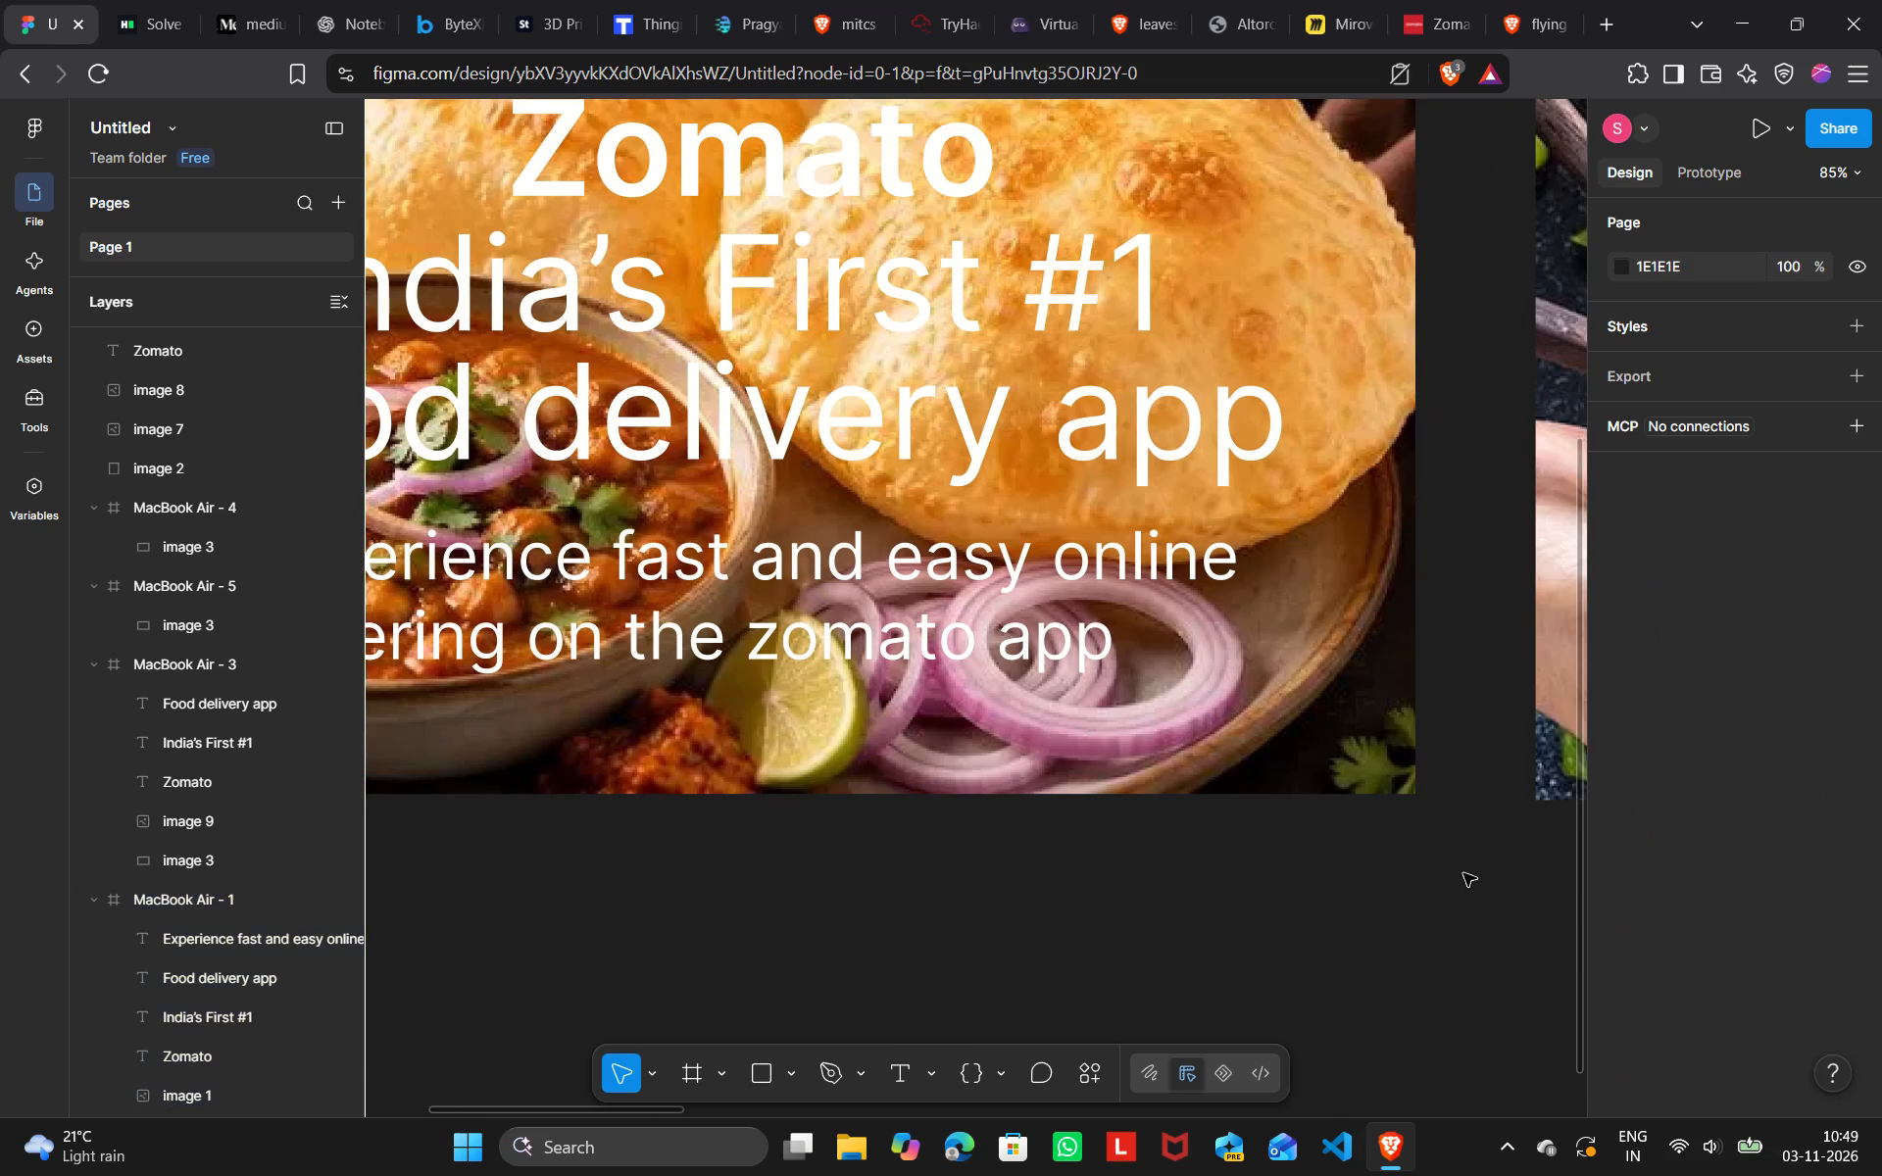
key(Right)
key(Right)
key(Right)
key(Right)
key(Right)
key(Right)
key(Right)
key(Right)
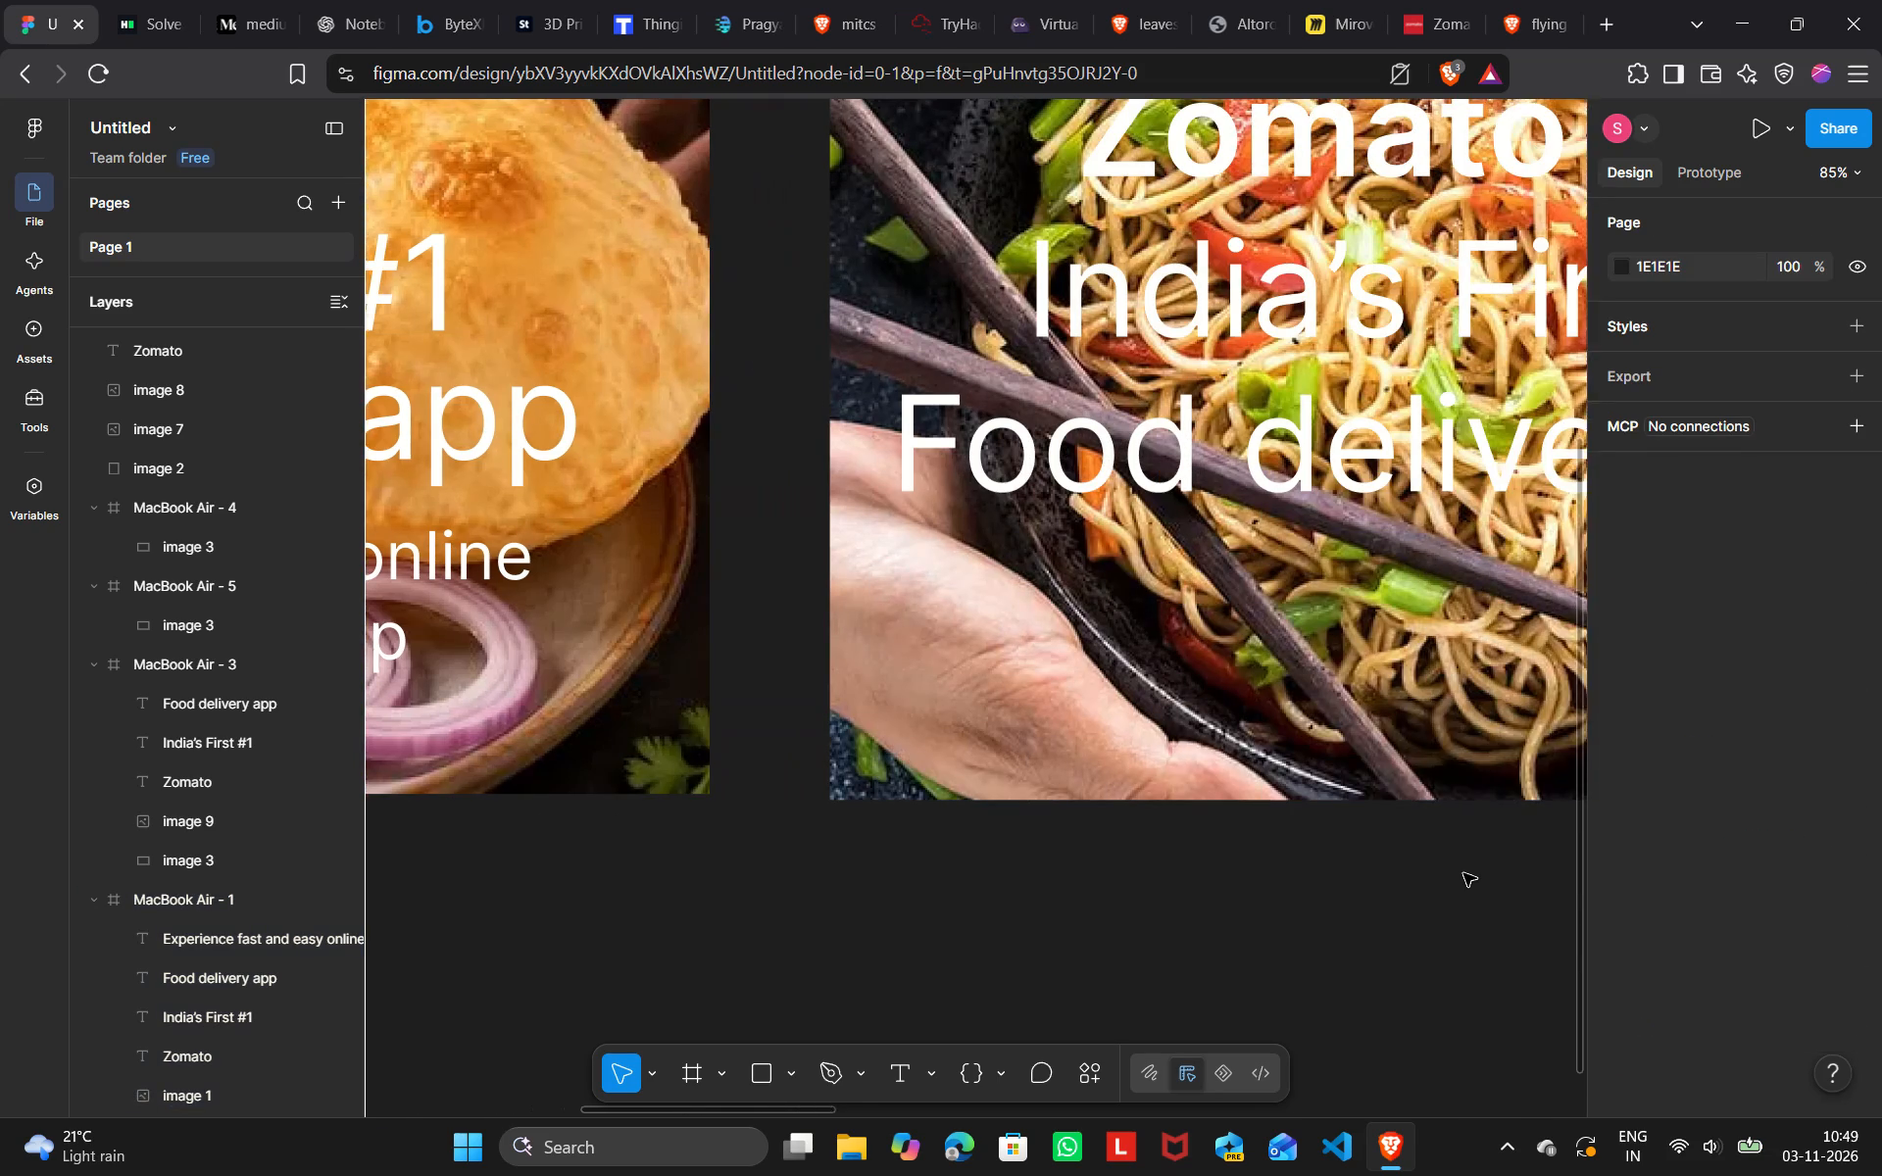
key(Right)
key(Right)
key(Right)
key(Right)
key(Right)
key(Right)
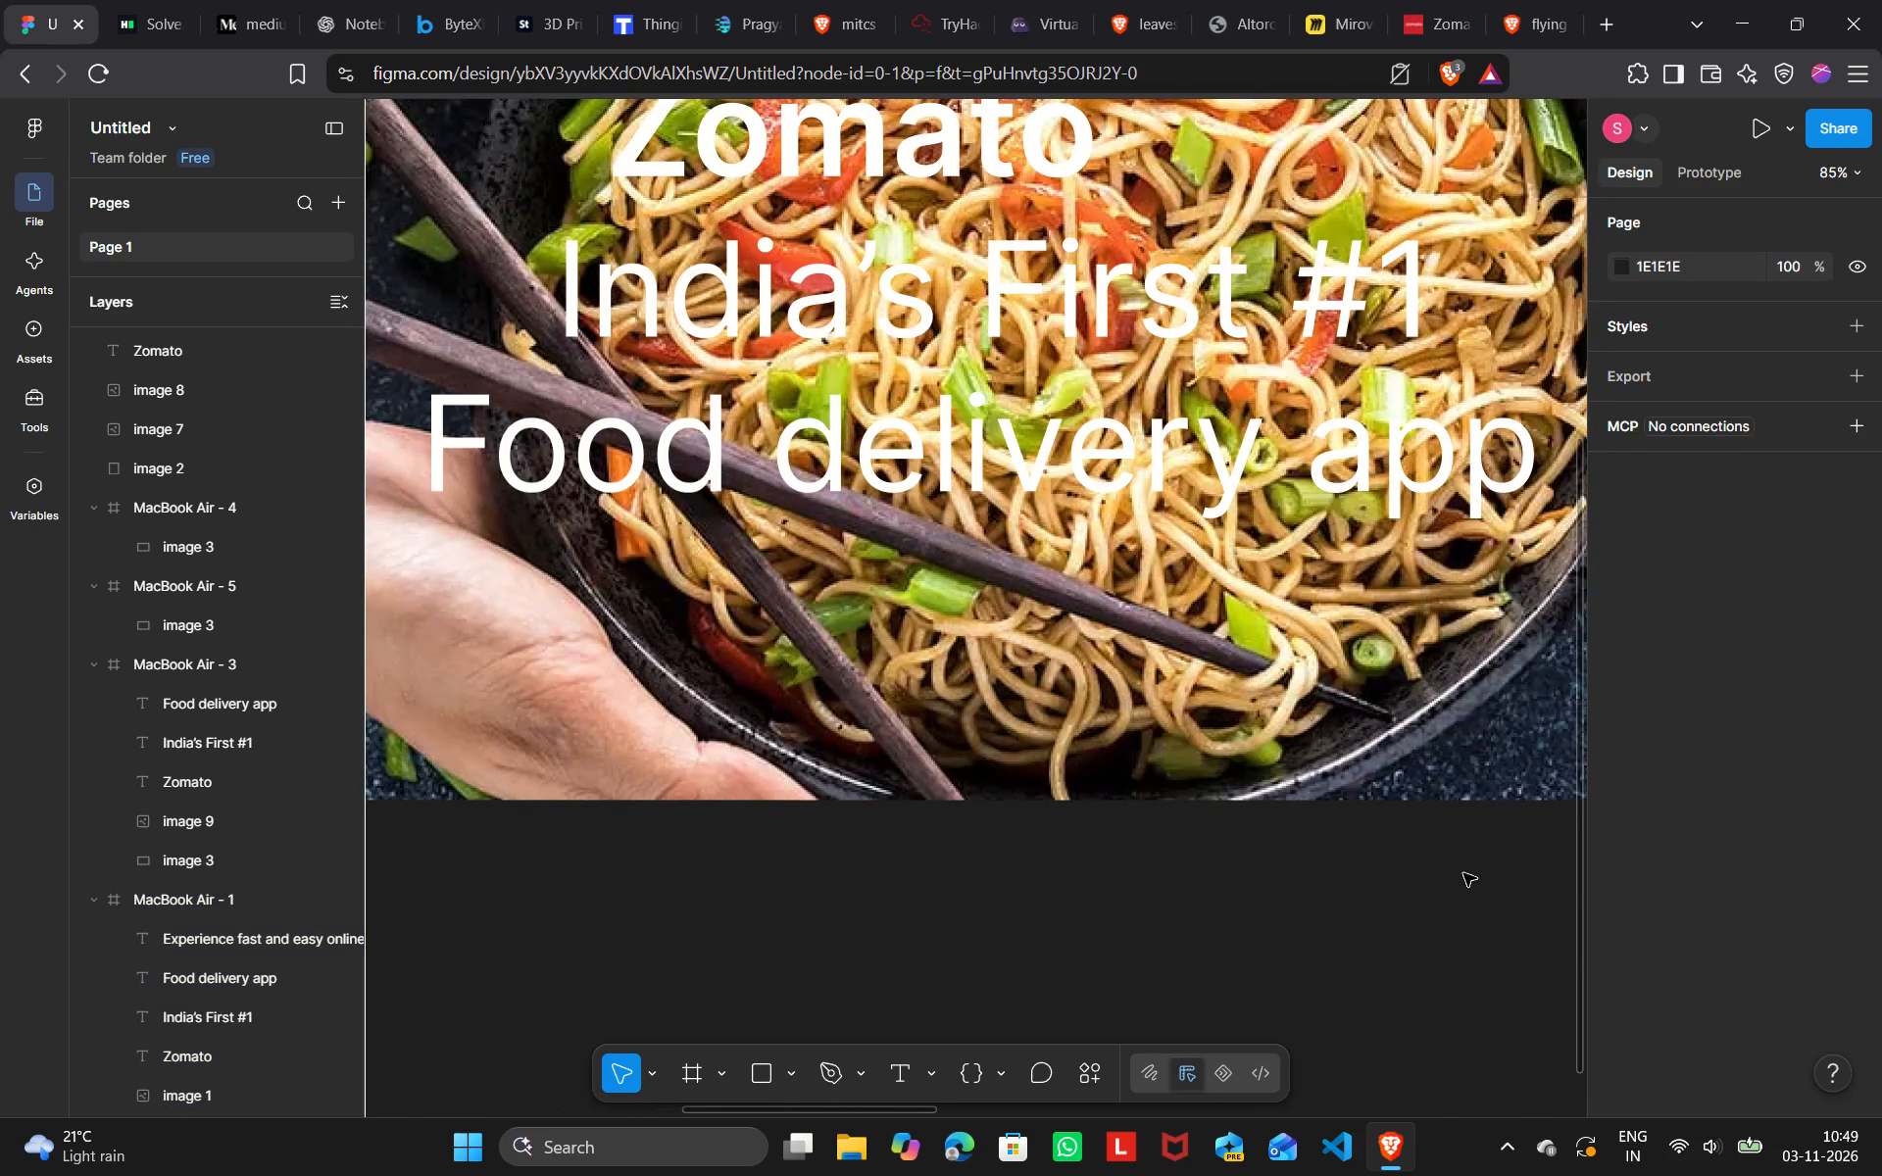
drag(962, 170, 968, 188)
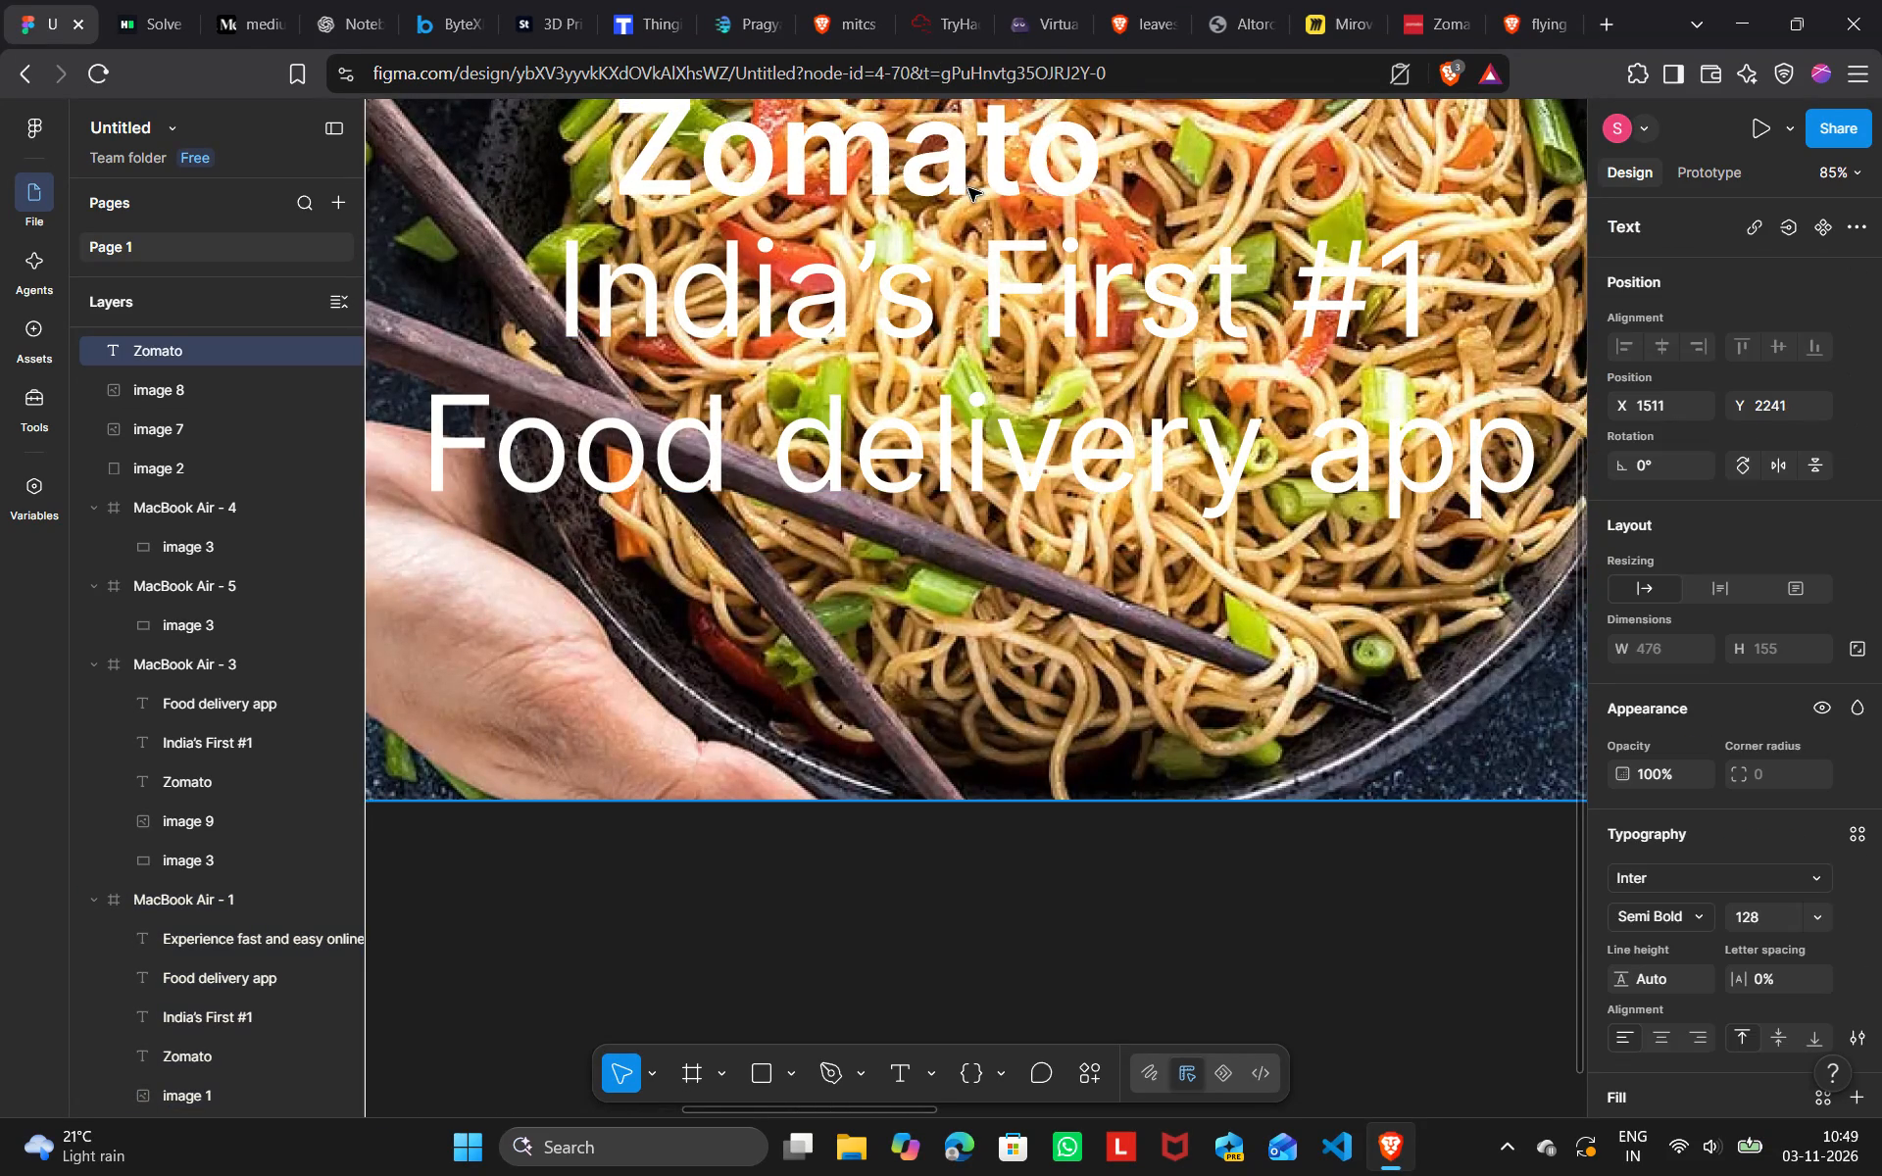
drag(968, 188, 982, 186)
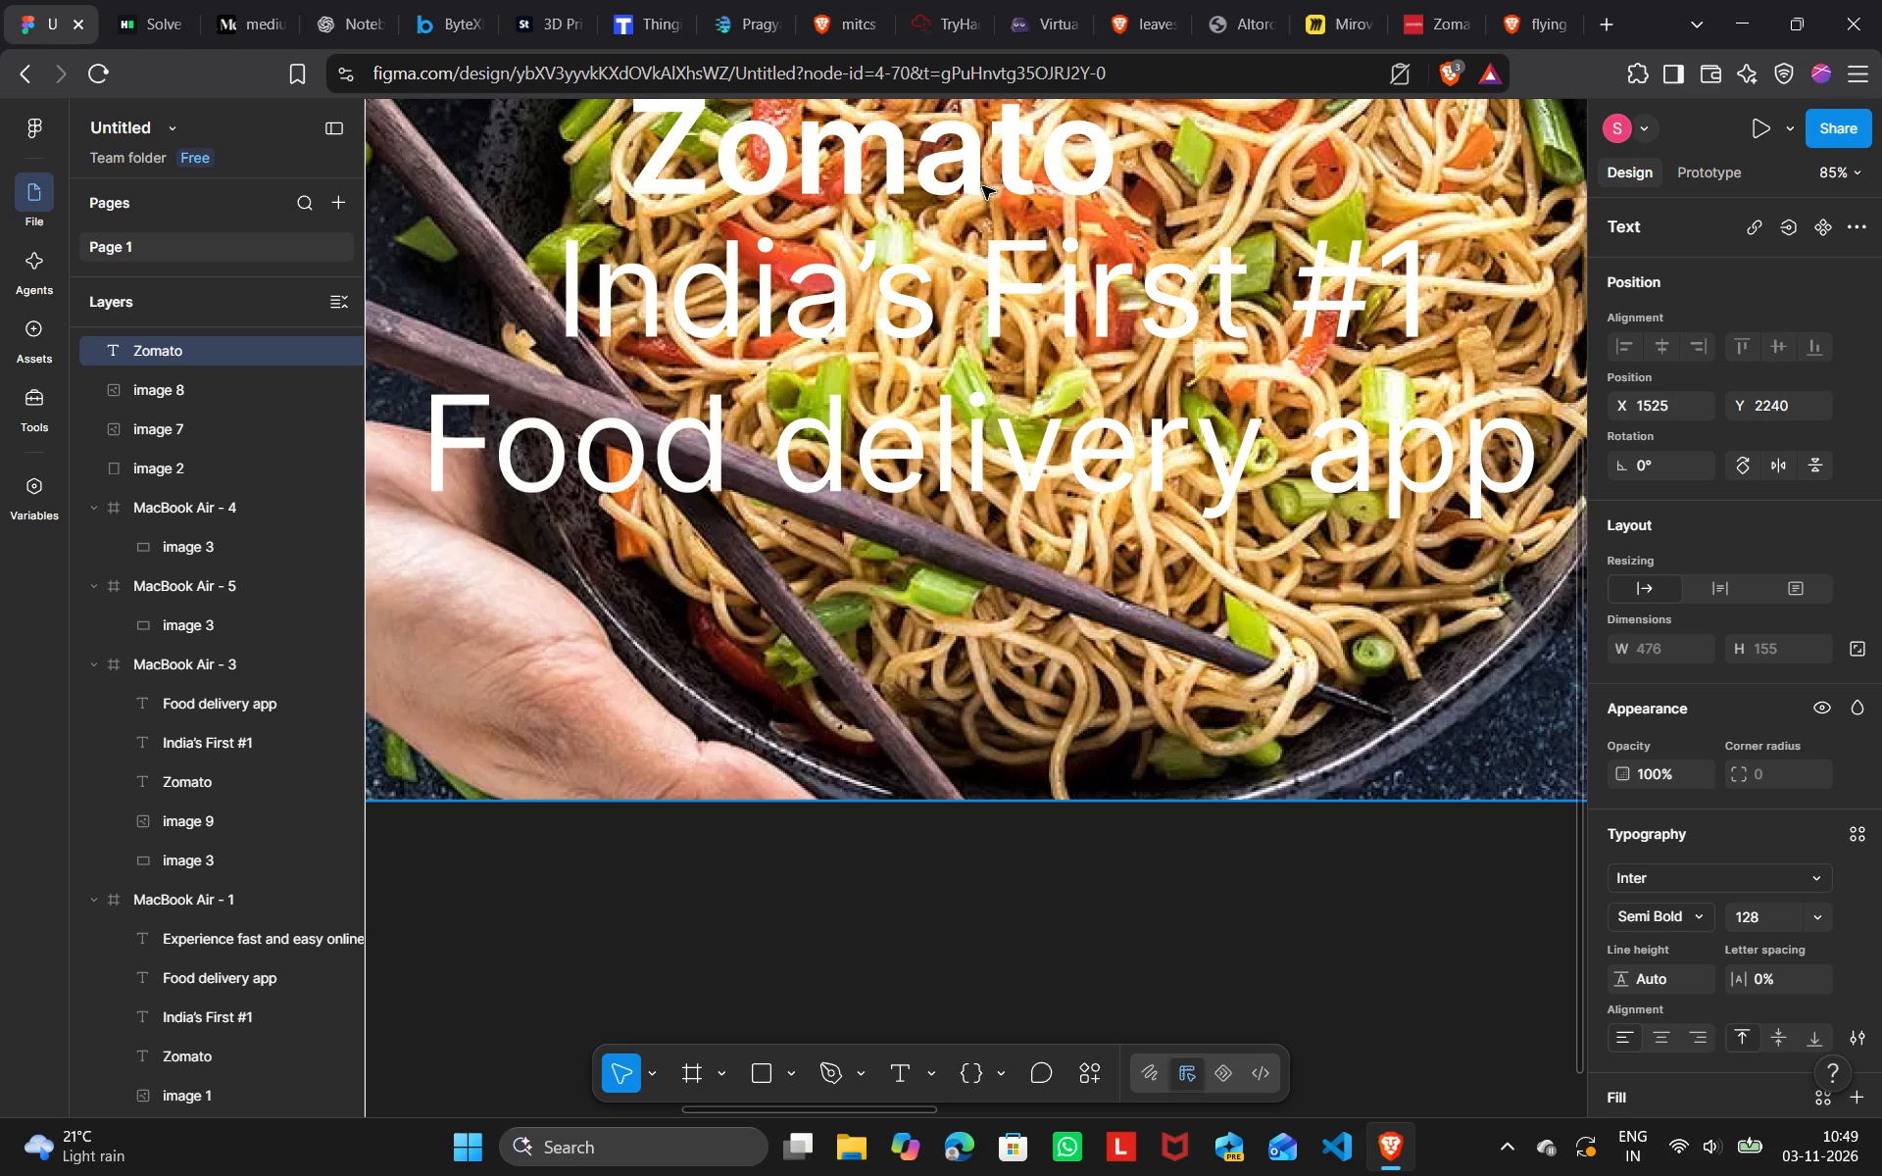
drag(982, 186, 981, 187)
key(Right)
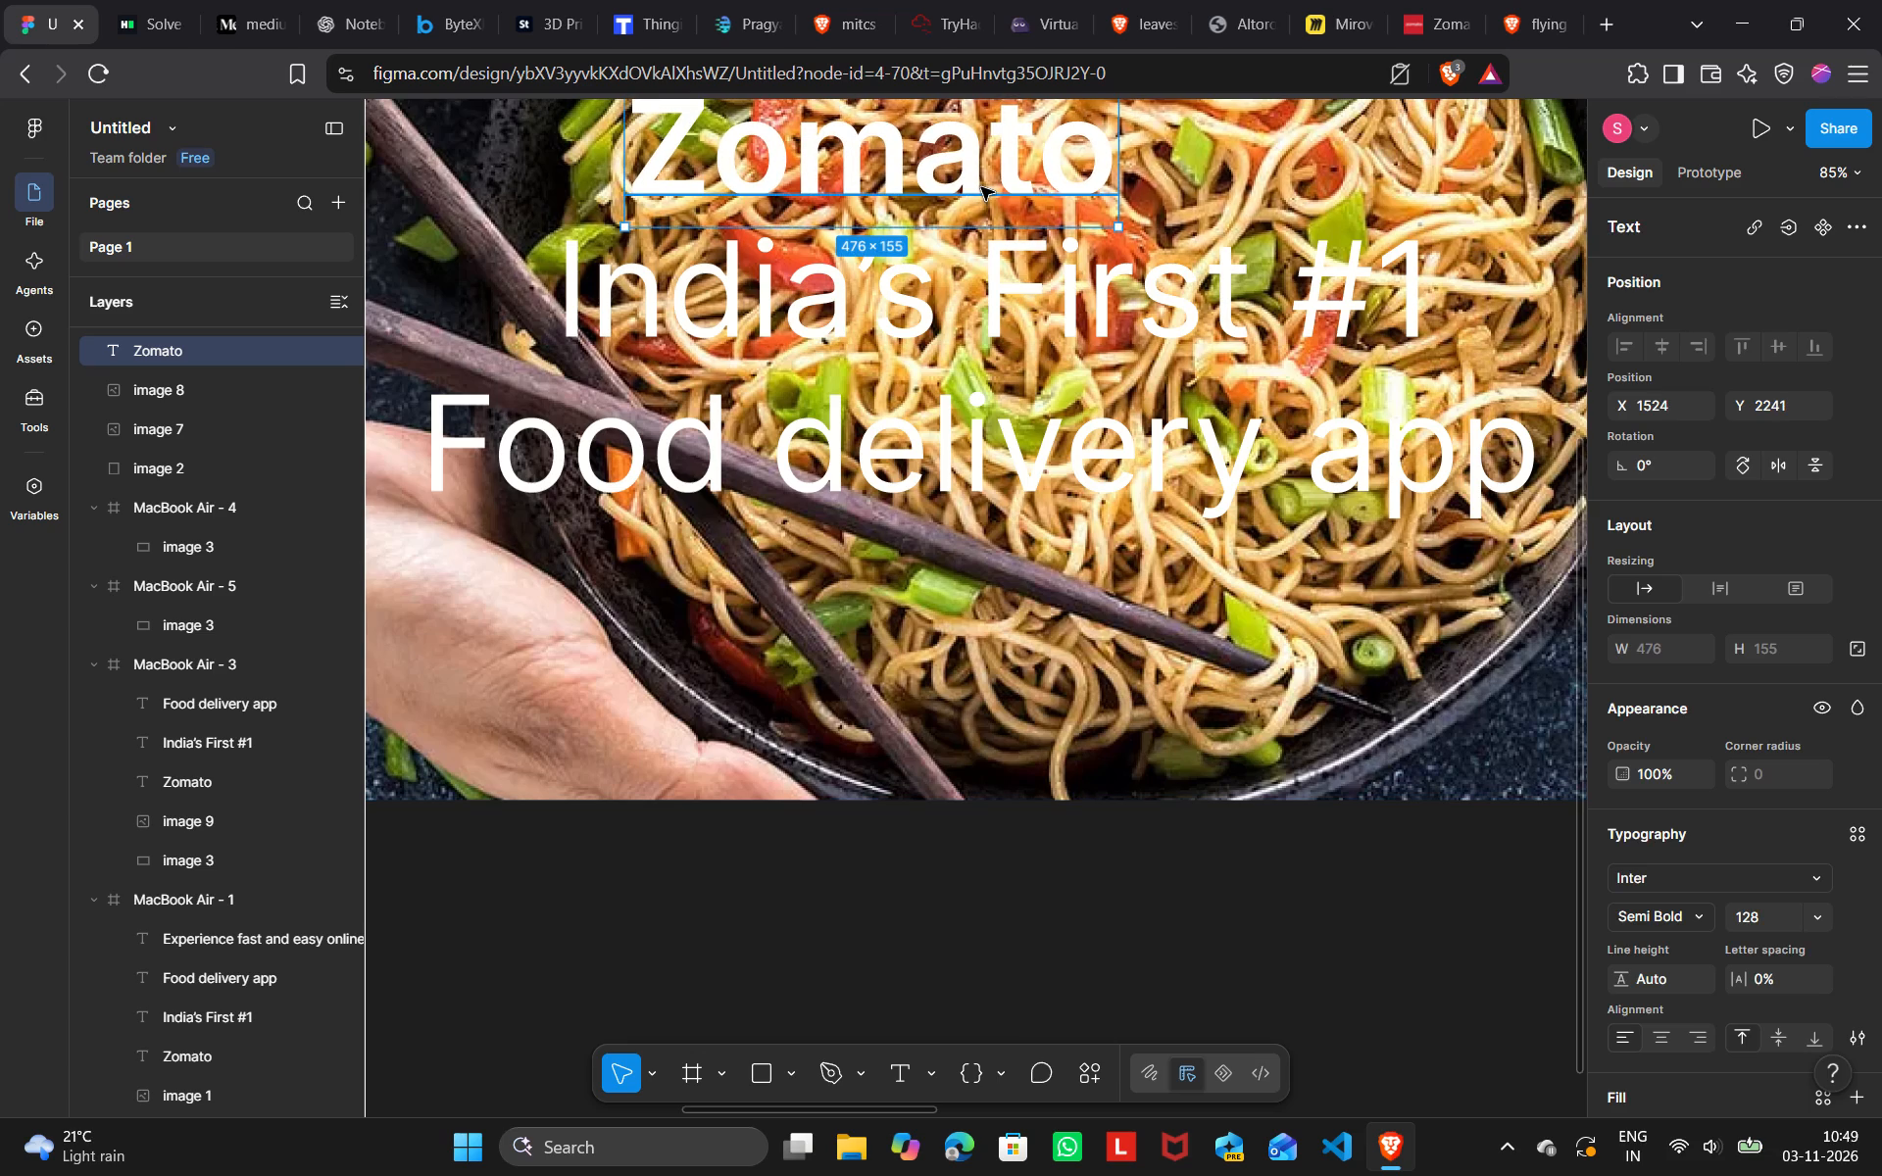
key(Right)
key(Right)
key(Right)
key(Right)
key(Right)
key(Right)
key(Right)
key(Right)
key(Right)
key(Right)
key(Right)
key(Right)
key(Right)
key(Right)
key(Right)
key(Right)
key(Right)
key(Right)
key(Right)
key(Right)
key(Right)
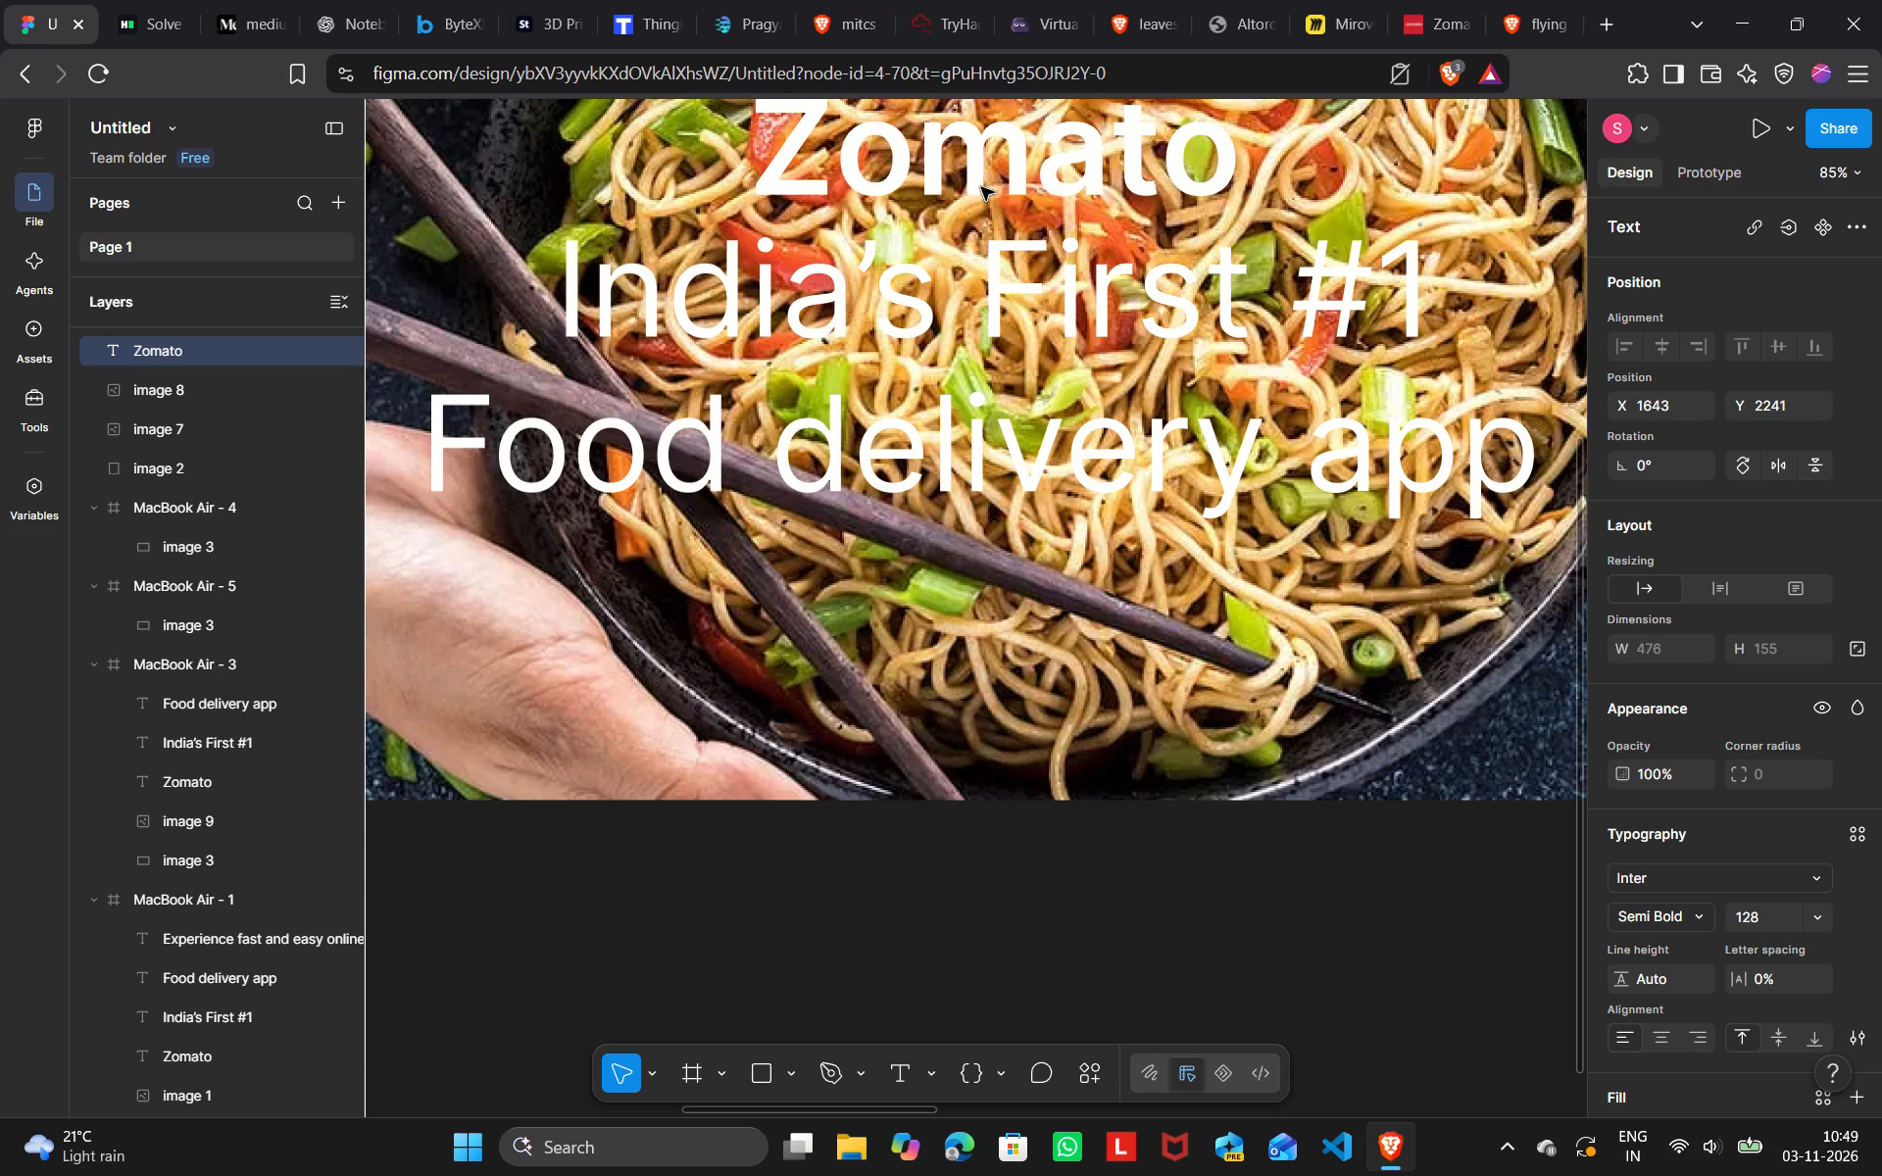
key(Left)
key(Left)
key(Right)
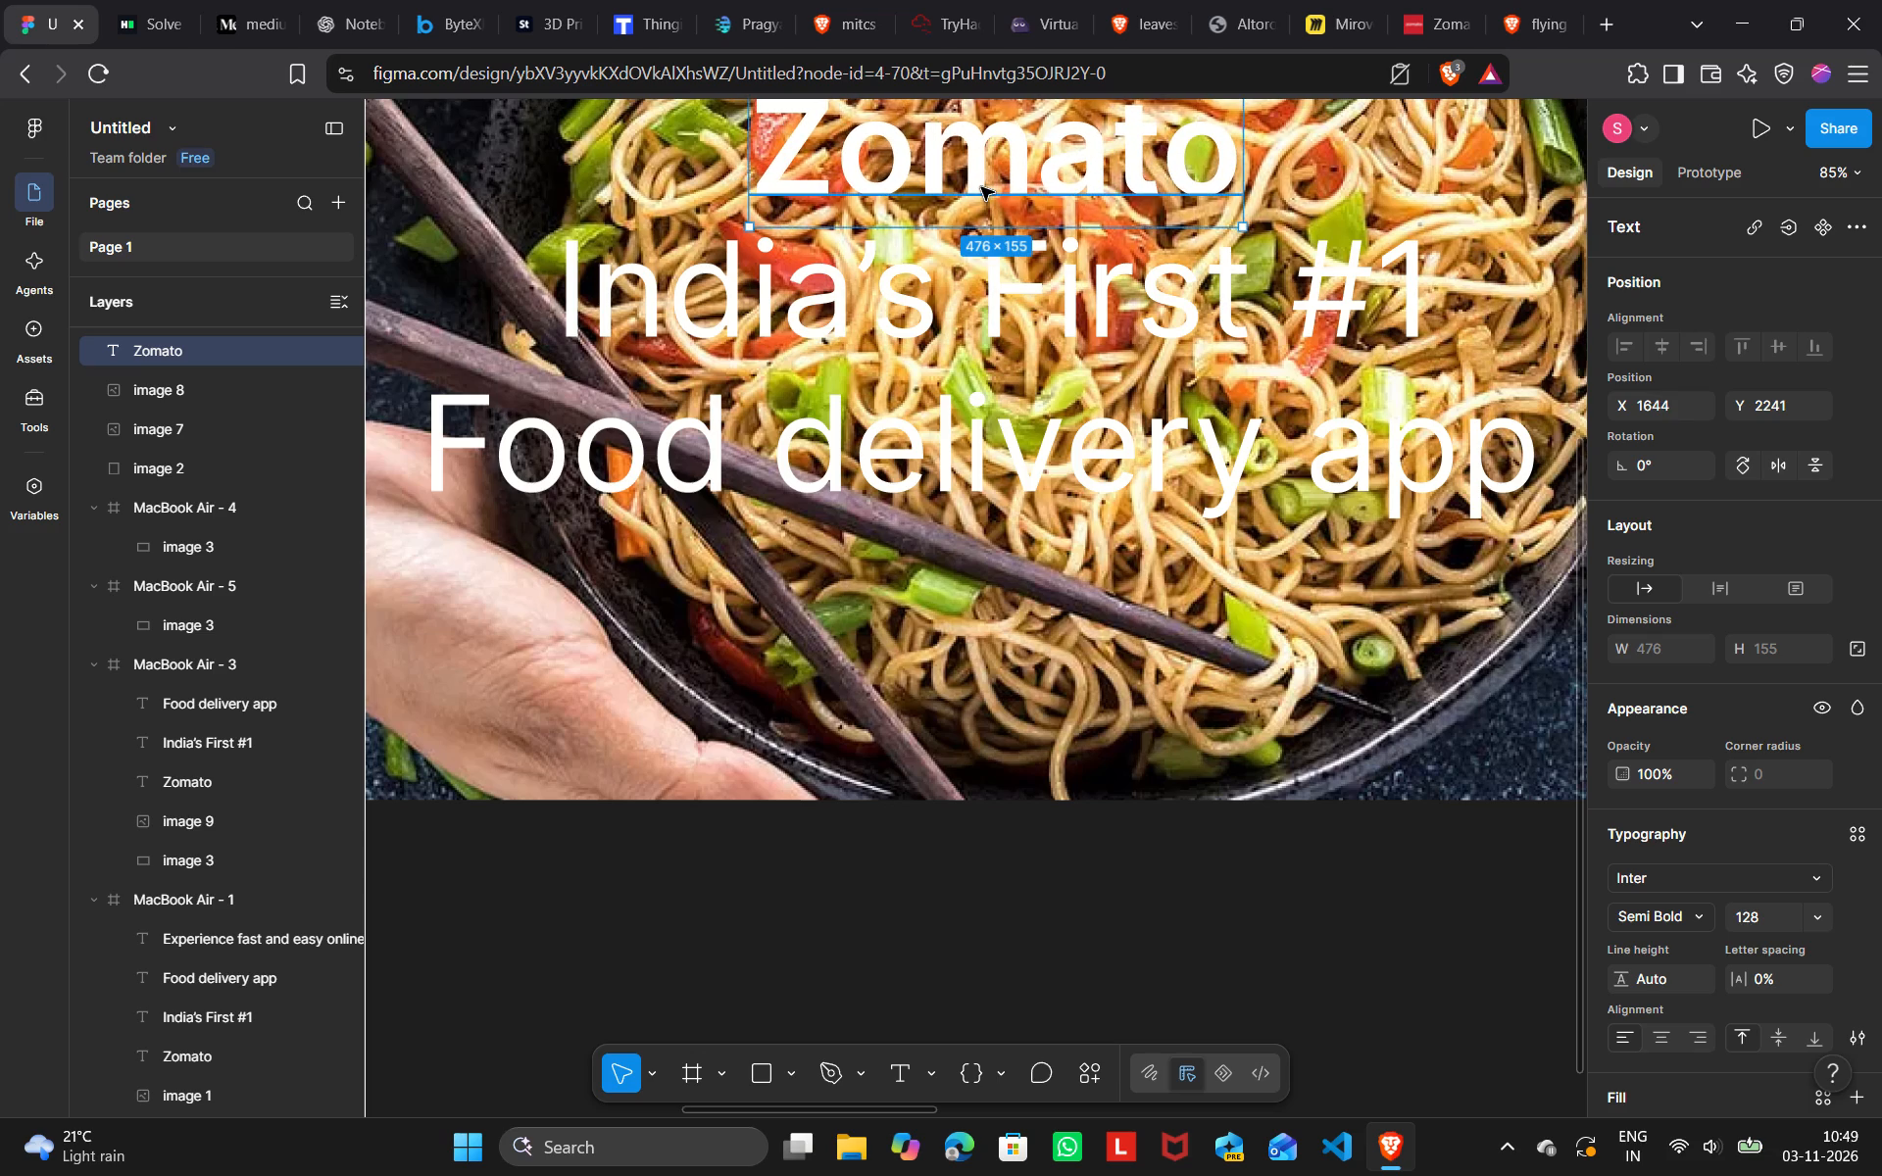
Move the Zomato title in MacBook Air - 3, over the burger picture, straight up to Y 125.
scroll(981, 187, left, 5)
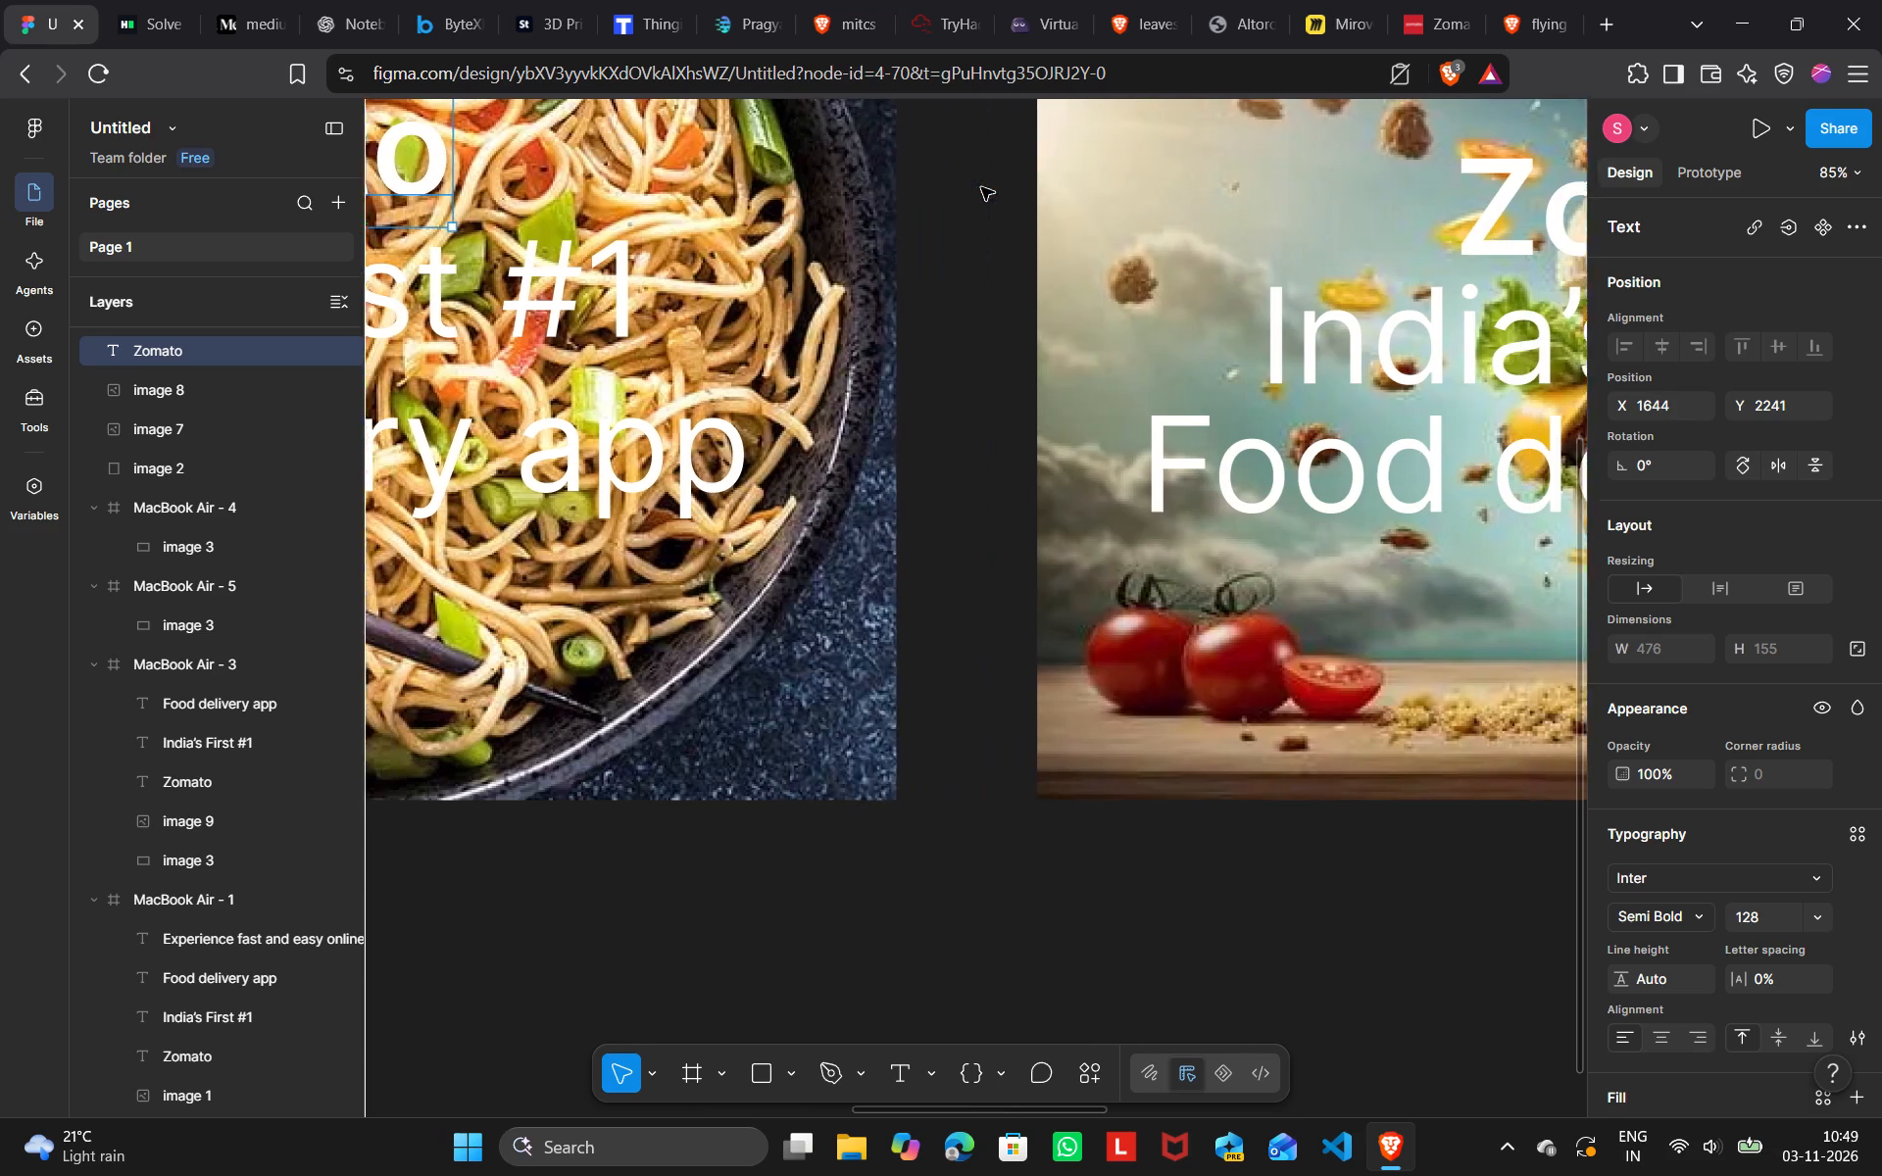
scroll(981, 187, left, 4)
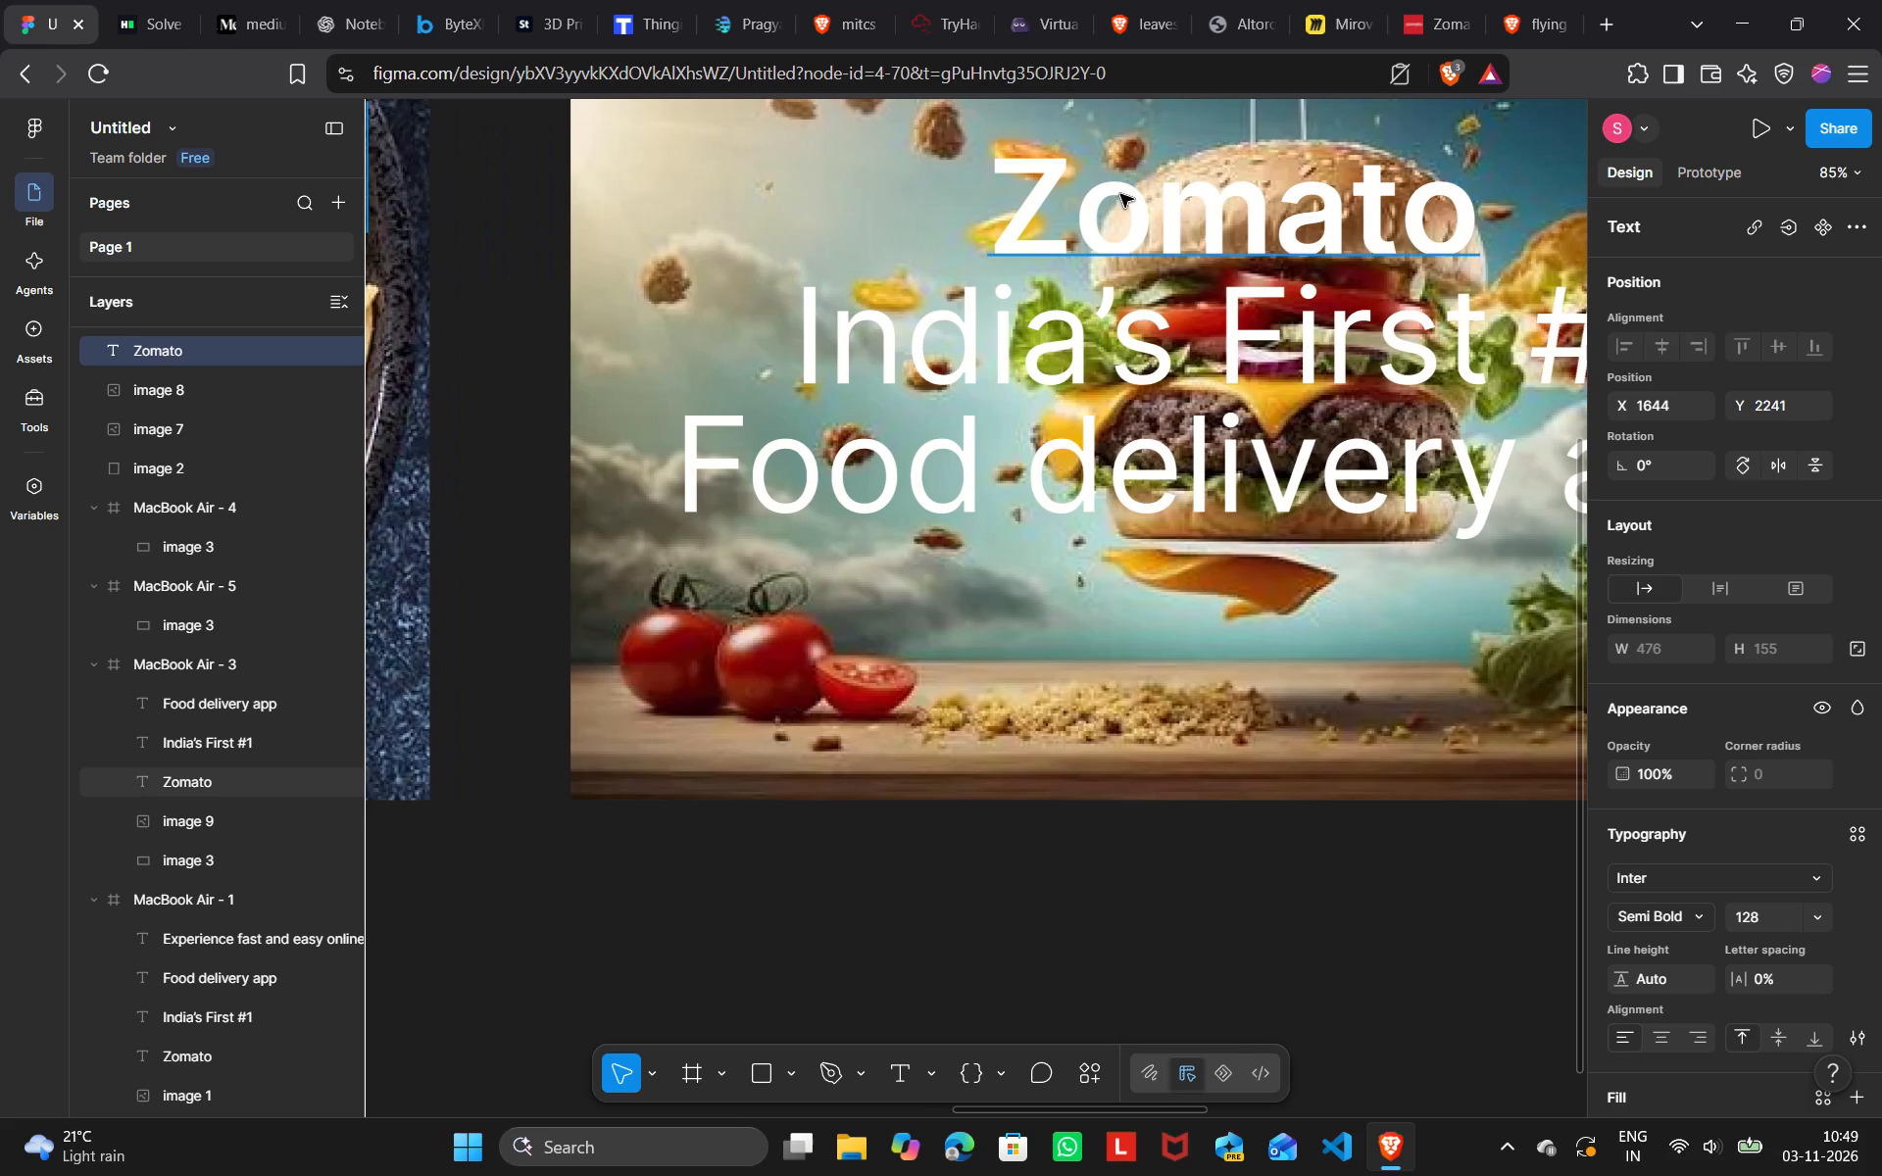
click(1120, 194)
key(Up)
key(Up)
key(Up)
key(Up)
key(Up)
key(Up)
key(Up)
key(Up)
key(Up)
key(Up)
key(Up)
key(Up)
key(Up)
key(Up)
key(Up)
key(Up)
key(Up)
key(Up)
key(Up)
key(Up)
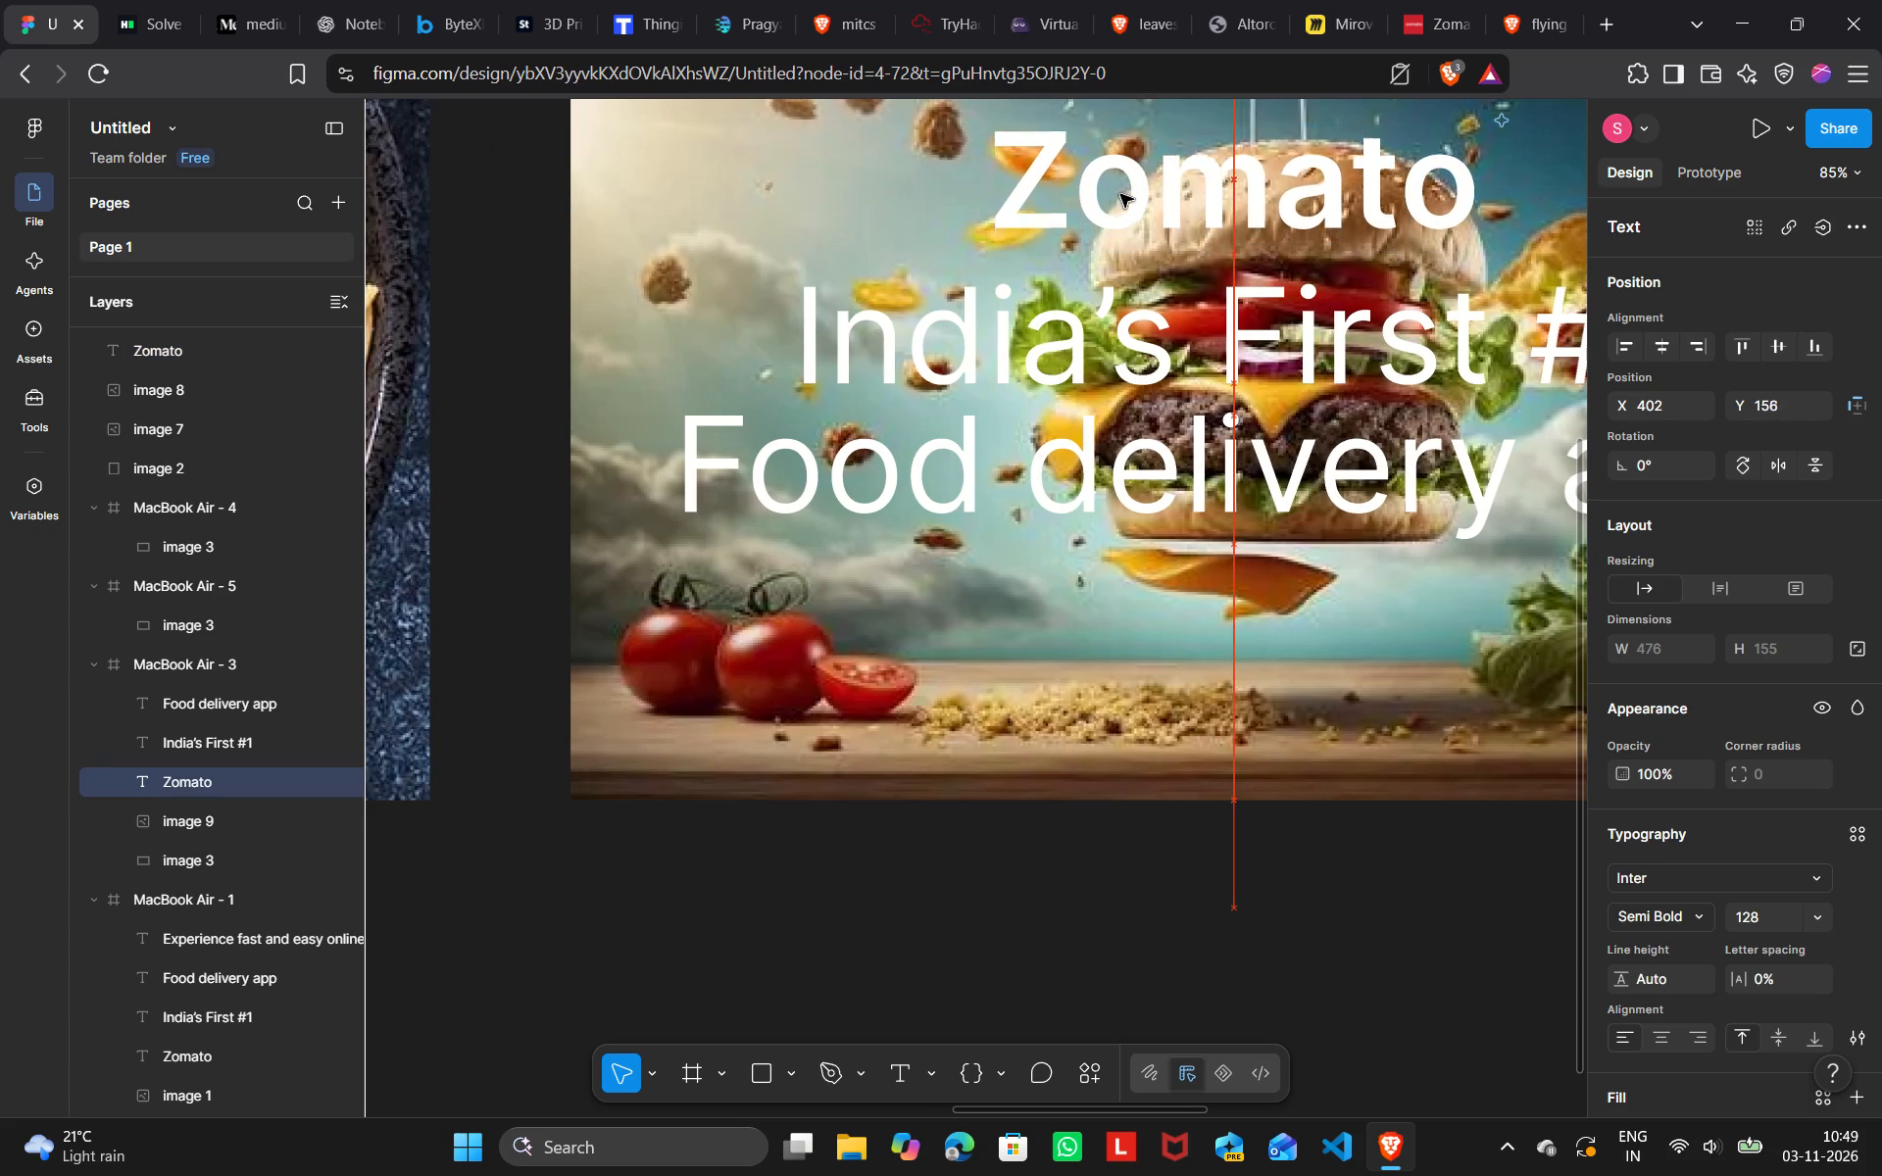
key(Up)
key(Up)
key(Up)
key(Up)
key(Up)
key(Up)
key(Up)
key(Up)
key(Up)
key(Up)
key(Up)
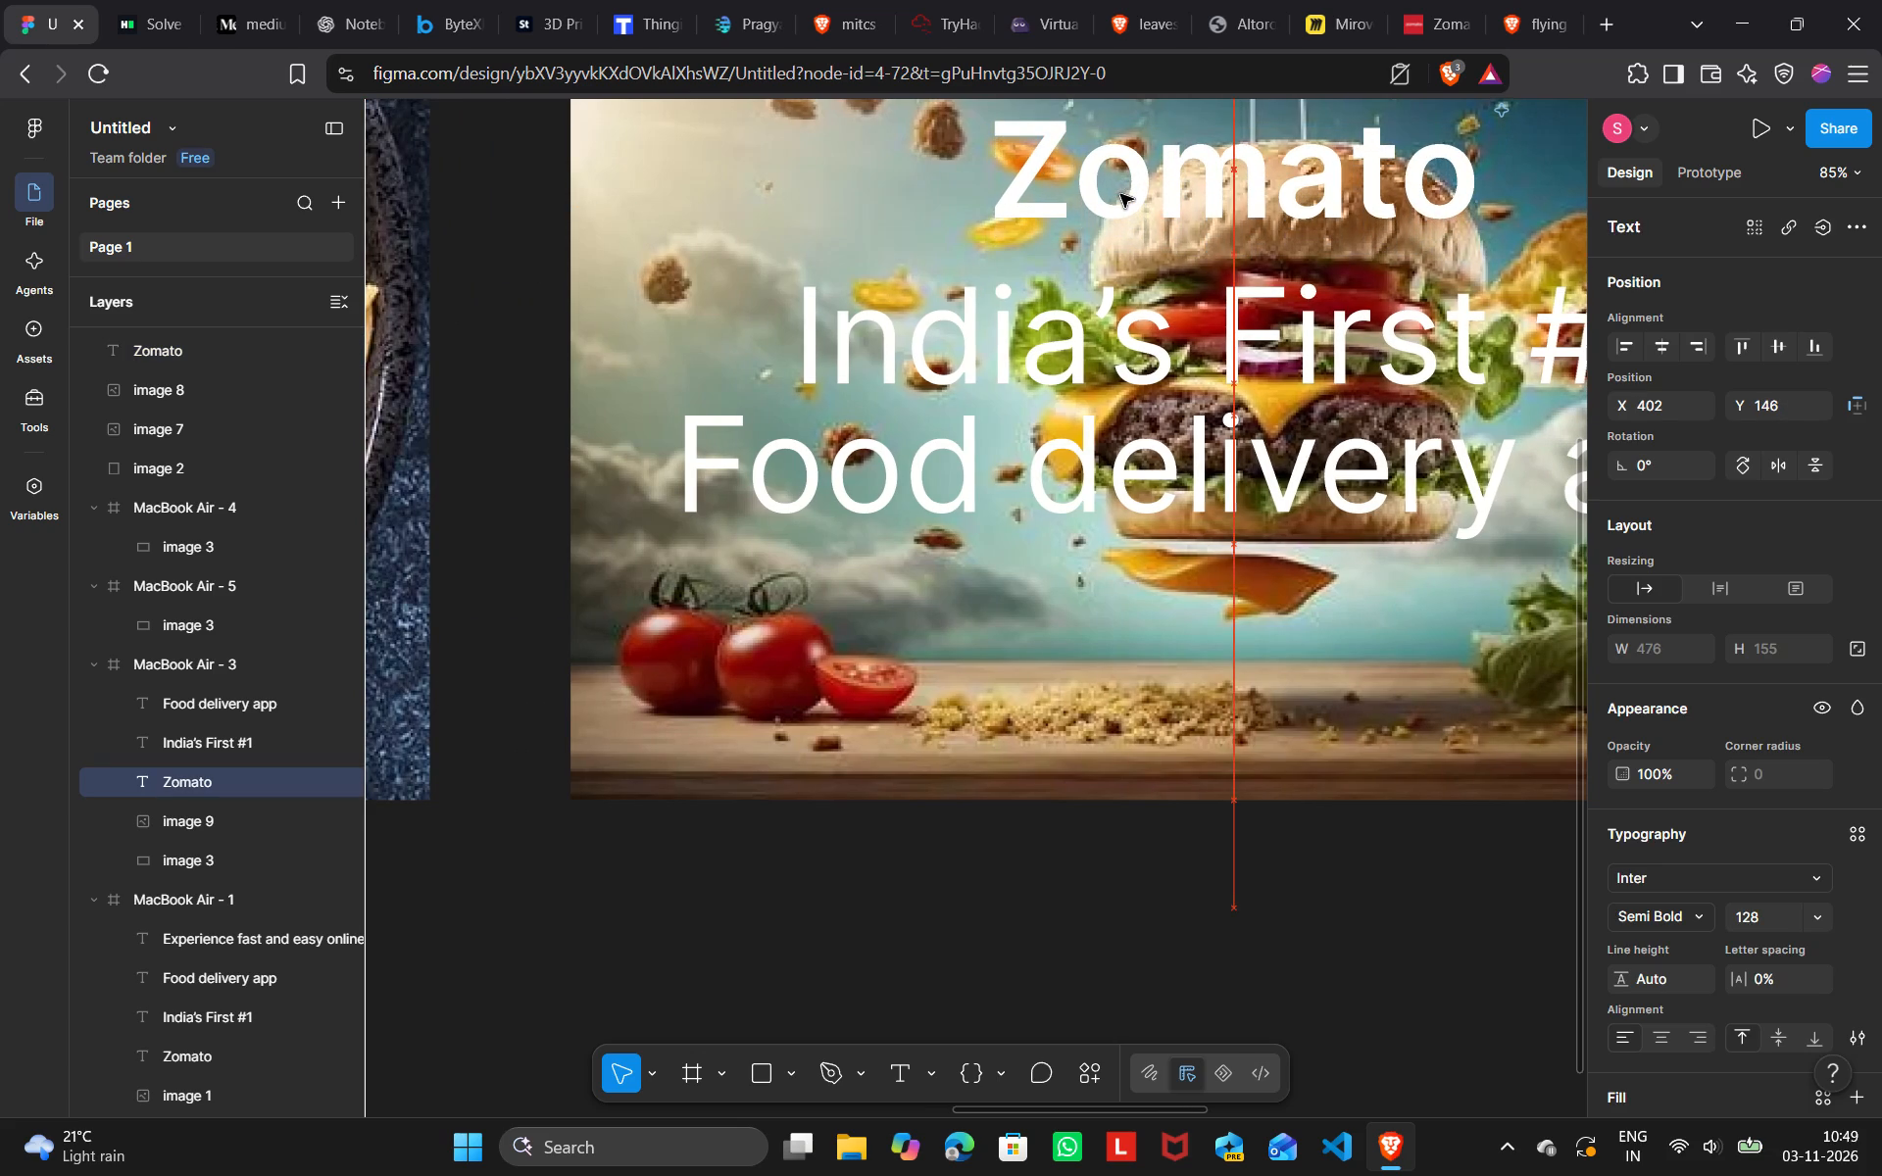
key(Up)
key(Up)
key(Up)
key(Up)
key(Up)
key(Up)
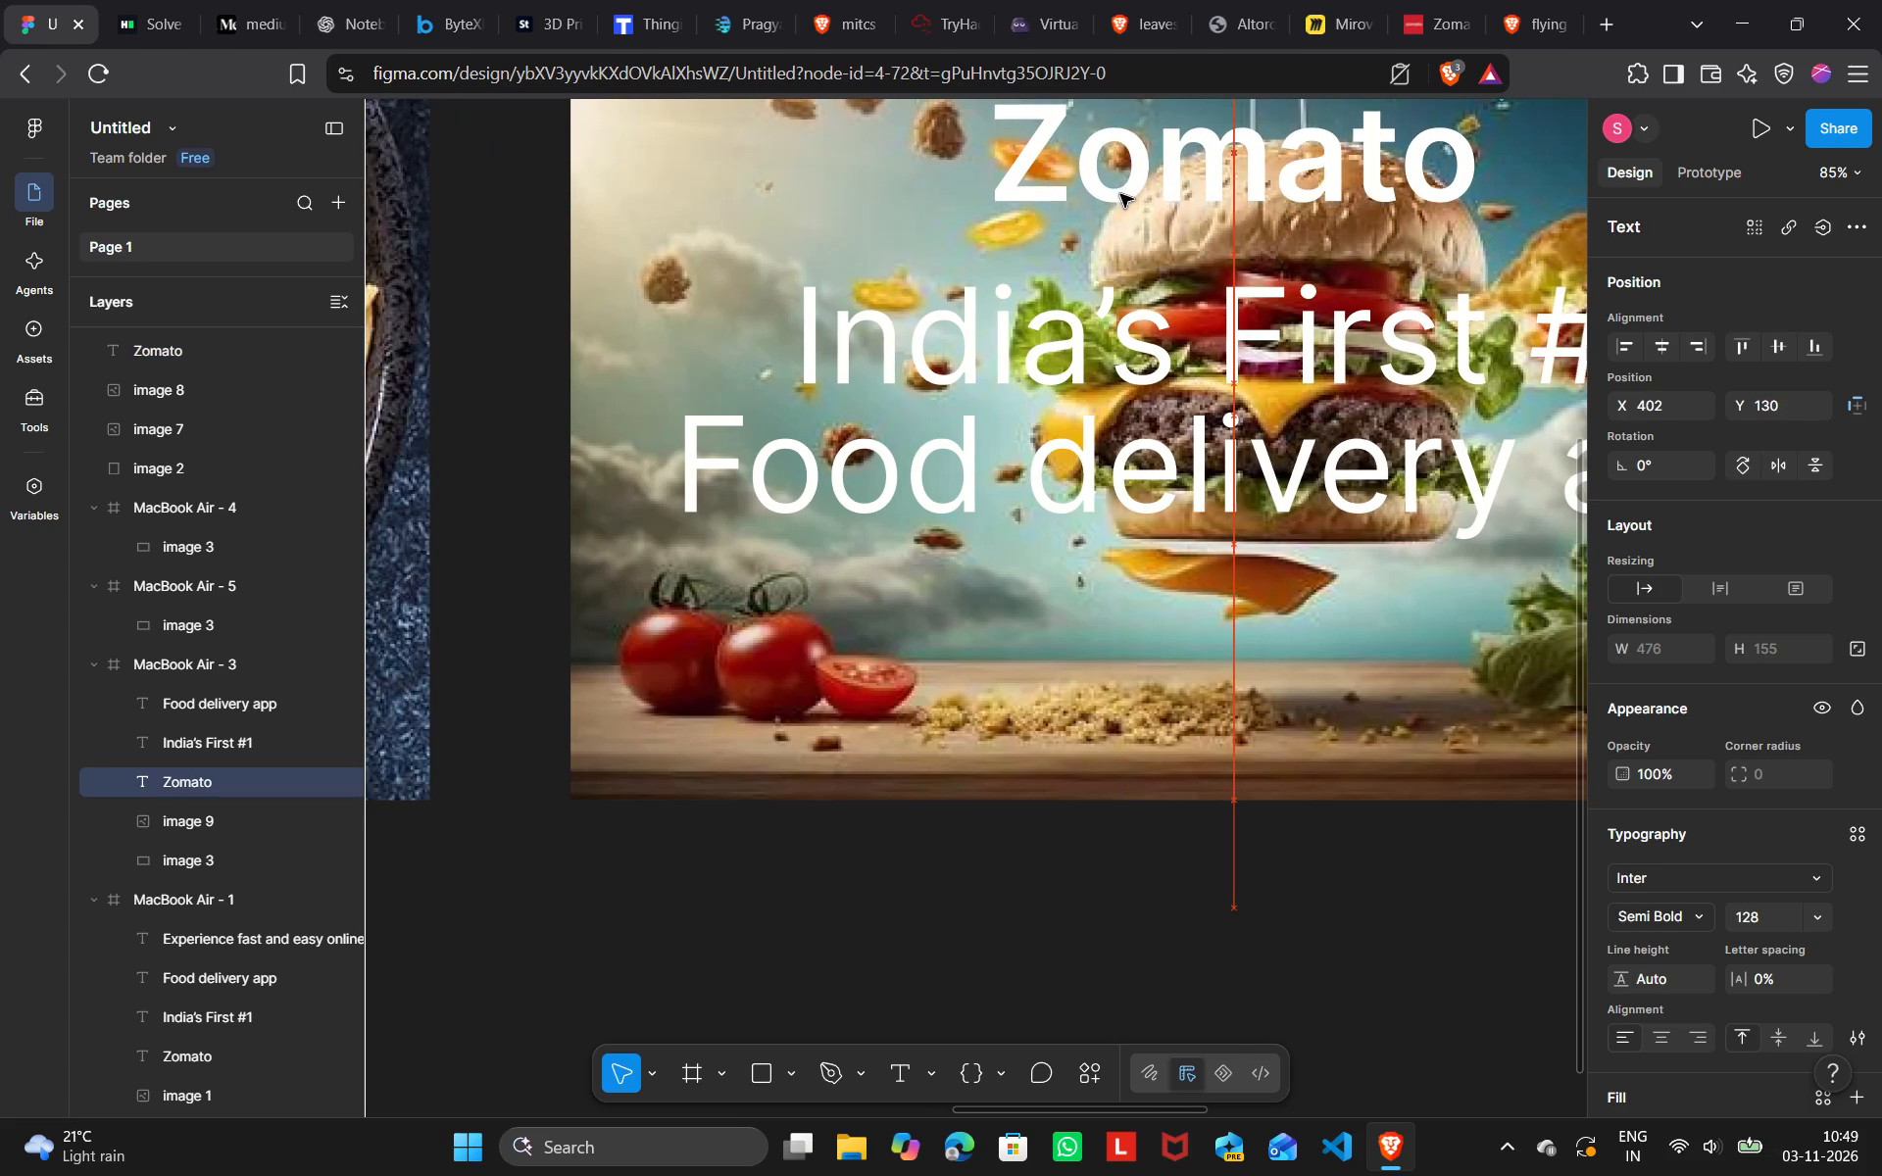
key(Up)
key(Up)
key(Up)
key(Up)
key(Up)
Move the Zomato title over the pizza picture straight up to Y 2243.
scroll(1120, 194, left, 1)
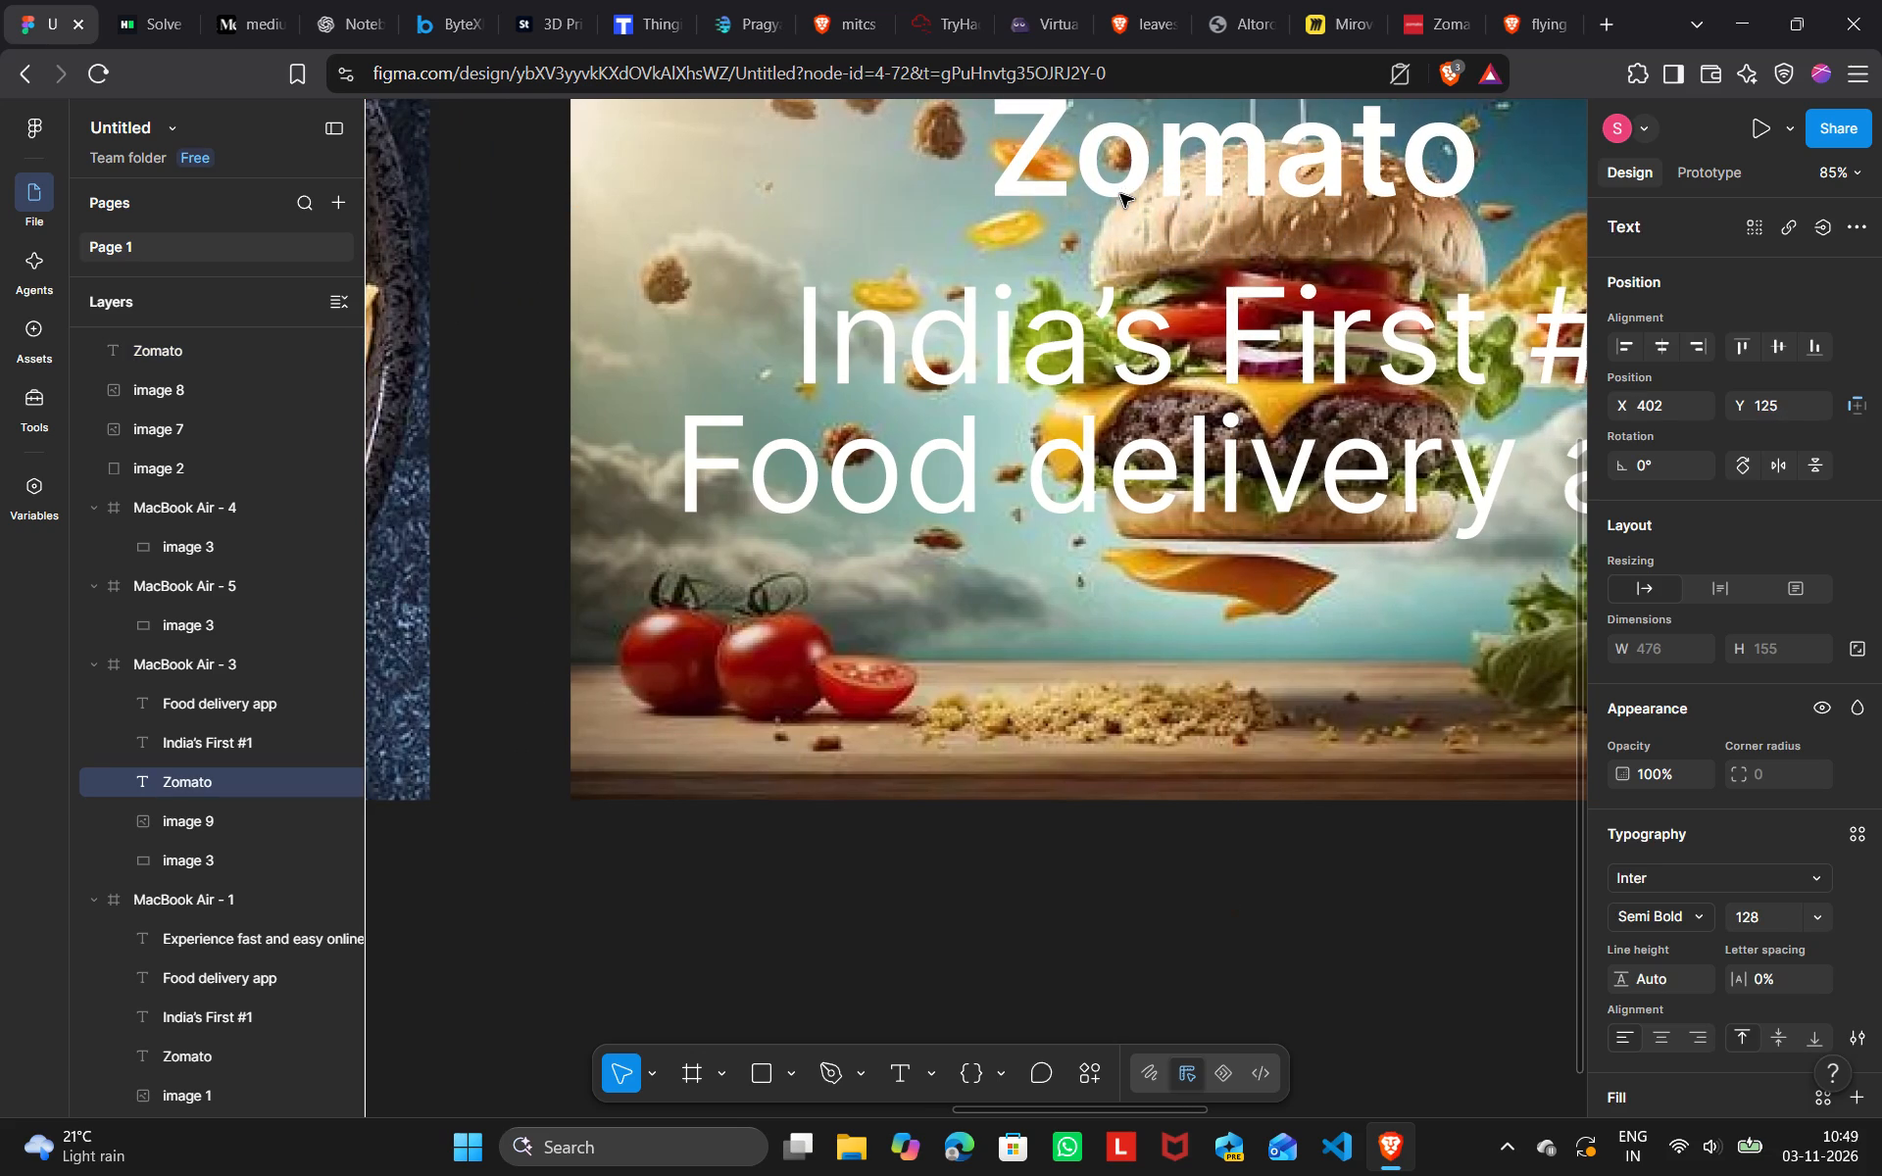
scroll(1120, 194, left, 5)
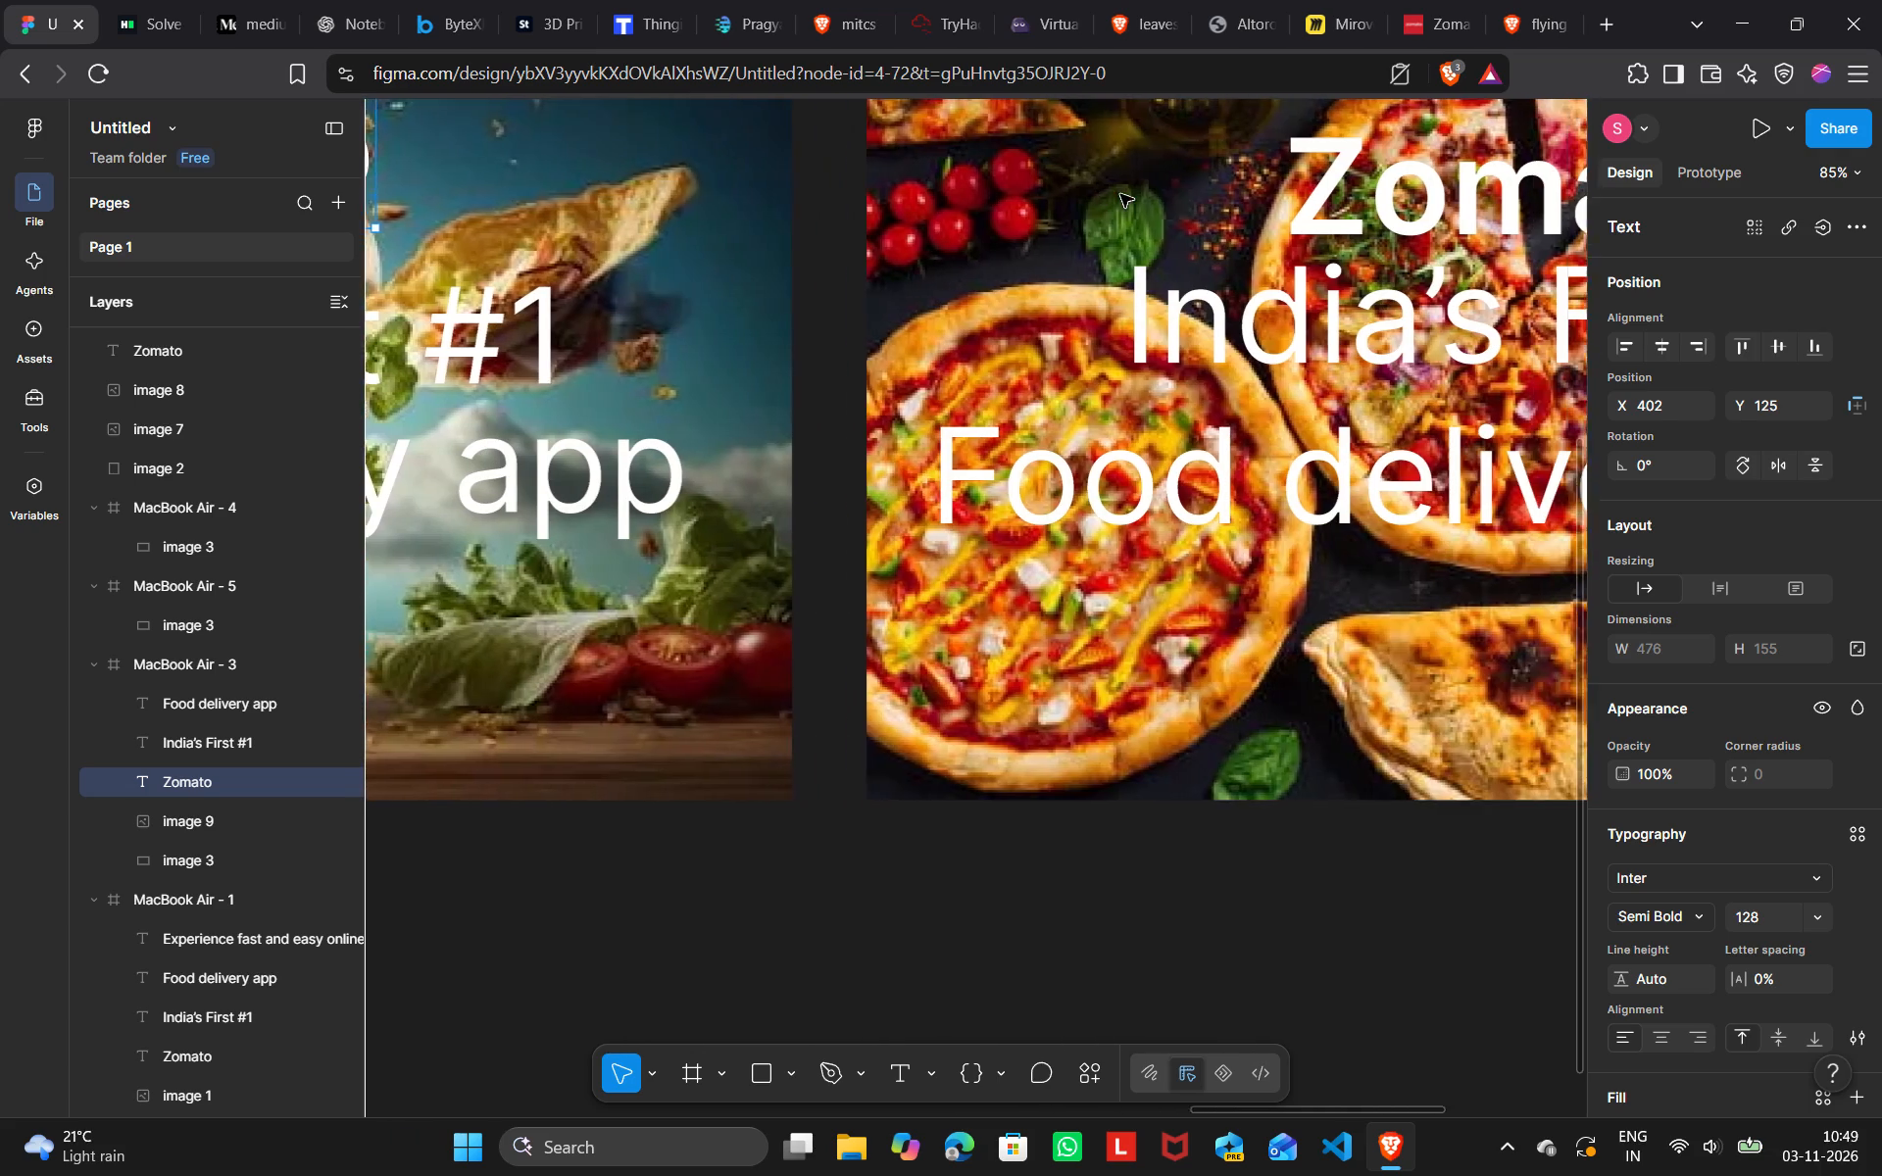
click(1398, 249)
click(1401, 228)
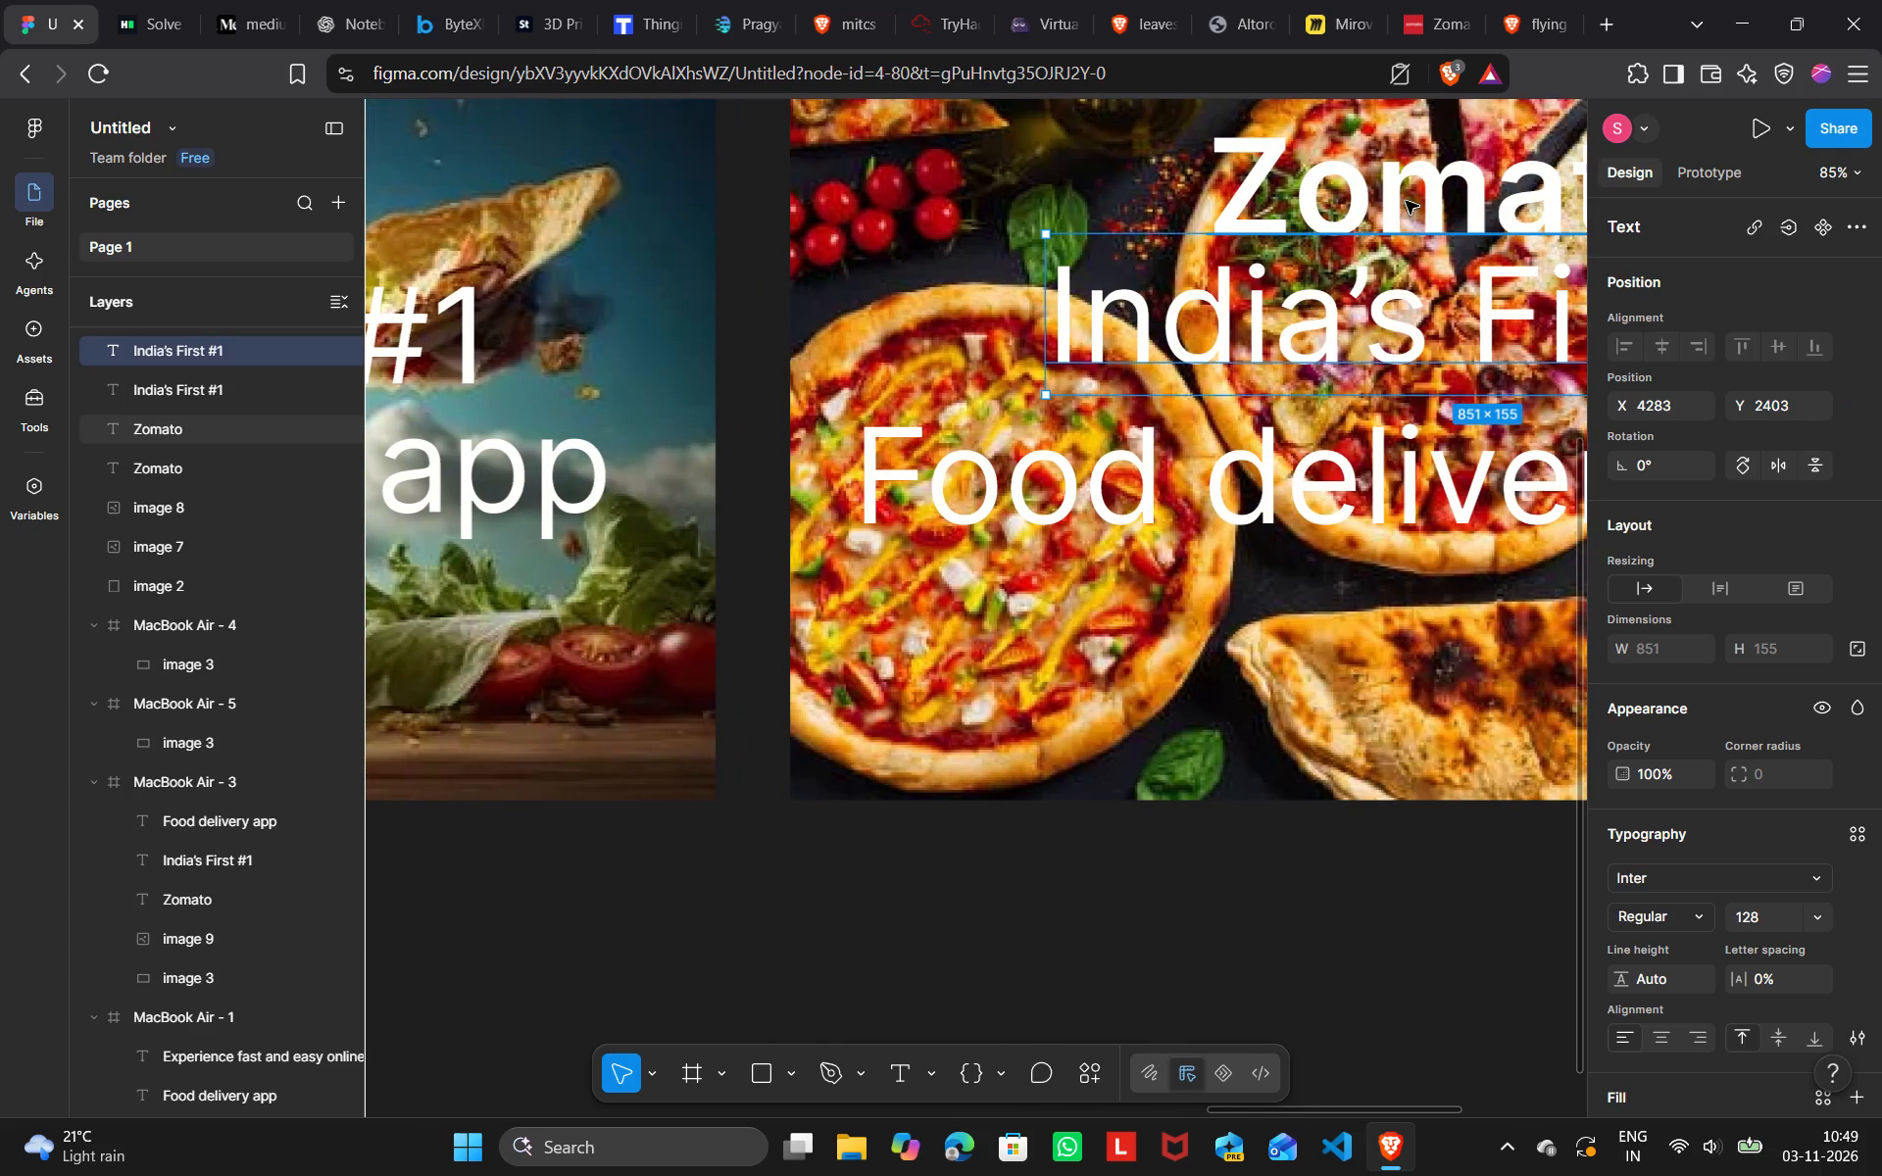
click(1406, 201)
key(Up)
key(Up)
key(Up)
key(Up)
key(Up)
key(Up)
key(Up)
key(Up)
key(Up)
key(Up)
key(Up)
key(Up)
key(Up)
key(Up)
key(Up)
key(Up)
key(Up)
key(Up)
key(Up)
key(Up)
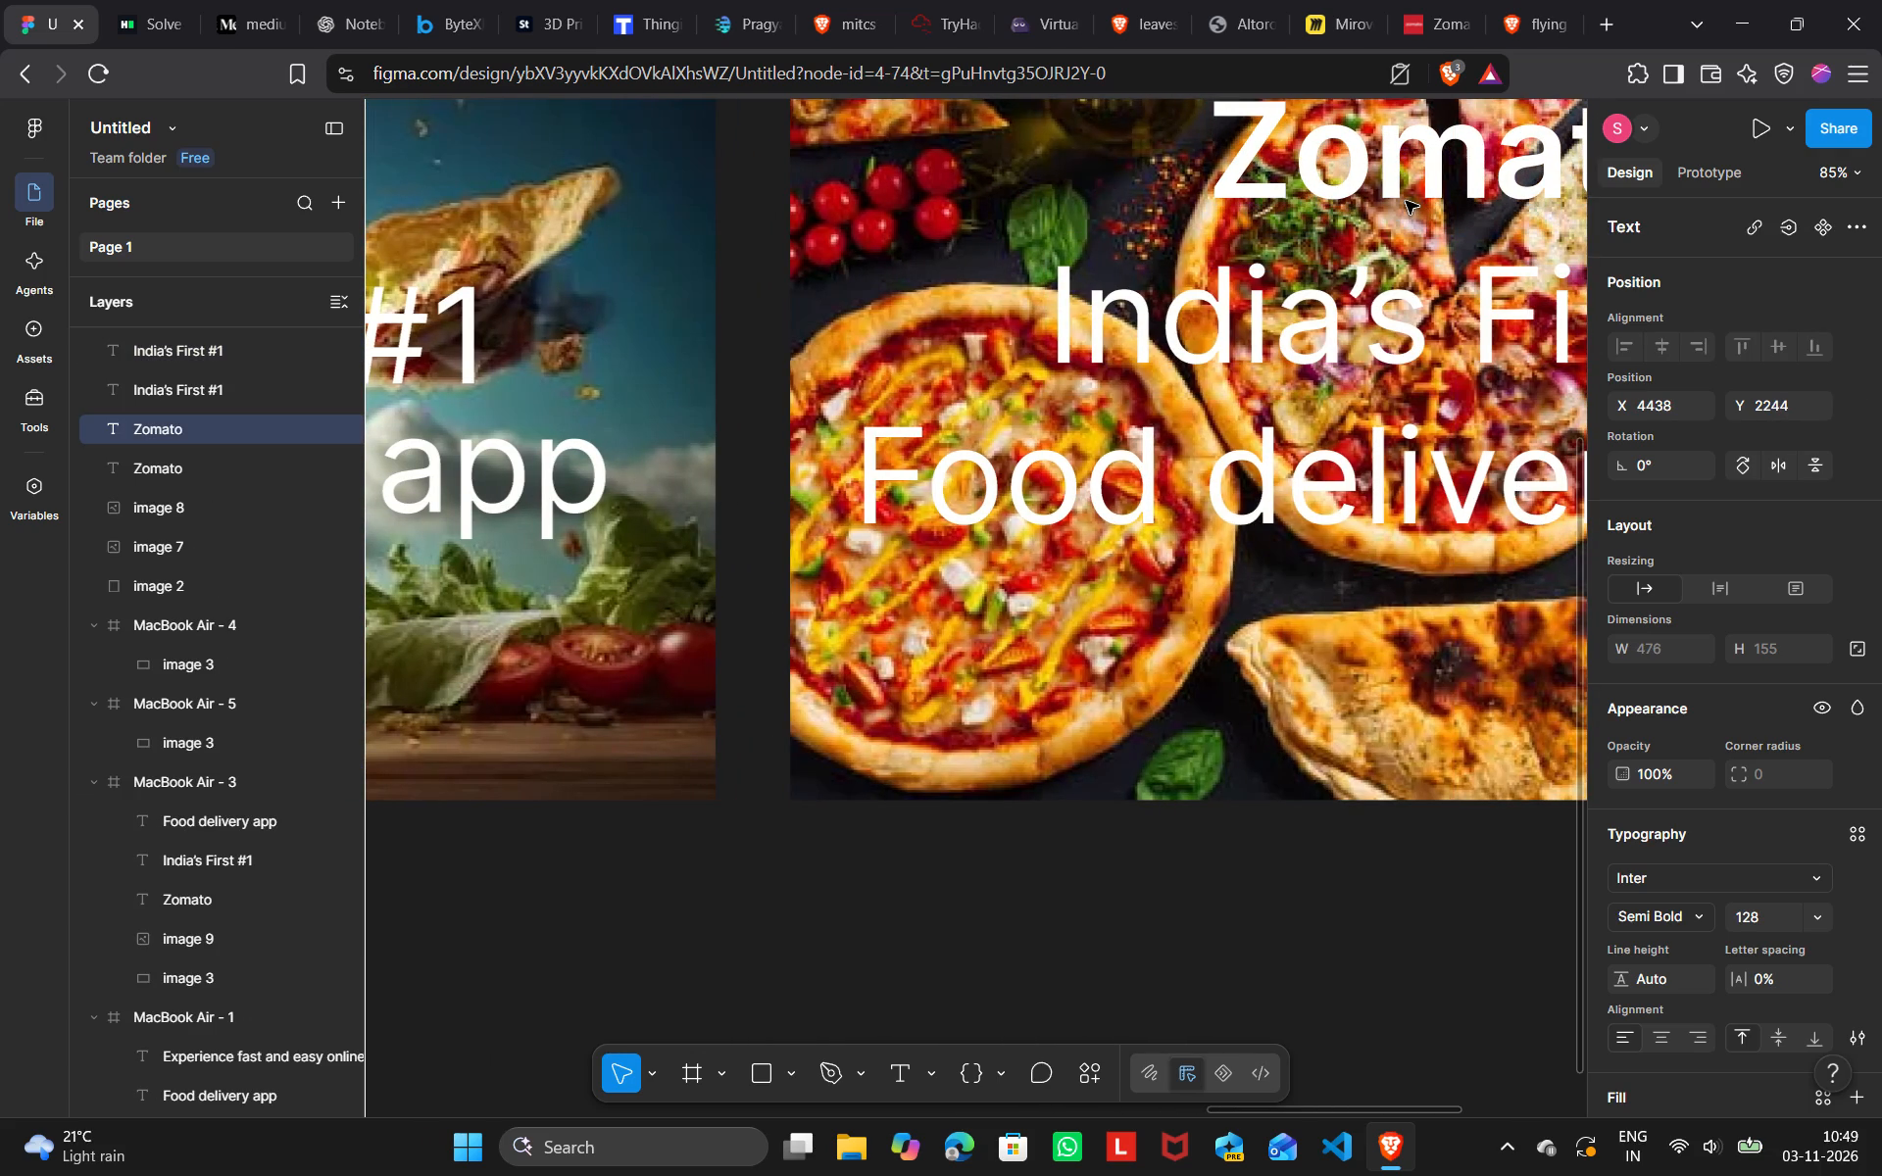
key(Up)
Move the India's First #1 headline over the noodle picture left towards MacBook Air - 1's headline, to X 900, Y 2372.
scroll(1406, 201, left, 6)
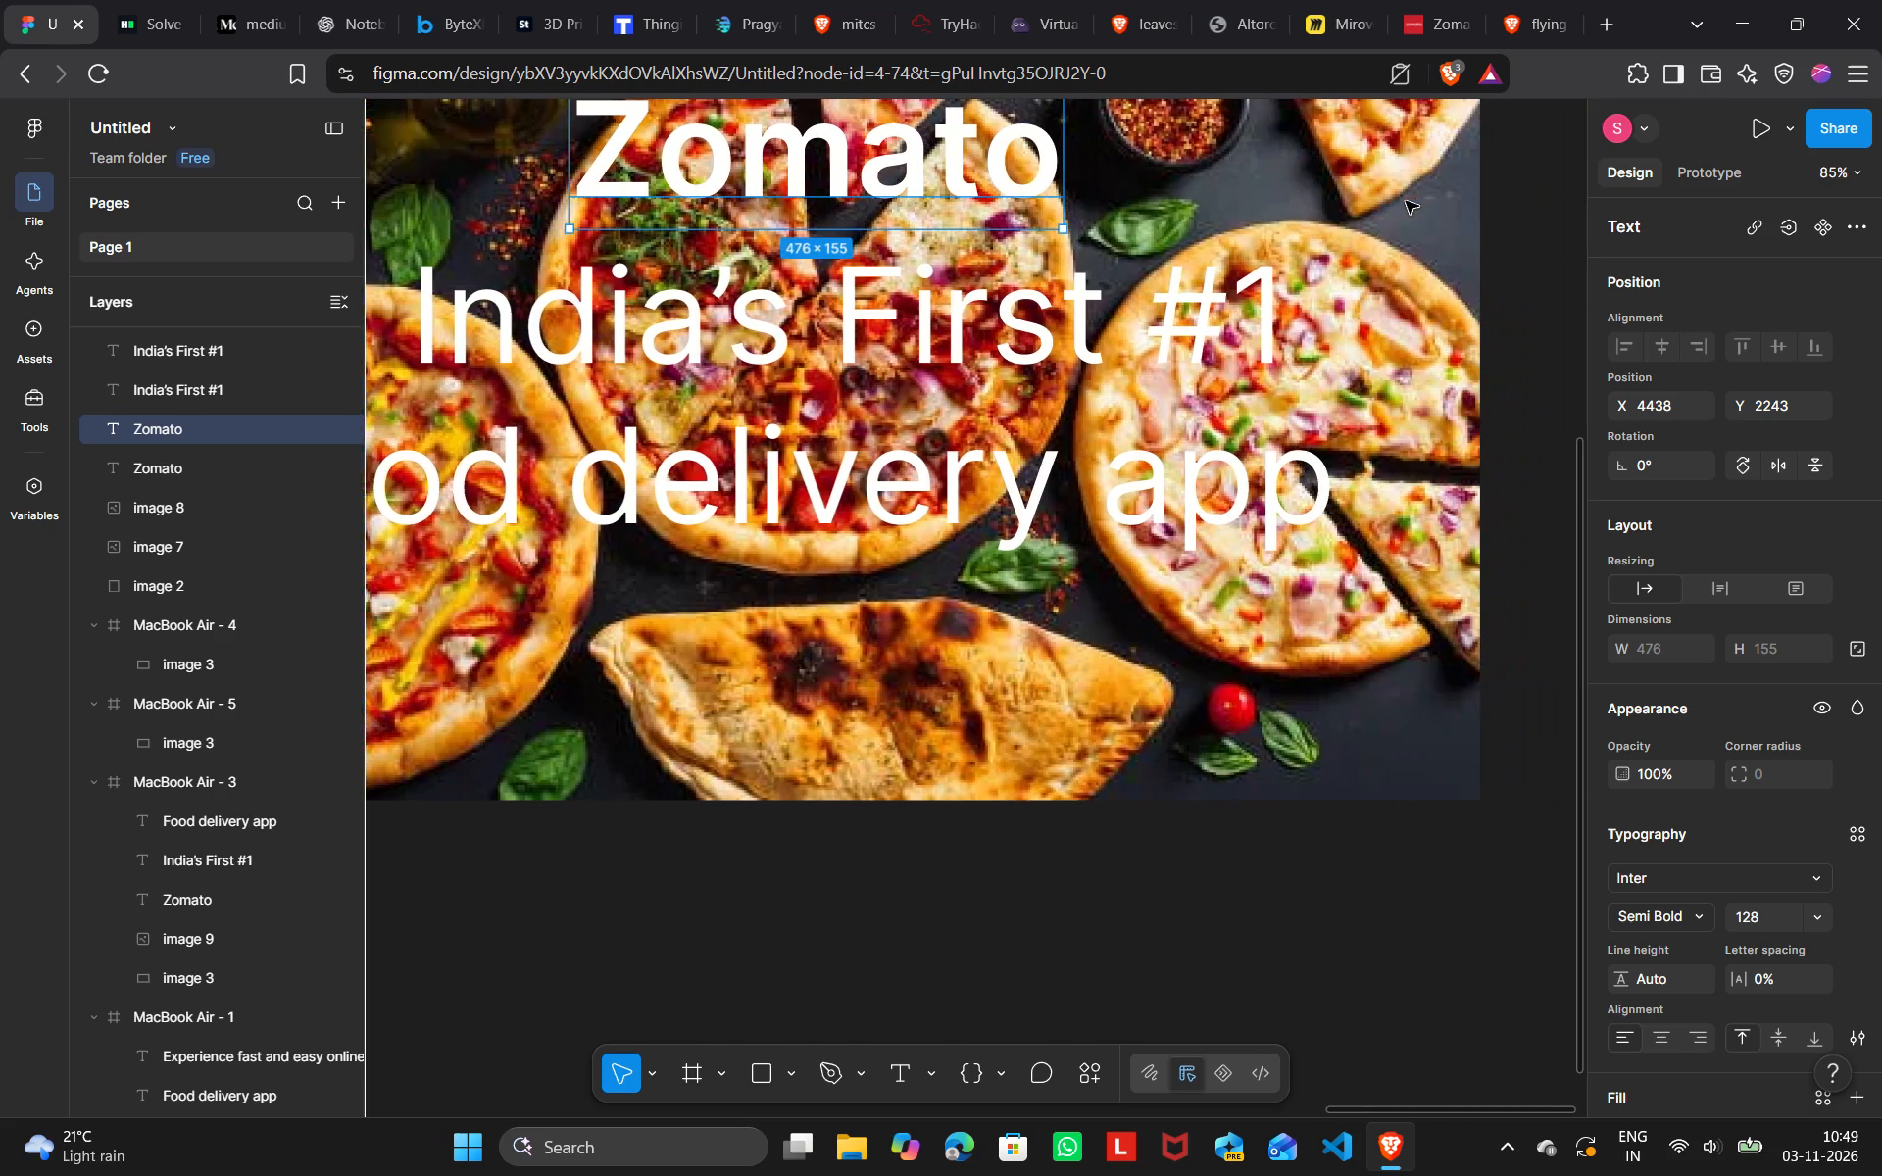
scroll(1406, 201, left, 1)
scroll(1406, 201, right, 3)
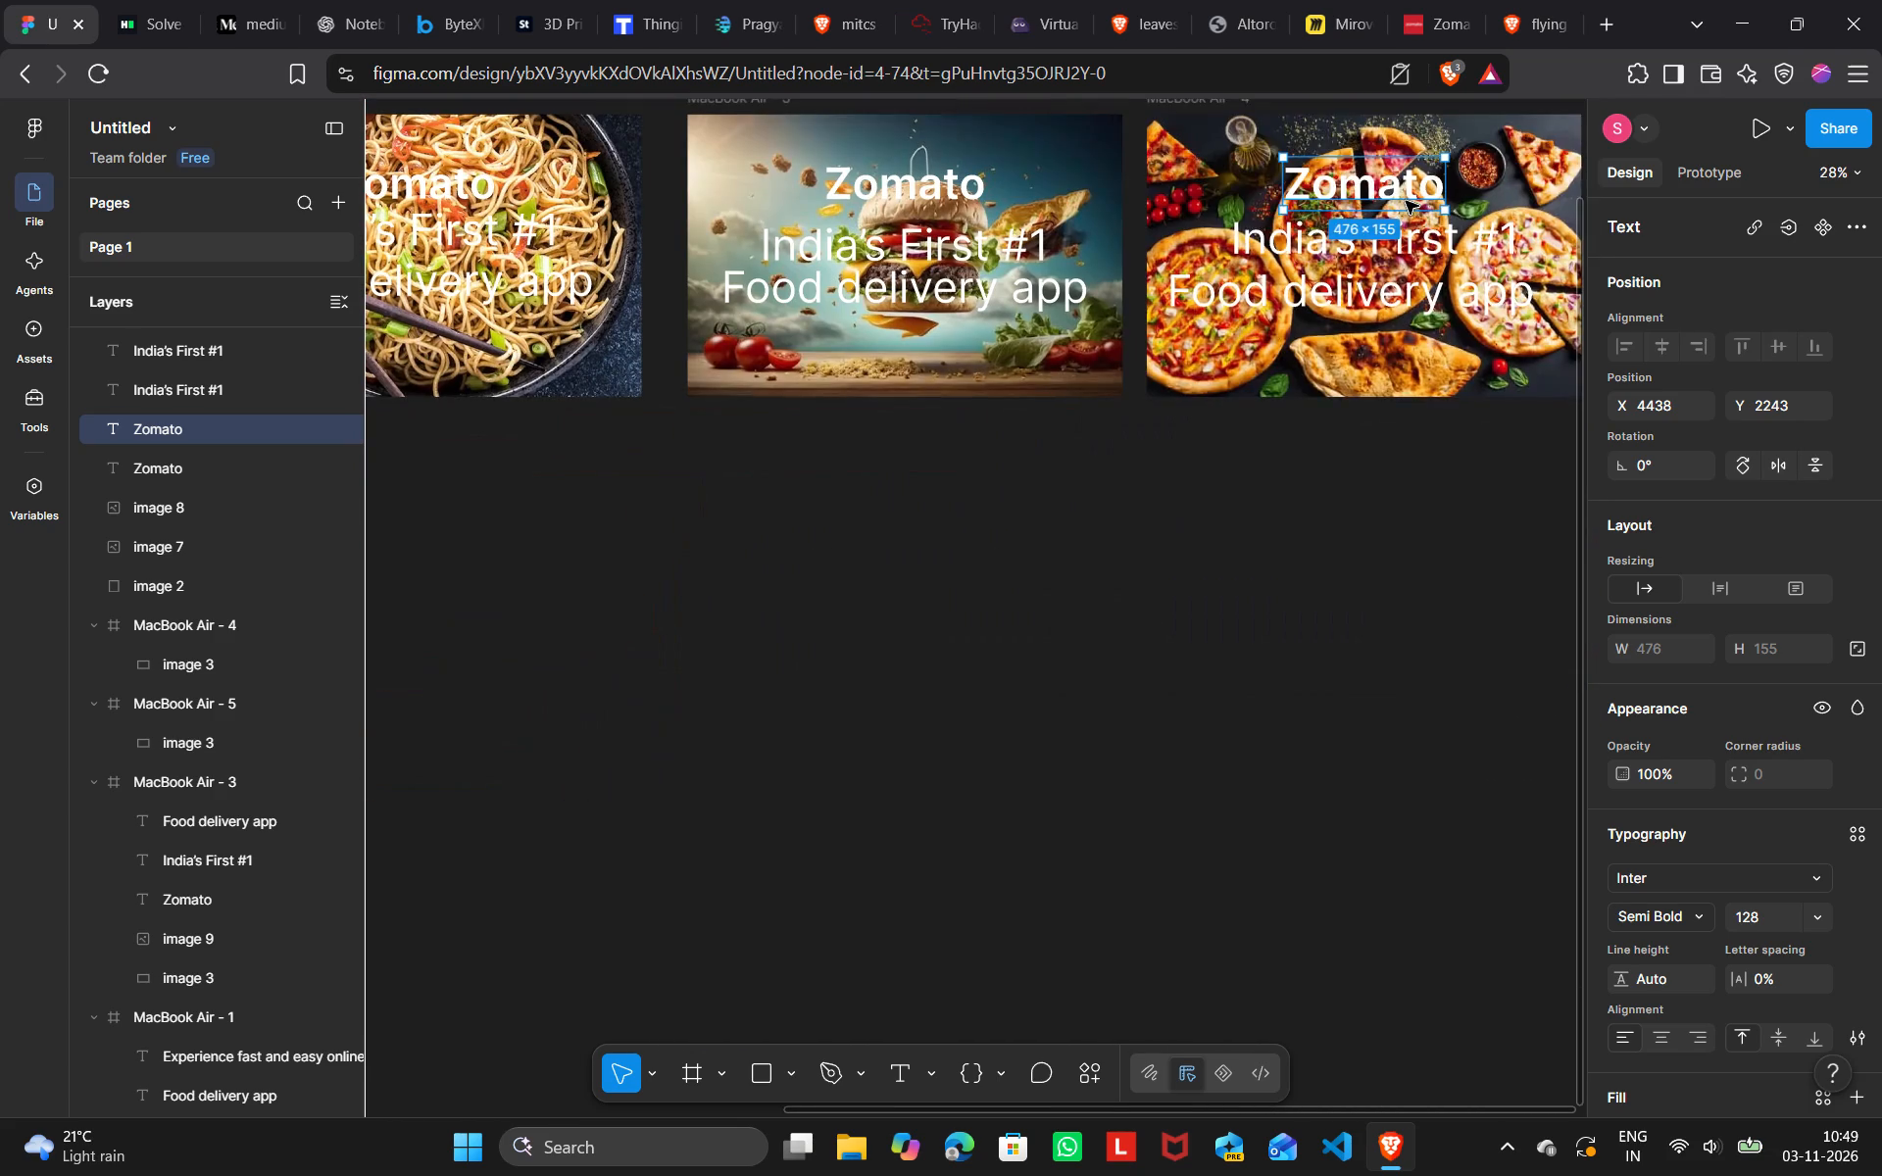
scroll(1406, 201, right, 1)
click(858, 538)
scroll(858, 538, right, 3)
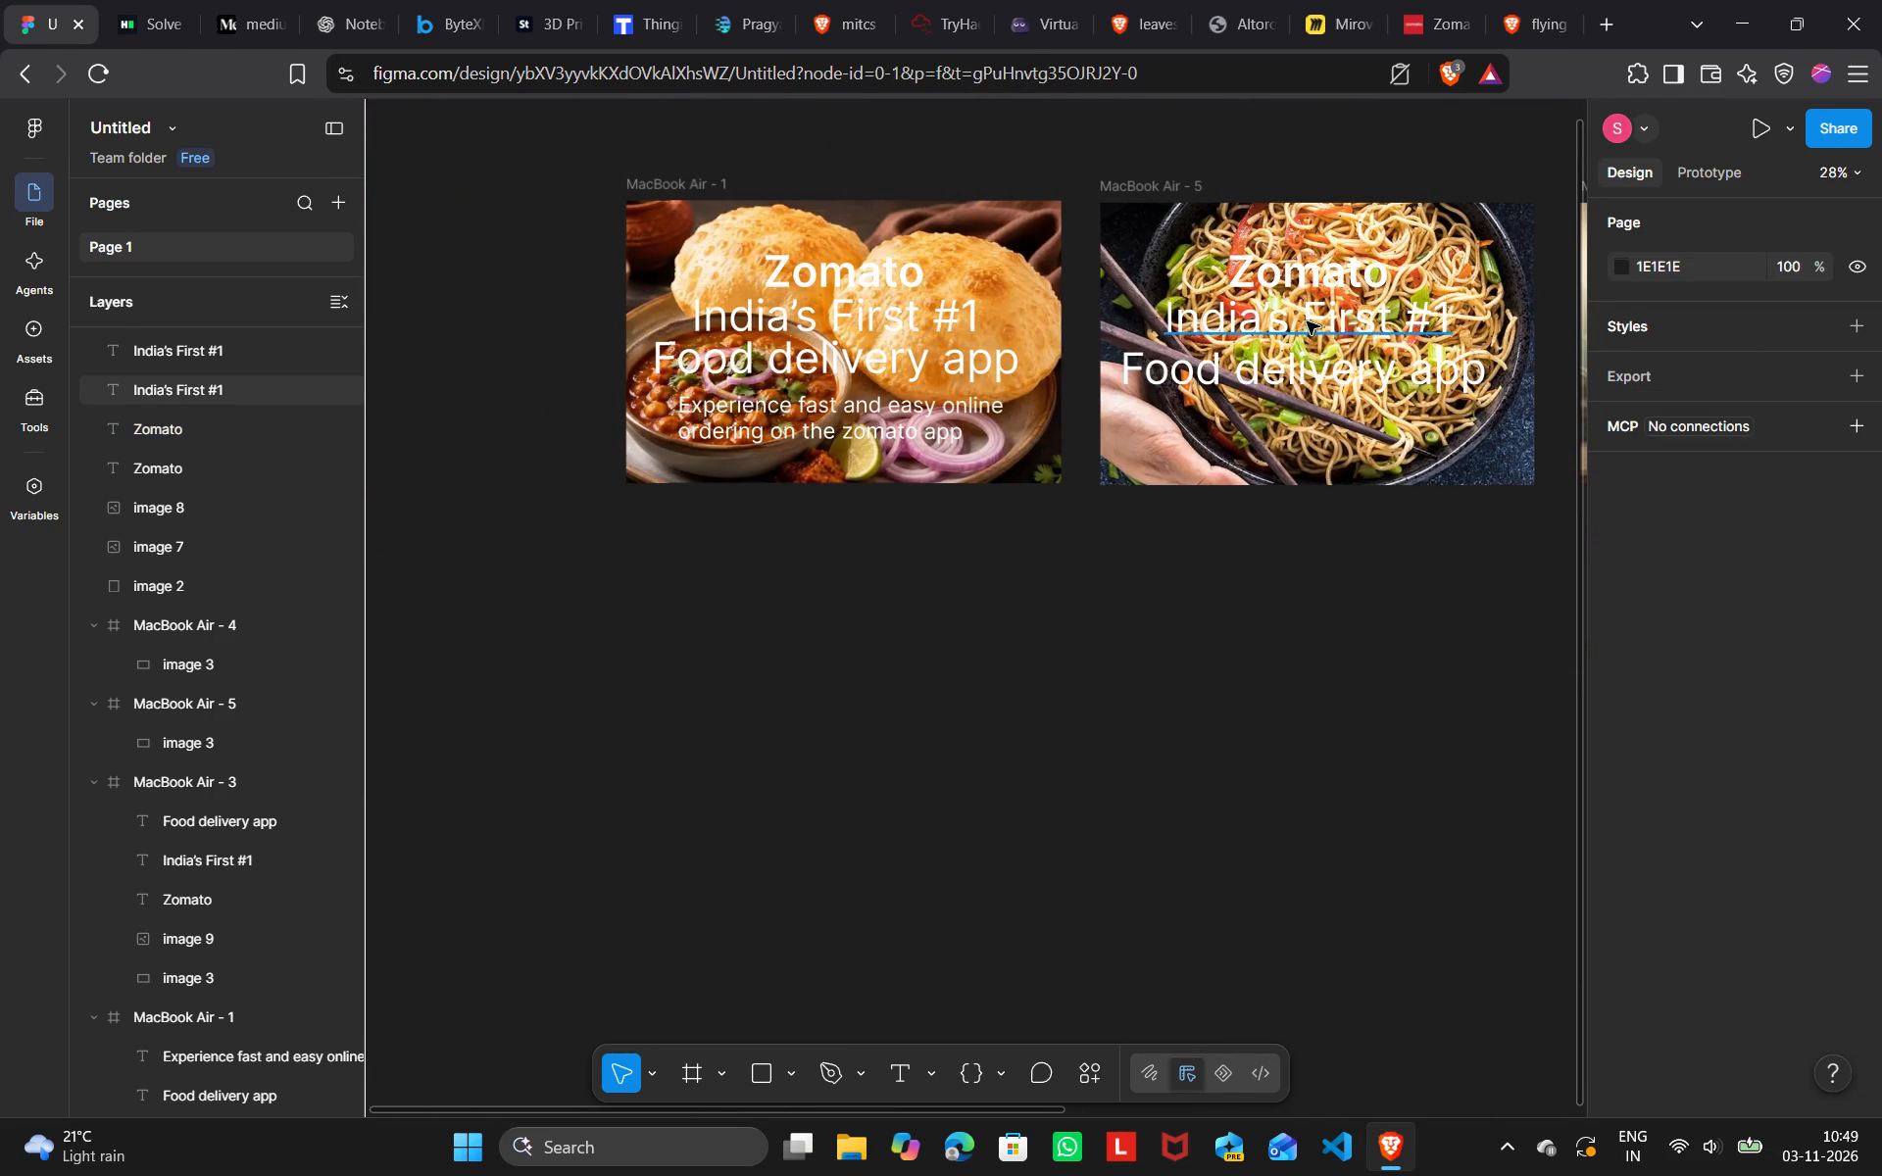
drag(1307, 321, 1125, 317)
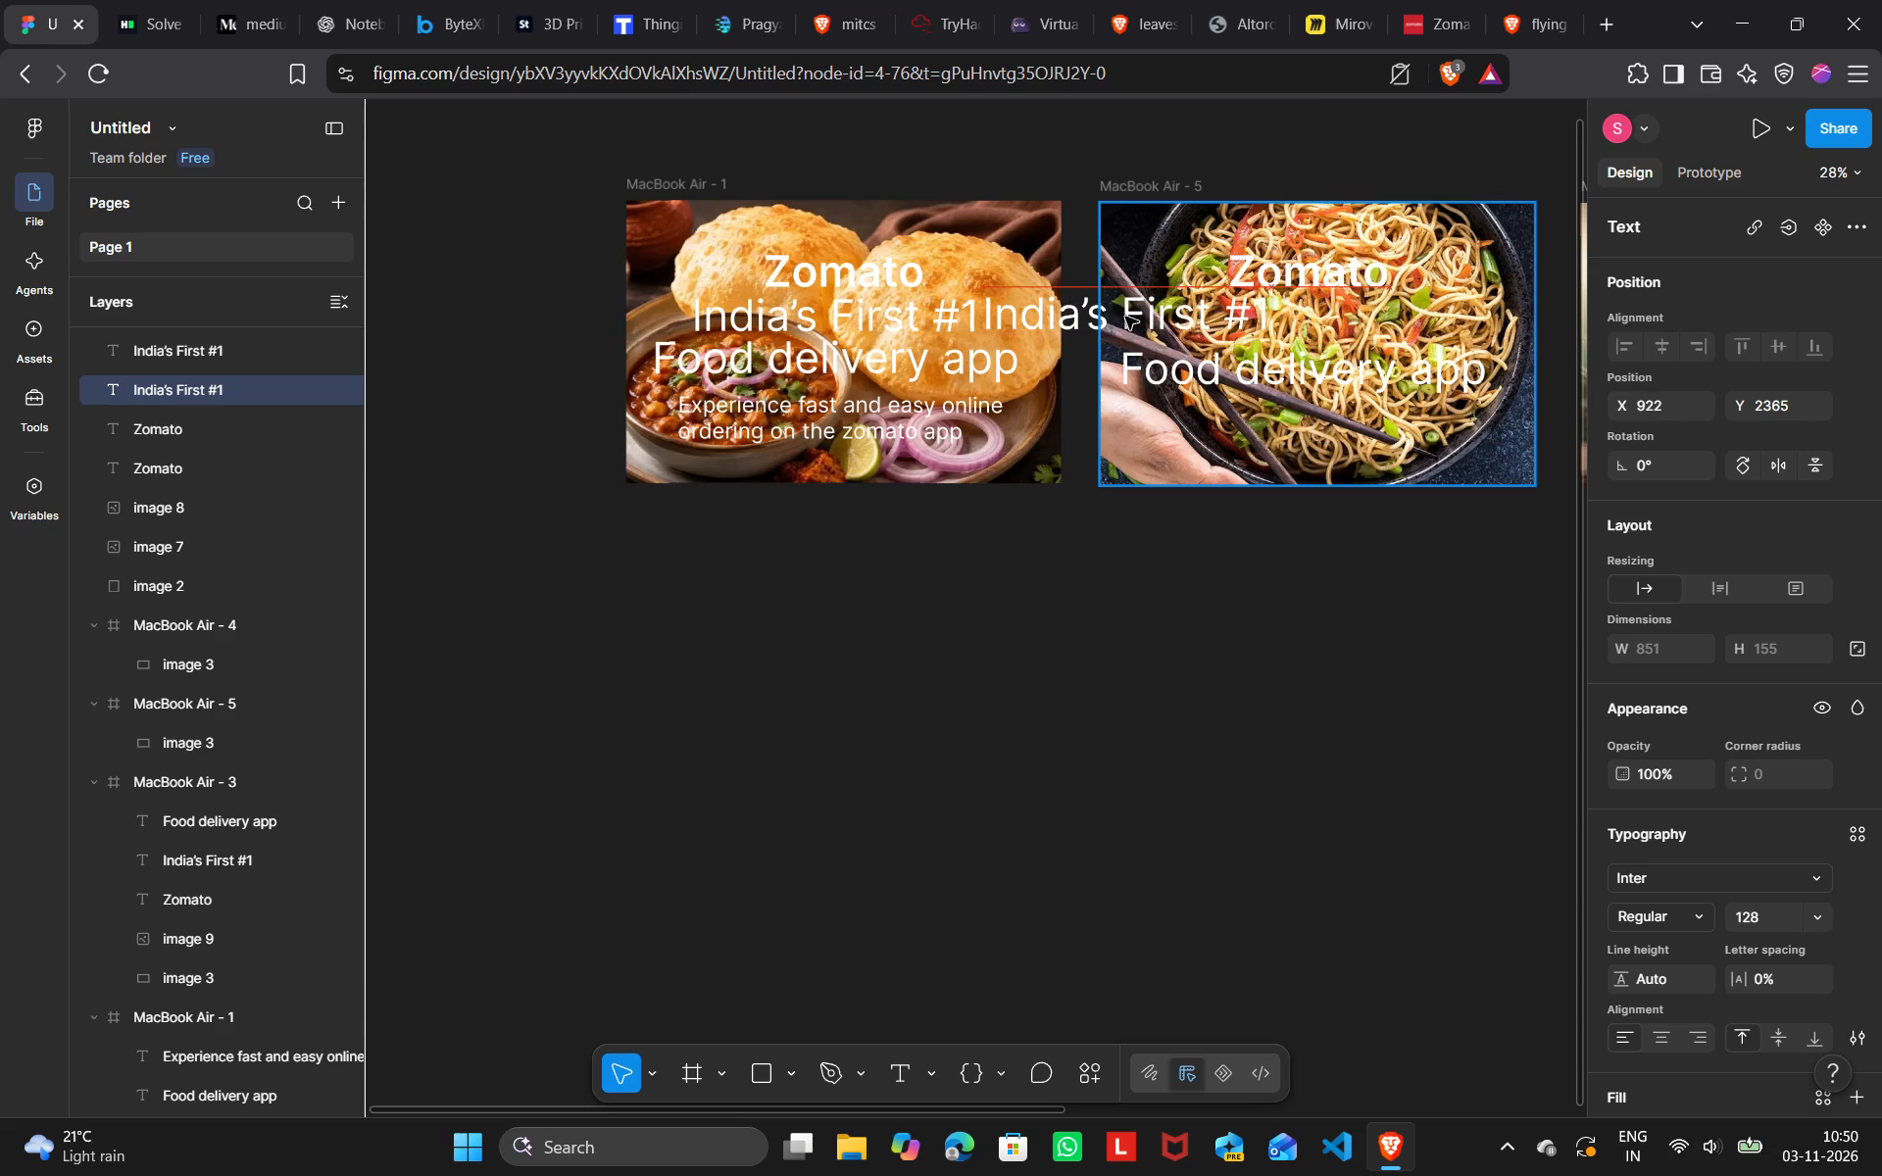
drag(1125, 317, 1124, 318)
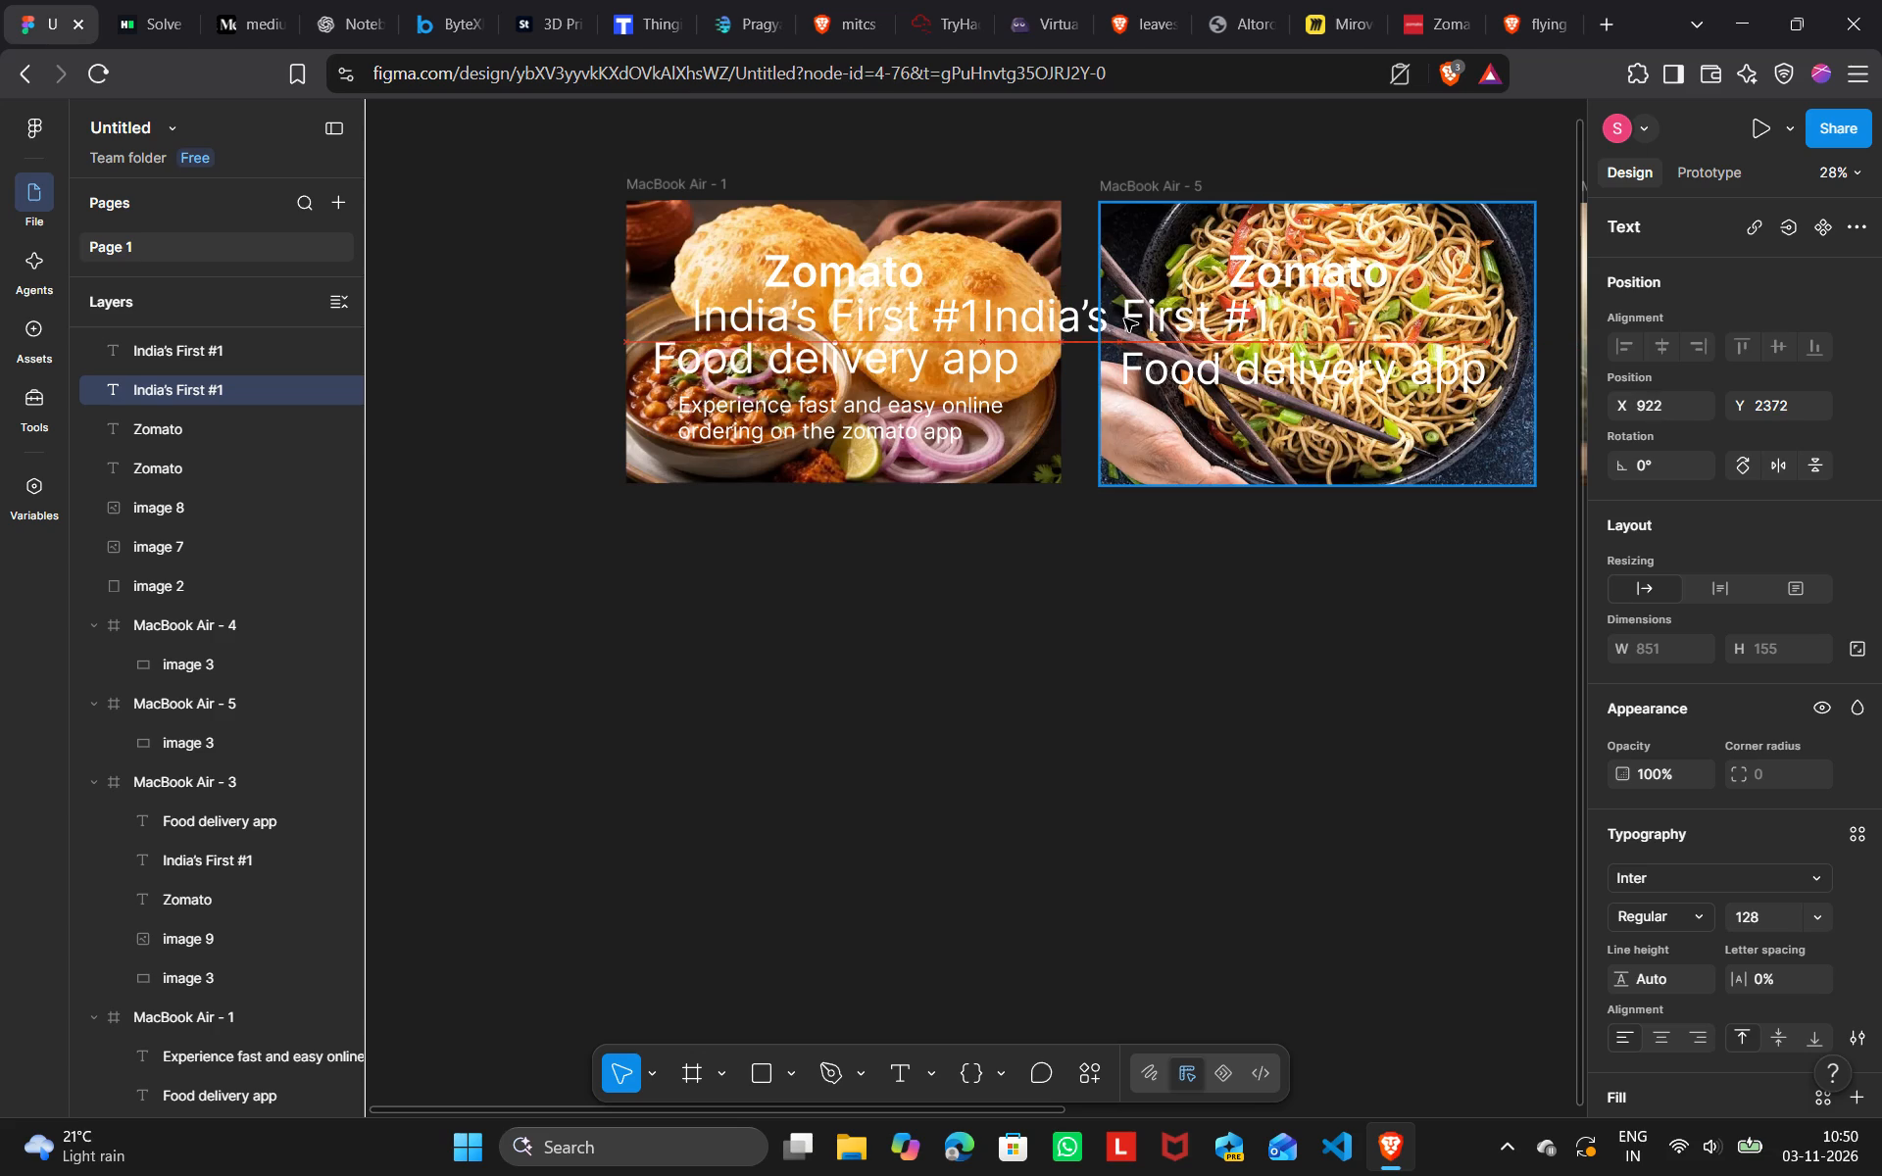
drag(1124, 318, 1123, 318)
click(1123, 318)
key(Down)
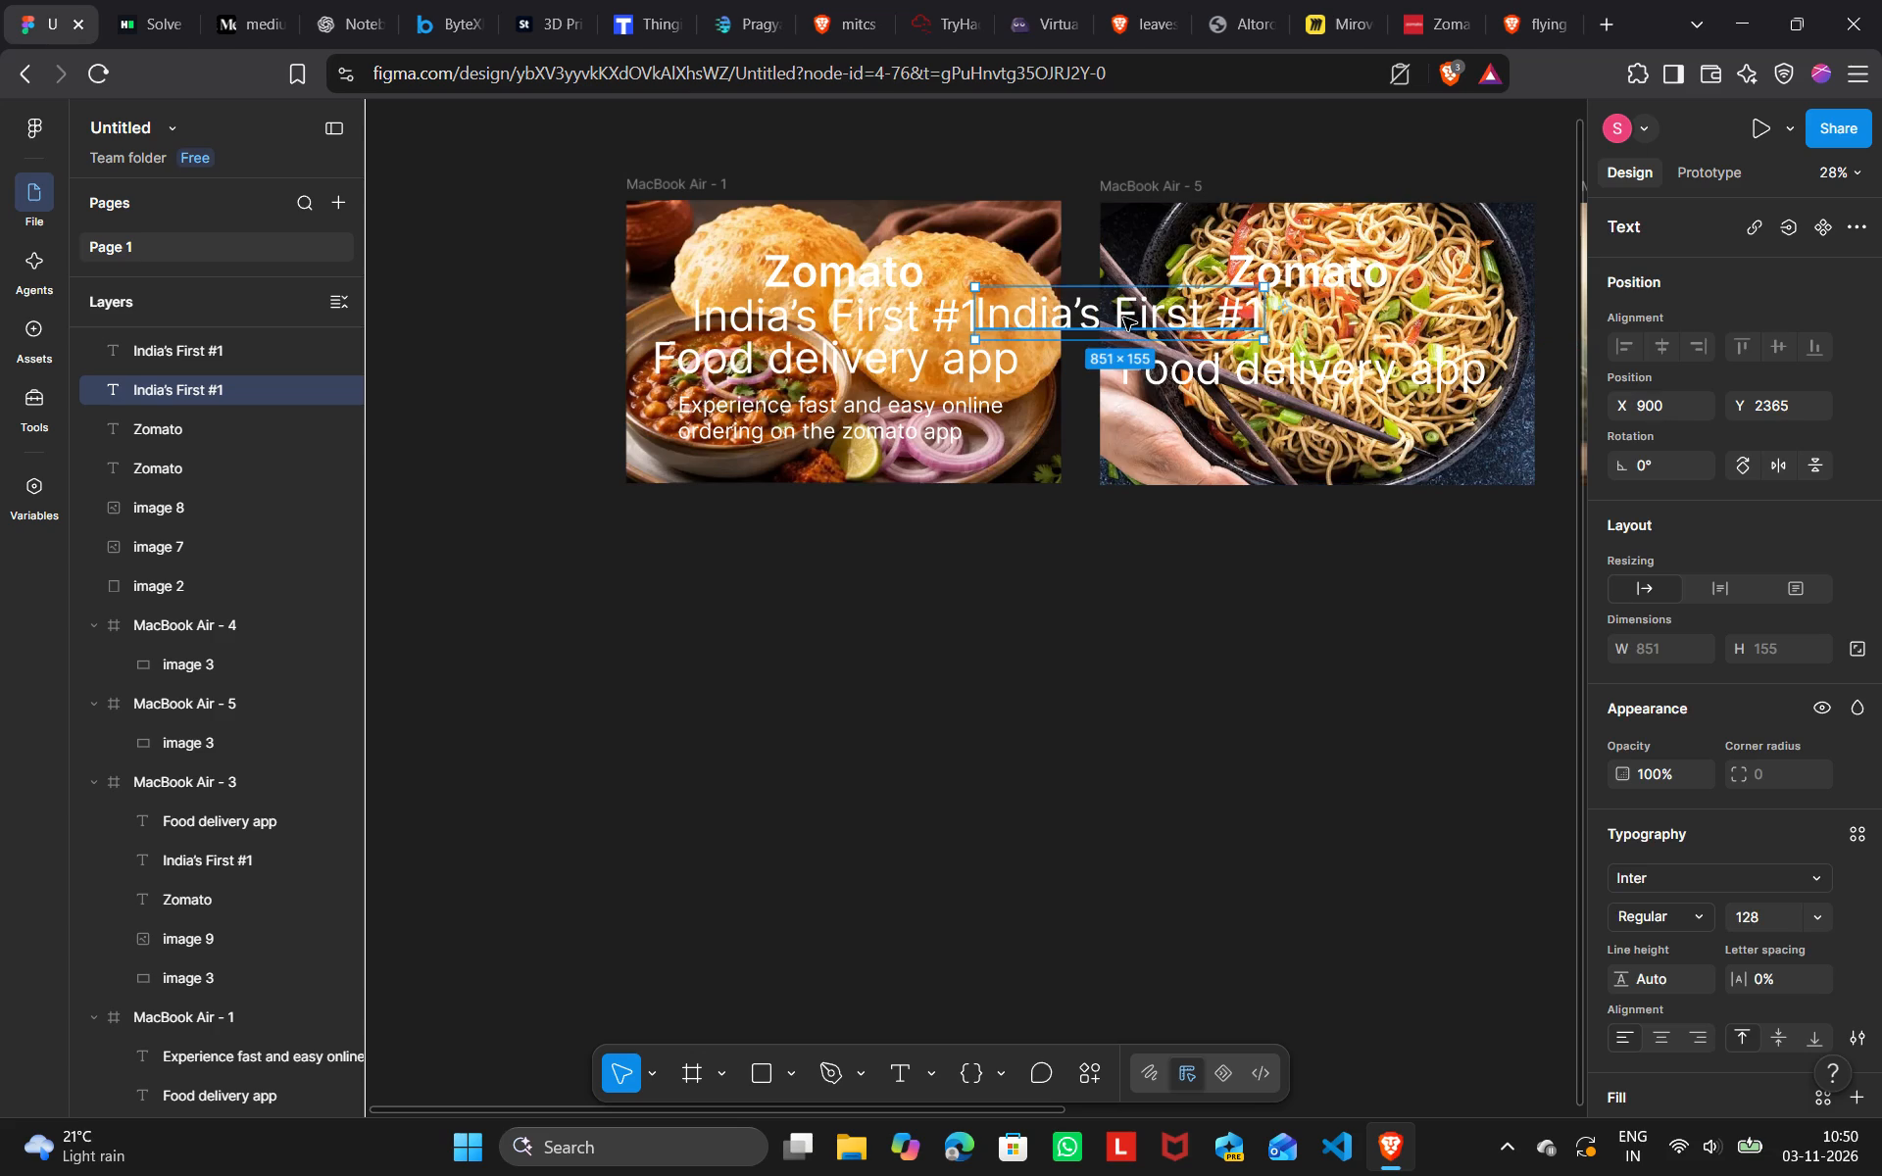
key(Down)
key(Down)
key(Down)
key(Down)
key(Down)
key(Down)
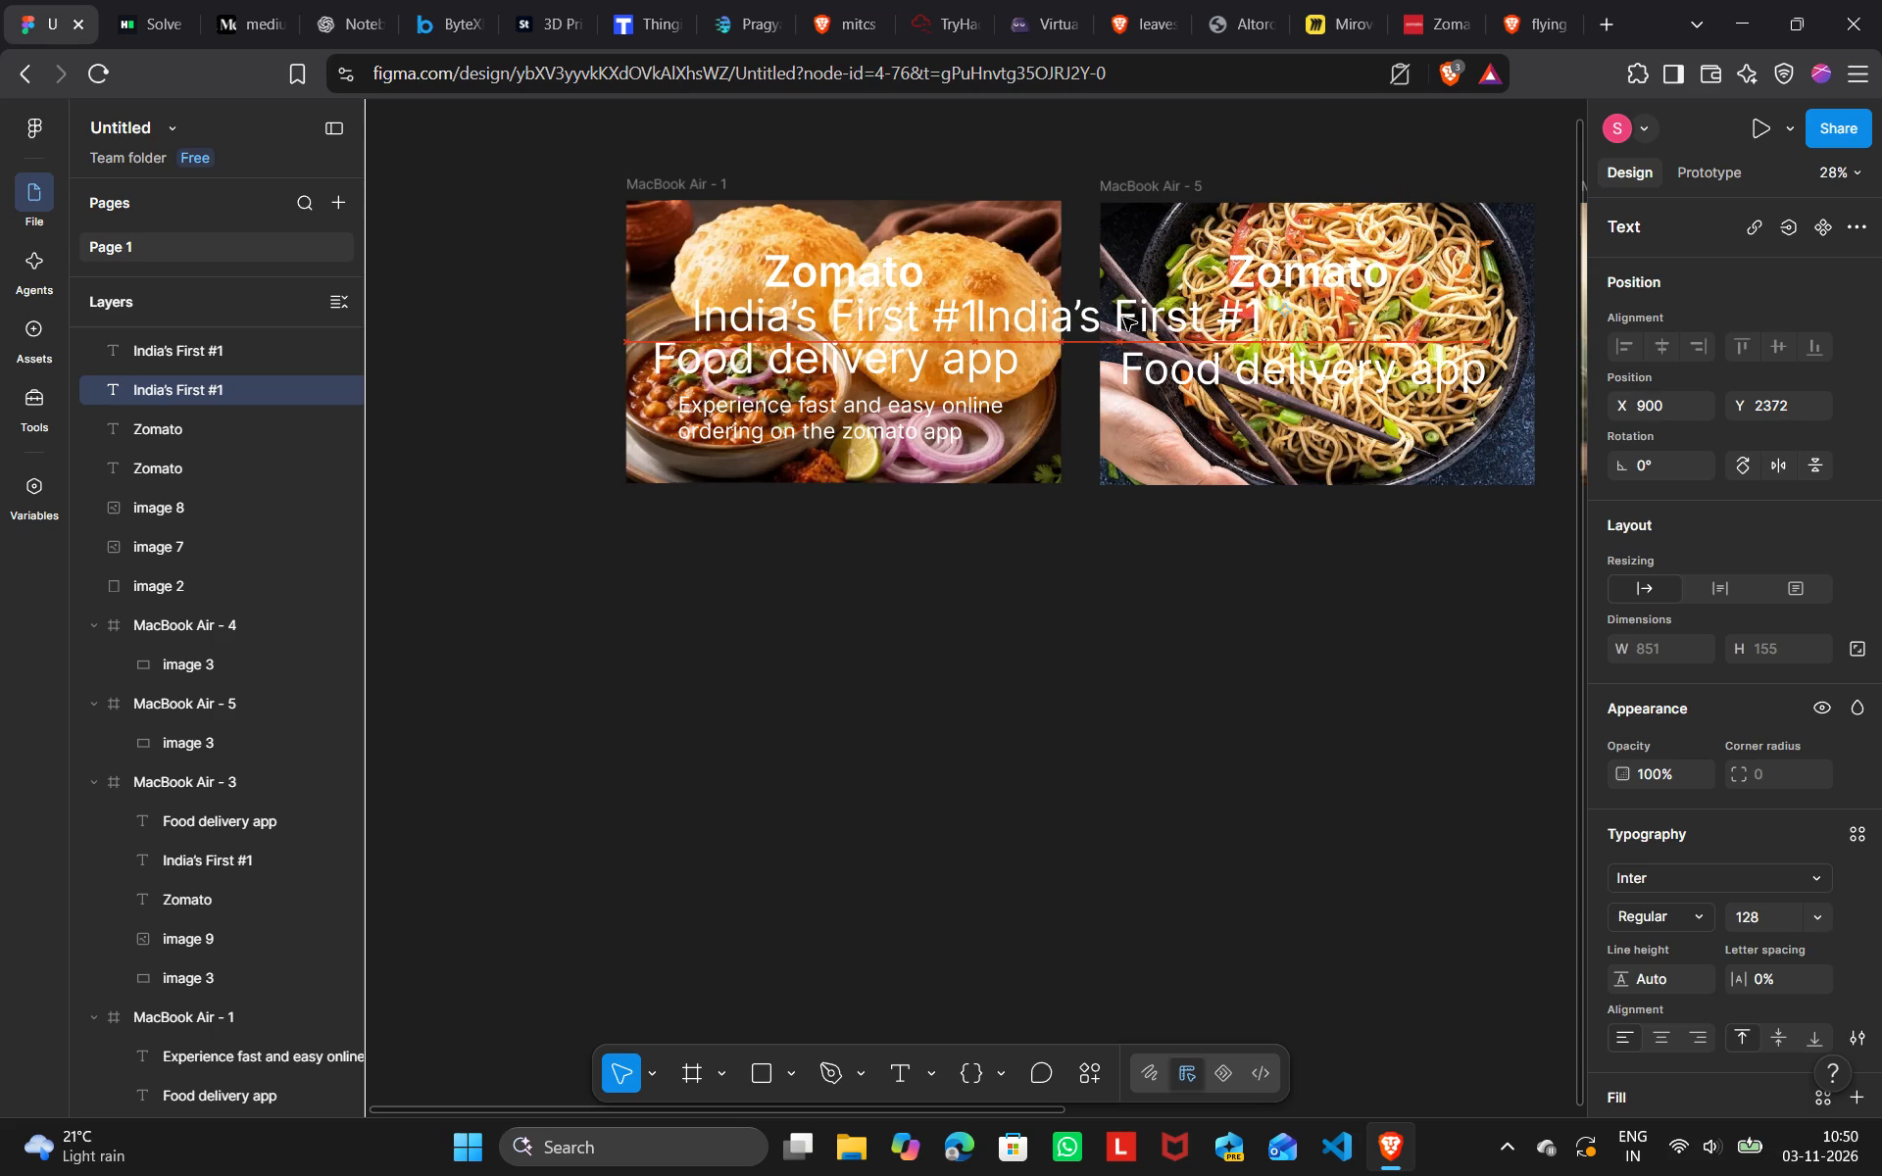
Move the India's First #1 headline horizontally back over the noodle picture to X 1494, roughly centred below the Zomato title.
key(Right)
key(Right)
key(Right)
key(Right)
key(Right)
key(Right)
key(Right)
key(Right)
key(Right)
key(Right)
key(Right)
key(Right)
key(Right)
key(Right)
key(Right)
key(Right)
key(Right)
key(Right)
key(Right)
key(Right)
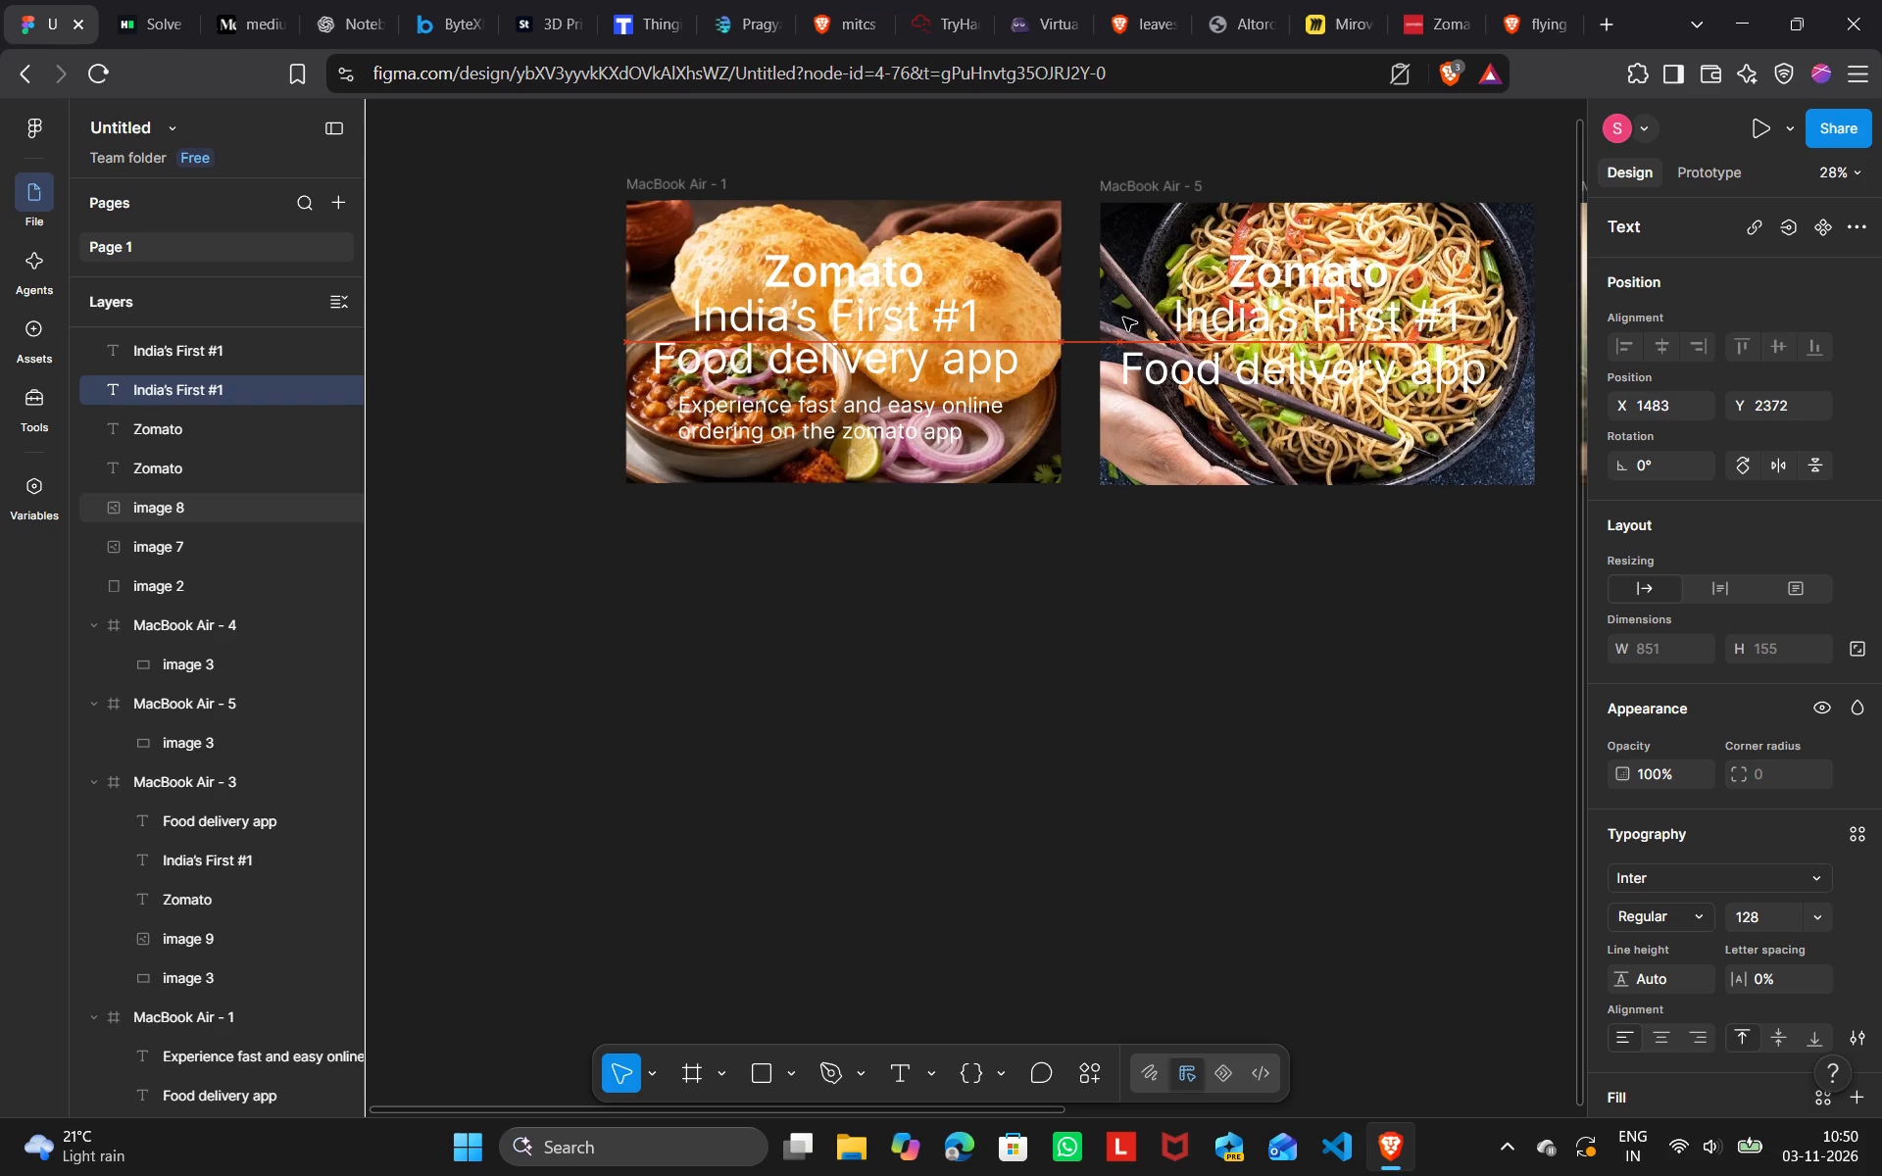
key(Right)
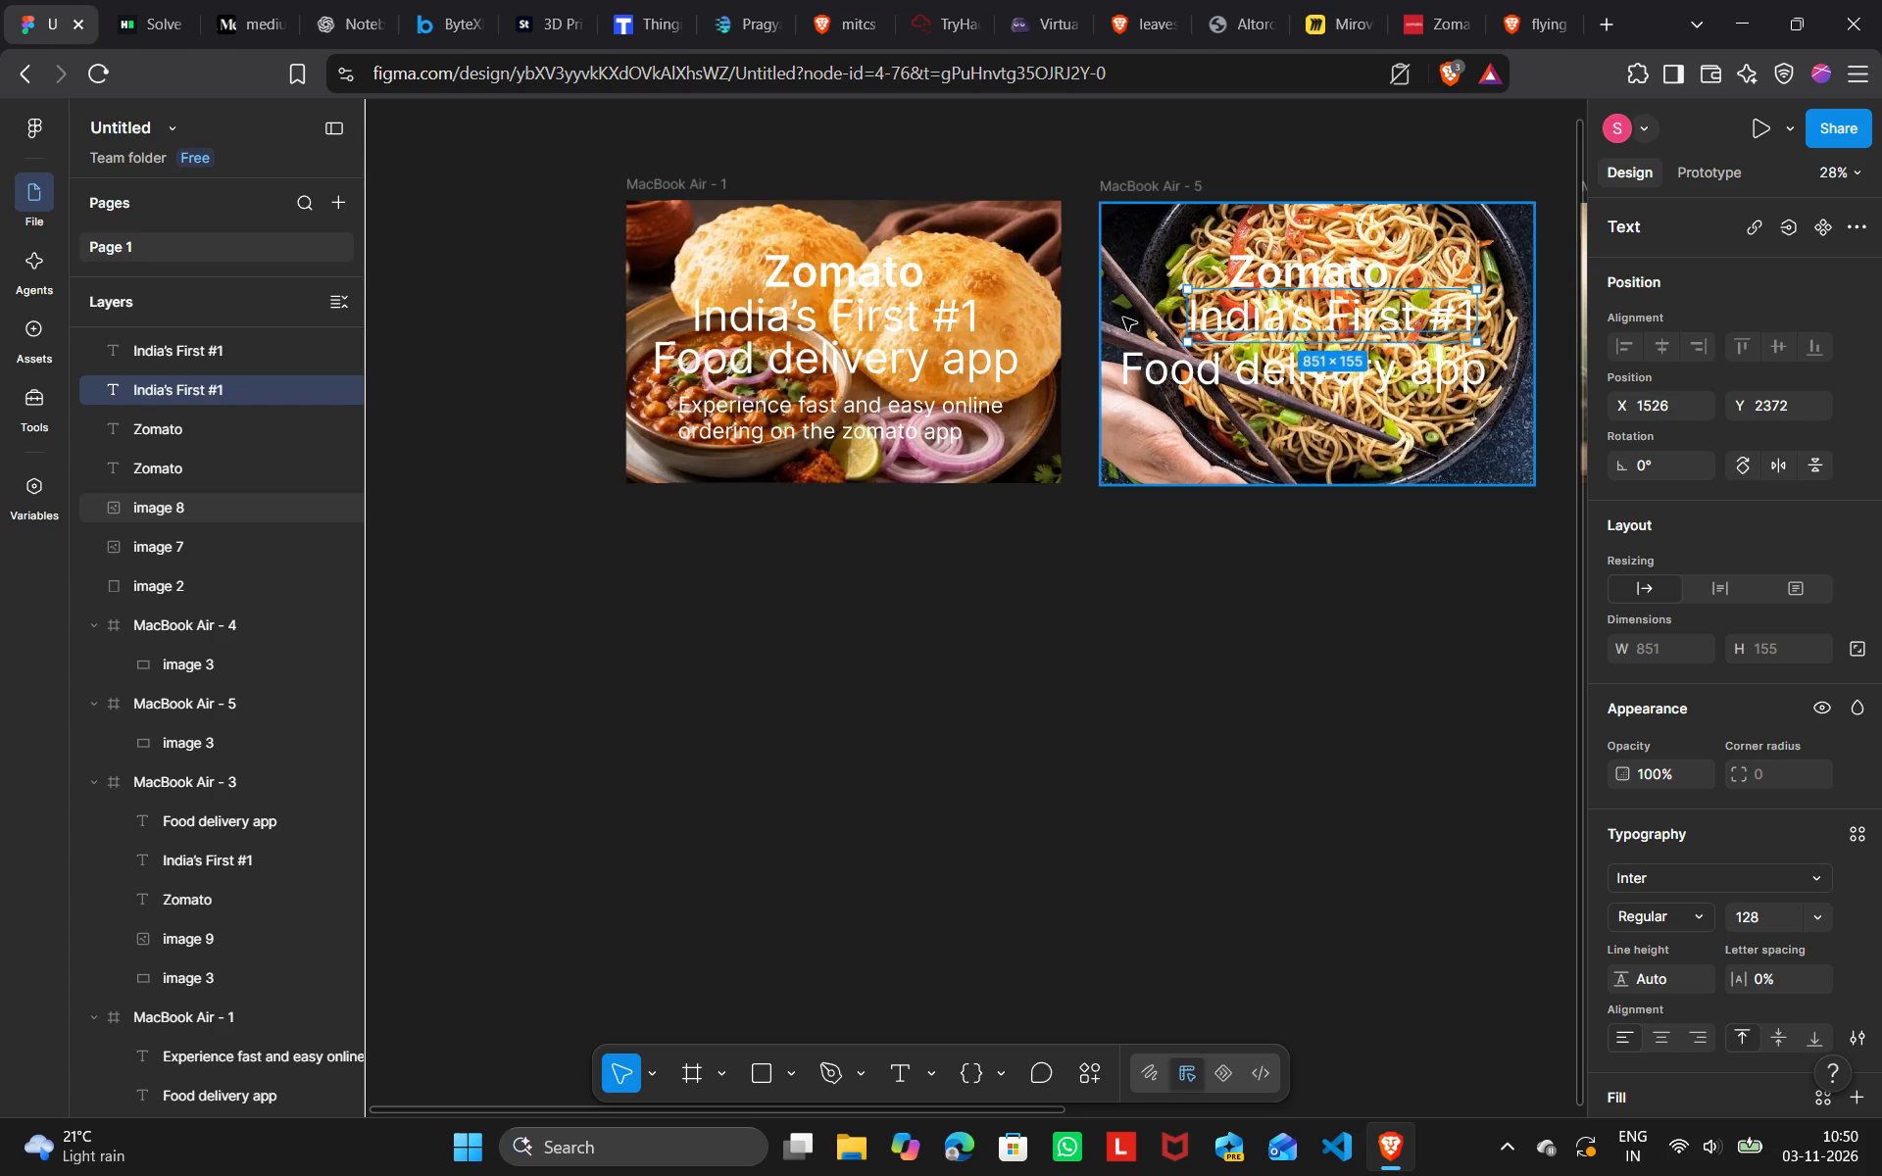
key(Left)
key(Left)
key(Left)
key(Left)
key(Left)
key(Left)
key(Left)
key(Left)
key(Left)
key(Left)
key(Left)
key(Left)
key(Left)
key(Left)
key(Left)
key(Left)
key(Left)
key(Left)
key(Left)
key(Left)
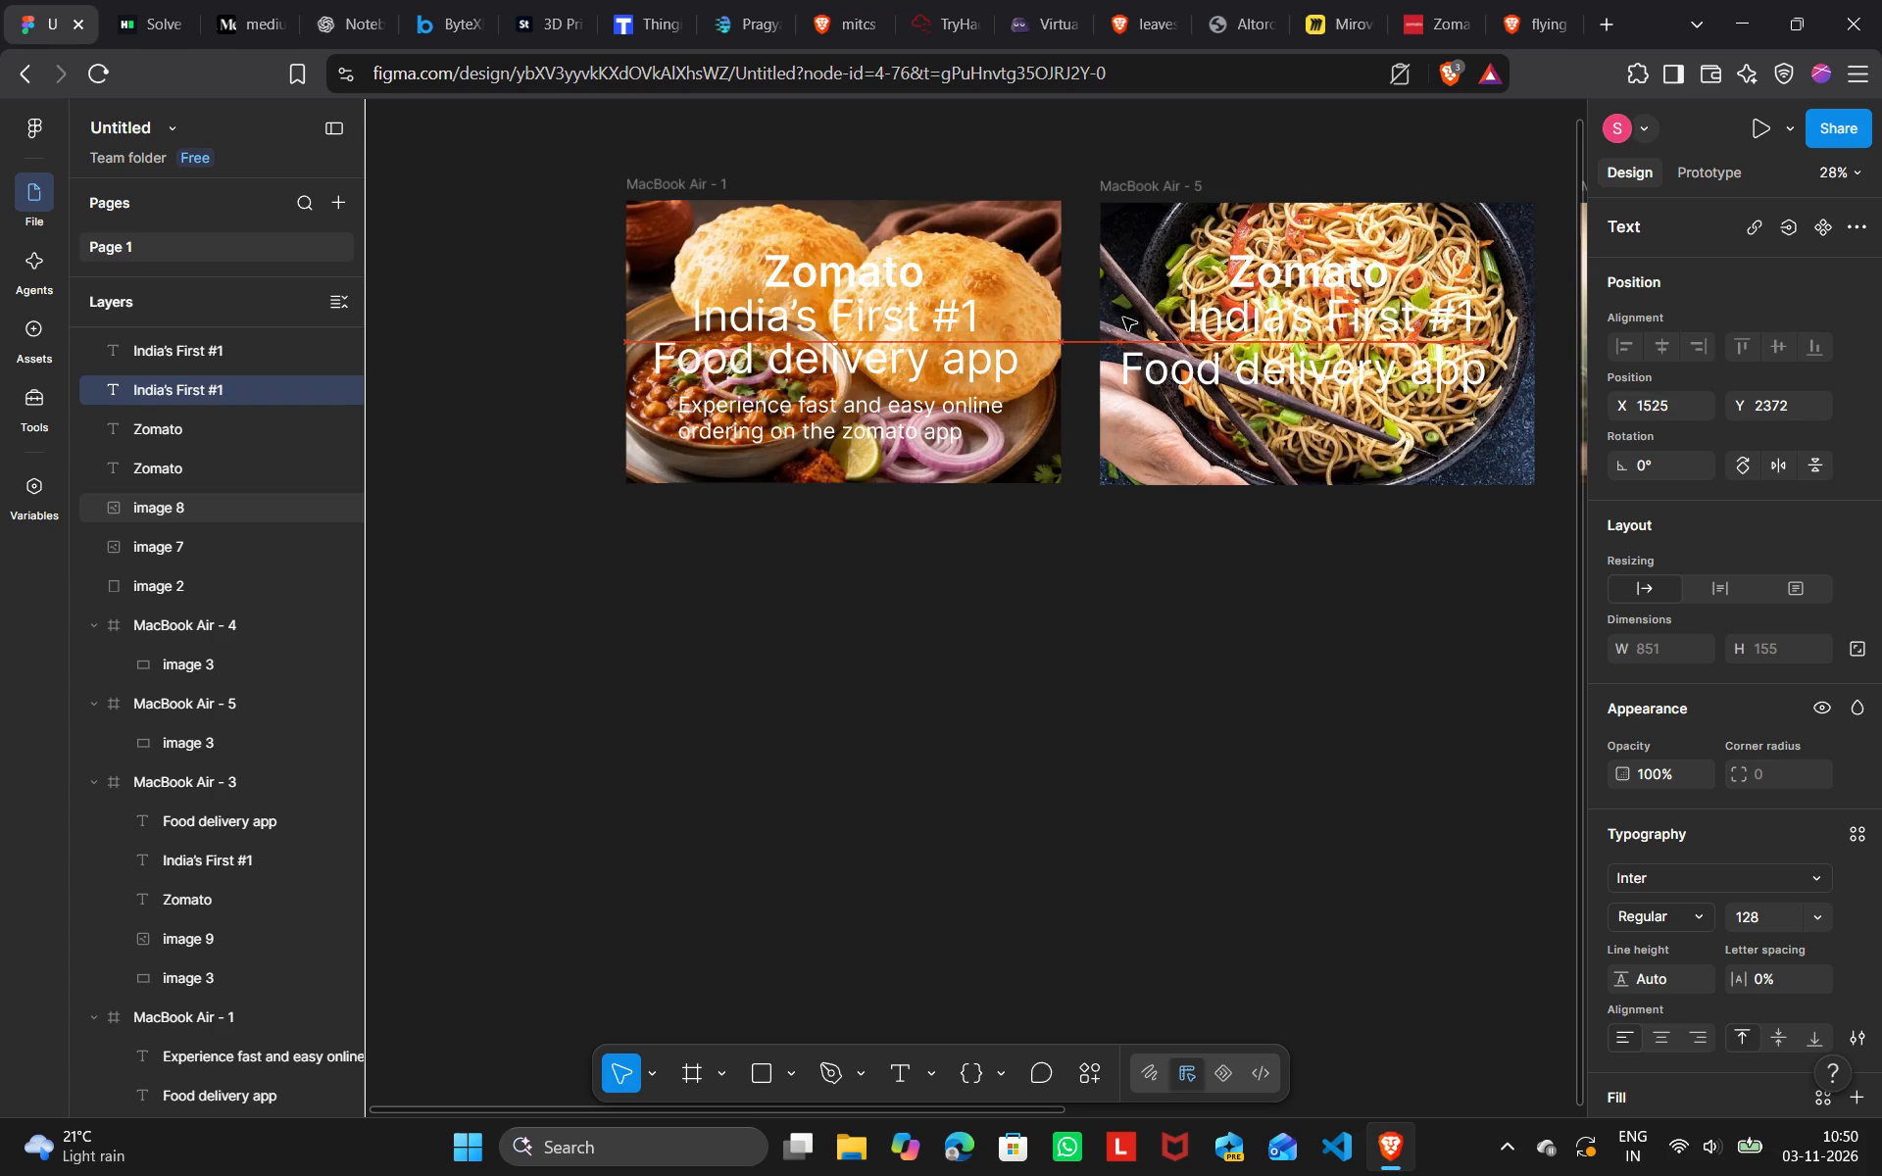
key(Left)
key(Left)
key(Left)
key(Left)
key(Left)
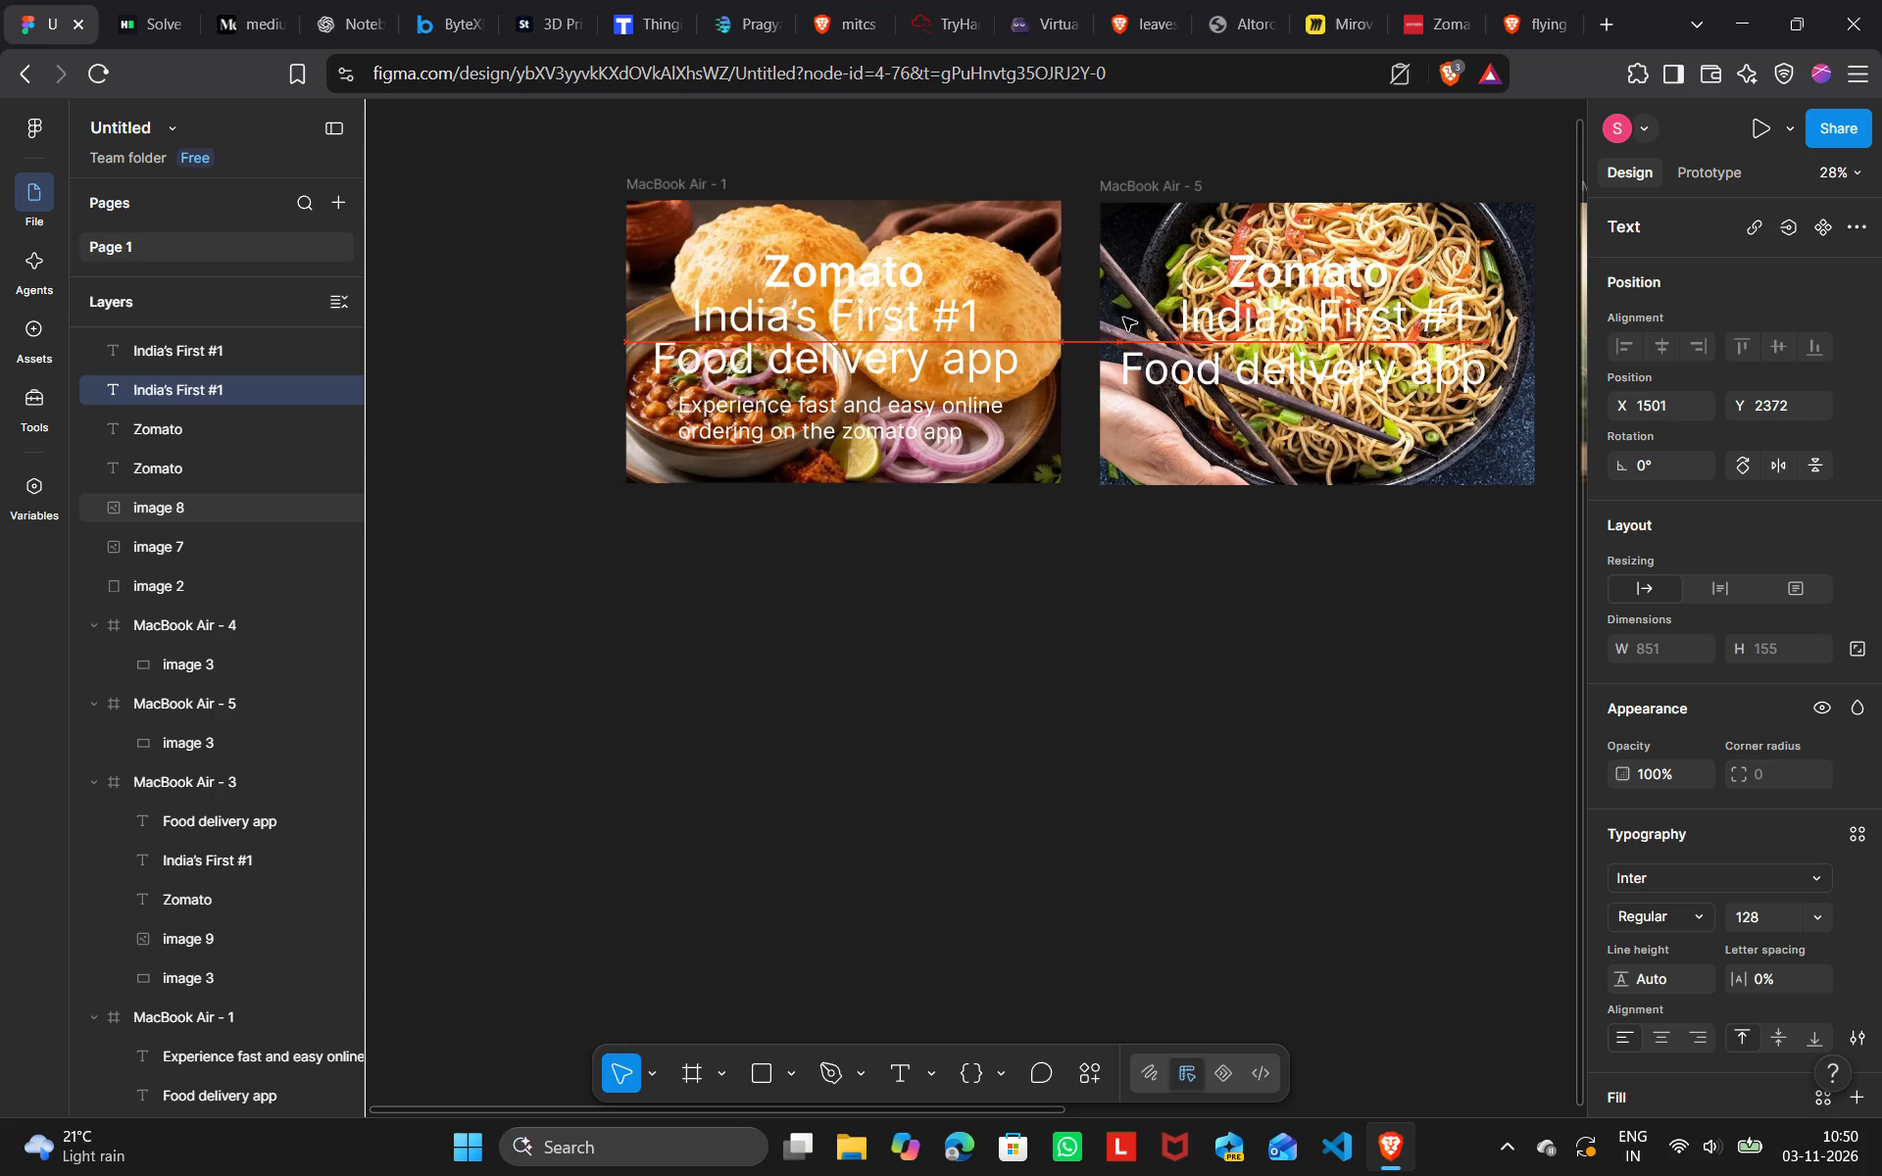
key(Left)
key(Left)
key(Left)
key(Left)
key(Left)
key(Left)
key(Left)
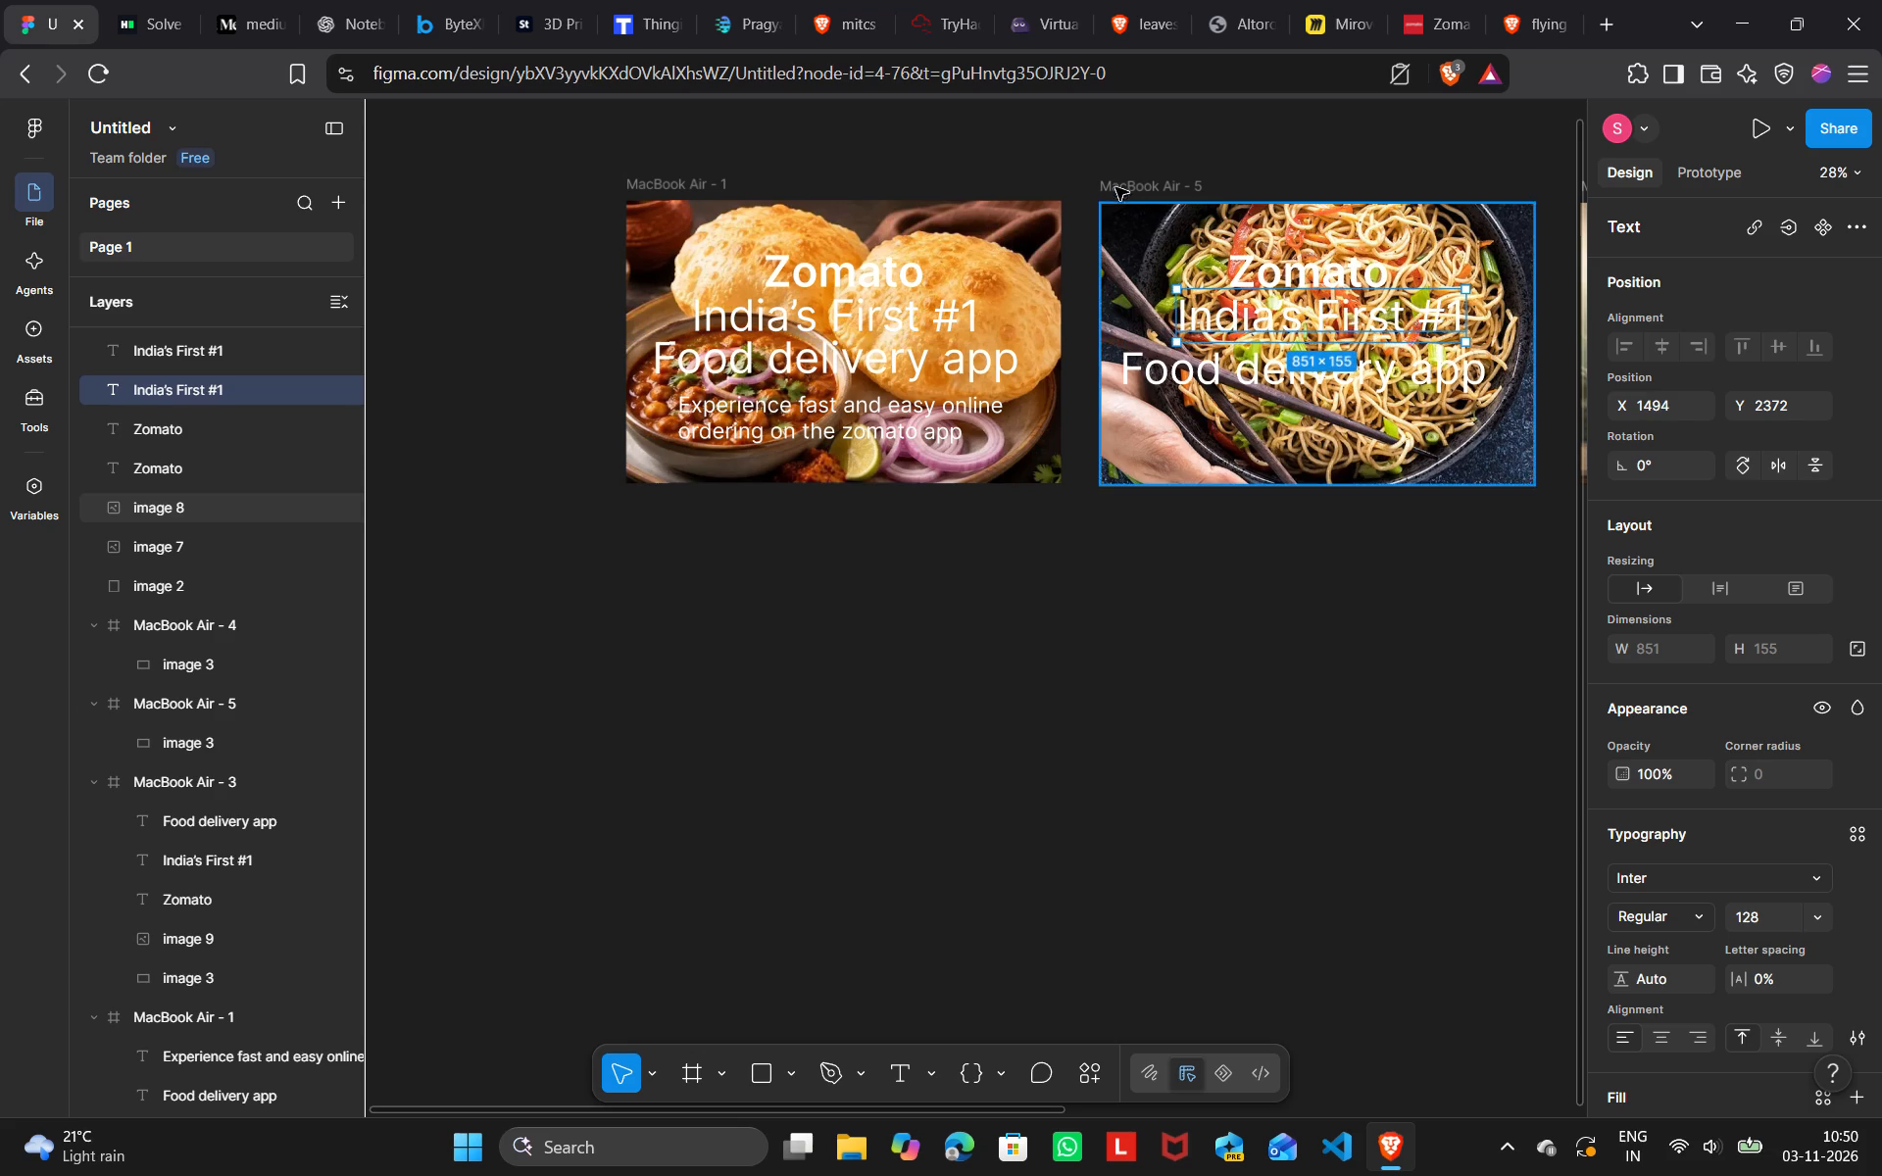
click(1100, 140)
Move the India's First #1 headline from the burger picture up and left towards MacBook Air - 5, to Y 2378.
scroll(1100, 140, left, 5)
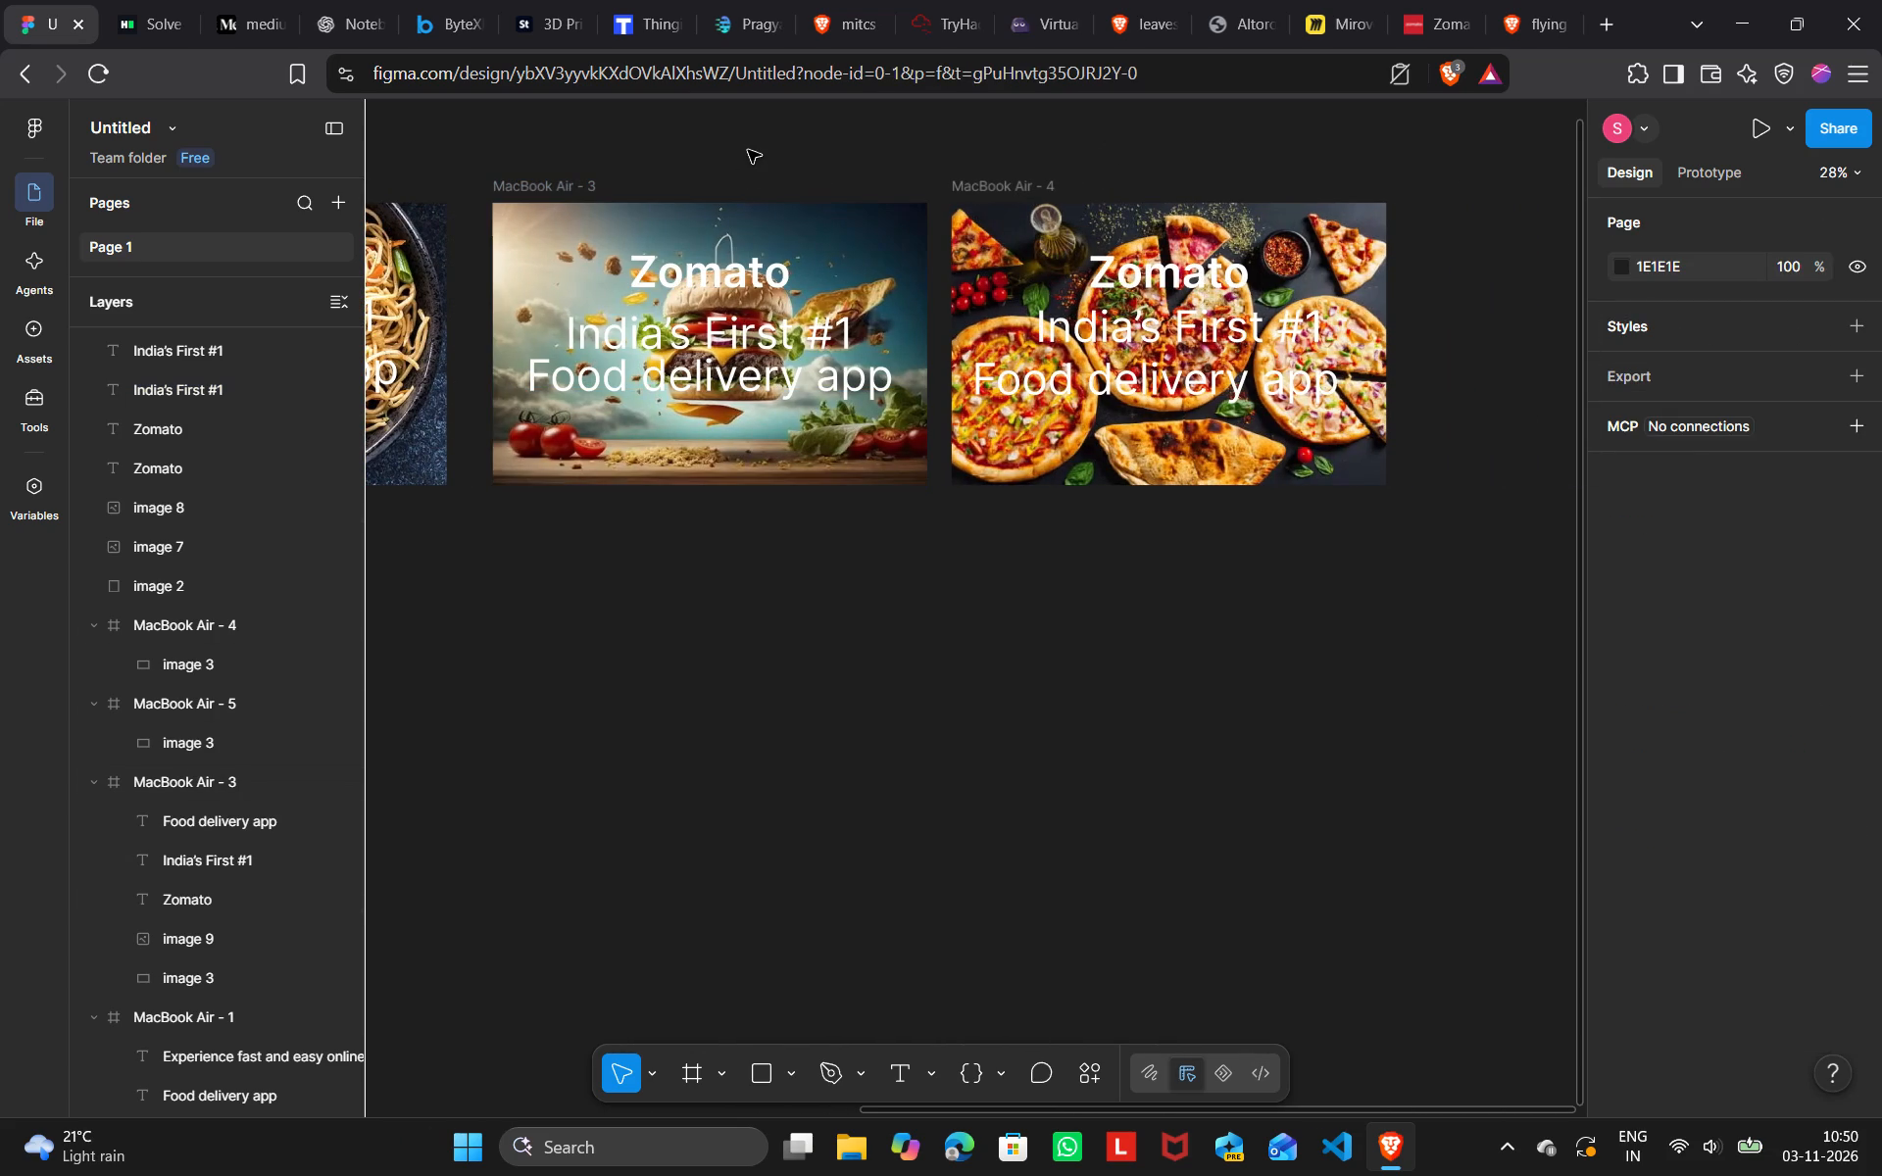
click(748, 150)
scroll(748, 150, right, 2)
drag(928, 335, 854, 299)
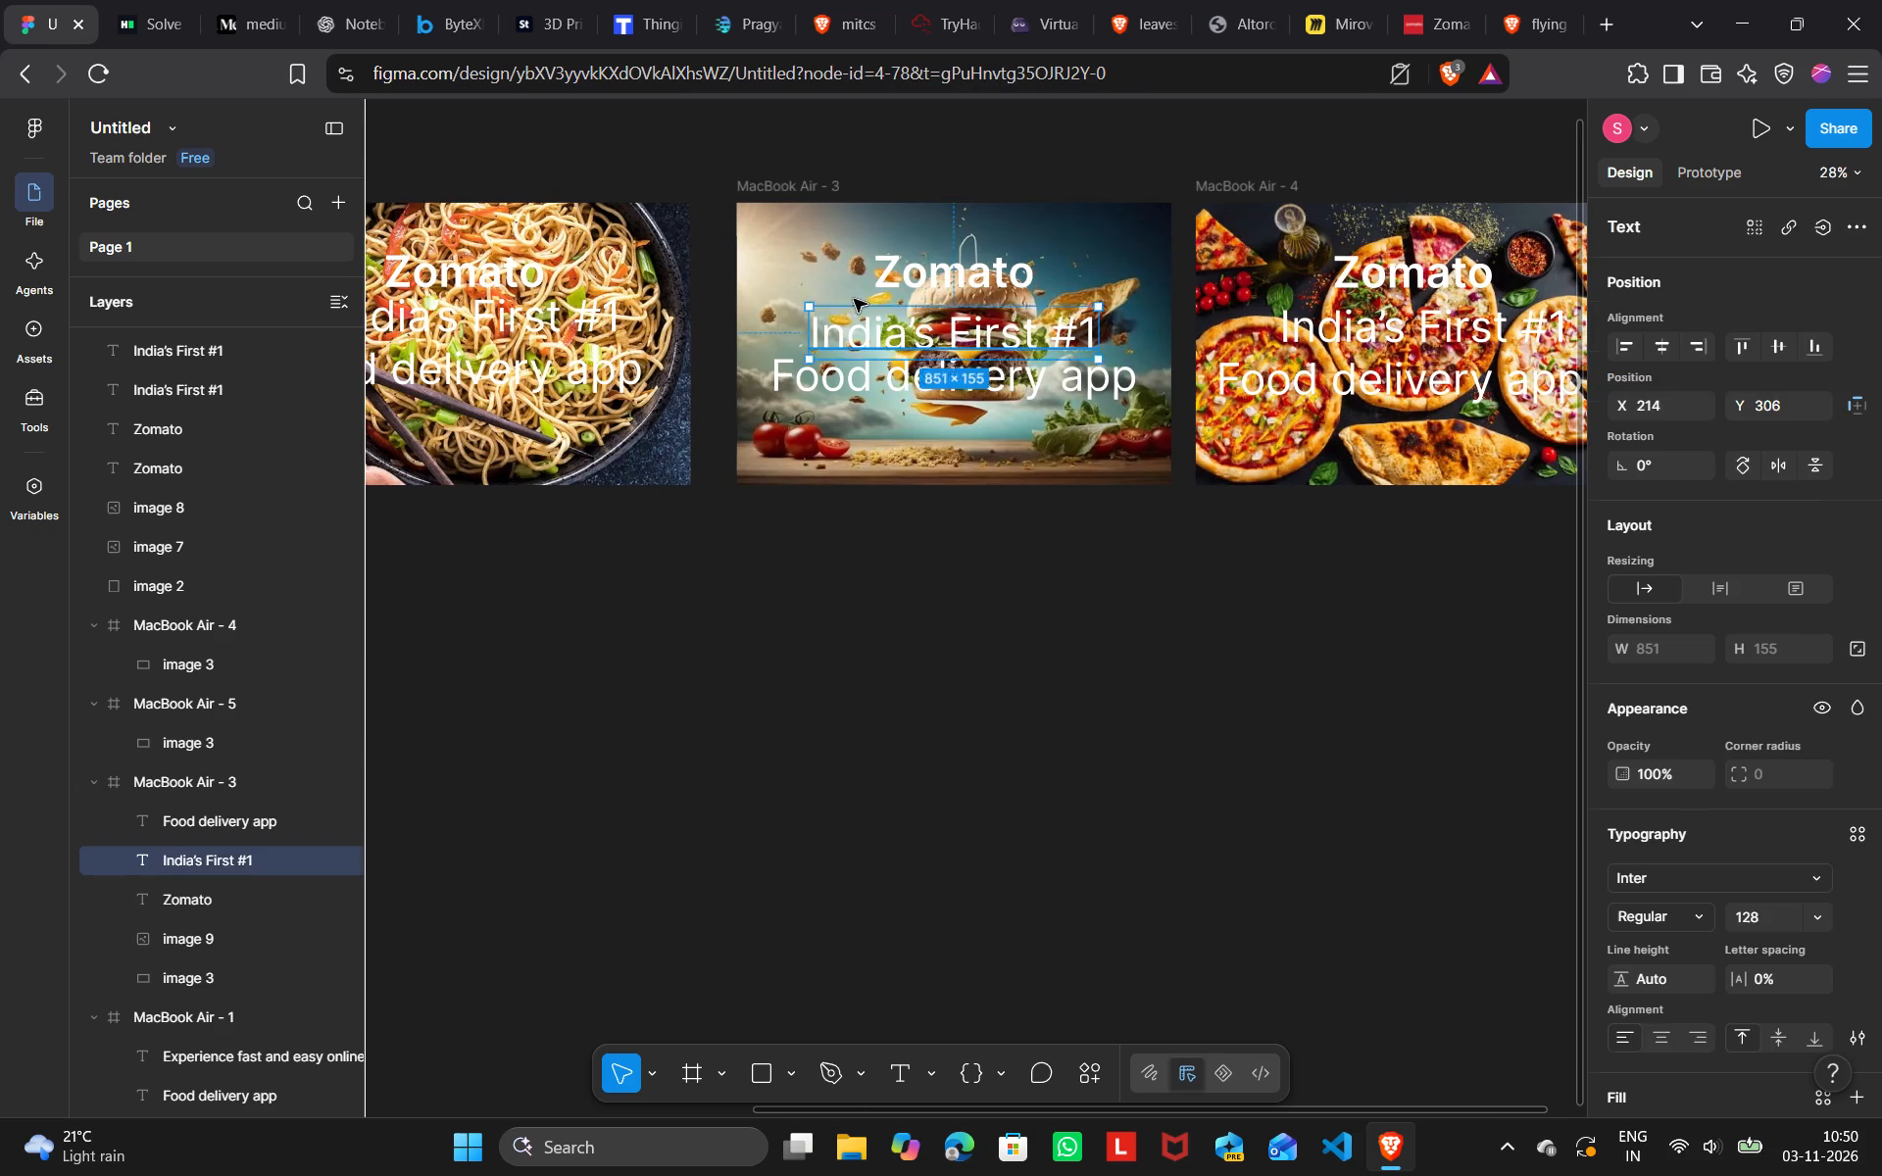
drag(854, 299, 722, 327)
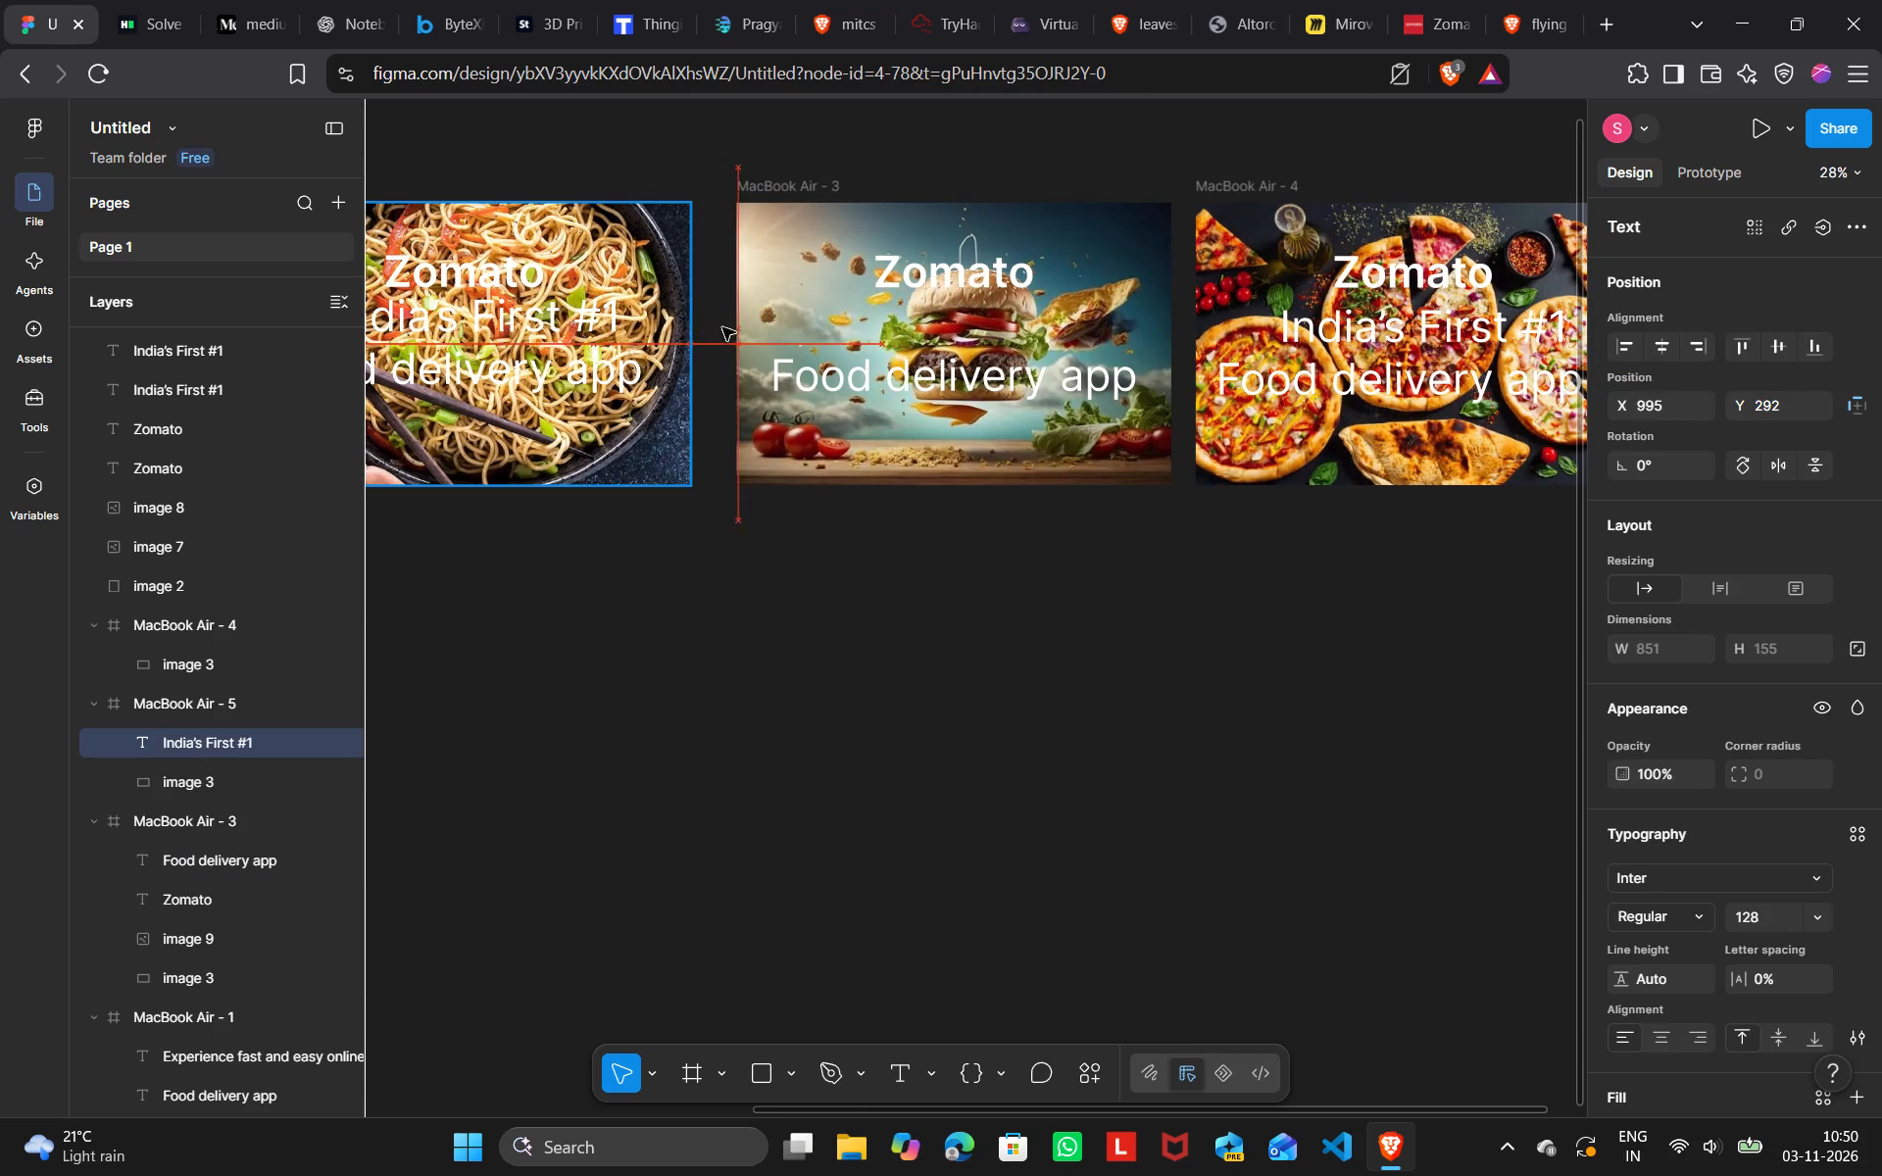
drag(722, 327, 728, 321)
Move the India's First #1 headline horizontally back over the burger picture to about X 2876, below the Zomato title.
key(Right)
key(Right)
key(Right)
key(Right)
key(Right)
key(Right)
key(Right)
key(Right)
key(Right)
key(Right)
key(Right)
key(Right)
key(Right)
key(Right)
key(Right)
key(Right)
key(Right)
key(Right)
key(Right)
key(Right)
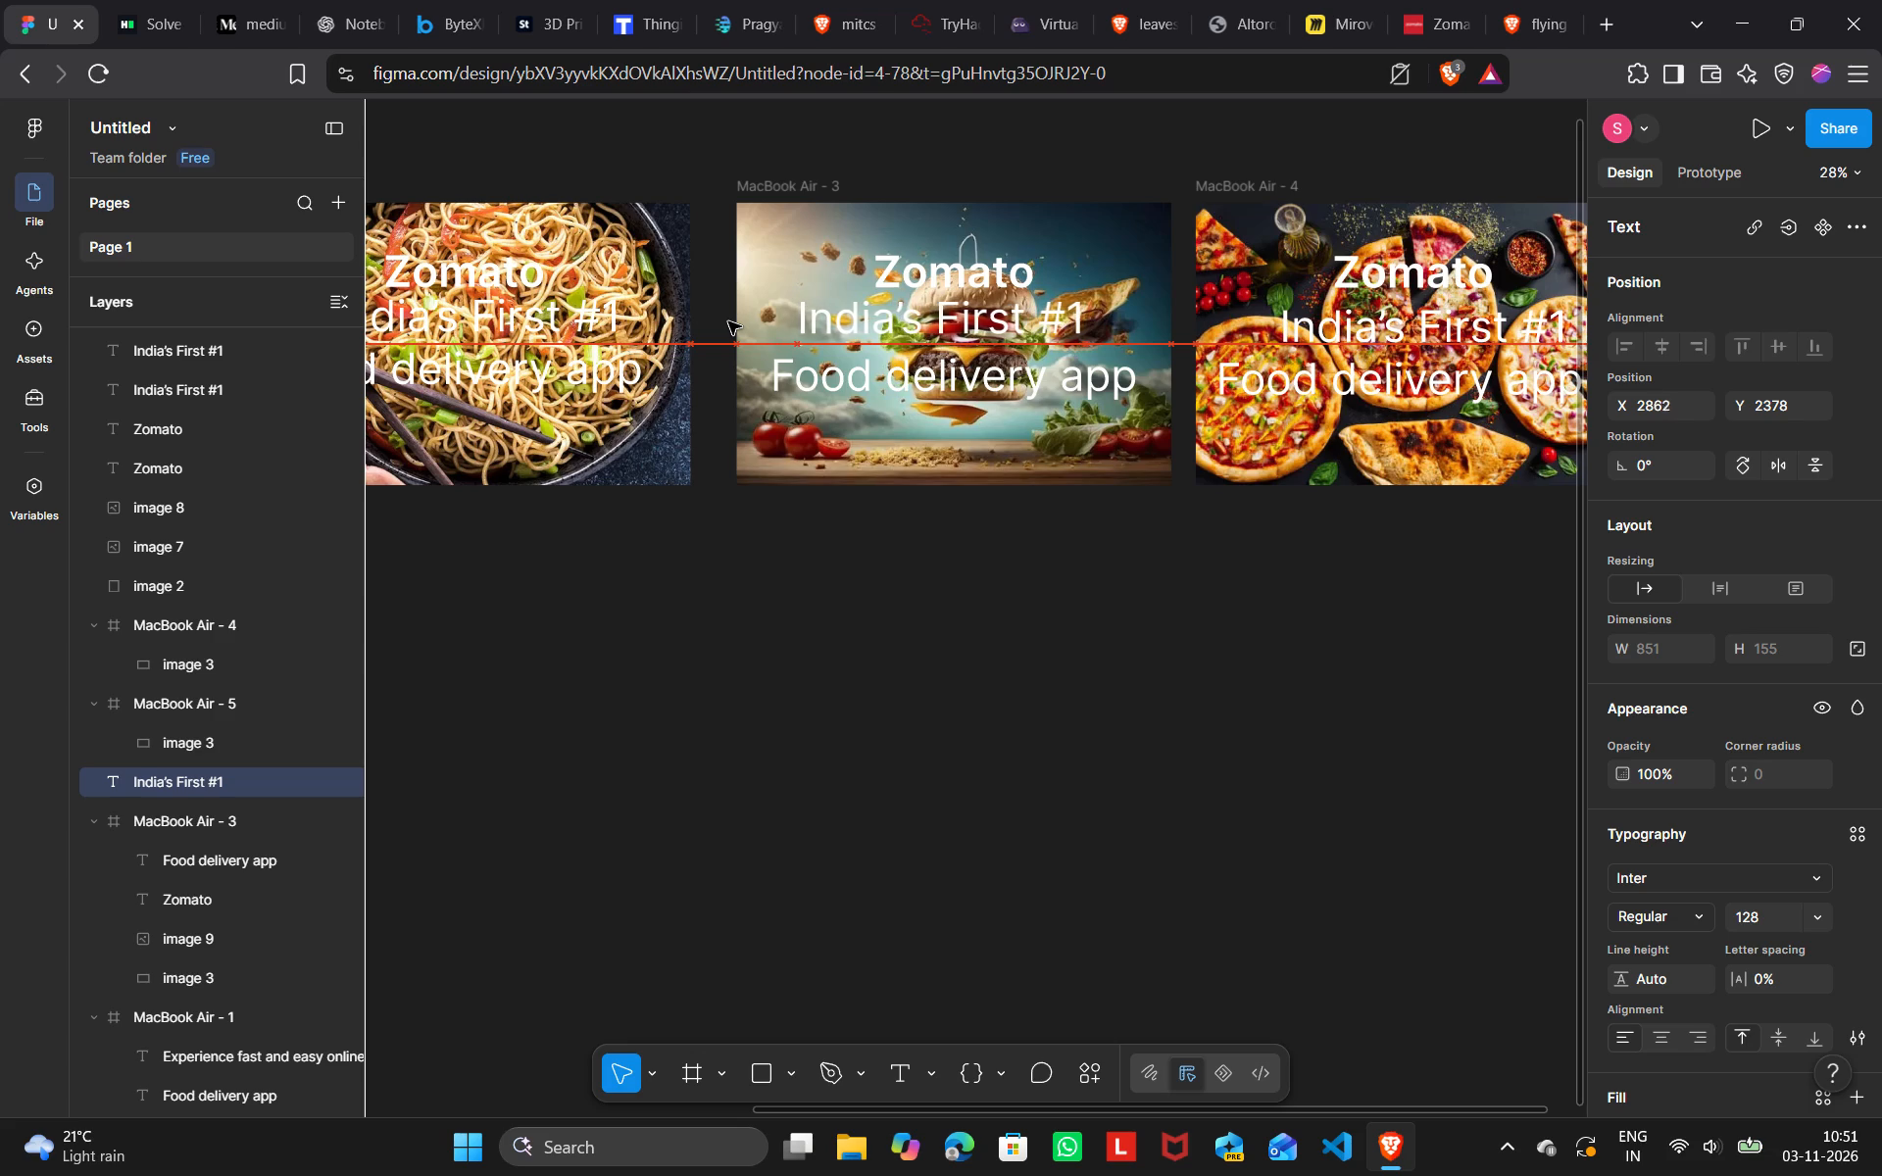
key(Right)
key(Right)
key(Right)
key(Right)
key(Right)
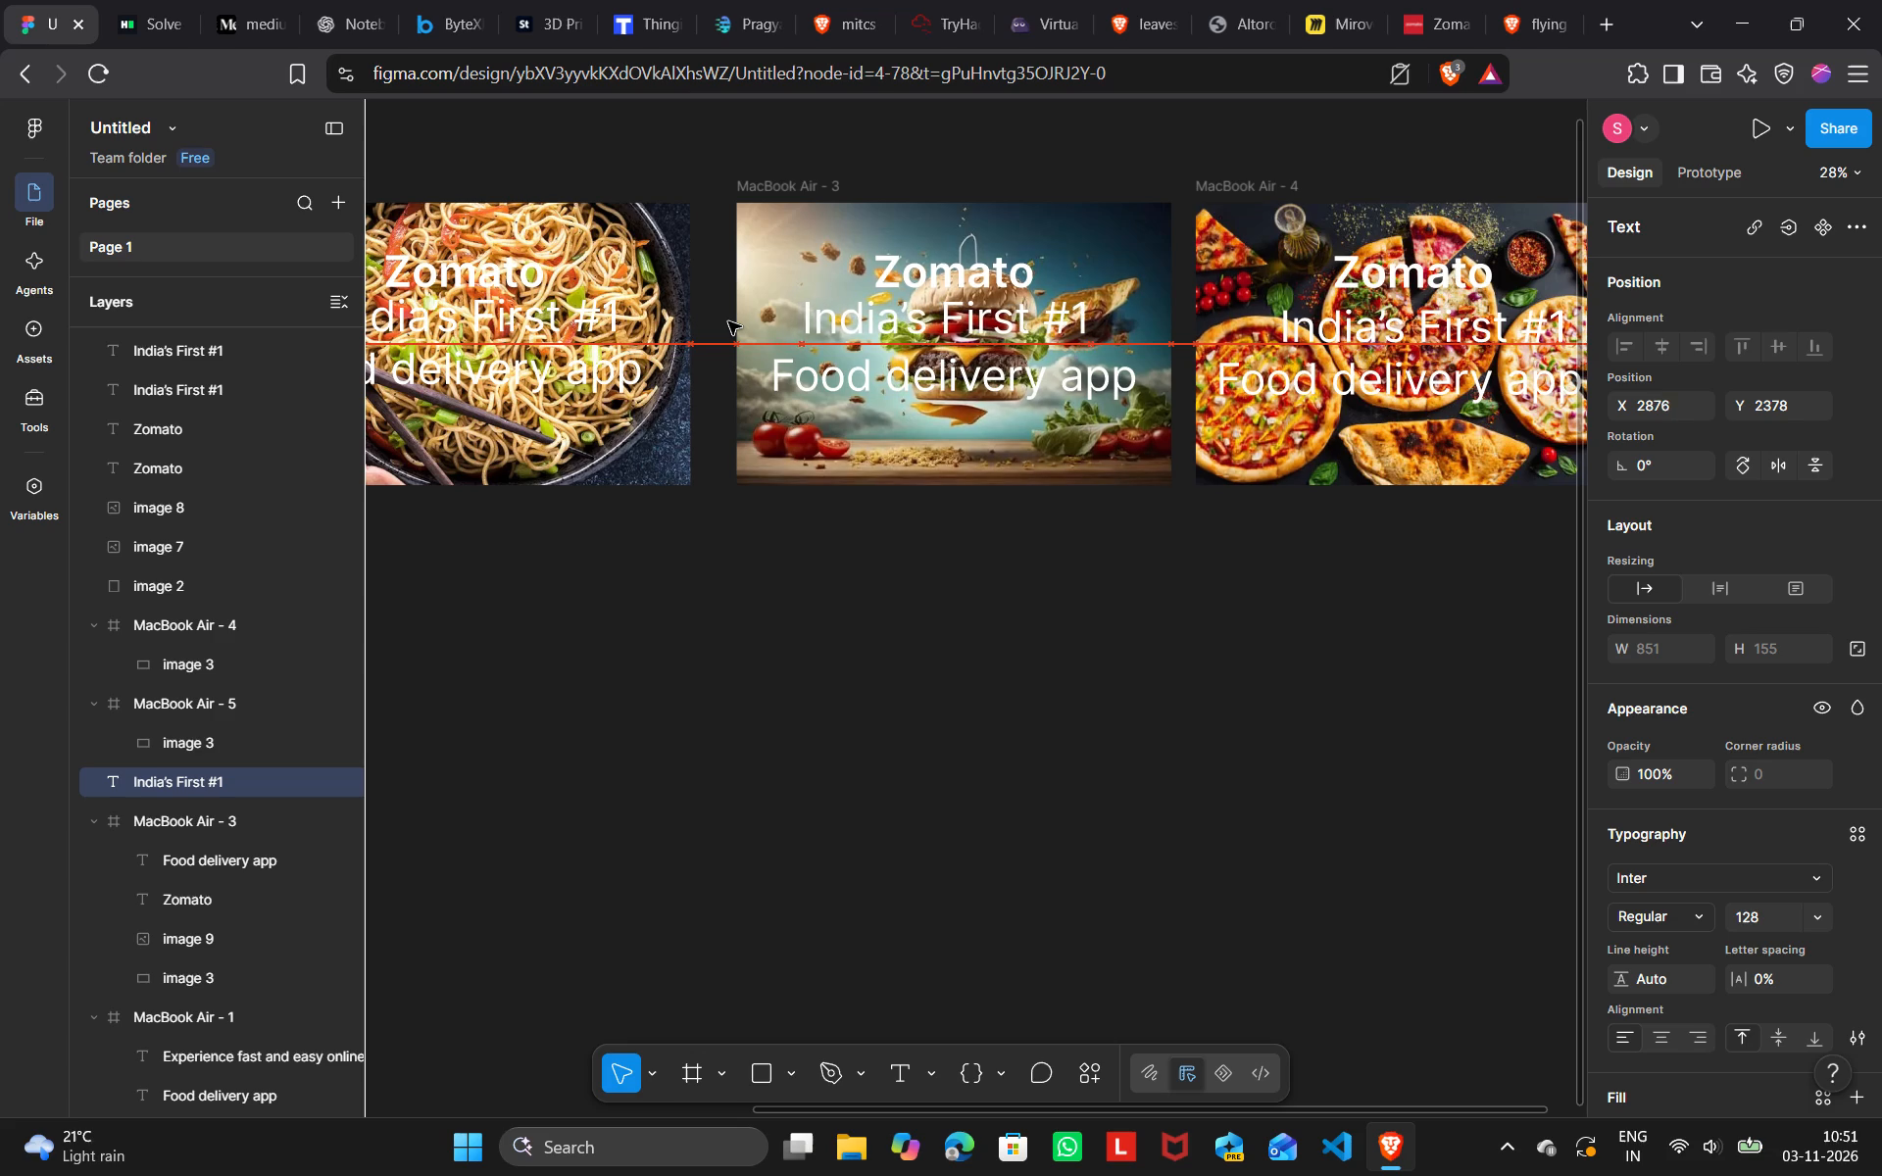
key(Right)
key(Right)
click(1052, 663)
Move the Food delivery app line over the noodle picture left towards MacBook Air - 1, to X 1039, Y 2527.
scroll(1052, 663, right, 3)
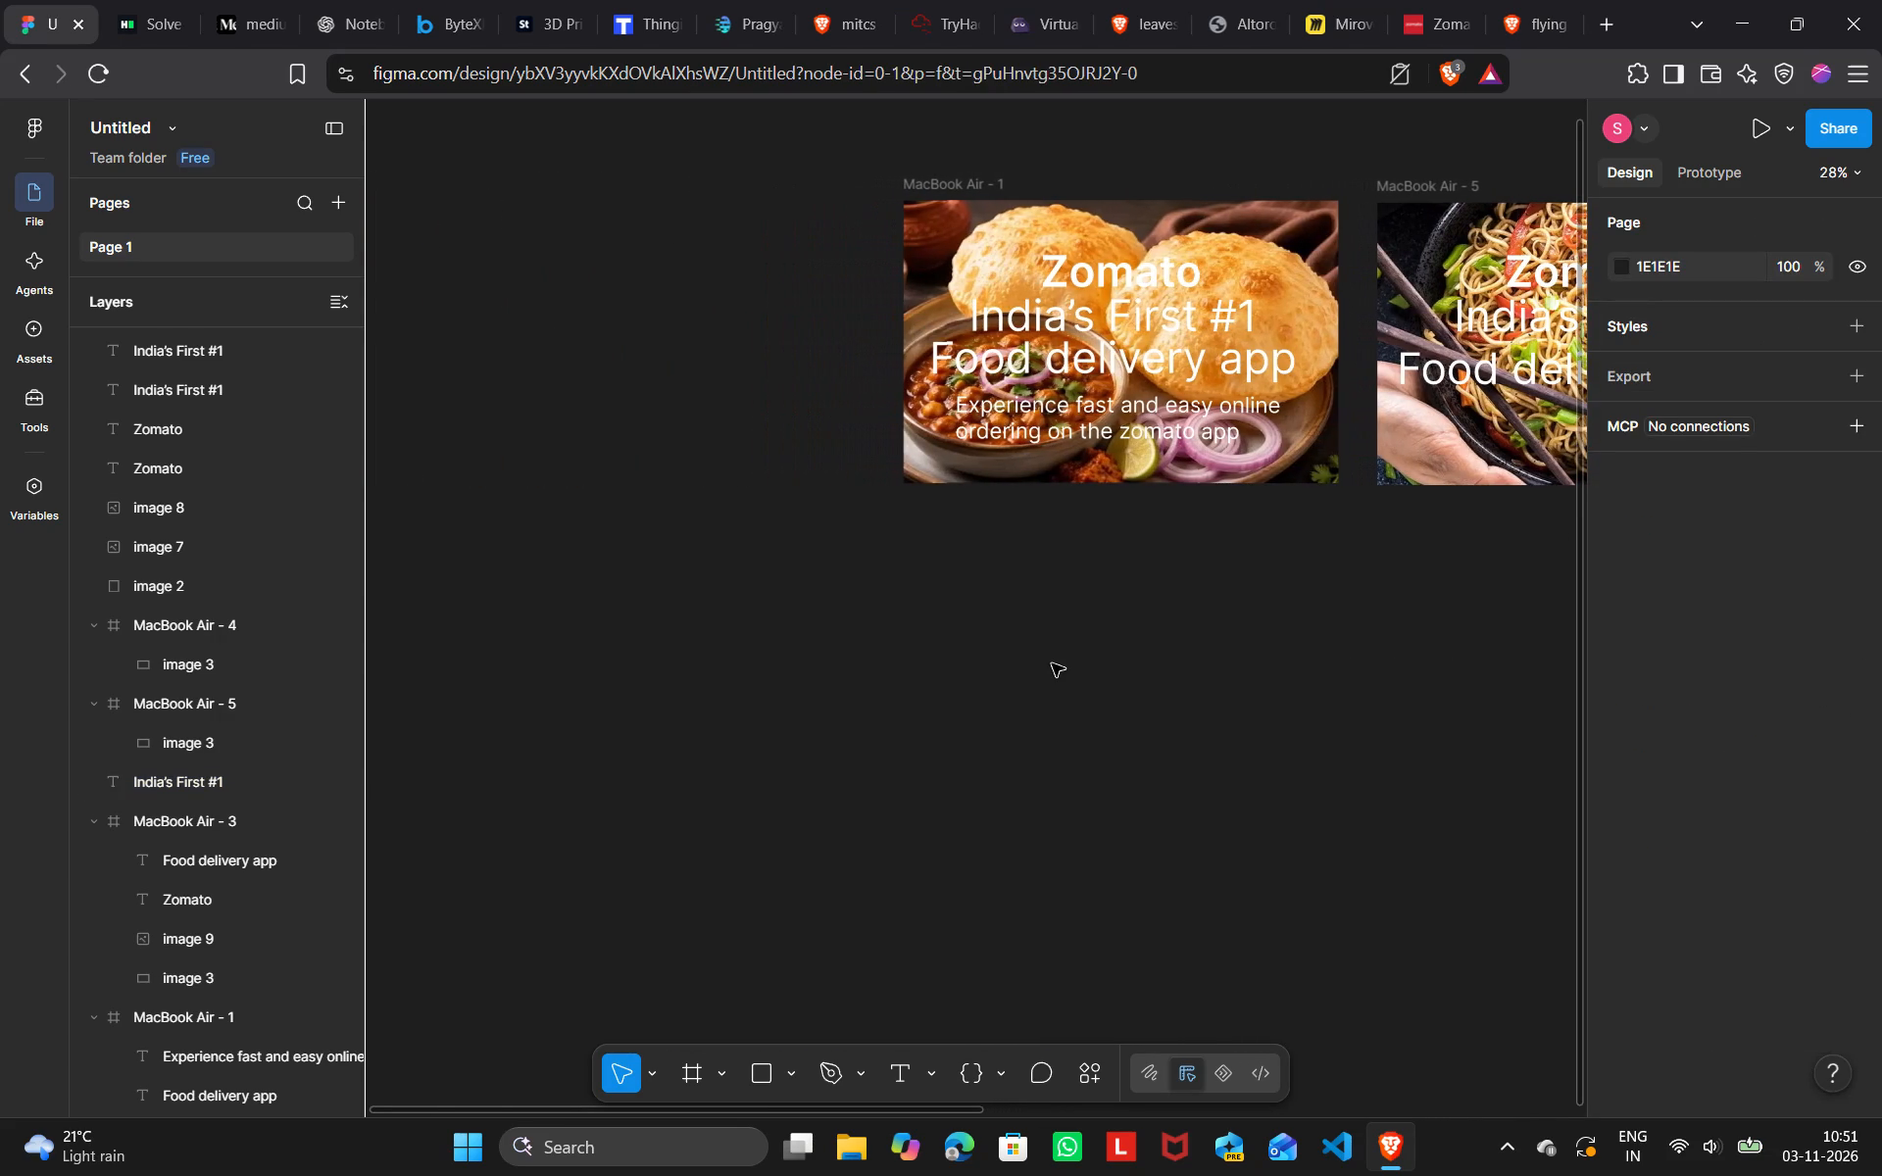
scroll(1052, 663, left, 2)
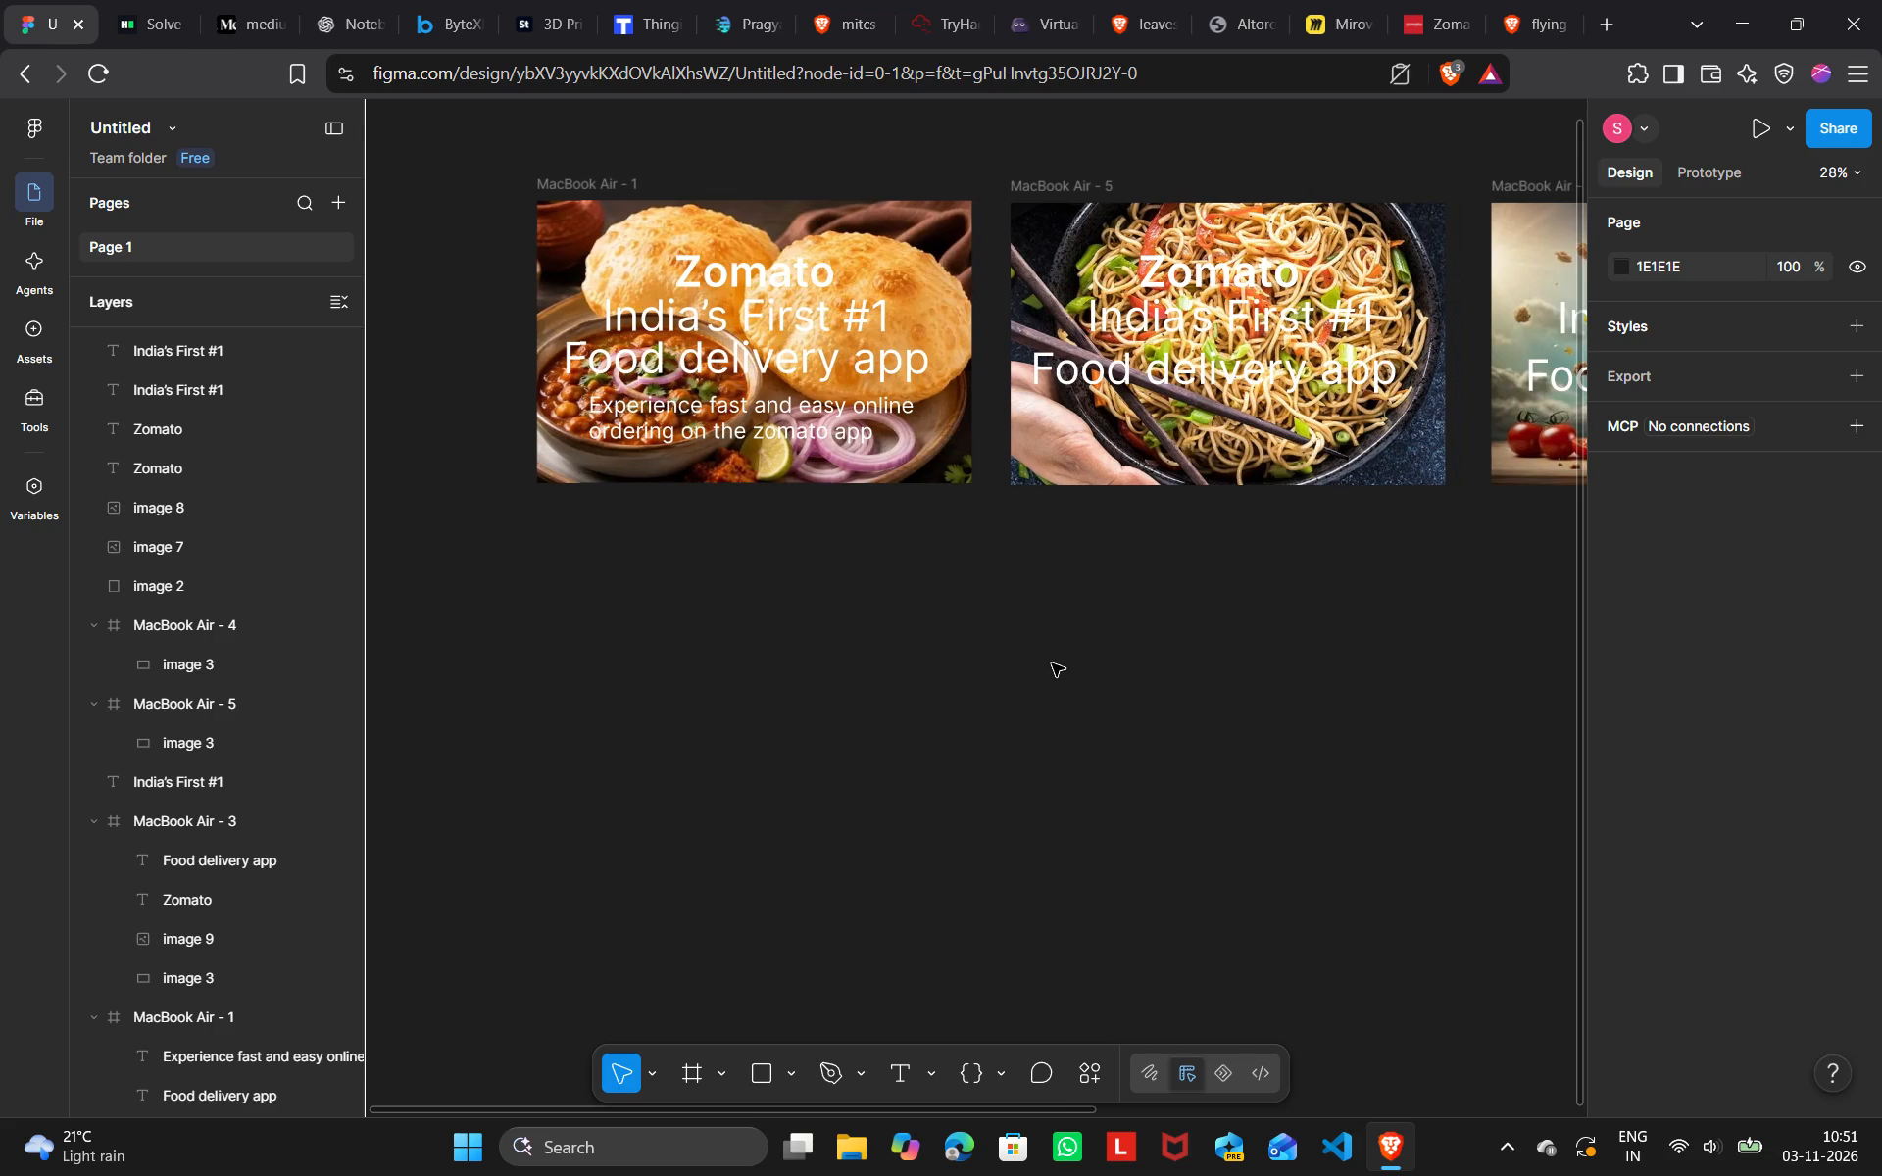
scroll(1052, 663, left, 2)
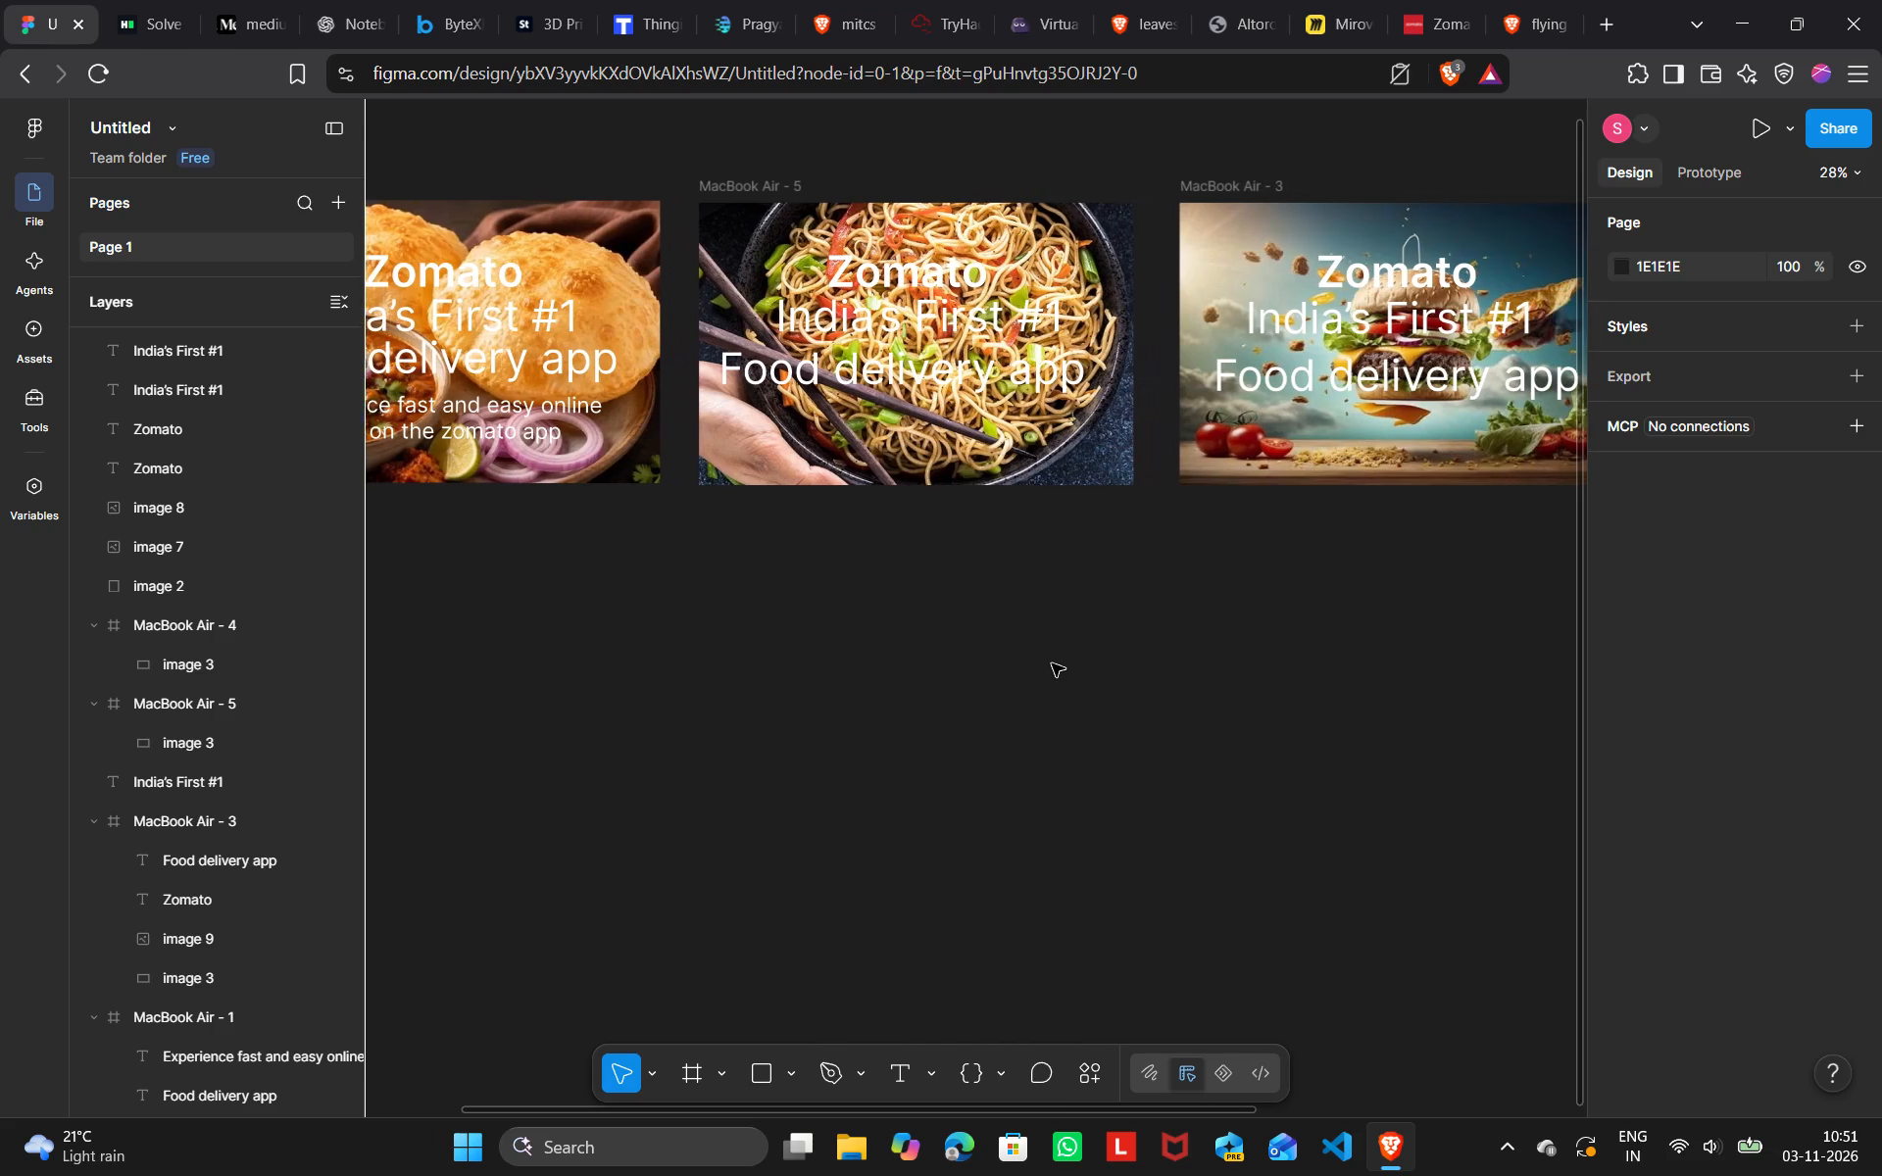
drag(860, 378, 813, 368)
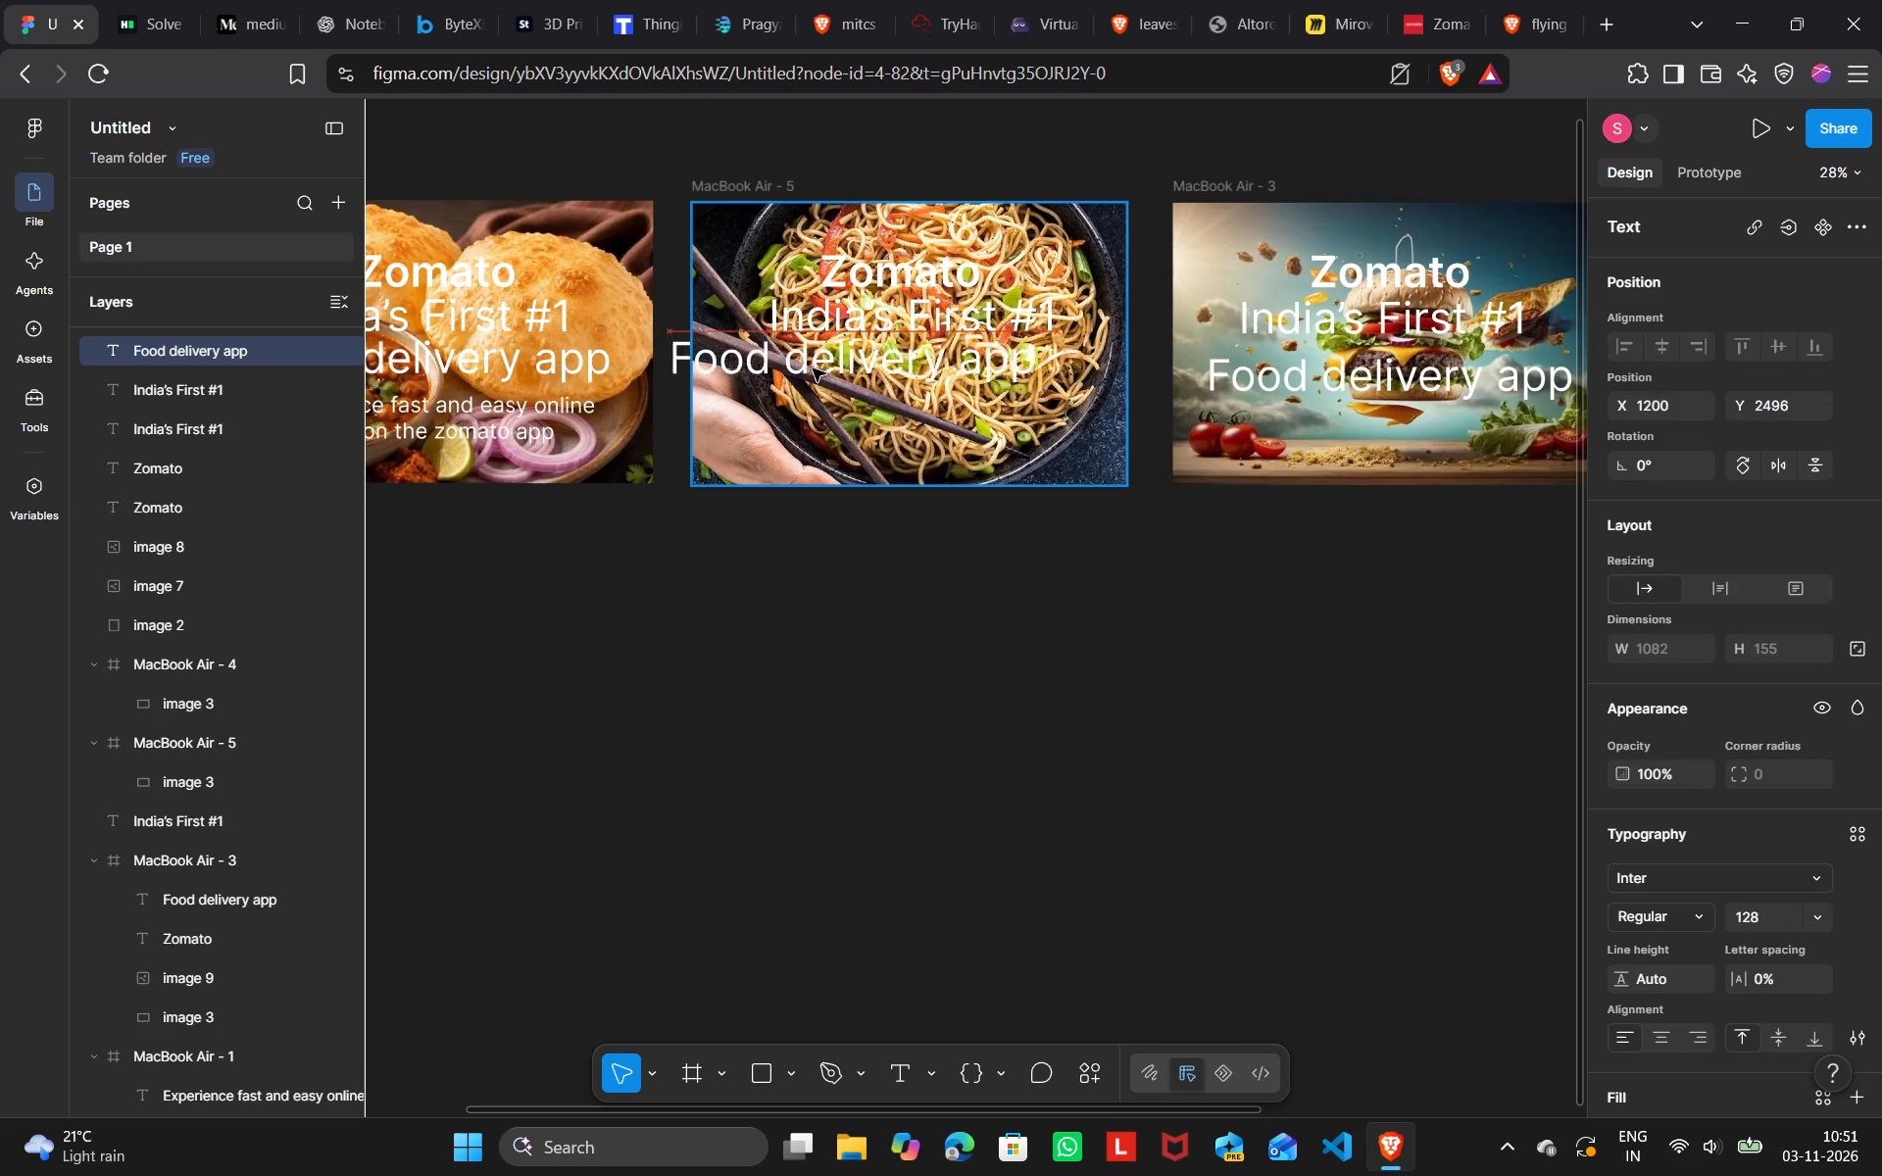
drag(813, 368, 766, 377)
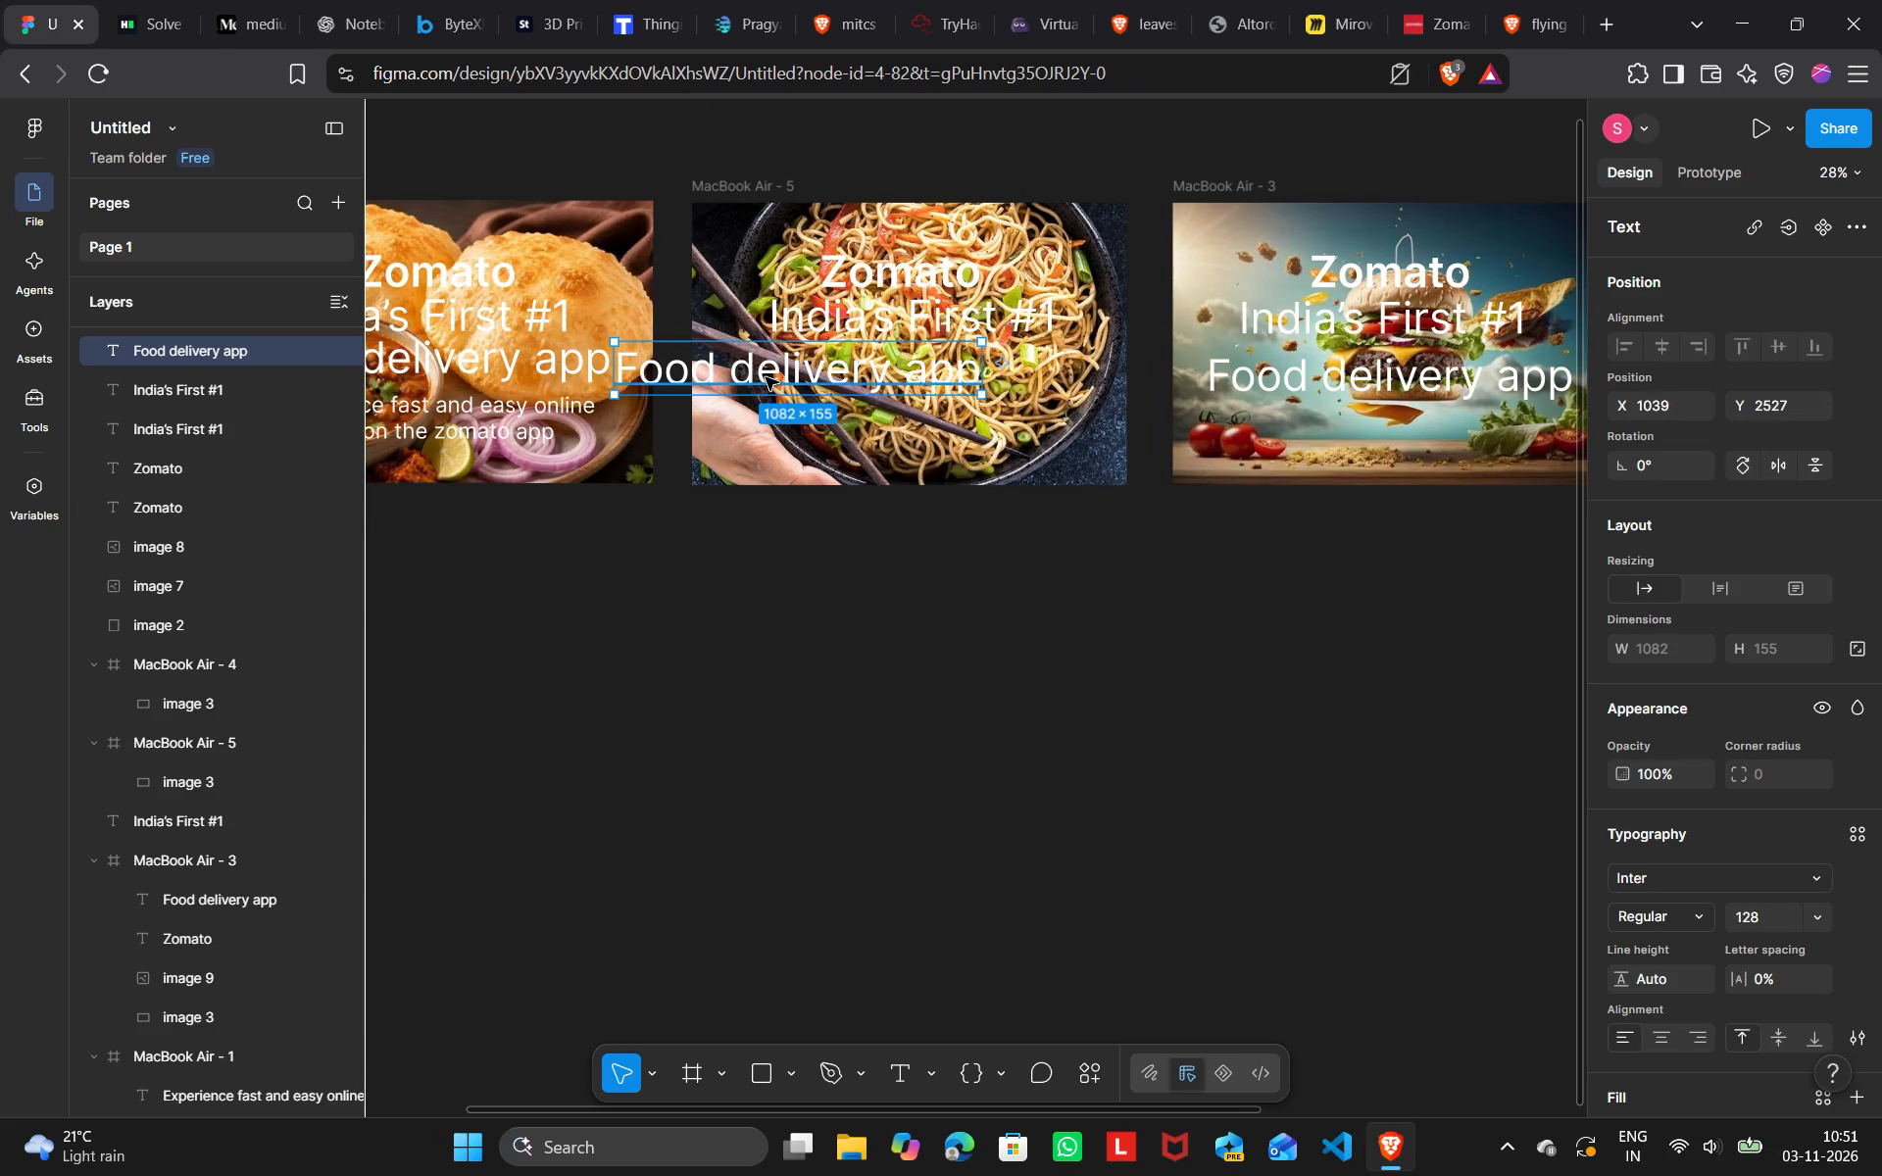
Move the Food delivery app line horizontally back over the noodle picture to X 1366, below the India's First #1 headline.
key(Right)
key(Right)
key(Right)
key(Right)
key(Right)
key(Right)
key(Right)
key(Right)
key(Right)
key(Right)
key(Right)
key(Right)
key(Right)
key(Right)
key(Right)
key(Right)
key(Right)
key(Right)
key(Right)
key(Right)
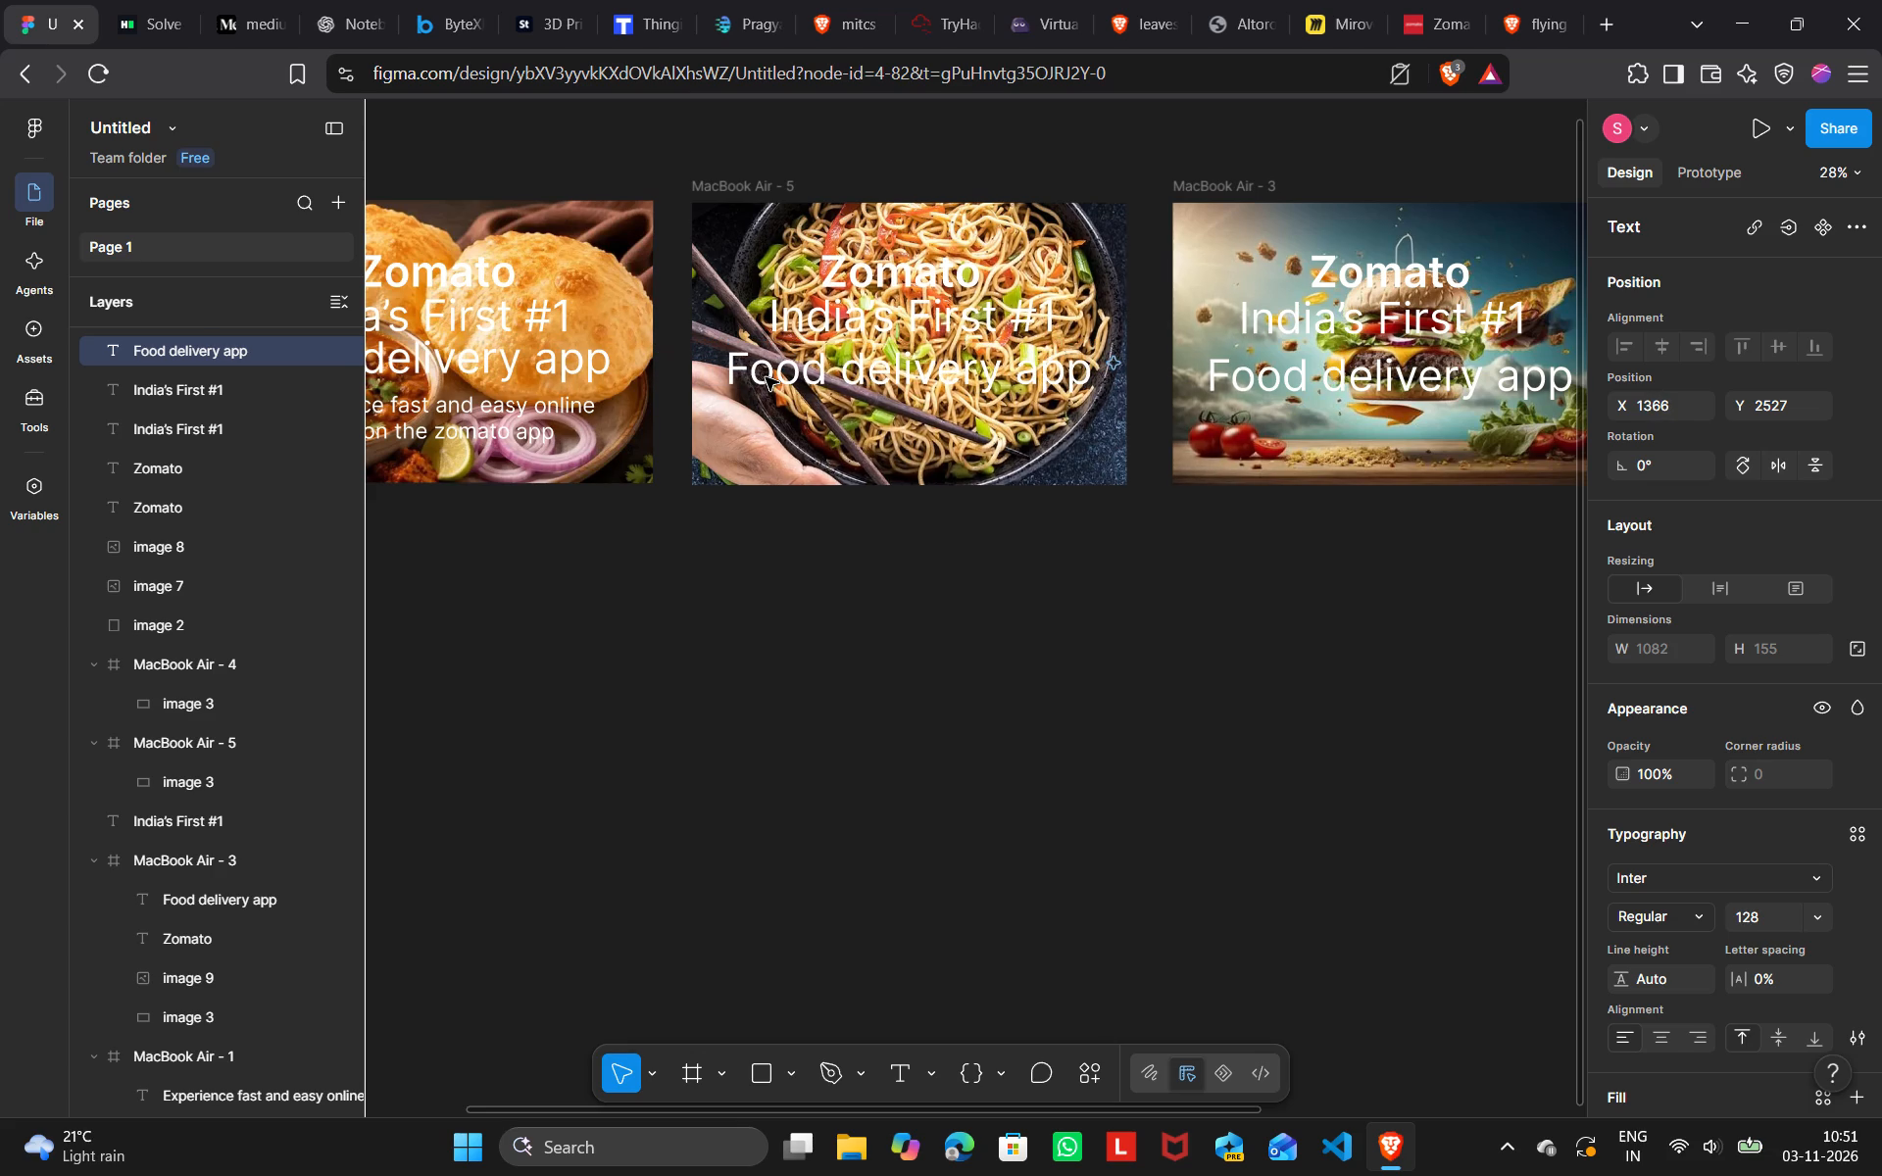
Move the Food delivery app line in MacBook Air - 3, over the burger picture, up and left to X 77, Y 416.
scroll(766, 377, left, 5)
drag(707, 375, 610, 358)
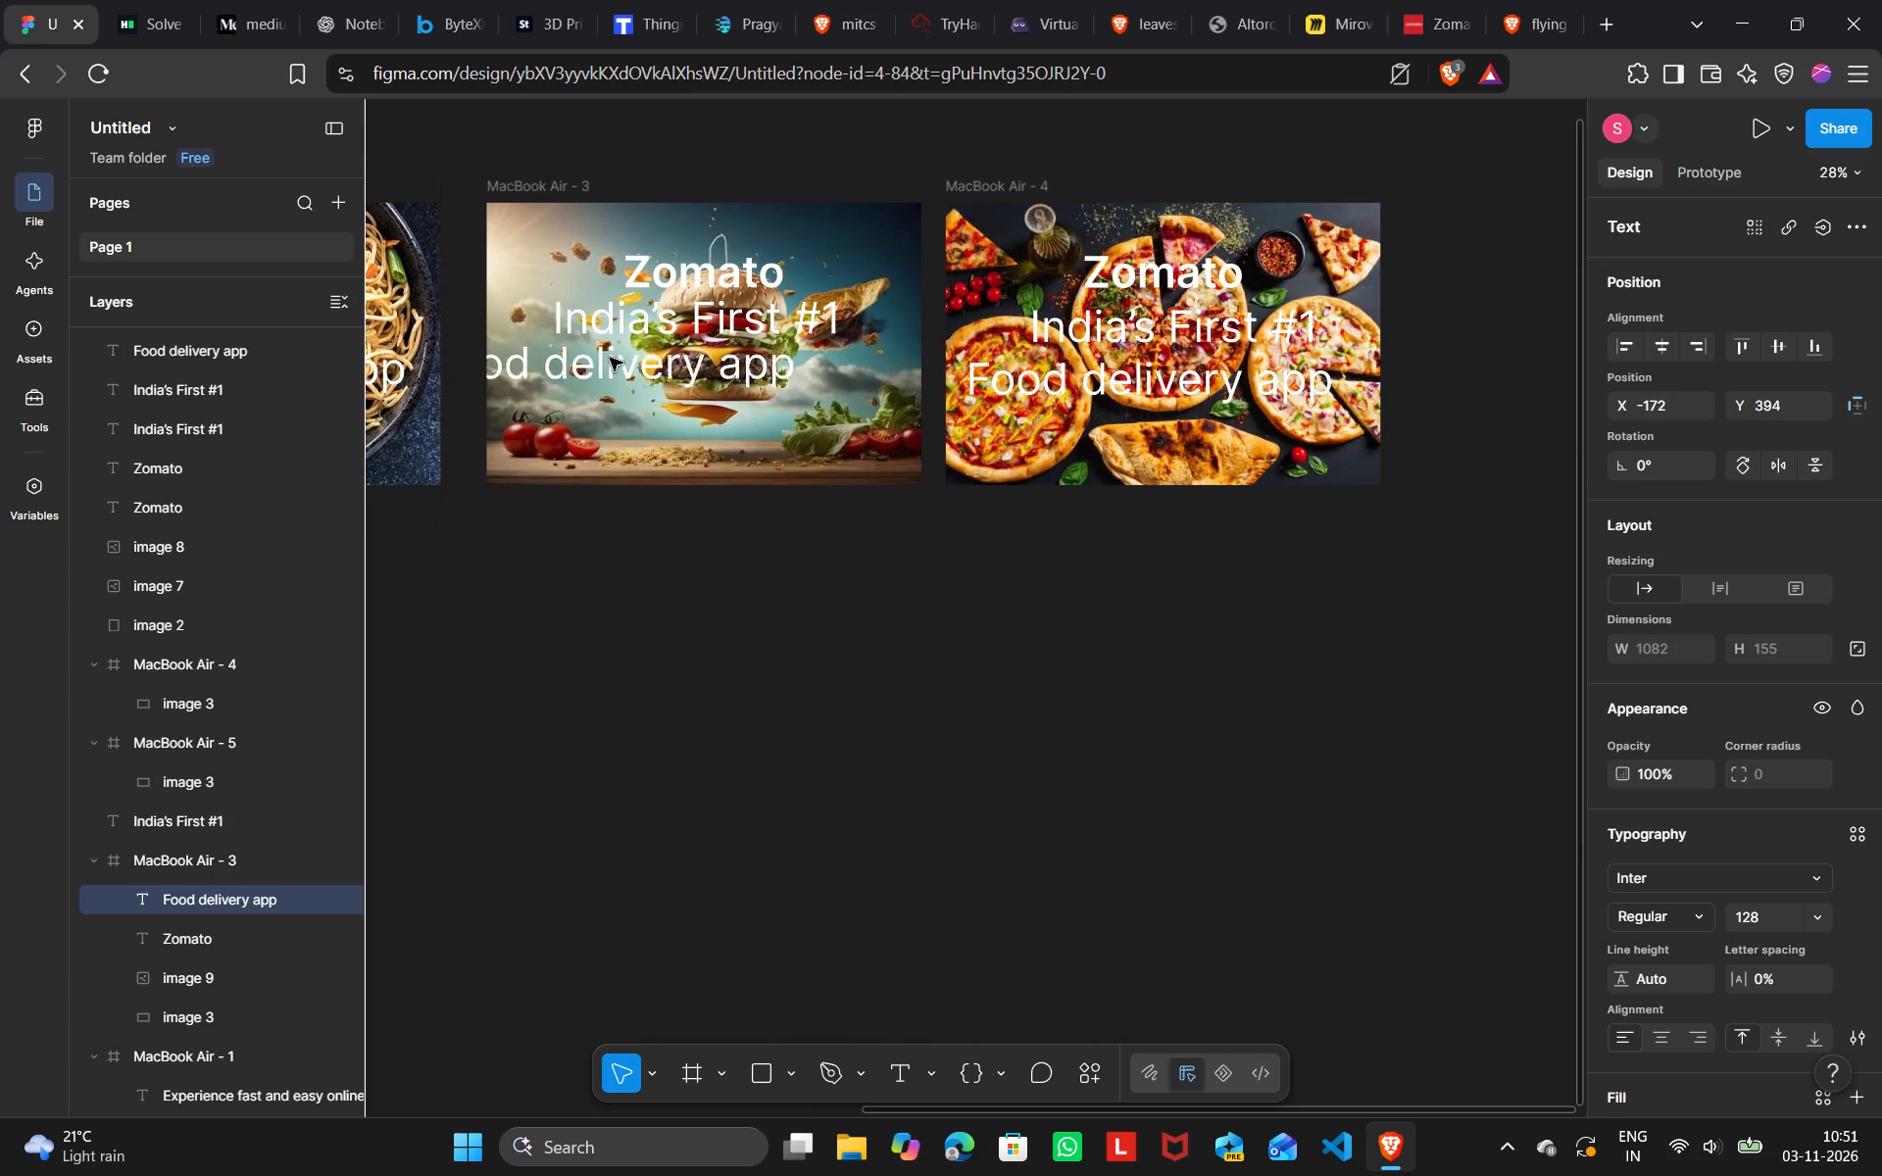
drag(610, 358, 644, 369)
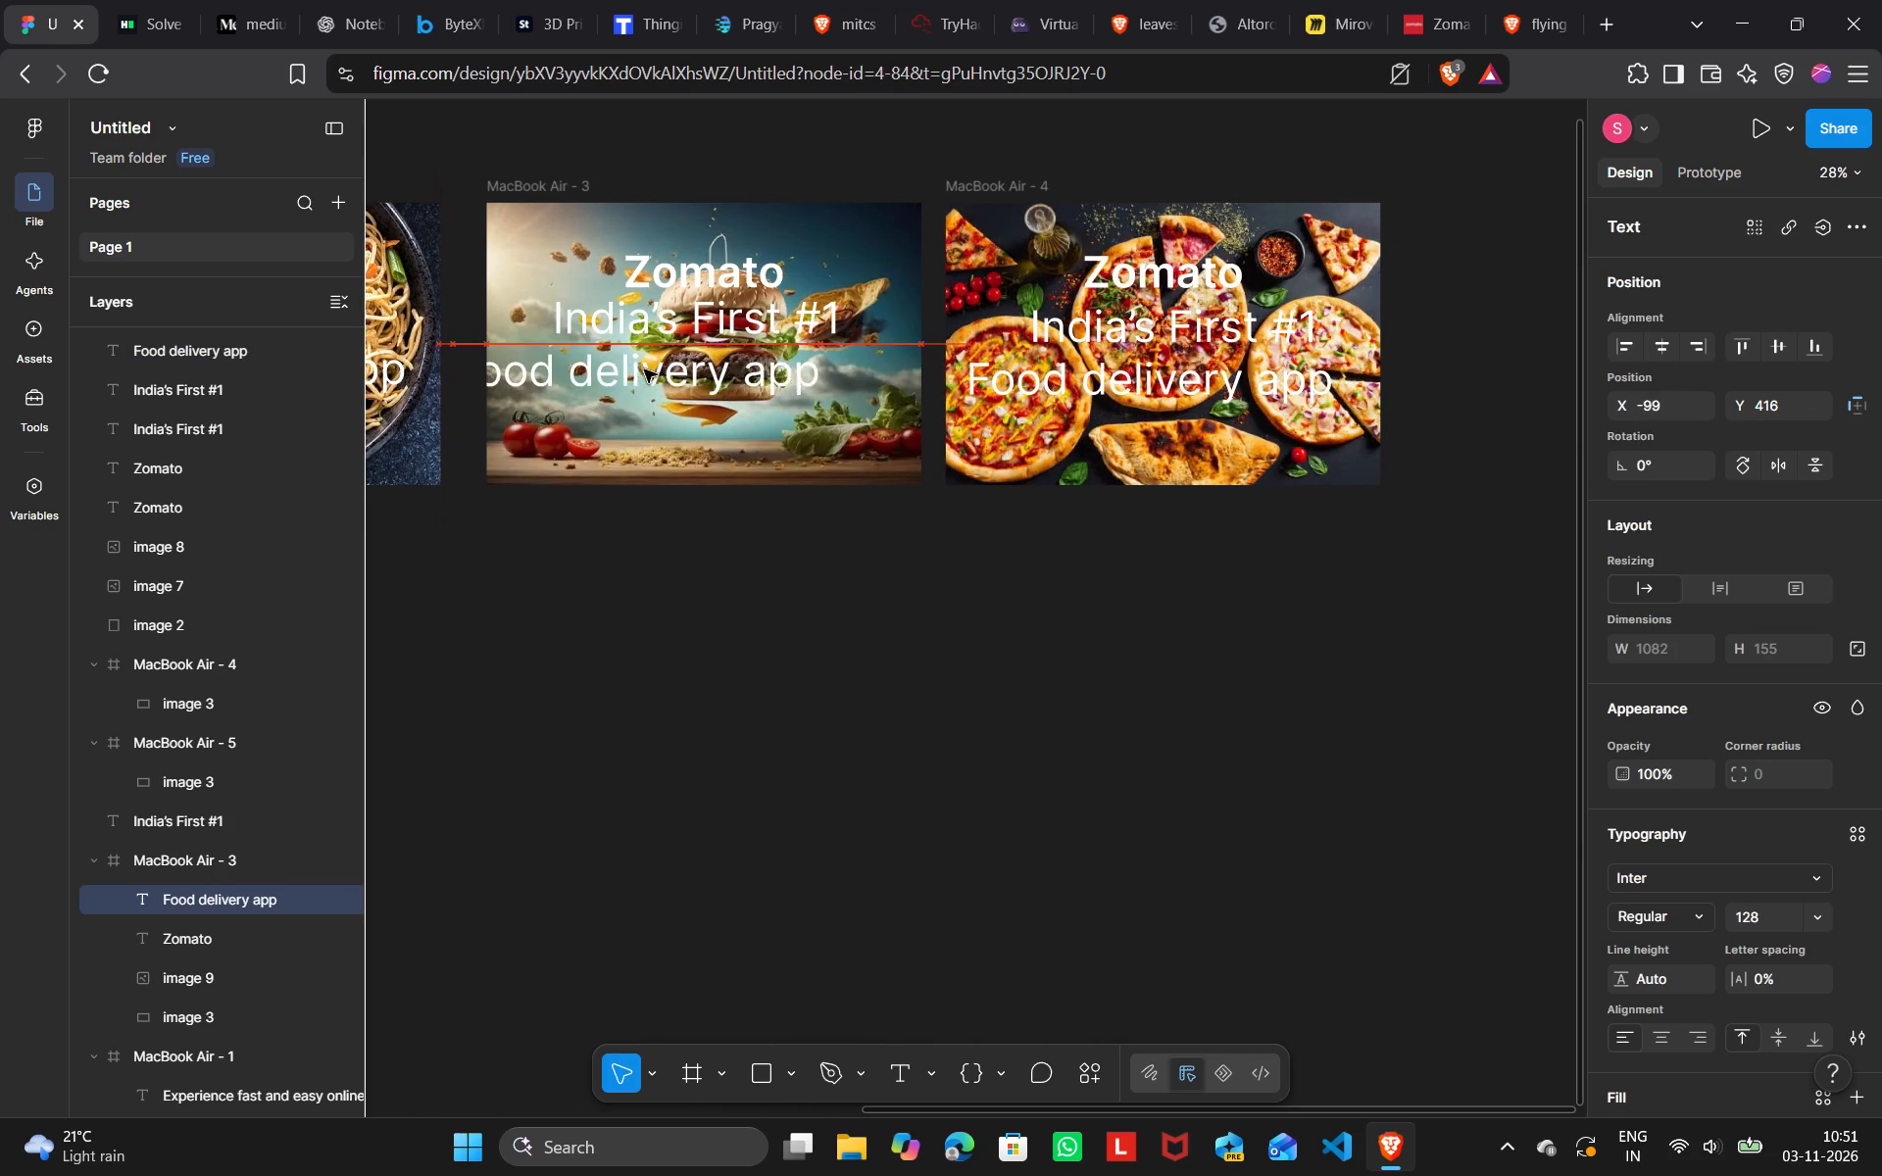
drag(644, 369, 700, 366)
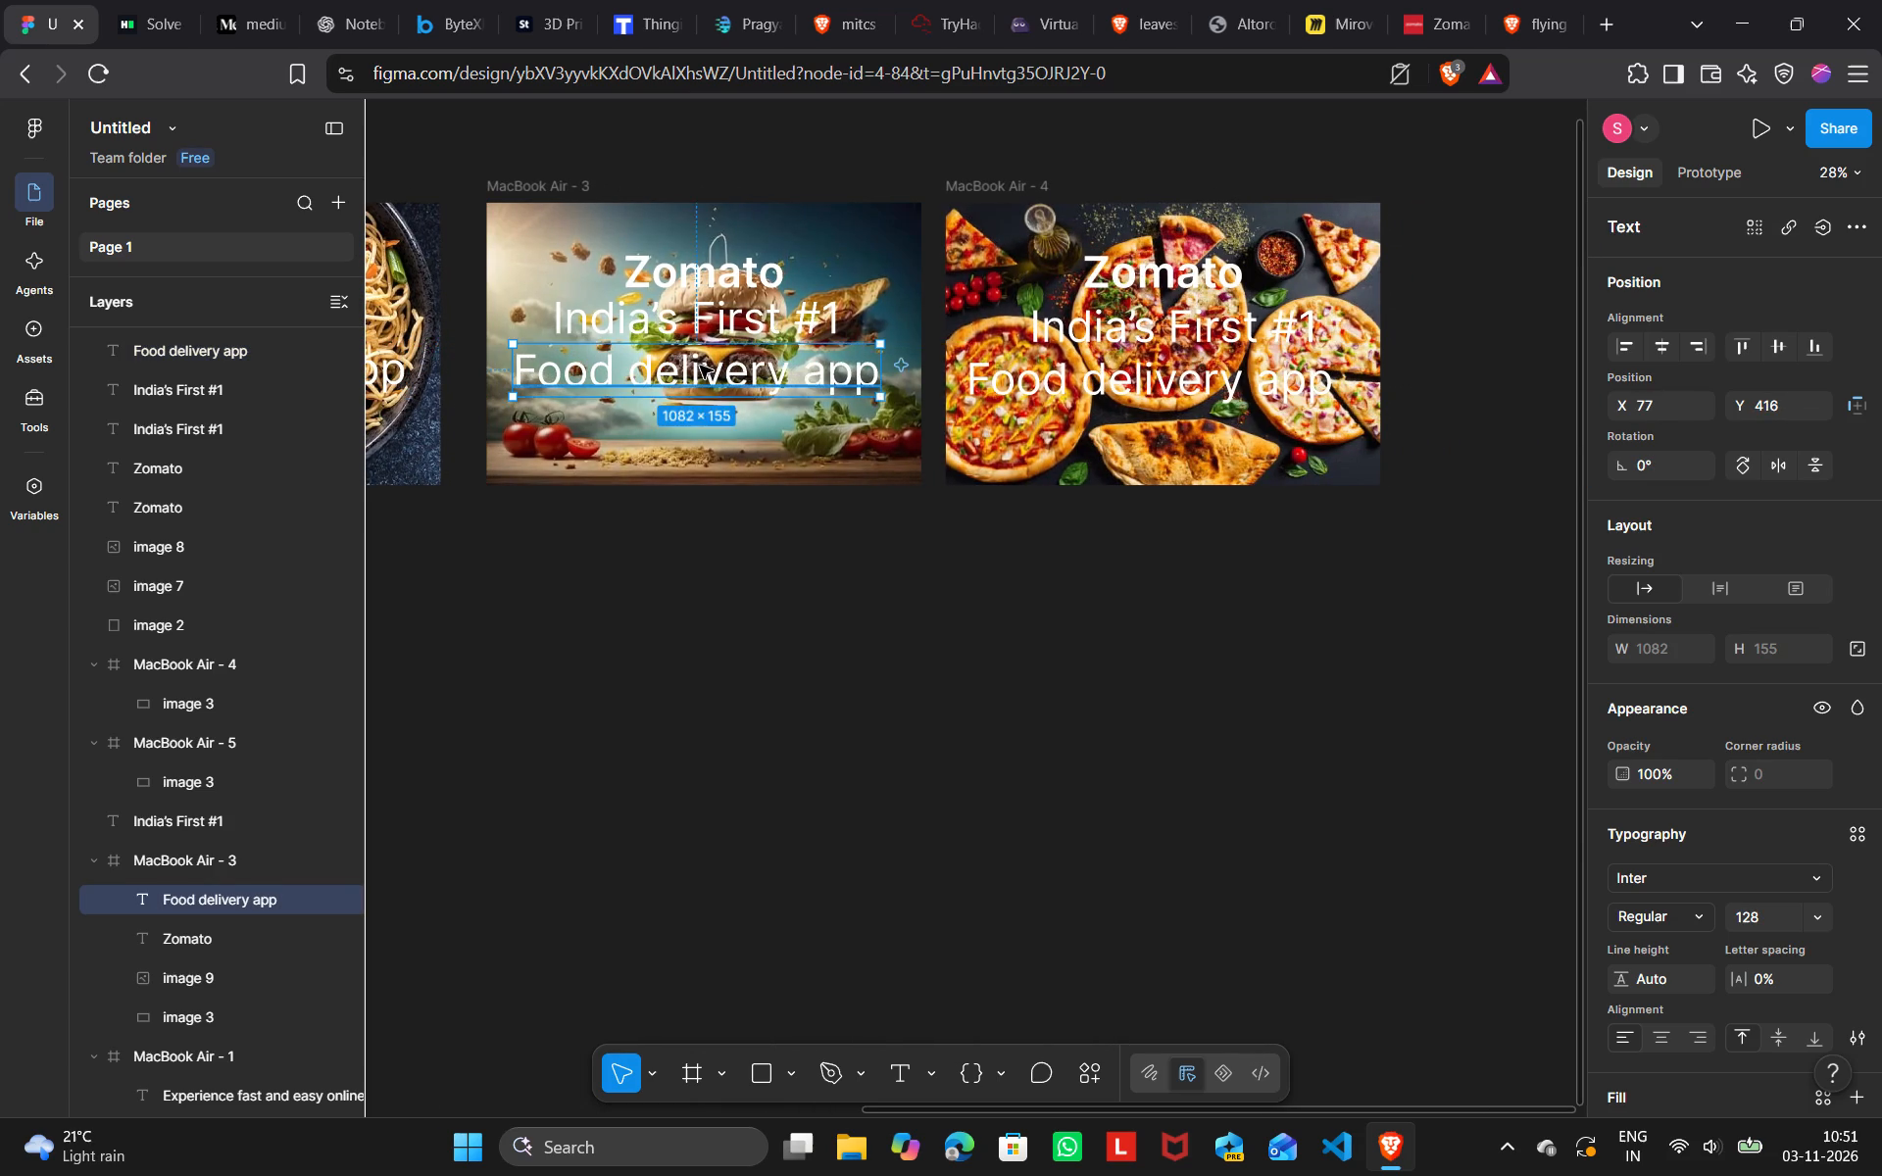
Move the Food delivery app line in MacBook Air - 1 straight up to Y 376.
scroll(700, 366, right, 4)
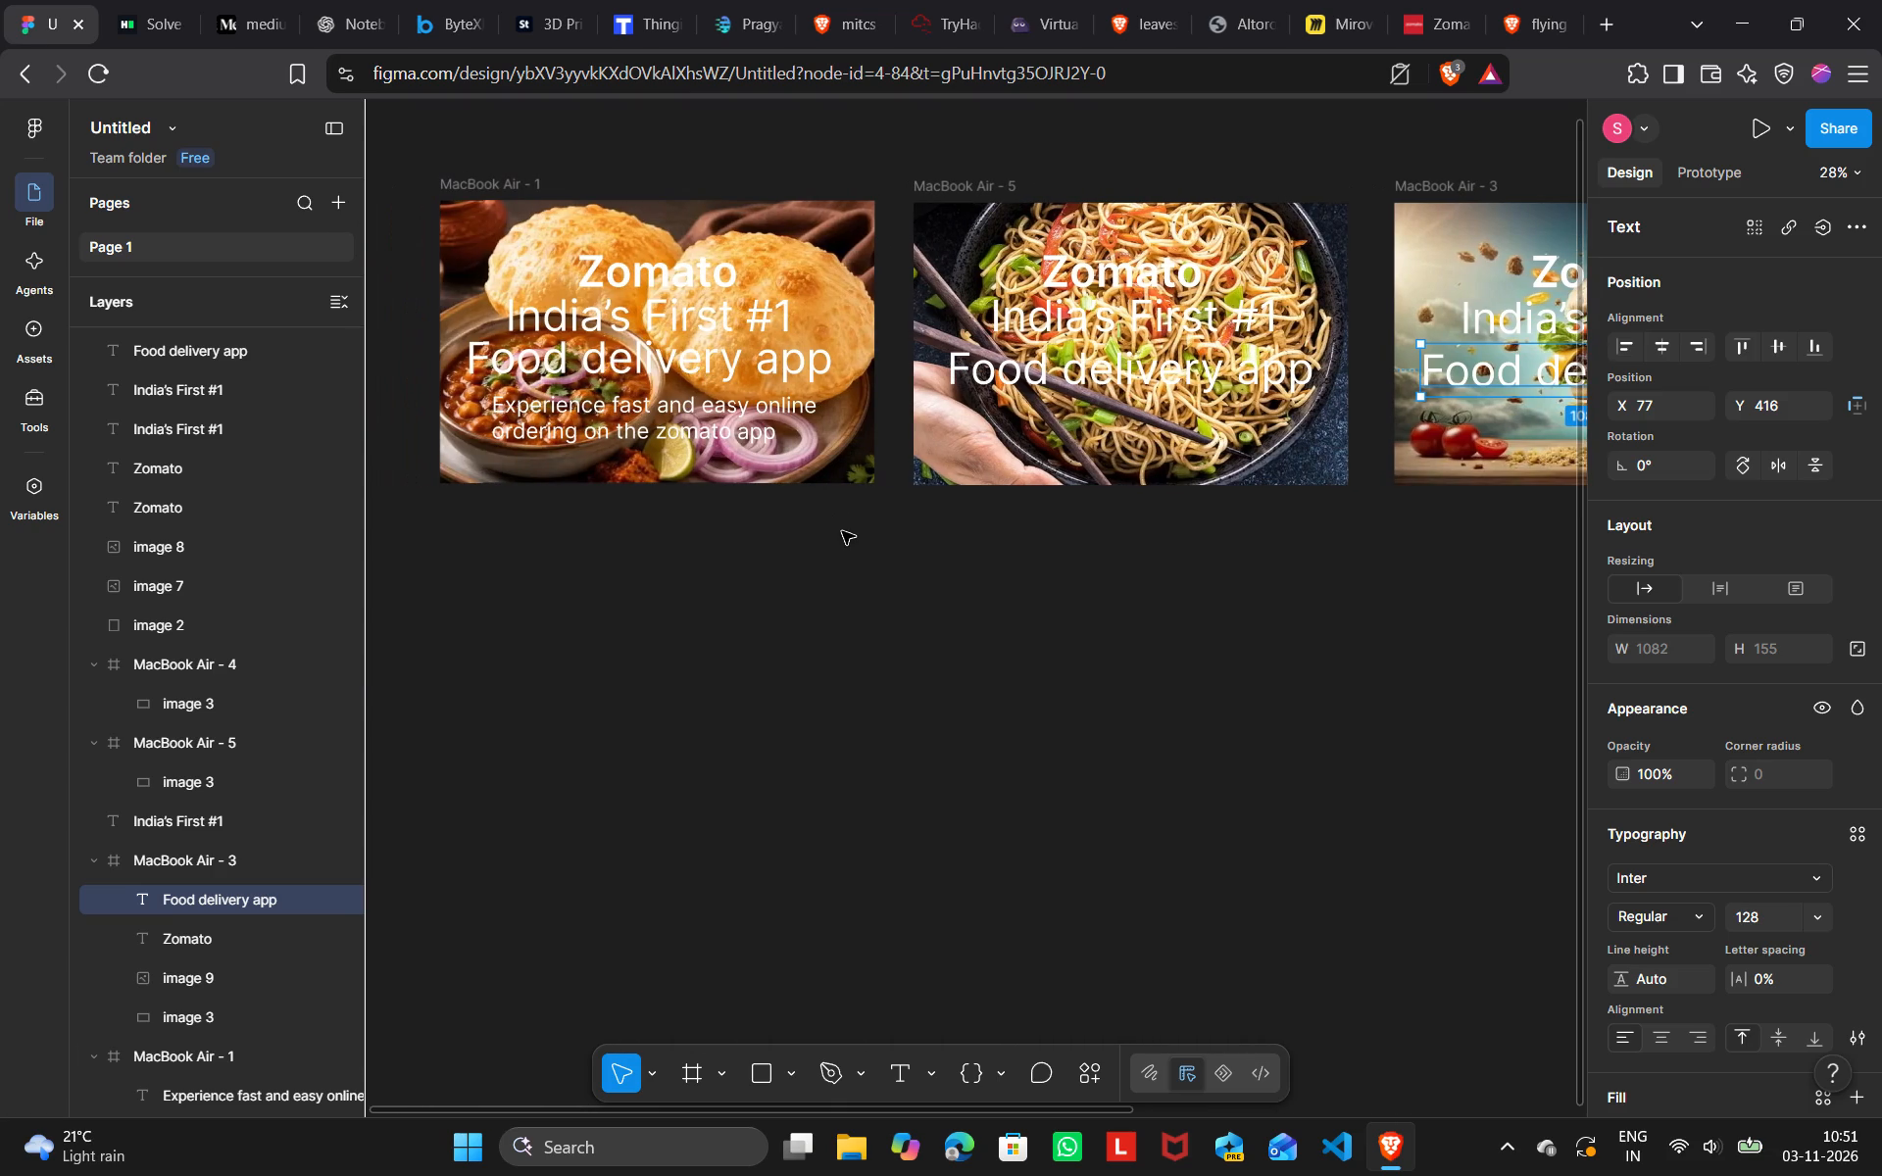
click(703, 369)
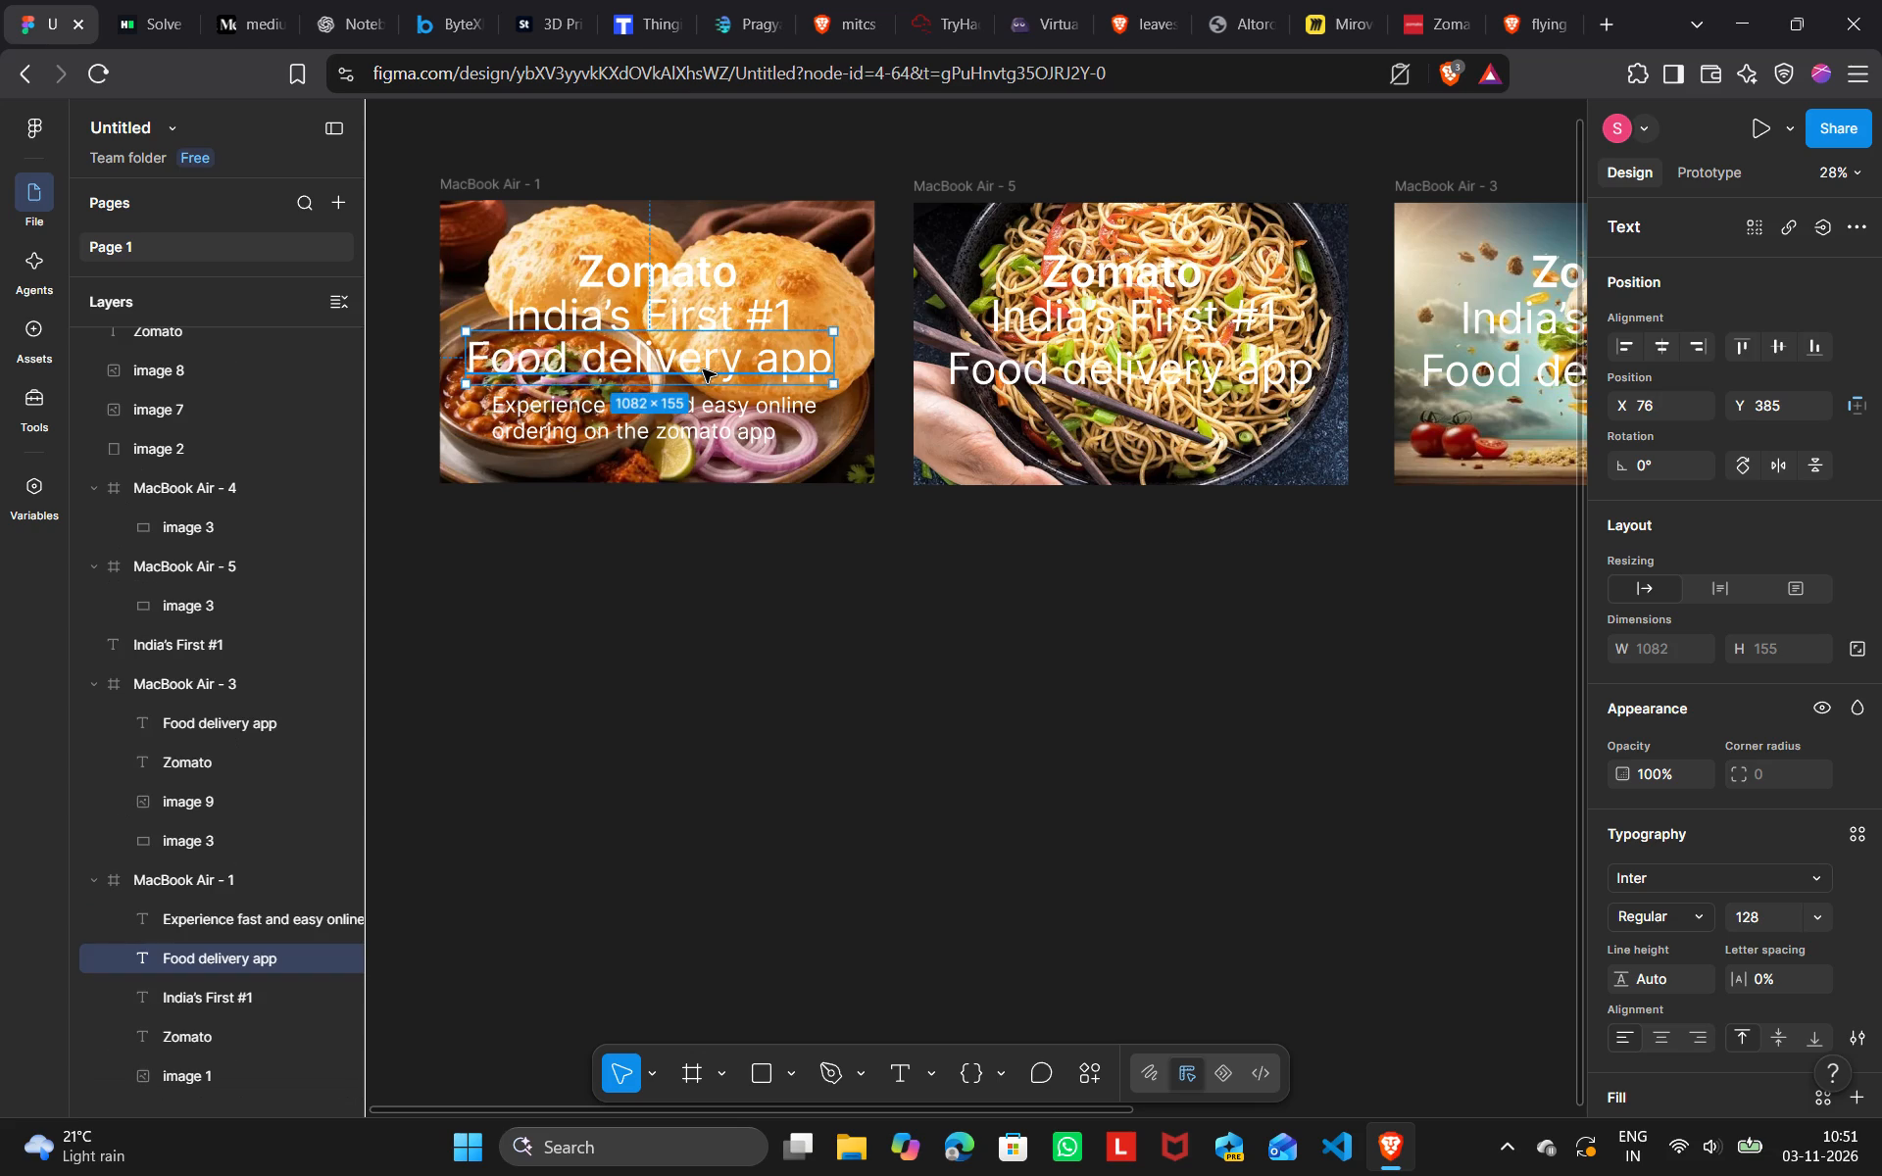
key(Up)
key(Up)
key(Up)
key(Up)
key(Up)
key(Up)
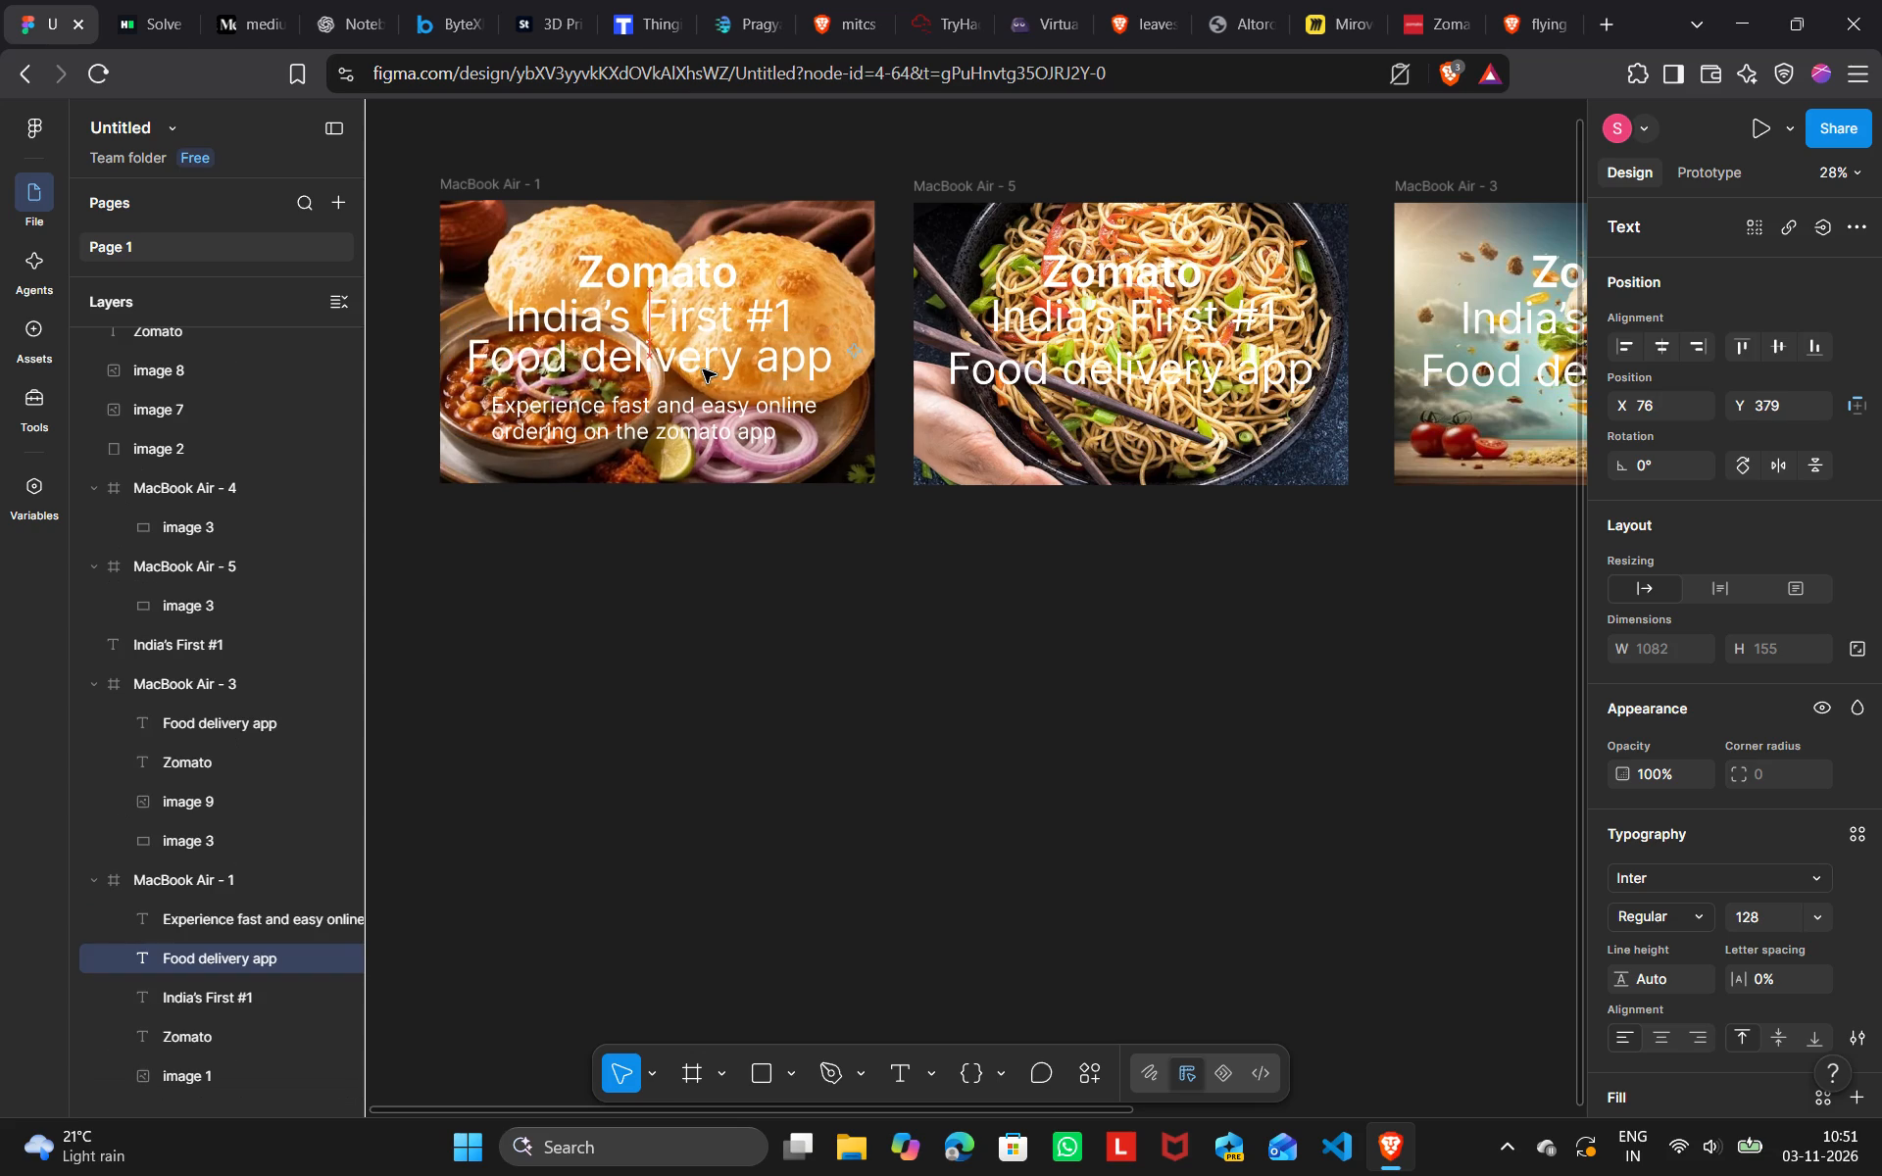
key(Up)
key(Up)
key(Up)
Move the Food delivery app line over the noodle picture straight up to Y 2492, closer beneath the India's First #1 headline.
click(1074, 367)
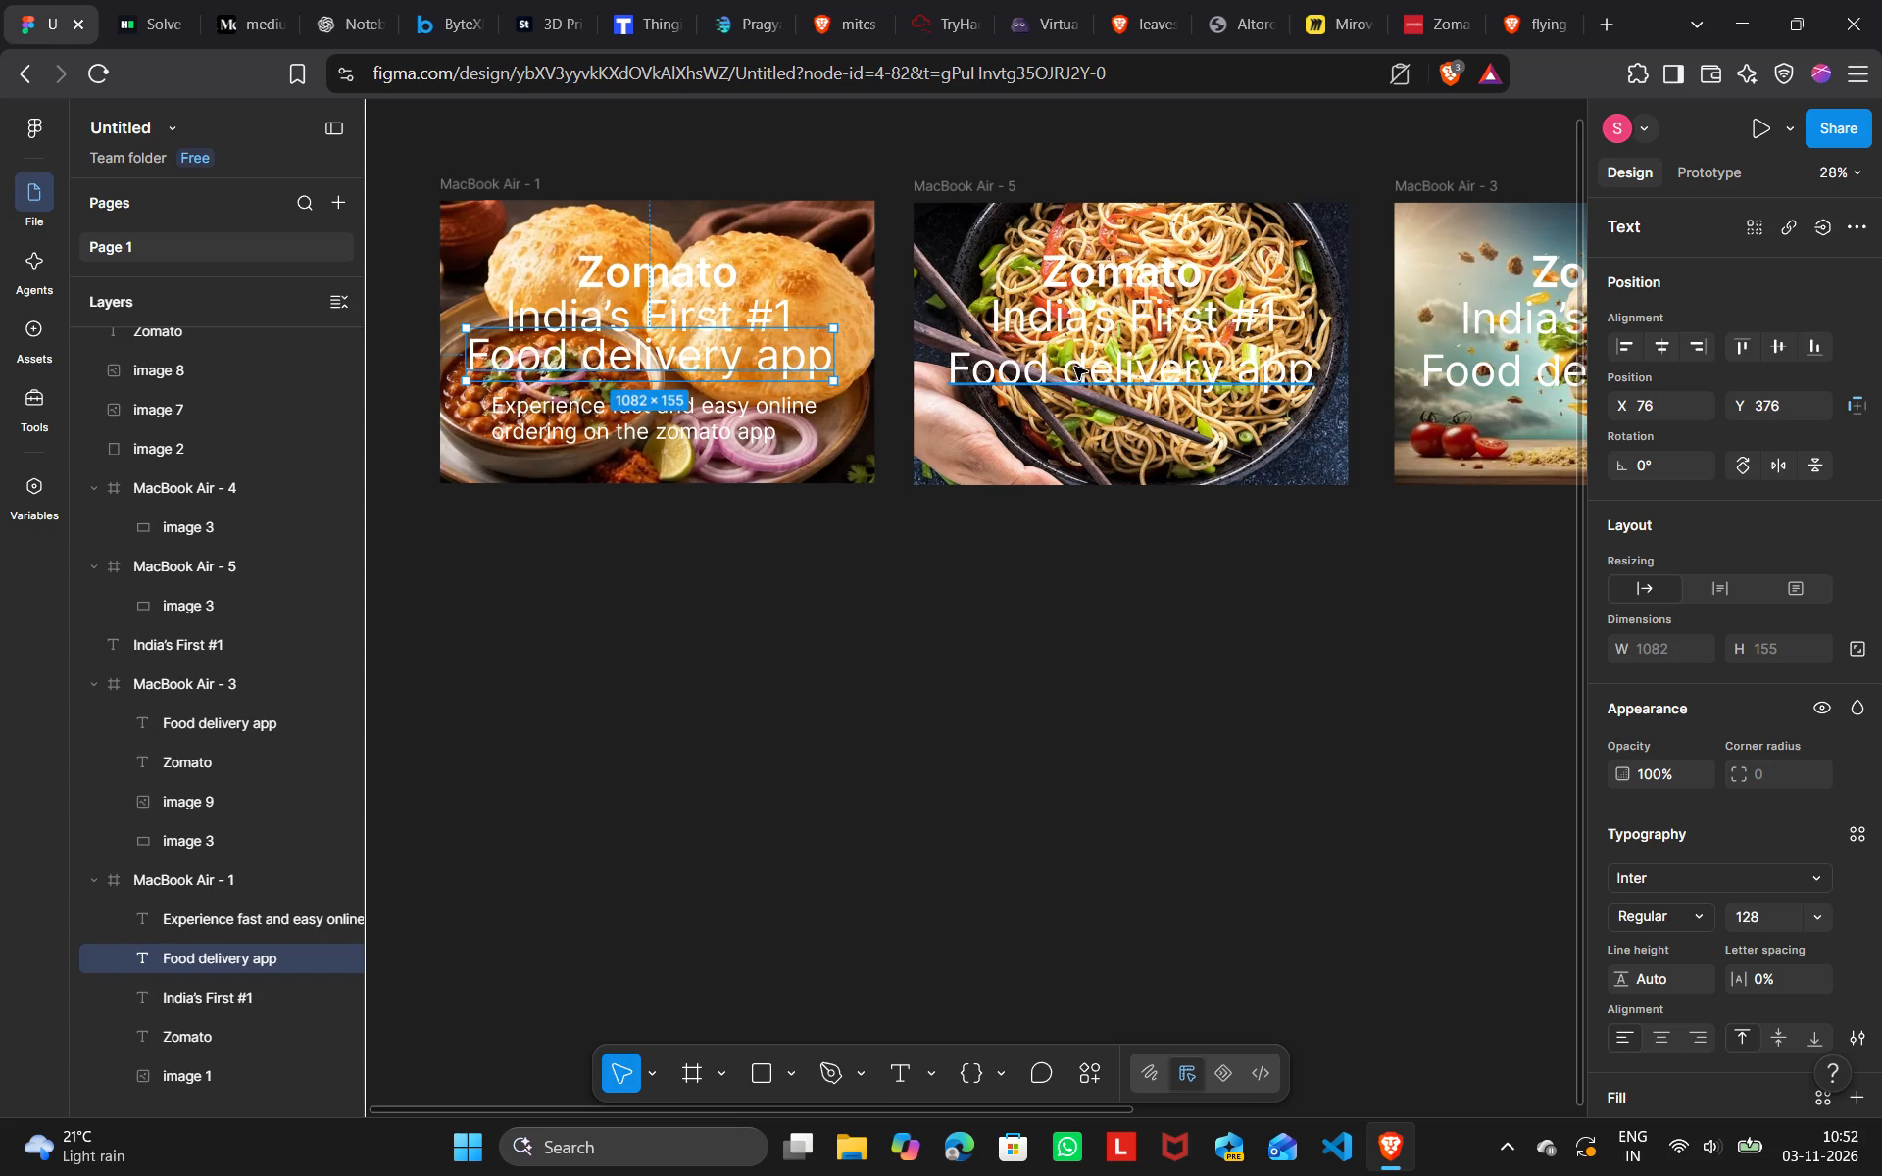
key(Up)
key(Up)
key(Up)
key(Up)
key(Up)
key(Up)
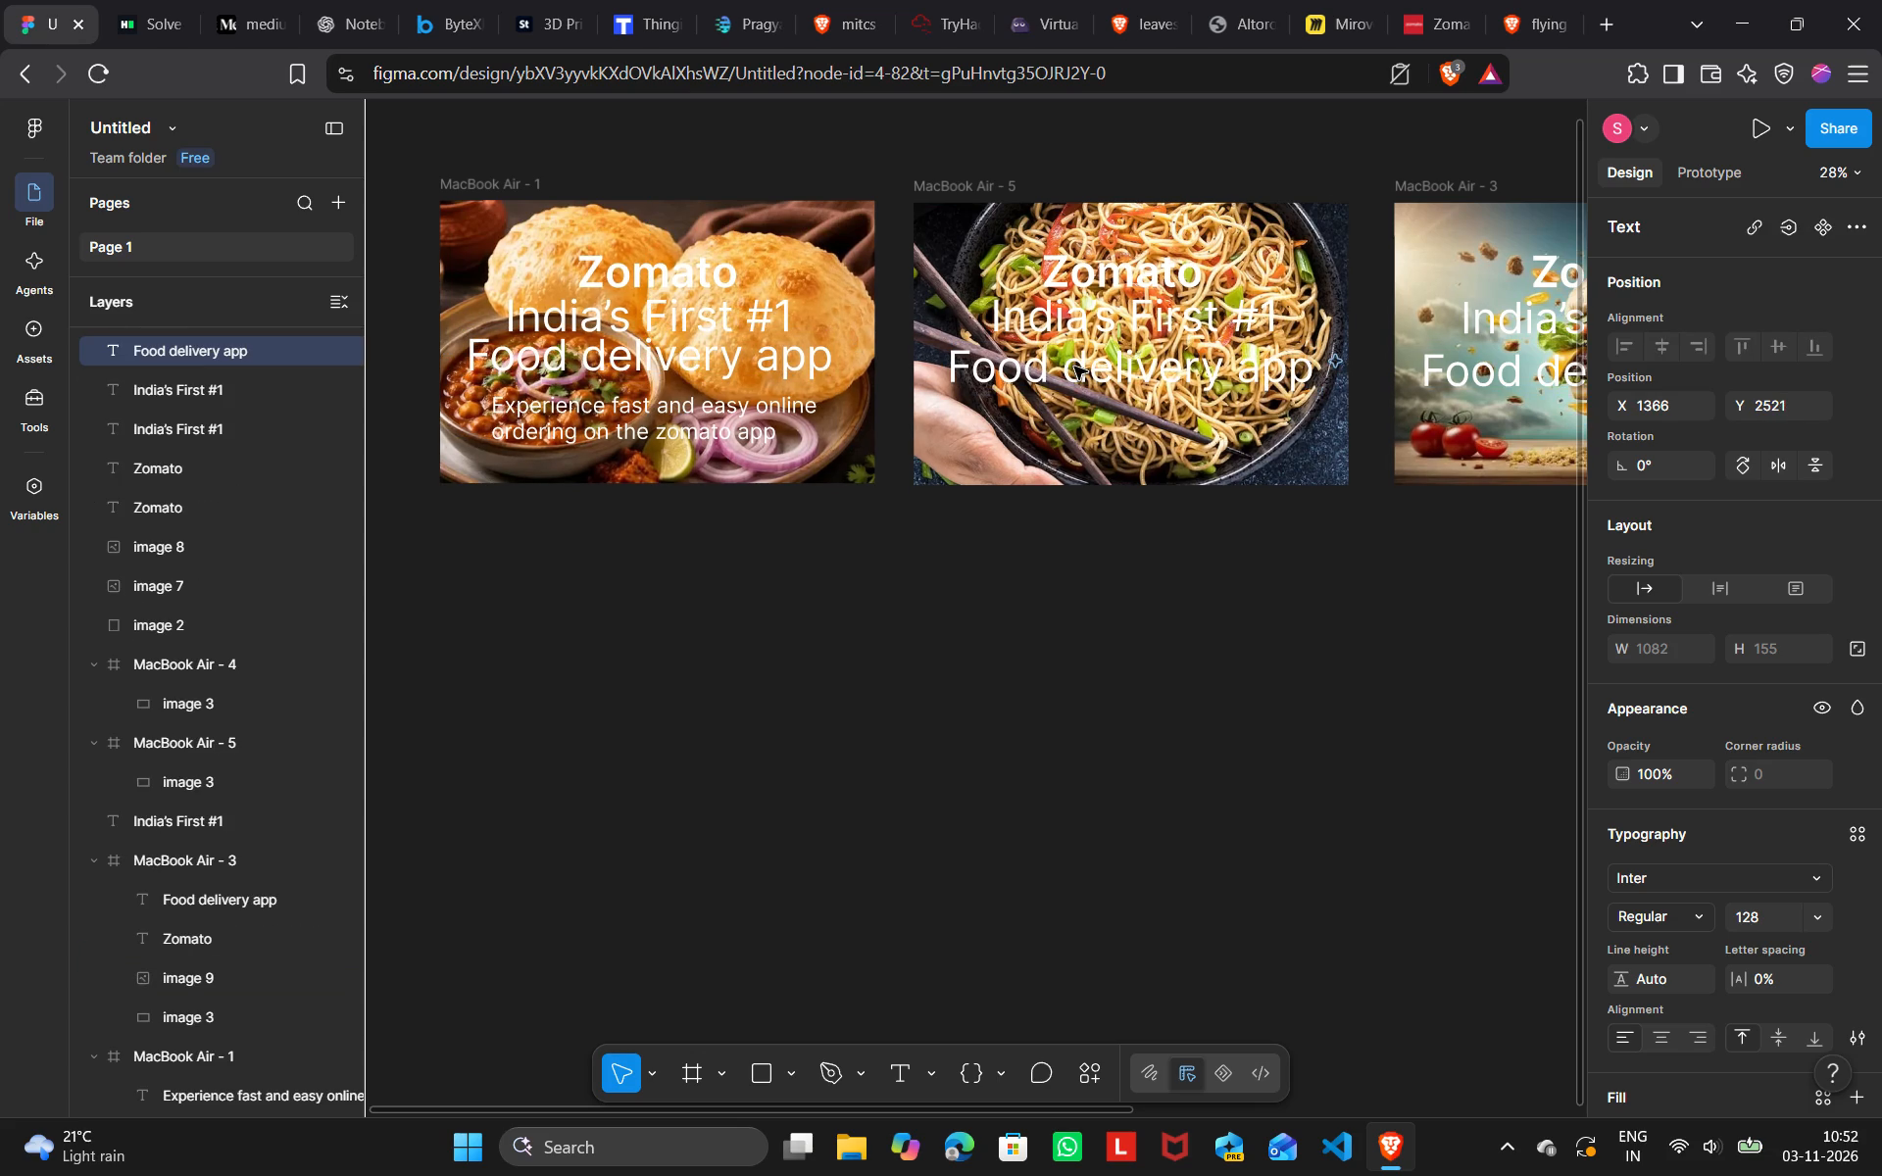
key(Up)
key(Up)
key(Up)
key(Up)
key(Up)
key(Up)
key(Up)
key(Up)
key(Up)
key(Up)
key(Up)
key(Up)
key(Up)
key(Up)
key(Up)
key(Up)
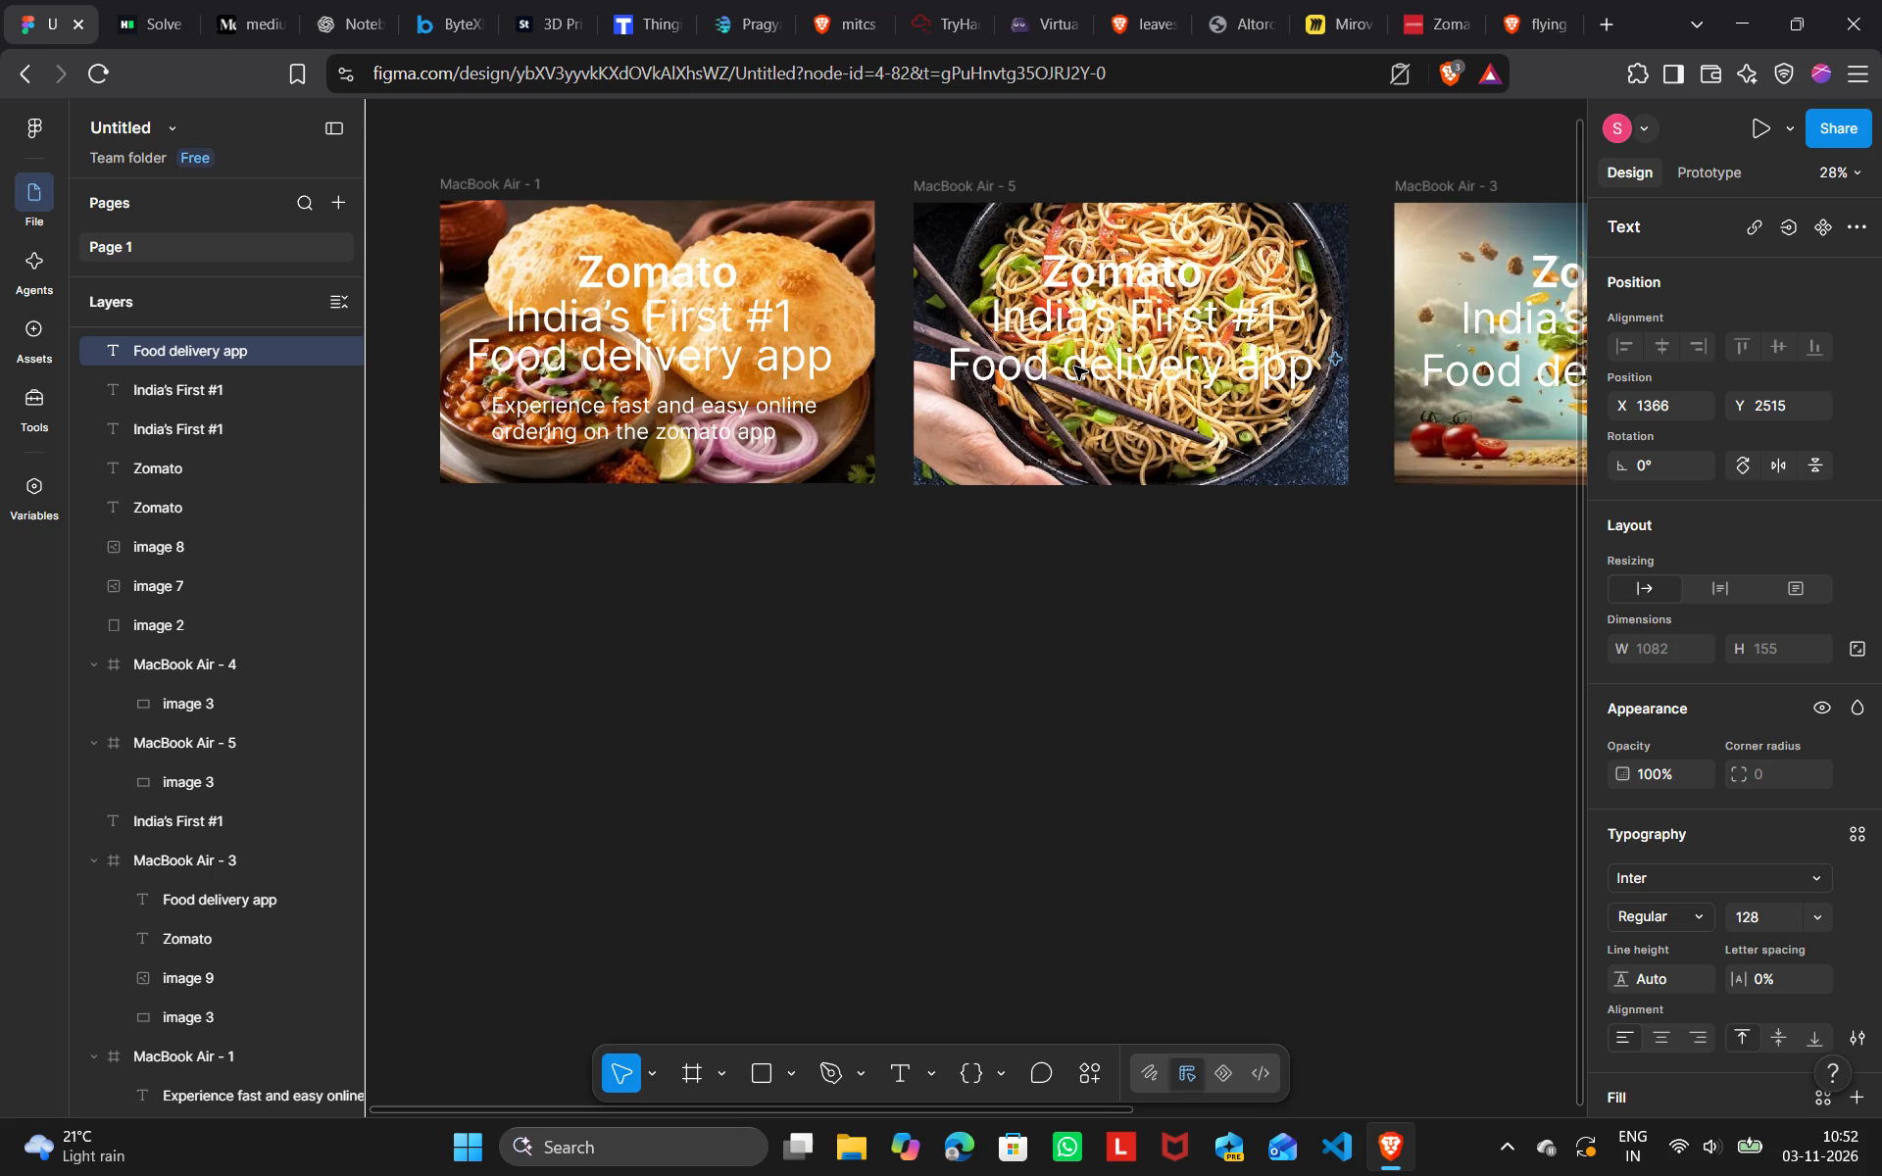
key(Up)
key(Up)
key(Up)
key(Up)
key(Up)
key(Up)
key(Up)
key(Up)
key(Up)
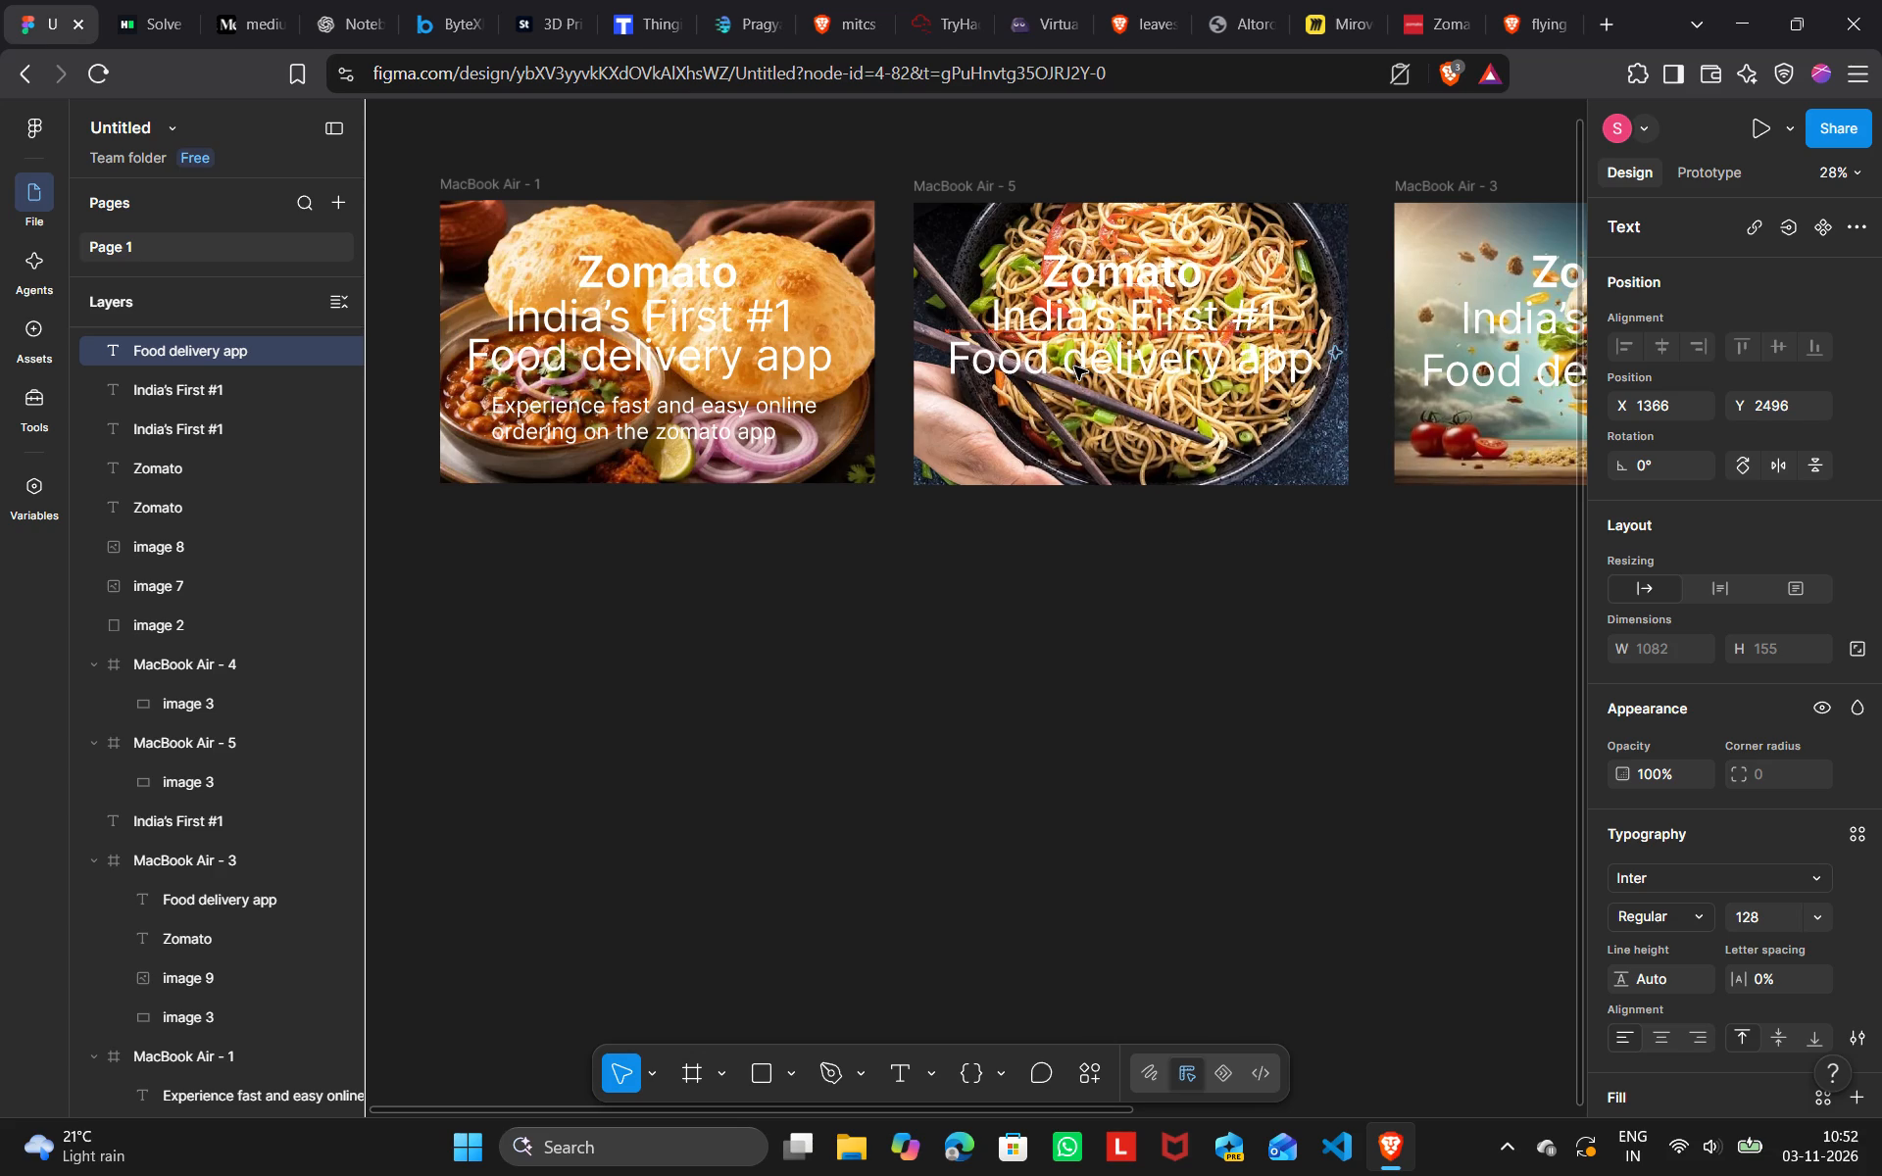
key(Up)
key(Up)
key(Up)
key(Up)
scroll(1074, 367, down, 1)
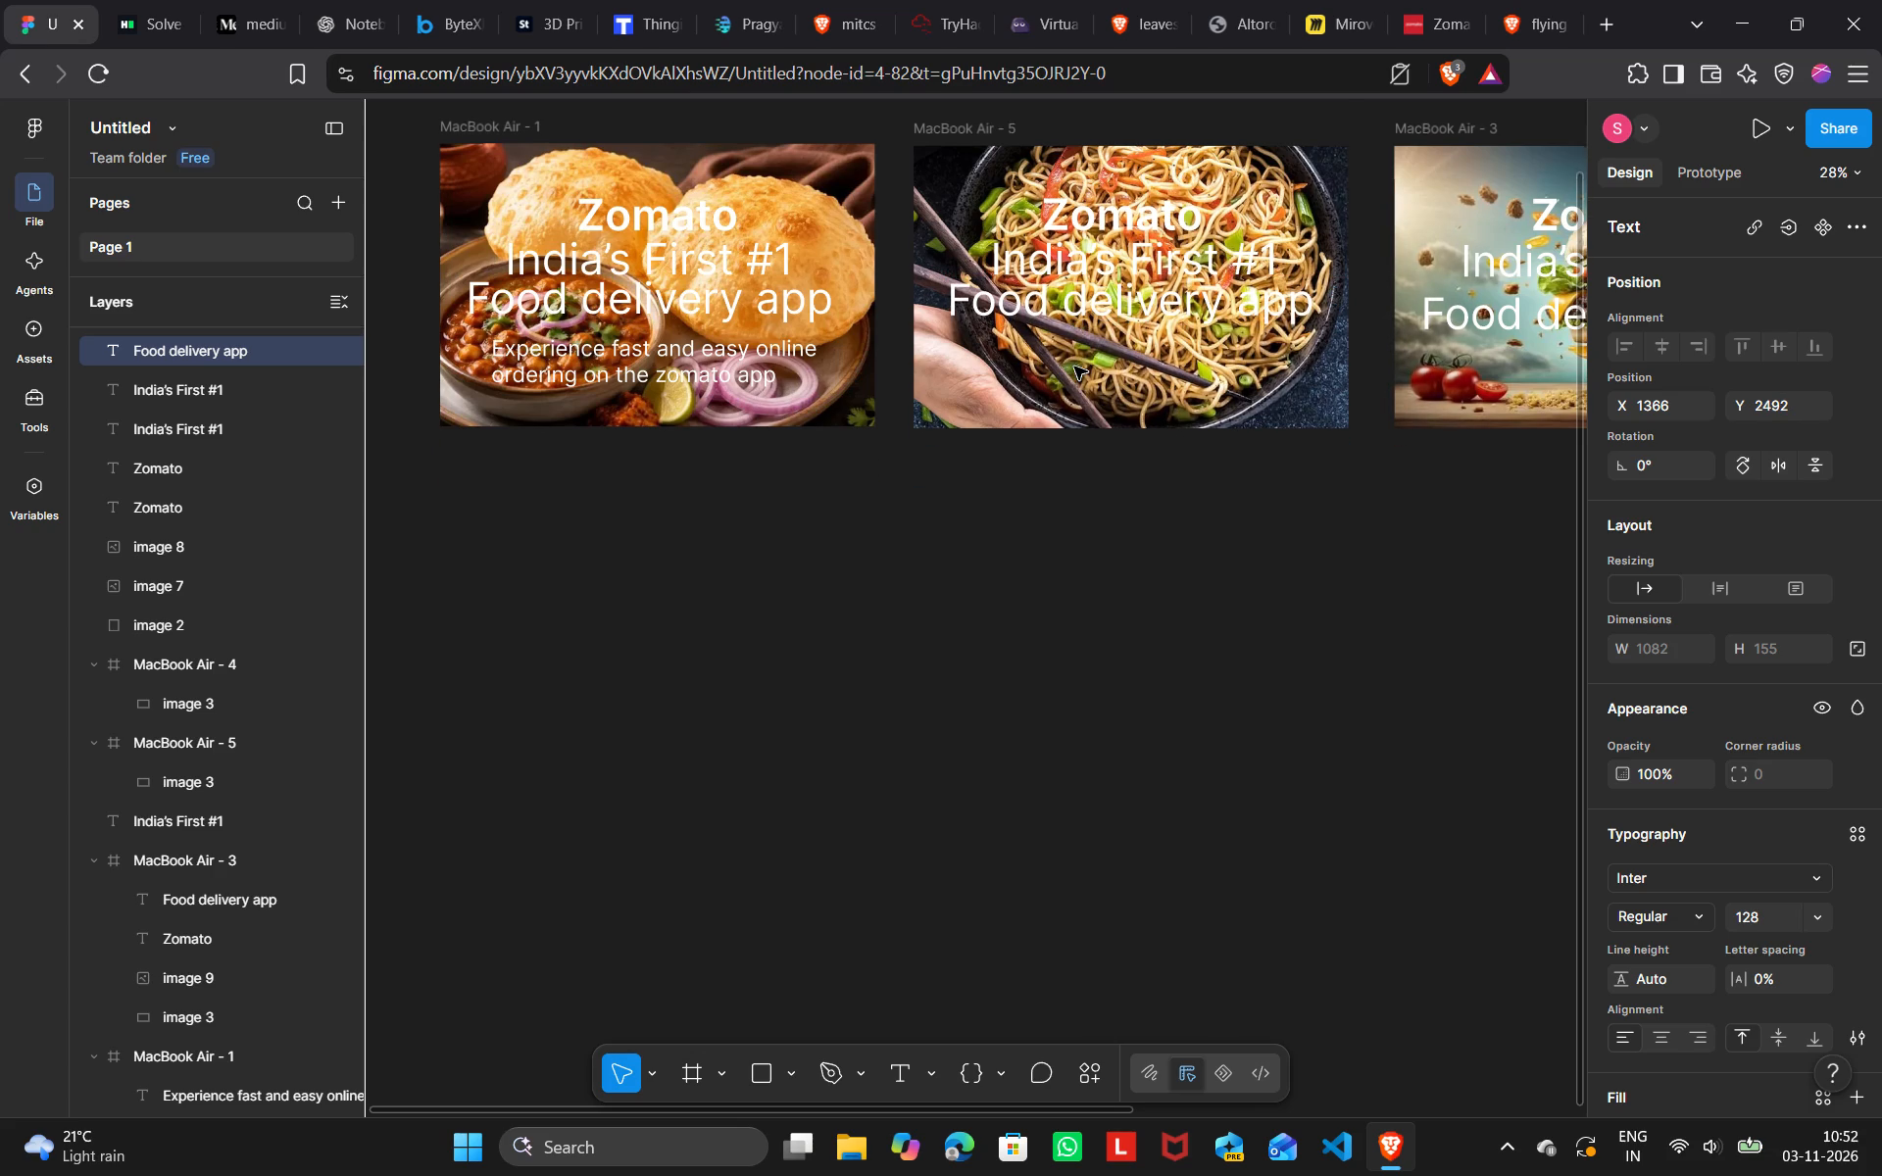
scroll(1074, 367, down, 1)
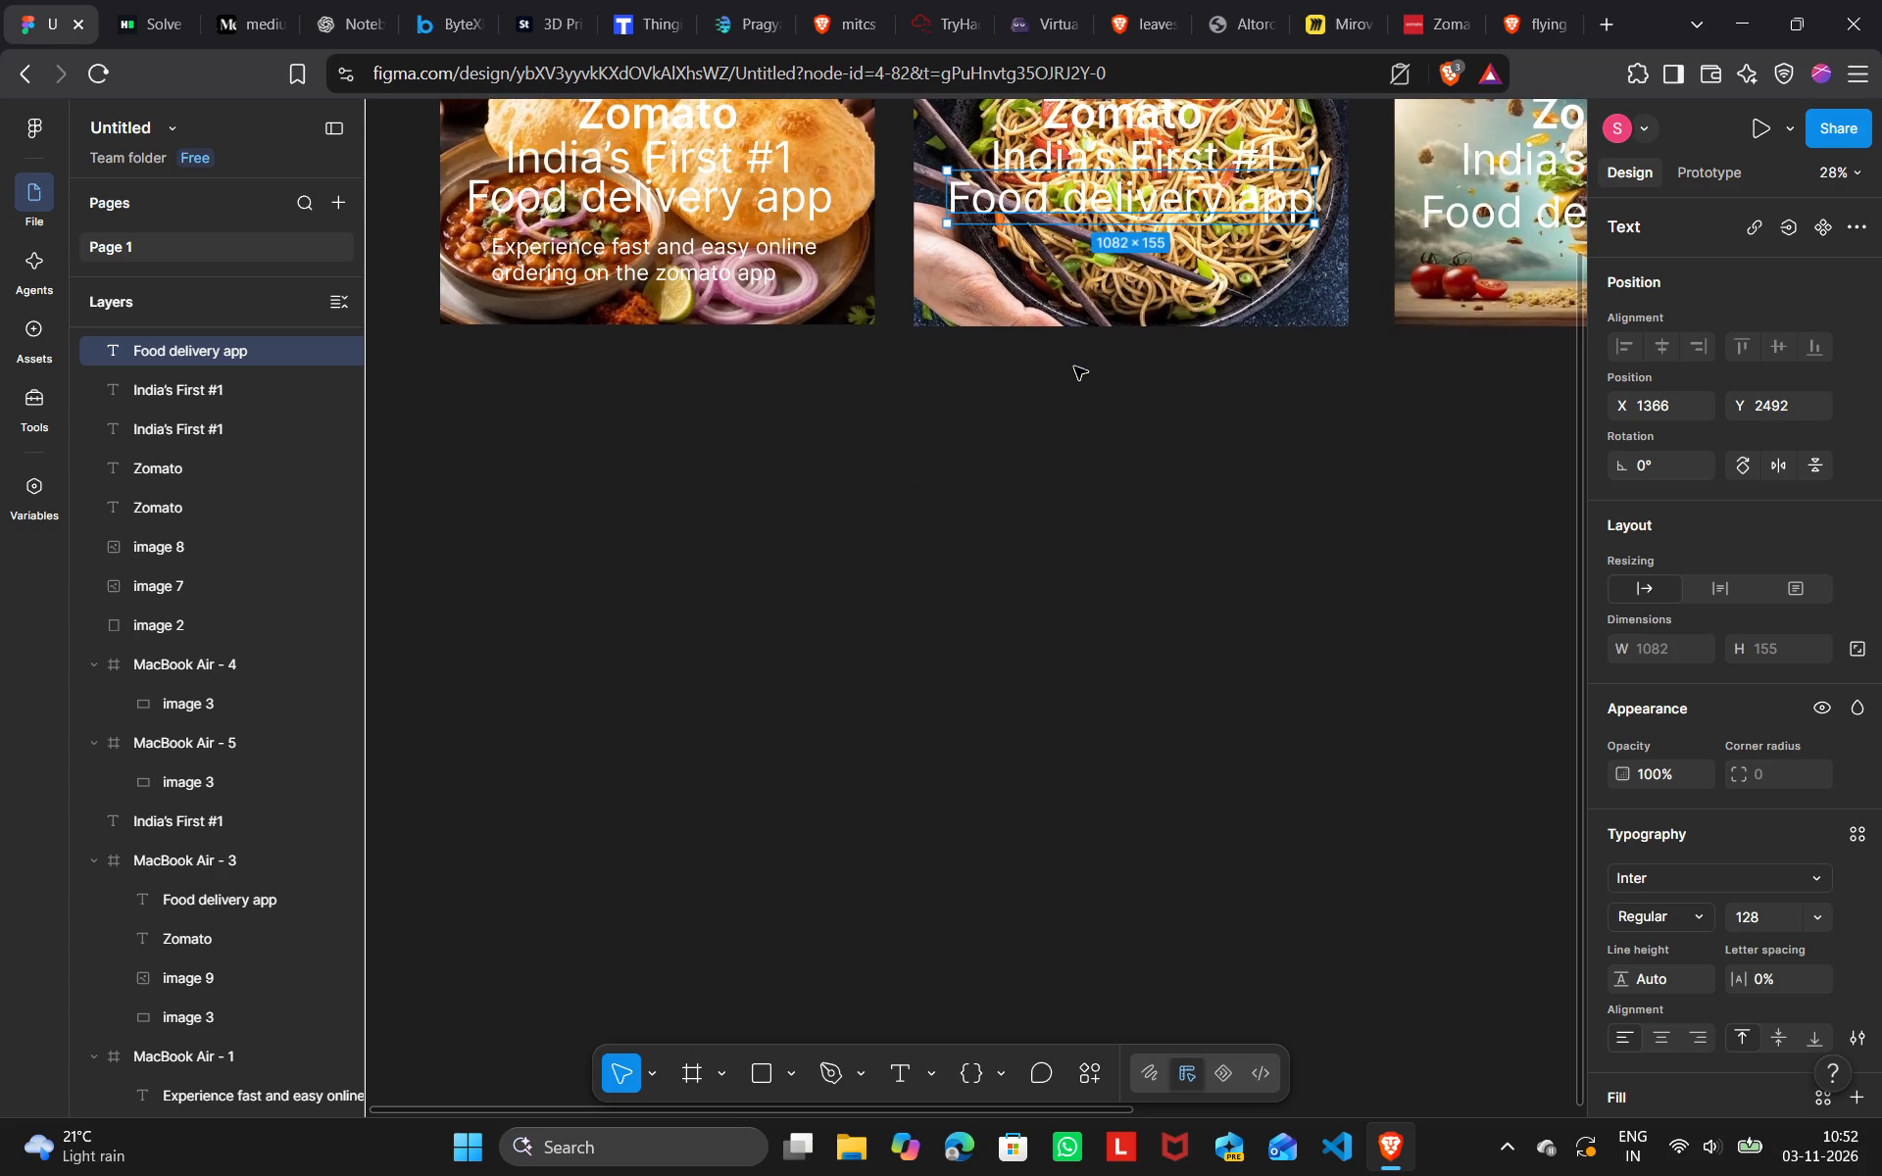
scroll(1074, 367, down, 2)
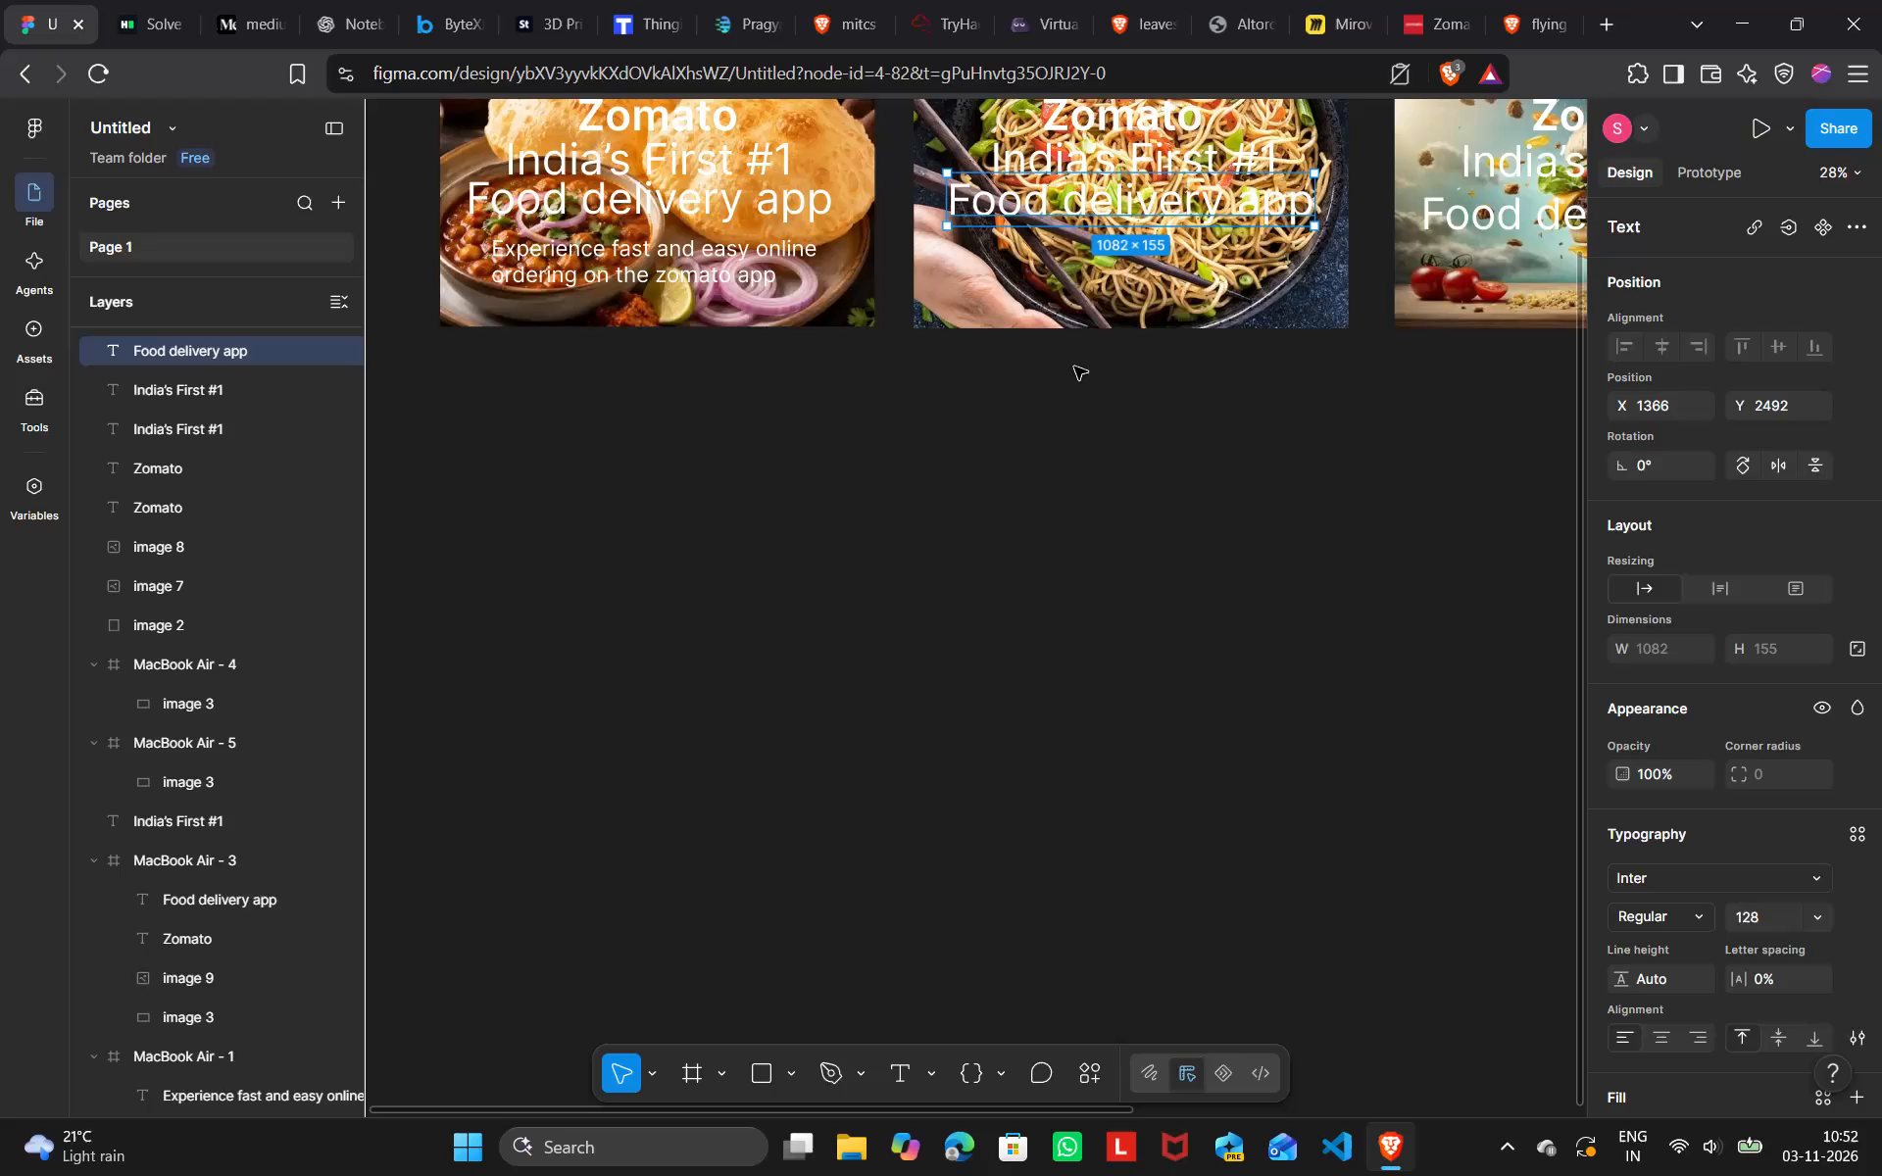
click(1074, 367)
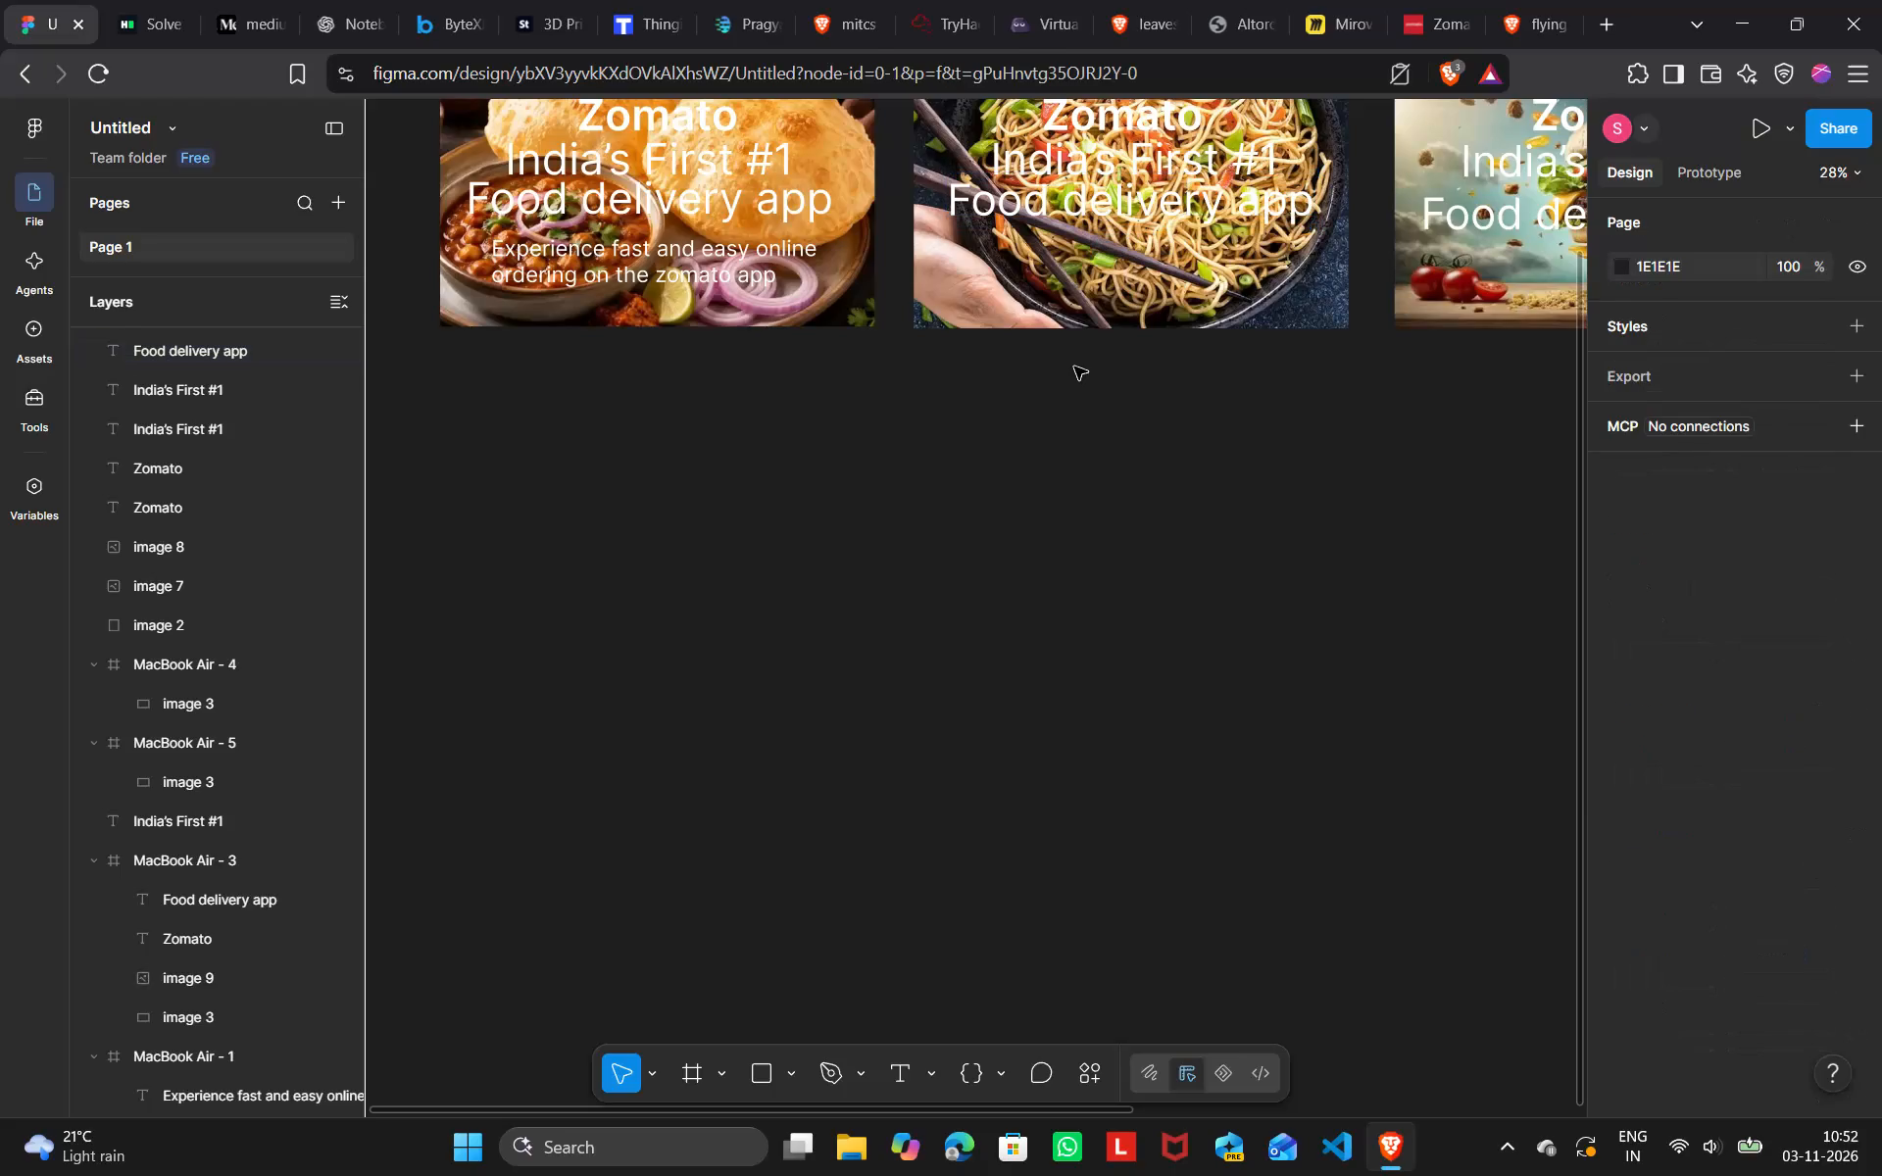
Reposition the Food delivery app line in MacBook Air - 3, over the burger picture, at X 99, Y 380.
scroll(1074, 367, left, 2)
drag(1190, 223, 1193, 208)
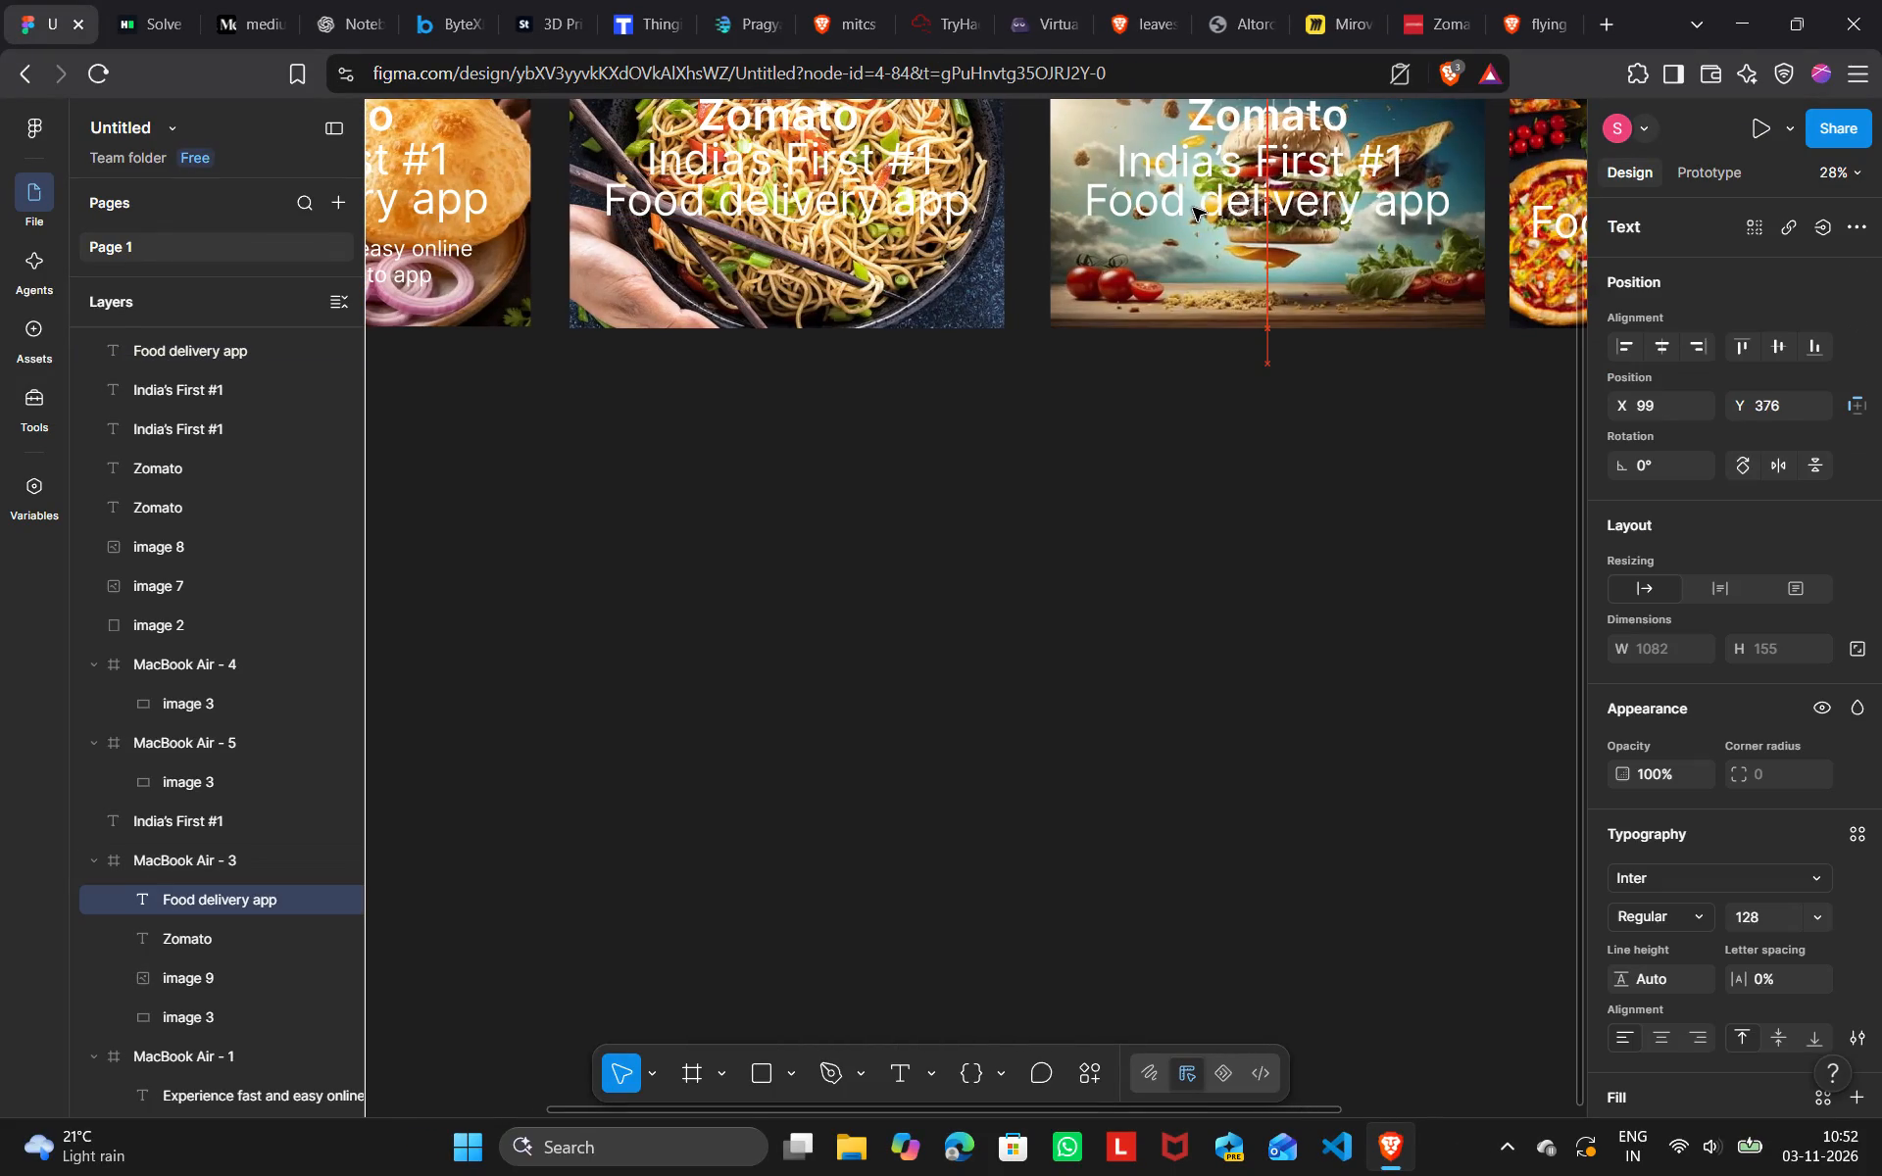
drag(1193, 208, 1058, 212)
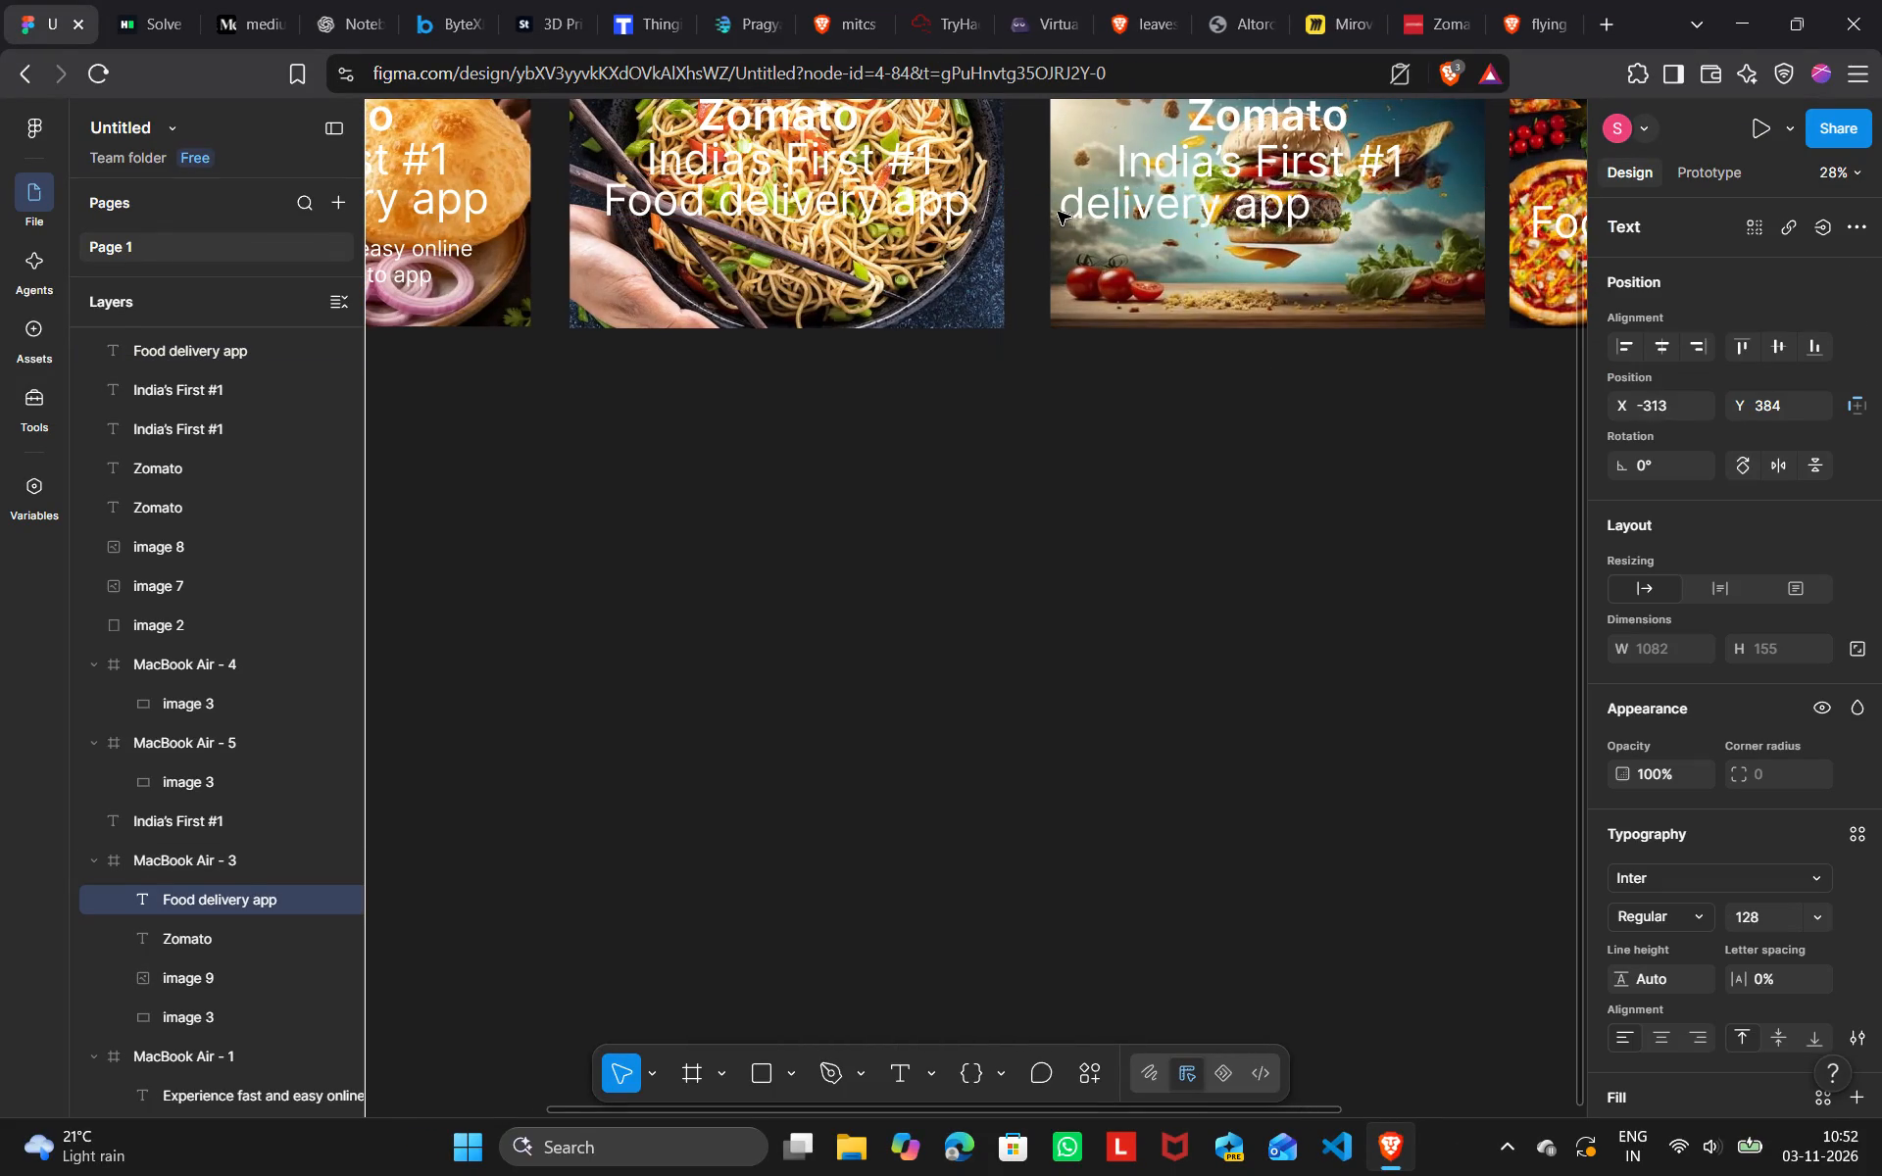
drag(1058, 212, 1132, 218)
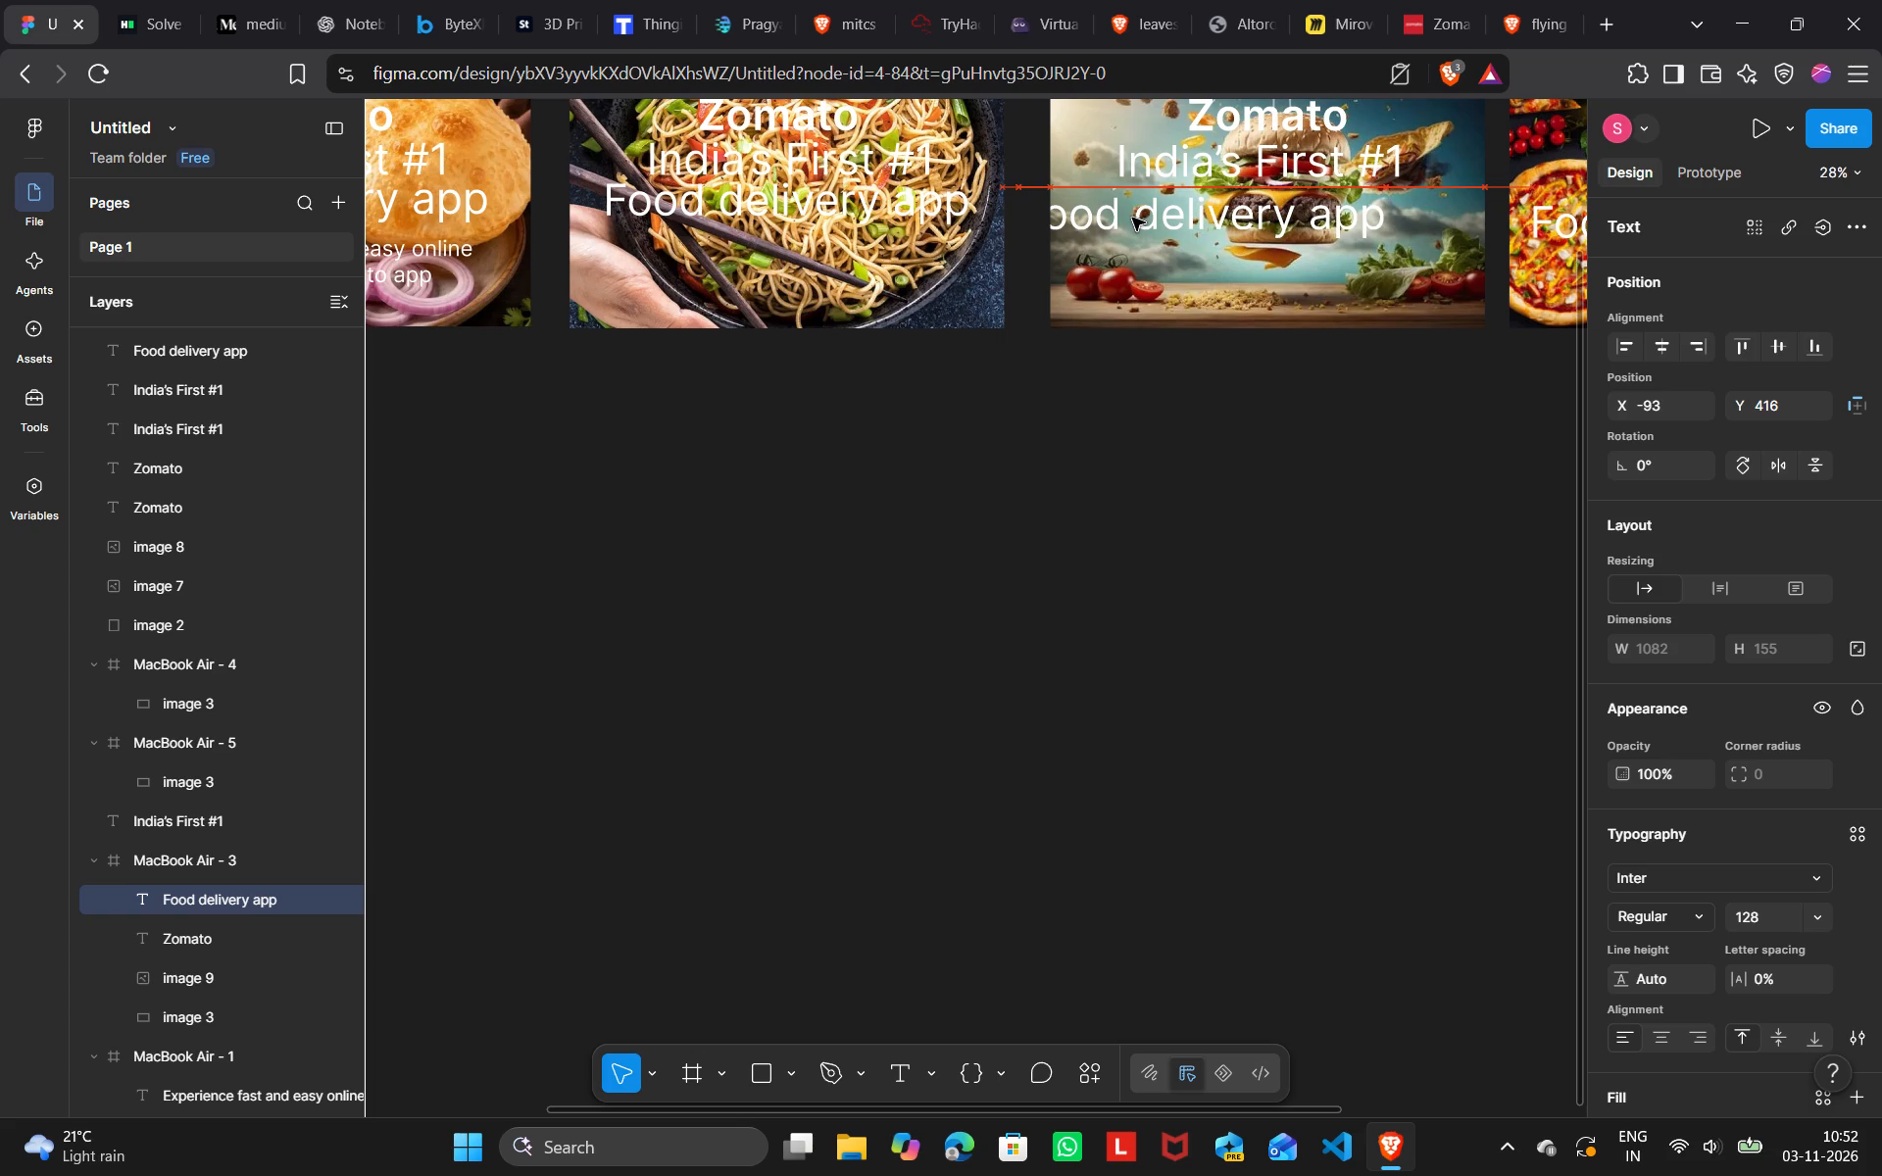
drag(1132, 218, 1144, 211)
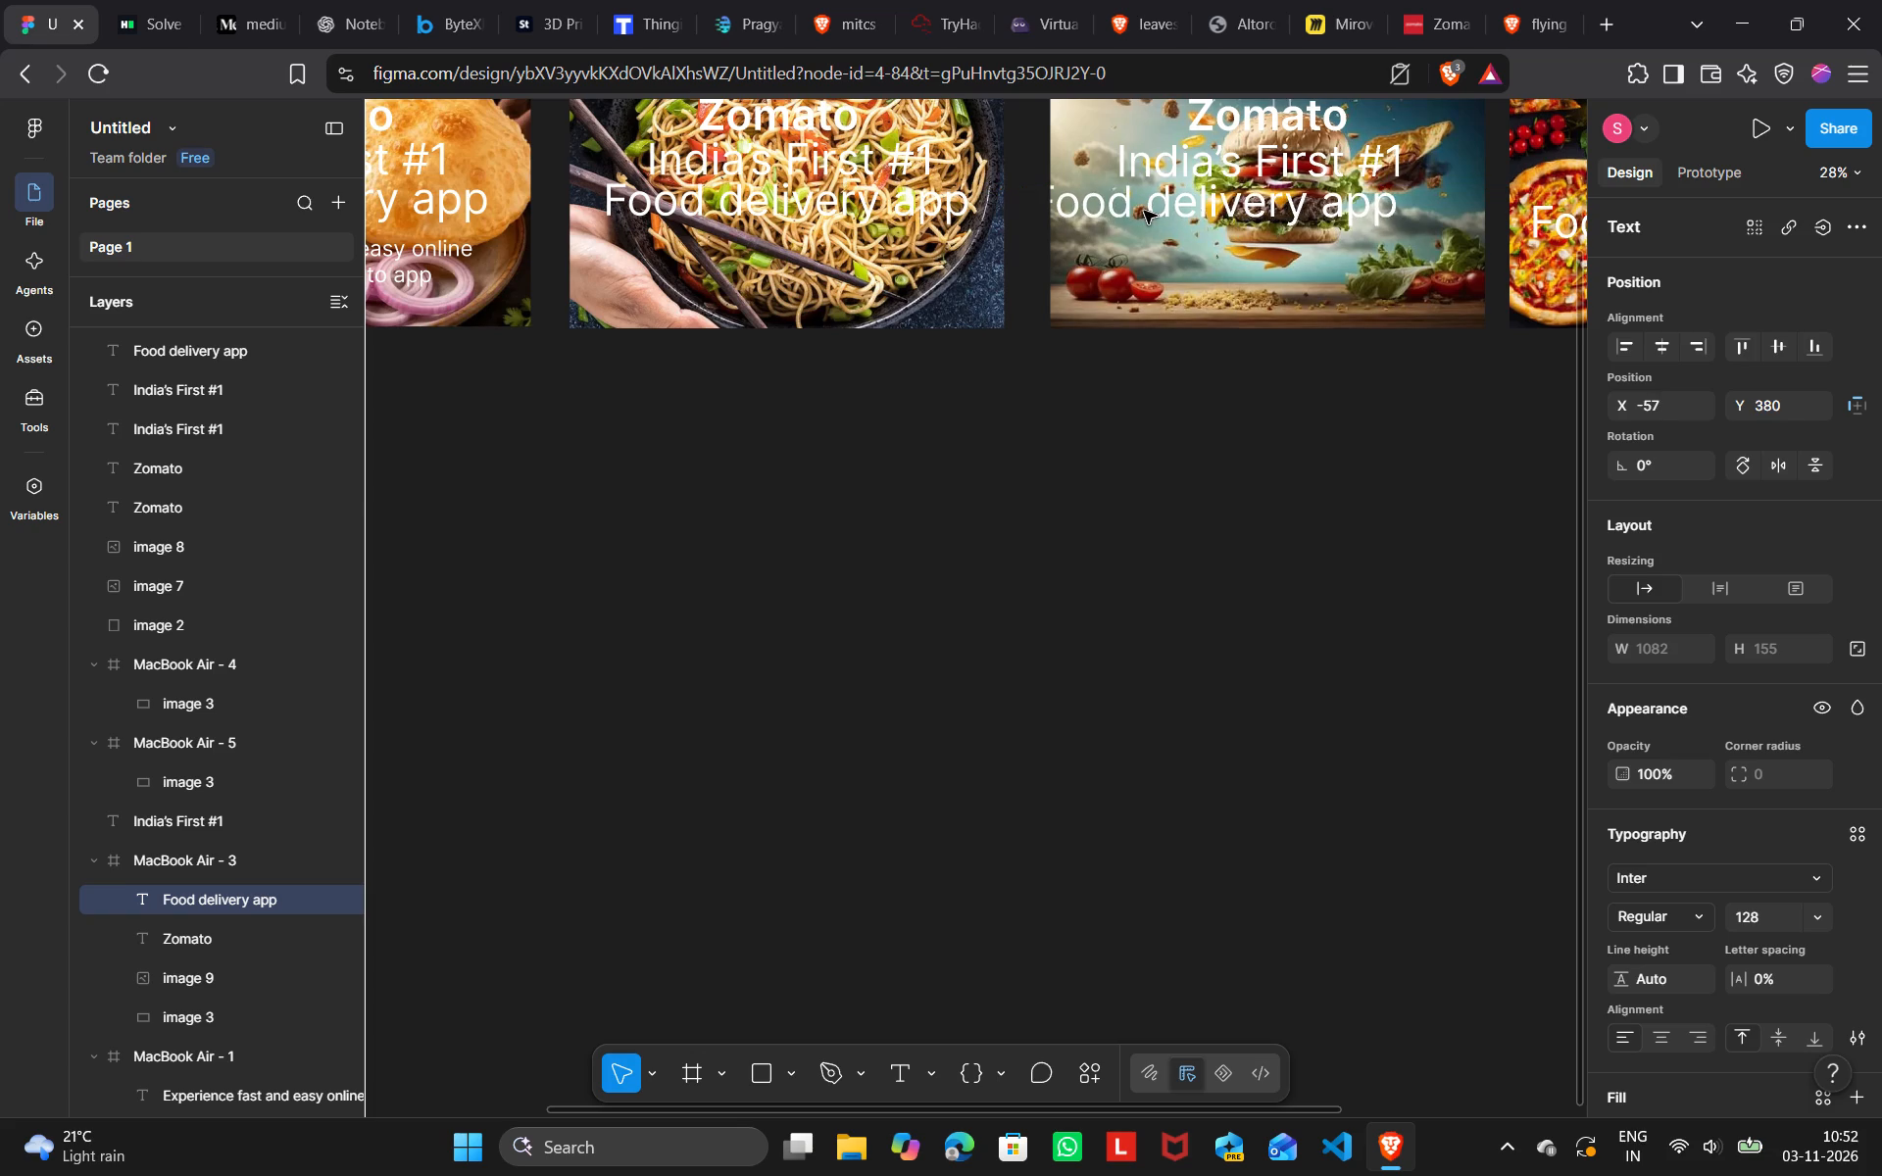
drag(1144, 211, 1181, 211)
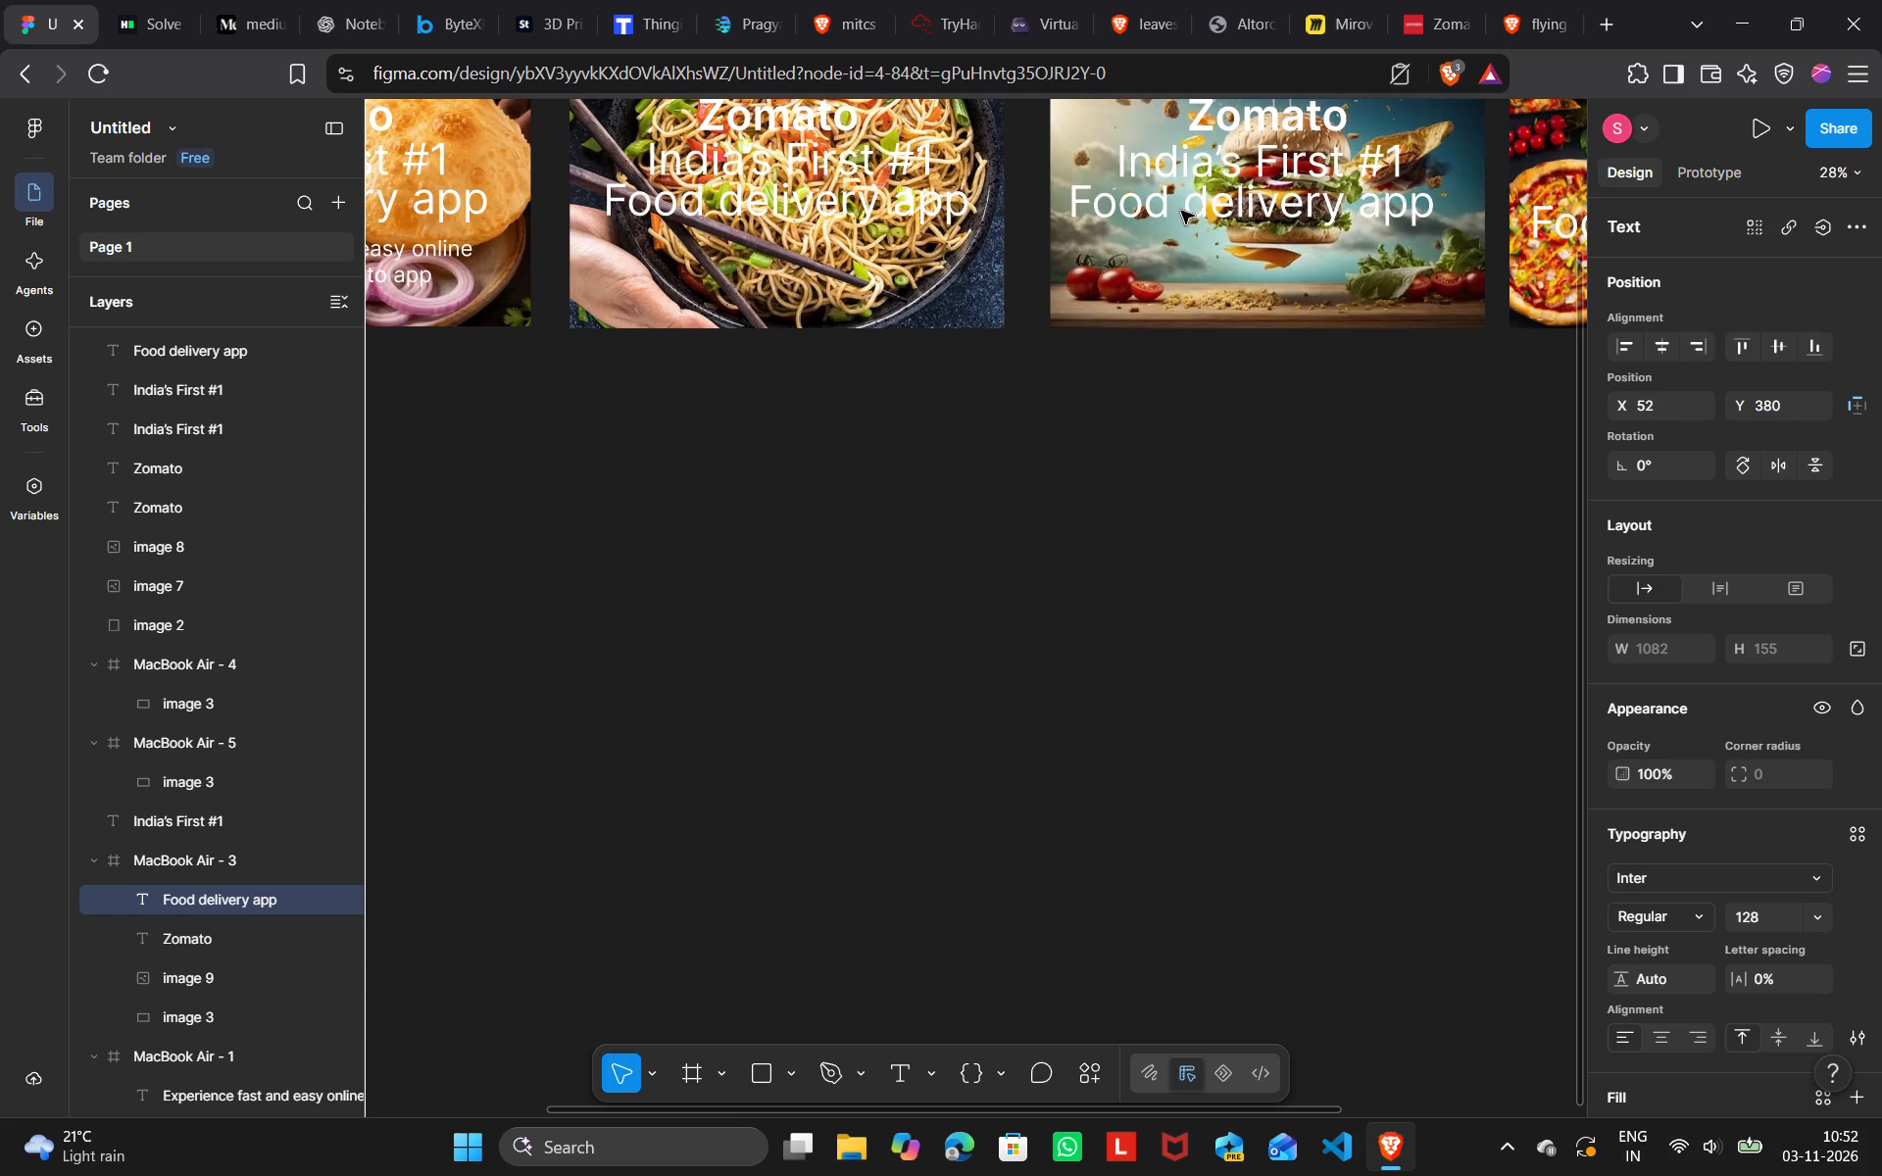
drag(1181, 211, 1196, 211)
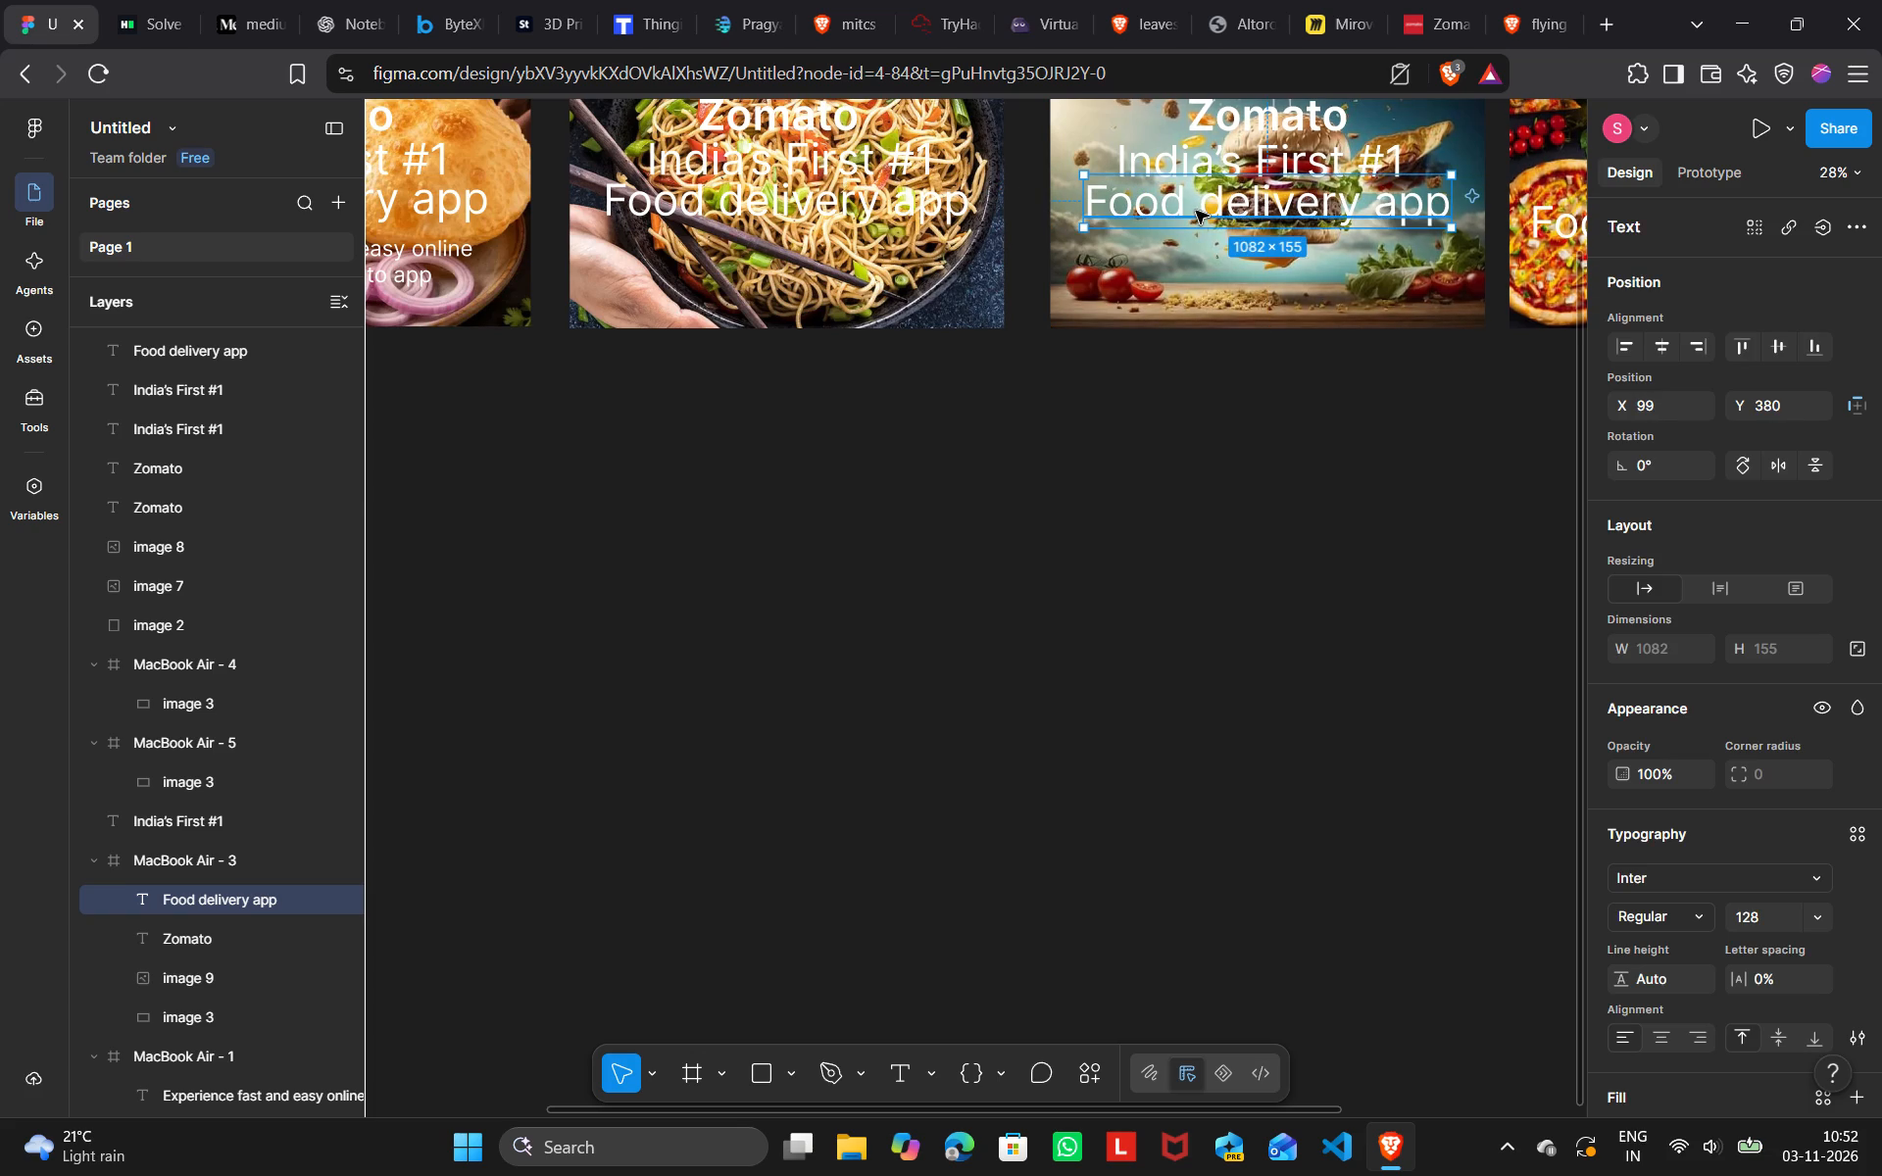
Move the Food delivery app line over the pizza picture to X 4174, Y 2492, level with the burger frame's line.
scroll(1196, 211, left, 2)
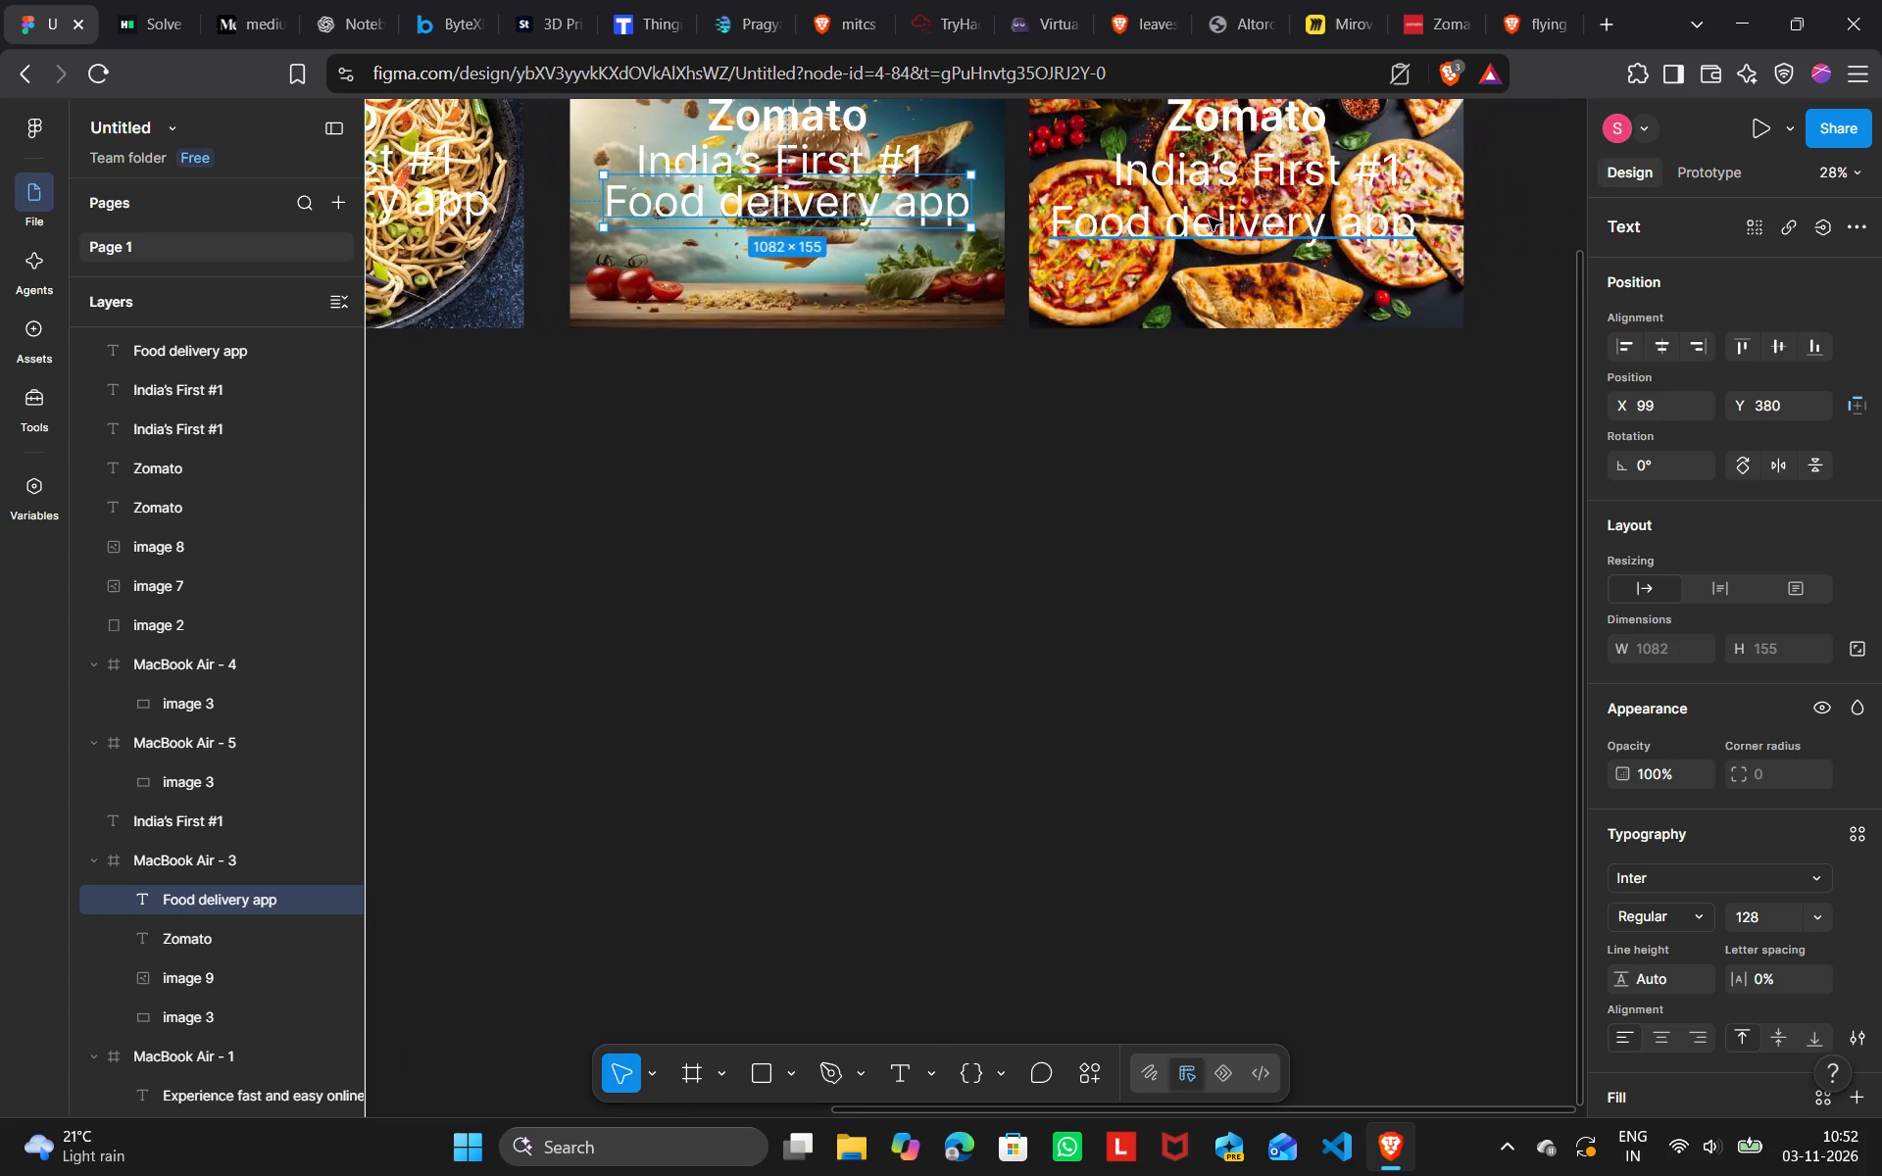
drag(1209, 218, 1136, 196)
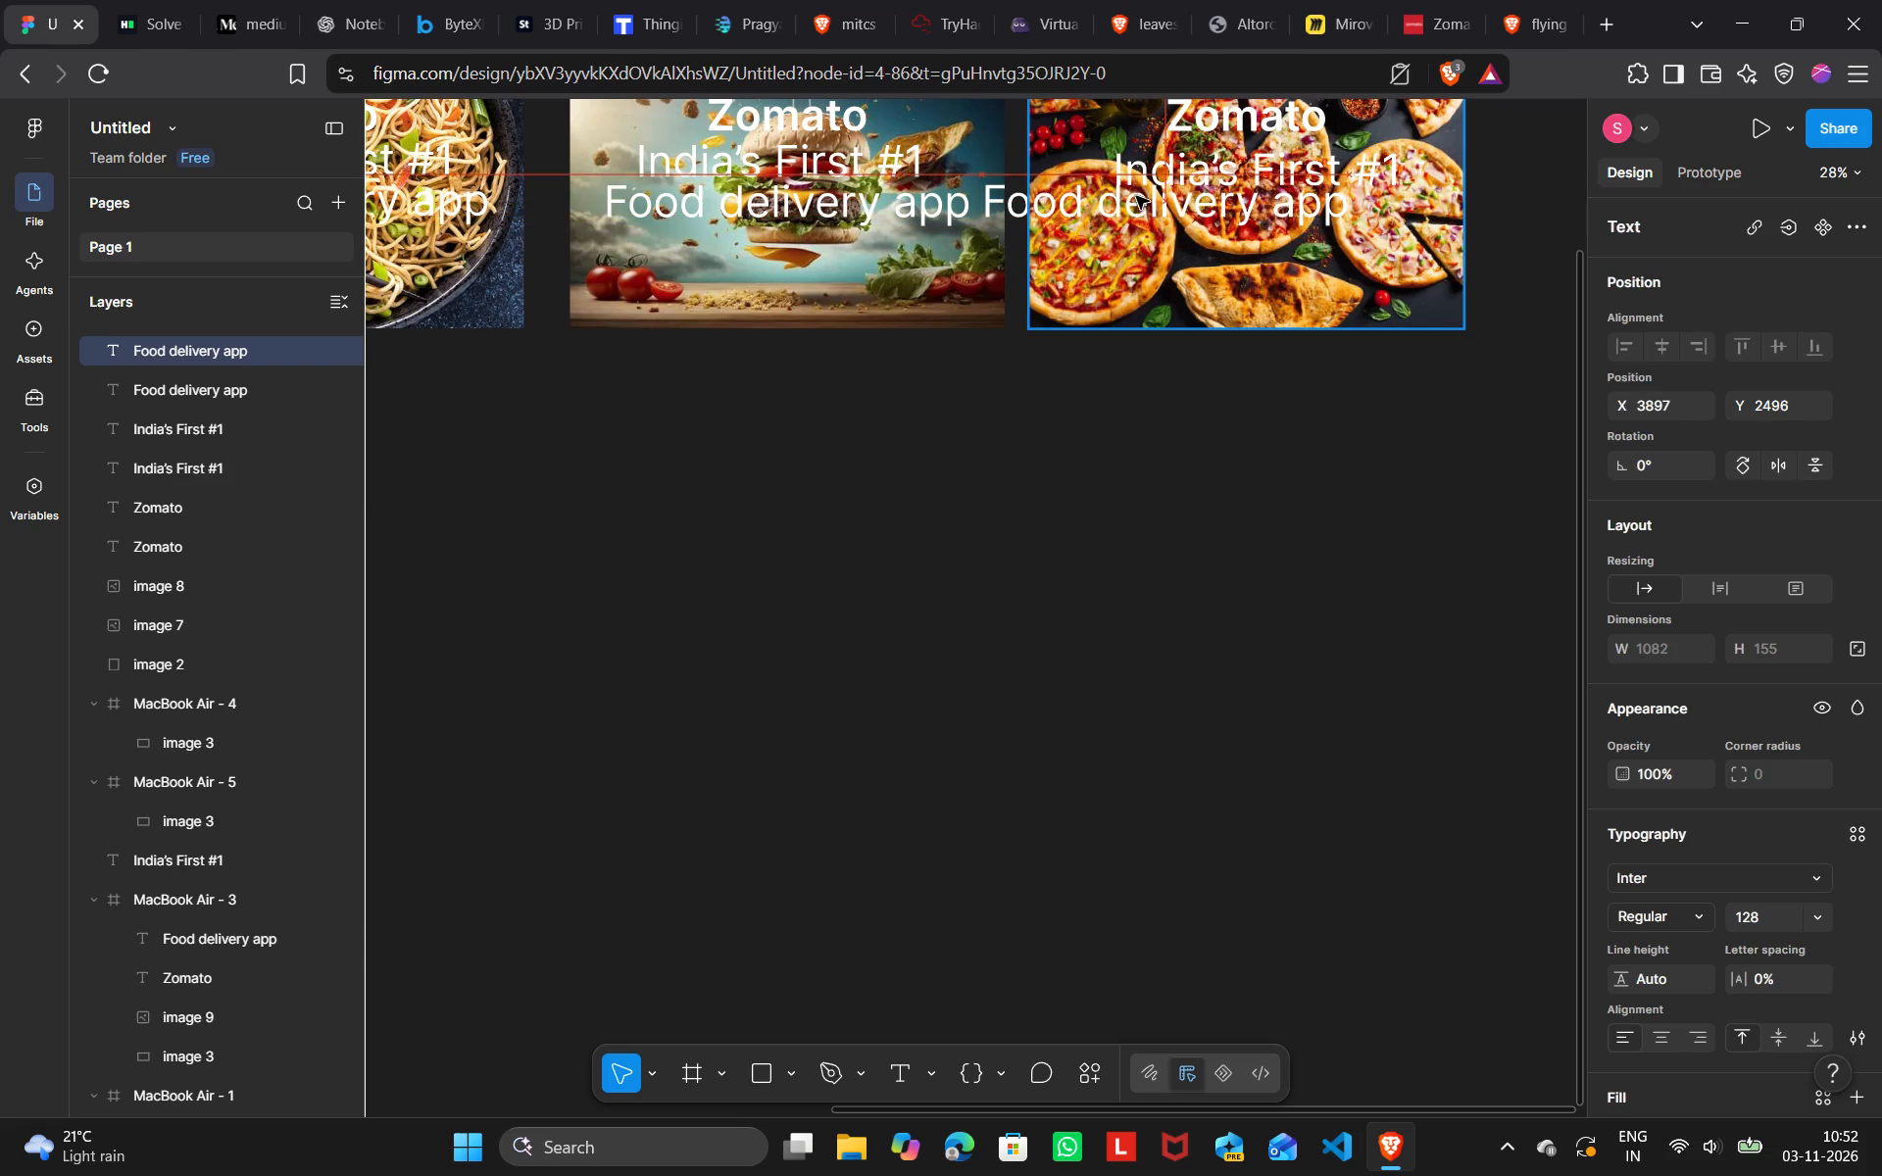
drag(1136, 196, 1136, 195)
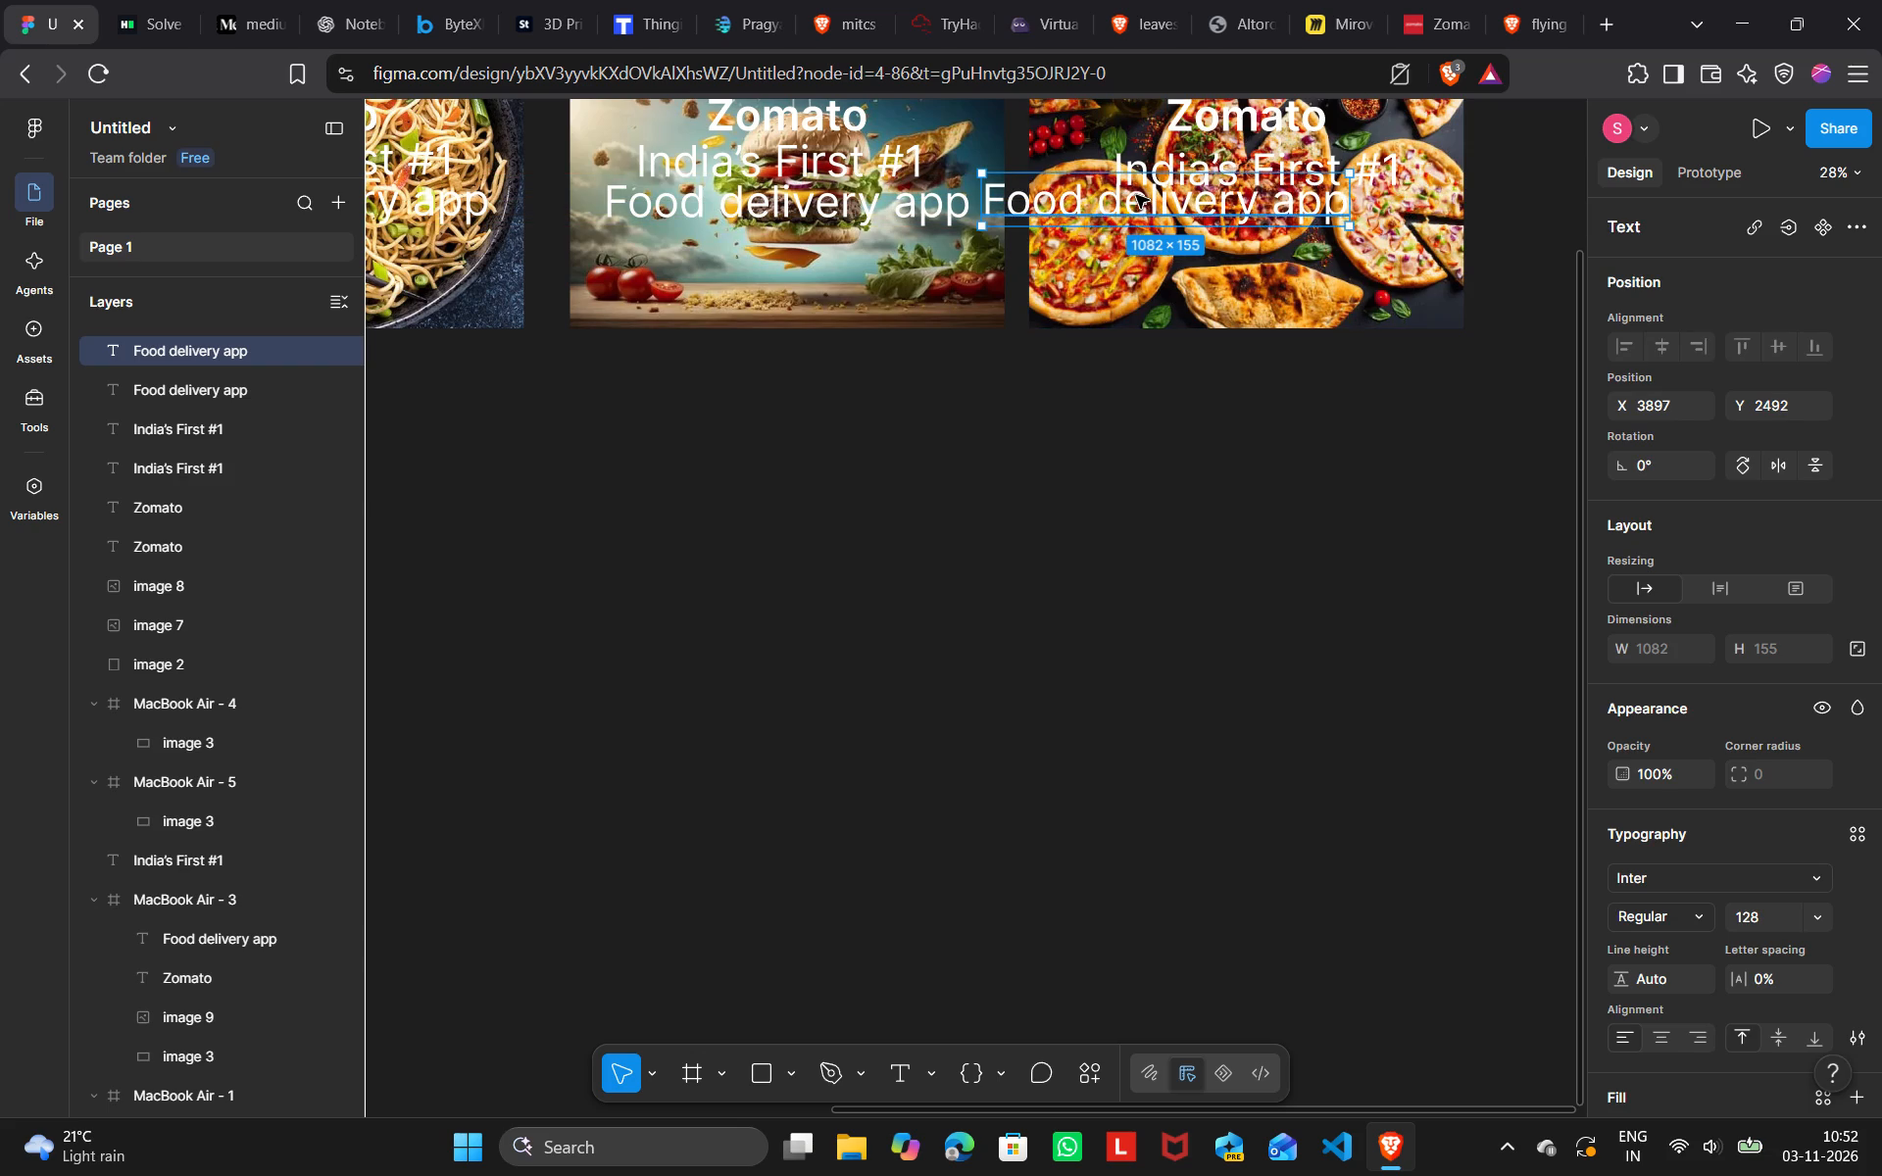
key(Right)
key(Right)
key(Right)
key(Right)
key(Right)
key(Right)
key(Right)
key(Right)
key(Right)
key(Right)
key(Right)
key(Right)
key(Right)
key(Right)
key(Right)
key(Right)
key(Right)
key(Right)
key(Right)
key(Right)
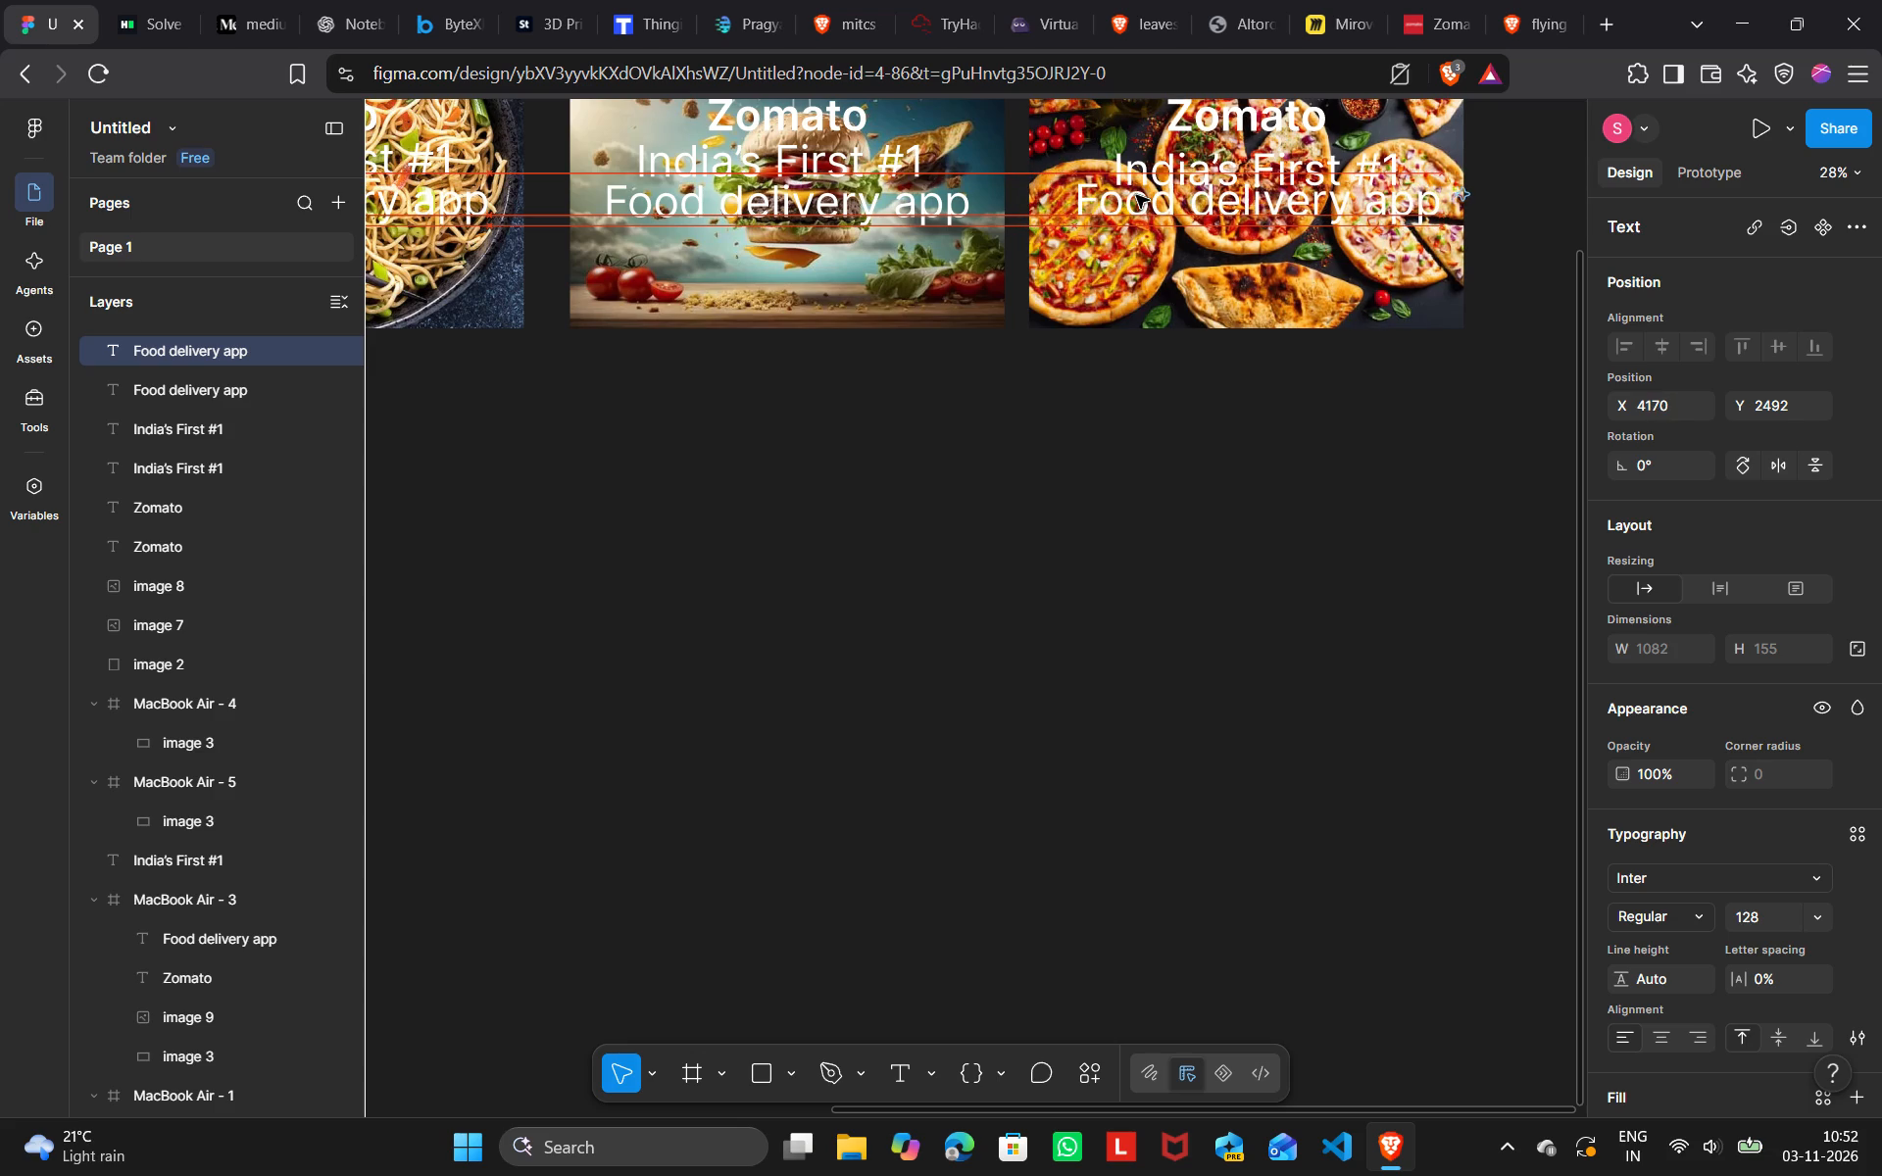
key(Right)
key(Right)
key(Right)
key(Right)
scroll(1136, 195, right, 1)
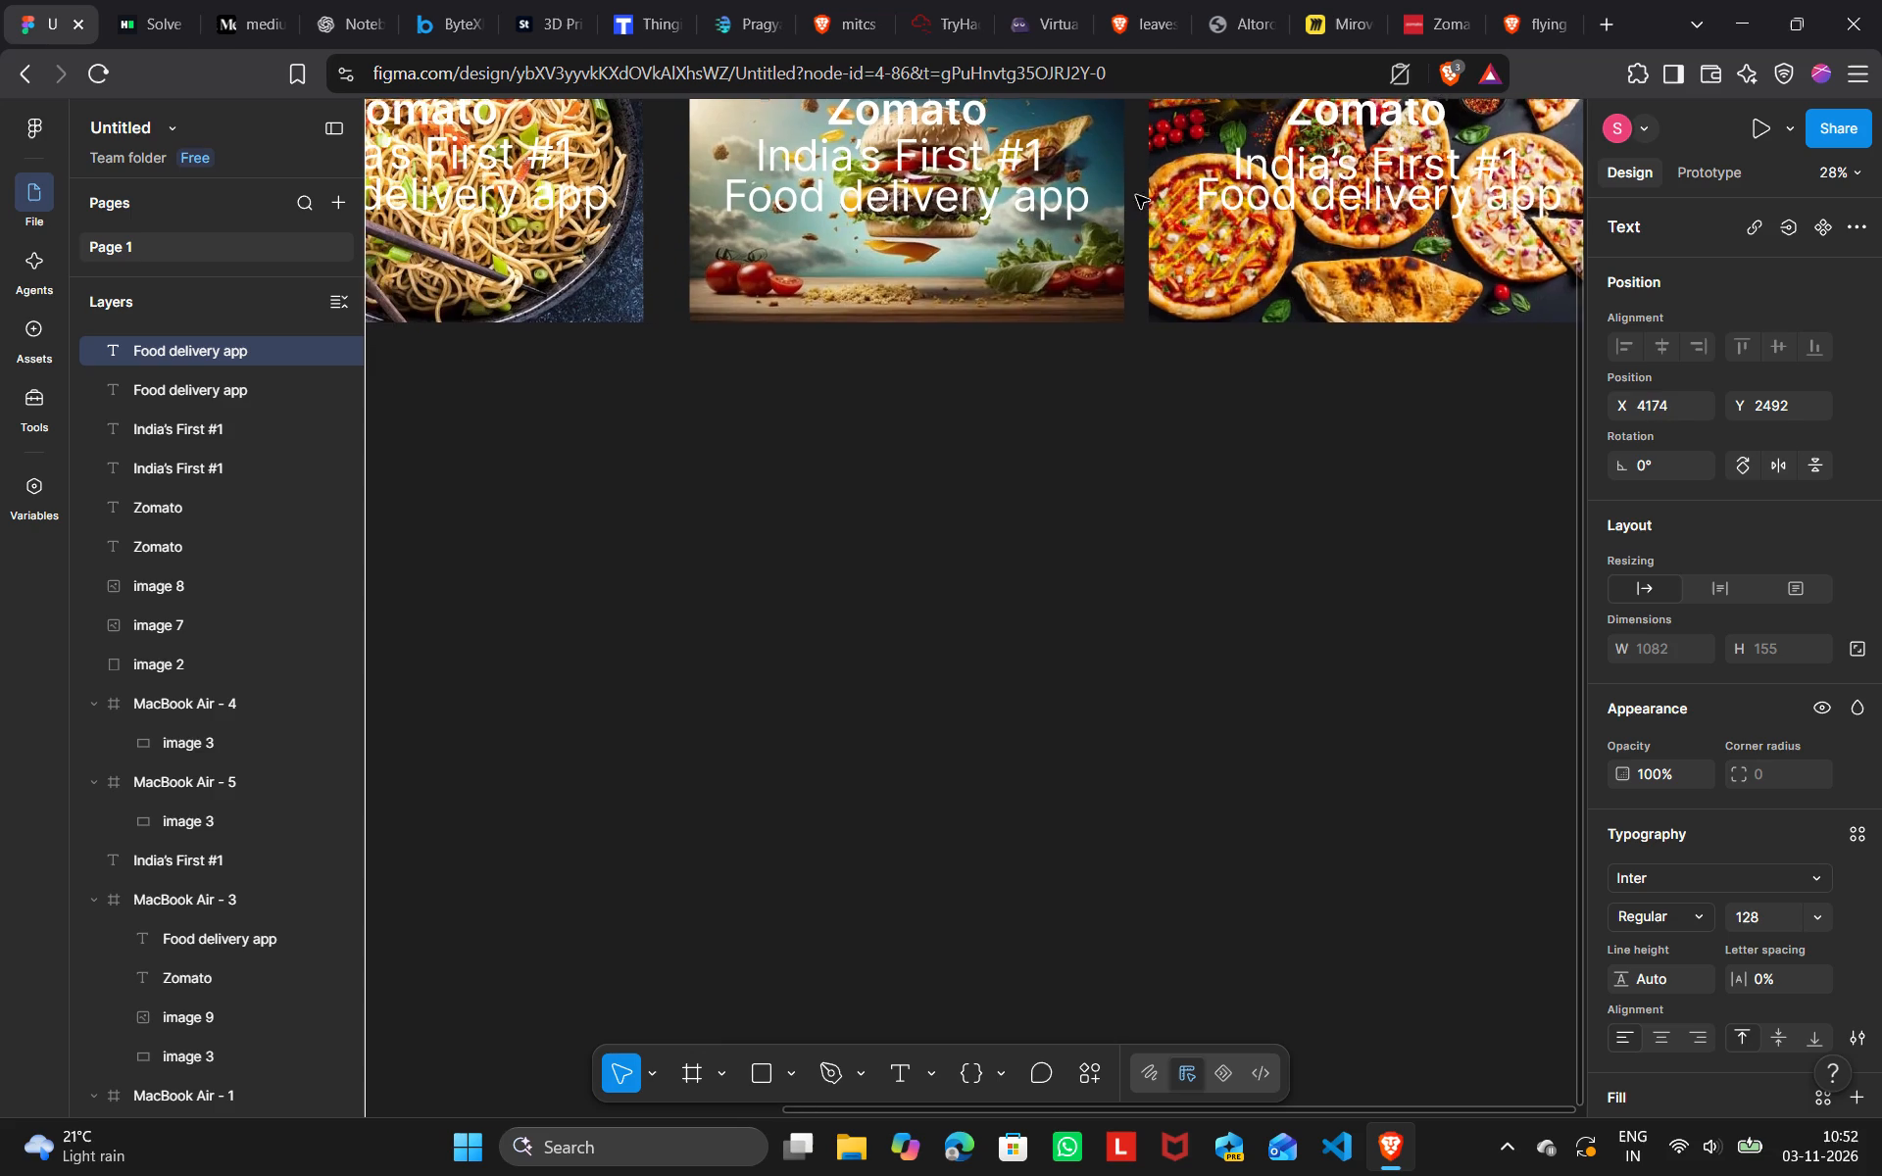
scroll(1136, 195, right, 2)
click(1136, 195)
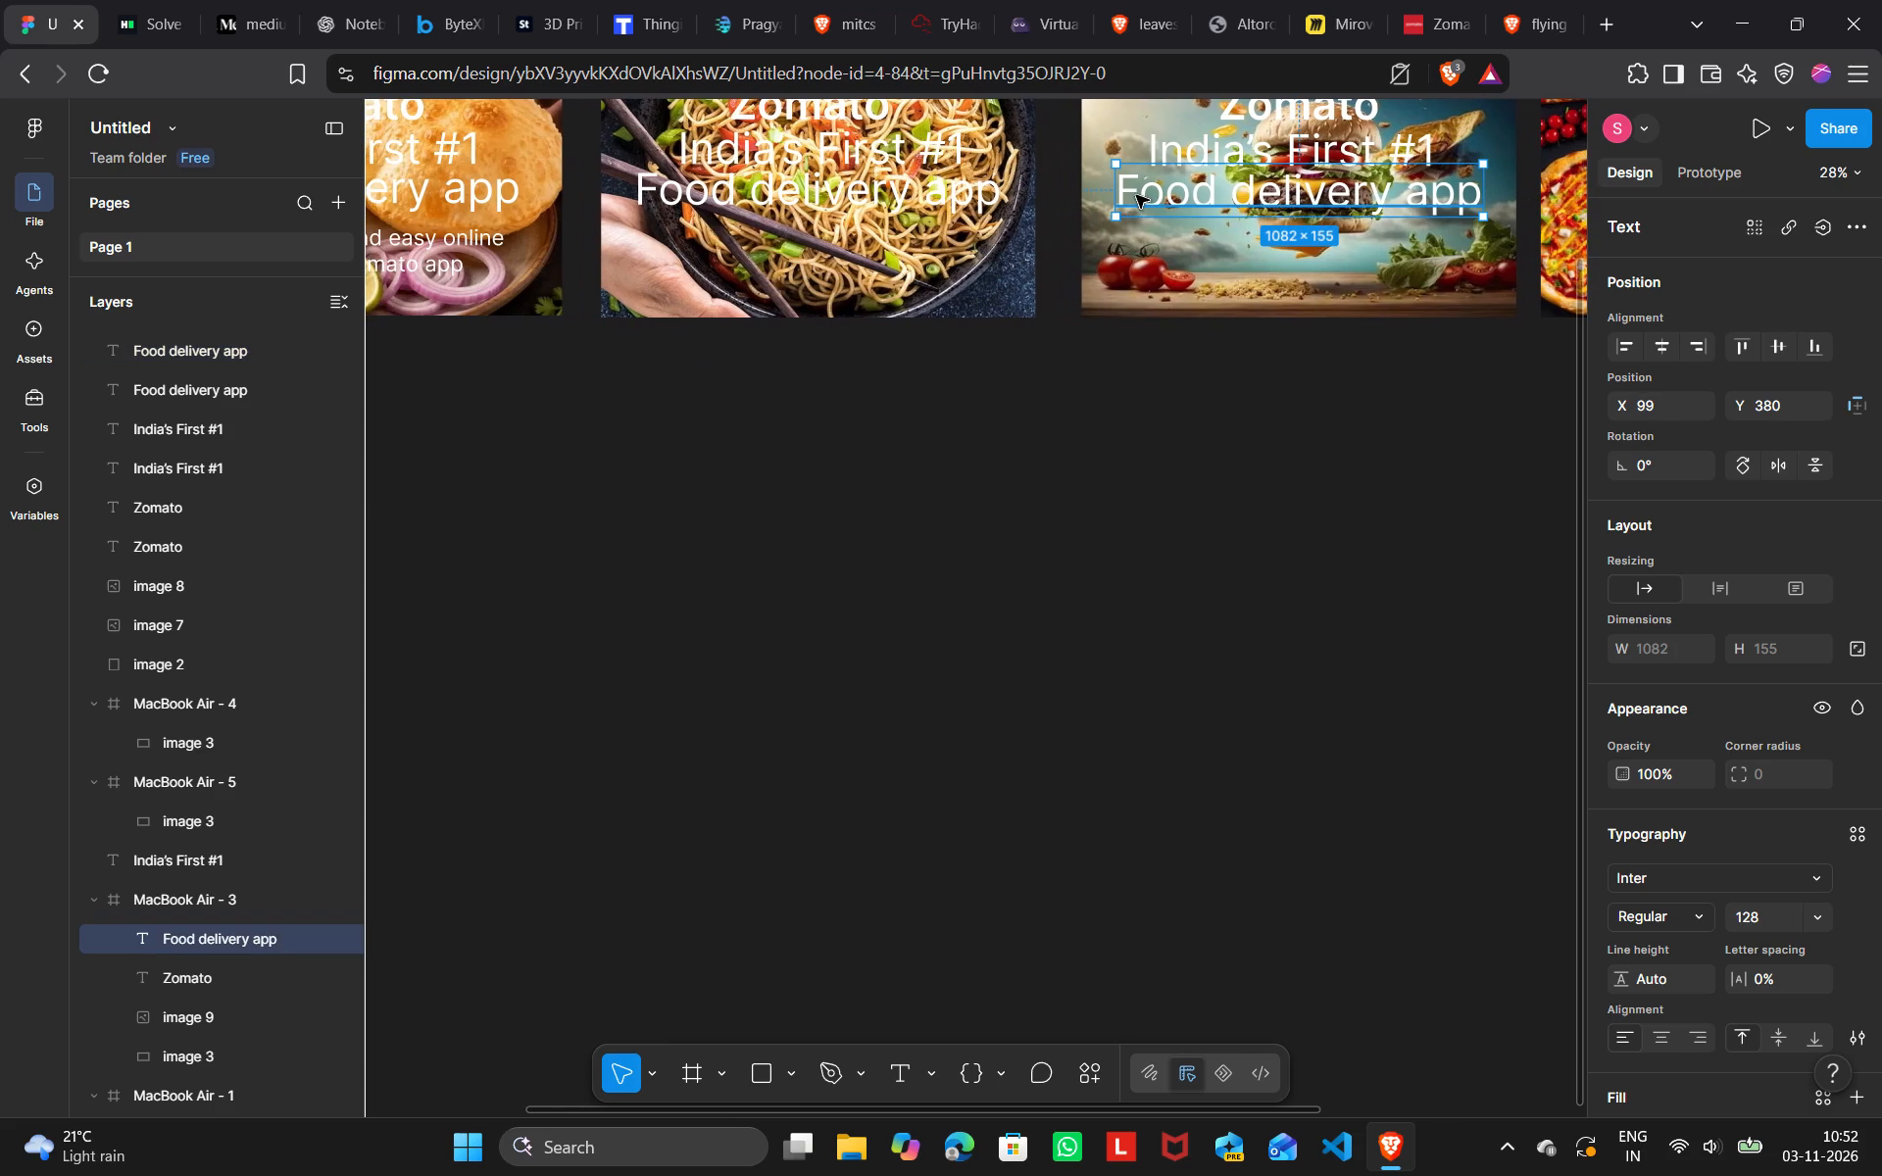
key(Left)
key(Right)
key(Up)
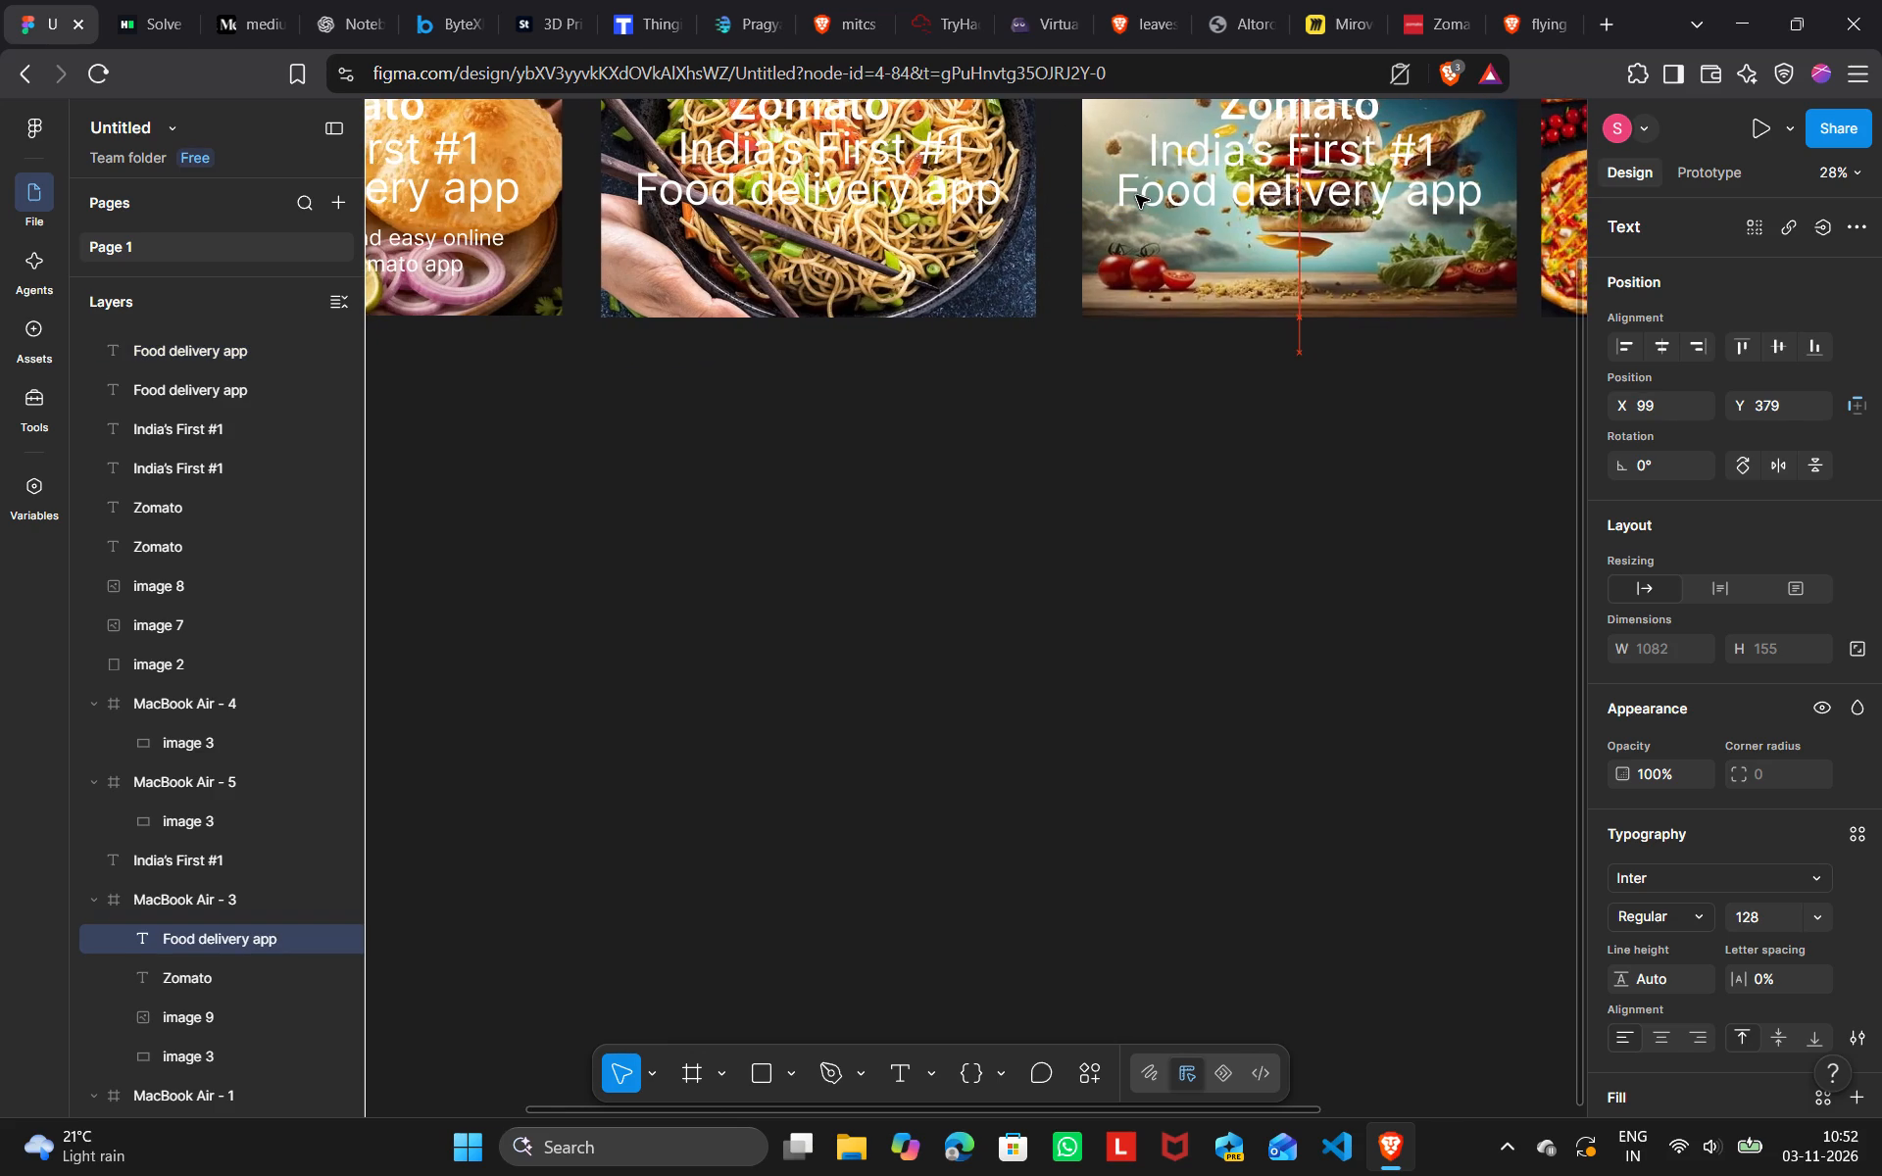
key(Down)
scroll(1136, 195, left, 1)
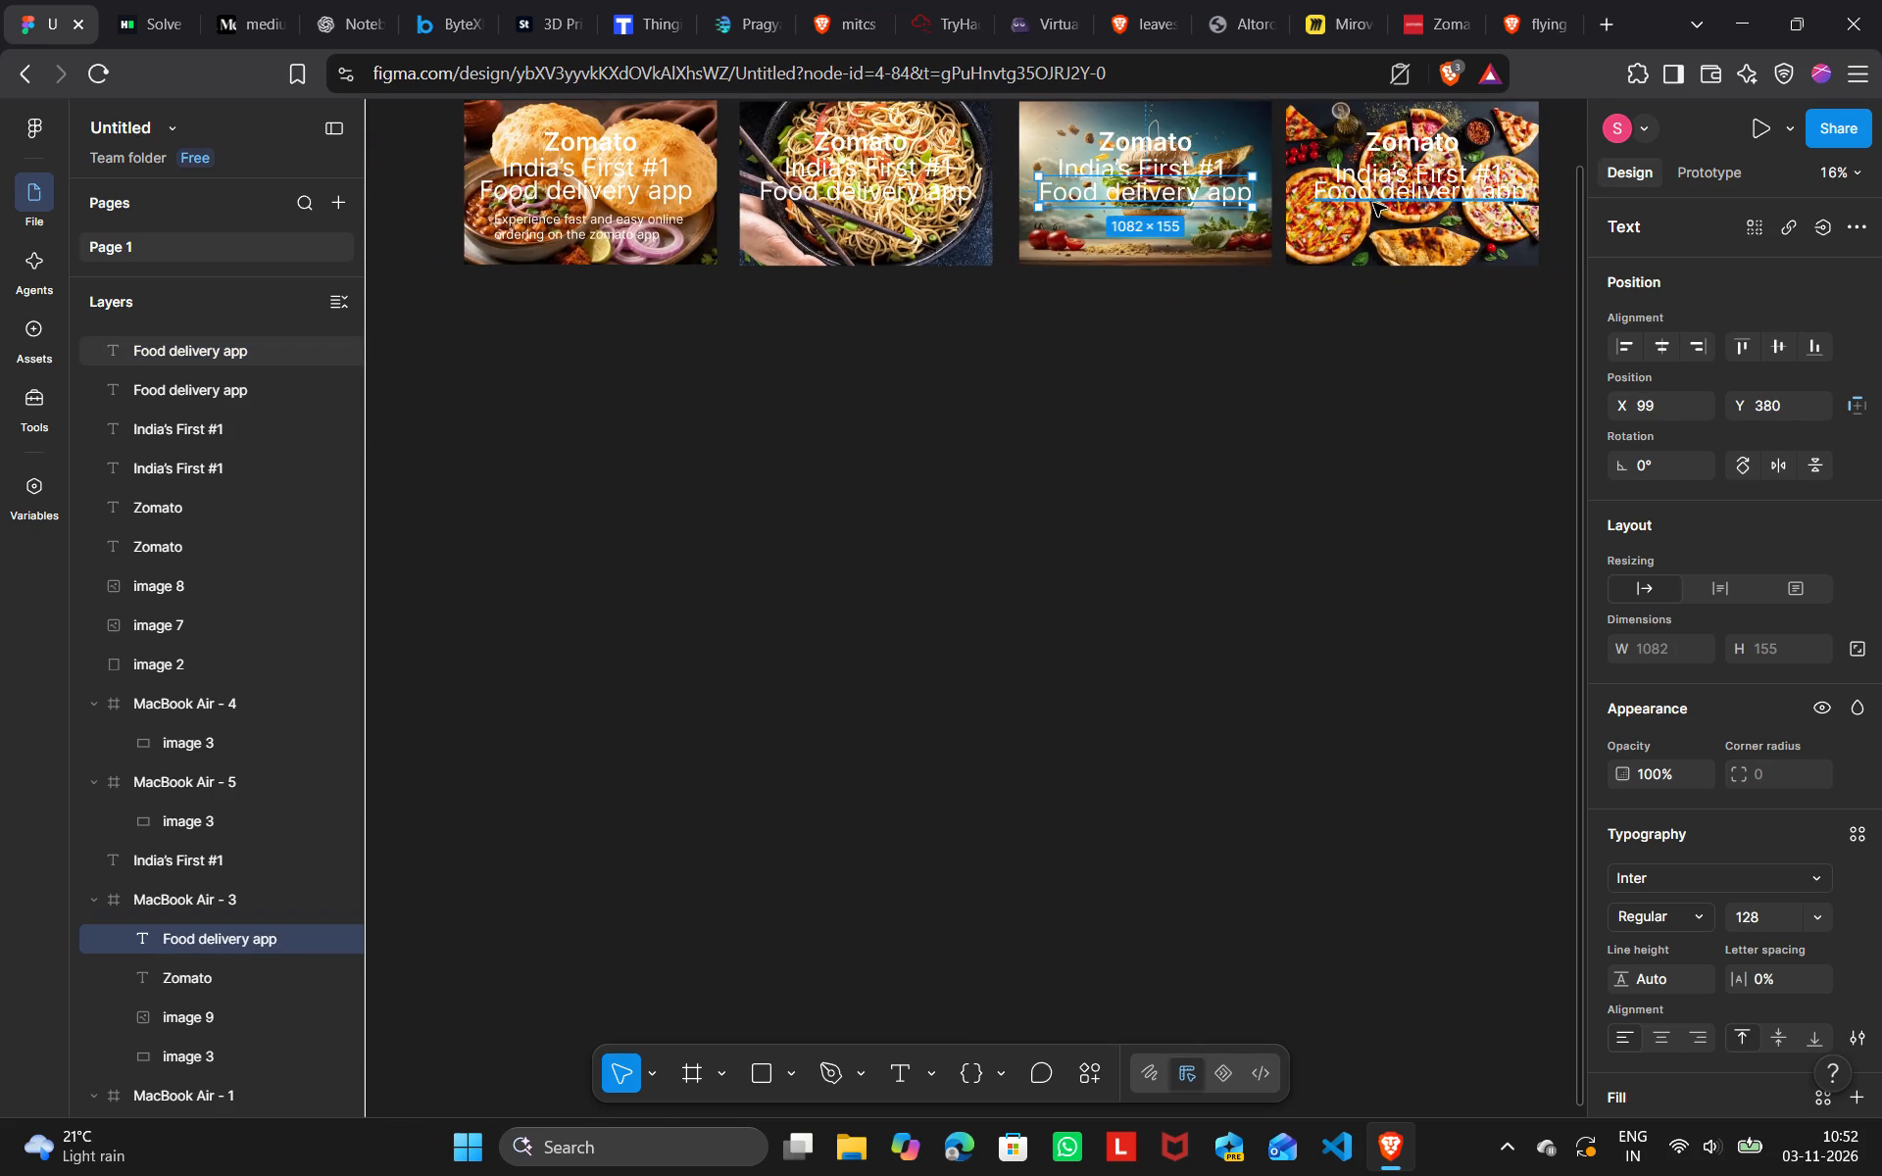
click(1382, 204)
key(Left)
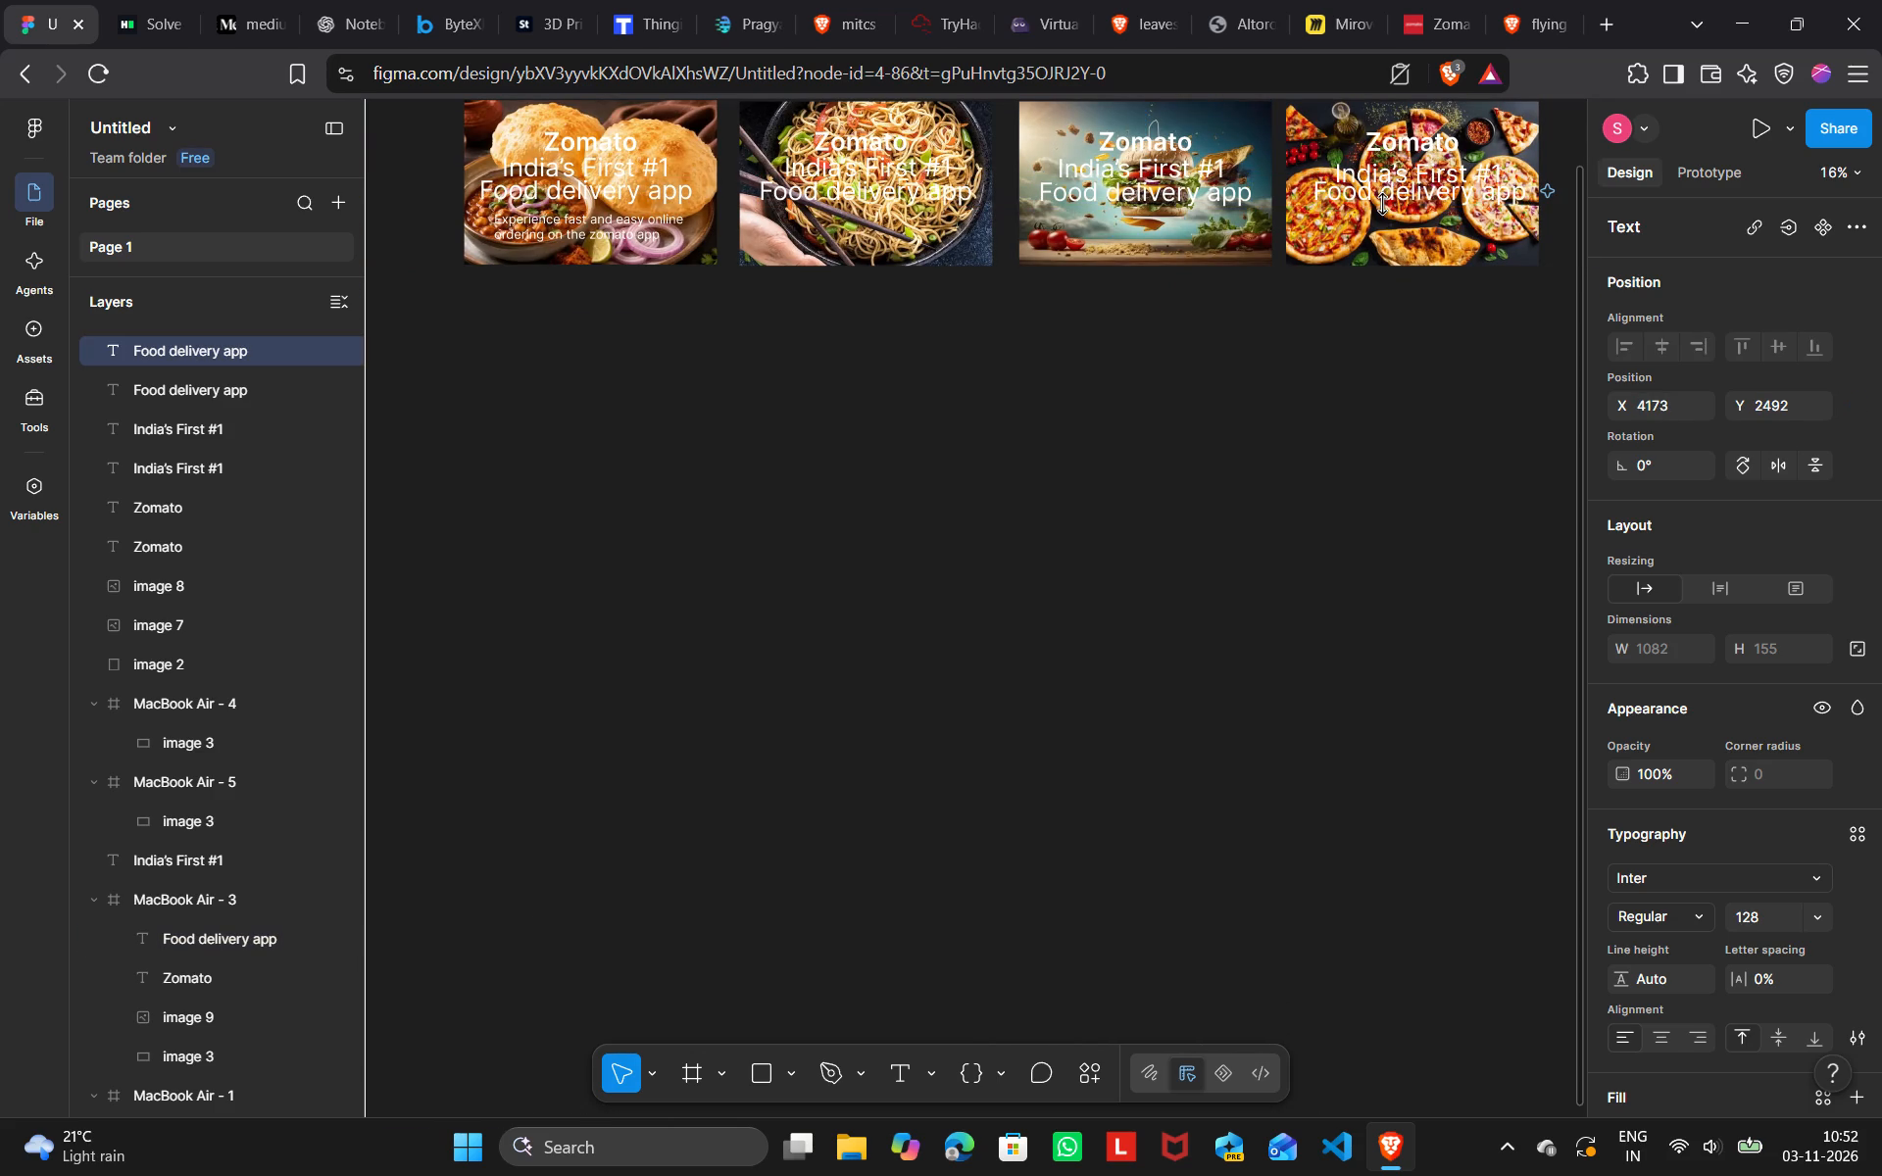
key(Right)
Move the Food delivery app line over the MacBook Air - 1 picture to X -31, Y 2492, level with the other frames' lines.
drag(653, 198, 728, 199)
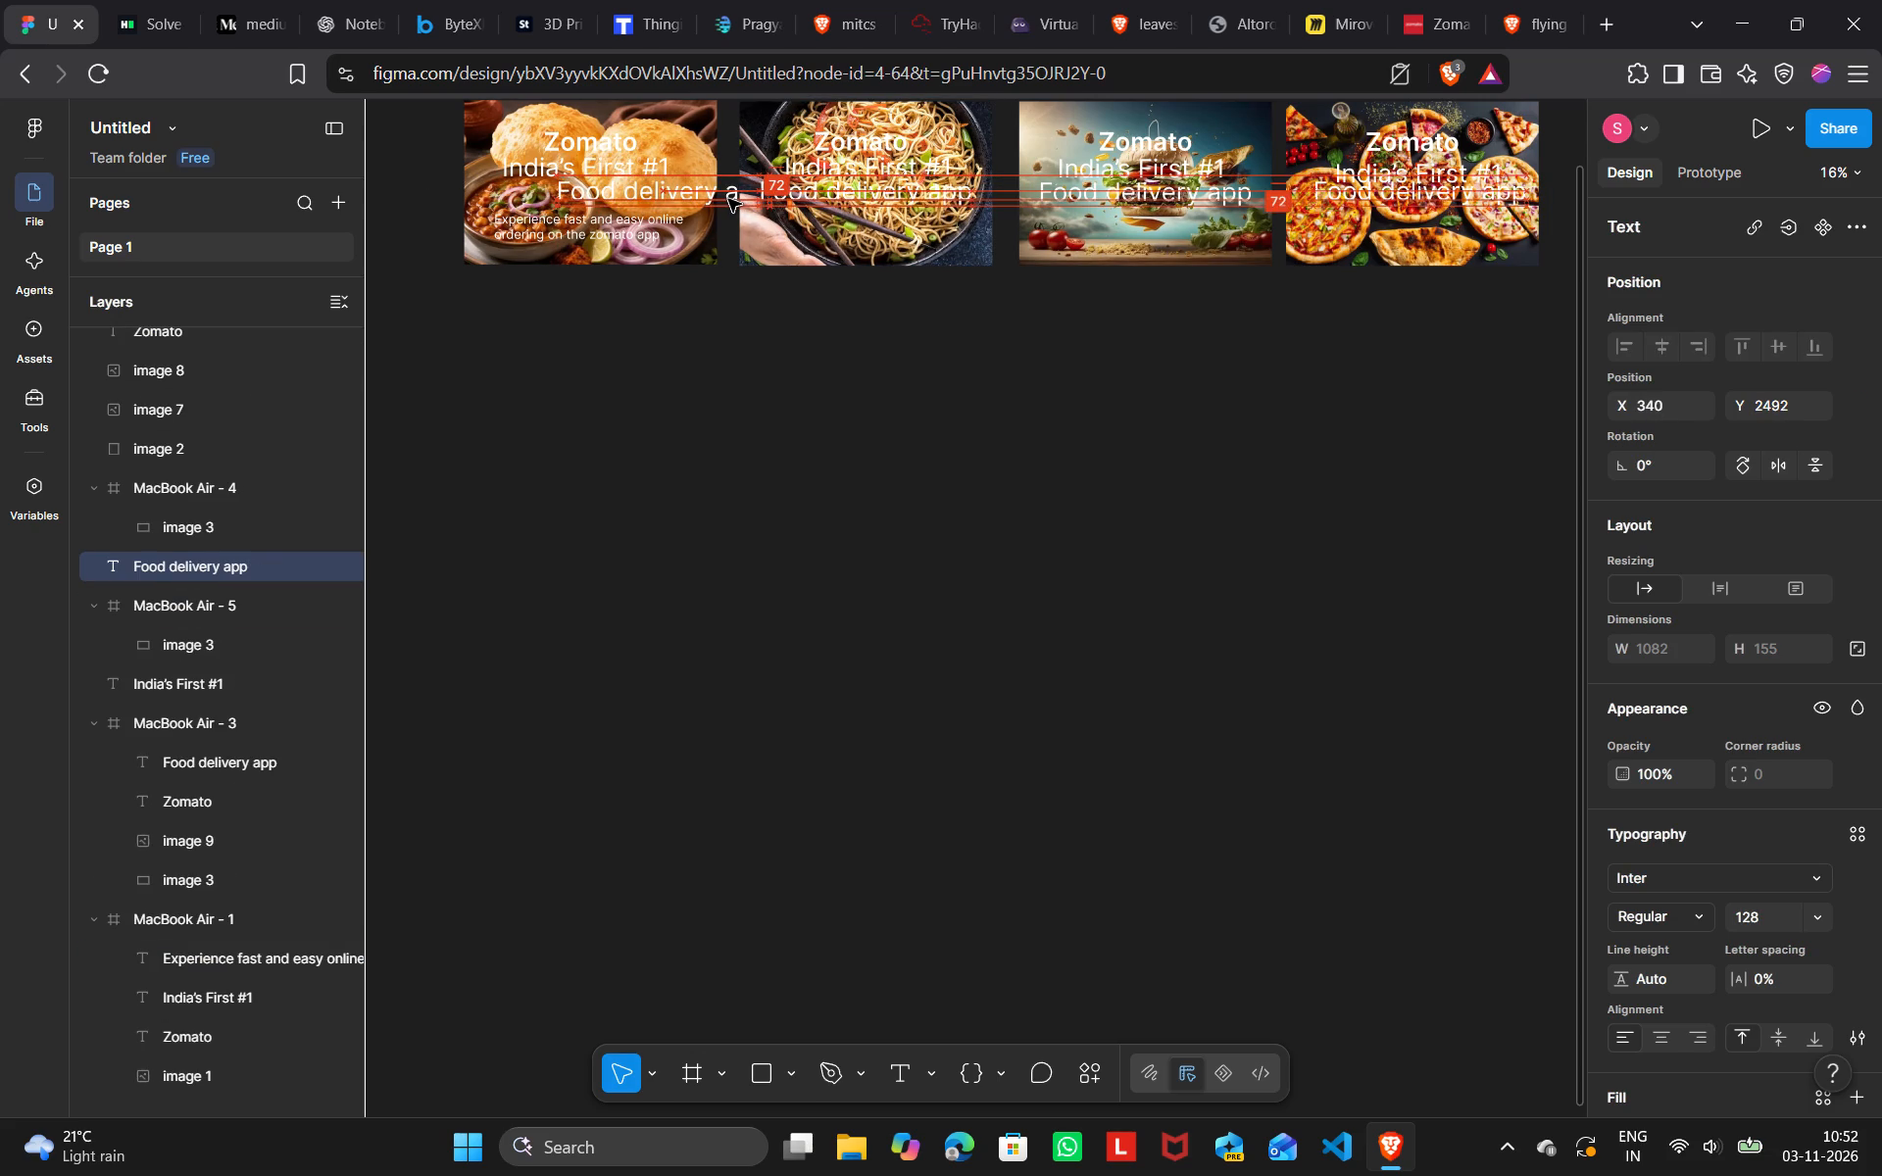
drag(728, 199, 728, 200)
key(Up)
key(Down)
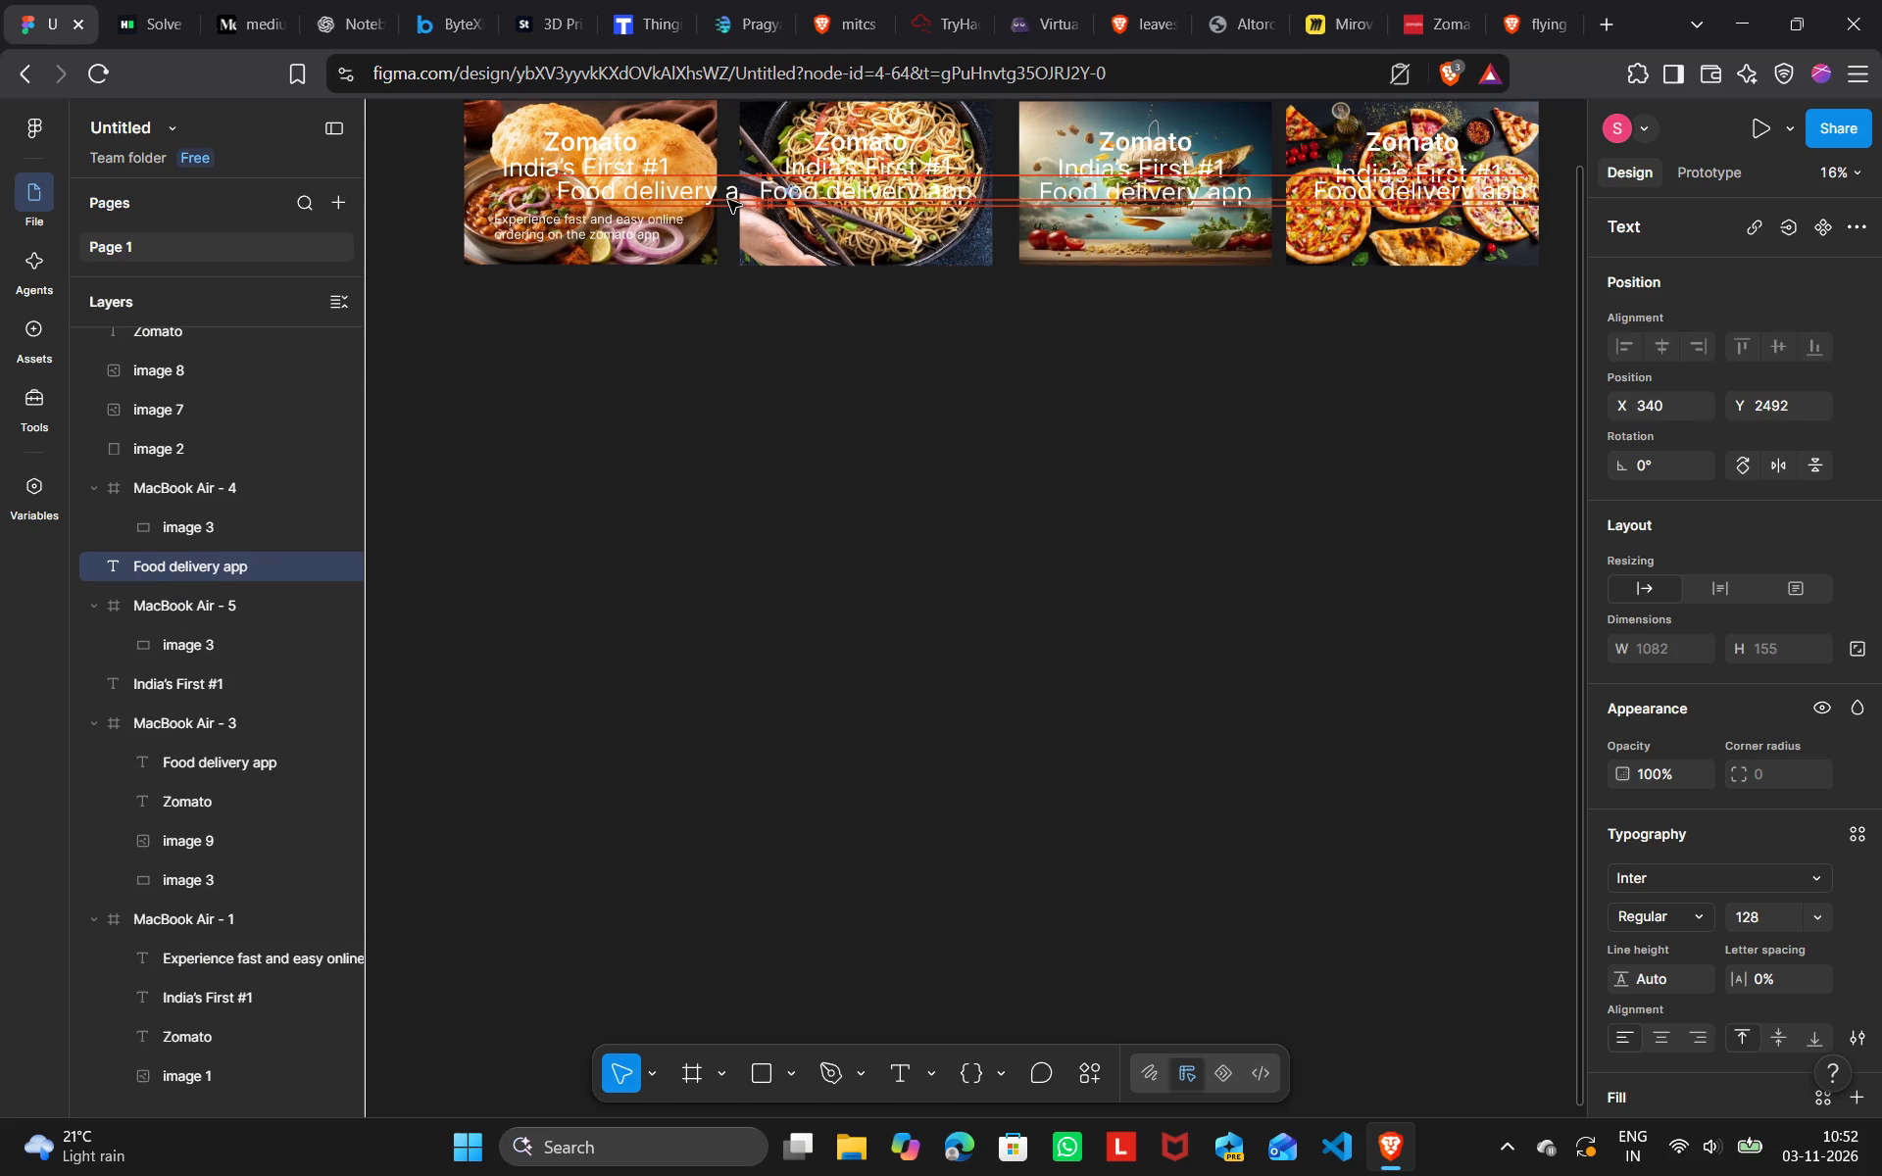
key(shift+super+F23)
key(shift+super+F23)
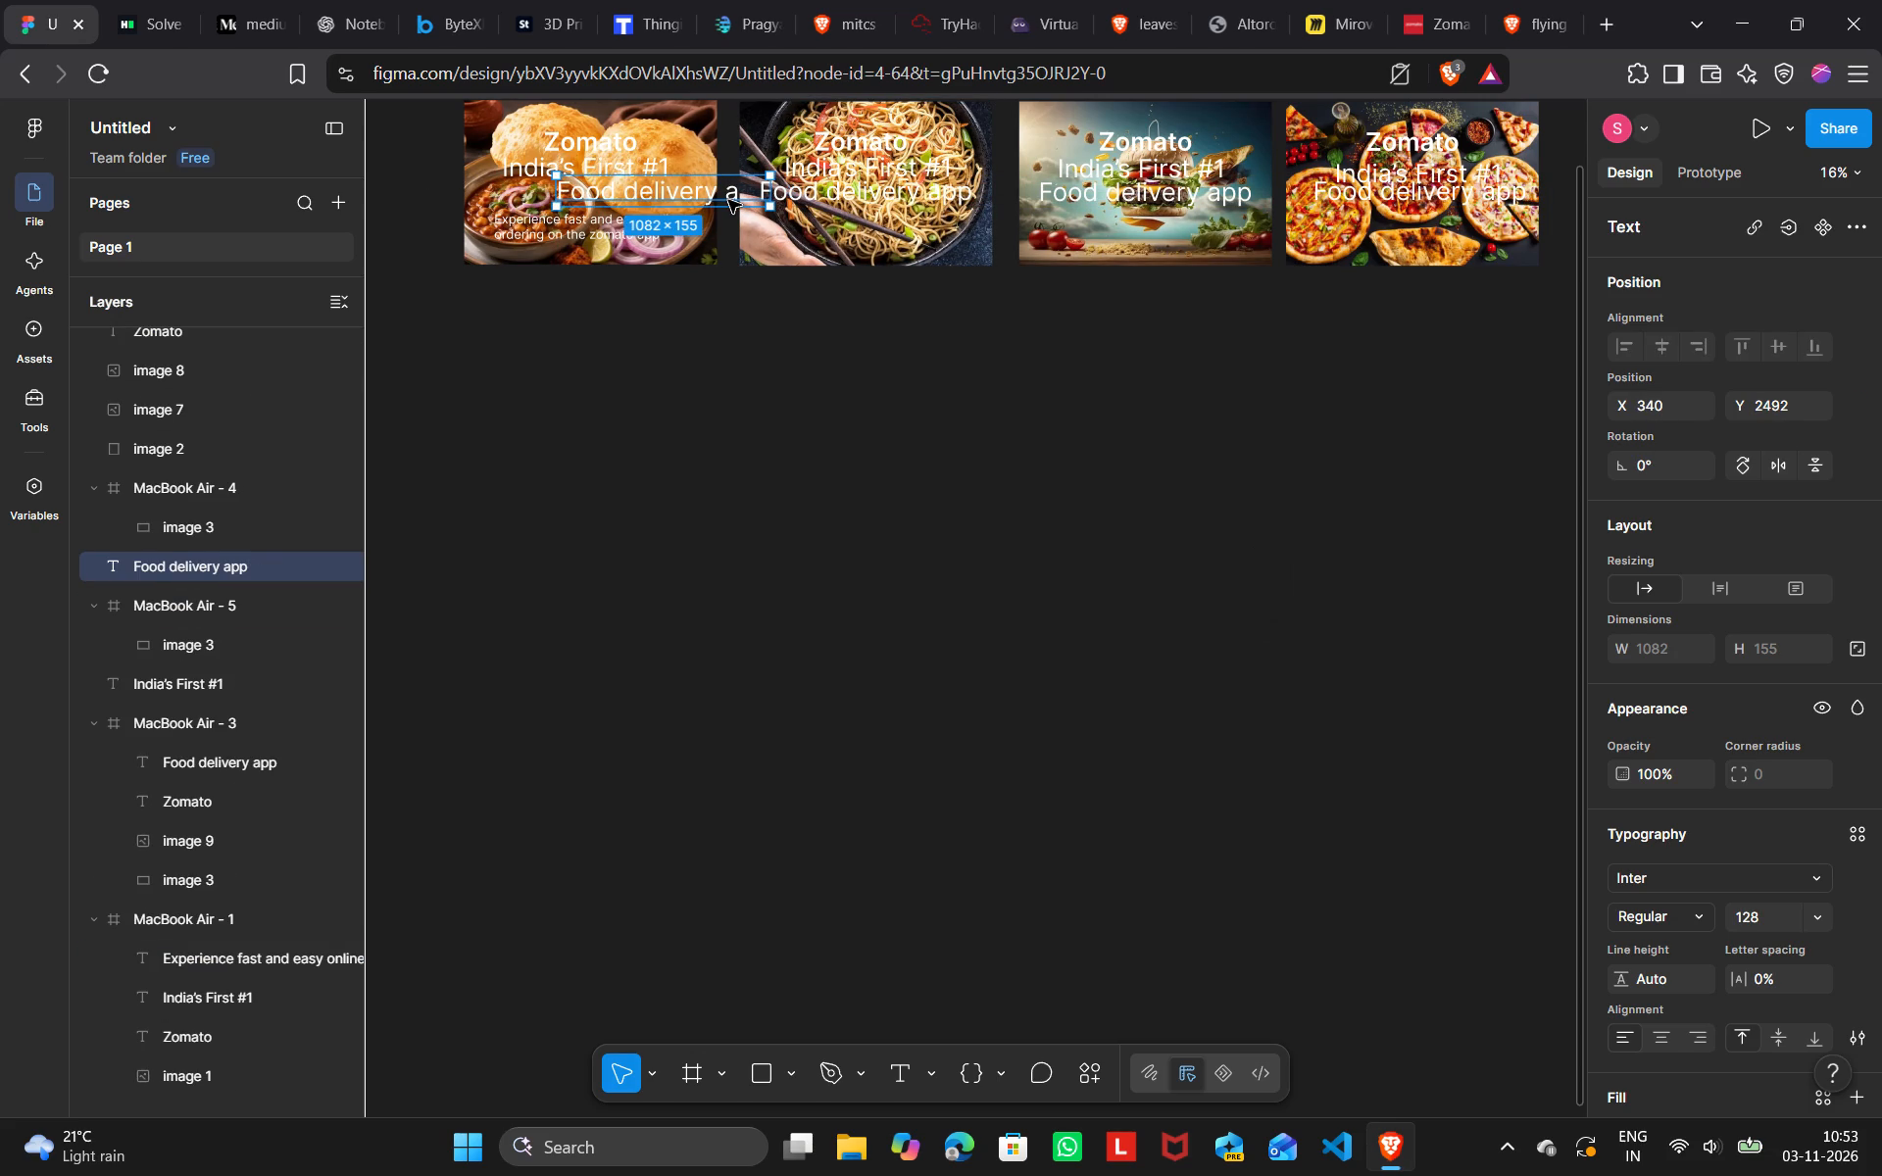
key(Left)
key(Left)
key(Left)
key(Left)
key(Left)
key(Left)
key(Left)
key(Left)
key(Left)
key(Left)
key(Left)
key(Left)
key(Left)
key(Left)
key(Left)
key(Left)
key(Left)
key(Left)
key(Left)
key(Left)
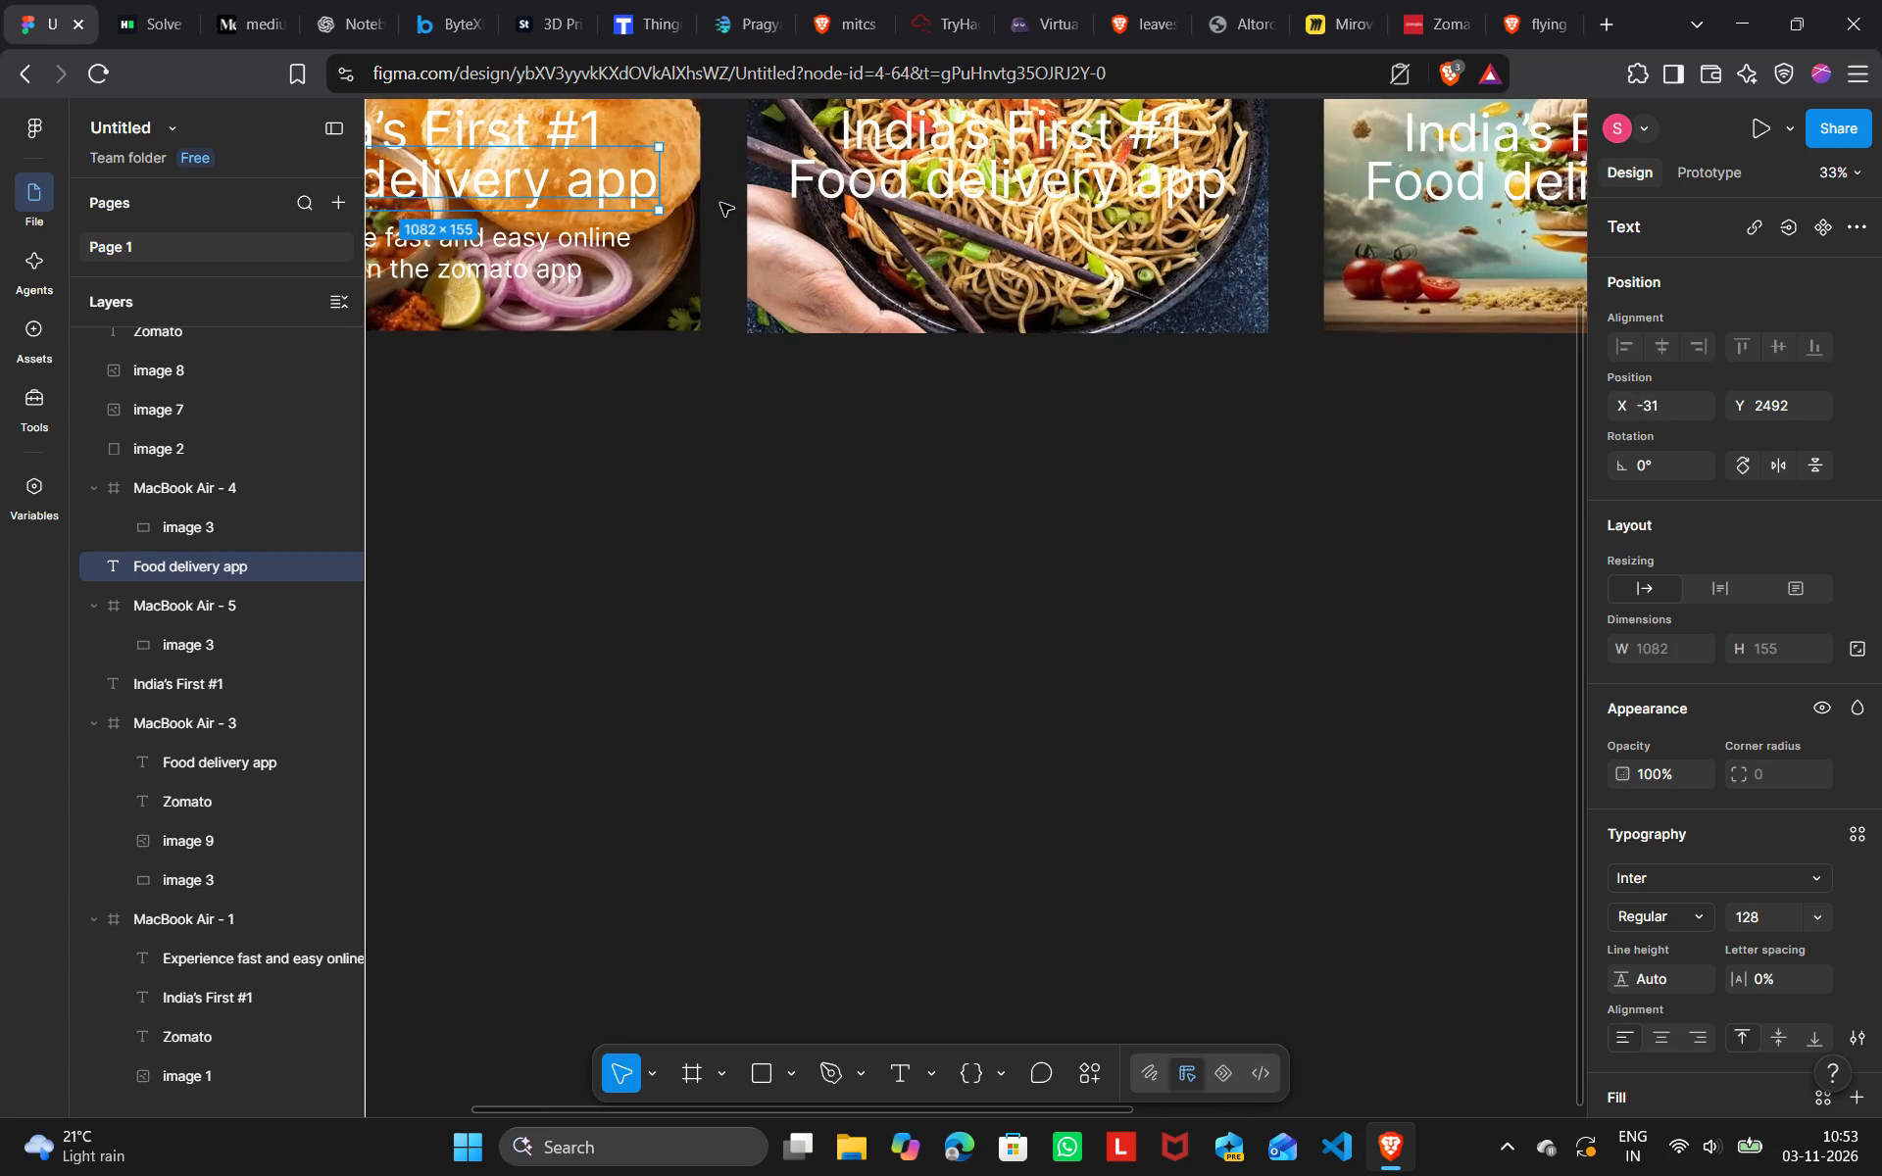
scroll(720, 203, right, 3)
click(756, 393)
Move the Experience fast and easy online ordering tagline in MacBook Air - 1 up and right to X 172, Y 536.
scroll(756, 393, up, 1)
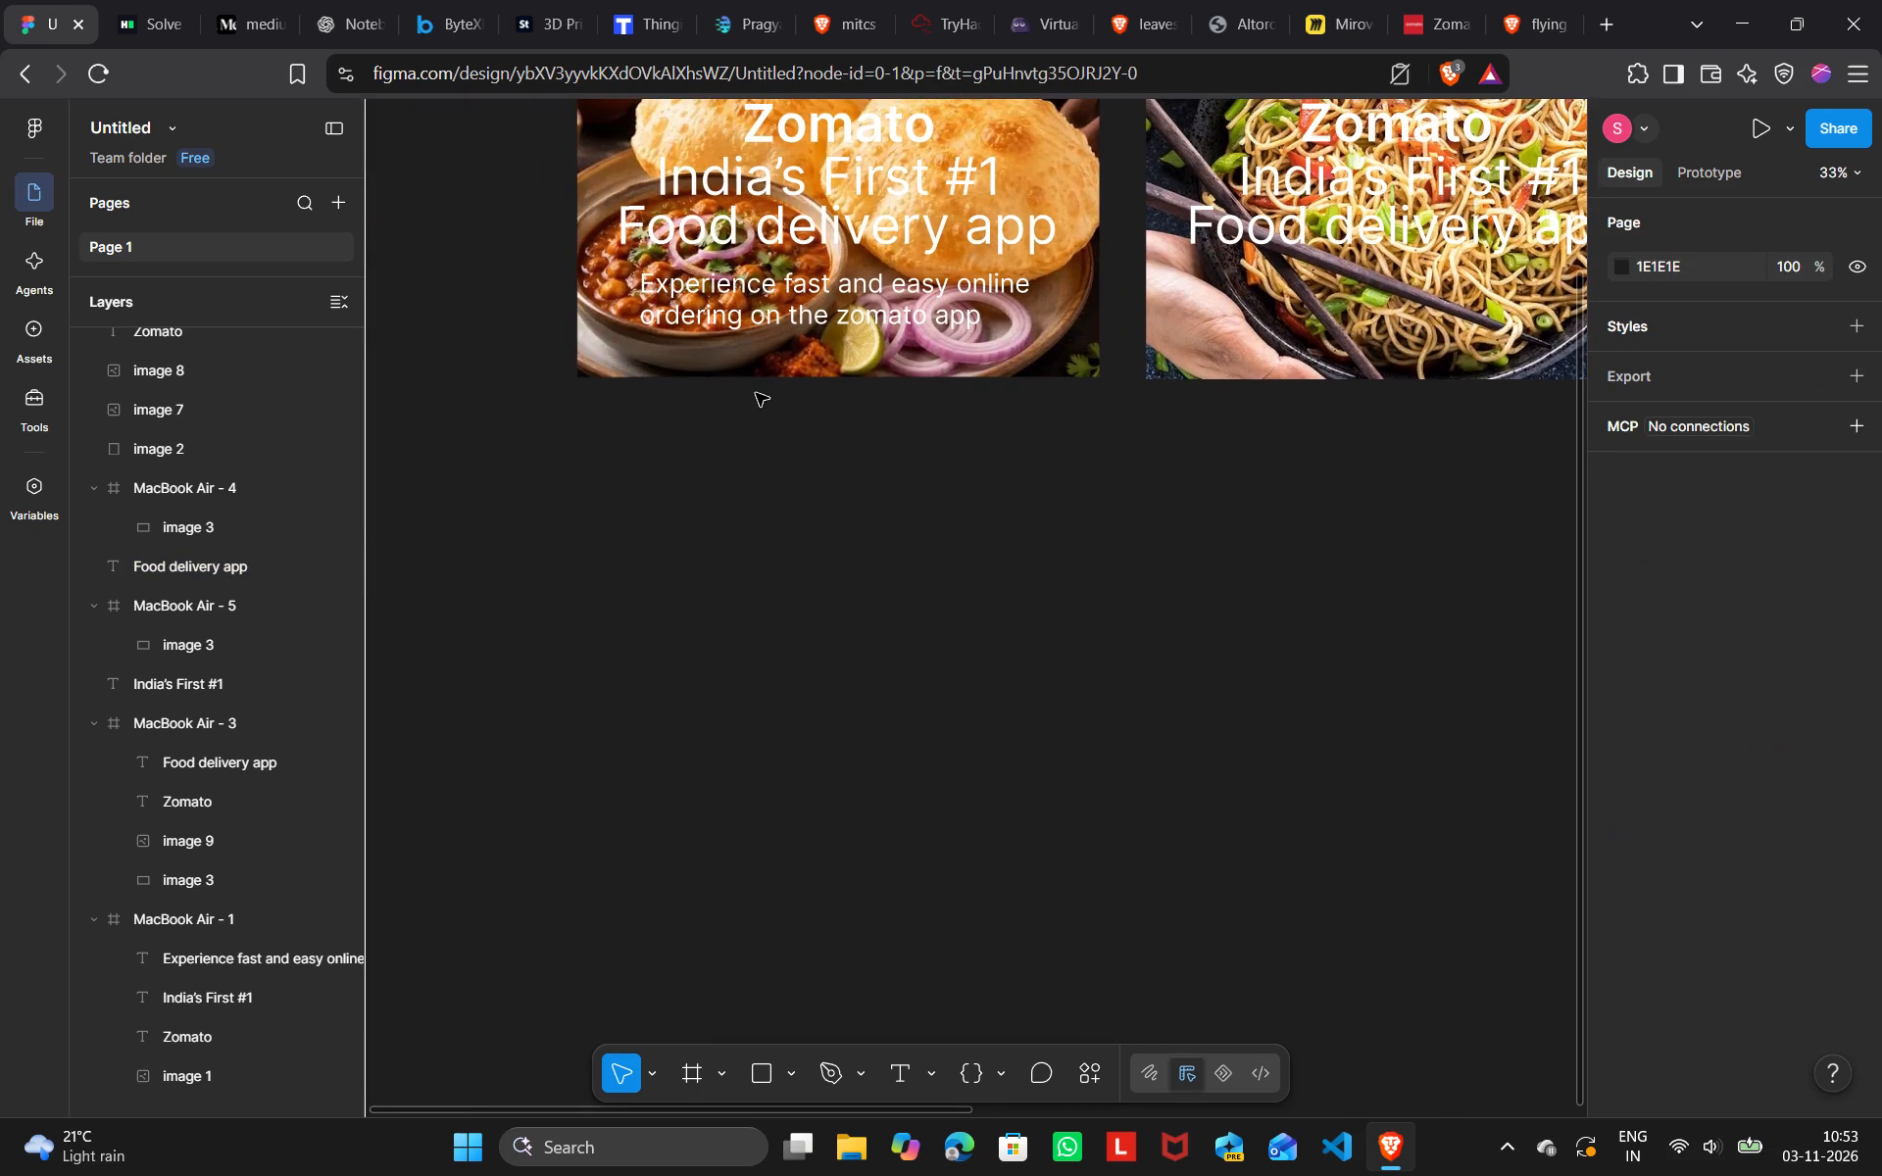
drag(832, 308, 850, 294)
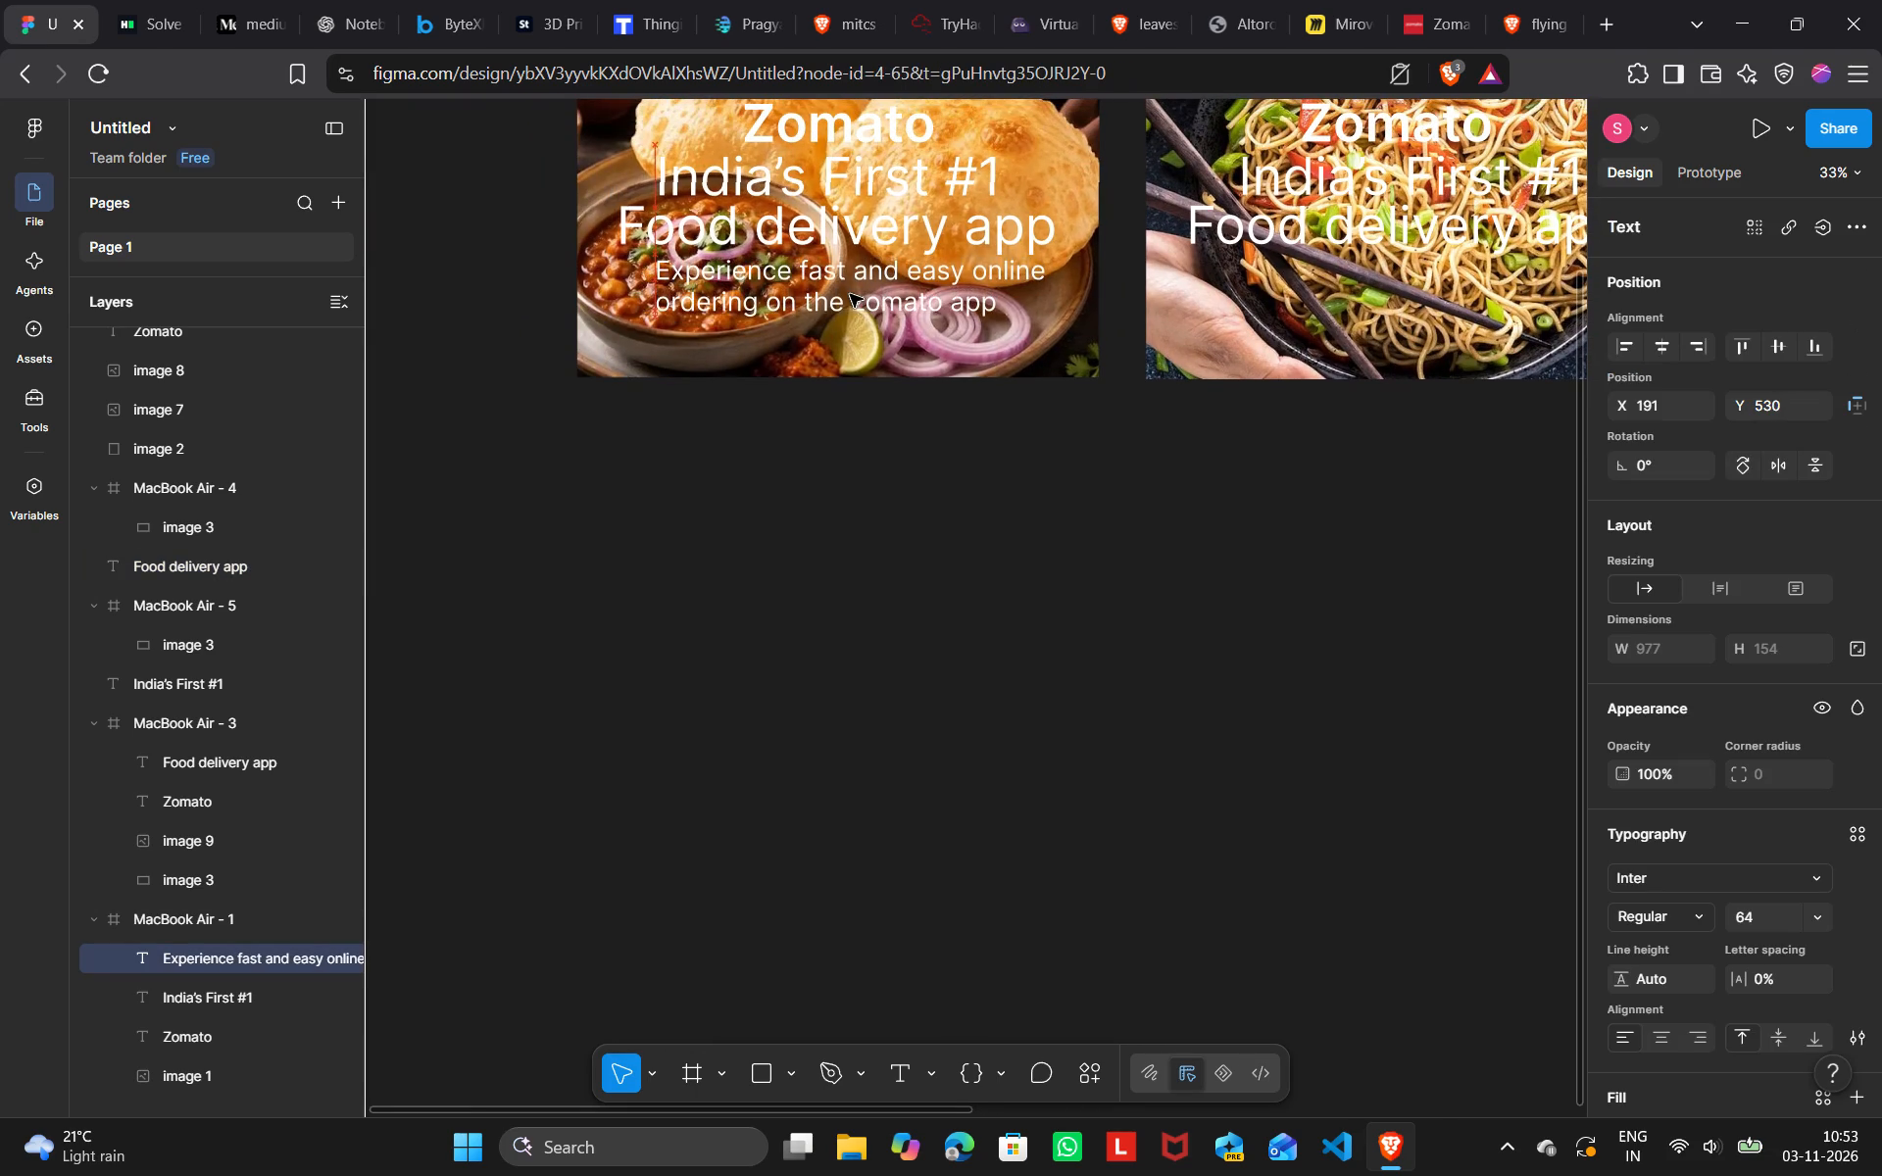
drag(850, 294, 840, 297)
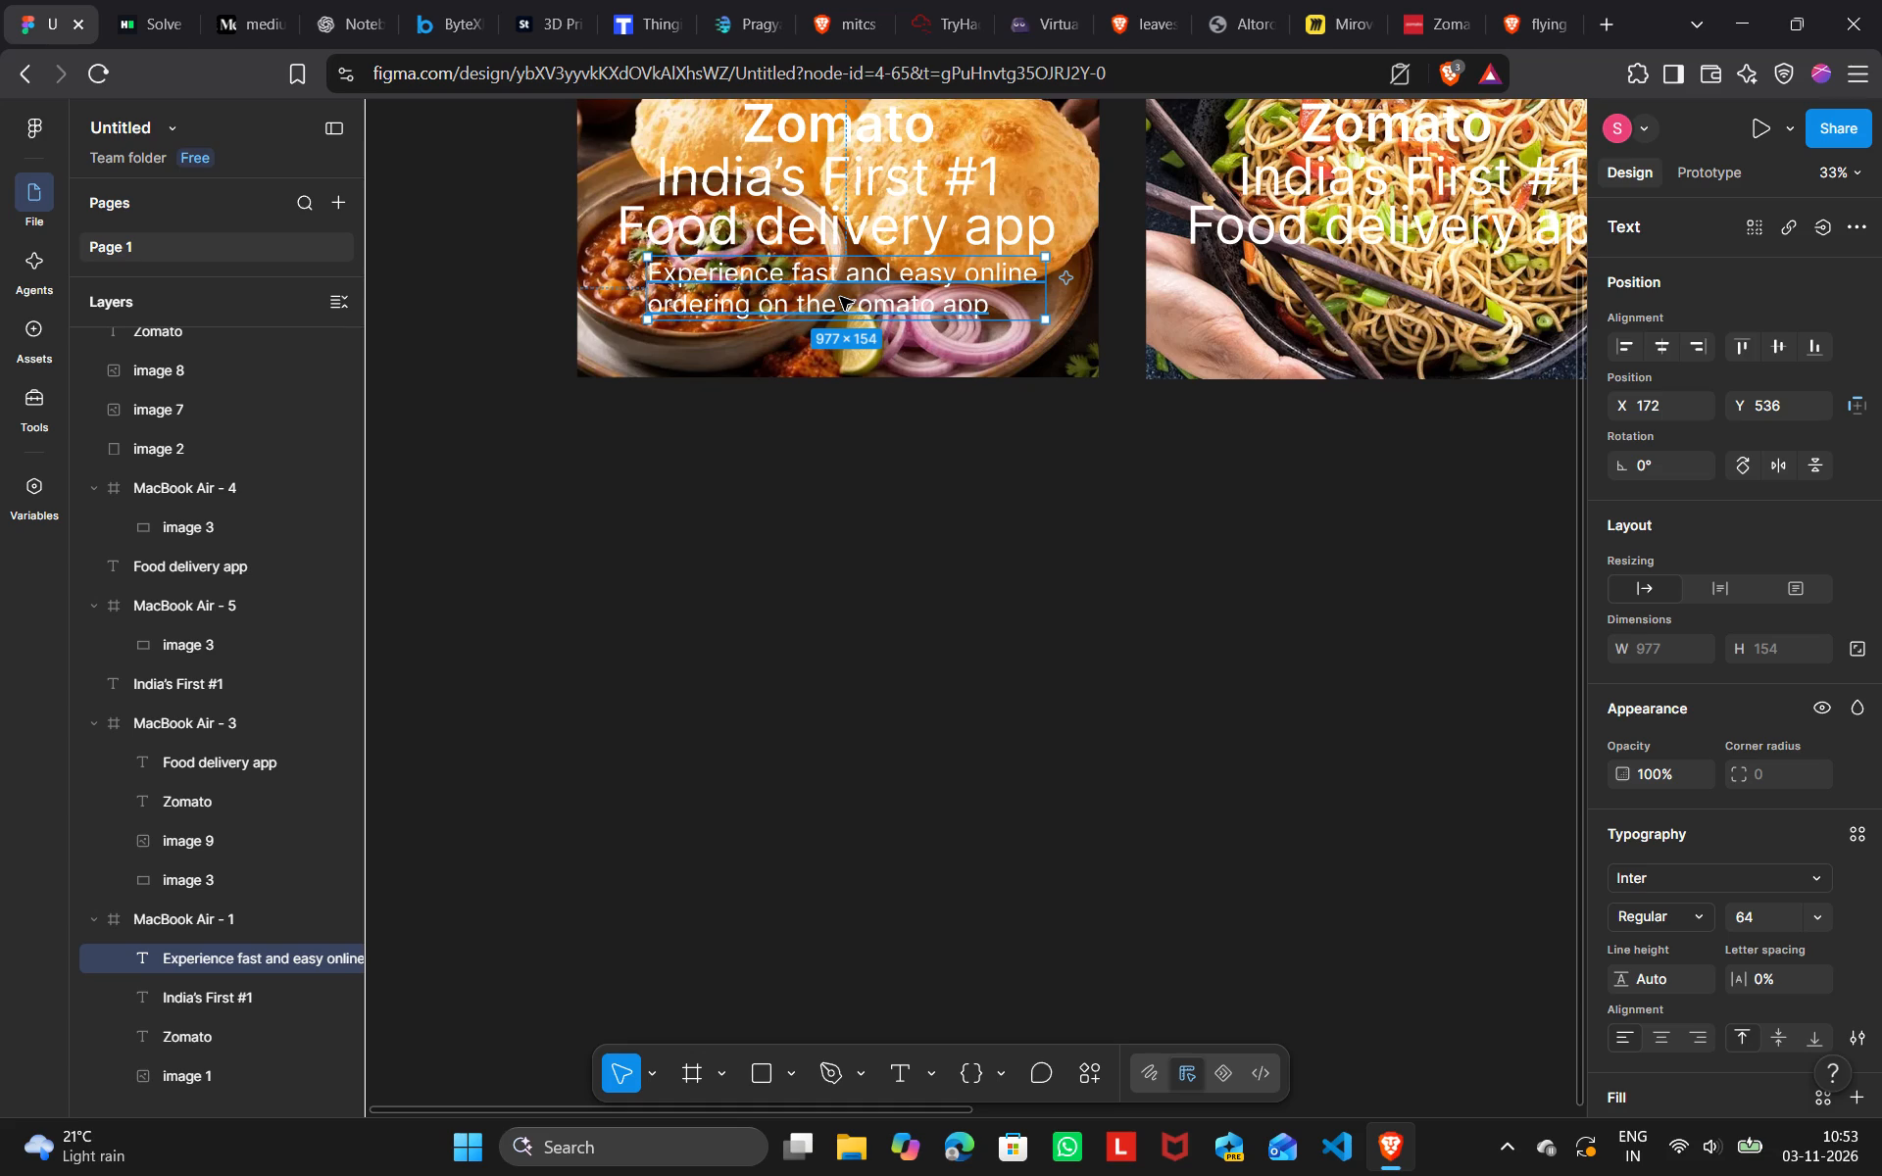
click(915, 292)
Switch to the Zomato website, examine its hero text and the Better food for more people section, and return to the Figma design.
click(1449, 22)
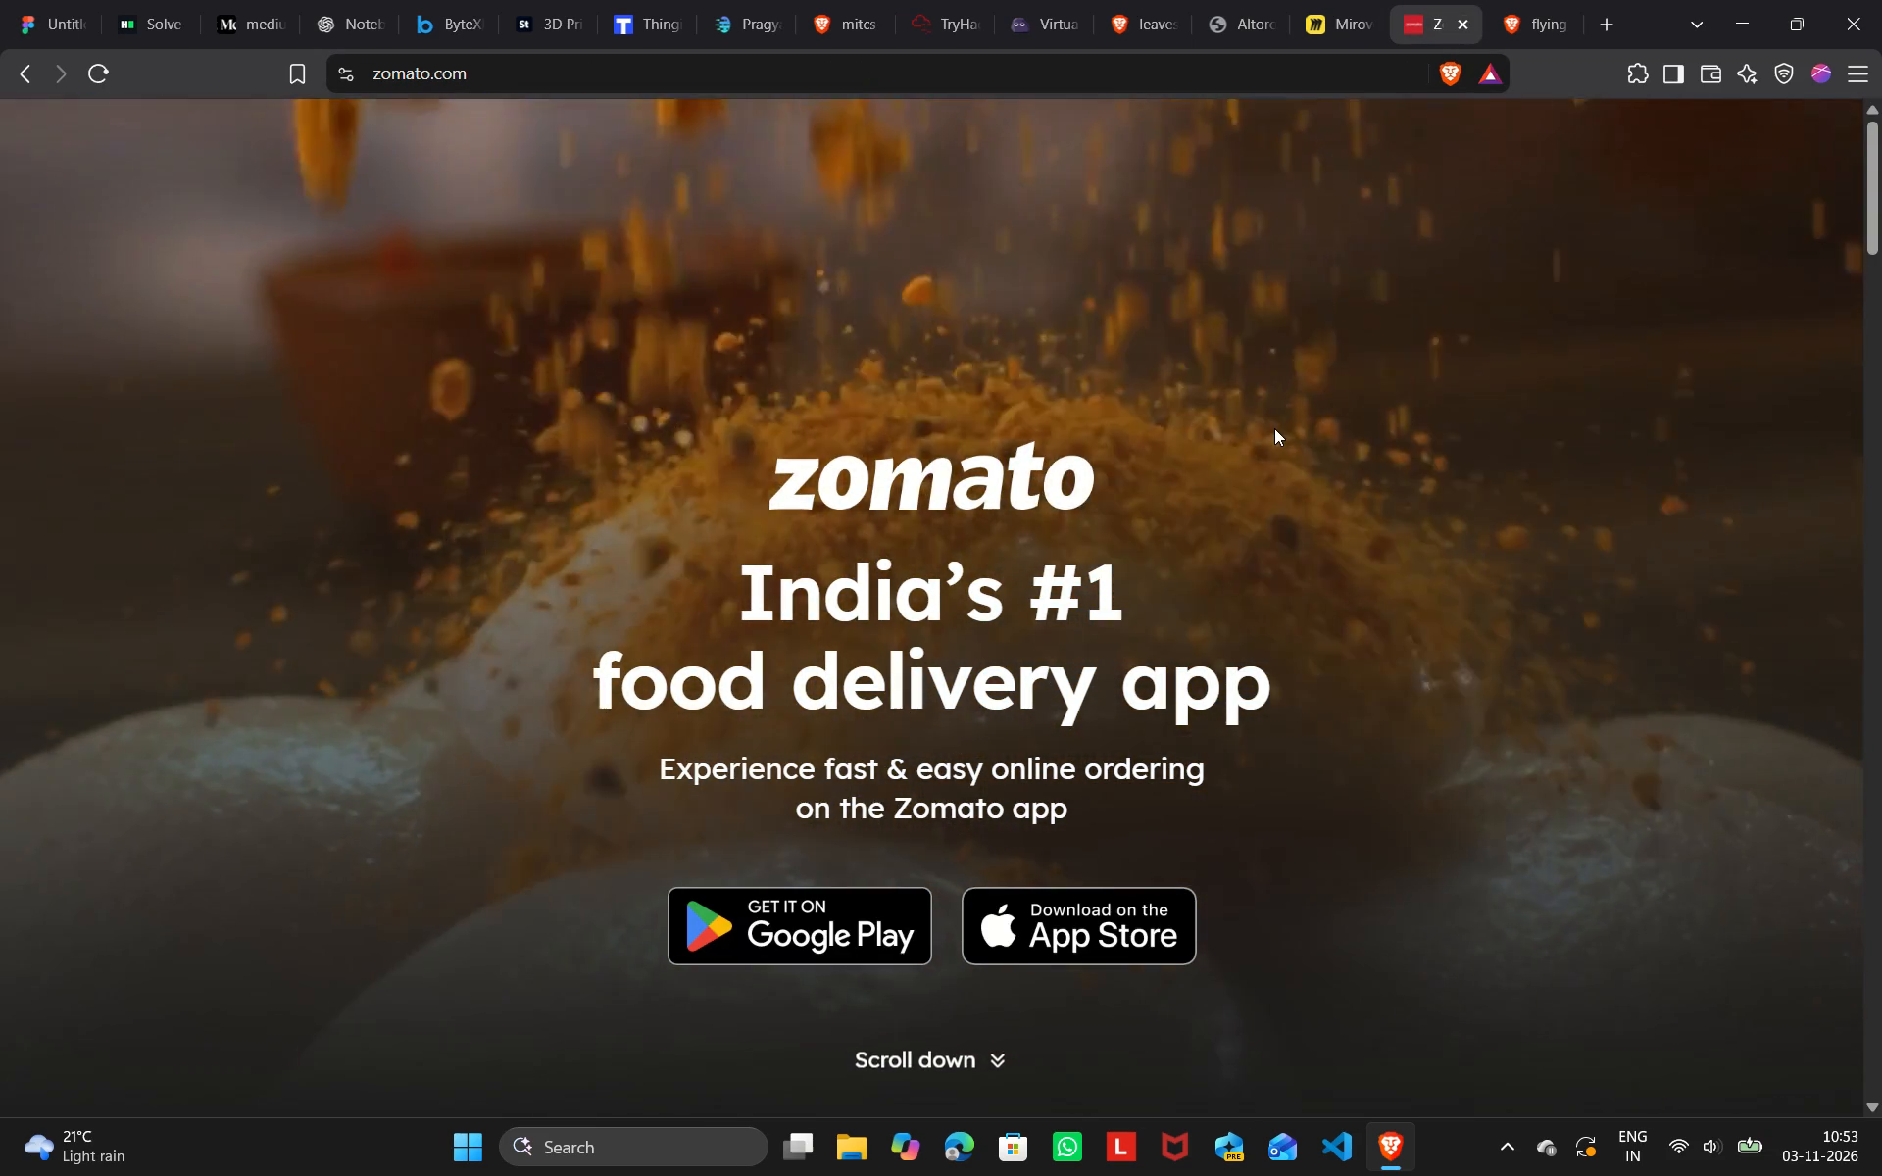
scroll(1274, 428, down, 6)
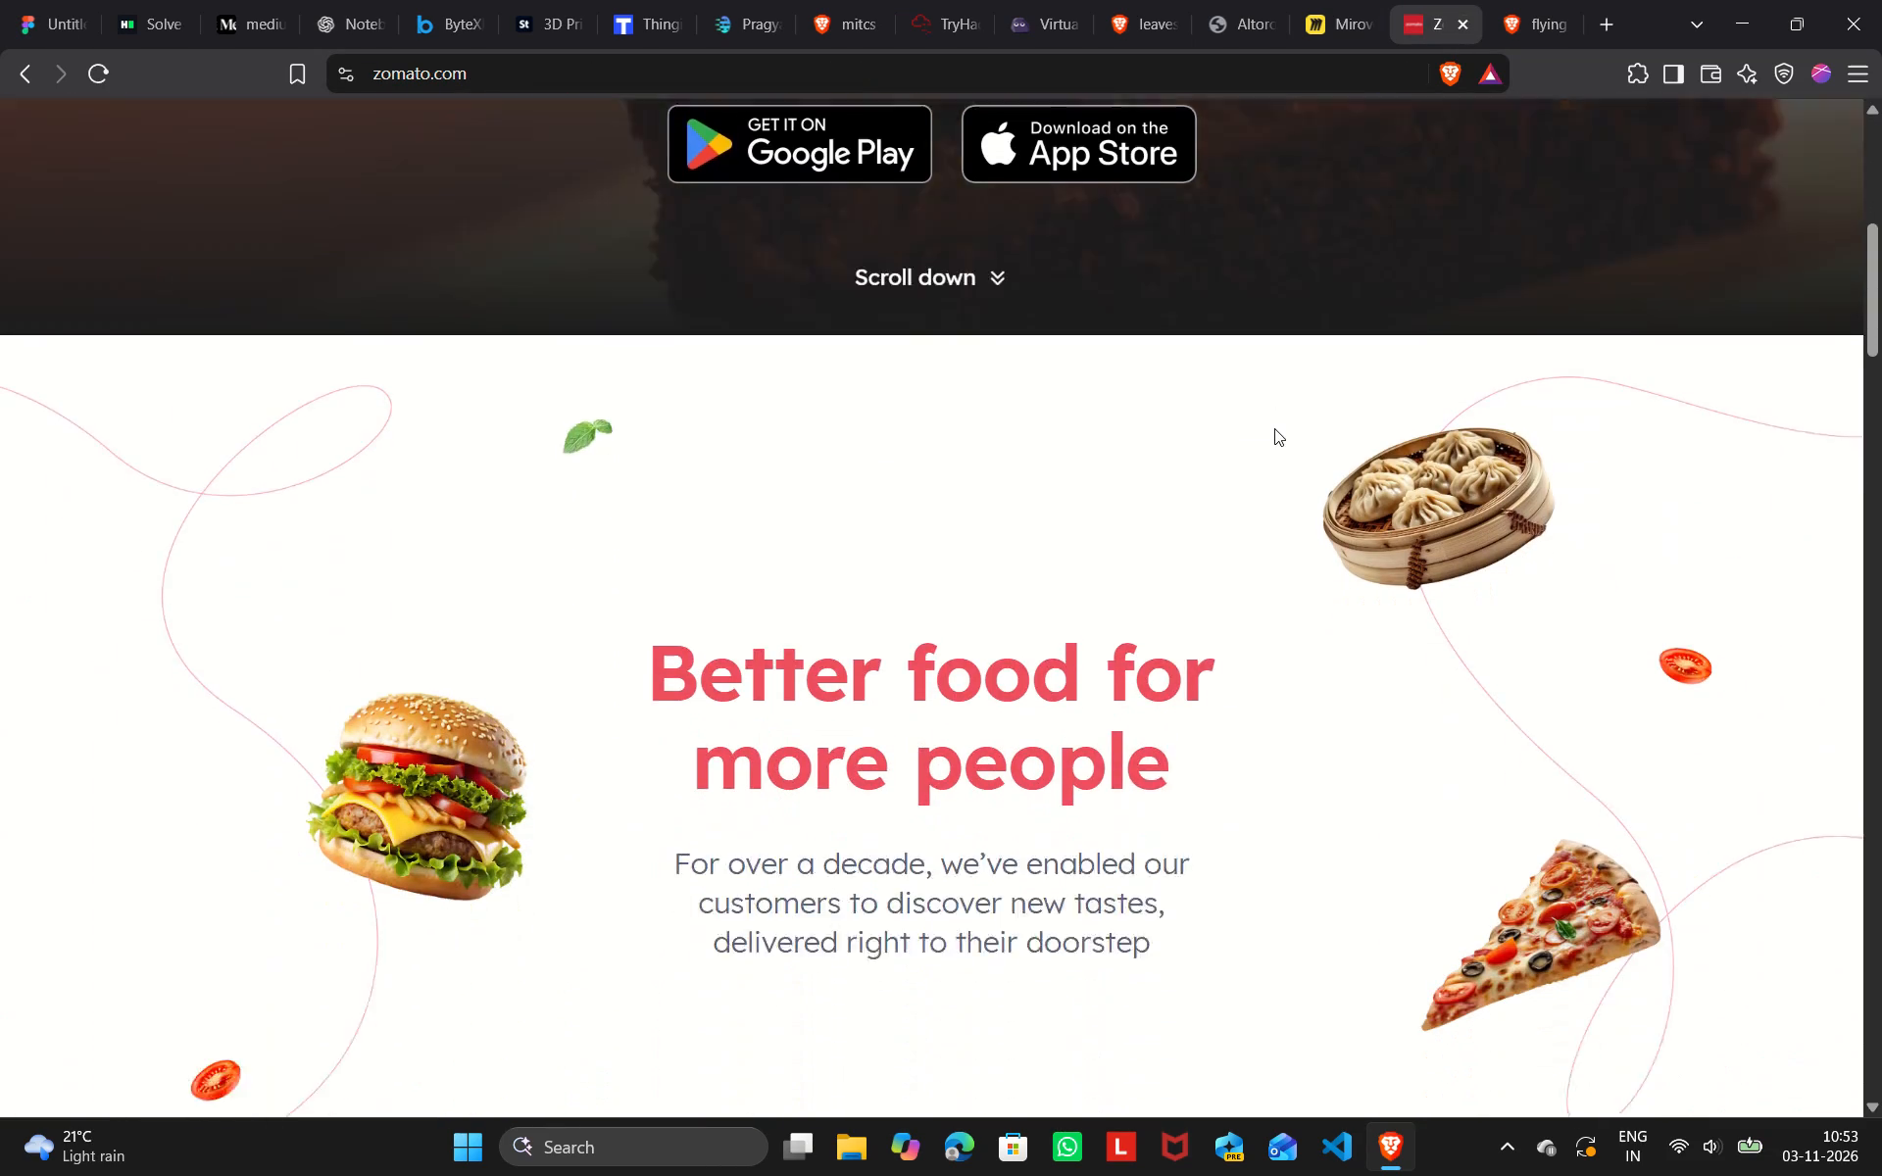
scroll(1274, 428, down, 2)
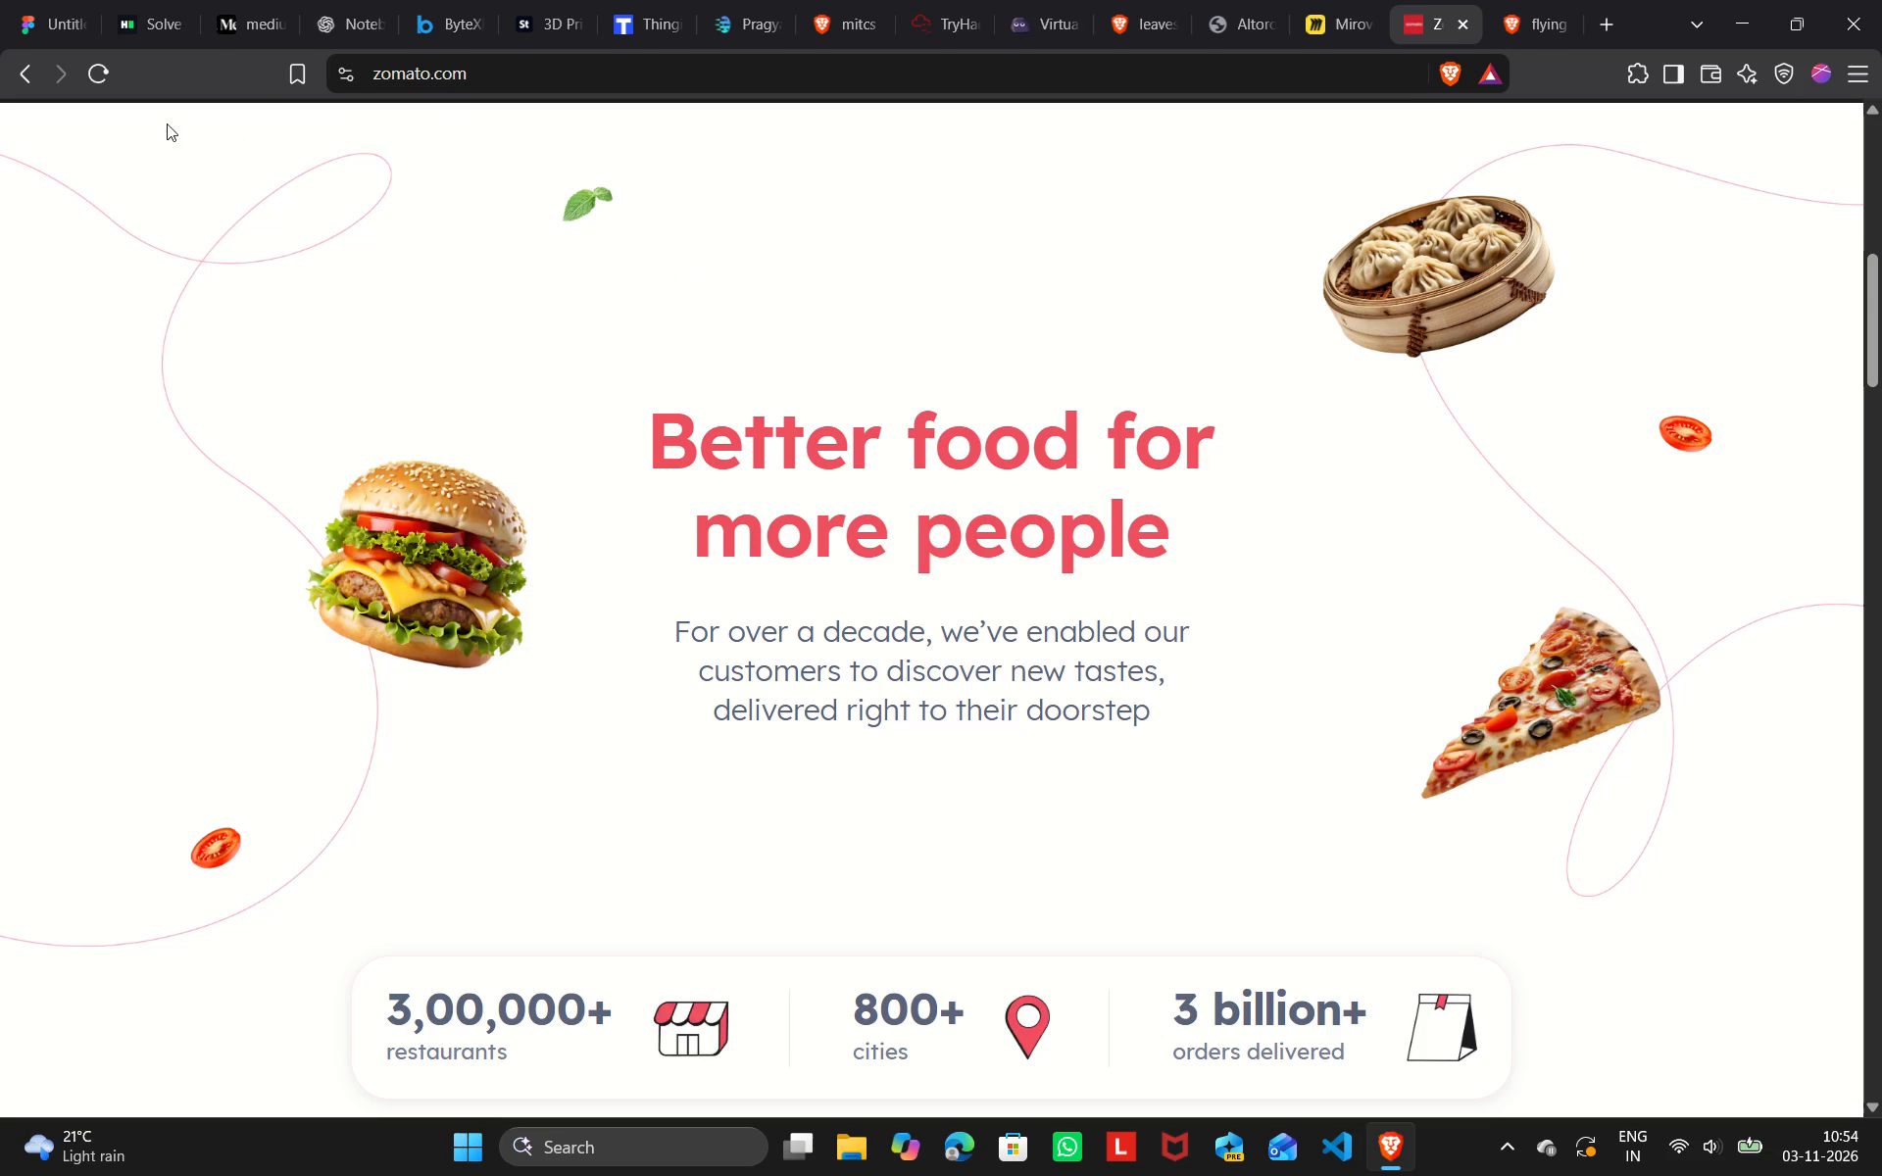
click(16, 11)
click(790, 491)
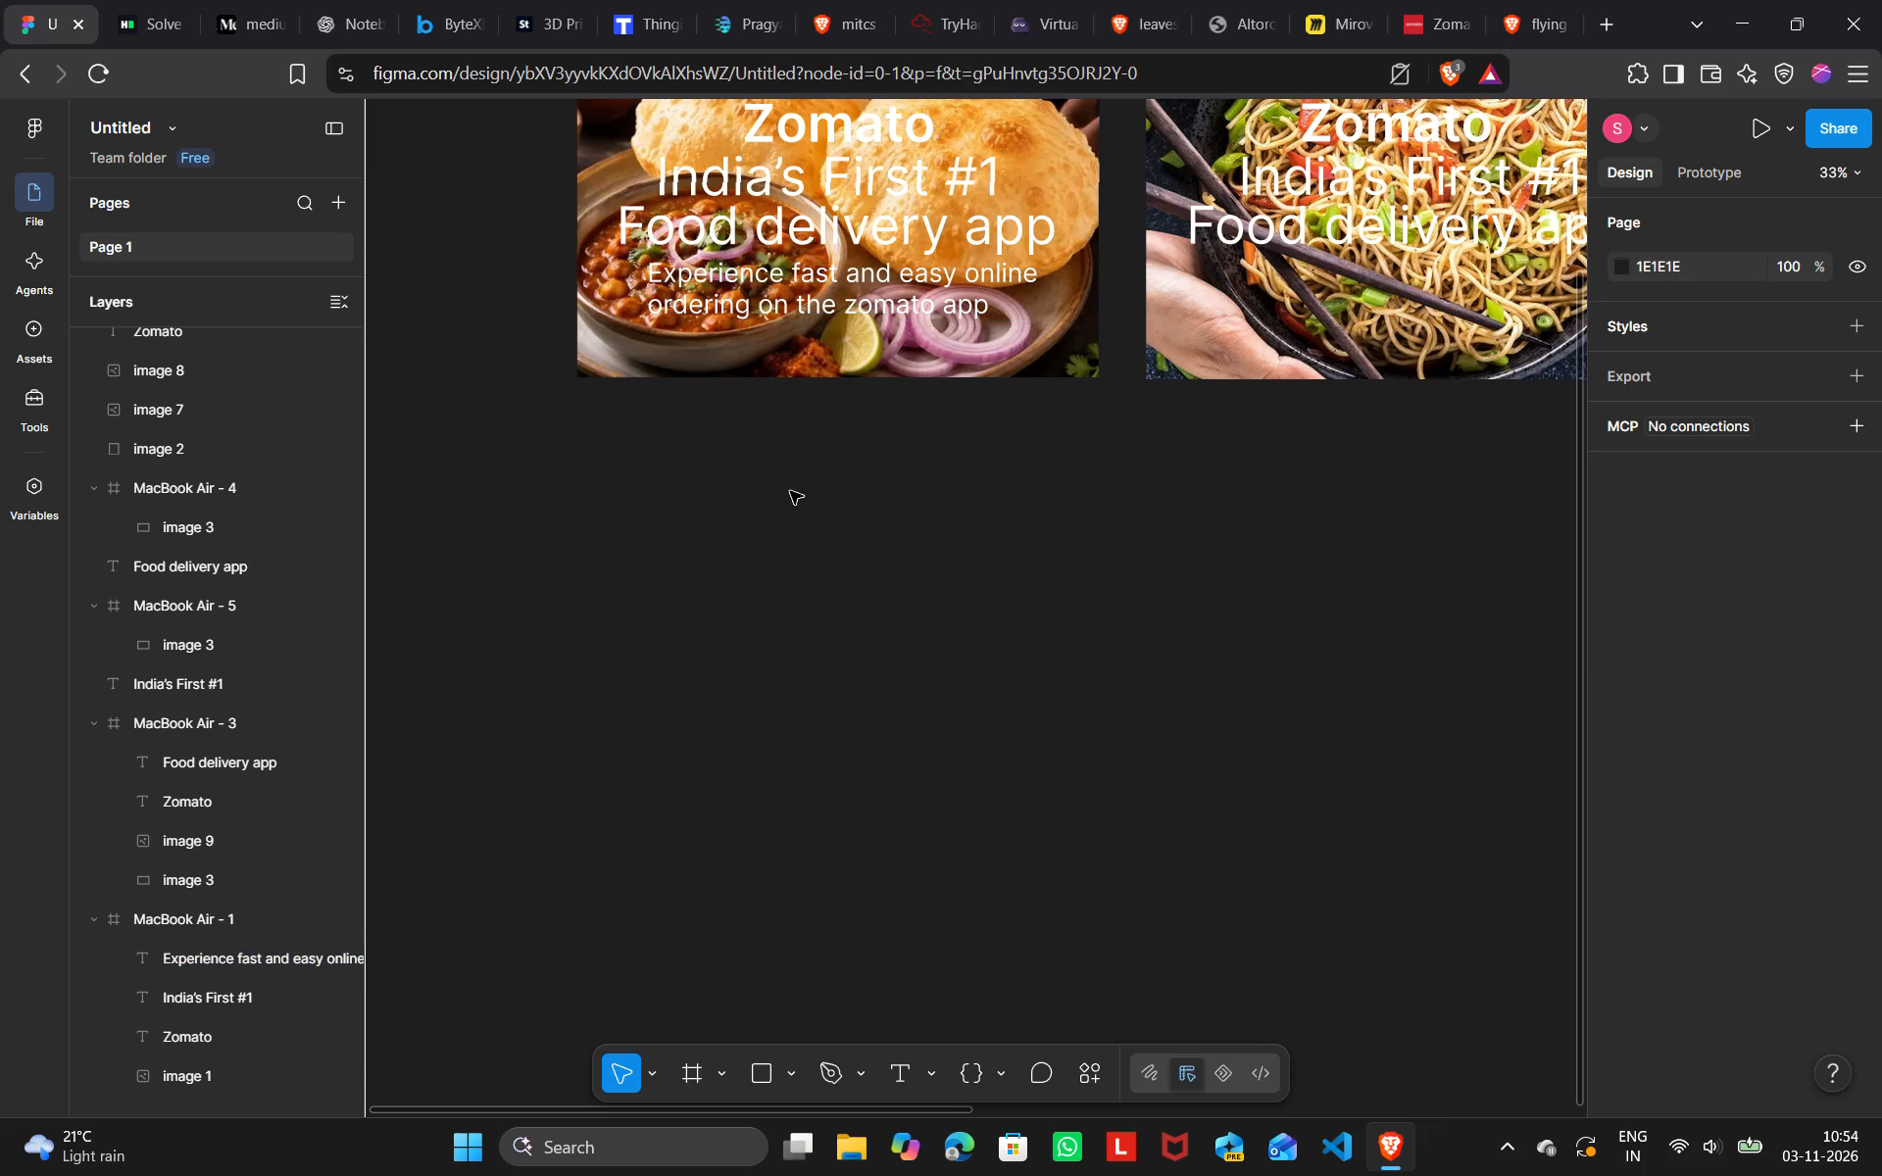
Nudge the Experience fast and easy online ordering tagline in MacBook Air - 1 left and up to X 154, Y 531.
click(1242, 694)
click(872, 299)
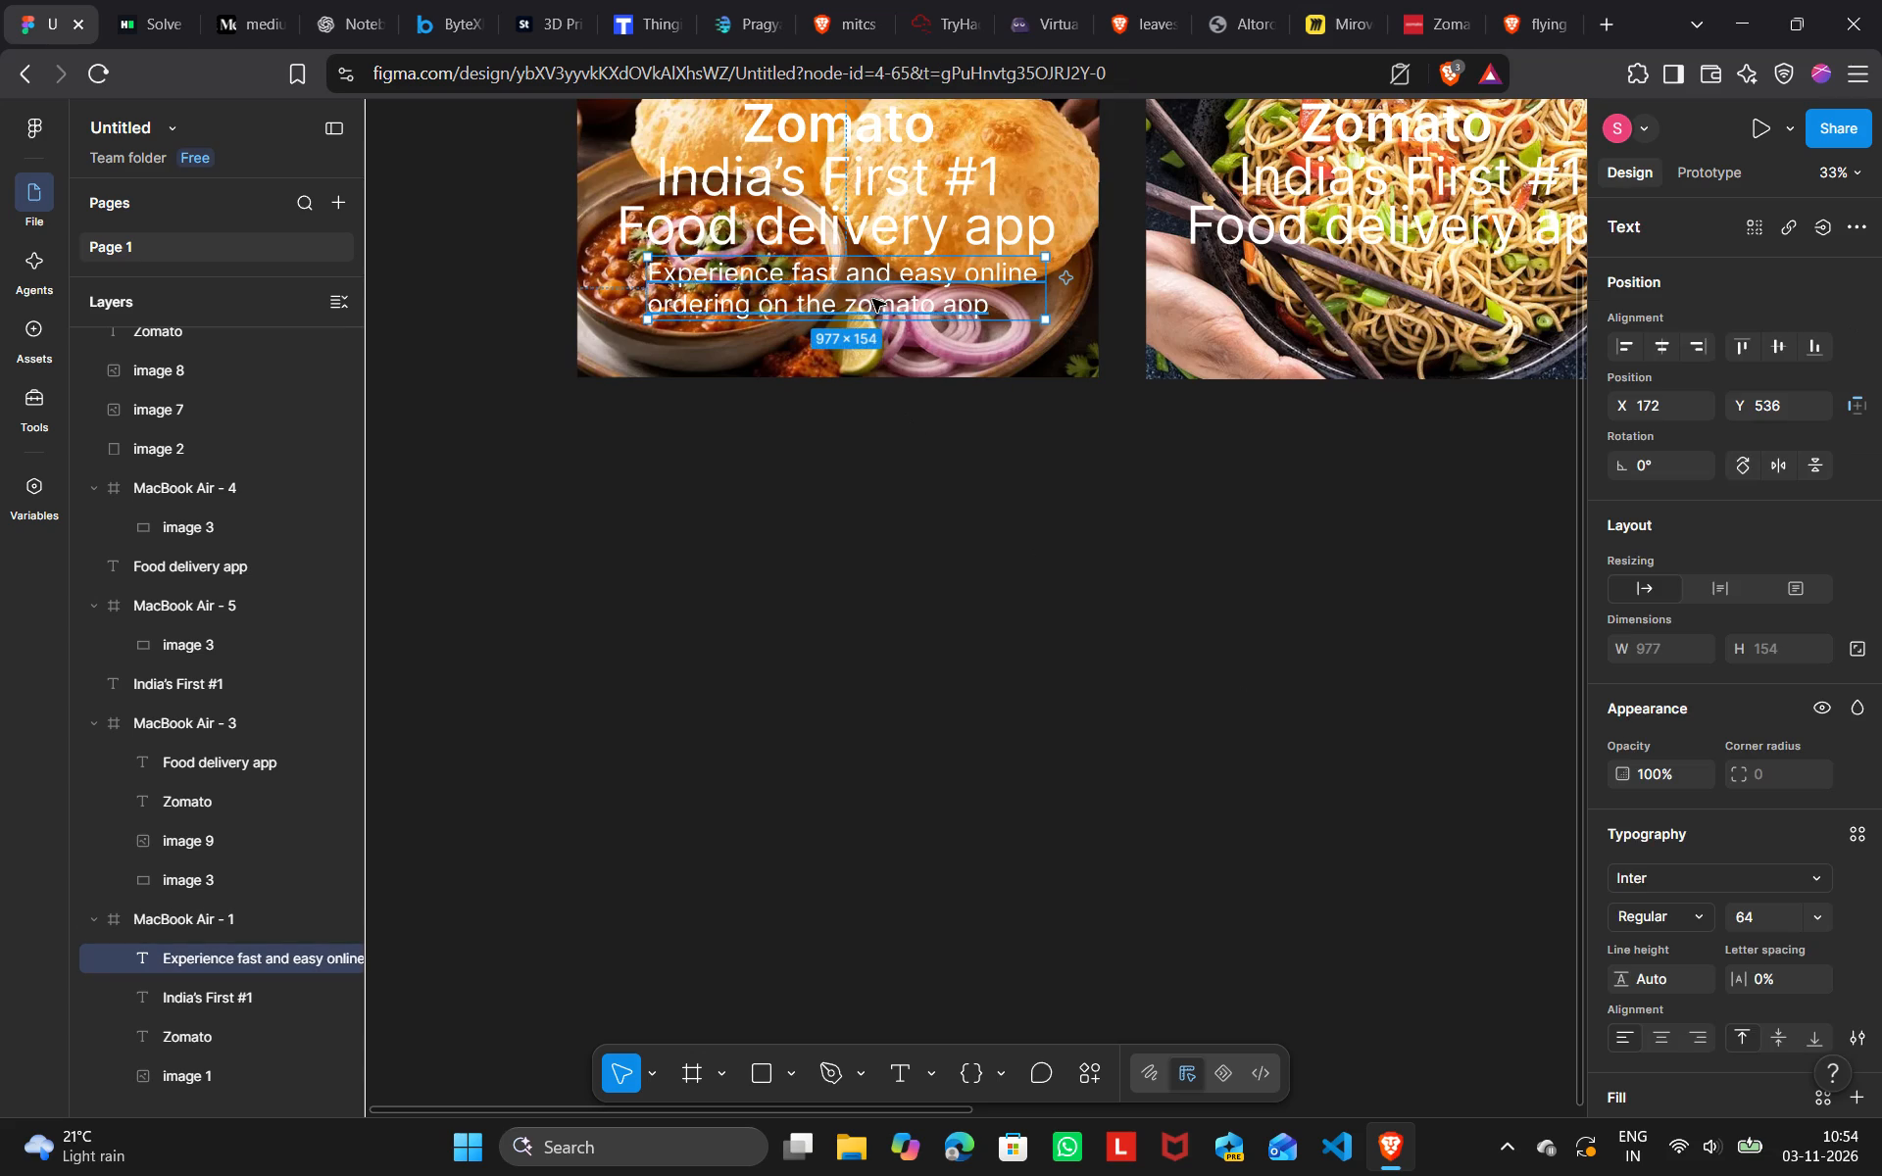
key(Up)
key(Up)
key(Up)
key(Left)
key(Left)
key(Left)
key(Left)
key(Left)
key(Left)
key(Left)
key(Left)
key(Left)
key(Left)
key(Left)
key(Left)
key(Left)
key(Left)
key(Left)
key(Left)
key(Left)
key(Left)
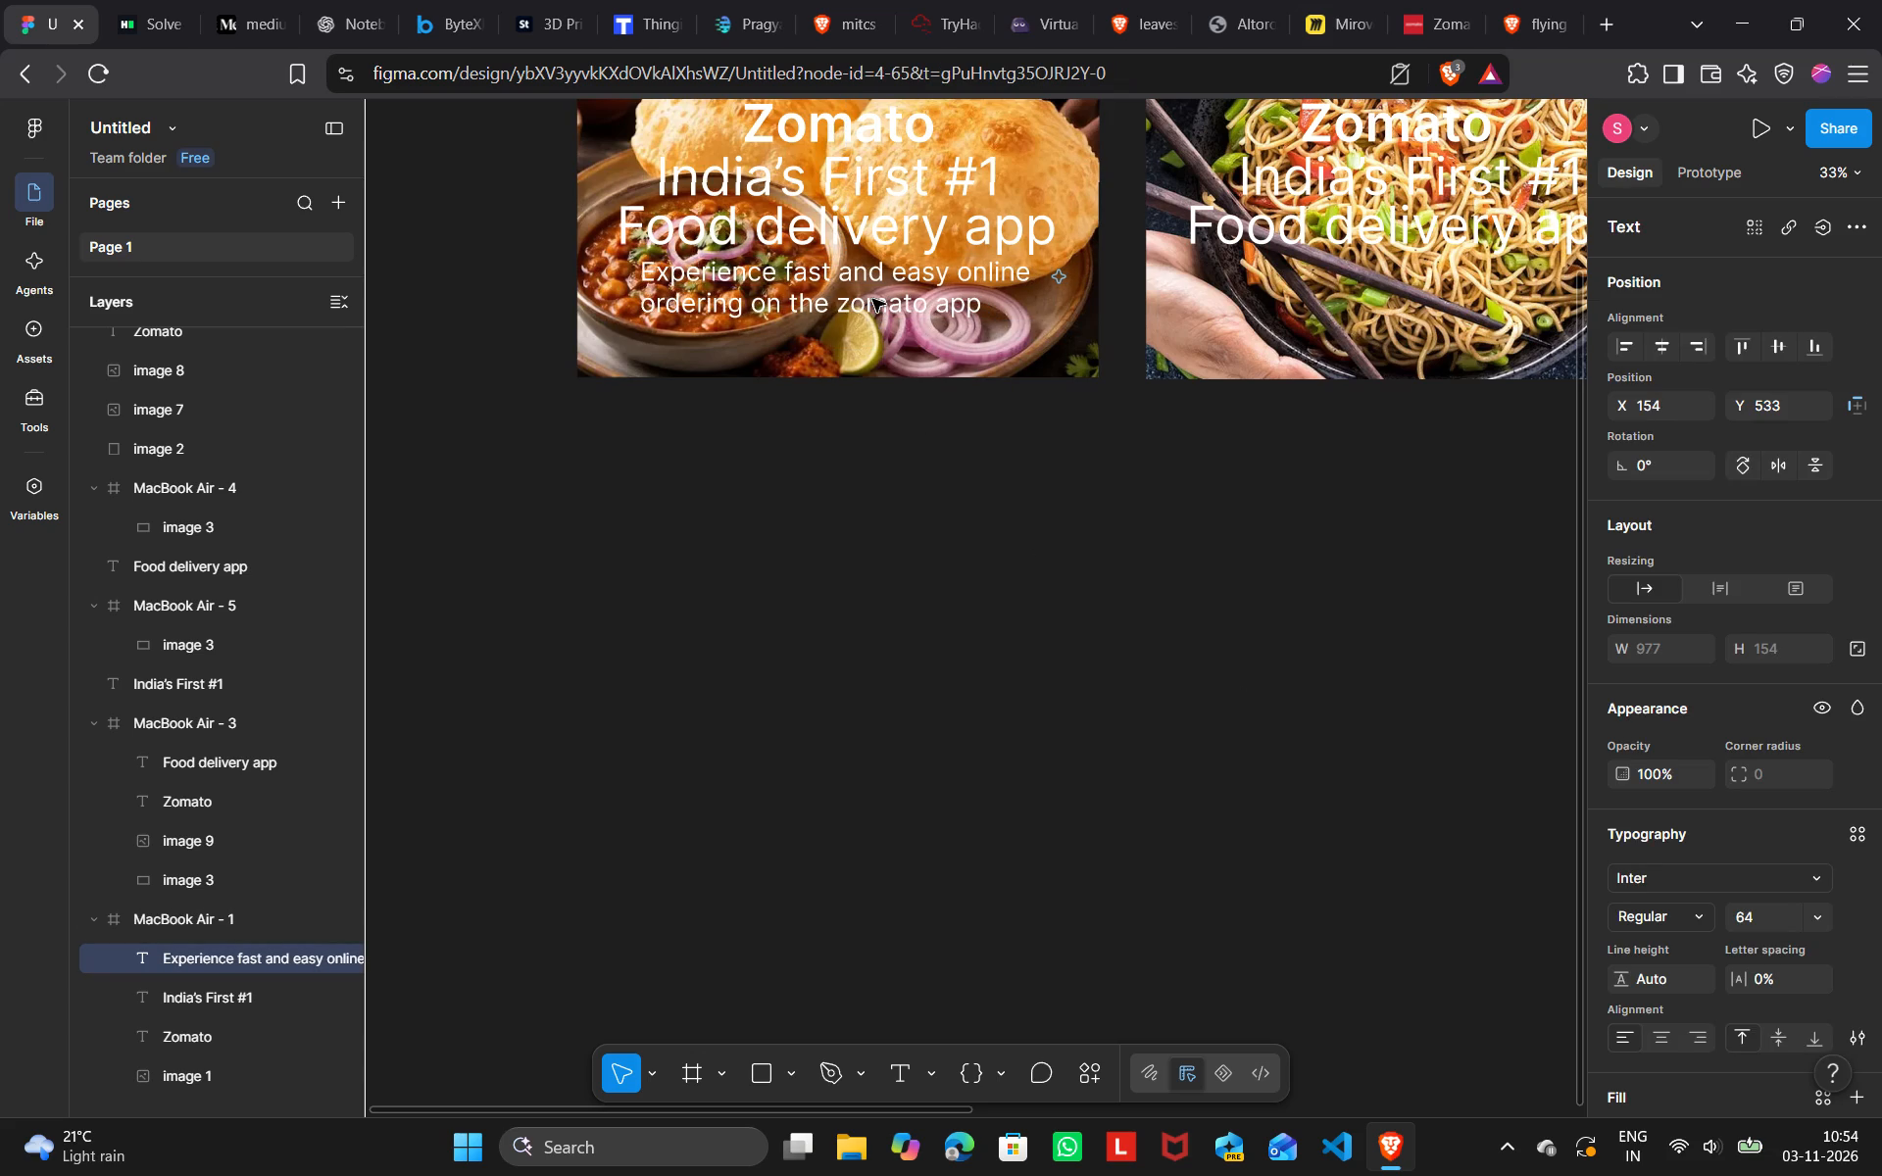
key(Up)
key(Up)
Duplicate the MacBook Air - 1 tagline and move the copy toward the noodles frame, to X 655, Y 2647.
scroll(872, 299, left, 2)
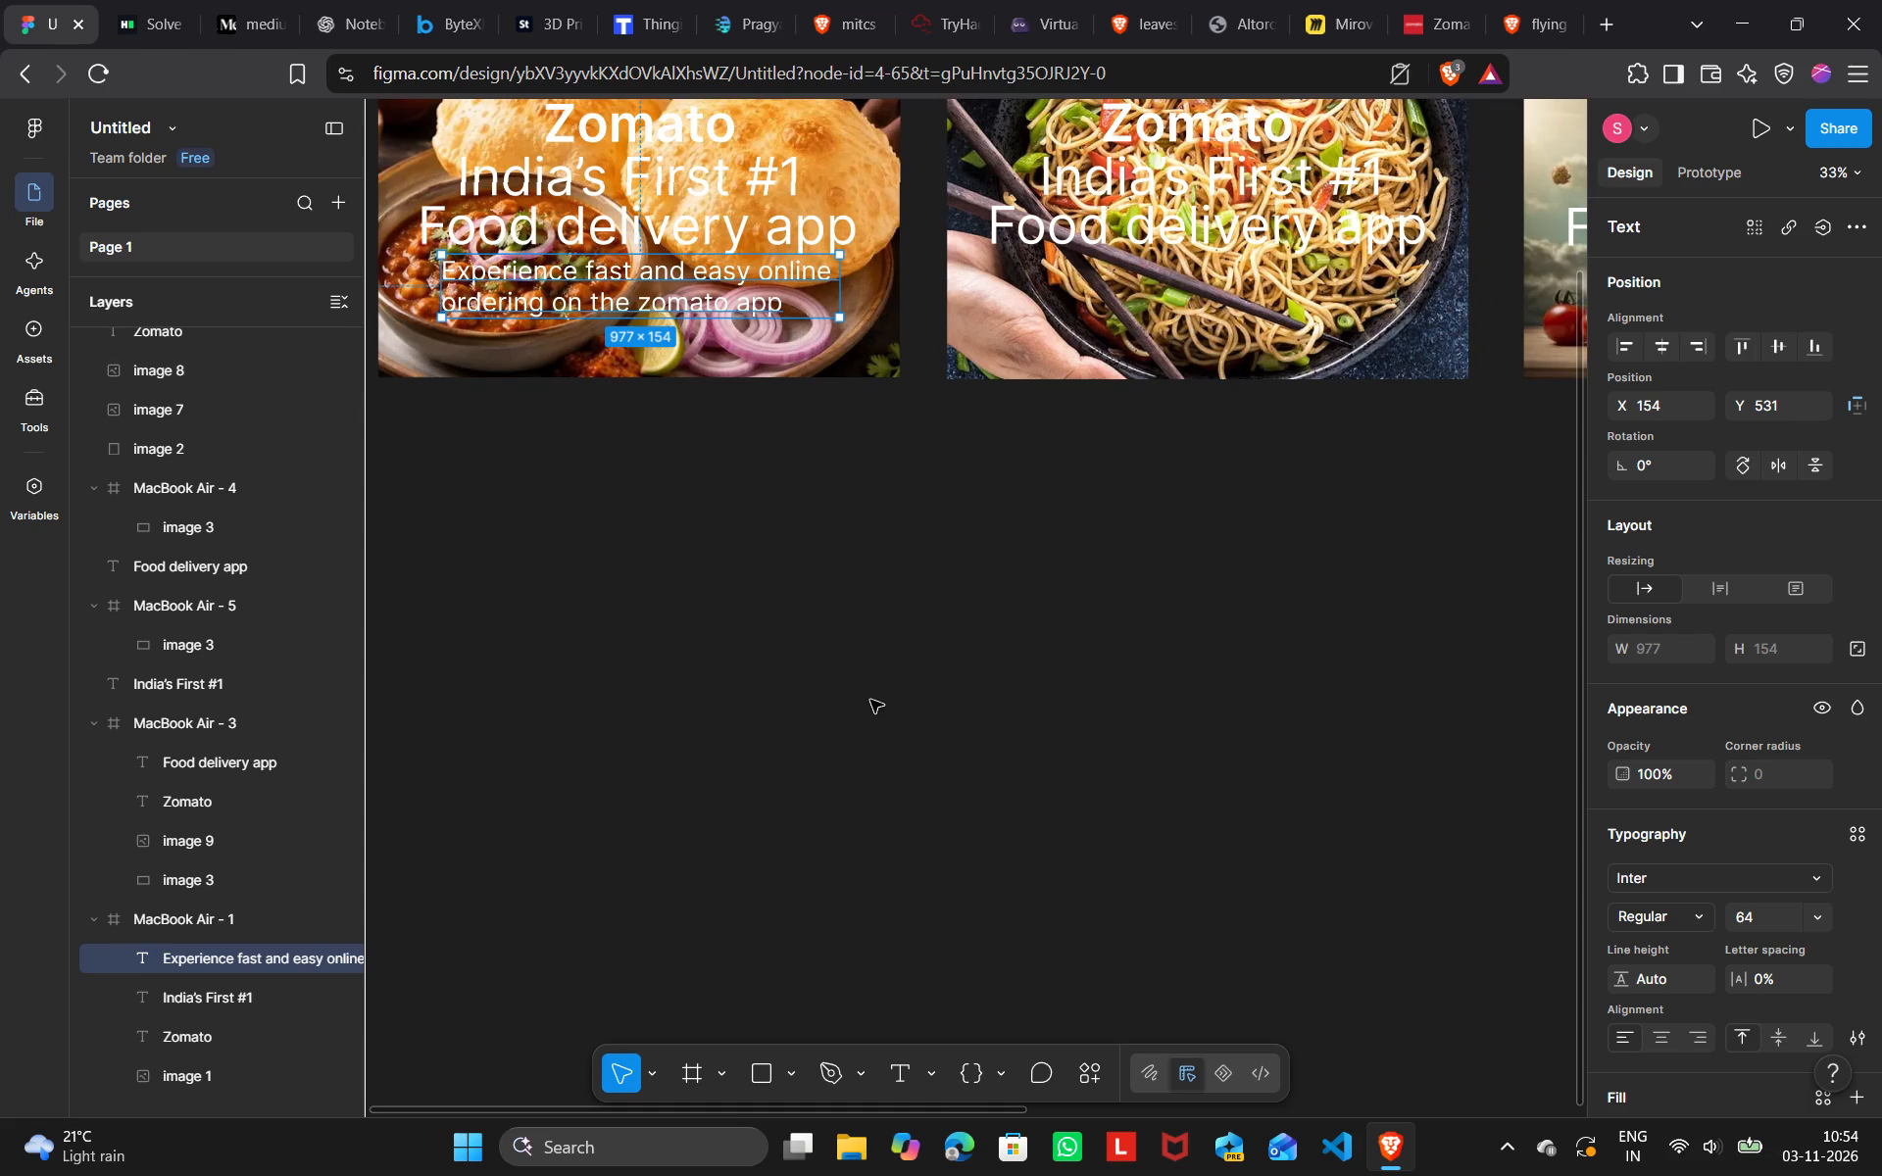
click(870, 700)
click(726, 298)
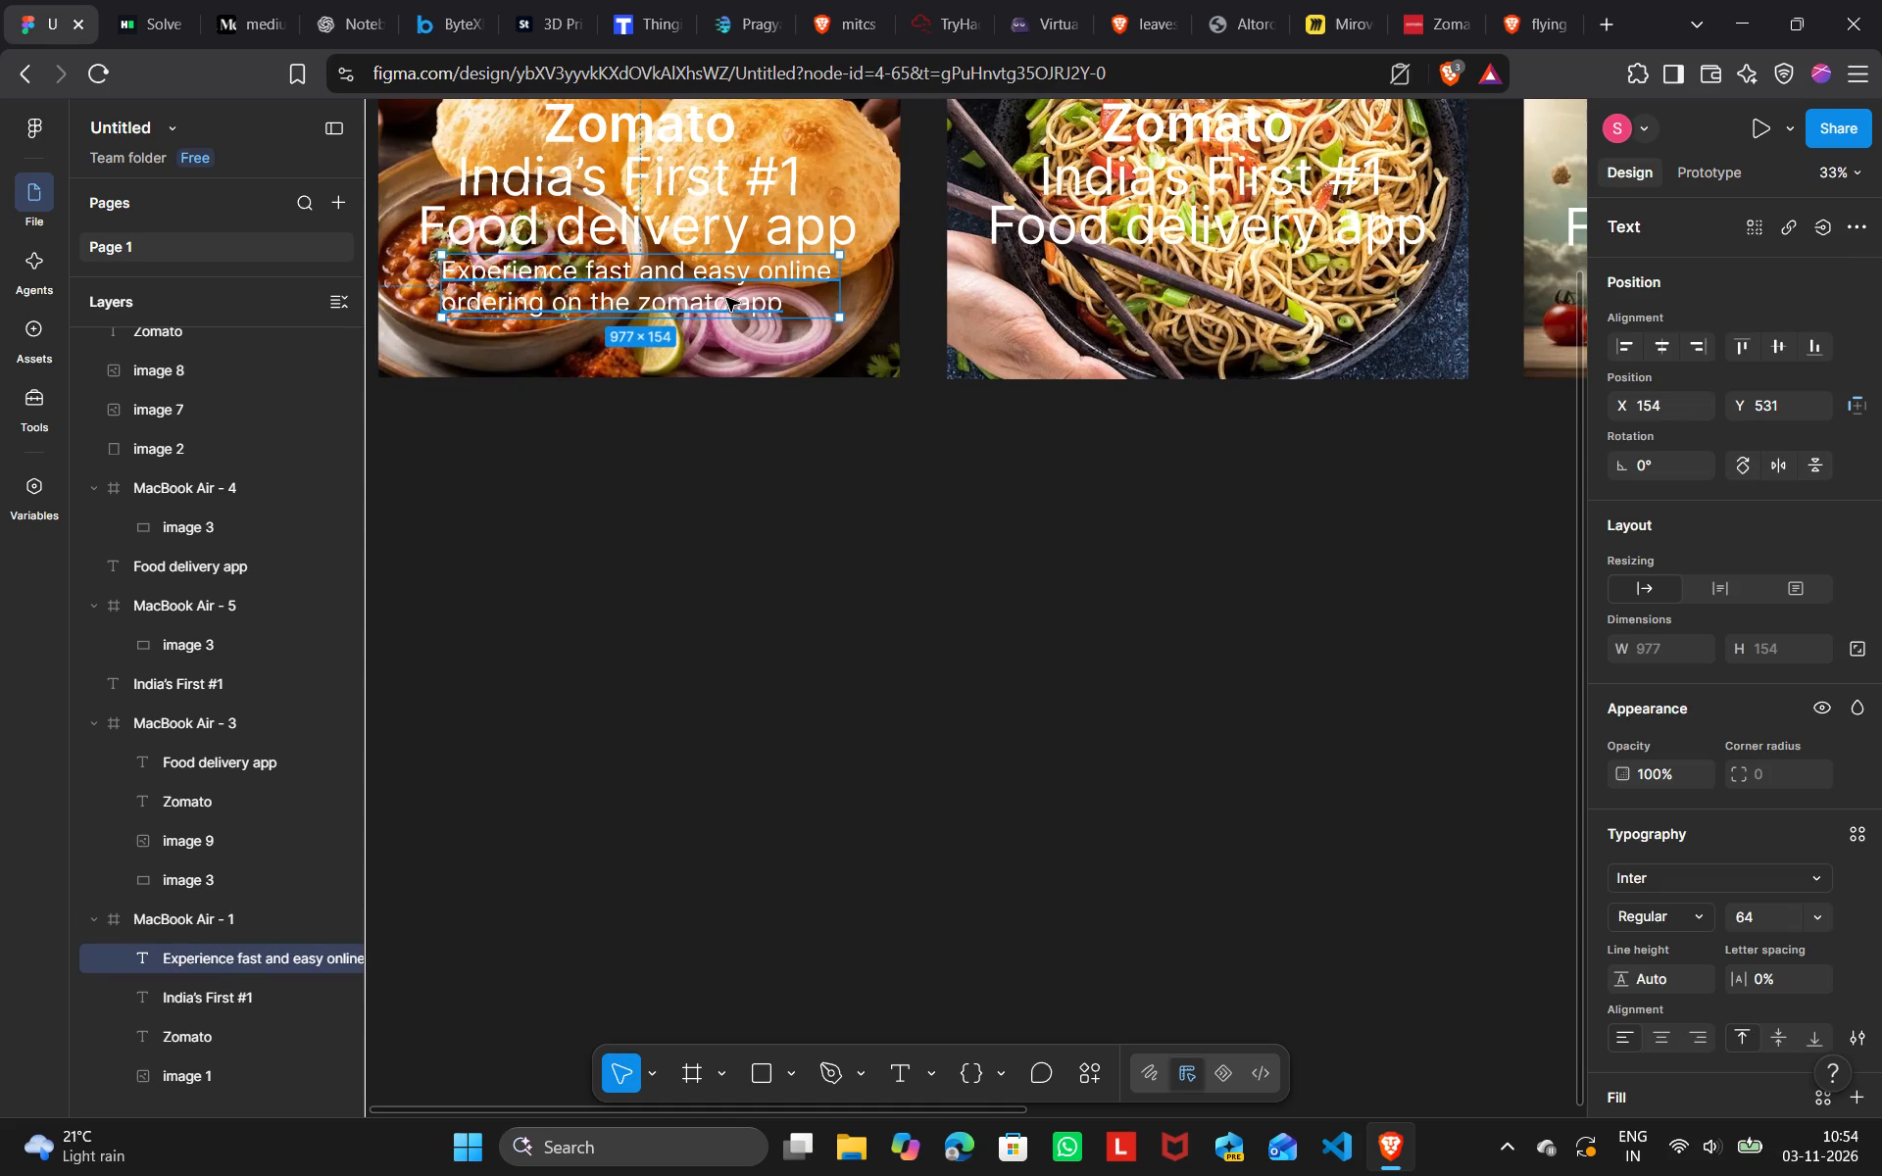
key(ctrl+d)
drag(726, 298, 1145, 281)
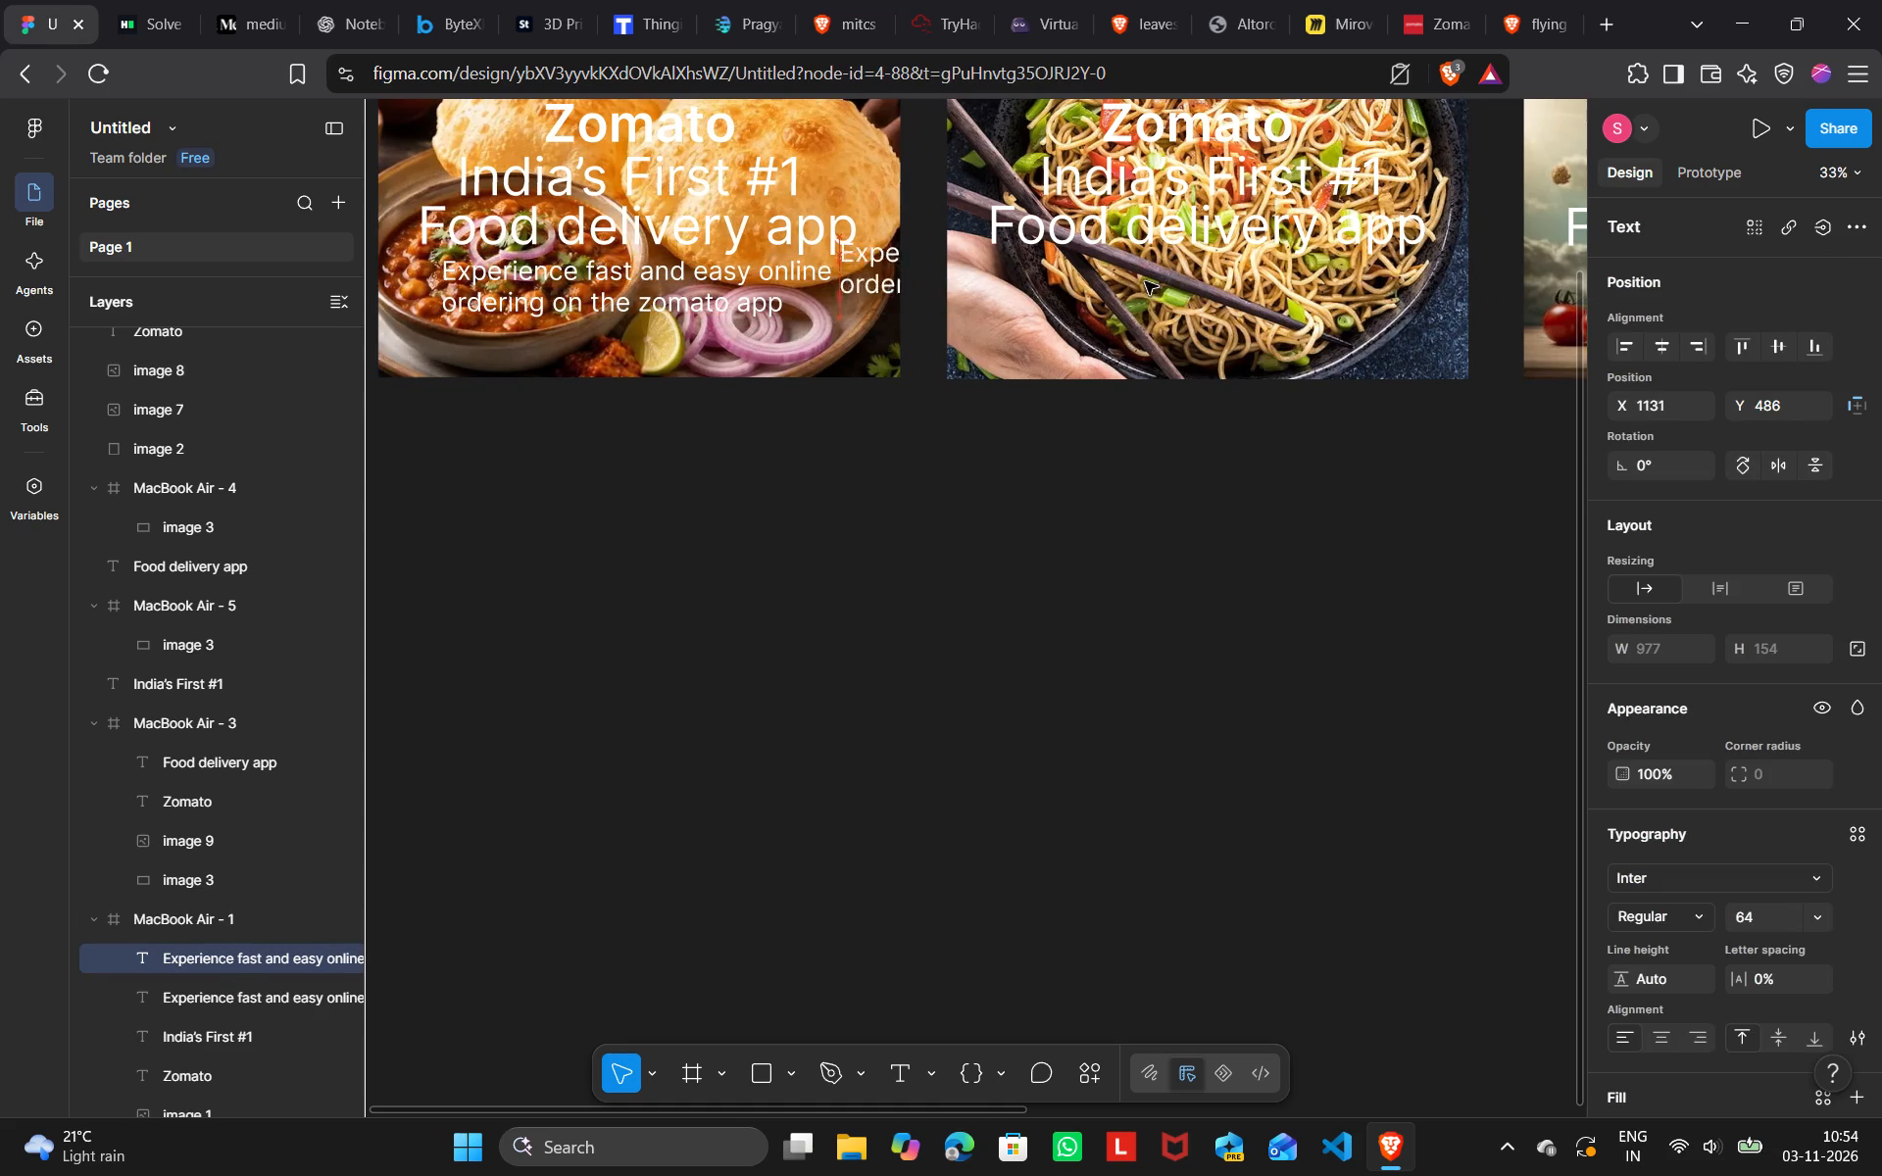
drag(1145, 281, 964, 301)
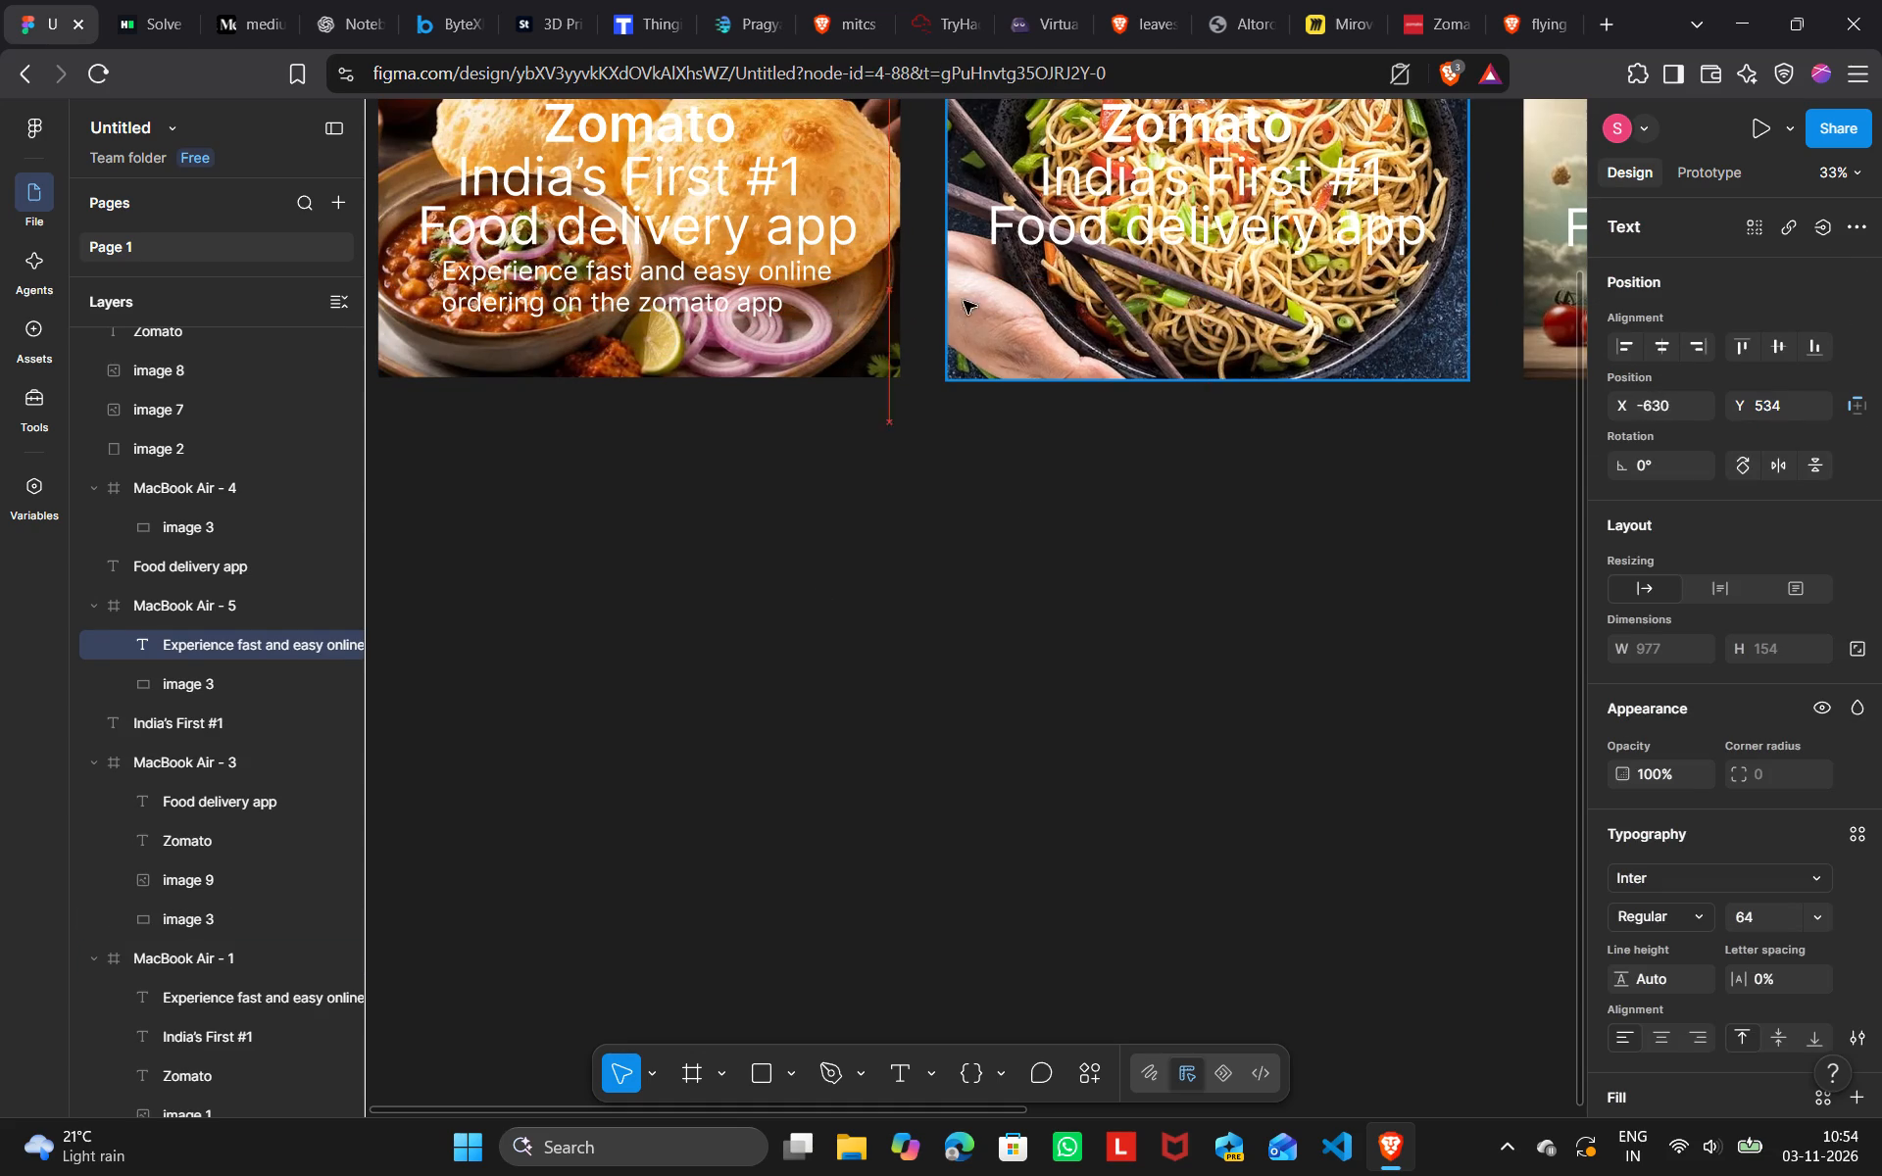
drag(964, 301, 930, 298)
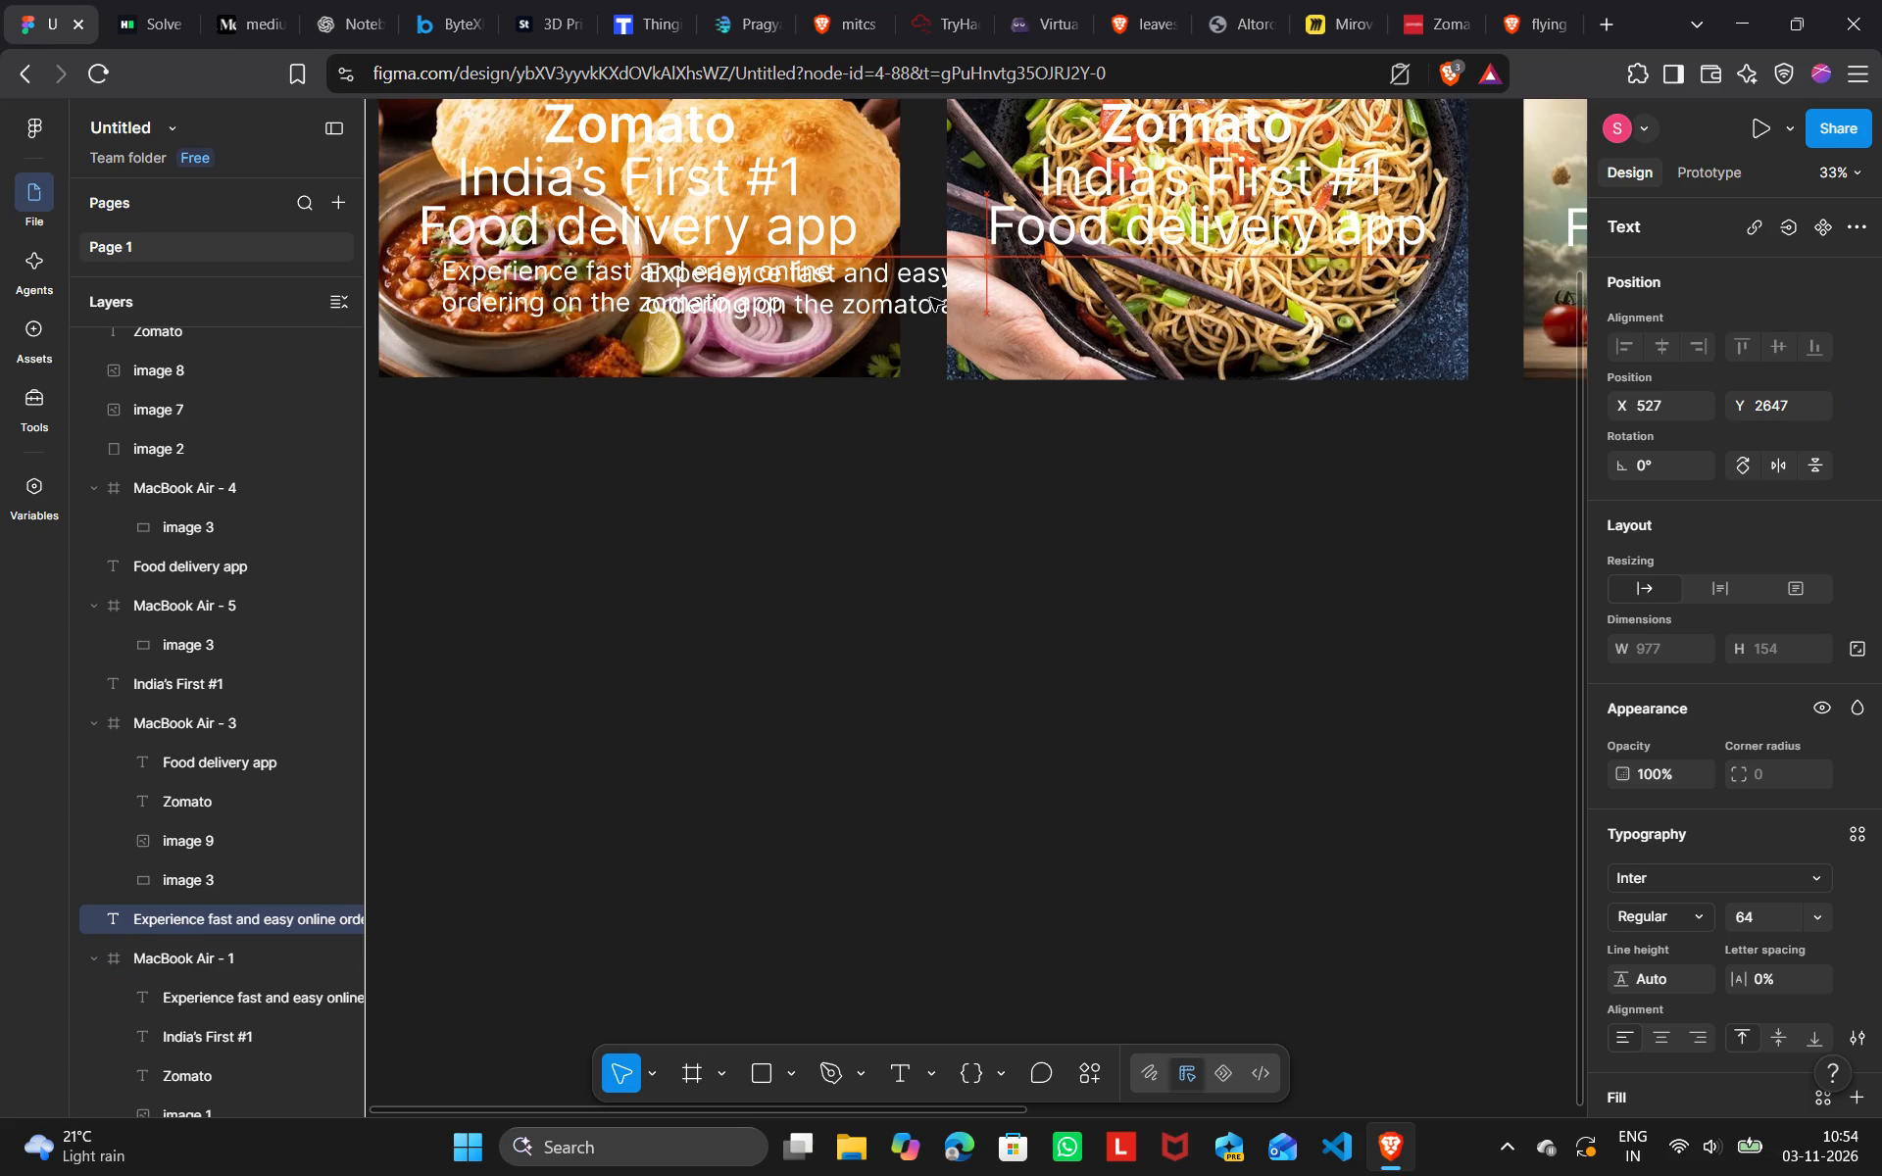
drag(930, 298, 930, 309)
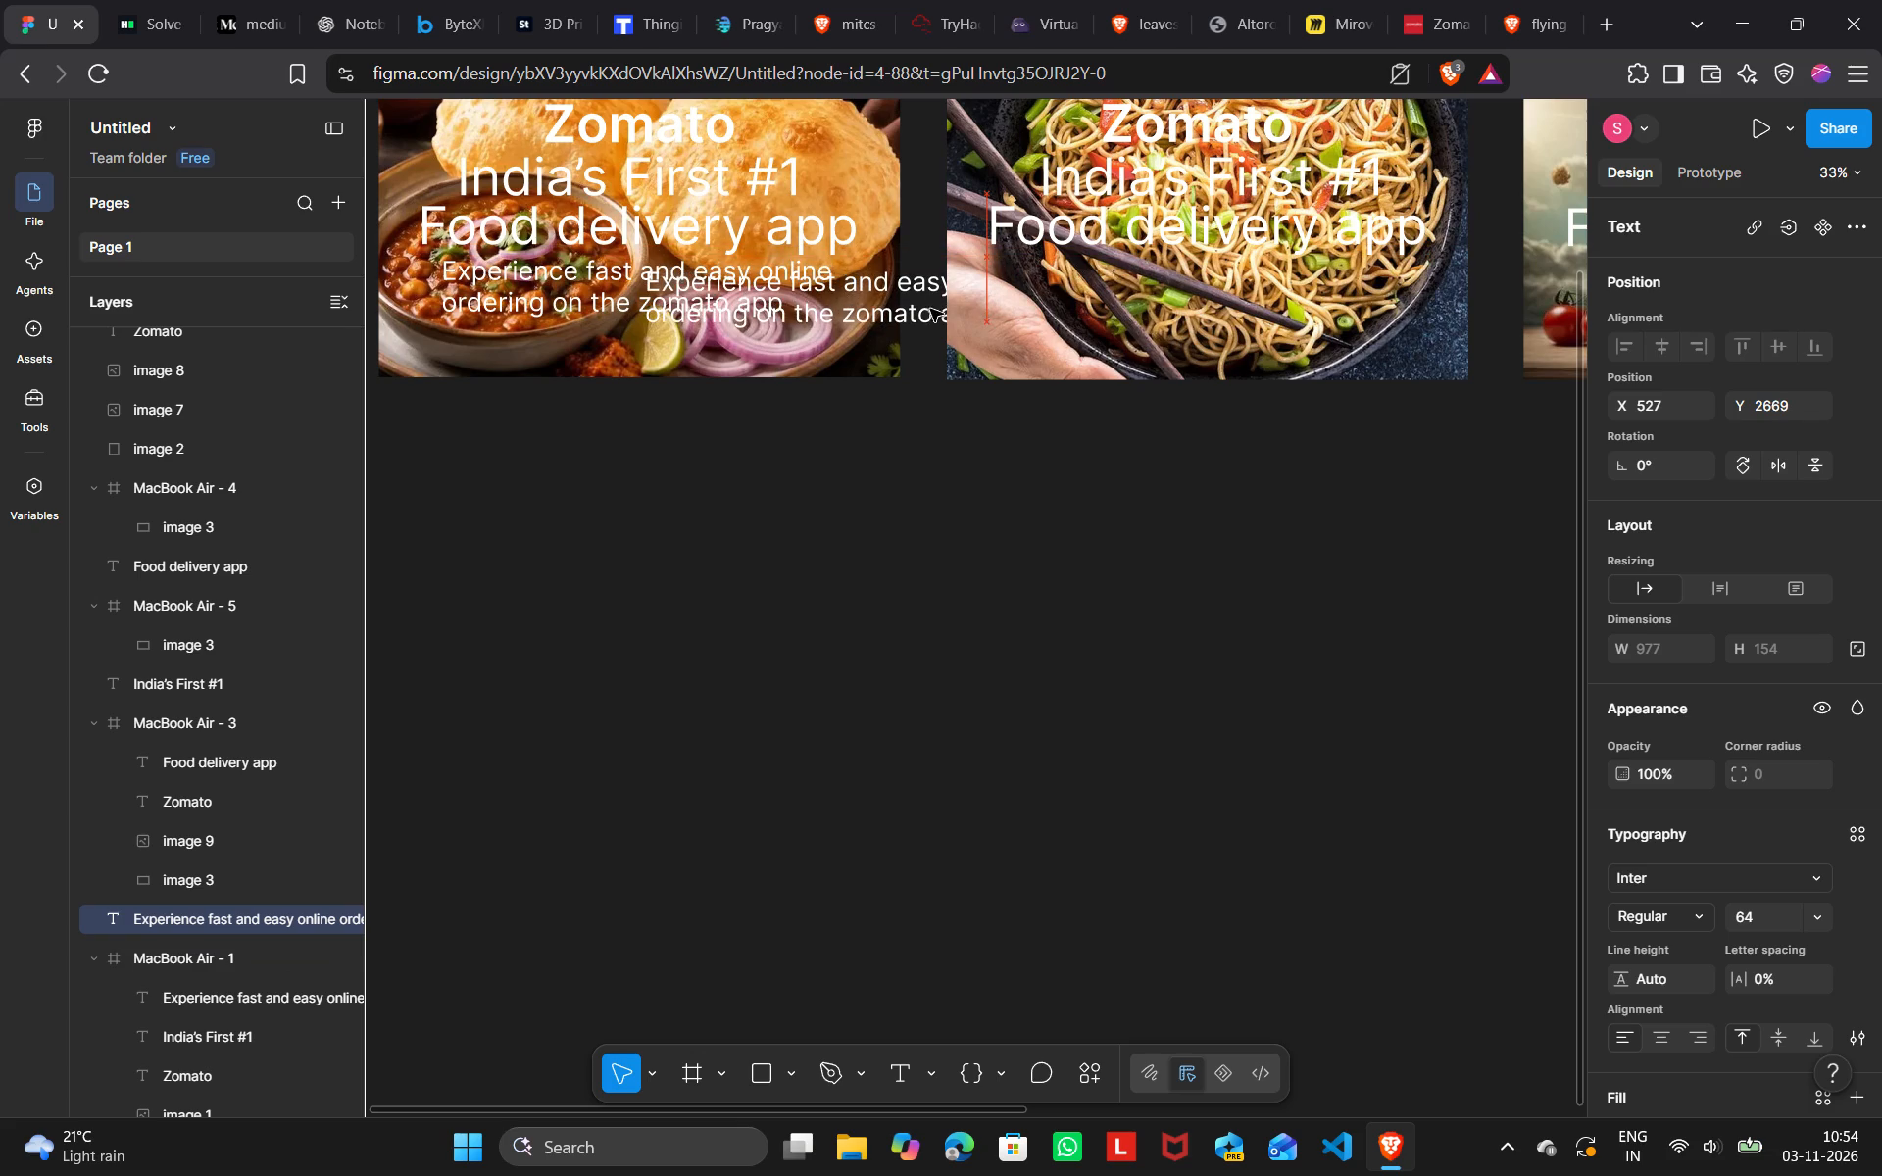
drag(930, 309, 929, 302)
key(Right)
key(Right)
key(Right)
key(Right)
key(Right)
key(Right)
key(Right)
key(Right)
key(Right)
key(Right)
key(Right)
key(Right)
key(Right)
key(Right)
key(Right)
key(Right)
key(Right)
key(Right)
key(Right)
key(Right)
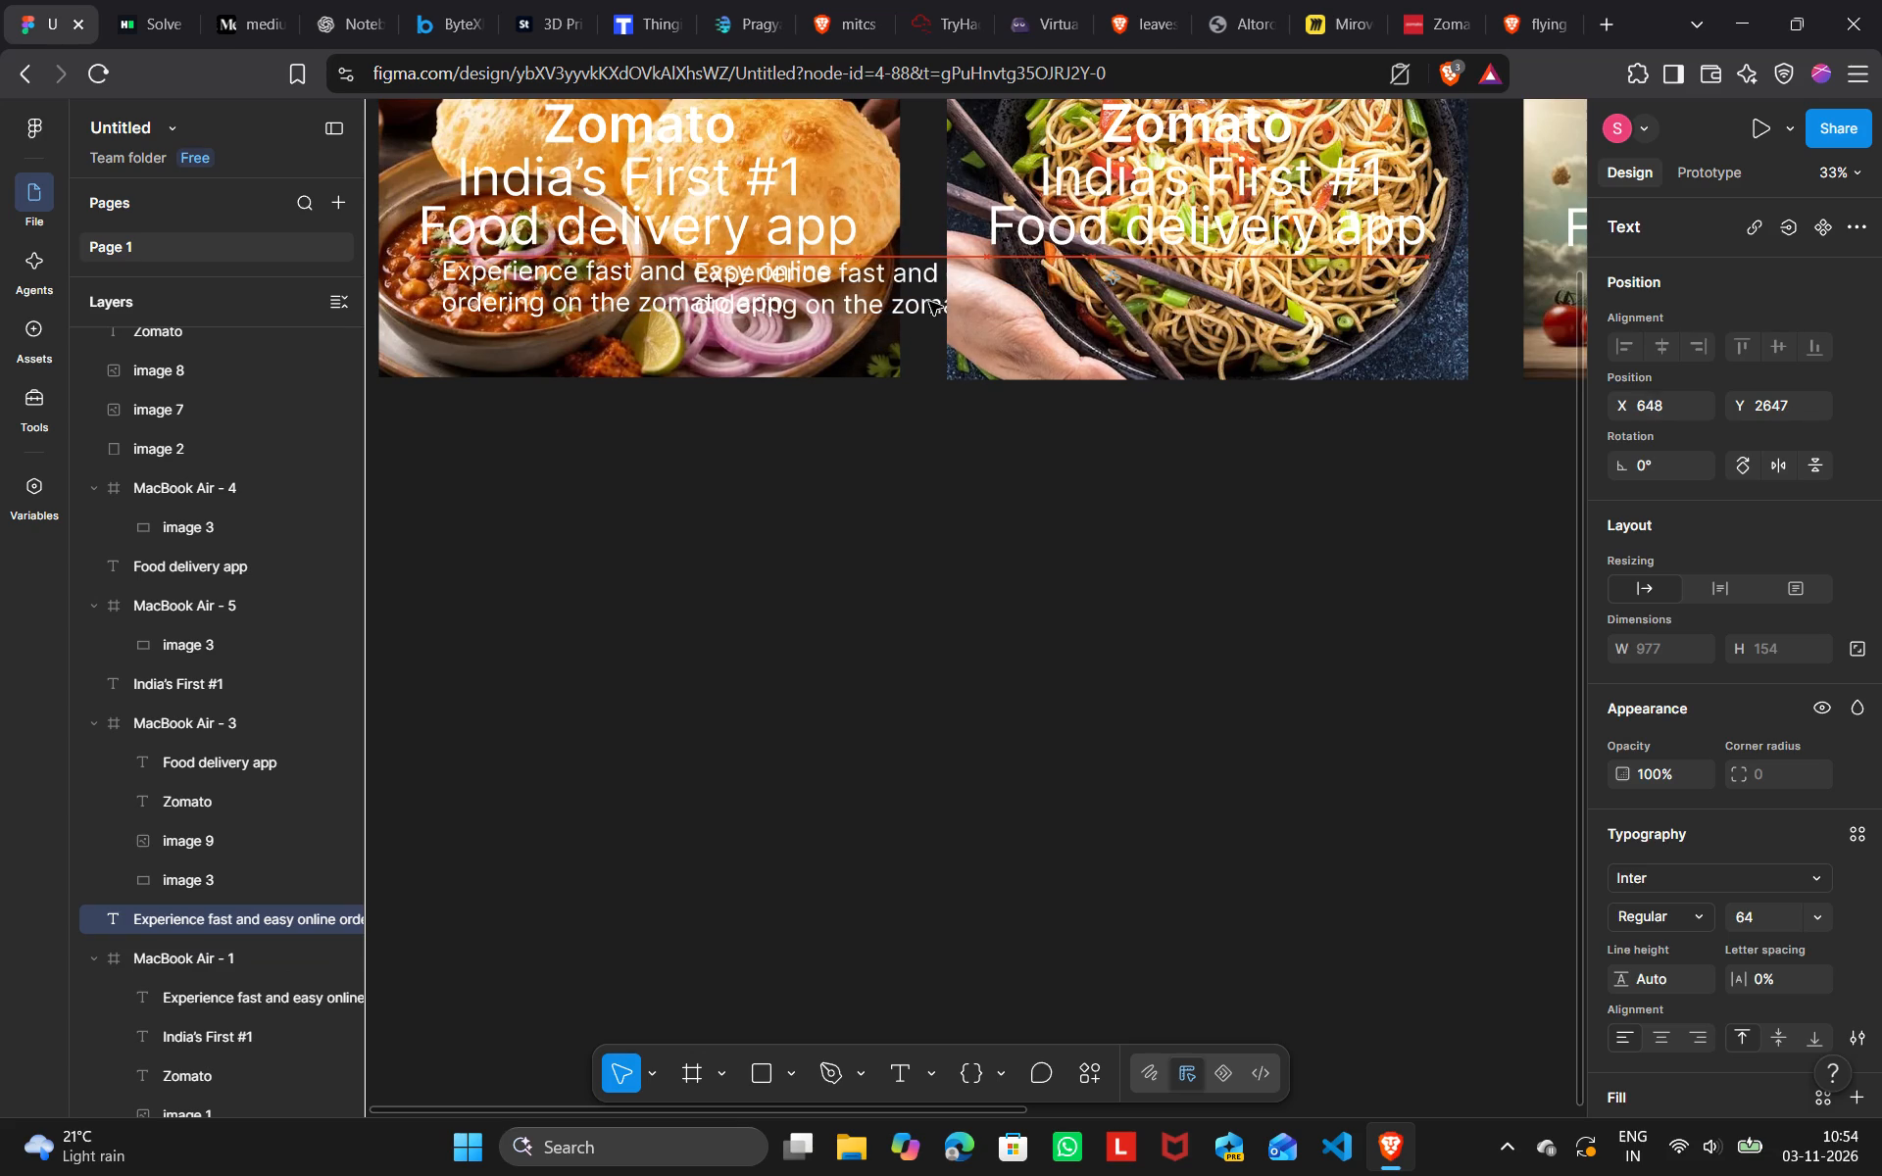
click(929, 302)
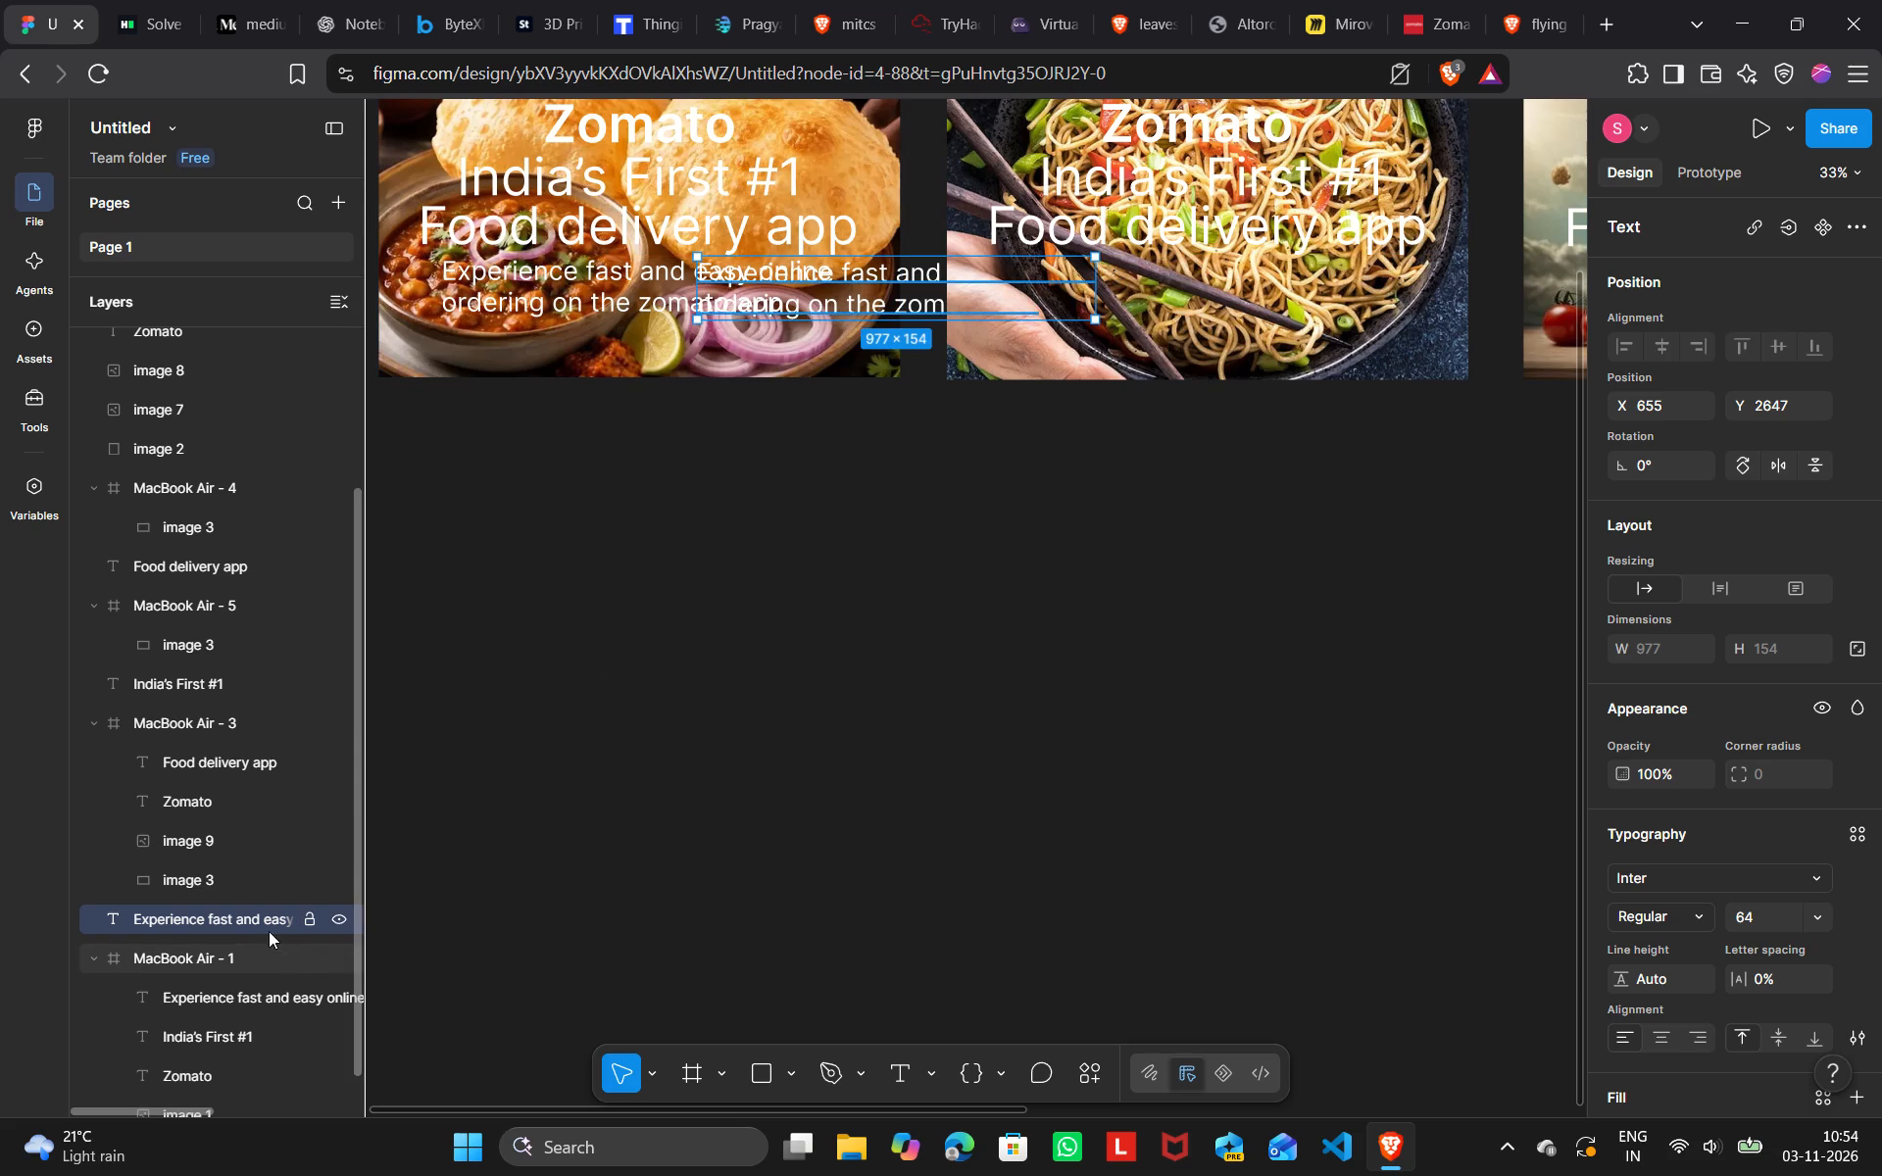
Raise the copied tagline's layer above the India's First #1 layers and move the copy over the noodles picture to X 199, Y 512.
drag(264, 924, 186, 428)
click(937, 286)
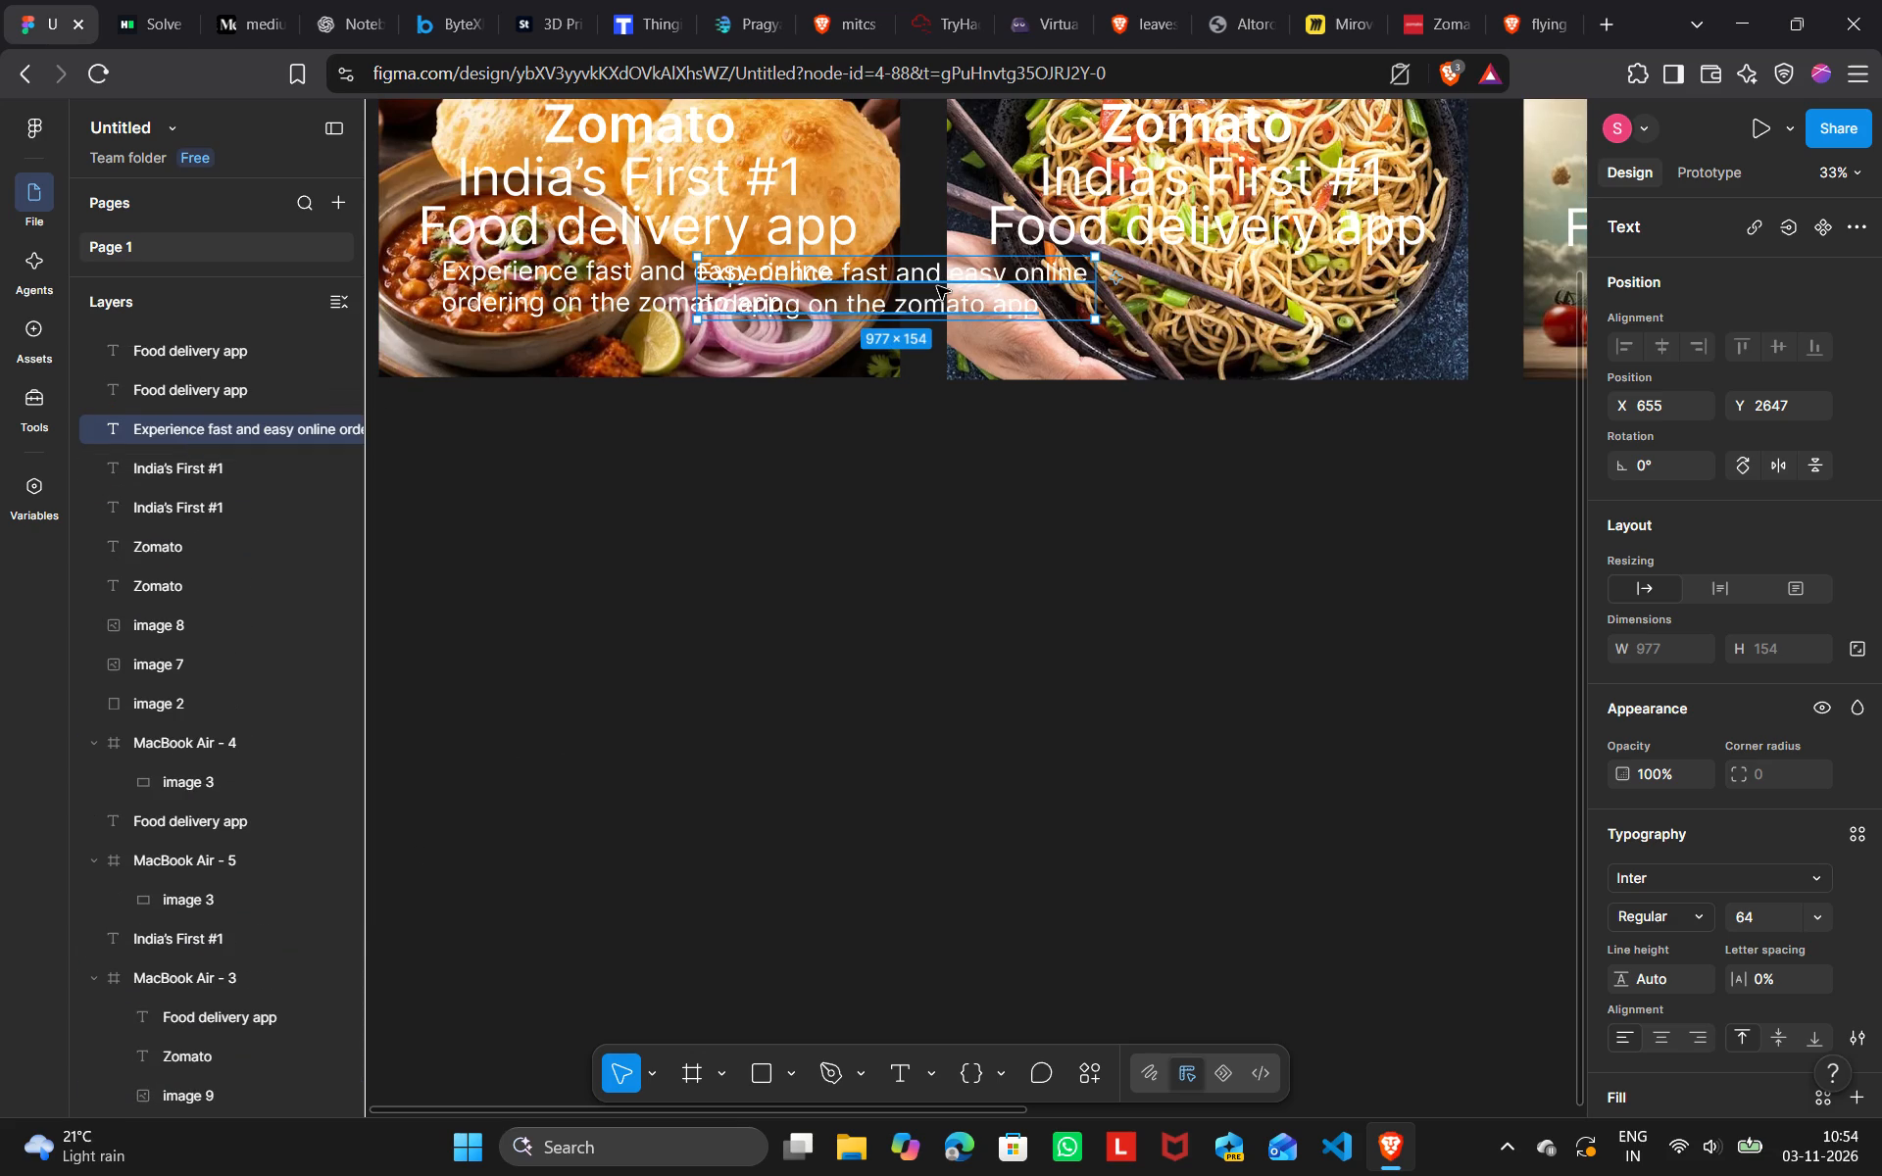
key(Right)
key(Right)
key(Right)
key(Right)
key(Right)
key(Right)
key(Right)
key(Right)
key(Right)
key(Right)
key(Right)
key(Right)
key(Right)
key(Right)
key(Right)
key(Right)
key(Right)
key(Right)
key(Right)
key(Right)
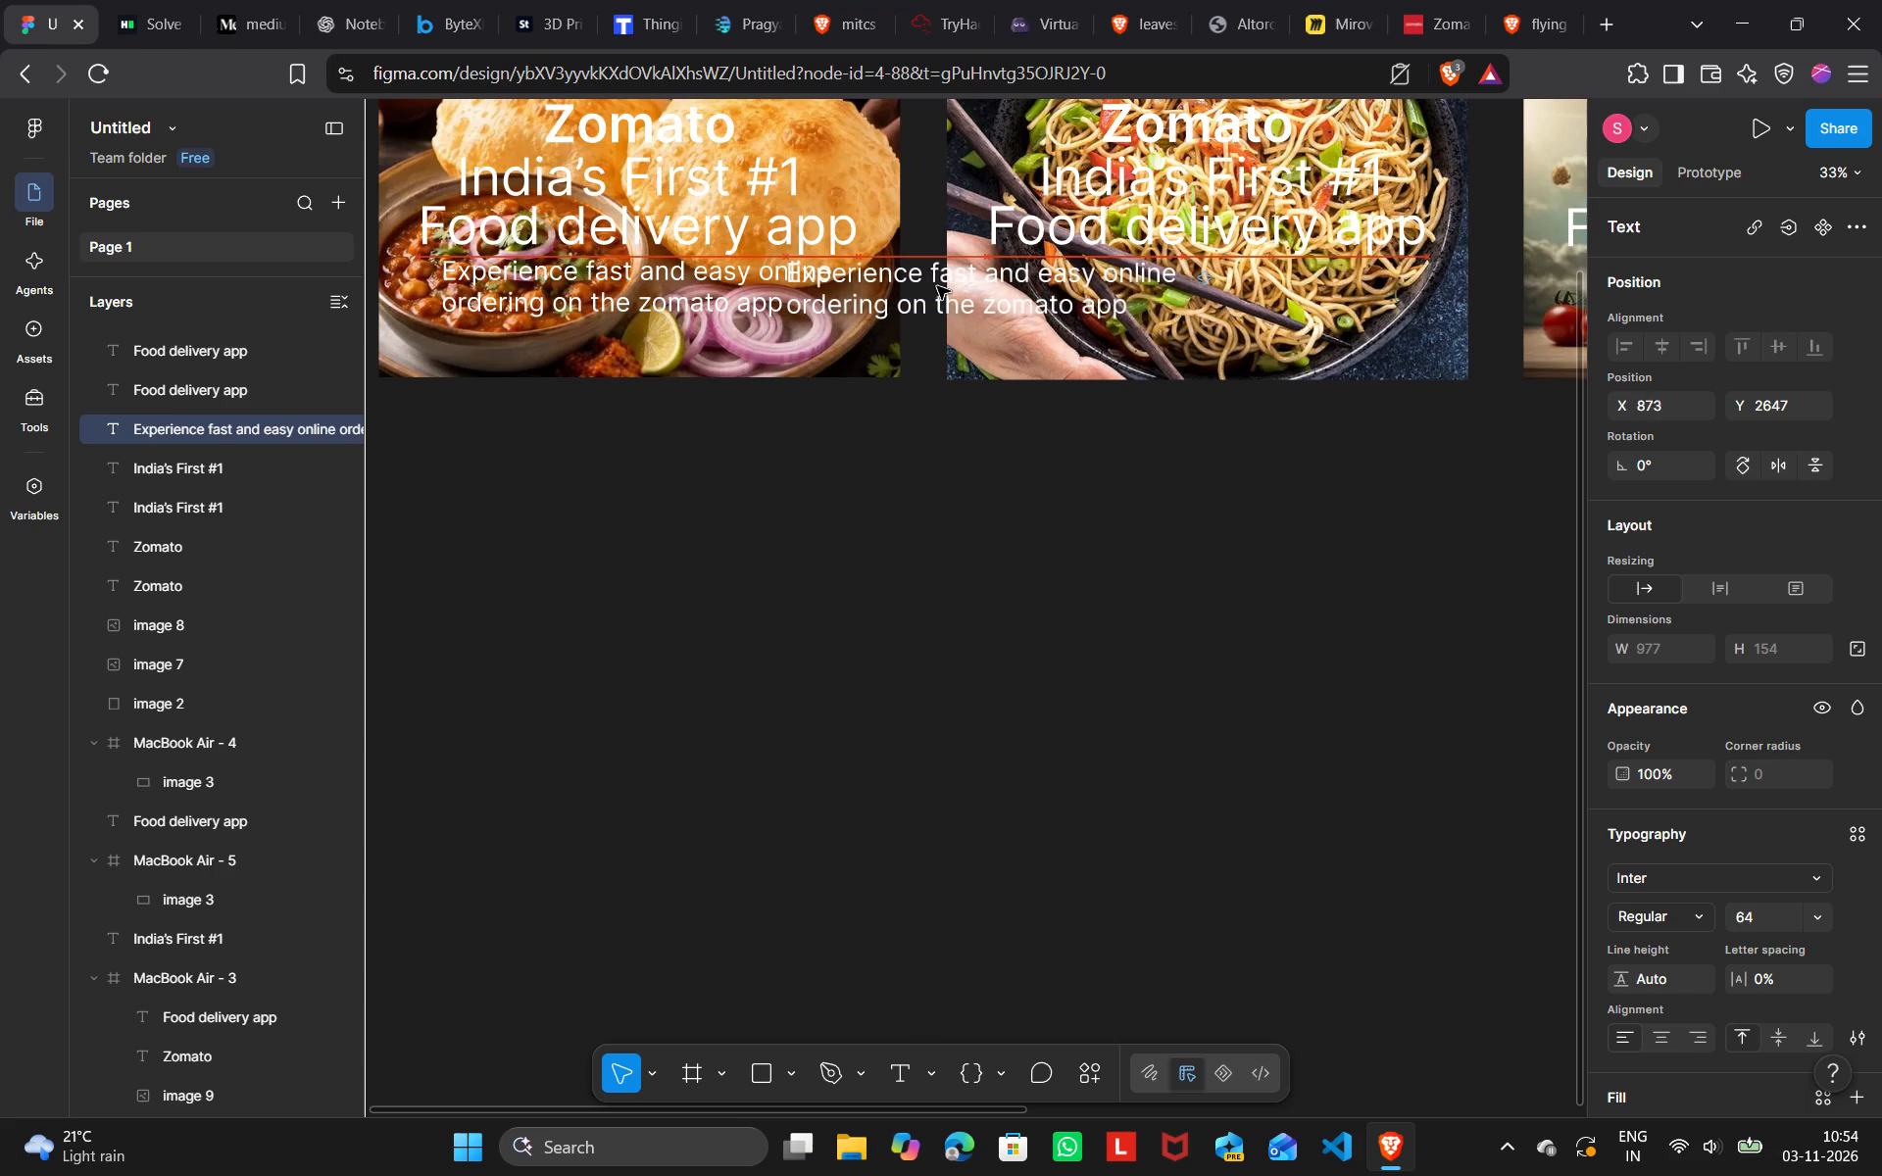
drag(937, 286, 1099, 291)
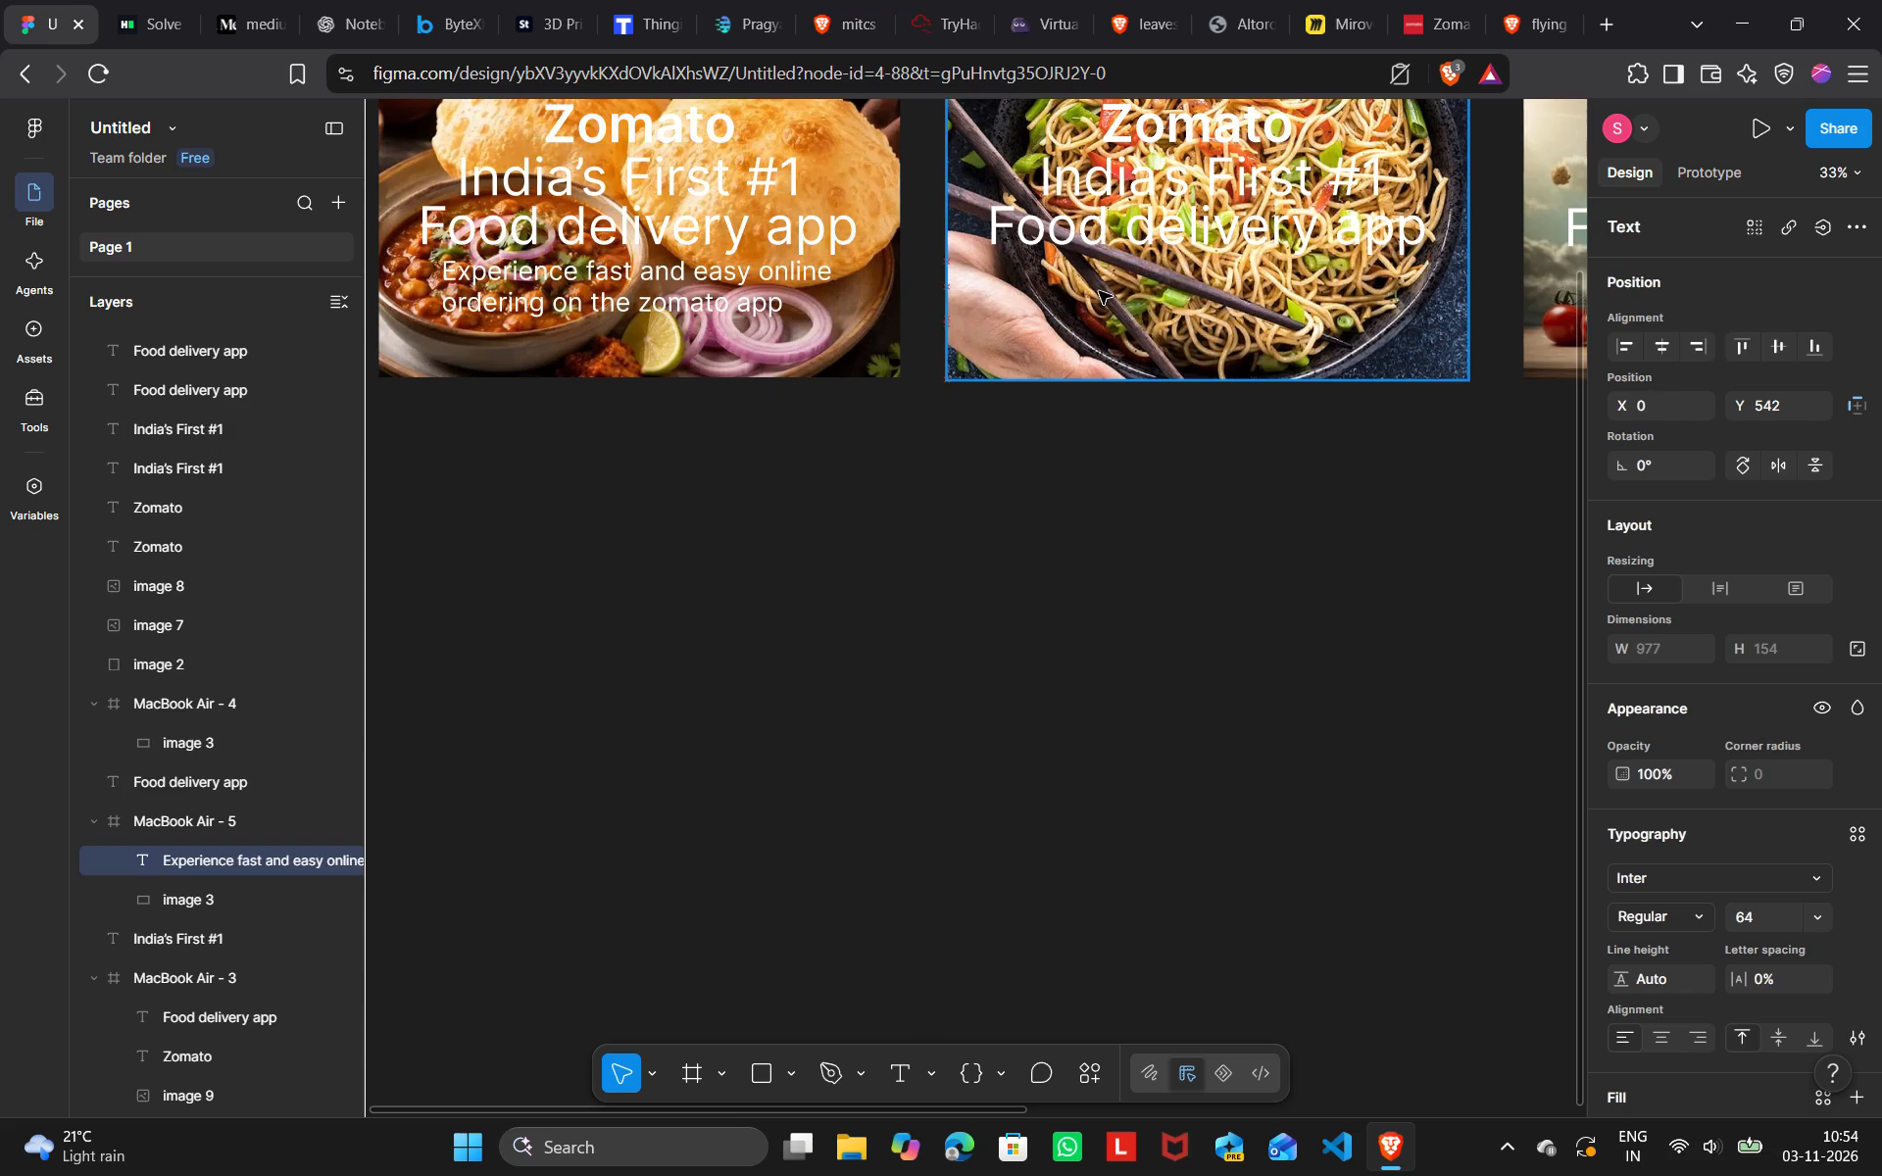
drag(1099, 291, 1174, 279)
drag(1174, 279, 1174, 281)
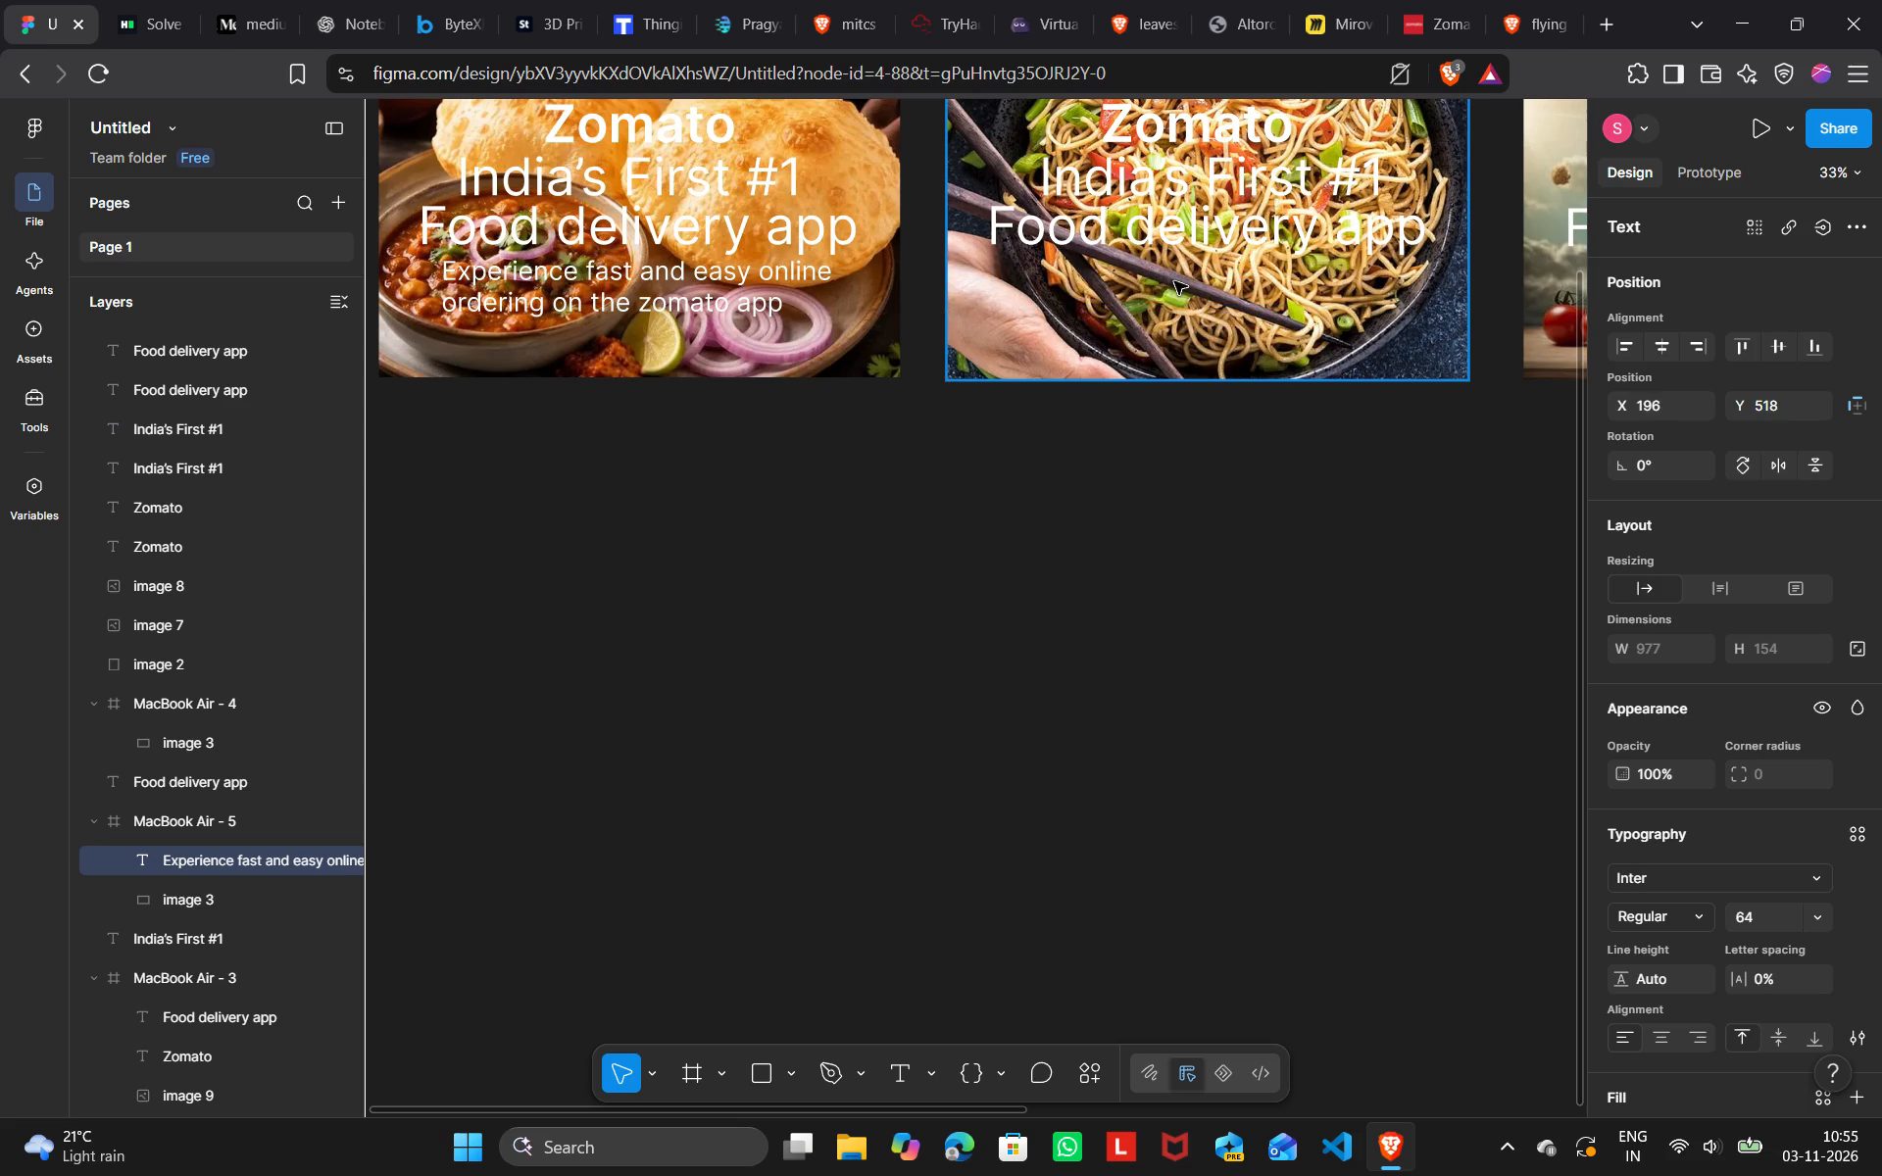
drag(1174, 281, 1175, 279)
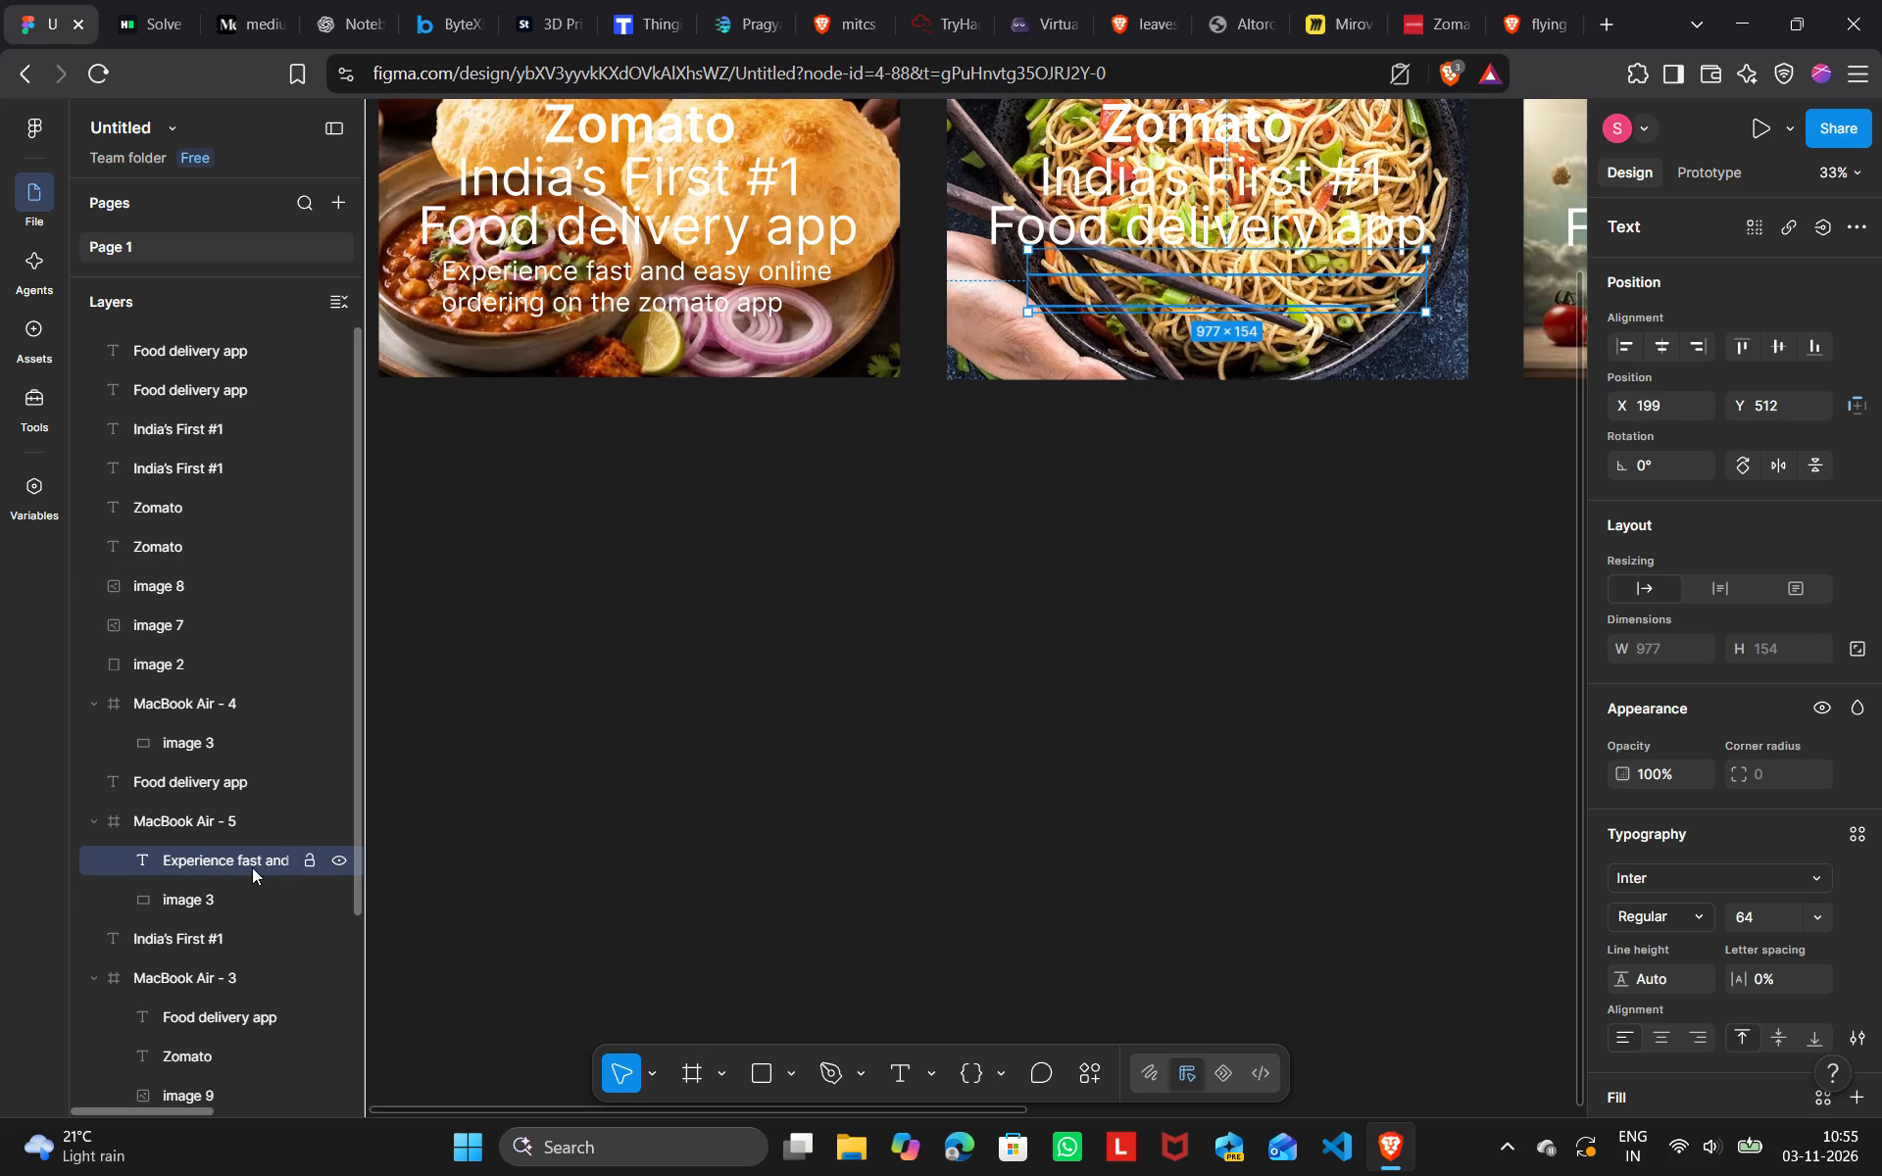
Move the noodles tagline's layer out of MacBook Air - 5, placing it between the two topmost Food delivery app layers.
drag(247, 857, 244, 403)
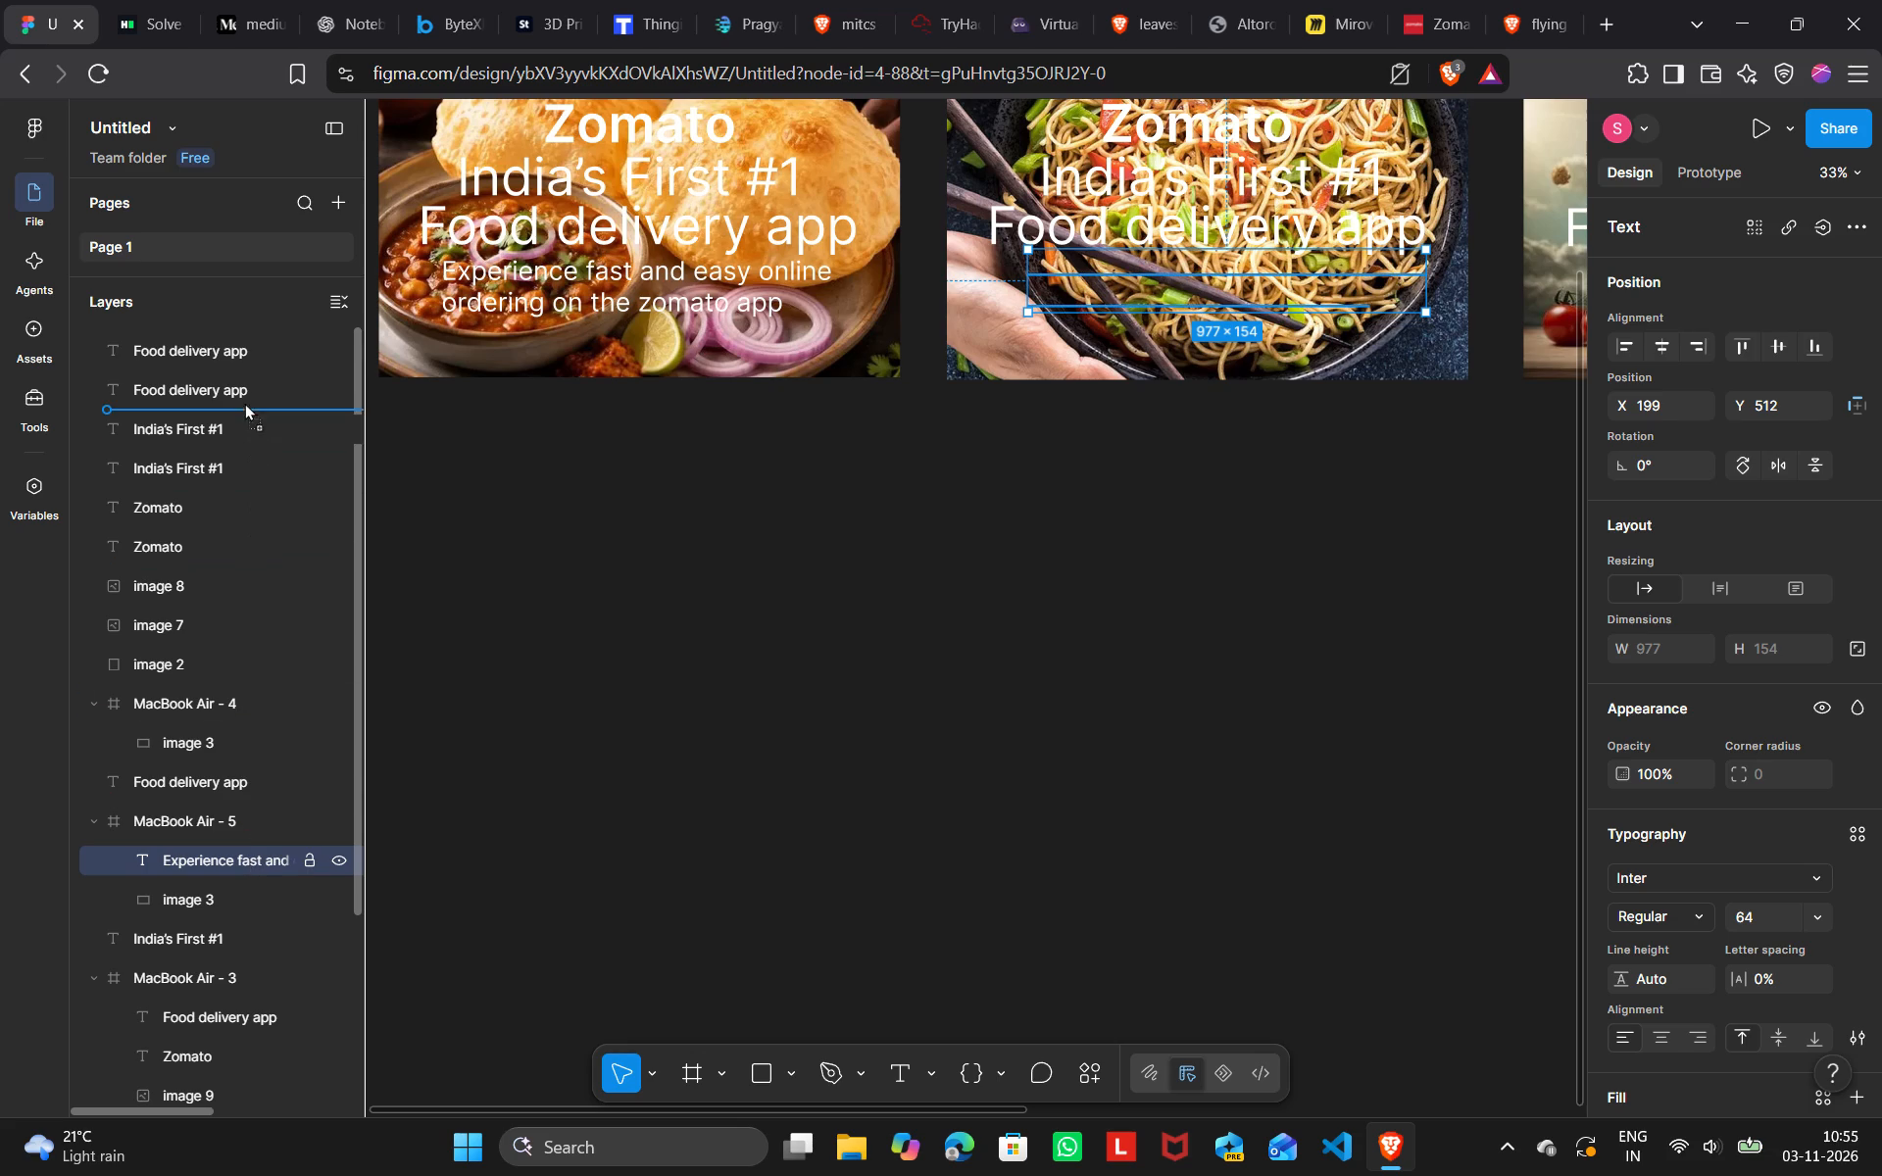
drag(244, 403, 237, 369)
click(1188, 265)
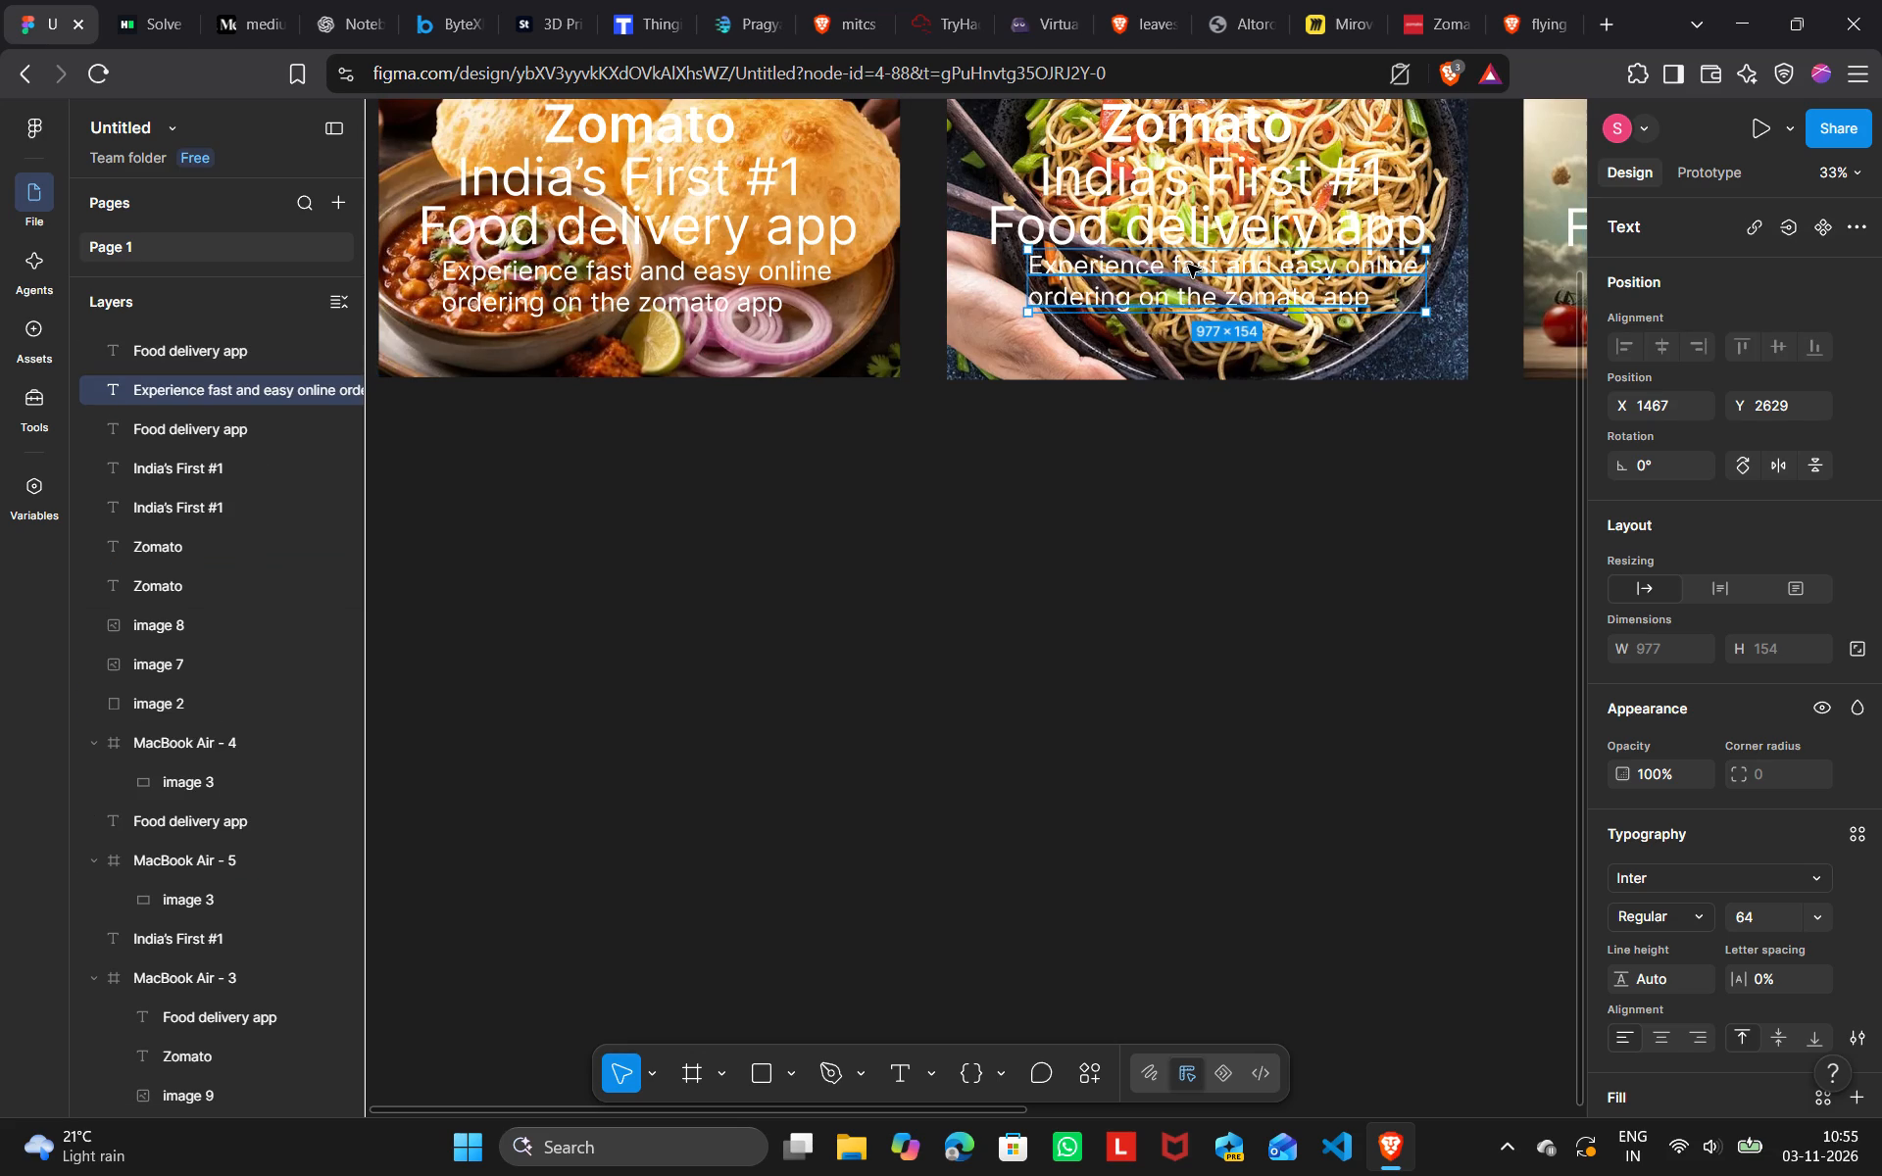
click(1154, 419)
Duplicate the noodles tagline and place the copy over the burger picture in MacBook Air - 3 at X 151, Y 535.
scroll(1154, 419, left, 4)
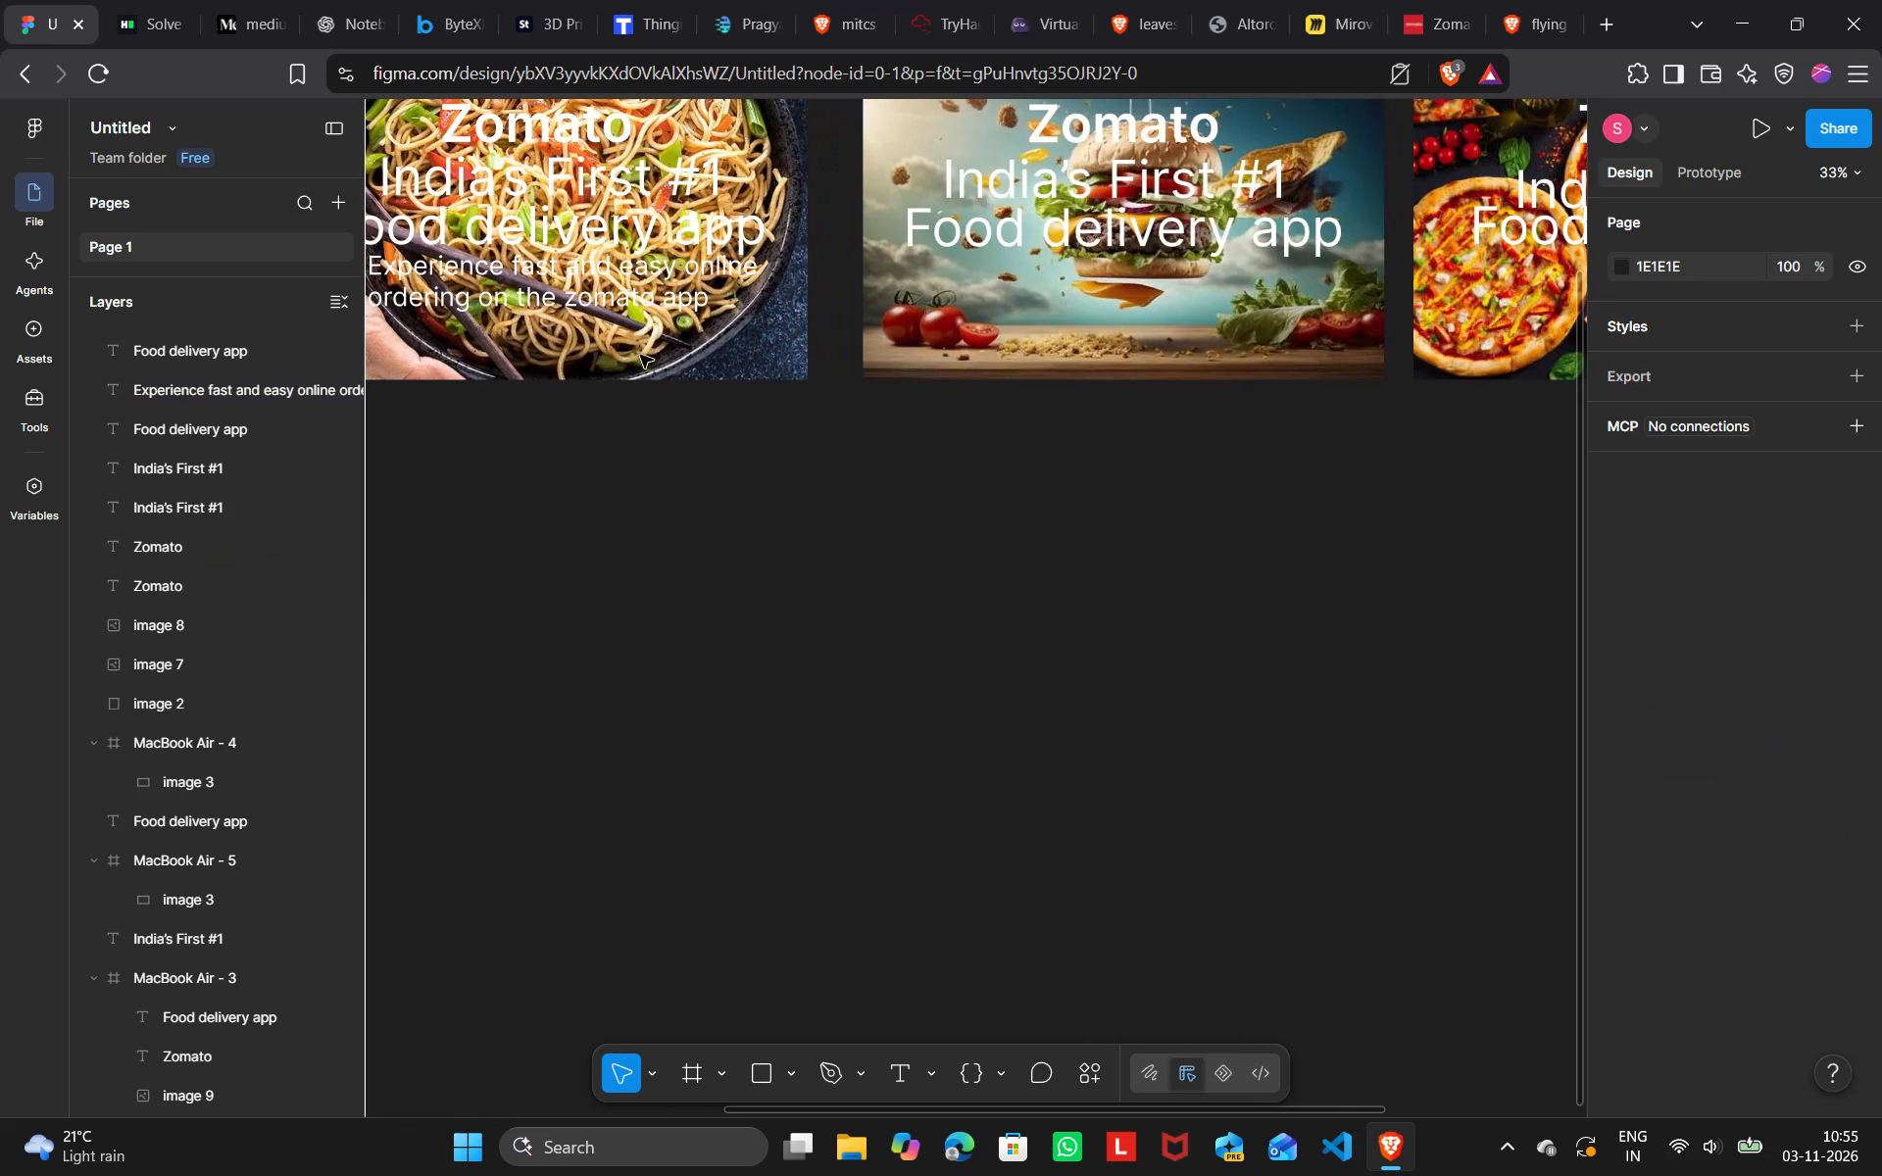
click(630, 283)
key(ctrl+d)
drag(630, 283, 1182, 289)
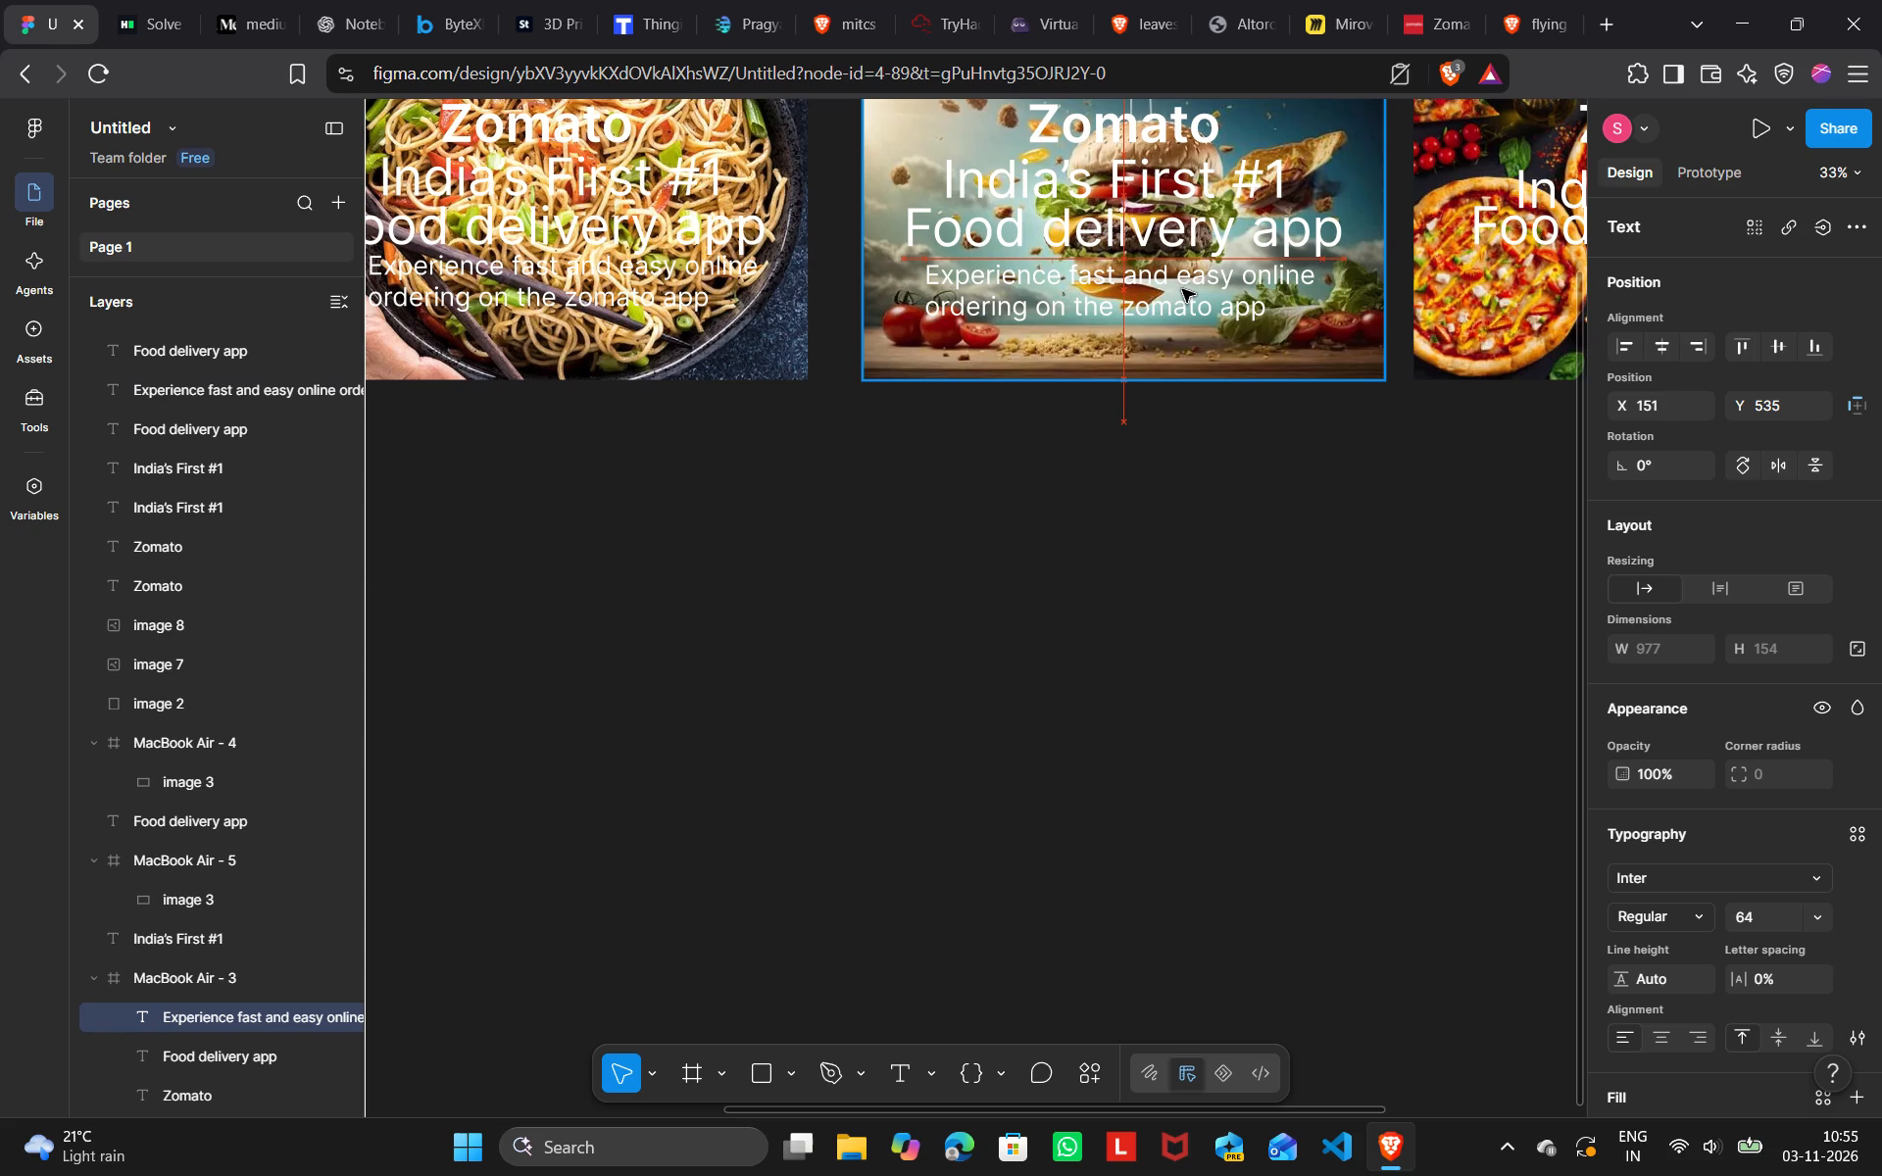
drag(1182, 289, 1040, 284)
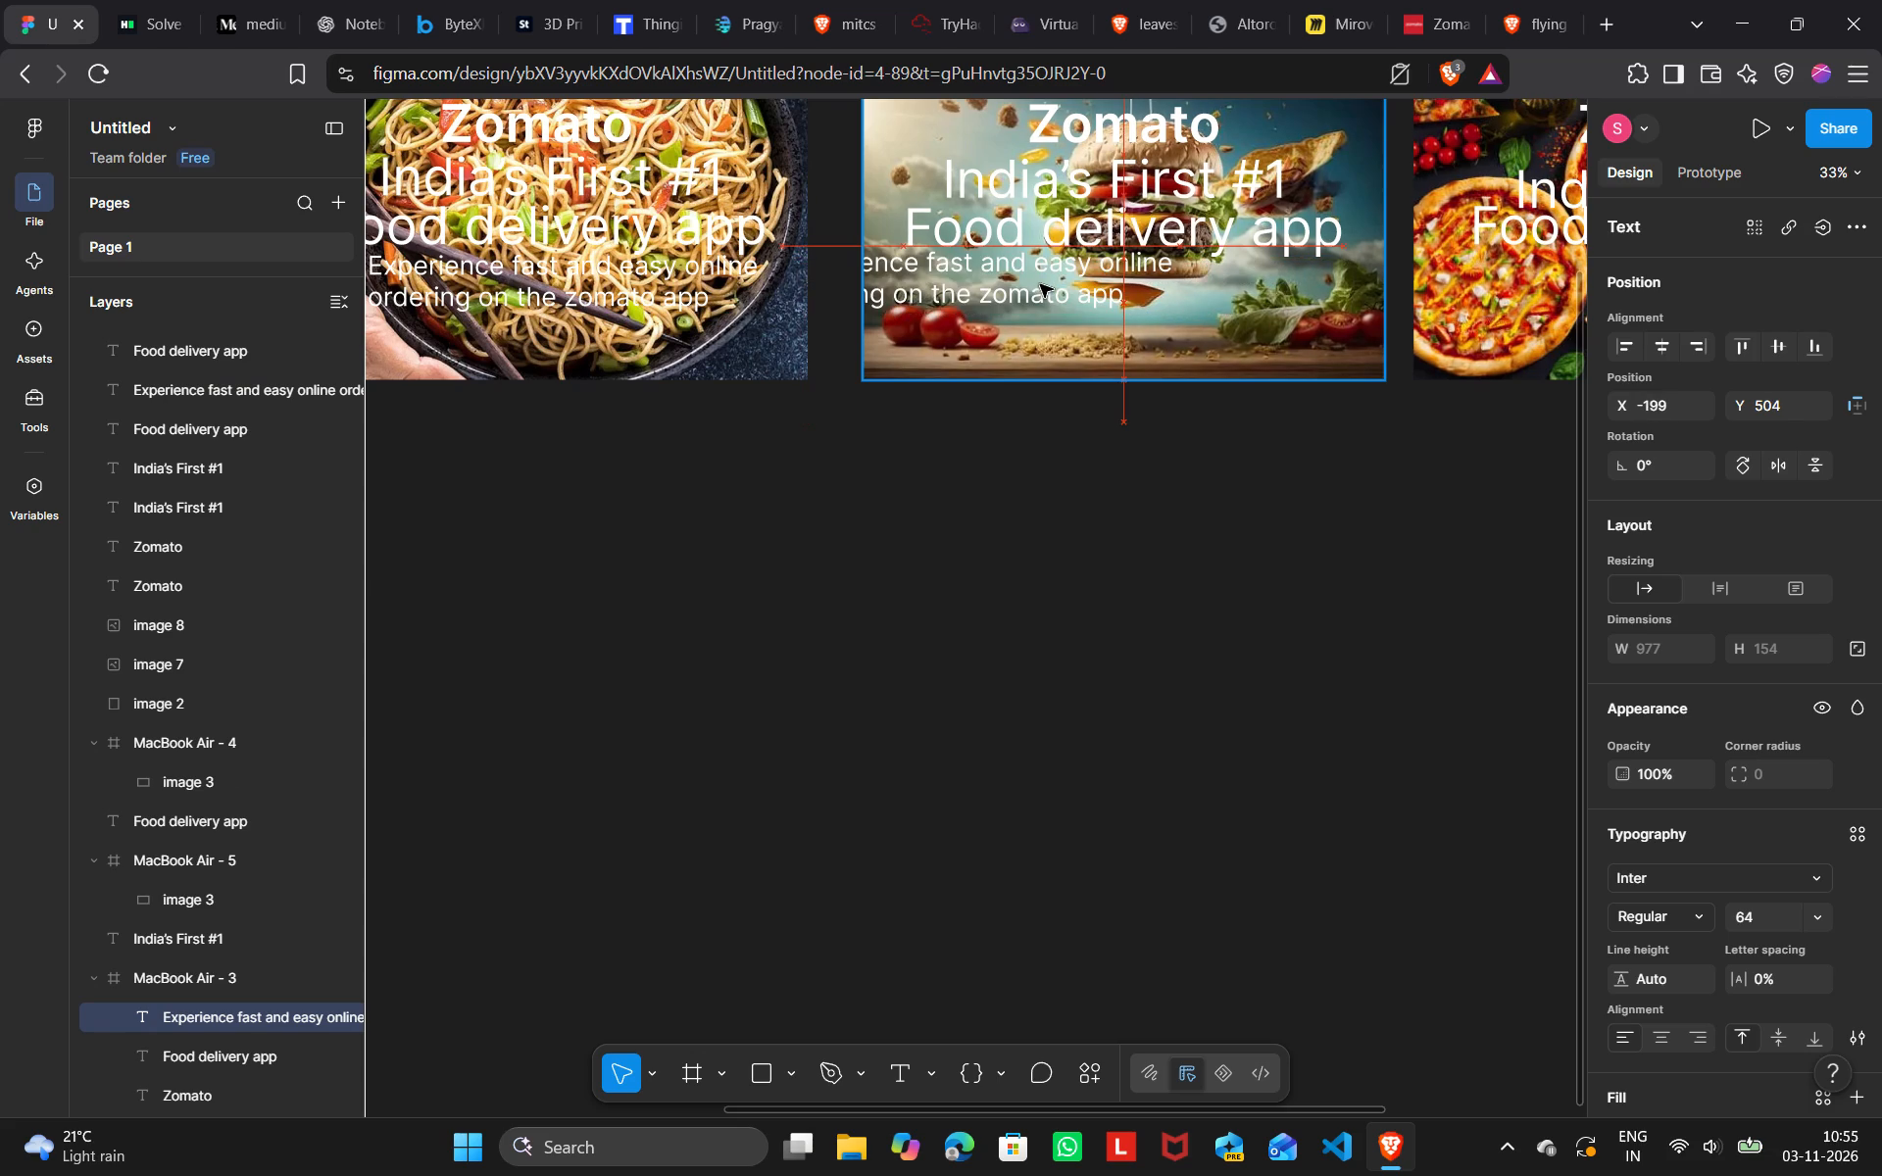
drag(1040, 284, 1139, 296)
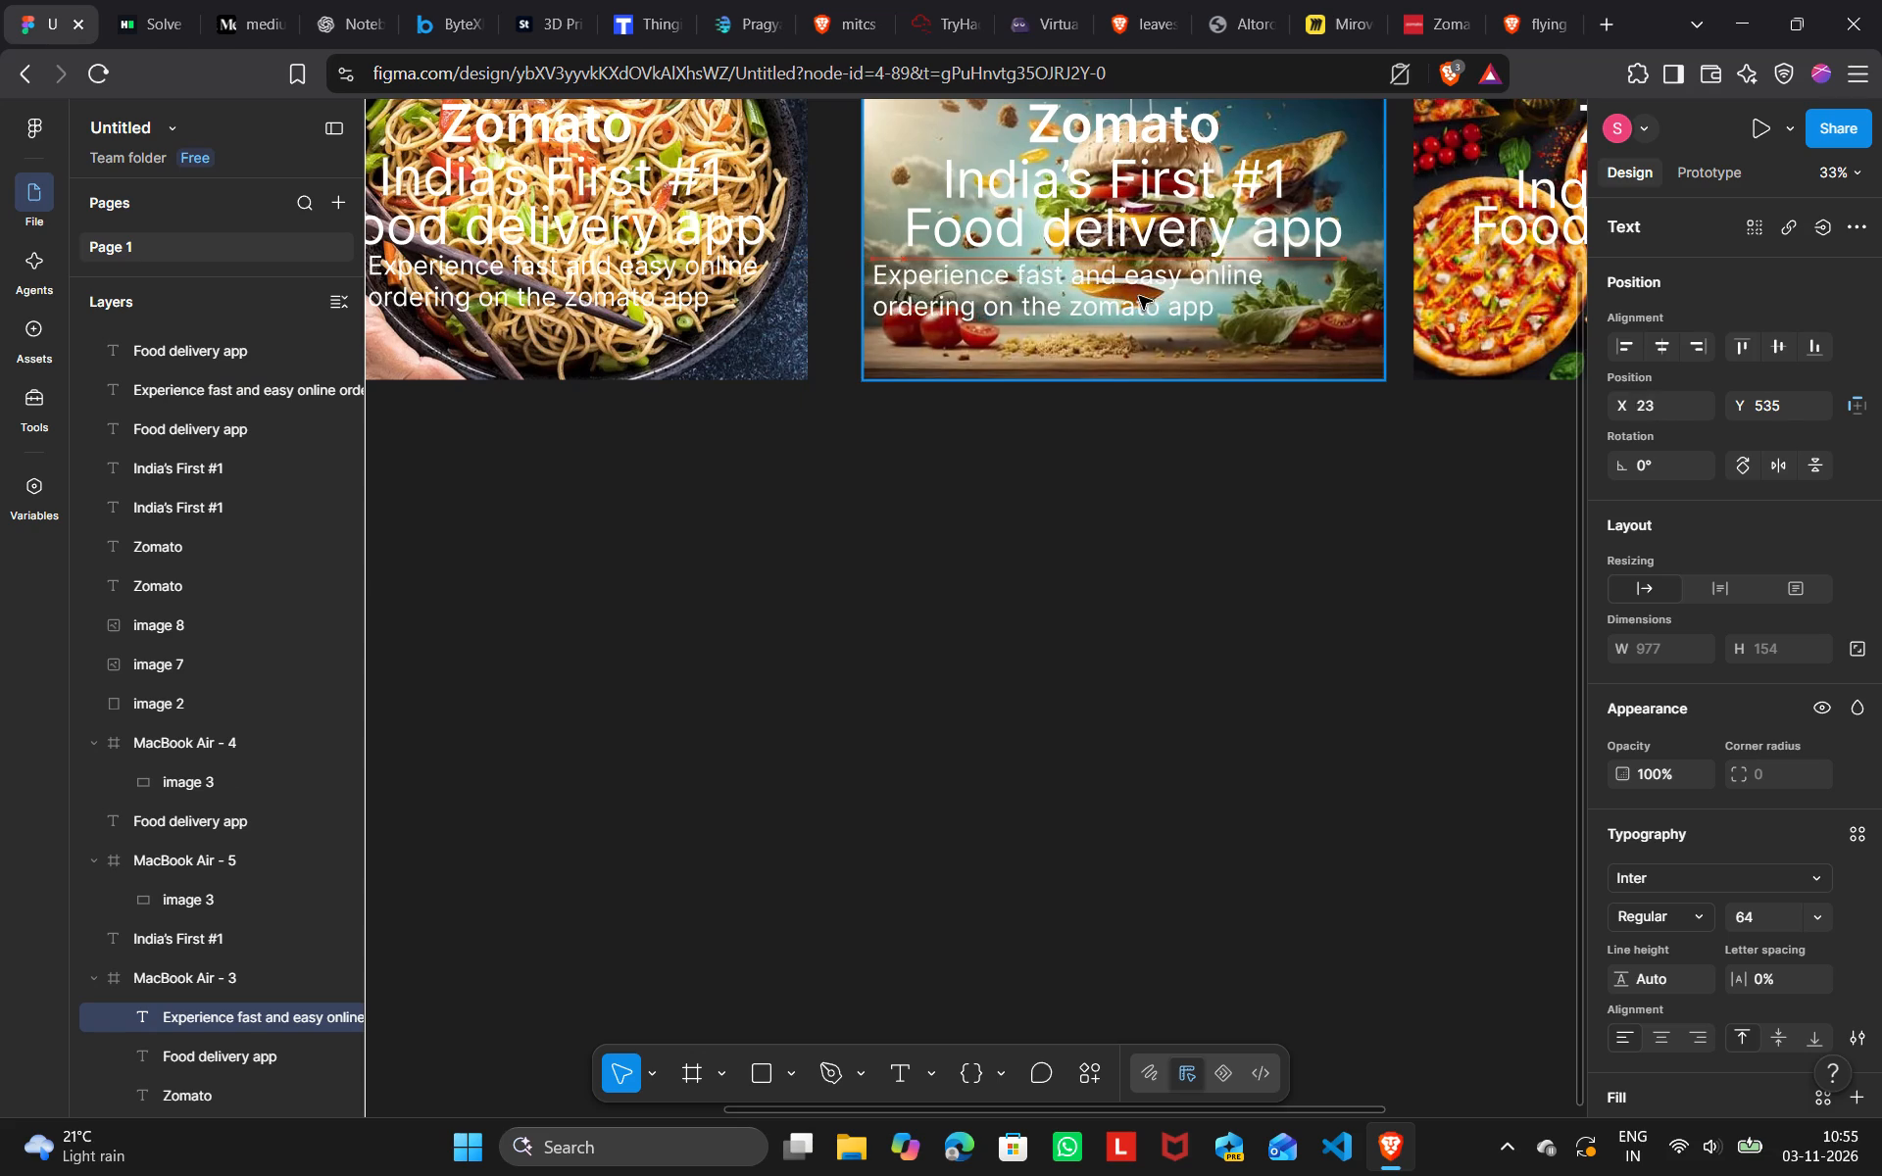
drag(1139, 296, 1180, 297)
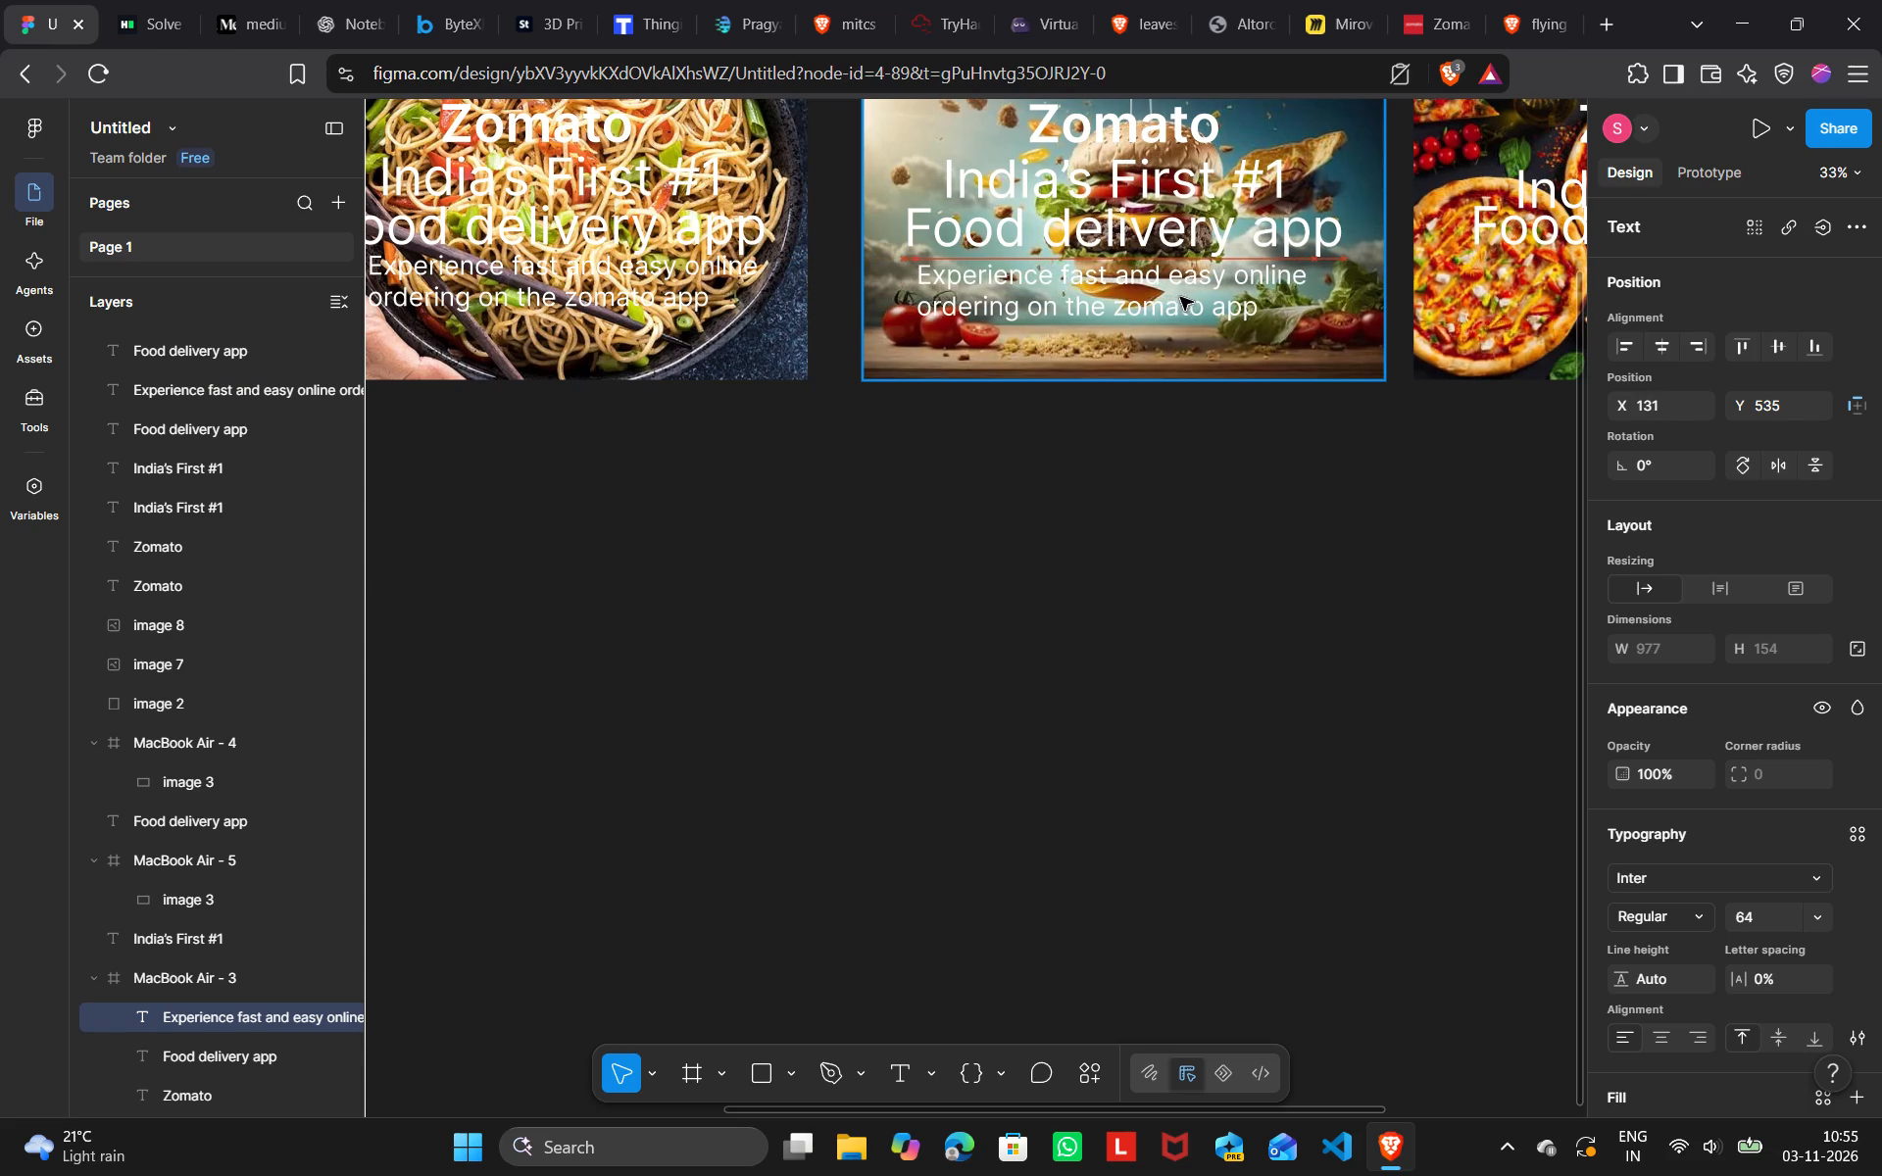
drag(1180, 297, 1190, 294)
Shift the tagline over the noodles picture slightly left and down, roughly level with the neighbouring taglines.
drag(642, 499, 603, 288)
click(603, 288)
click(736, 543)
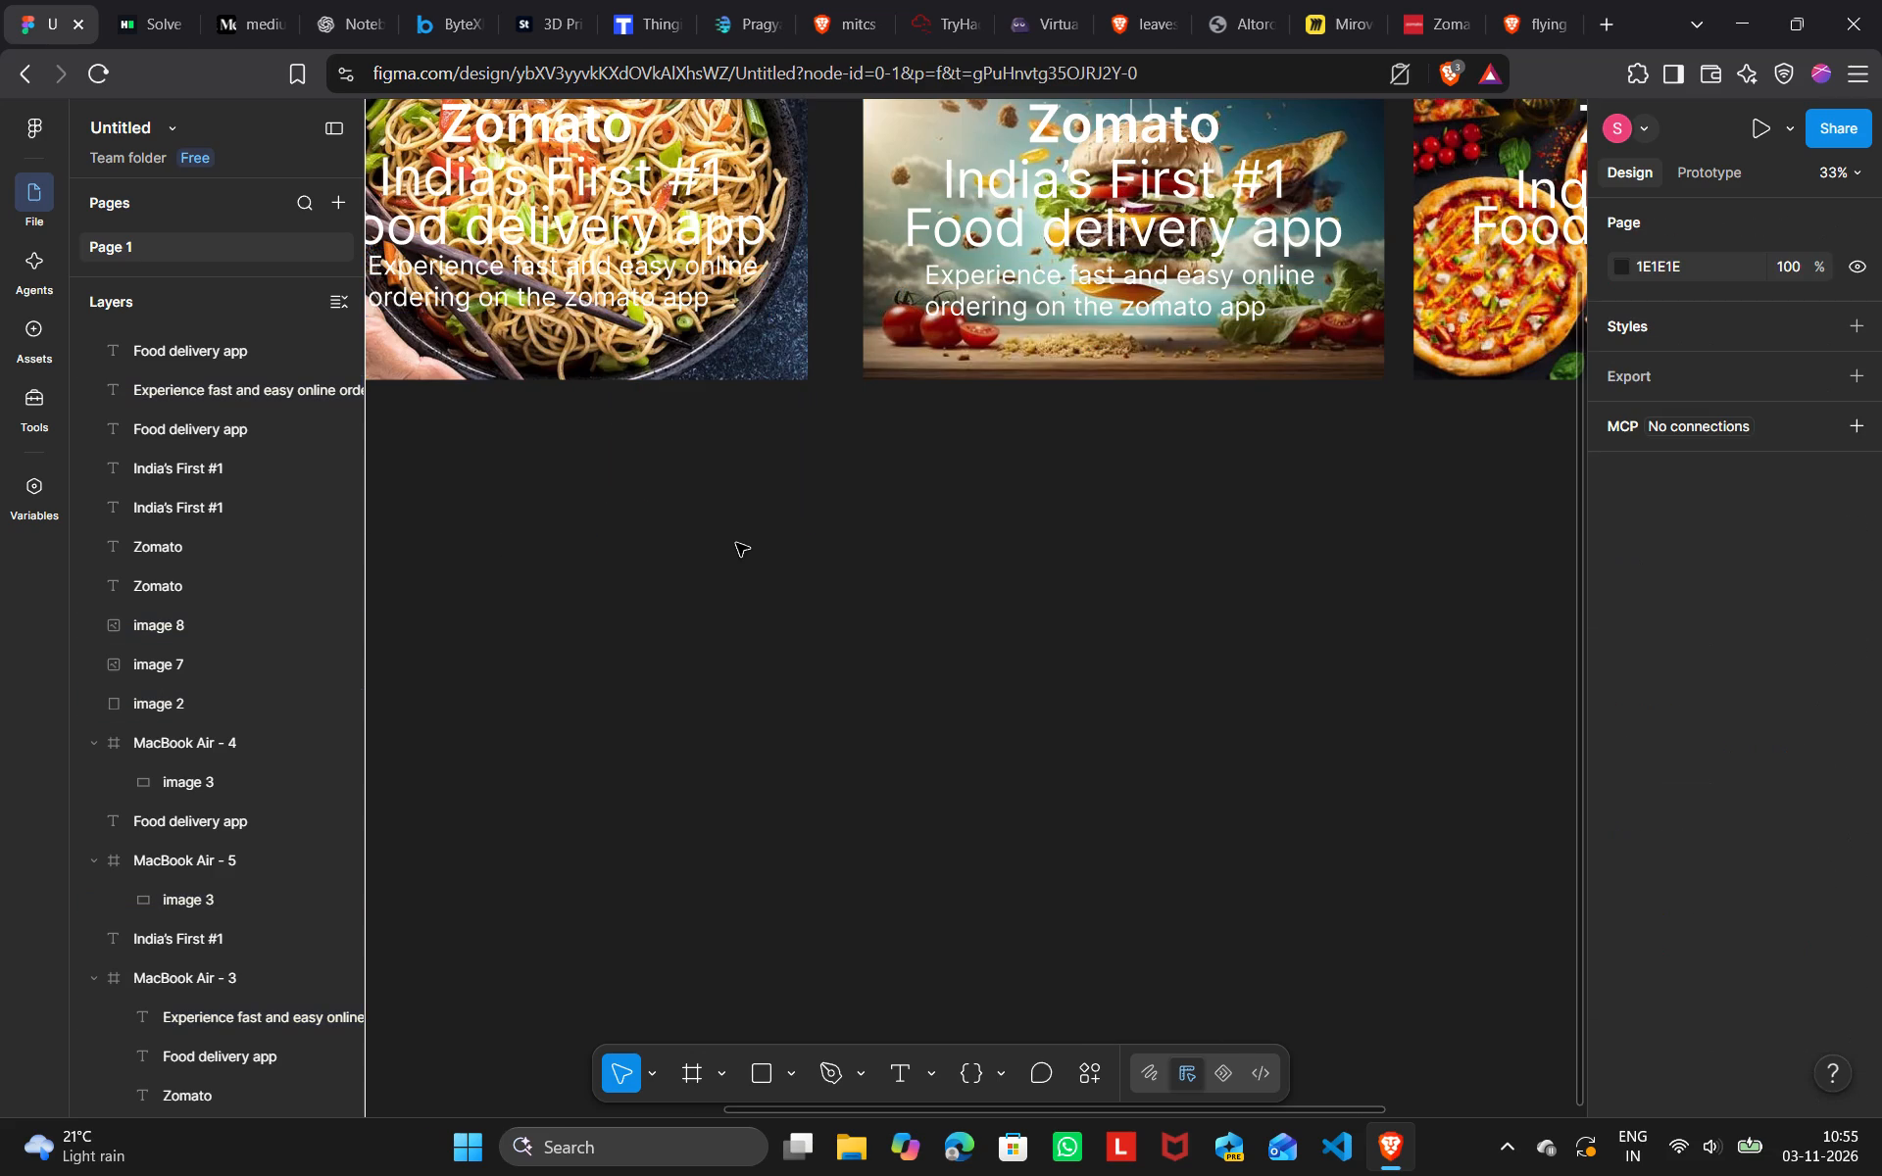
scroll(736, 543, right, 4)
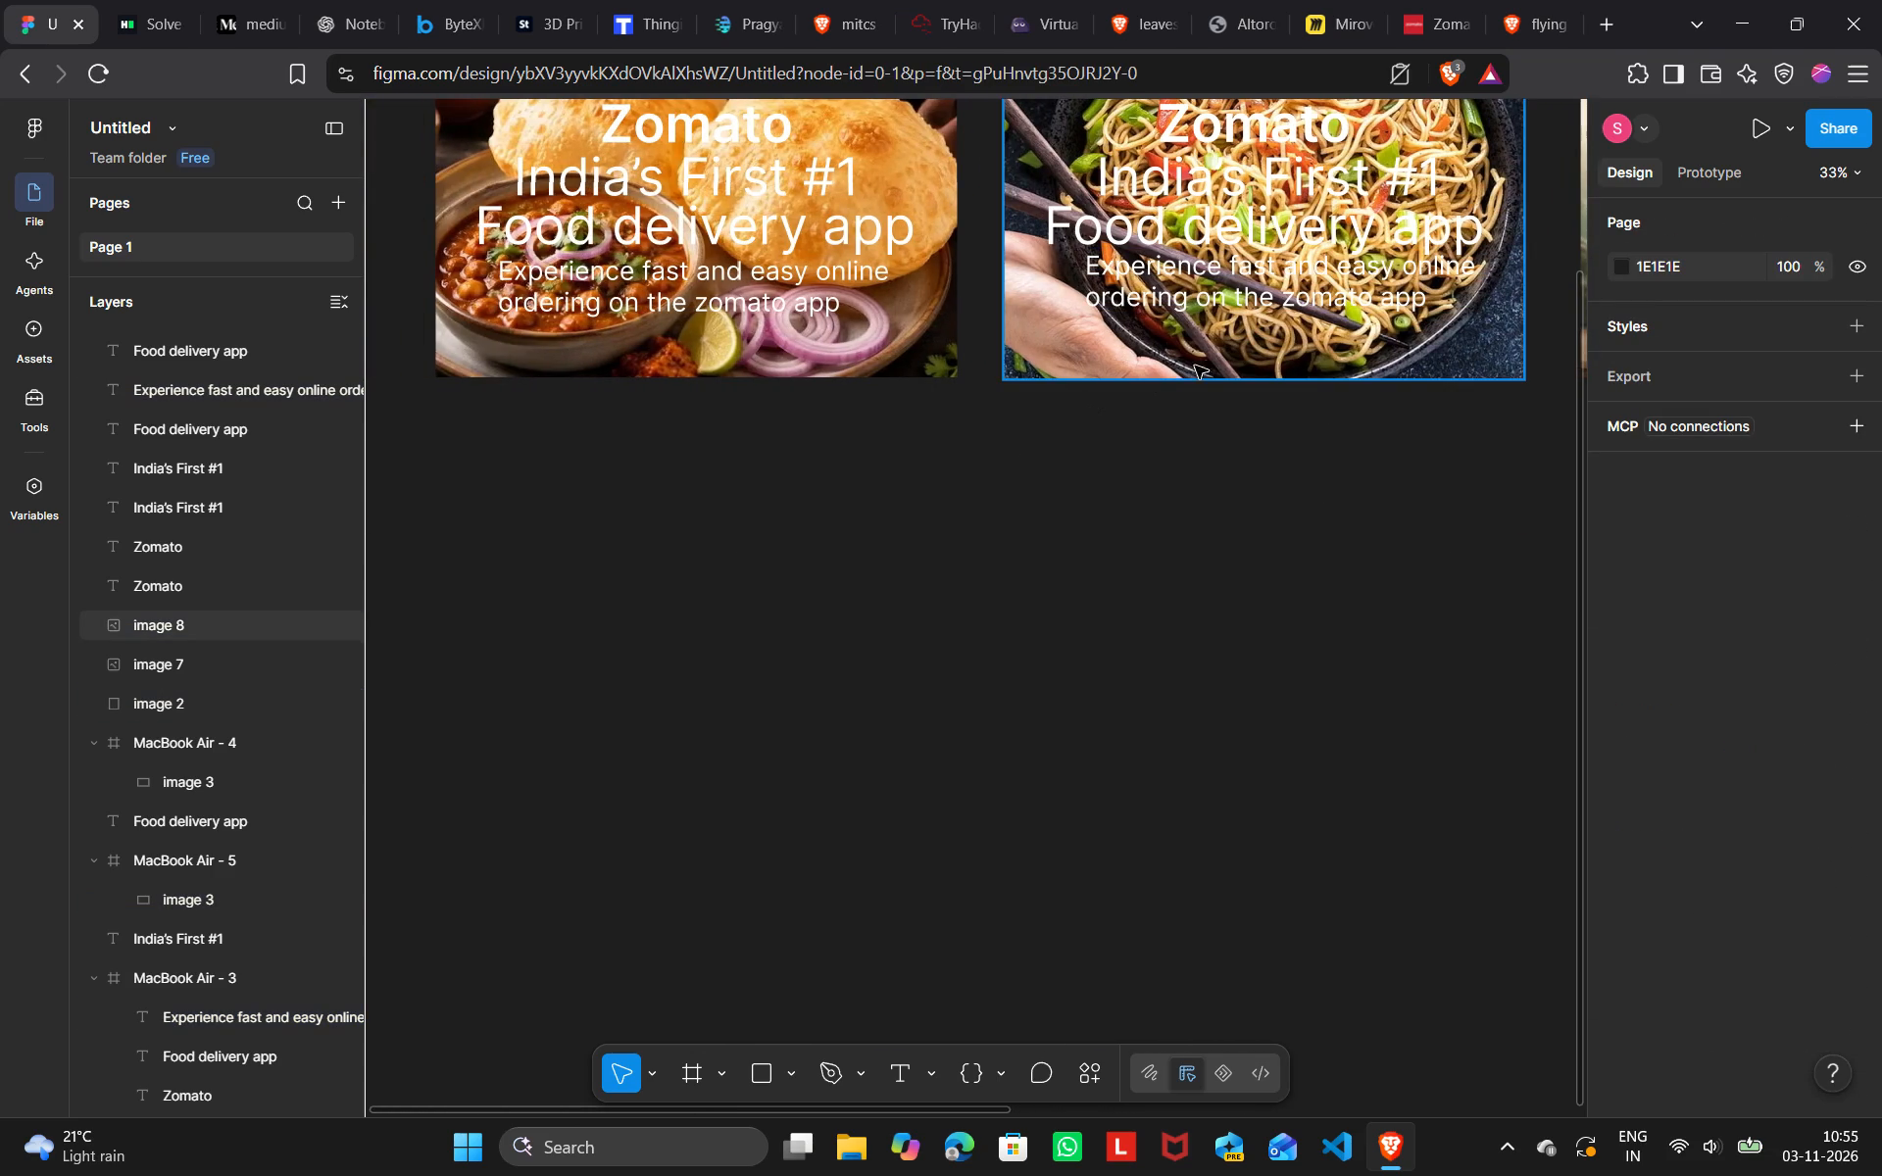
drag(1199, 295, 1178, 300)
scroll(1178, 300, left, 4)
Duplicate the burger frame's tagline and place the copy over the pizza picture in MacBook Air - 4 at X 75, Y 499.
click(1188, 295)
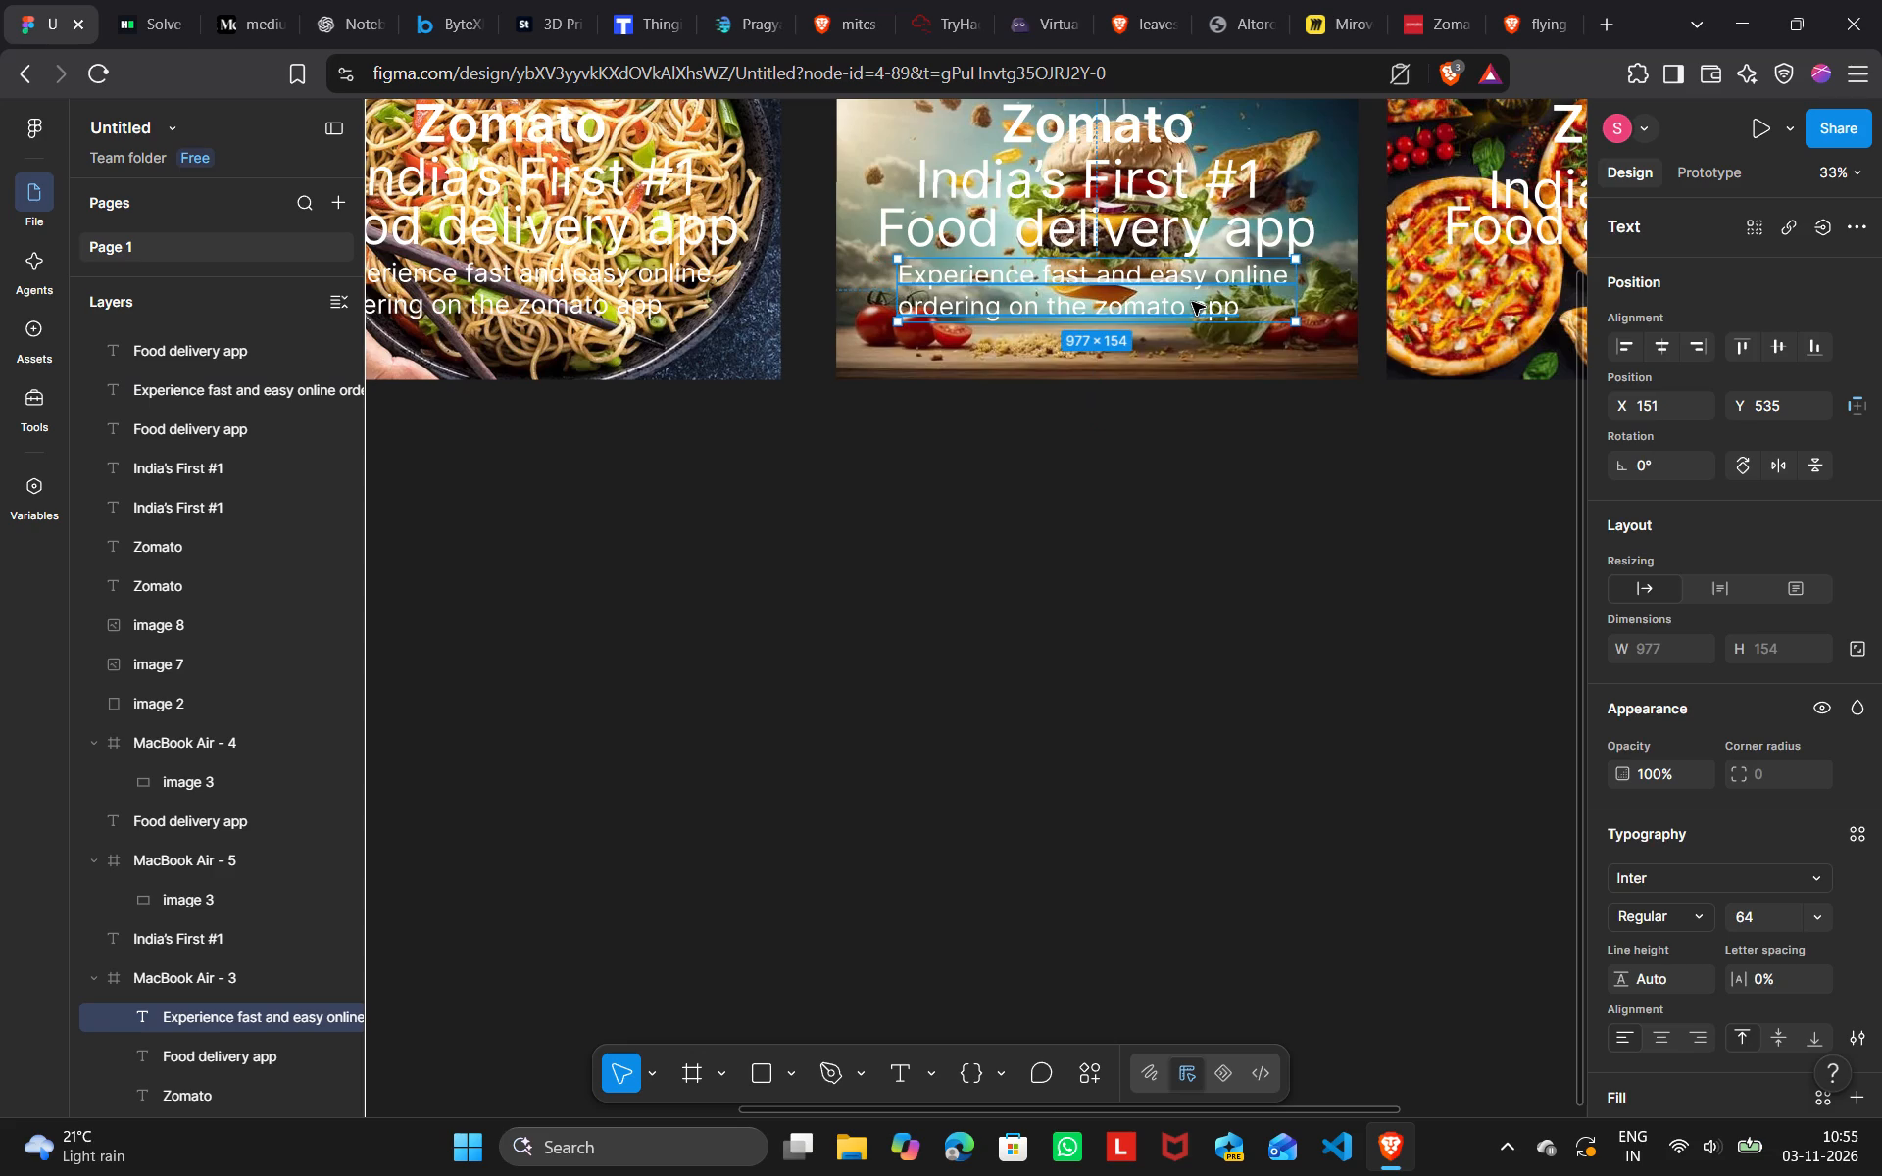
scroll(1192, 302, left, 2)
click(1209, 509)
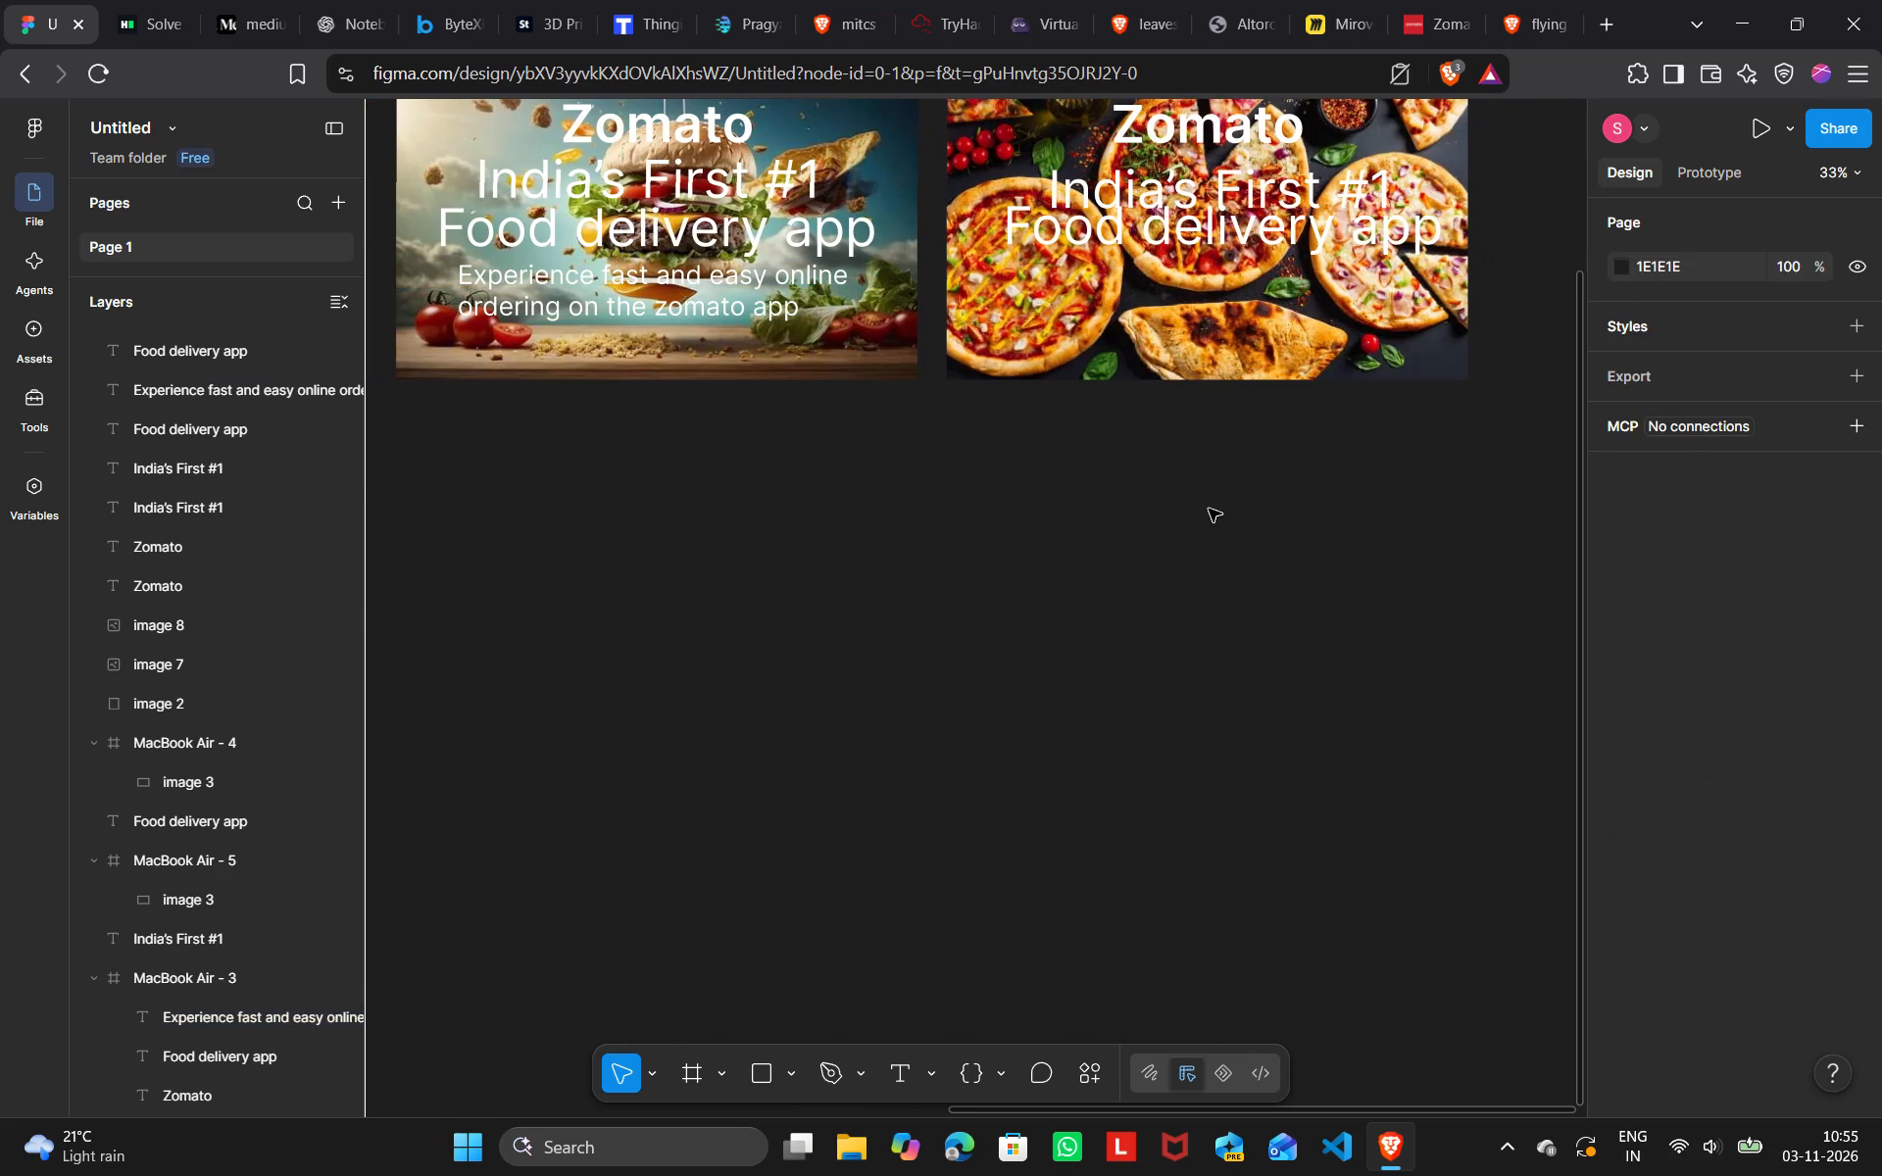
click(702, 302)
key(ctrl+d)
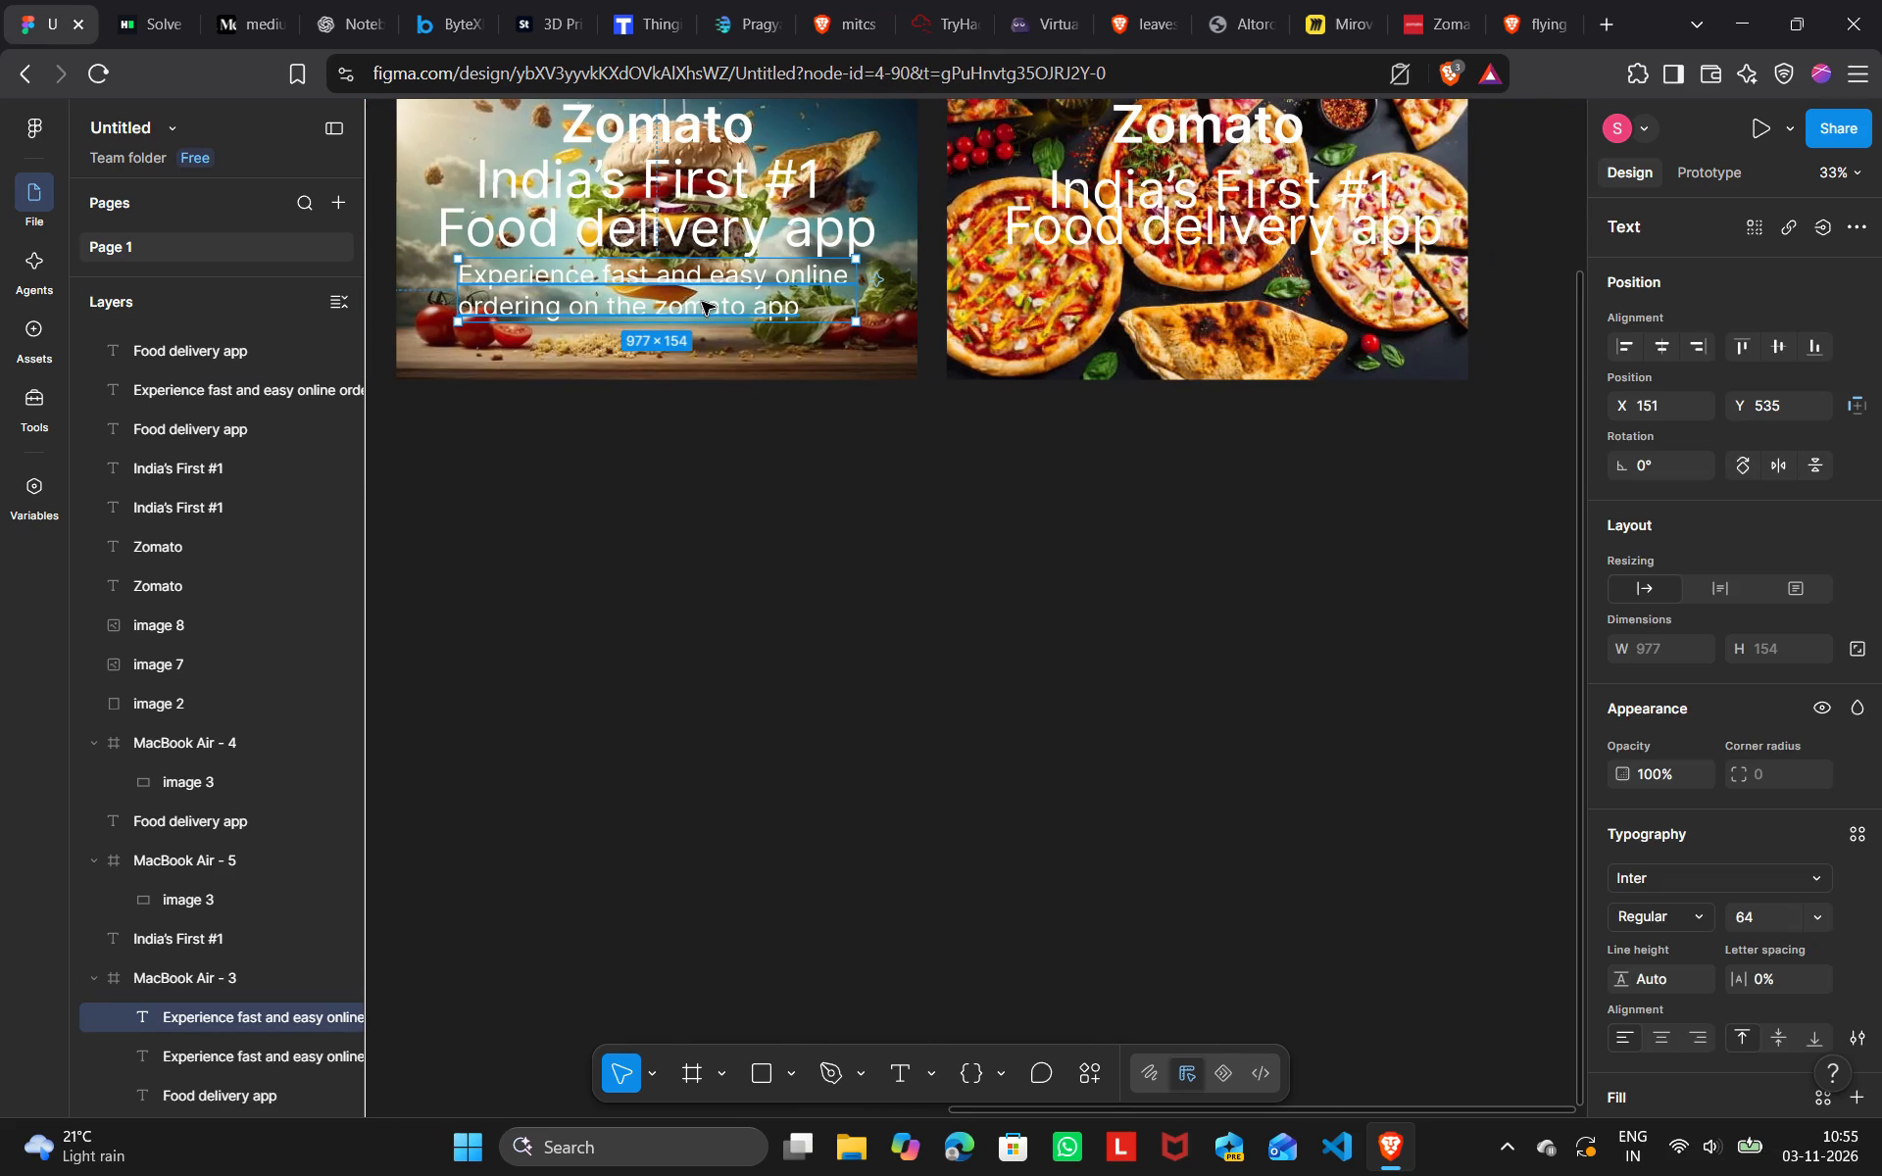
drag(702, 302, 1275, 289)
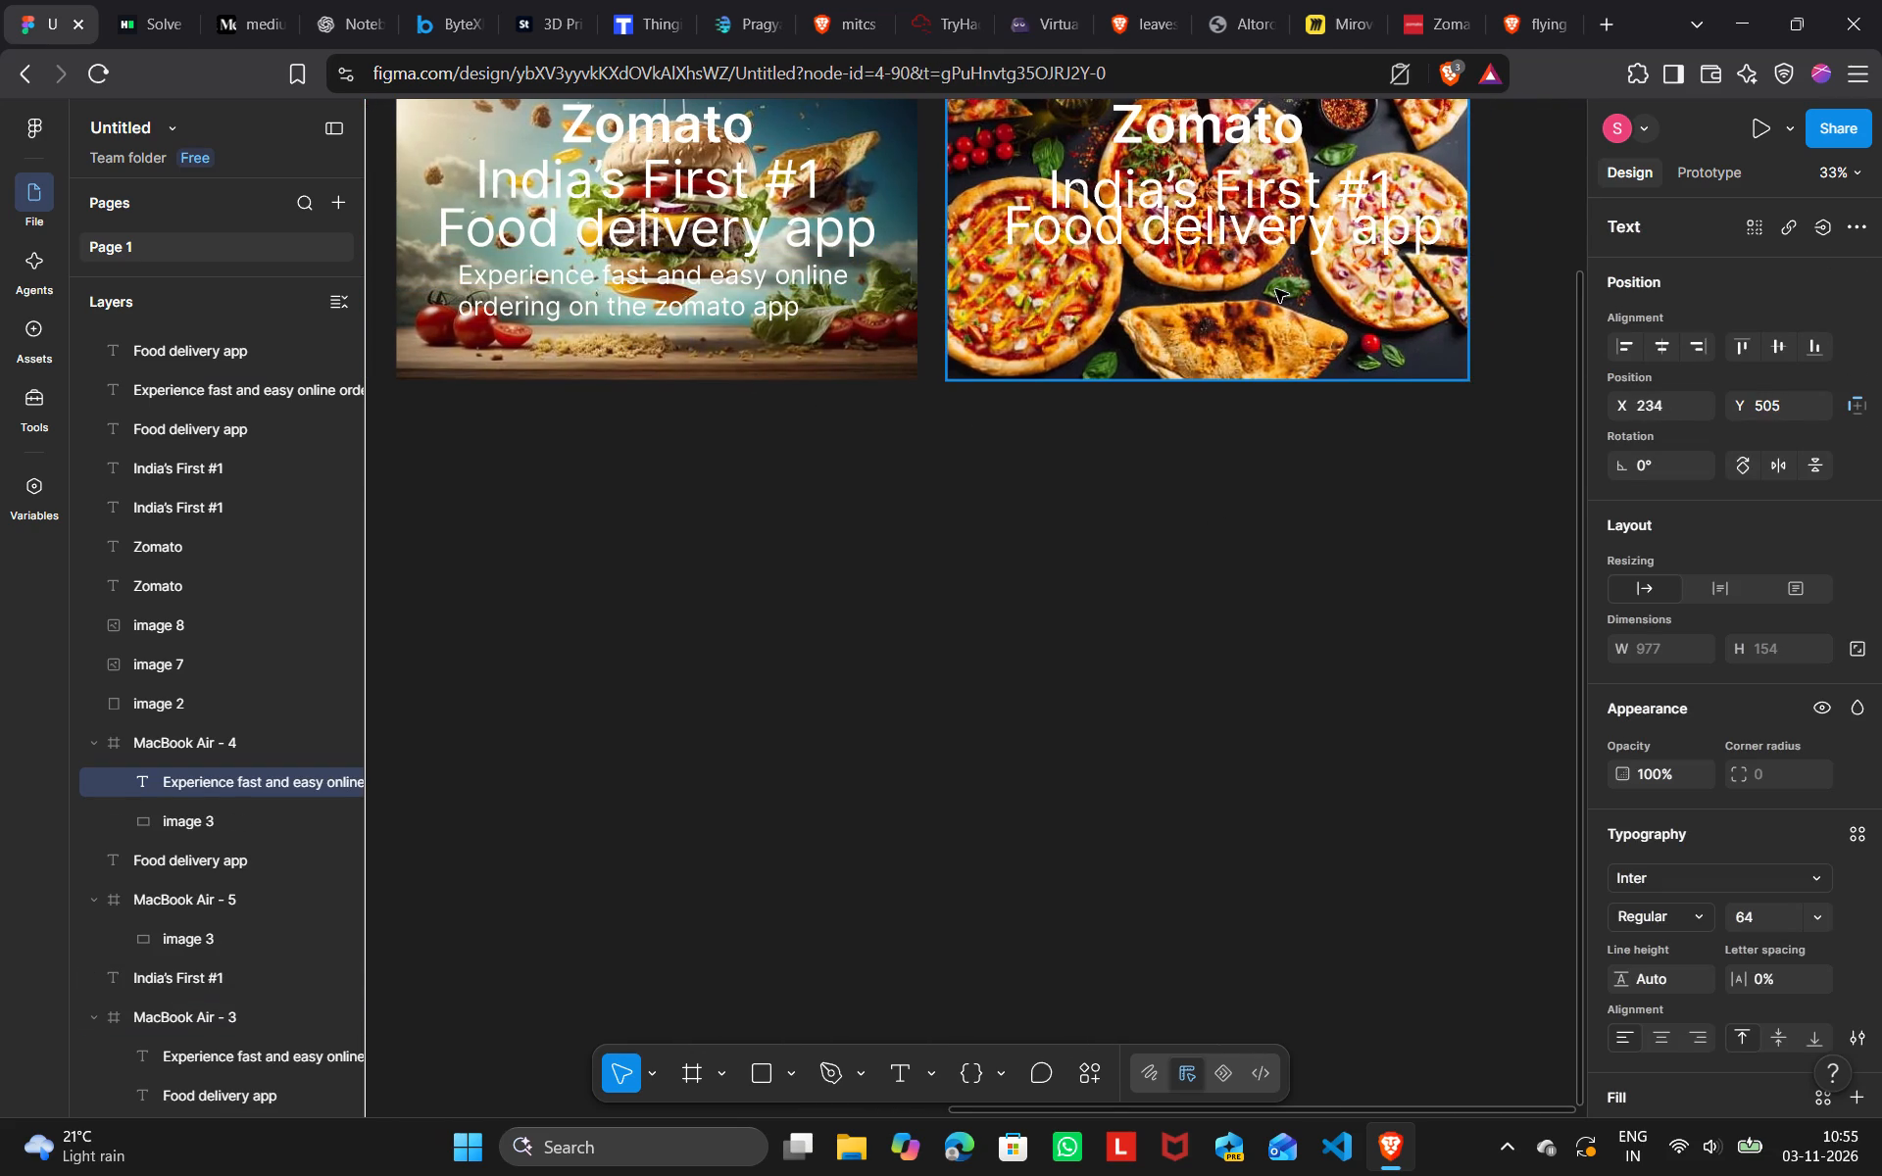
drag(1275, 289, 846, 282)
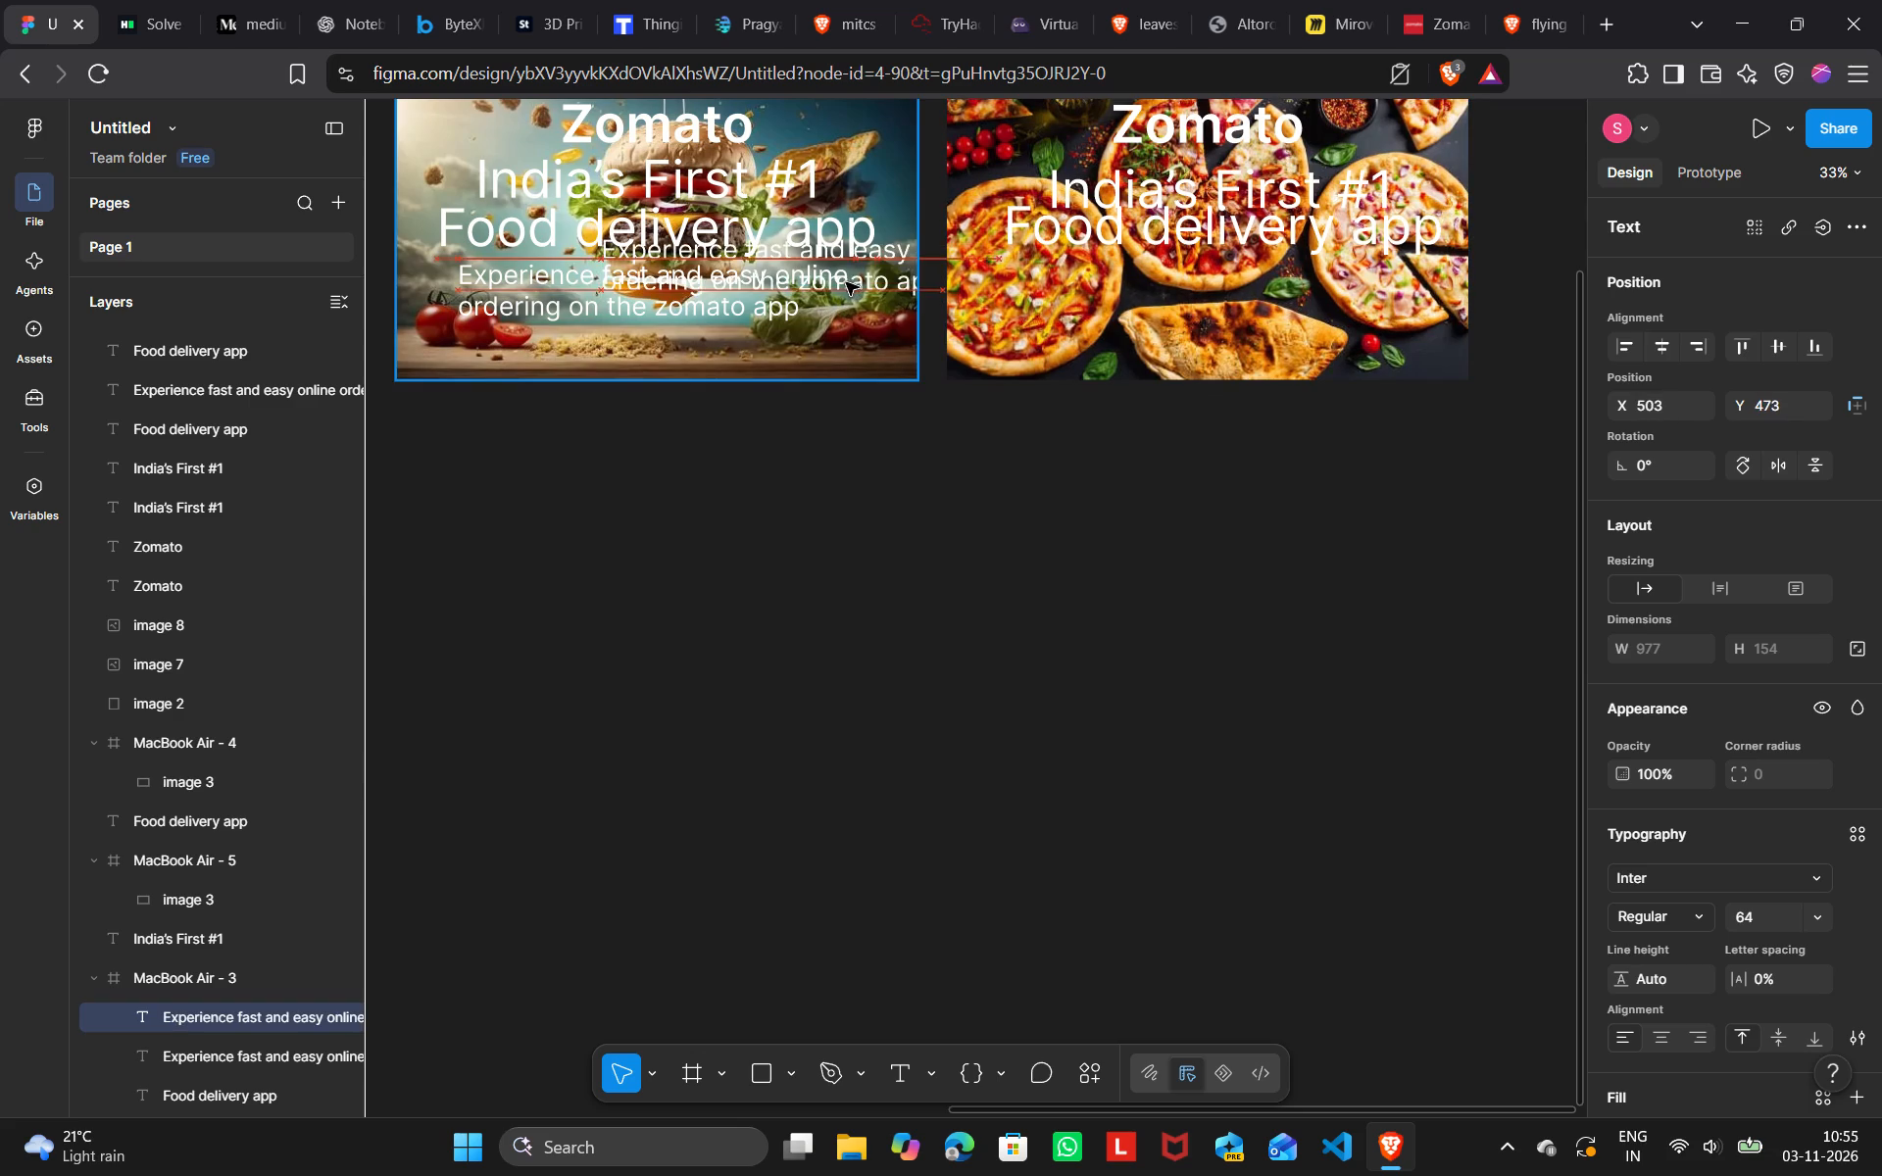
drag(846, 282, 1150, 292)
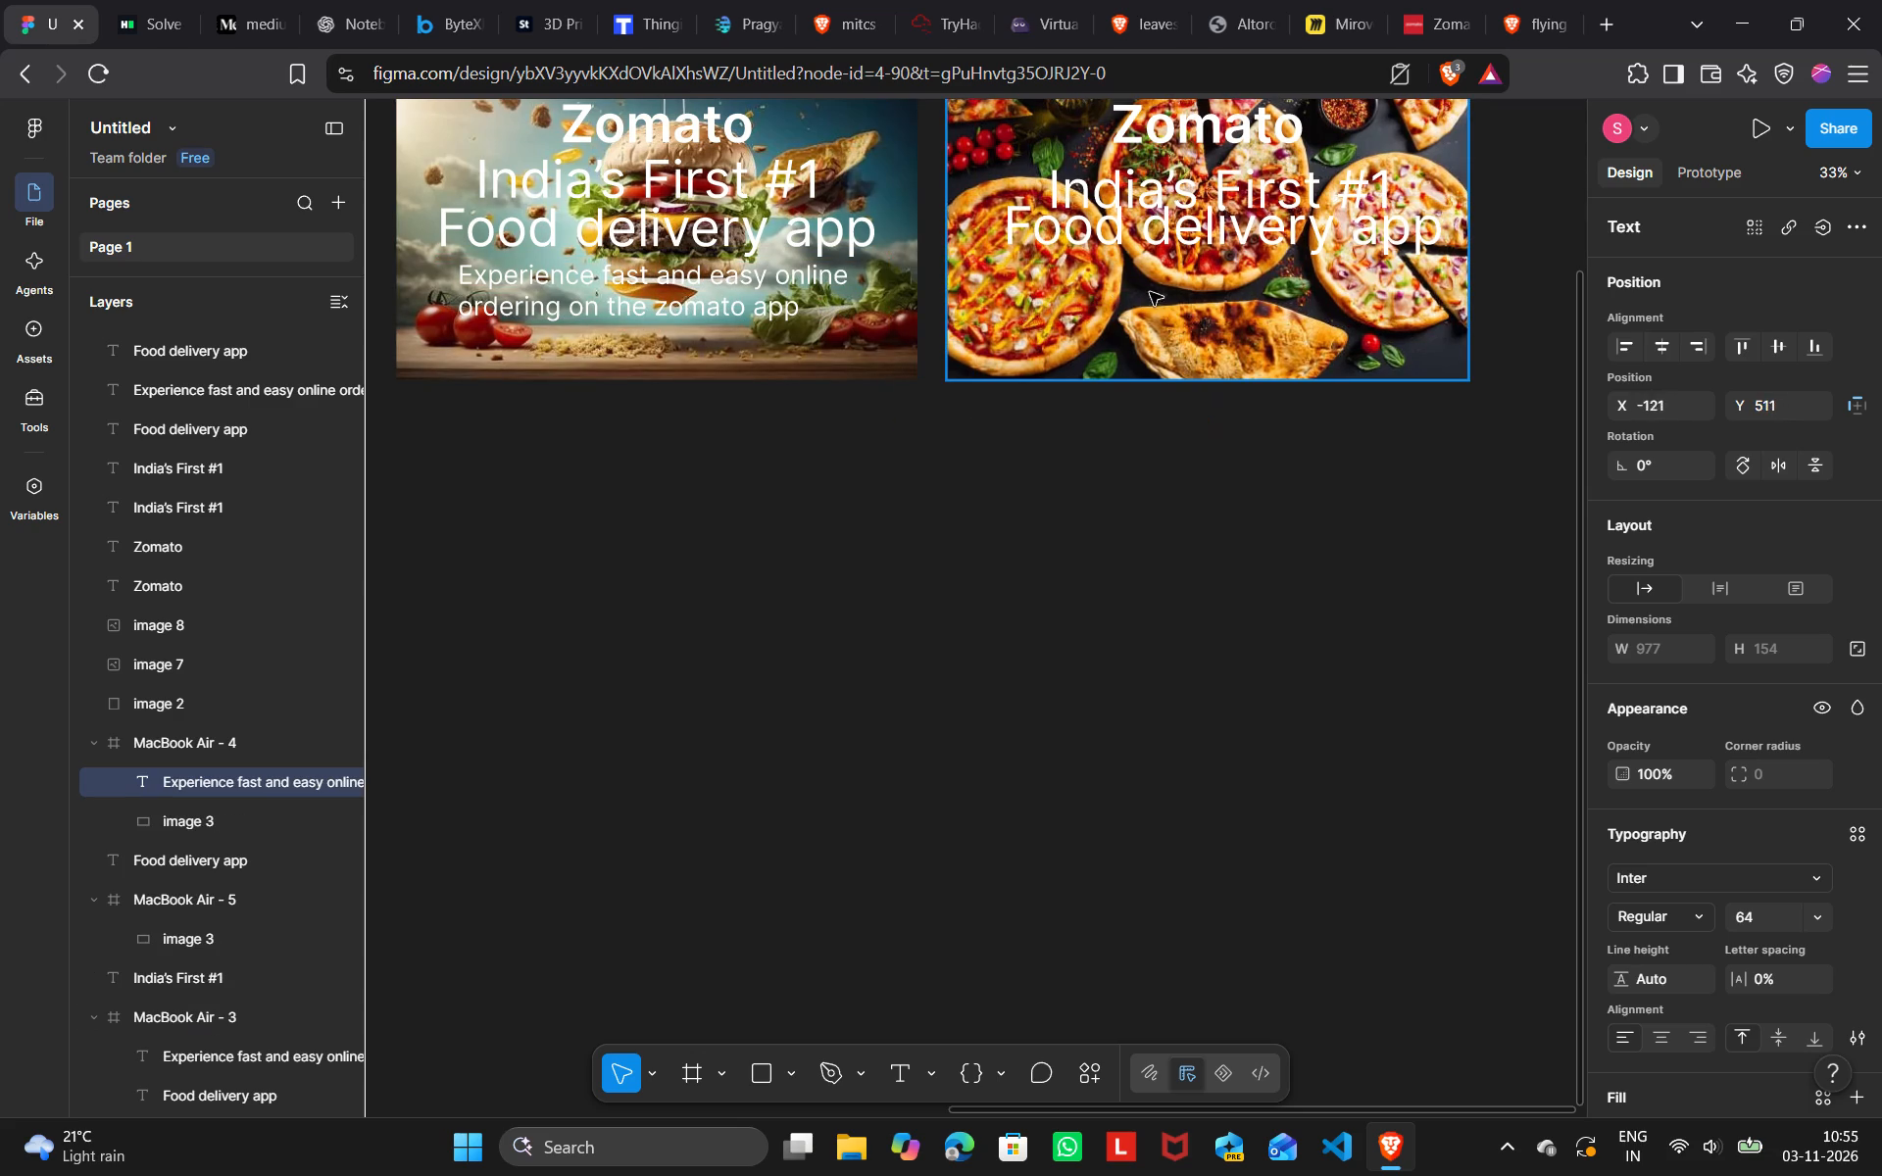
drag(1150, 292, 1221, 287)
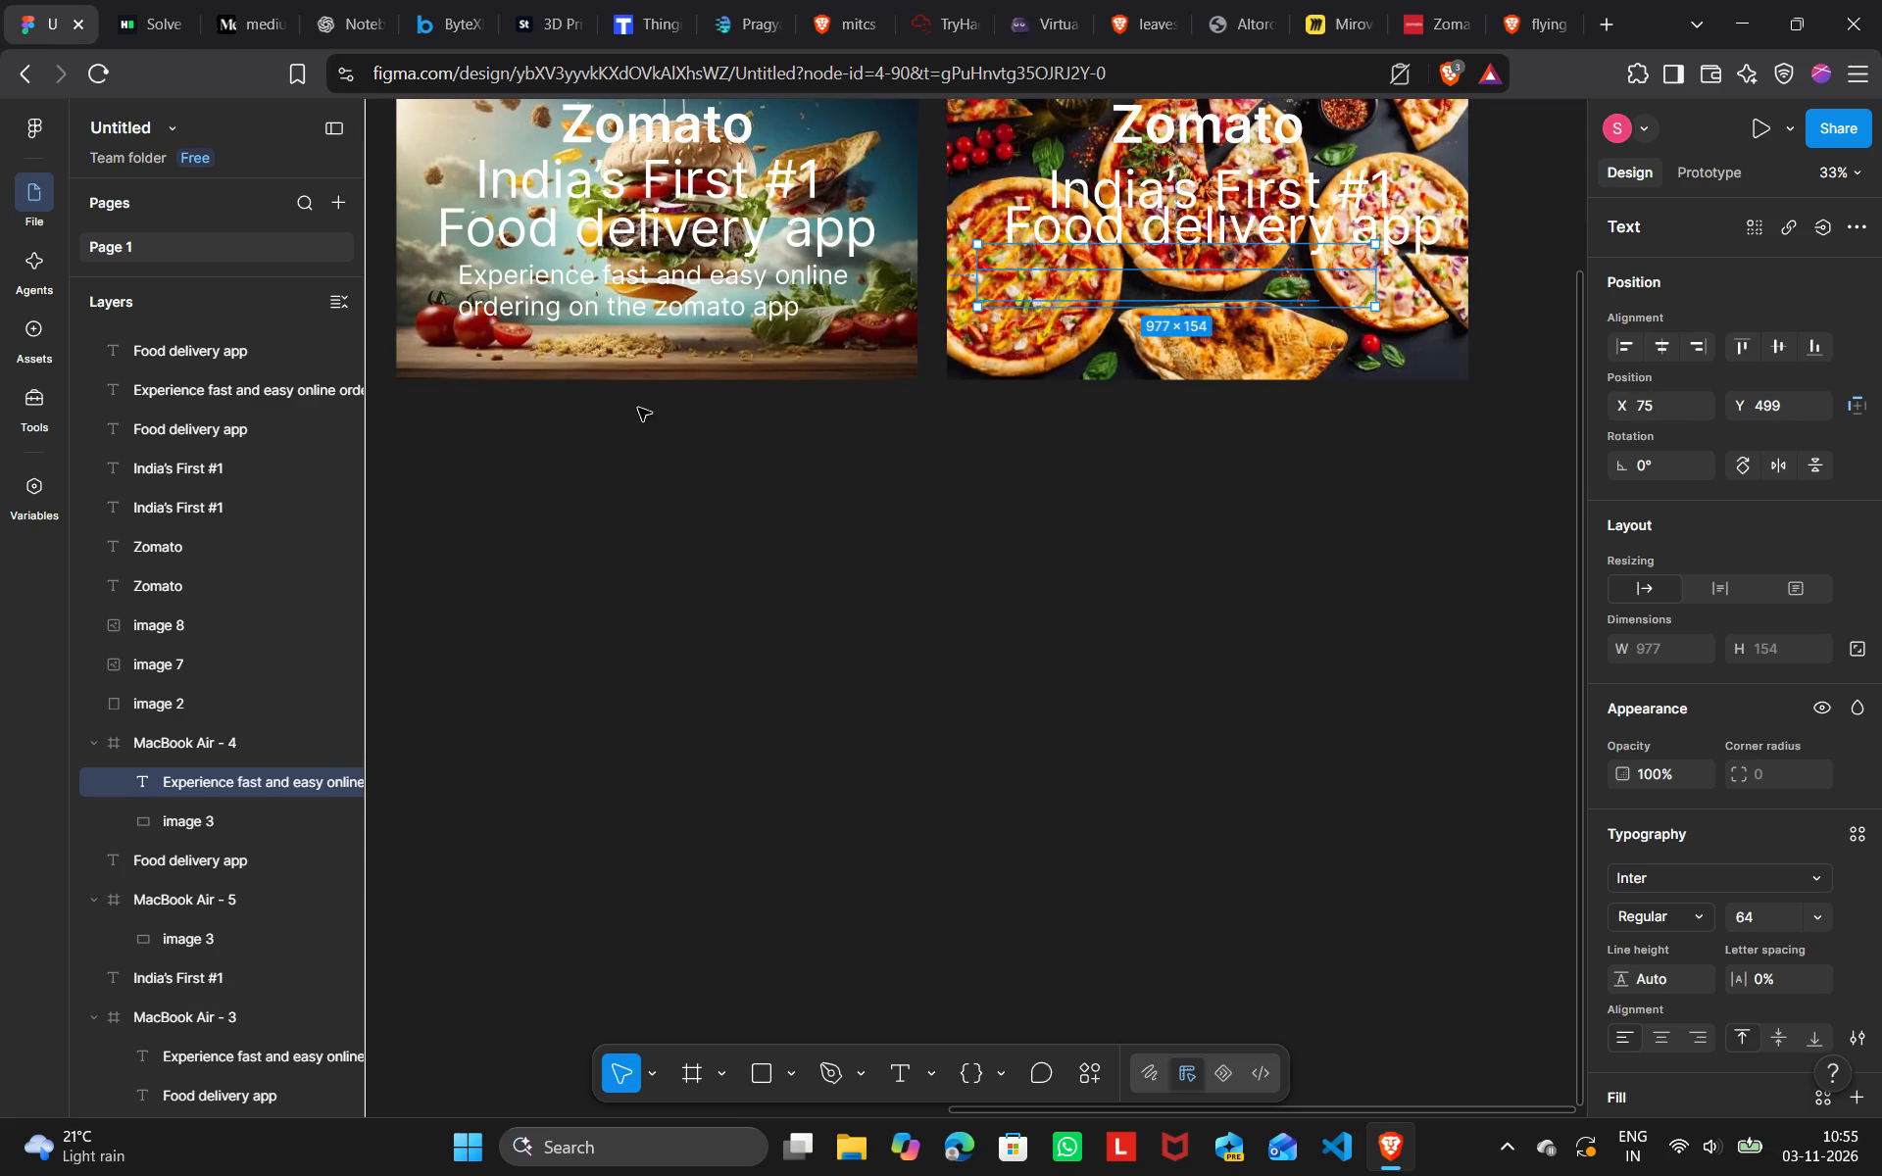
Move the pizza tagline's layer out of MacBook Air - 4 to just below the topmost Food delivery app layer.
drag(237, 783, 226, 350)
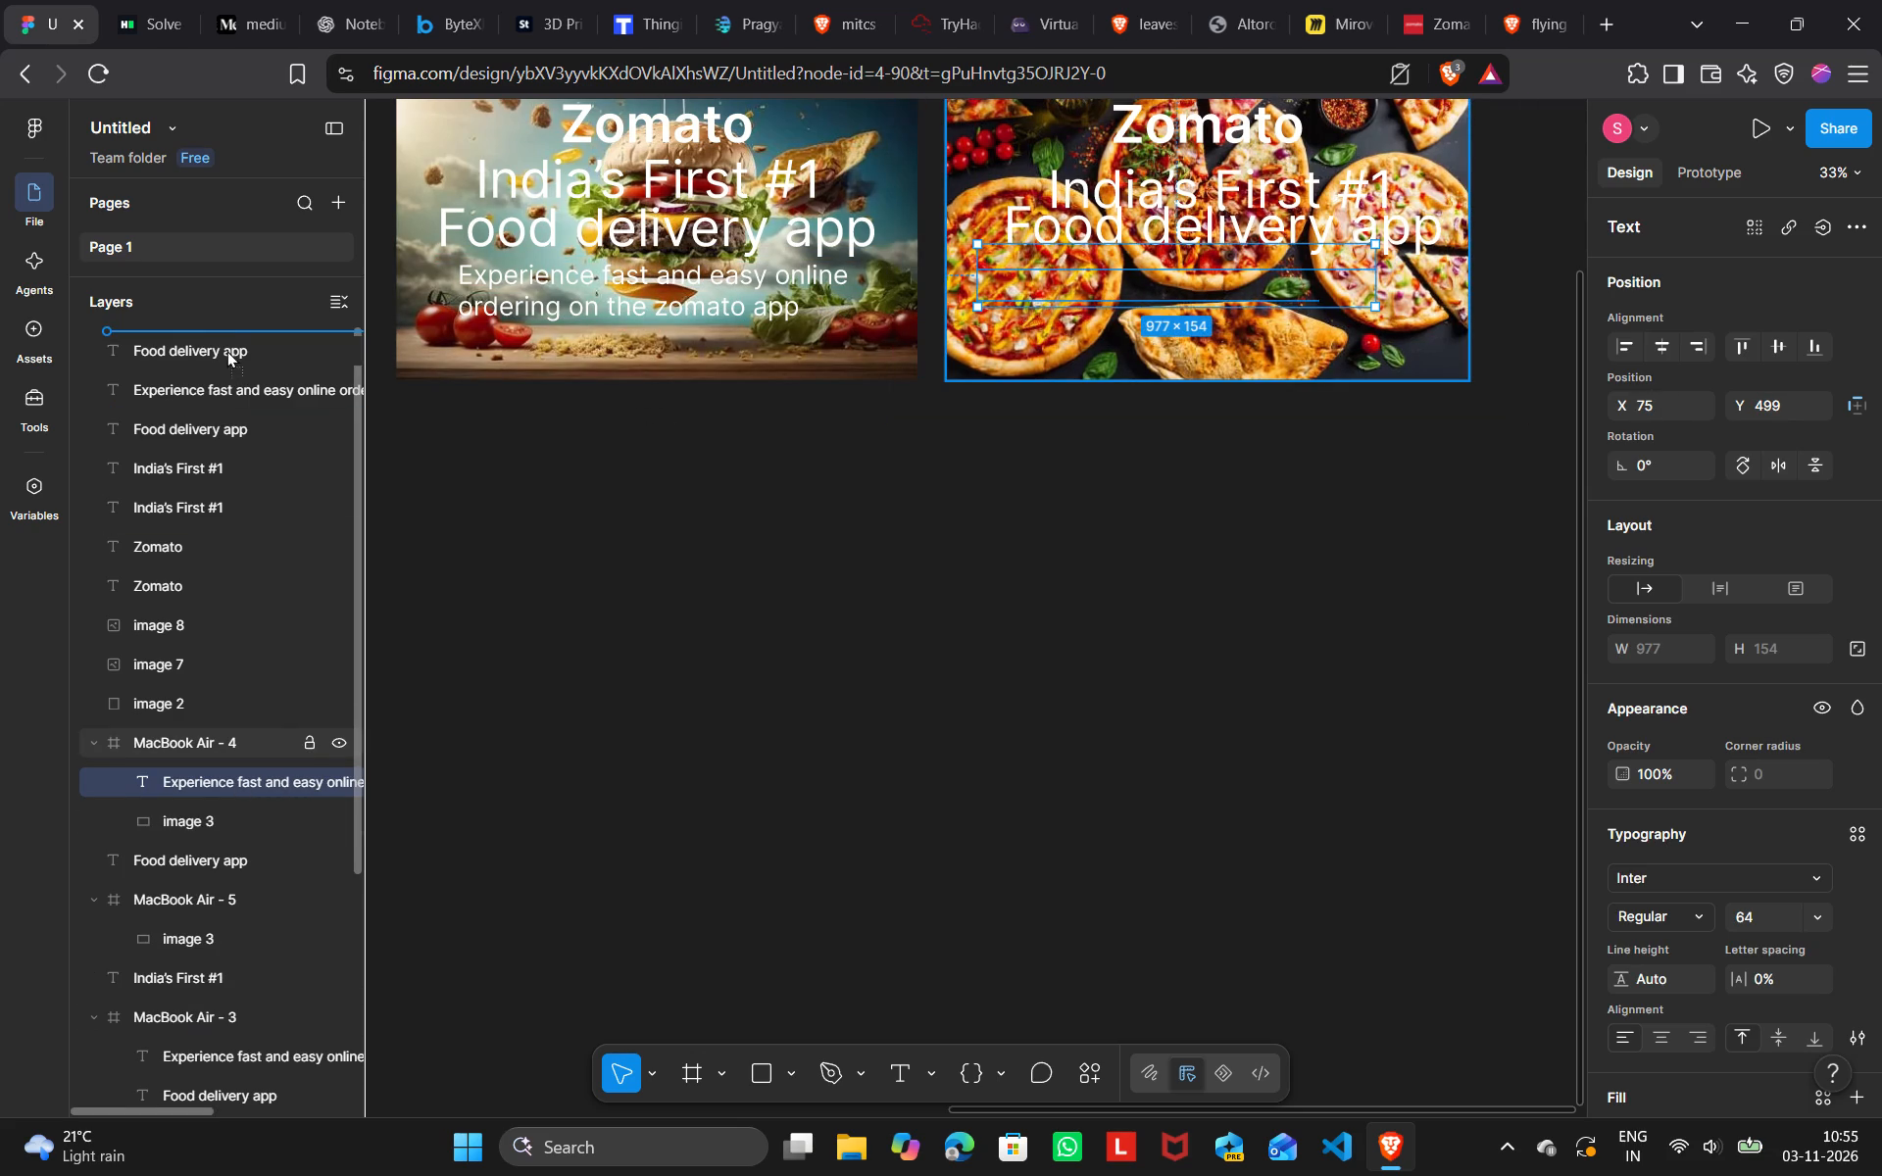
drag(226, 350, 223, 390)
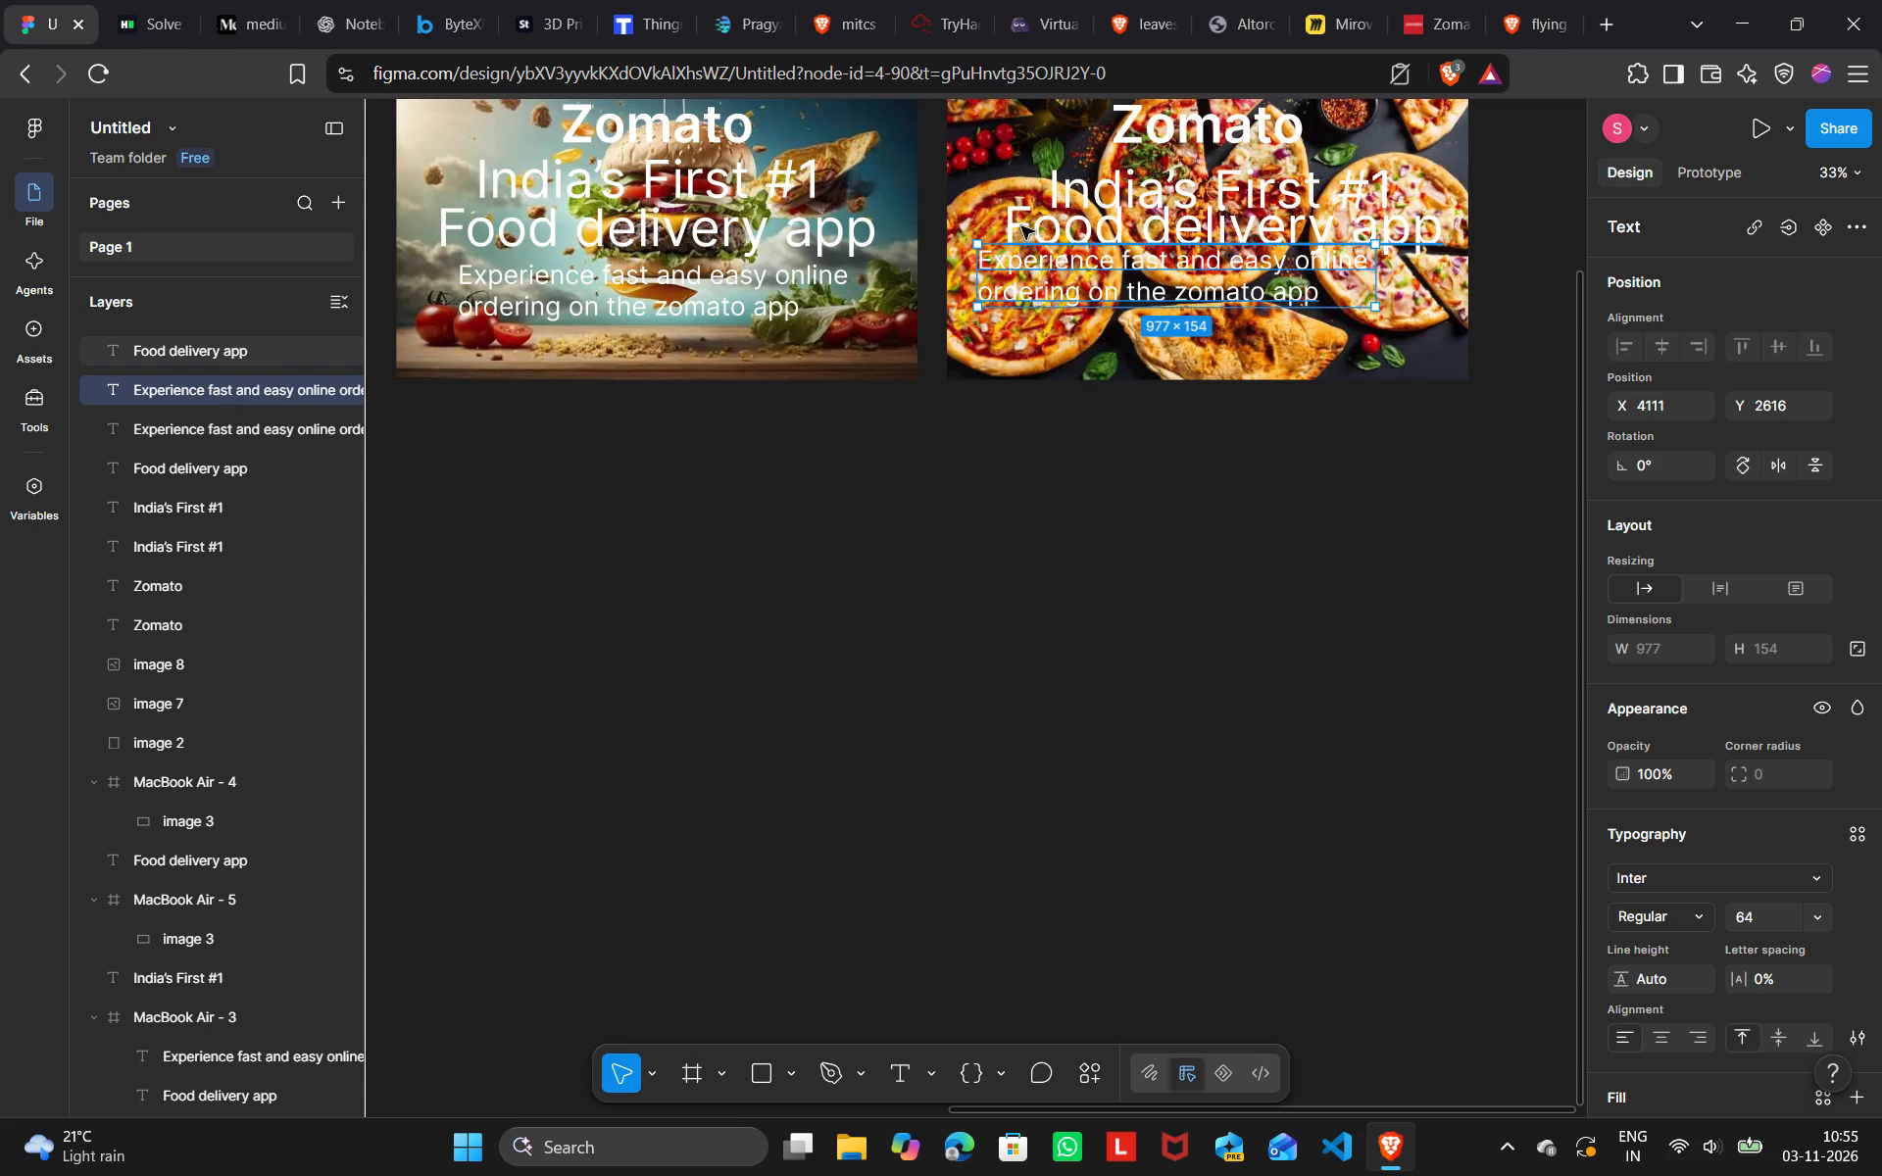
Move the tagline over the pizza picture to X 4226, Y 2647, roughly level with the burger frame's tagline.
drag(1040, 255, 931, 275)
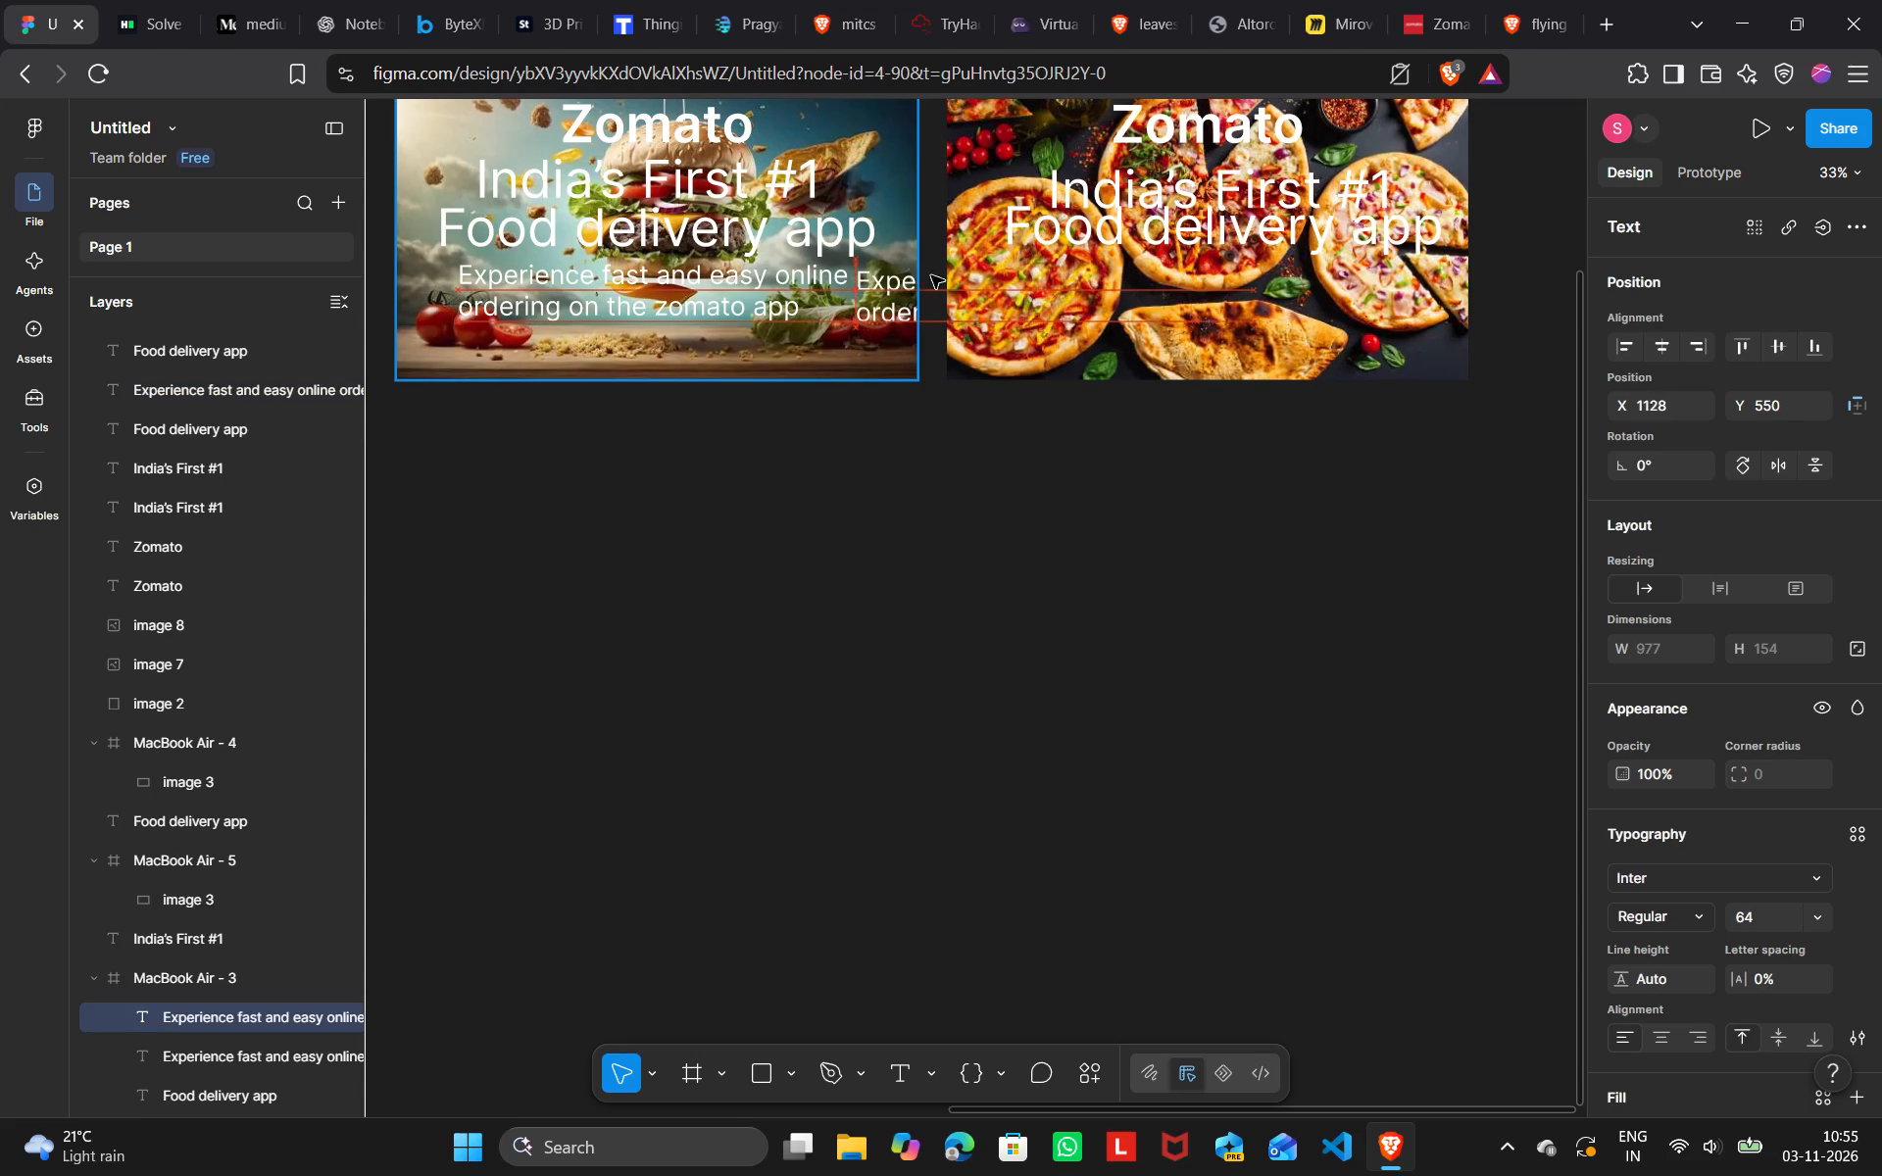
drag(931, 275, 1112, 268)
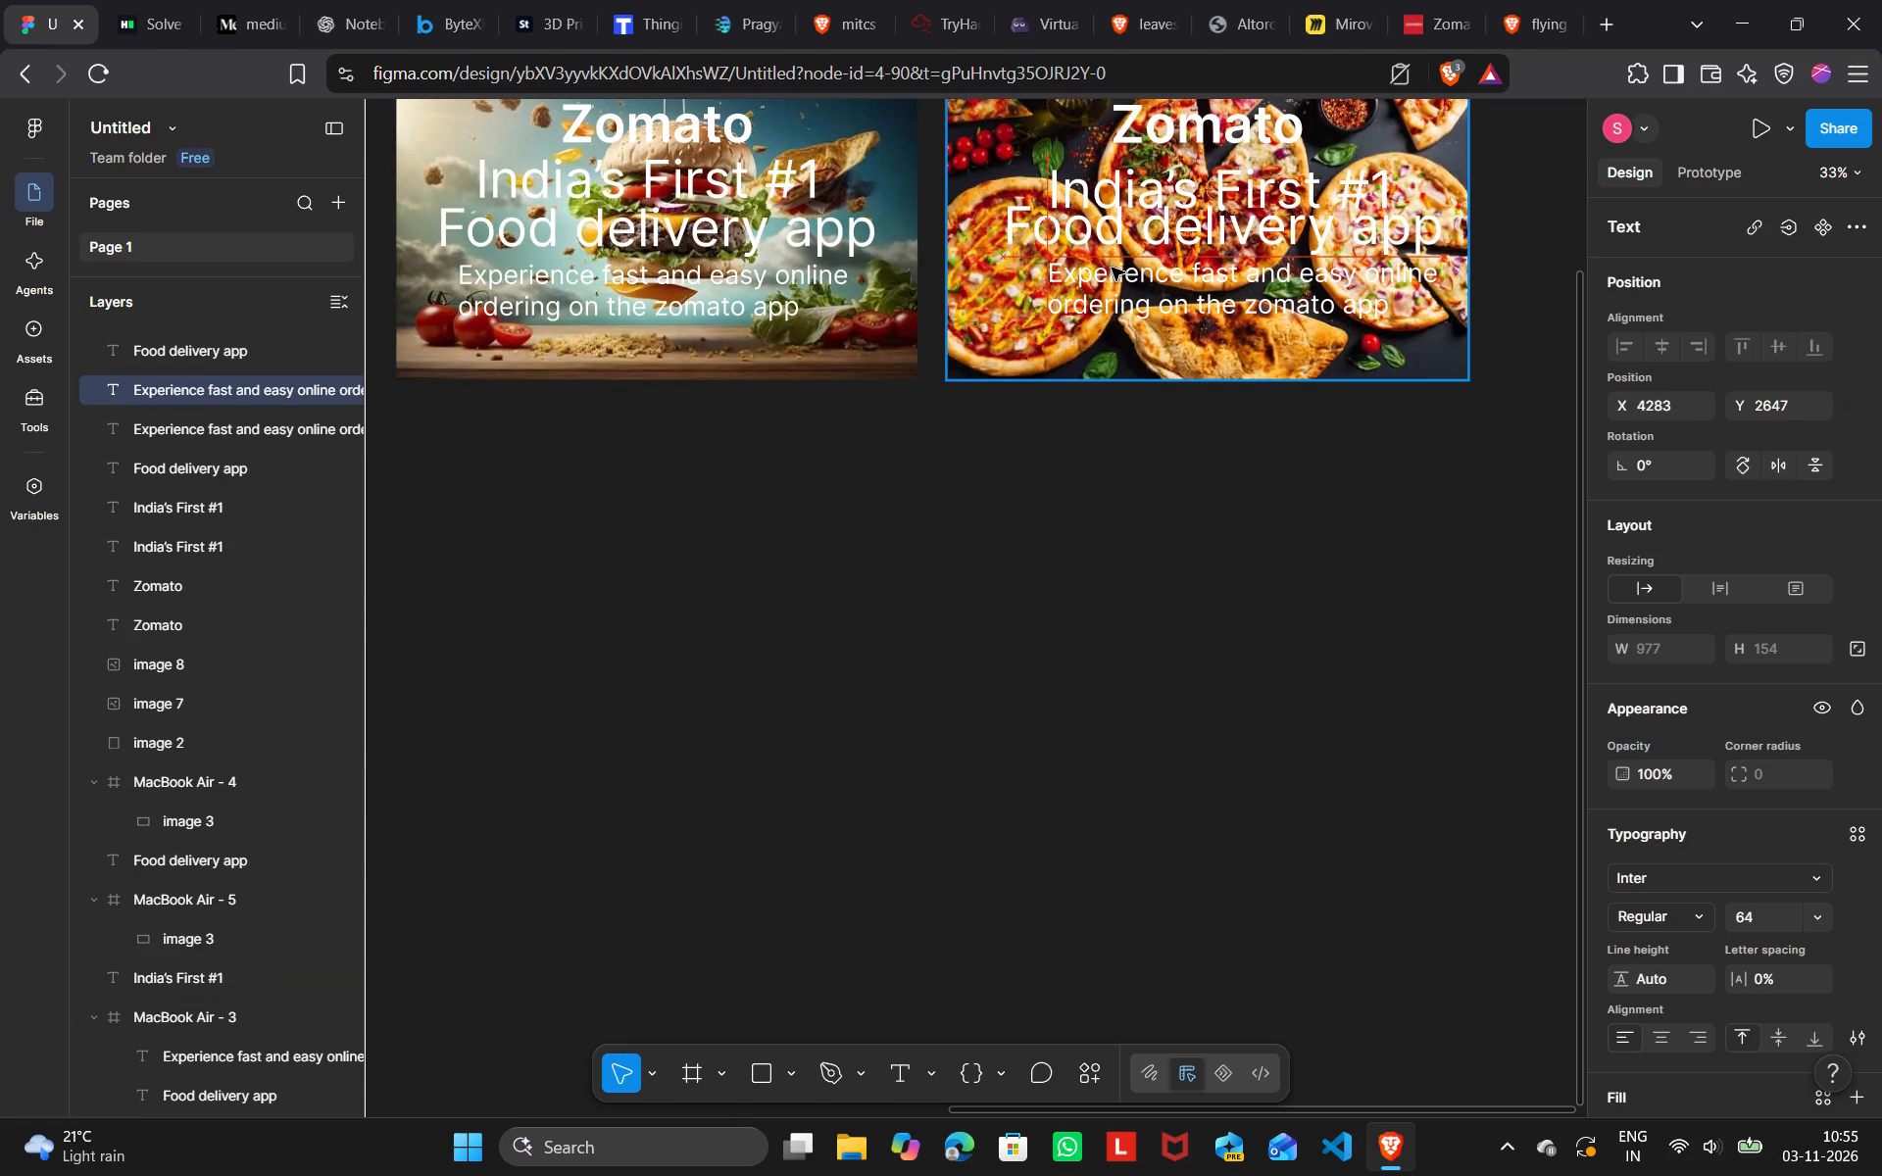
drag(1112, 268, 1091, 267)
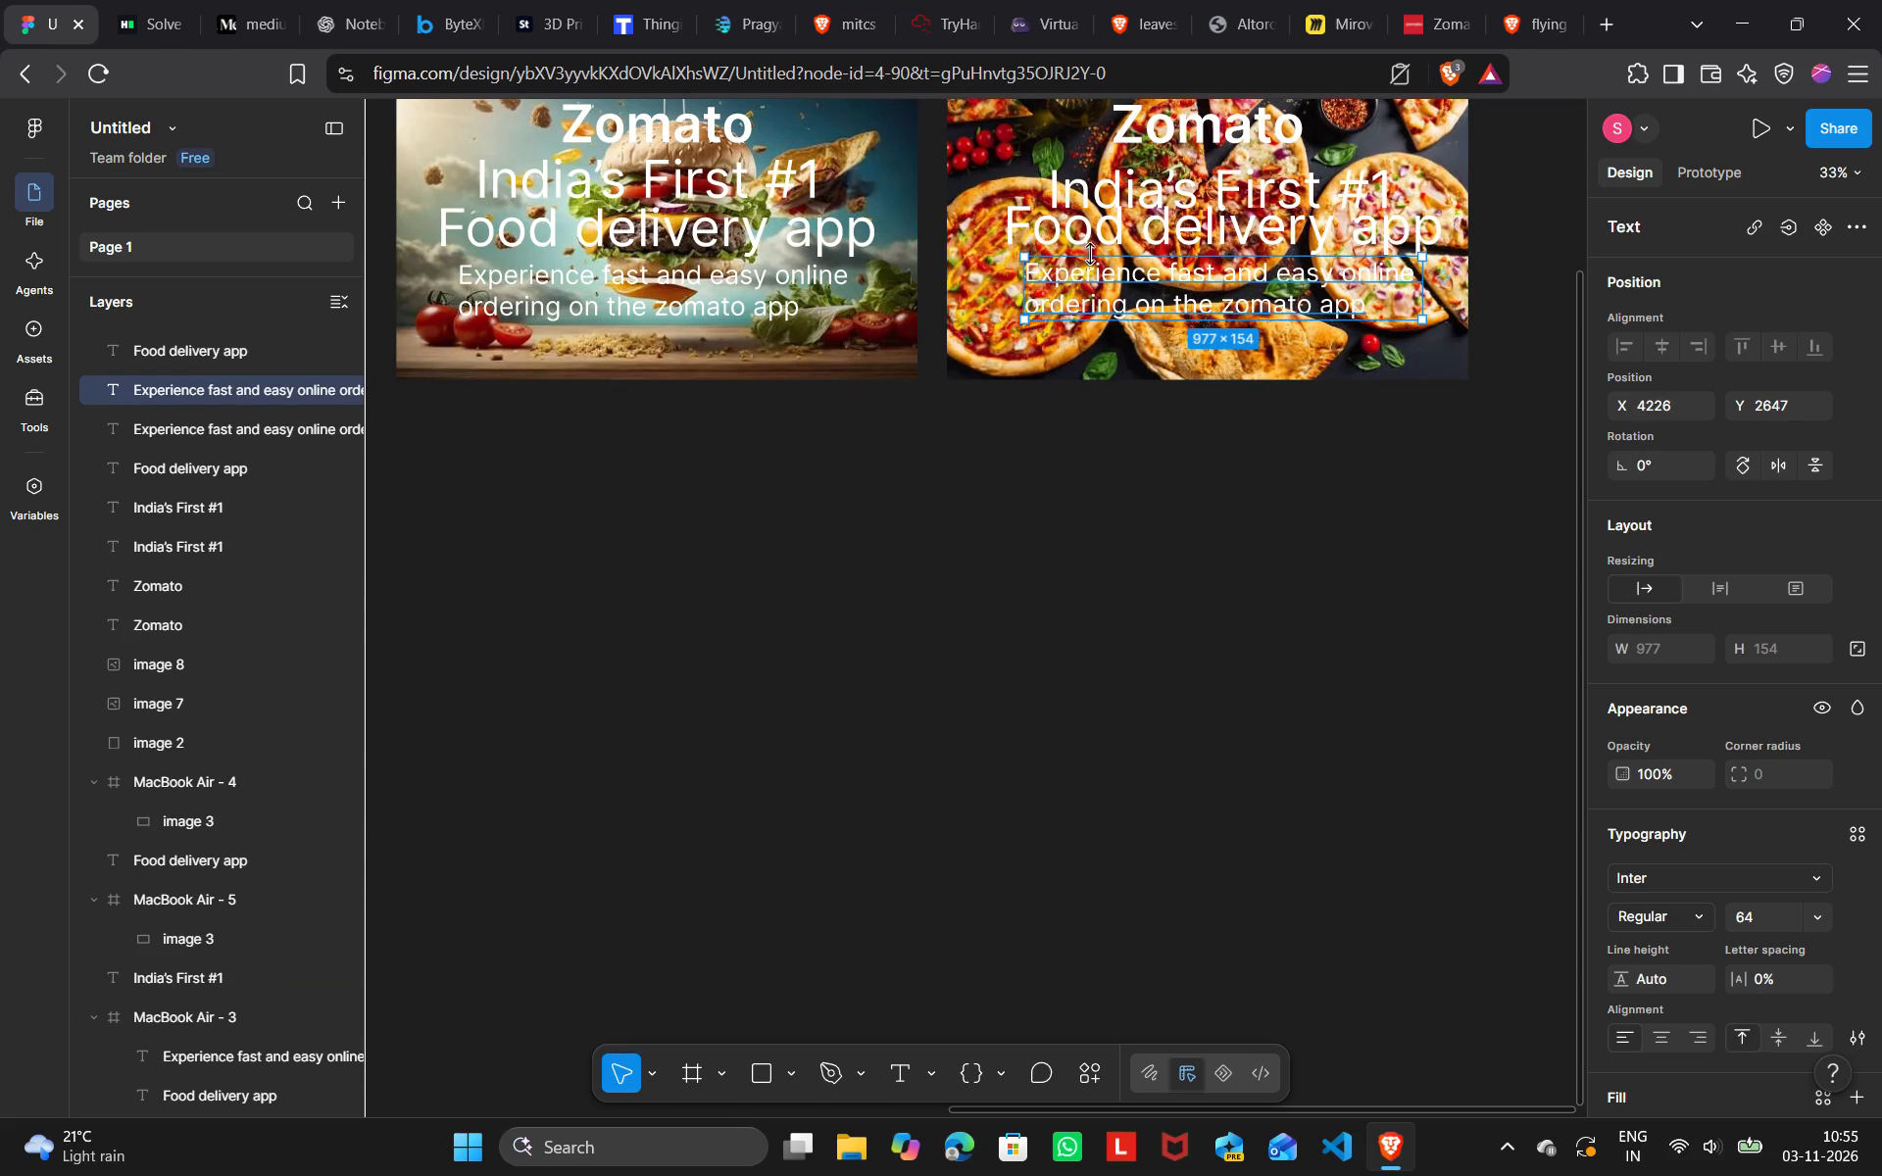
Nudge the pizza picture's Food delivery app line down by five small increments and deselect it.
click(1091, 240)
key(Down)
key(Down)
key(Down)
key(Down)
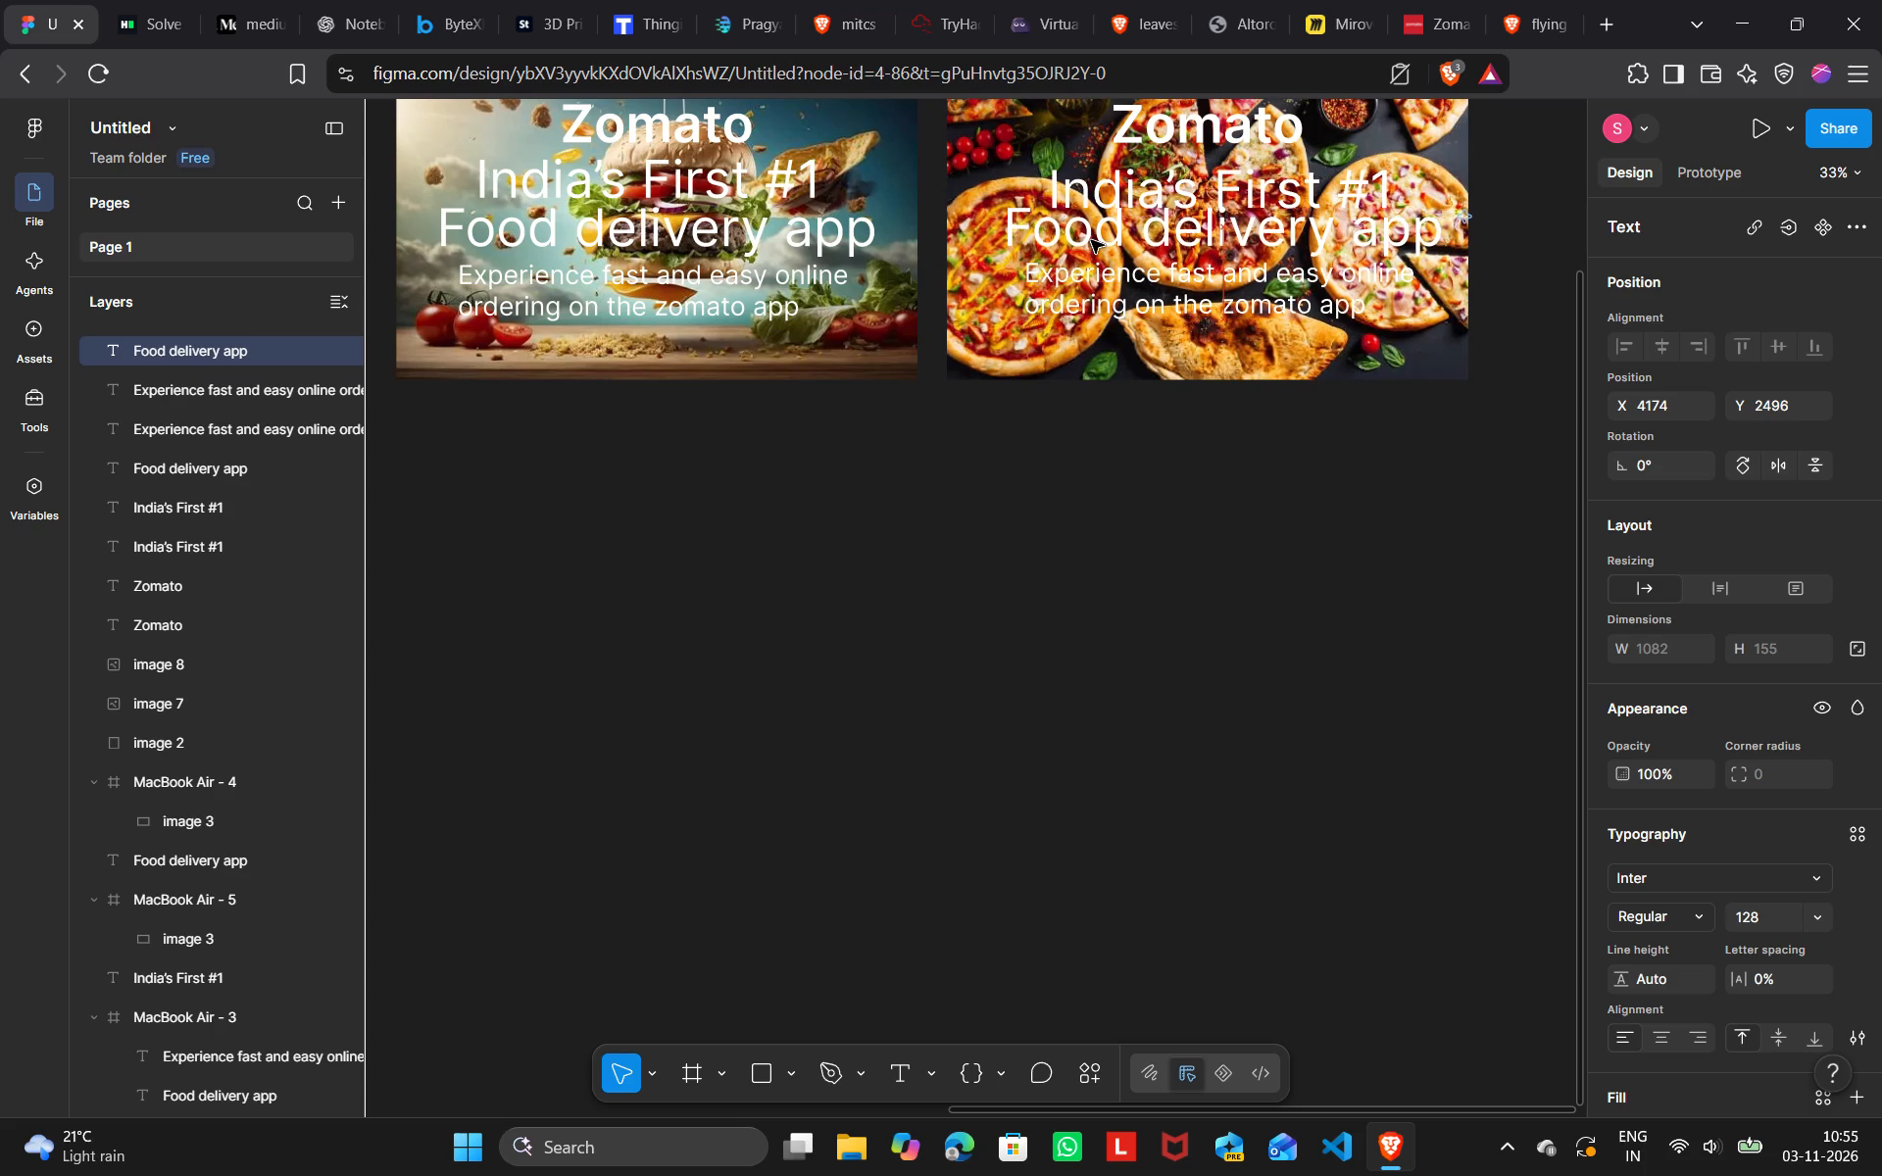
key(Down)
click(1244, 575)
Create a prototype connection from the MacBook Air - 1 frame to the MacBook Air - 5 noodles frame.
scroll(1244, 575, right, 1)
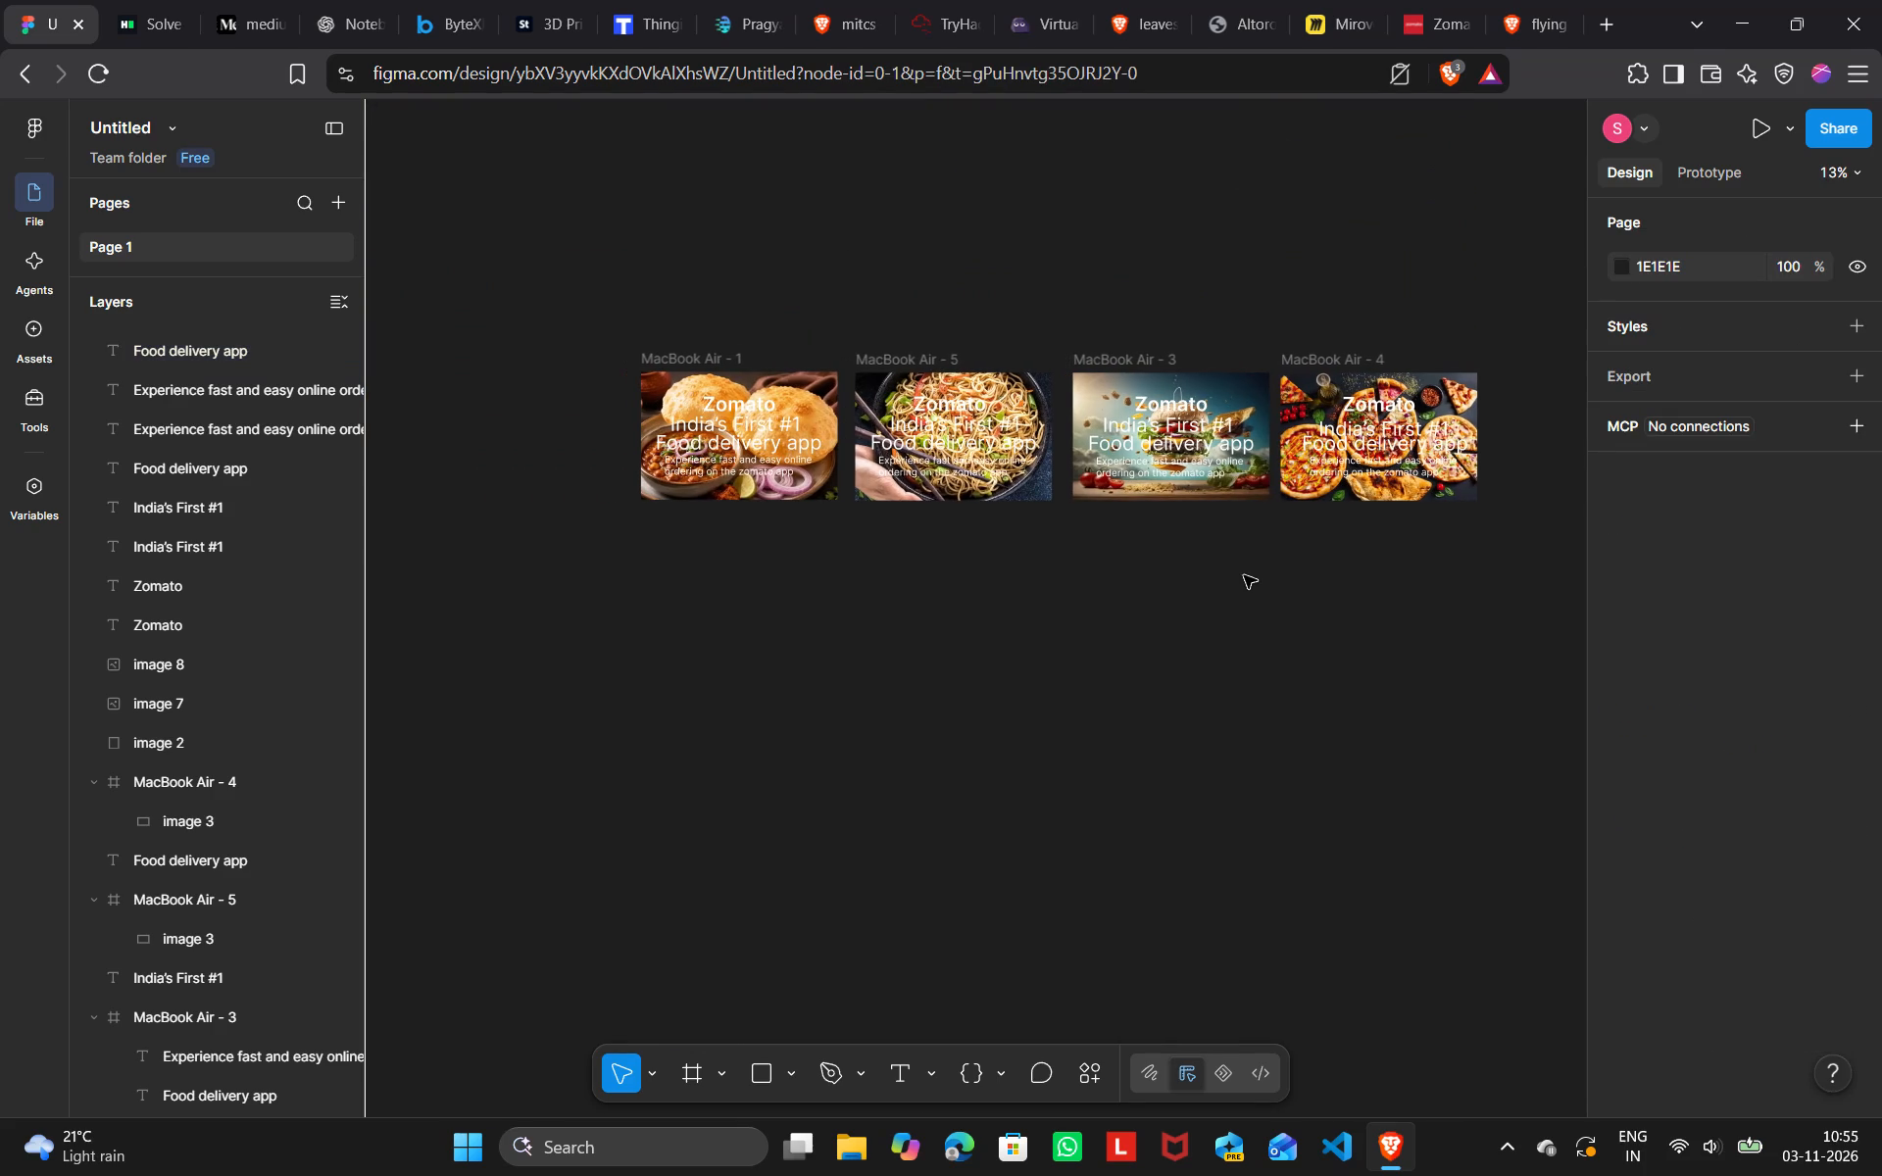
click(1697, 155)
click(1704, 162)
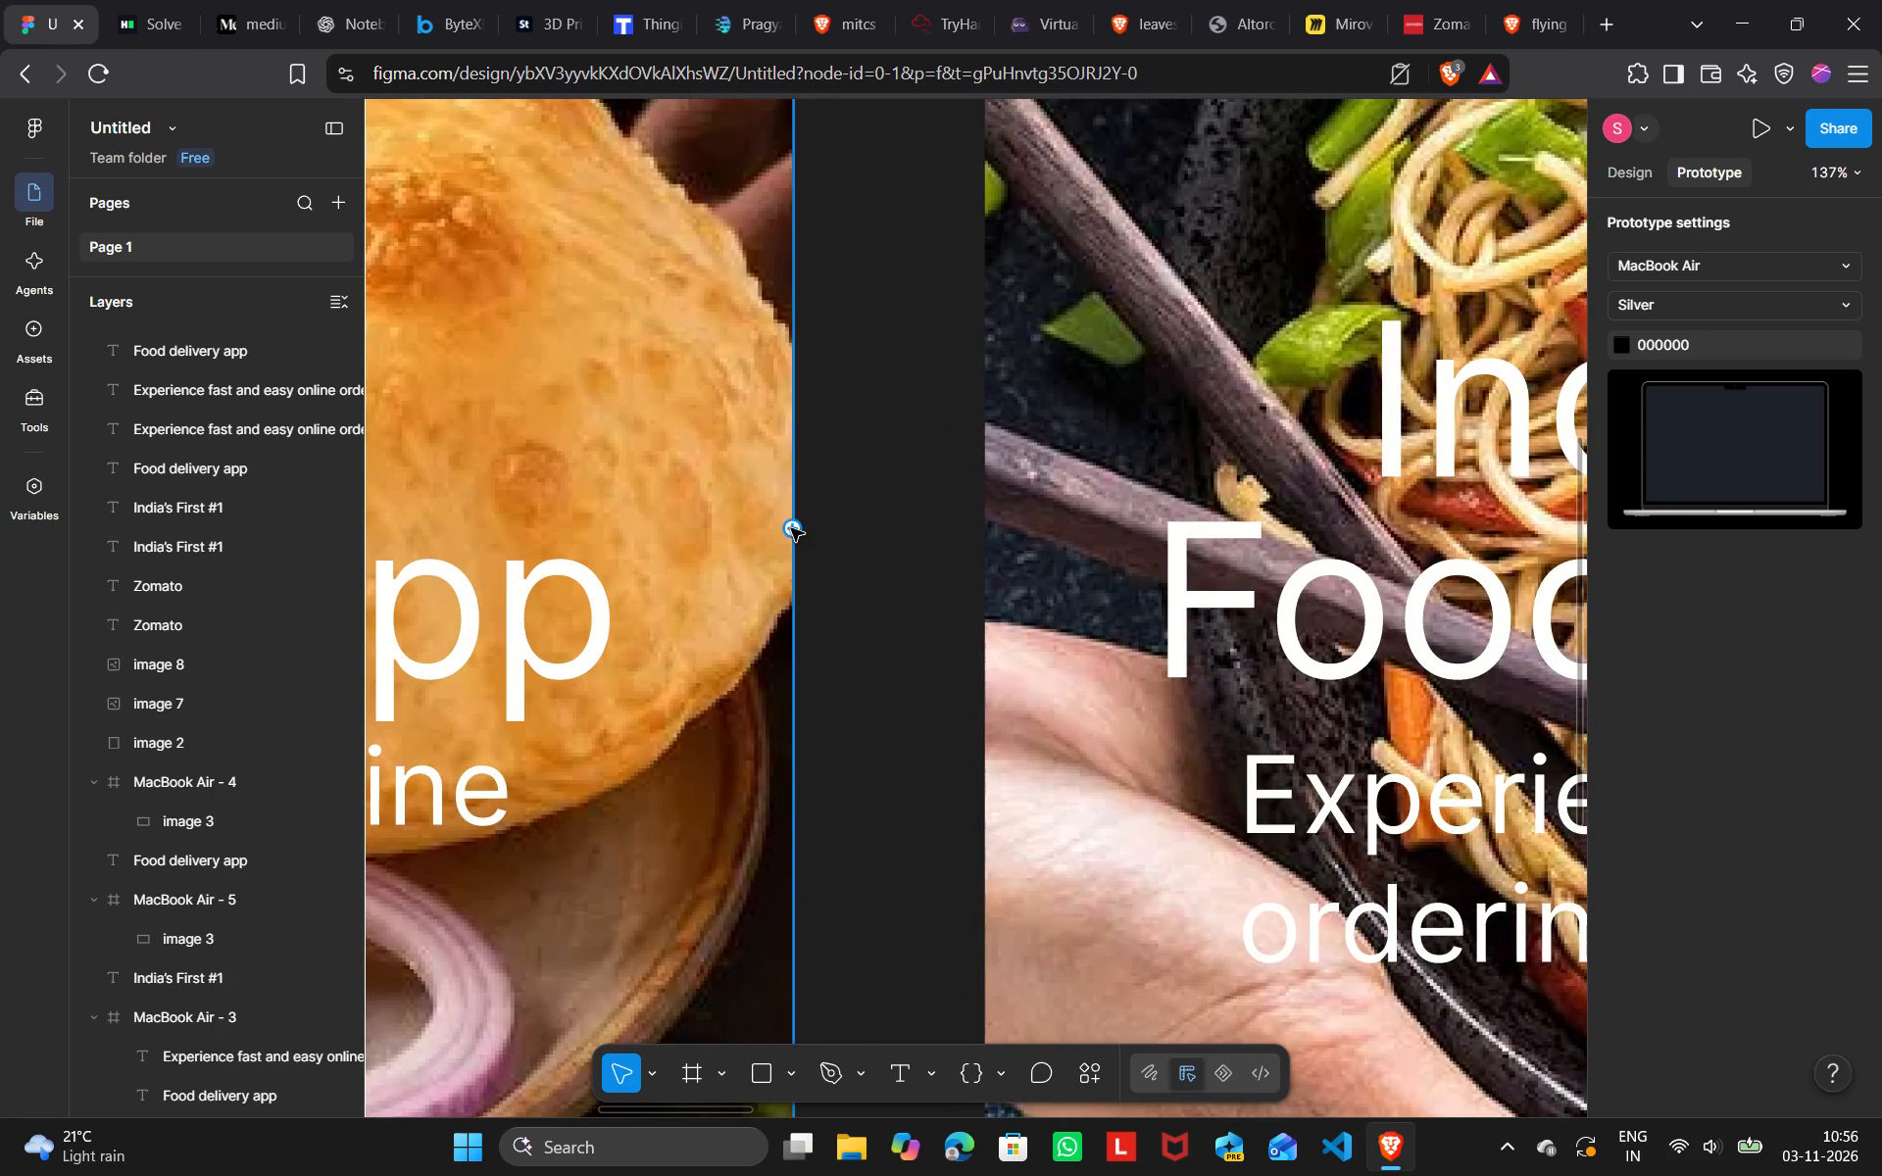
drag(791, 528, 988, 530)
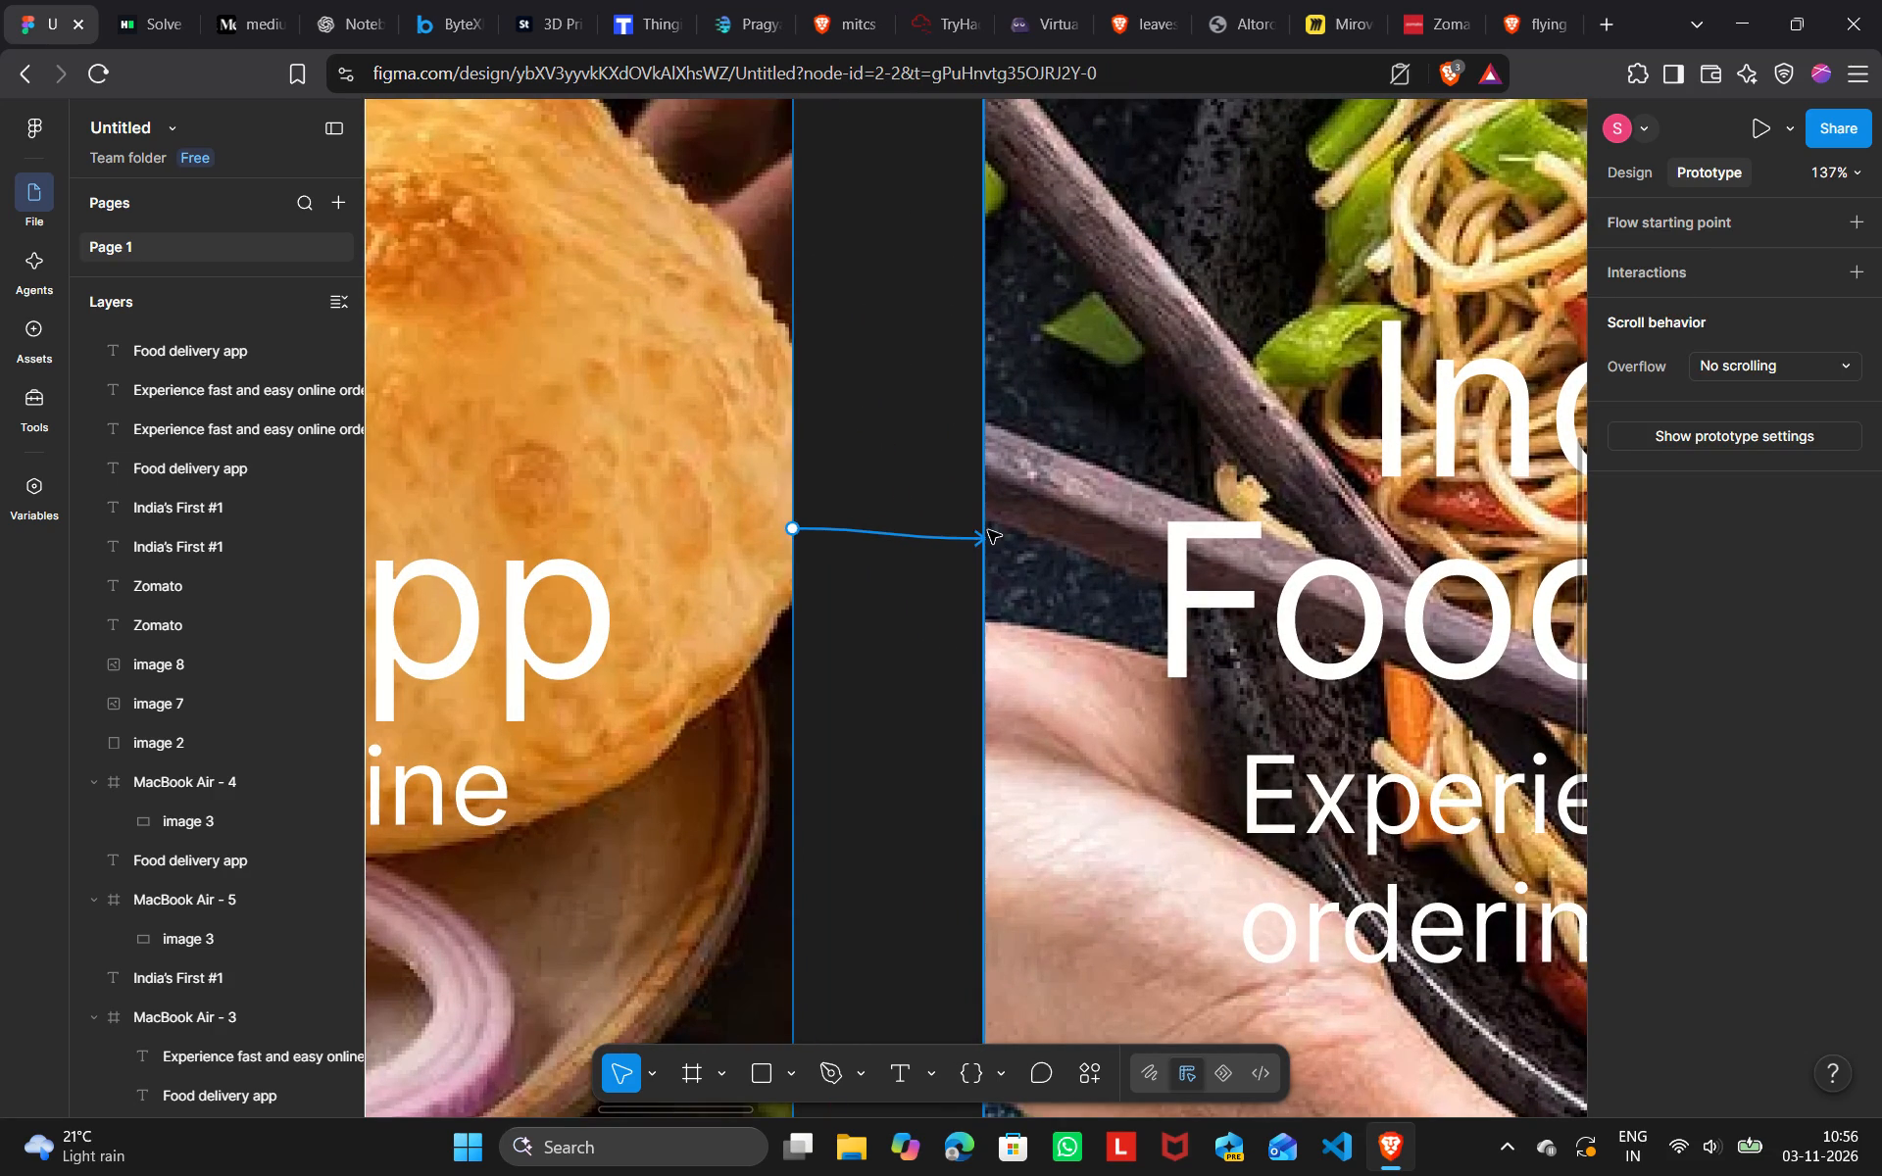
drag(988, 530, 992, 526)
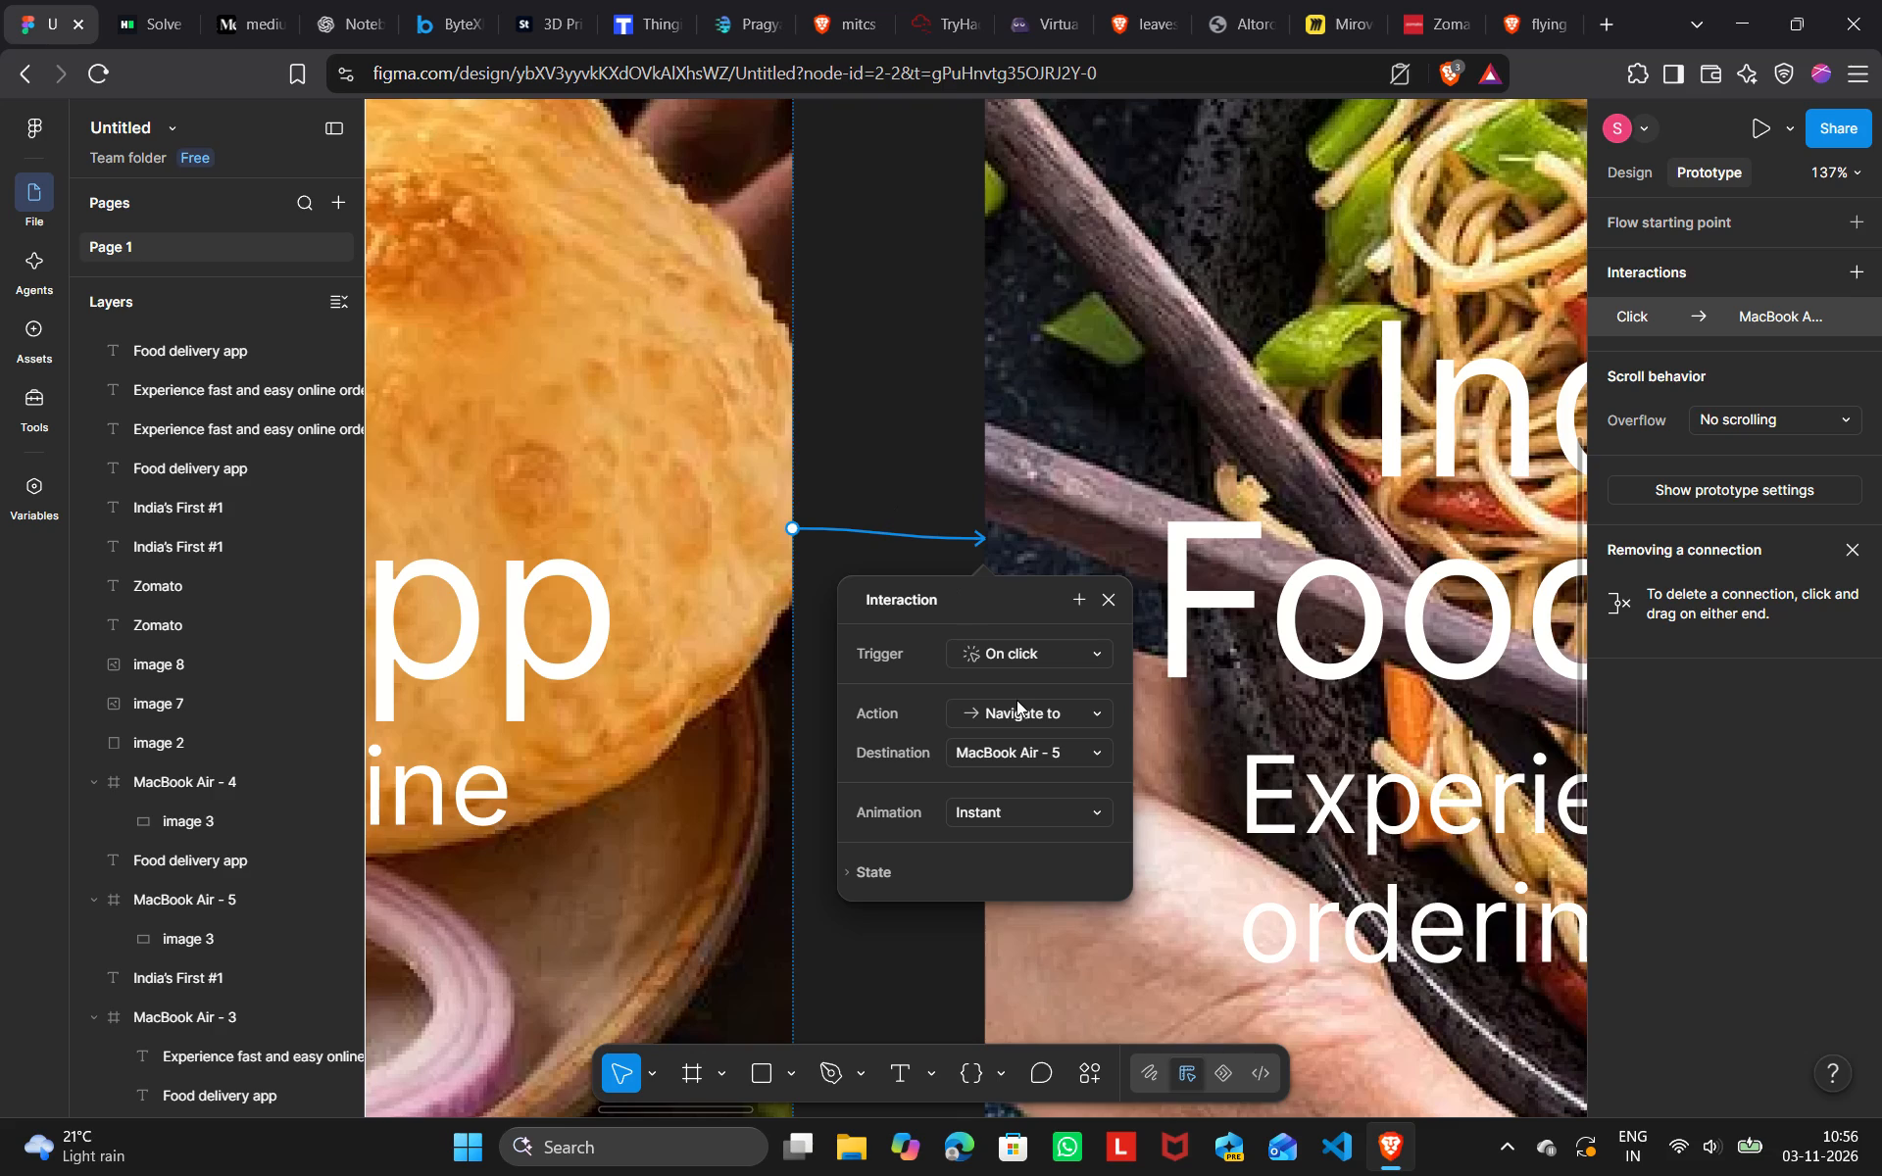
Set the connection's trigger to On drag, with Navigate to as its action.
click(1020, 647)
click(1024, 678)
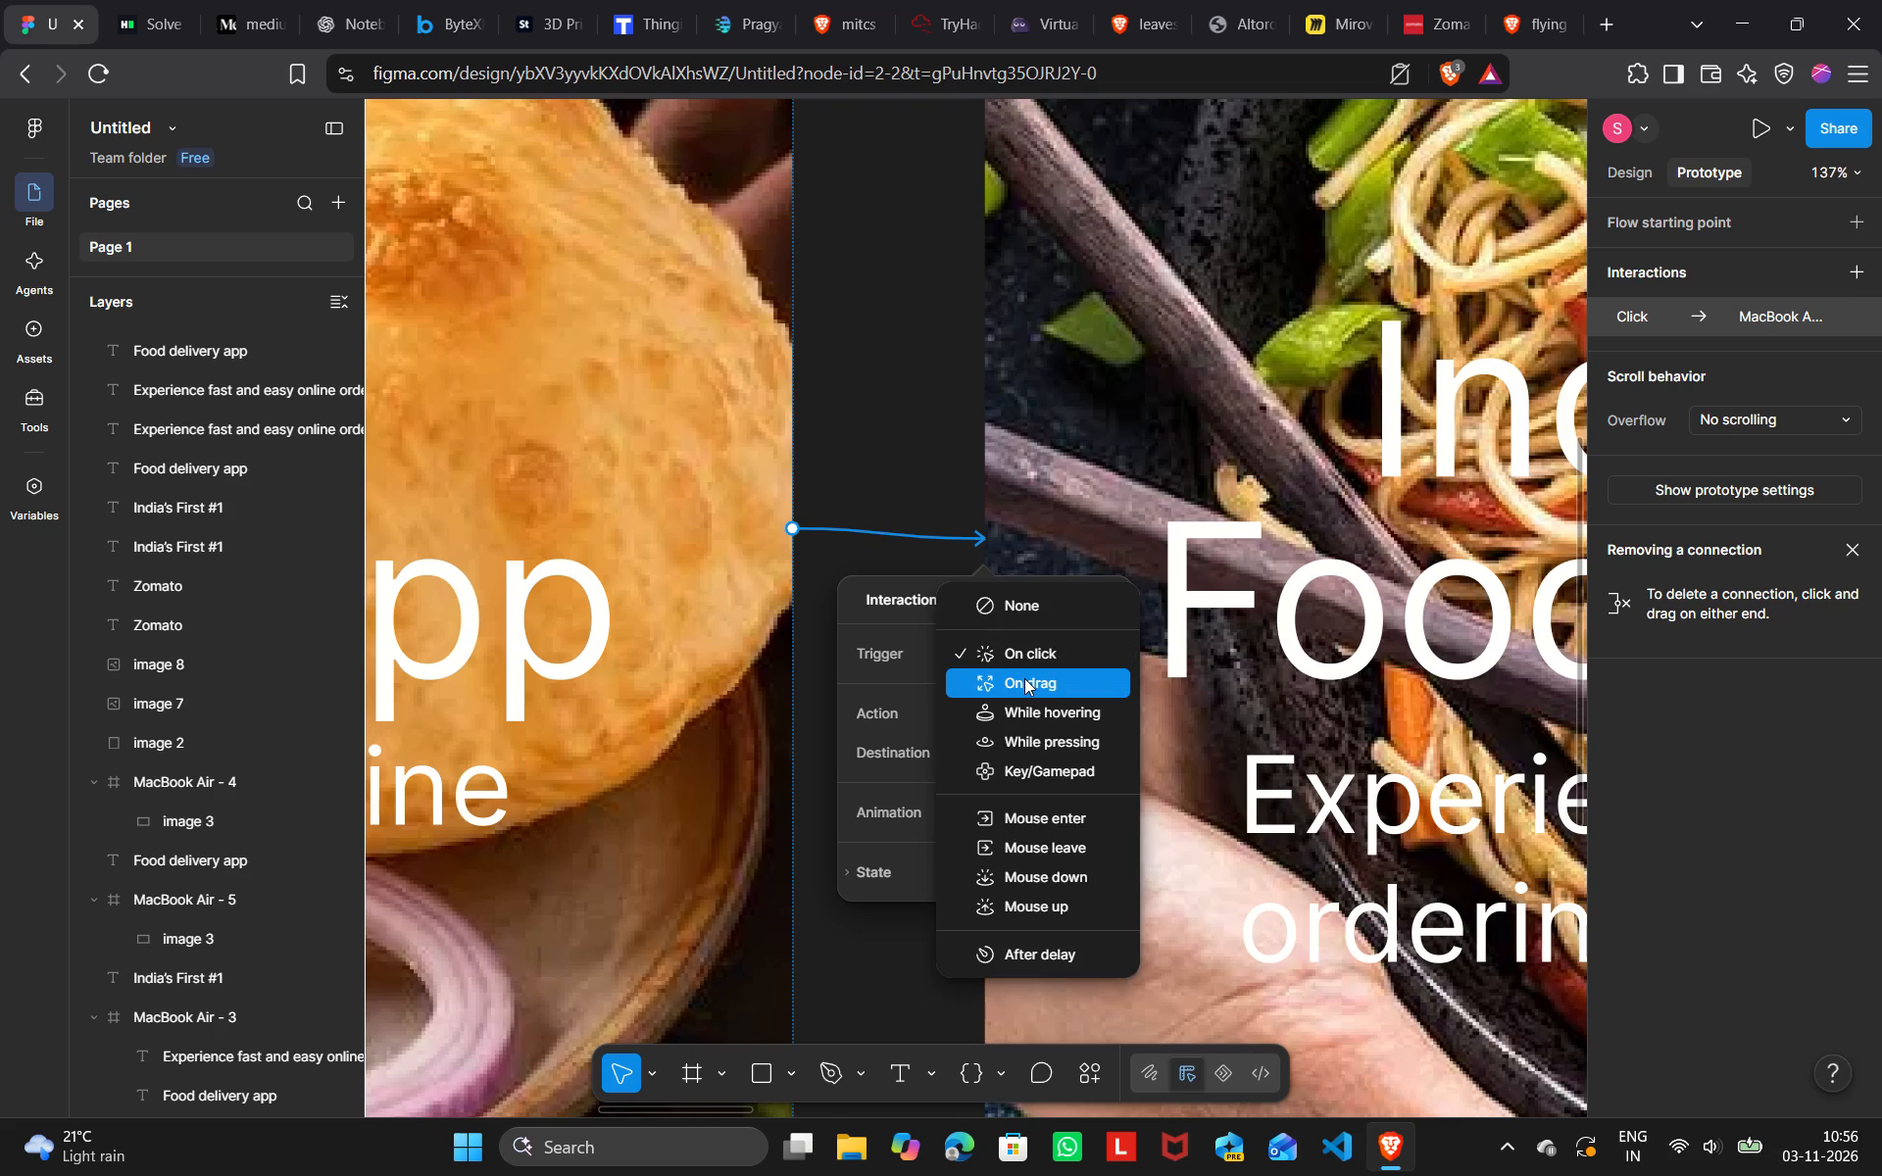
click(1025, 711)
scroll(1025, 711, down, 1)
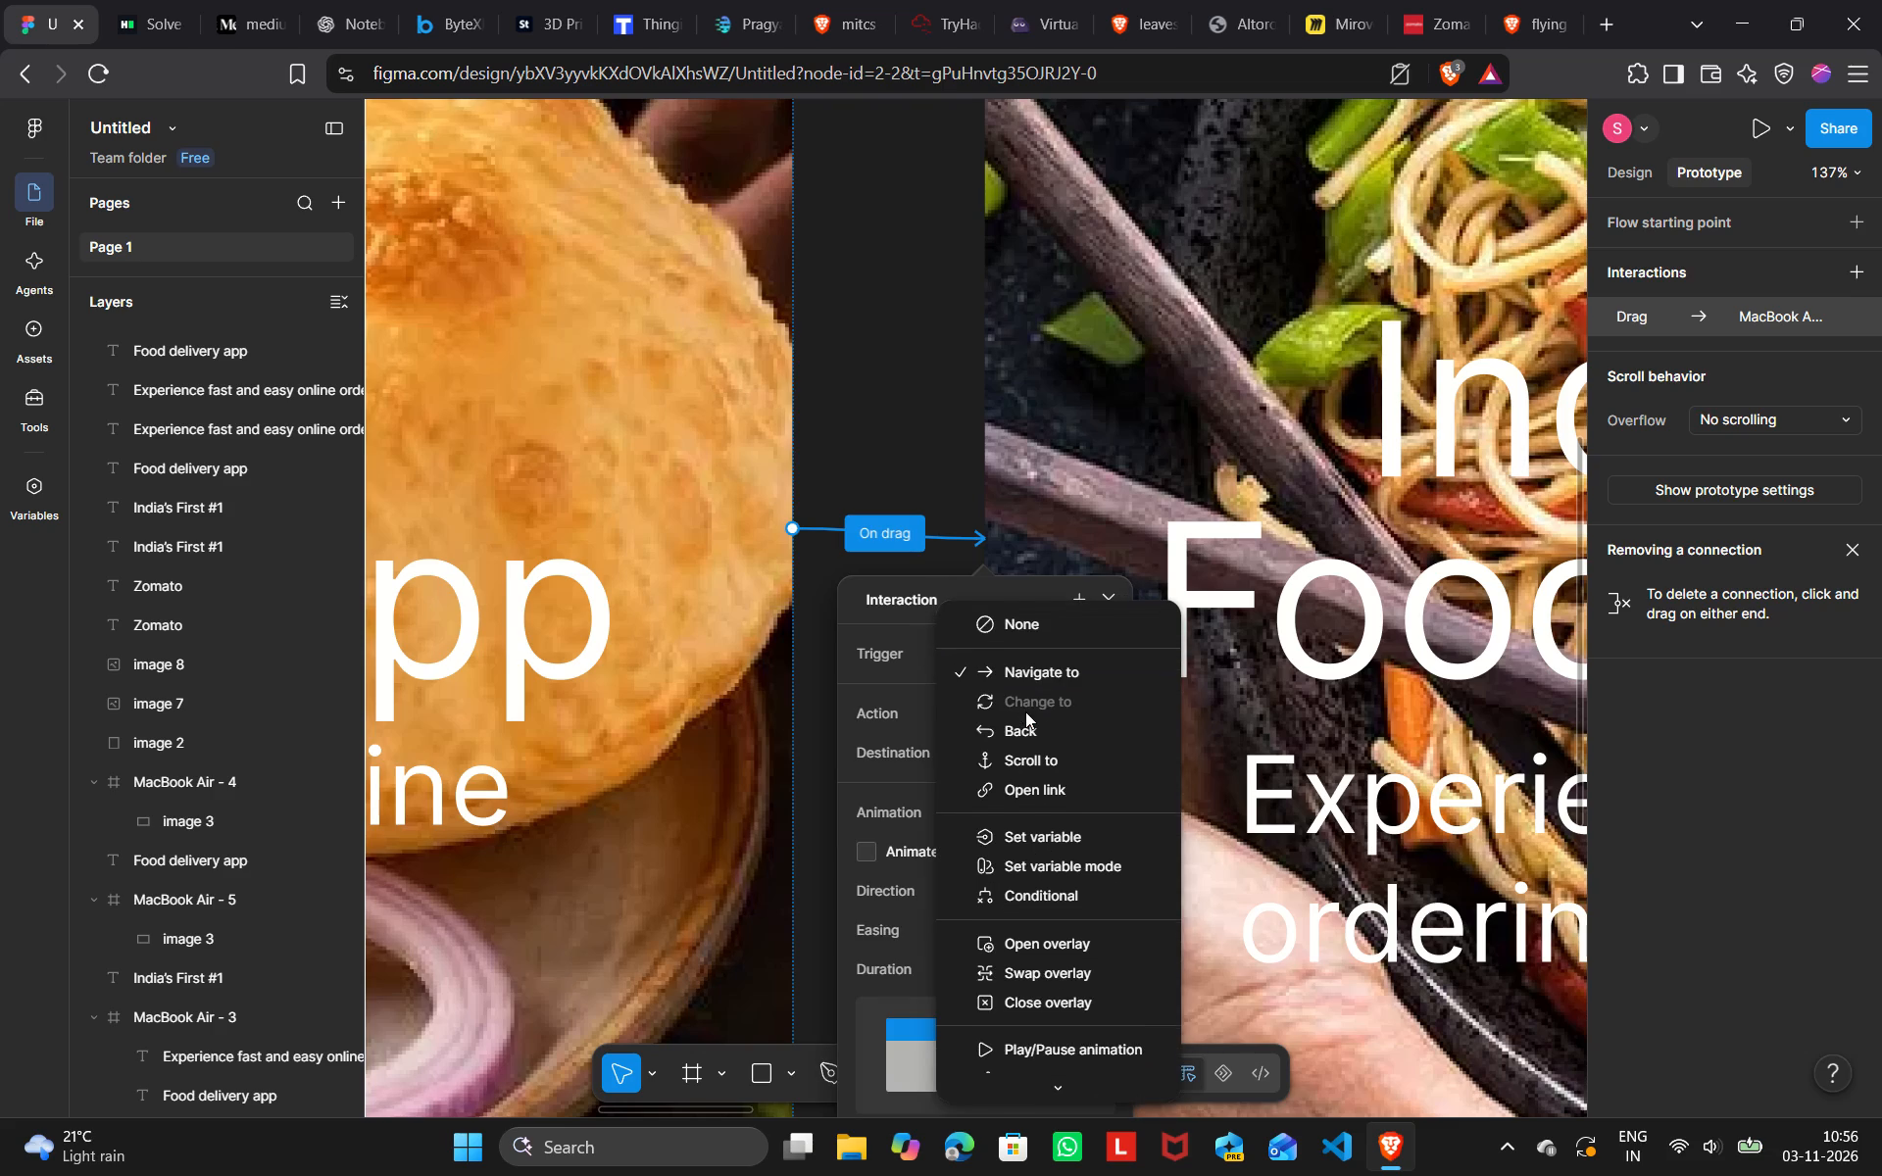
scroll(1025, 711, down, 1)
click(1028, 663)
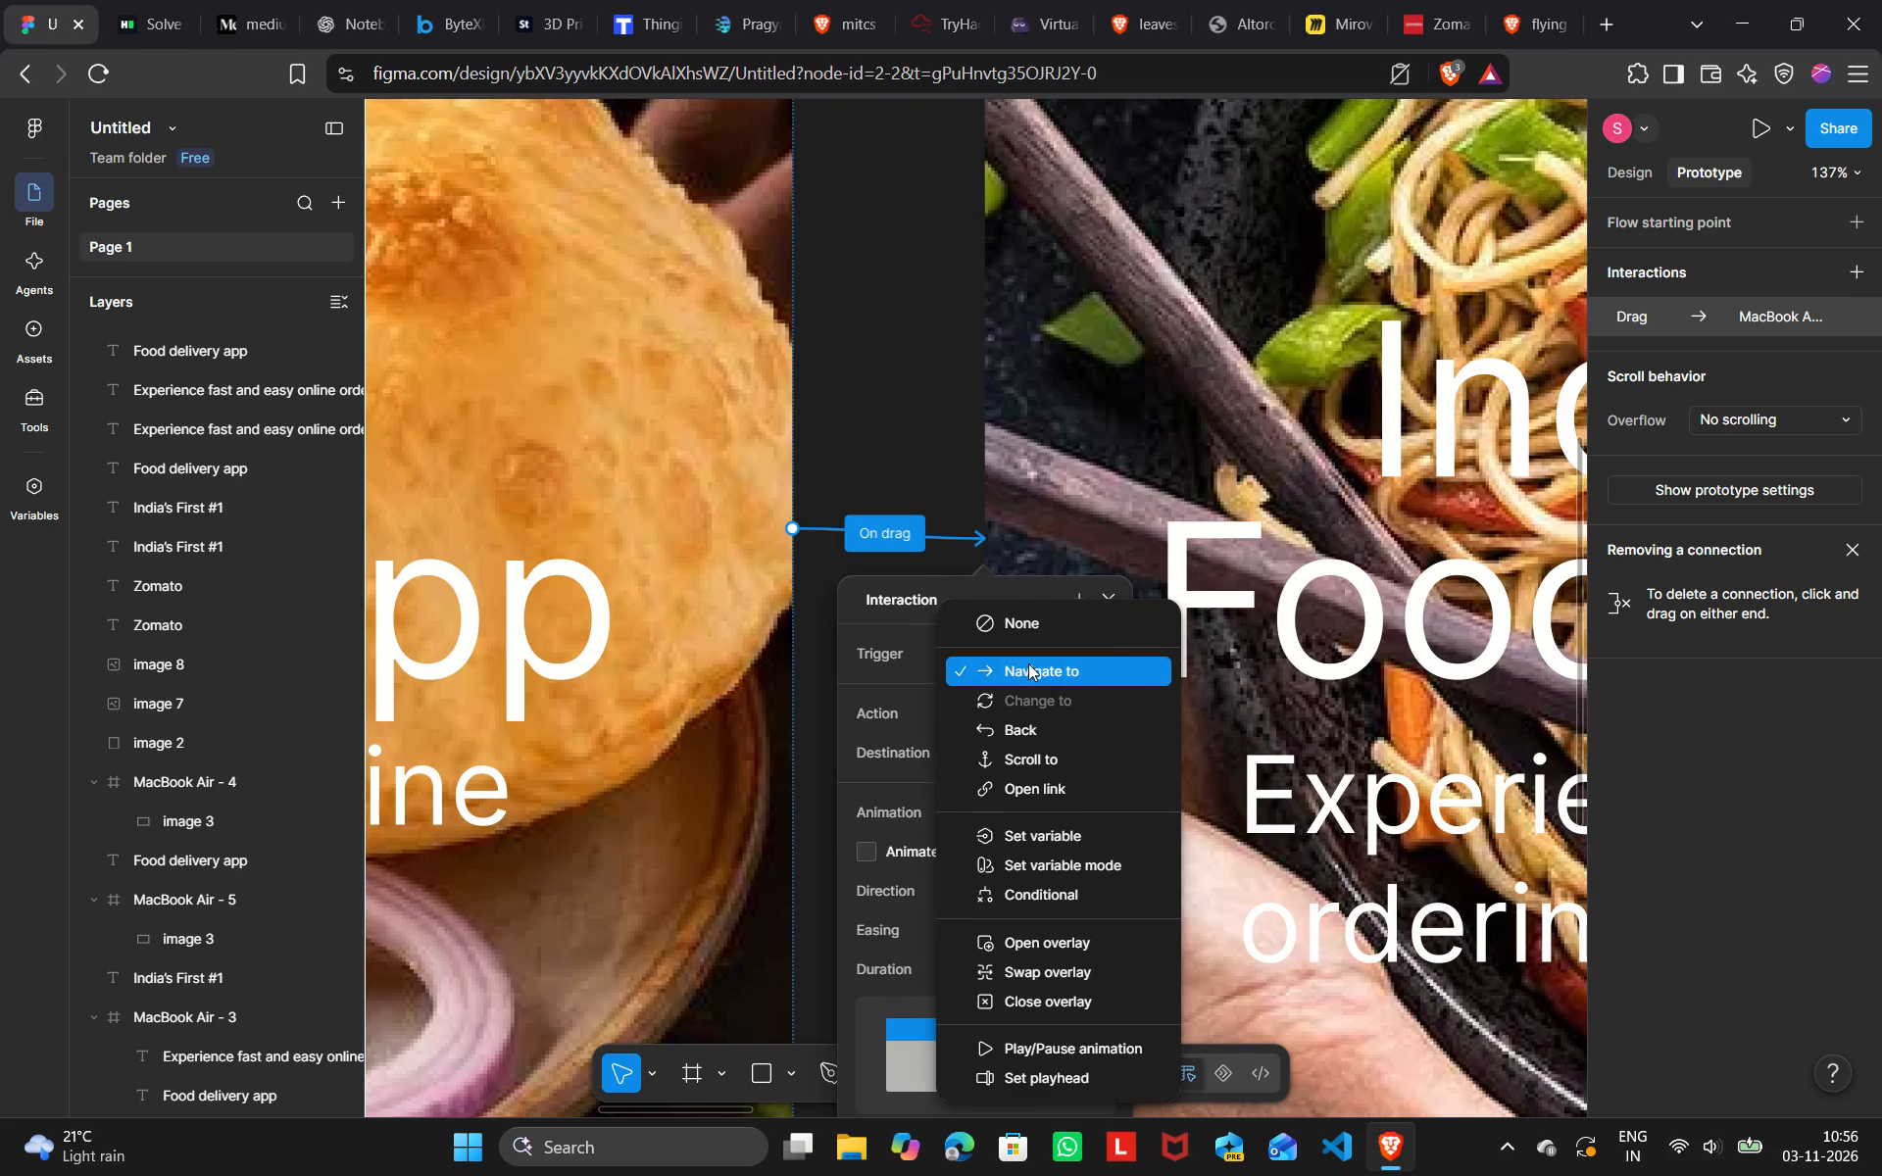
drag(968, 583, 951, 352)
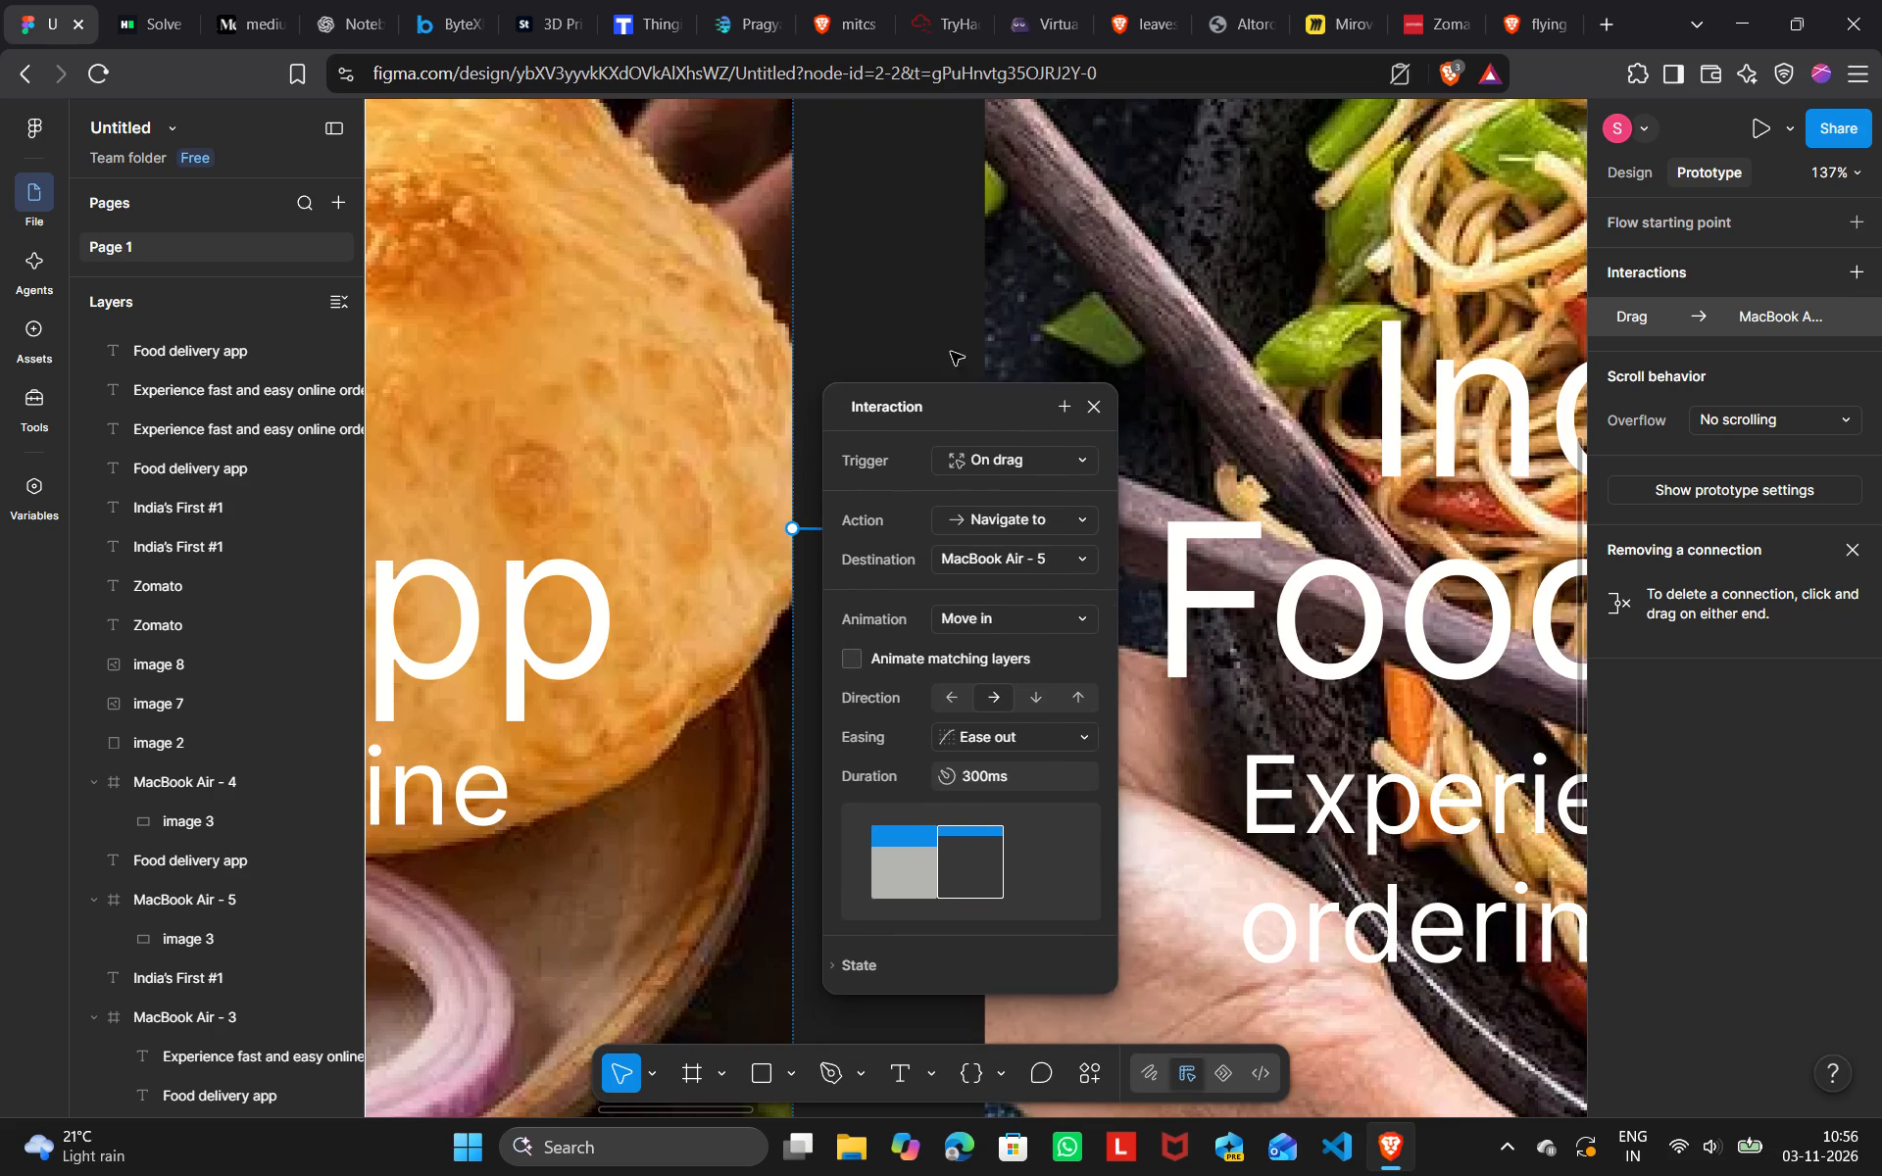
drag(951, 352, 949, 337)
Set the interaction's animation to Push with the rightward direction.
click(996, 566)
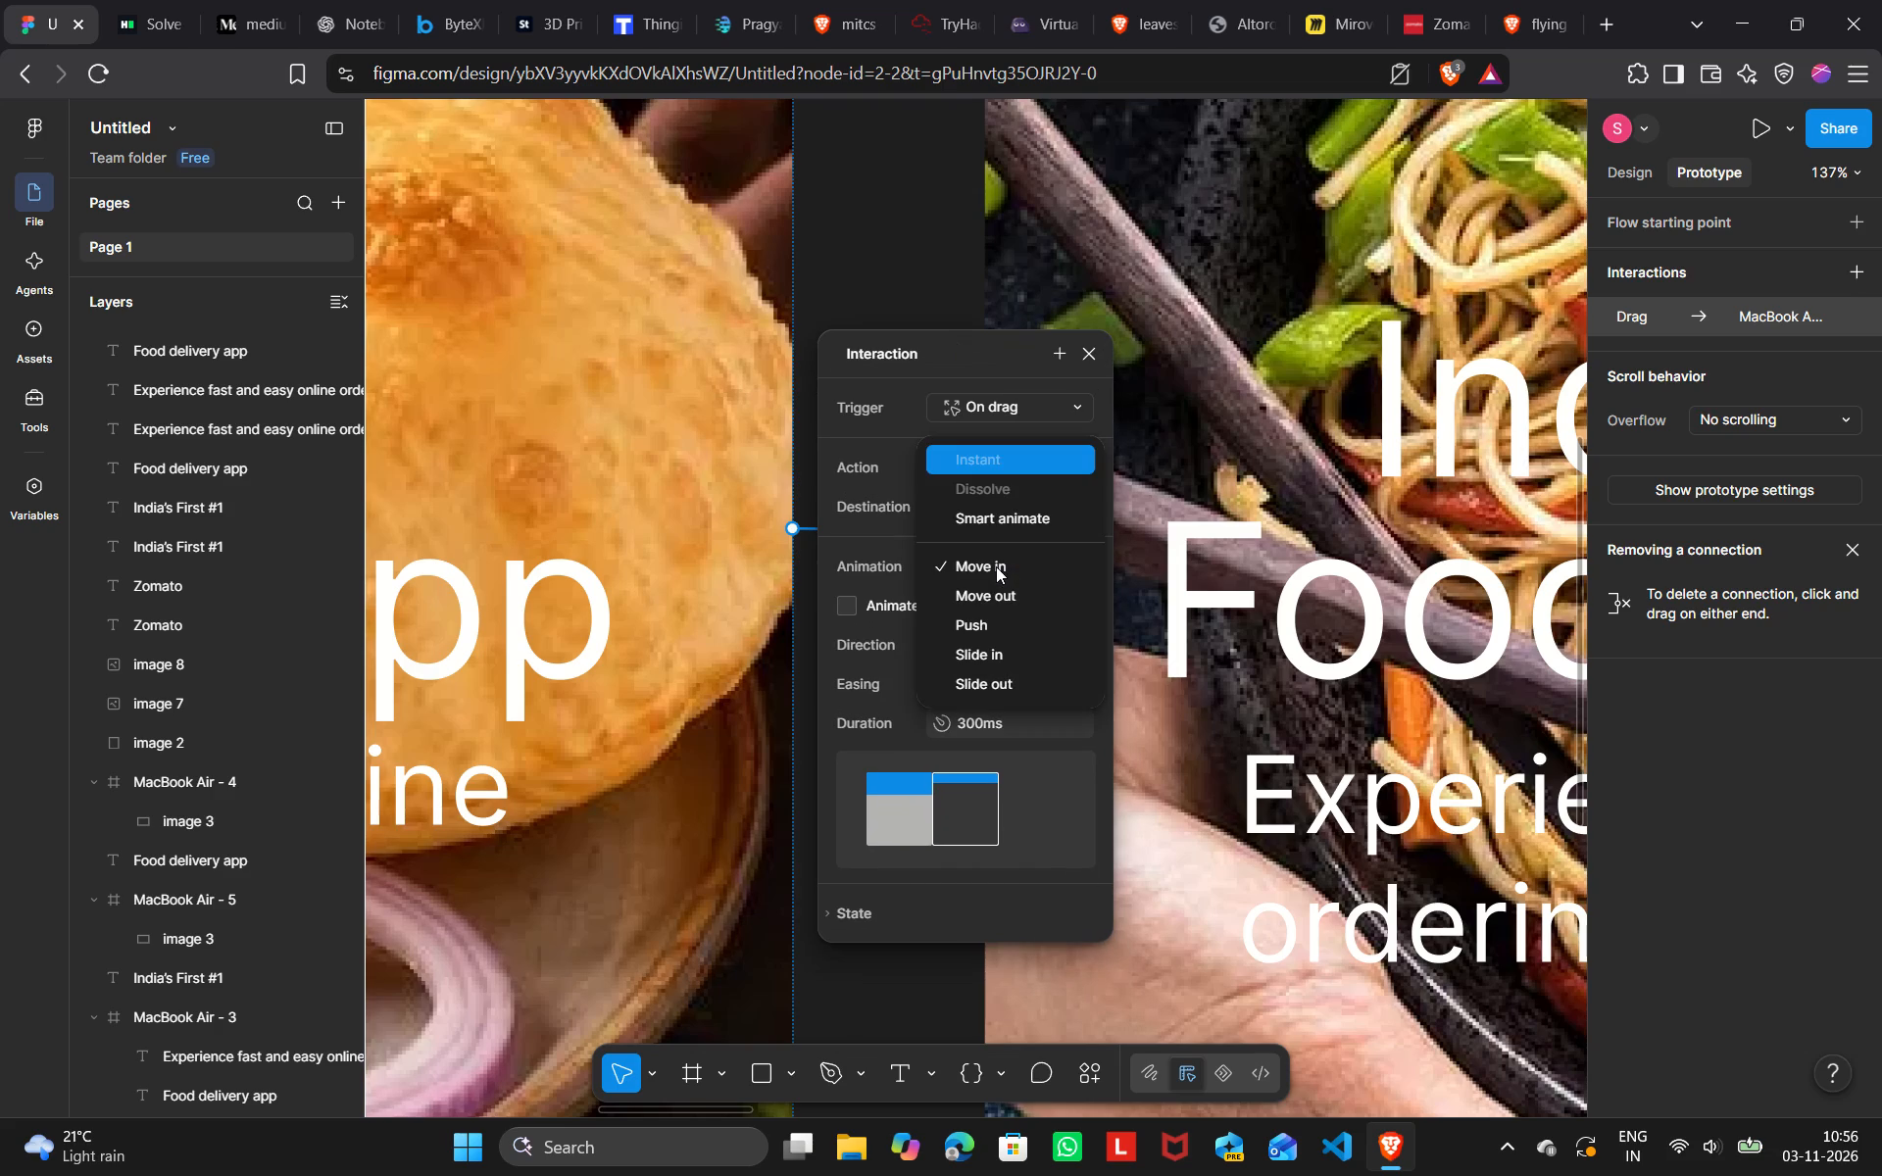
click(993, 622)
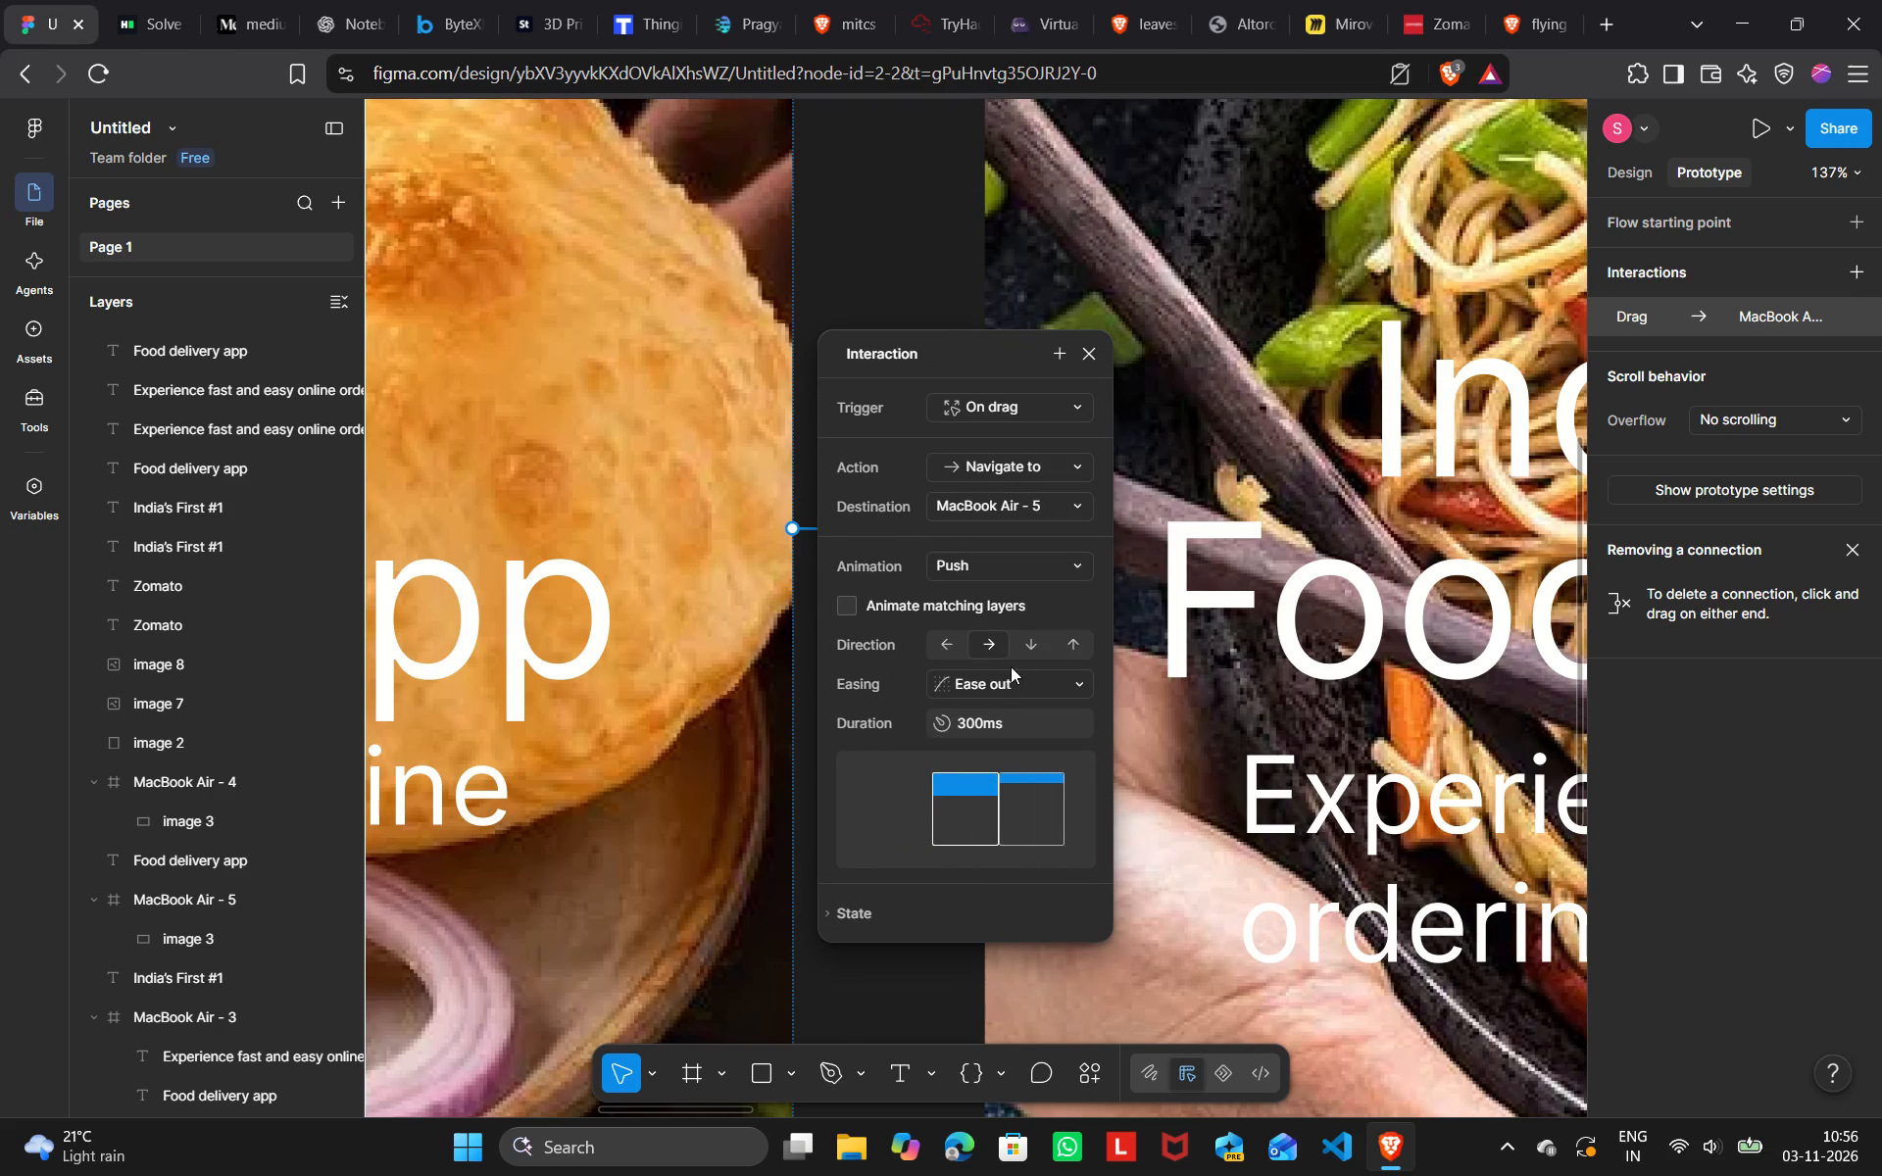
click(989, 644)
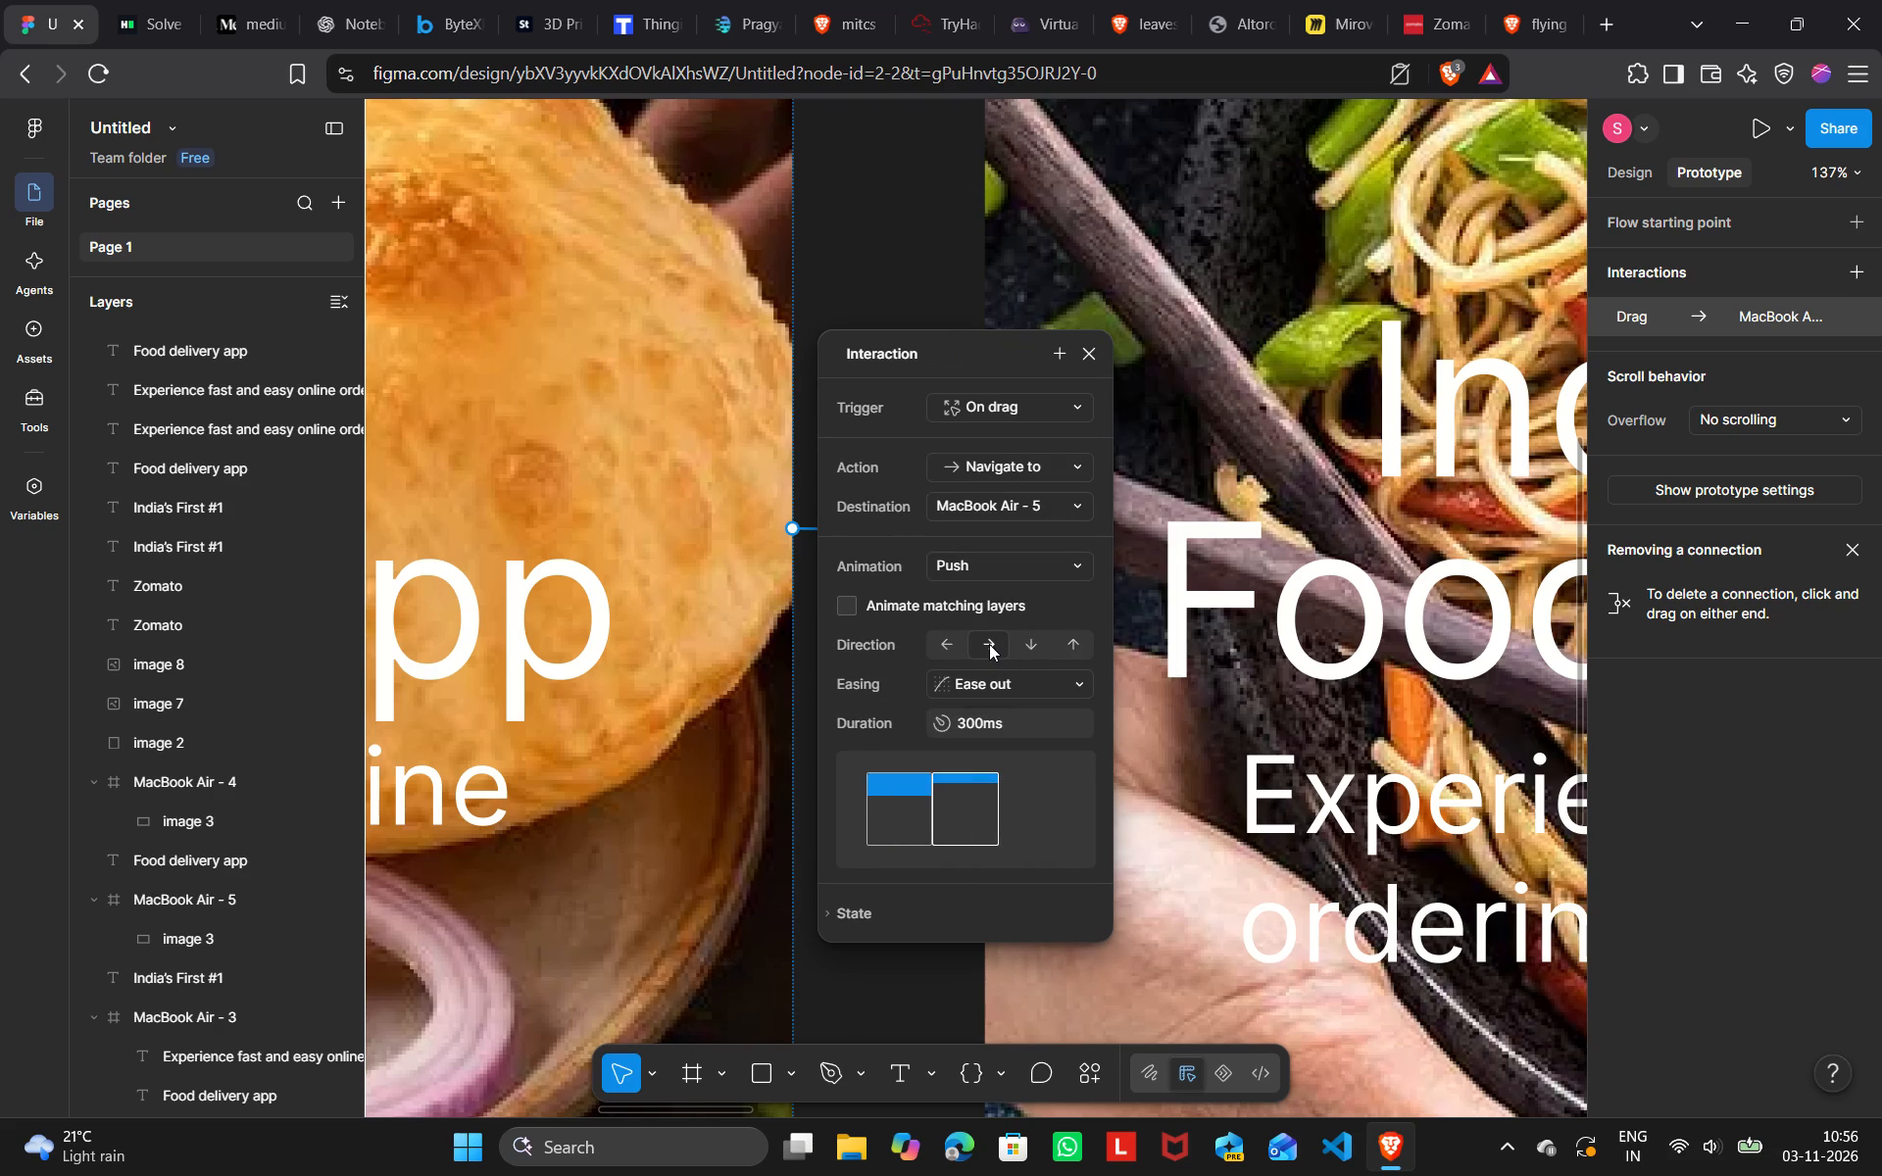
click(1079, 652)
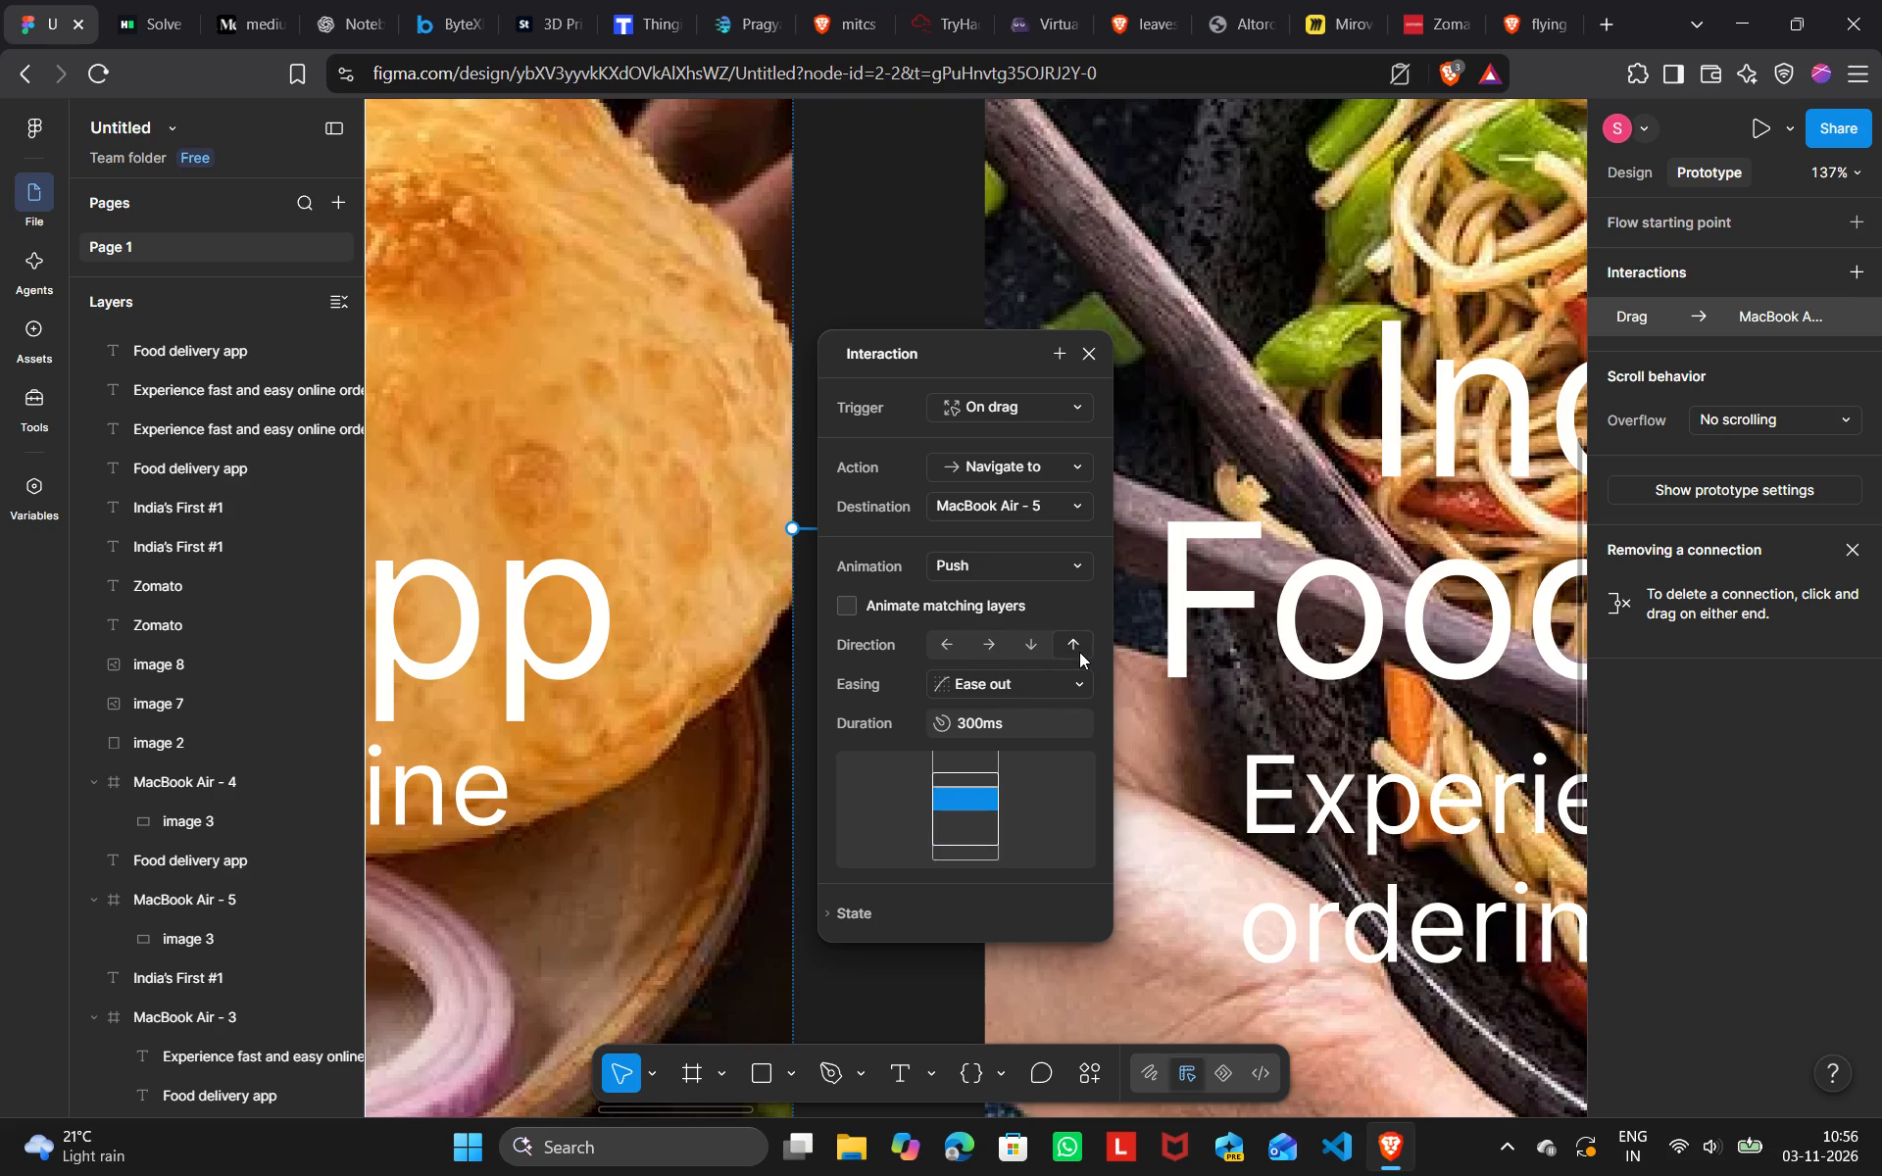
click(984, 644)
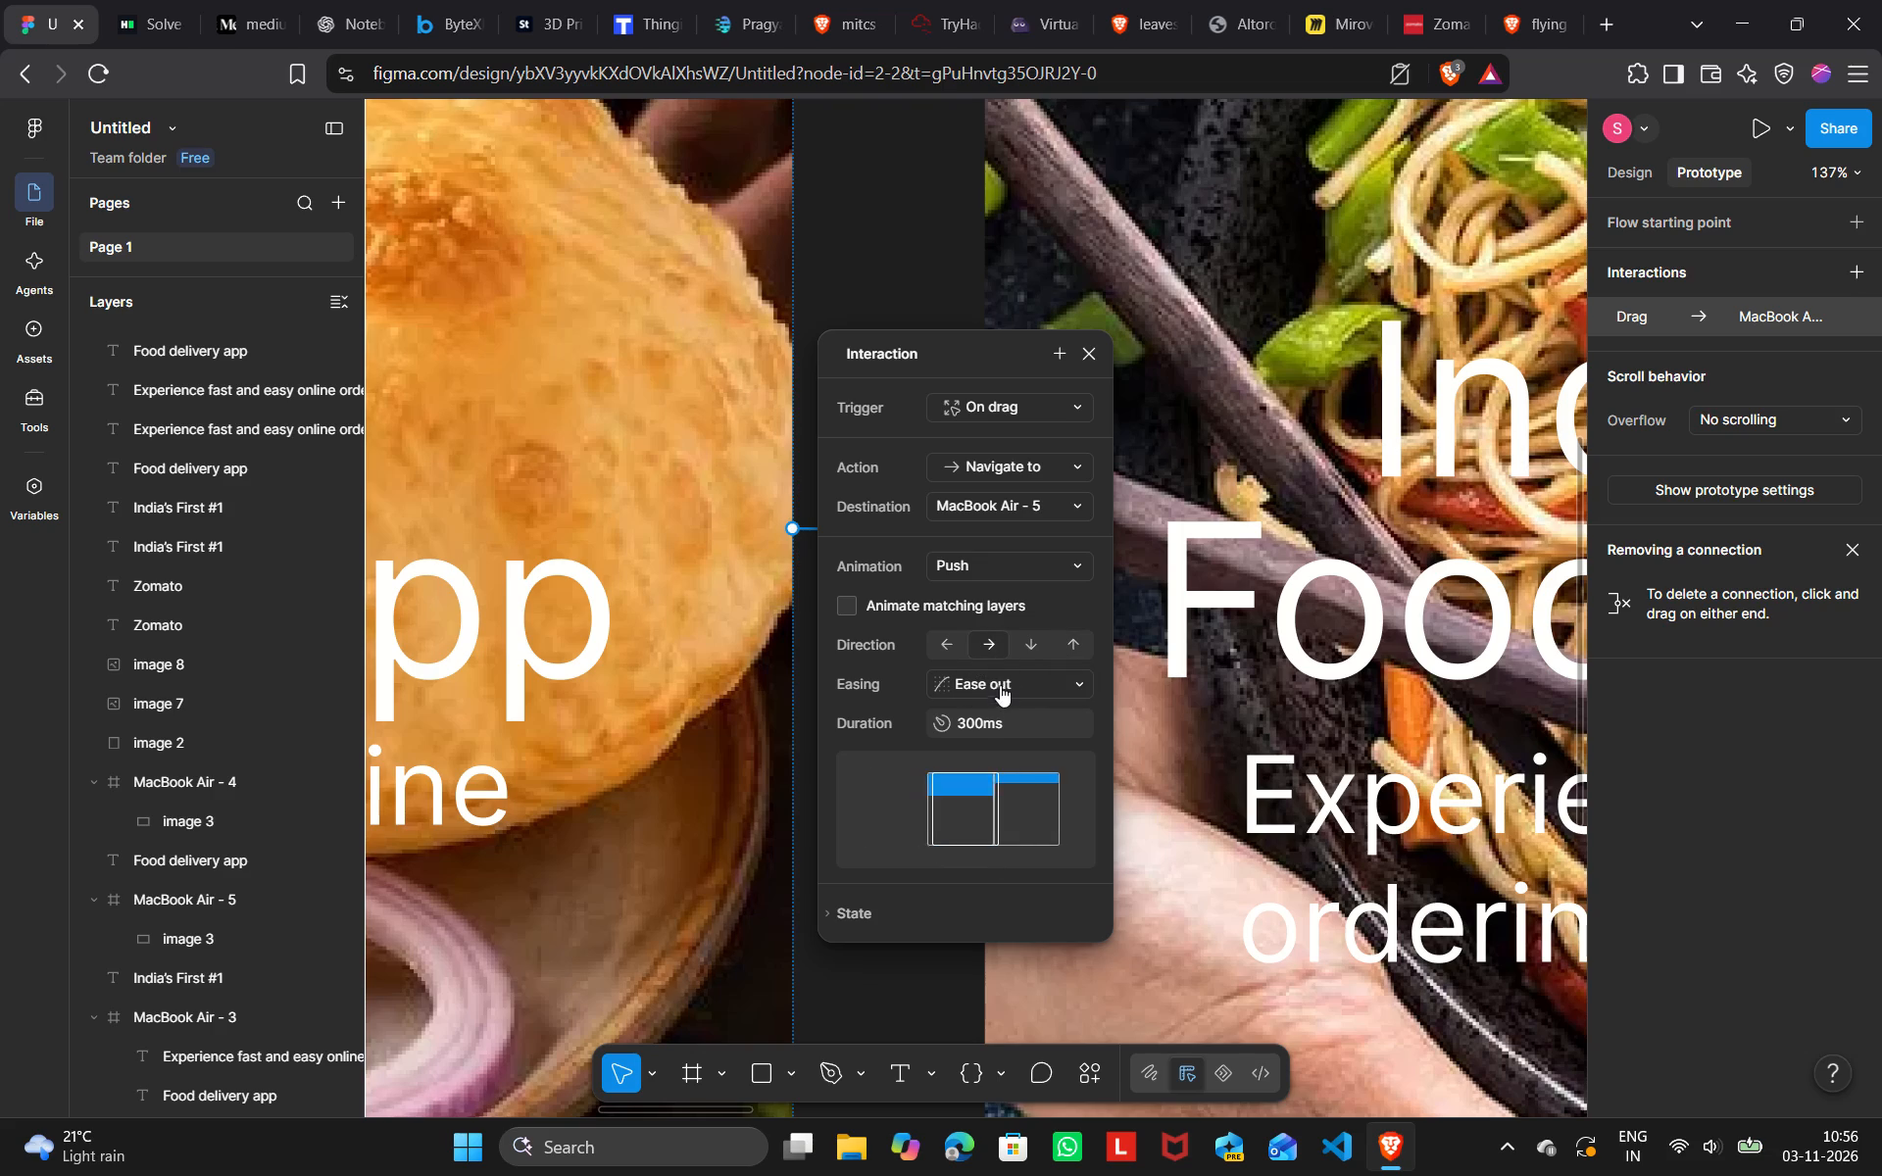
Set the Push animation's easing to Ease in and out back and its duration to 900 ms.
click(1003, 688)
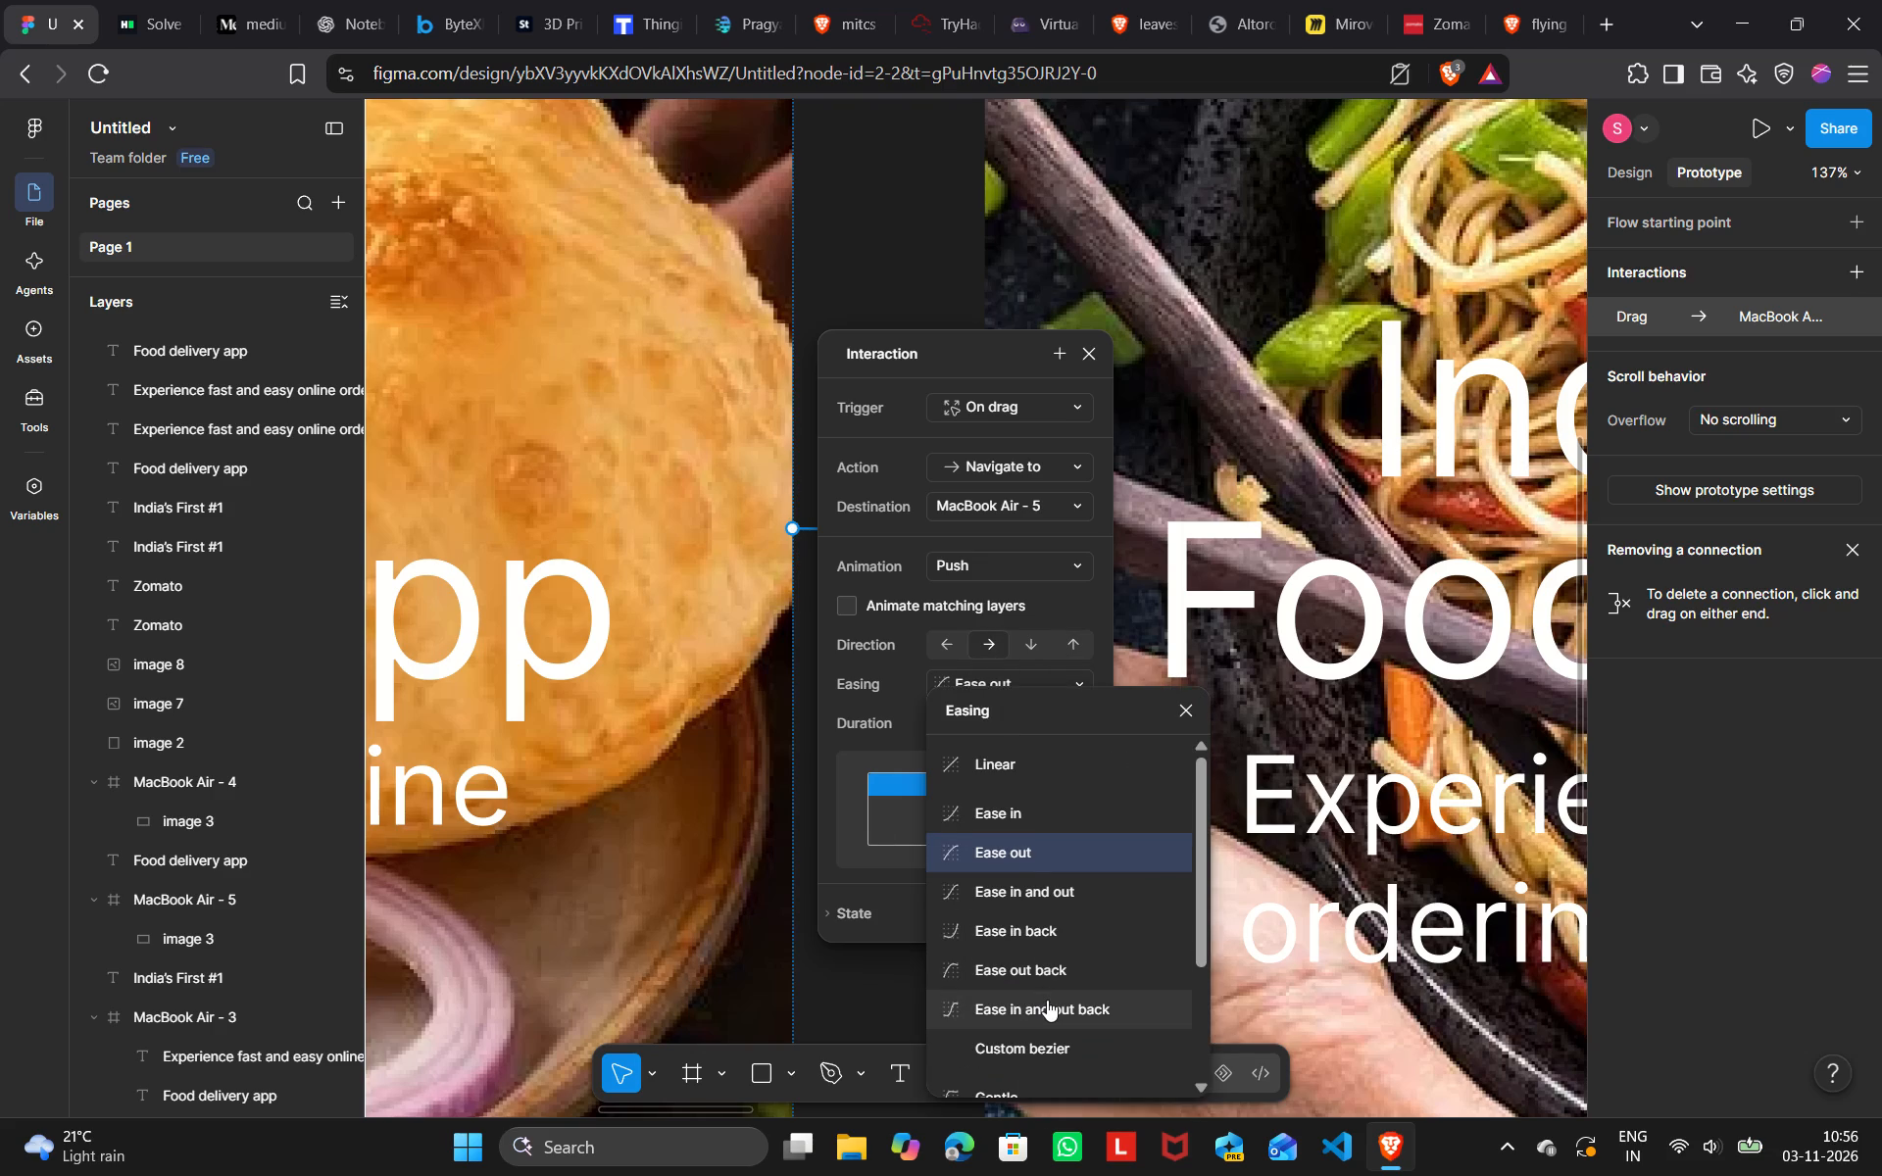
click(1047, 1000)
click(967, 717)
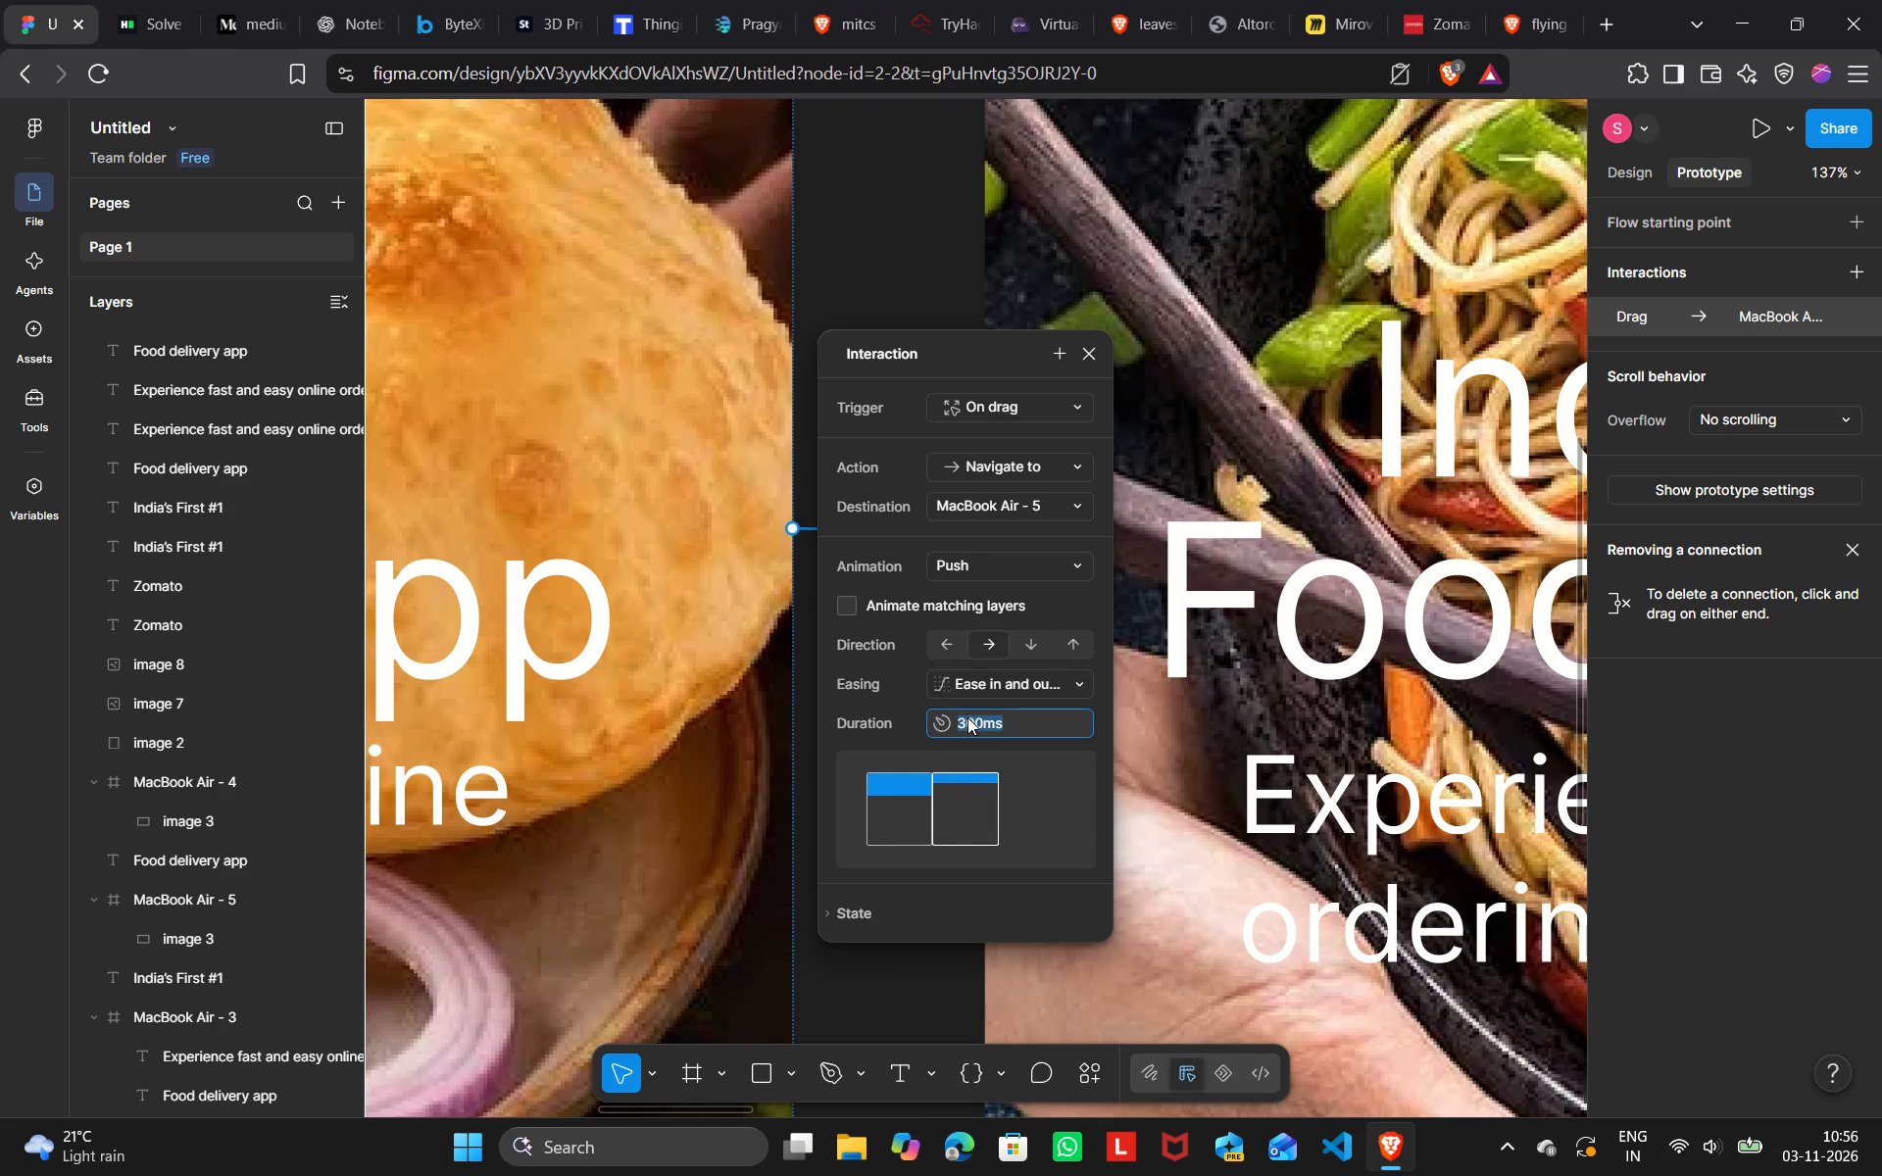
key(BackSpace)
text(900)
key(Return)
Enable Animate matching layers and Reset scroll position for the interaction and close its settings.
click(846, 595)
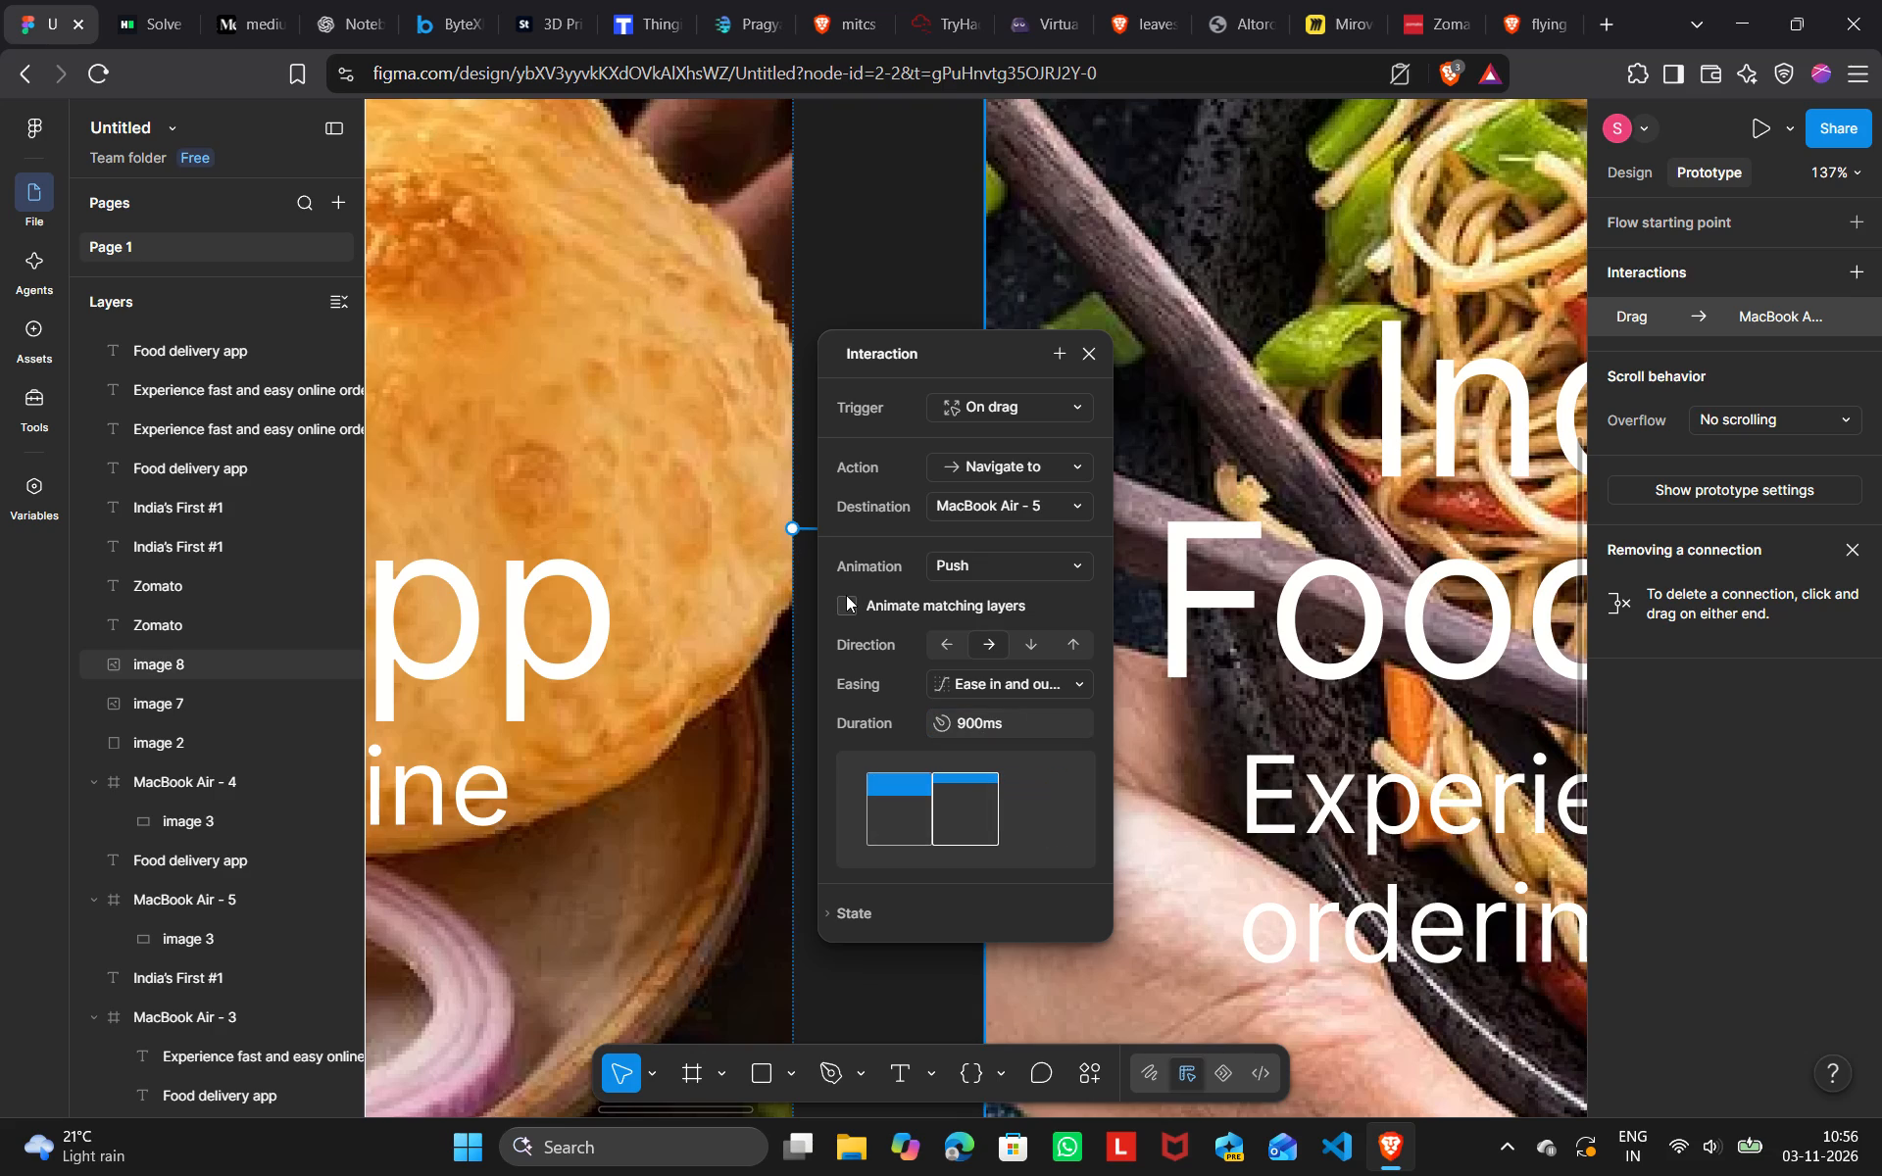
click(846, 610)
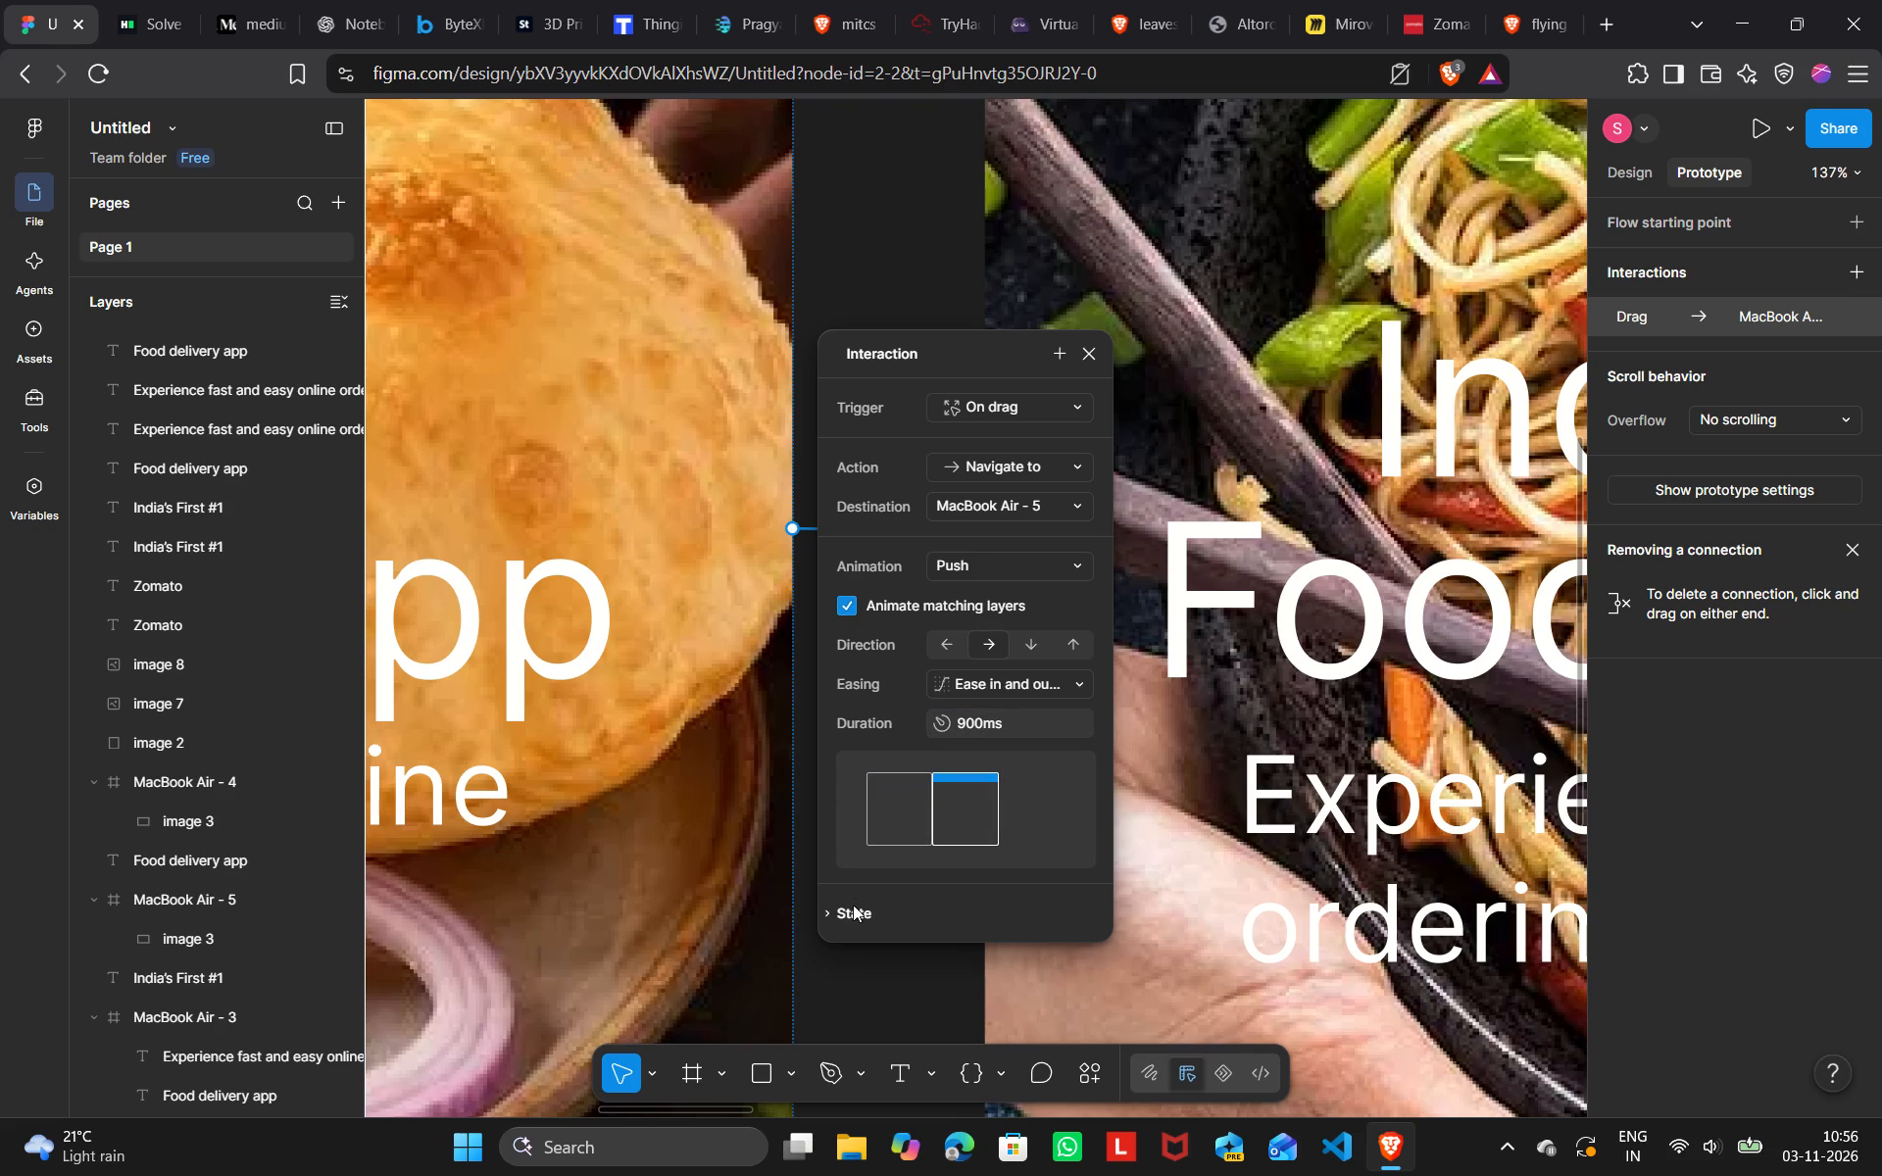
click(855, 906)
click(845, 949)
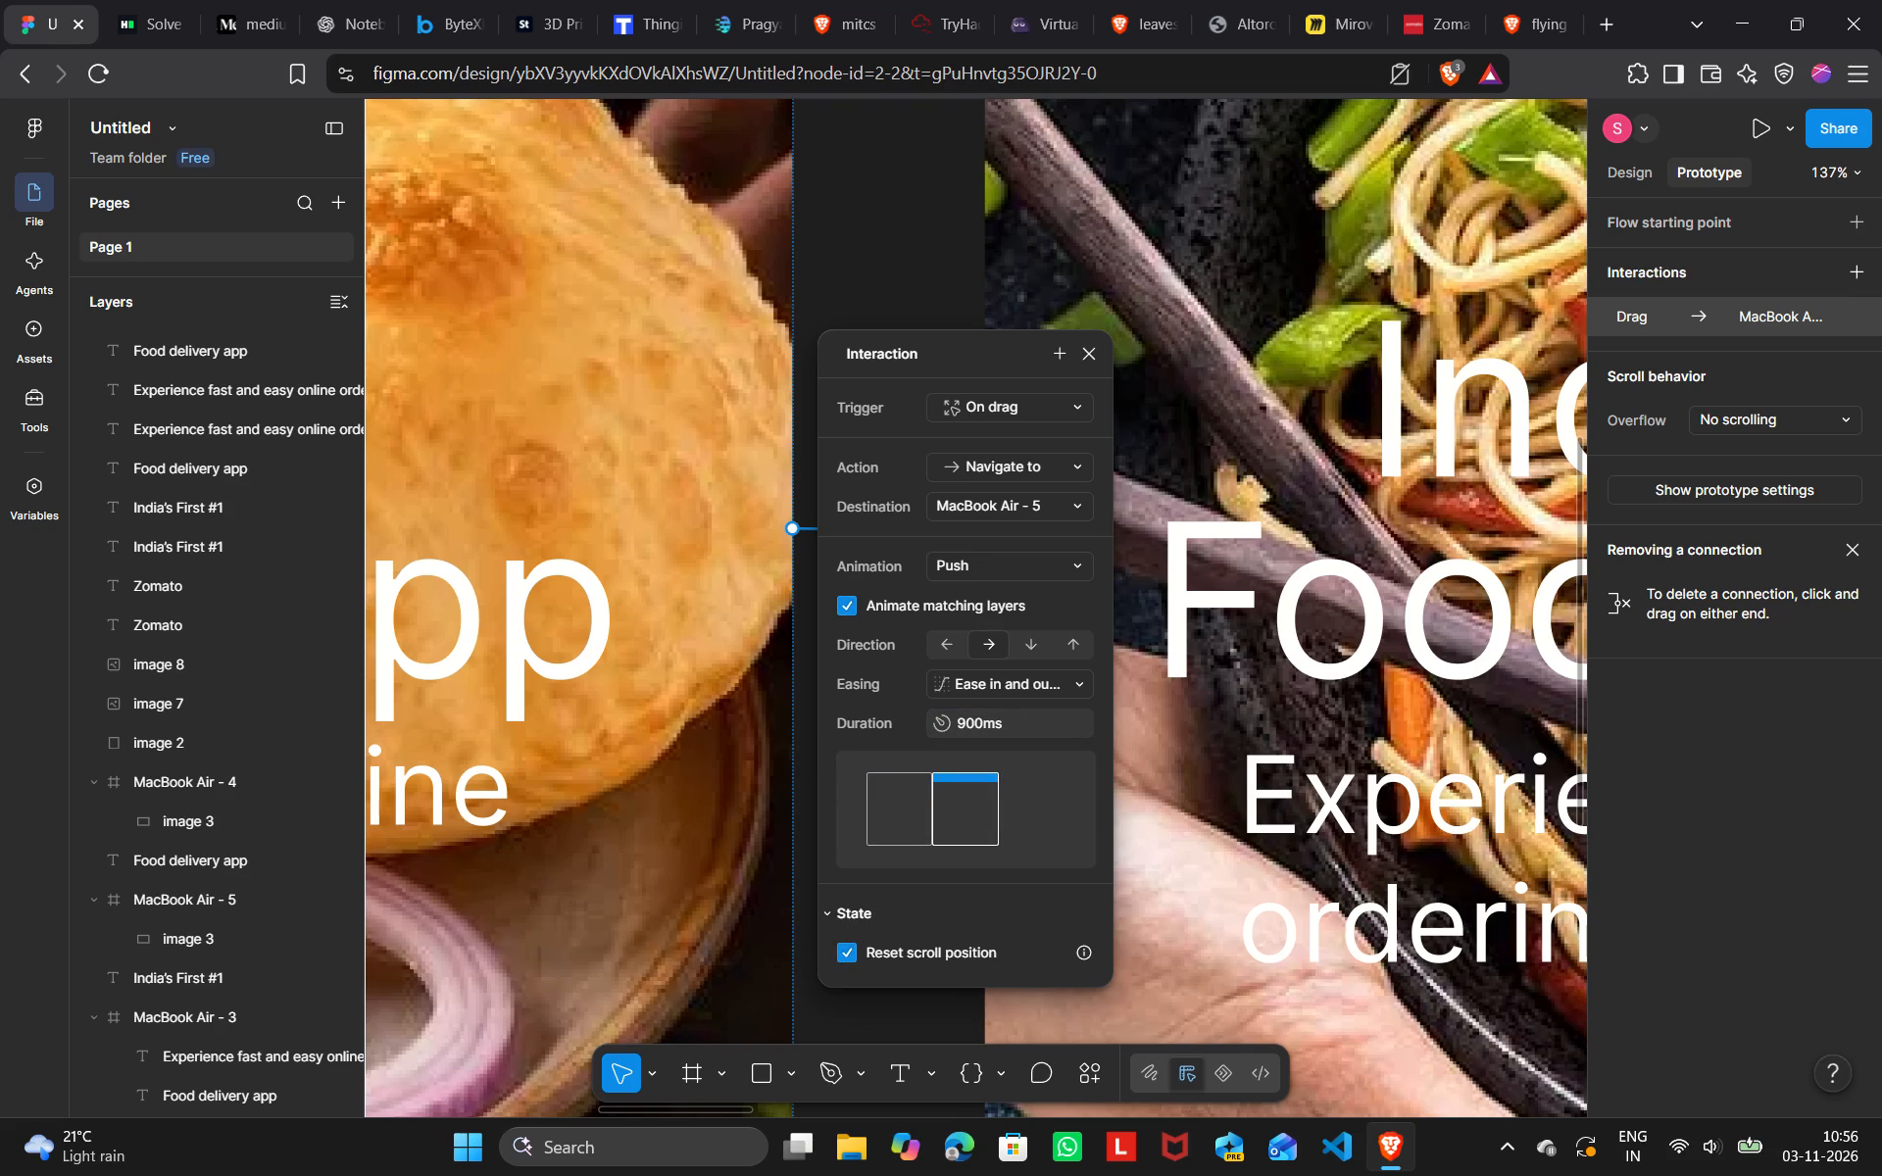
click(889, 251)
click(889, 251)
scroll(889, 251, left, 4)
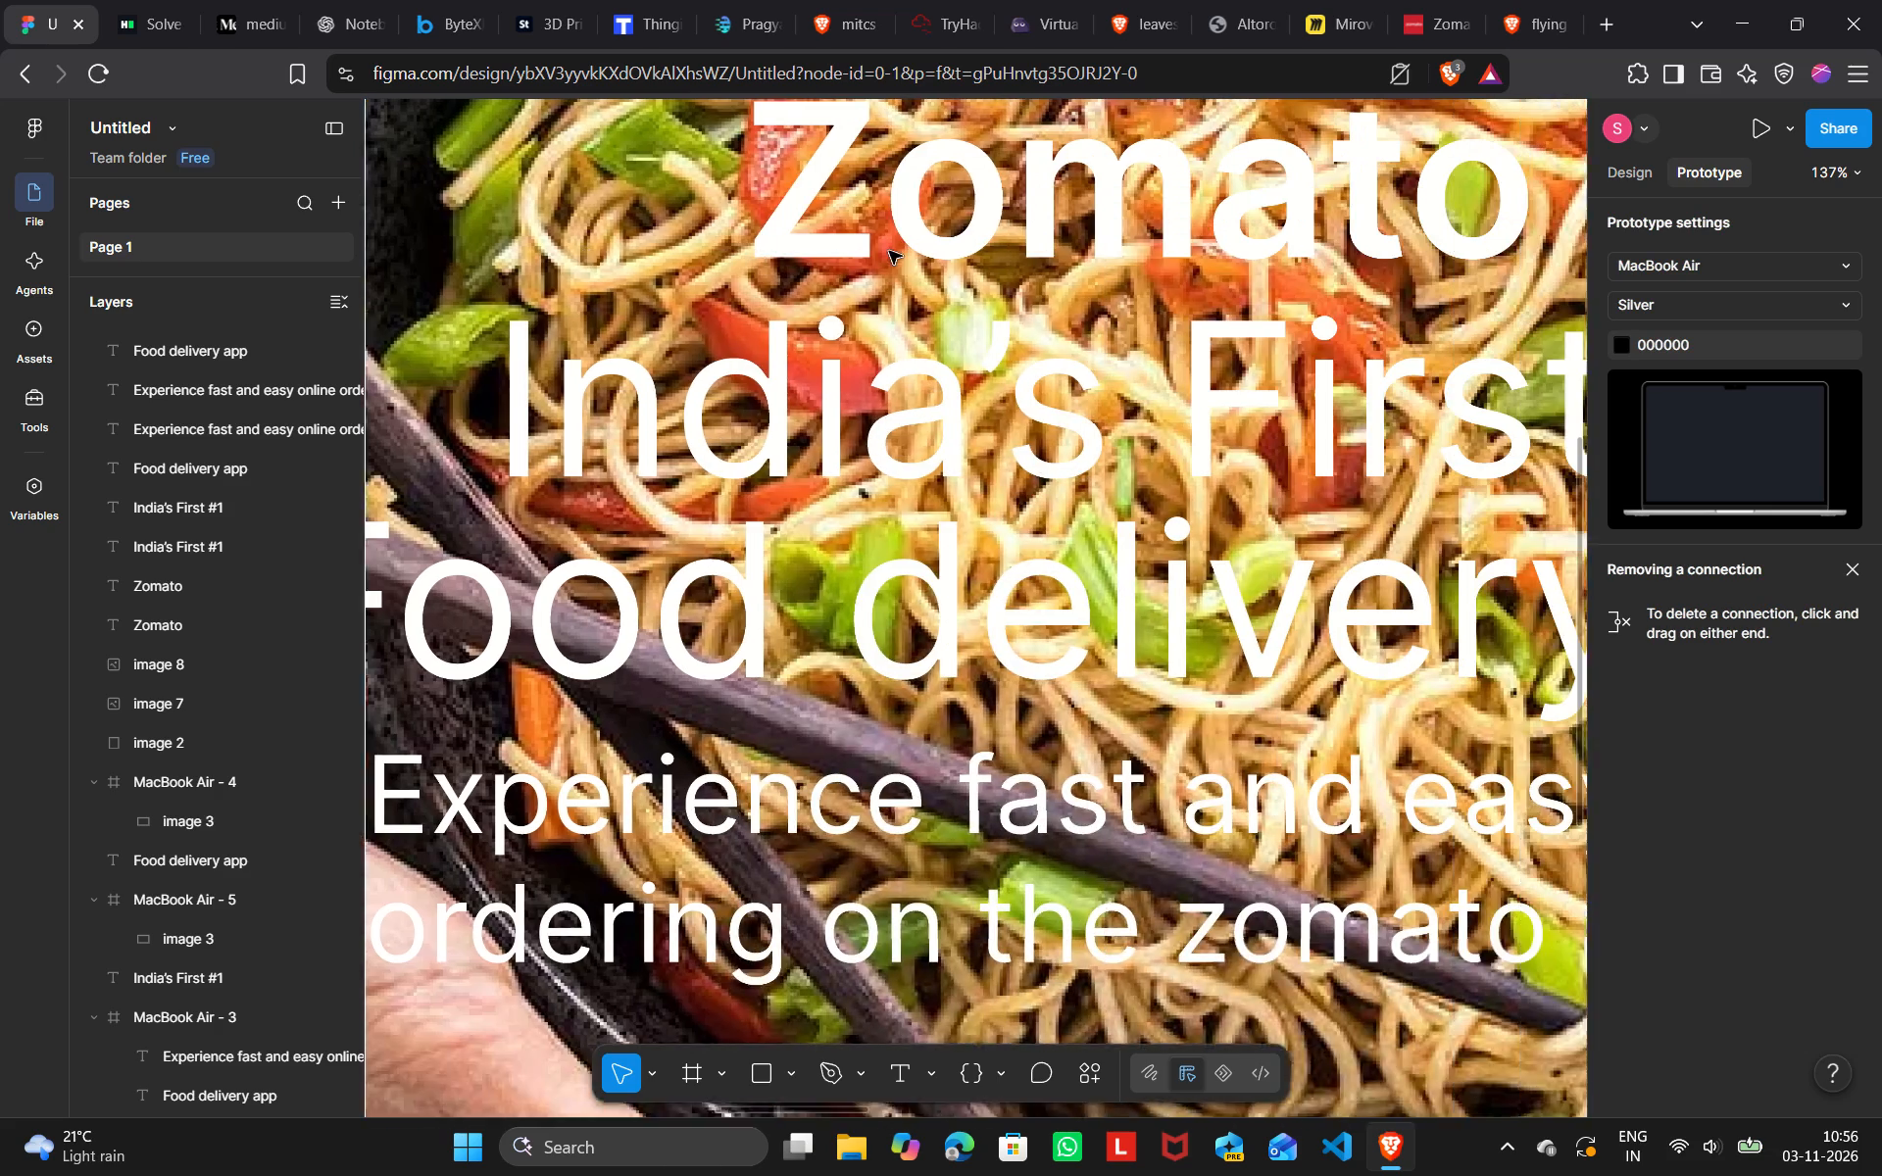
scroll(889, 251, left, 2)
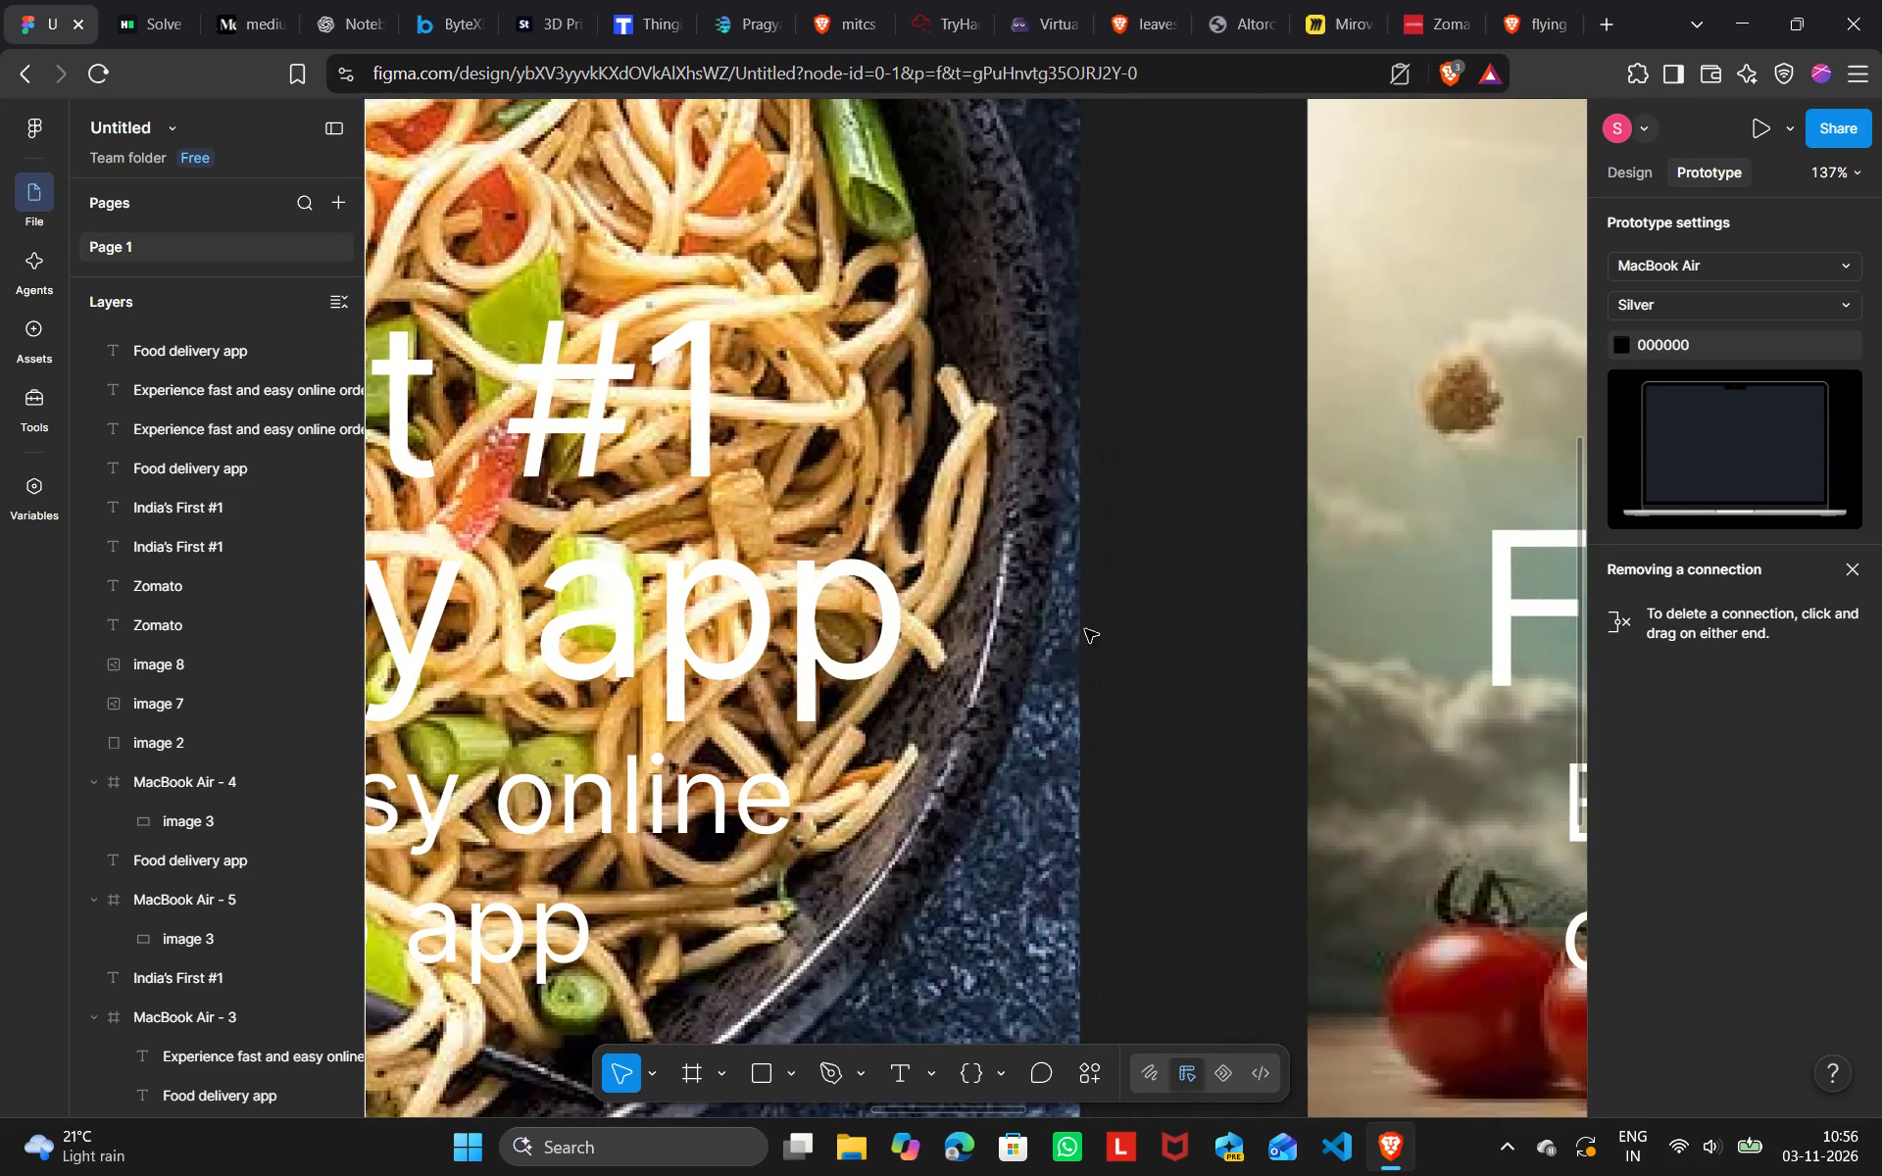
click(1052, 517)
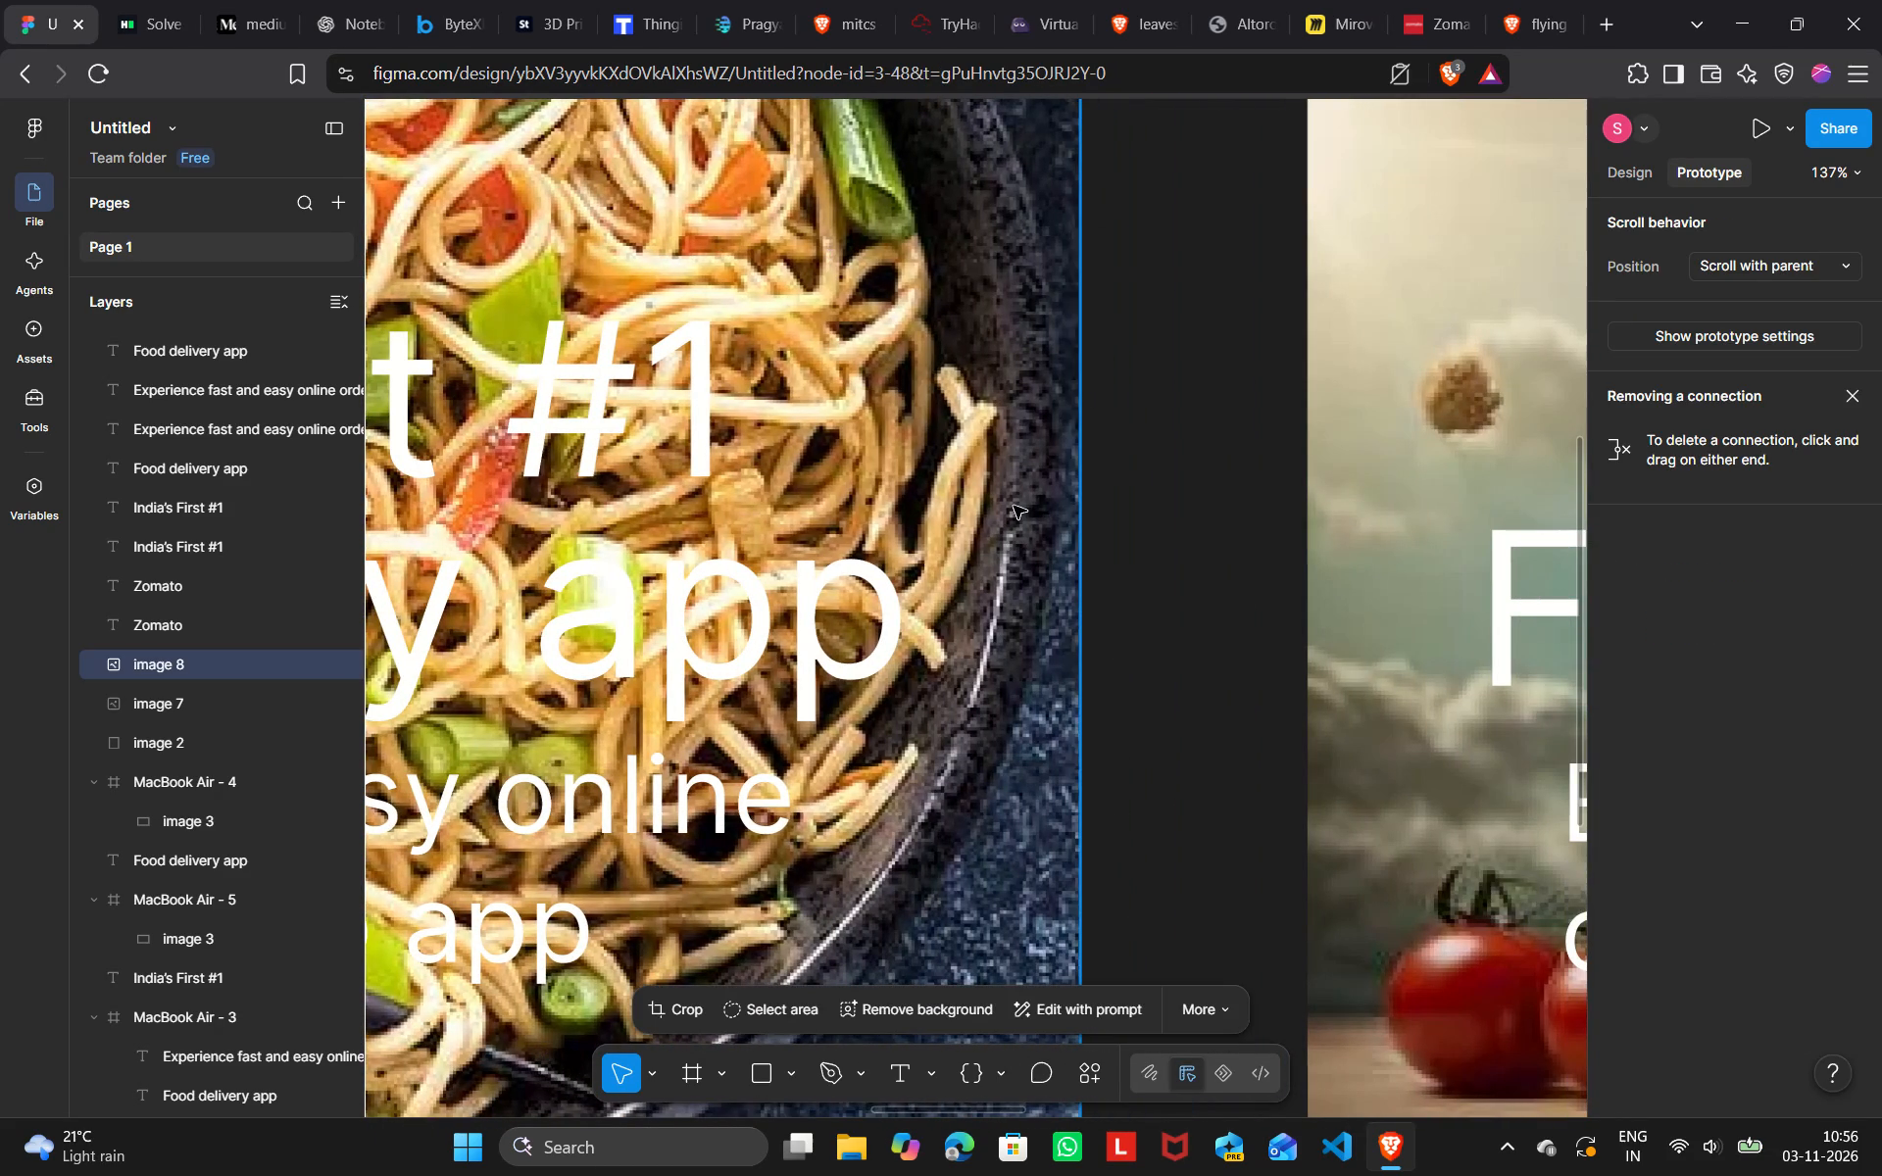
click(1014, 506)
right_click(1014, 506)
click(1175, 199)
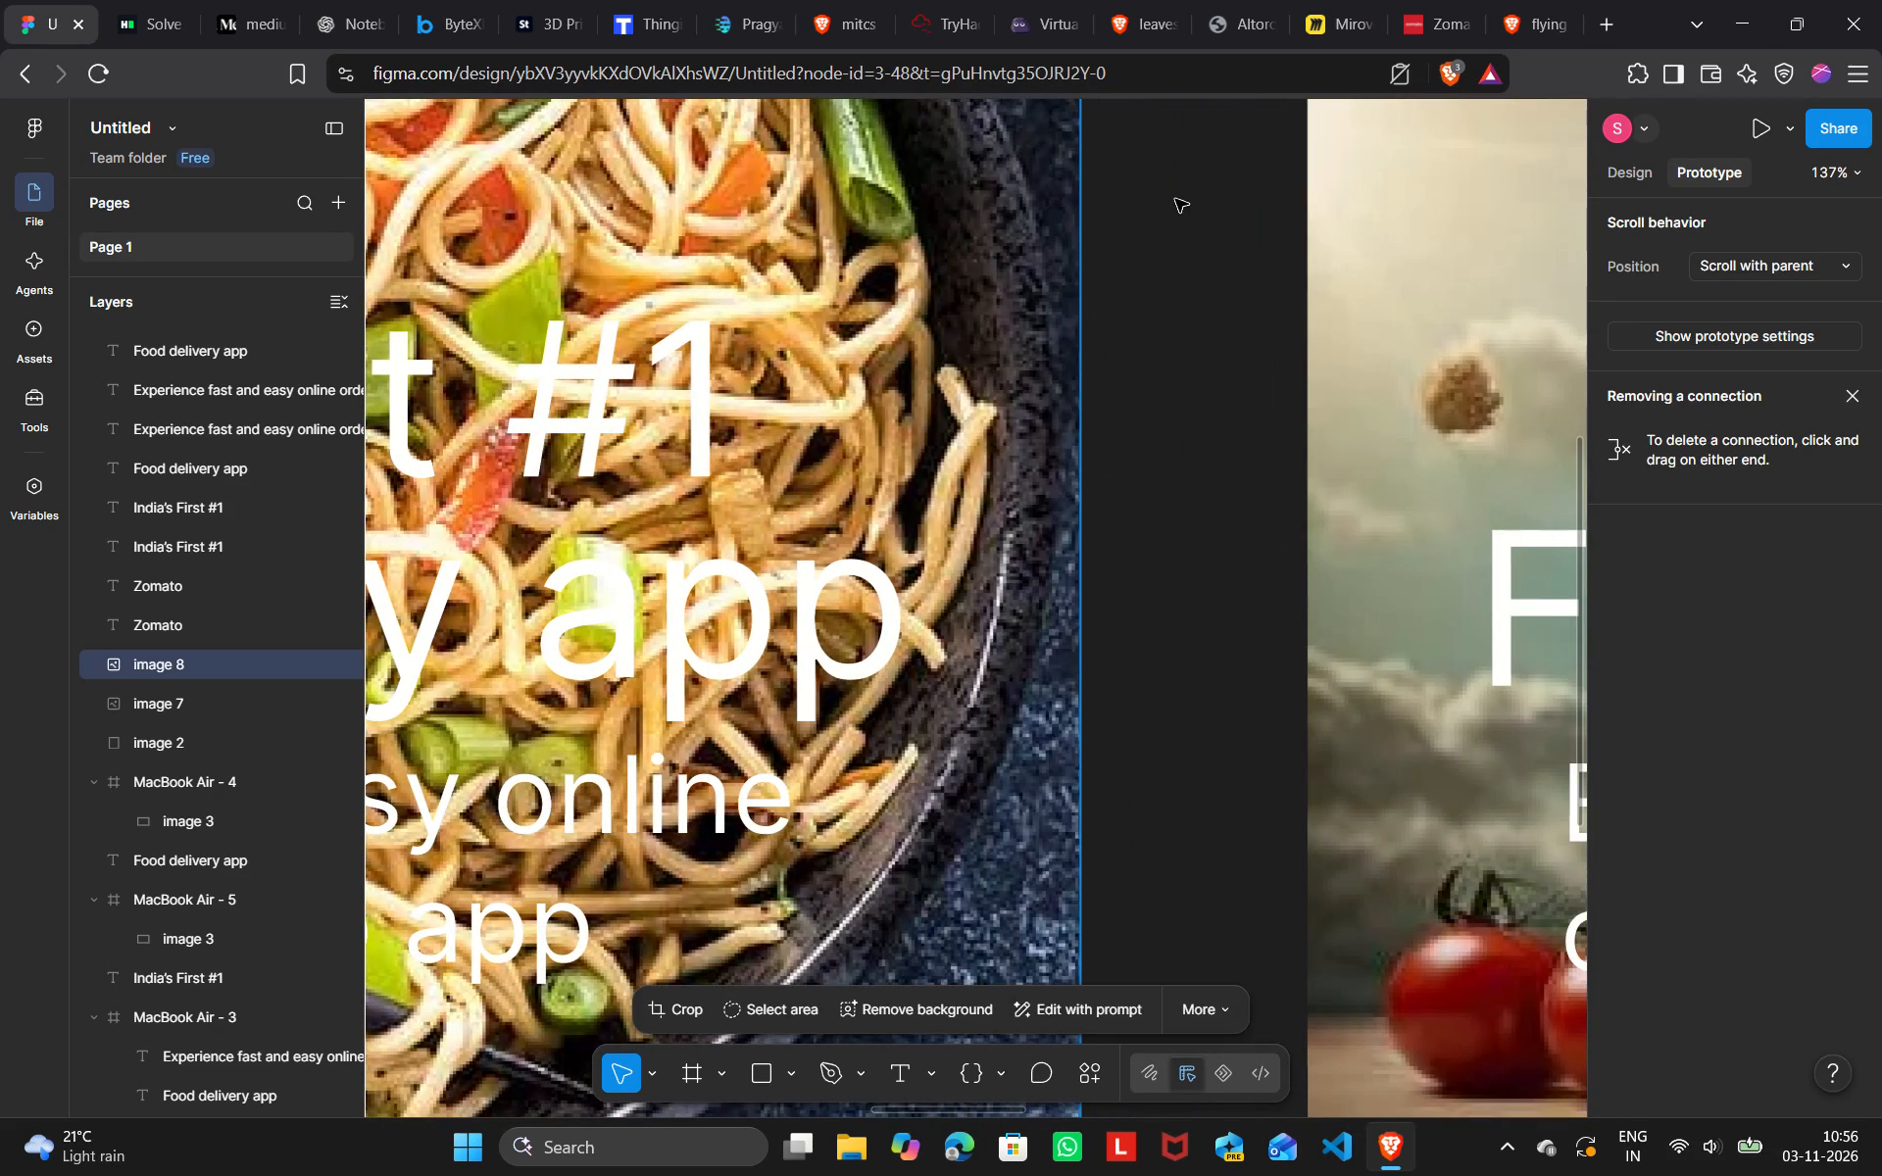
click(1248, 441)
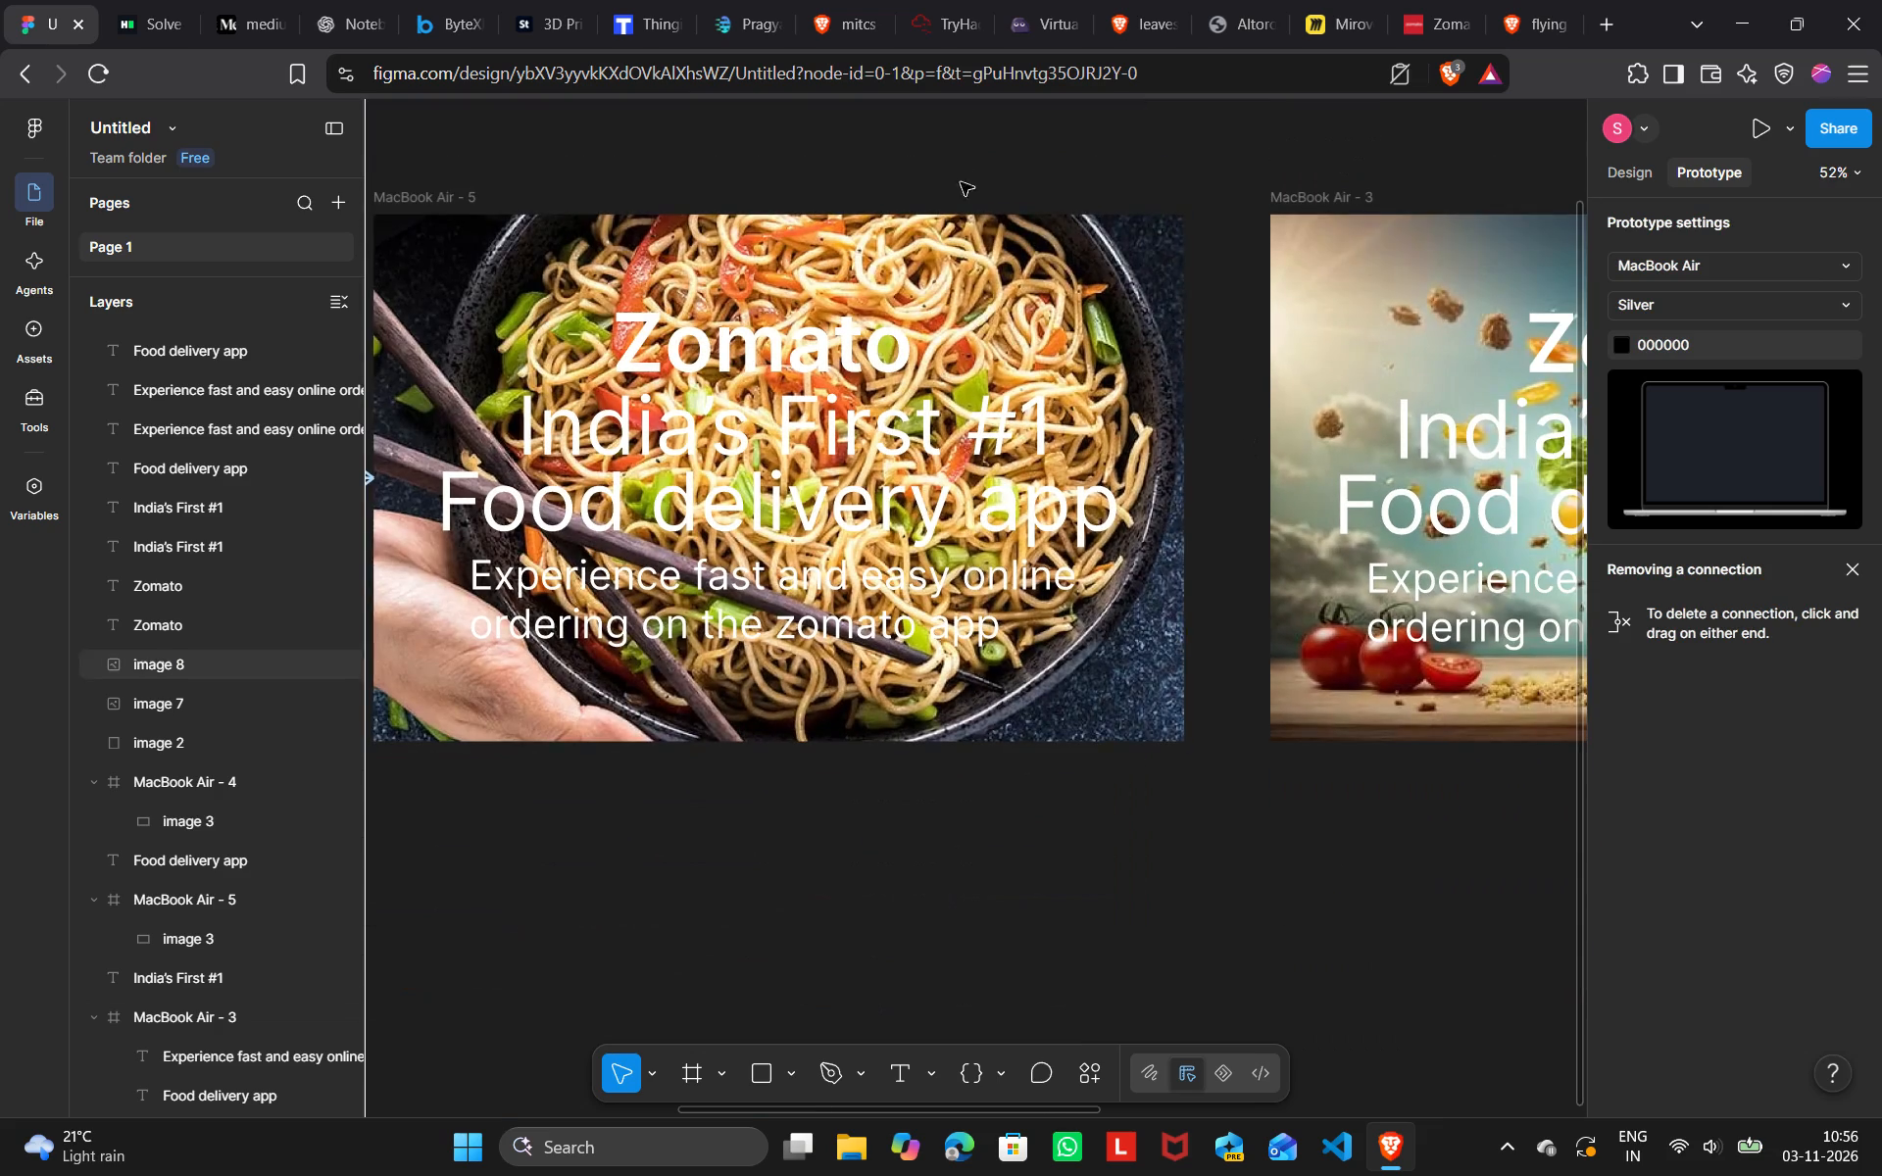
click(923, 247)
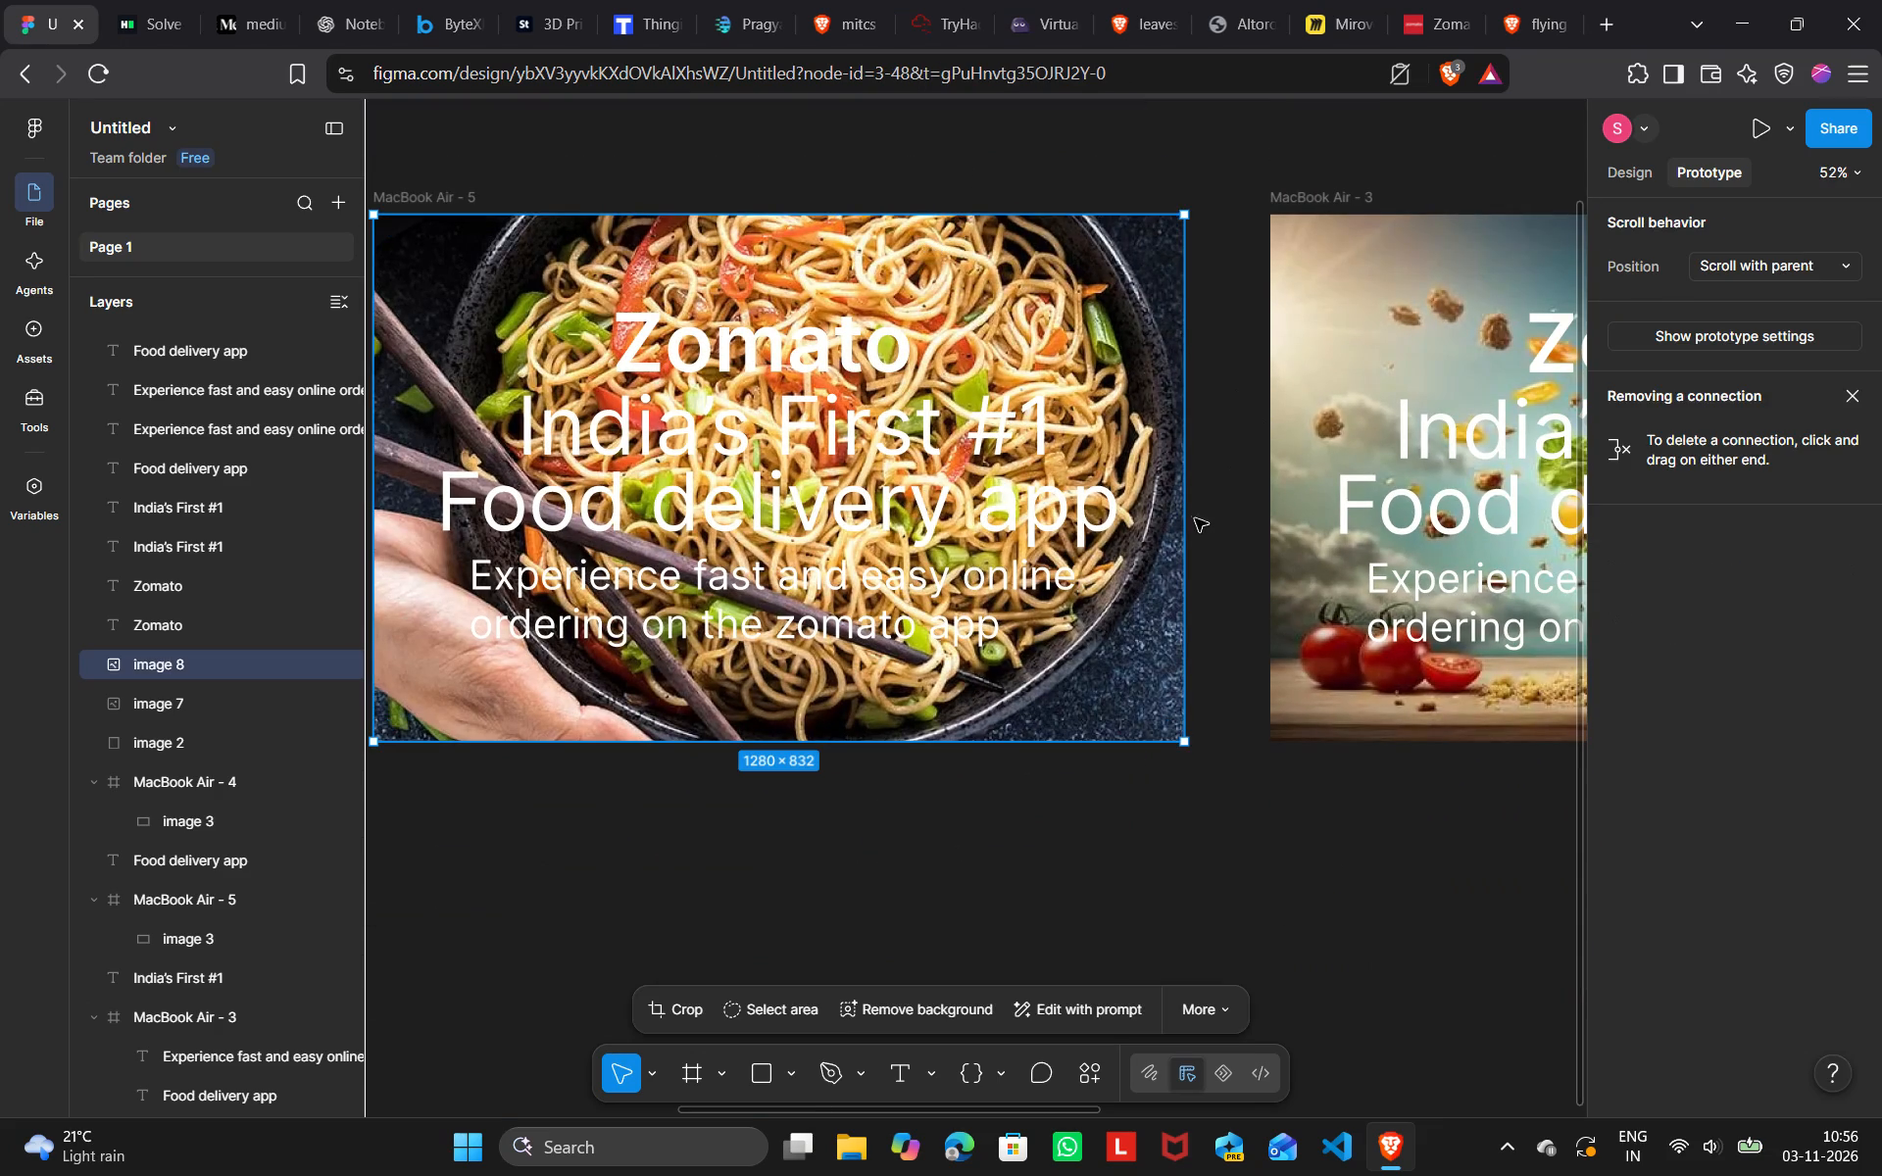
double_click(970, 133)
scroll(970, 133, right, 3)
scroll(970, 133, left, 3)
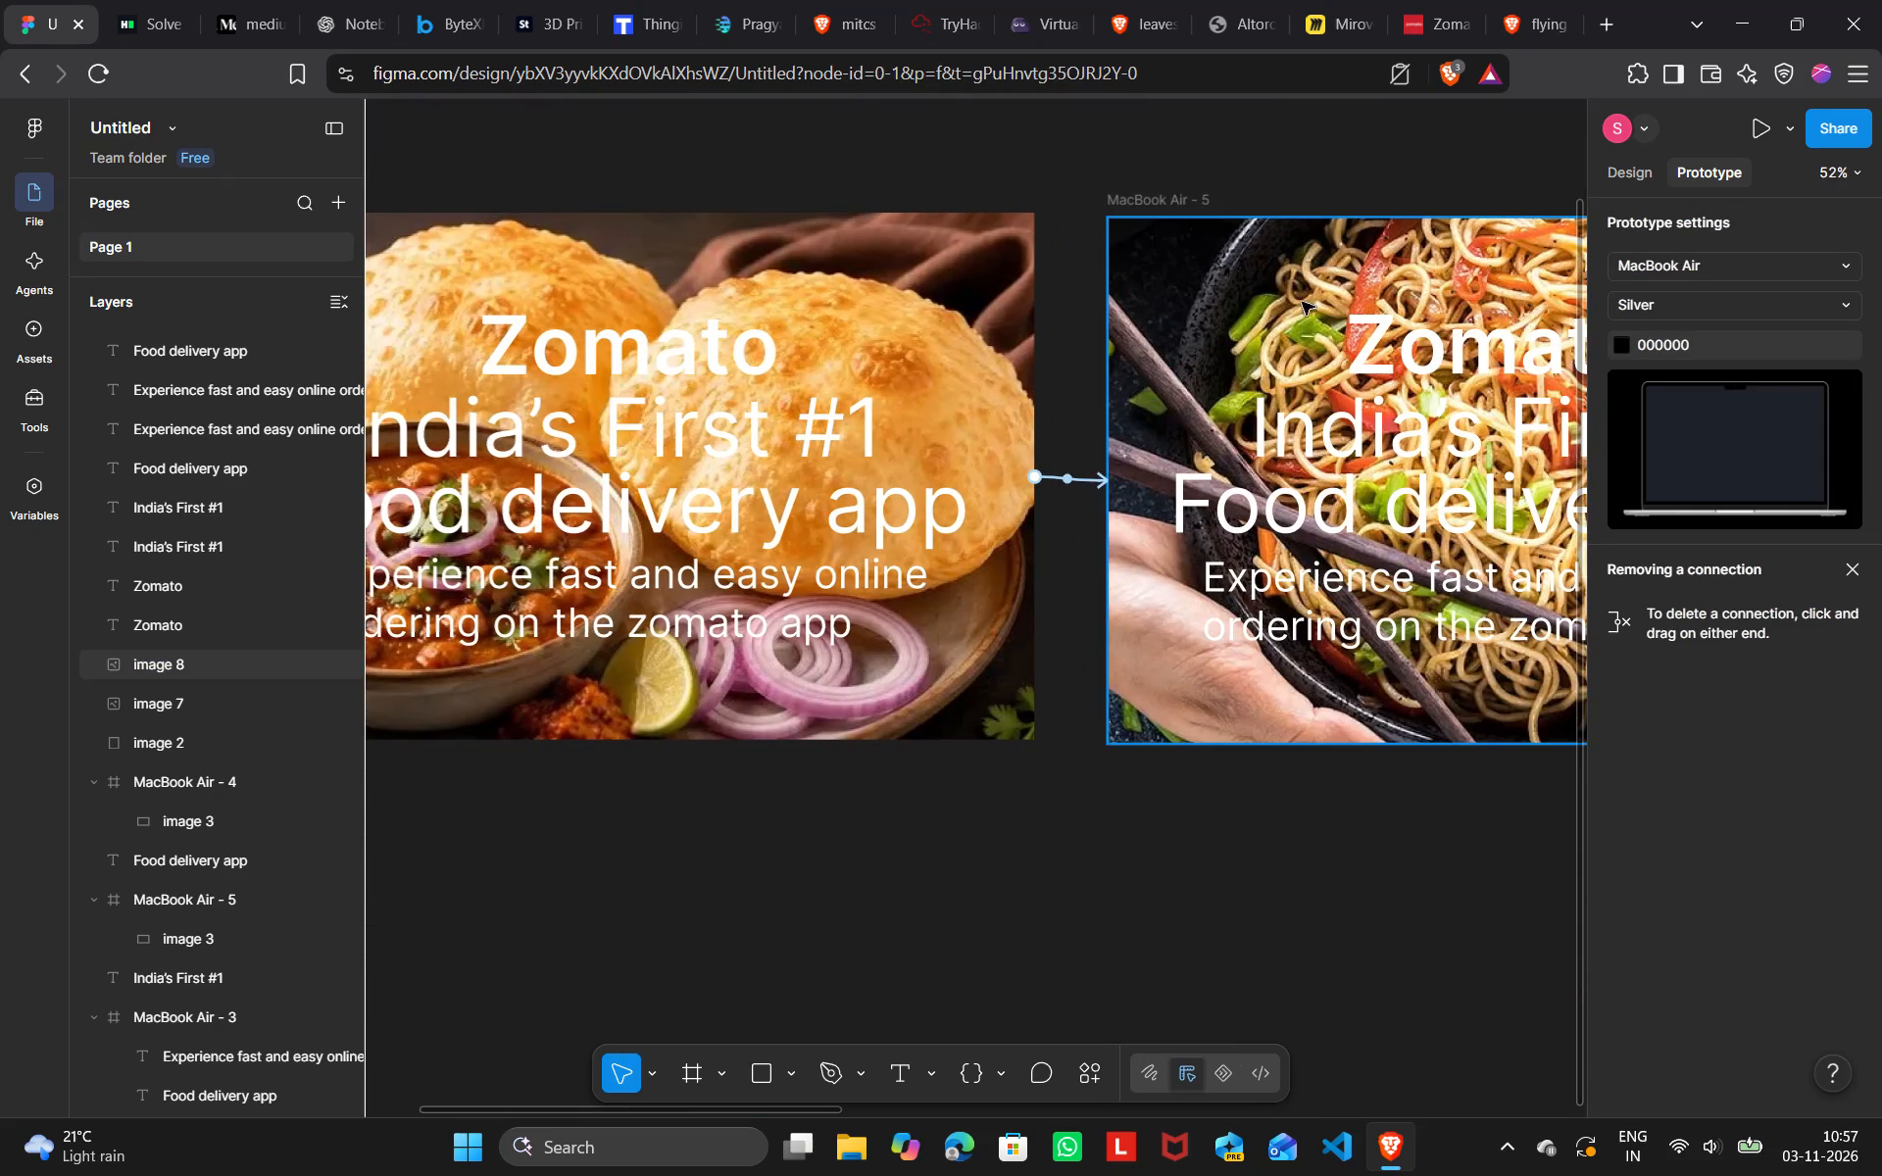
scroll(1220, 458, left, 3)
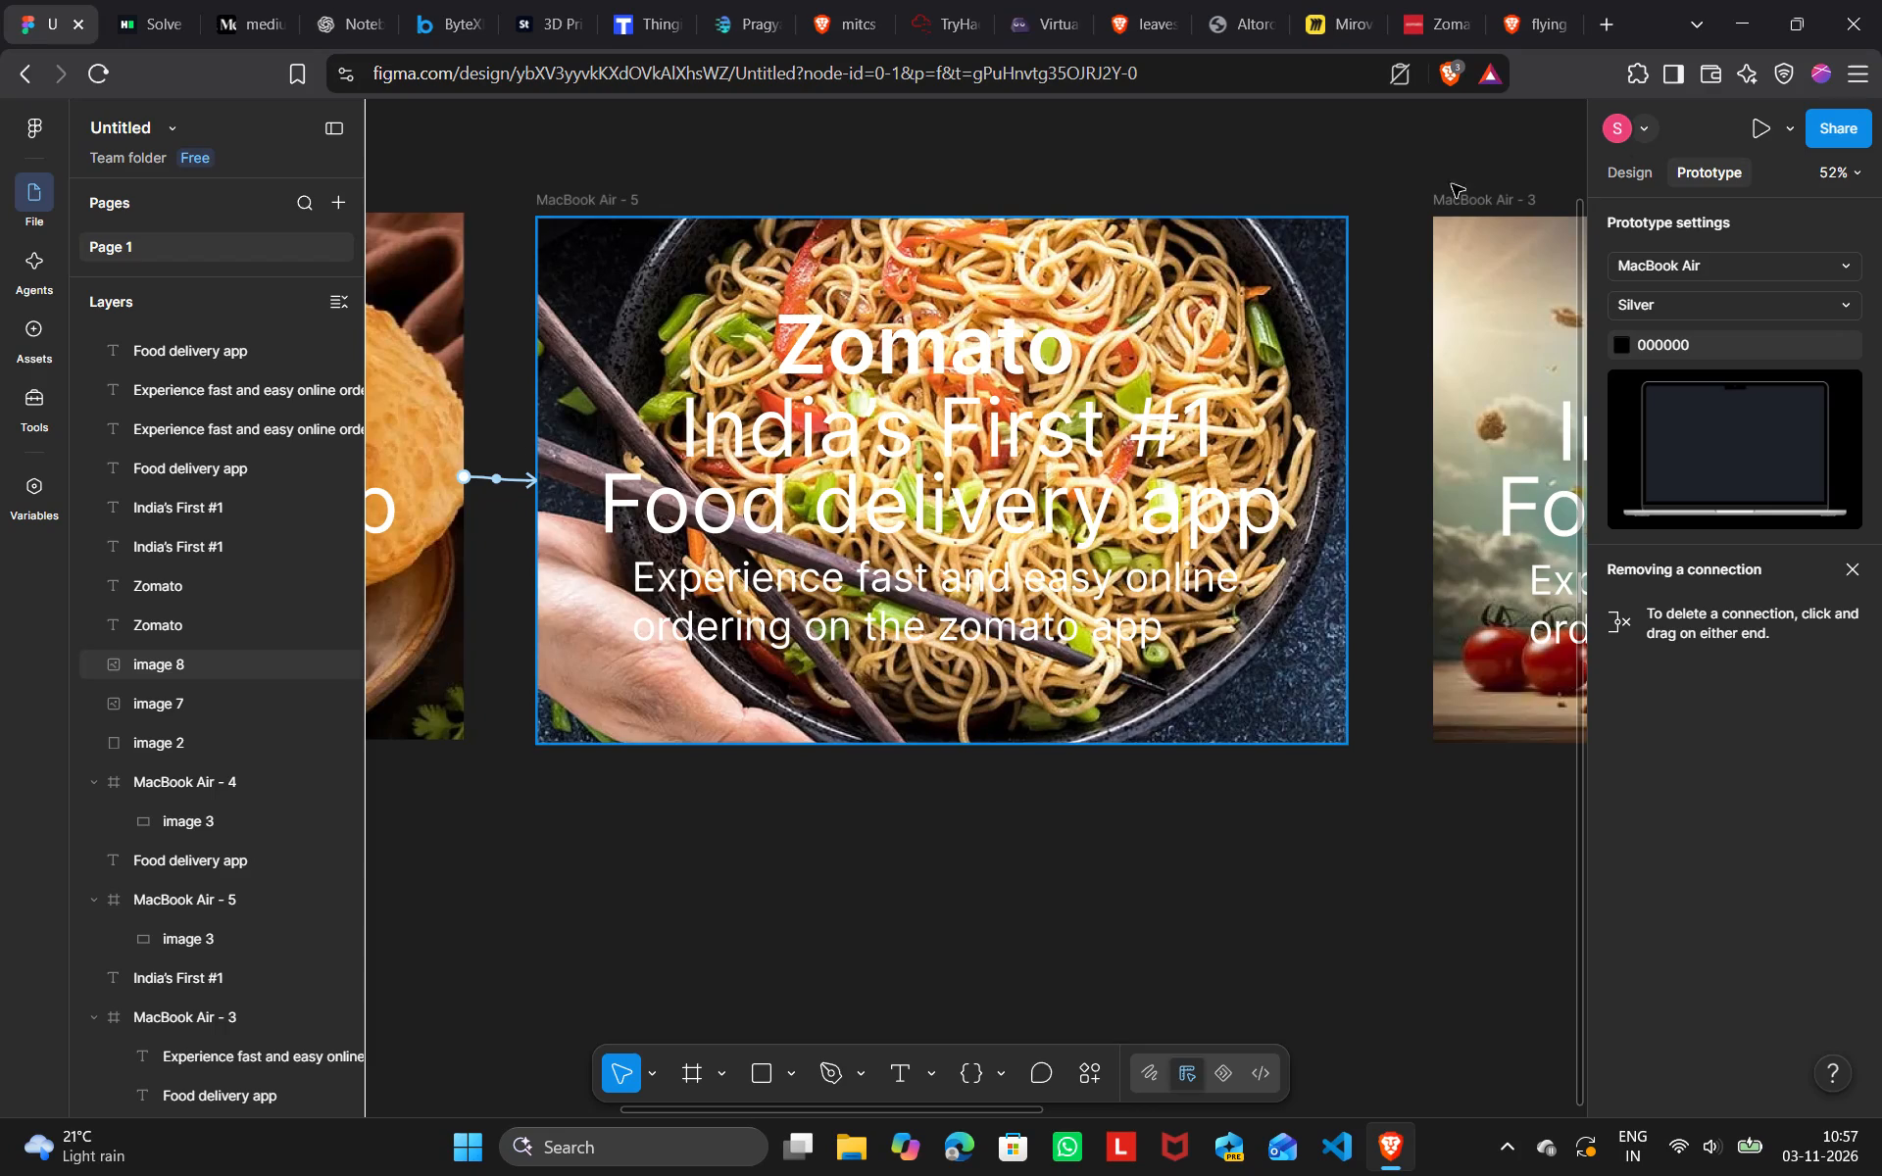
Connect the MacBook Air - 5 noodles frame to MacBook Air - 3 with an On drag trigger.
click(1727, 168)
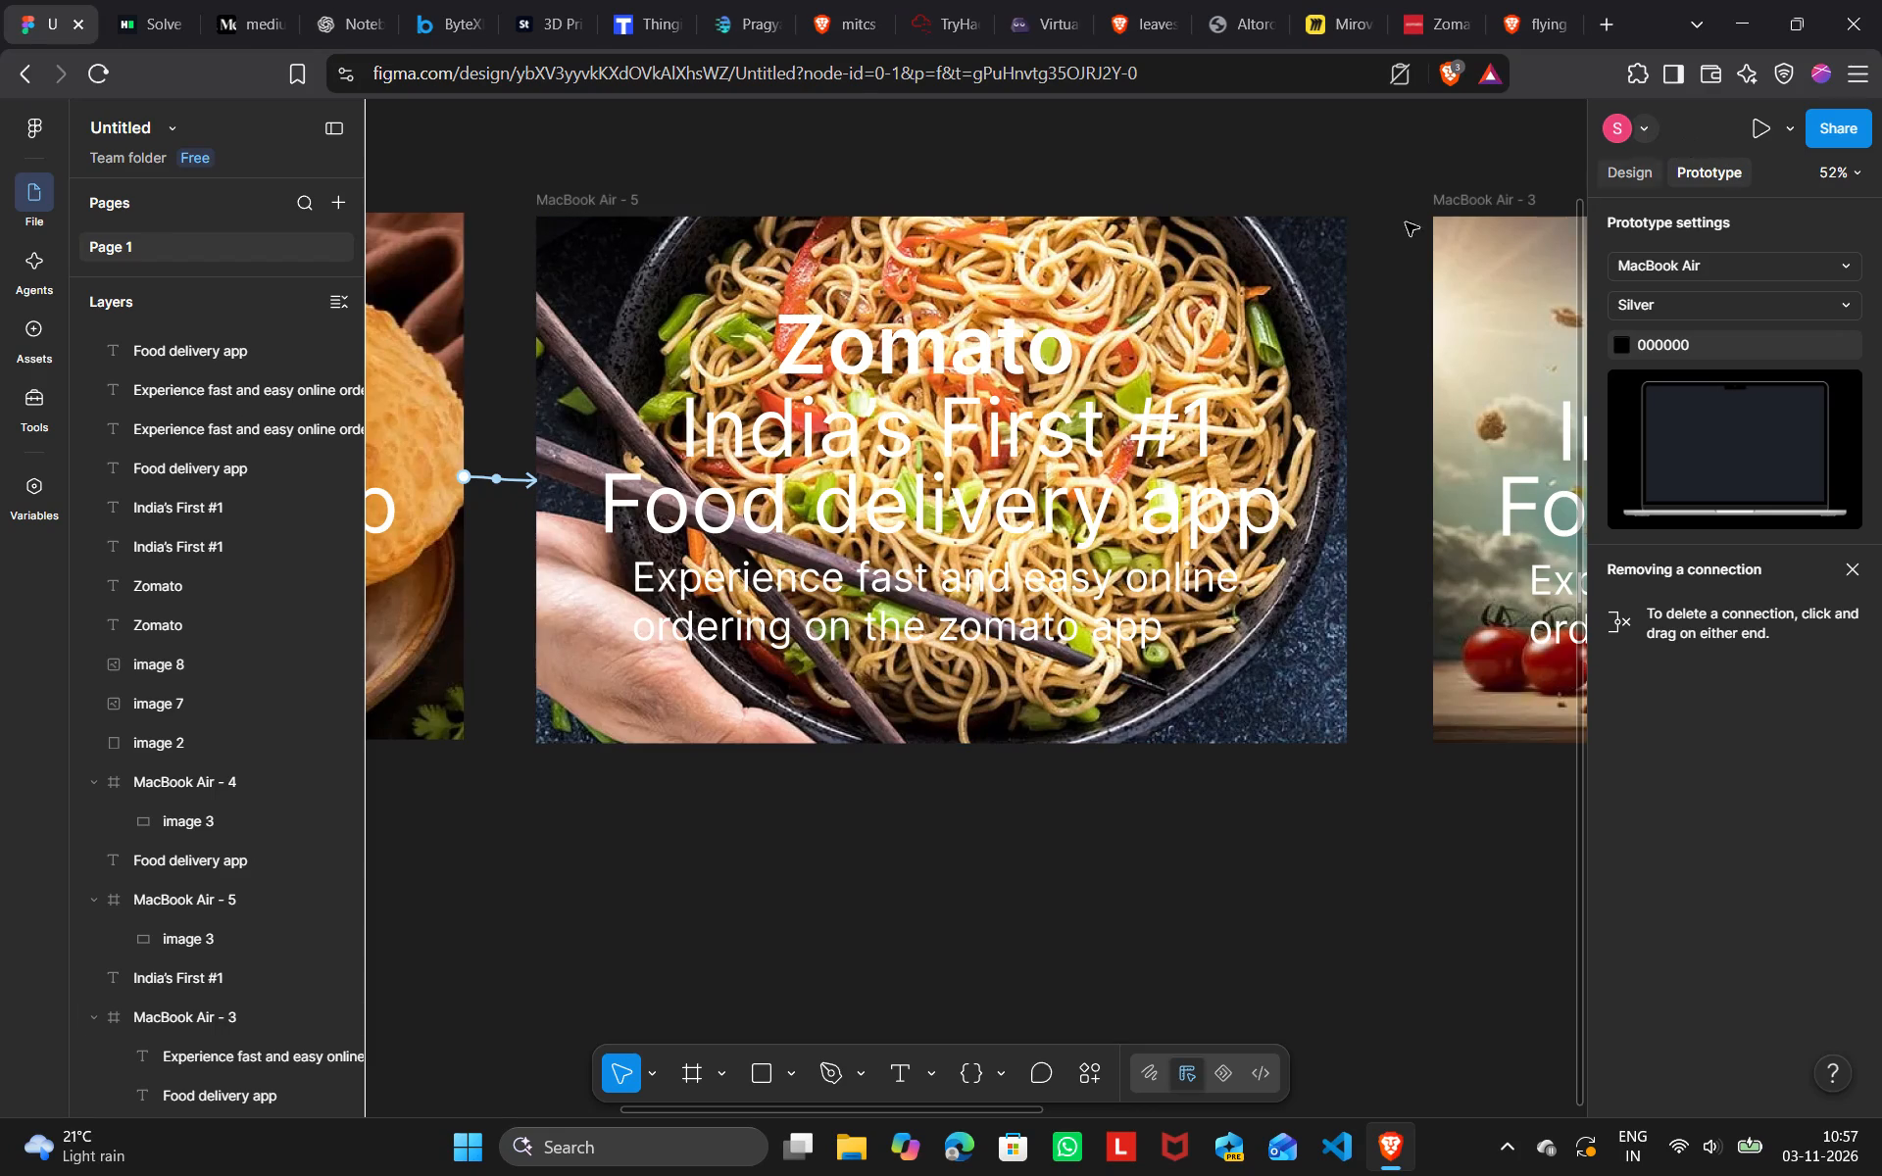
click(564, 197)
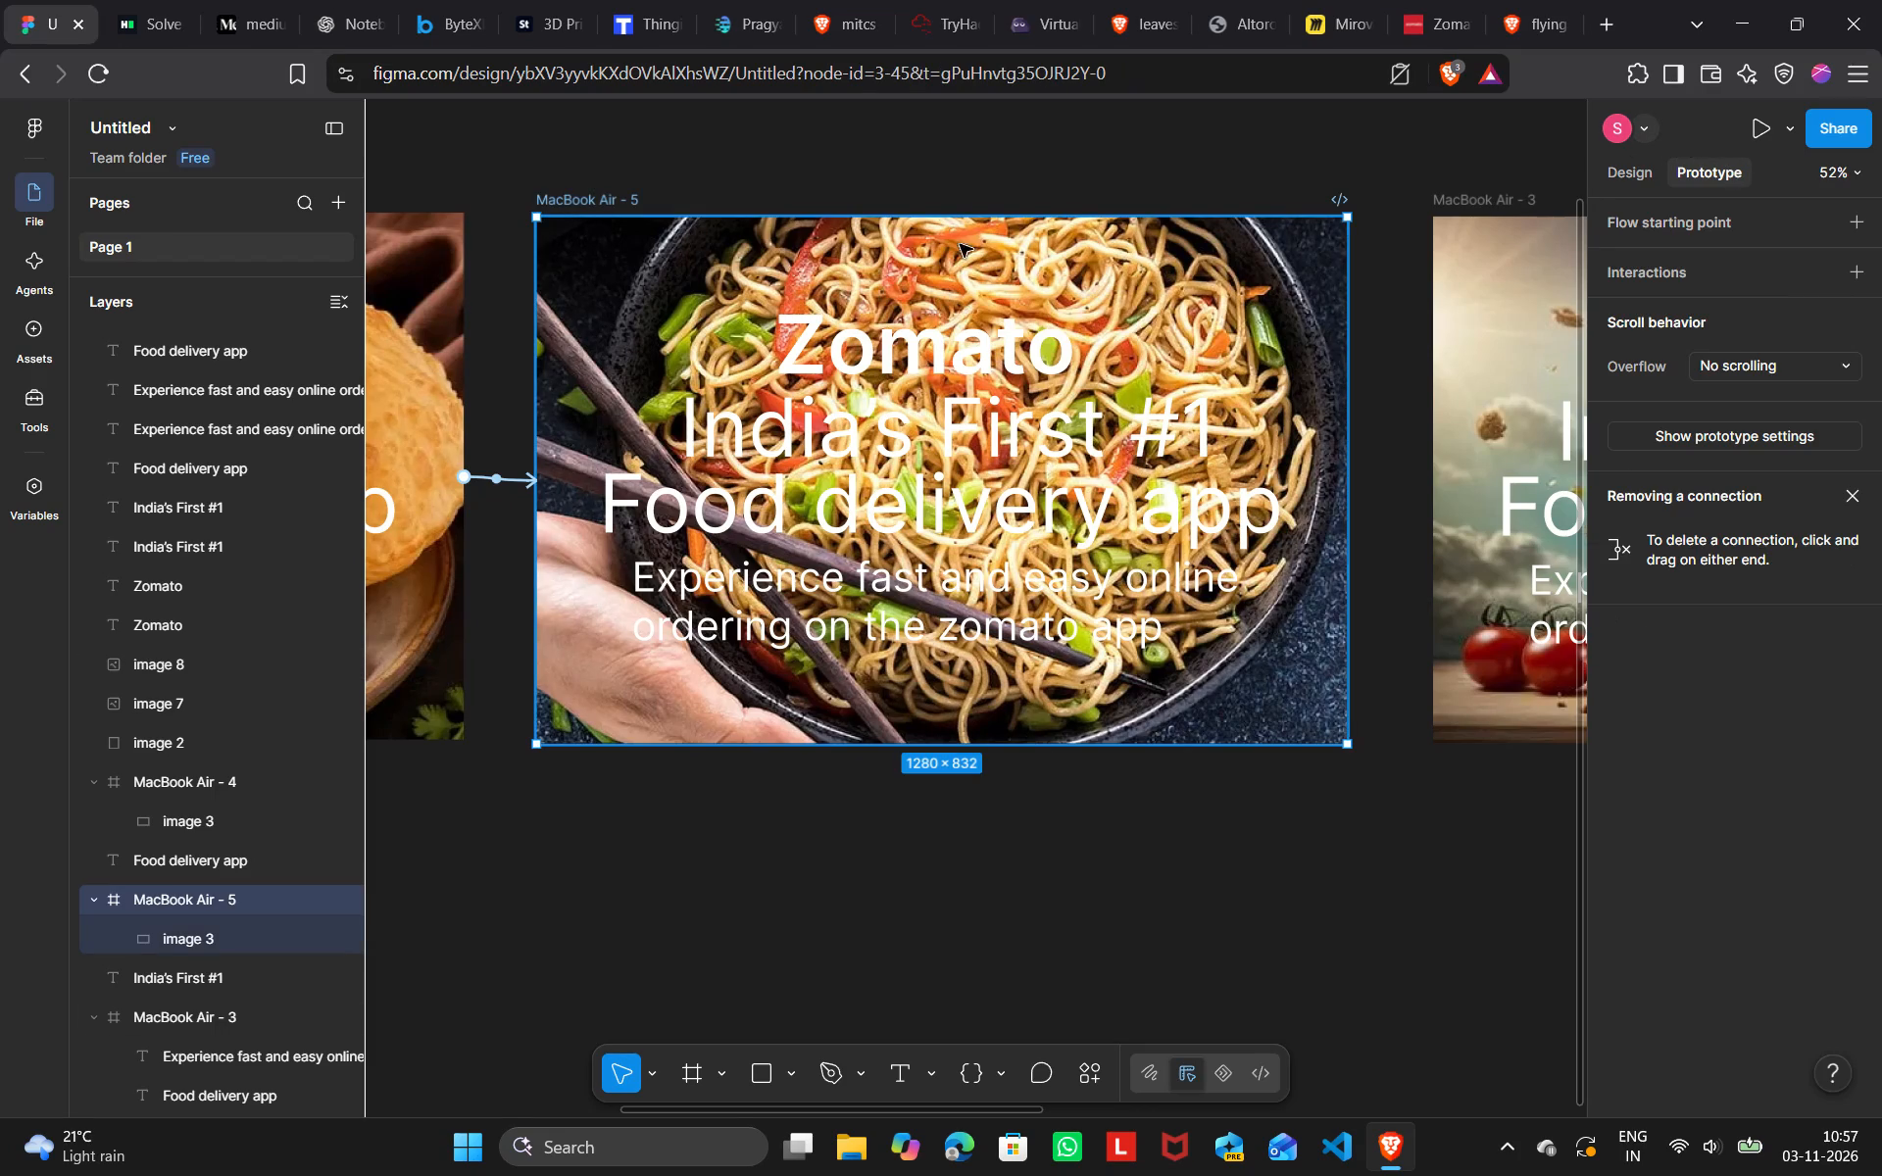
drag(1348, 479, 1411, 479)
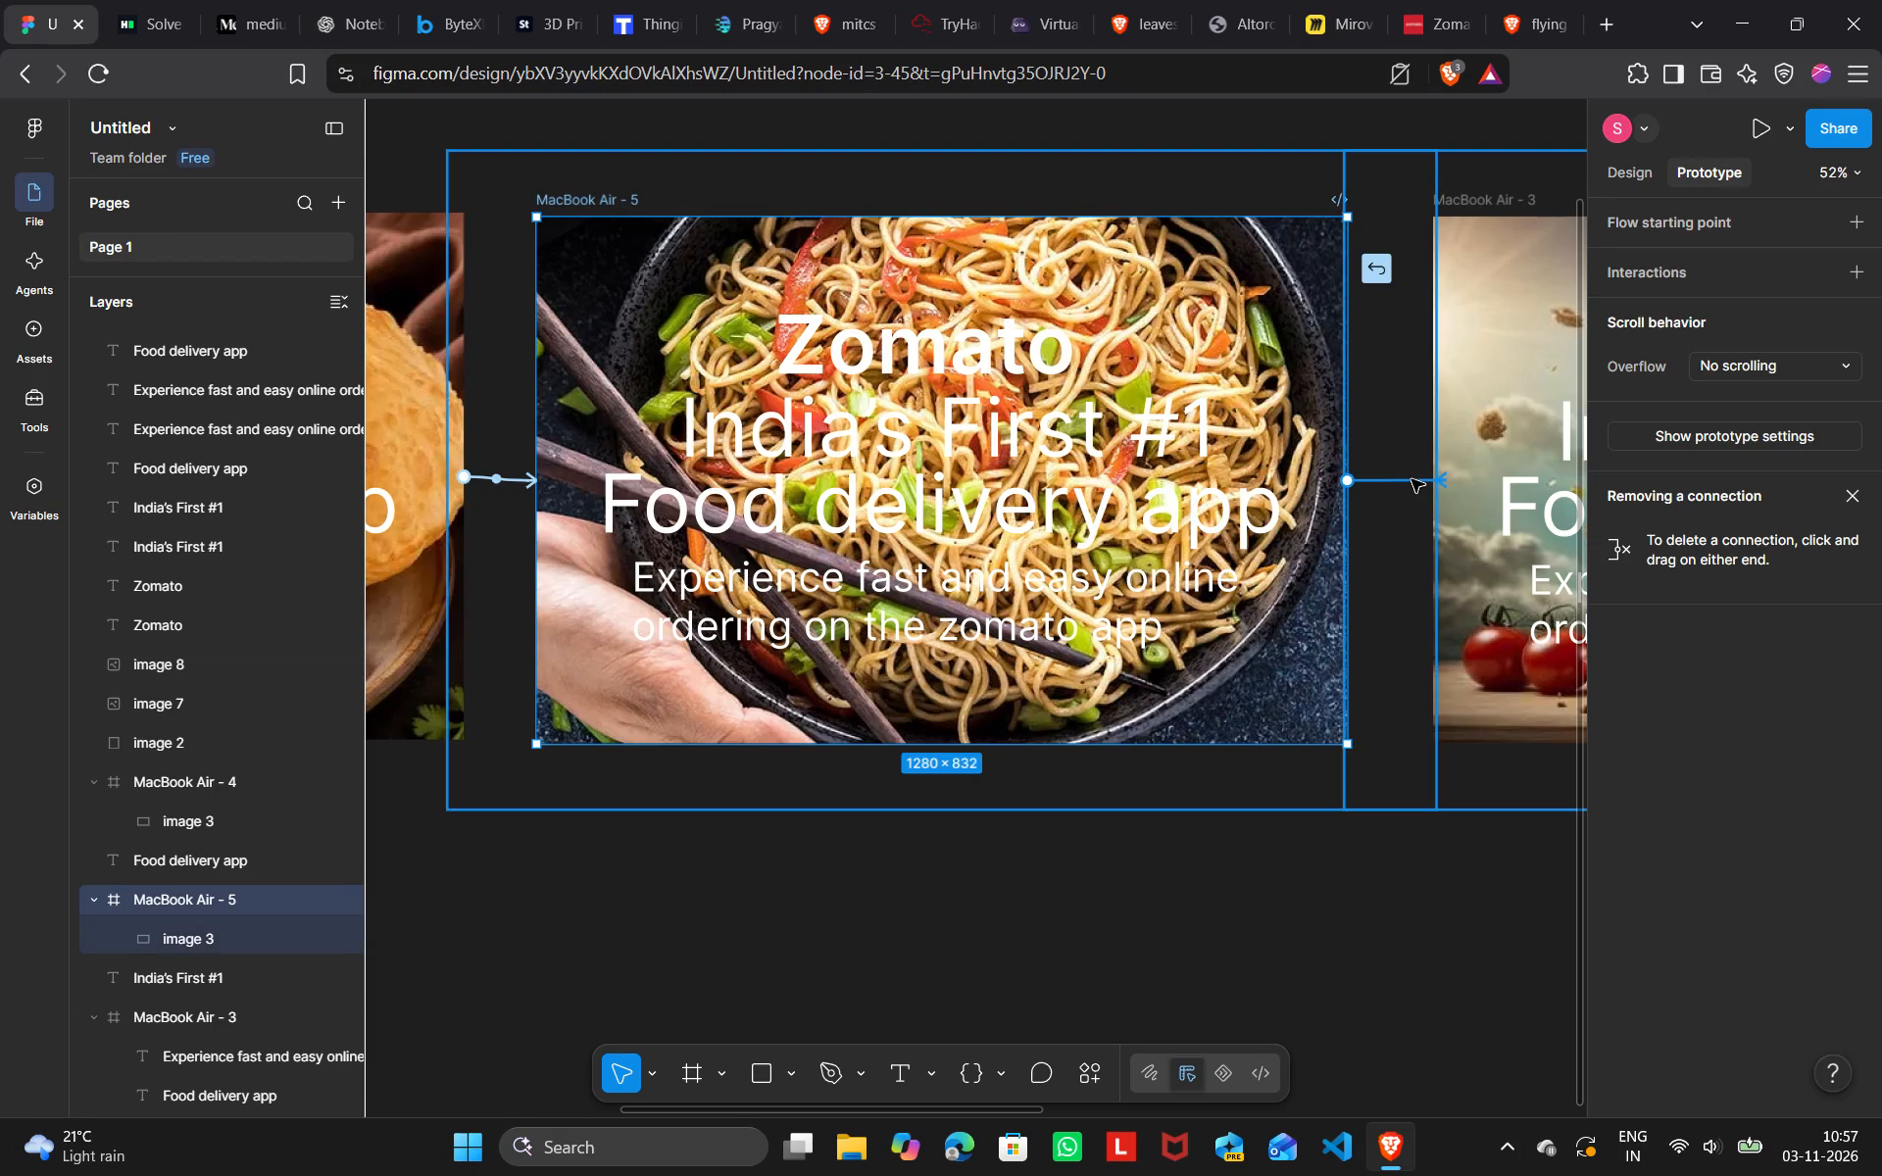
drag(1411, 479, 1437, 475)
drag(1448, 592, 1448, 617)
click(1448, 617)
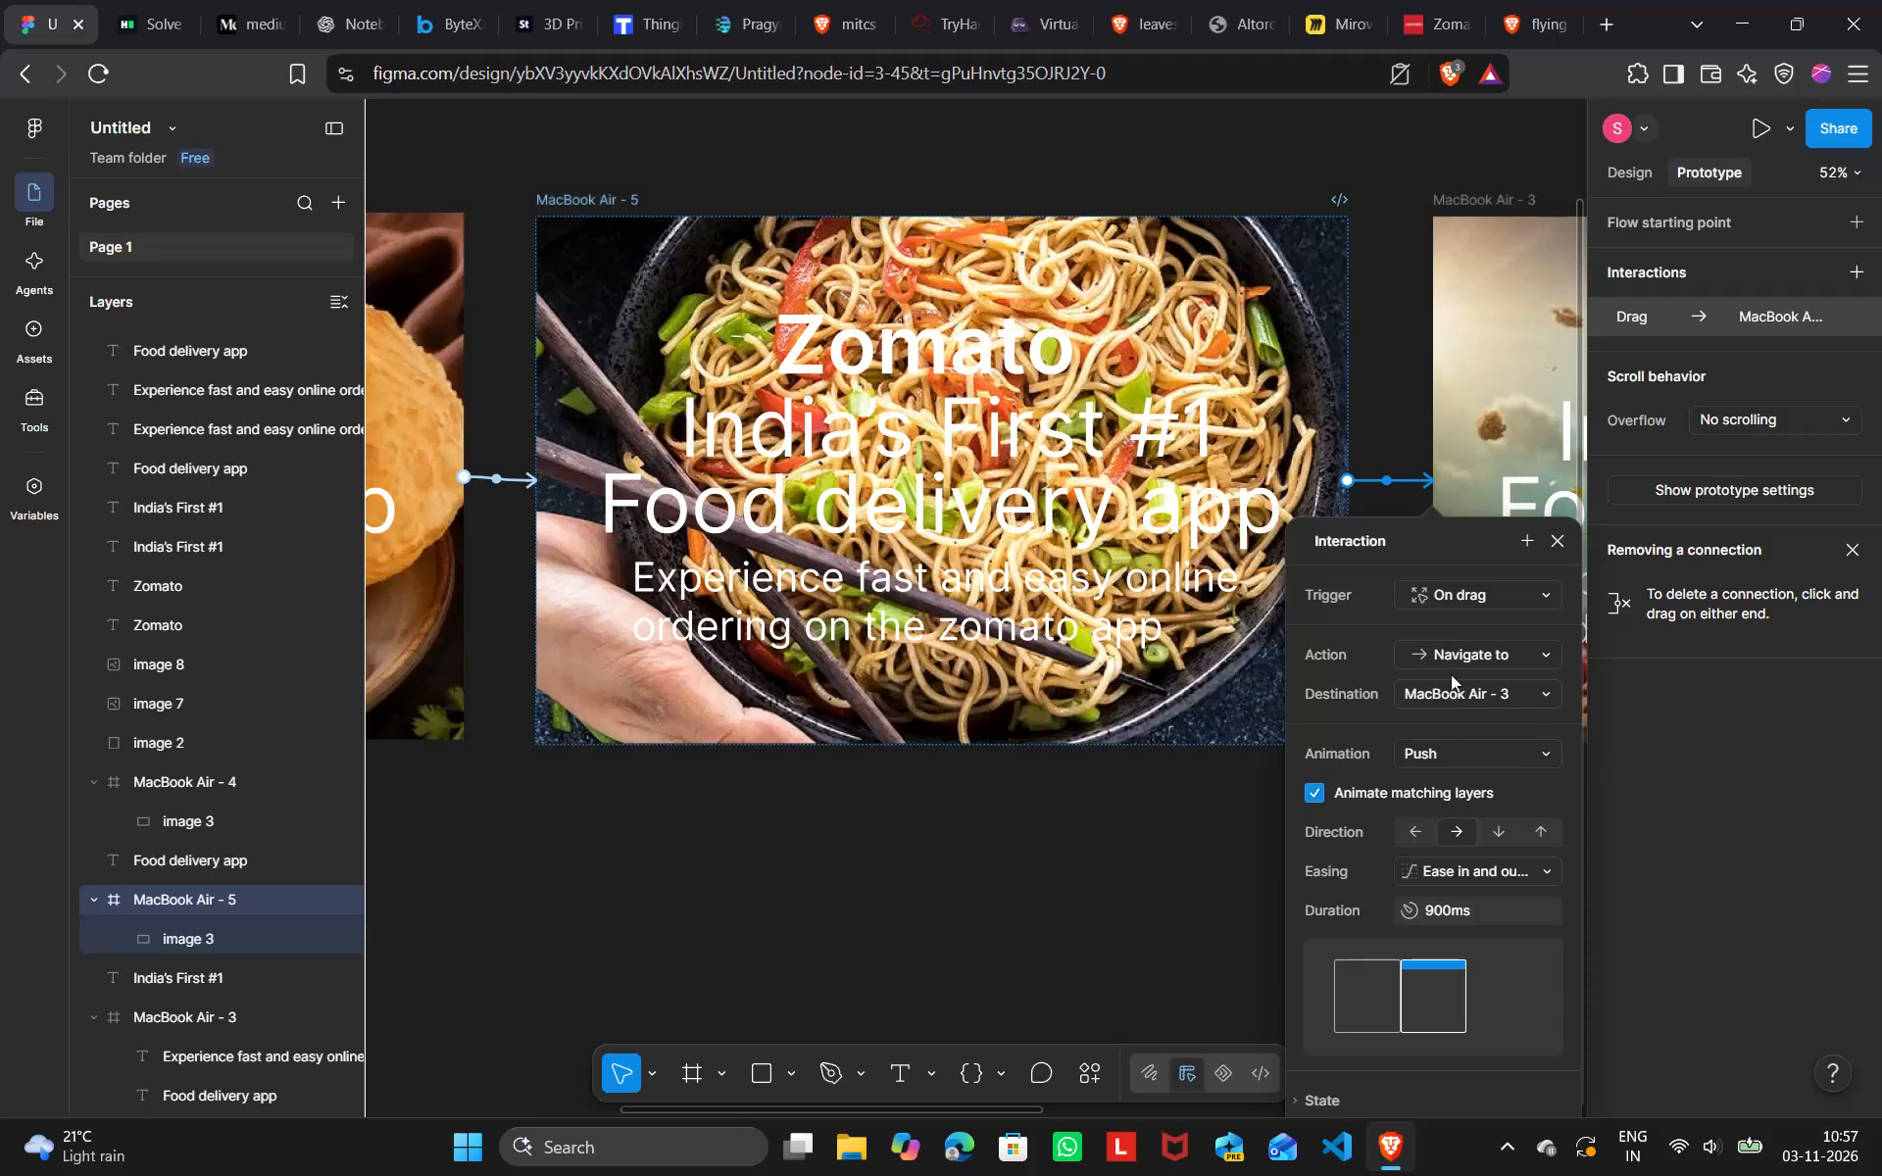
Set this interaction's Push animation to the leftward direction with Ease in and out back easing, and close its settings.
click(1433, 747)
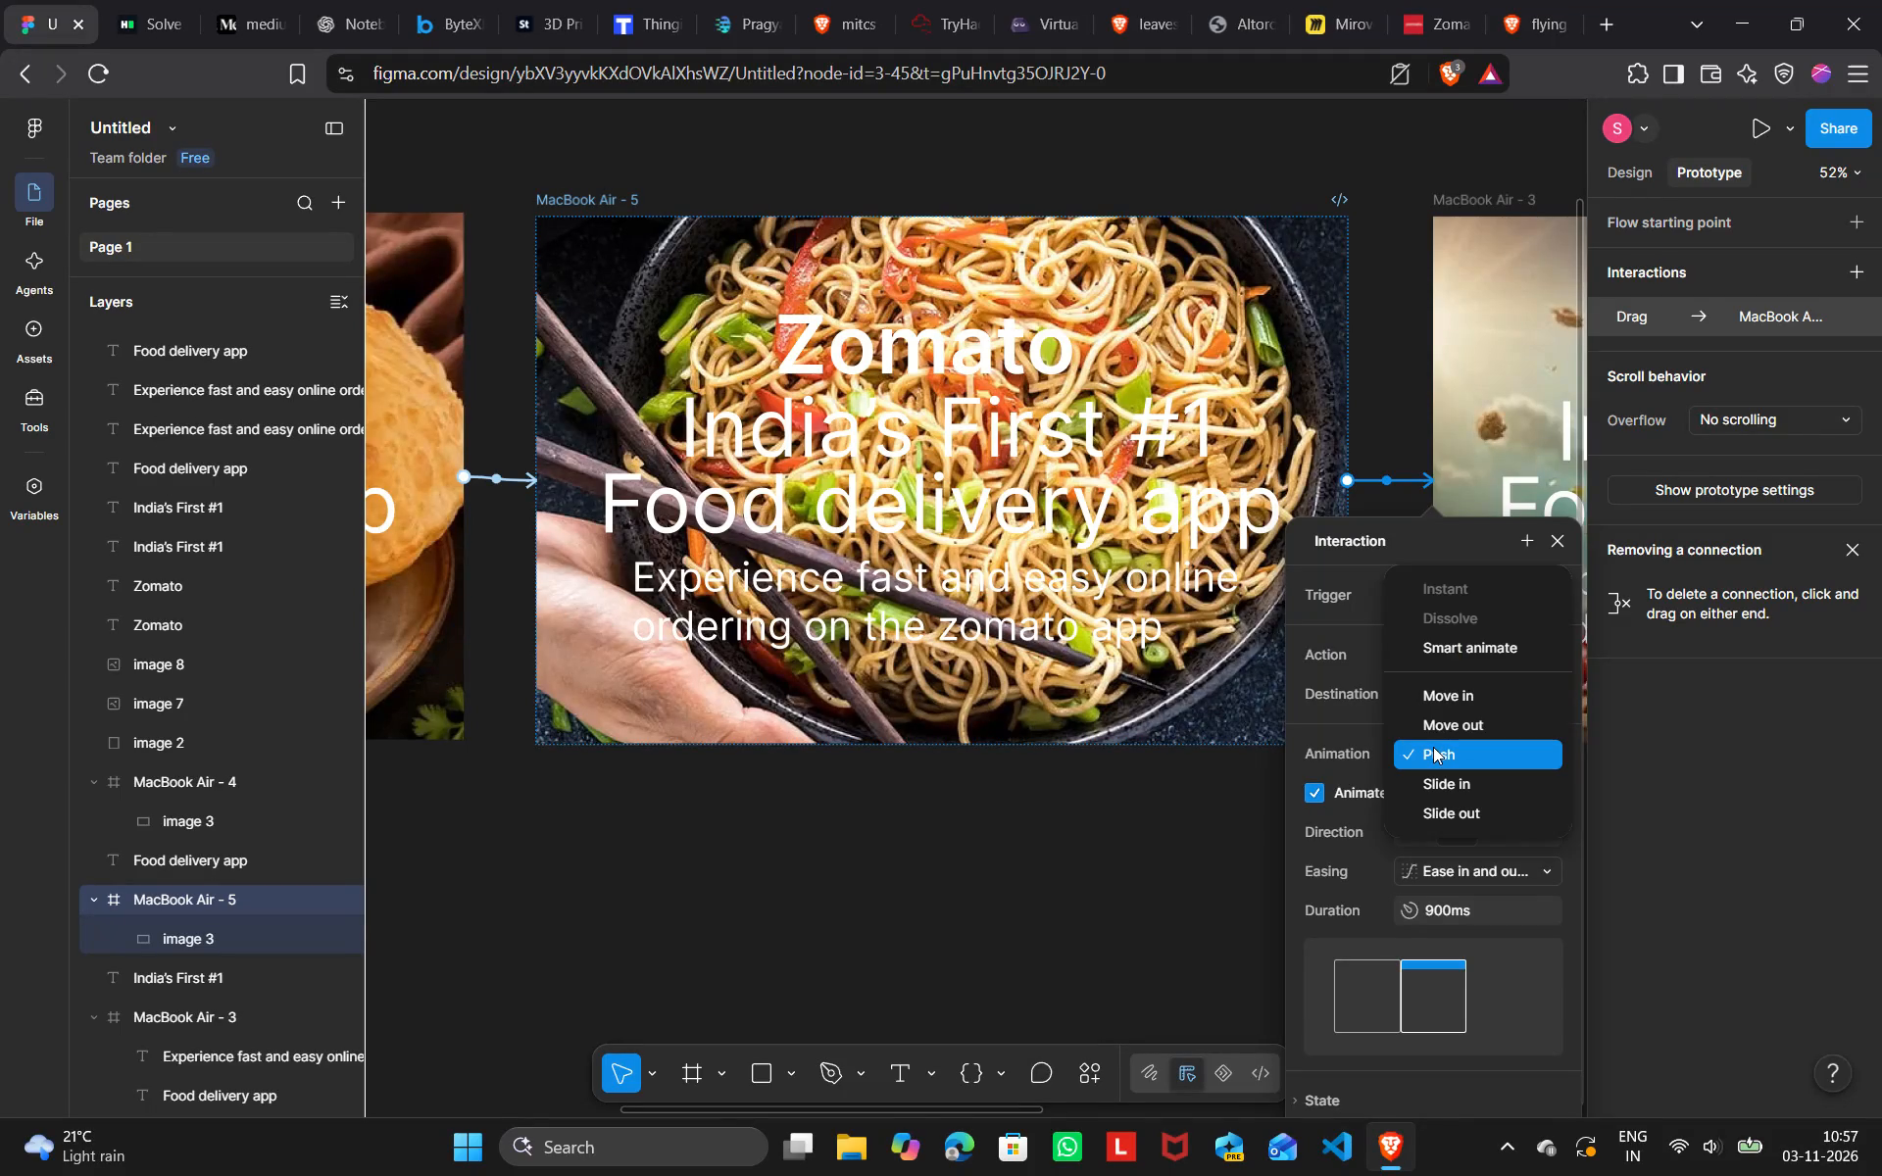
click(1433, 748)
click(1450, 828)
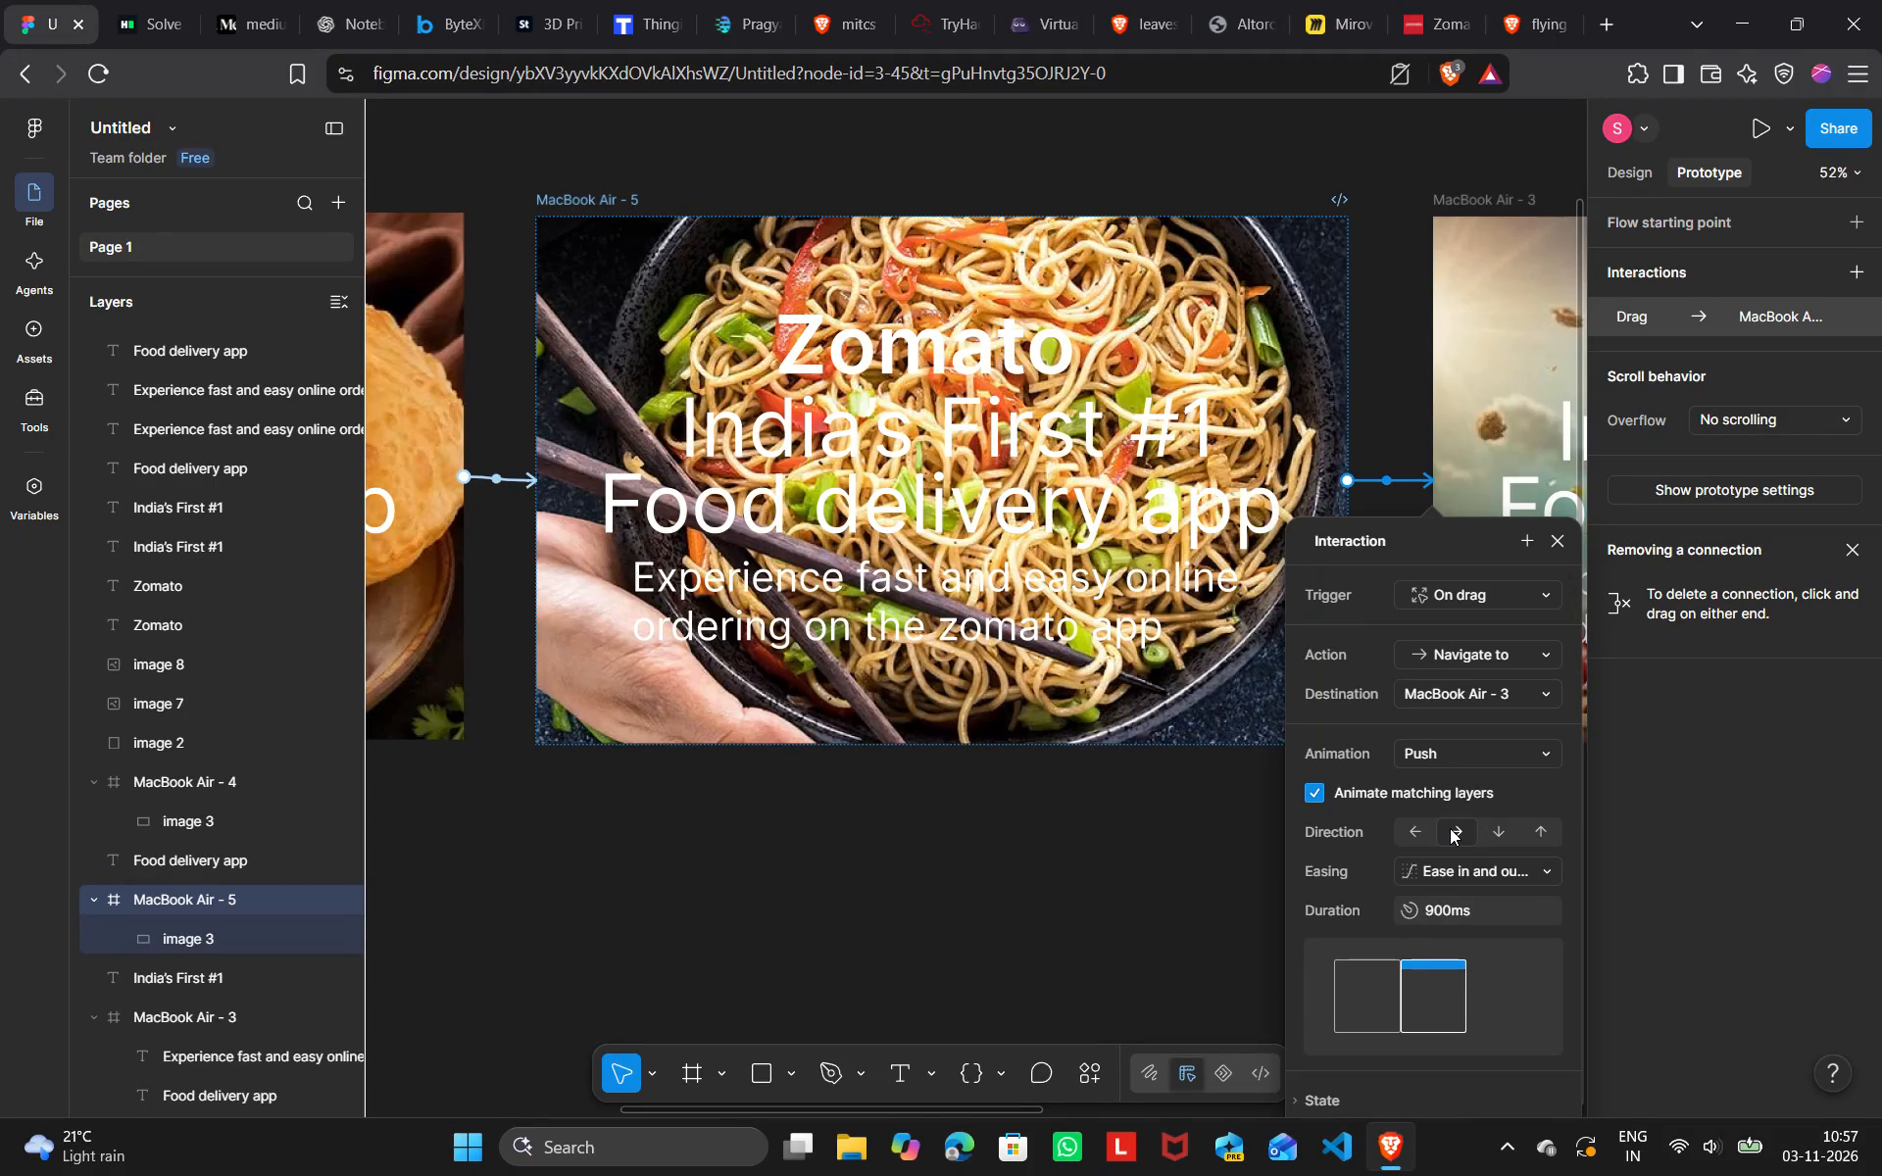
click(1480, 830)
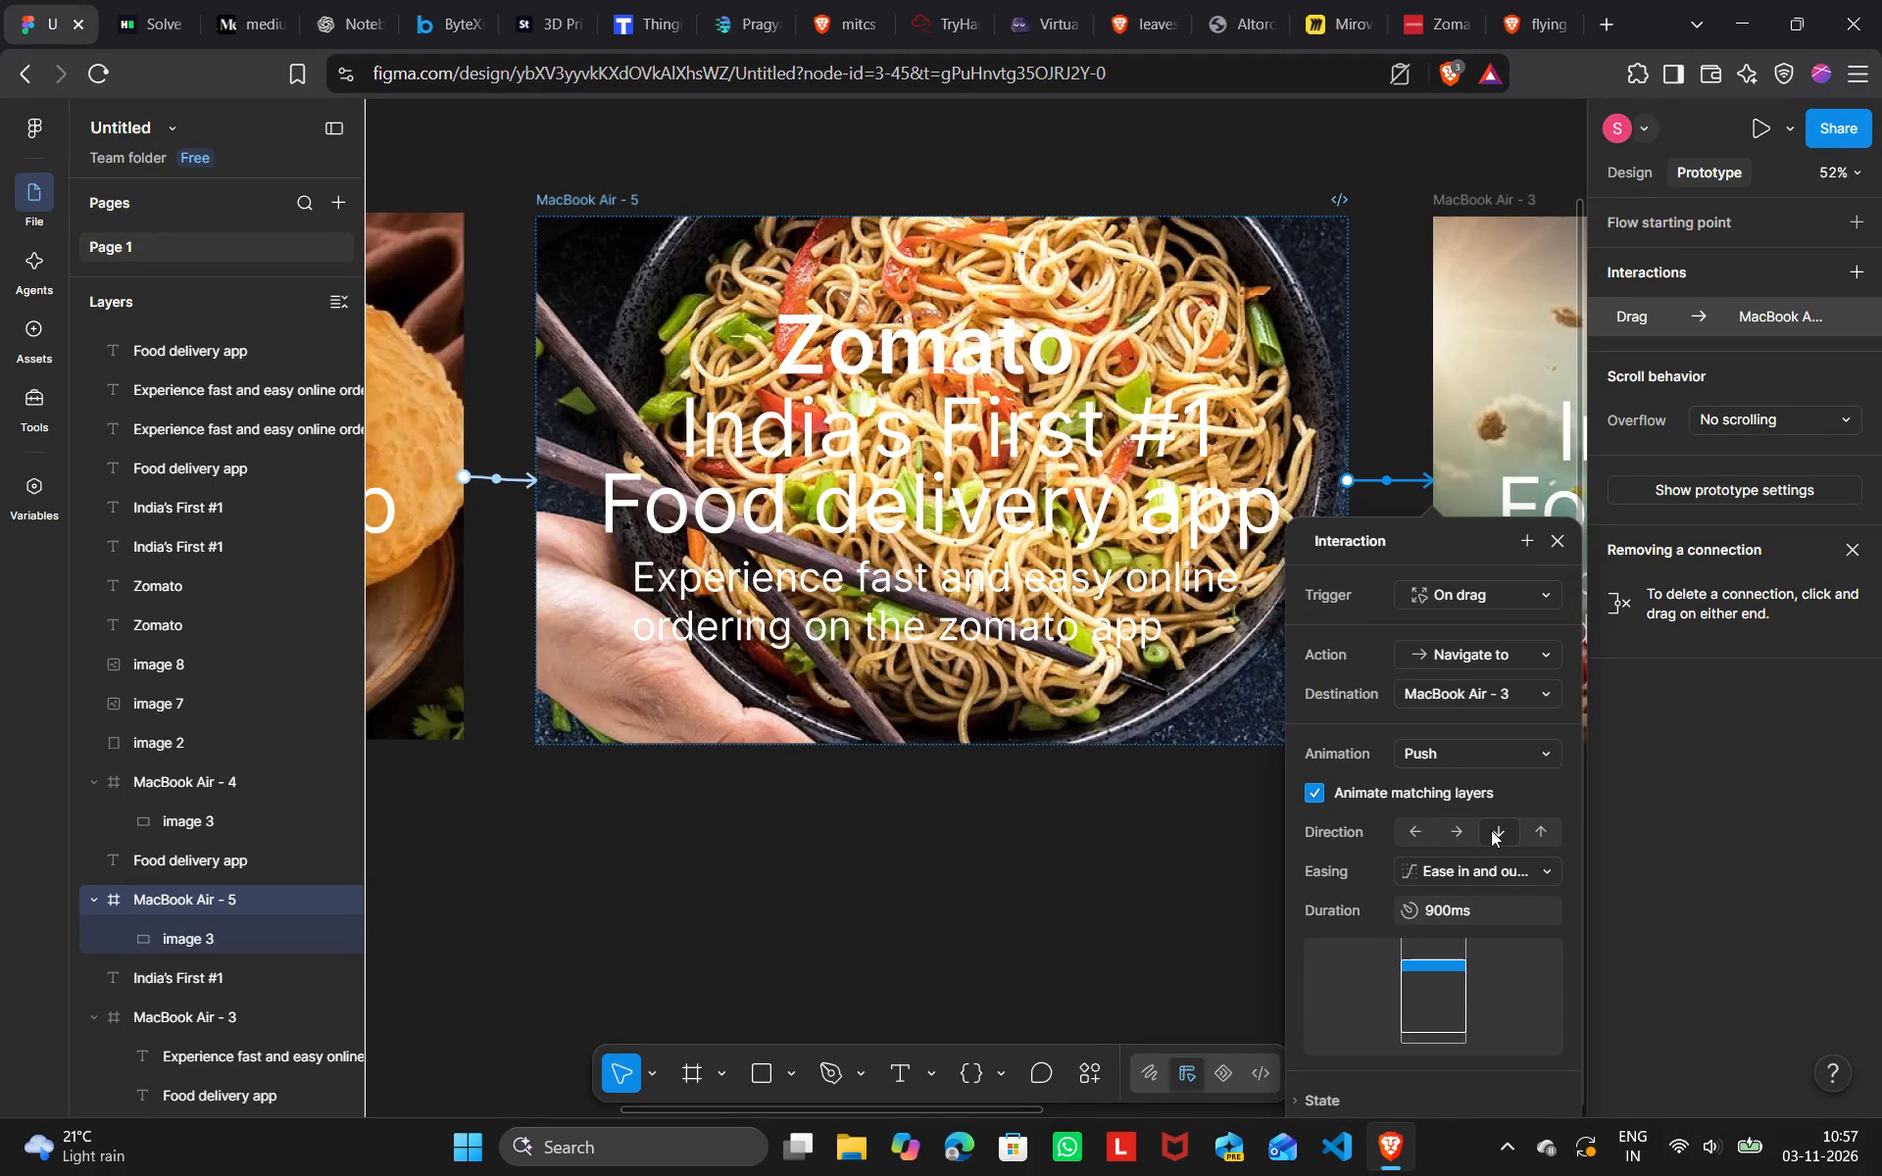
click(1491, 830)
click(1454, 830)
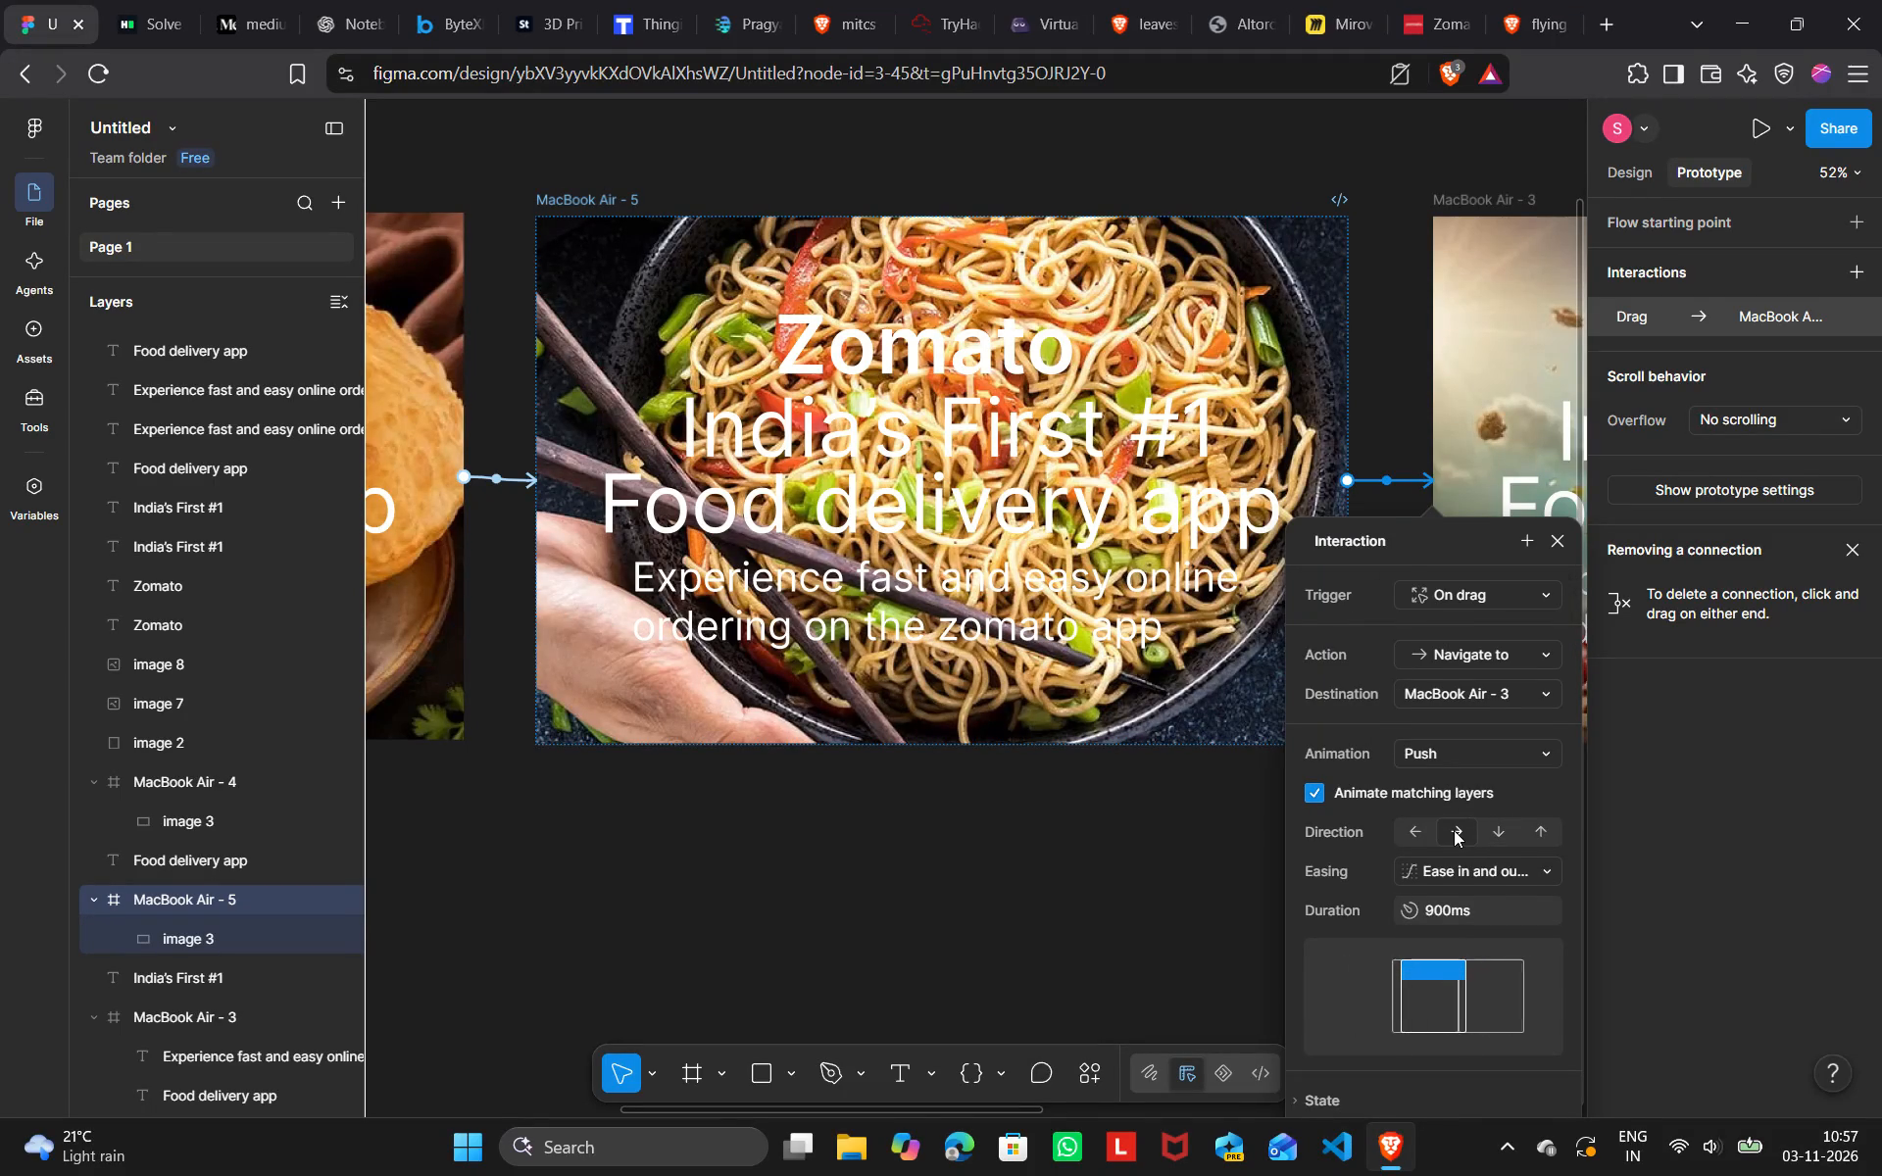
scroll(1454, 830, down, 1)
click(1416, 804)
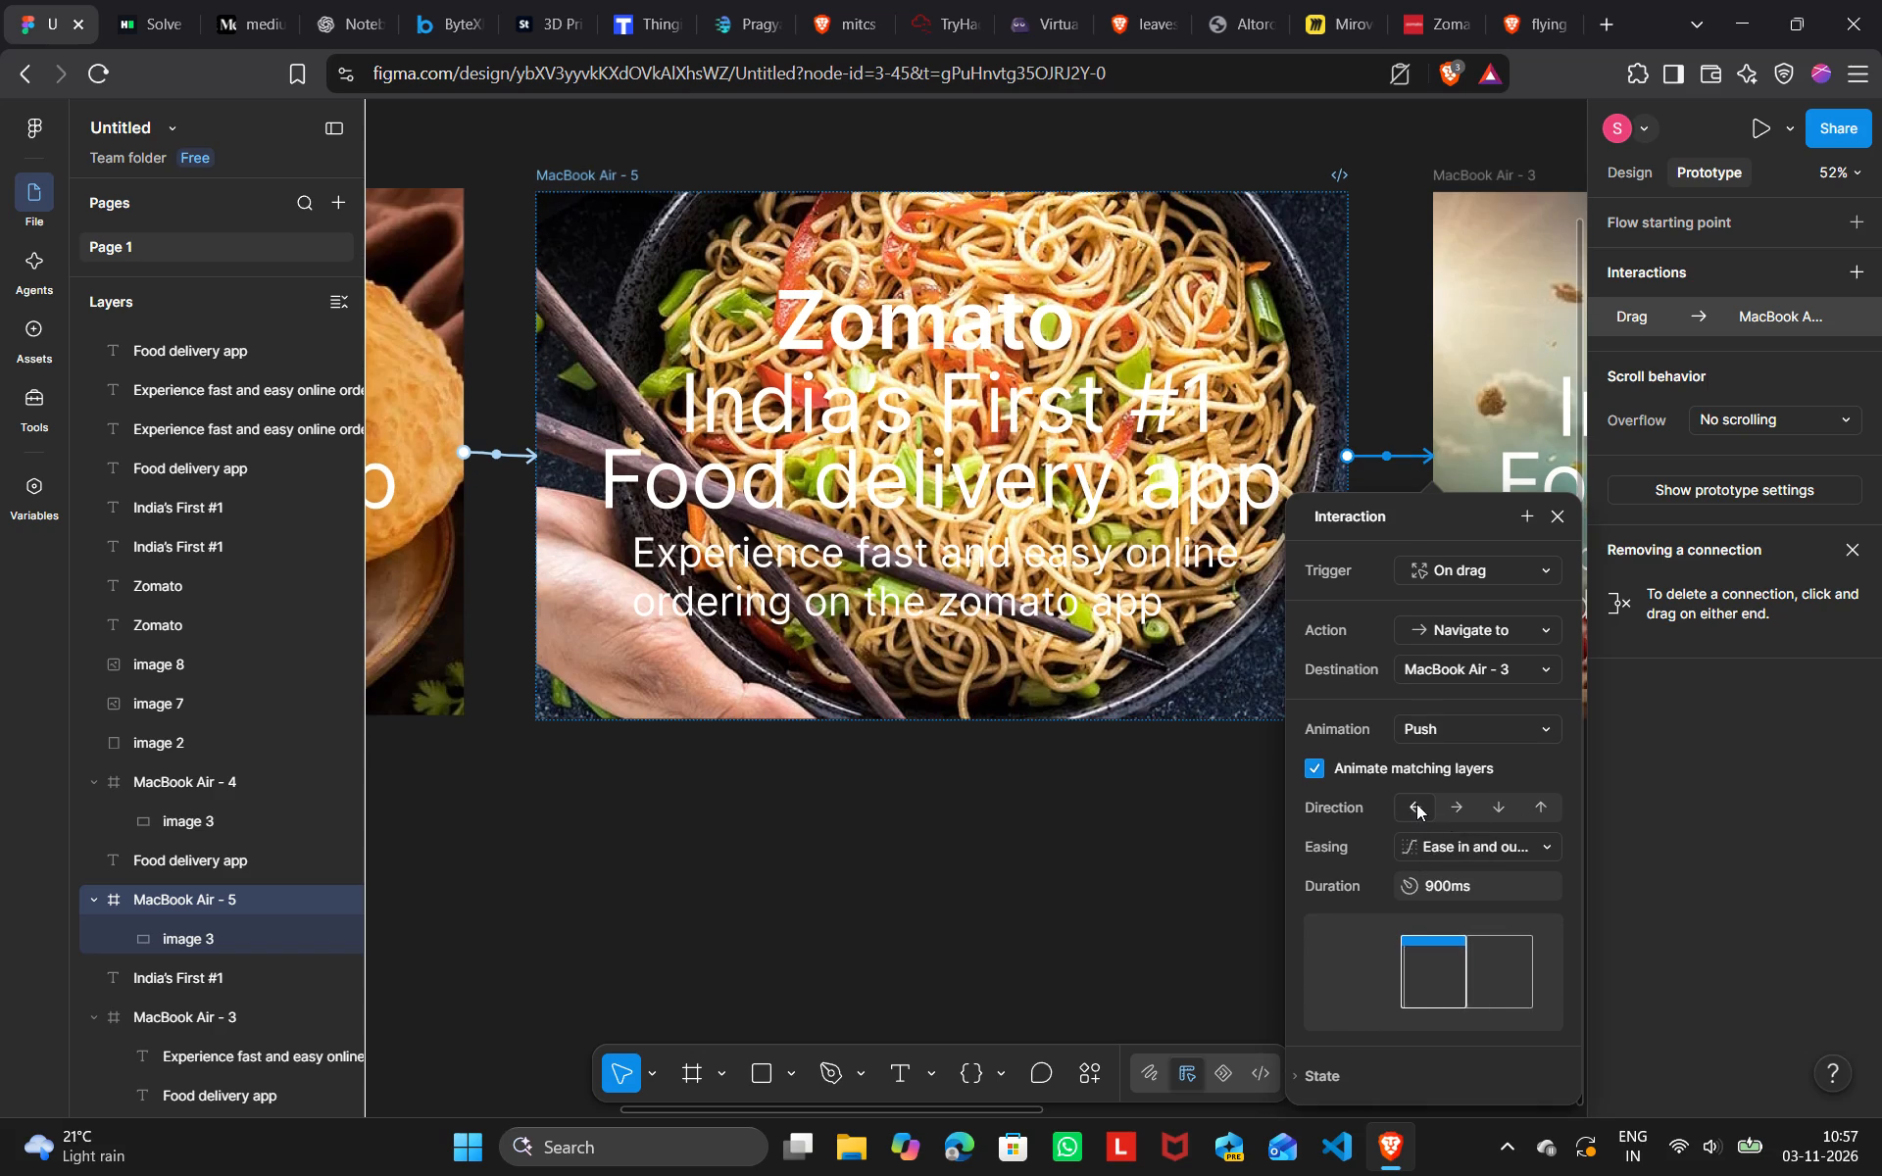
click(1431, 853)
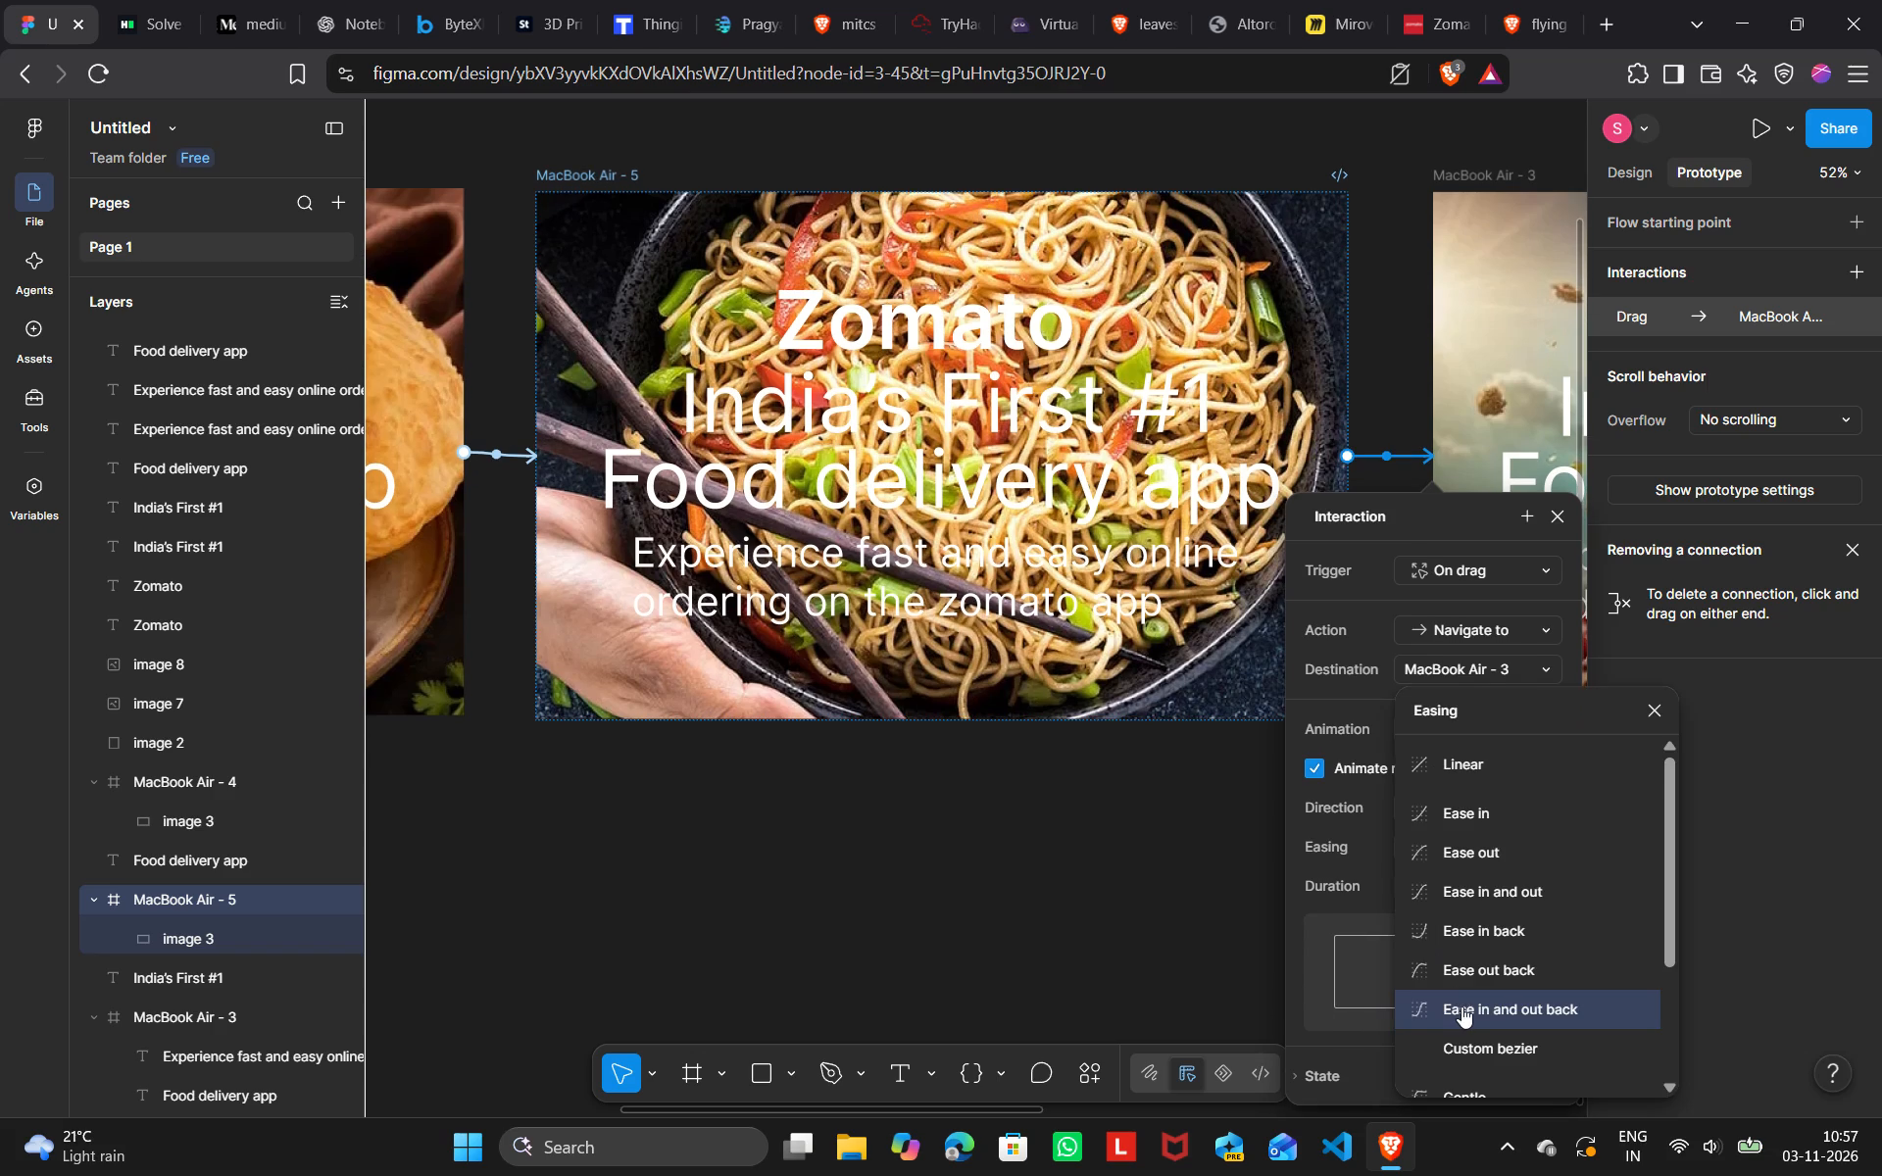
click(1464, 1005)
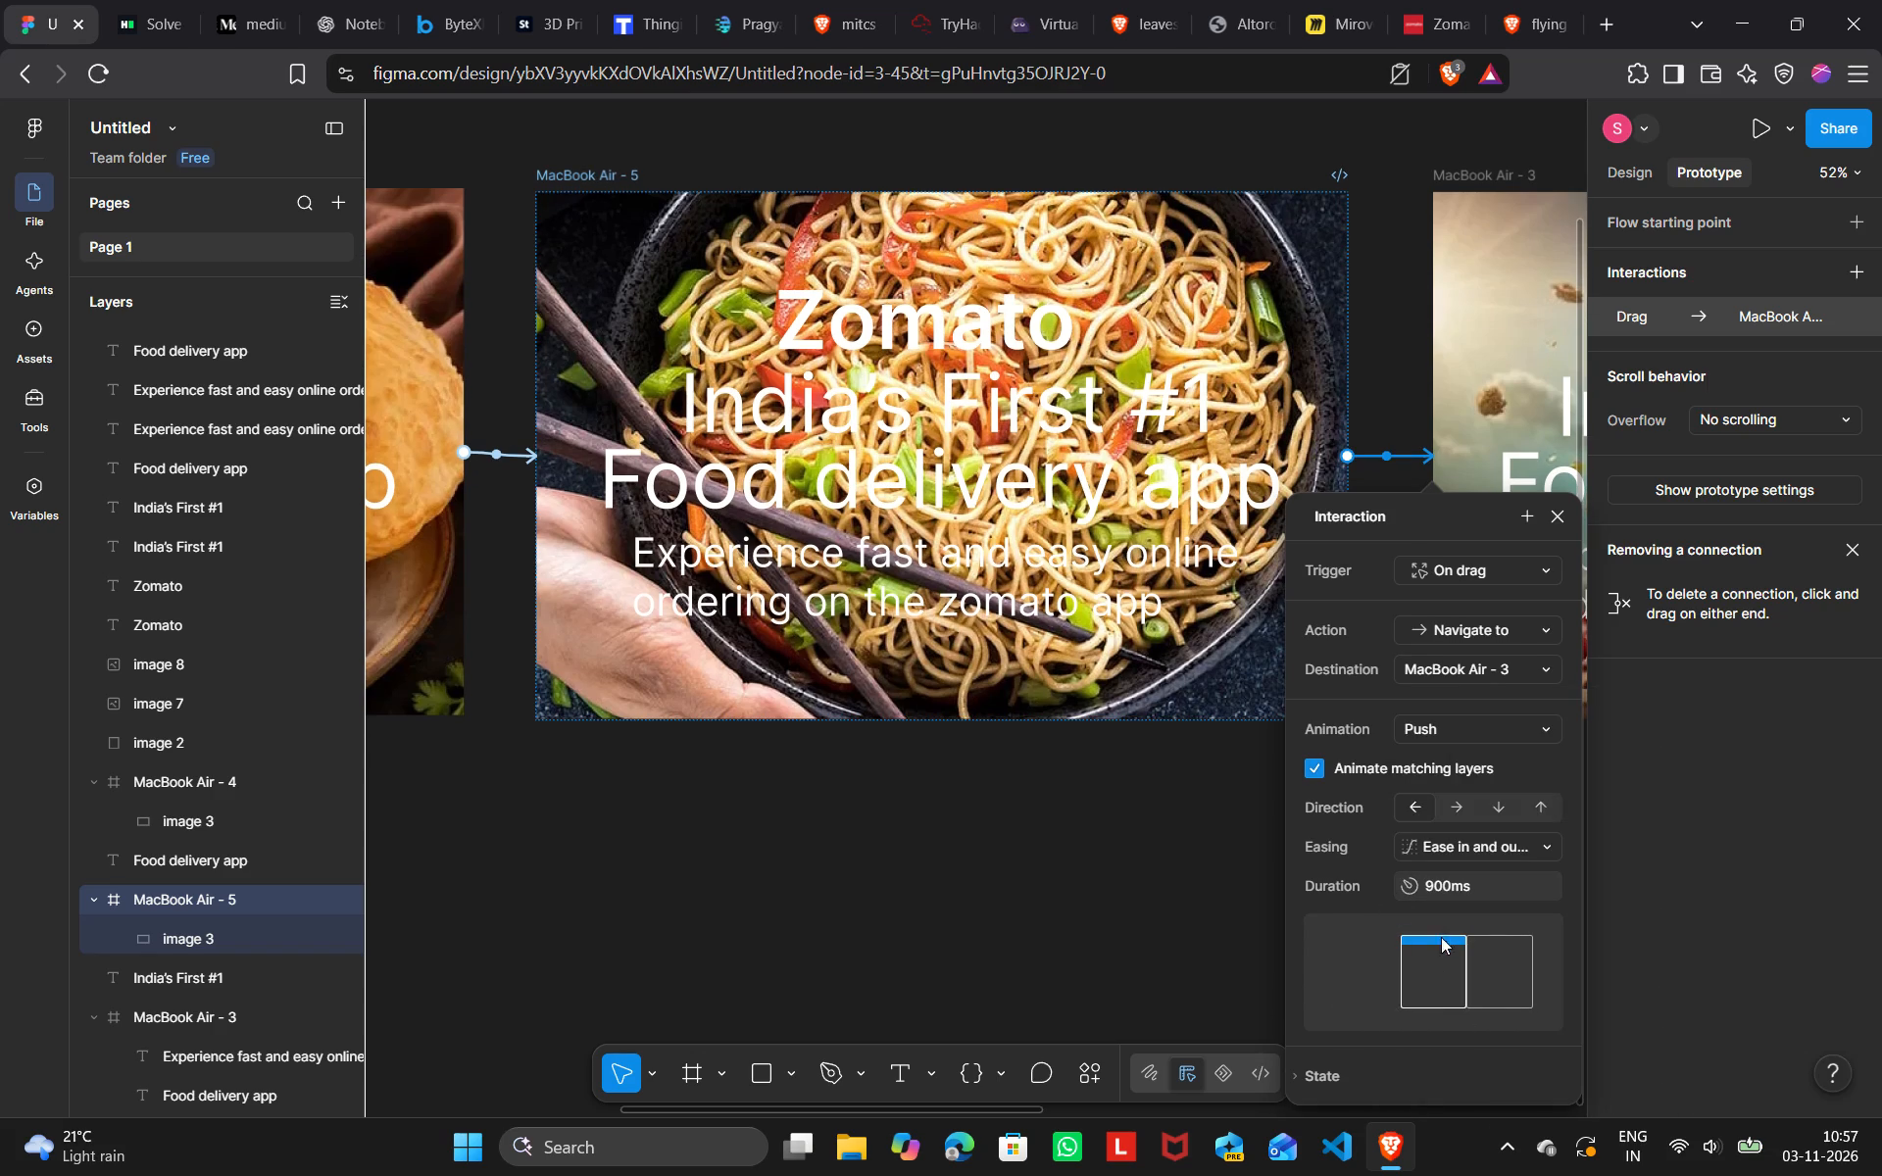
click(1298, 1072)
click(1188, 910)
Connect the MacBook Air - 3 burger frame to MacBook Air - 4 with an On drag trigger.
scroll(1188, 910, left, 1)
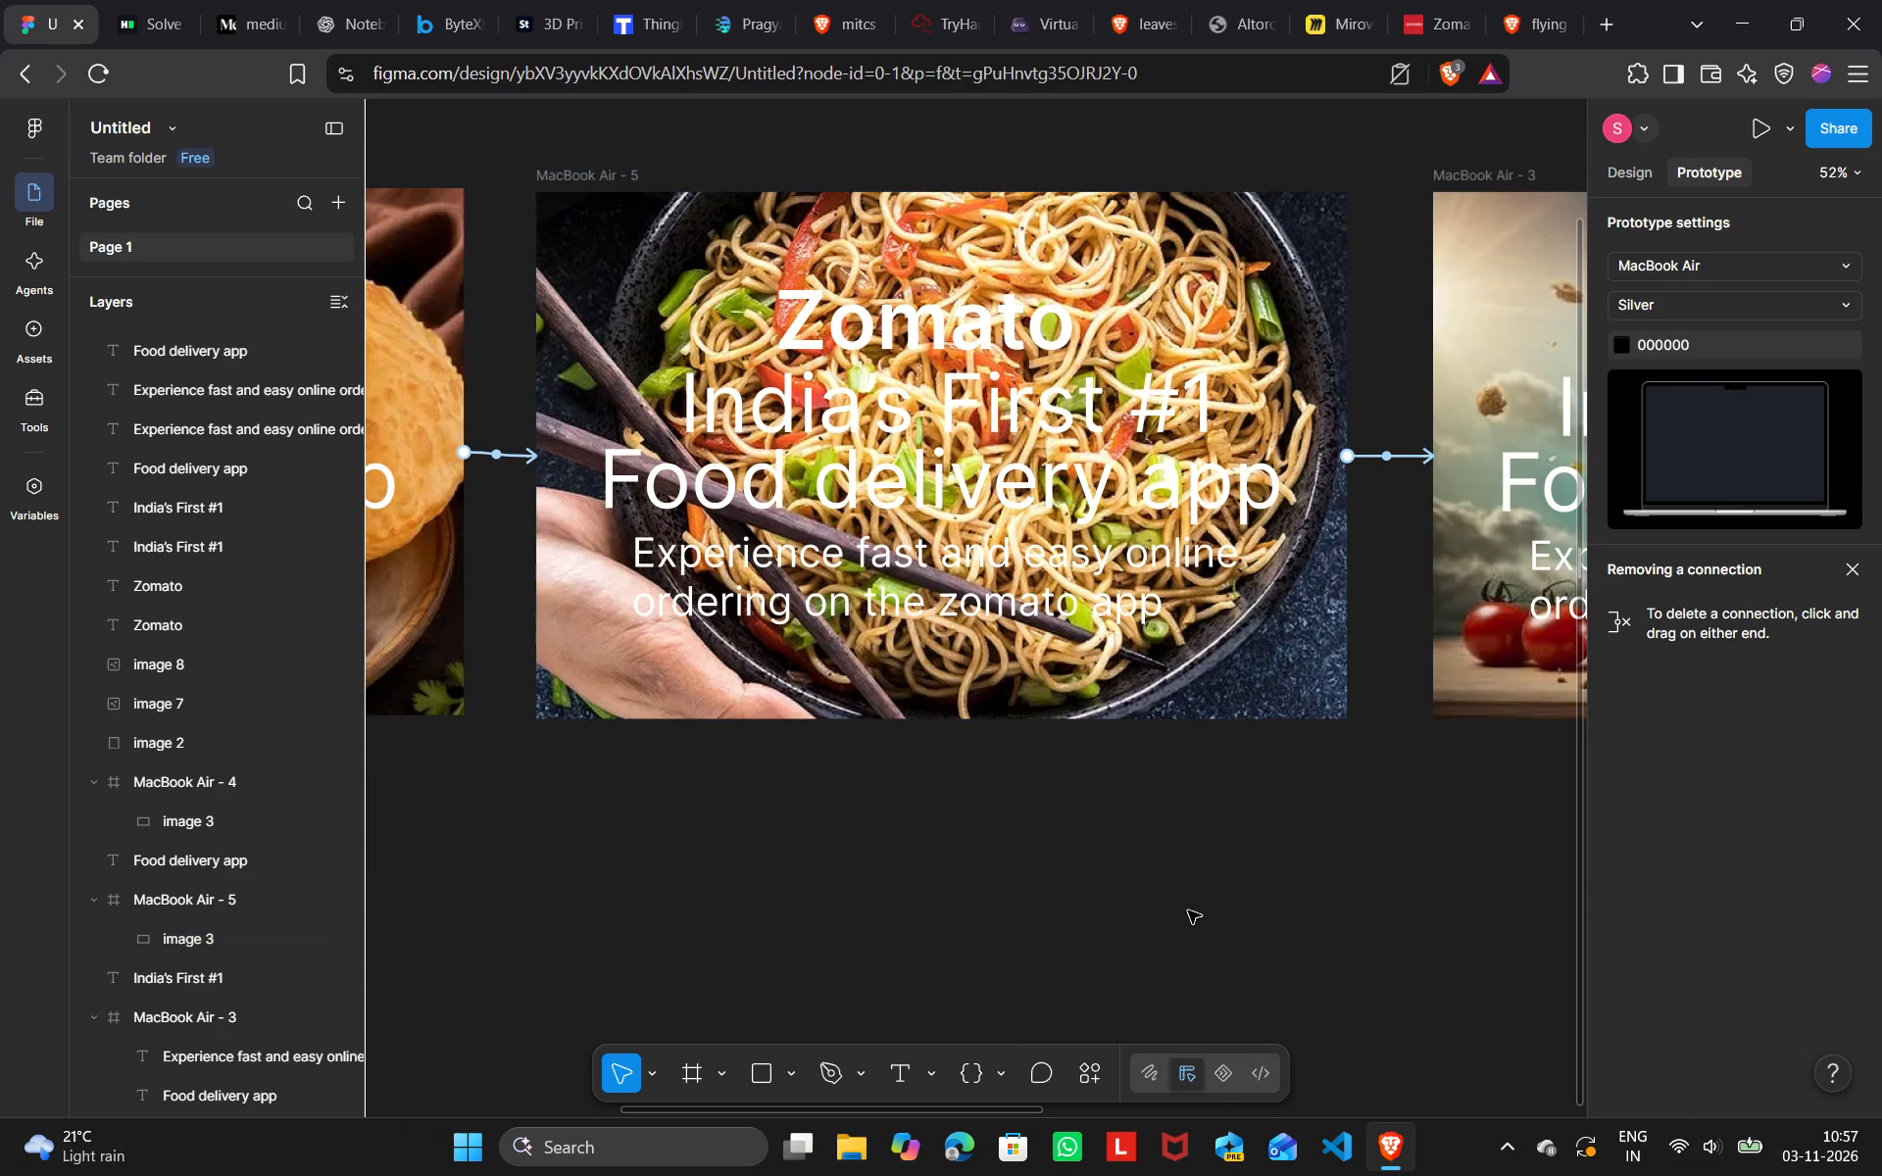
scroll(1188, 910, left, 3)
click(549, 178)
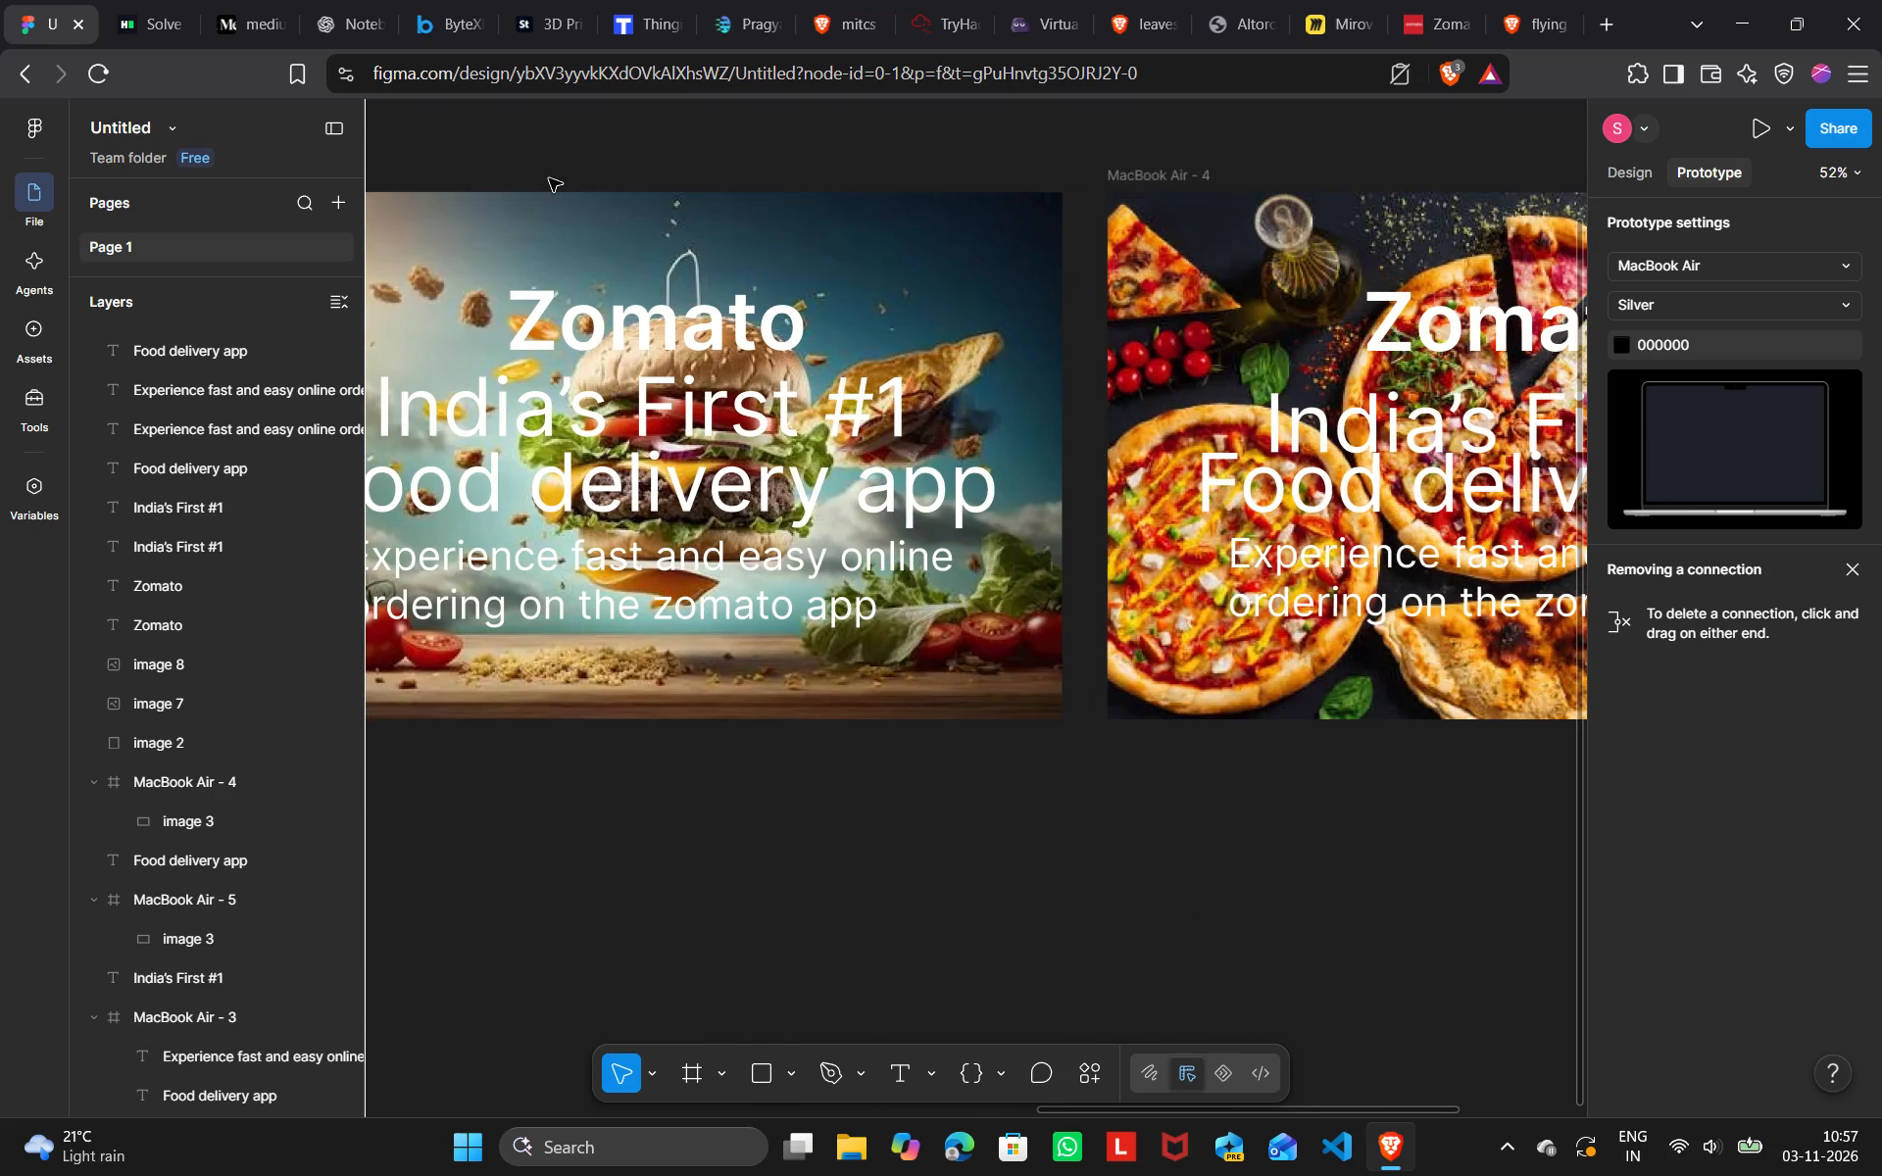
scroll(549, 178, right, 2)
click(503, 165)
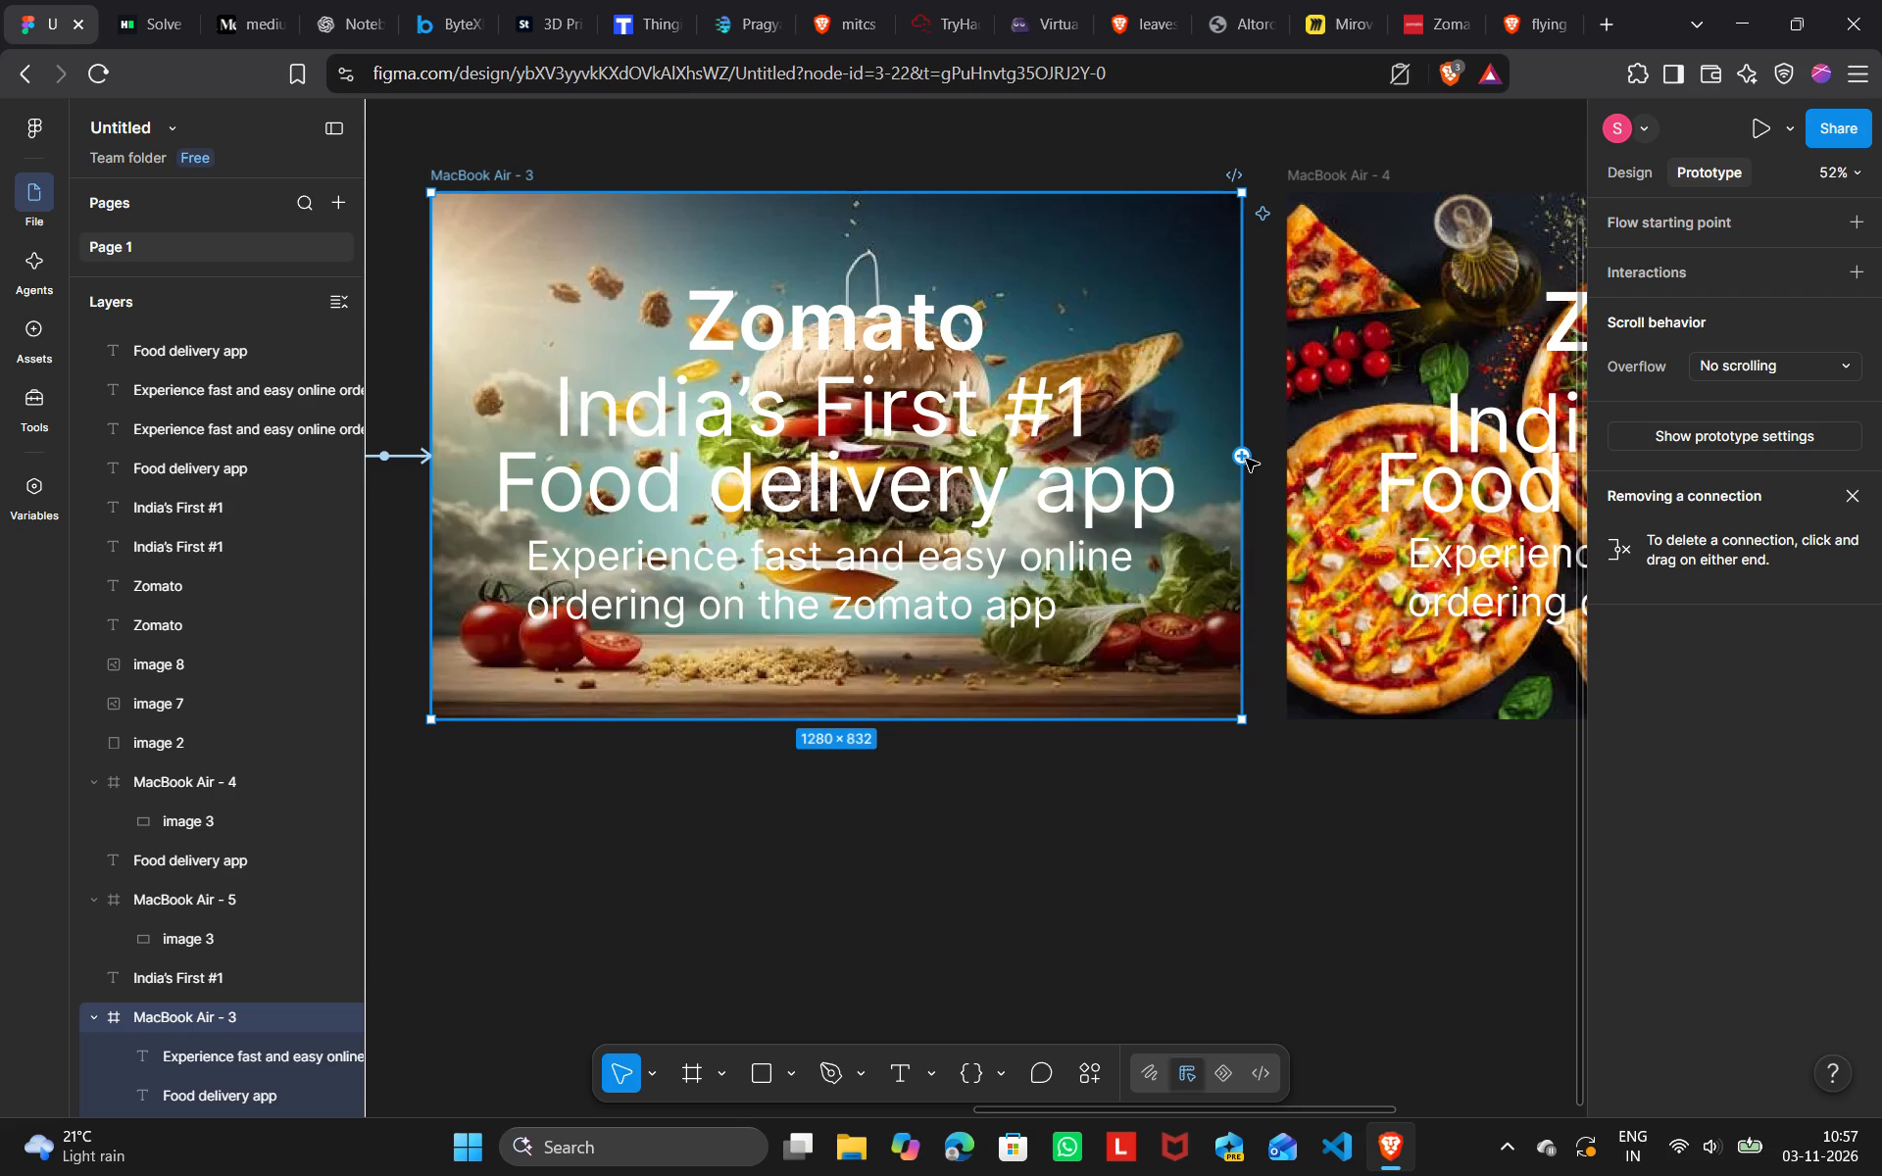
drag(1246, 459, 1288, 459)
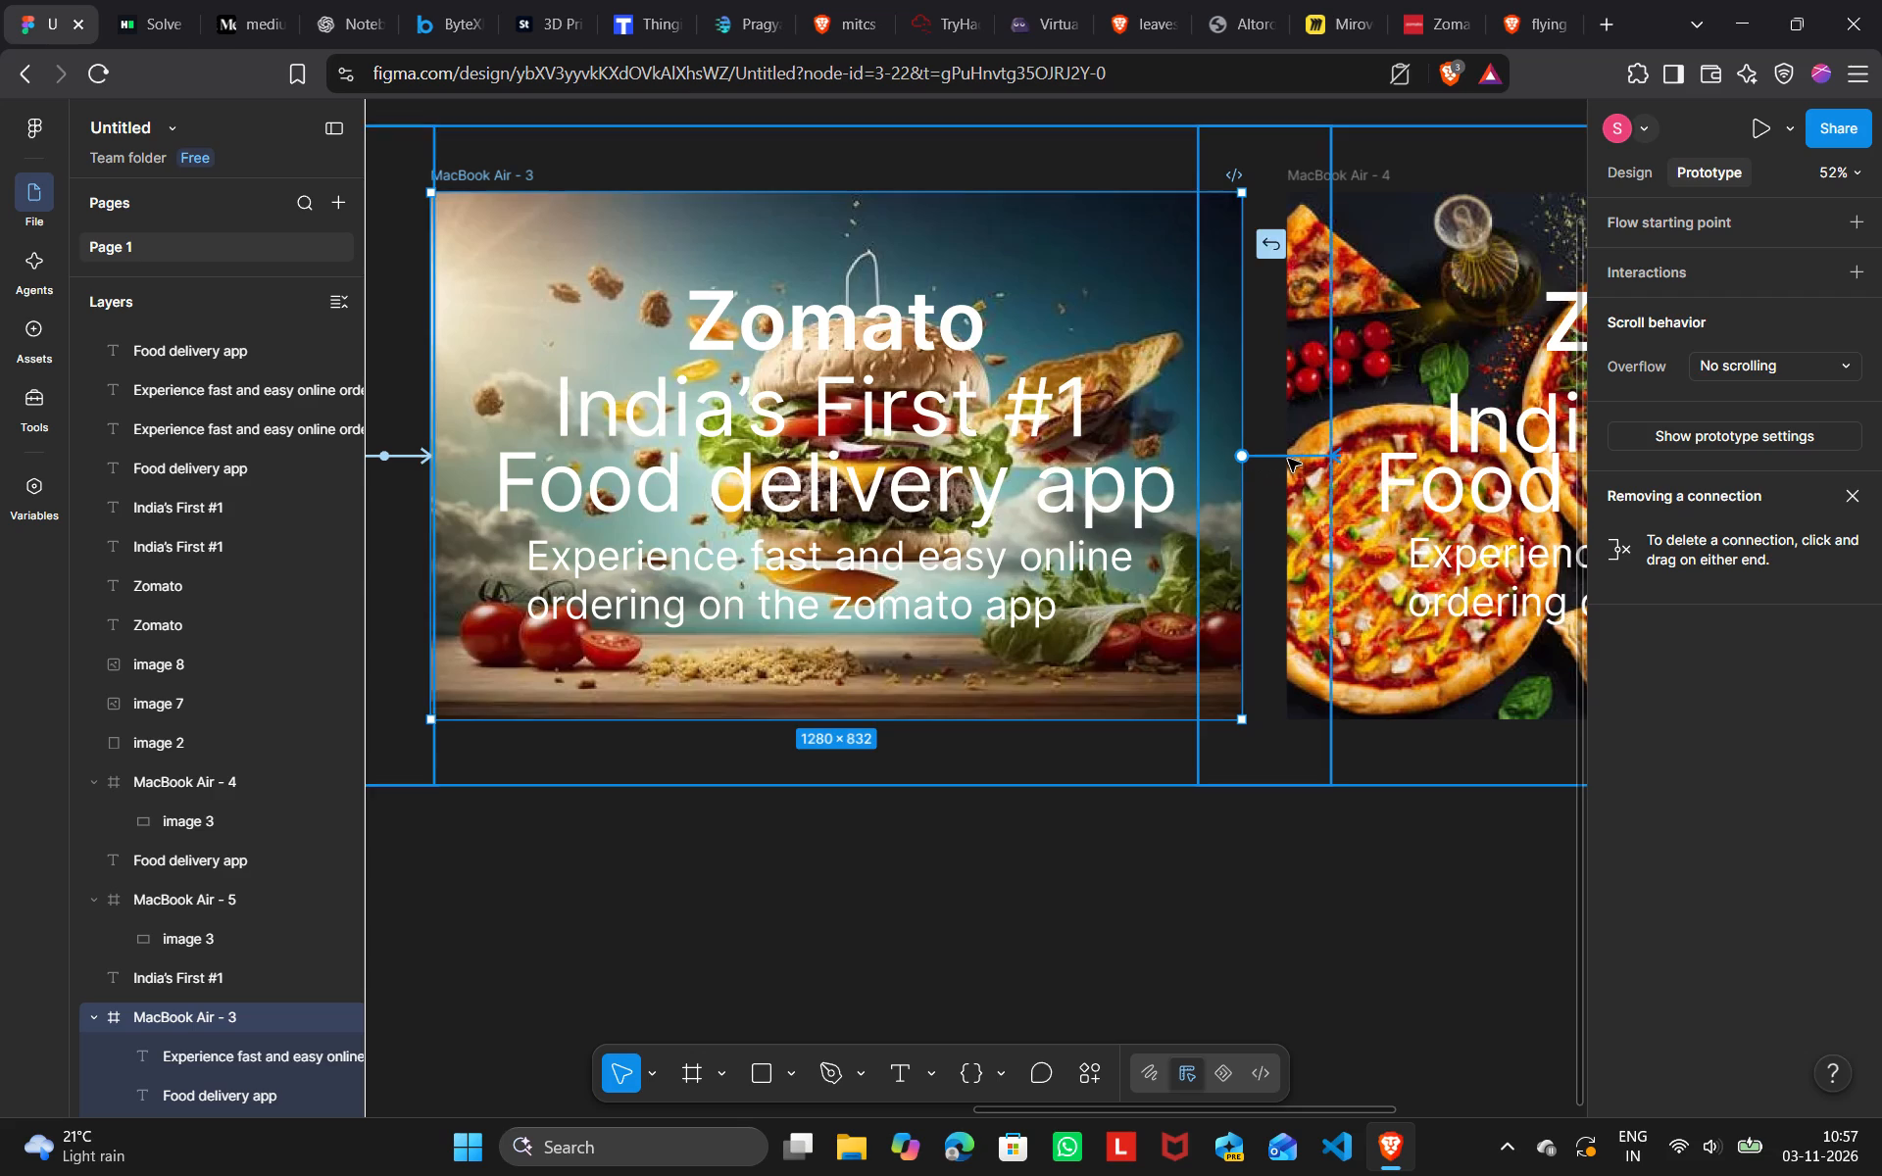
drag(1288, 459, 1289, 459)
click(1332, 564)
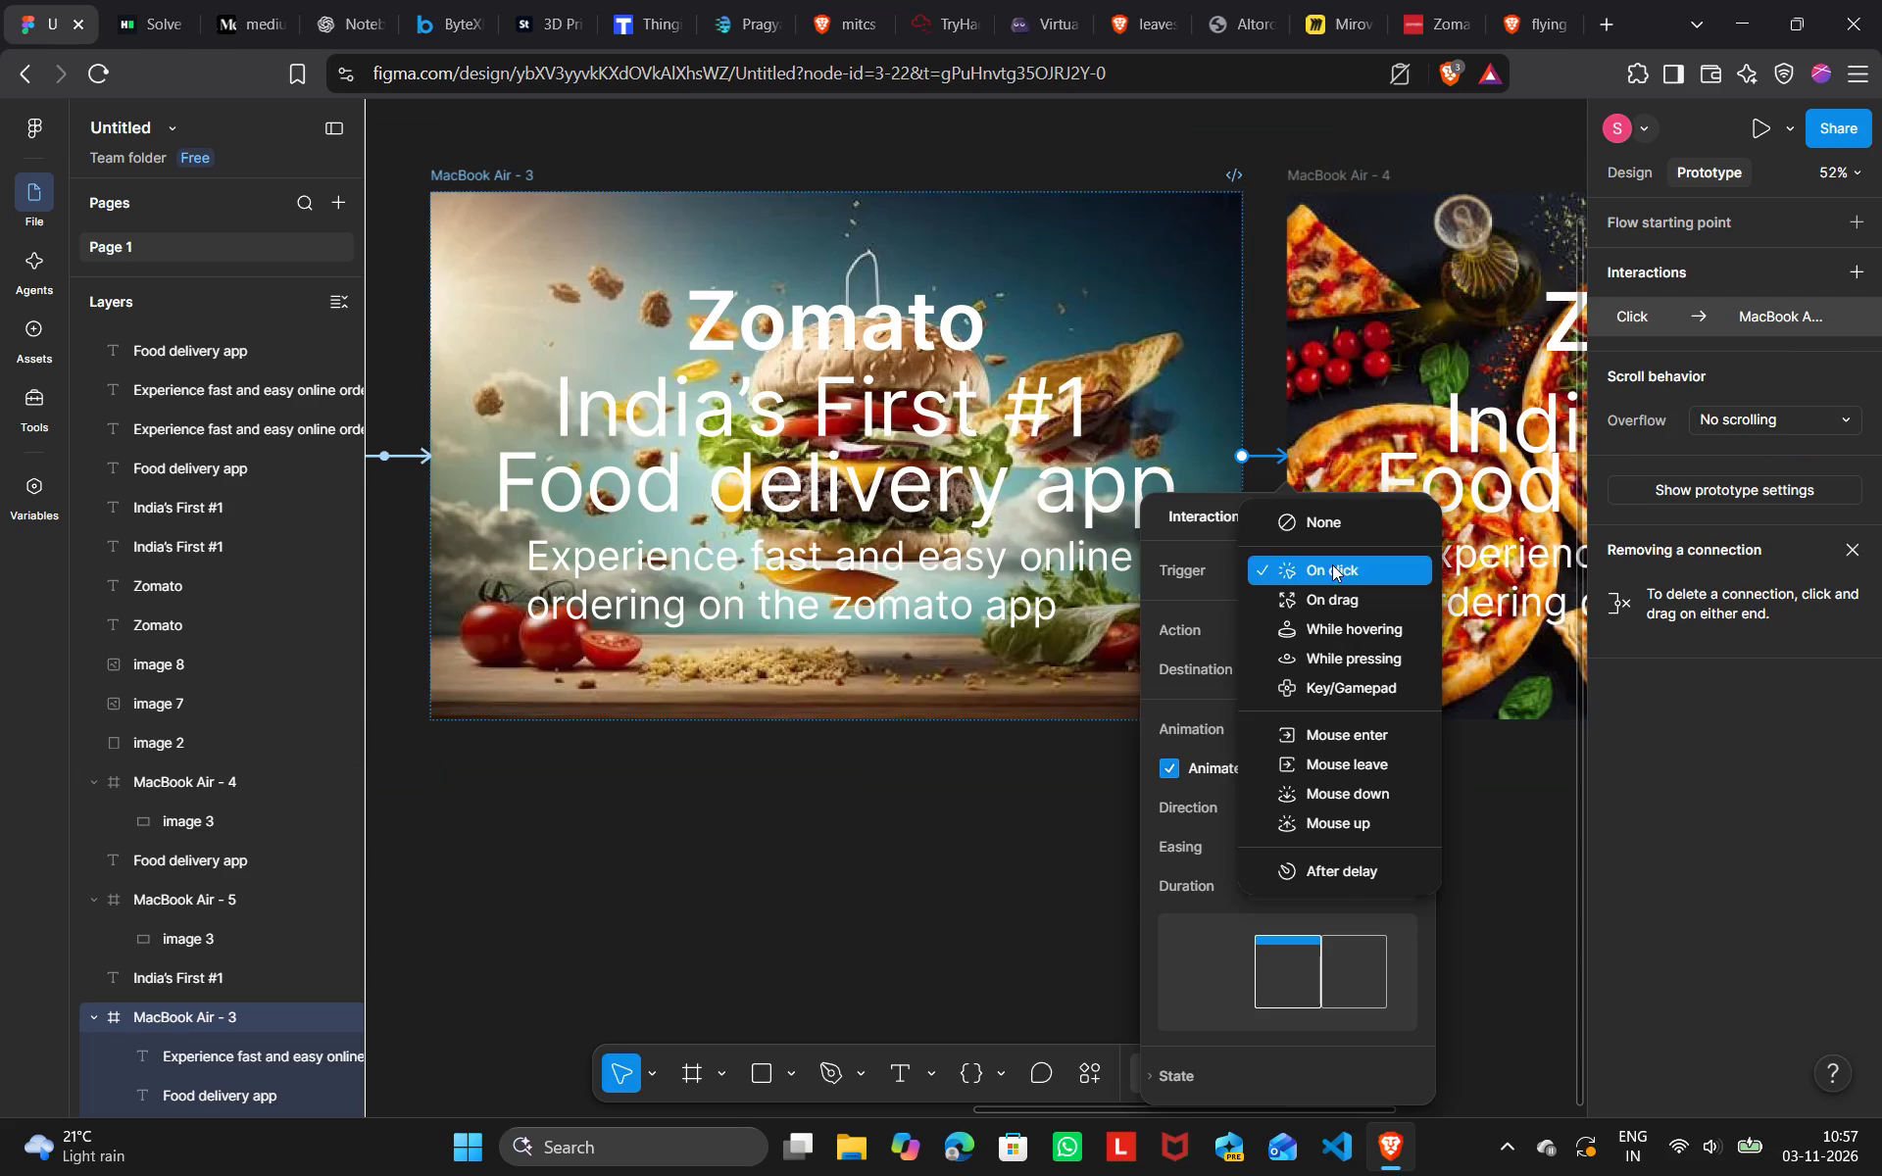
click(1333, 598)
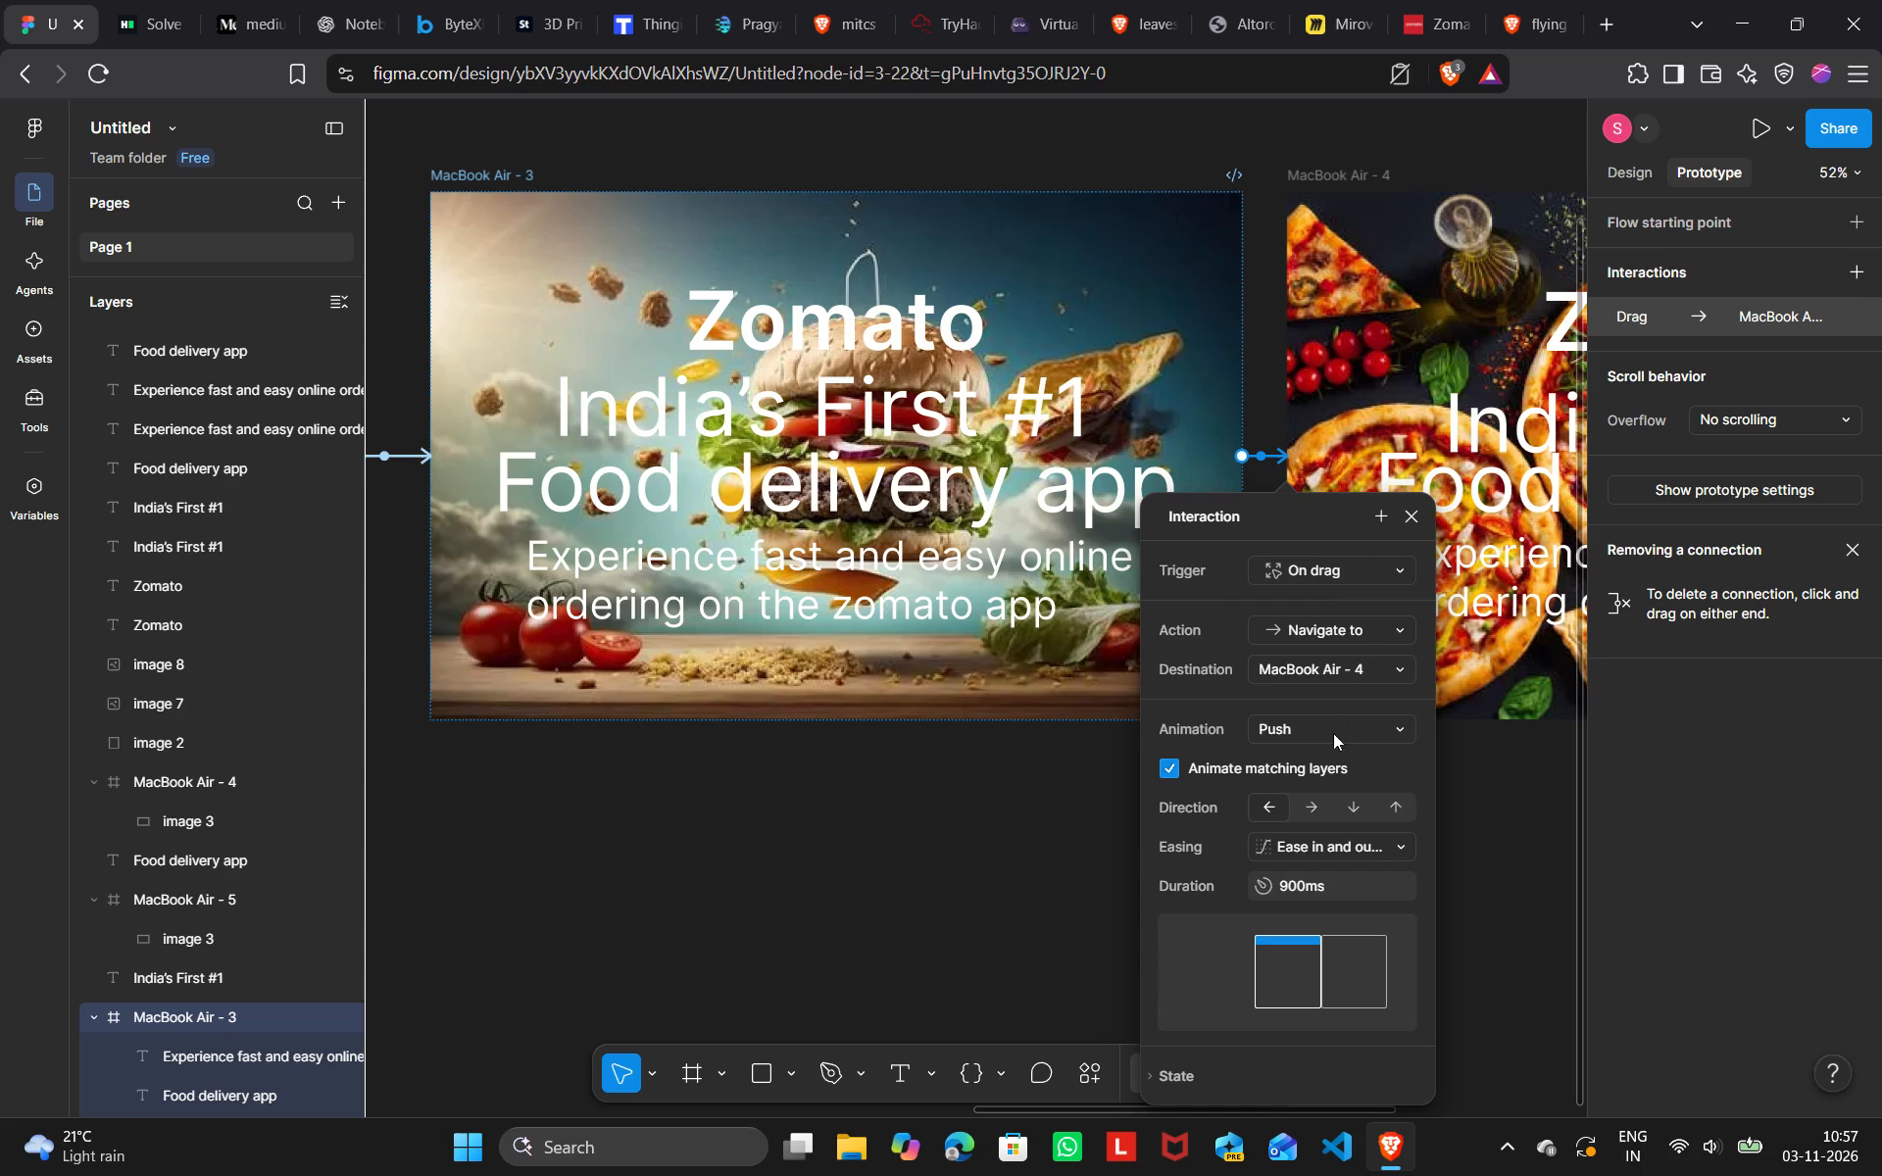
Set the new interaction's Push direction to rightward, expand its State options, and close its settings.
click(1311, 816)
scroll(1285, 957, down, 1)
click(1164, 968)
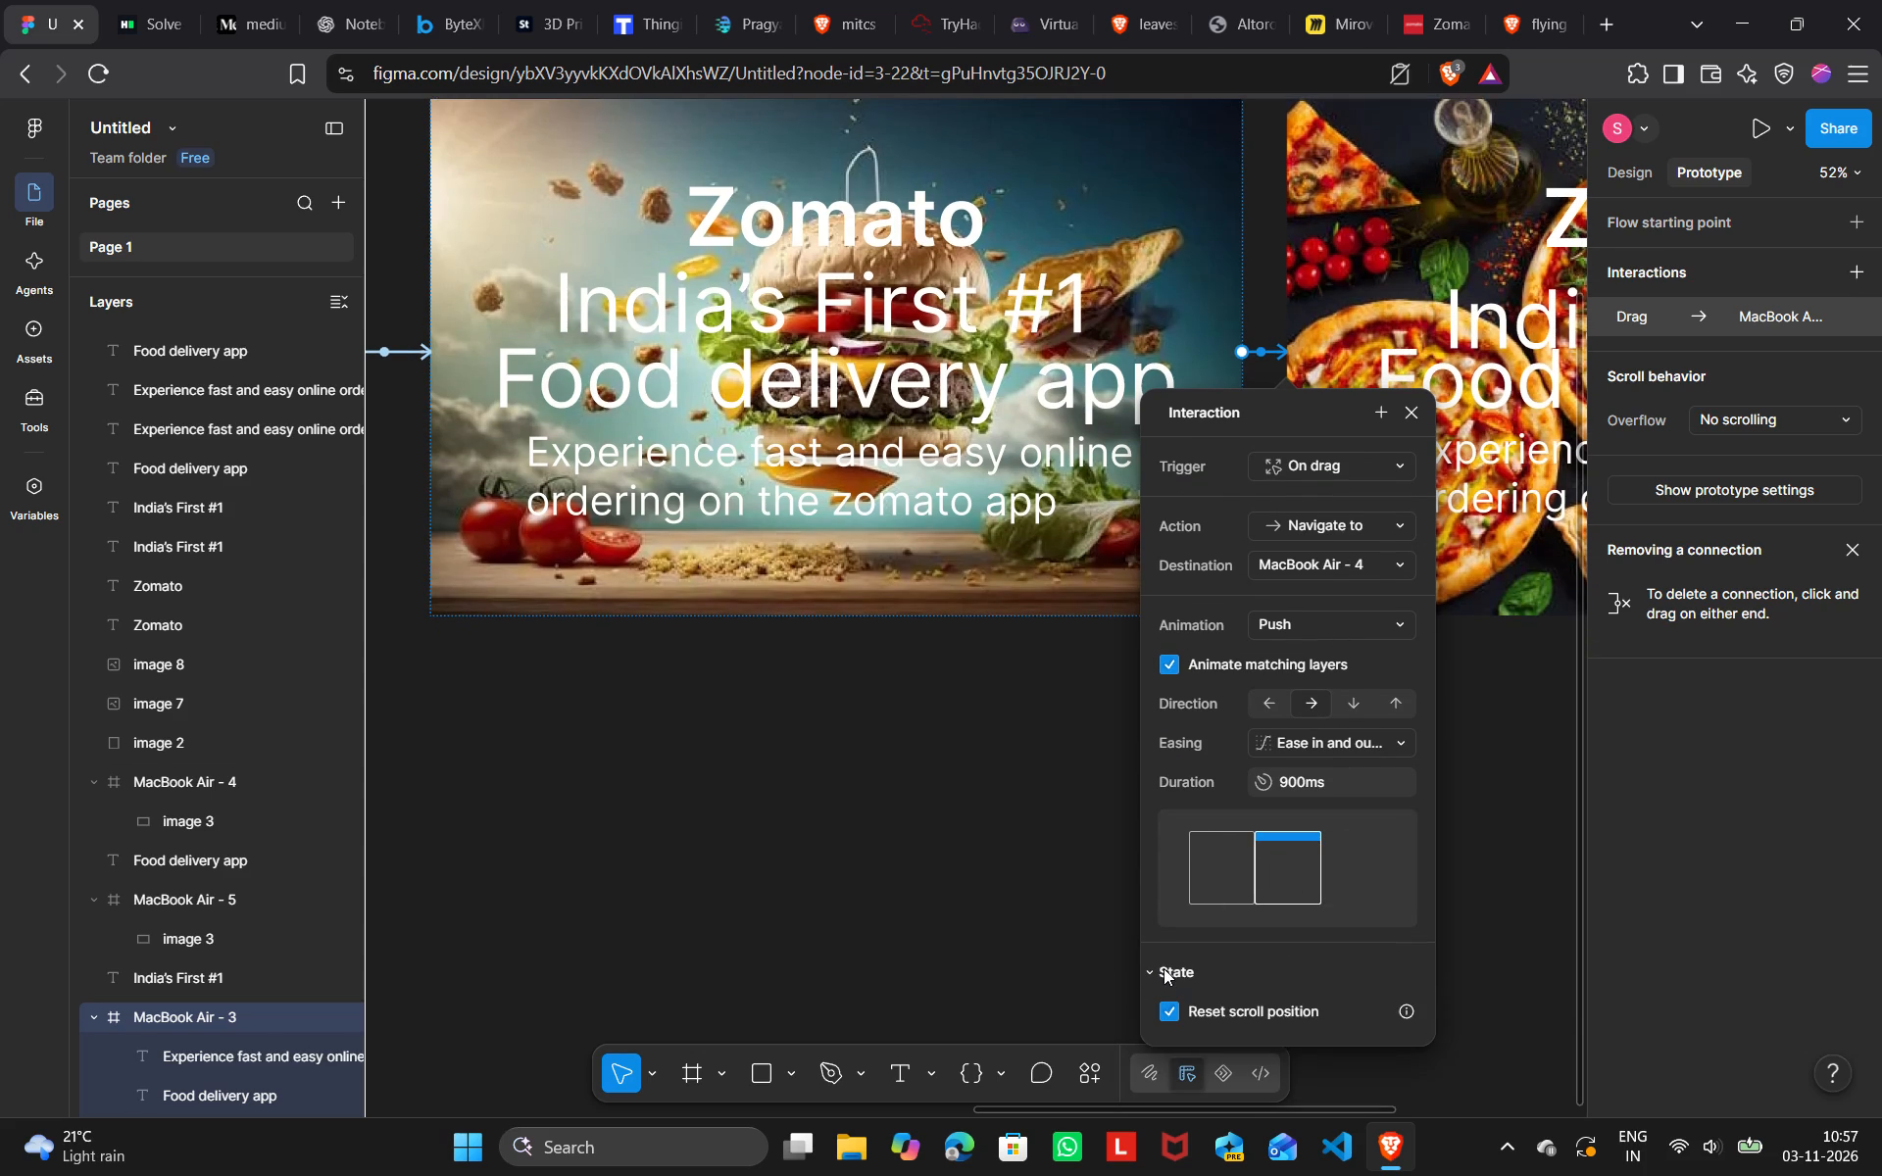
click(962, 808)
click(1121, 694)
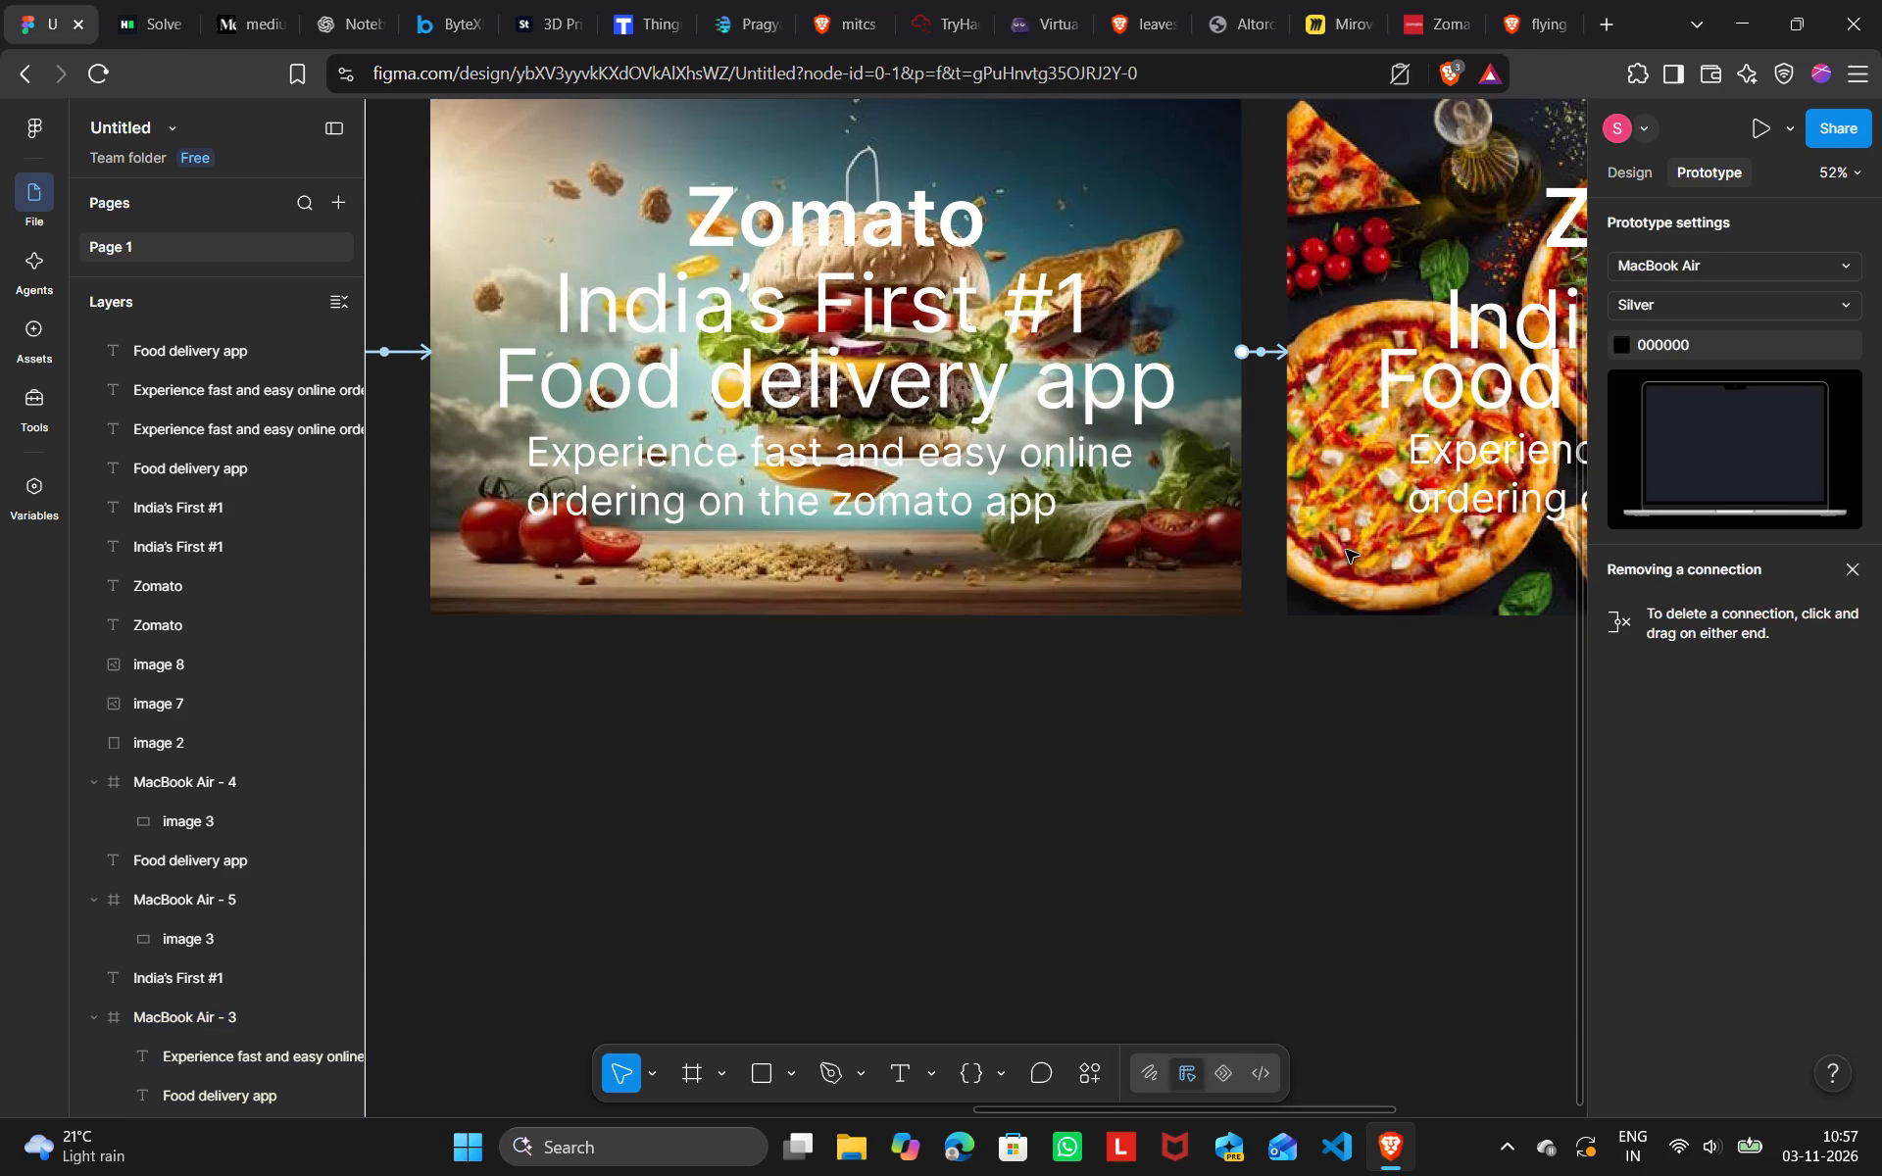
Check the connections between the frames and launch the prototype presentation.
scroll(1220, 711, right, 4)
scroll(1220, 711, left, 4)
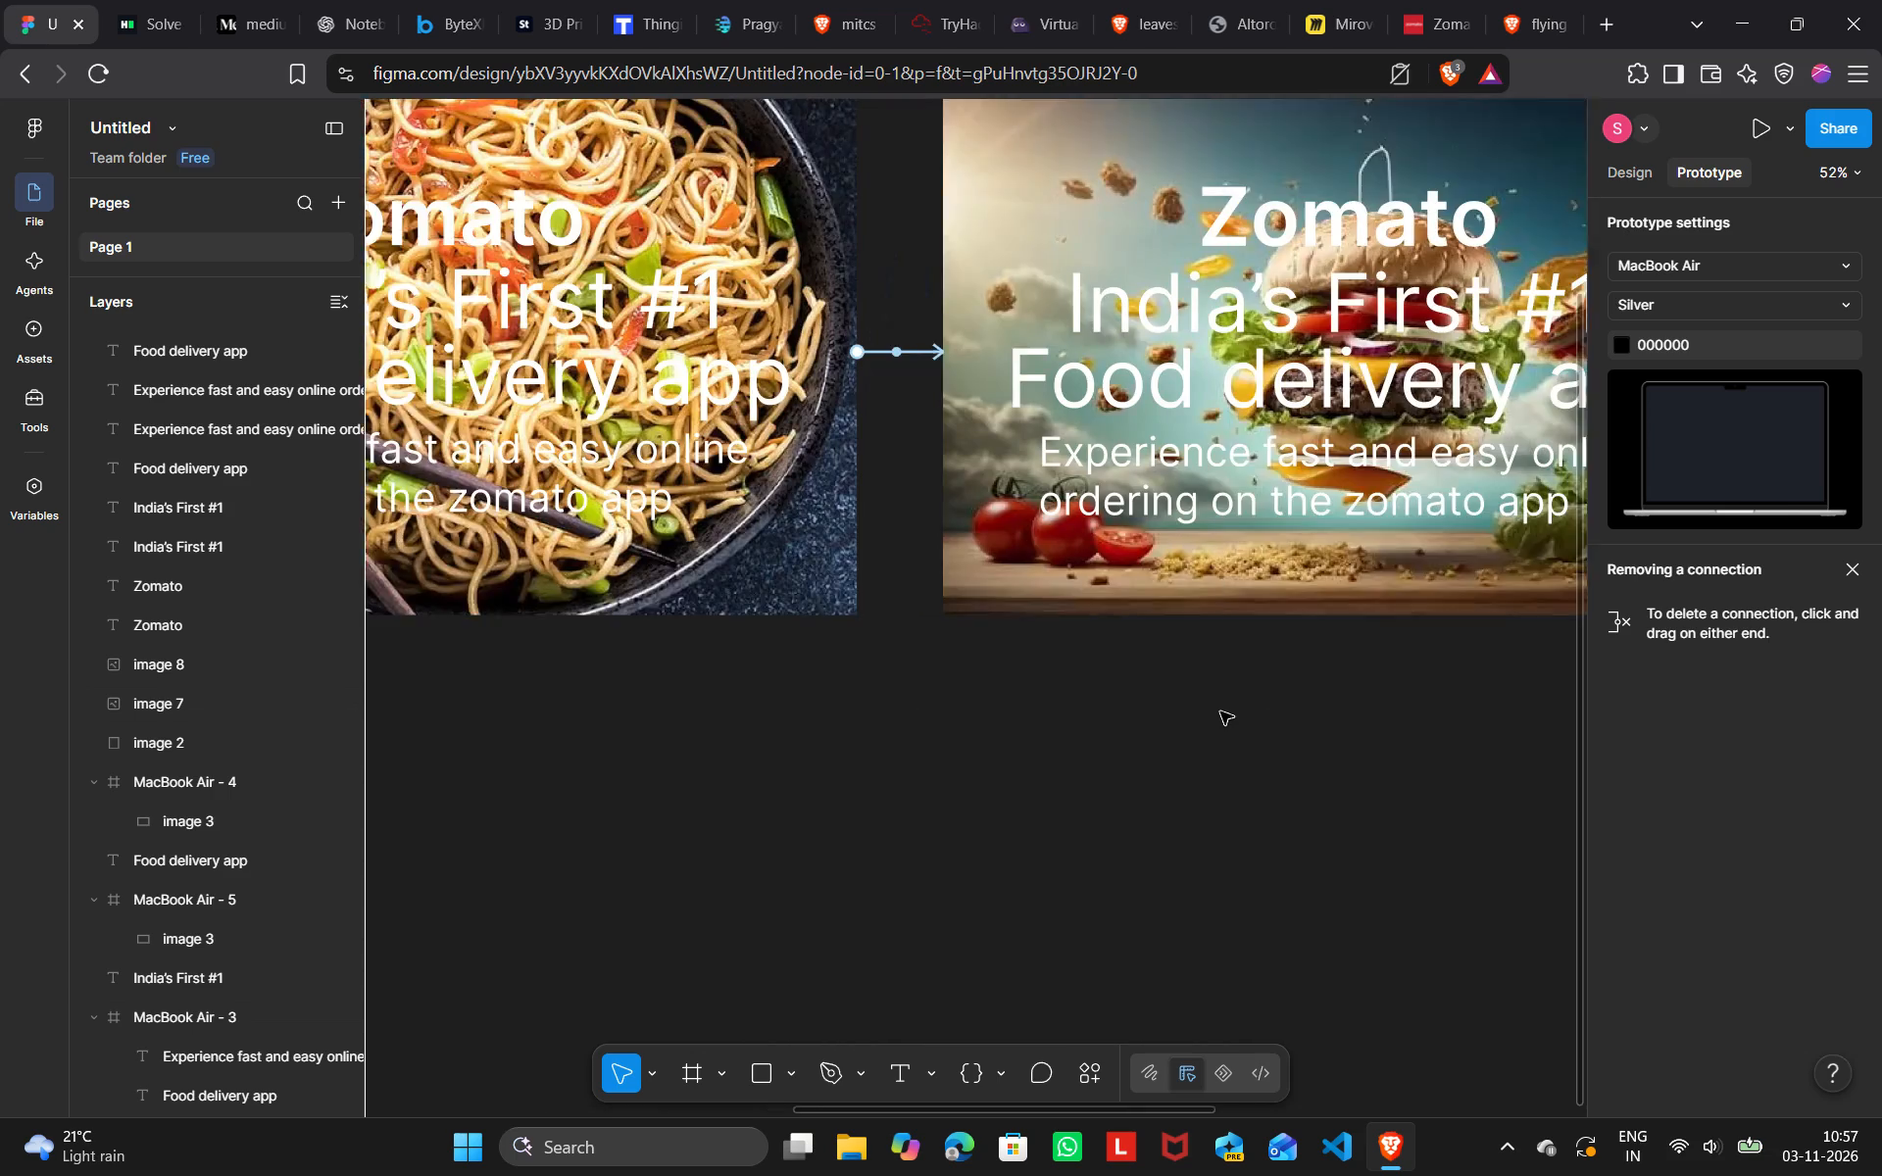
scroll(1220, 711, left, 2)
scroll(1220, 711, right, 2)
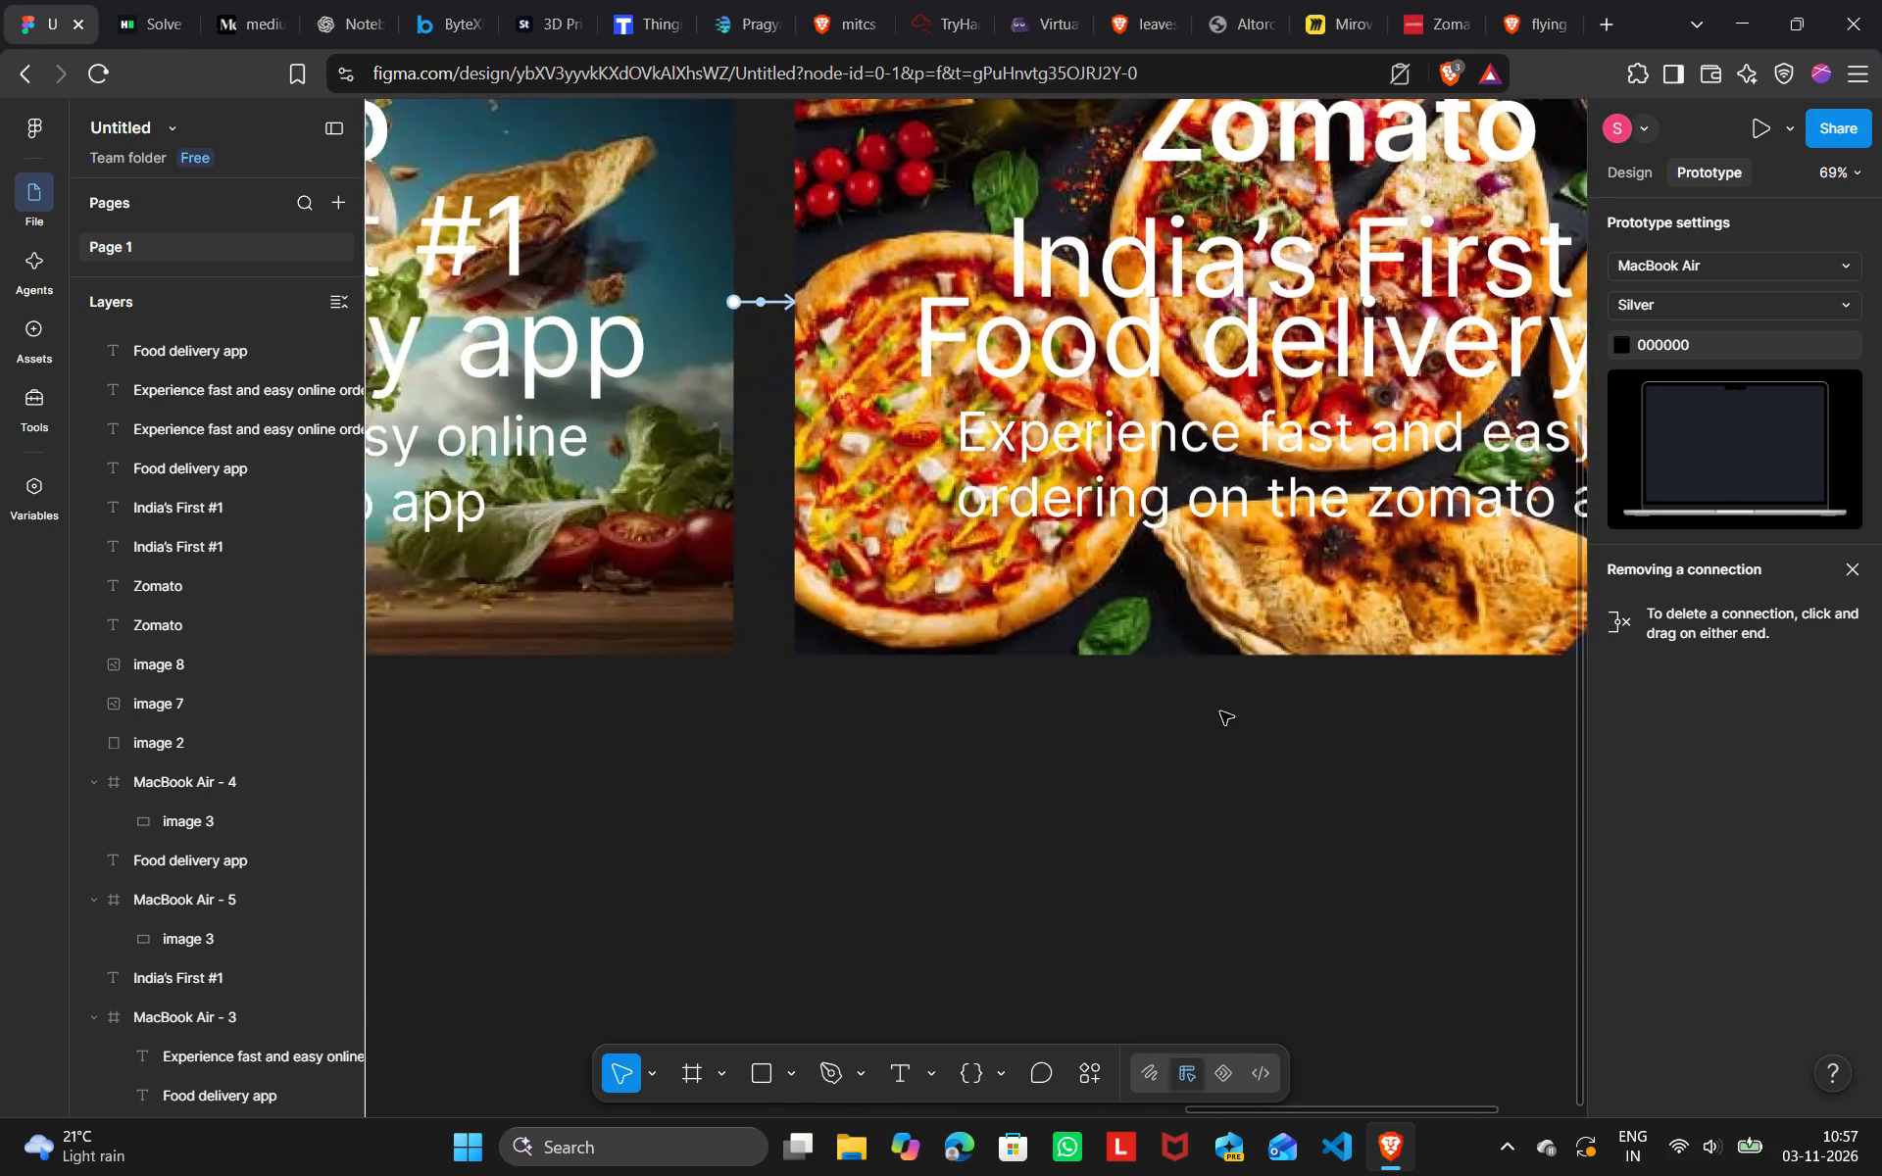
scroll(1220, 711, right, 1)
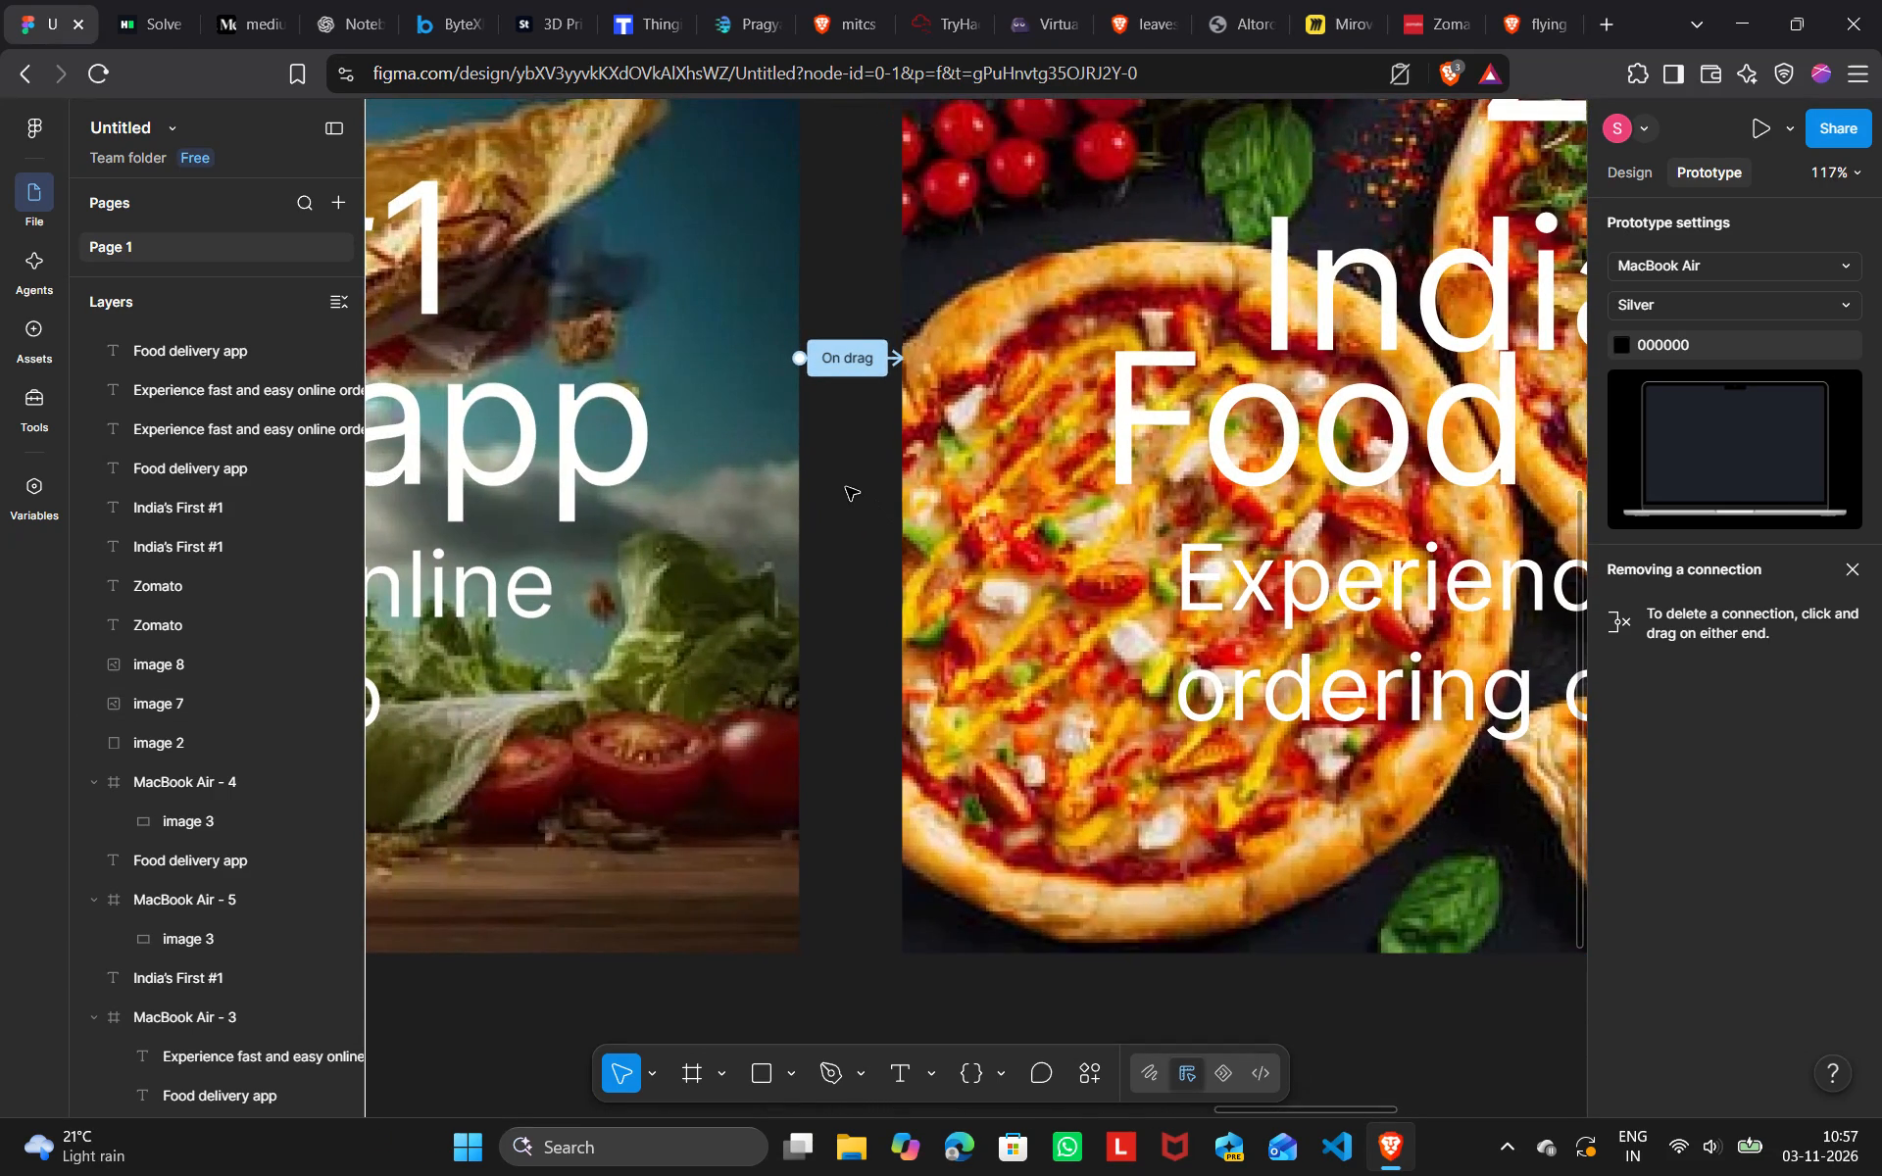
click(846, 487)
click(1751, 126)
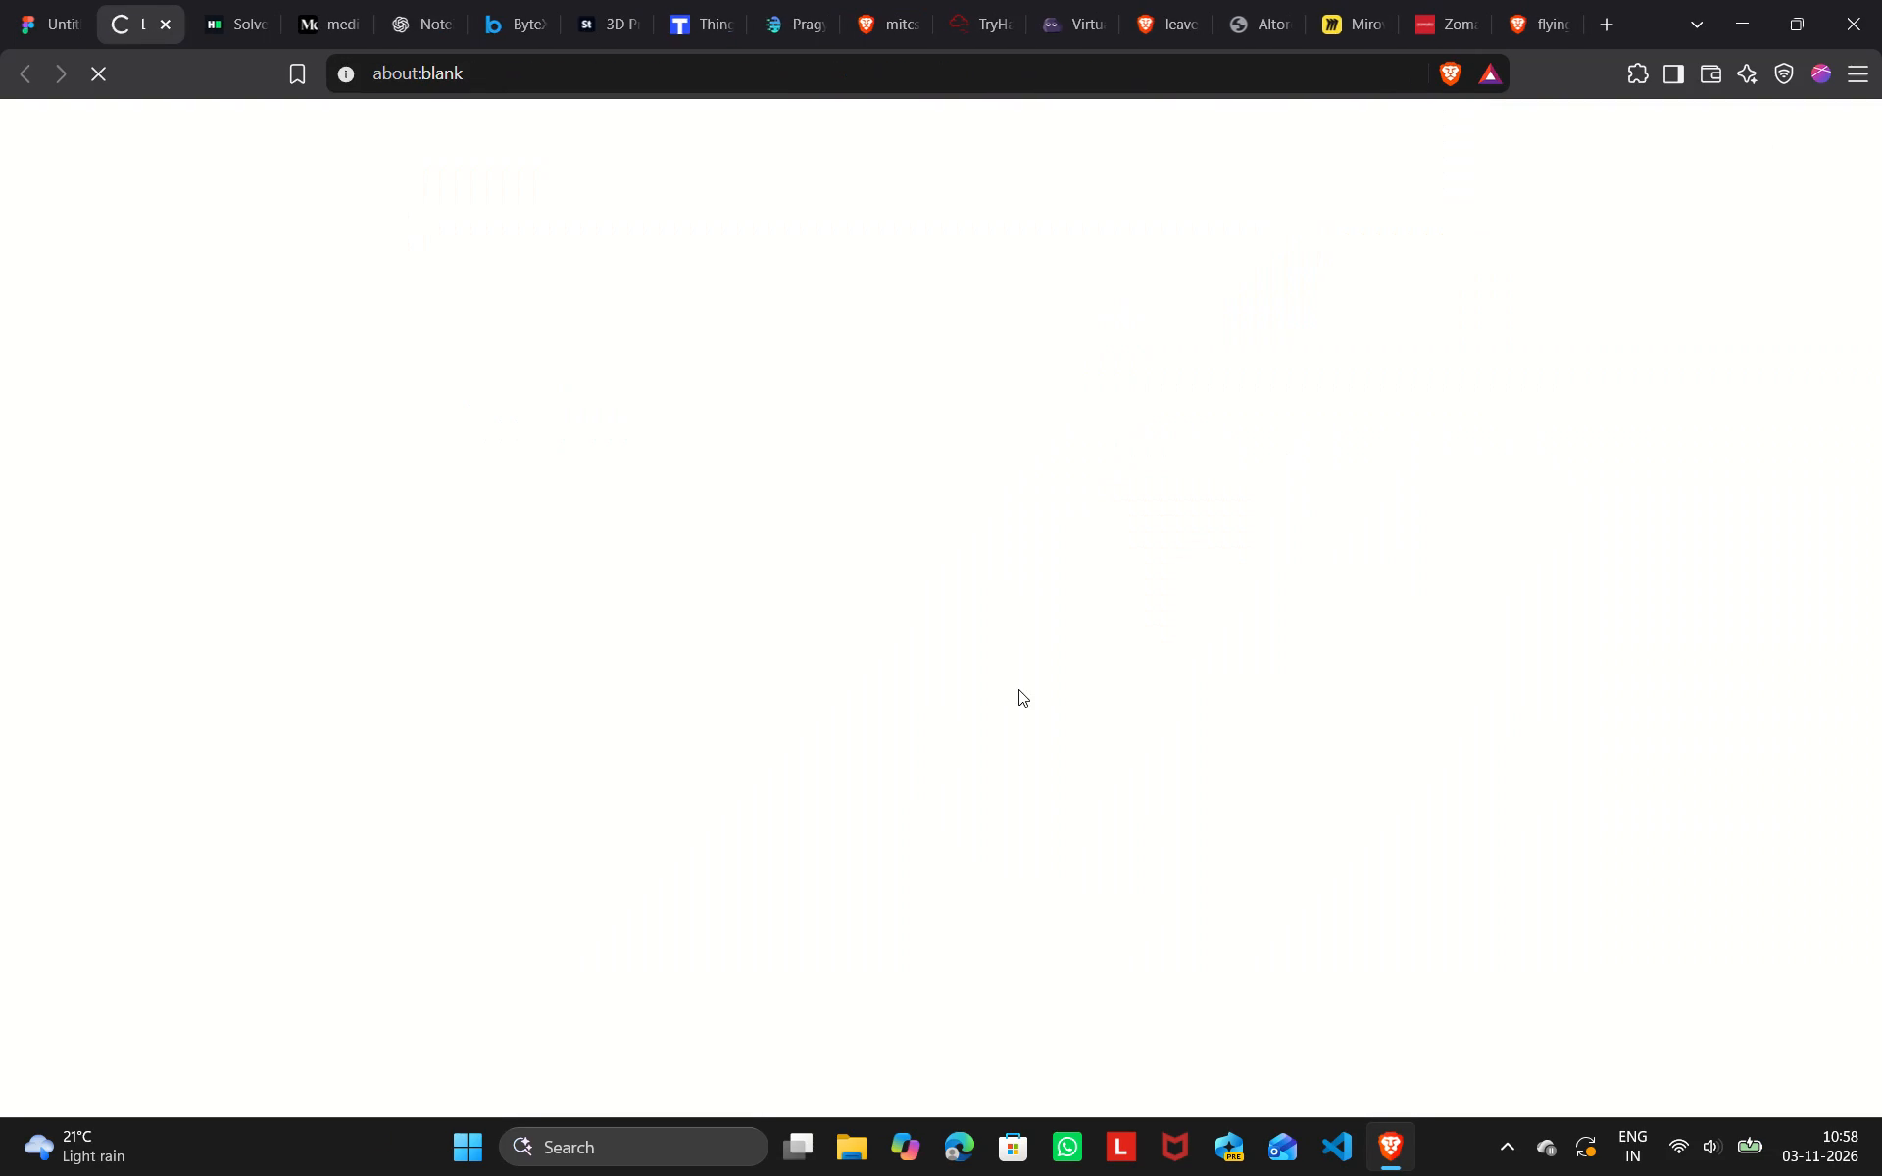
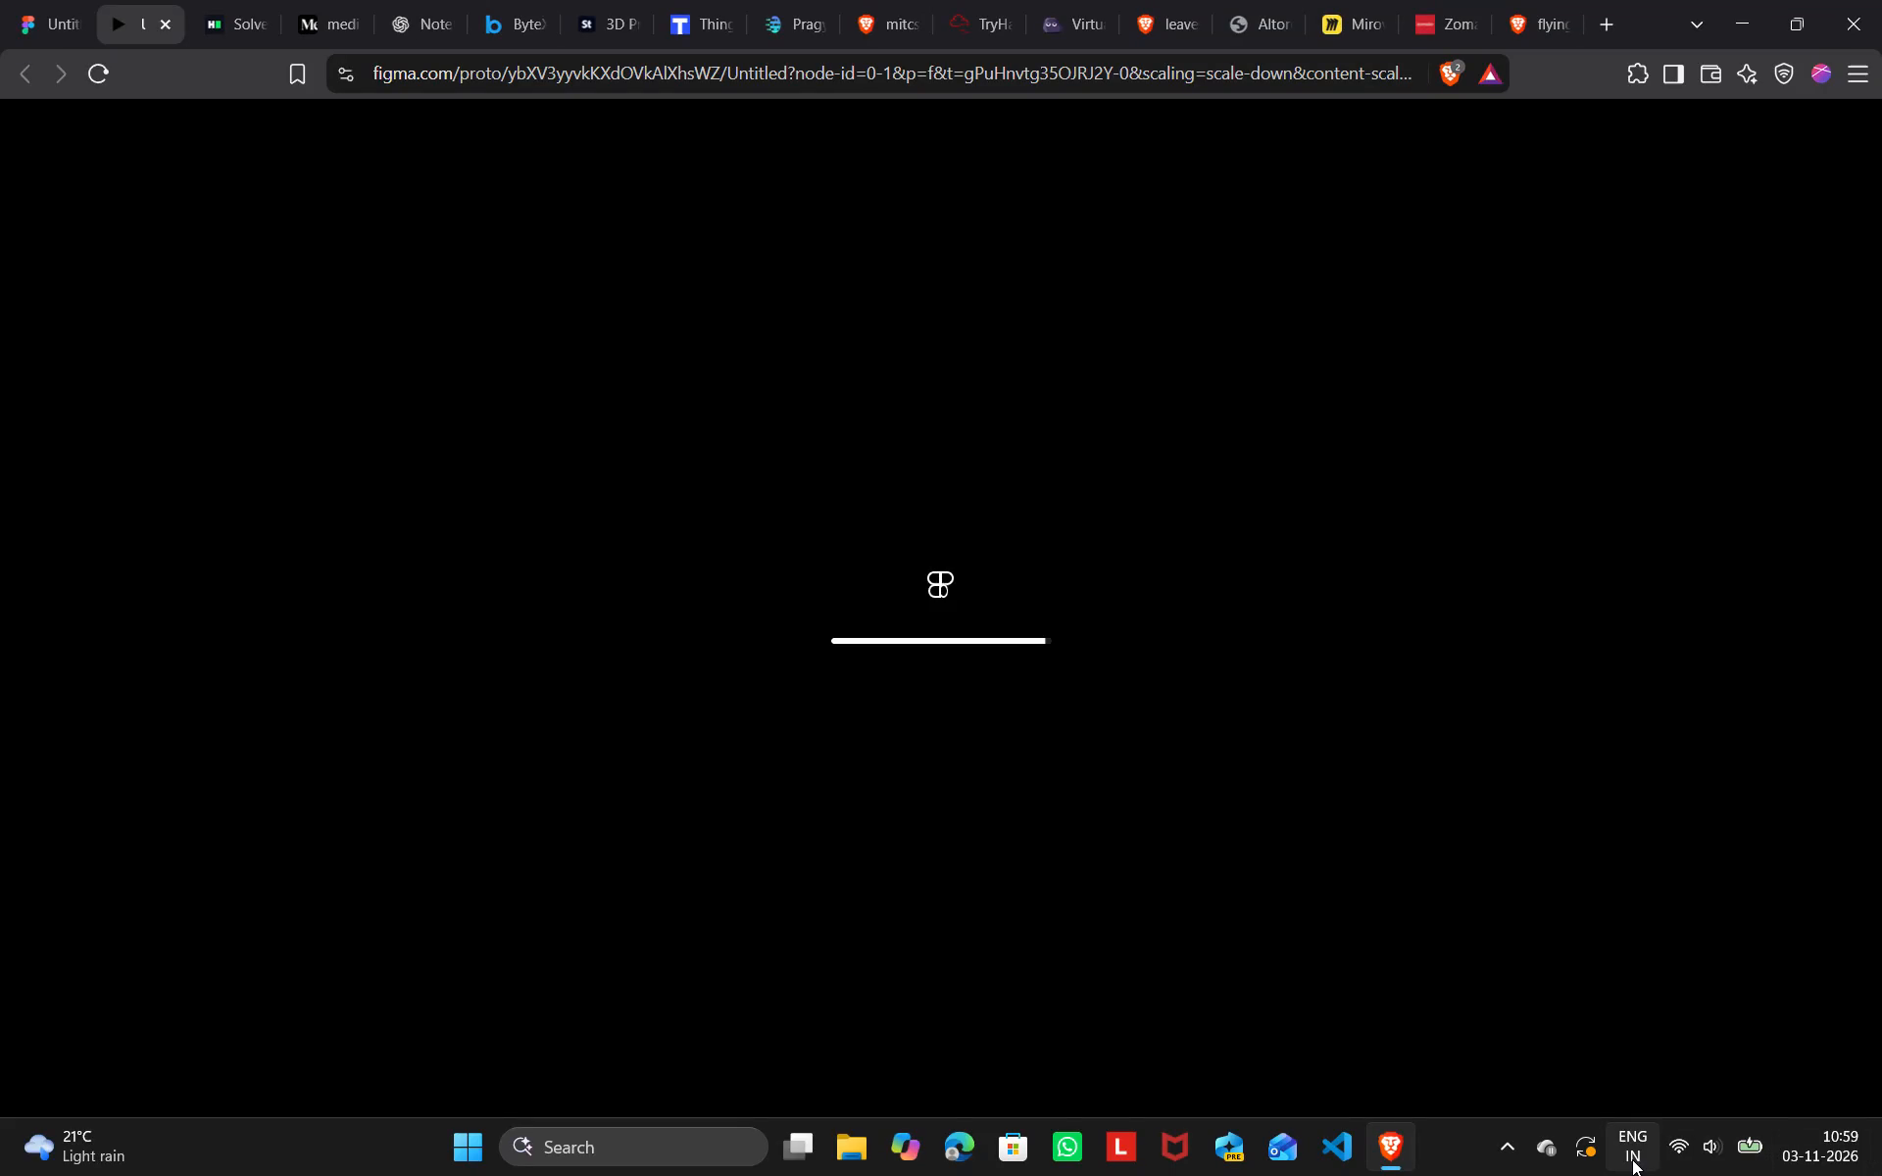
Check the computer's Wi-Fi connection in the system's quick settings while the prototype presentation is loading.
click(1633, 1158)
click(1686, 801)
click(1735, 1157)
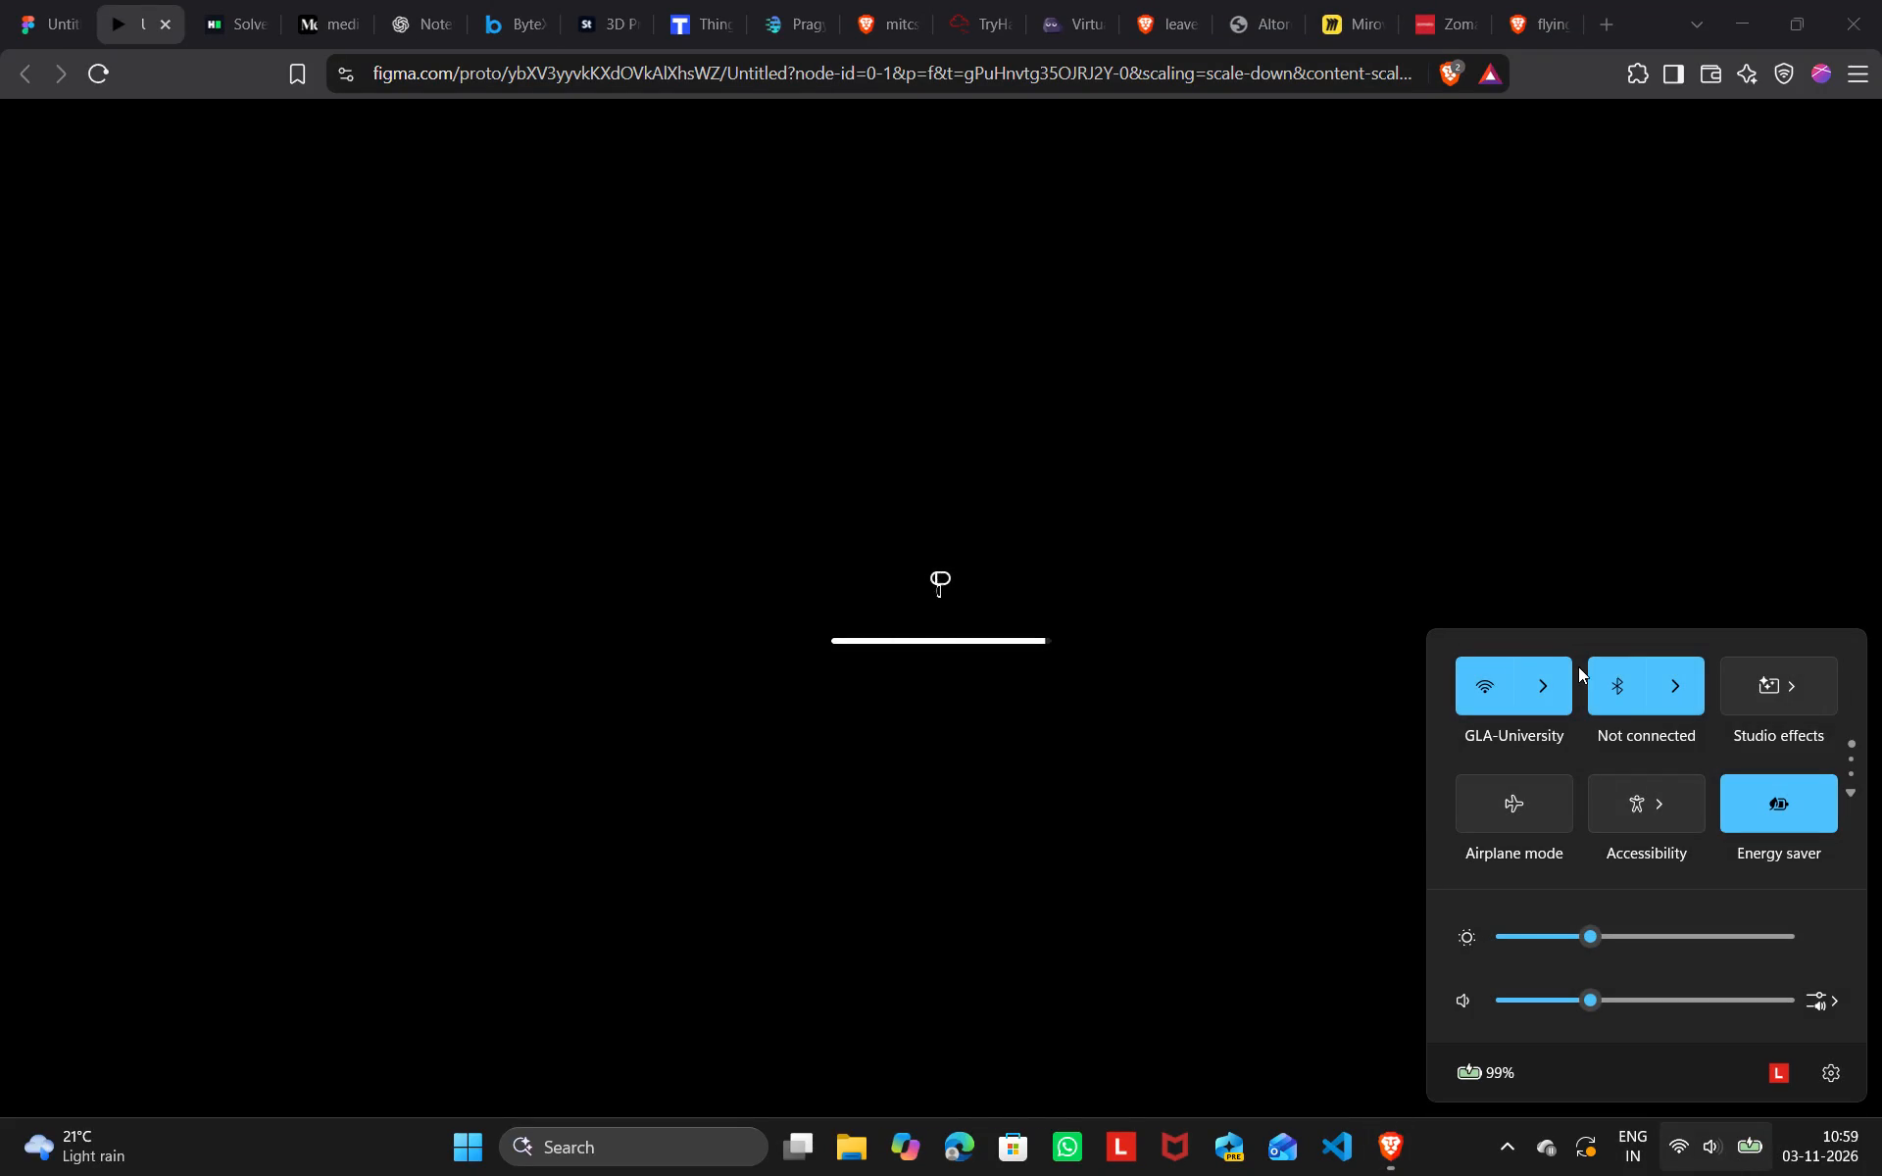
click(1560, 679)
triple_click(1554, 695)
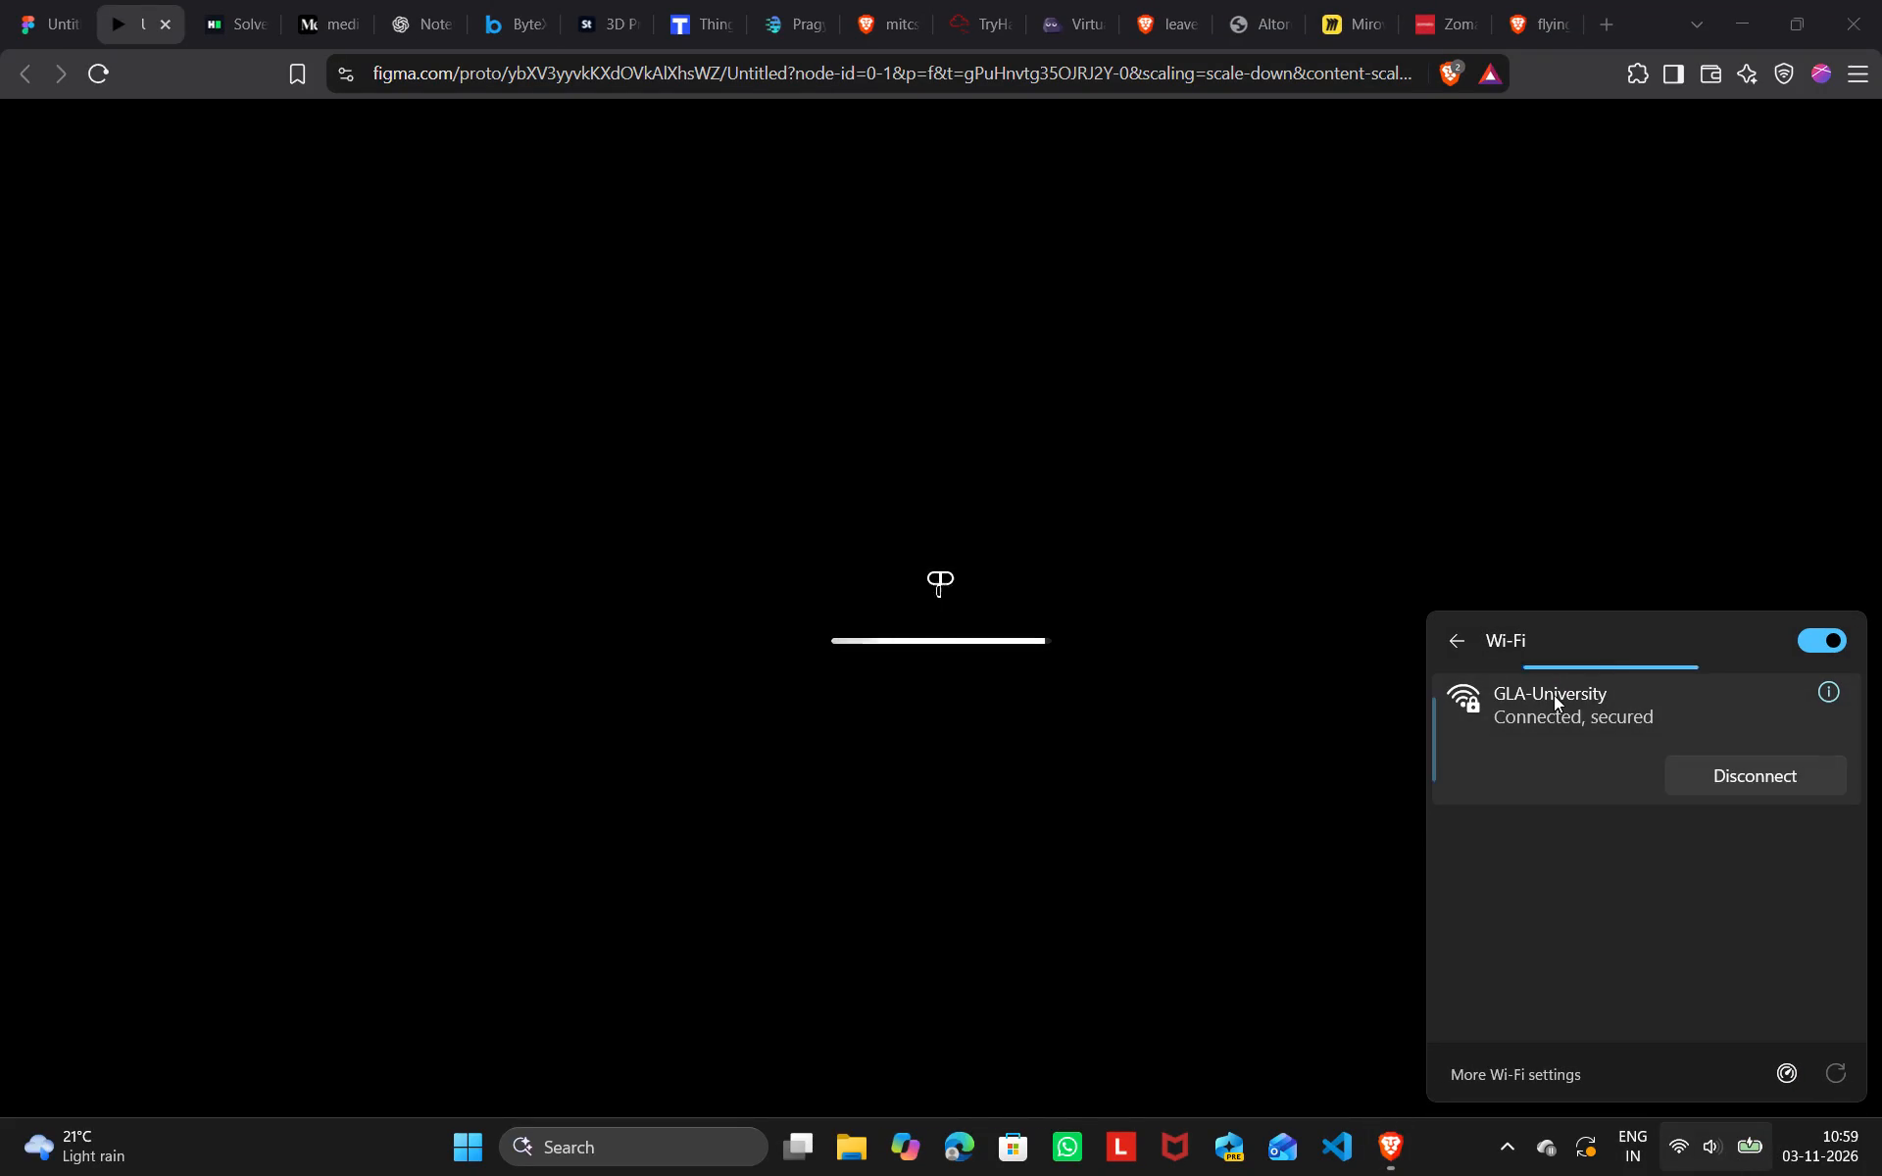
triple_click(1554, 695)
triple_click(1554, 695)
triple_click(1554, 695)
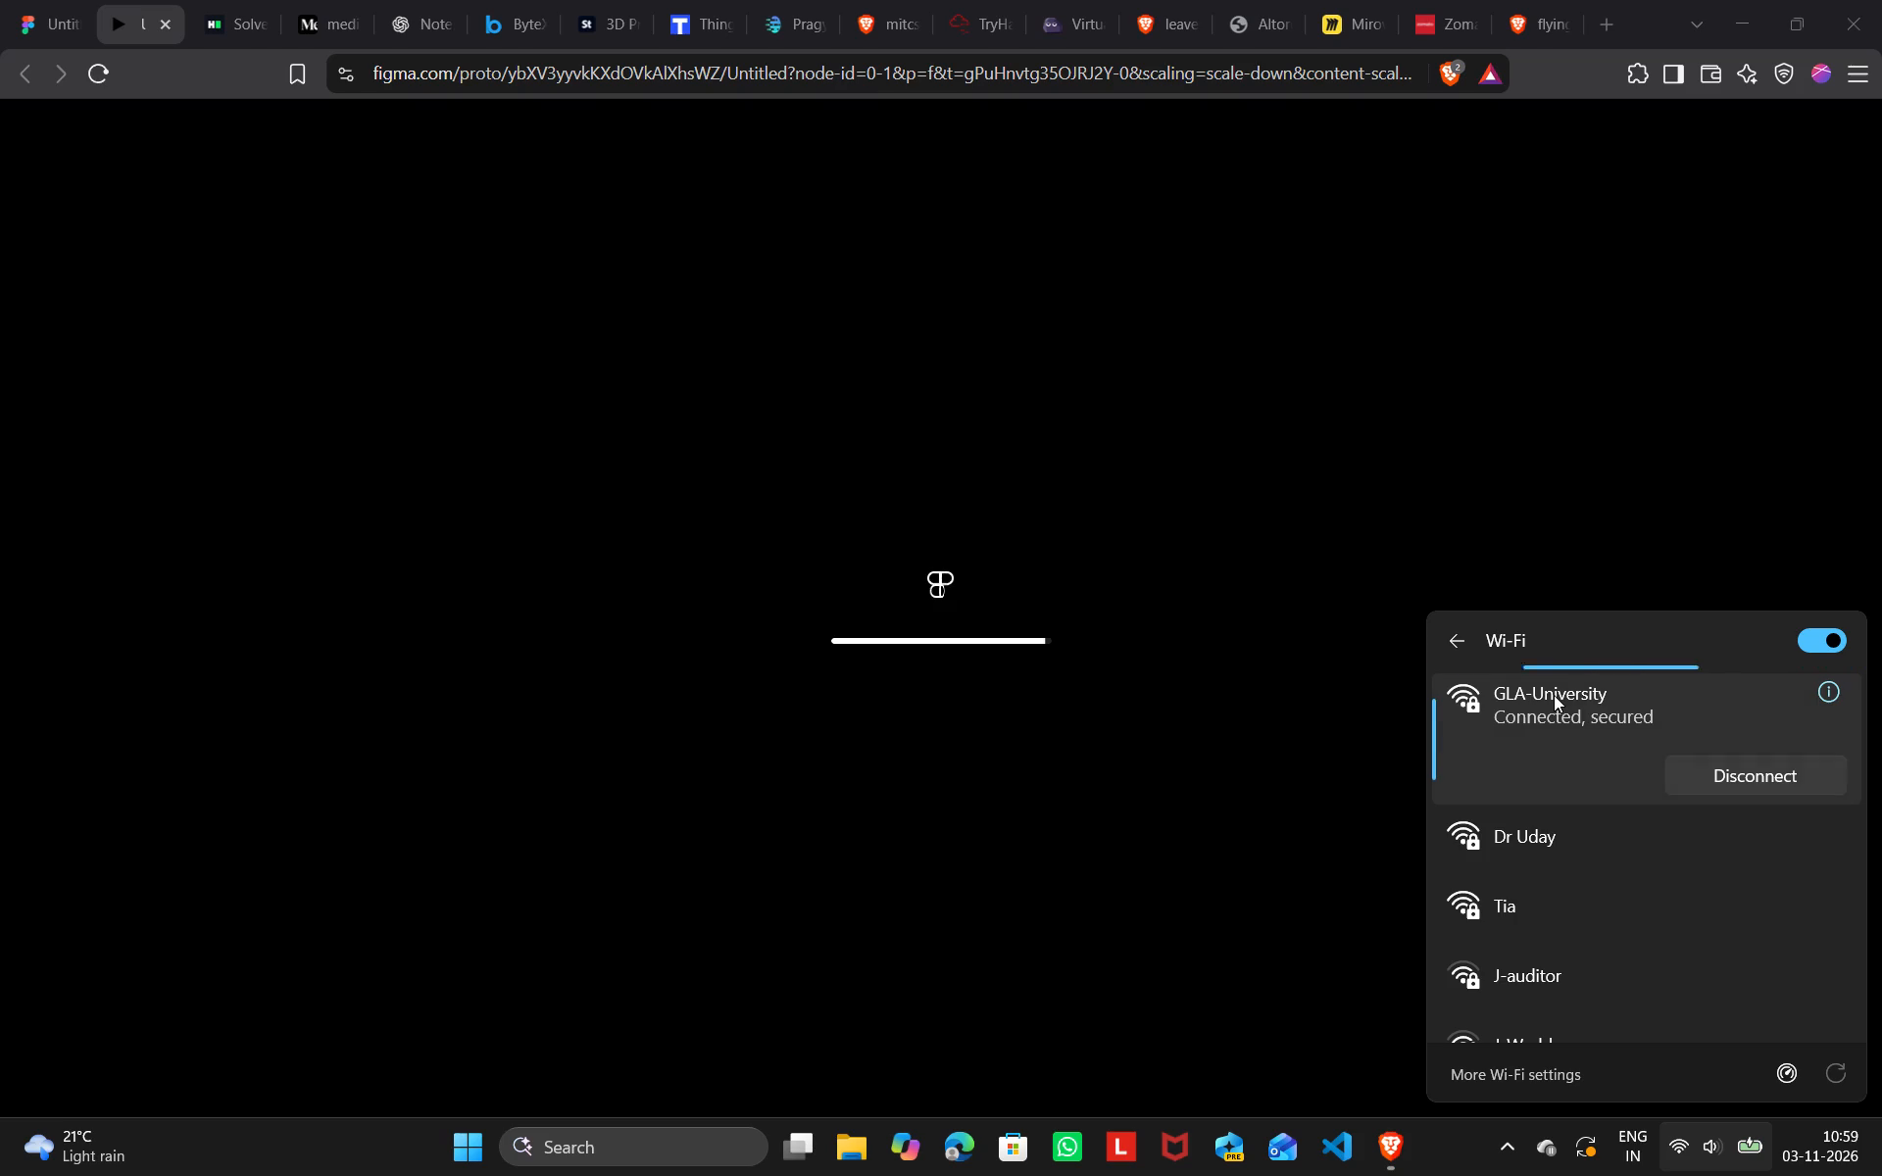
triple_click(1554, 695)
triple_click(1554, 695)
triple_click(1554, 695)
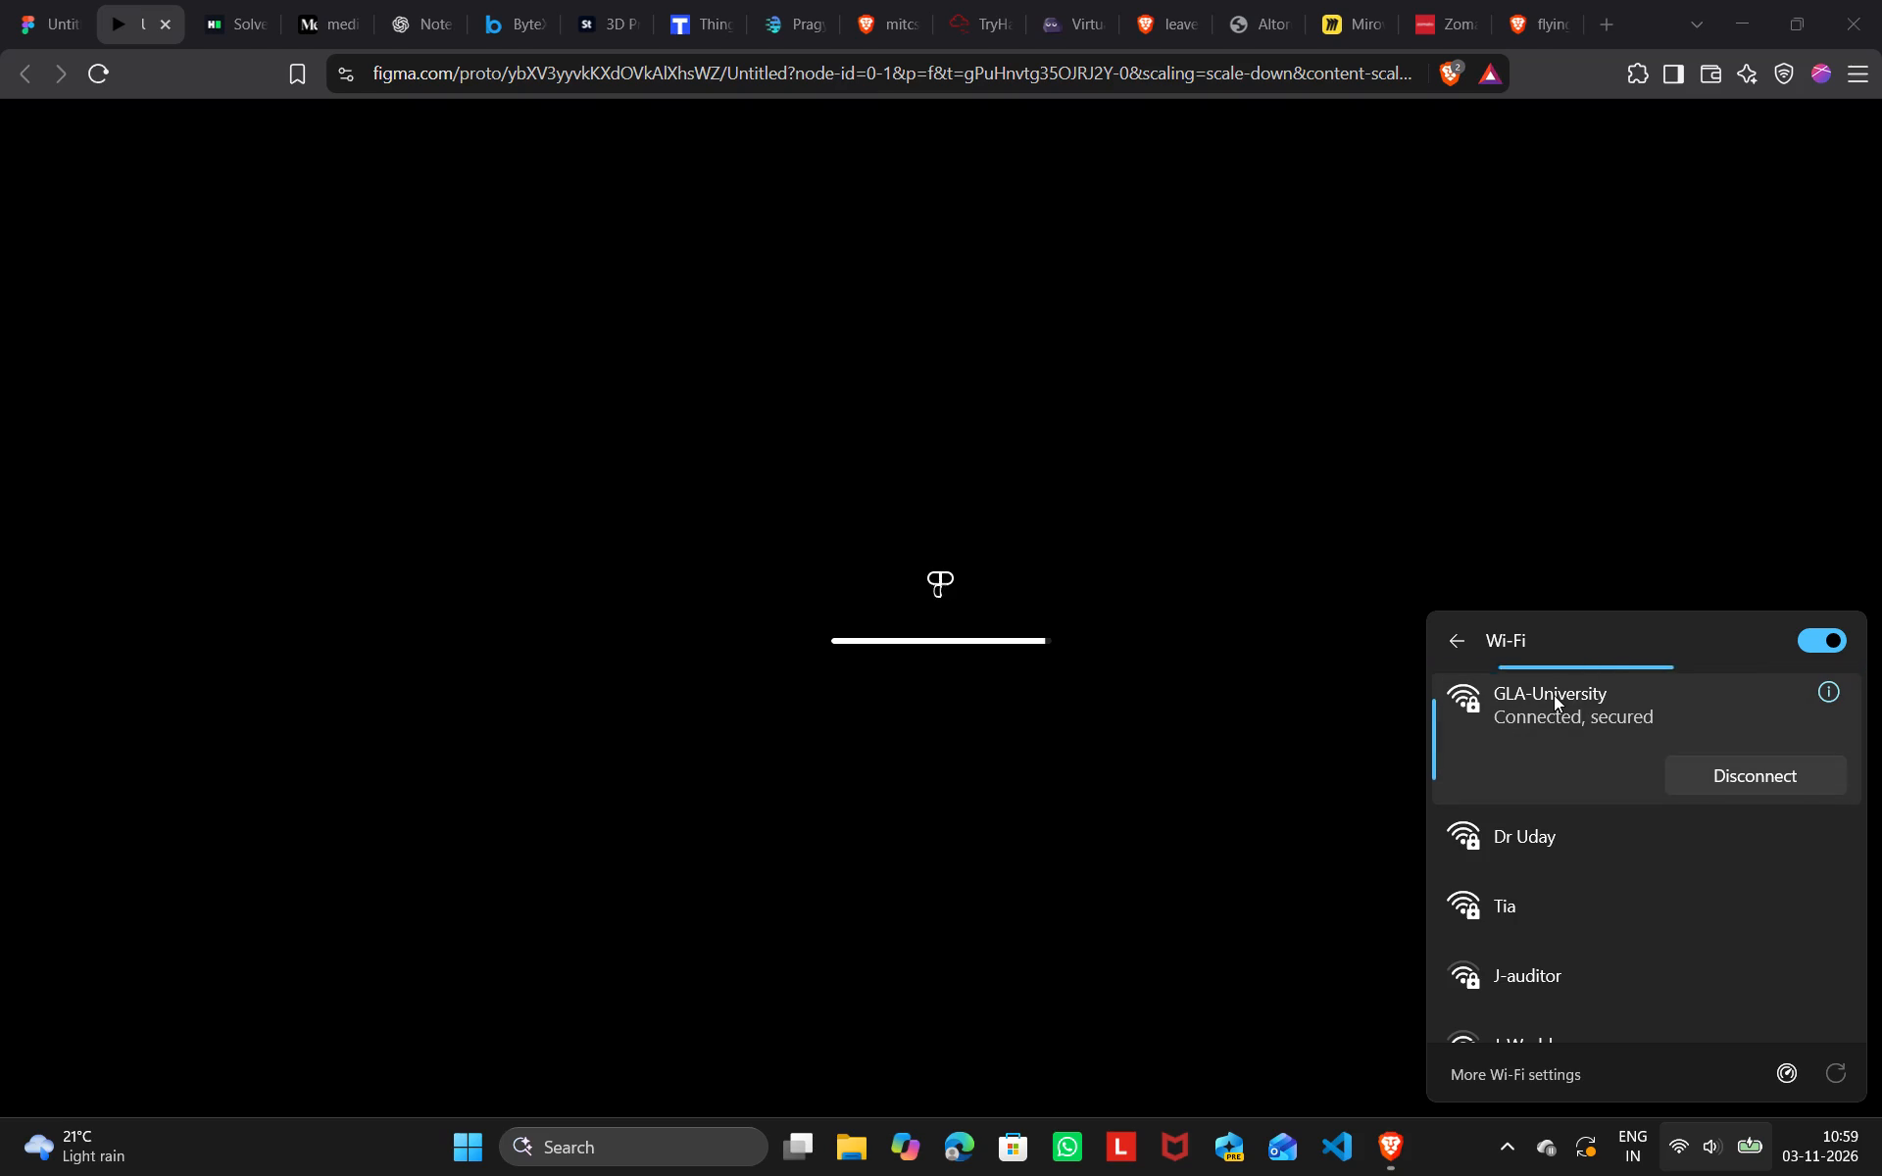
triple_click(1554, 695)
click(1554, 695)
click(1441, 347)
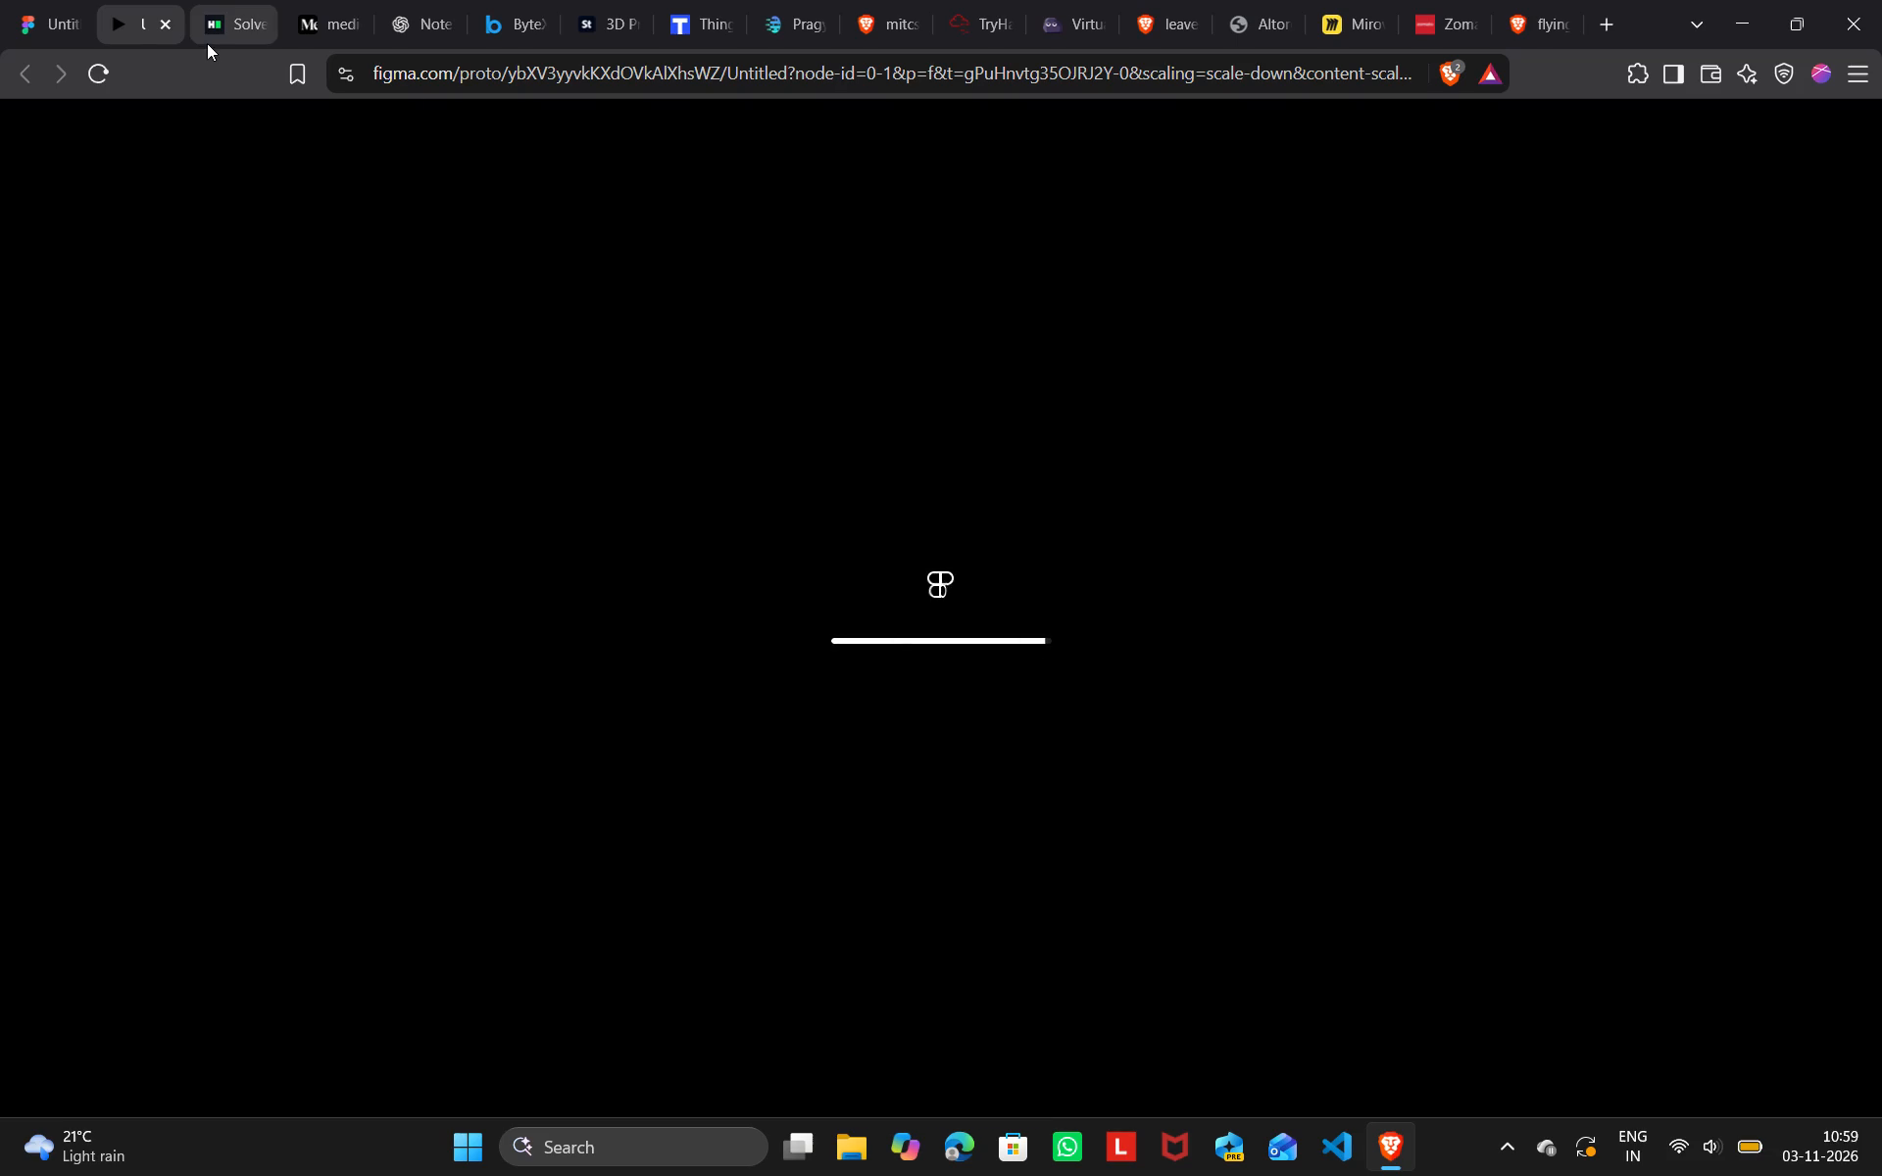
Close the stalled prototype presentation and return to the Untitled design file.
click(164, 23)
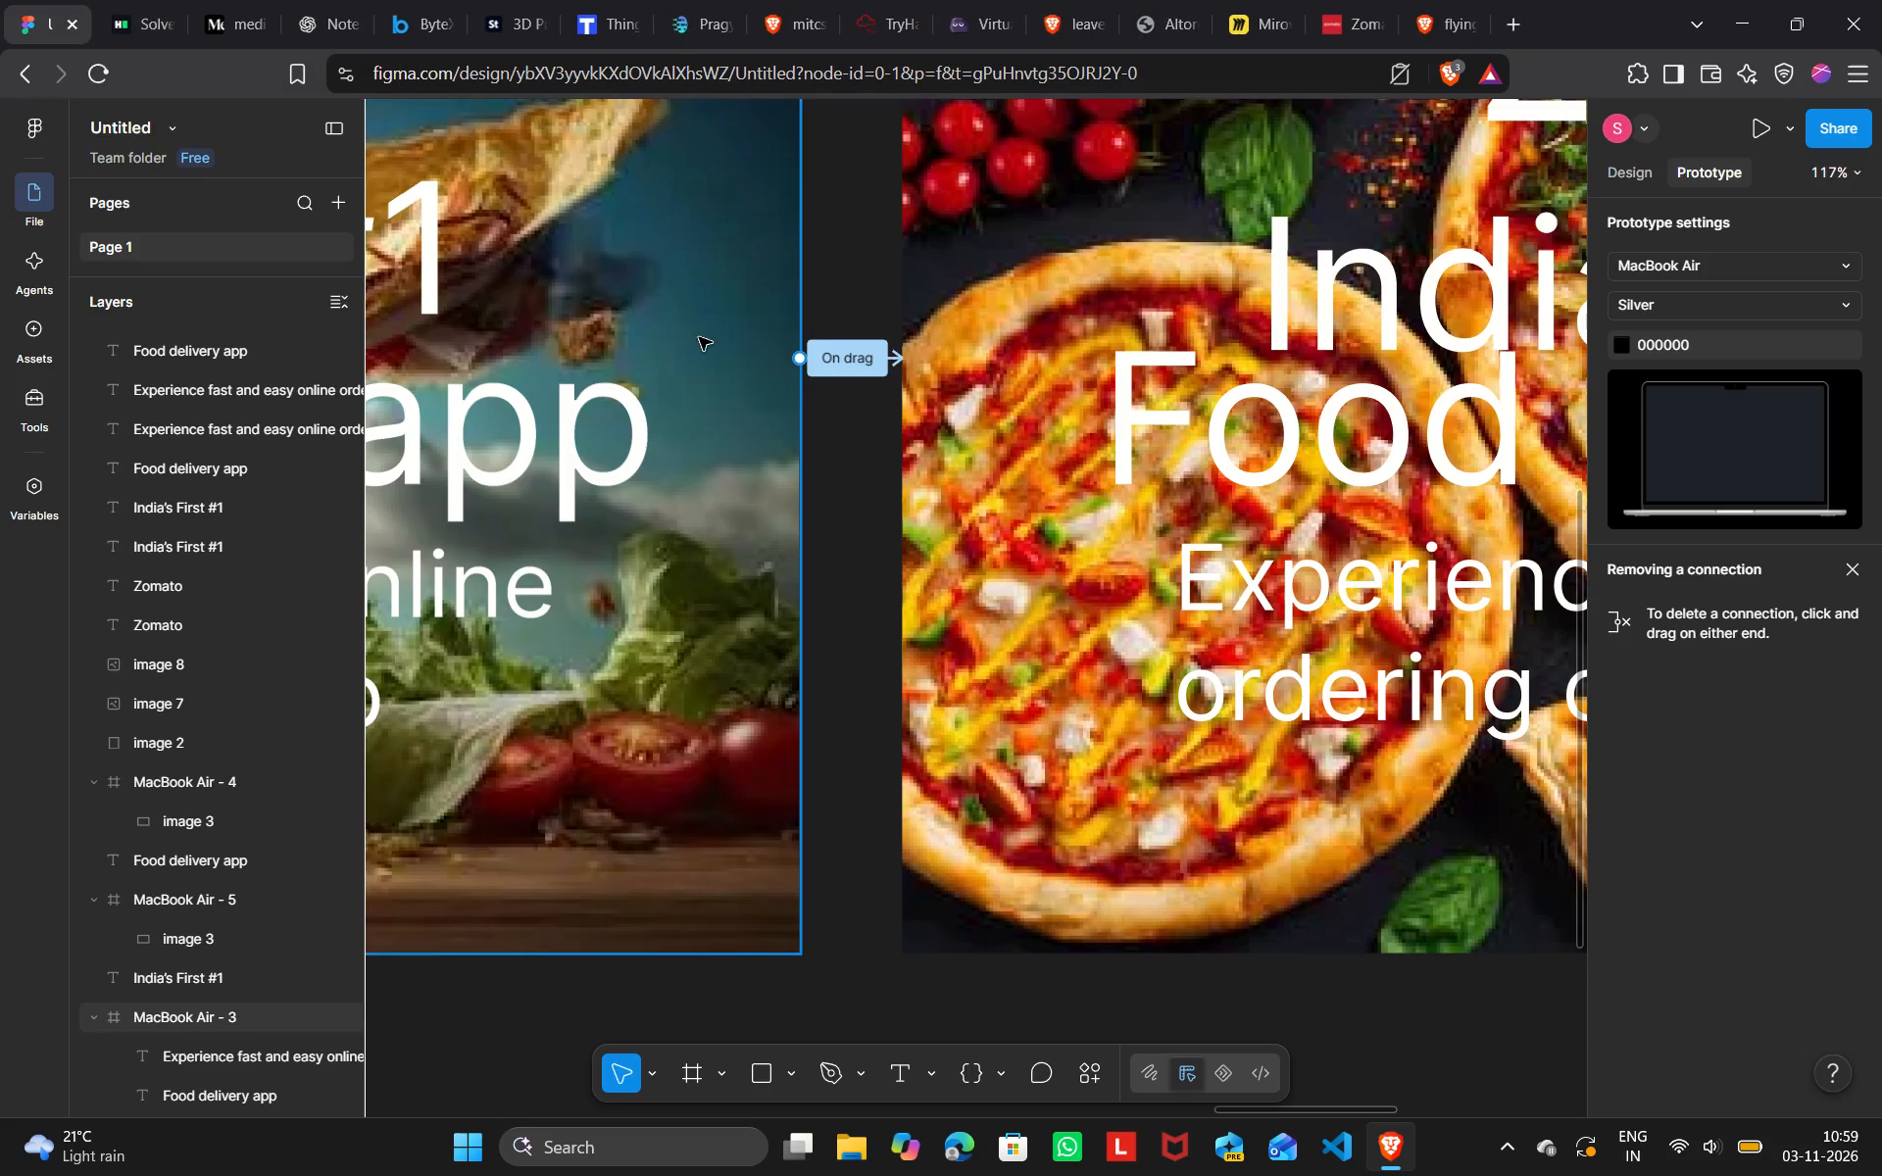
Launch the prototype presentation to preview the drag interaction between the food delivery app's MacBook Air frames.
click(1756, 124)
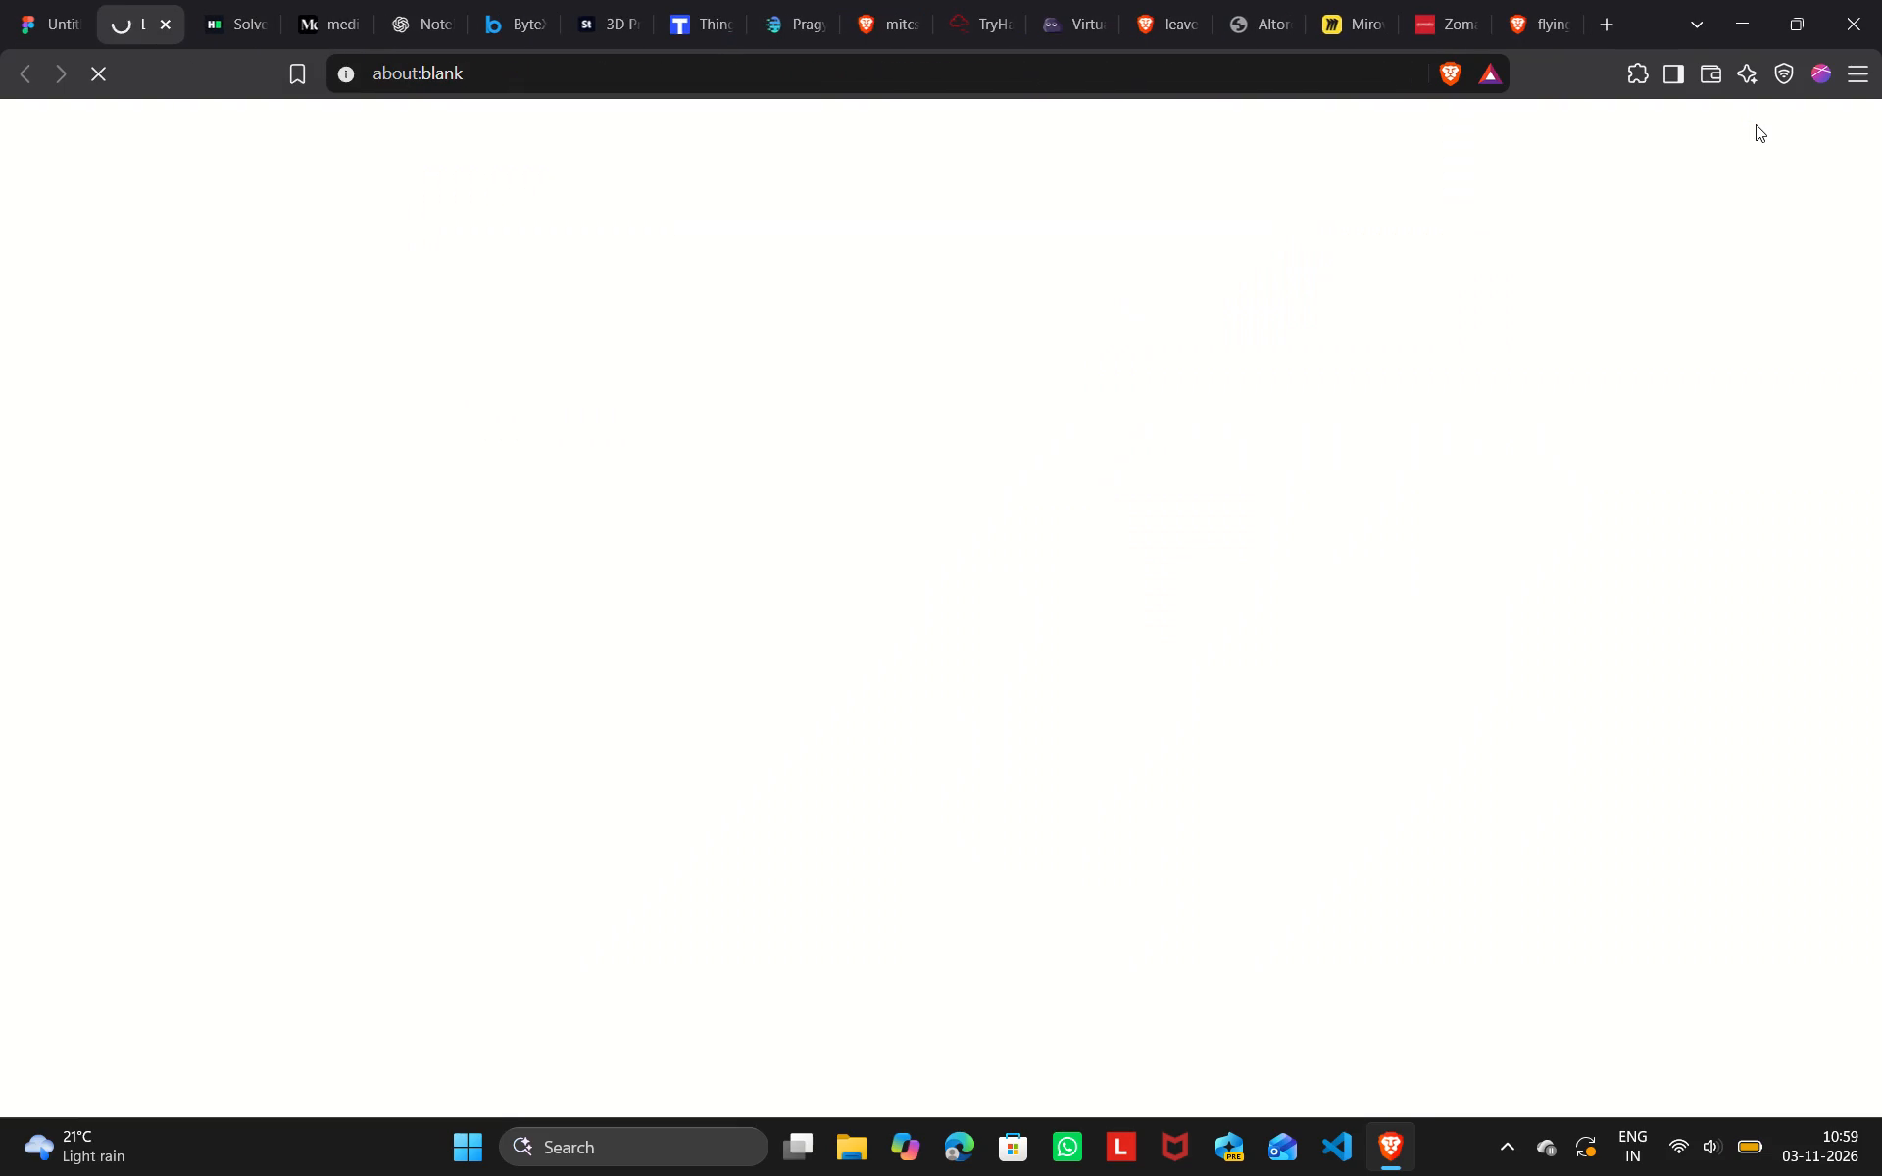
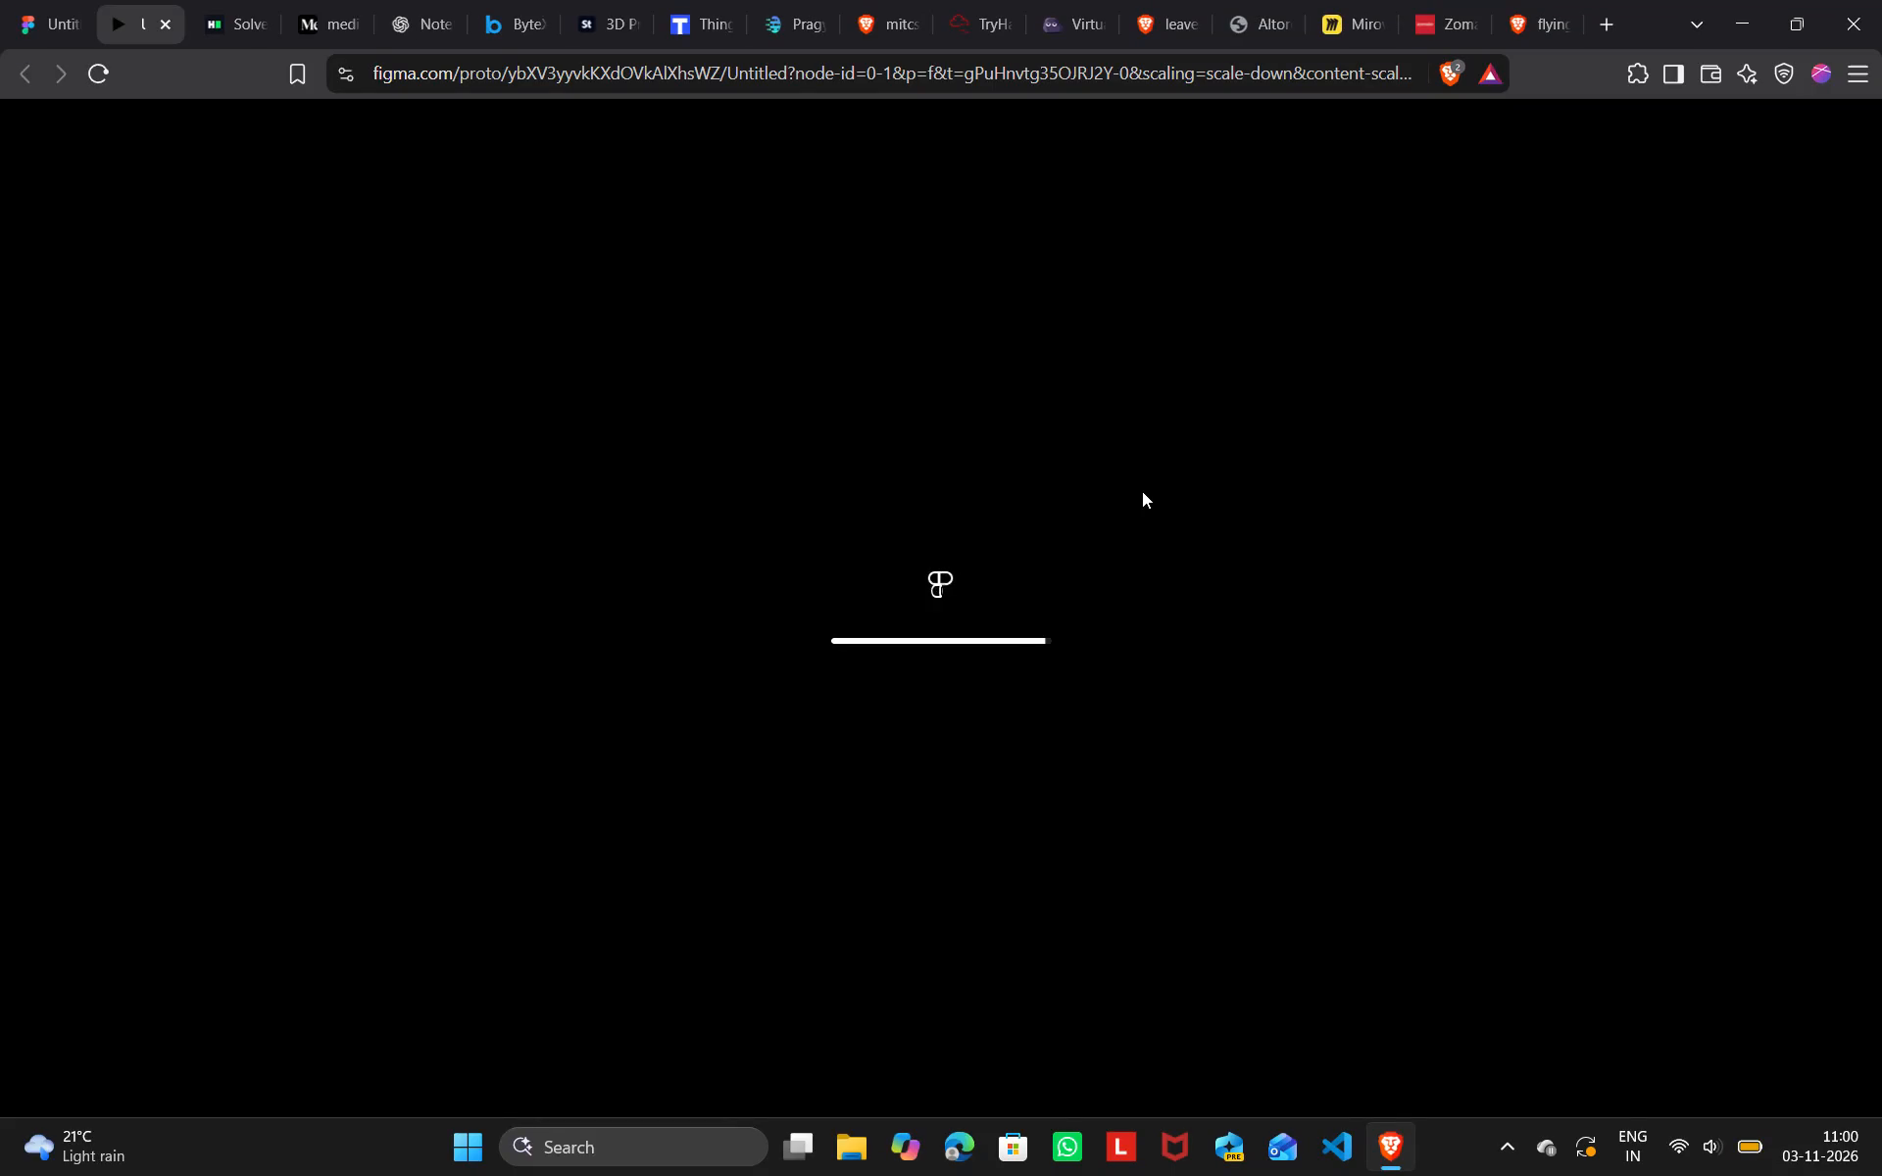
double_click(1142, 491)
Search the web for "figma" in a new browser tab.
click(1609, 31)
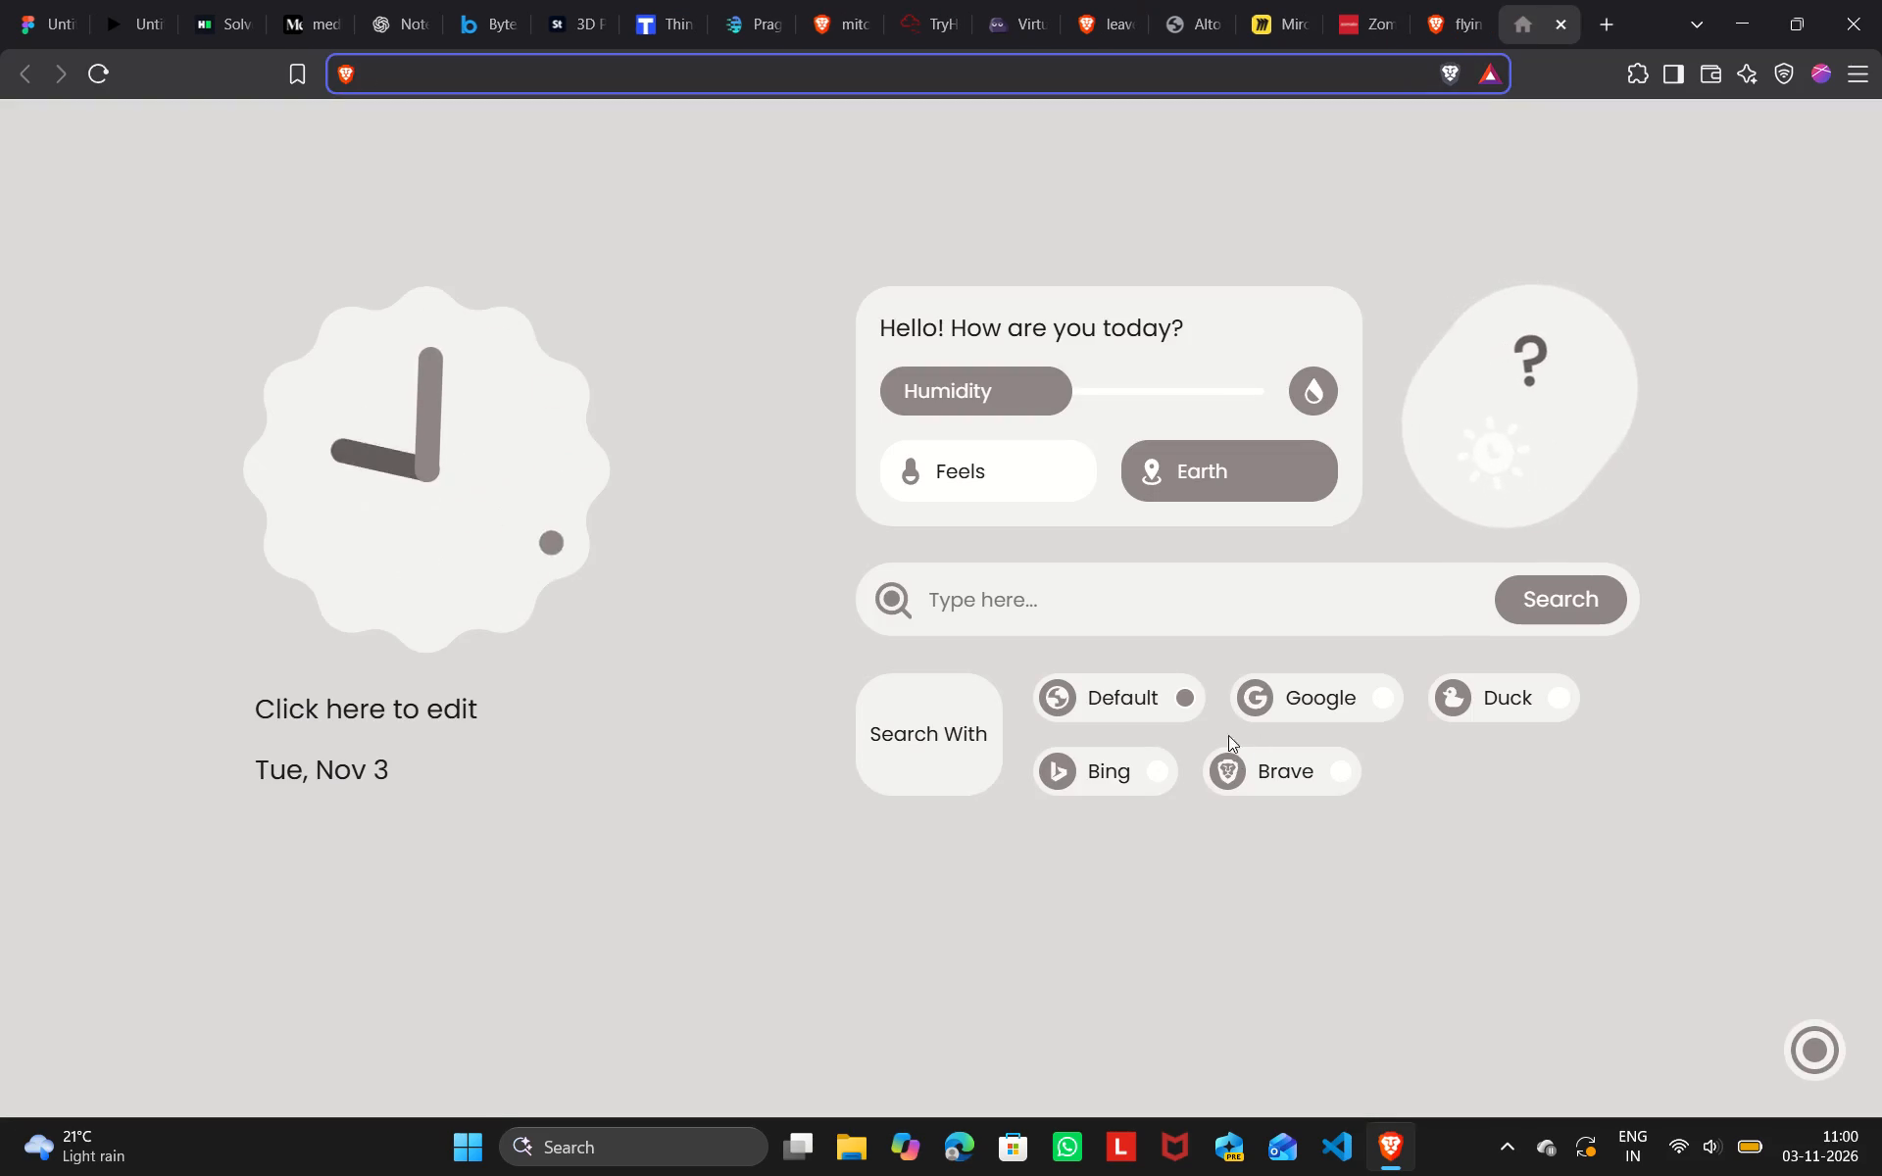
click(1122, 613)
text(figma)
key(Return)
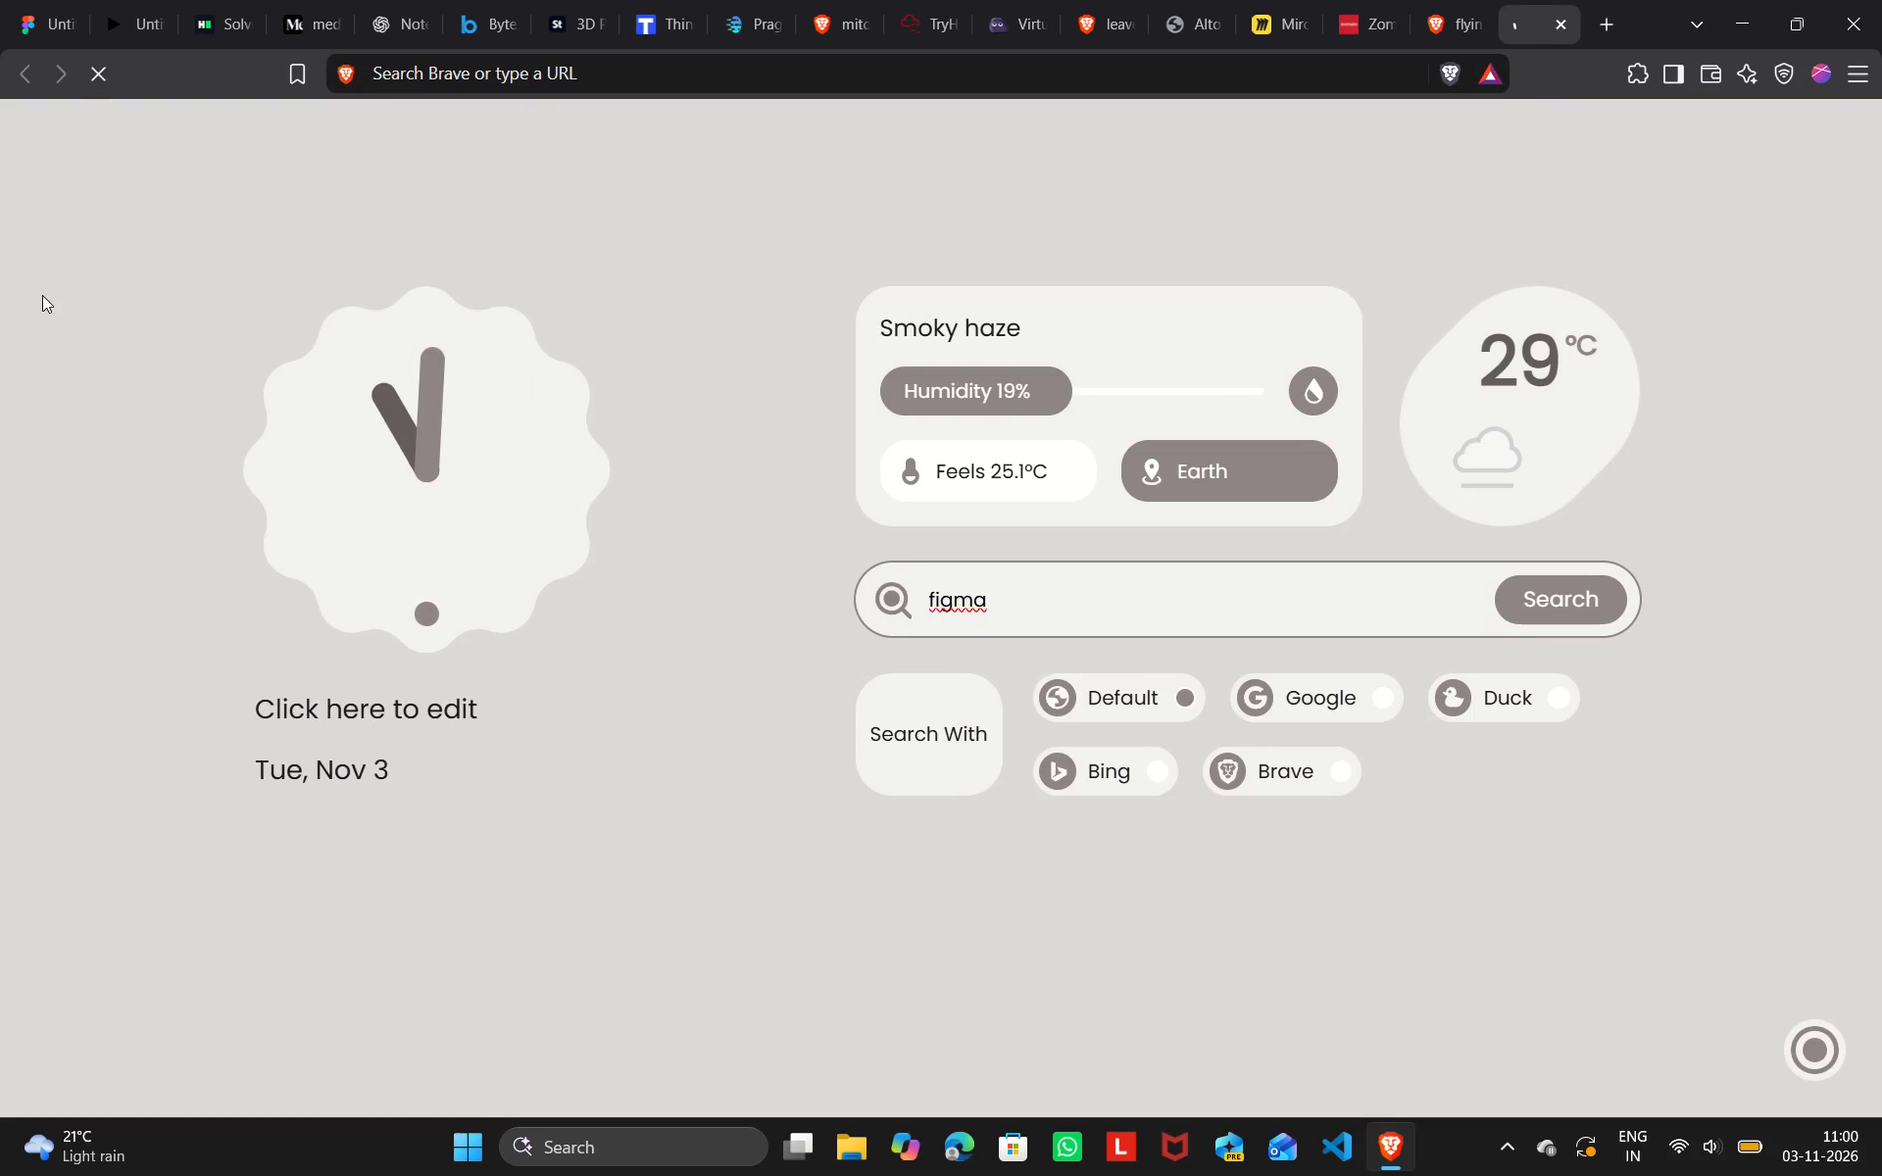
Return to the prototype presentation and step back and forth through its MacBook Air frames up to the last one.
click(123, 12)
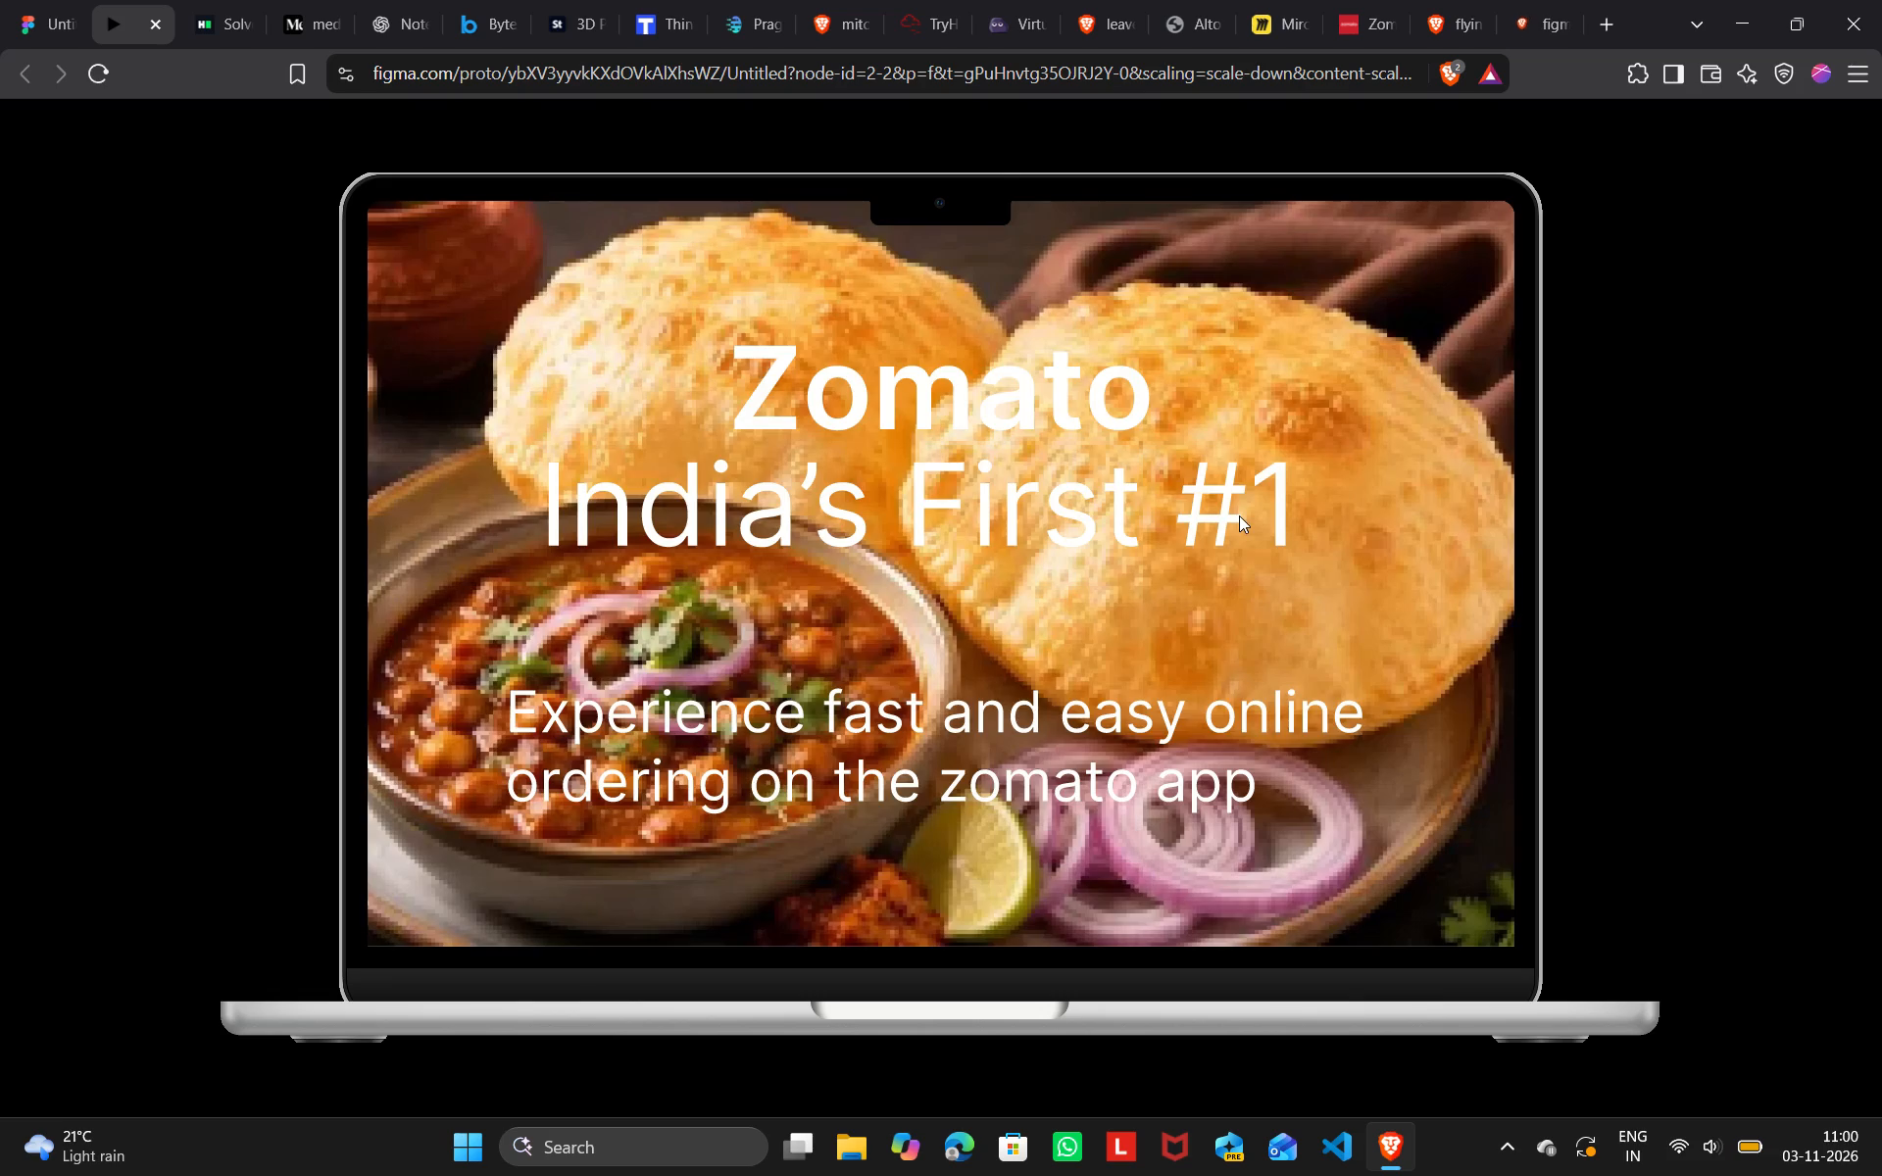
key(Right)
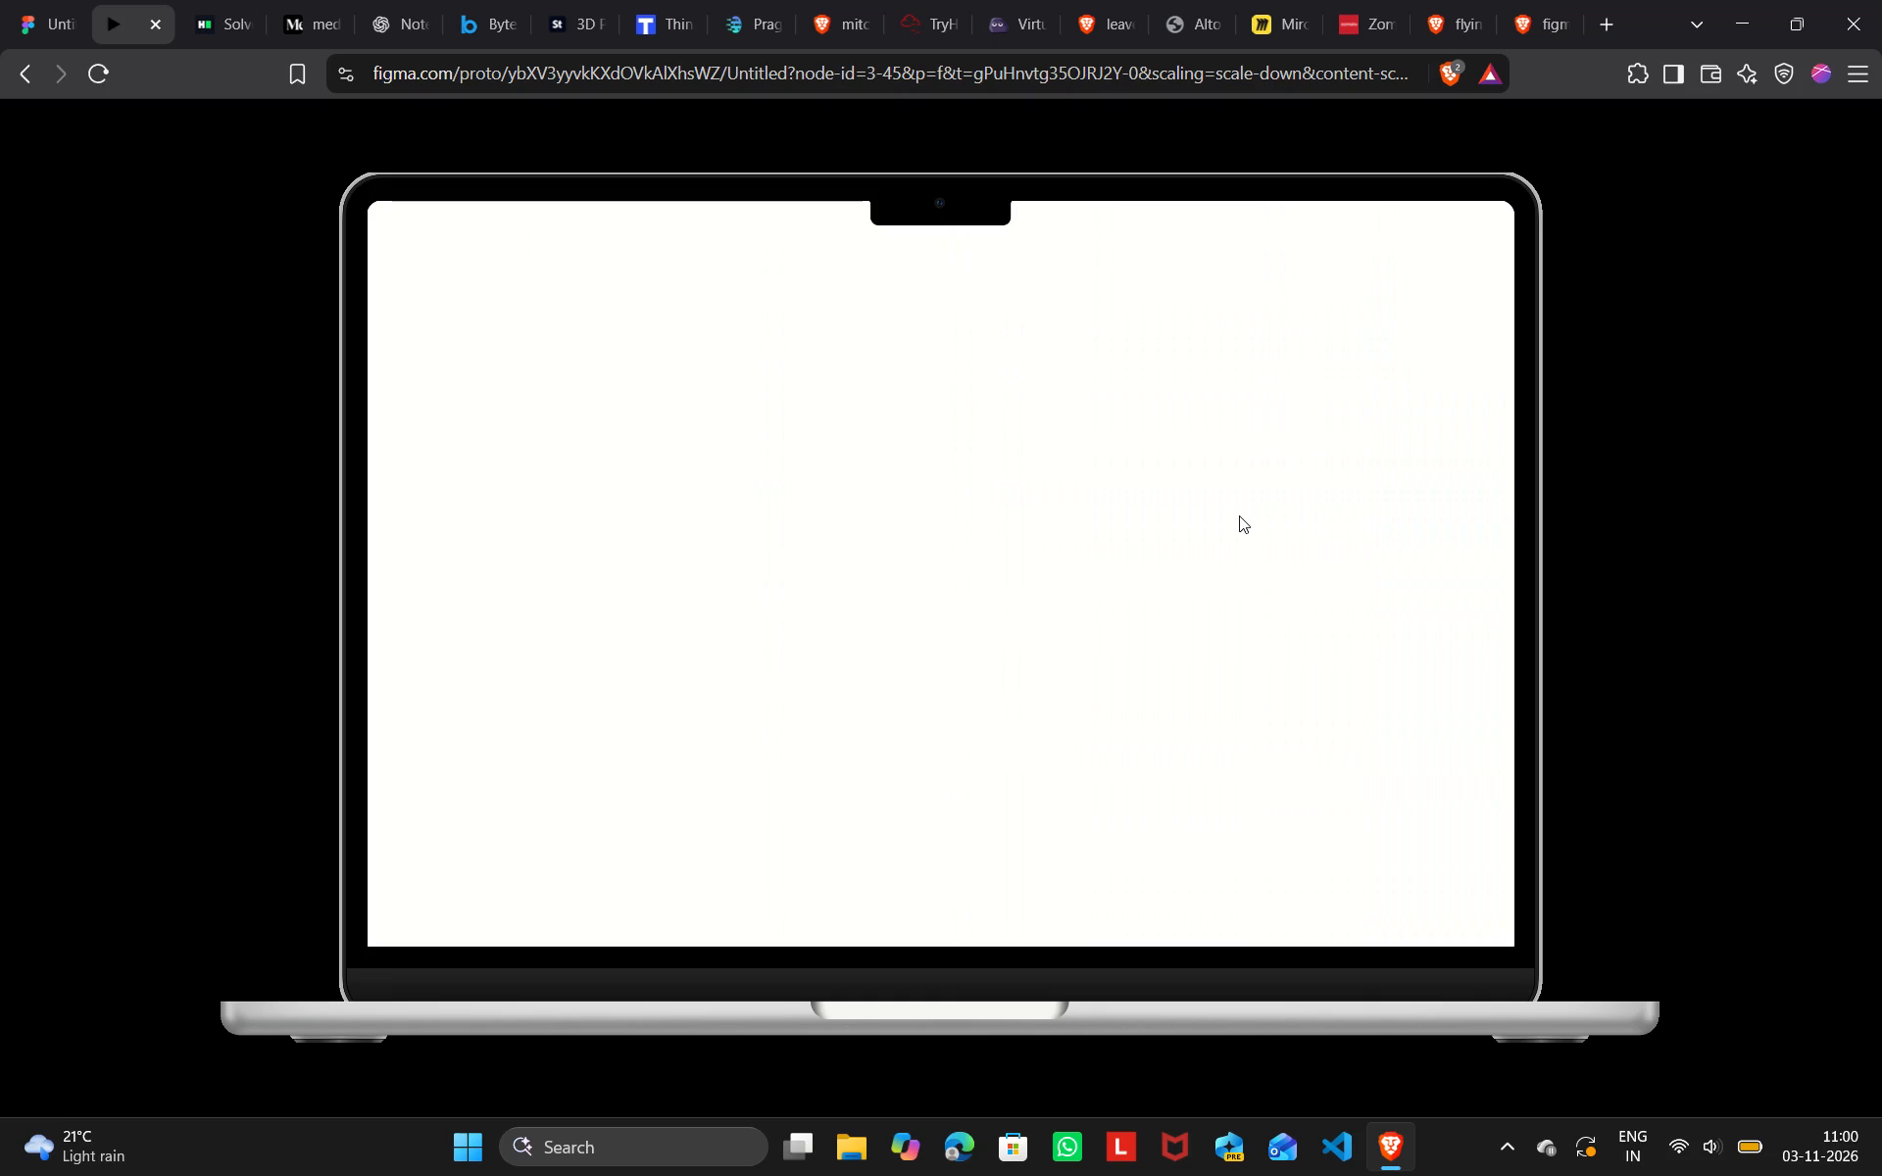
key(Left)
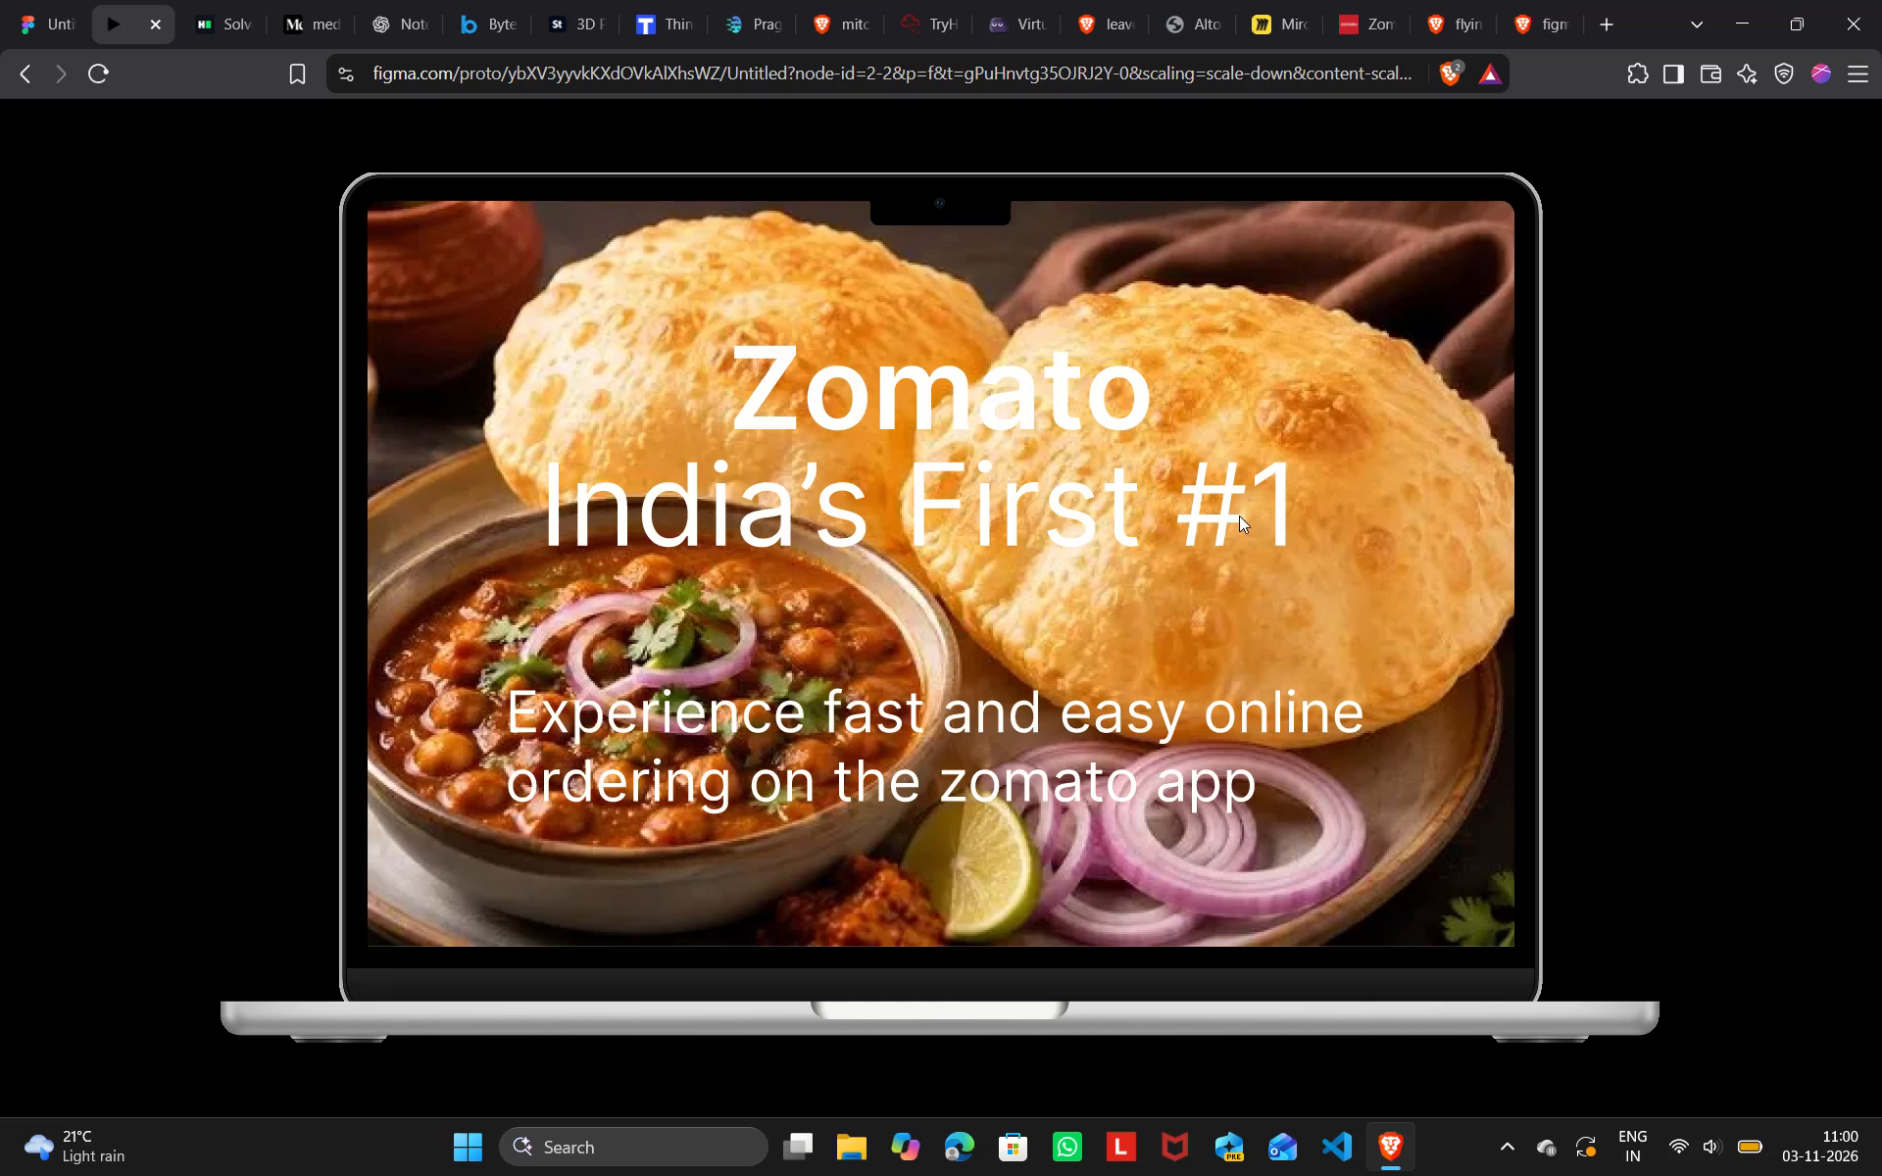
key(Right)
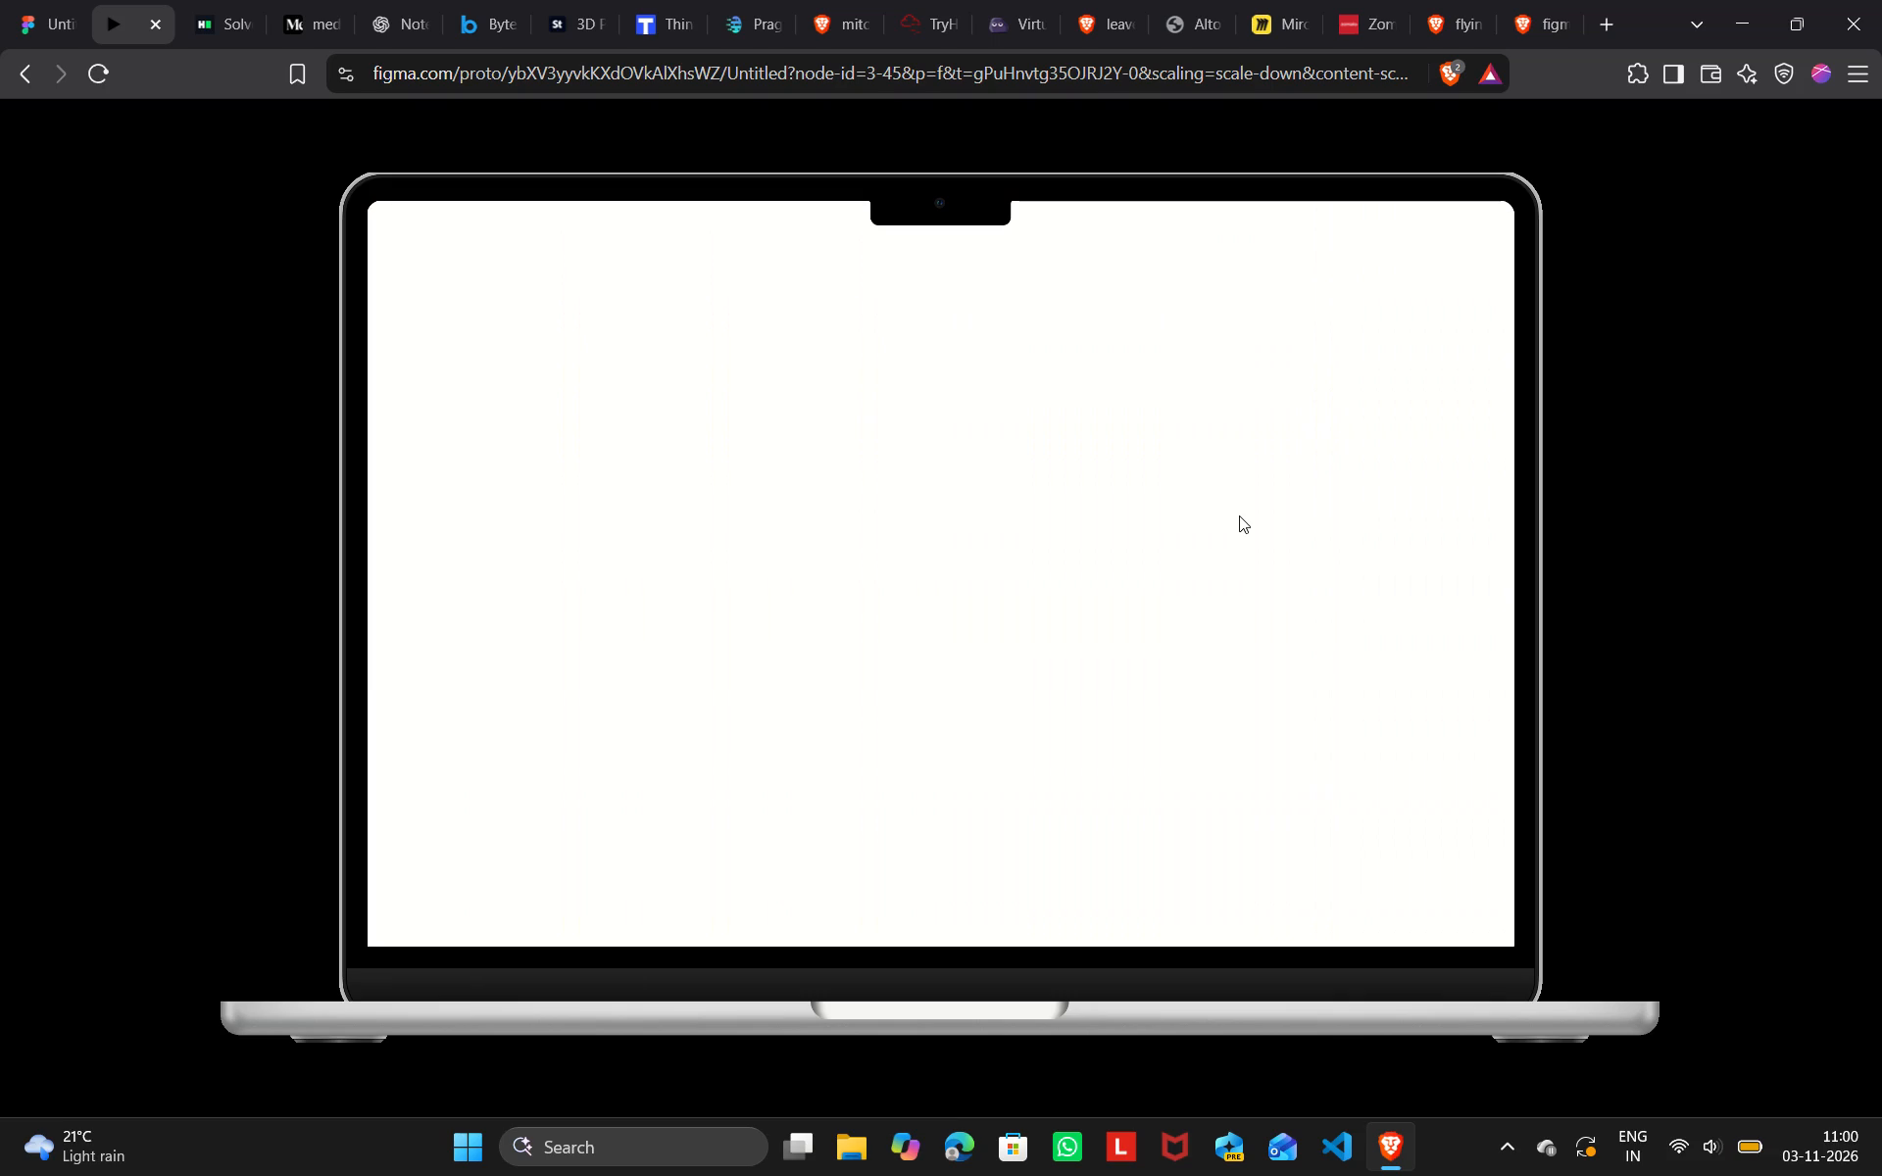
key(Left)
key(Right)
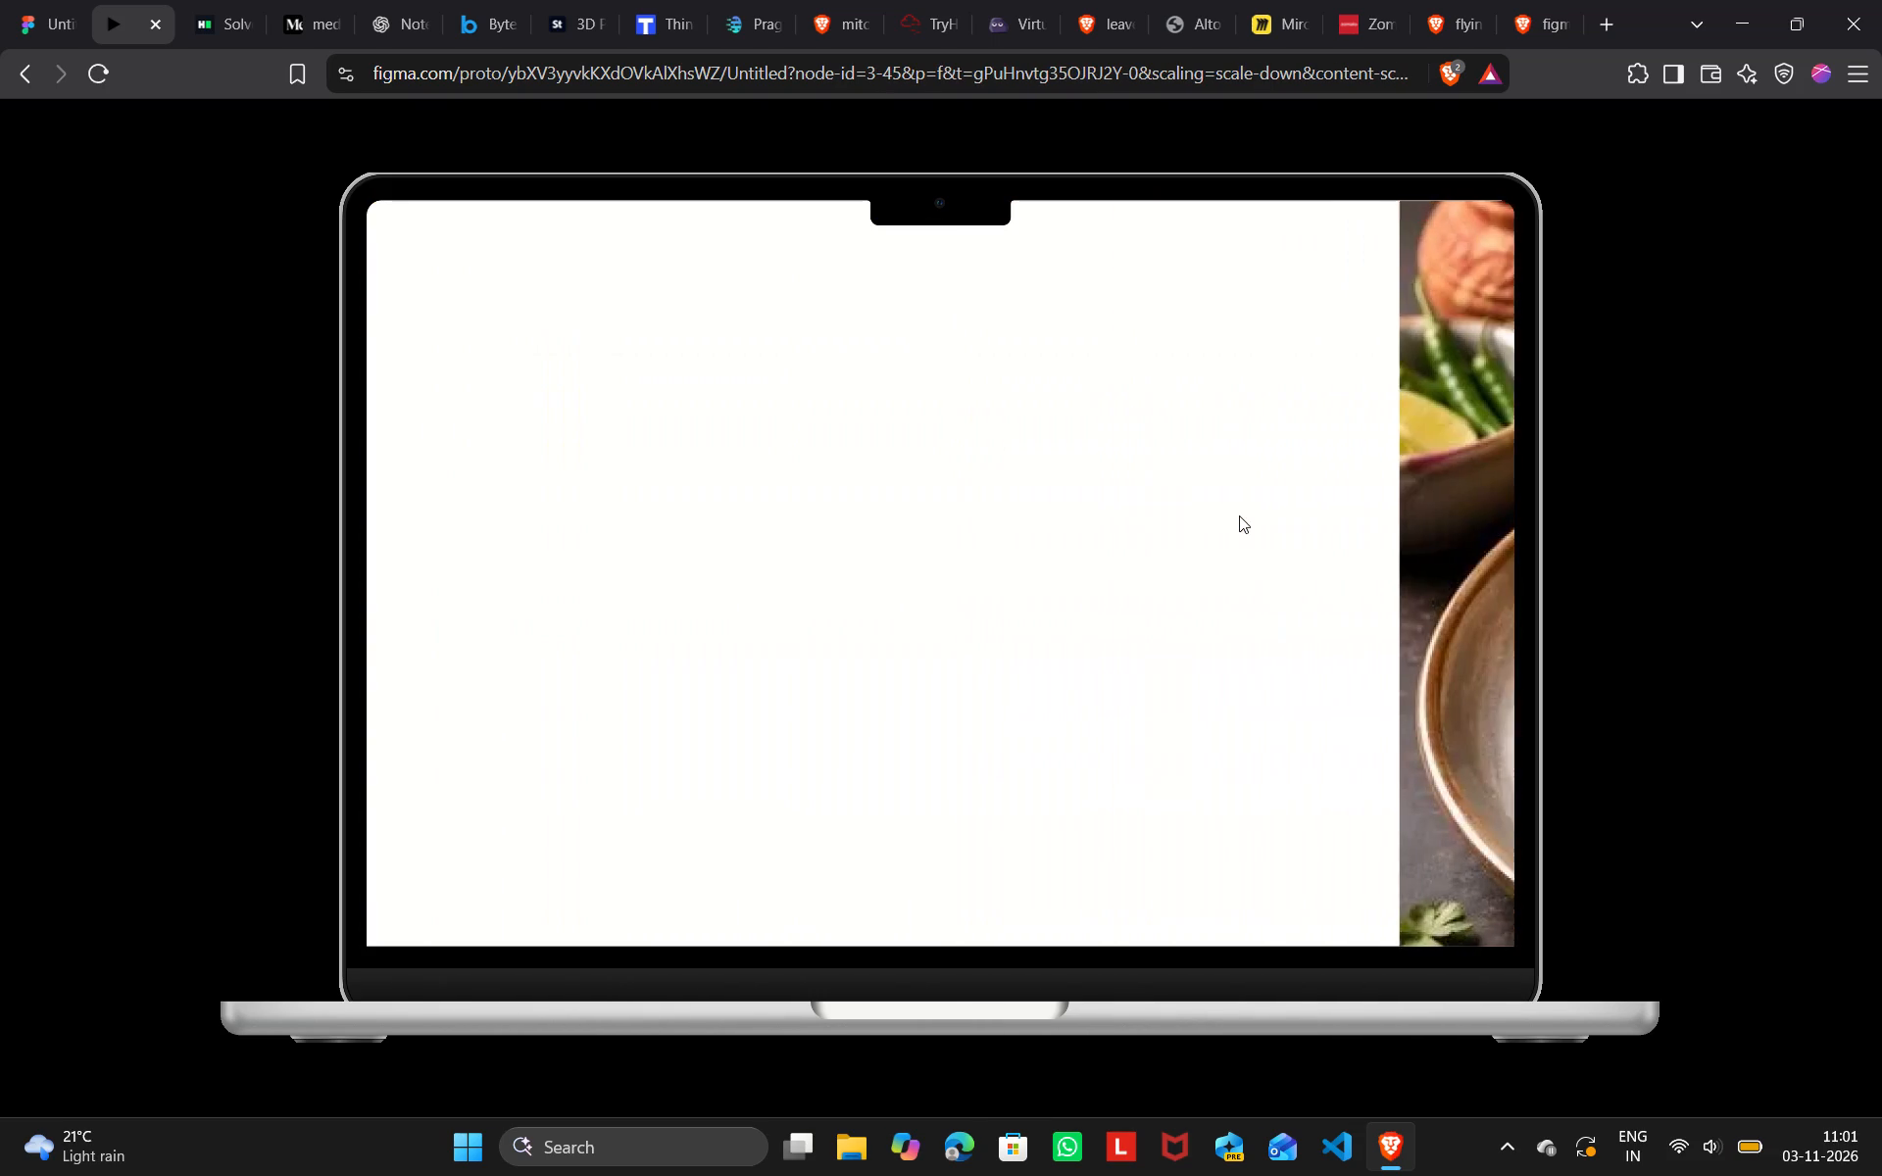
key(Right)
key(Right)
key(Right)
key(Right)
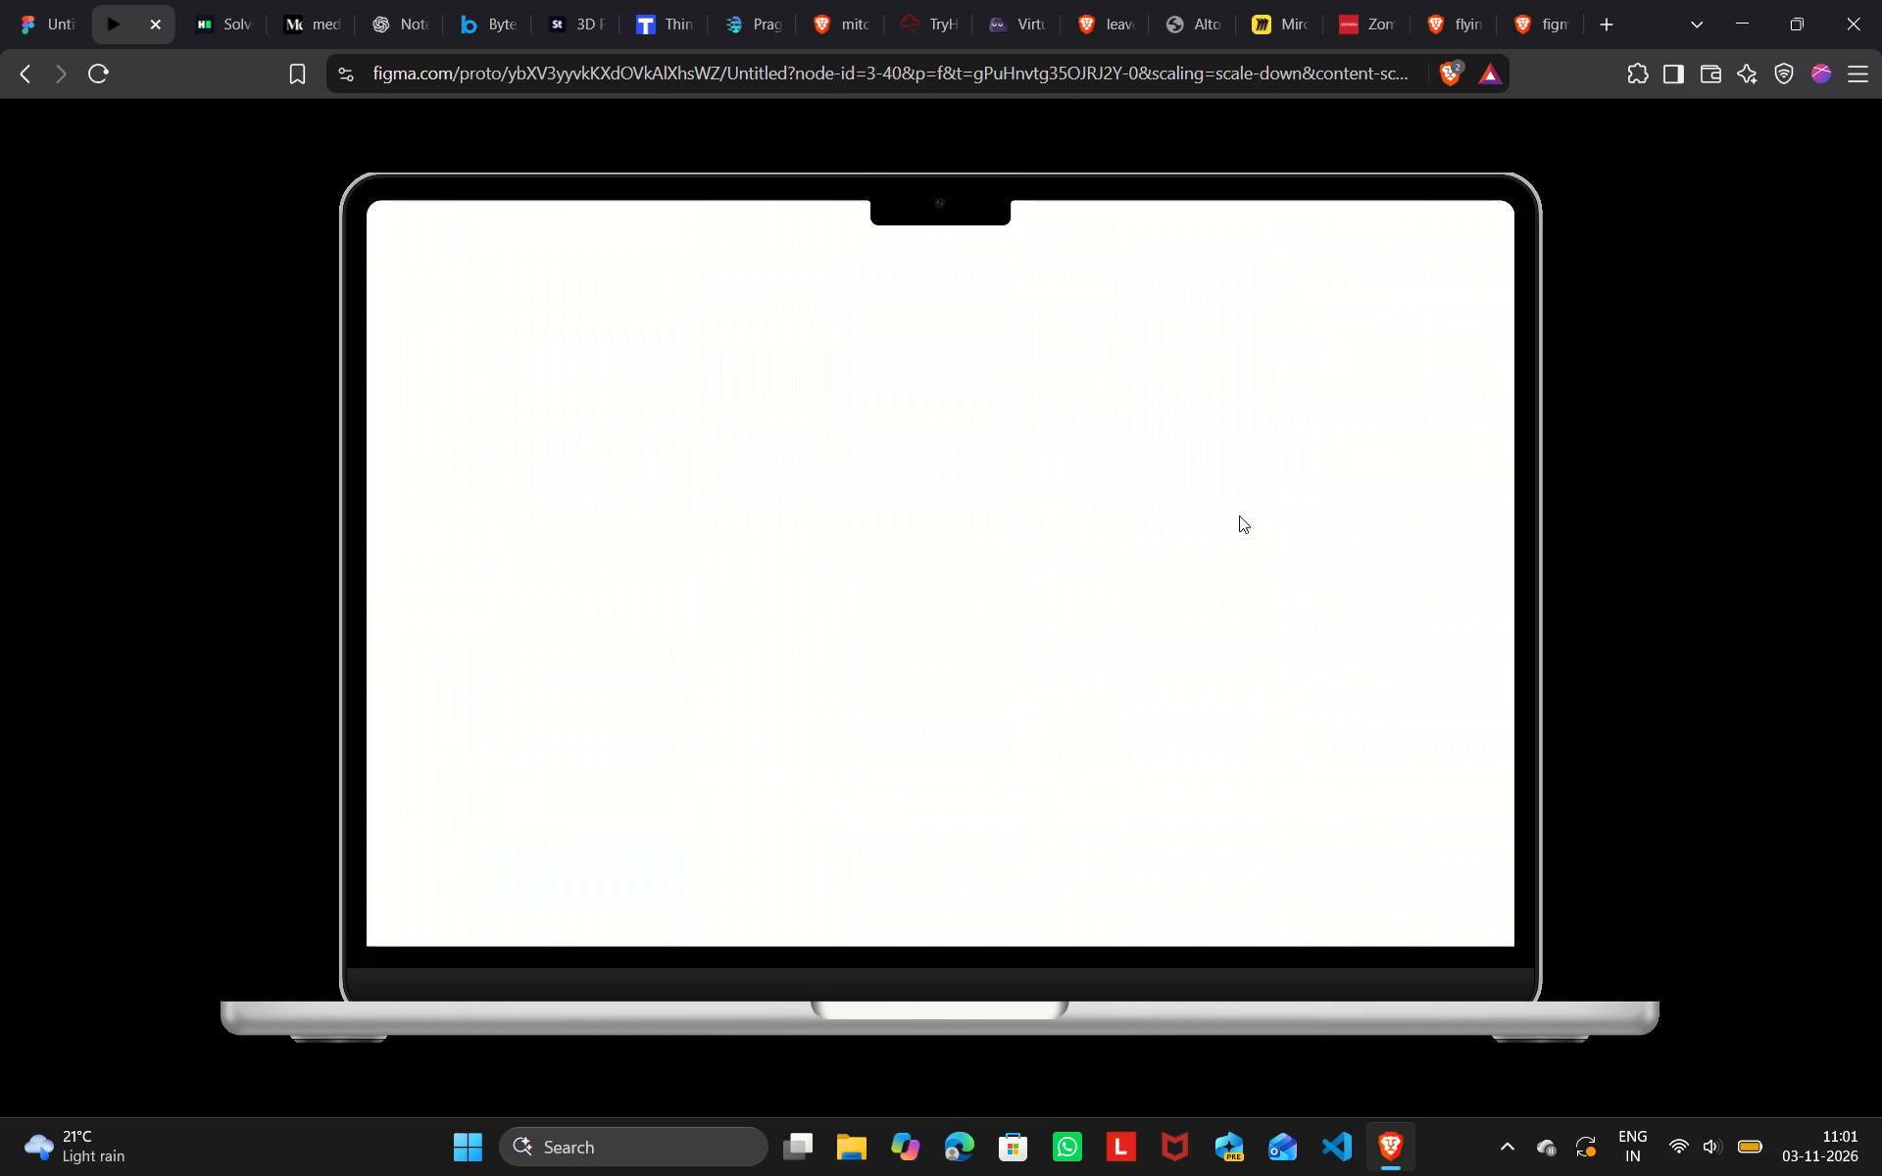
key(Right)
key(Right)
Close the browser window with all its open tabs.
click(1881, 0)
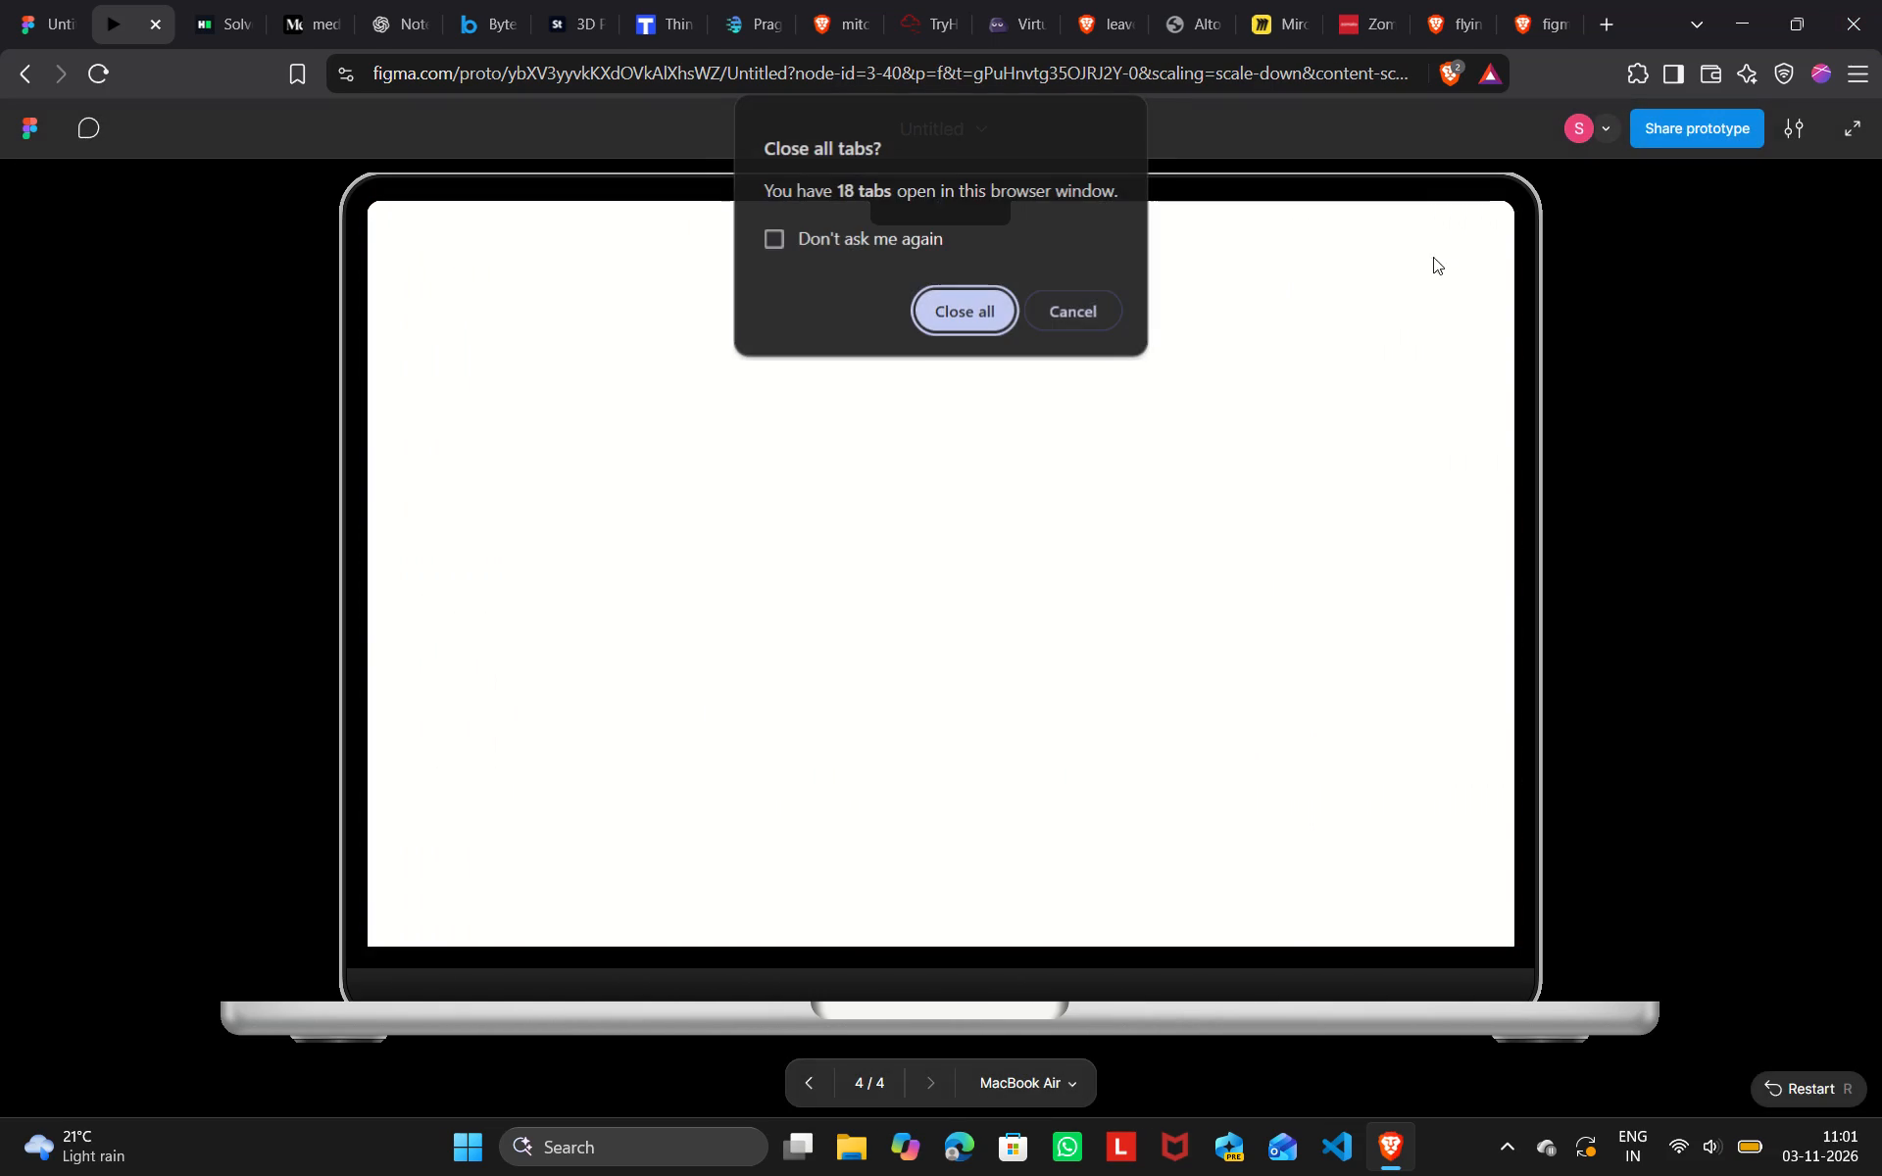
click(948, 296)
triple_click(948, 296)
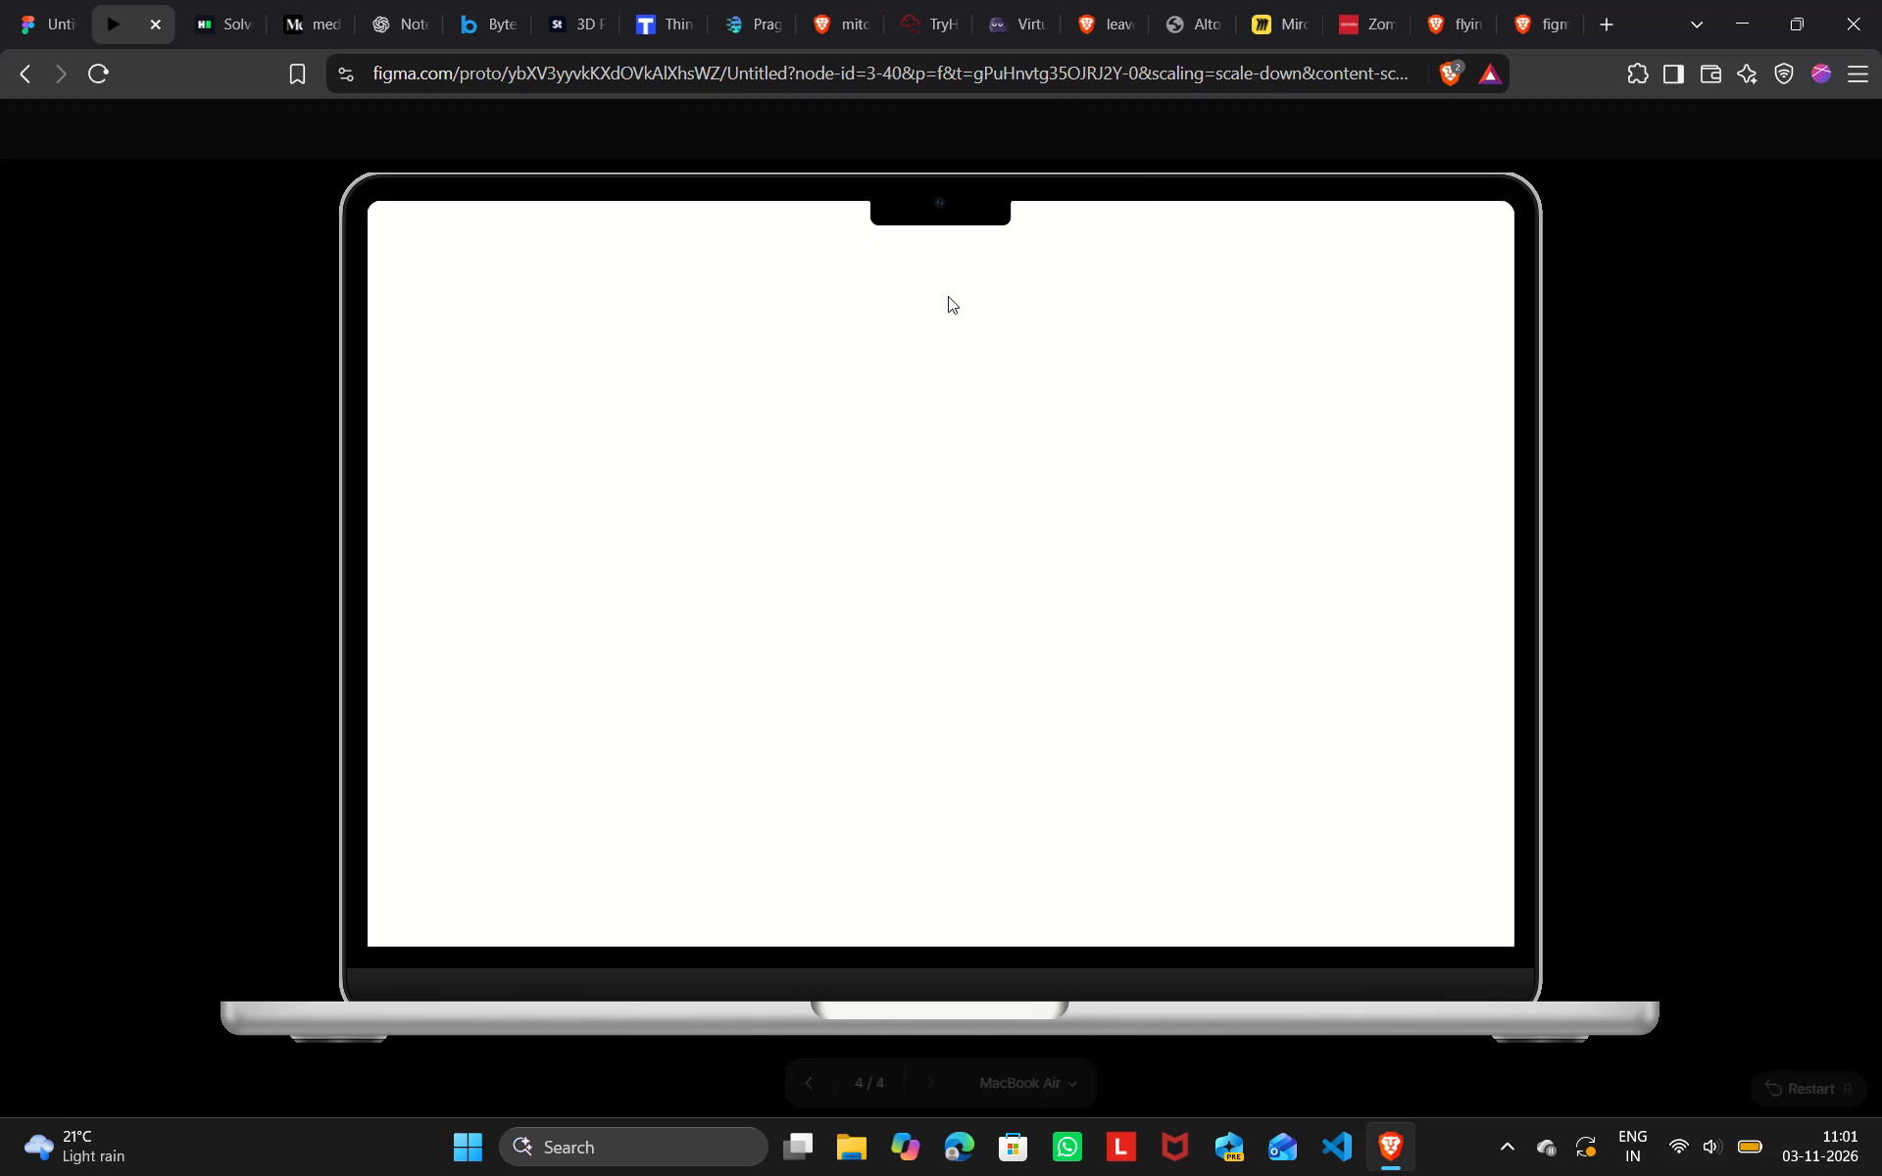
click(1881, 0)
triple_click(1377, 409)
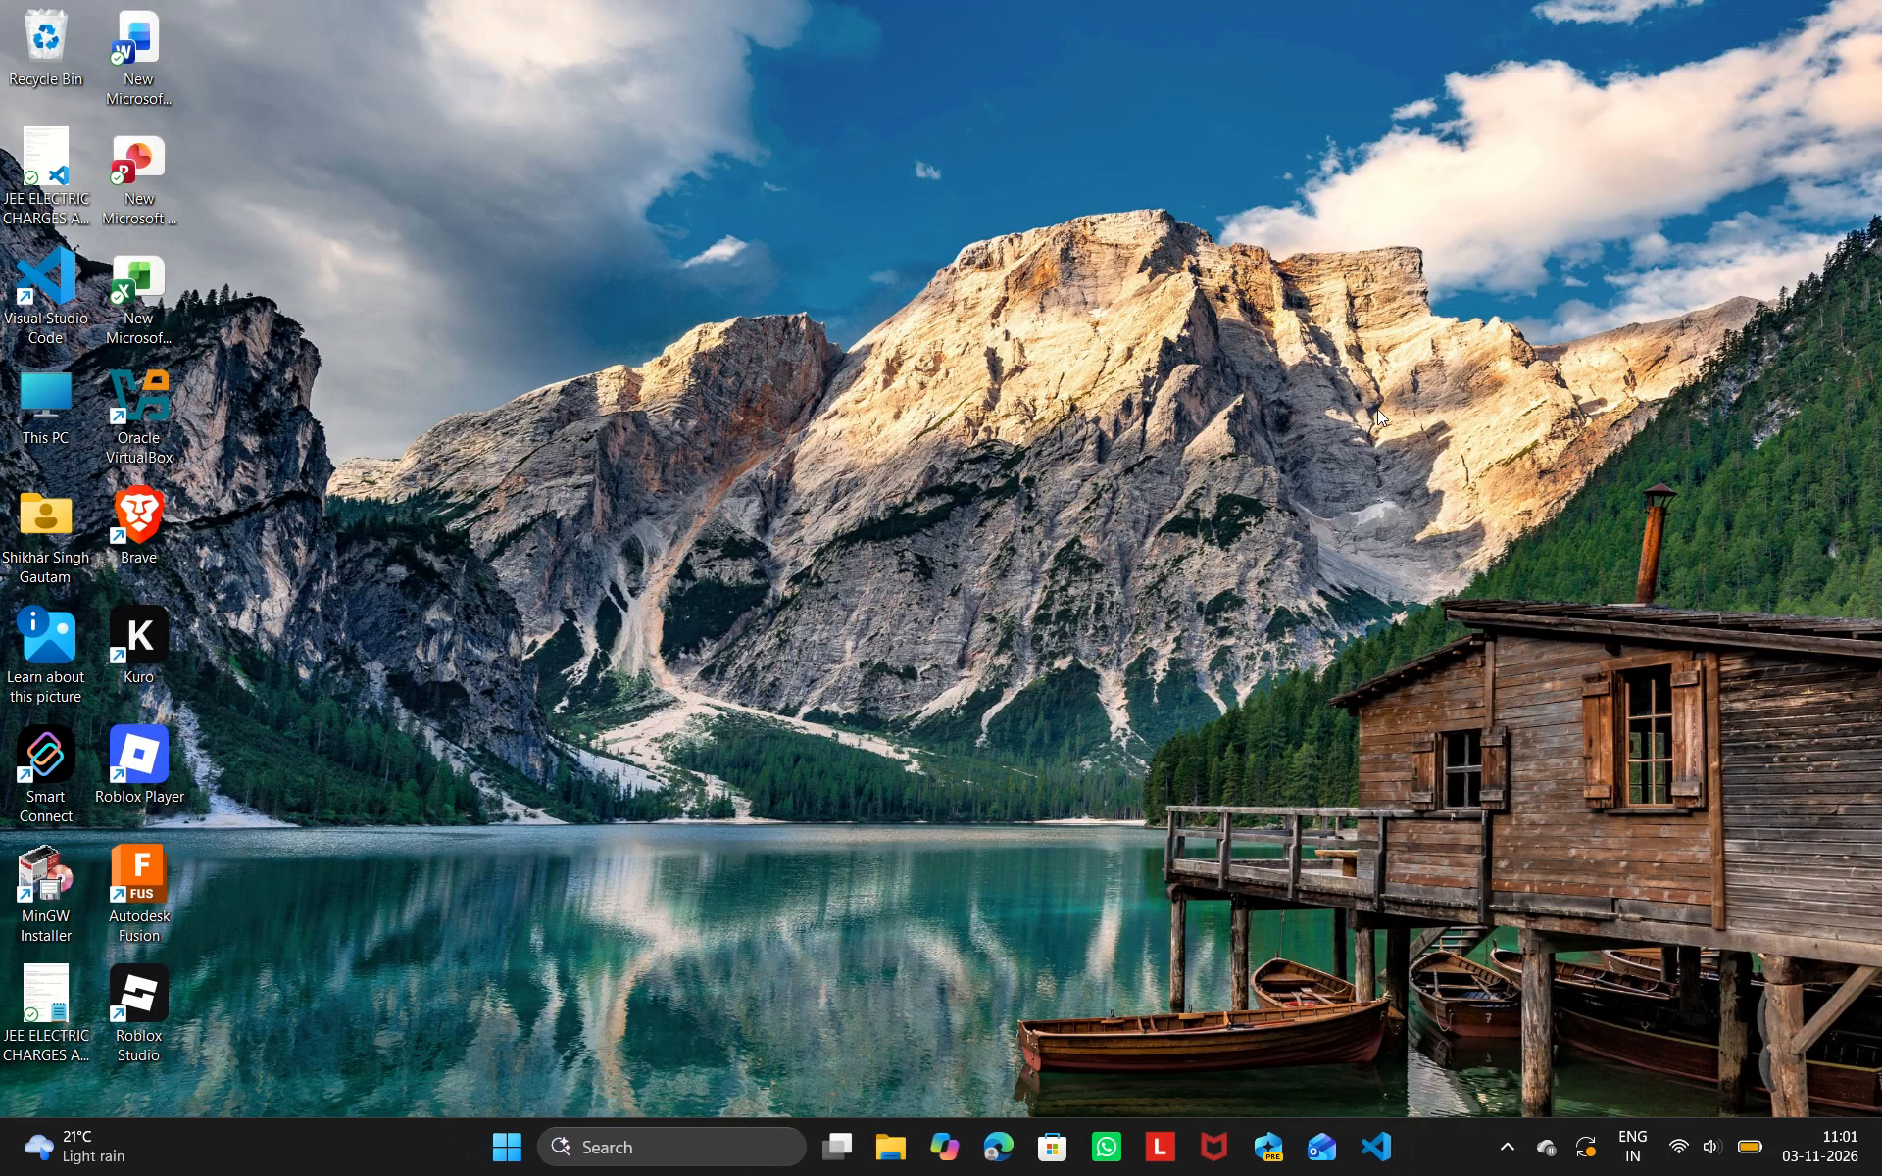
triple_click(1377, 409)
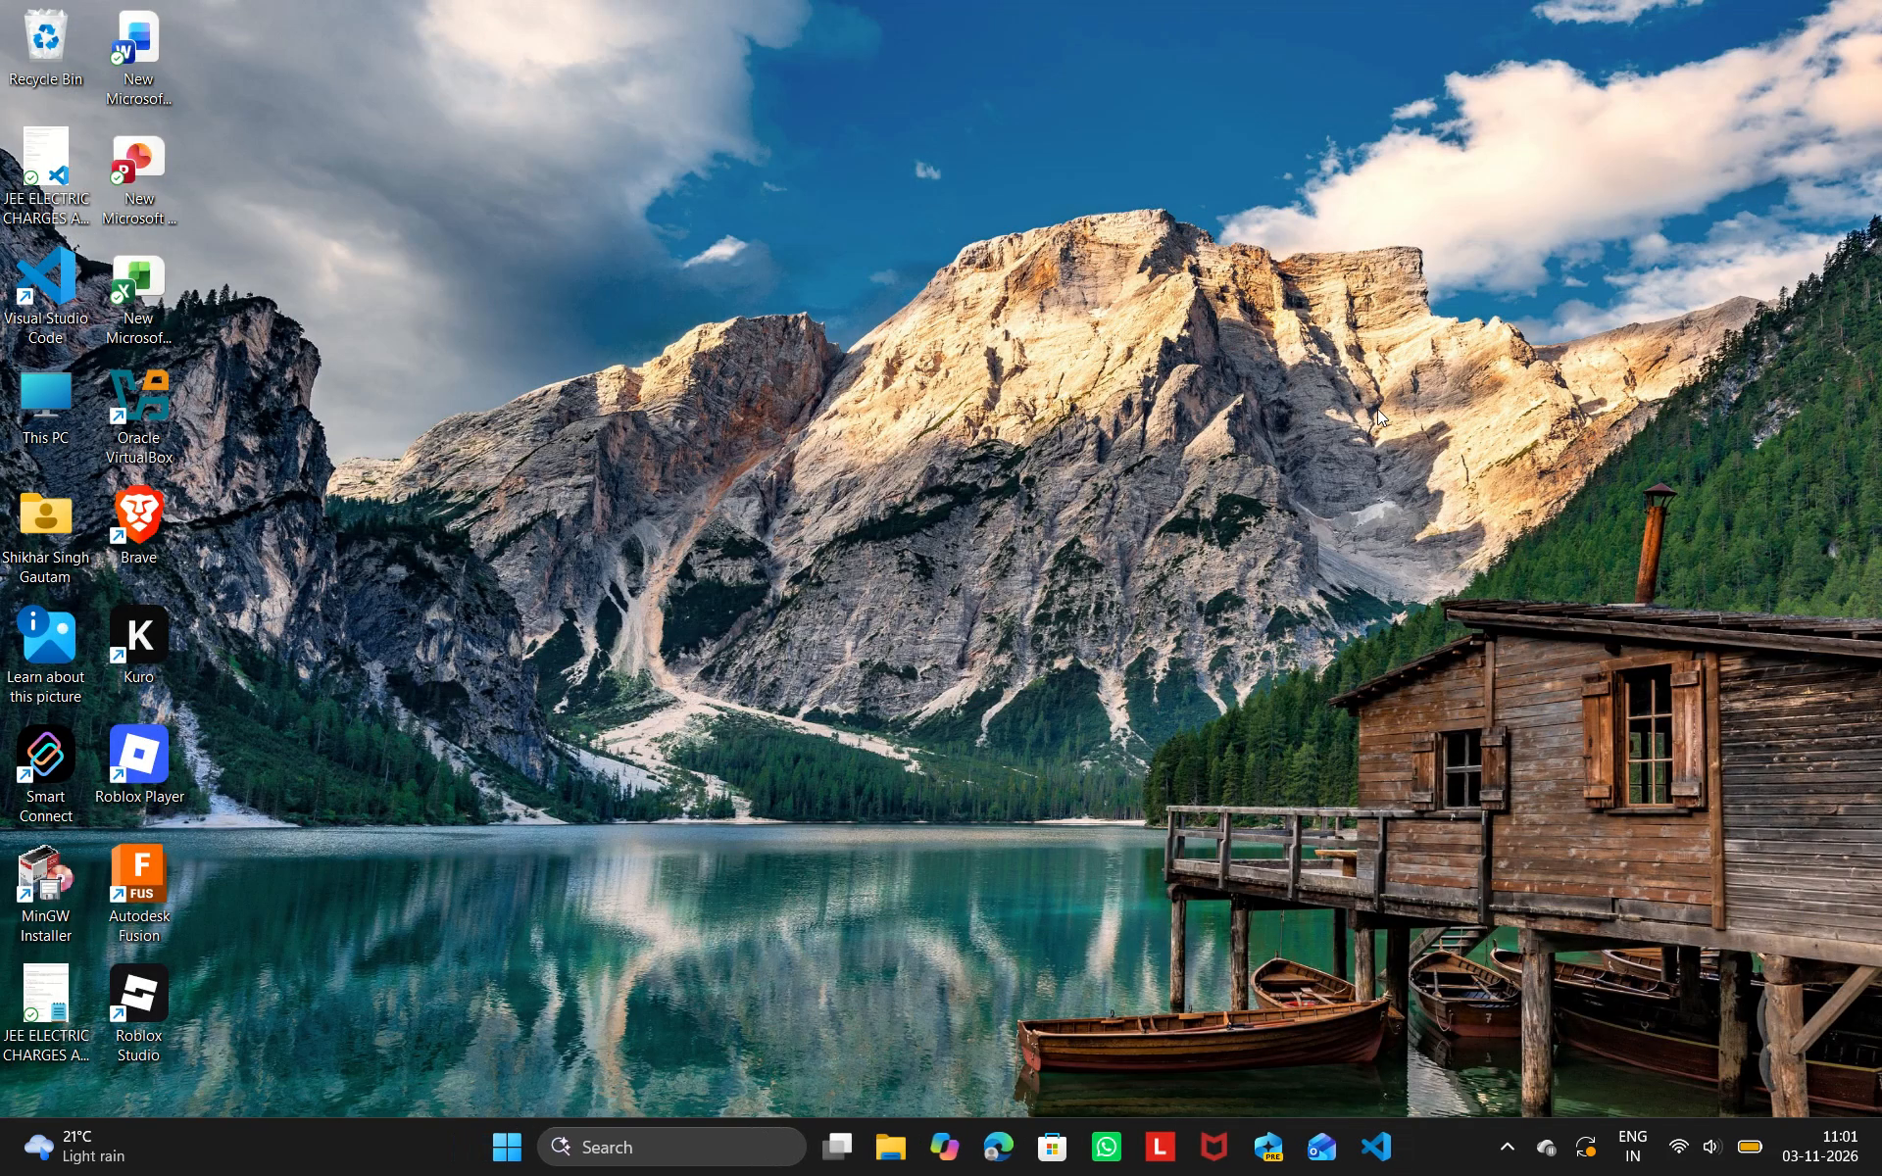